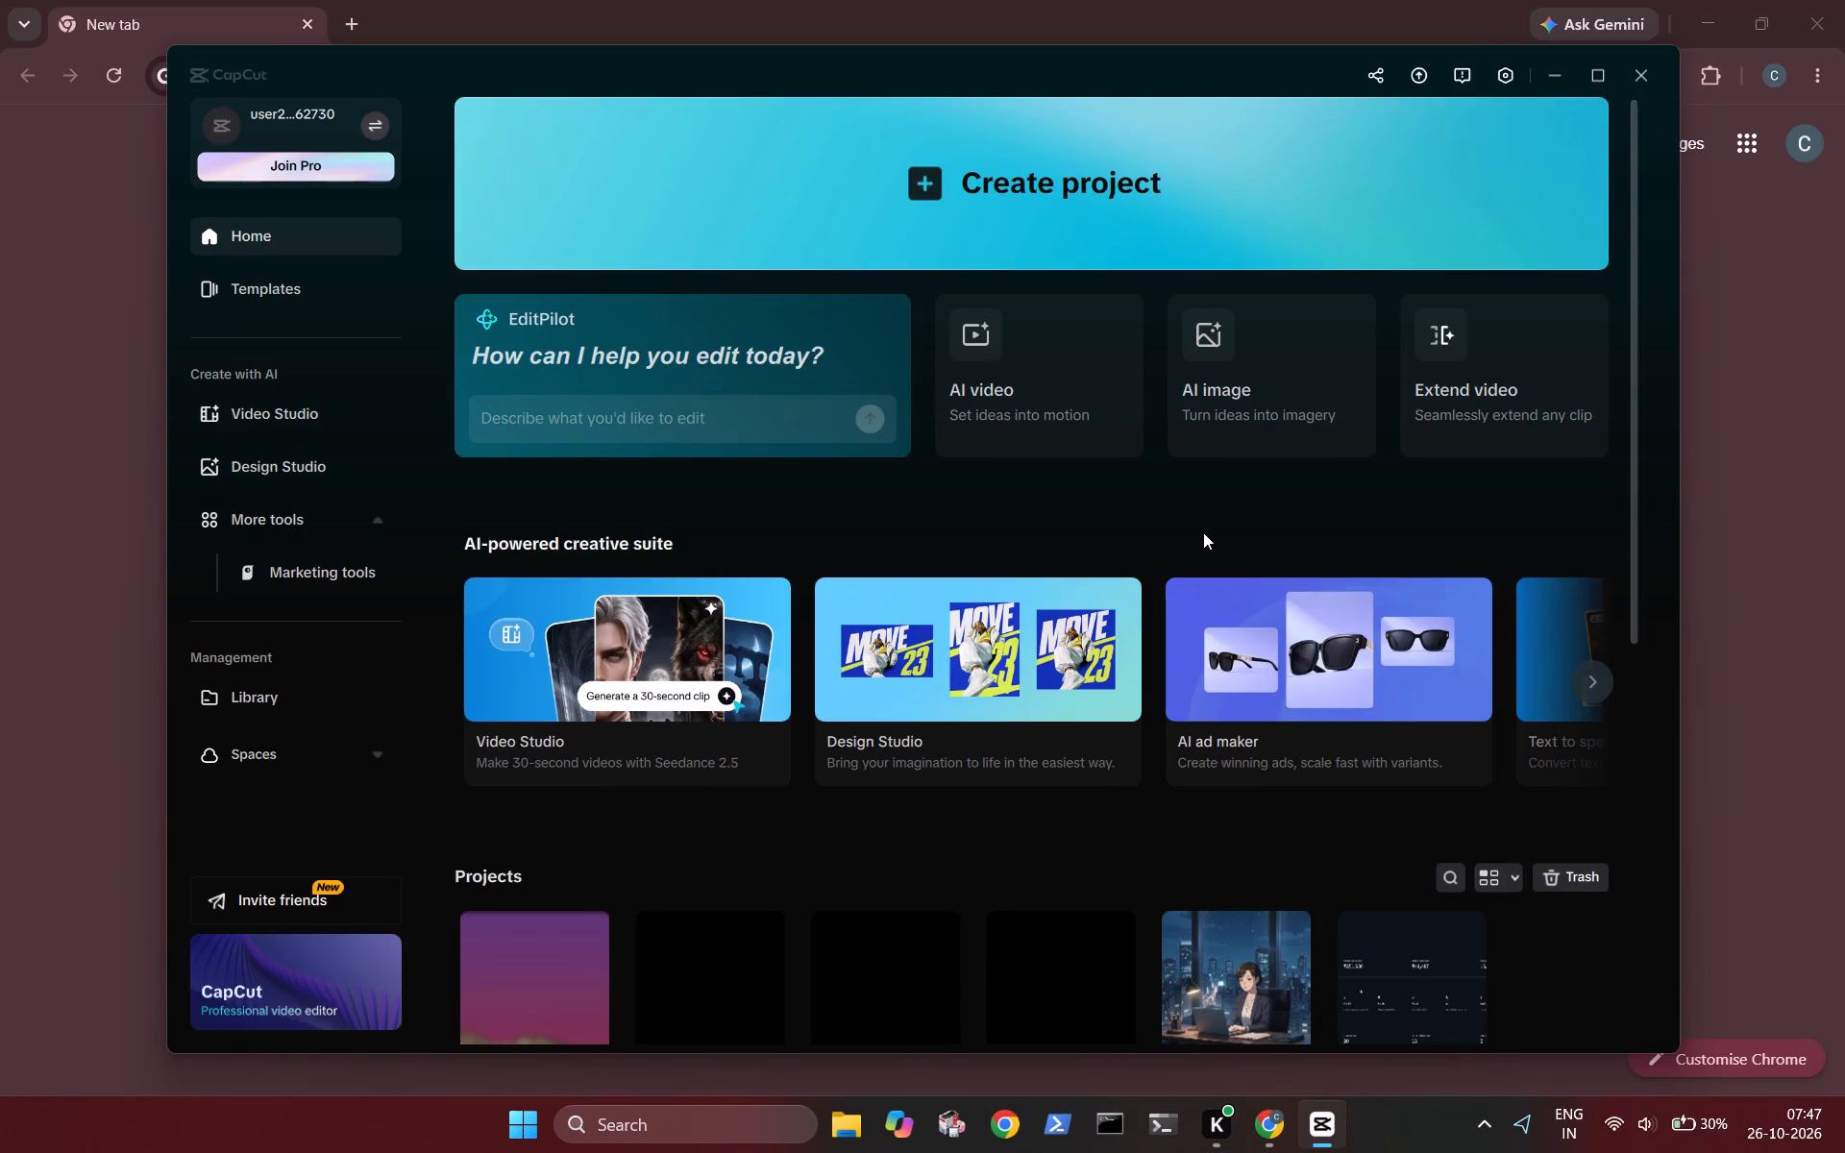
Open the existing project 1025 and skip relinking its missing media files.
{"action": "scroll", "coordinate": [640, 671], "scroll_direction": "down", "scroll_amount": 3}
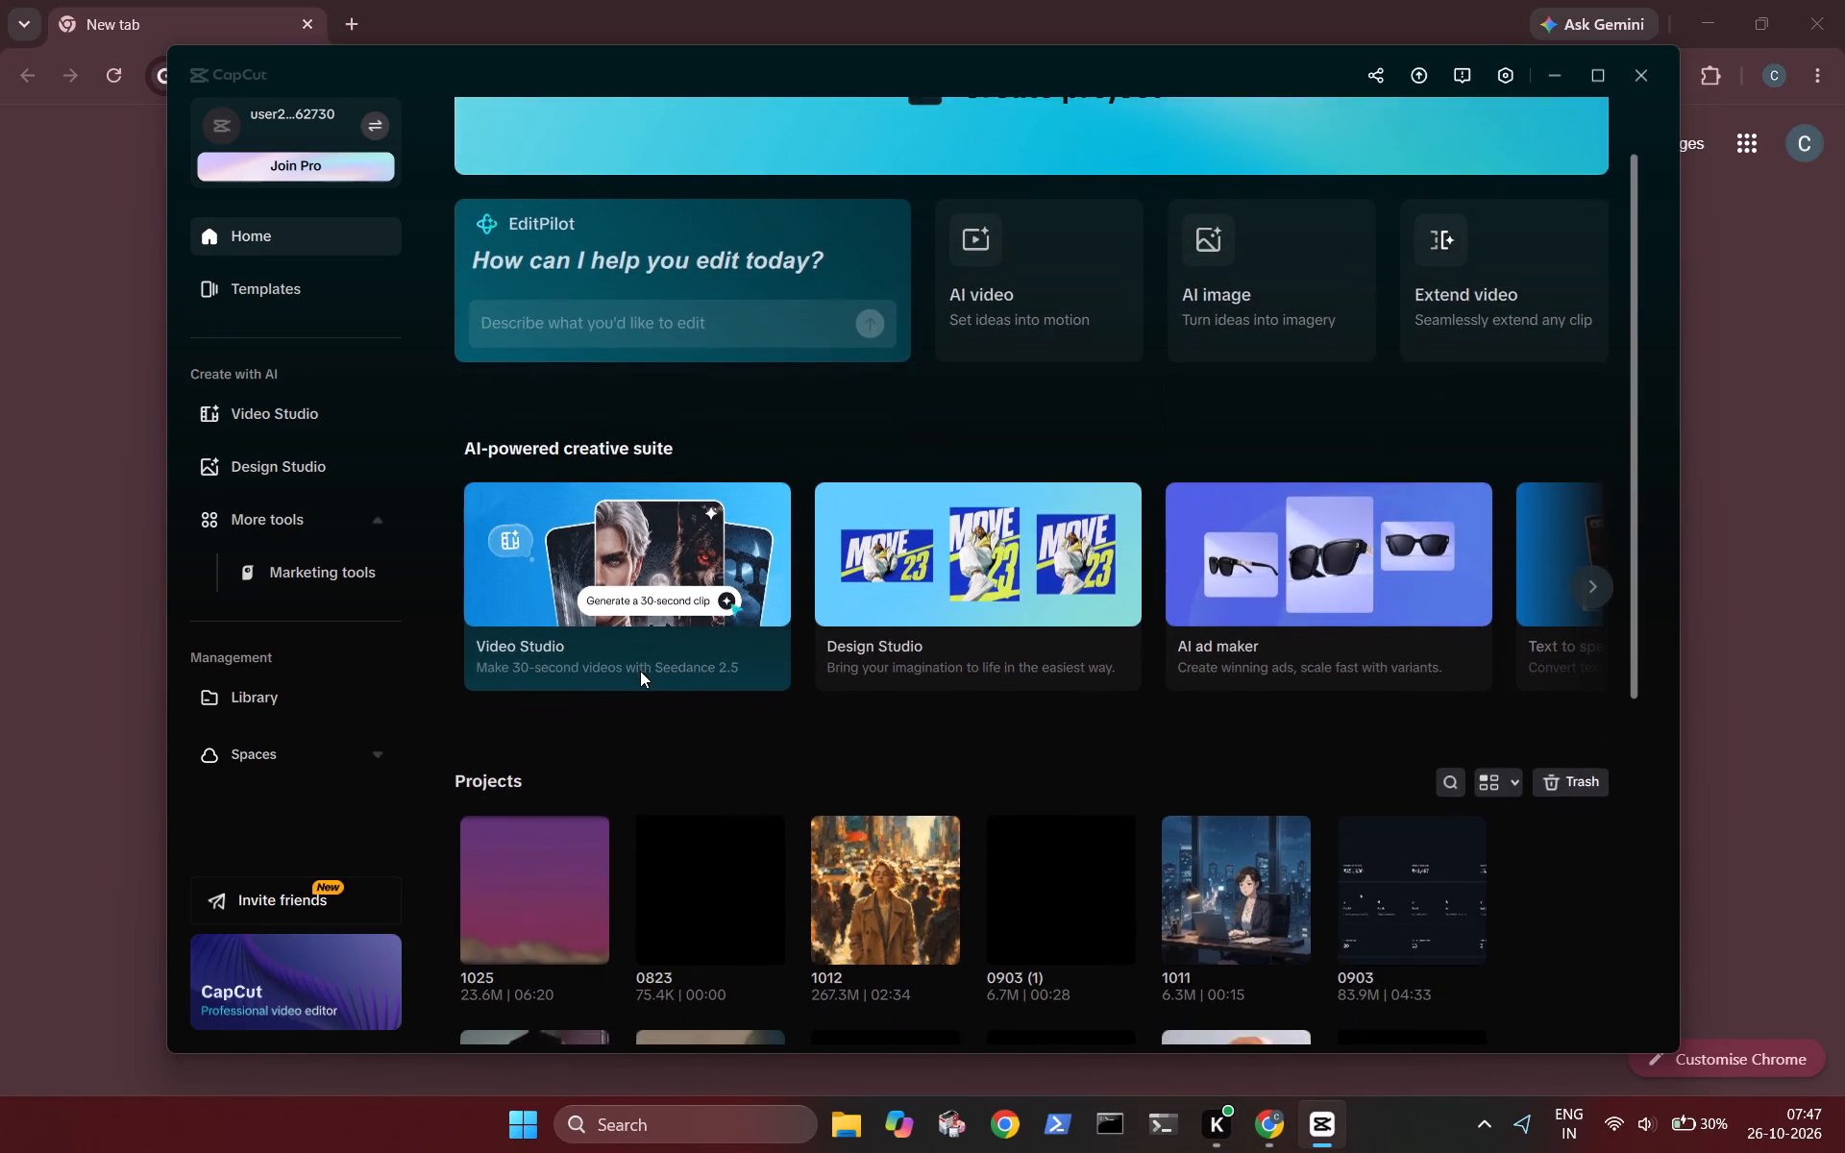
{"action": "scroll", "coordinate": [640, 671], "scroll_direction": "down", "scroll_amount": 2}
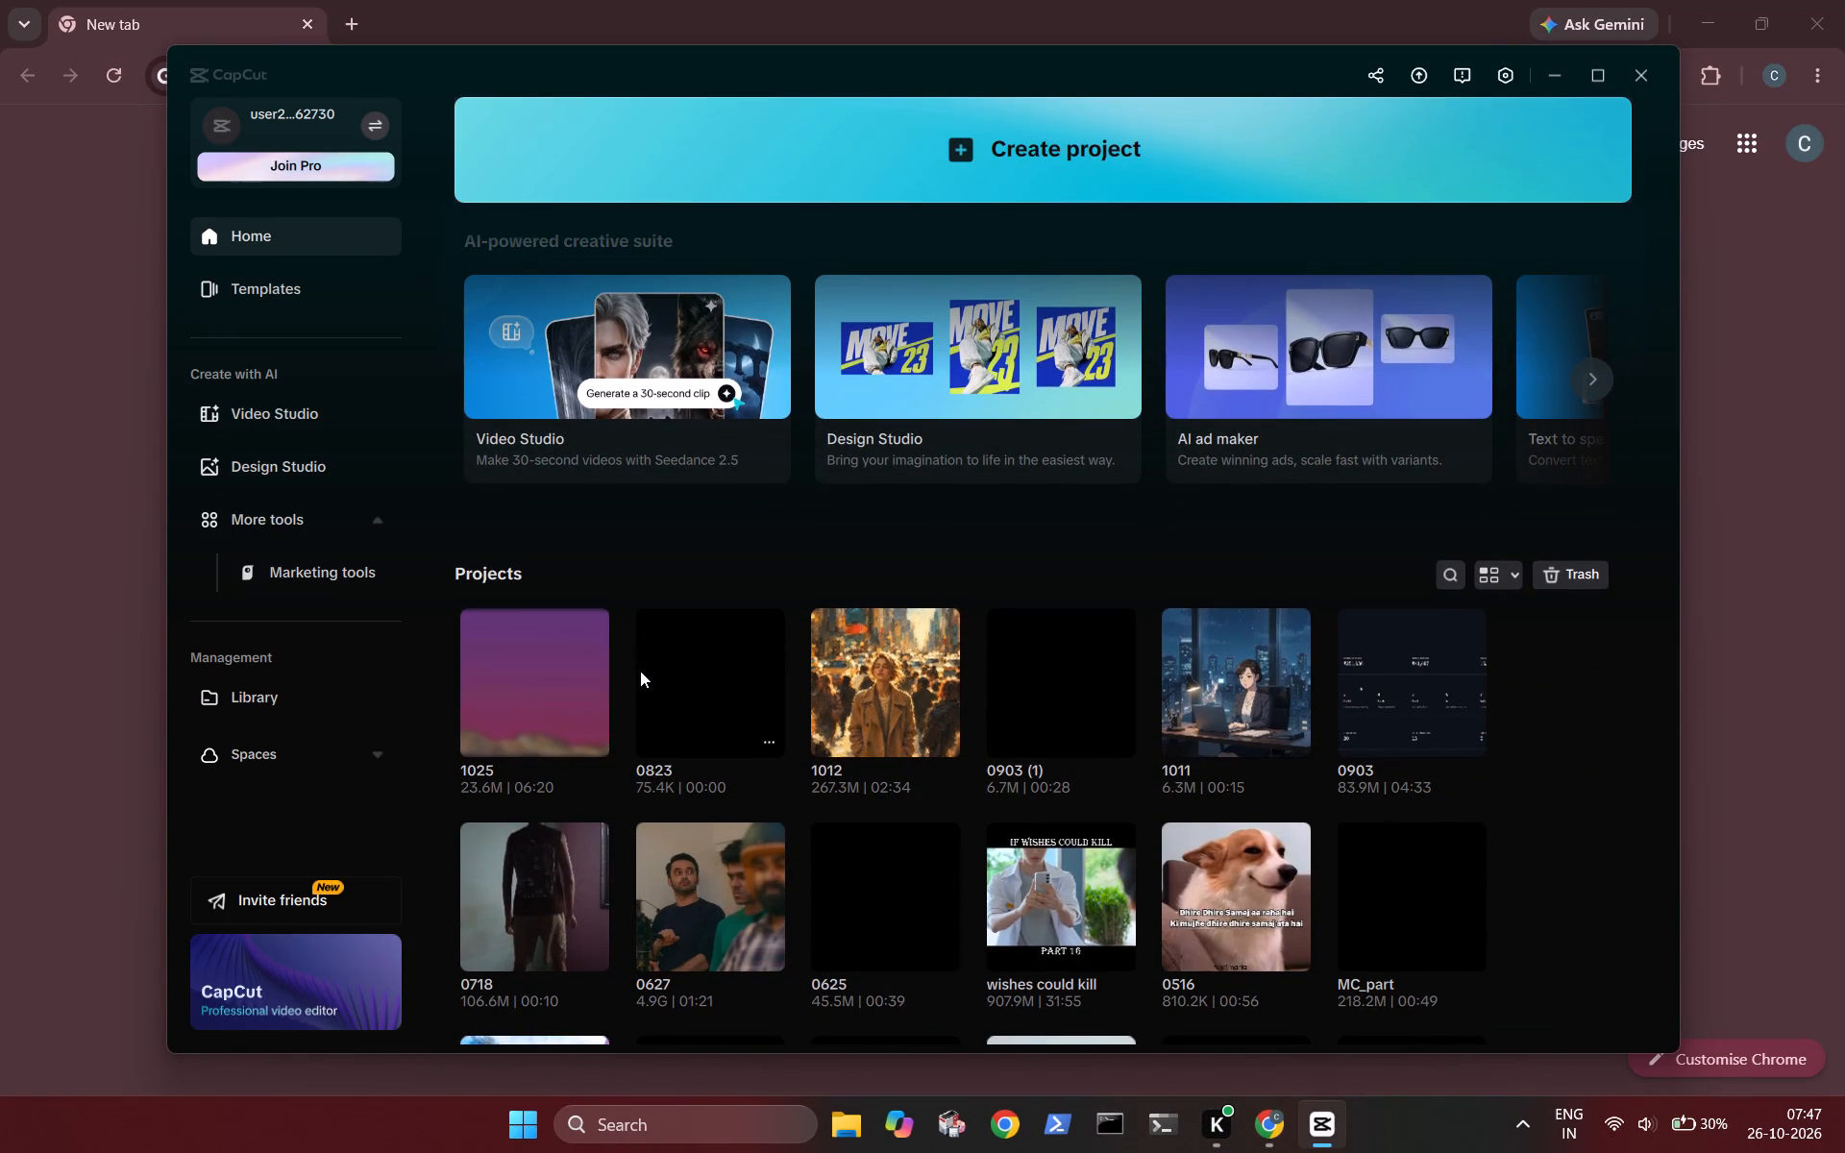
{"action": "left_click", "coordinate": [546, 694]}
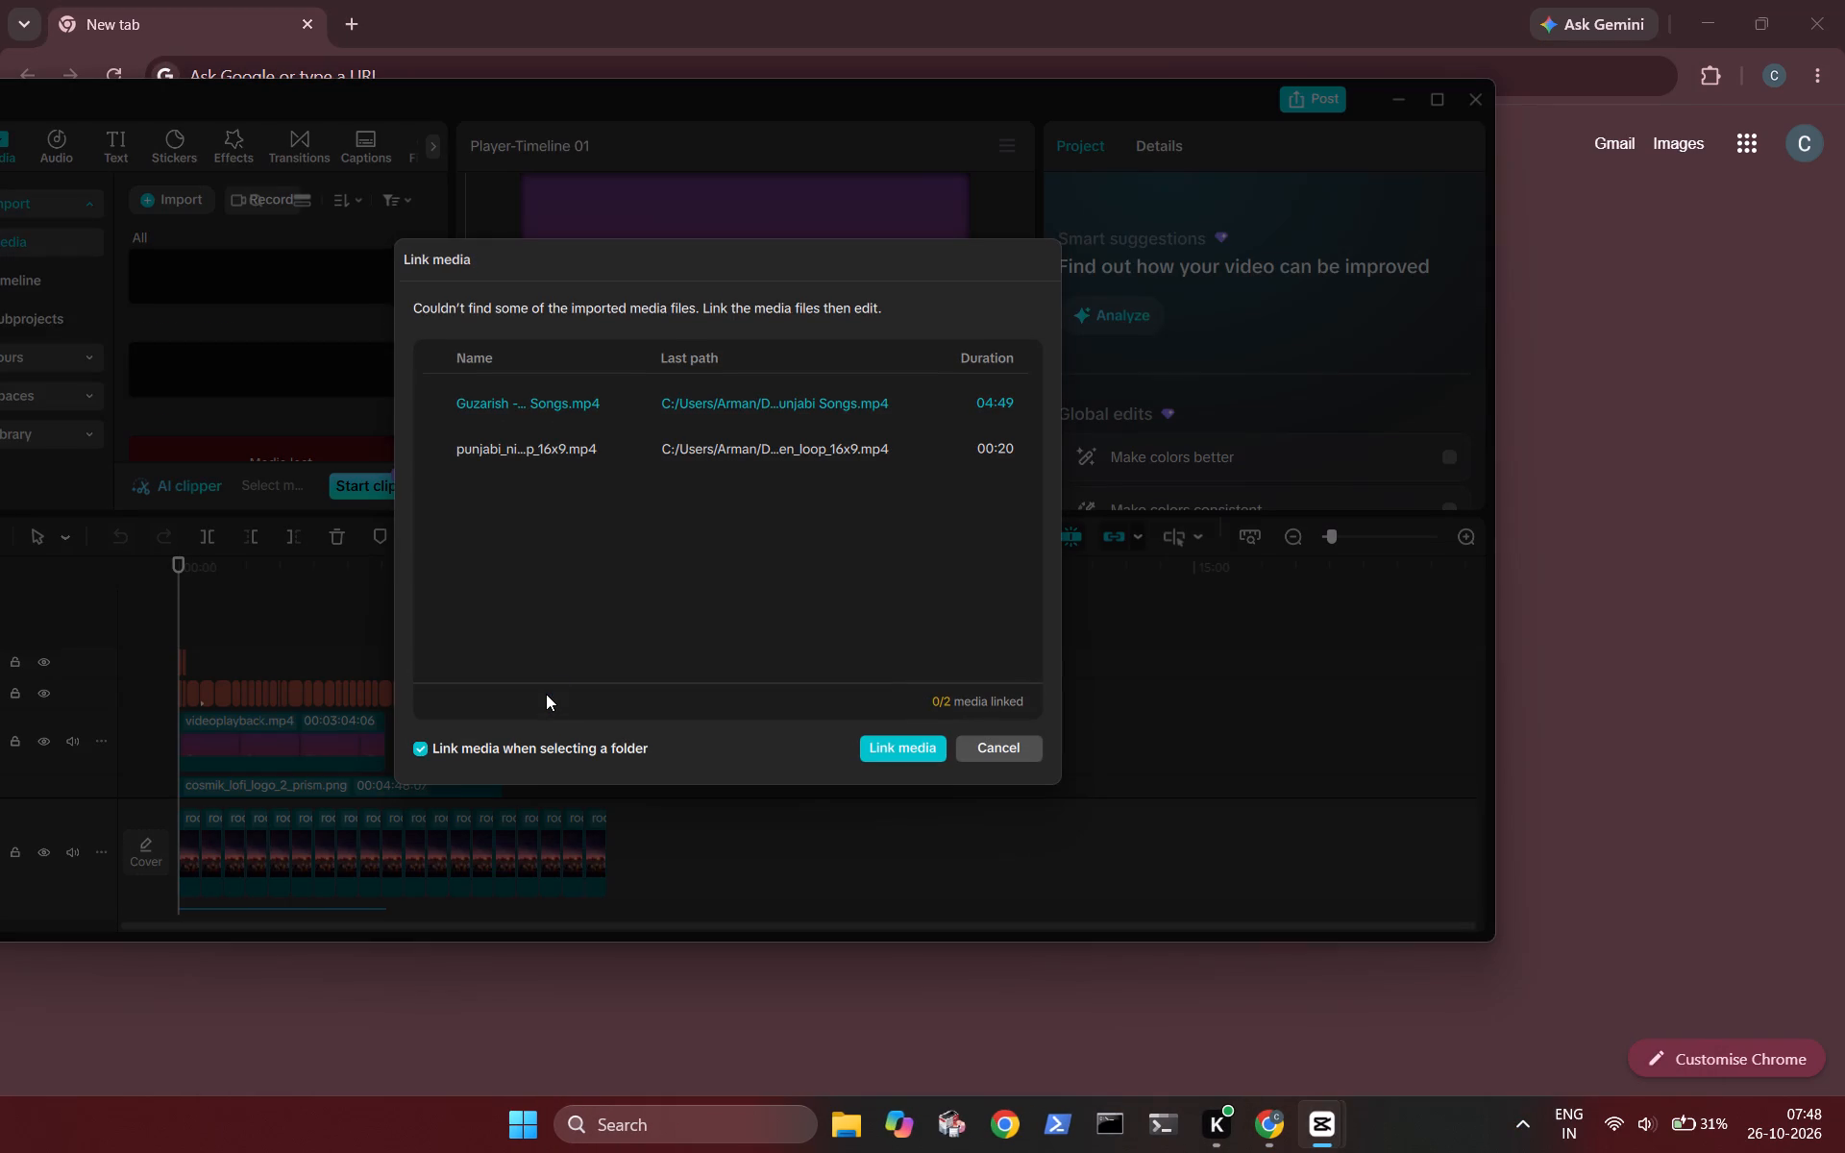
{"action": "left_click", "coordinate": [997, 757]}
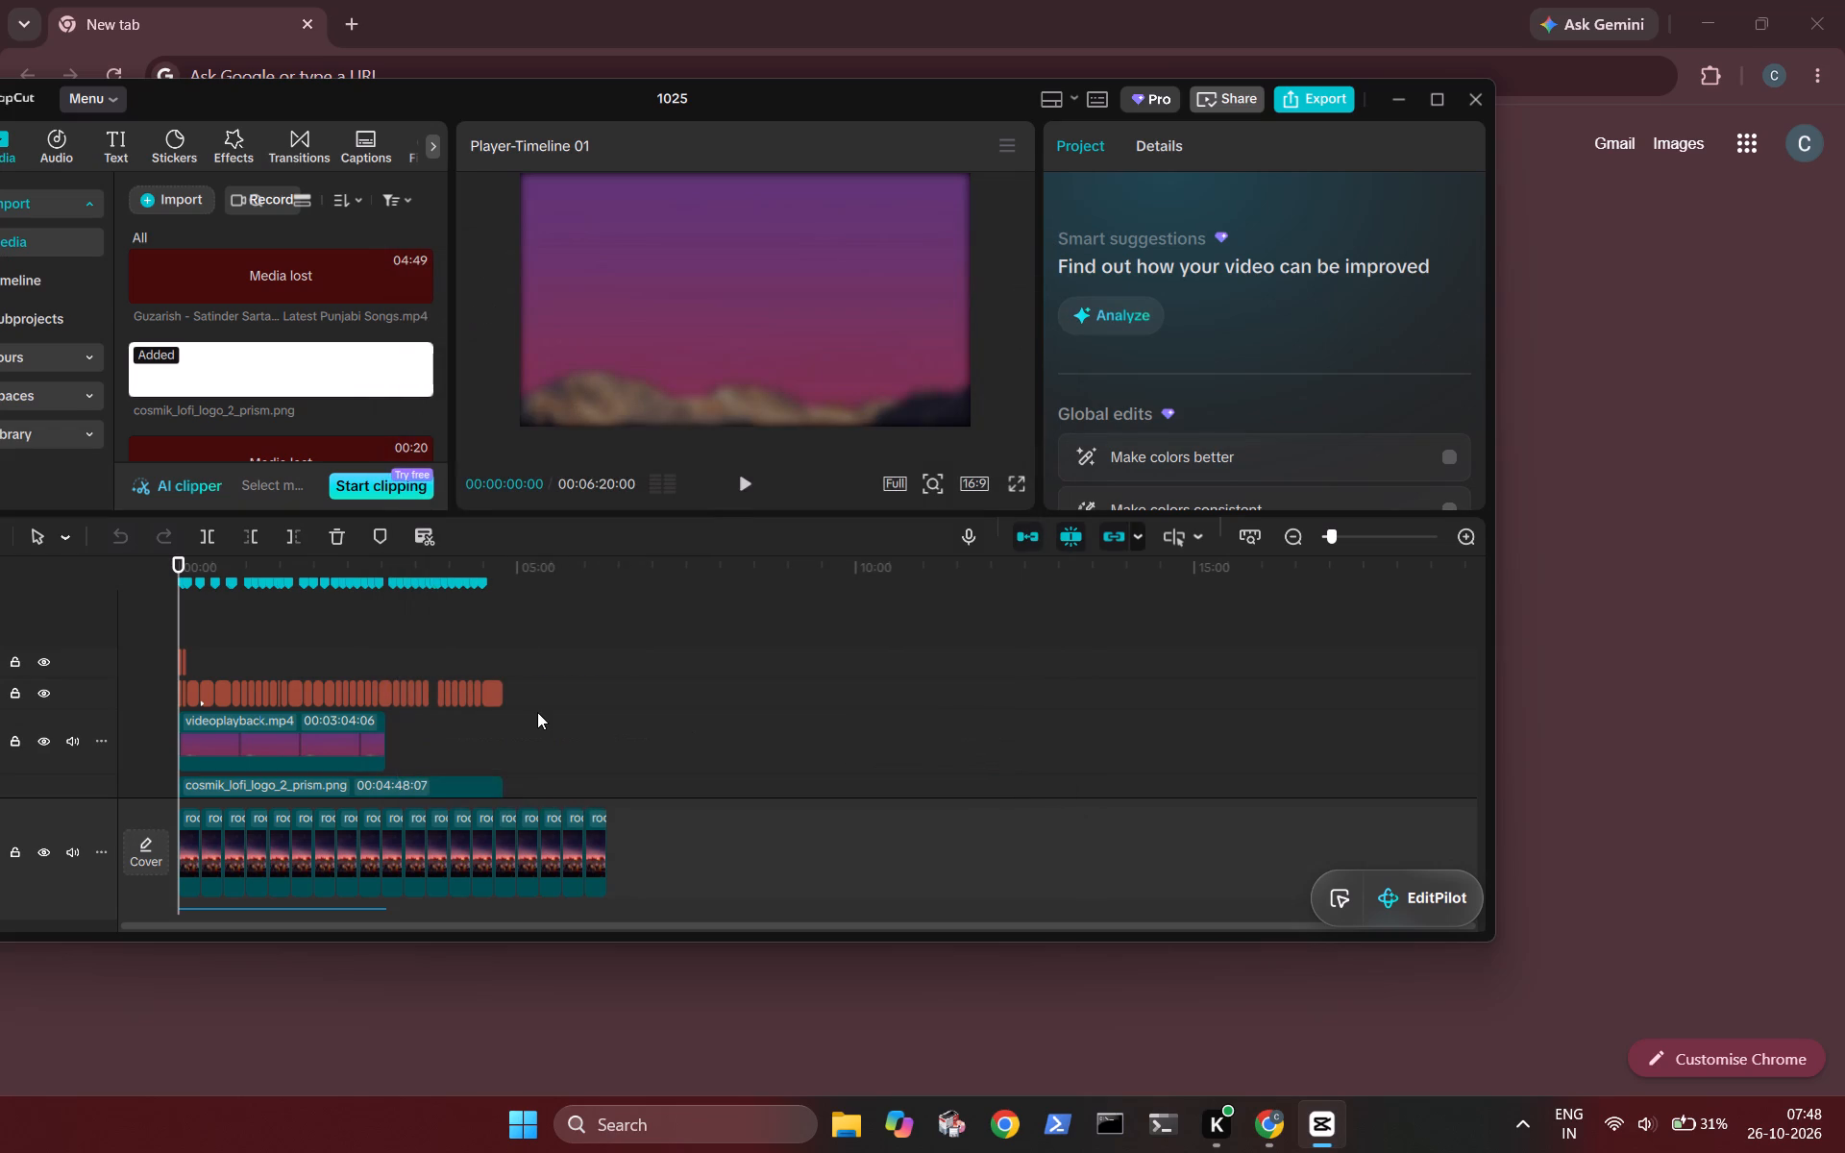
Examine the start of the timeline at closer zoom and play the opening title texts.
{"action": "scroll", "coordinate": [434, 724], "scroll_direction": "up", "scroll_amount": 7, "text": "ctrl"}
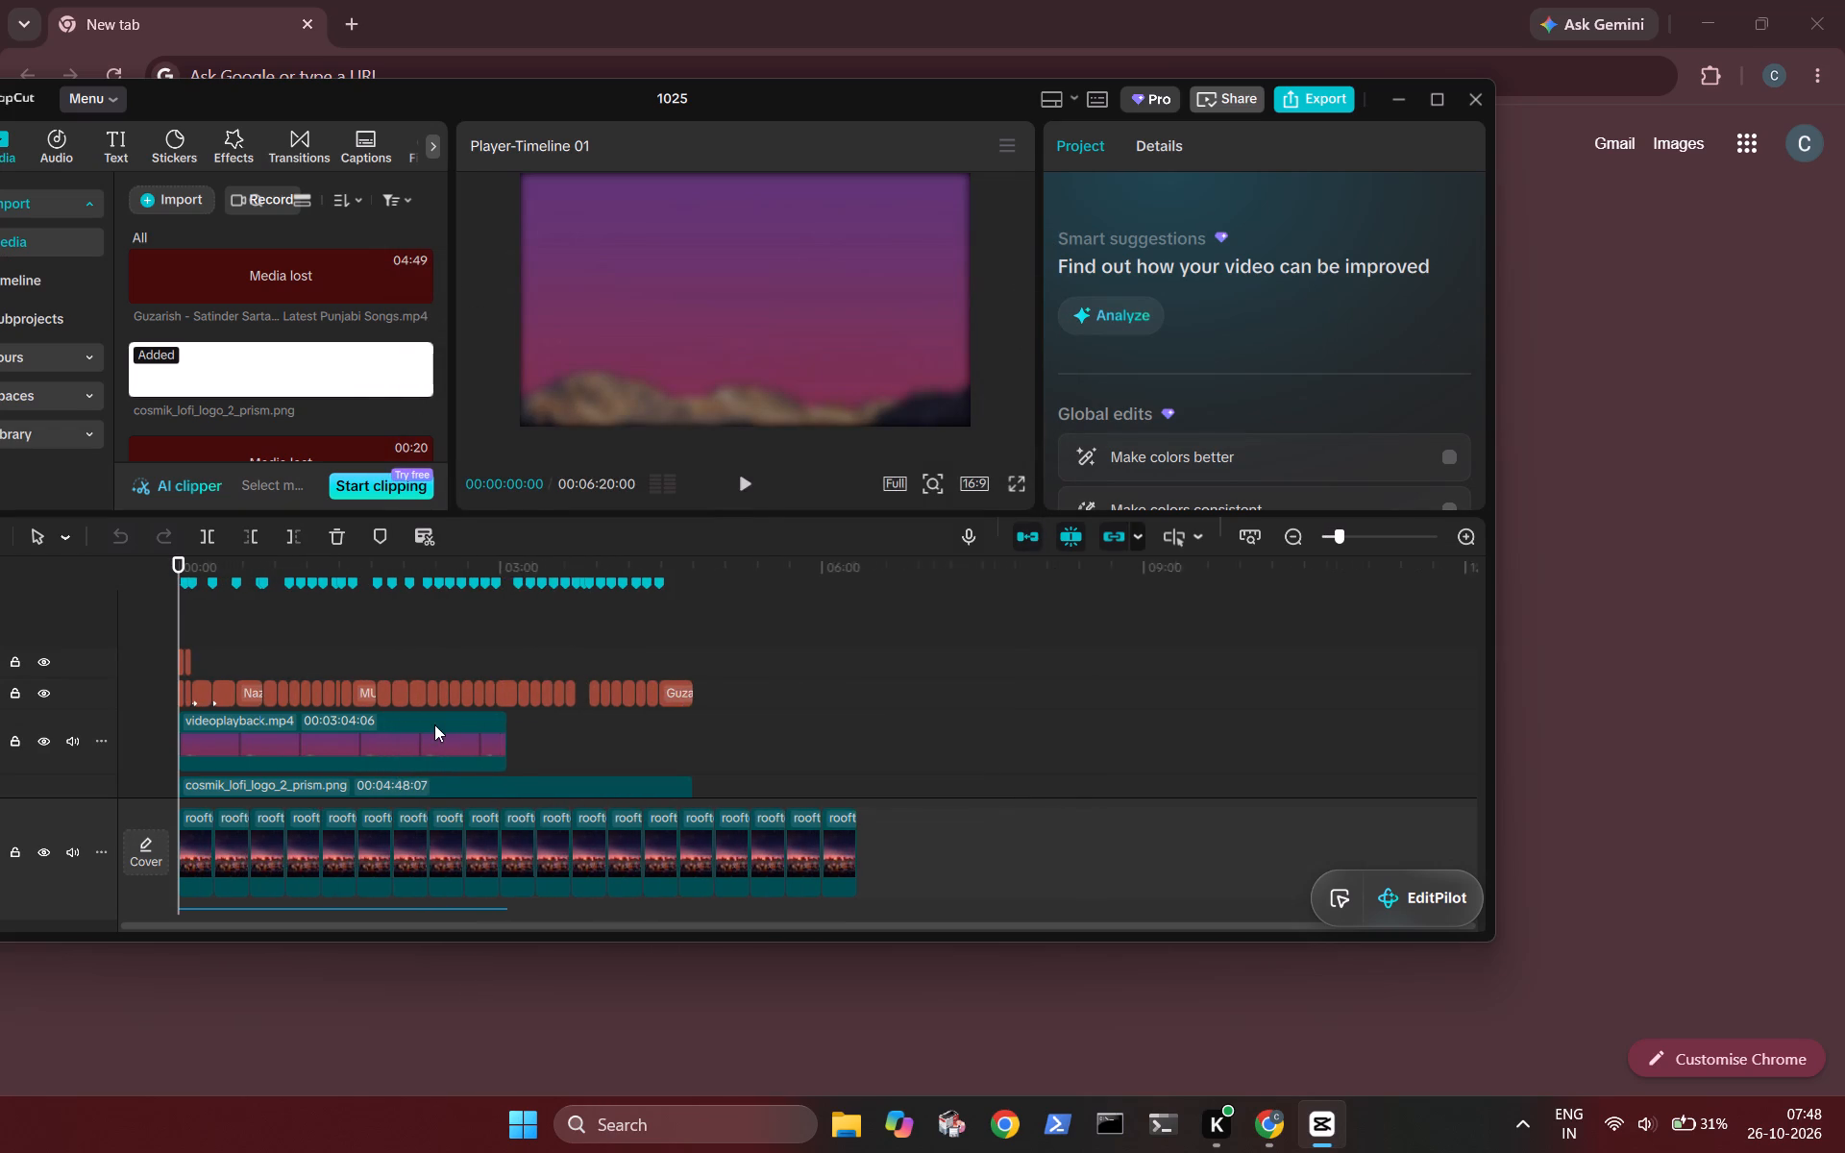
{"action": "scroll", "coordinate": [434, 724], "scroll_direction": "up", "scroll_amount": 1, "text": "ctrl"}
{"action": "scroll", "coordinate": [451, 724], "scroll_direction": "right", "scroll_amount": 1}
{"action": "scroll", "coordinate": [630, 709], "scroll_direction": "up", "scroll_amount": 6, "text": "ctrl"}
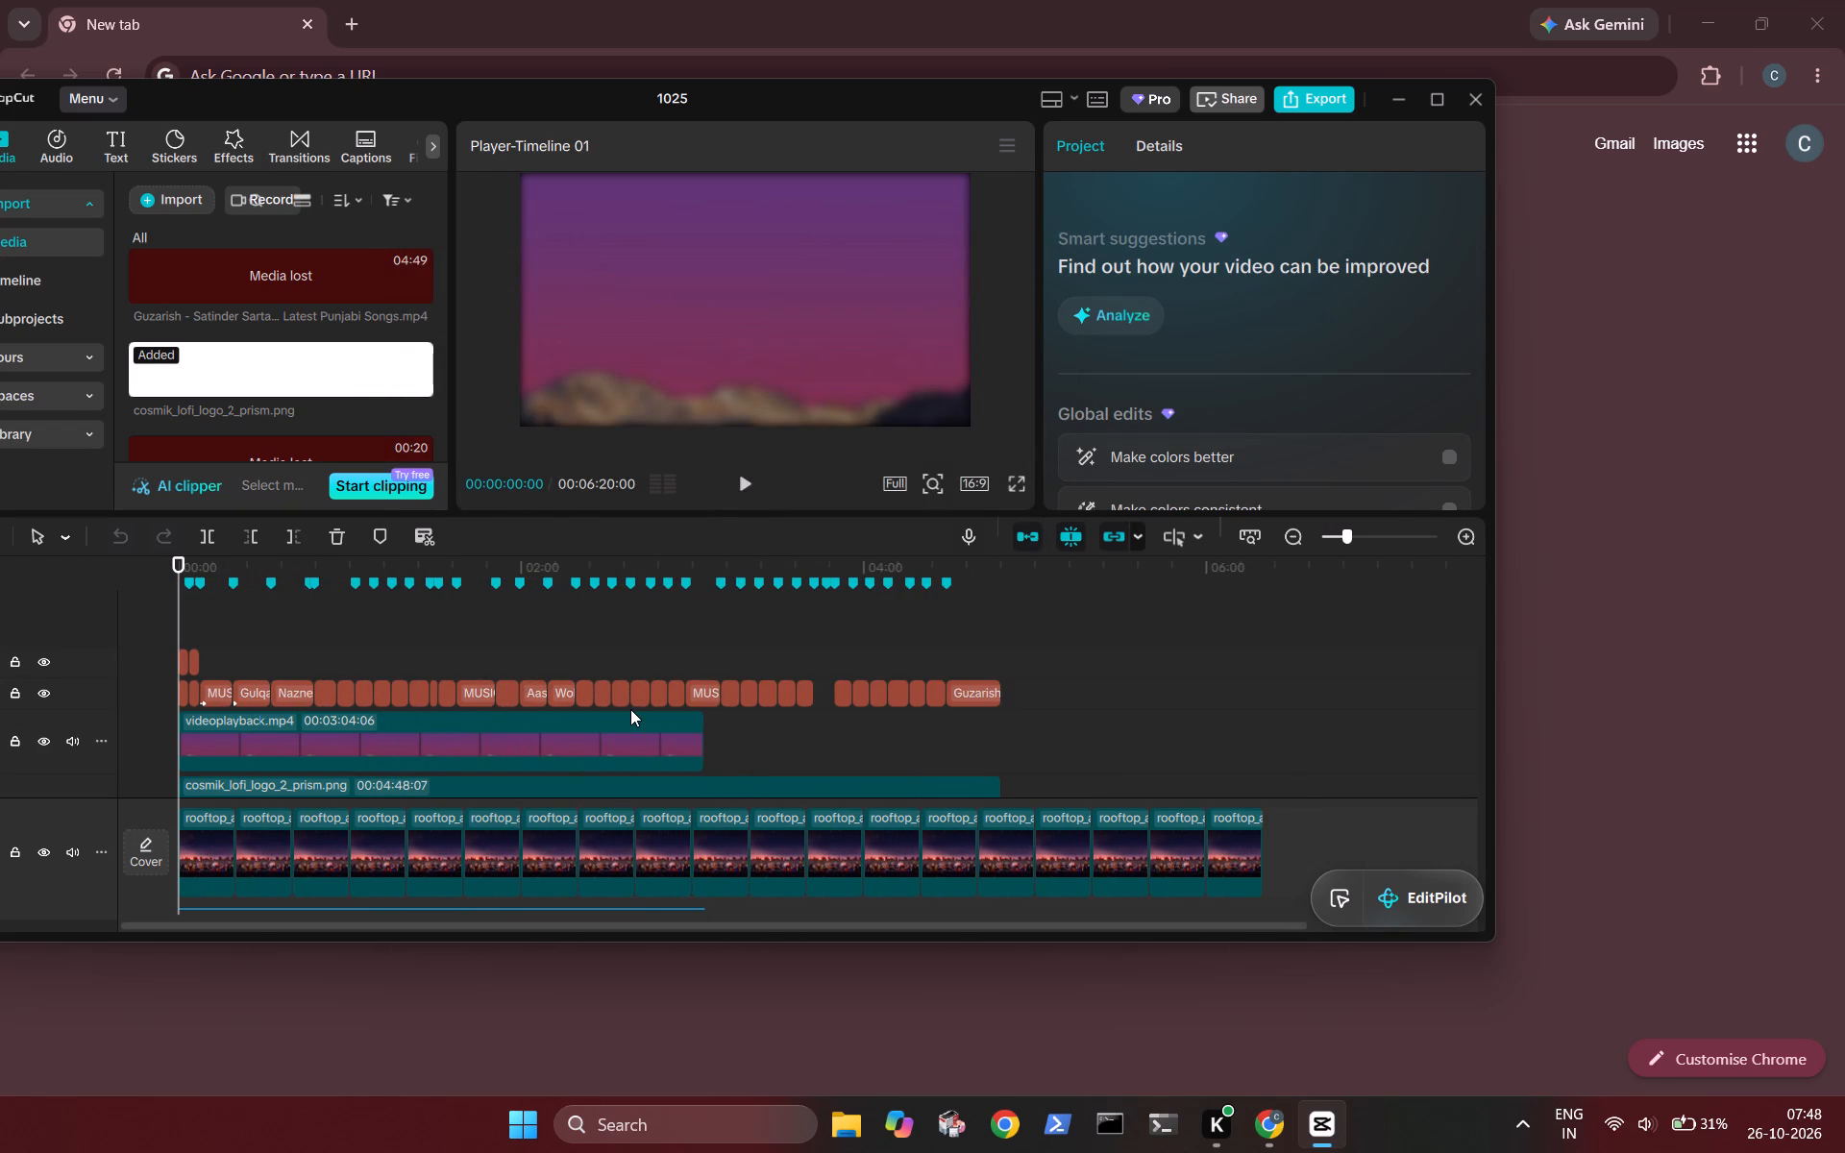
{"action": "scroll", "coordinate": [630, 709], "scroll_direction": "up", "scroll_amount": 6, "text": "ctrl"}
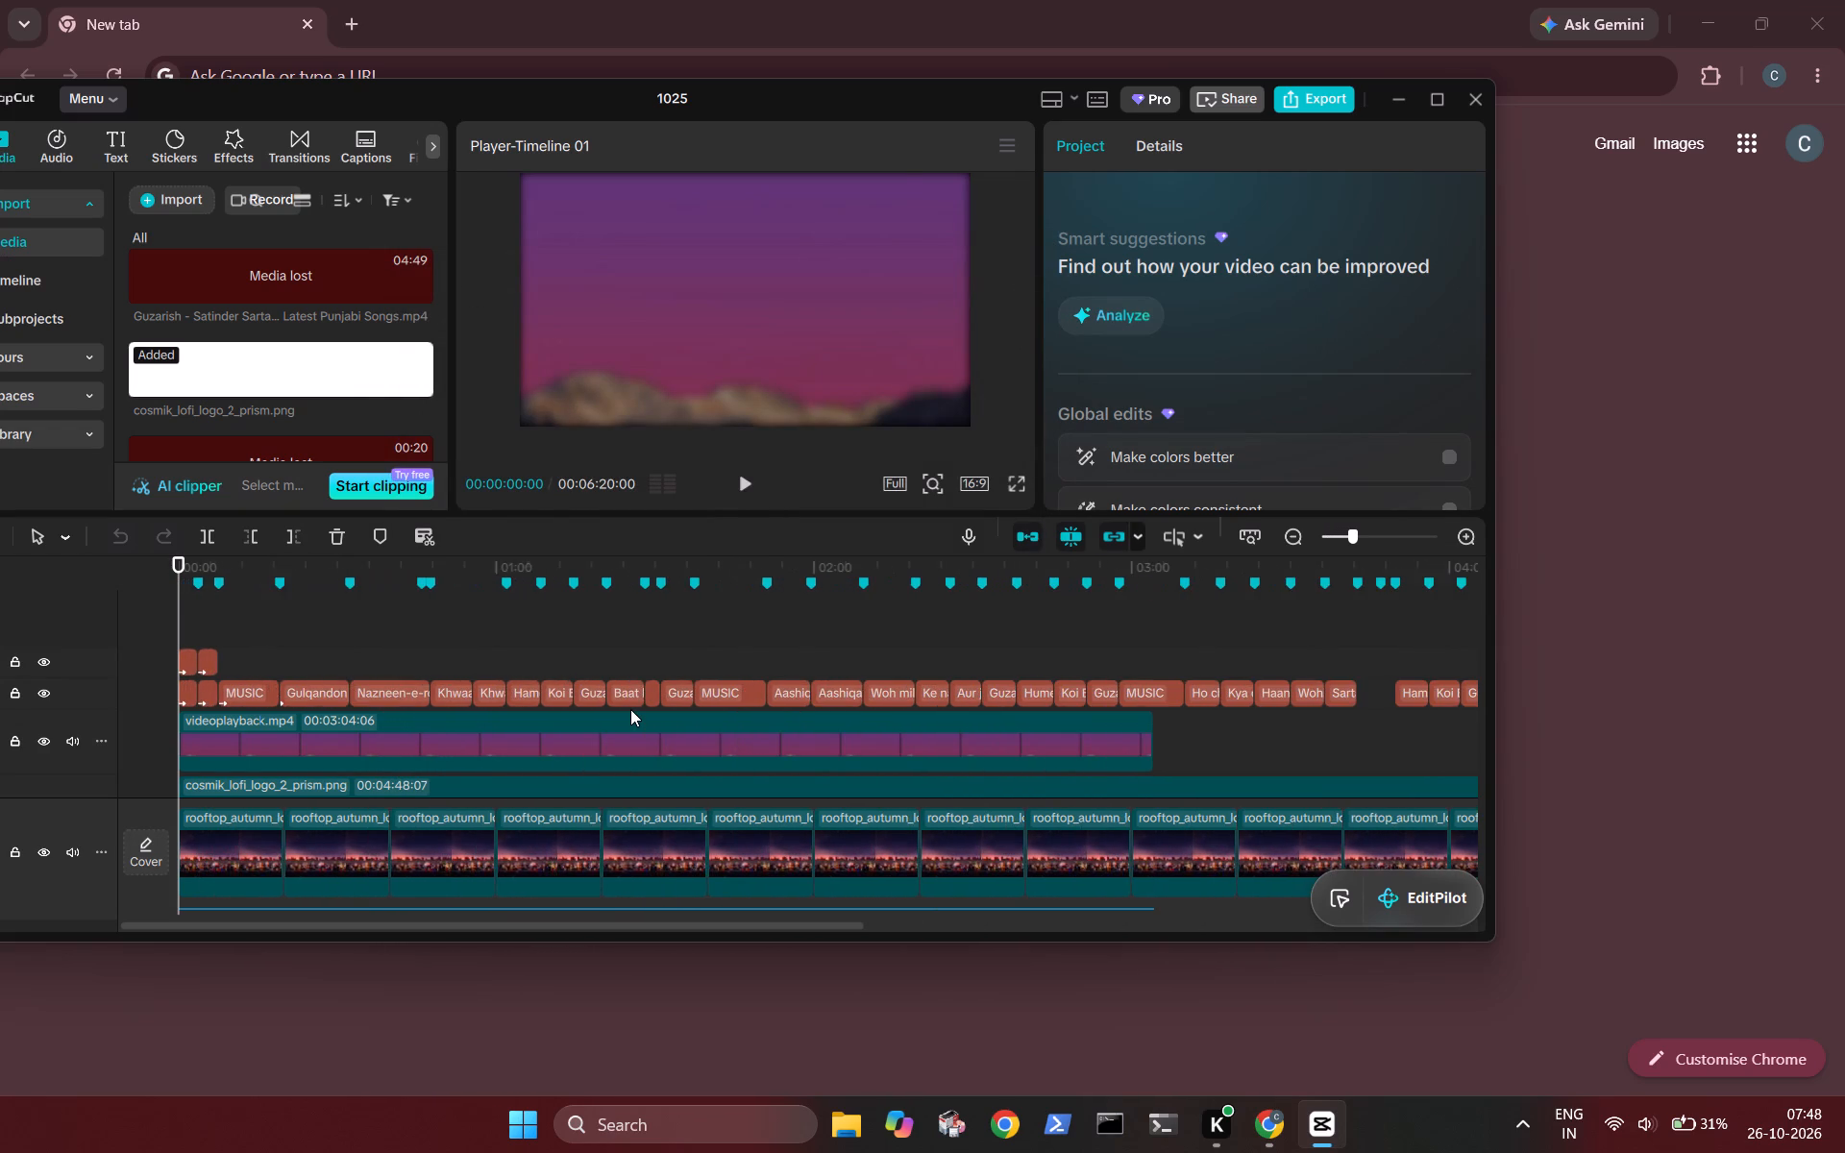
{"action": "scroll", "coordinate": [630, 709], "scroll_direction": "up", "scroll_amount": 15, "text": "ctrl"}
{"action": "scroll", "coordinate": [630, 709], "scroll_direction": "up", "scroll_amount": 6, "text": "ctrl"}
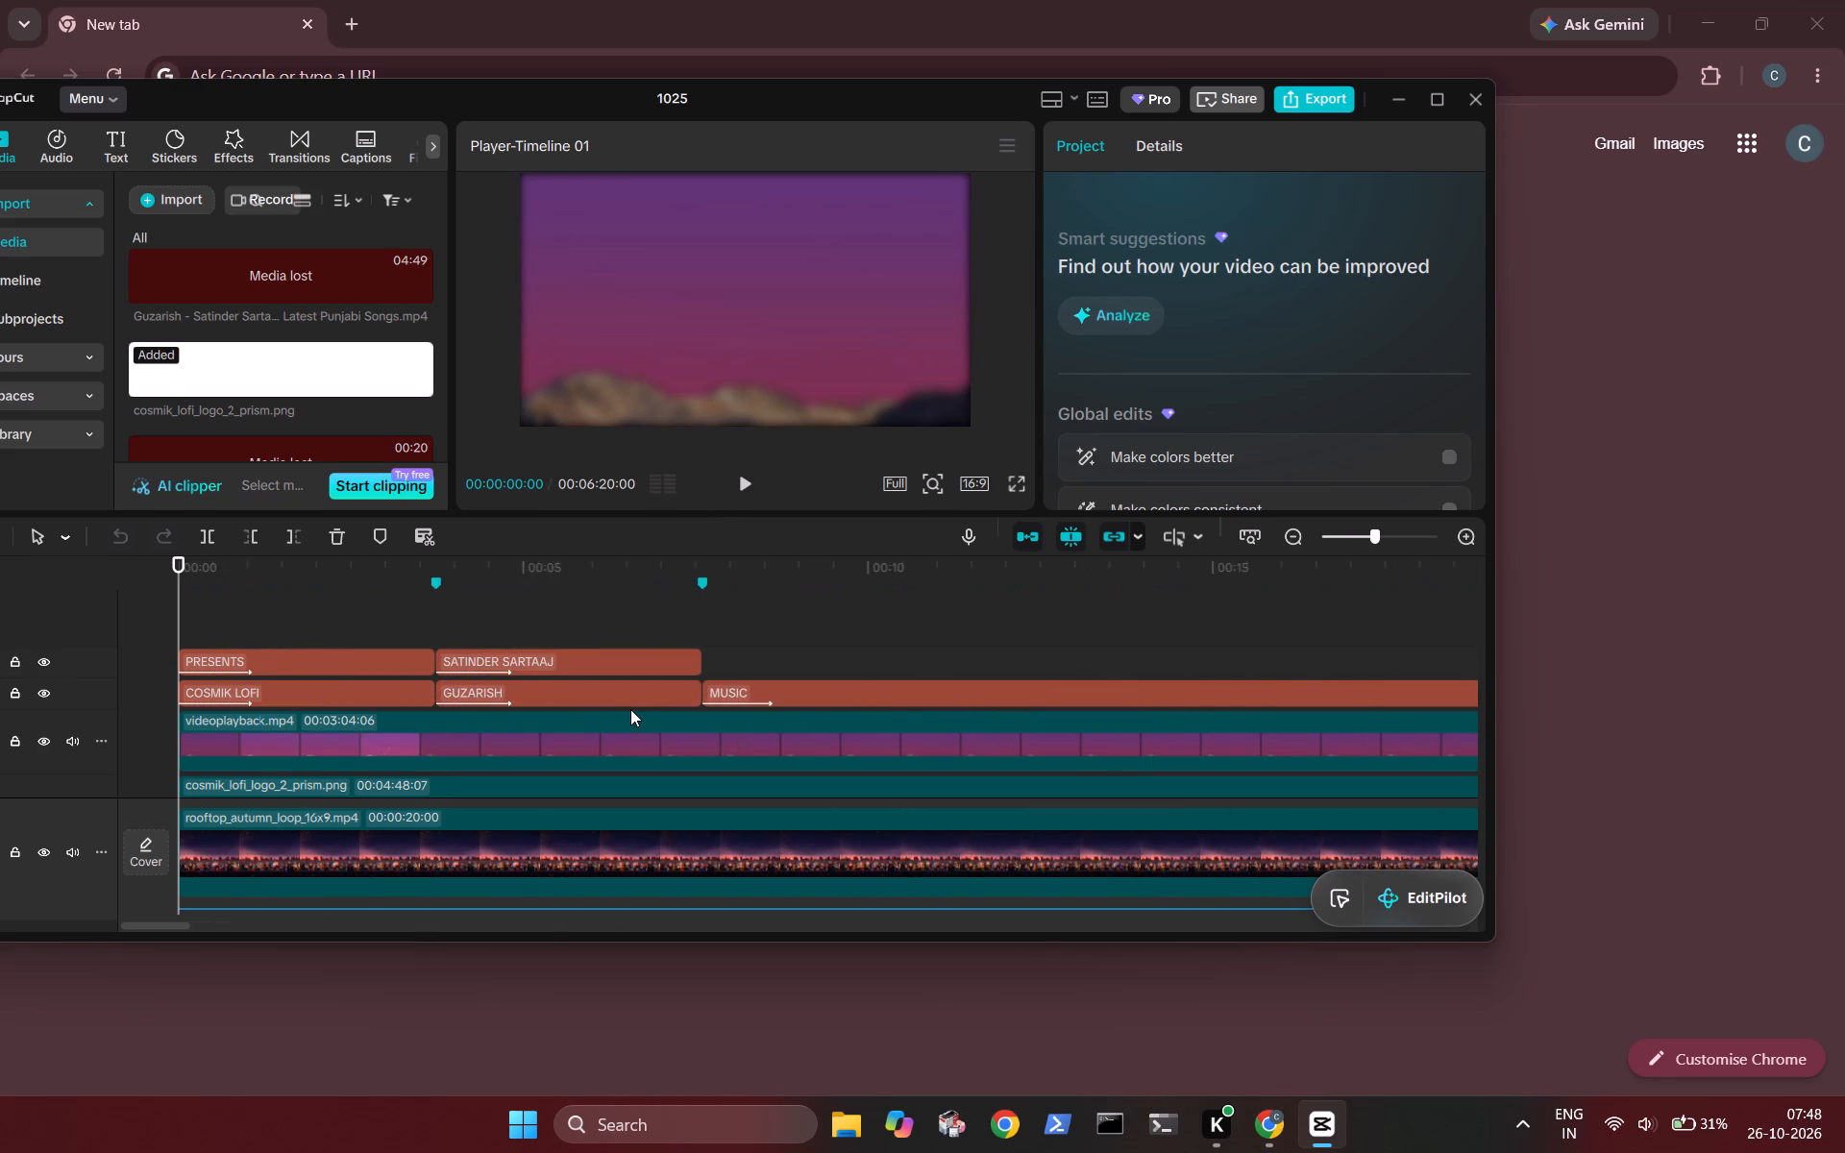
{"action": "scroll", "coordinate": [630, 709], "scroll_direction": "up", "scroll_amount": 3, "text": "ctrl"}
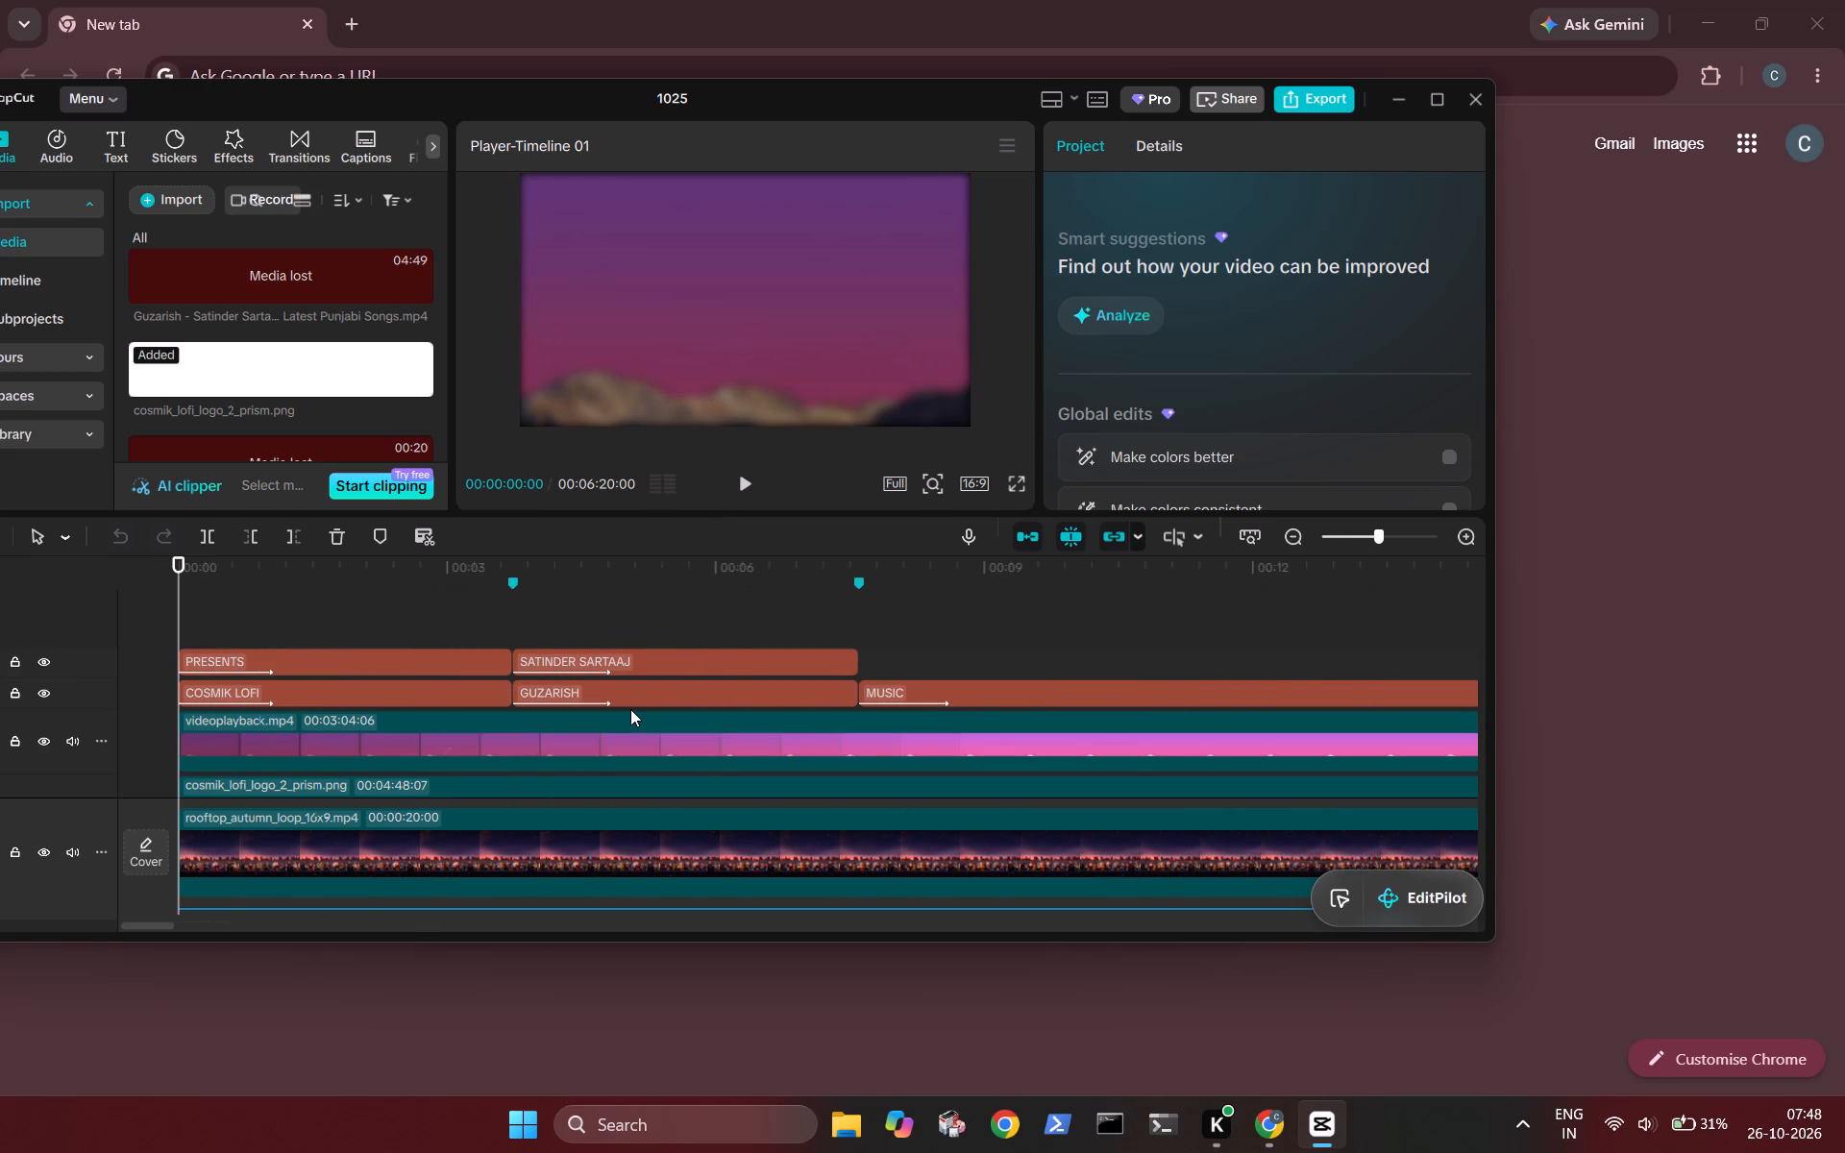
{"action": "key", "text": "space"}
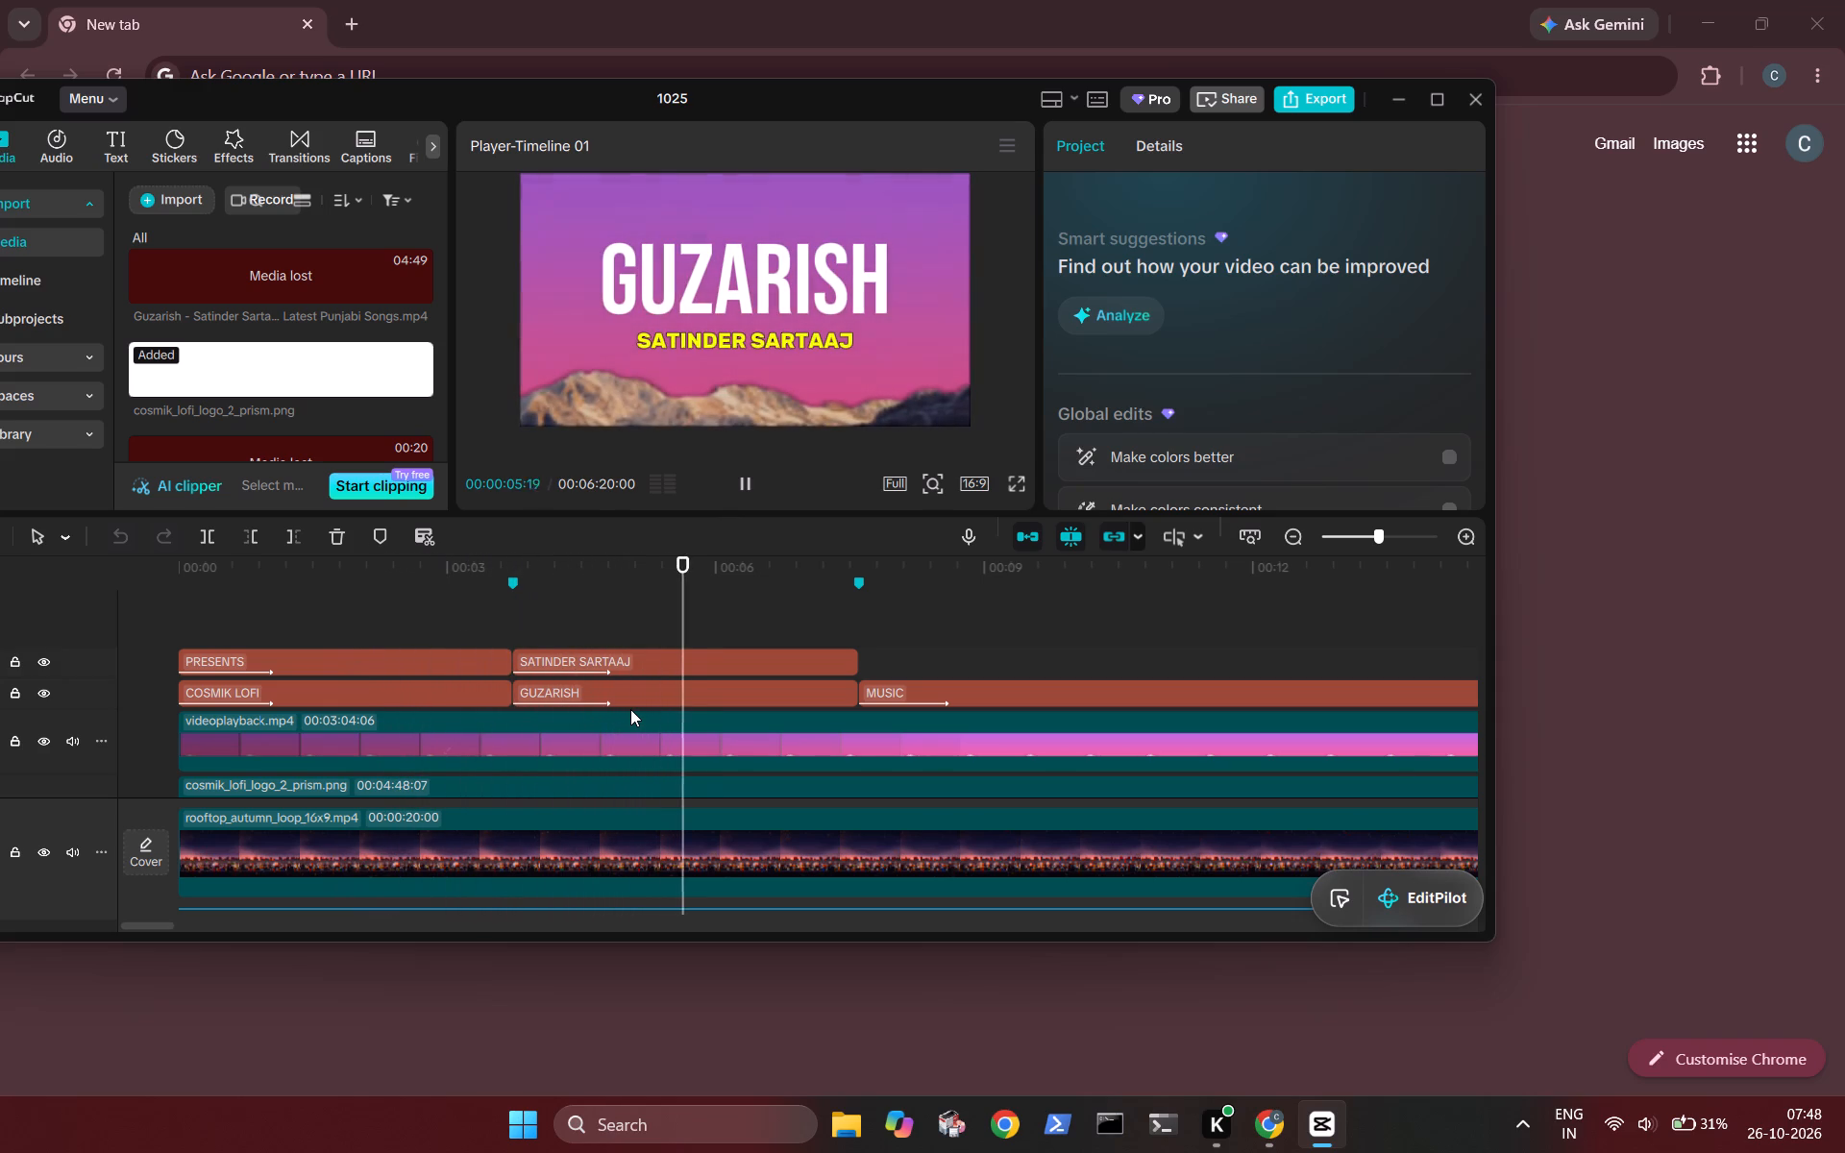
{"action": "key", "text": "space"}
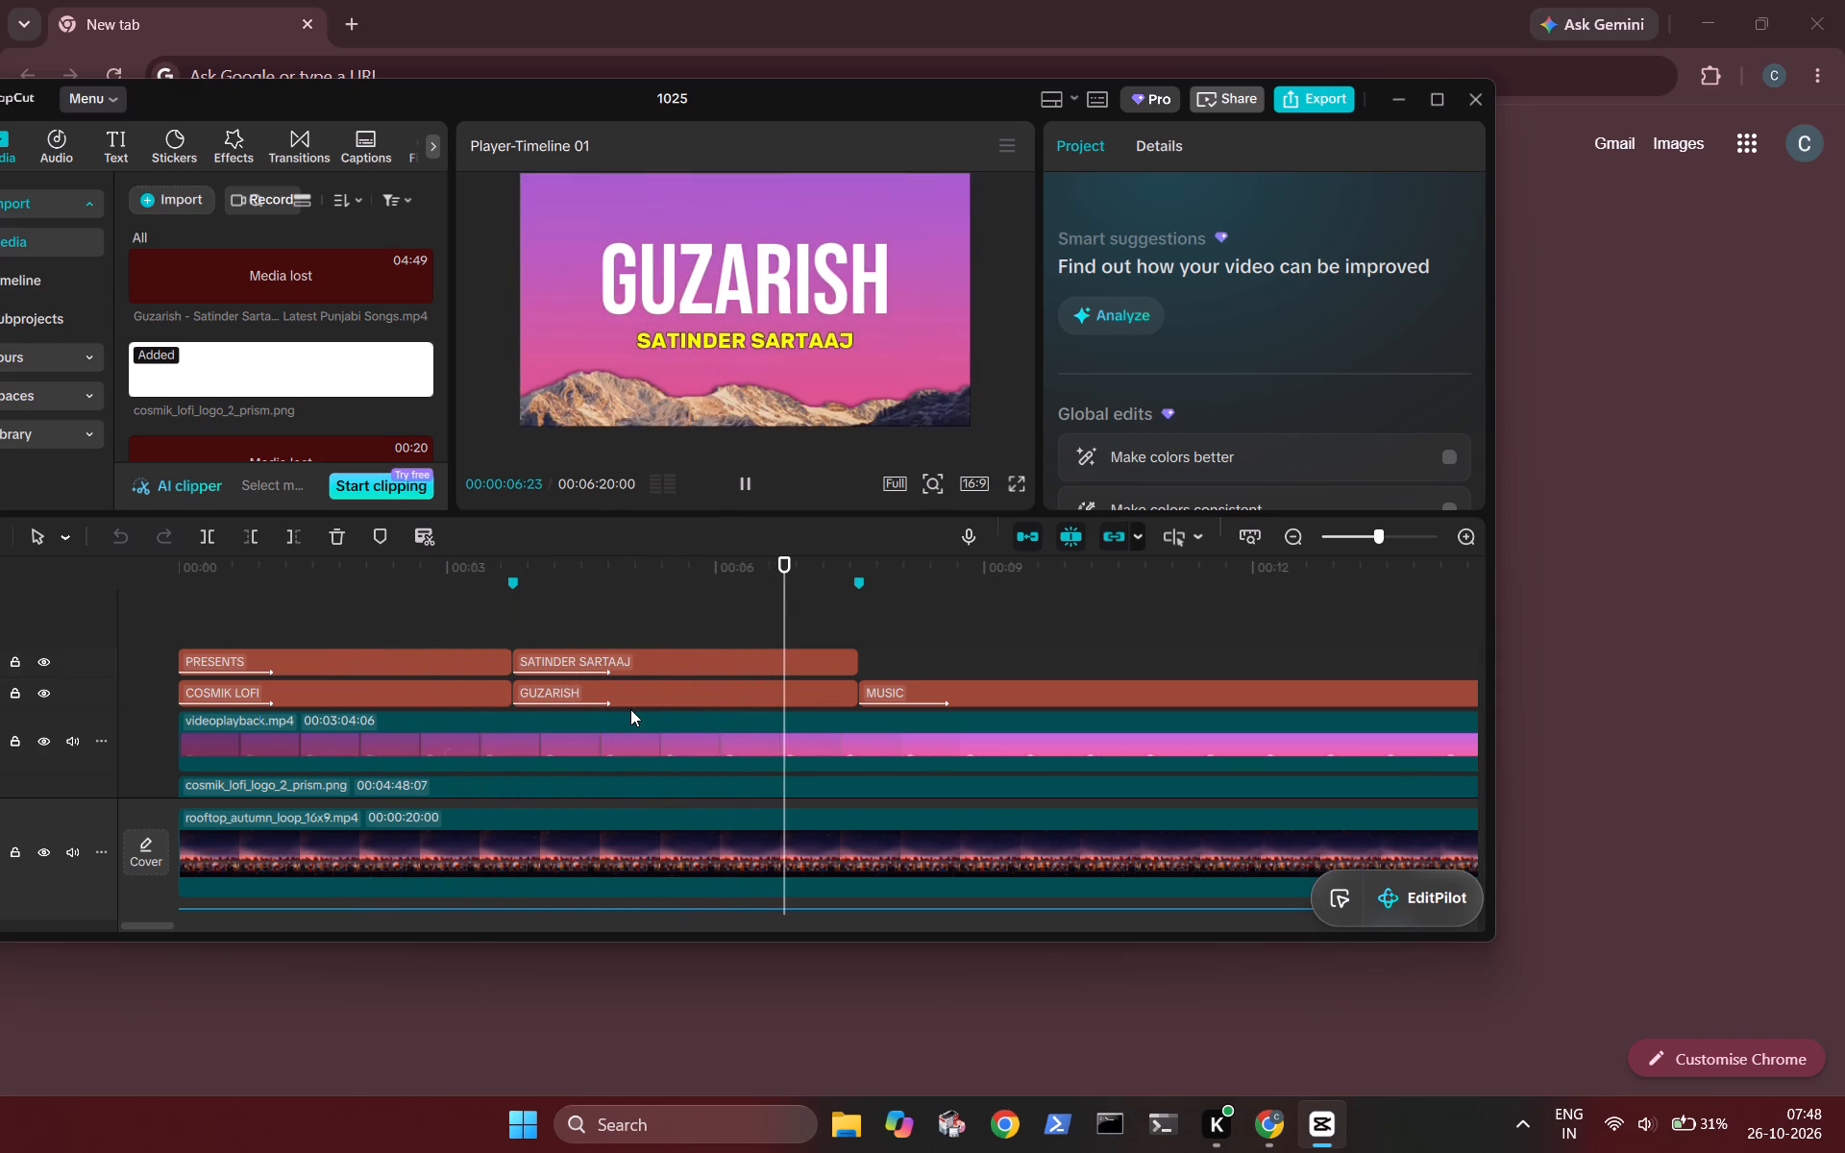
Review the tracks and play the passage from the MUSIC text into the first lyric text, replaying the transition around 00:00:18.
{"action": "scroll", "coordinate": [630, 709], "scroll_direction": "down", "scroll_amount": 1}
{"action": "scroll", "coordinate": [630, 709], "scroll_direction": "up", "scroll_amount": 1}
{"action": "scroll", "coordinate": [630, 709], "scroll_direction": "down", "scroll_amount": 1, "text": "ctrl"}
{"action": "scroll", "coordinate": [630, 709], "scroll_direction": "up", "scroll_amount": 1, "text": "ctrl"}
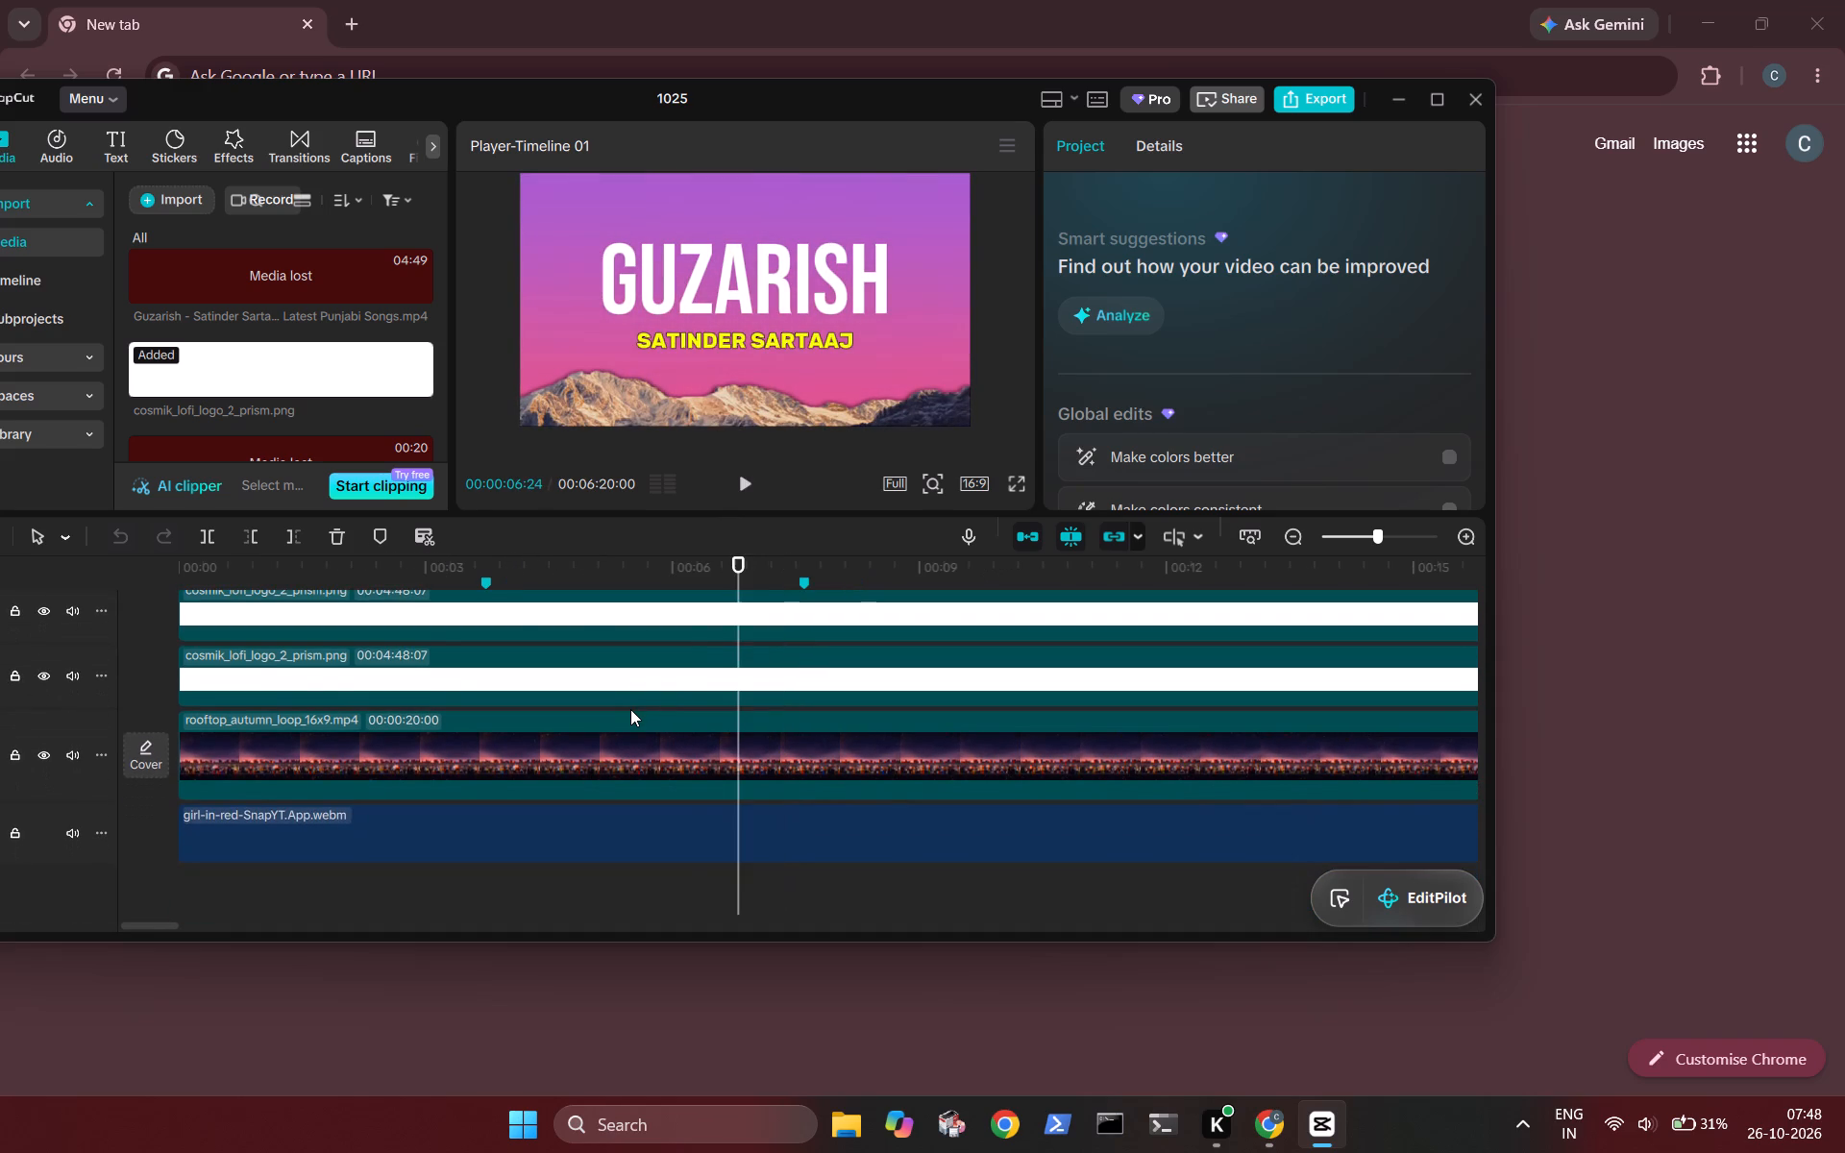
{"action": "scroll", "coordinate": [630, 709], "scroll_direction": "up", "scroll_amount": 1}
{"action": "scroll", "coordinate": [630, 709], "scroll_direction": "down", "scroll_amount": 1, "text": "ctrl"}
{"action": "scroll", "coordinate": [630, 709], "scroll_direction": "up", "scroll_amount": 1, "text": "ctrl"}
{"action": "scroll", "coordinate": [630, 709], "scroll_direction": "up", "scroll_amount": 3}
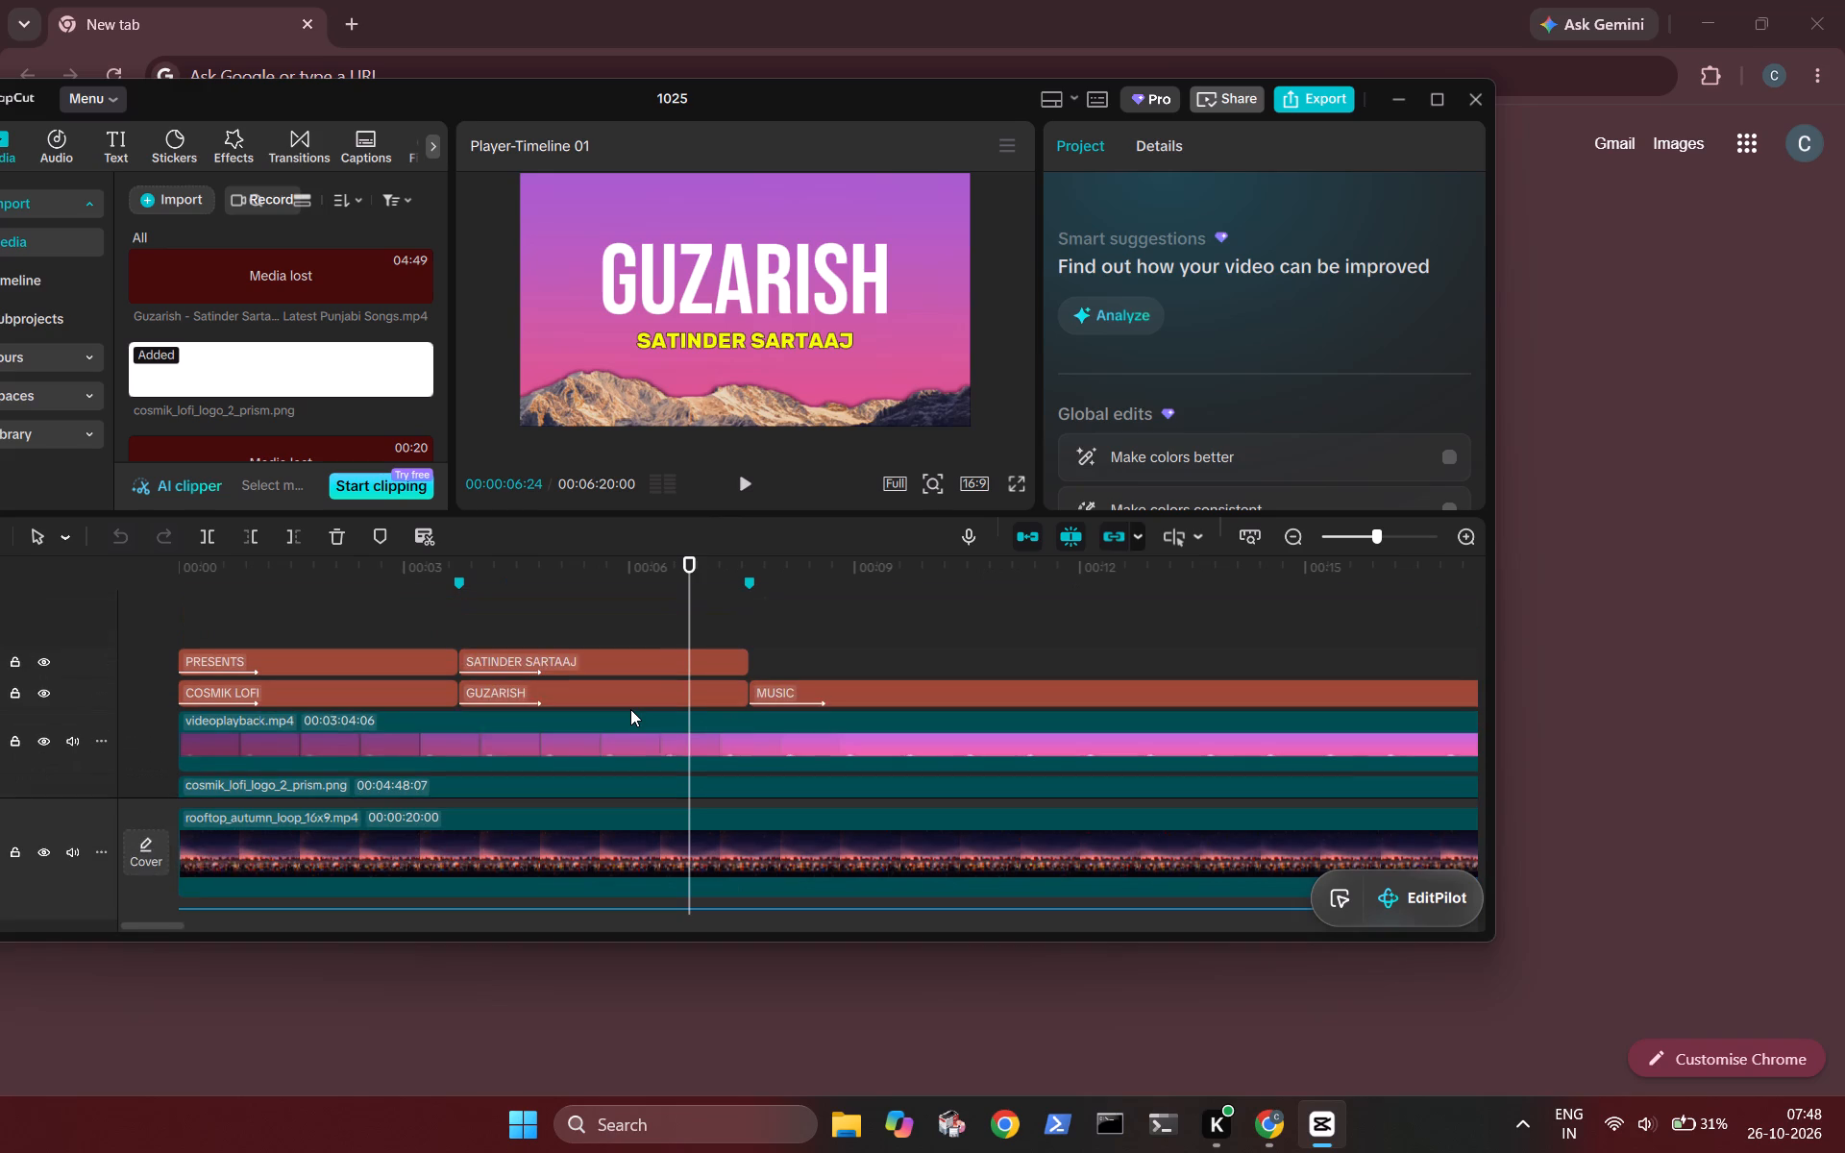
{"action": "scroll", "coordinate": [630, 709], "scroll_direction": "up", "scroll_amount": 2}
{"action": "key", "text": "space"}
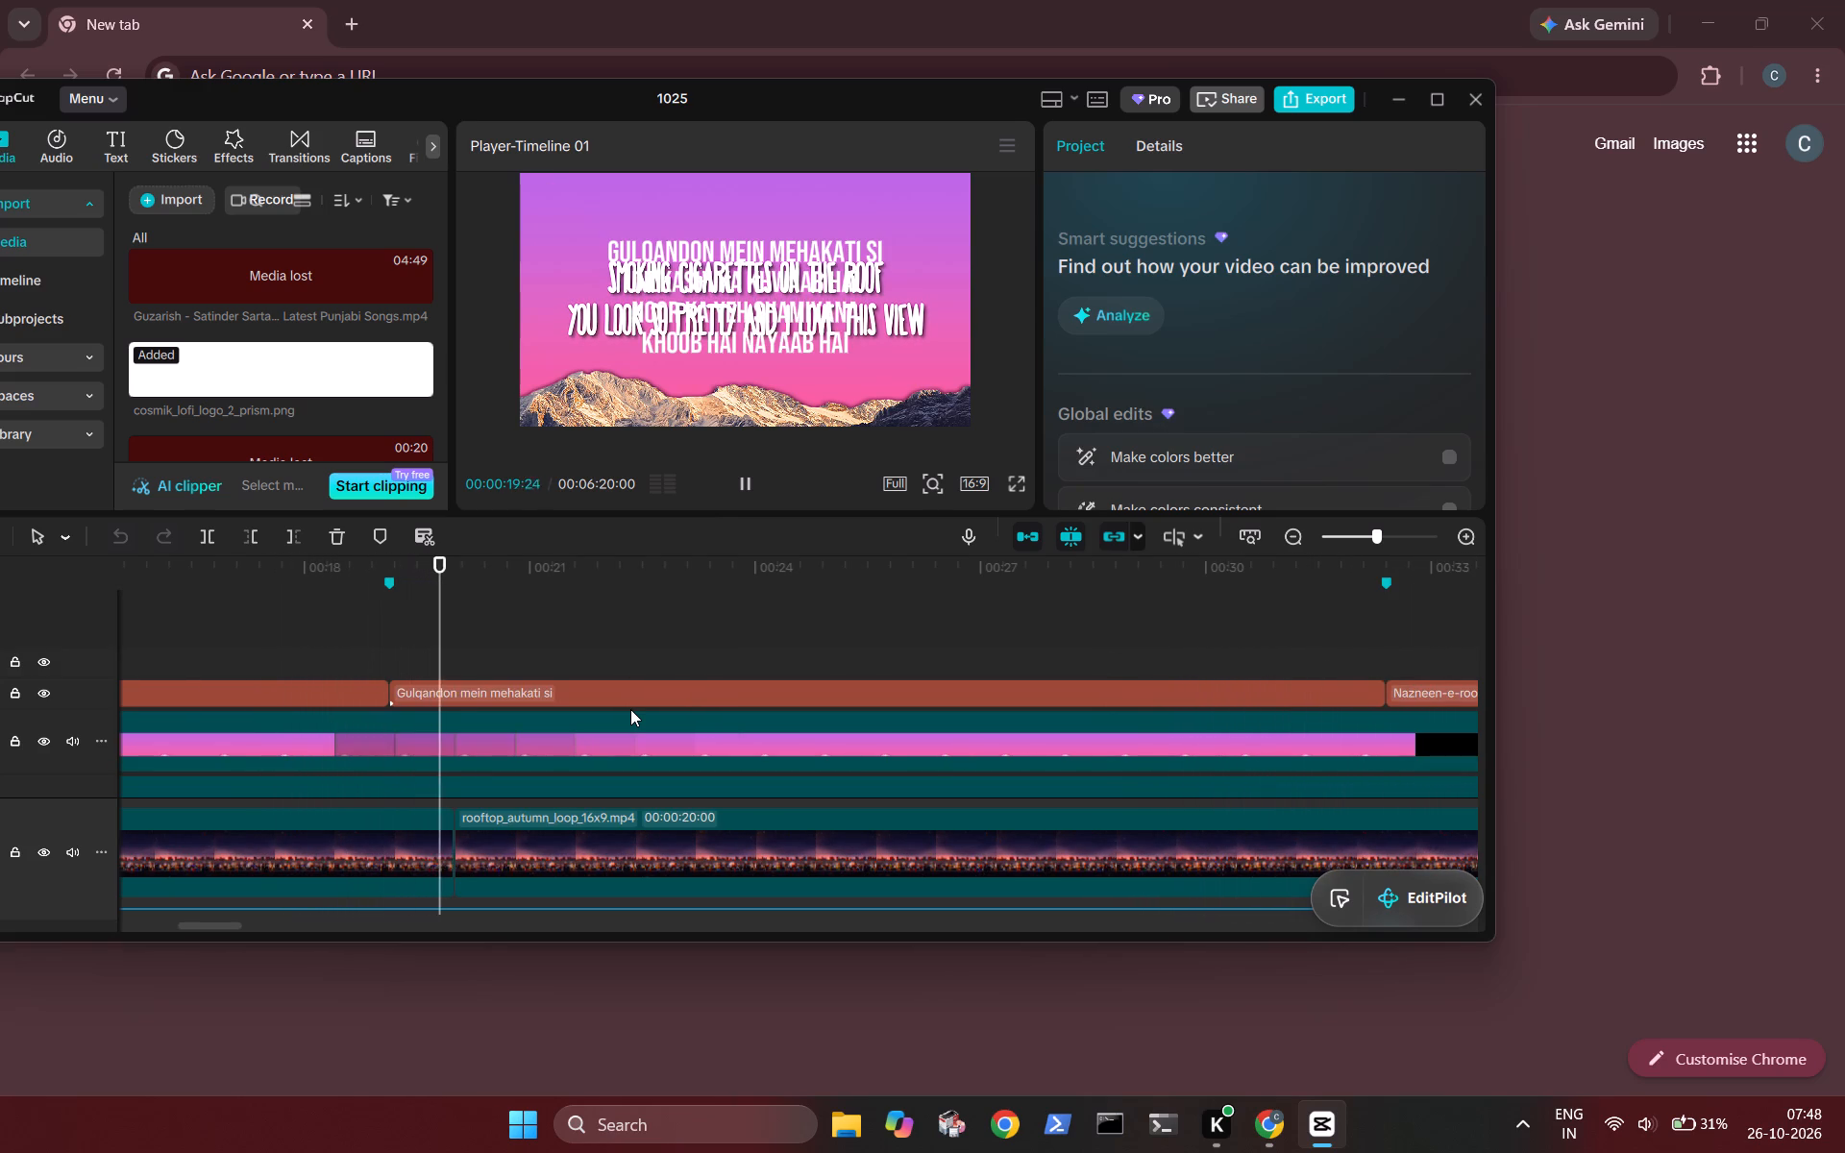
{"action": "key", "text": "space"}
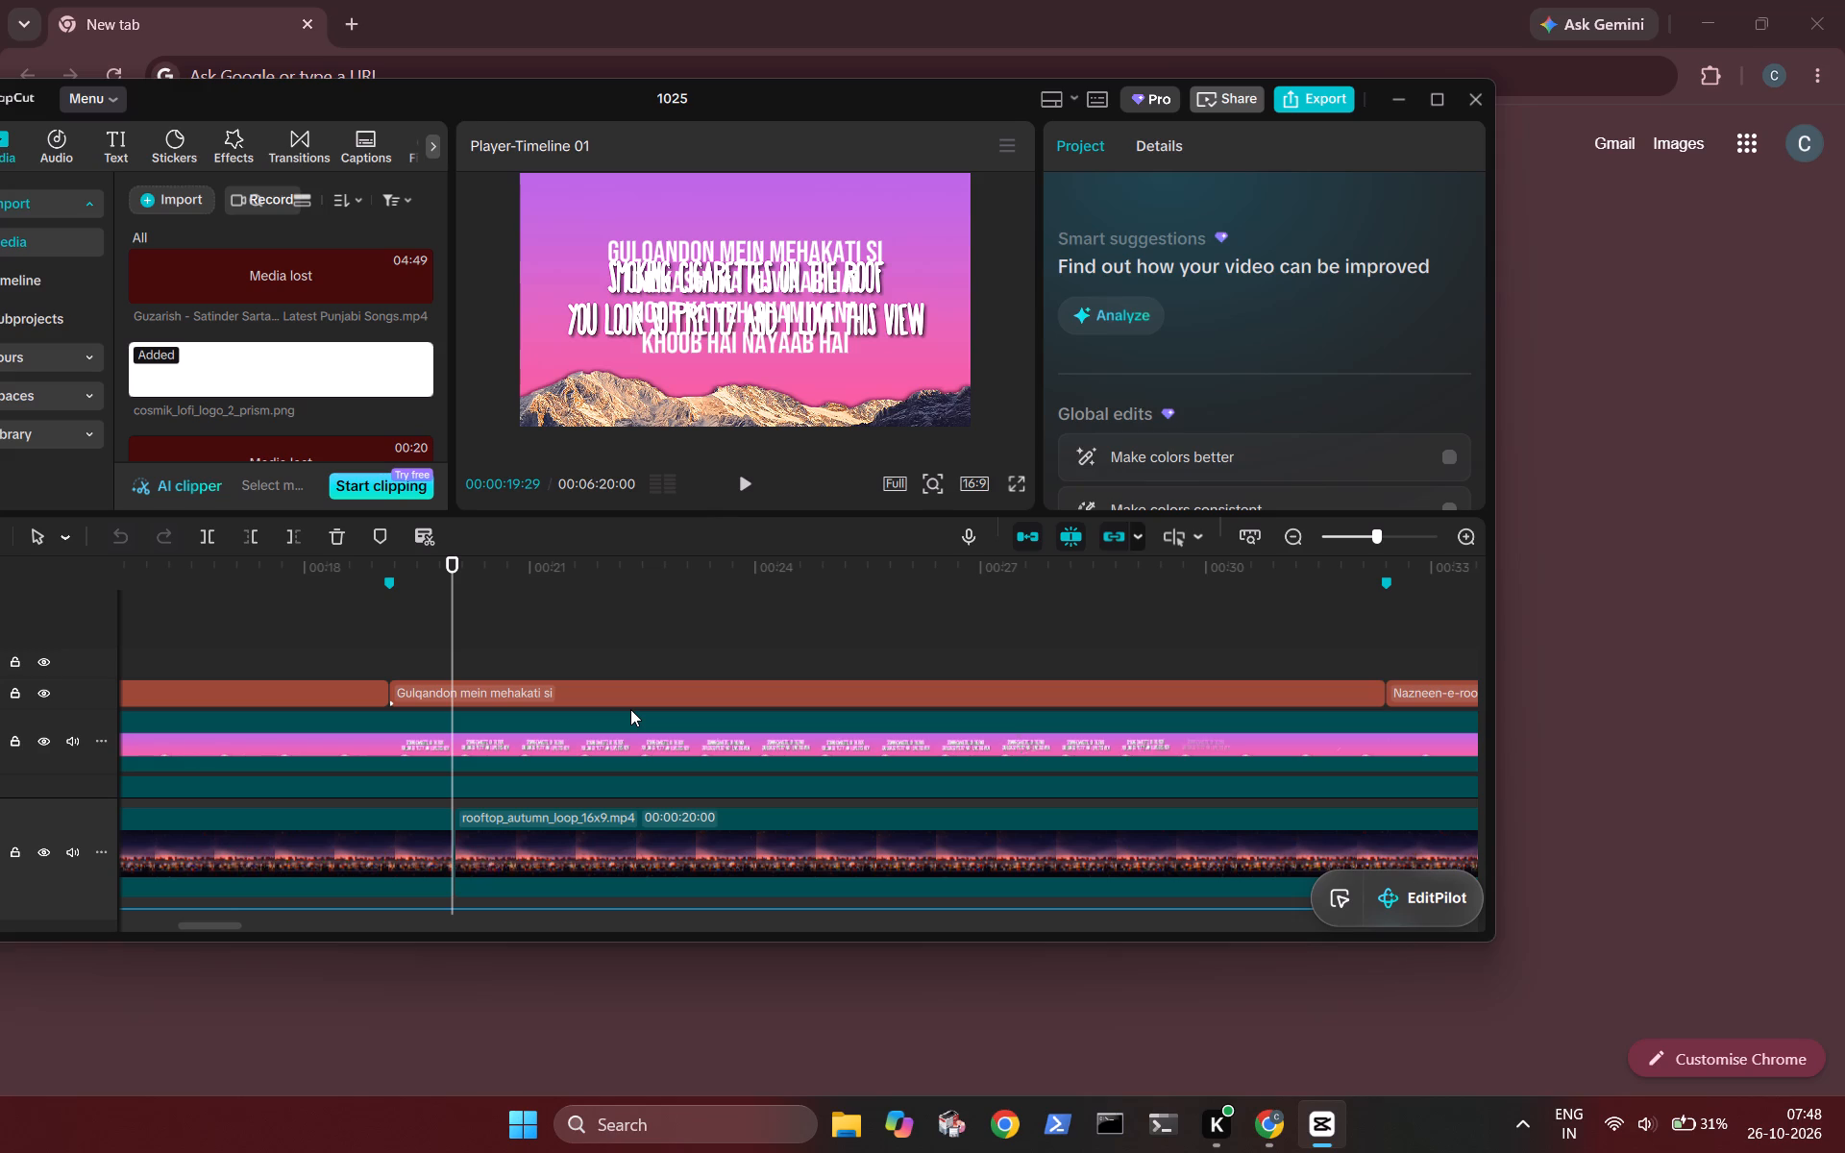
{"action": "scroll", "coordinate": [630, 709], "scroll_direction": "right", "scroll_amount": 1}
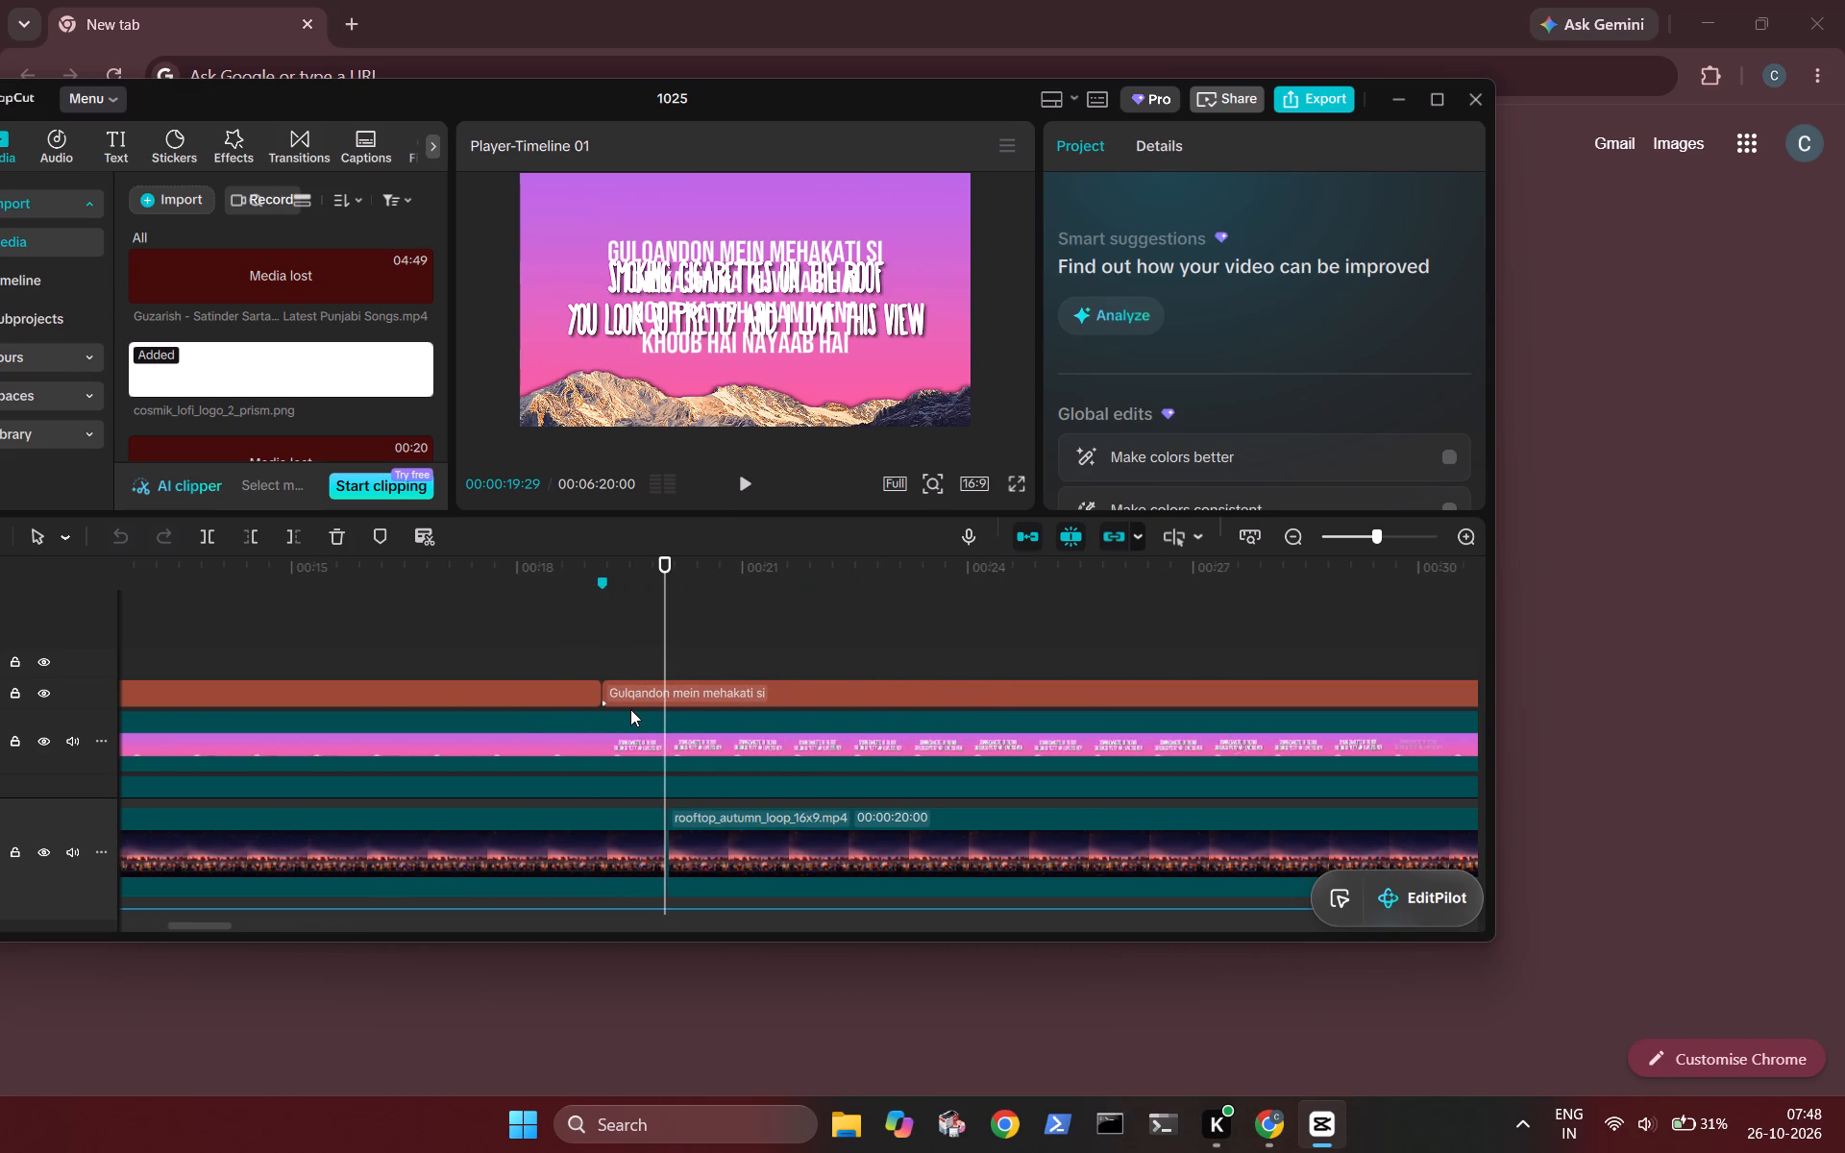
{"action": "left_click", "coordinate": [482, 616]}
{"action": "key", "text": "space"}
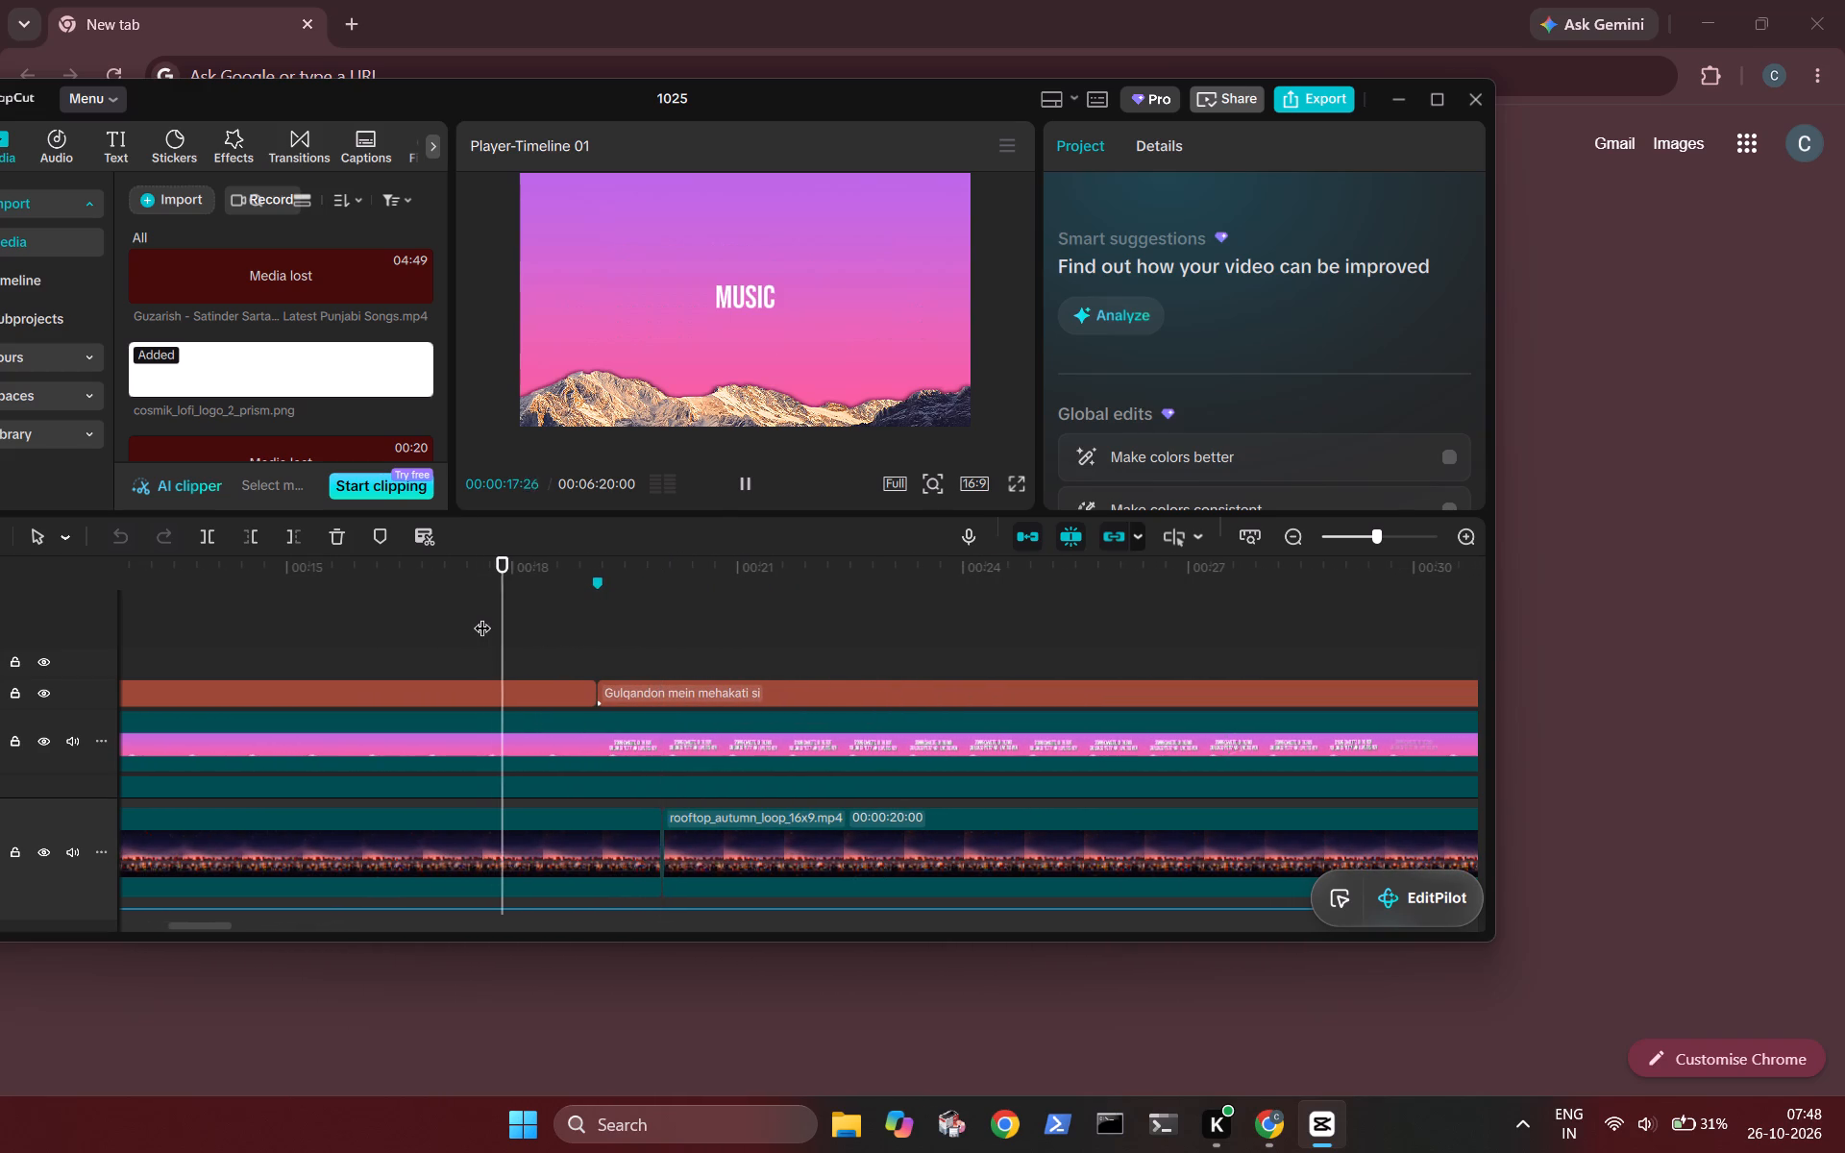
{"action": "key", "text": "space"}
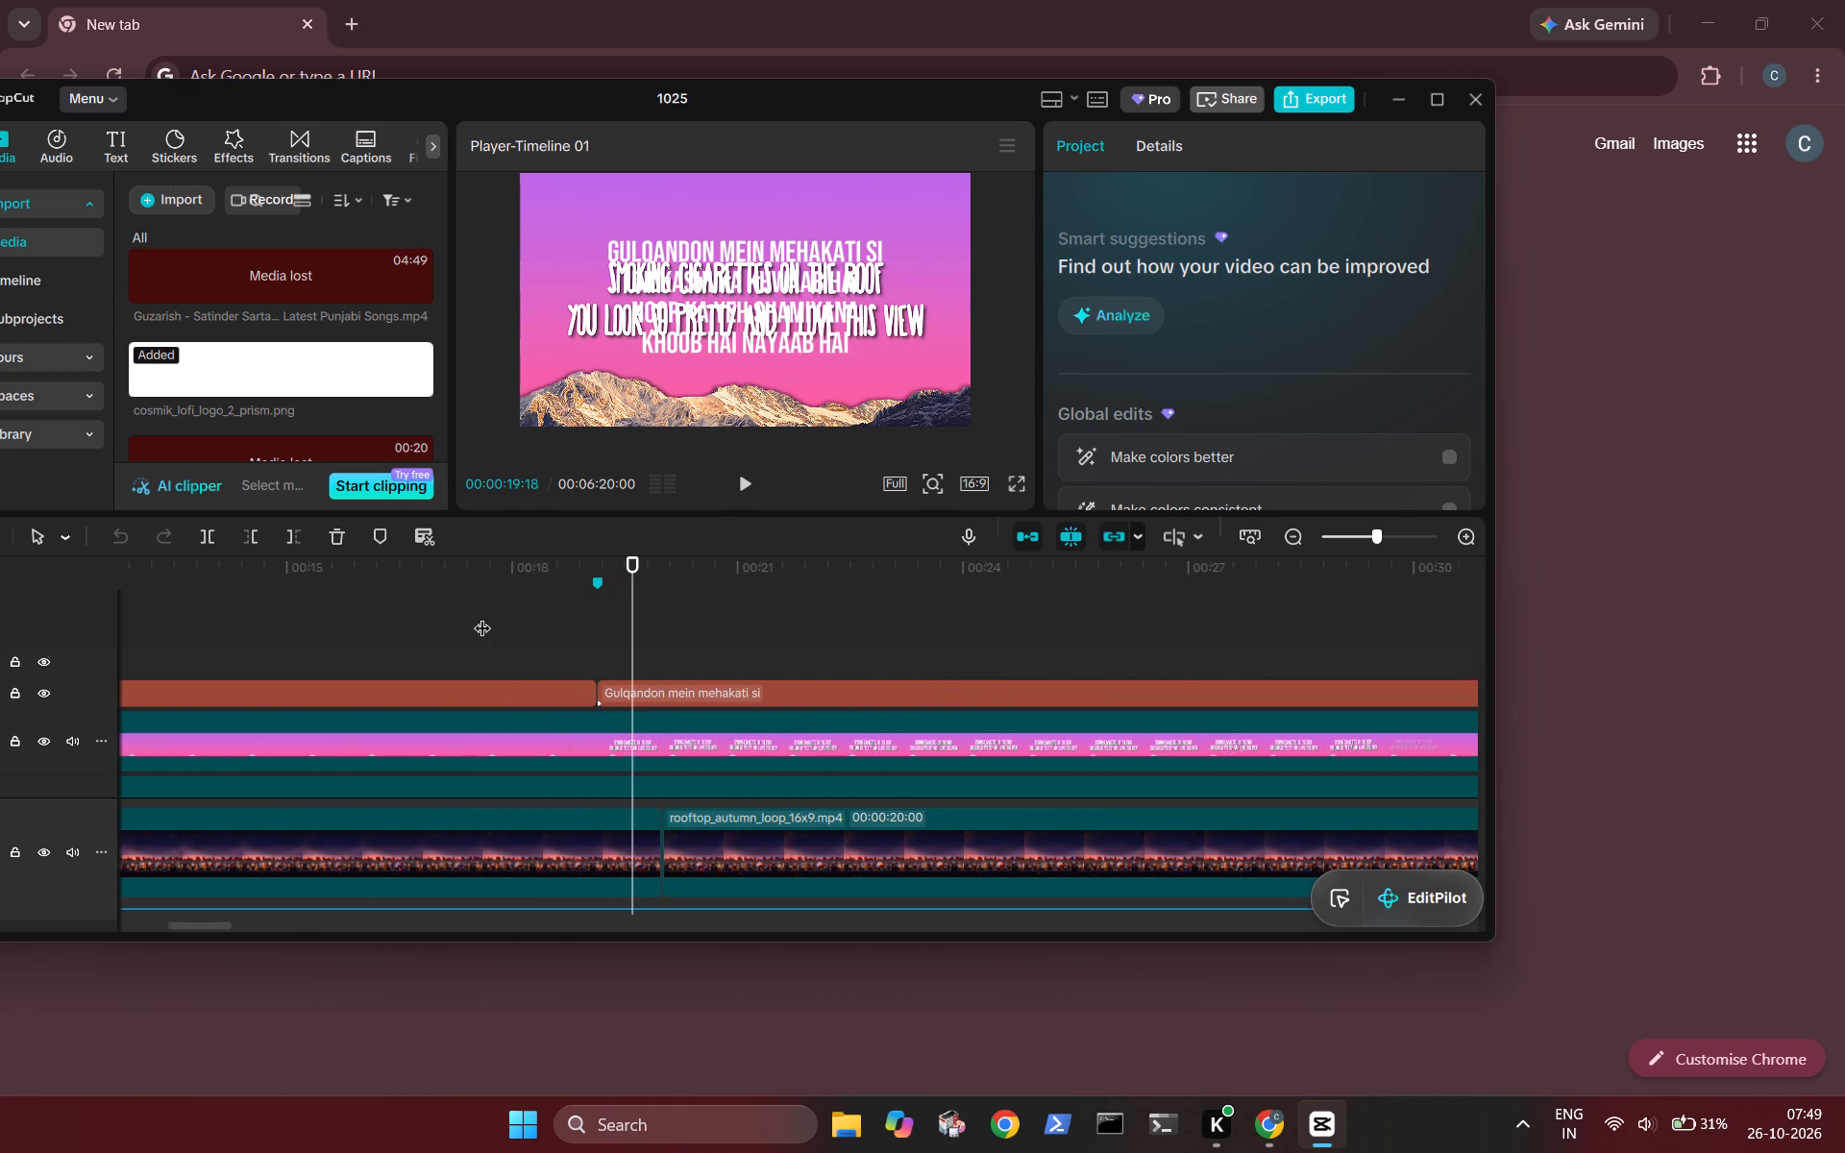
{"action": "left_click", "coordinate": [530, 631]}
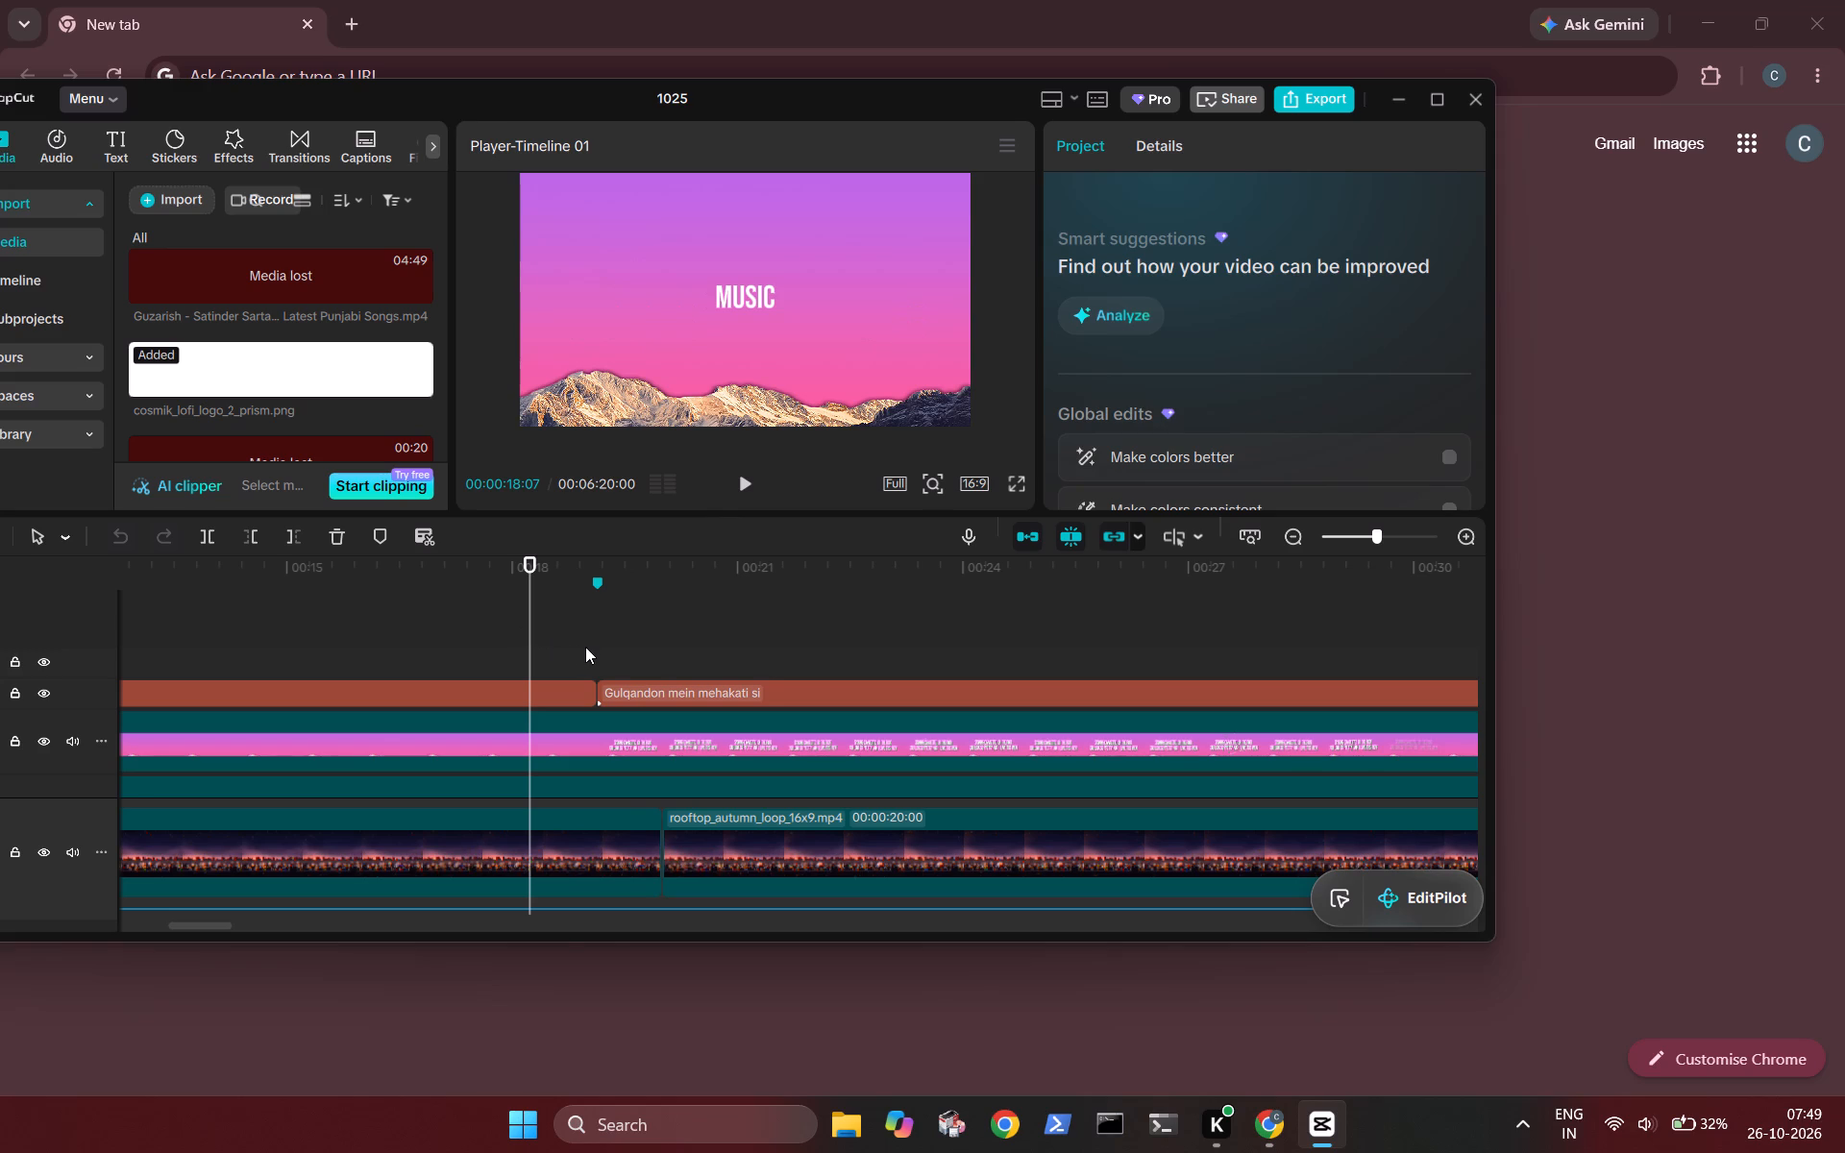
Delete all lyric text clips after the first MUSIC text, from "Gulqandon mein mehakati si" through the last Guzarish clip.
{"action": "scroll", "coordinate": [585, 647], "scroll_direction": "down", "scroll_amount": 19, "text": "ctrl"}
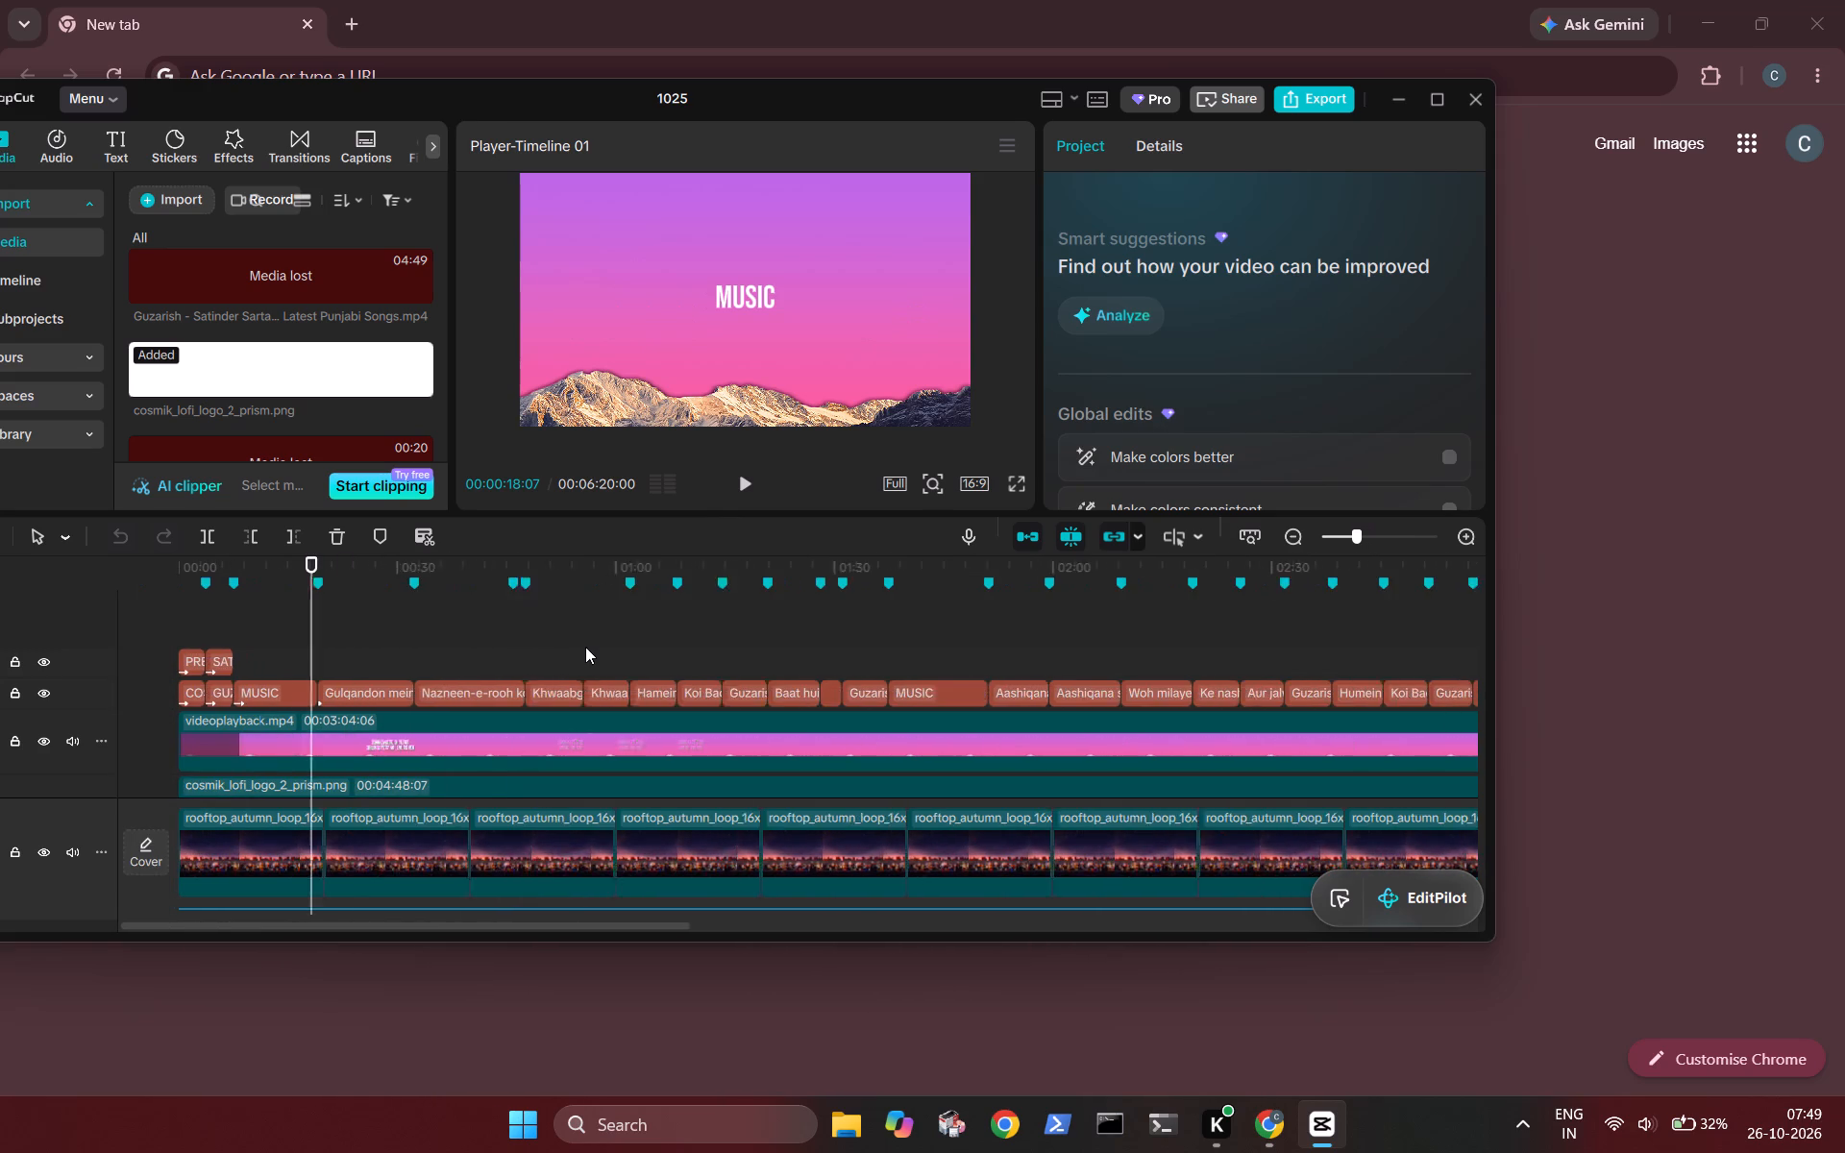
{"action": "scroll", "coordinate": [585, 647], "scroll_direction": "down", "scroll_amount": 9, "text": "ctrl"}
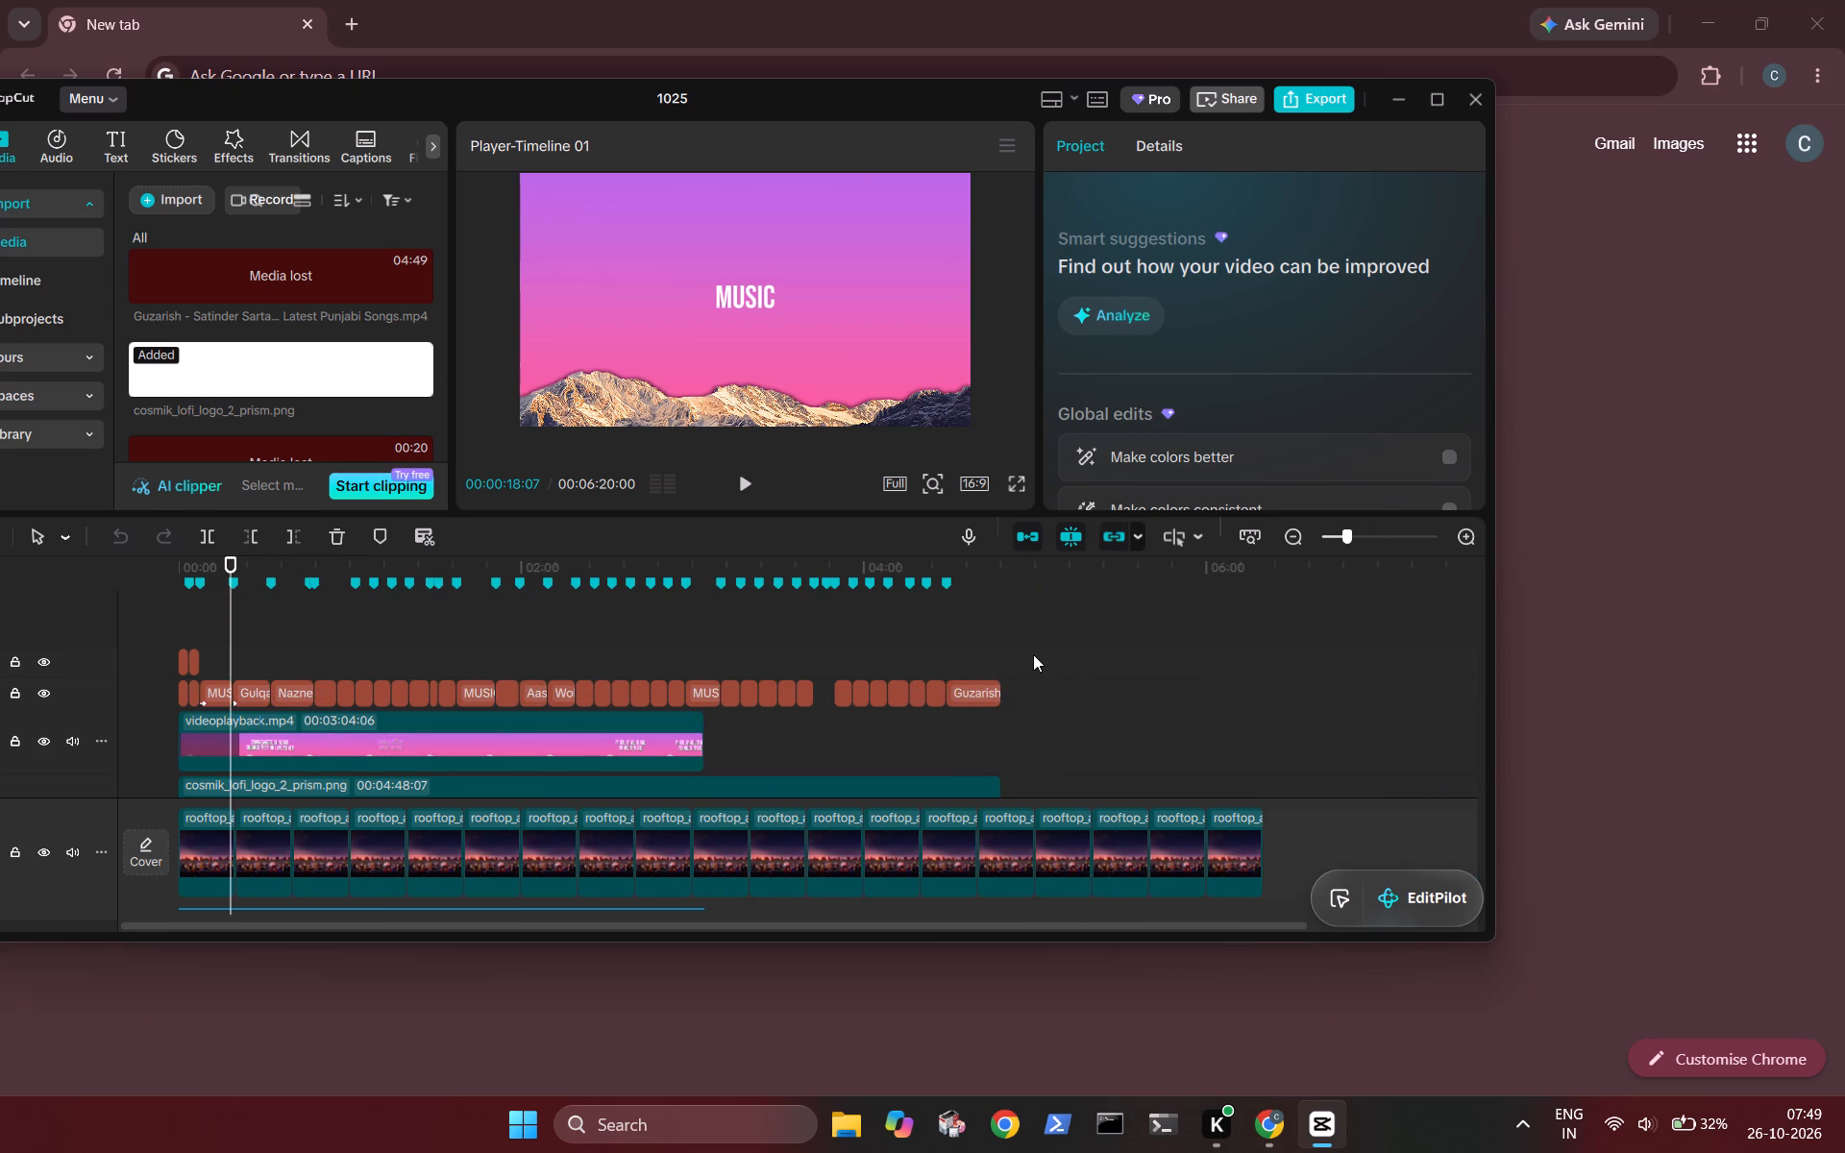
{"action": "left_click_drag", "start_coordinate": [1033, 654], "coordinate": [346, 697]}
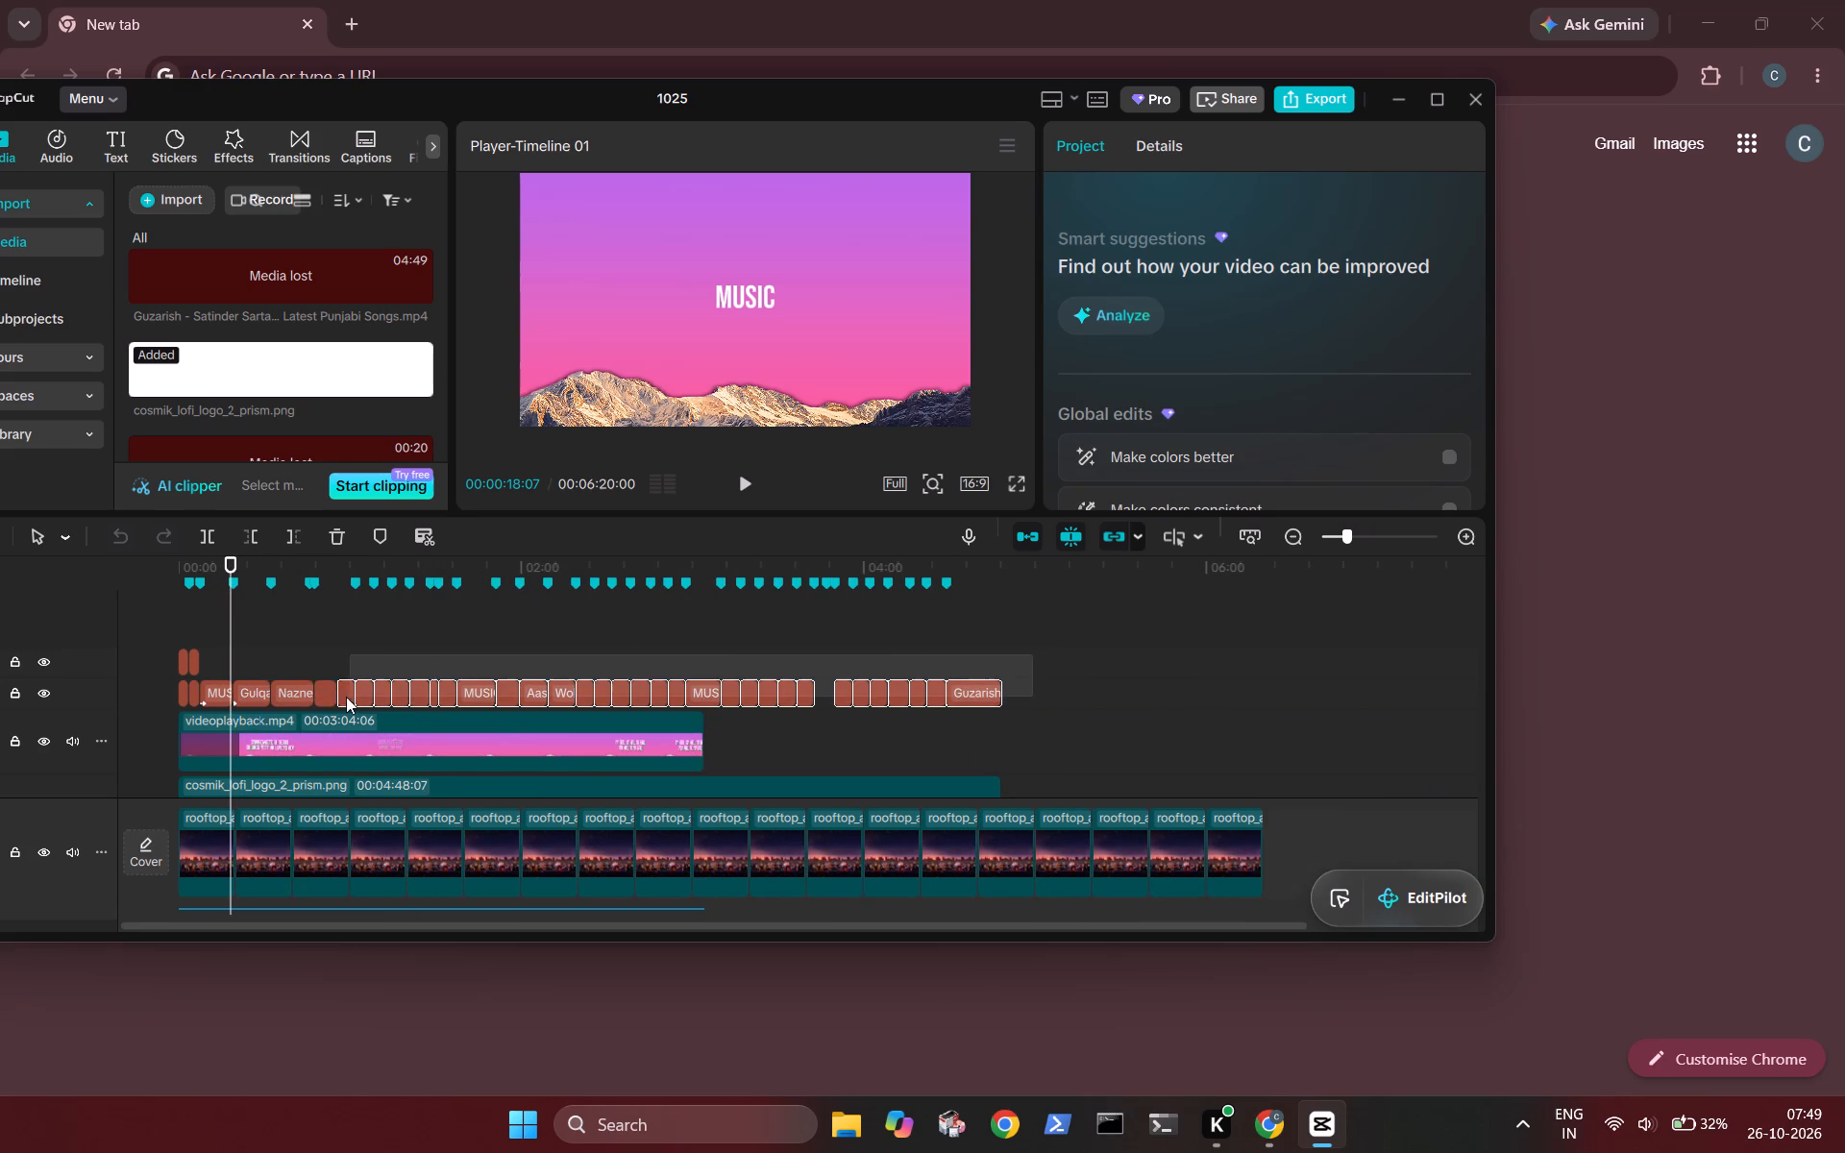
{"action": "left_click_drag", "start_coordinate": [346, 697], "coordinate": [273, 698]}
{"action": "left_click_drag", "start_coordinate": [273, 698], "coordinate": [248, 689]}
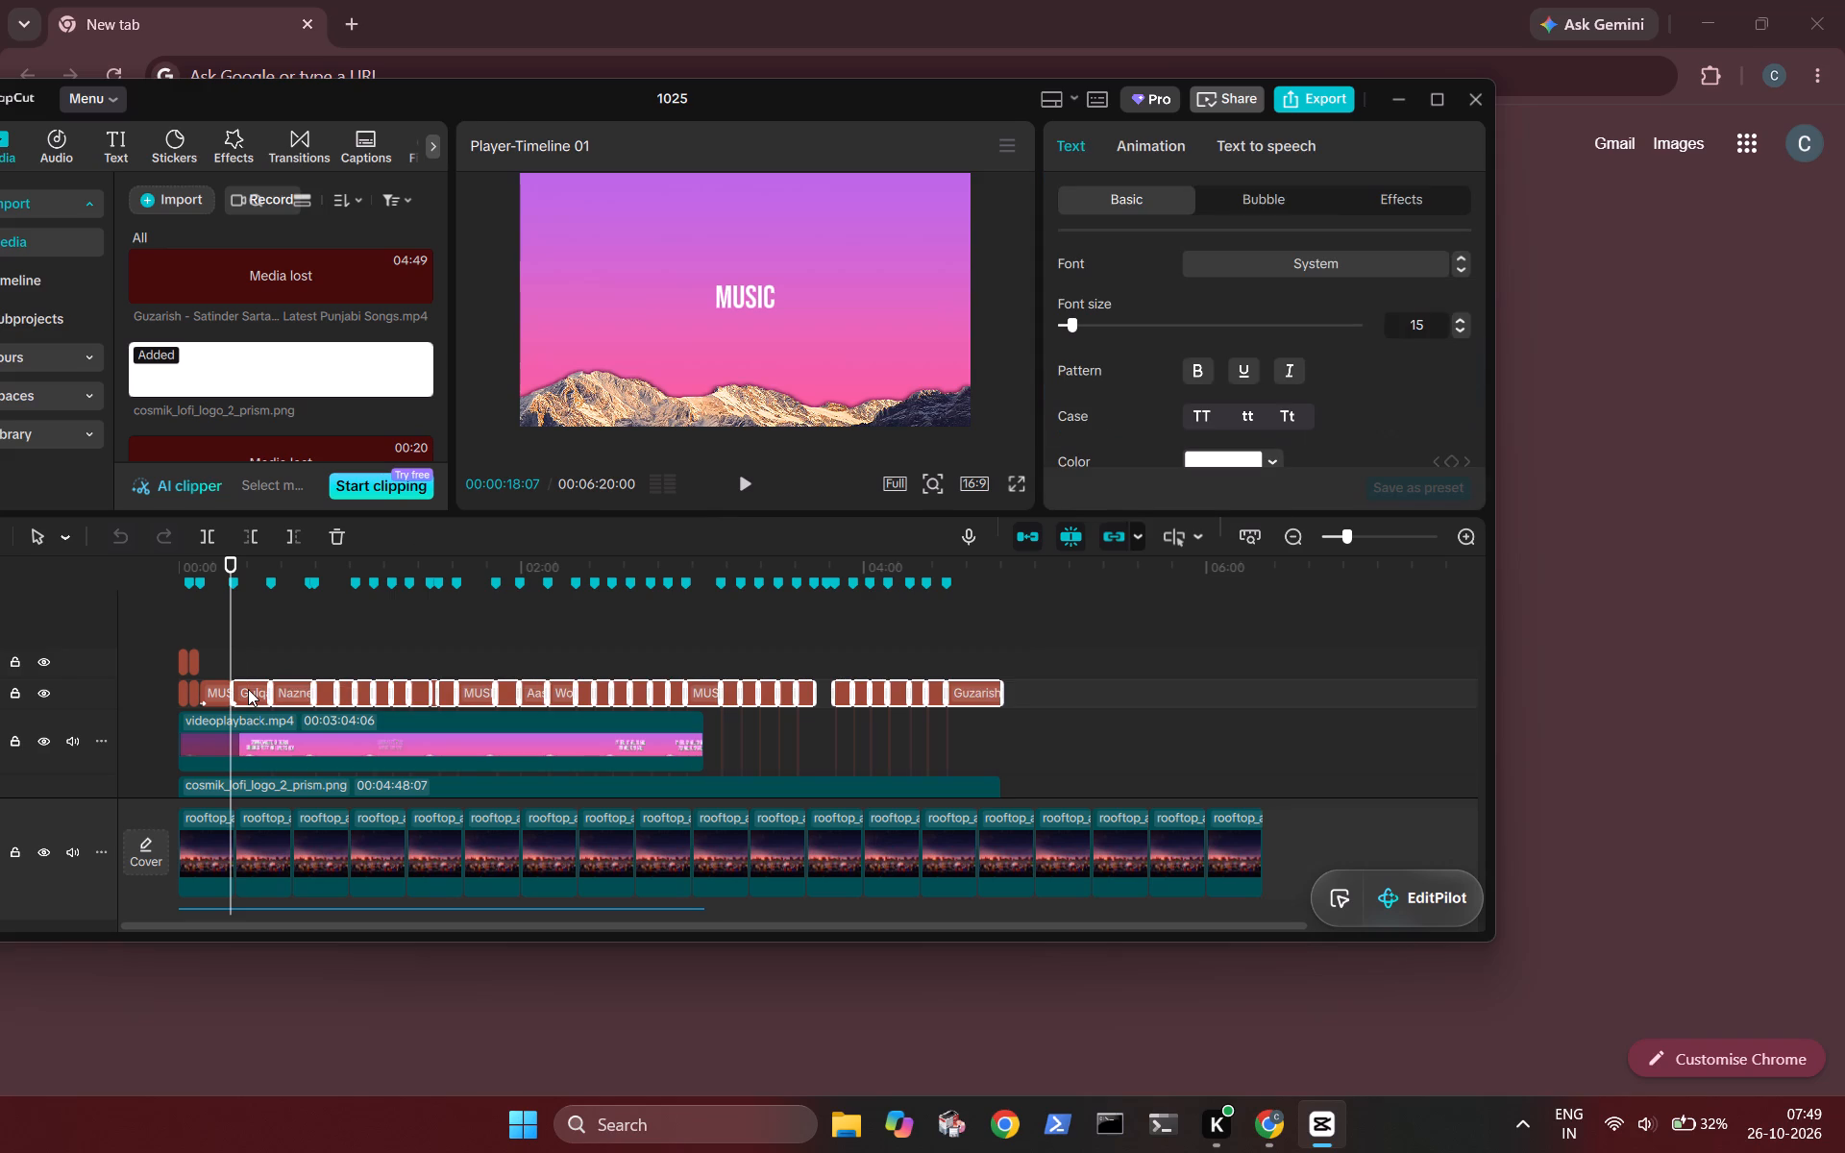
{"action": "key", "text": "BackSpace"}
Play the passage around the end of the MUSIC text to check the lyrics in the videoplayback clip.
{"action": "scroll", "coordinate": [248, 689], "scroll_direction": "up", "scroll_amount": 4, "text": "ctrl"}
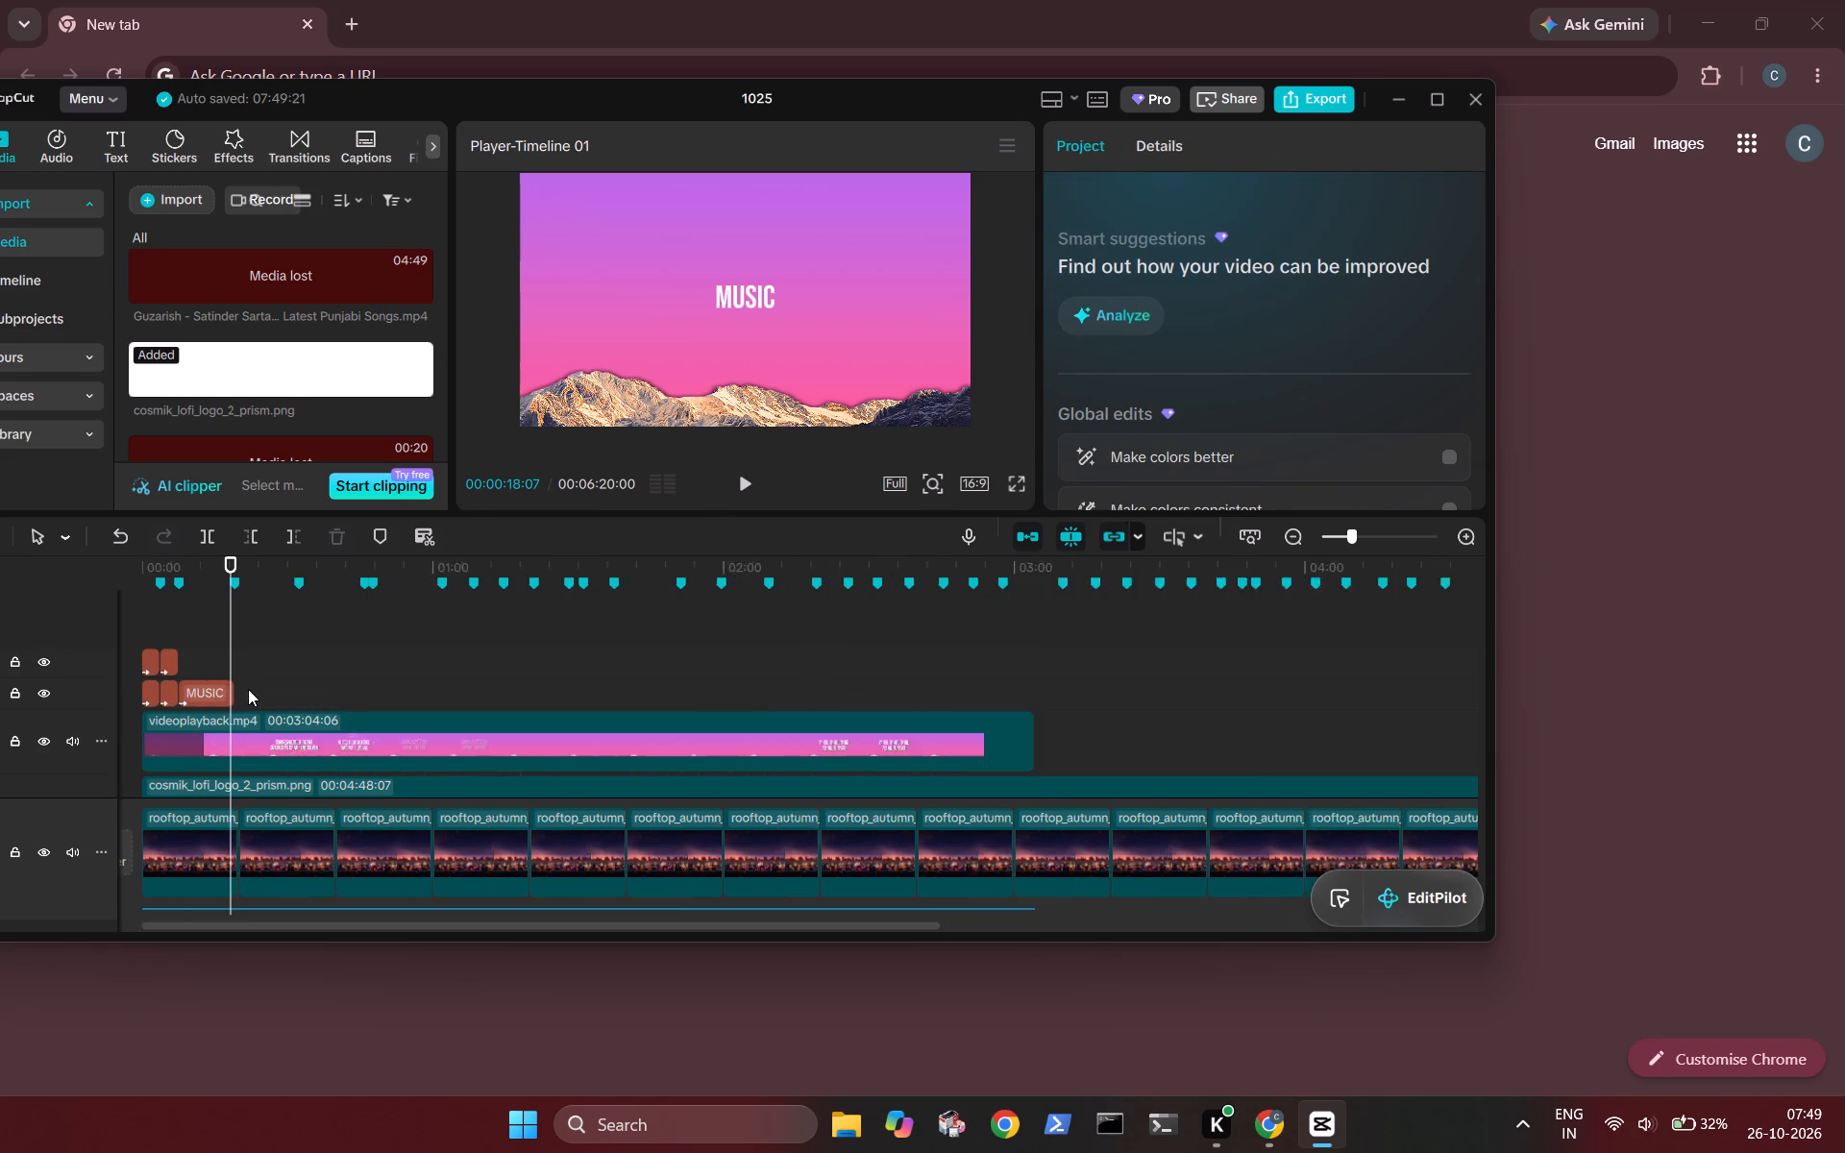
{"action": "scroll", "coordinate": [248, 689], "scroll_direction": "up", "scroll_amount": 19, "text": "ctrl"}
{"action": "scroll", "coordinate": [248, 689], "scroll_direction": "up", "scroll_amount": 4, "text": "ctrl"}
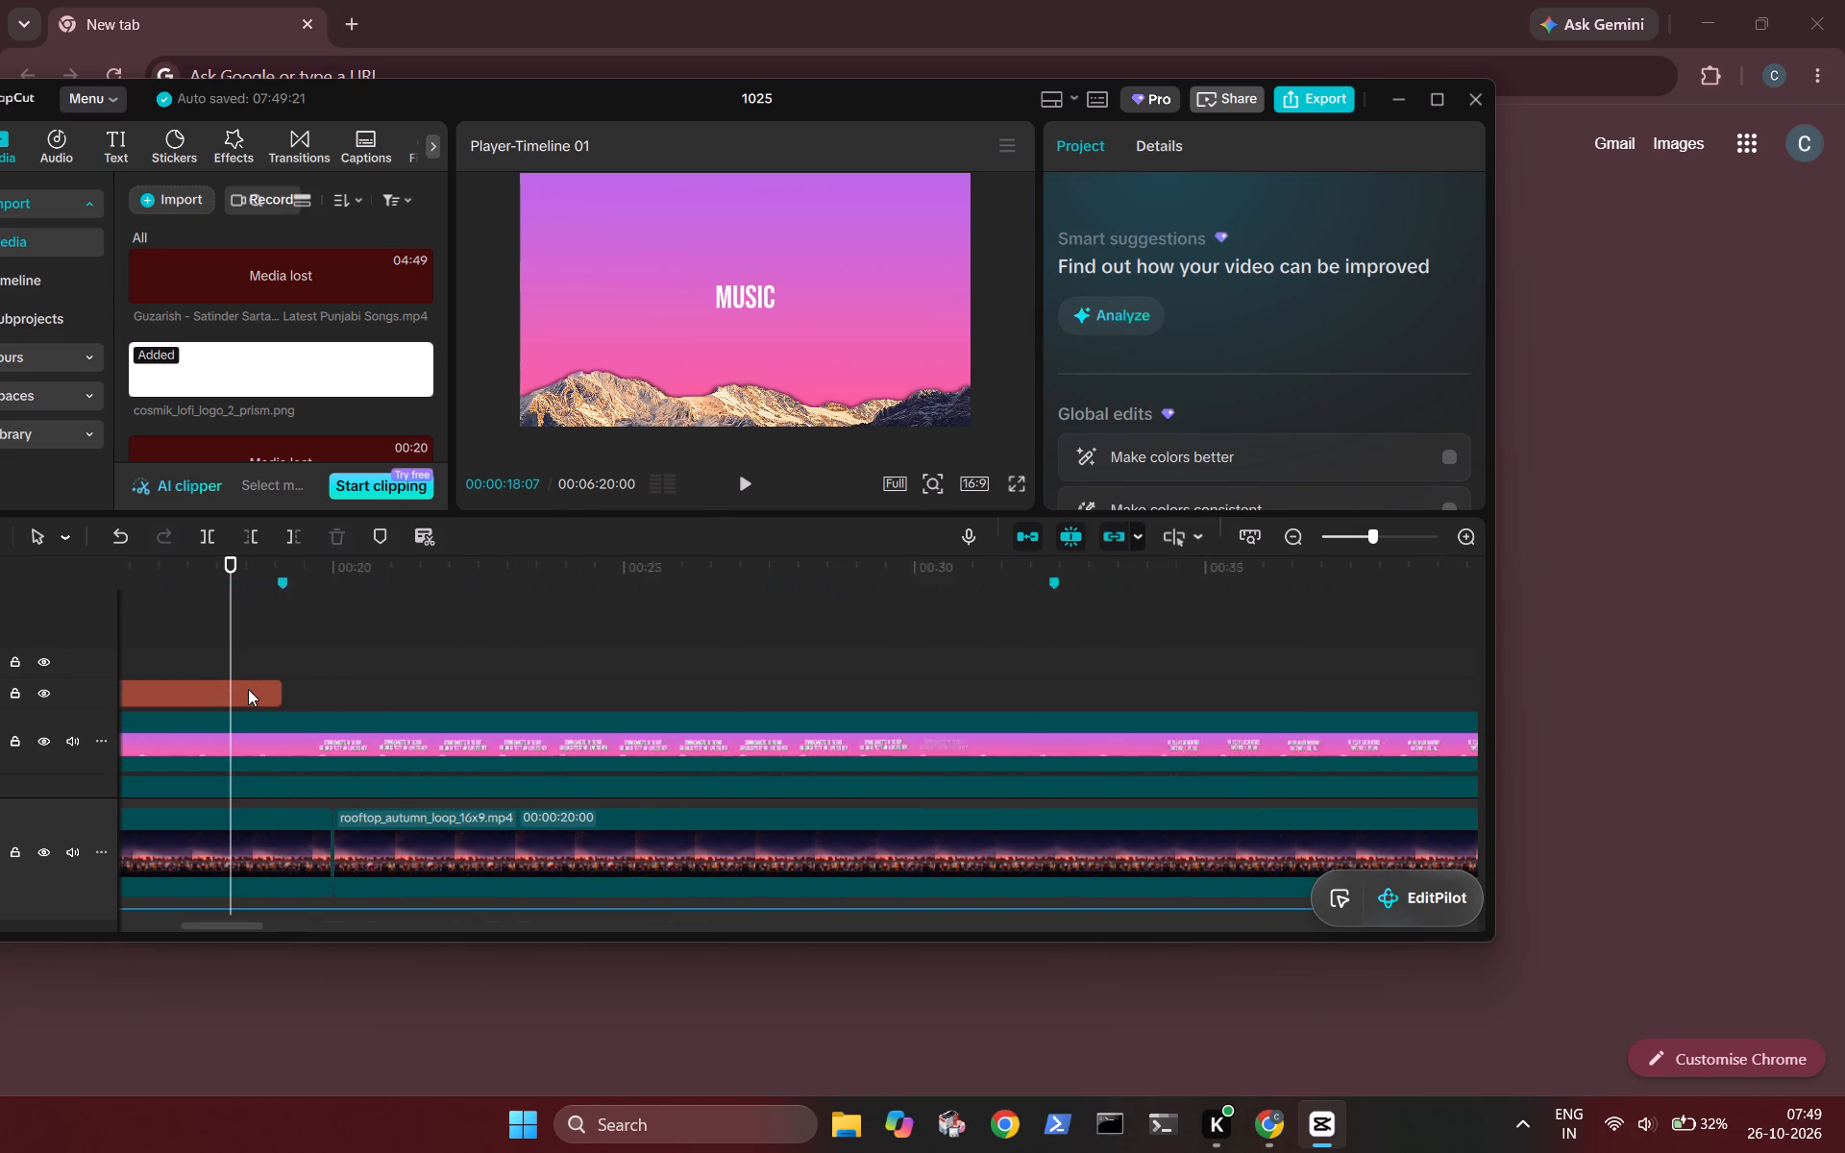
{"action": "scroll", "coordinate": [248, 689], "scroll_direction": "up", "scroll_amount": 3, "text": "ctrl"}
{"action": "key", "text": "space"}
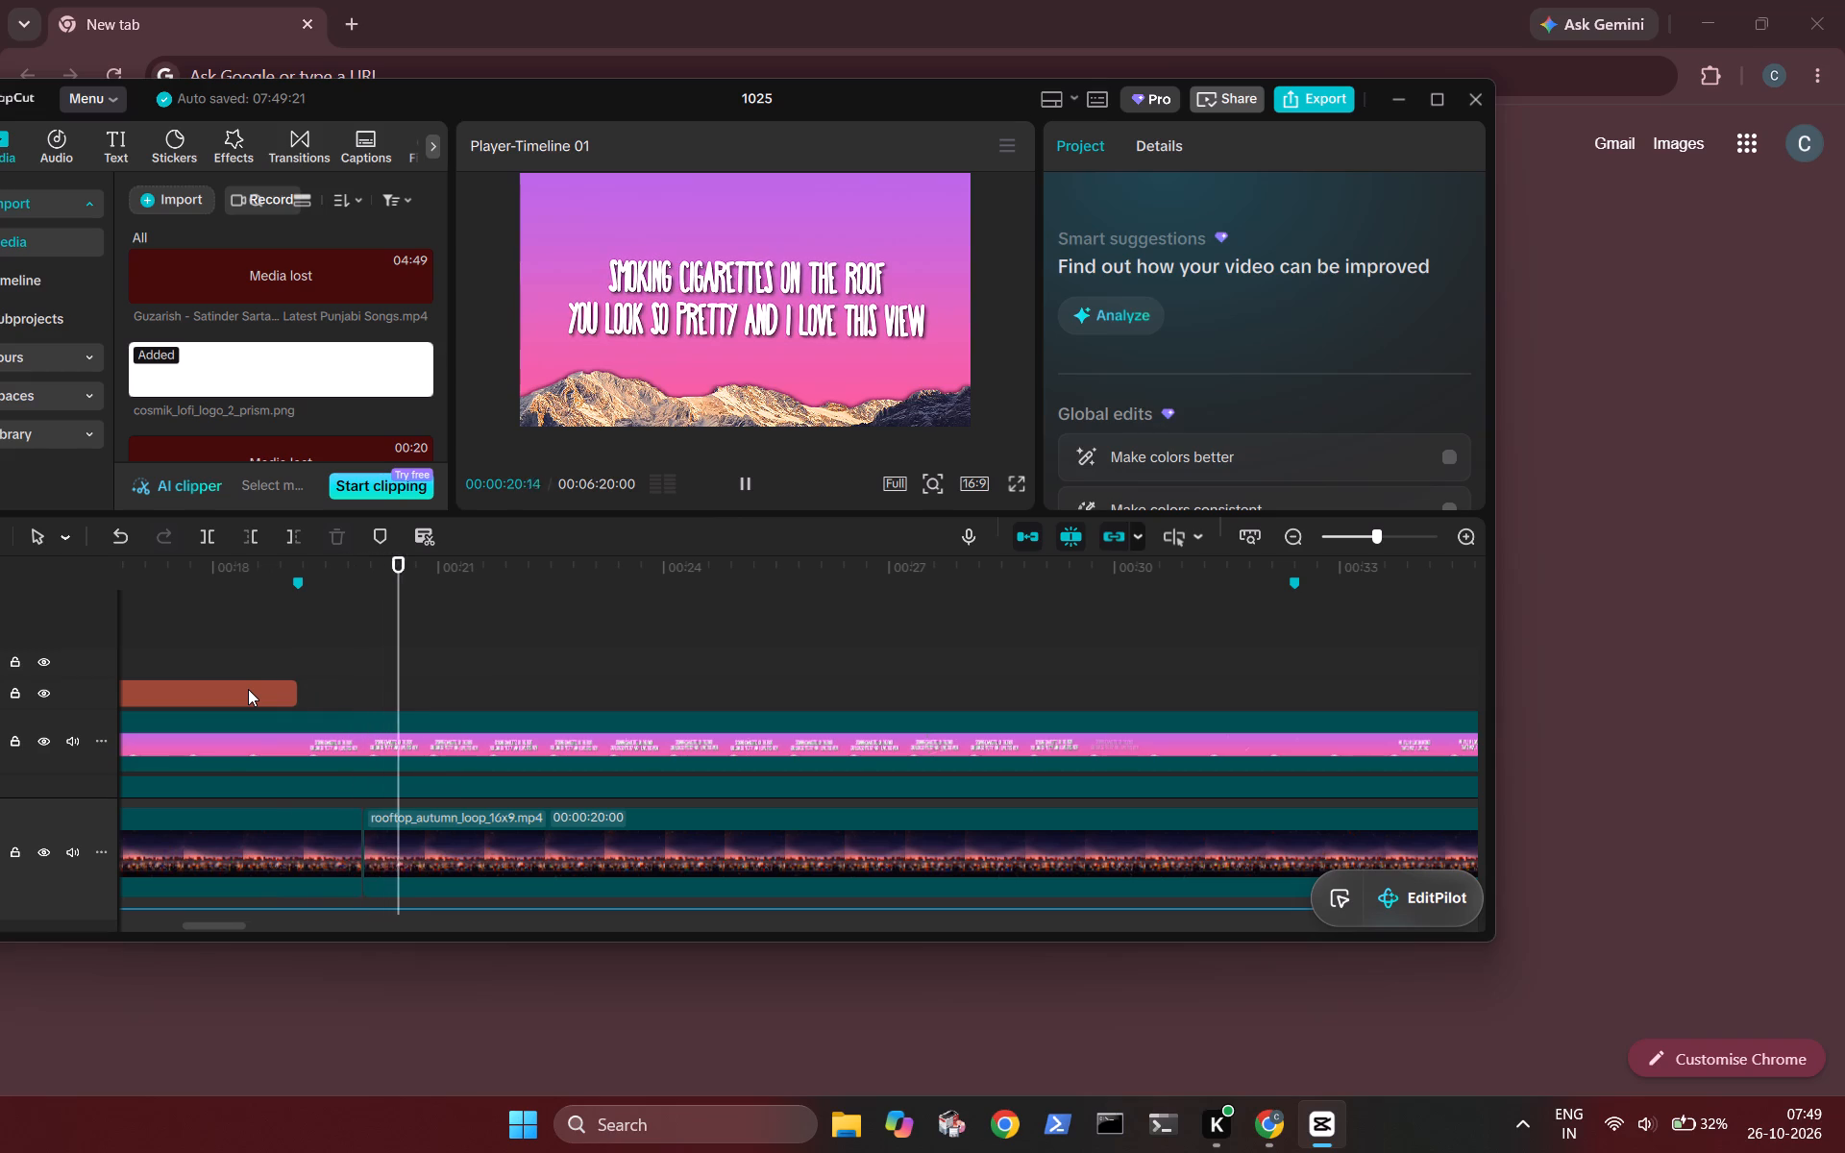
{"action": "left_click", "coordinate": [297, 652]}
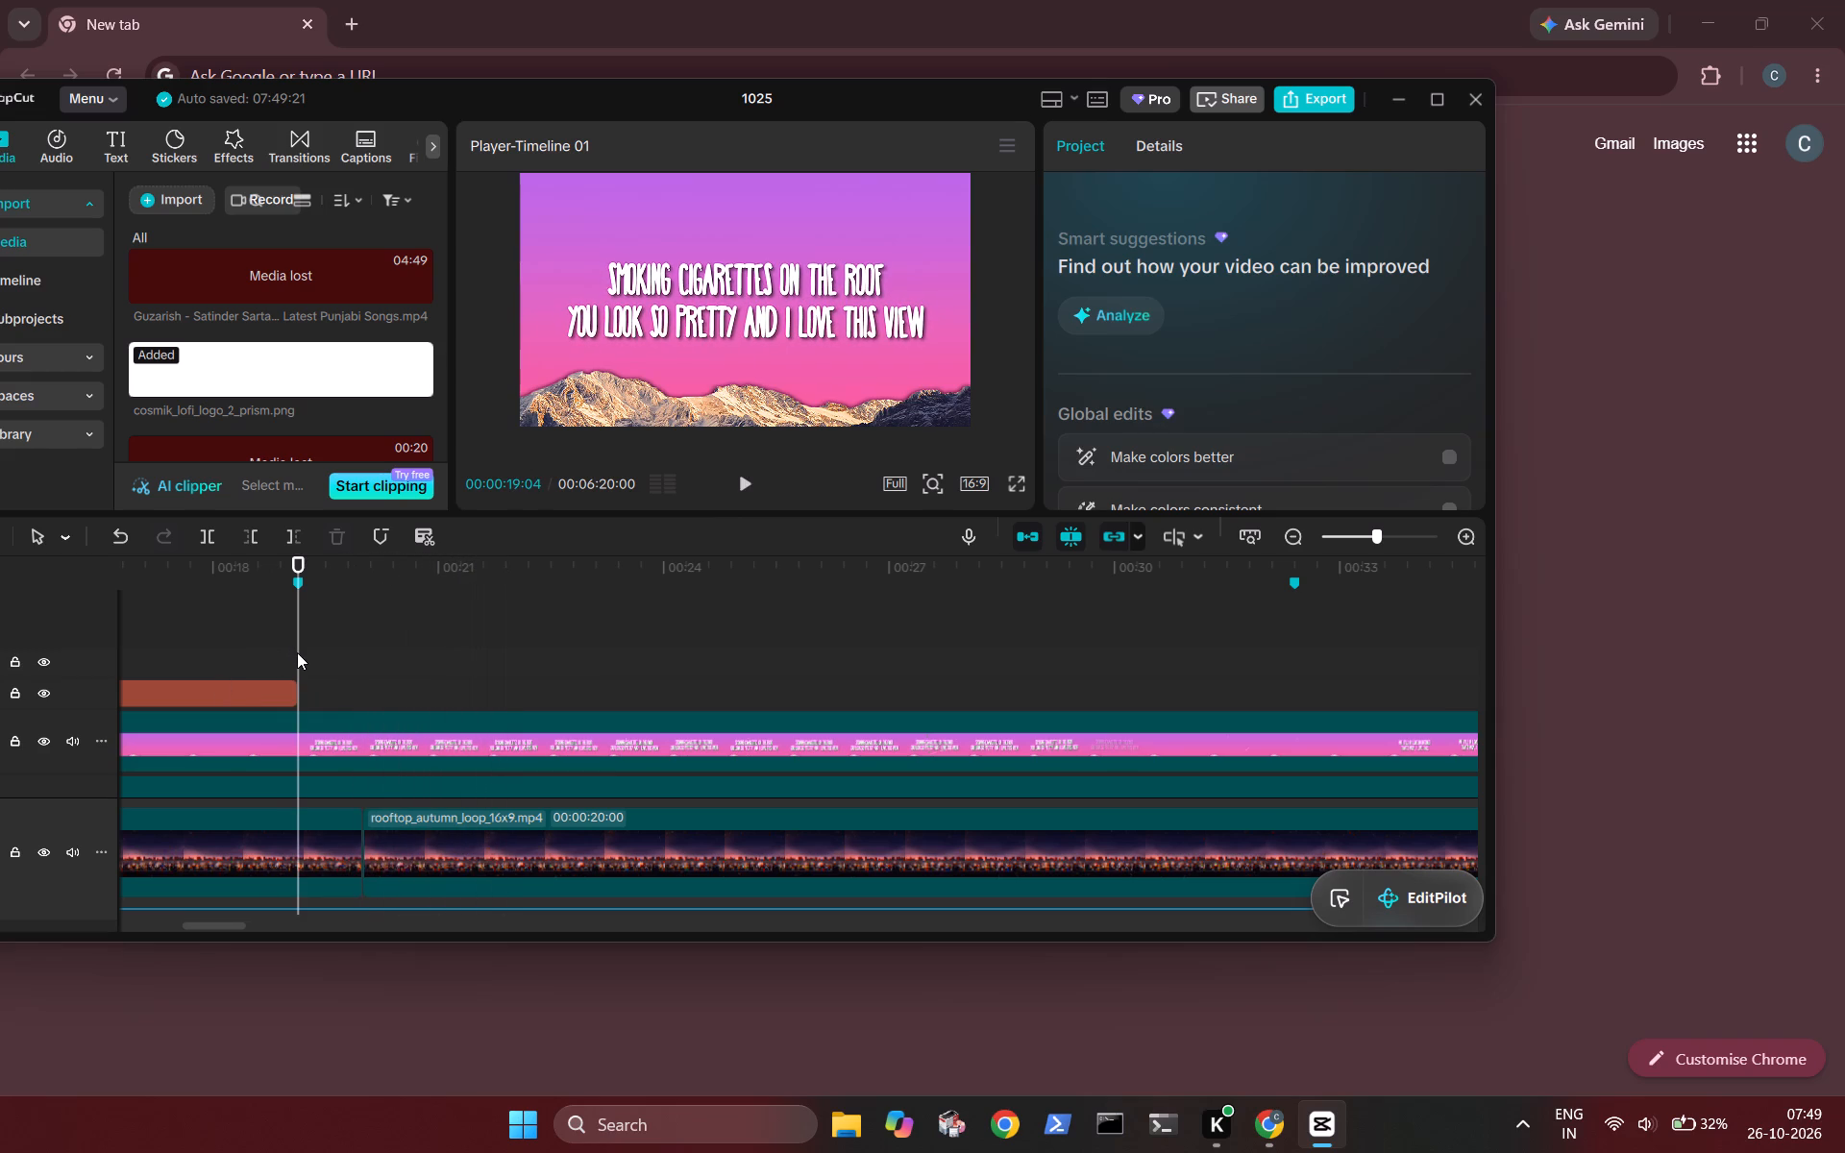
Add a timeline marker at 00:00:18:17, where the "Smoking cigarettes on the roof" lyric starts fading in.
{"action": "left_click", "coordinate": [246, 643]}
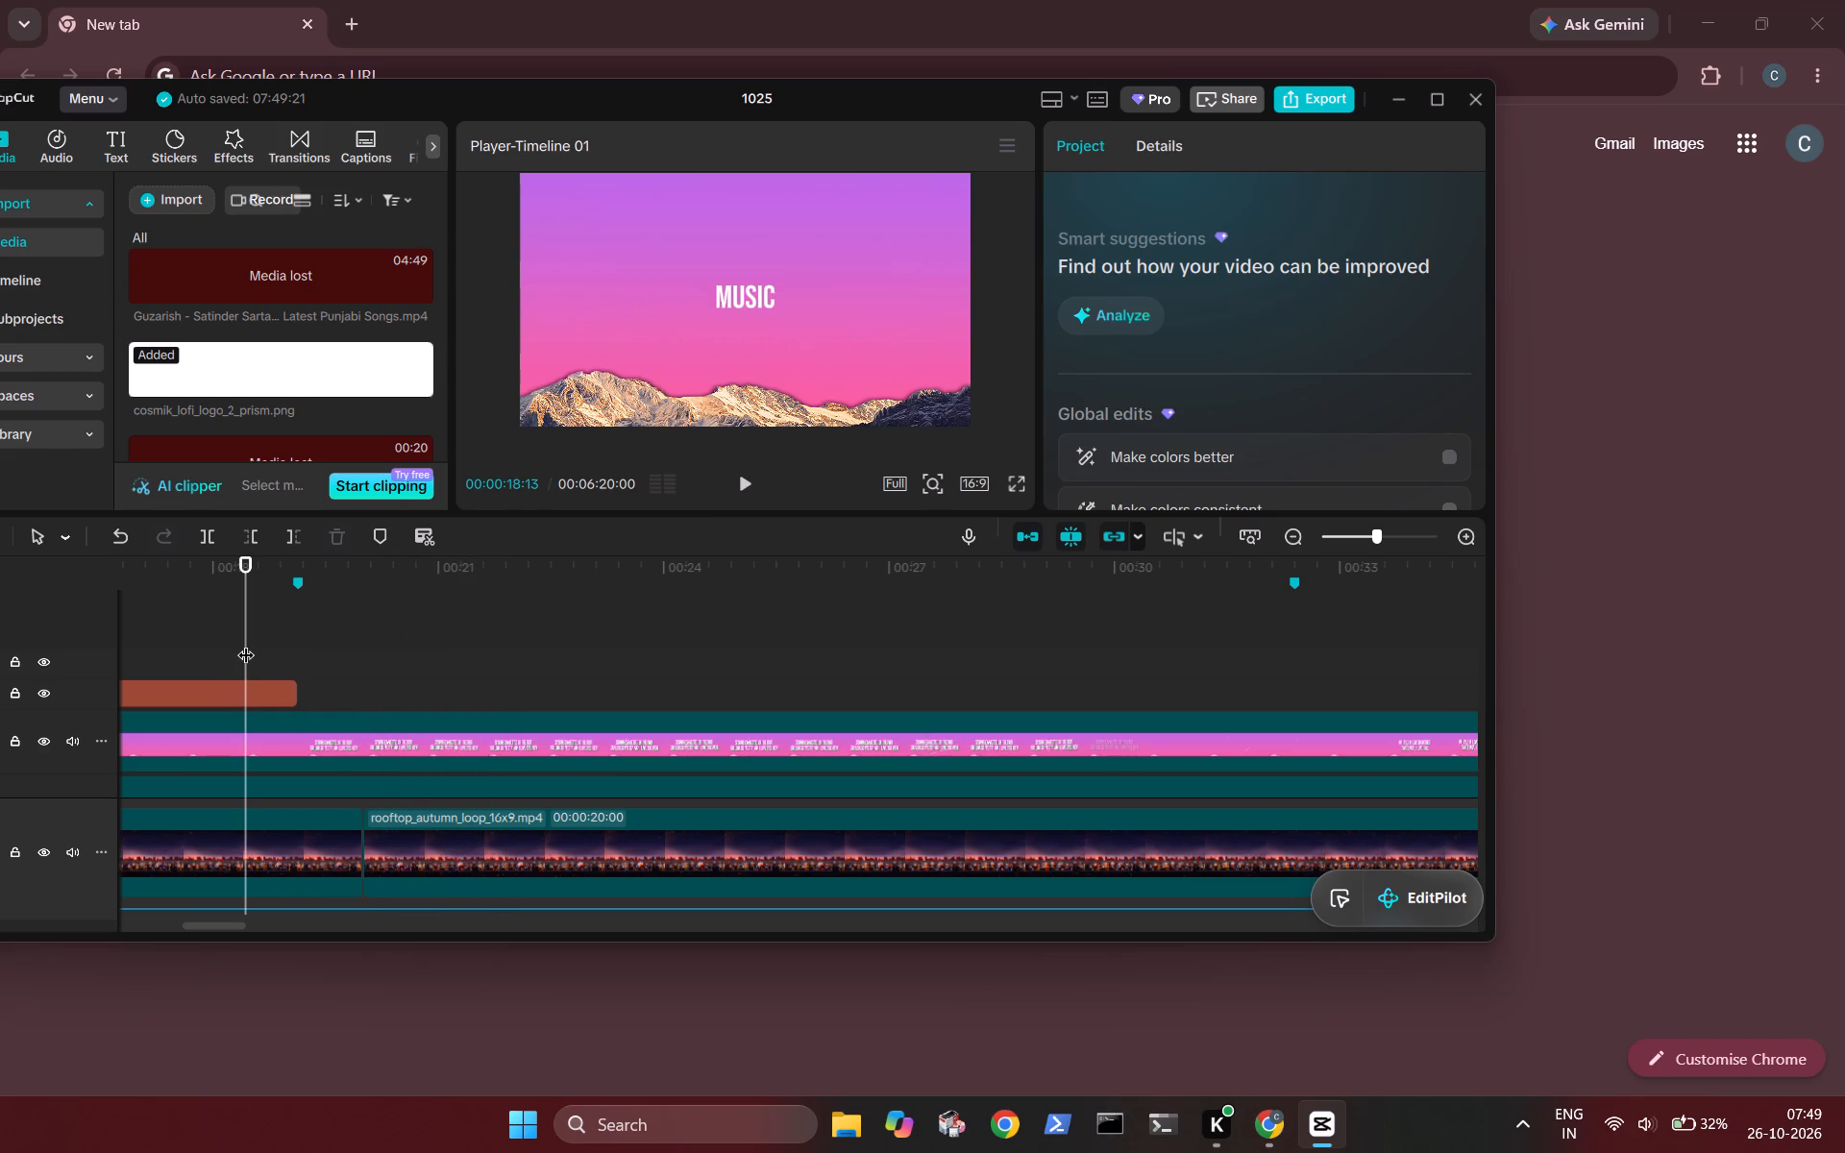
{"action": "scroll", "coordinate": [246, 643], "scroll_direction": "up", "scroll_amount": 8, "text": "ctrl"}
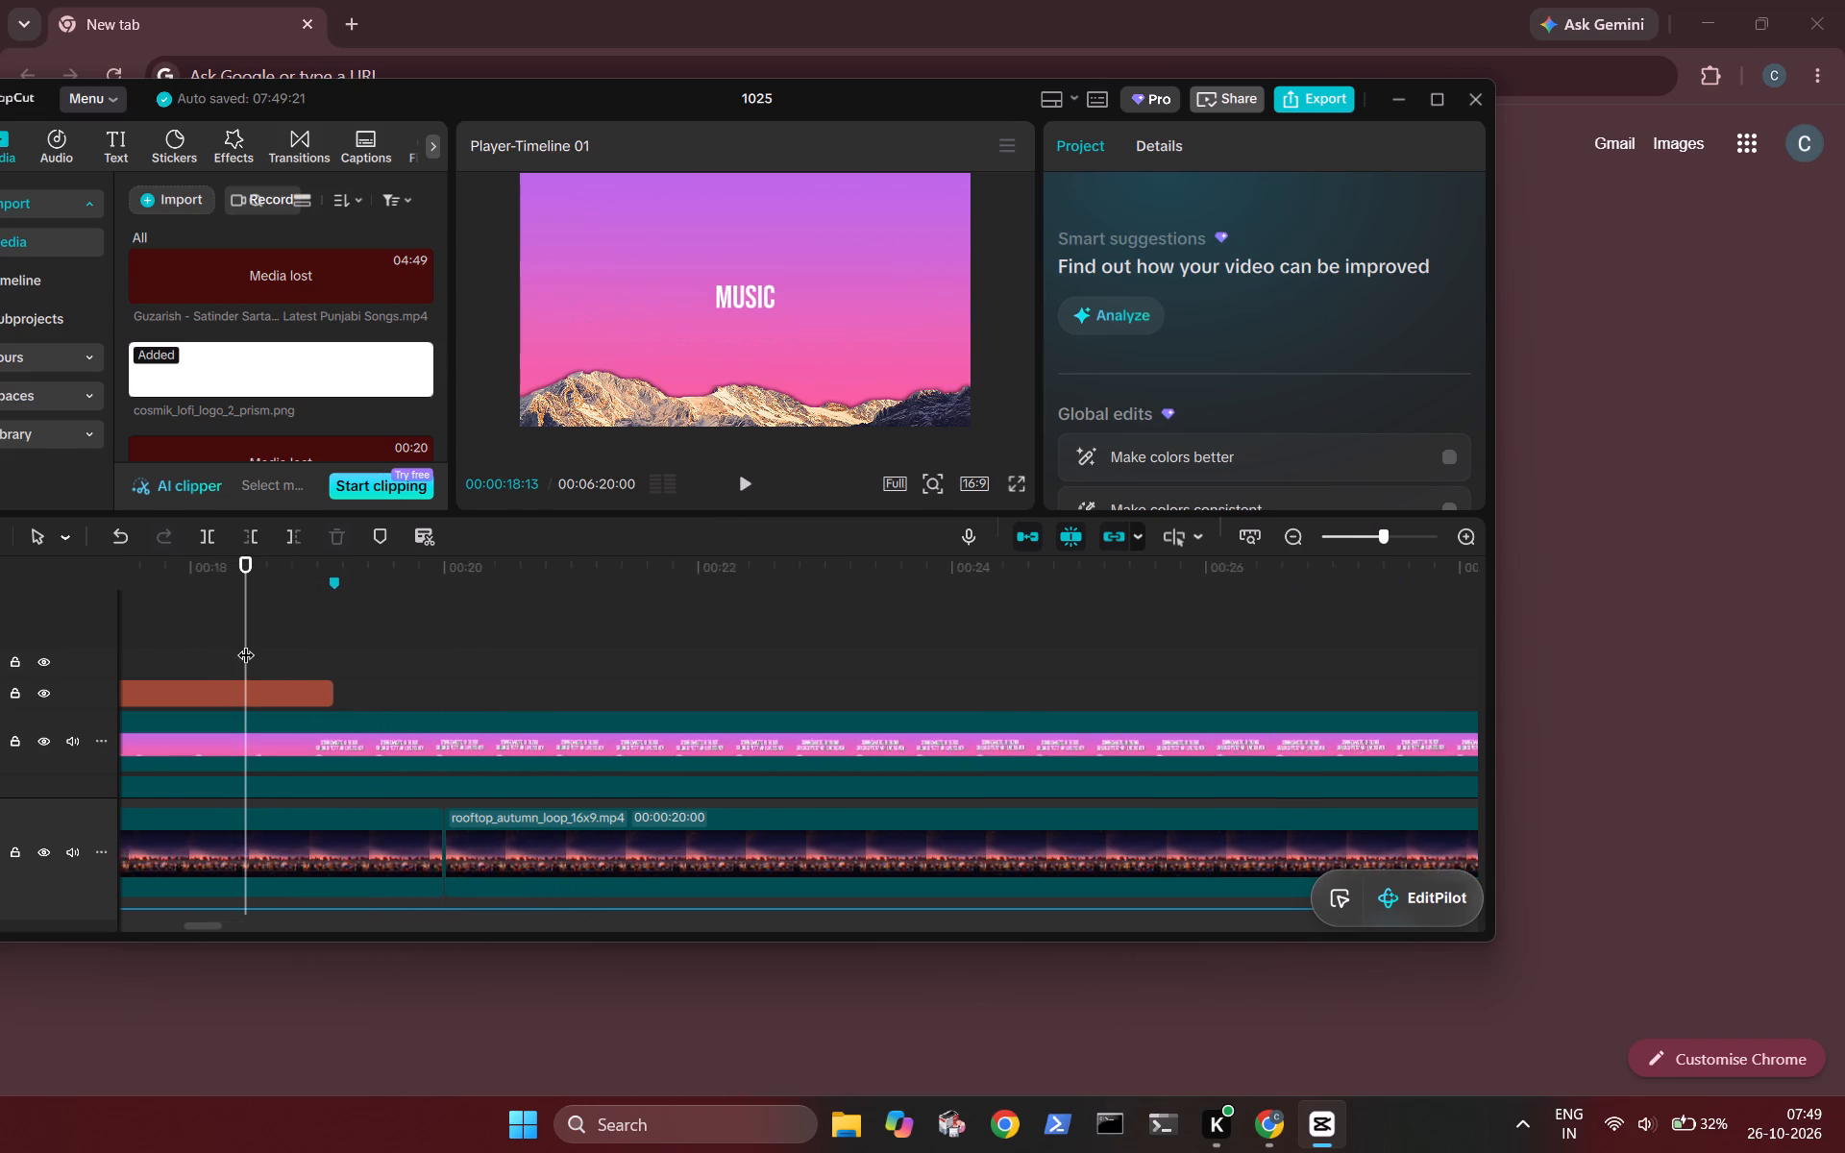
{"action": "scroll", "coordinate": [246, 643], "scroll_direction": "up", "scroll_amount": 10, "text": "ctrl"}
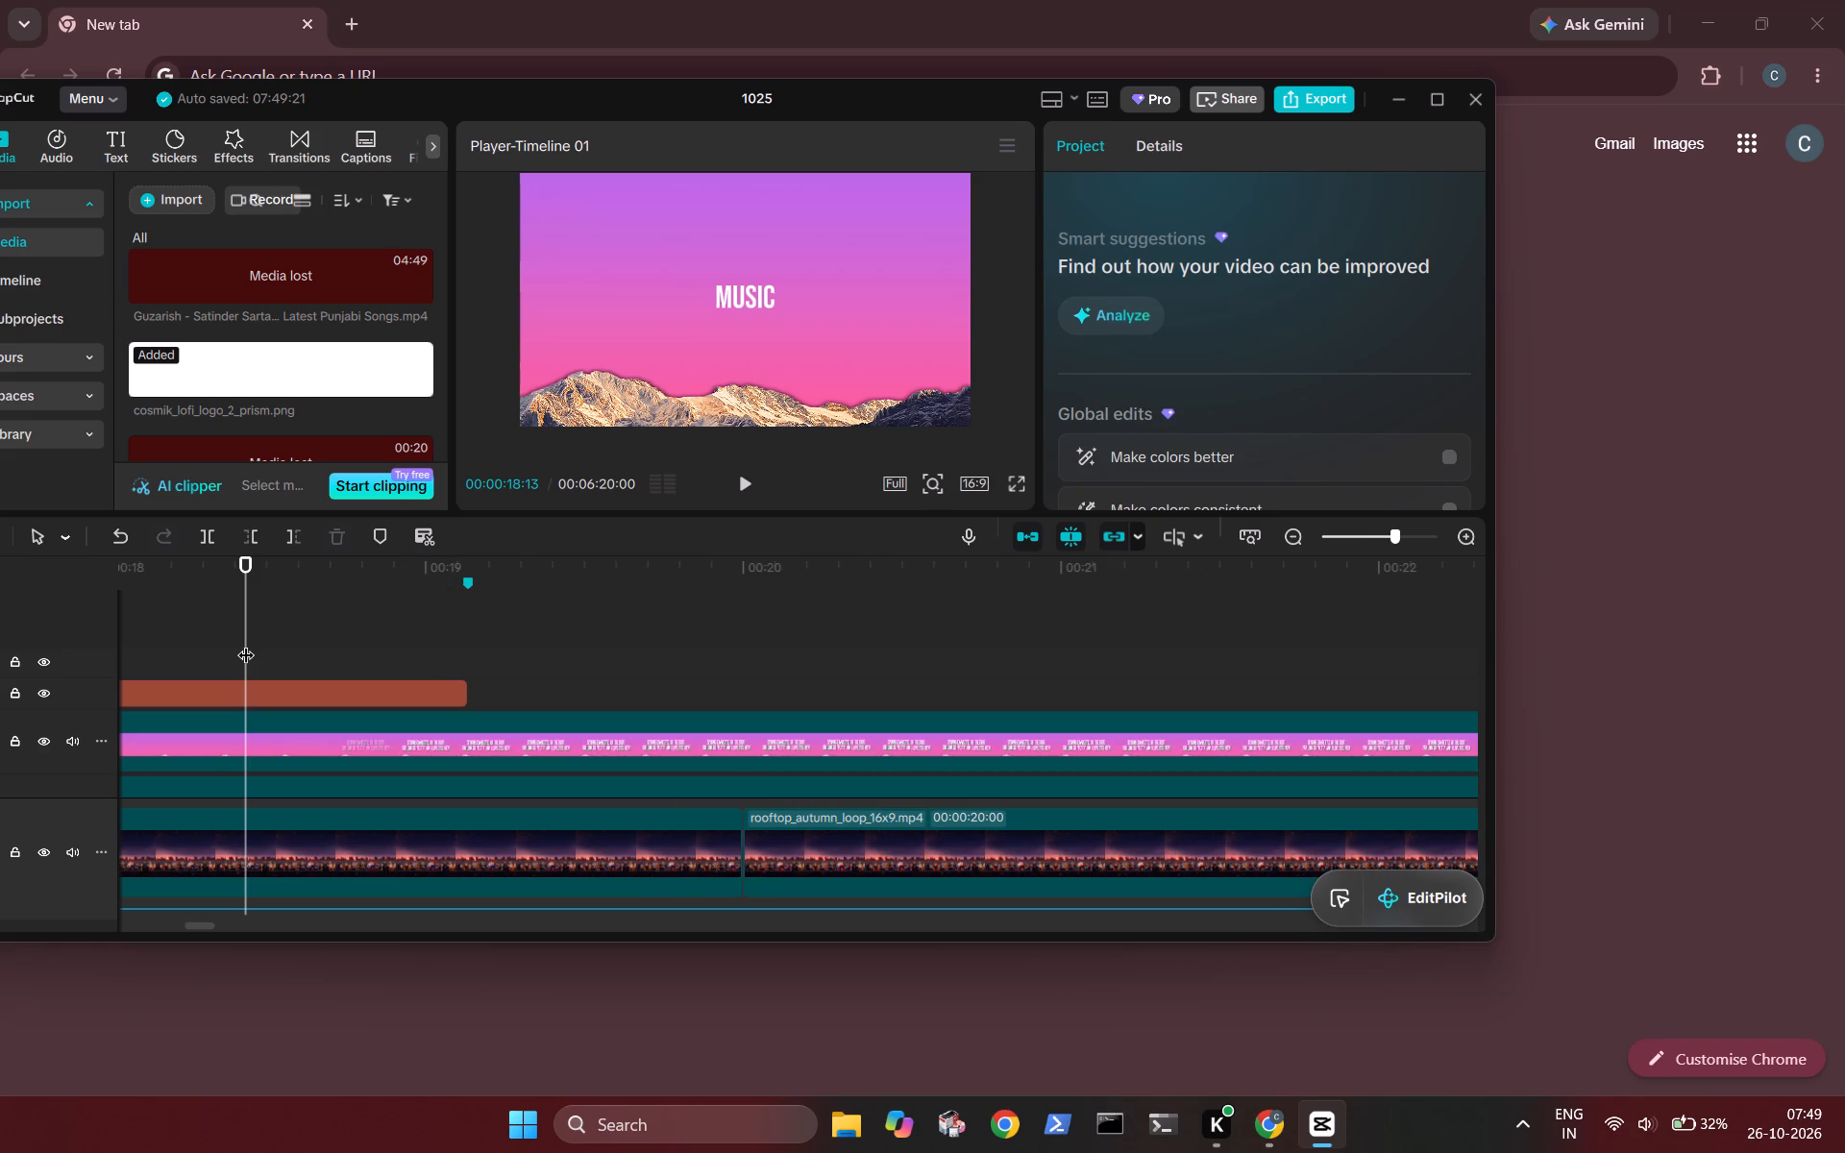
{"action": "key", "text": "space"}
{"action": "key", "text": "space"}
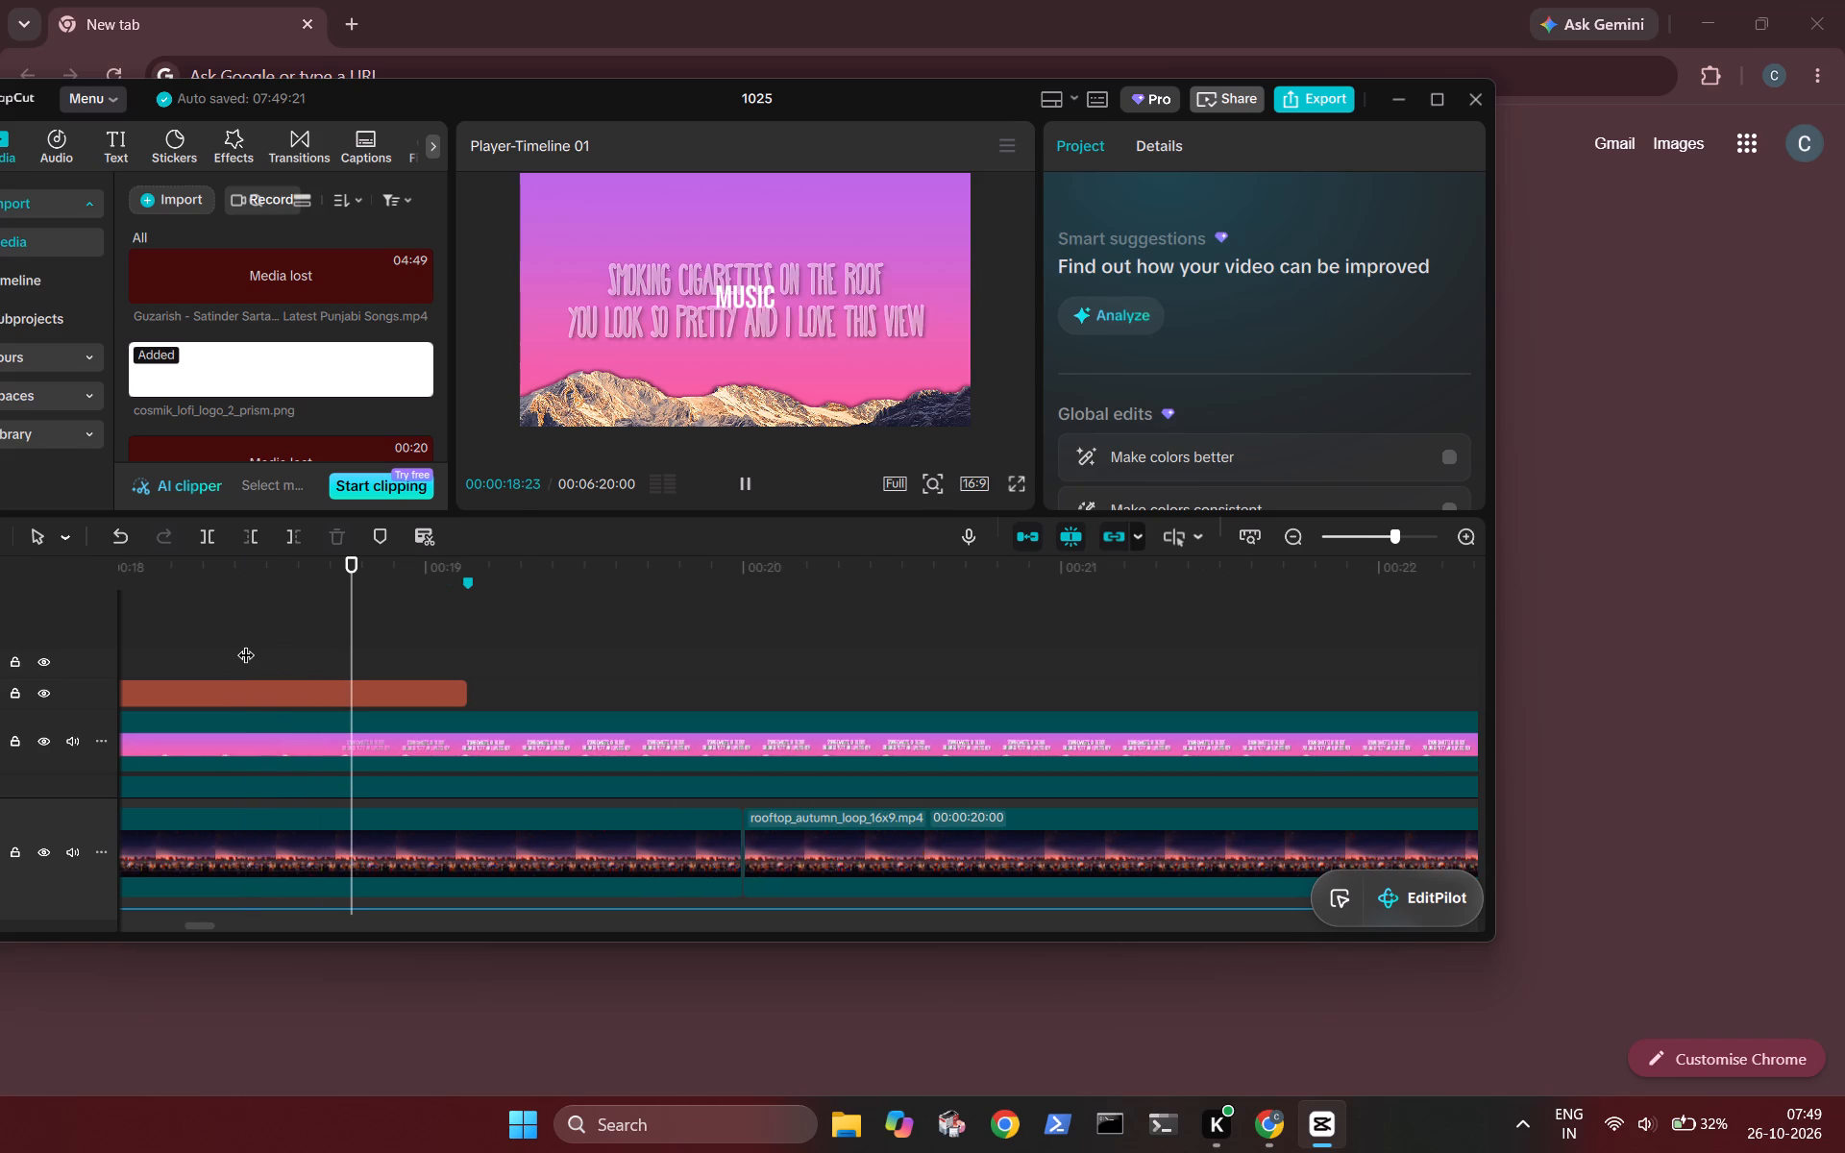
{"action": "key", "text": "Left"}
{"action": "key", "text": "Left"}
{"action": "key", "text": "Left"}
{"action": "key", "text": "Left"}
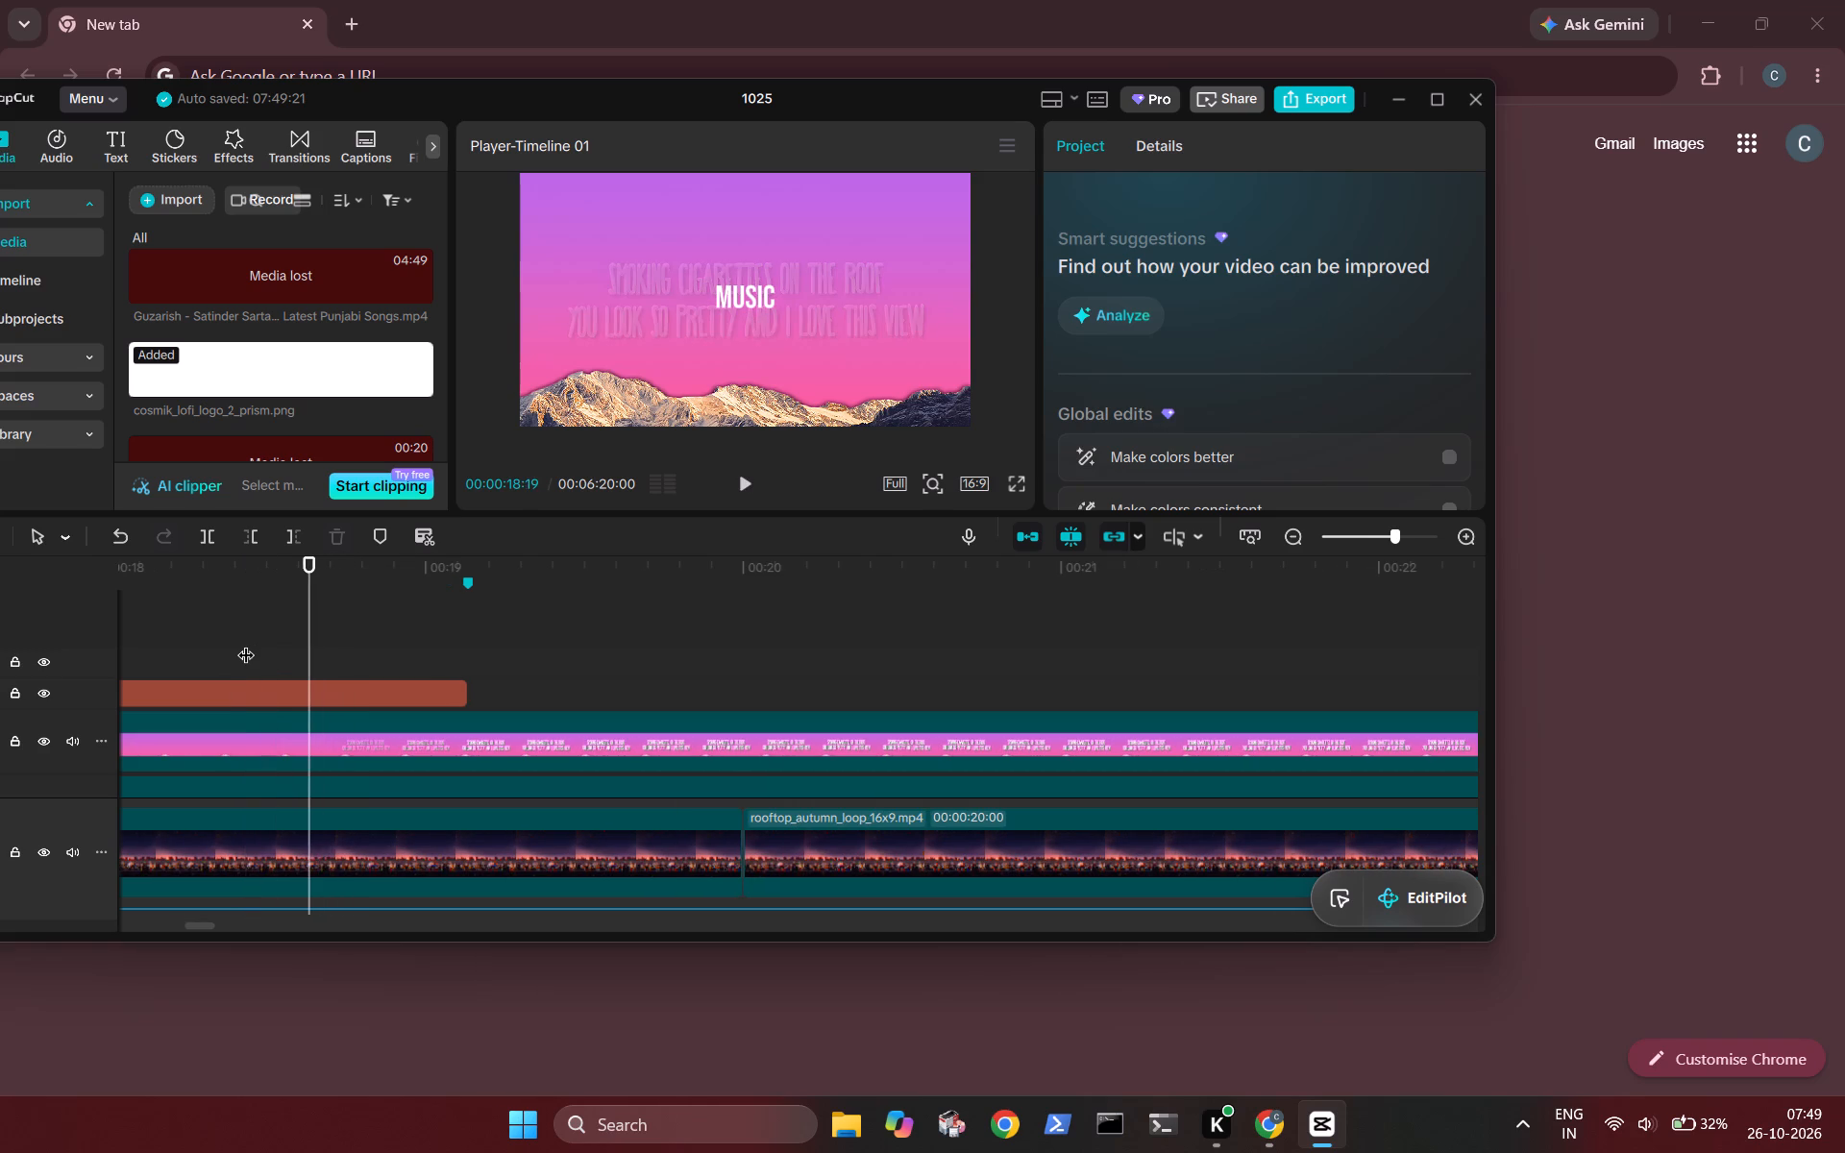
{"action": "key", "text": "Left"}
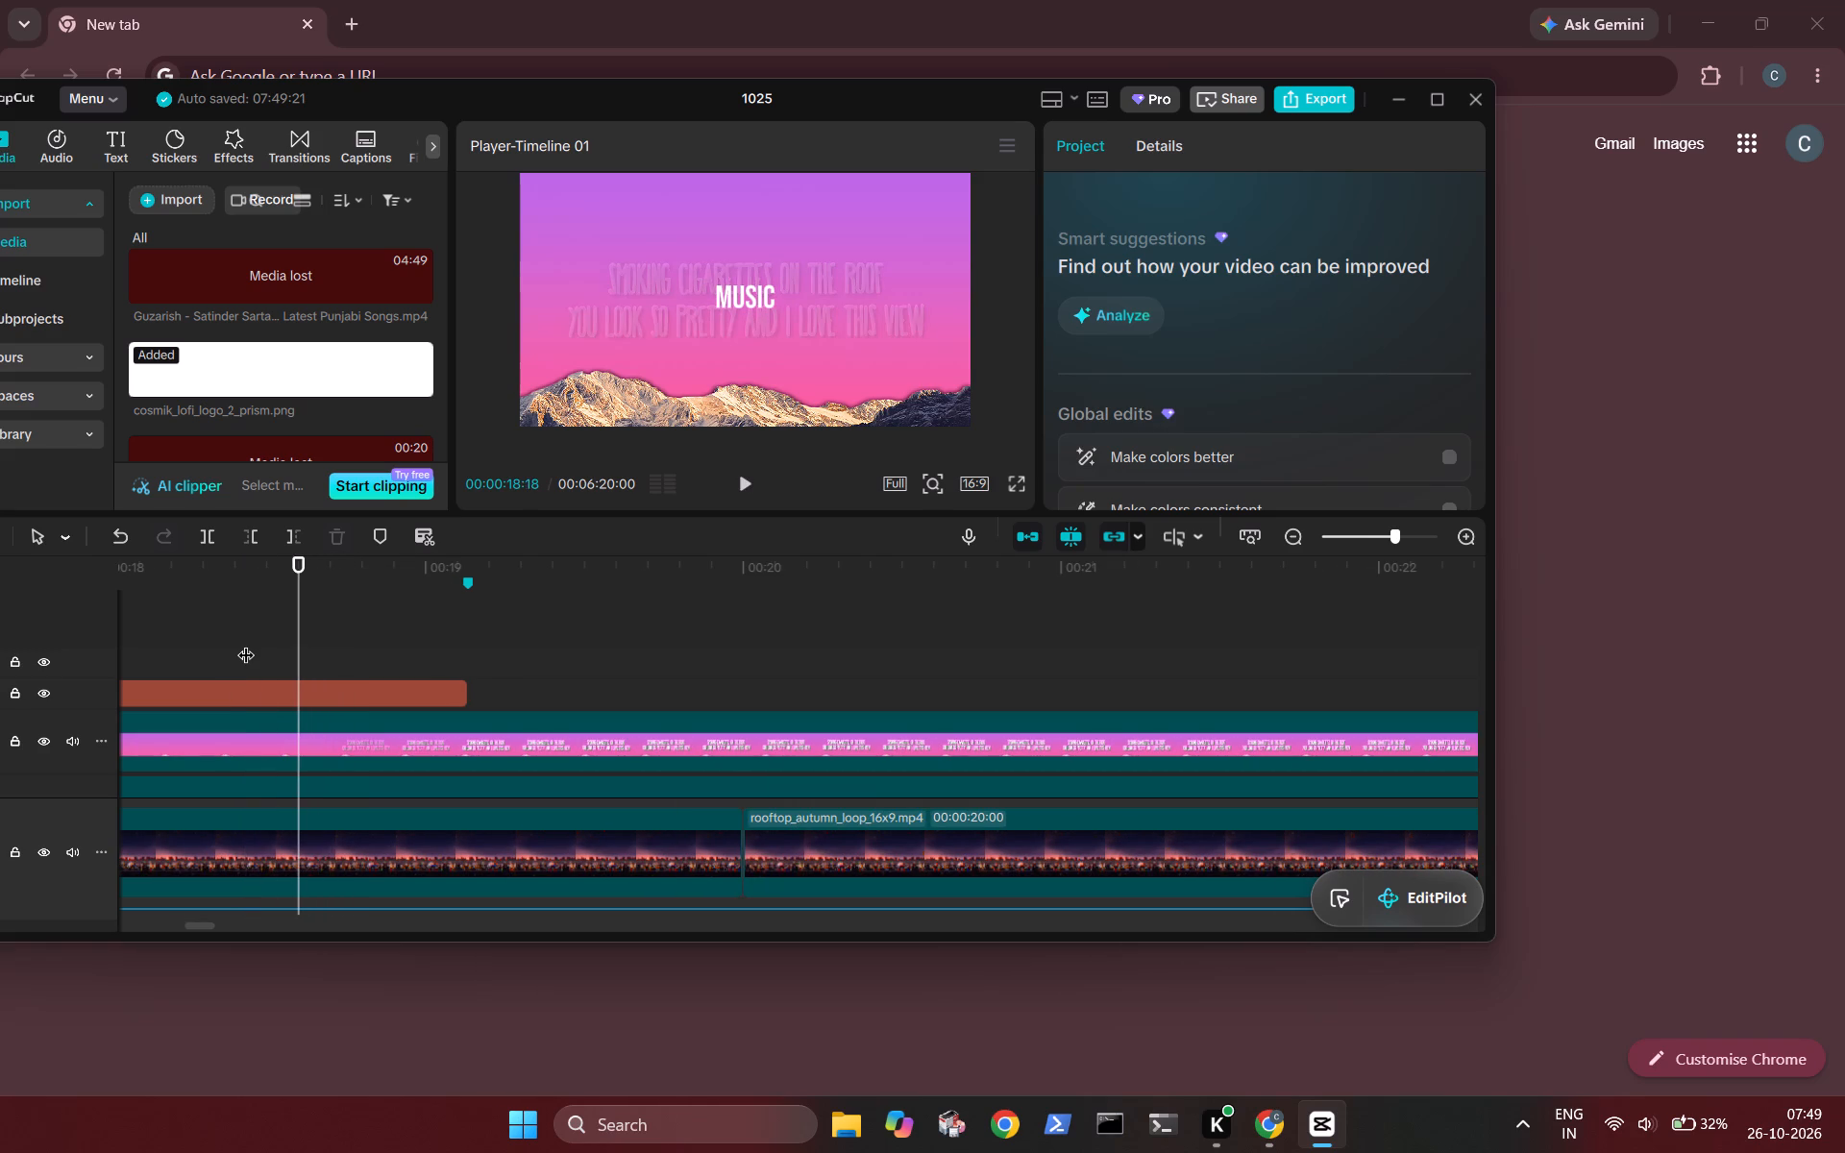
{"action": "key", "text": "Left"}
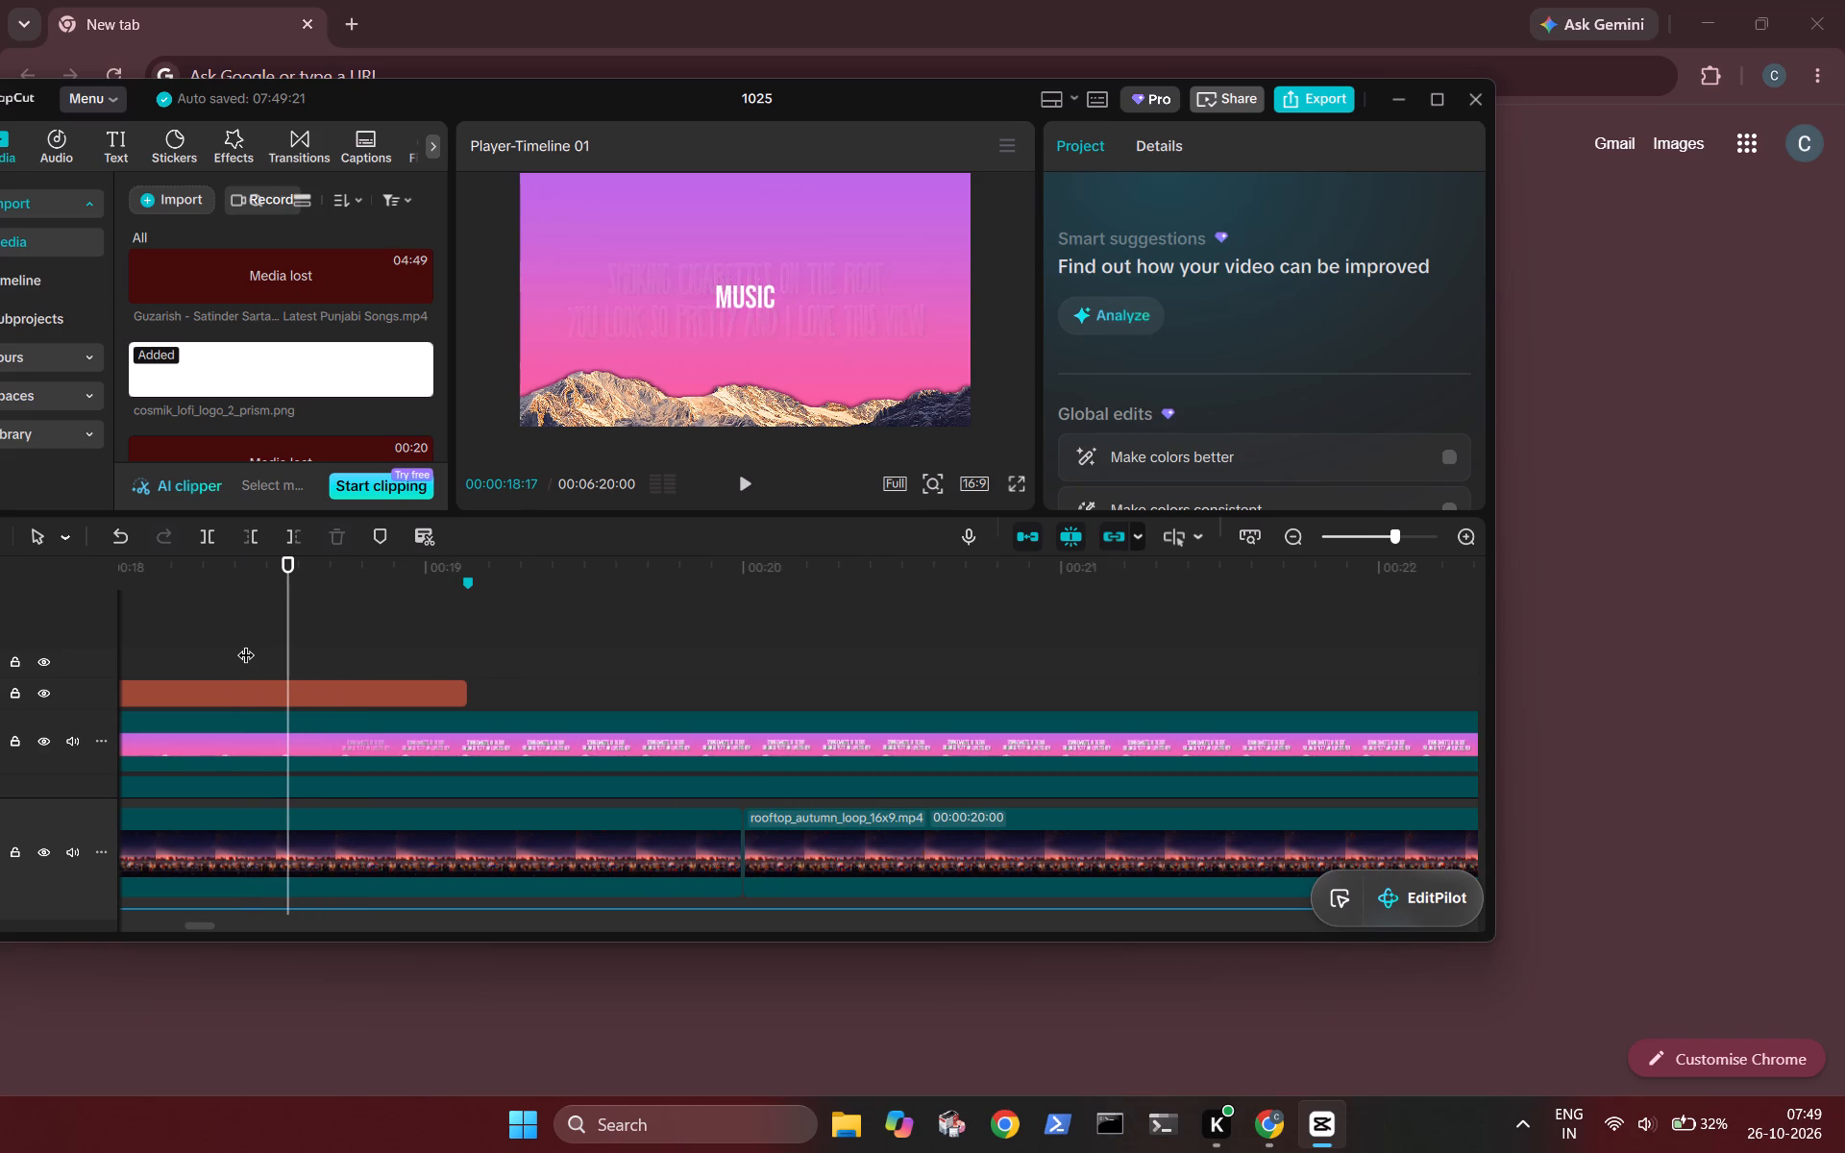
{"action": "key", "text": "m"}
Delete the old timeline marker at 00:00:19:04, at the end of the MUSIC text clip.
{"action": "key", "text": "space"}
{"action": "key", "text": "space"}
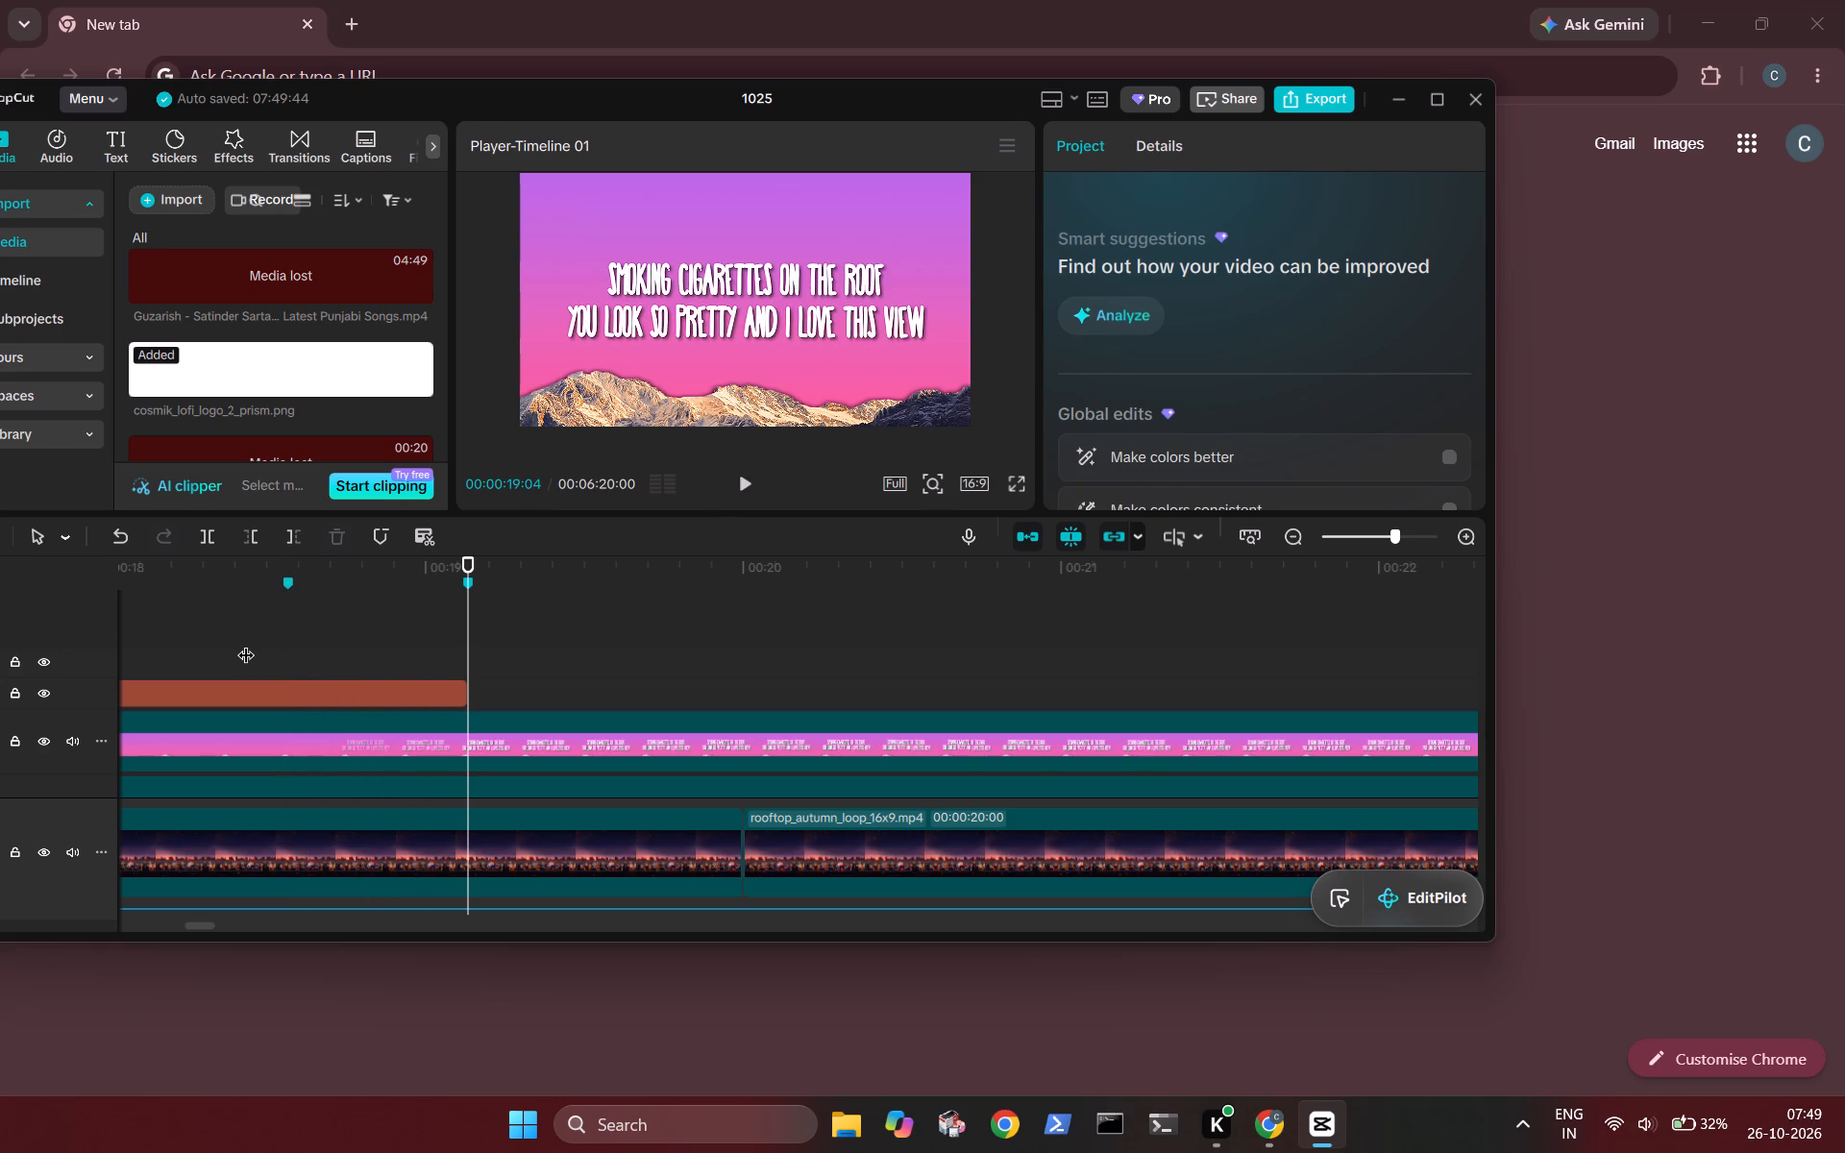
{"action": "key", "text": "m"}
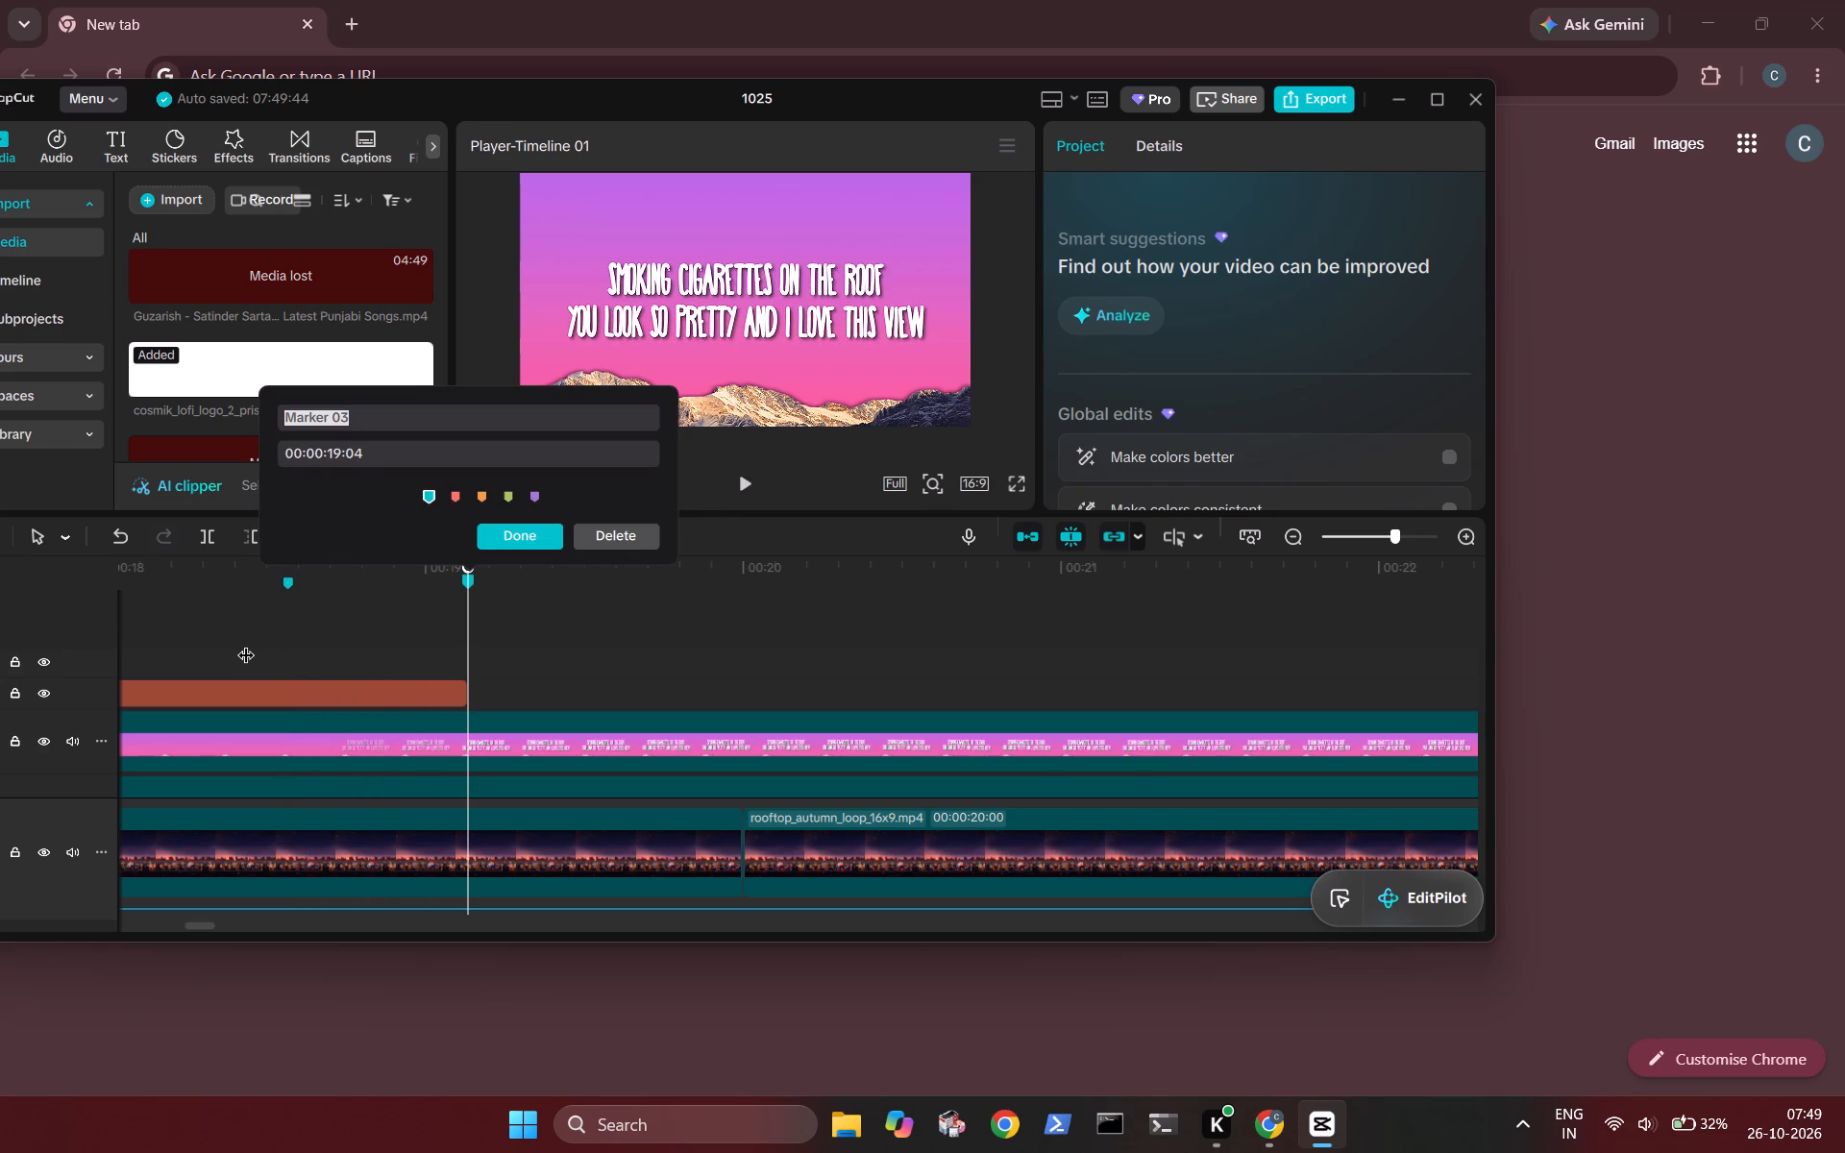
{"action": "key", "text": "m"}
{"action": "key", "text": "m"}
{"action": "left_click", "coordinate": [619, 537]}
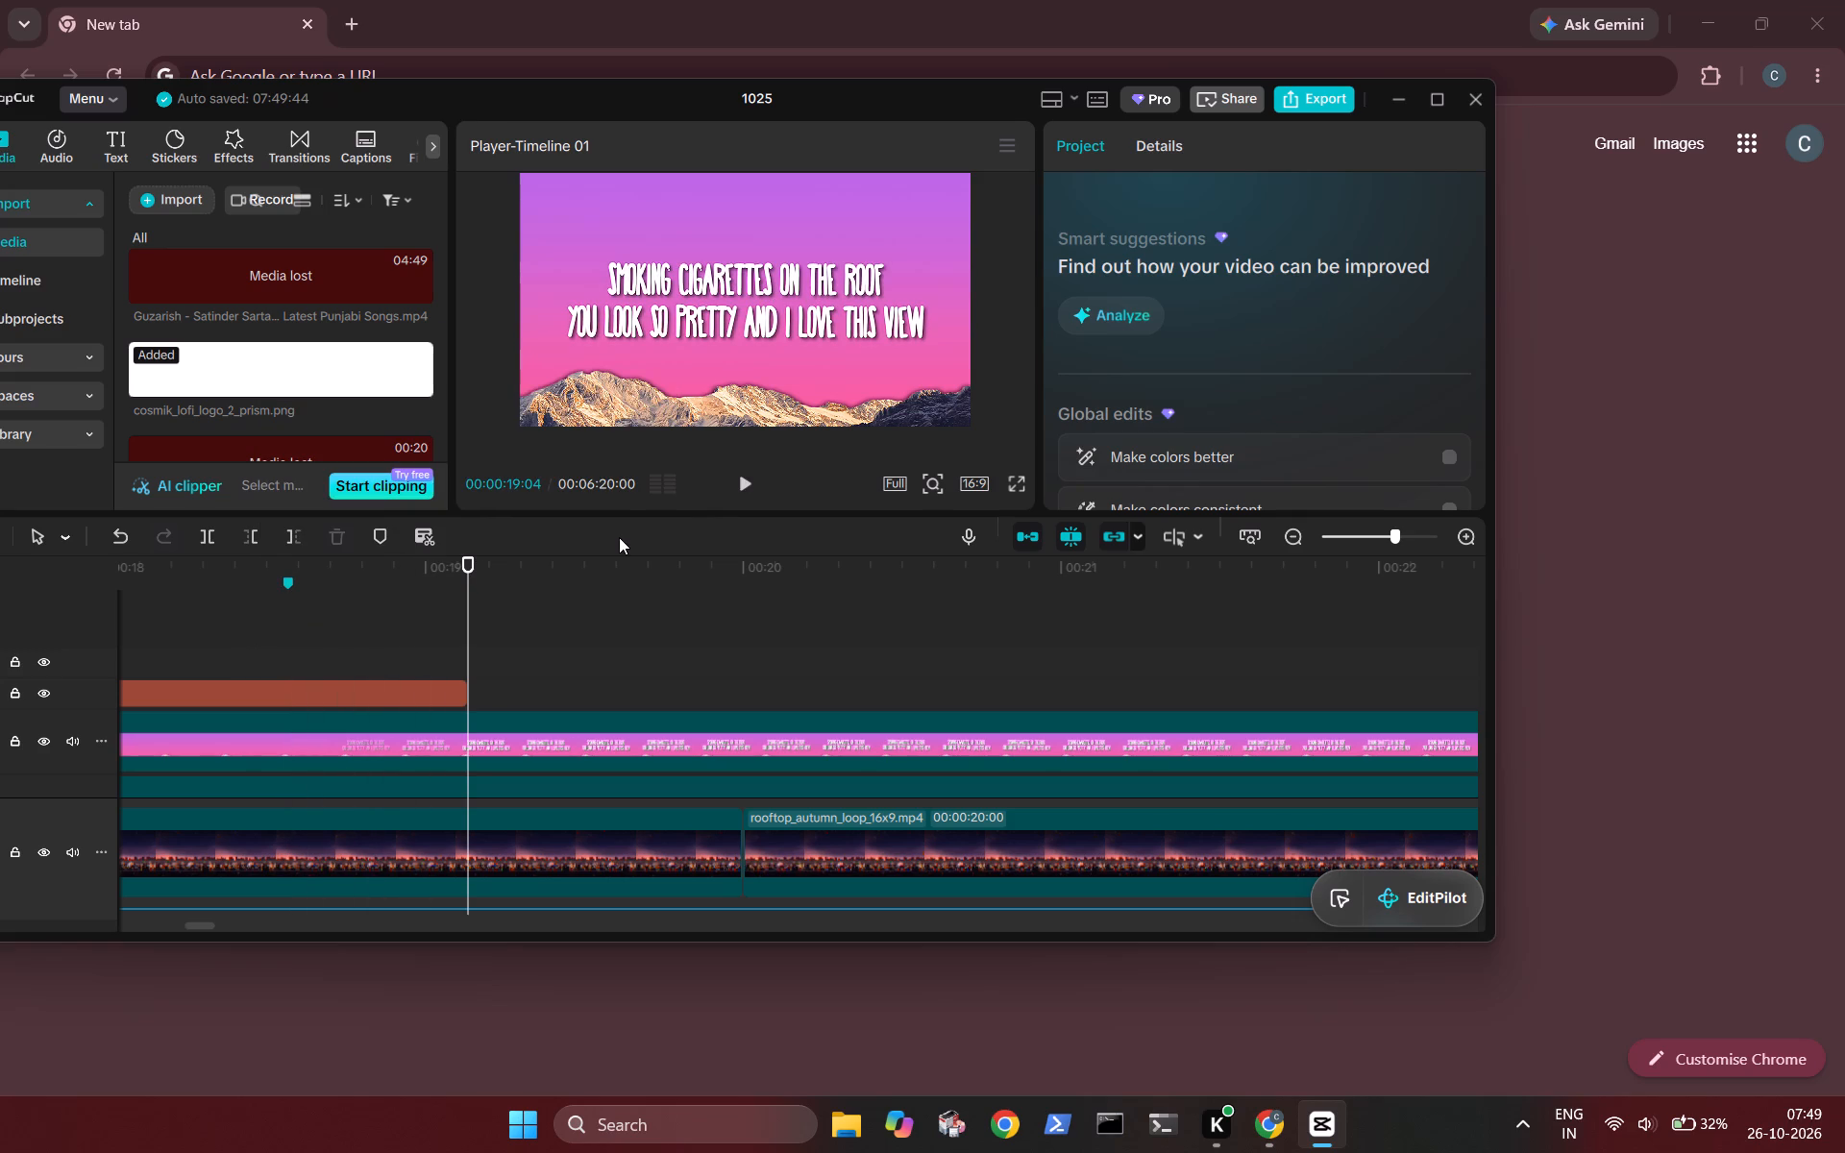
Play on to the "We fell in love in October" lyric and add a marker just before it at 00:00:32:21.
{"action": "key", "text": "space"}
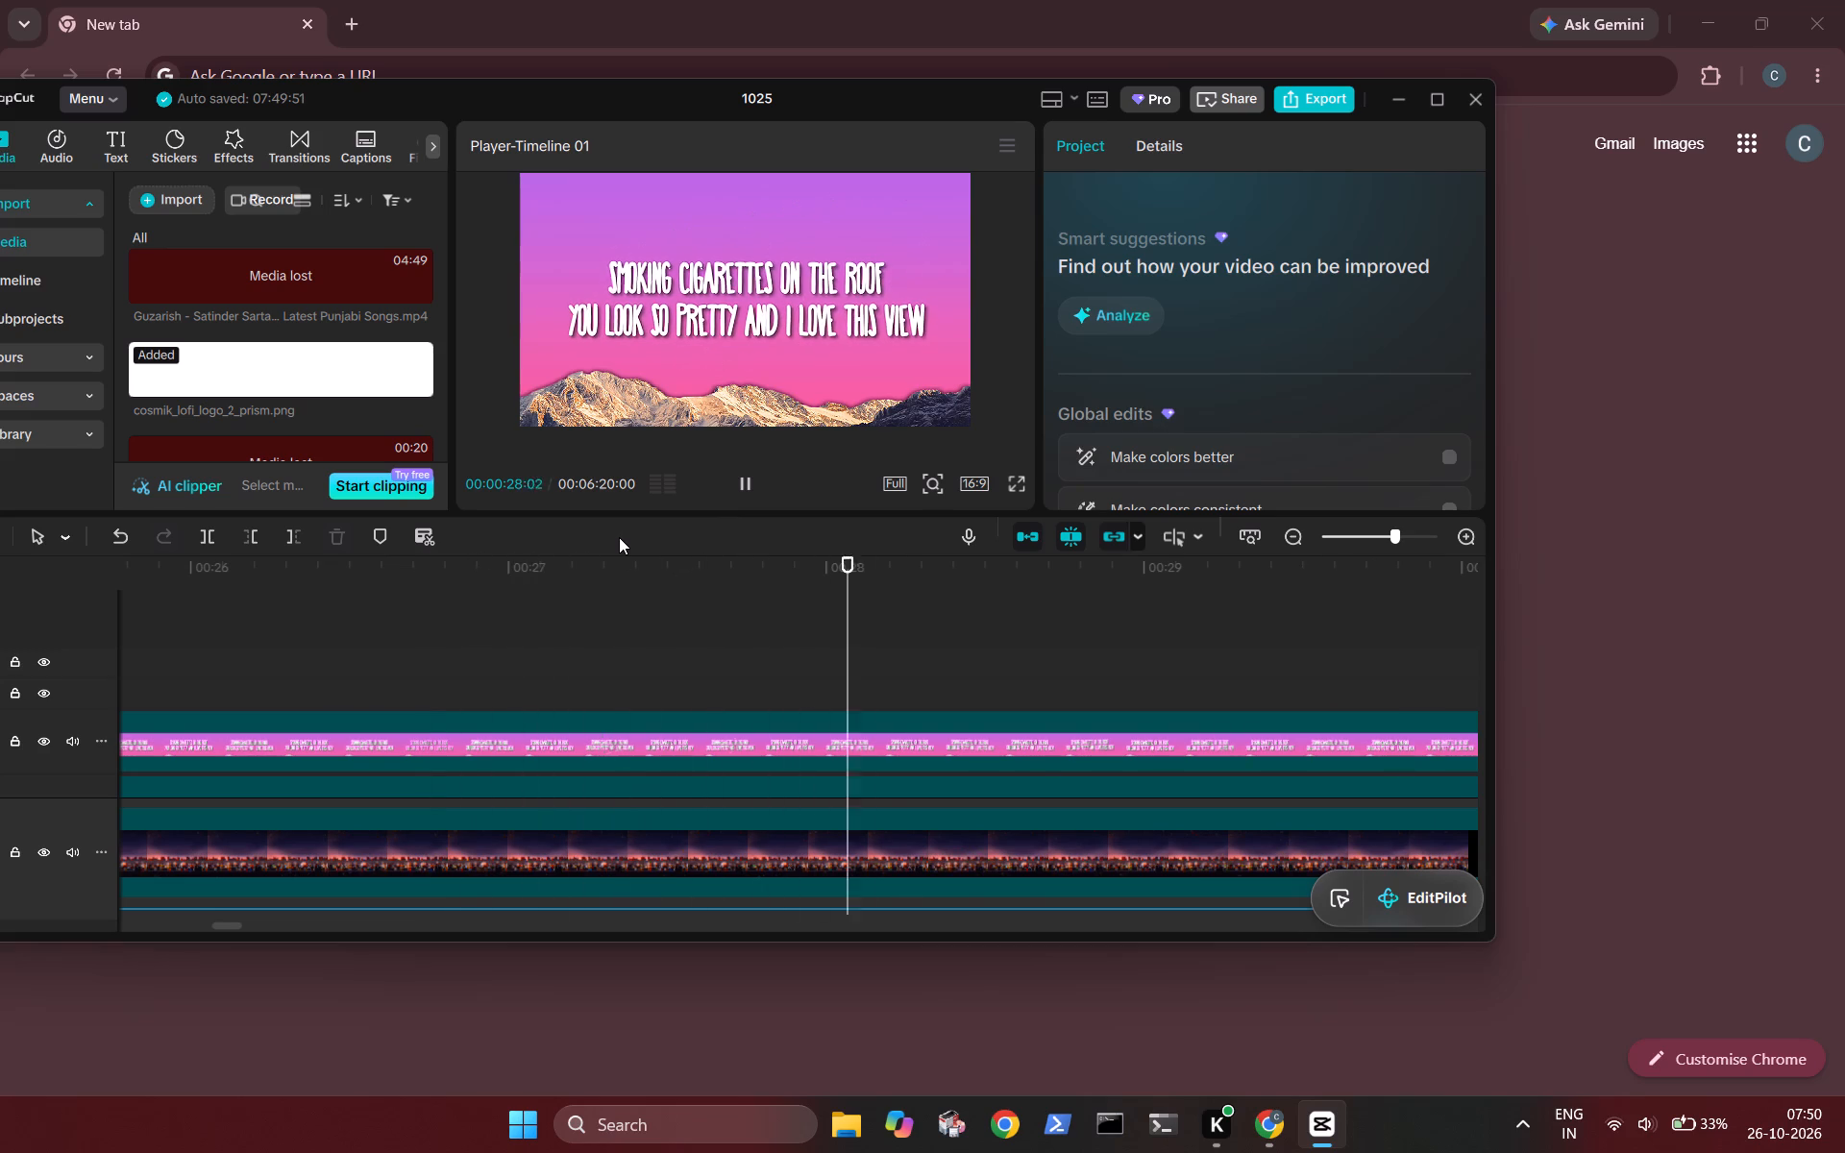
{"action": "key", "text": "space"}
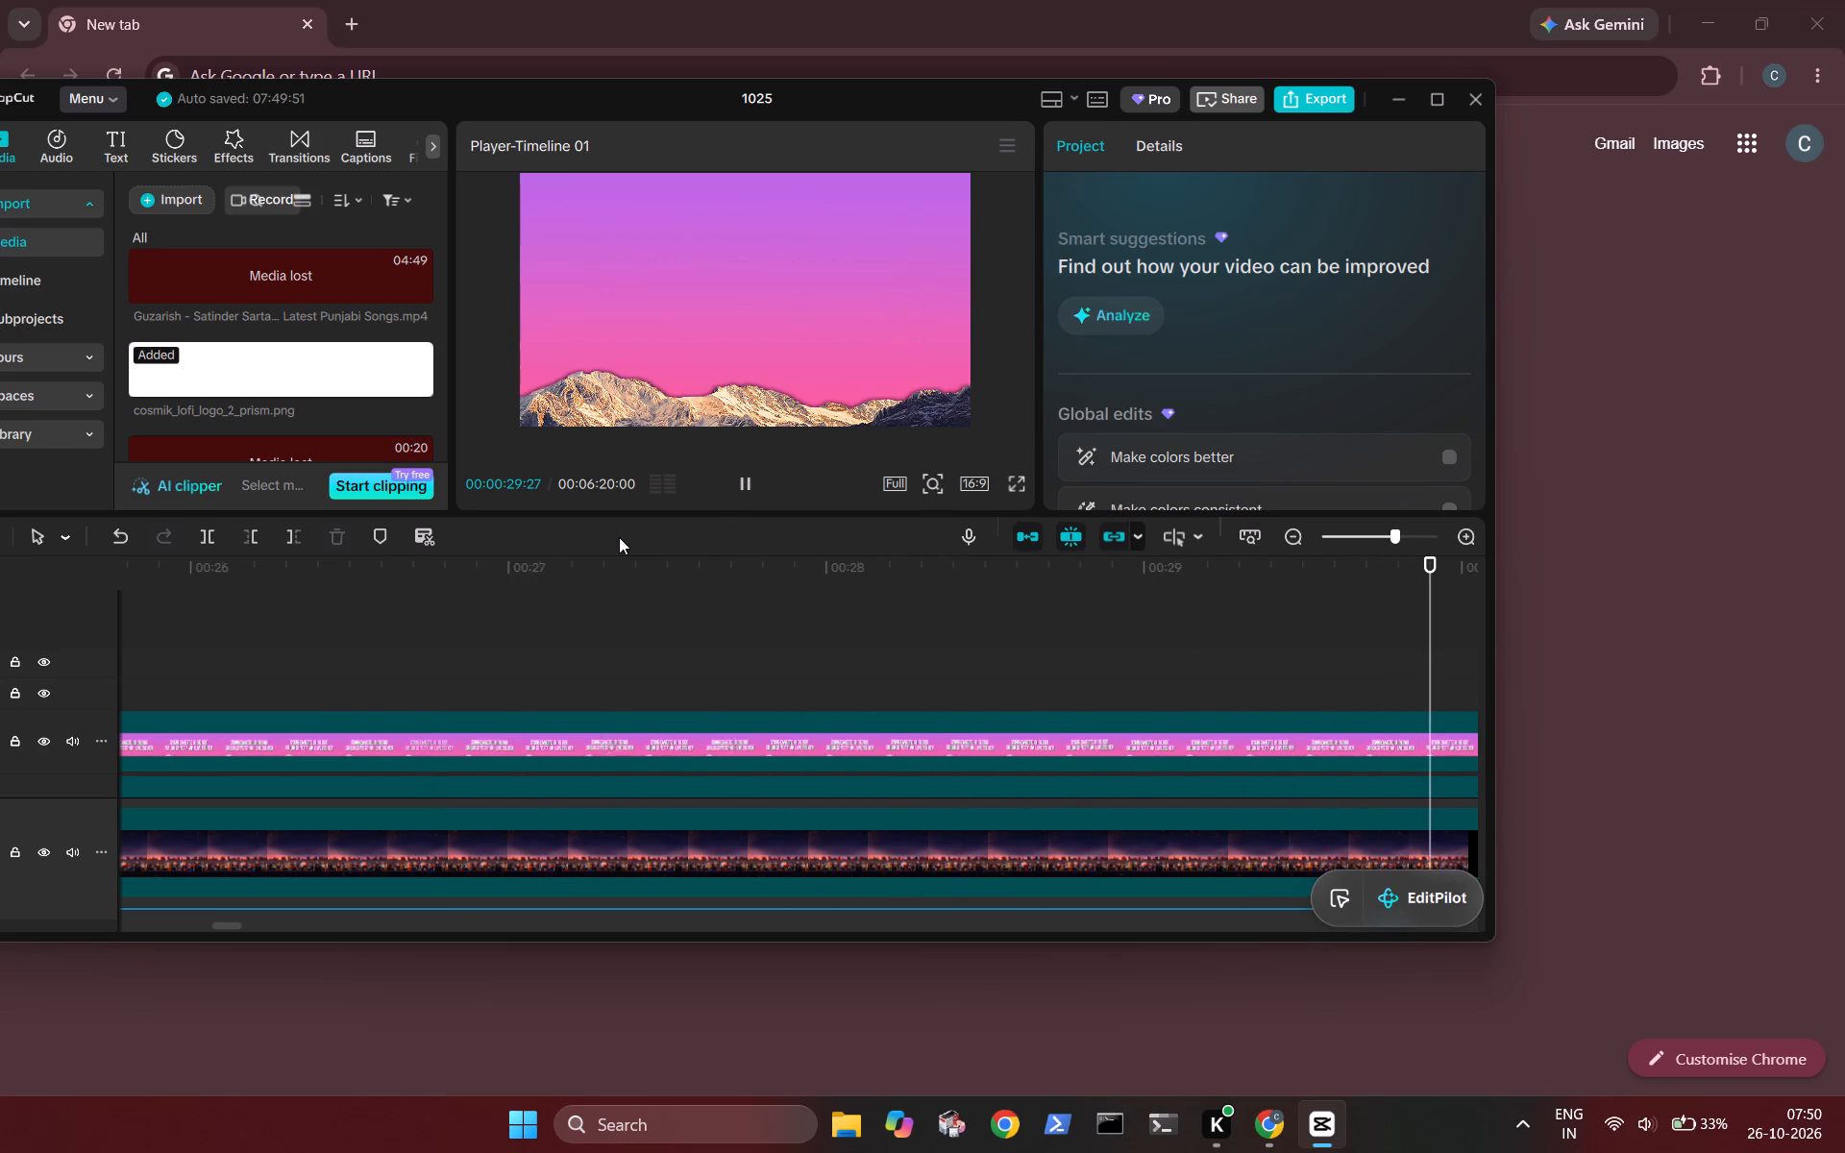
{"action": "key", "text": "space"}
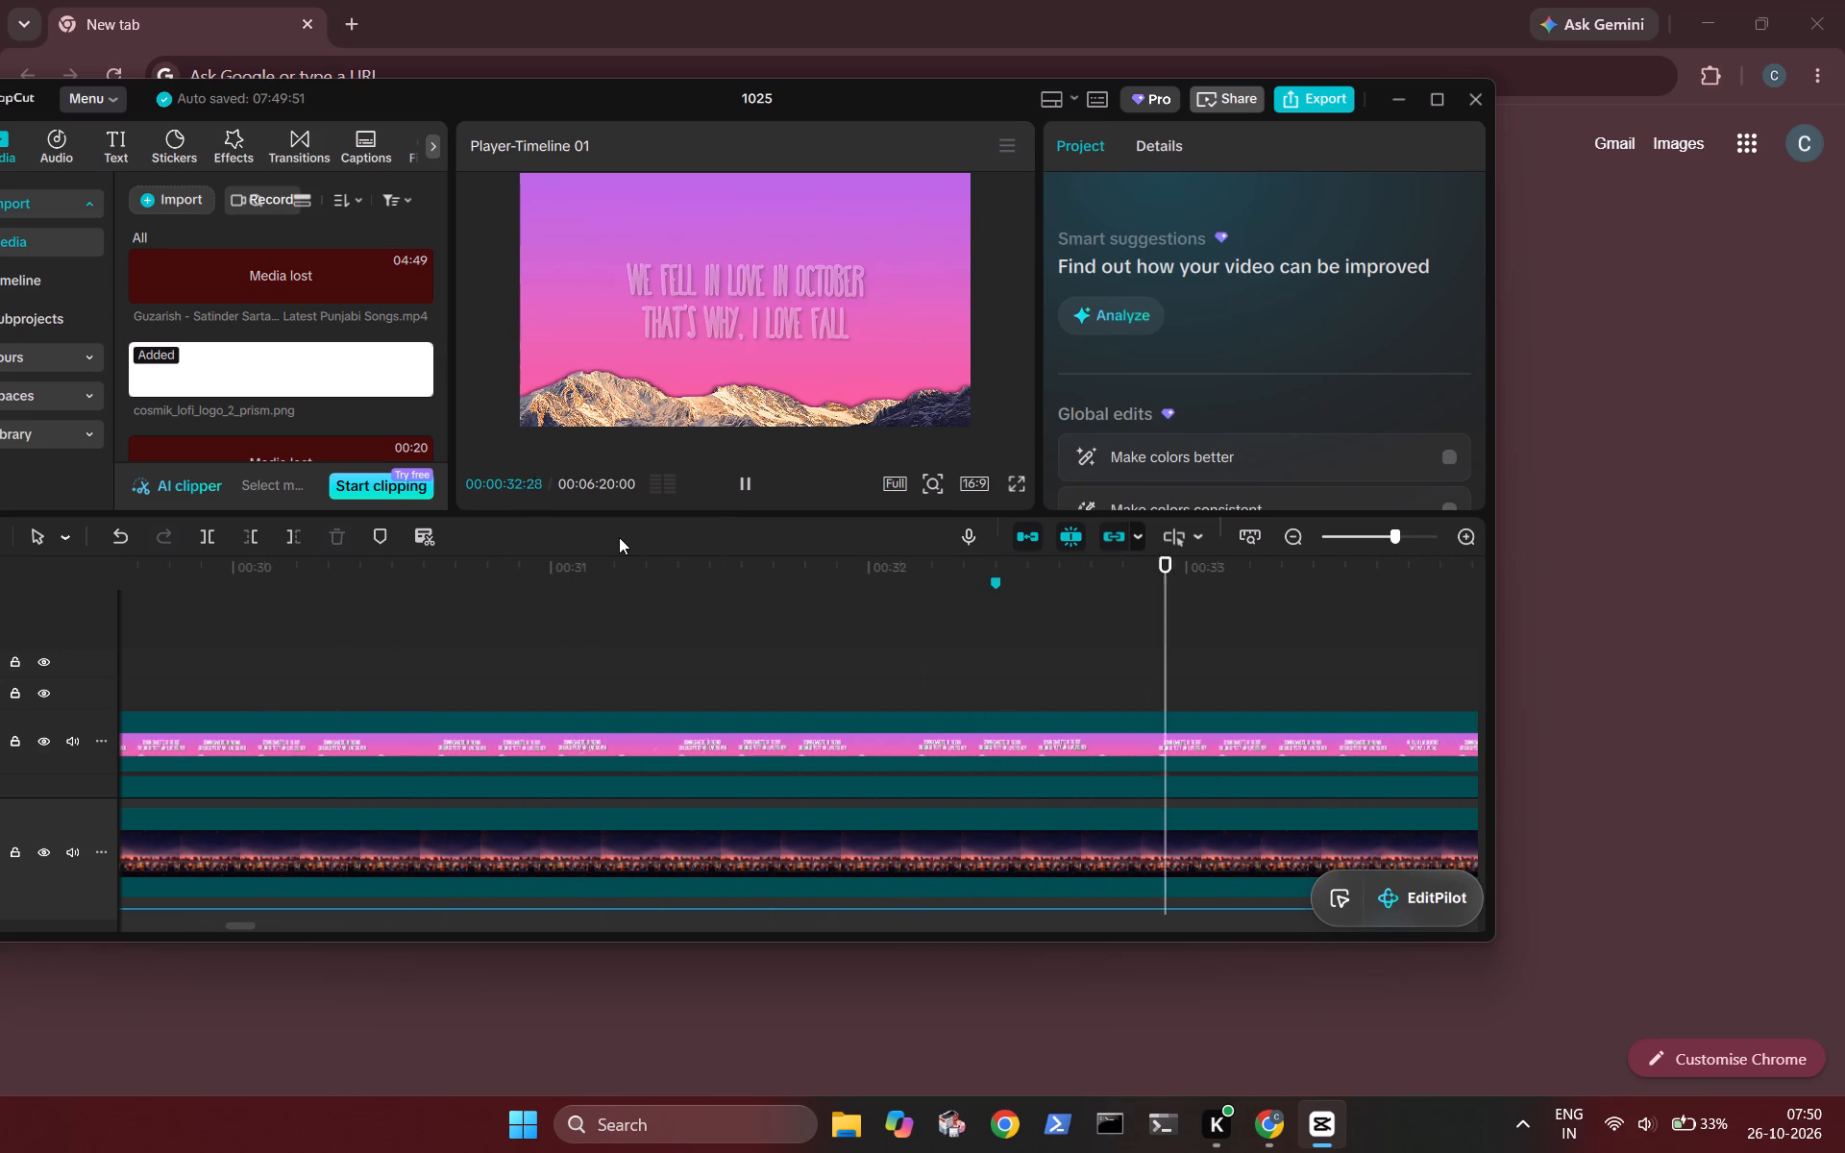
{"action": "key", "text": "space"}
{"action": "key", "text": "Left"}
{"action": "key", "text": "Left"}
{"action": "key", "text": "Left"}
{"action": "key", "text": "Left"}
{"action": "key", "text": "Left"}
{"action": "key", "text": "Left"}
{"action": "key", "text": "Left"}
{"action": "key", "text": "Left"}
{"action": "key", "text": "Left"}
{"action": "key", "text": "Left"}
{"action": "key", "text": "Left"}
{"action": "key", "text": "Left"}
{"action": "key", "text": "Left"}
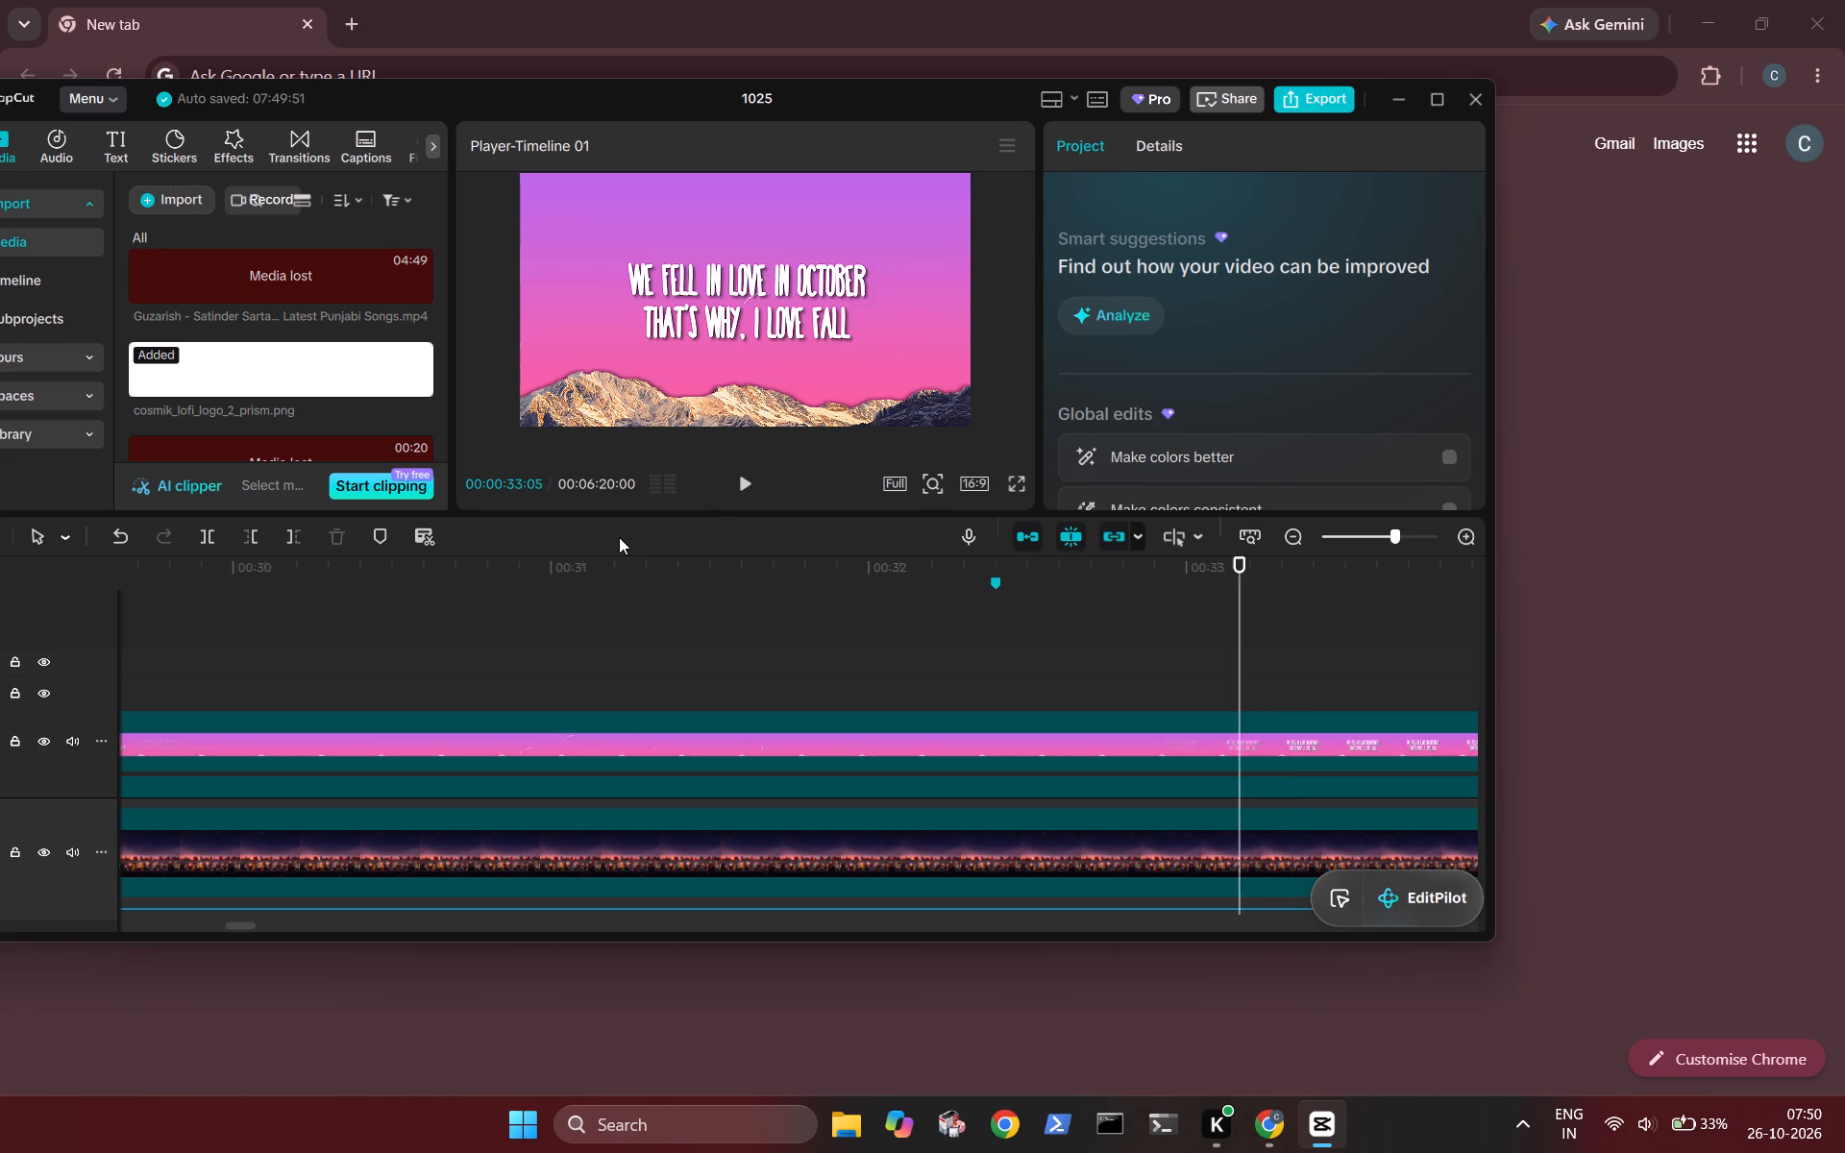
{"action": "key", "text": "Left"}
{"action": "key", "text": "Left"}
{"action": "key", "text": "Left"}
{"action": "key", "text": "Left"}
{"action": "key", "text": "Left"}
{"action": "key", "text": "Left"}
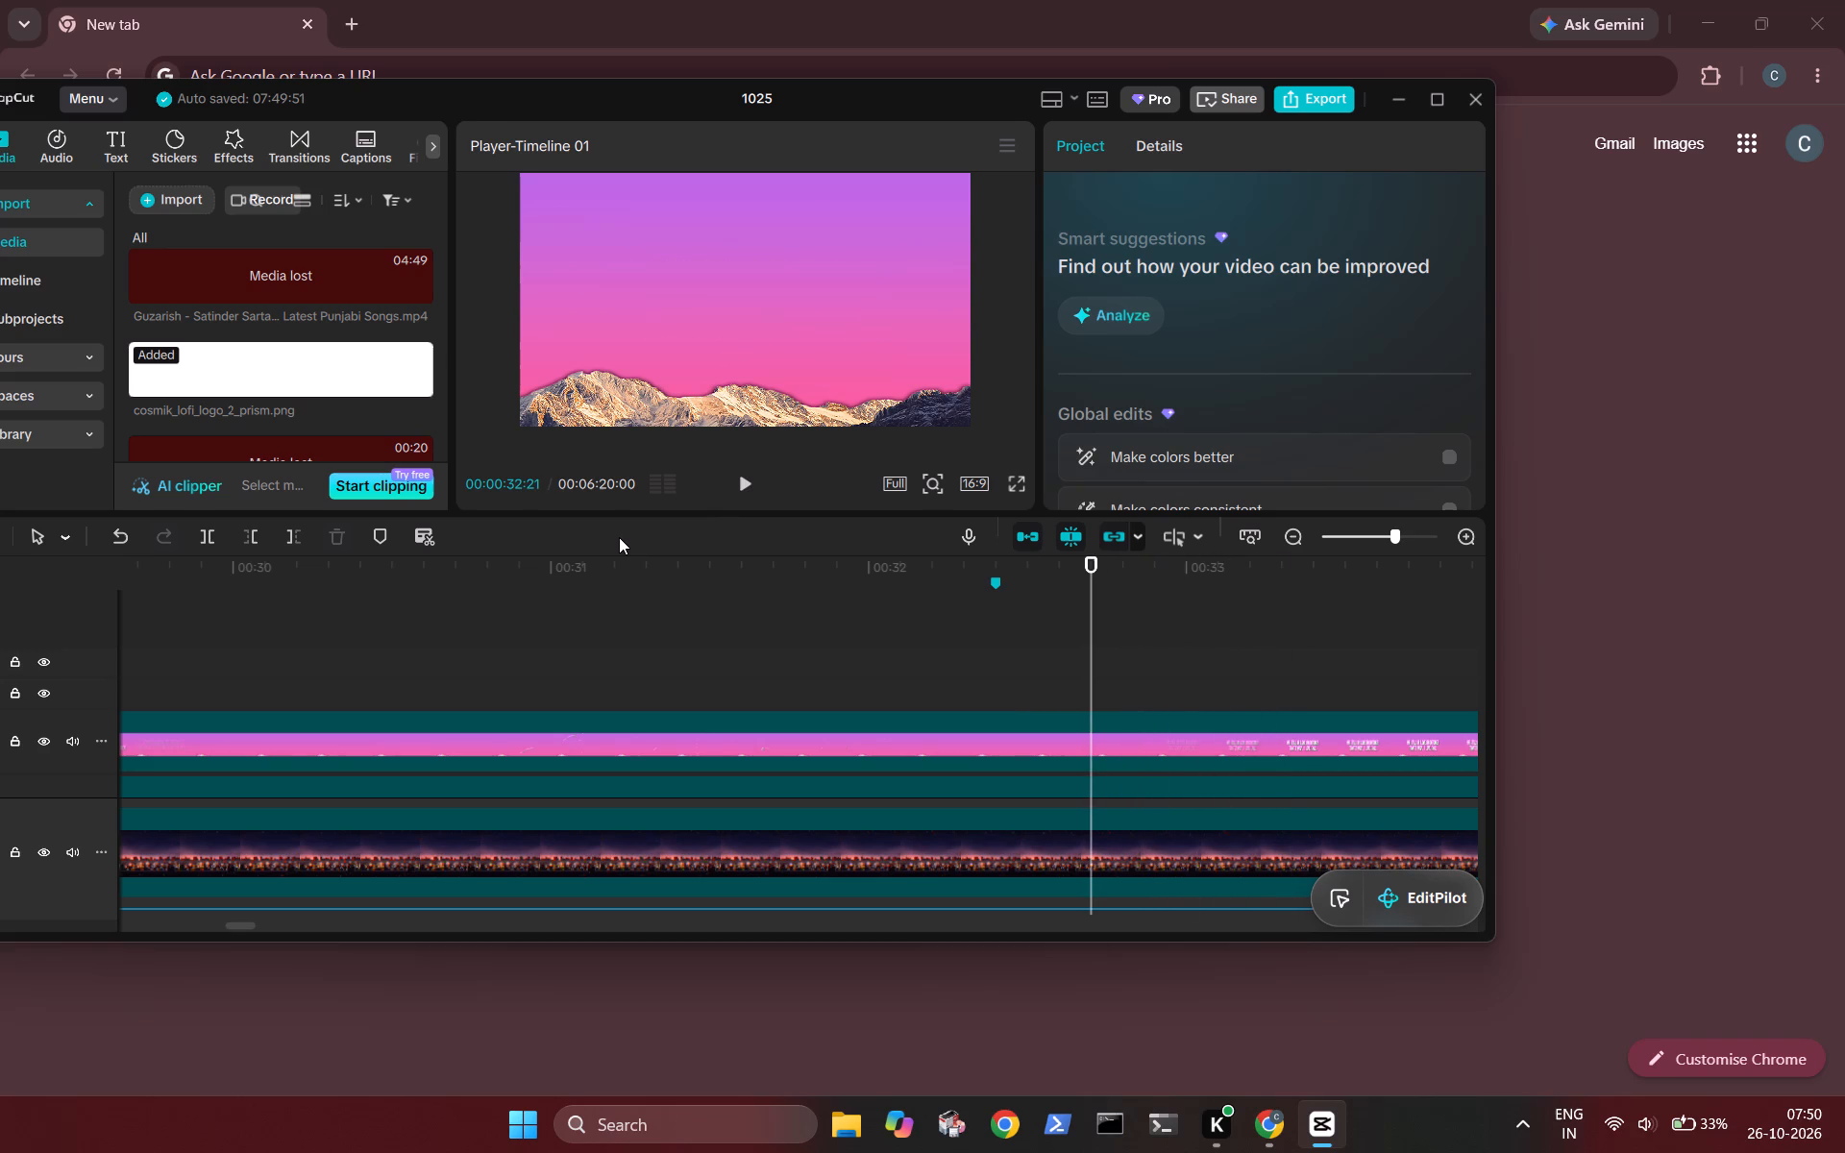
{"action": "key", "text": "m"}
Delete the old timeline marker at 00:00:32:12.
{"action": "key", "text": "Left"}
{"action": "key", "text": "Left"}
{"action": "key", "text": "Left"}
{"action": "key", "text": "Left"}
{"action": "key", "text": "Left"}
{"action": "key", "text": "Left"}
{"action": "key", "text": "Left"}
{"action": "key", "text": "Left"}
{"action": "key", "text": "Left"}
{"action": "key", "text": "Left"}
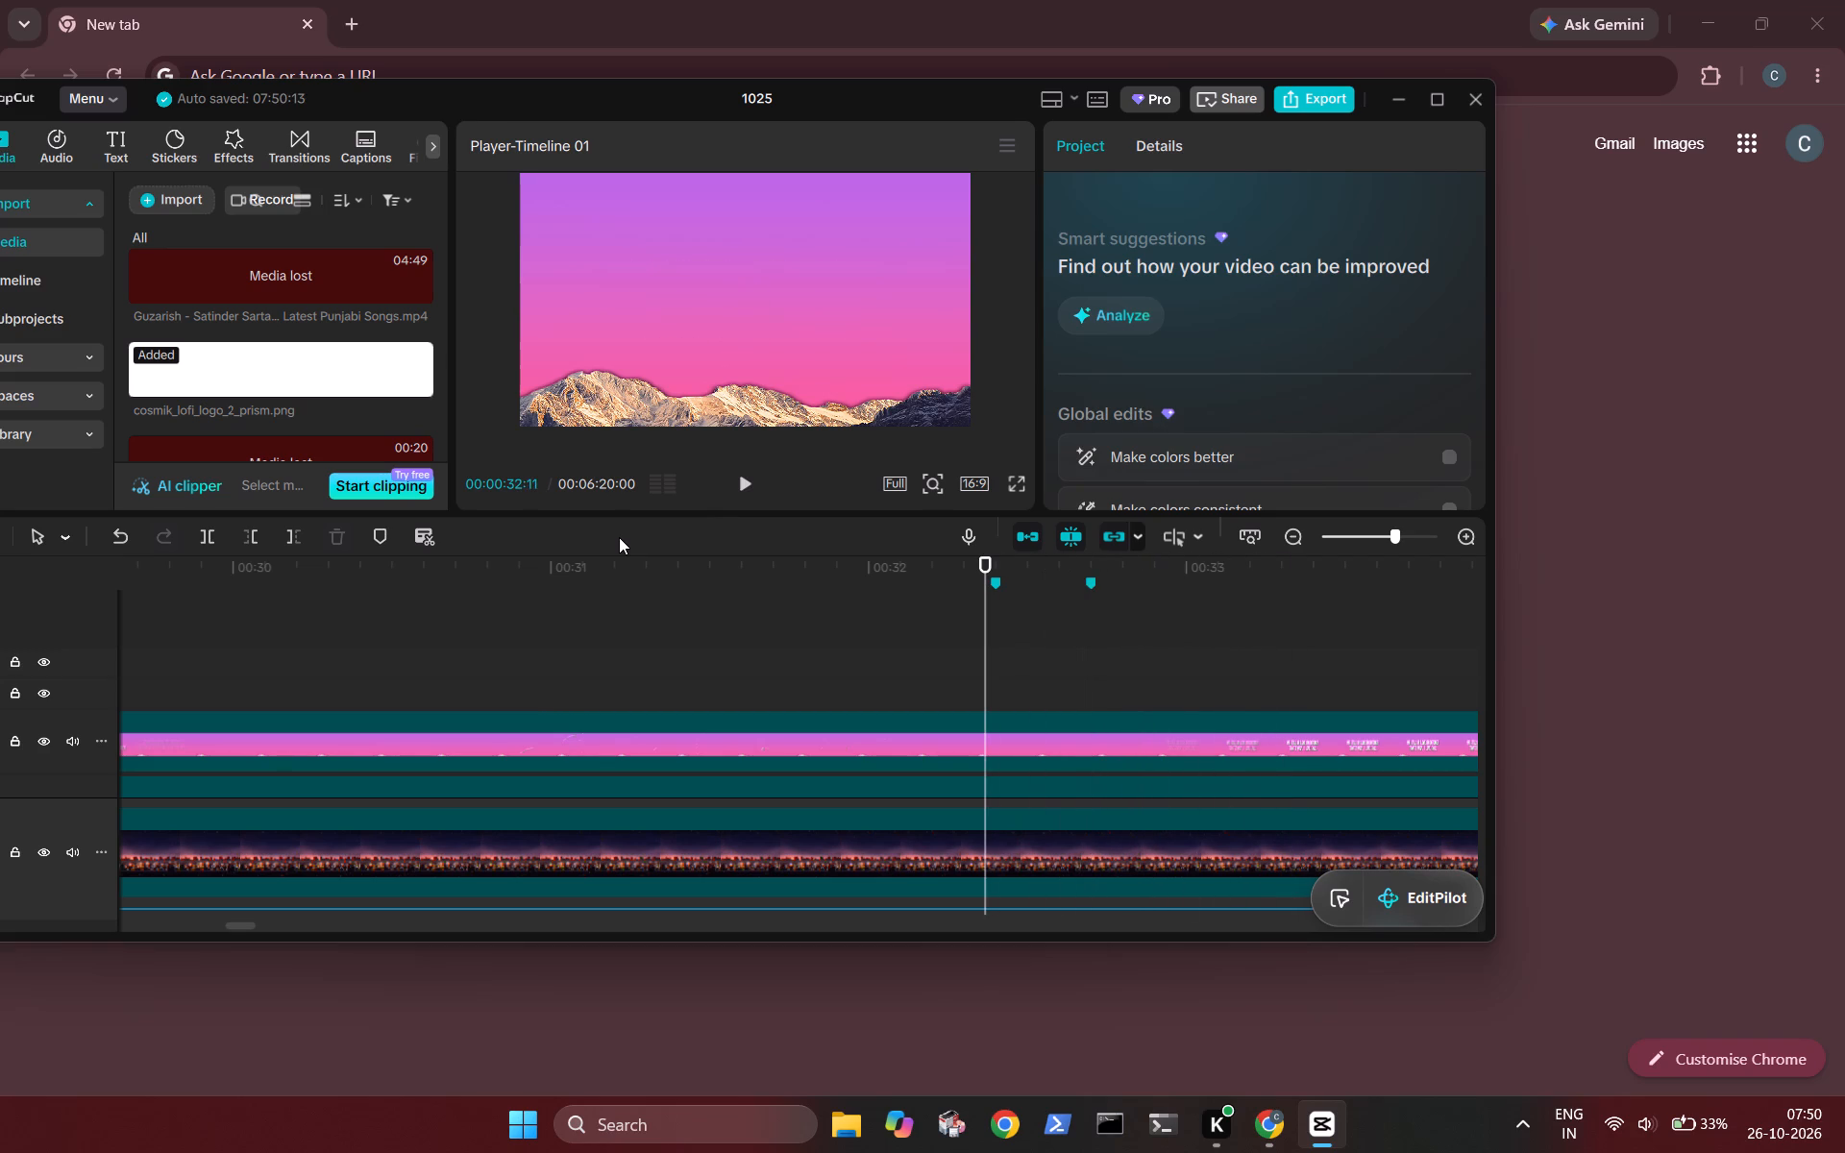
{"action": "key", "text": "Right"}
{"action": "key", "text": "Right"}
{"action": "key", "text": "Left"}
{"action": "key", "text": "m"}
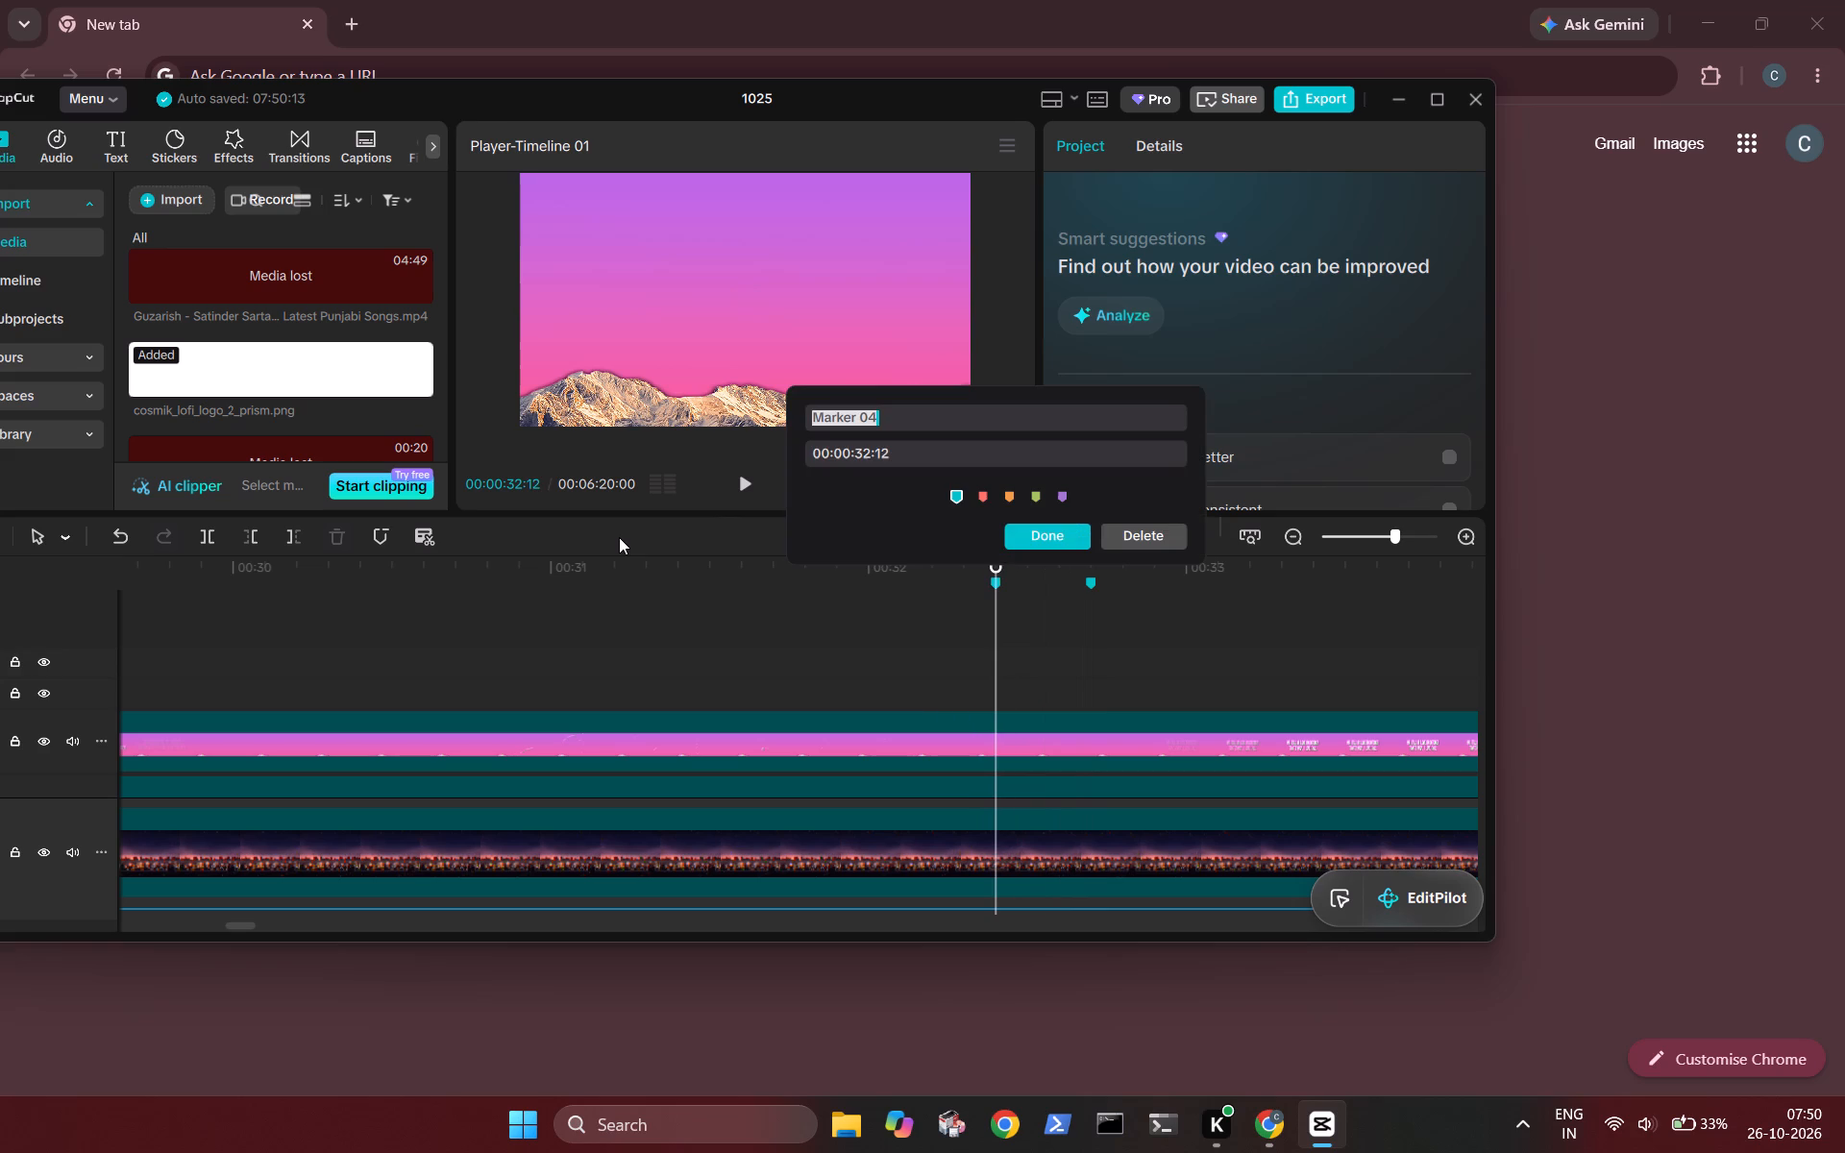
{"action": "left_click", "coordinate": [1172, 540]}
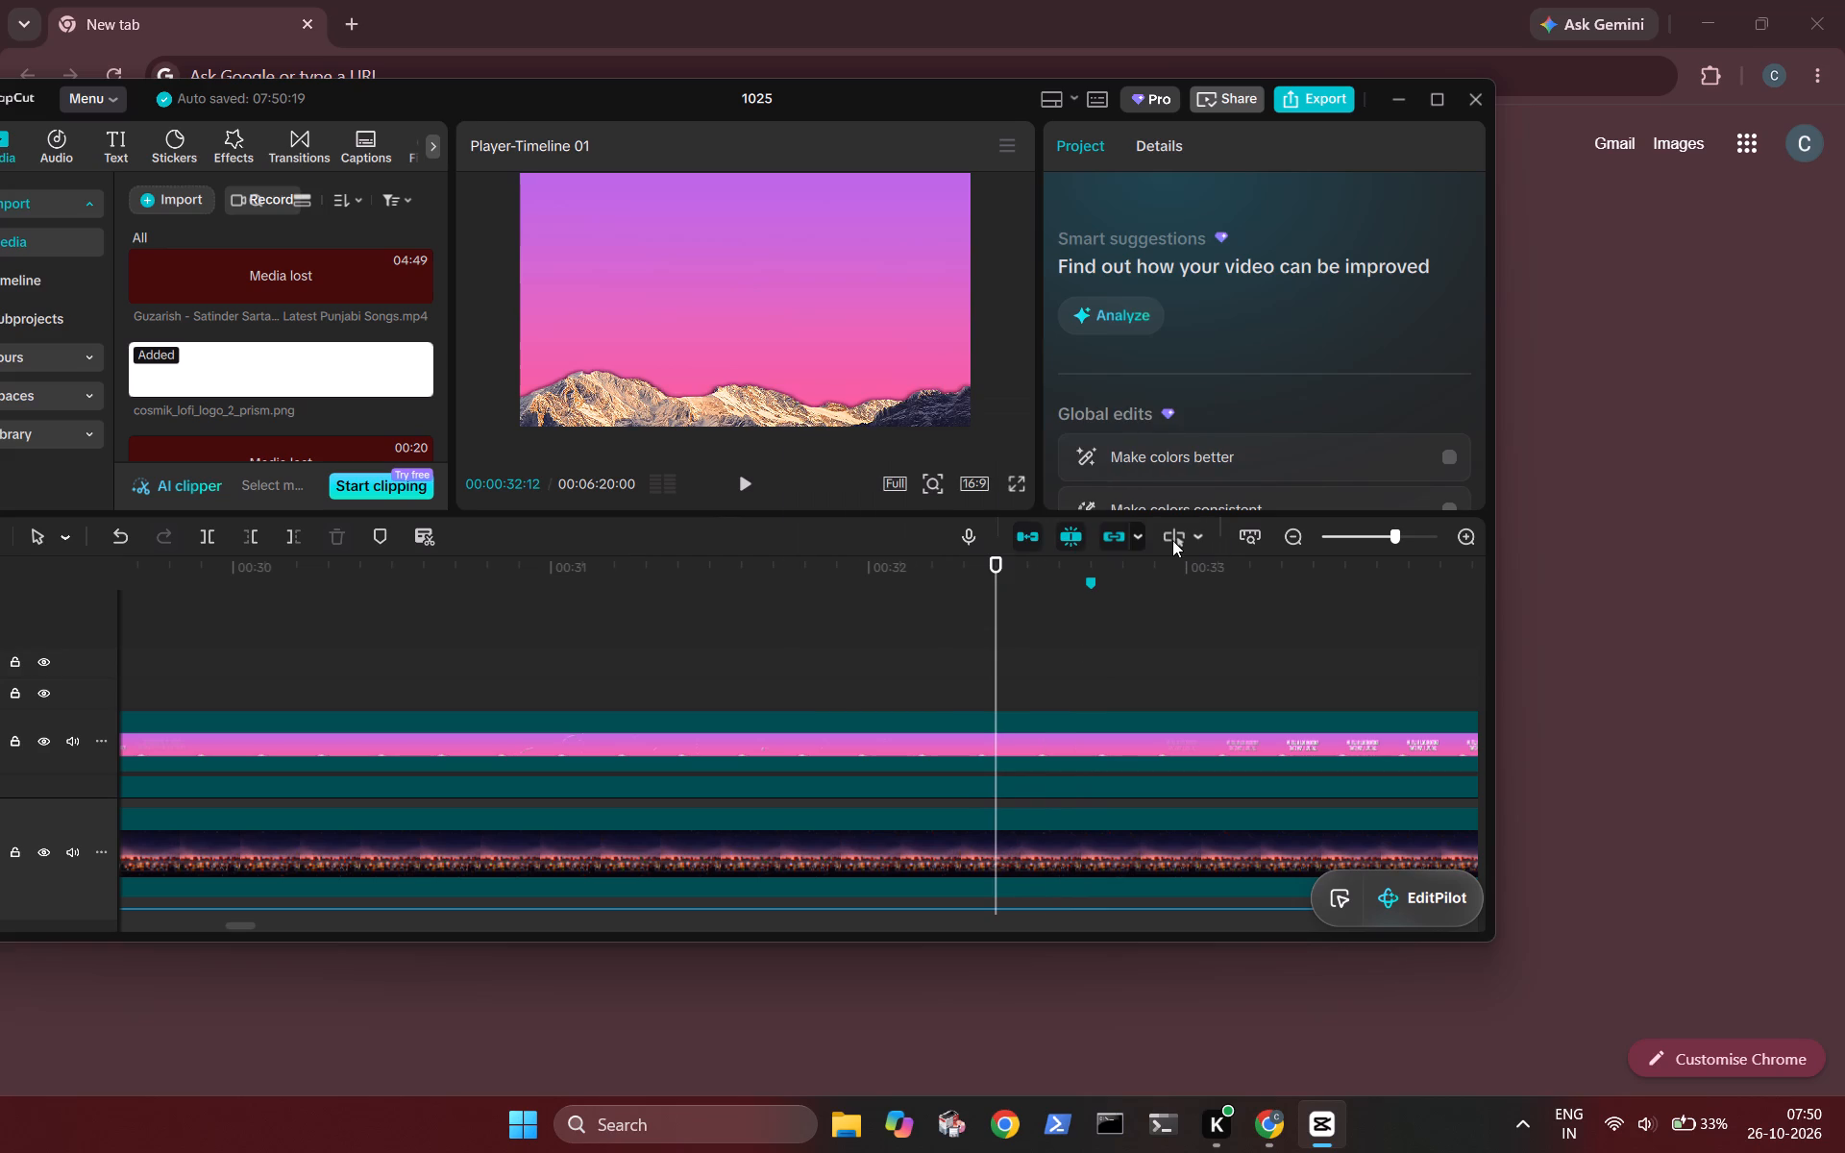
Examine the timeline back to the start of the MUSIC text and forward again to the marker at 00:00:32:21.
{"action": "scroll", "coordinate": [962, 621], "scroll_direction": "right", "scroll_amount": 5}
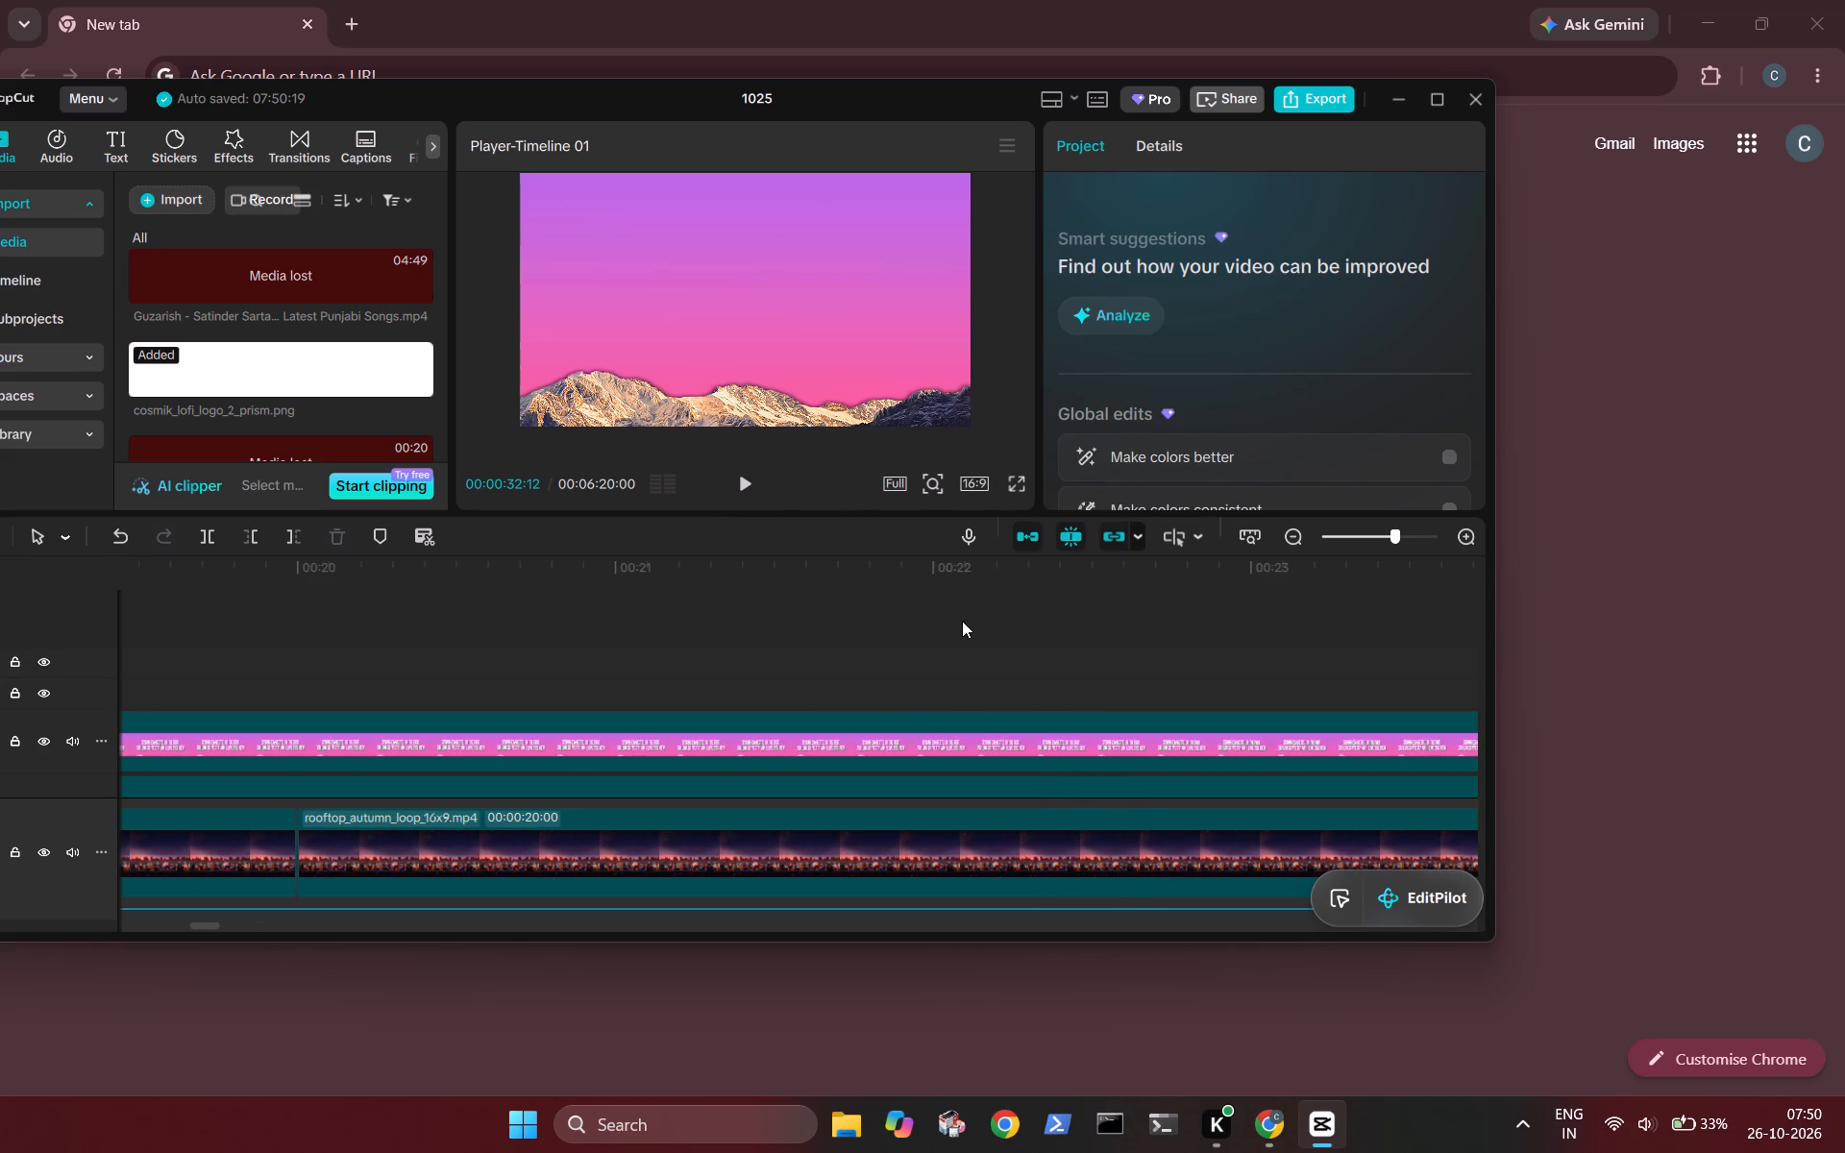
{"action": "scroll", "coordinate": [962, 621], "scroll_direction": "down", "scroll_amount": 2}
{"action": "scroll", "coordinate": [962, 621], "scroll_direction": "right", "scroll_amount": 4}
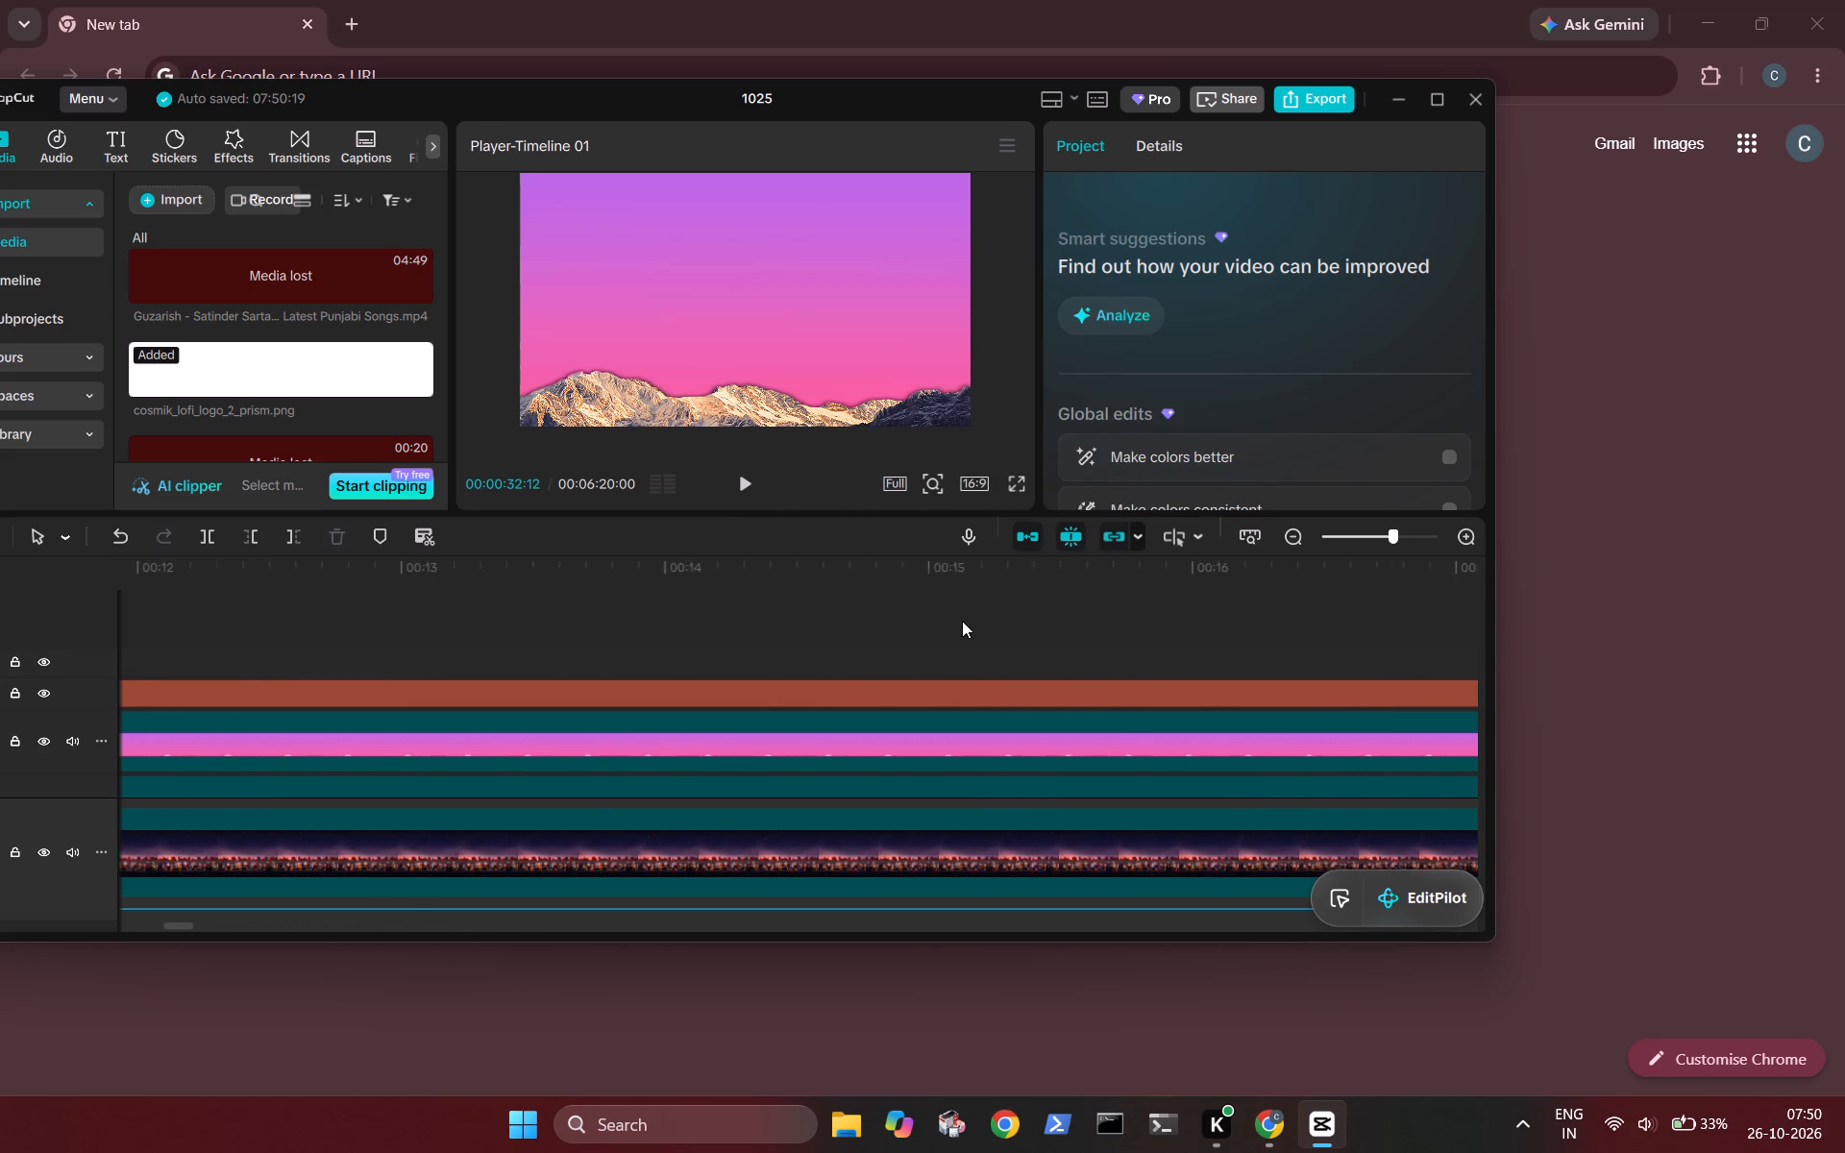
{"action": "scroll", "coordinate": [962, 621], "scroll_direction": "left", "scroll_amount": 2}
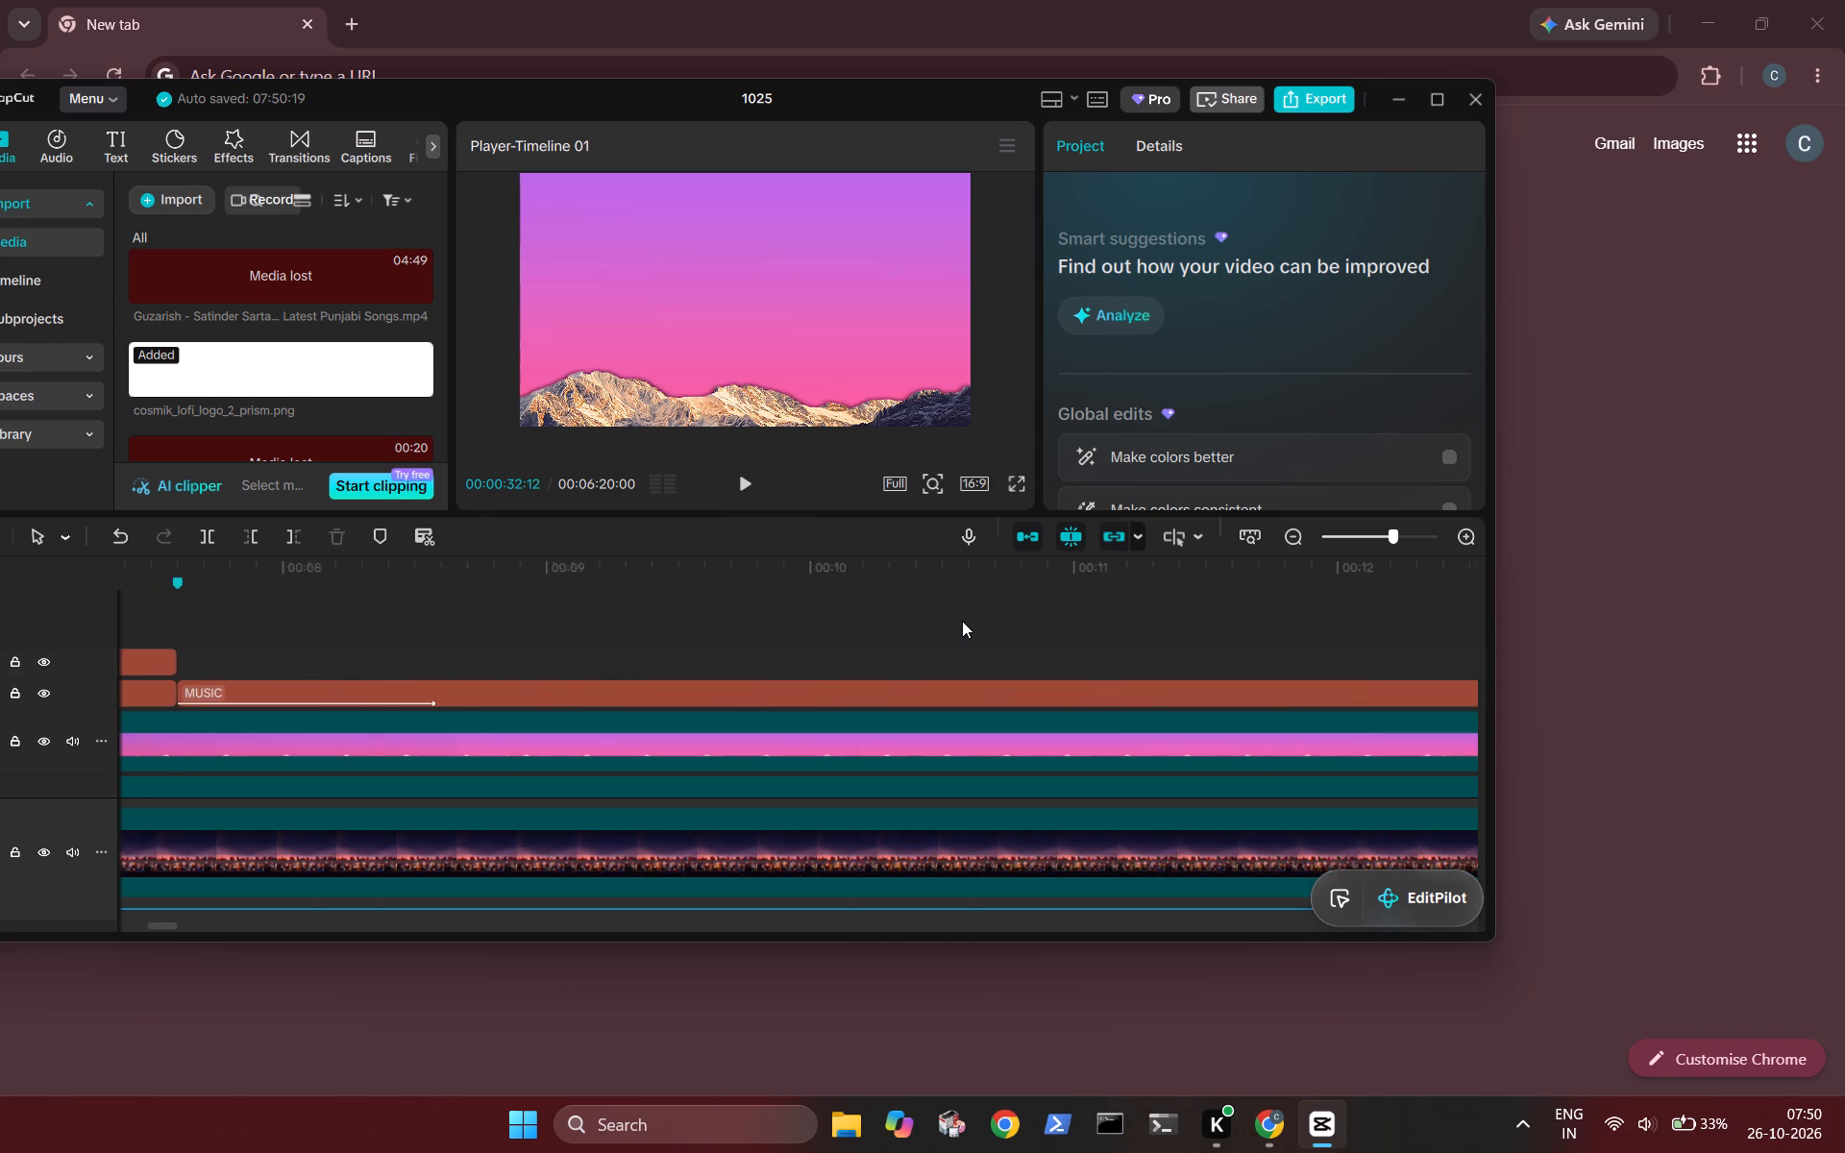
{"action": "scroll", "coordinate": [962, 621], "scroll_direction": "left", "scroll_amount": 1}
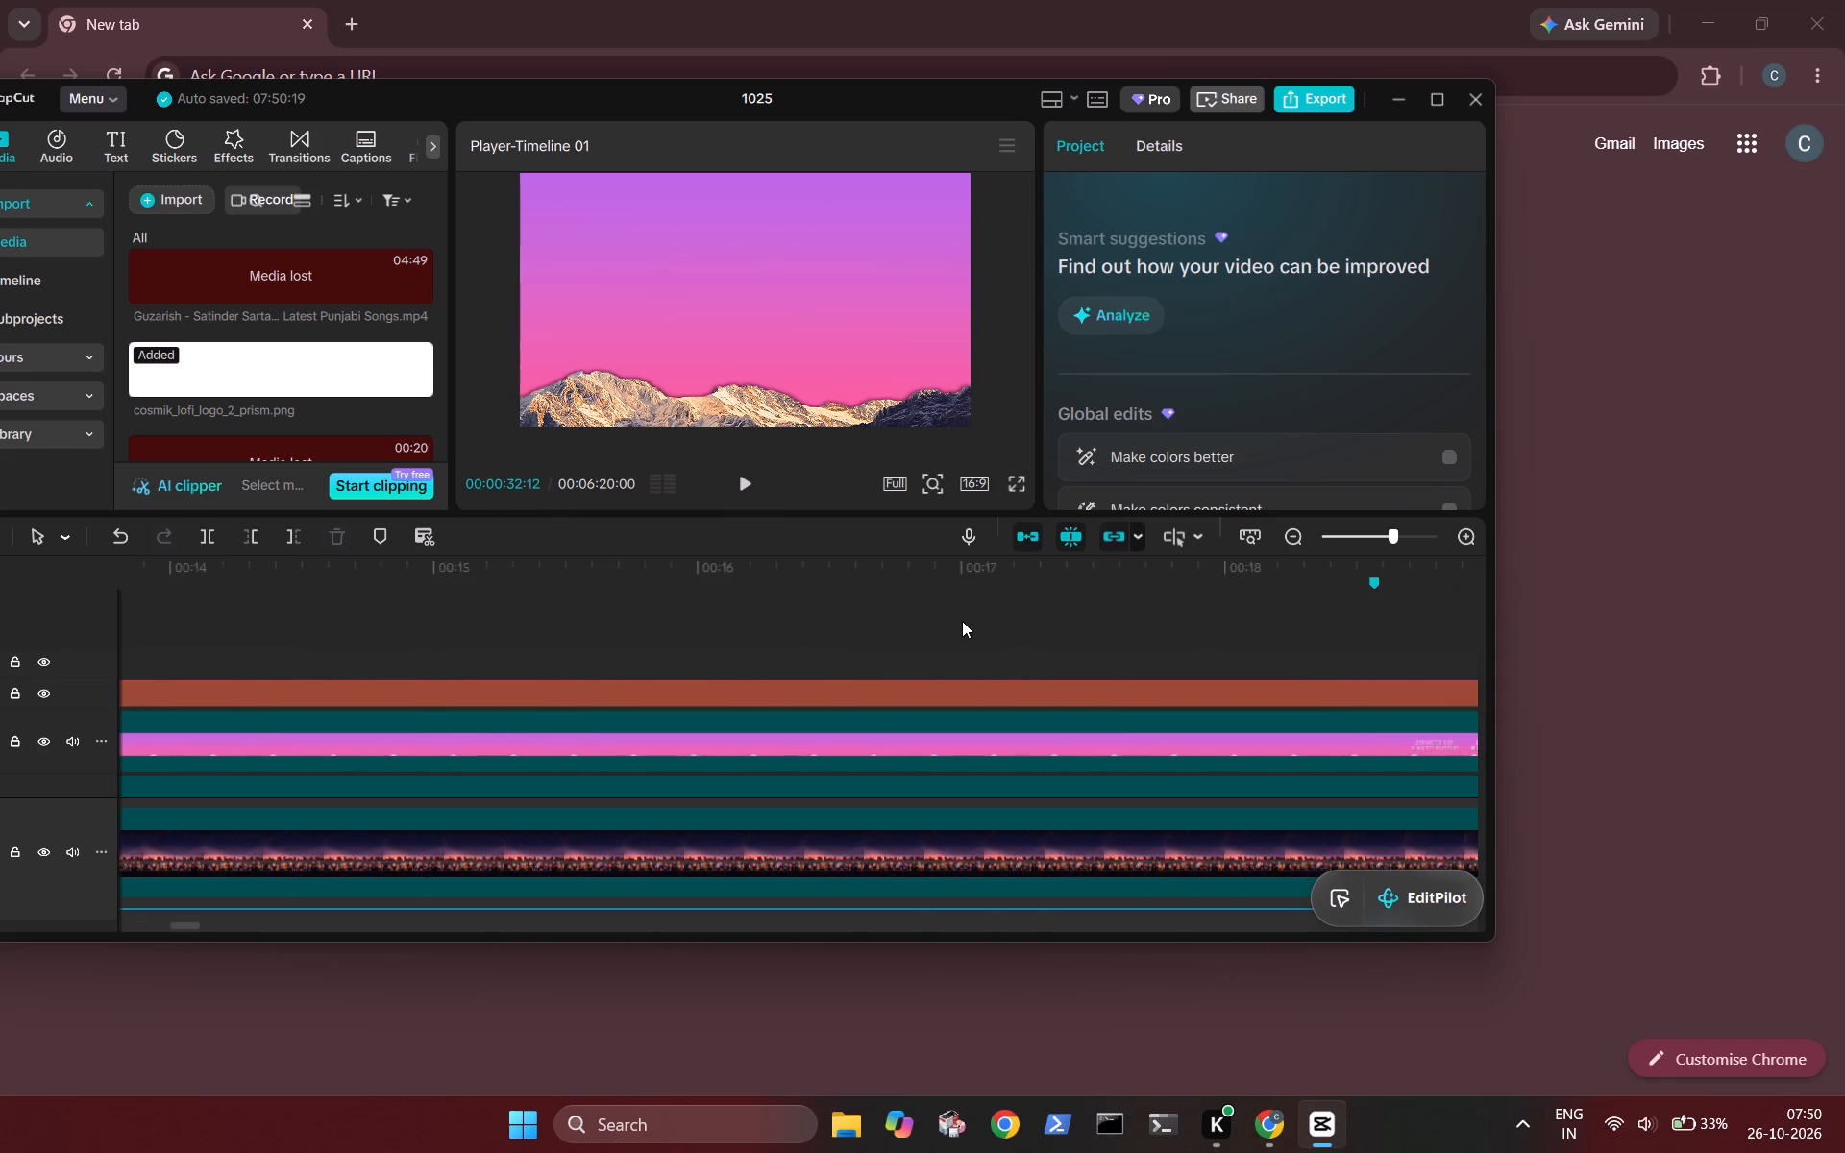
{"action": "scroll", "coordinate": [962, 621], "scroll_direction": "left", "scroll_amount": 4}
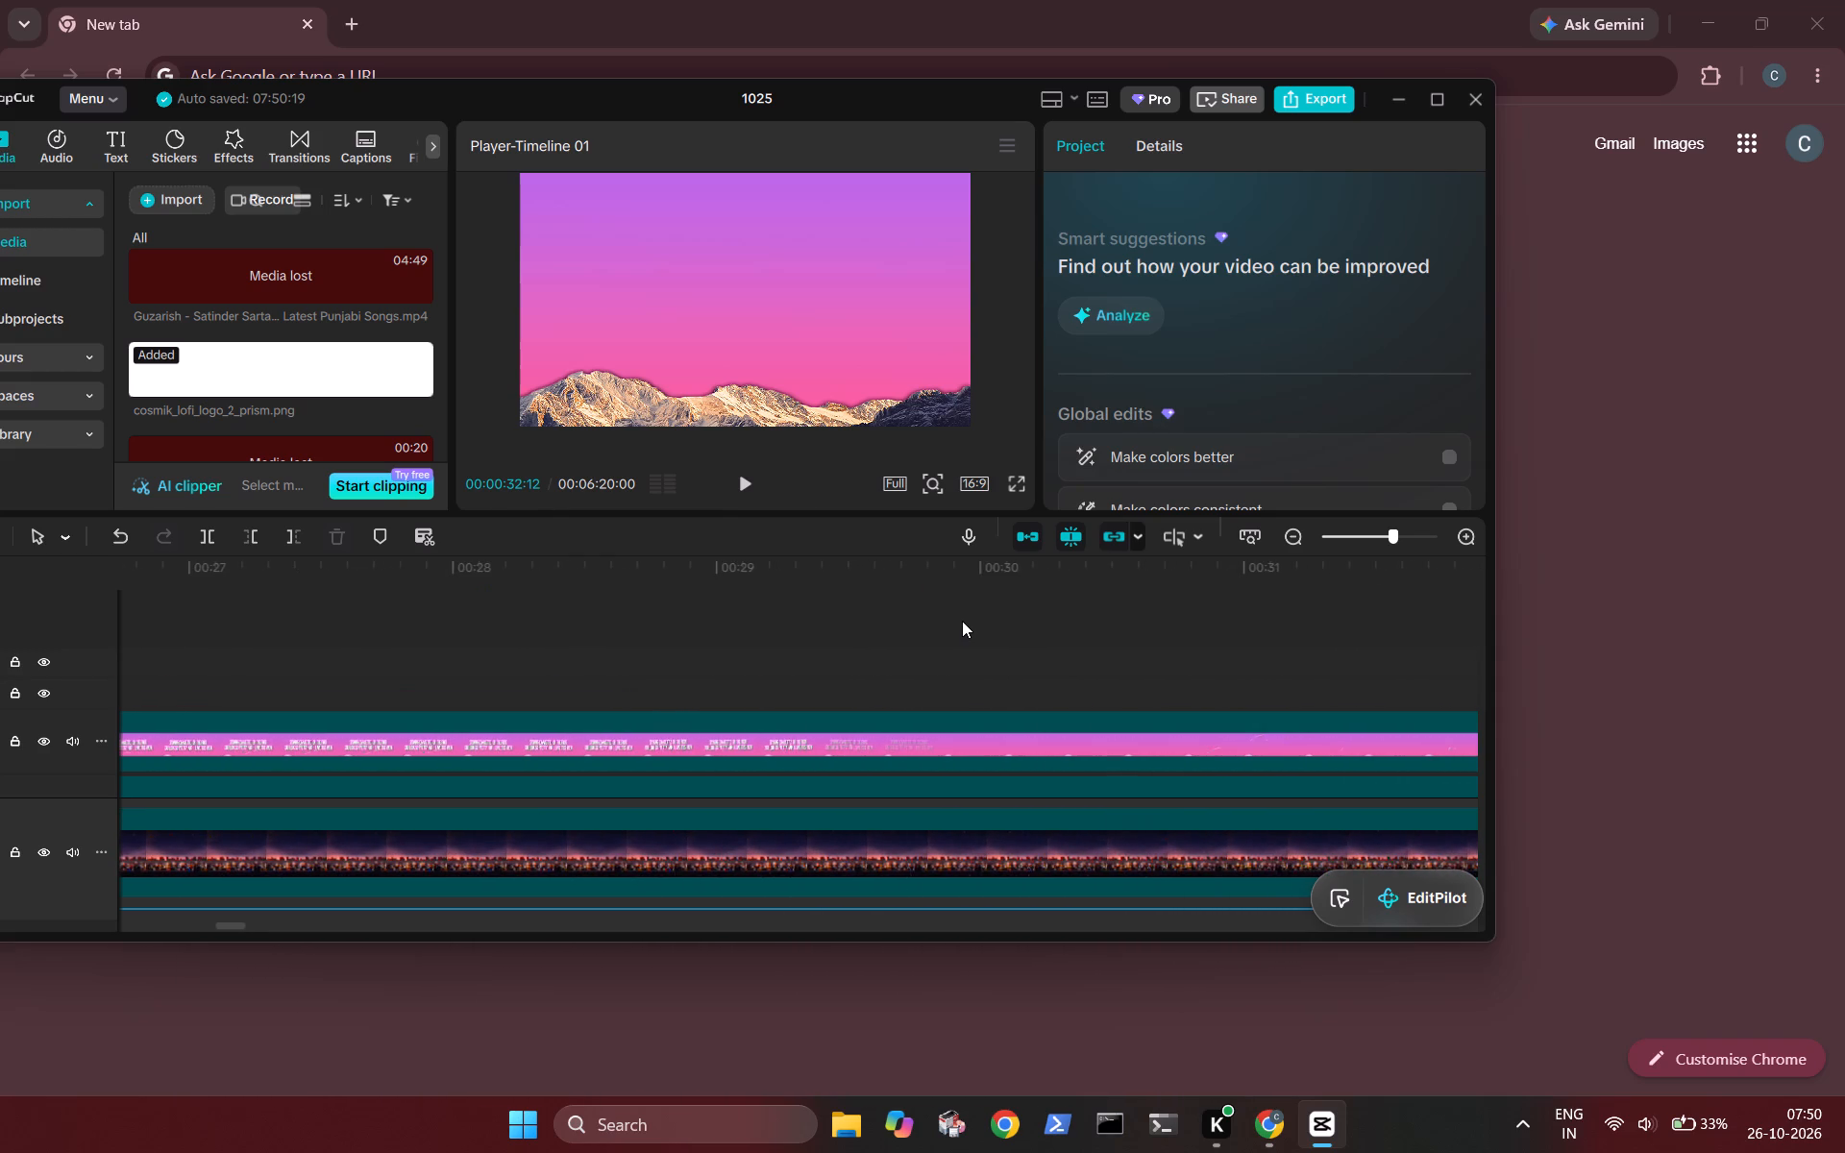
{"action": "scroll", "coordinate": [962, 621], "scroll_direction": "left", "scroll_amount": 4}
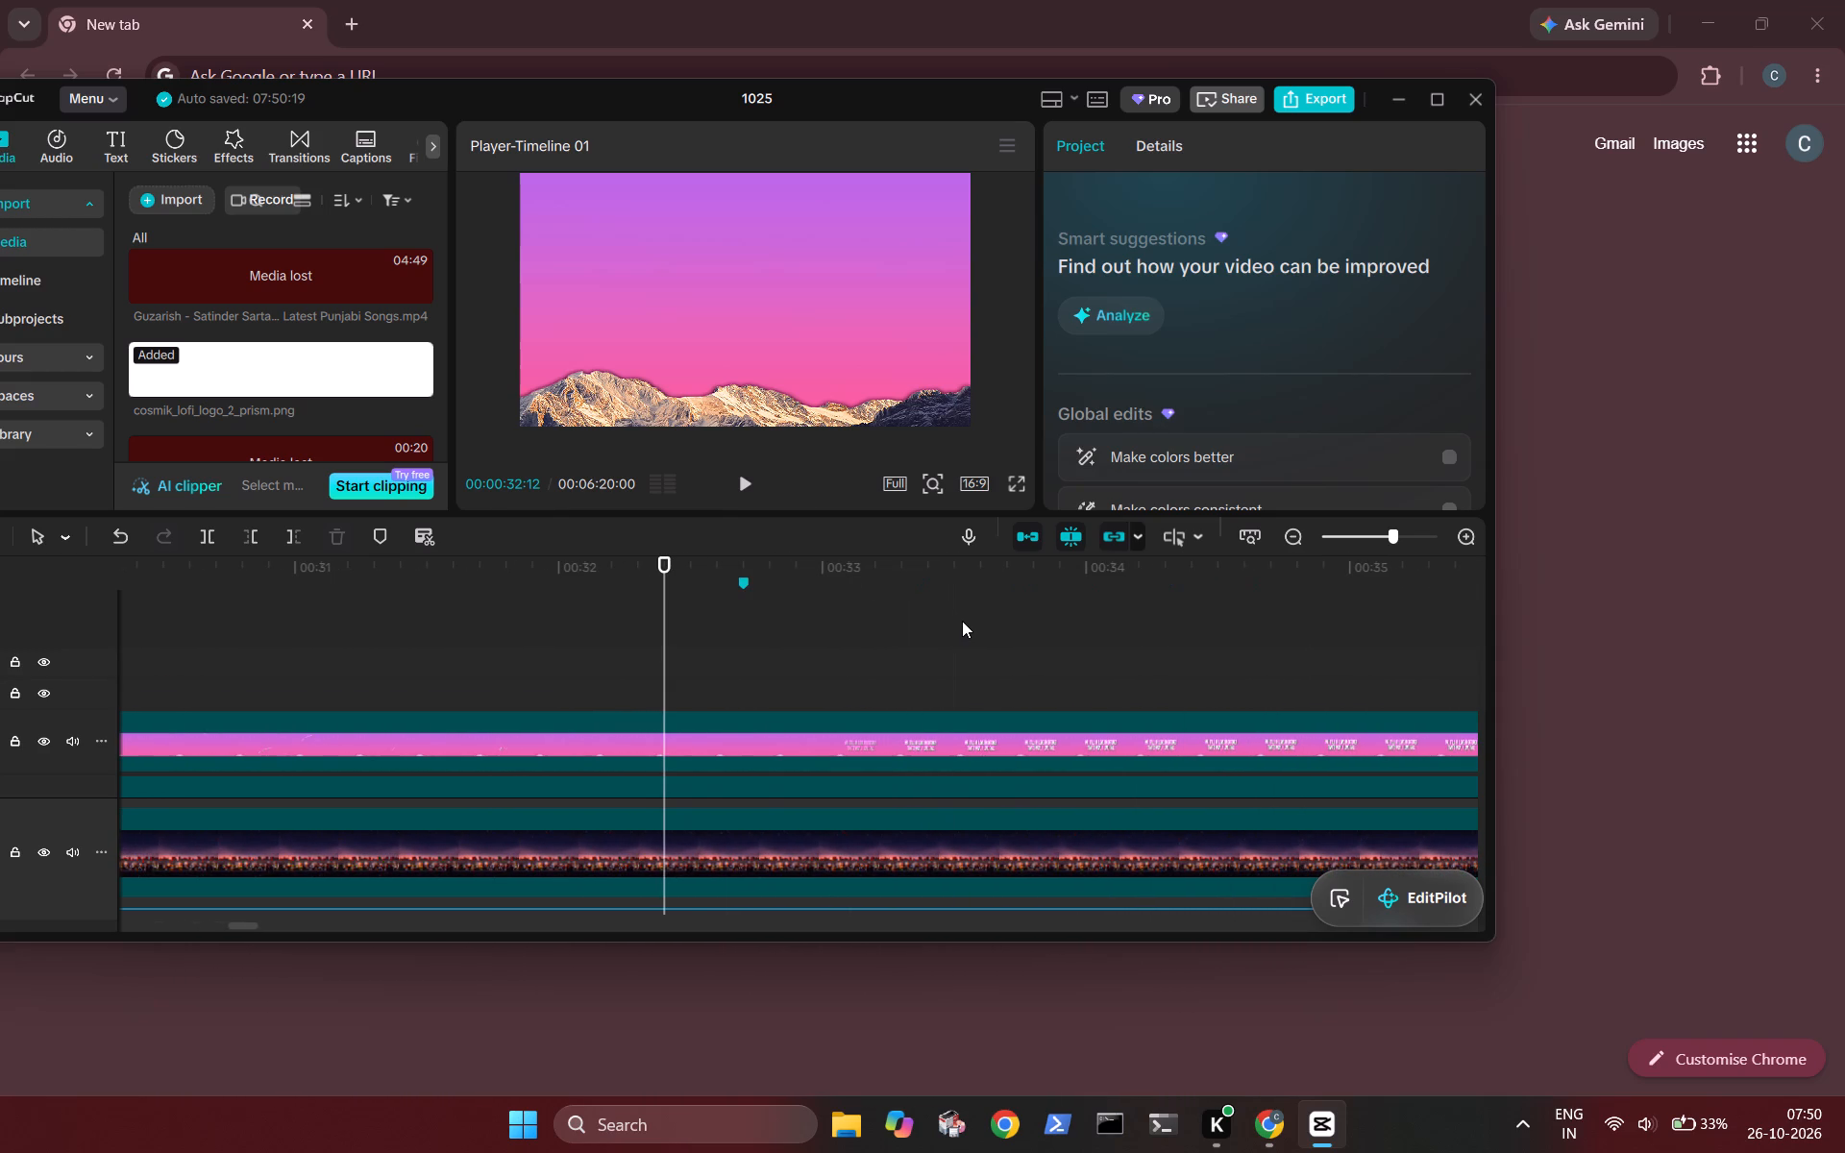
Play on to the "Looking at the stars" lyric and add a marker just before it at 00:00:41:08.
{"action": "key", "text": "space"}
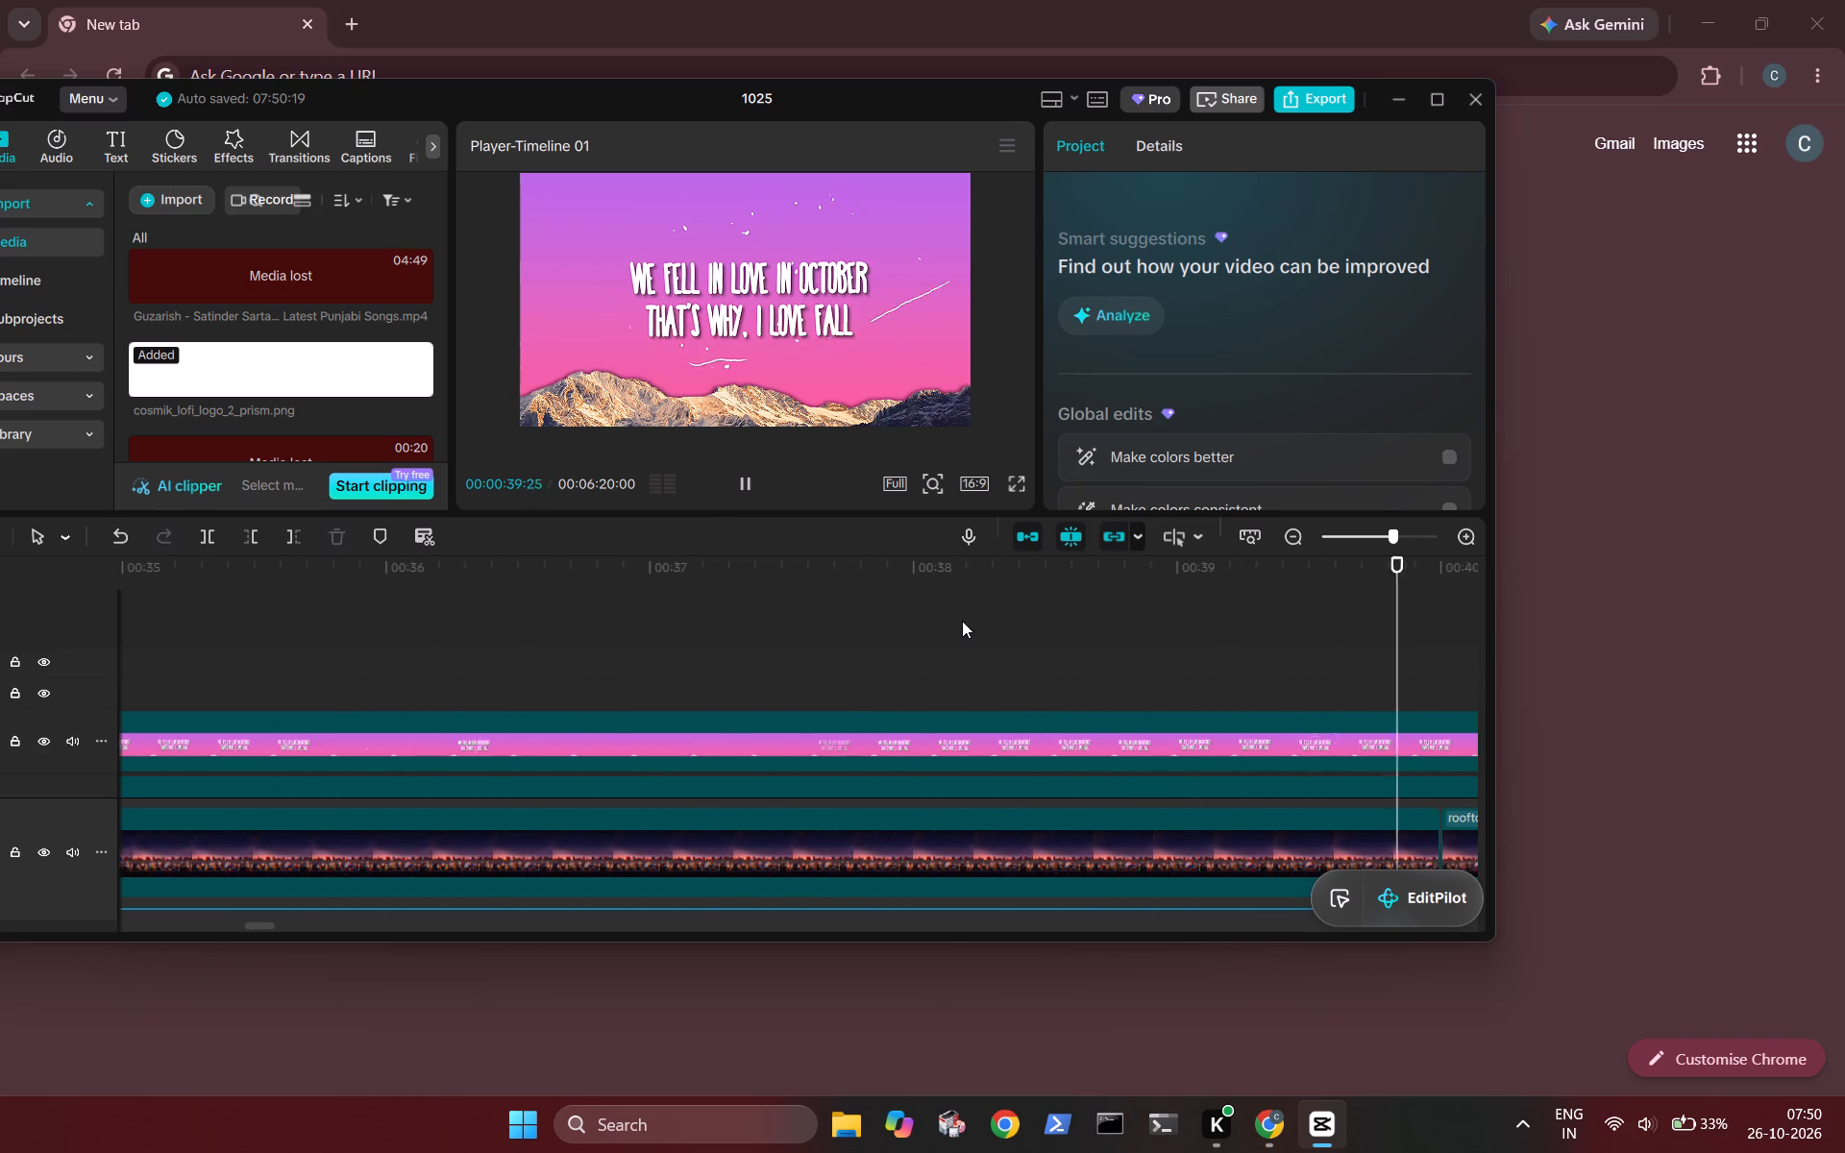
{"action": "key", "text": "space"}
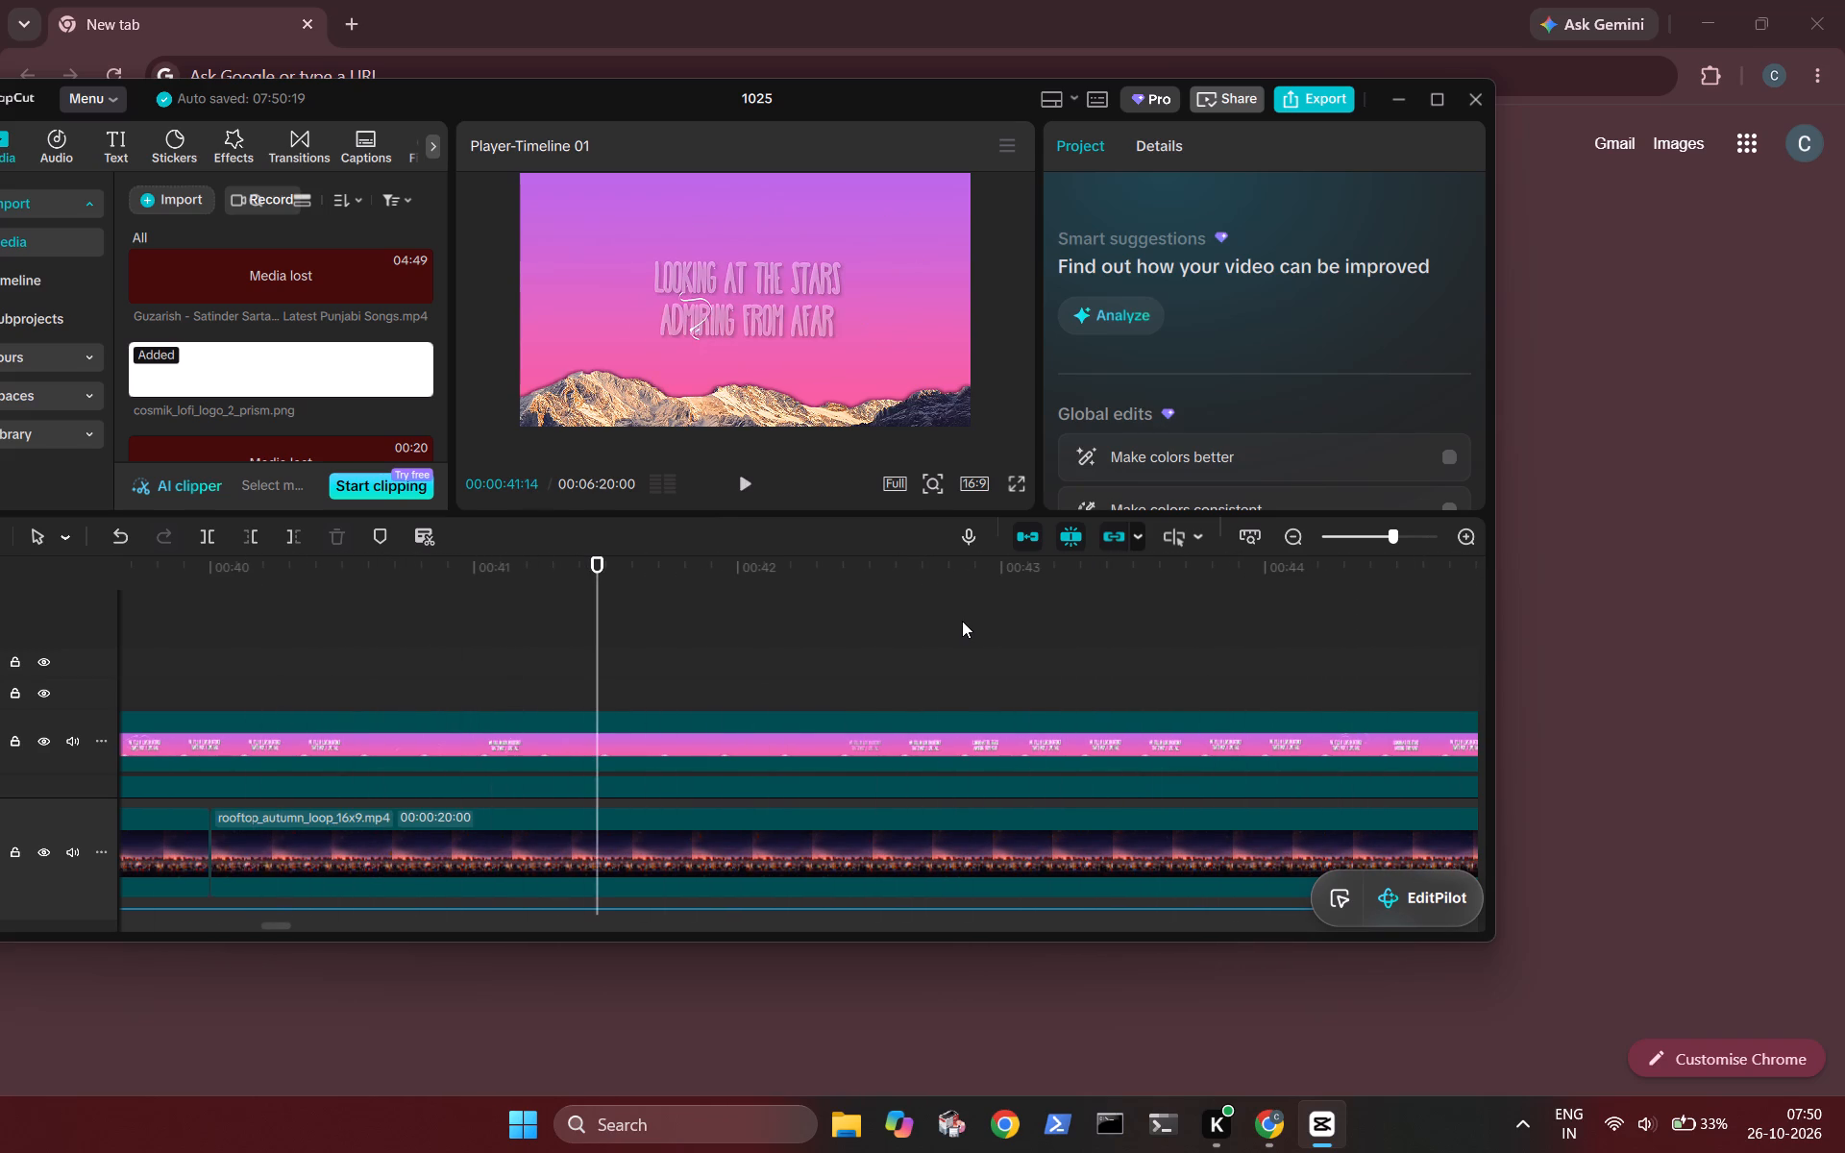
{"action": "key", "text": "Left"}
{"action": "key", "text": "Left"}
{"action": "key", "text": "Left"}
{"action": "key", "text": "Left"}
{"action": "key", "text": "Left"}
{"action": "key", "text": "Left"}
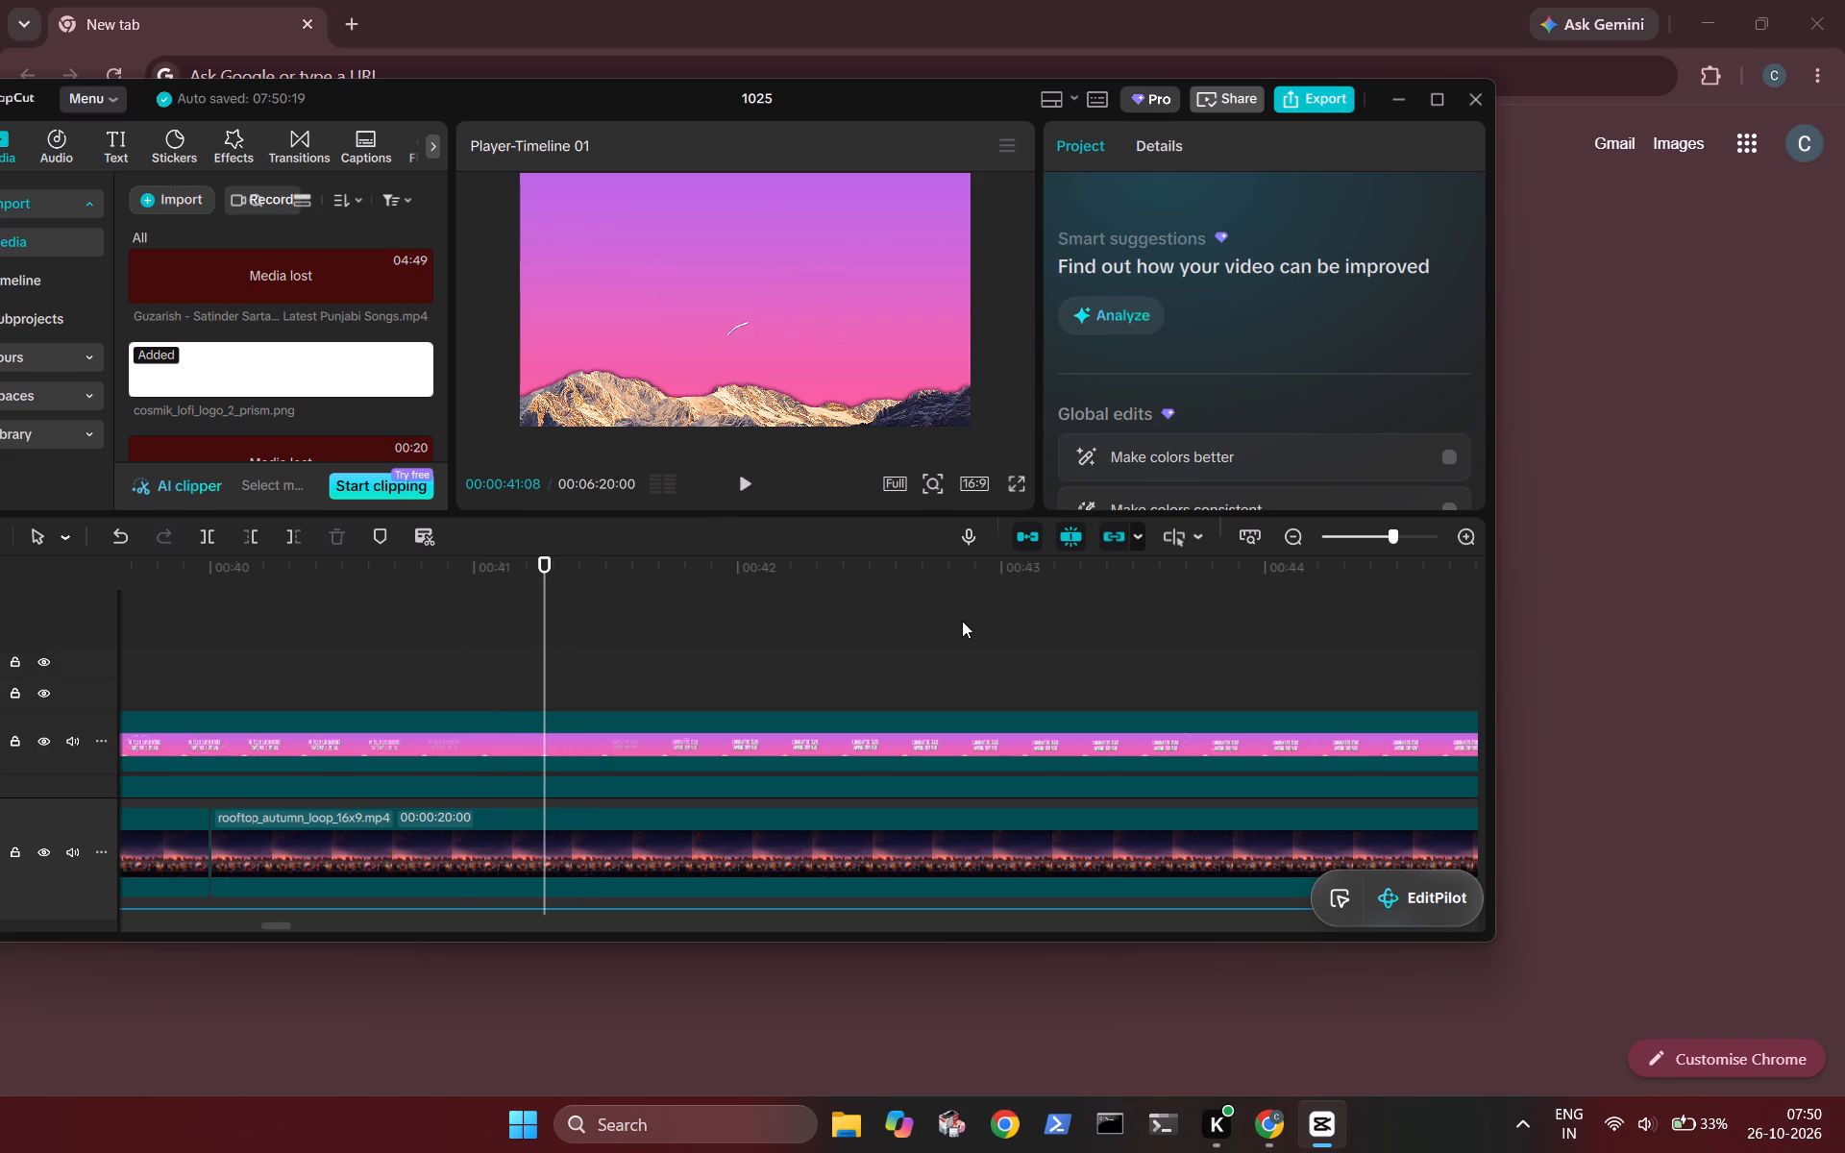
{"action": "type", "text": "m"}
Play on through the "Looking at the stars" lyric and delete the old marker at 00:00:45:28.
{"action": "key", "text": "space"}
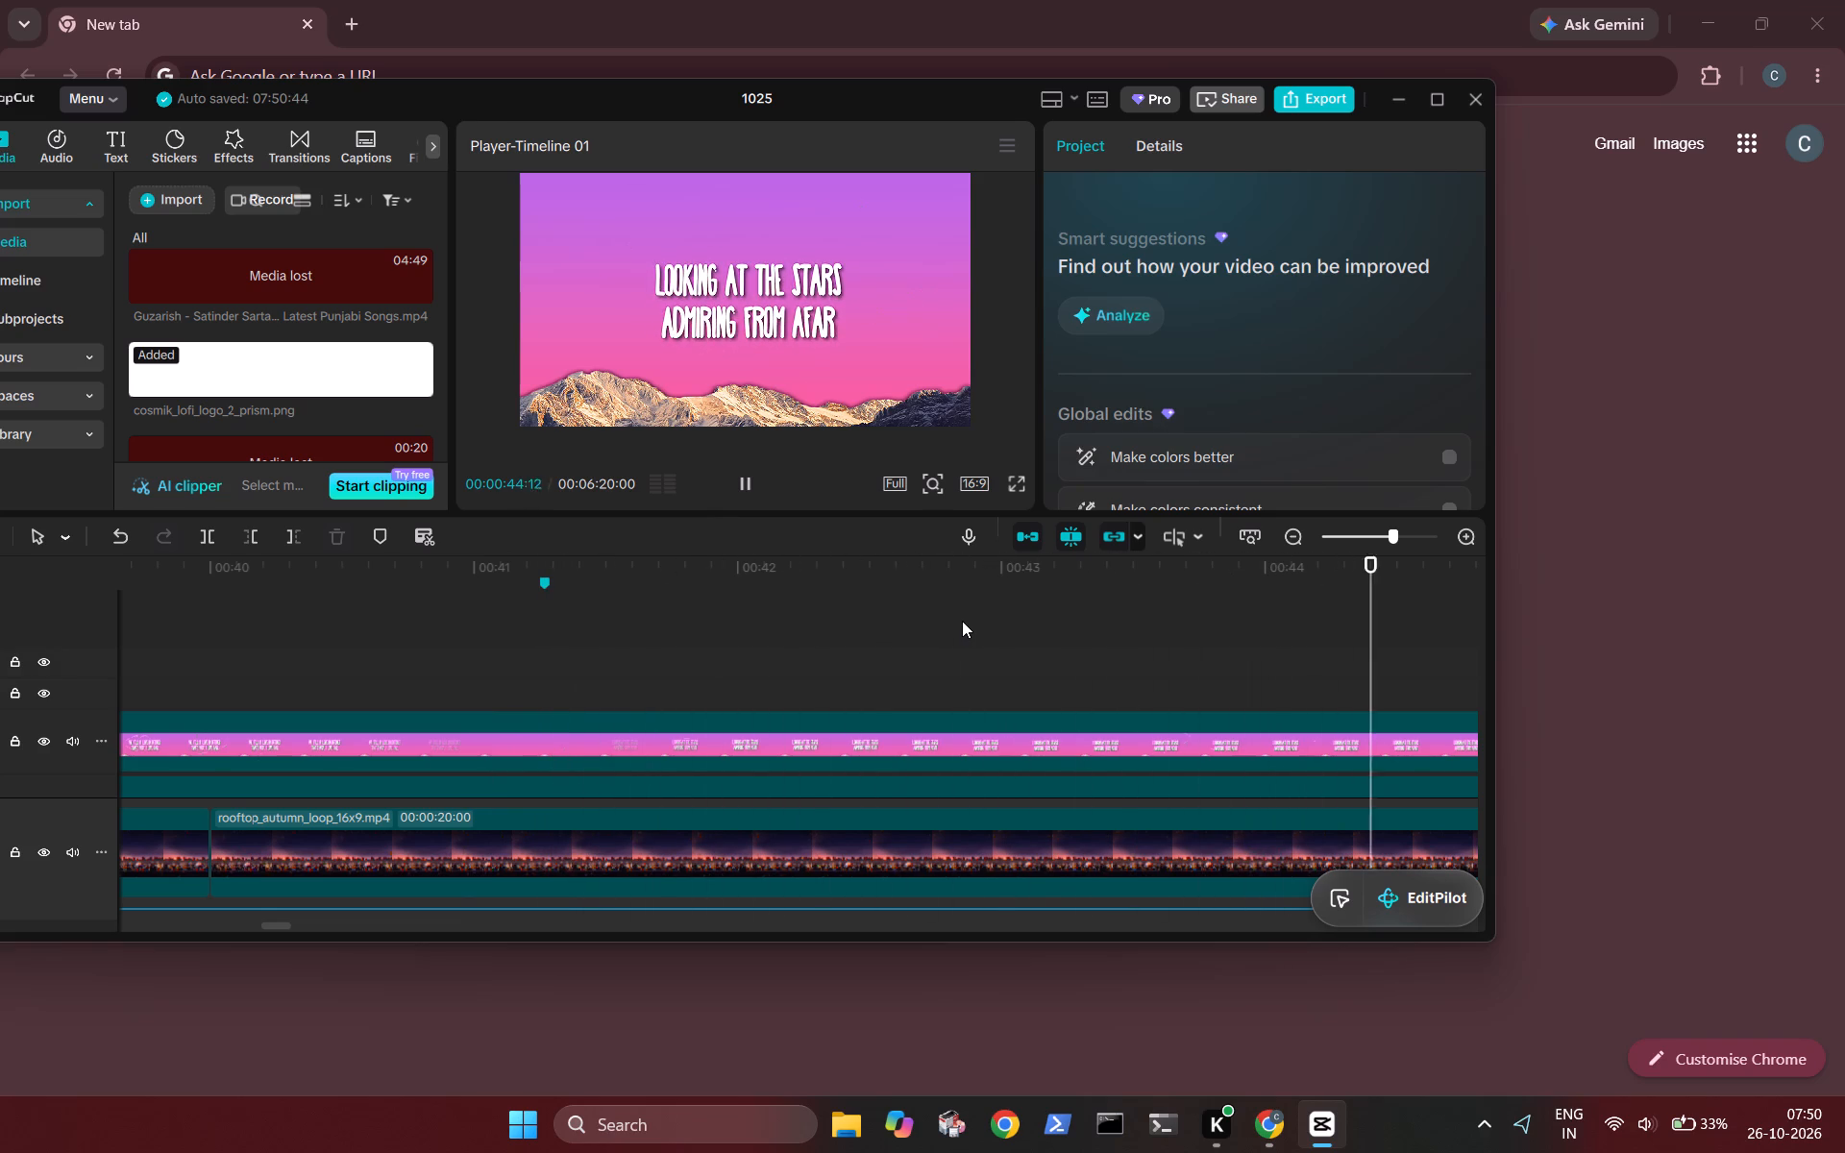
{"action": "key", "text": "space"}
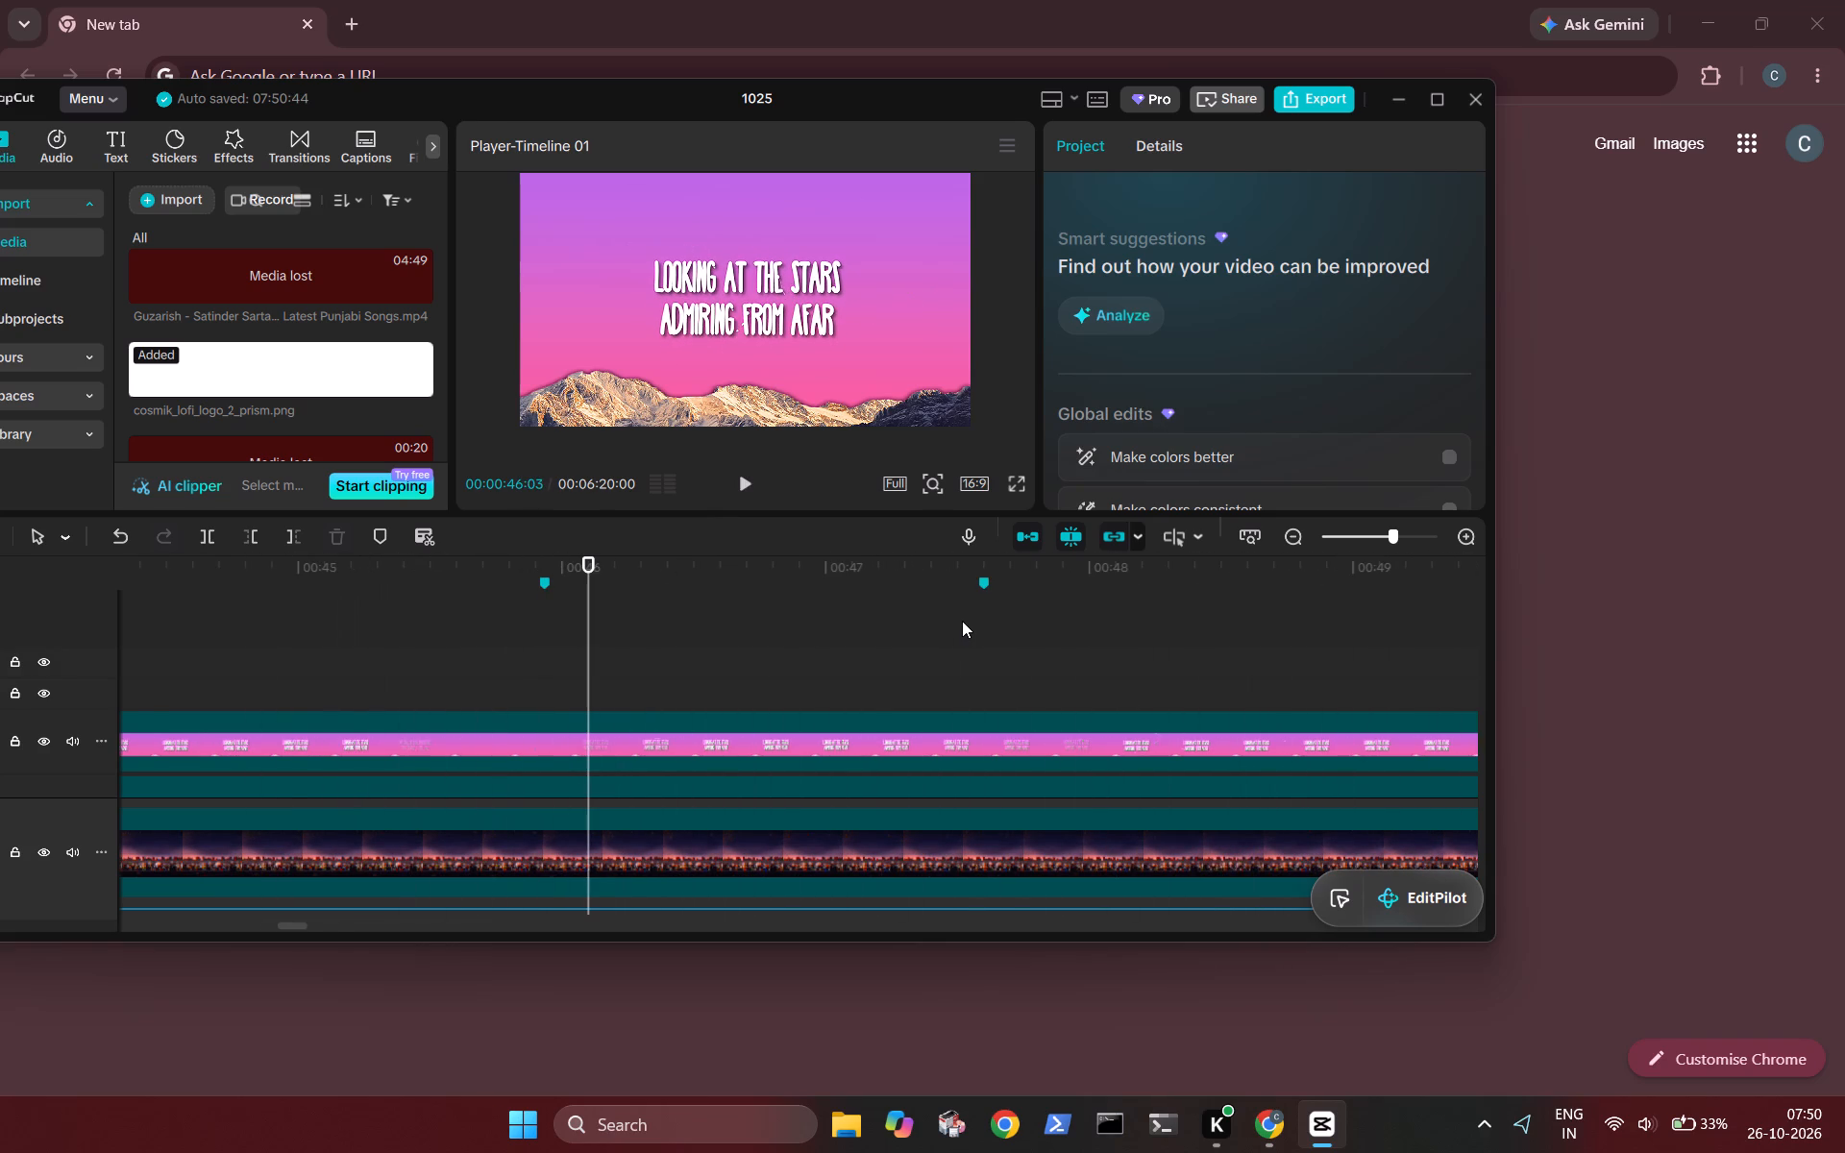
{"action": "key", "text": "Left"}
{"action": "key", "text": "Left"}
{"action": "key", "text": "Left"}
{"action": "key", "text": "Left"}
{"action": "key", "text": "Left"}
{"action": "key", "text": "Left"}
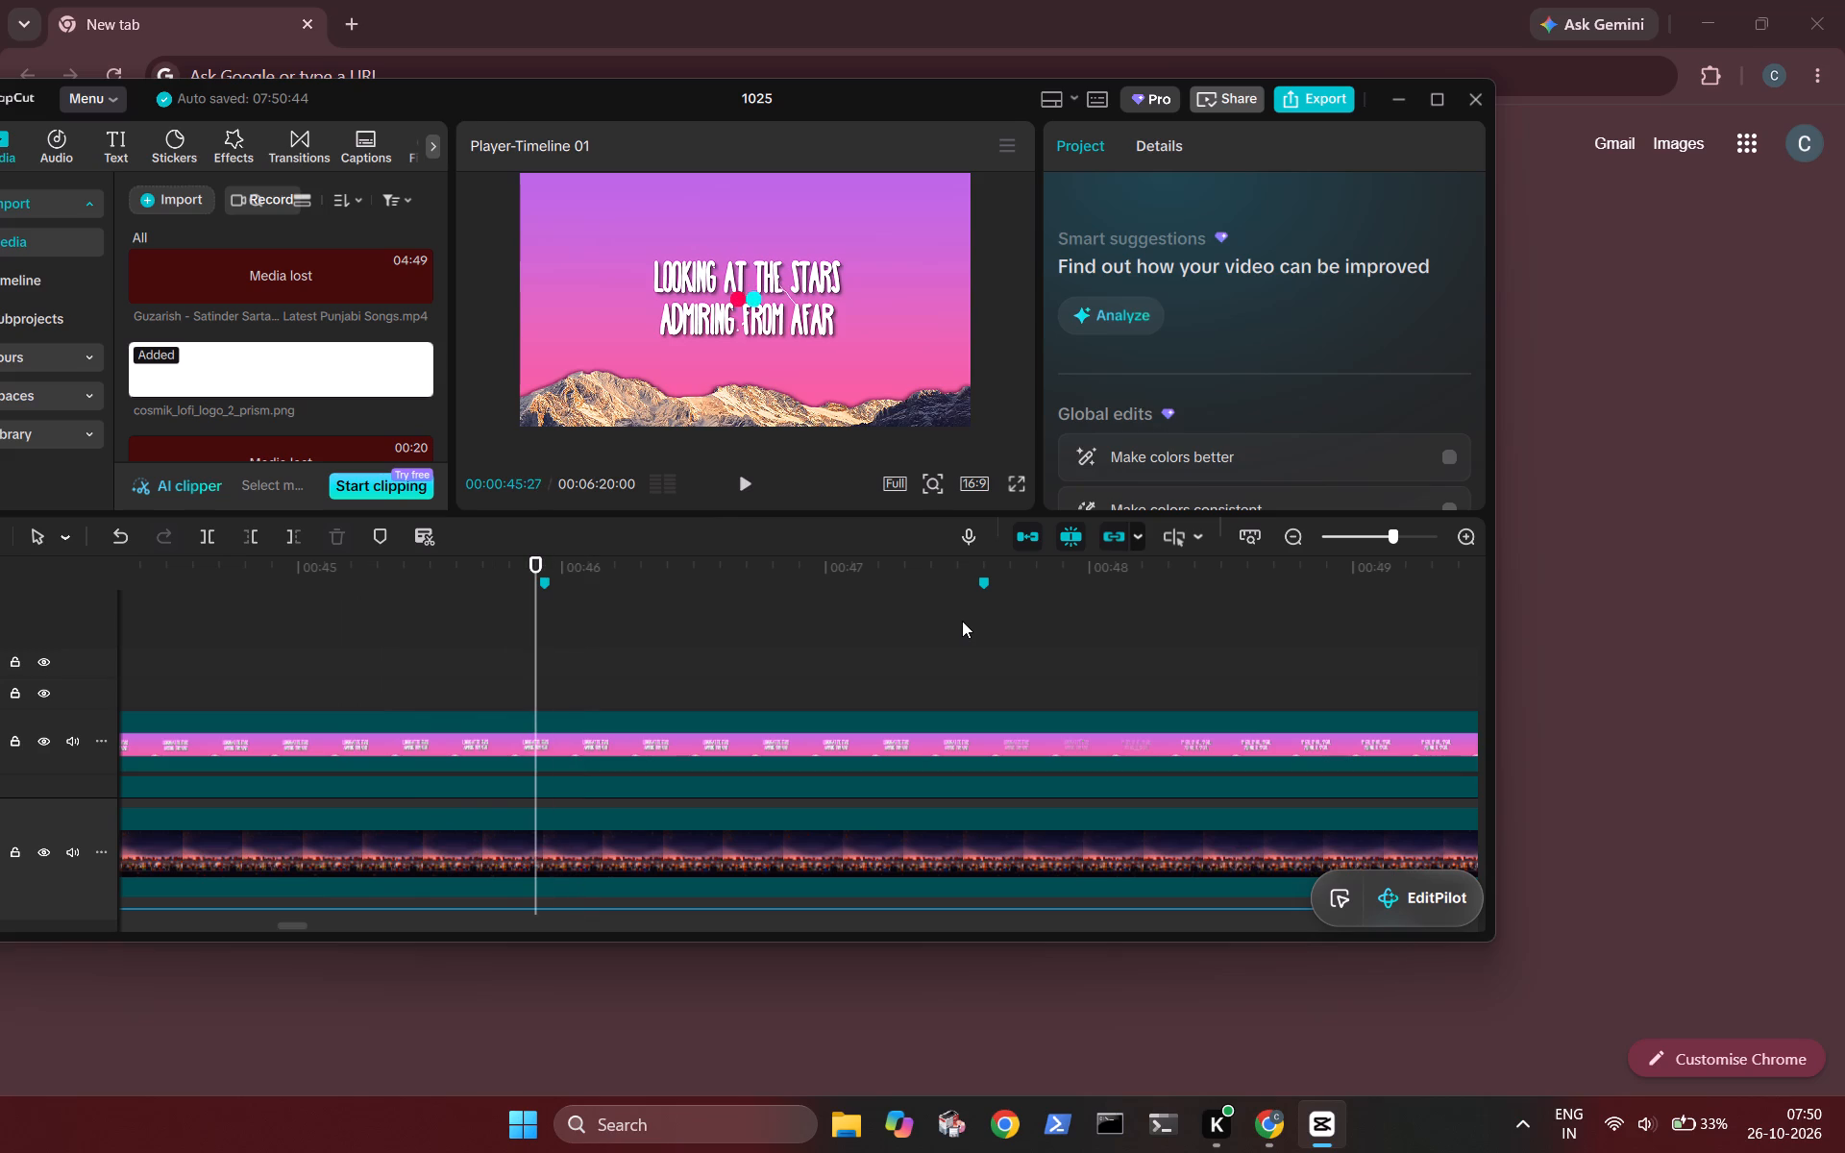
{"action": "key", "text": "Right"}
{"action": "key", "text": "m"}
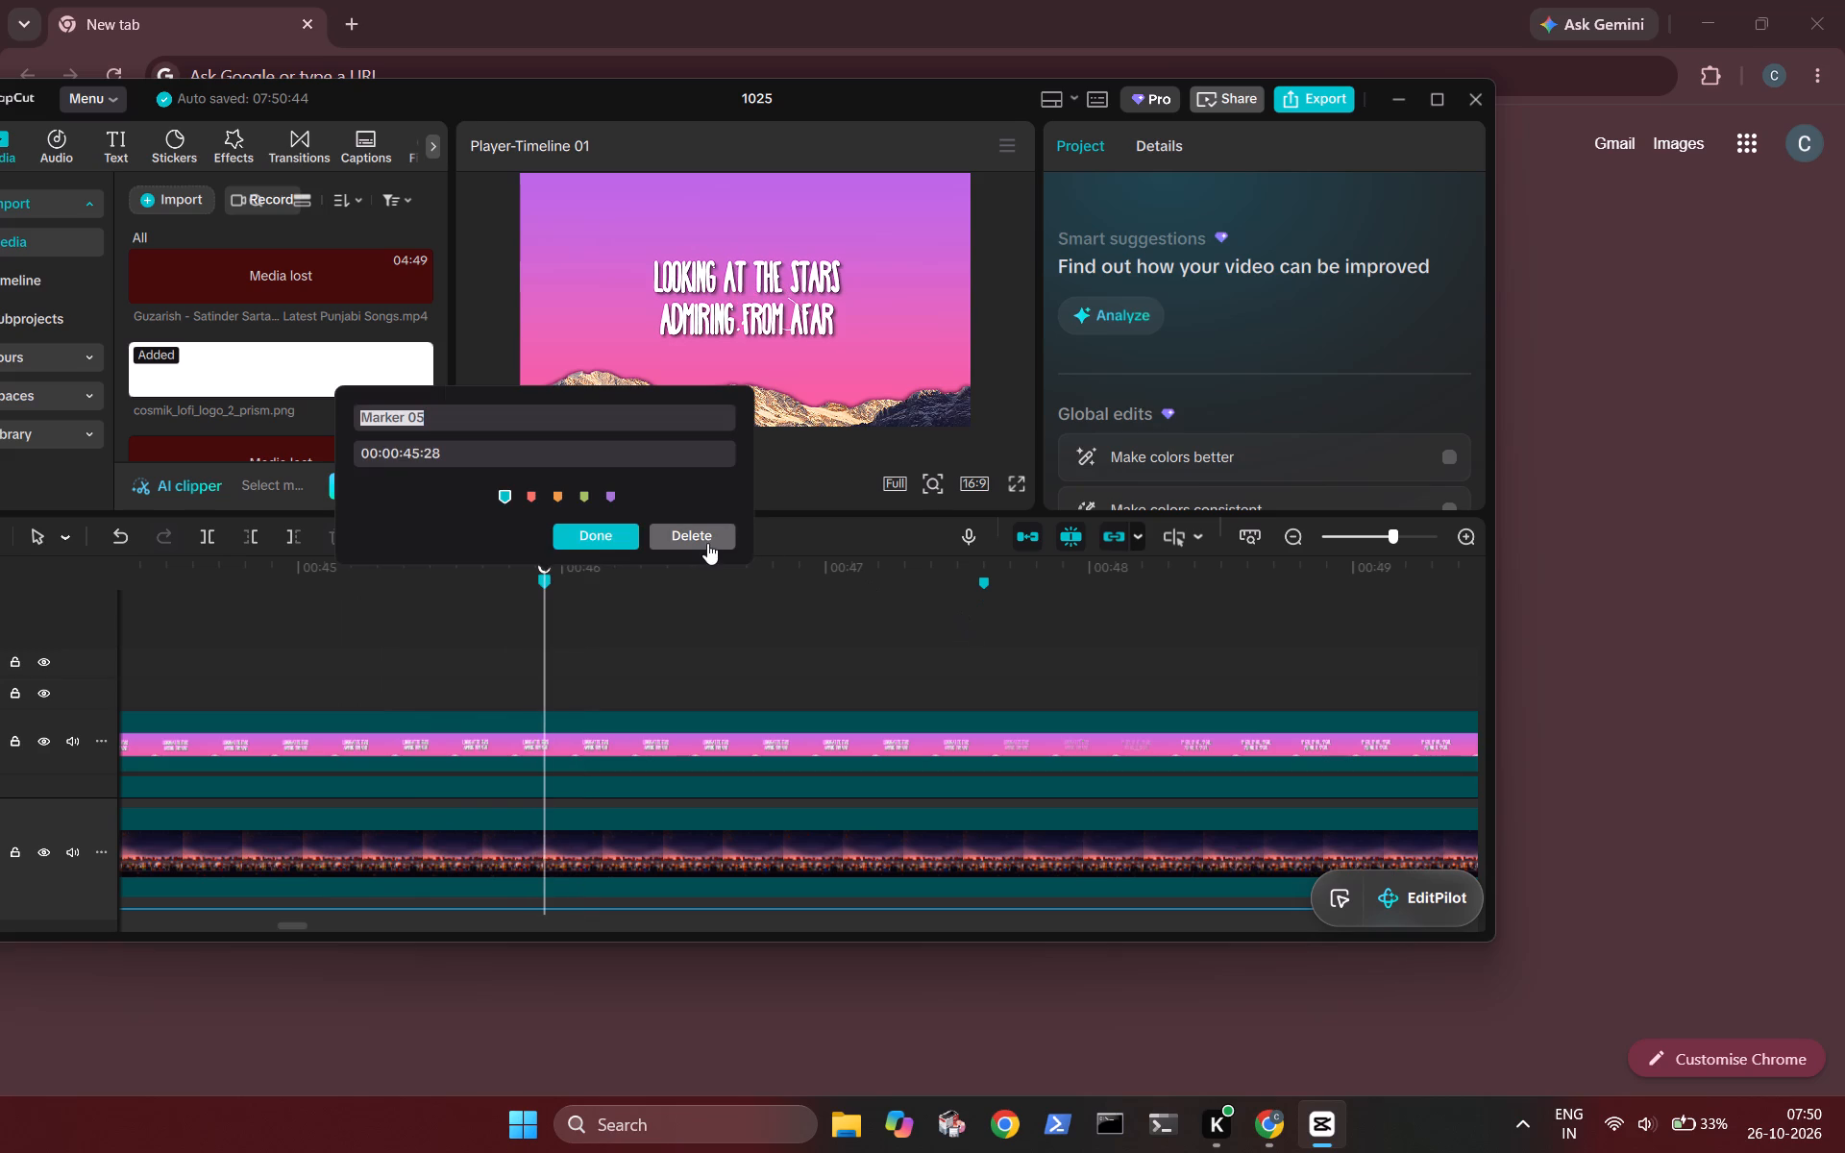
{"action": "left_click", "coordinate": [705, 539]}
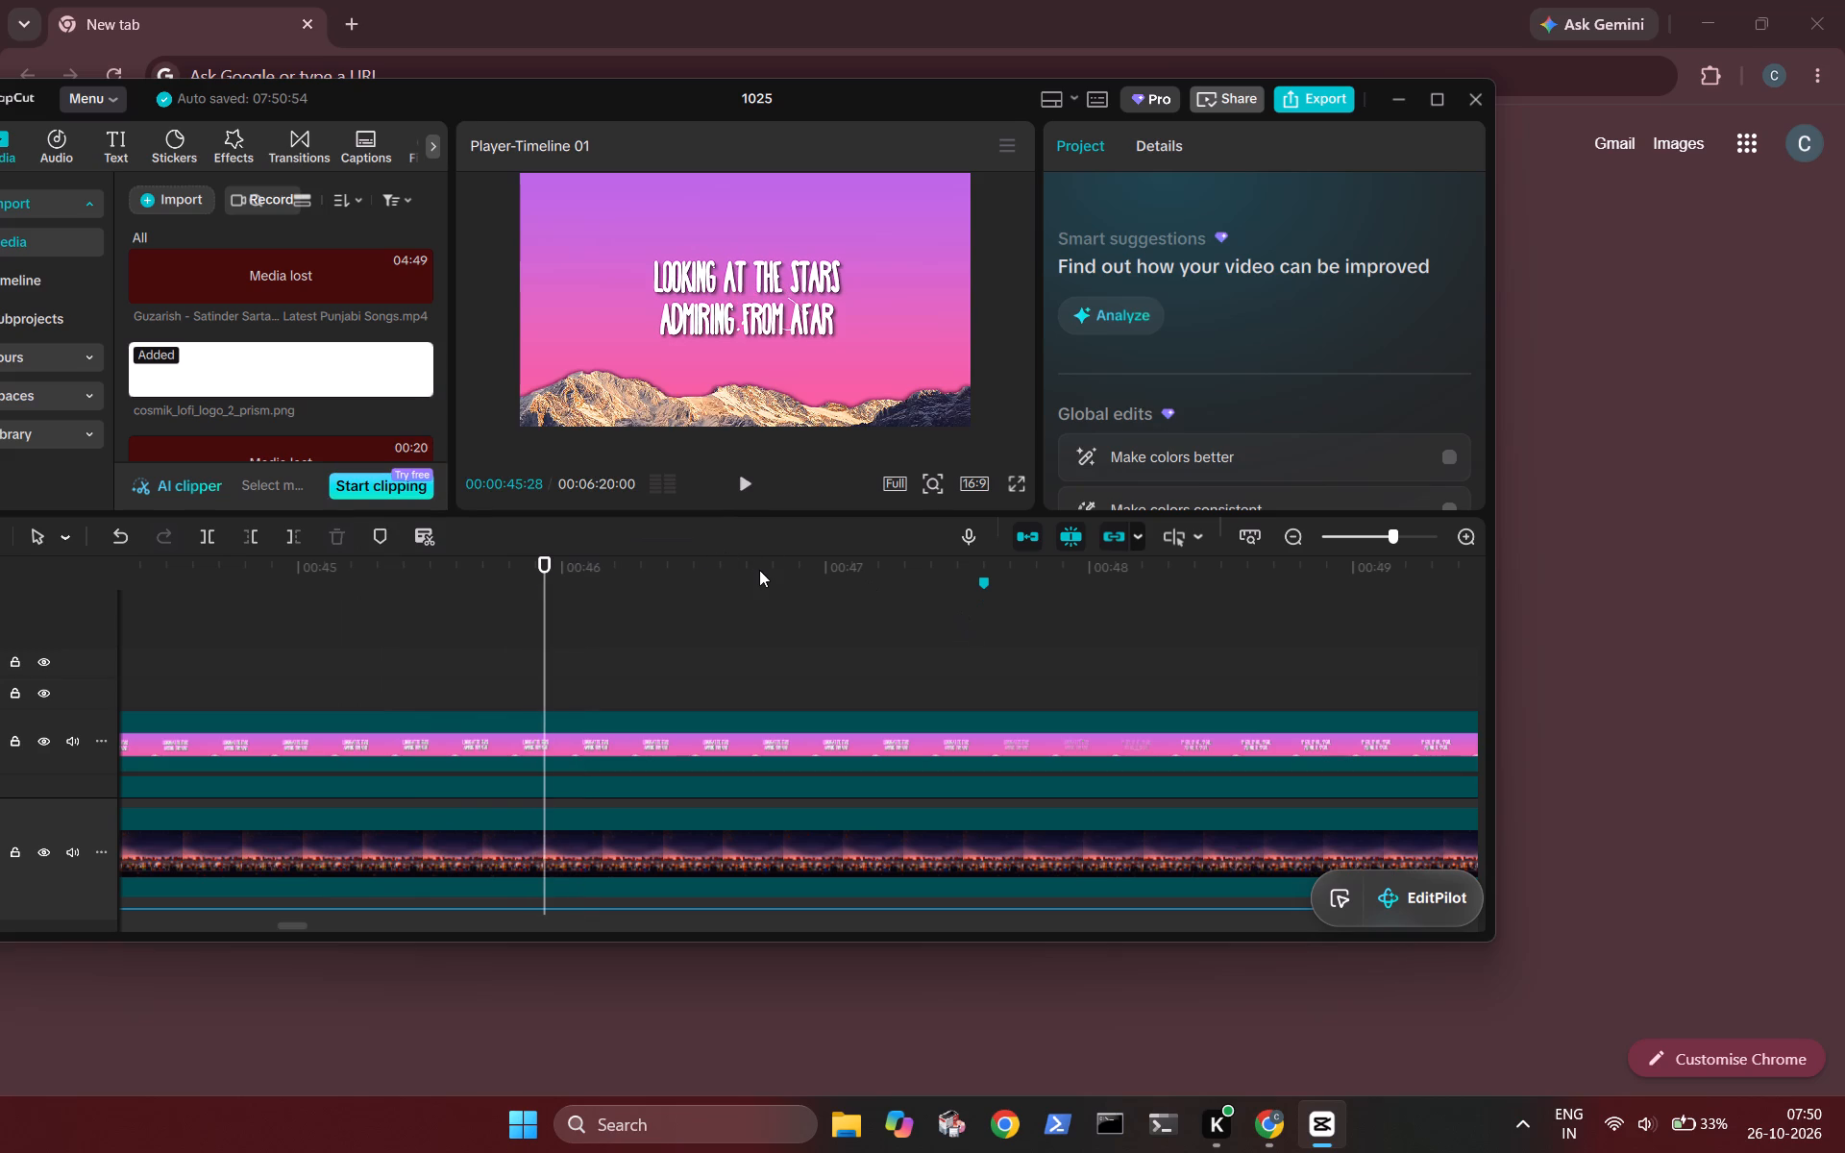
Play on to the end of the "Looking at the stars" lyric and delete the old marker at 00:00:47:18.
{"action": "key", "text": "space"}
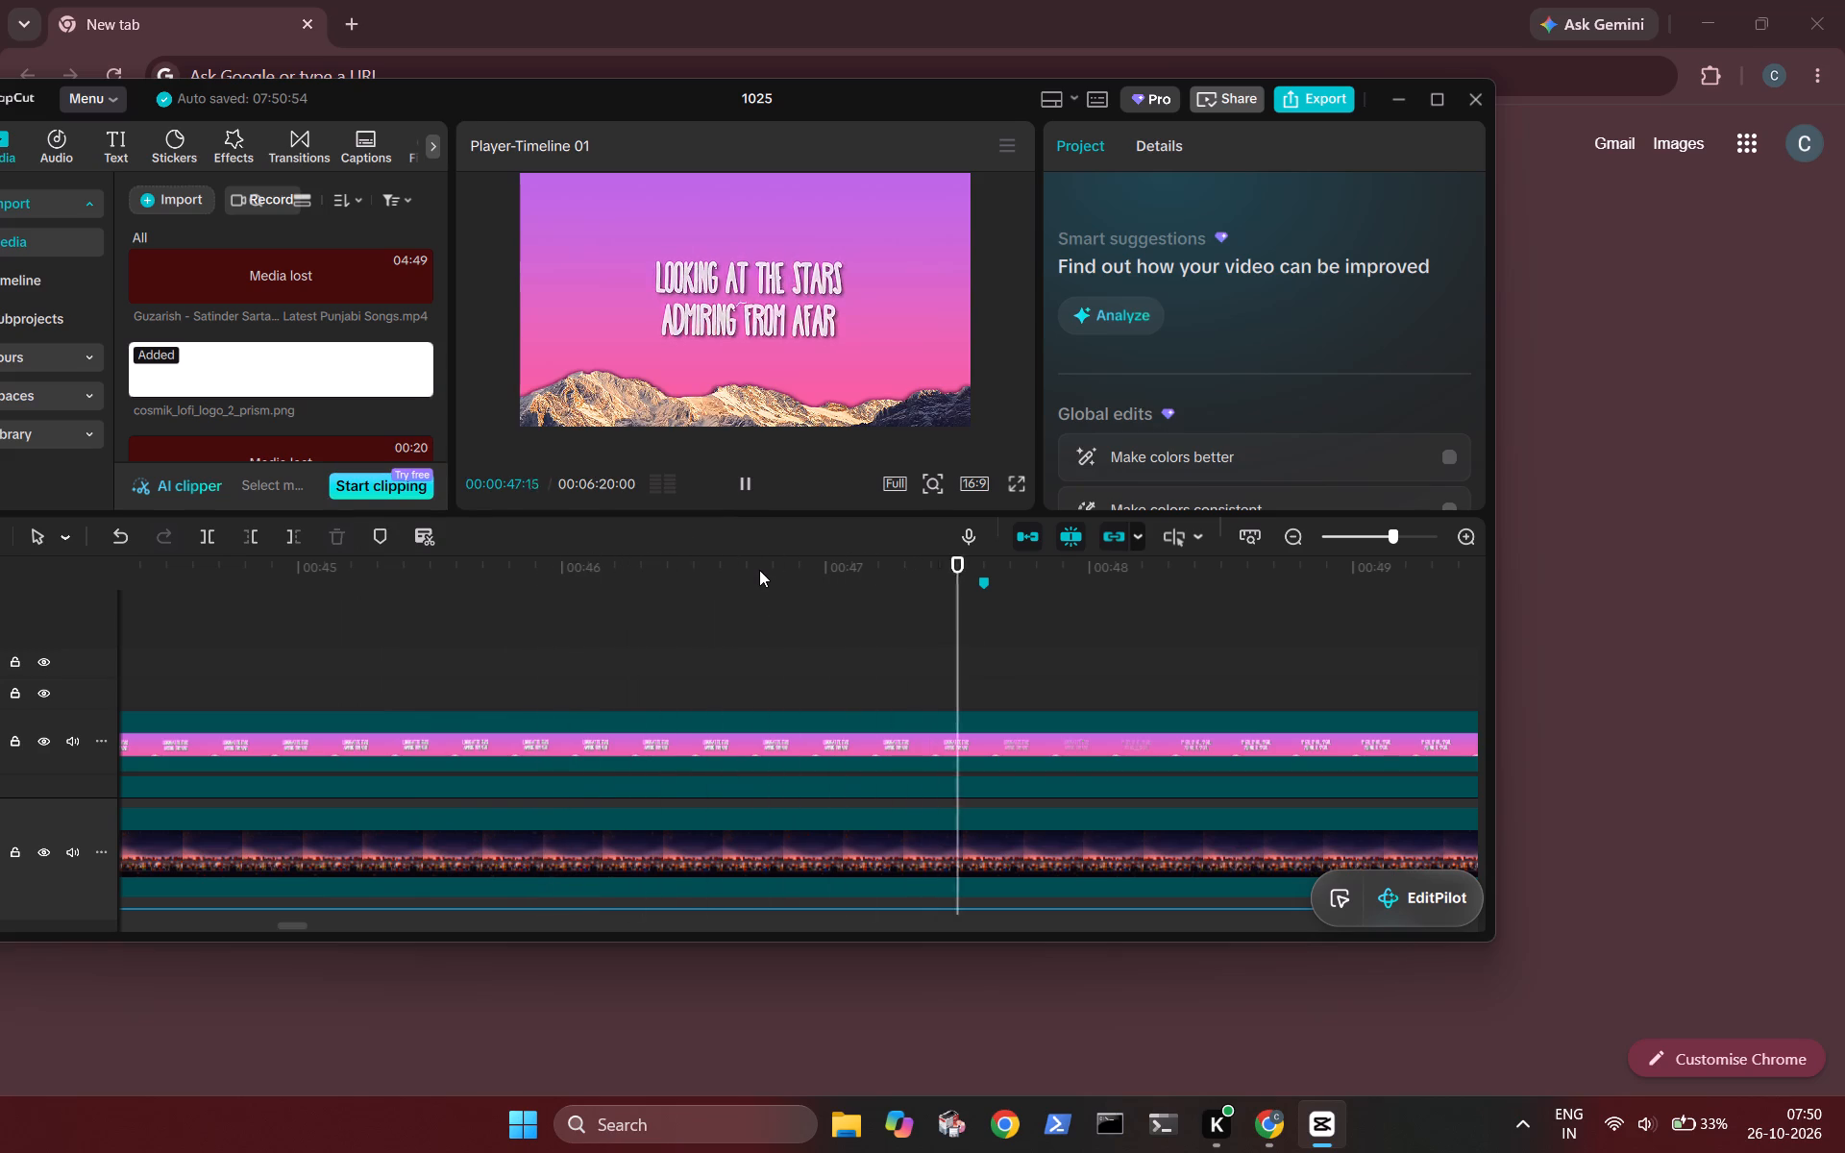
{"action": "key", "text": "space"}
{"action": "key", "text": "Left"}
{"action": "key", "text": "Left"}
{"action": "key", "text": "Left"}
{"action": "key", "text": "Left"}
{"action": "key", "text": "Left"}
{"action": "key", "text": "Left"}
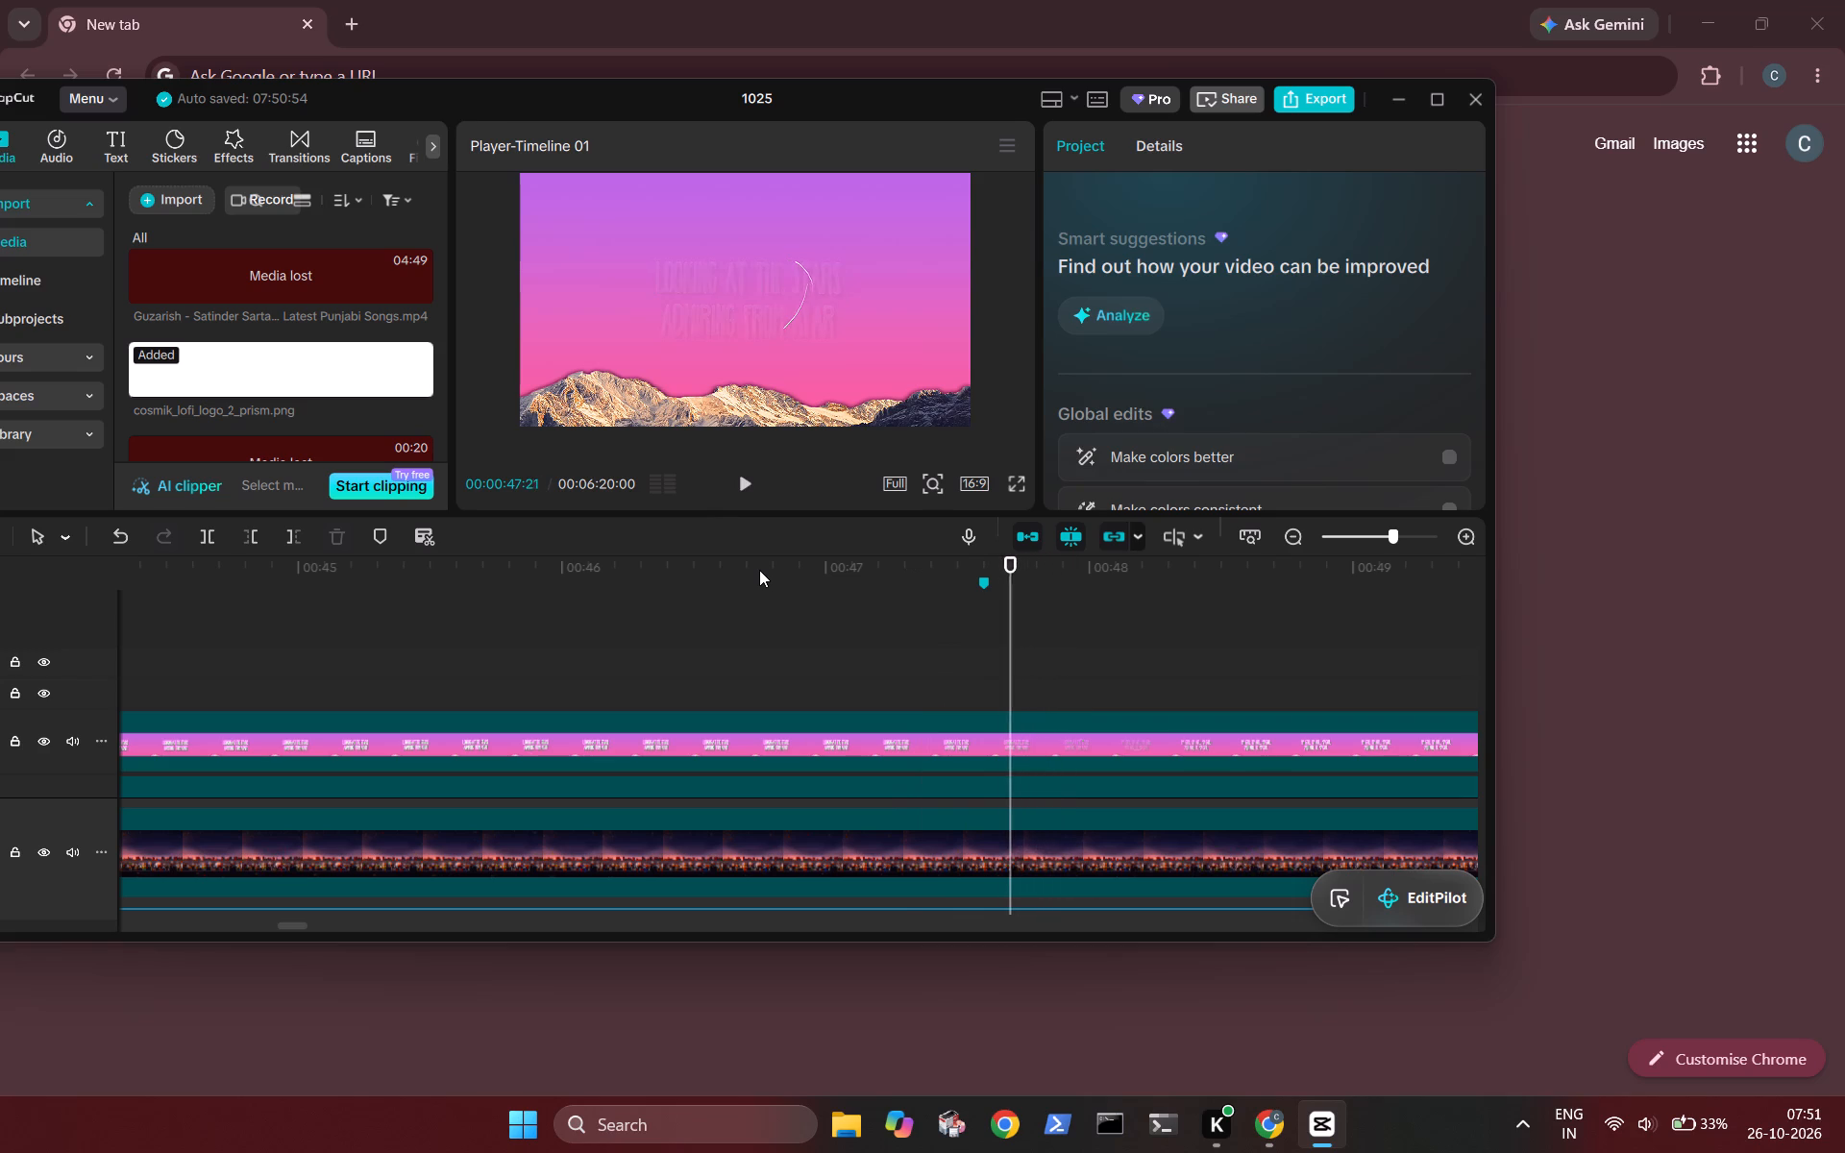
{"action": "key", "text": "Left"}
{"action": "key", "text": "Left"}
{"action": "key", "text": "Left"}
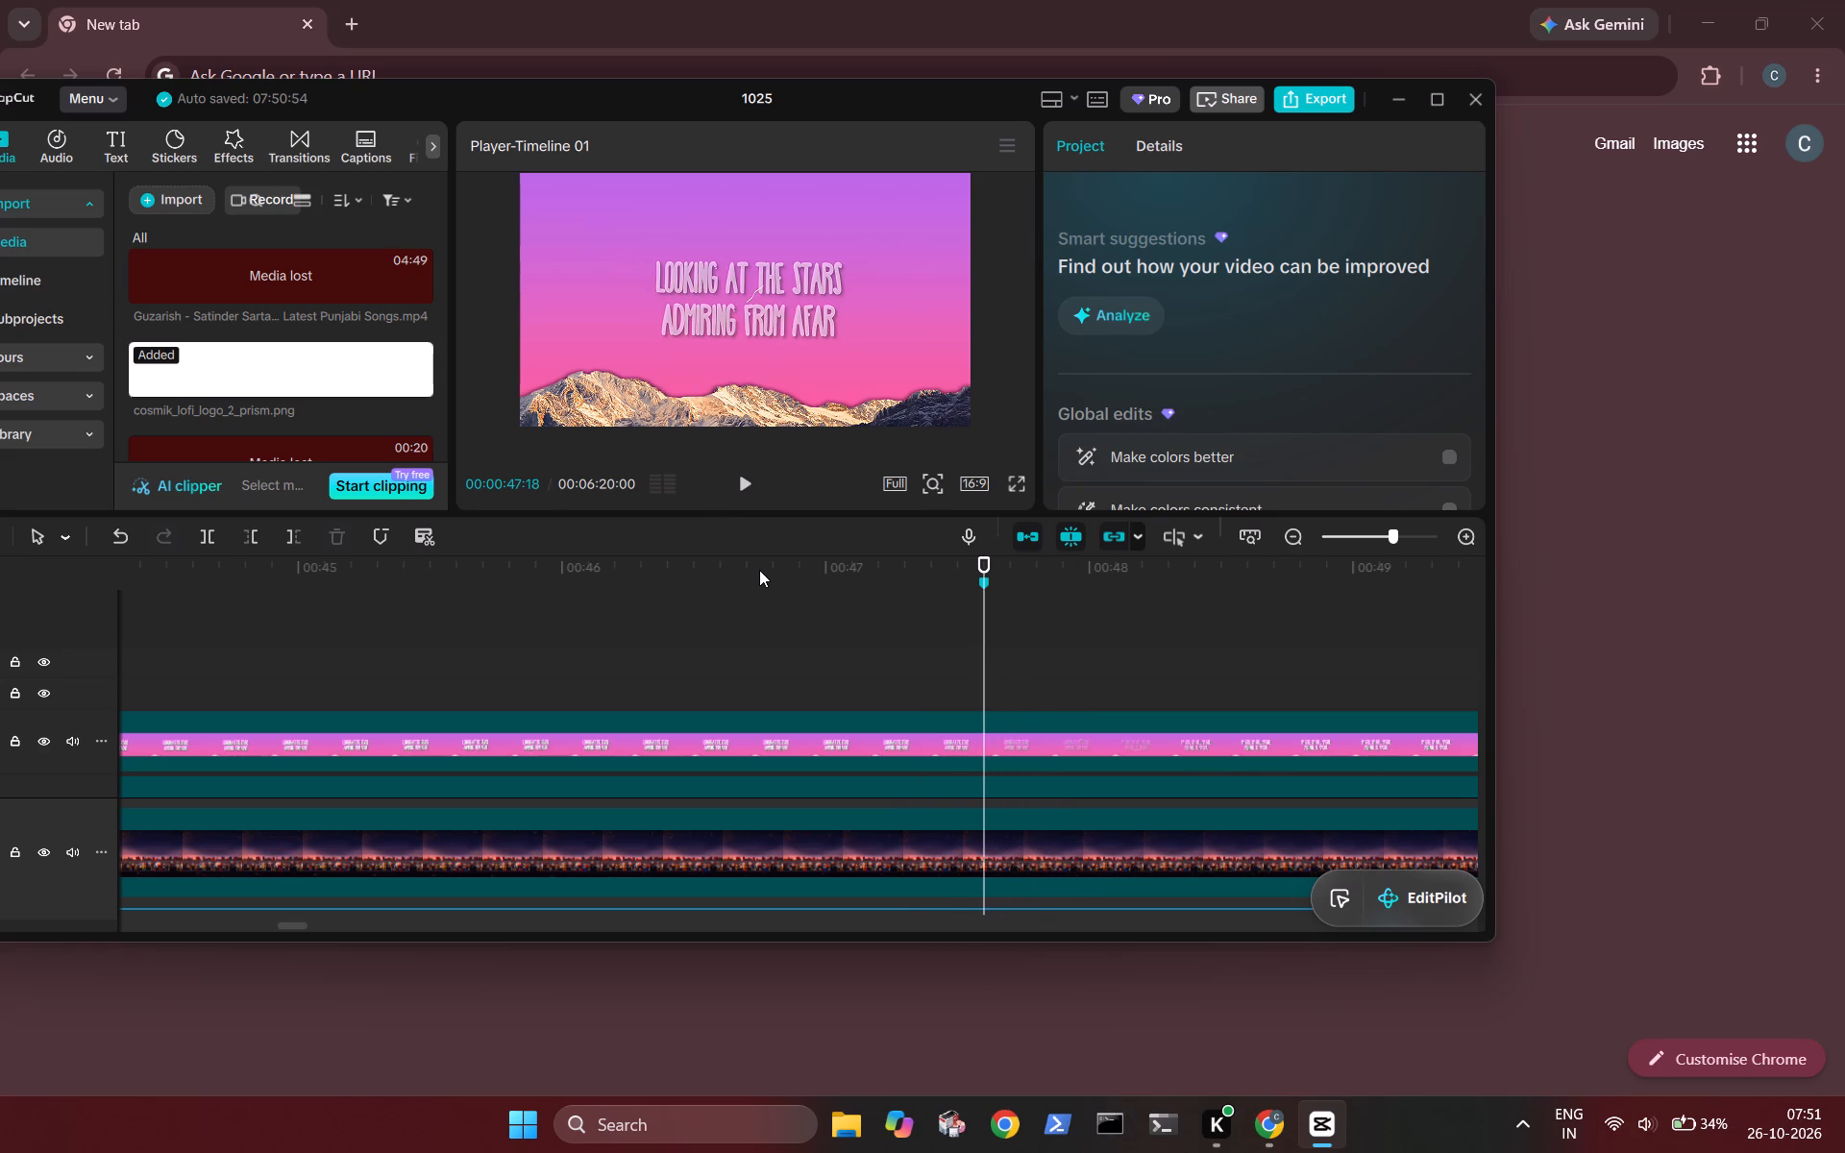
{"action": "key", "text": "m"}
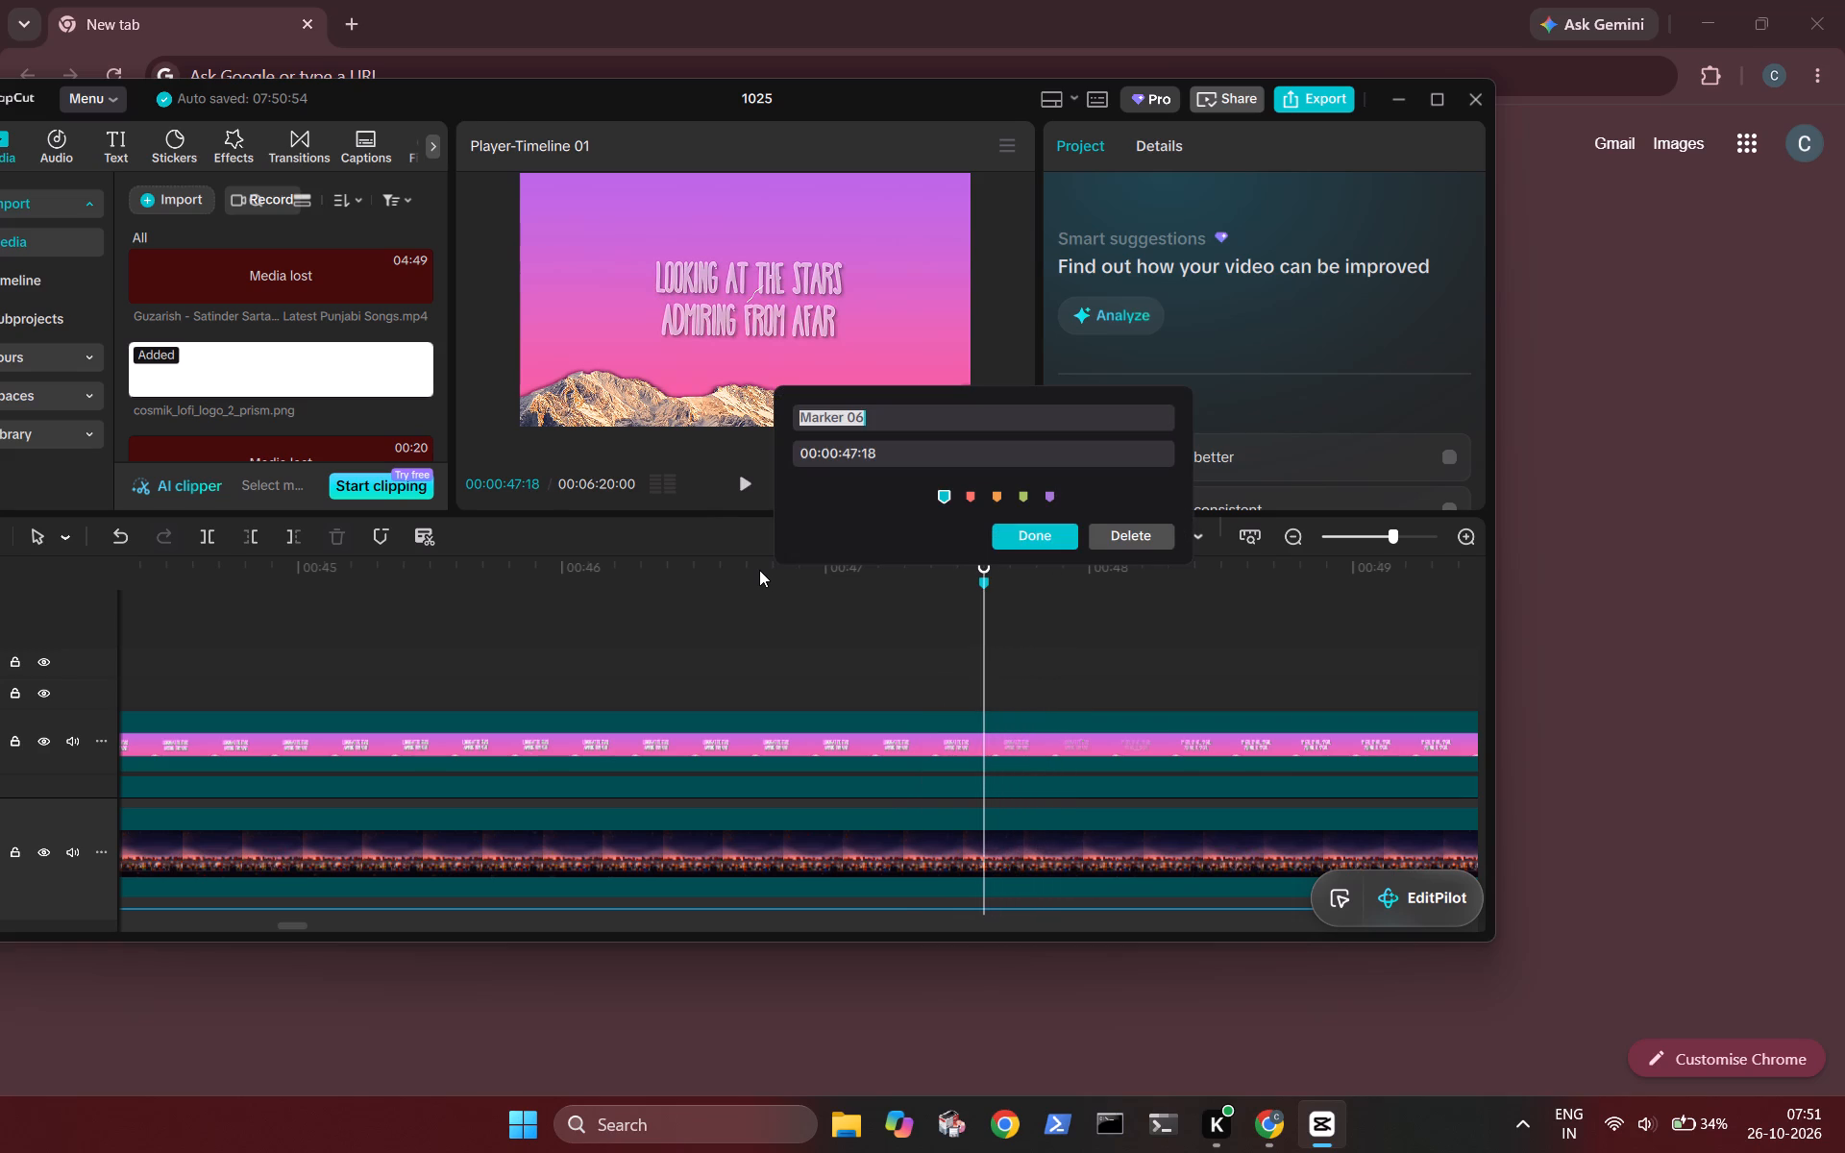
{"action": "left_click", "coordinate": [1145, 539]}
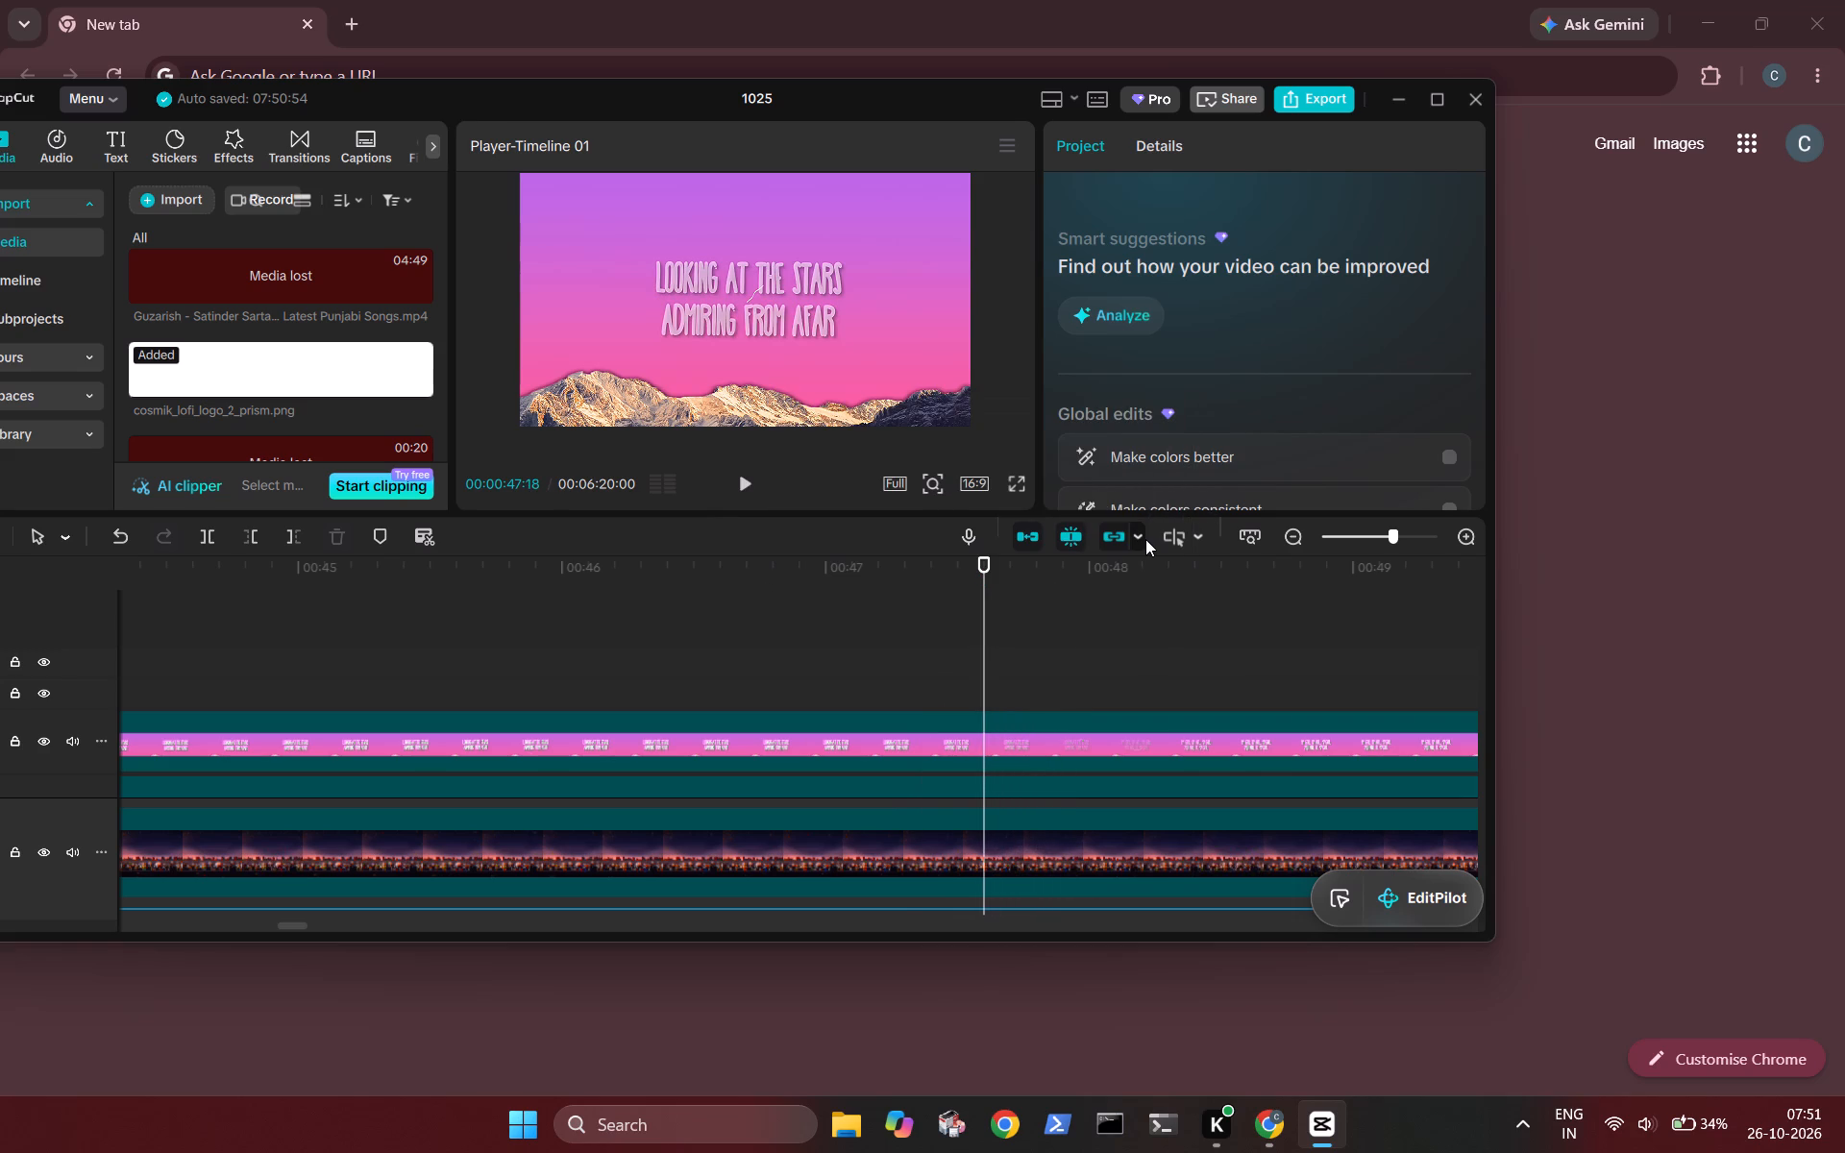
Add a marker at about 00:00:47:27, where the "My girl, my girl, my girl, you will be my girl" lyric starts fading in.
{"action": "key", "text": "space"}
{"action": "key", "text": "space"}
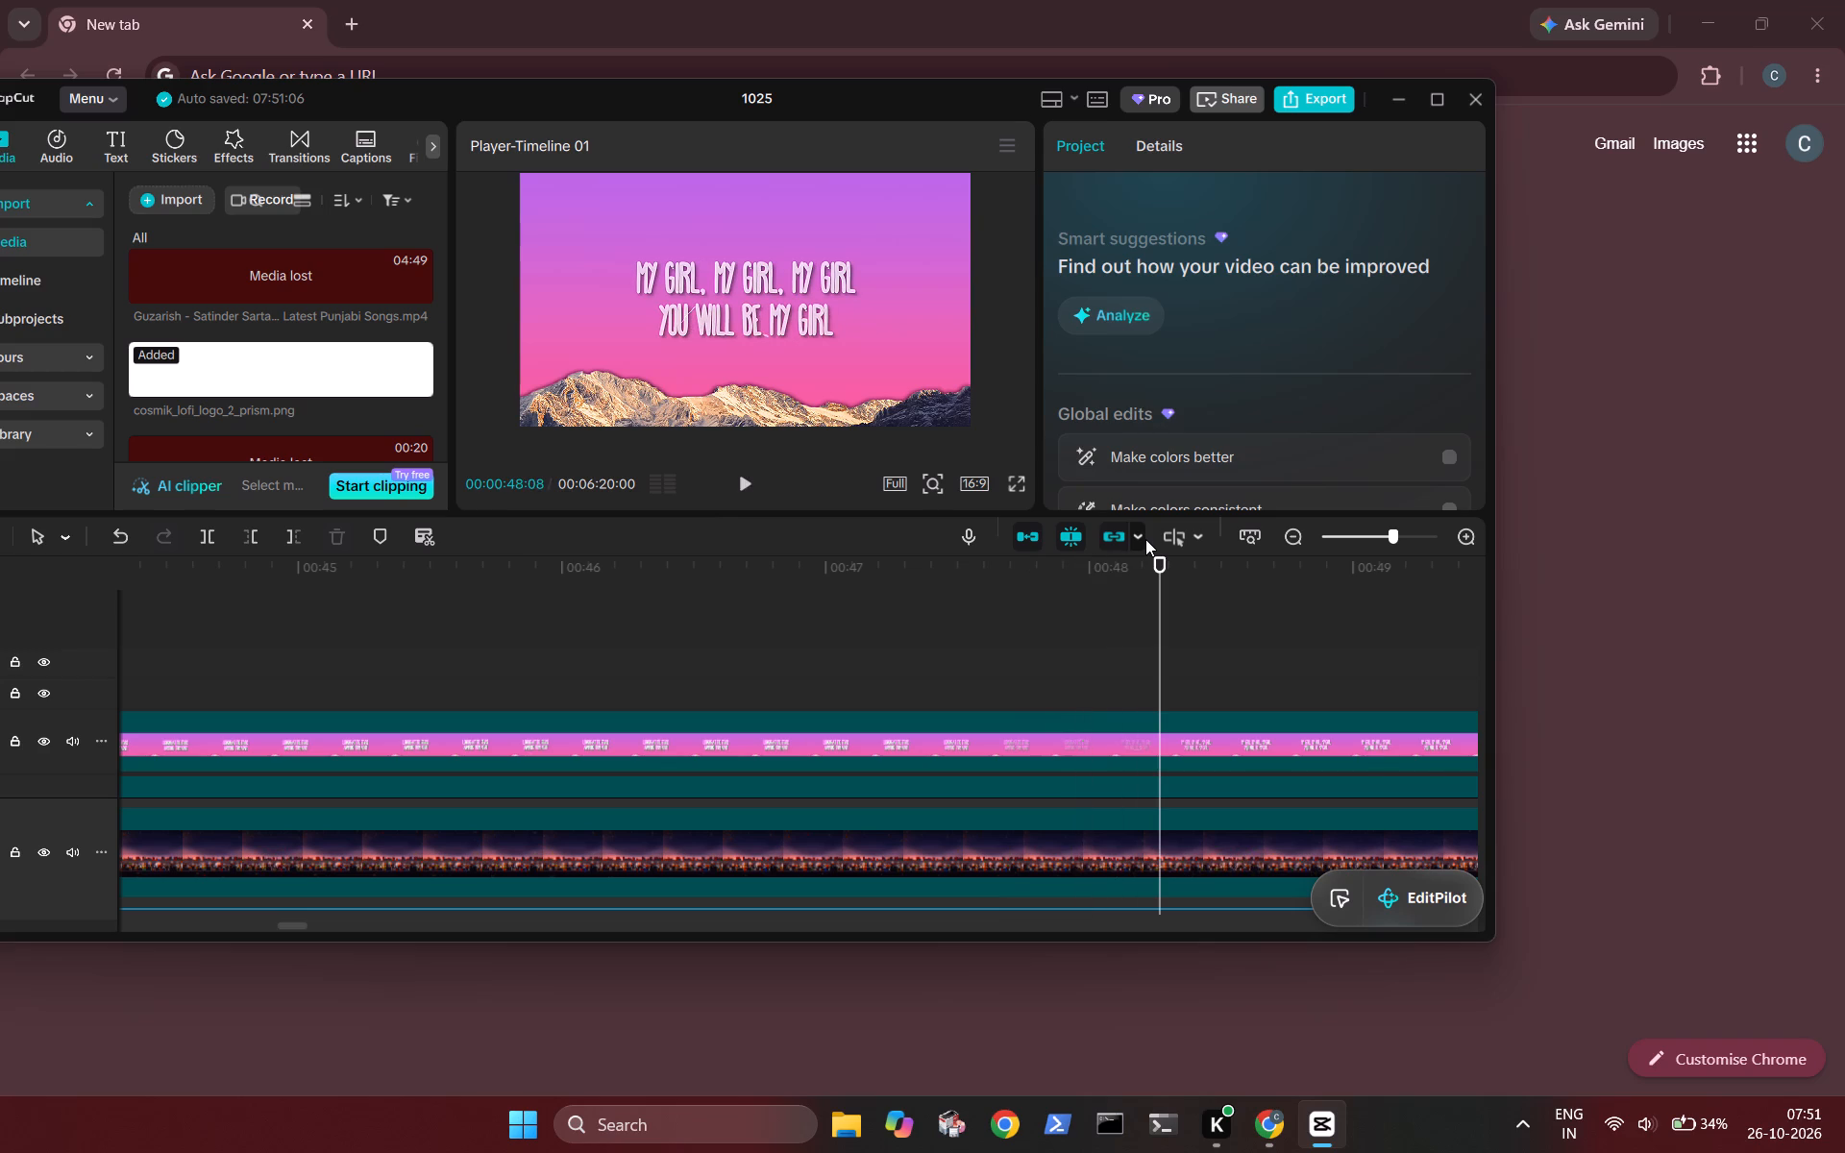
{"action": "key", "text": "Left"}
{"action": "key", "text": "Left"}
{"action": "key", "text": "Left"}
{"action": "key", "text": "Left"}
{"action": "key", "text": "Left"}
{"action": "key", "text": "Left"}
{"action": "key", "text": "Left"}
{"action": "key", "text": "Left"}
{"action": "key", "text": "Left"}
{"action": "key", "text": "Left"}
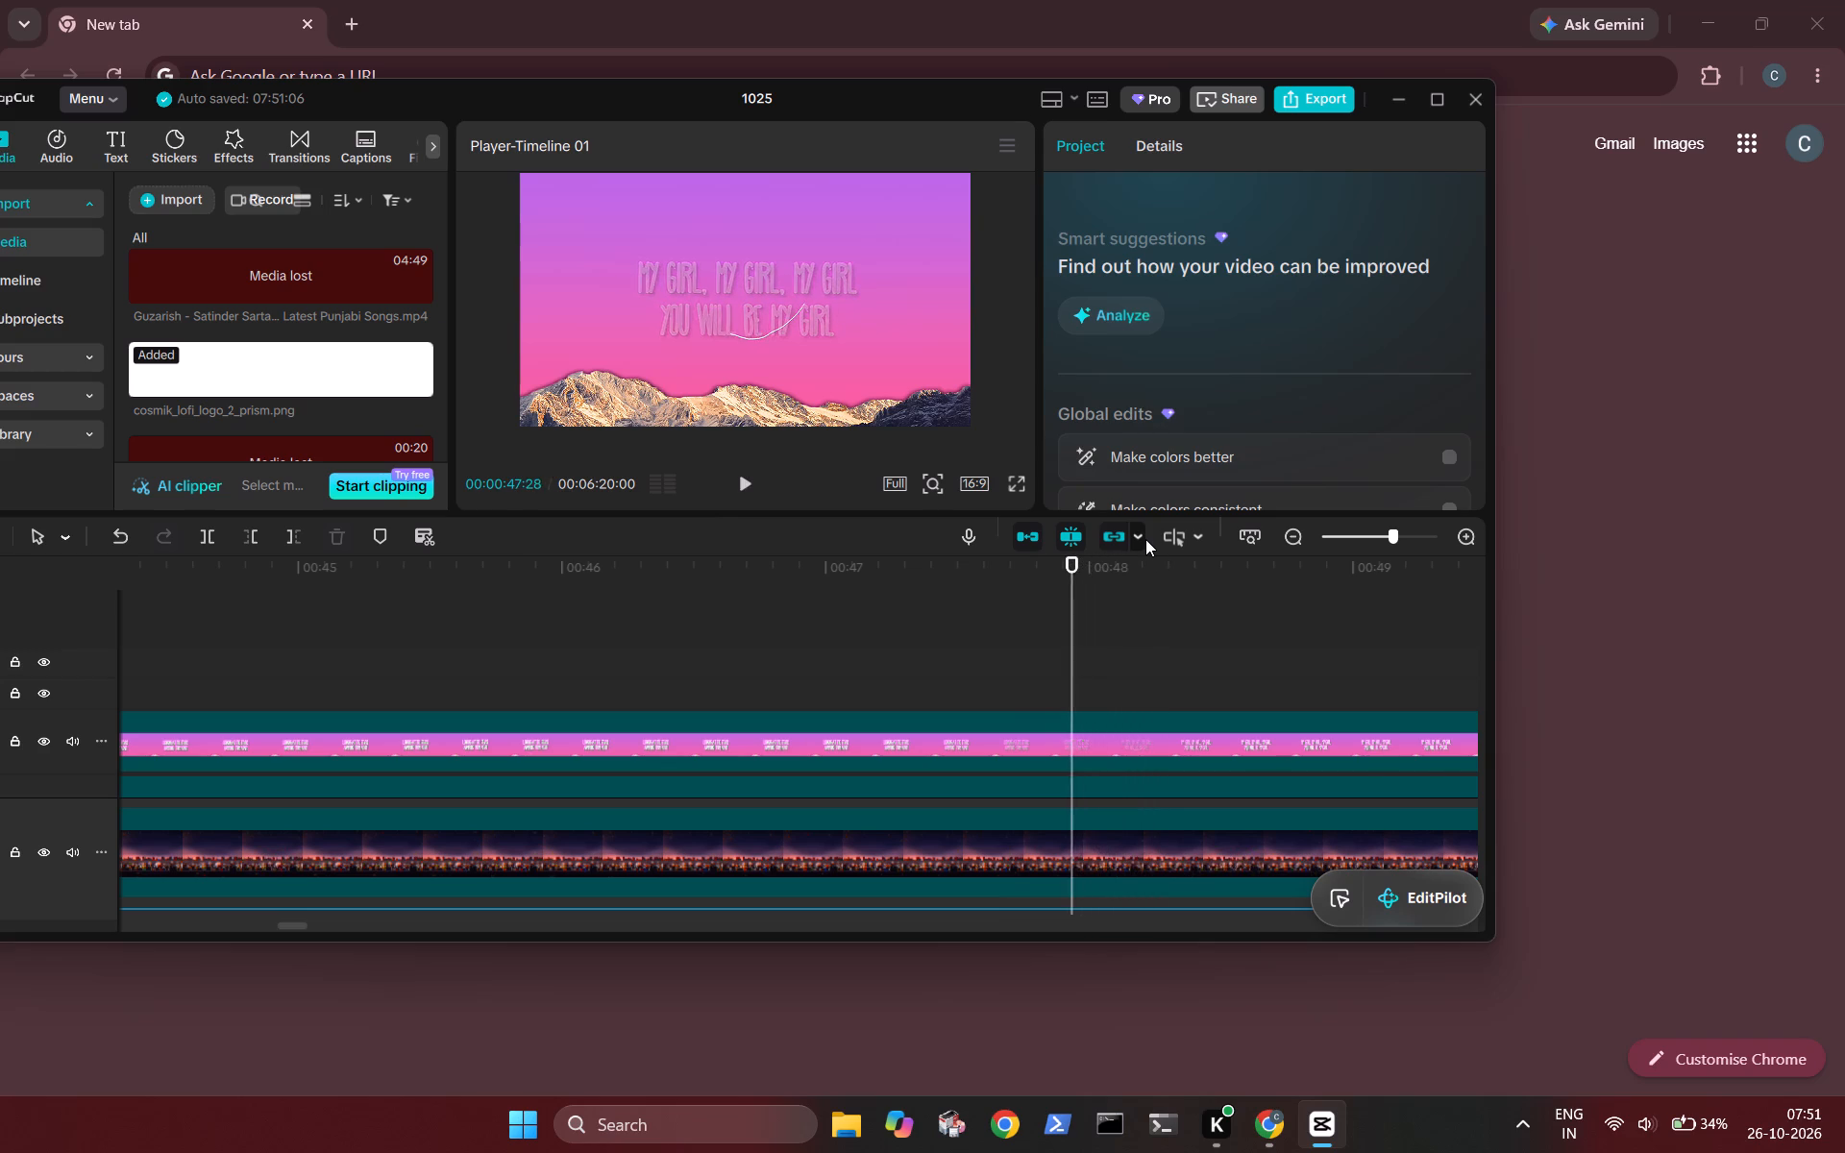
{"action": "key", "text": "Left"}
{"action": "type", "text": "m"}
Play on to the "You will be my world" lyric and add a marker where it starts fading in, at 00:00:55:17.
{"action": "key", "text": "space"}
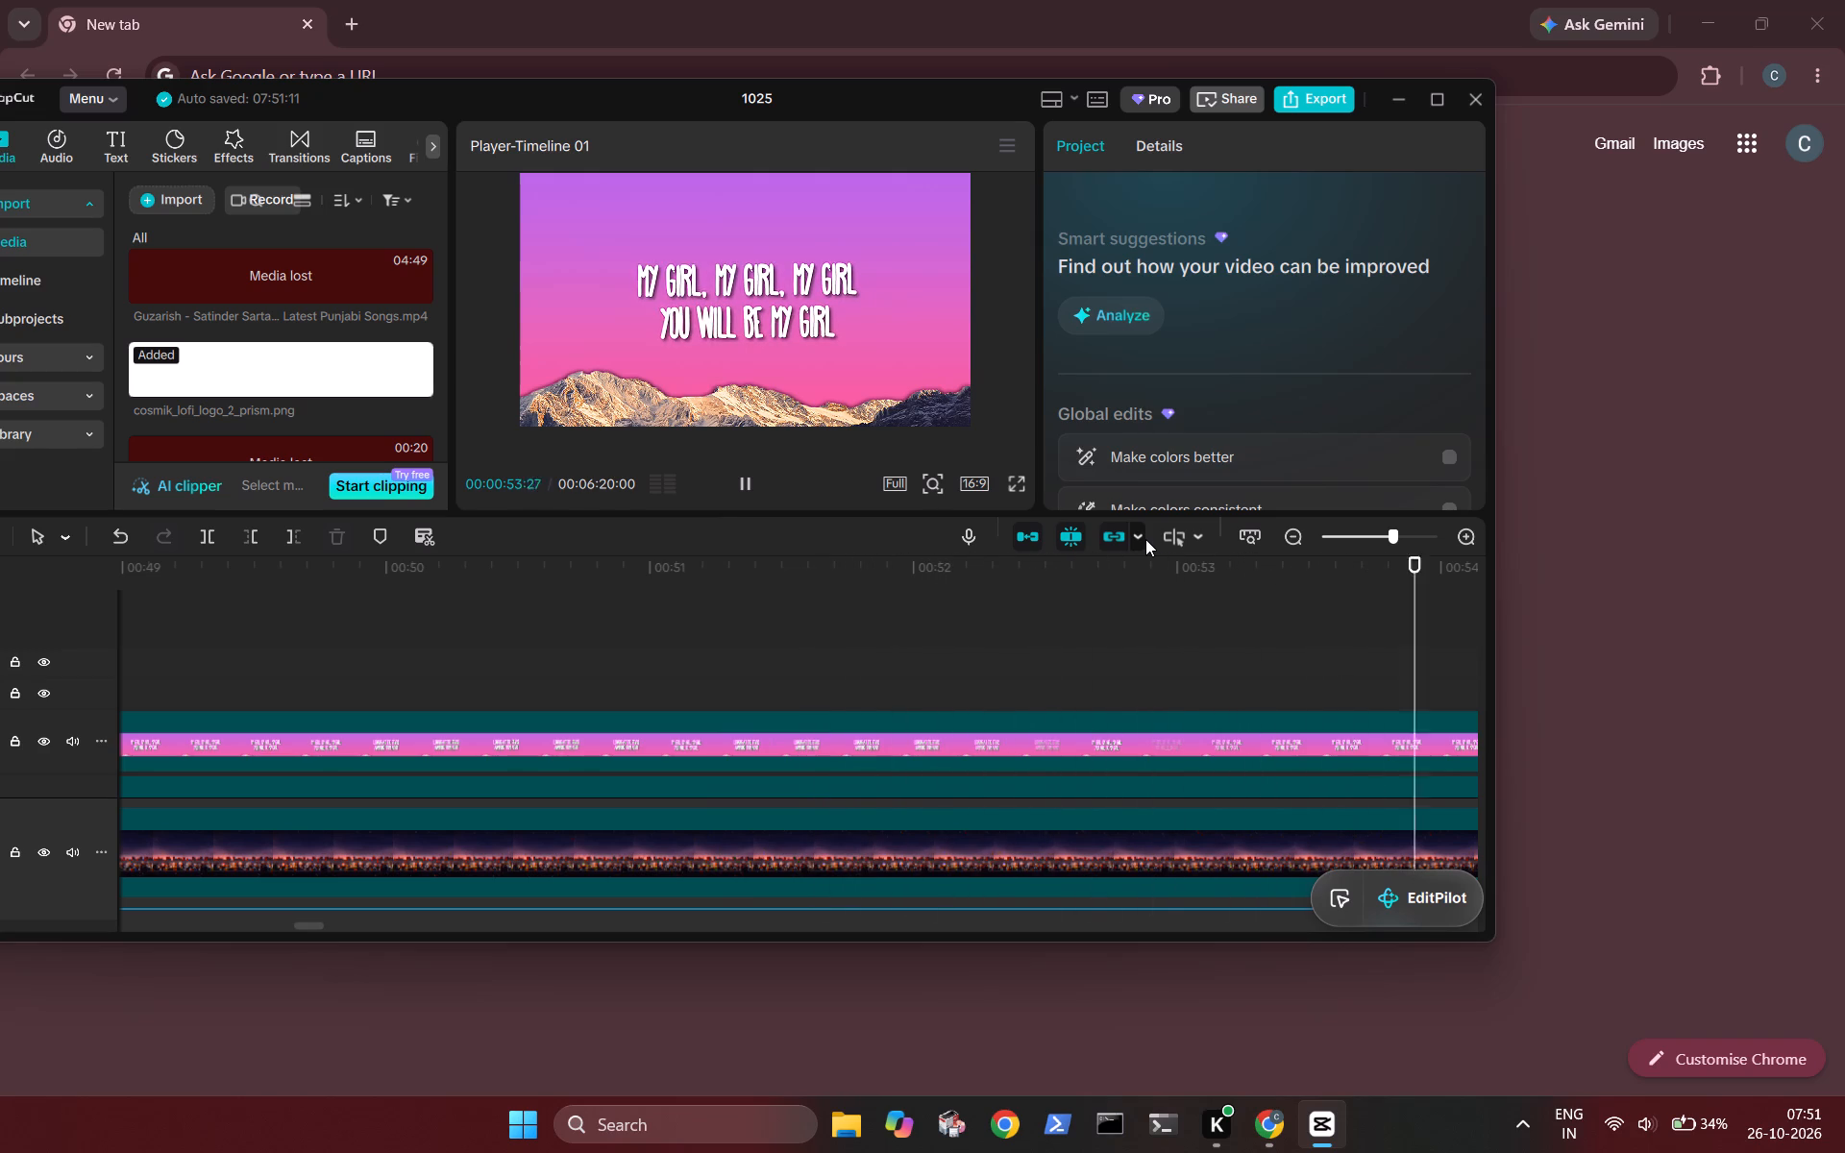
{"action": "key", "text": "space"}
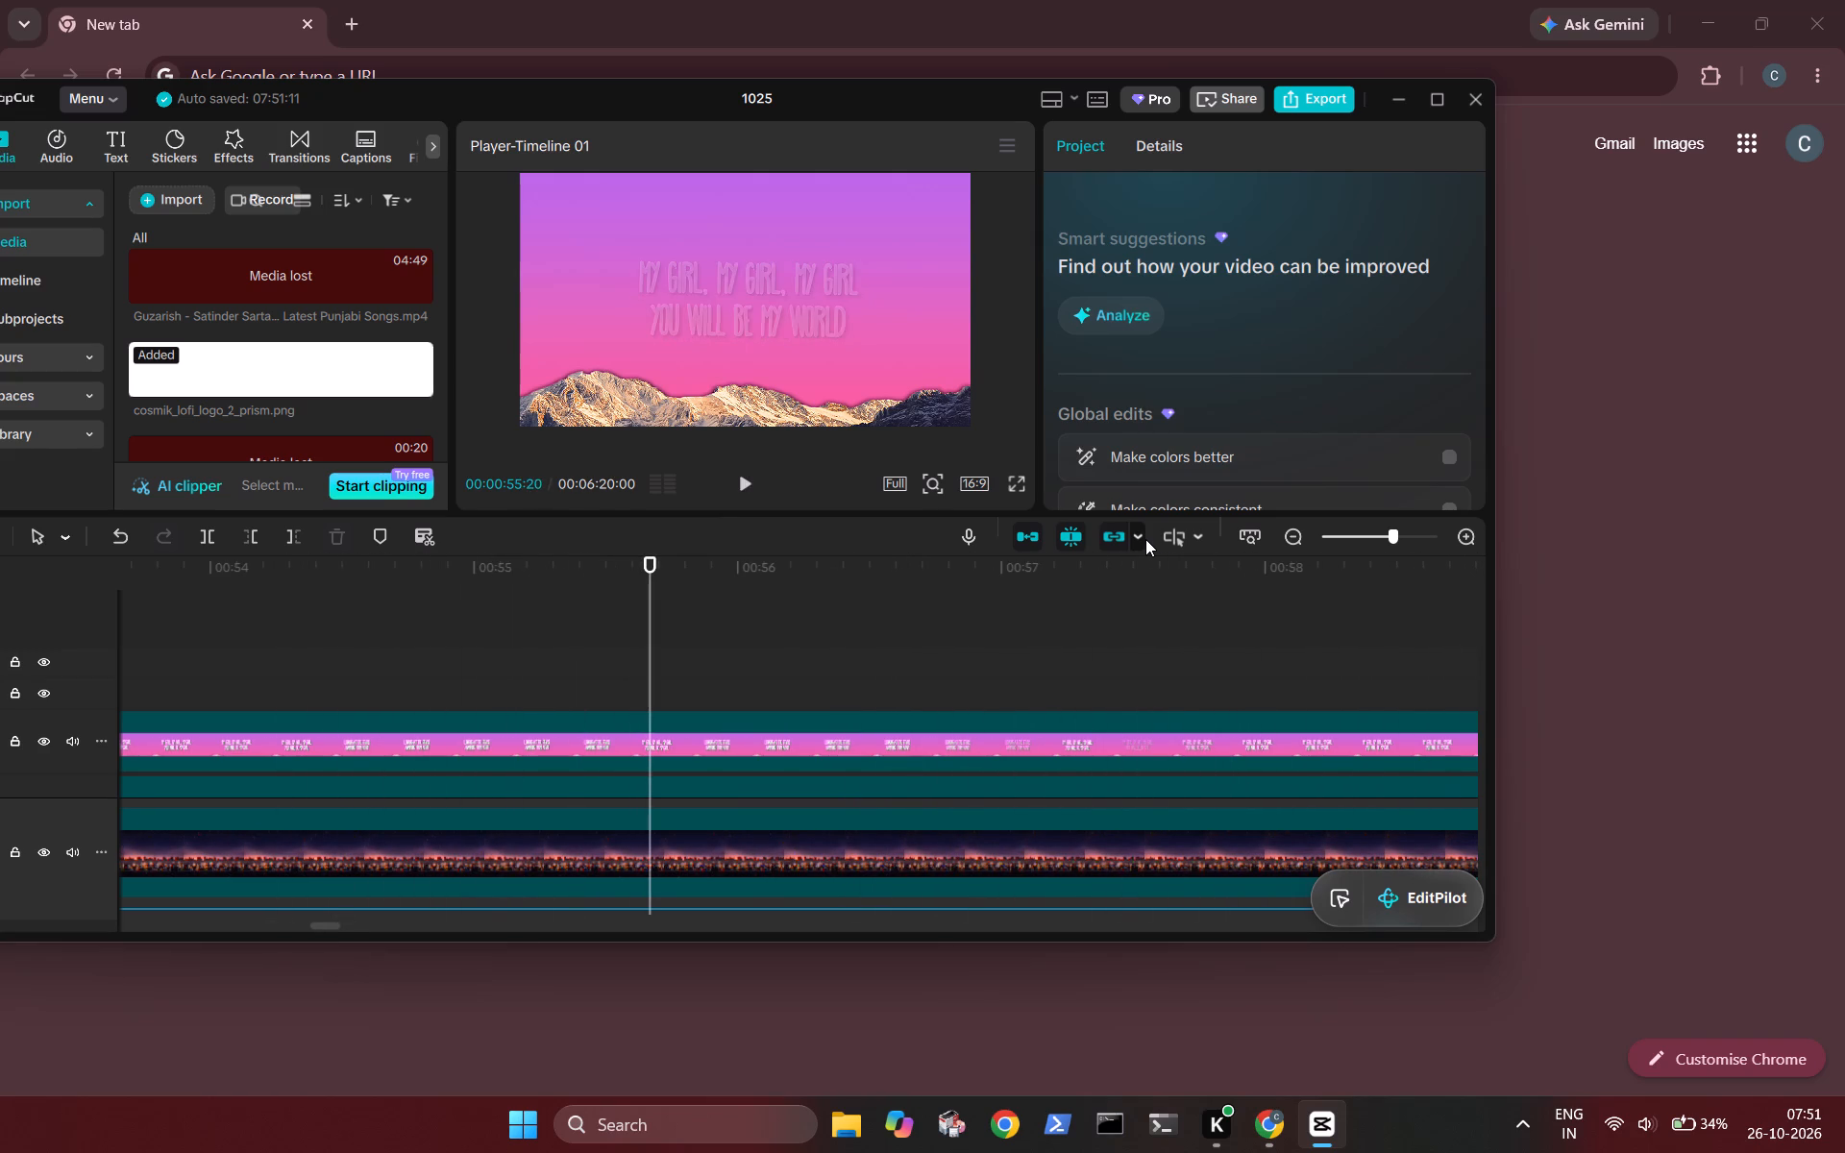
{"action": "key", "text": "space"}
{"action": "key", "text": "space"}
{"action": "key", "text": "Left"}
{"action": "key", "text": "Left"}
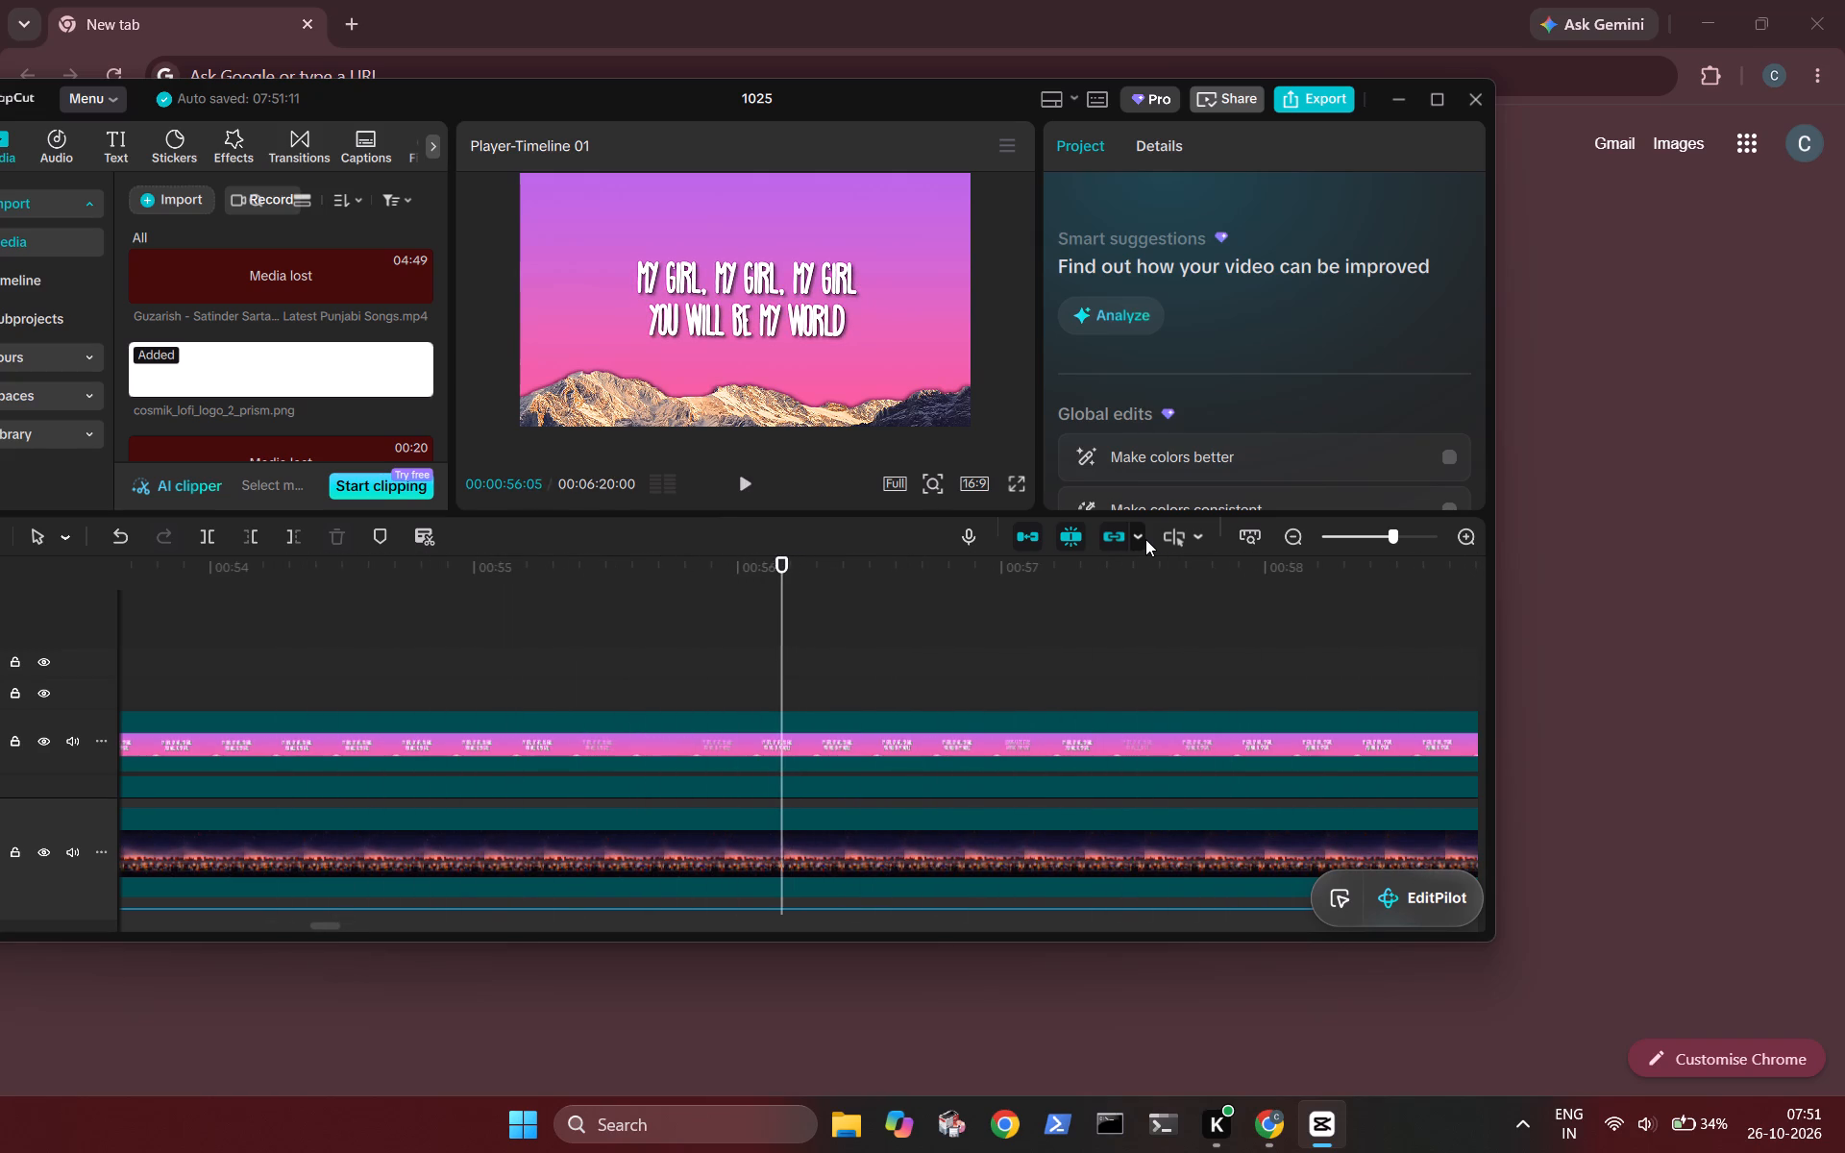
{"action": "key", "text": "Left"}
{"action": "key", "text": "Left"}
{"action": "key", "text": "Left"}
{"action": "key", "text": "Left"}
{"action": "key", "text": "Left"}
{"action": "key", "text": "Left"}
{"action": "key", "text": "Left"}
{"action": "key", "text": "Left"}
{"action": "key", "text": "Left"}
{"action": "key", "text": "Left"}
{"action": "key", "text": "Left"}
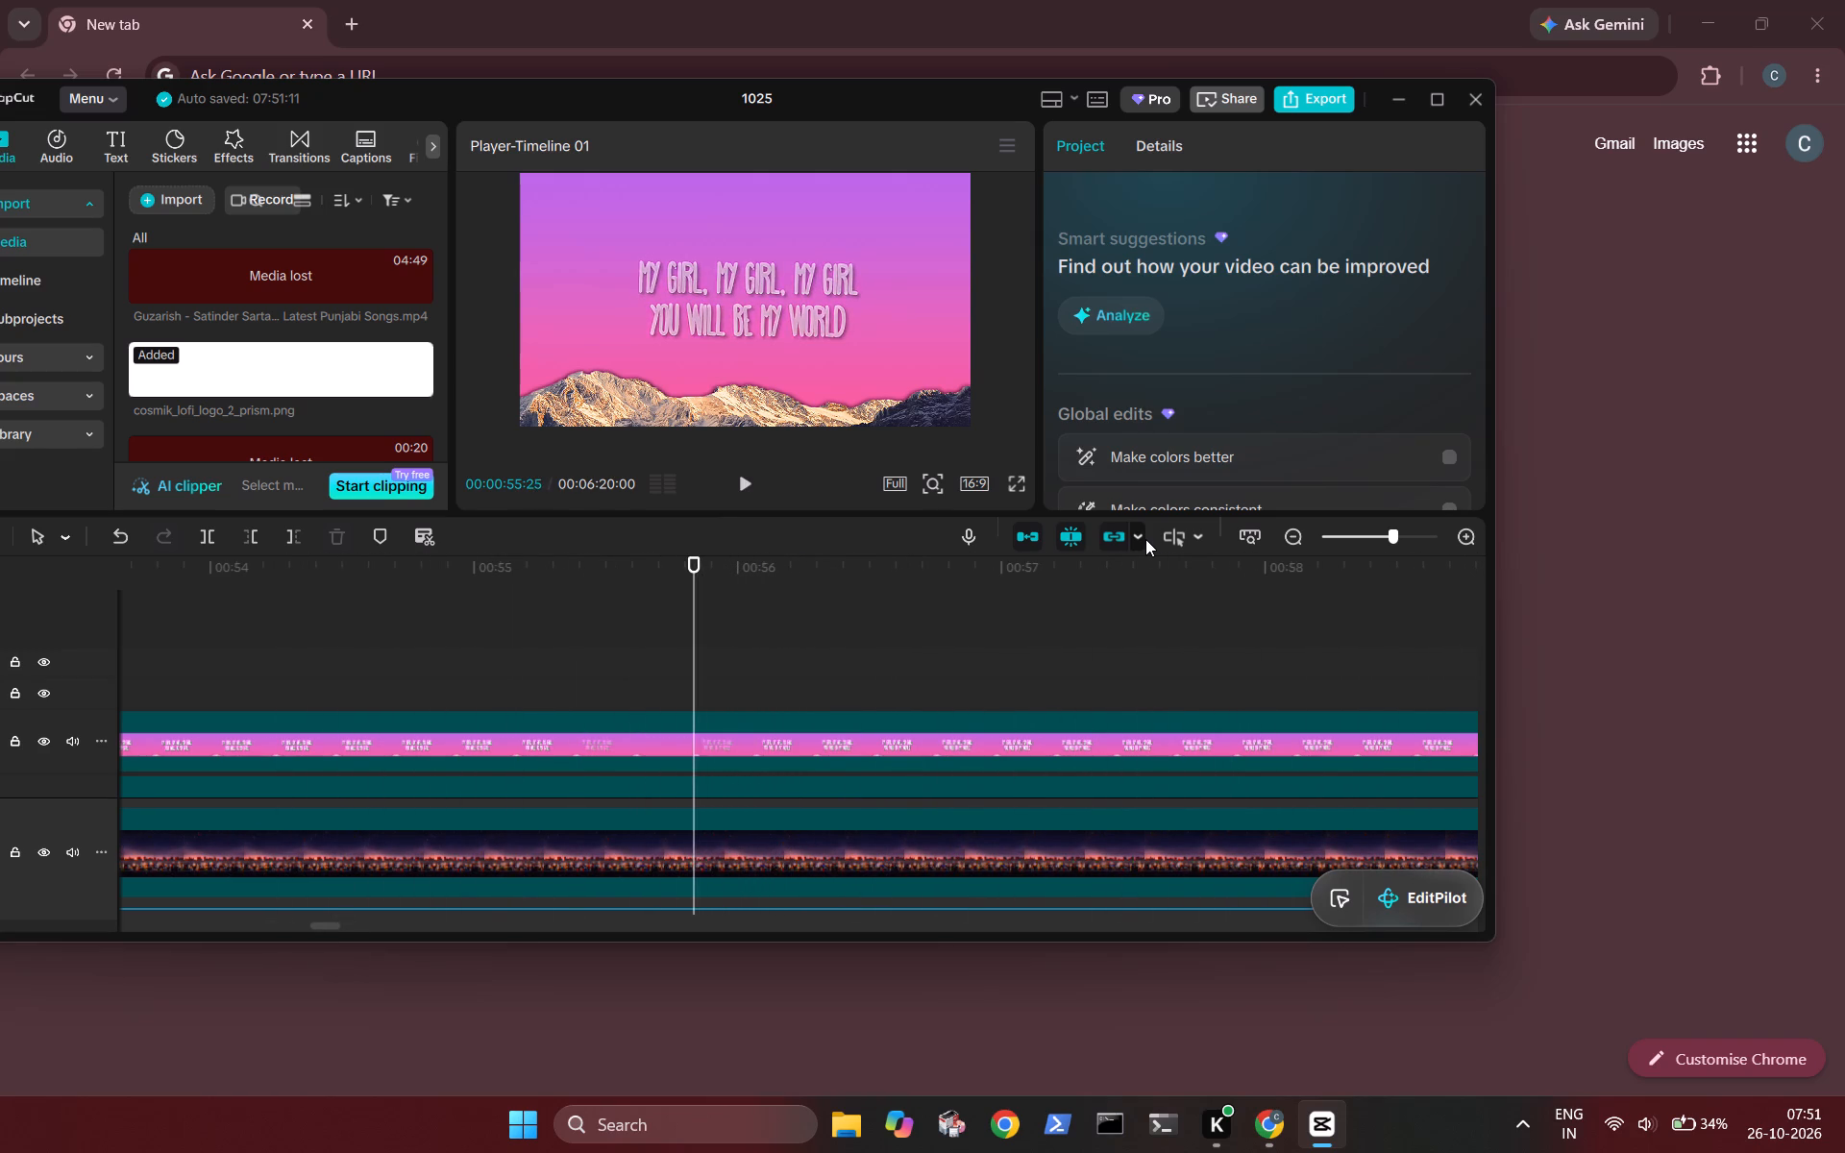
{"action": "key", "text": "Left"}
{"action": "key", "text": "Left"}
{"action": "key", "text": "Left"}
{"action": "key", "text": "Left"}
{"action": "key", "text": "Left"}
{"action": "key", "text": "Left"}
{"action": "key", "text": "Left"}
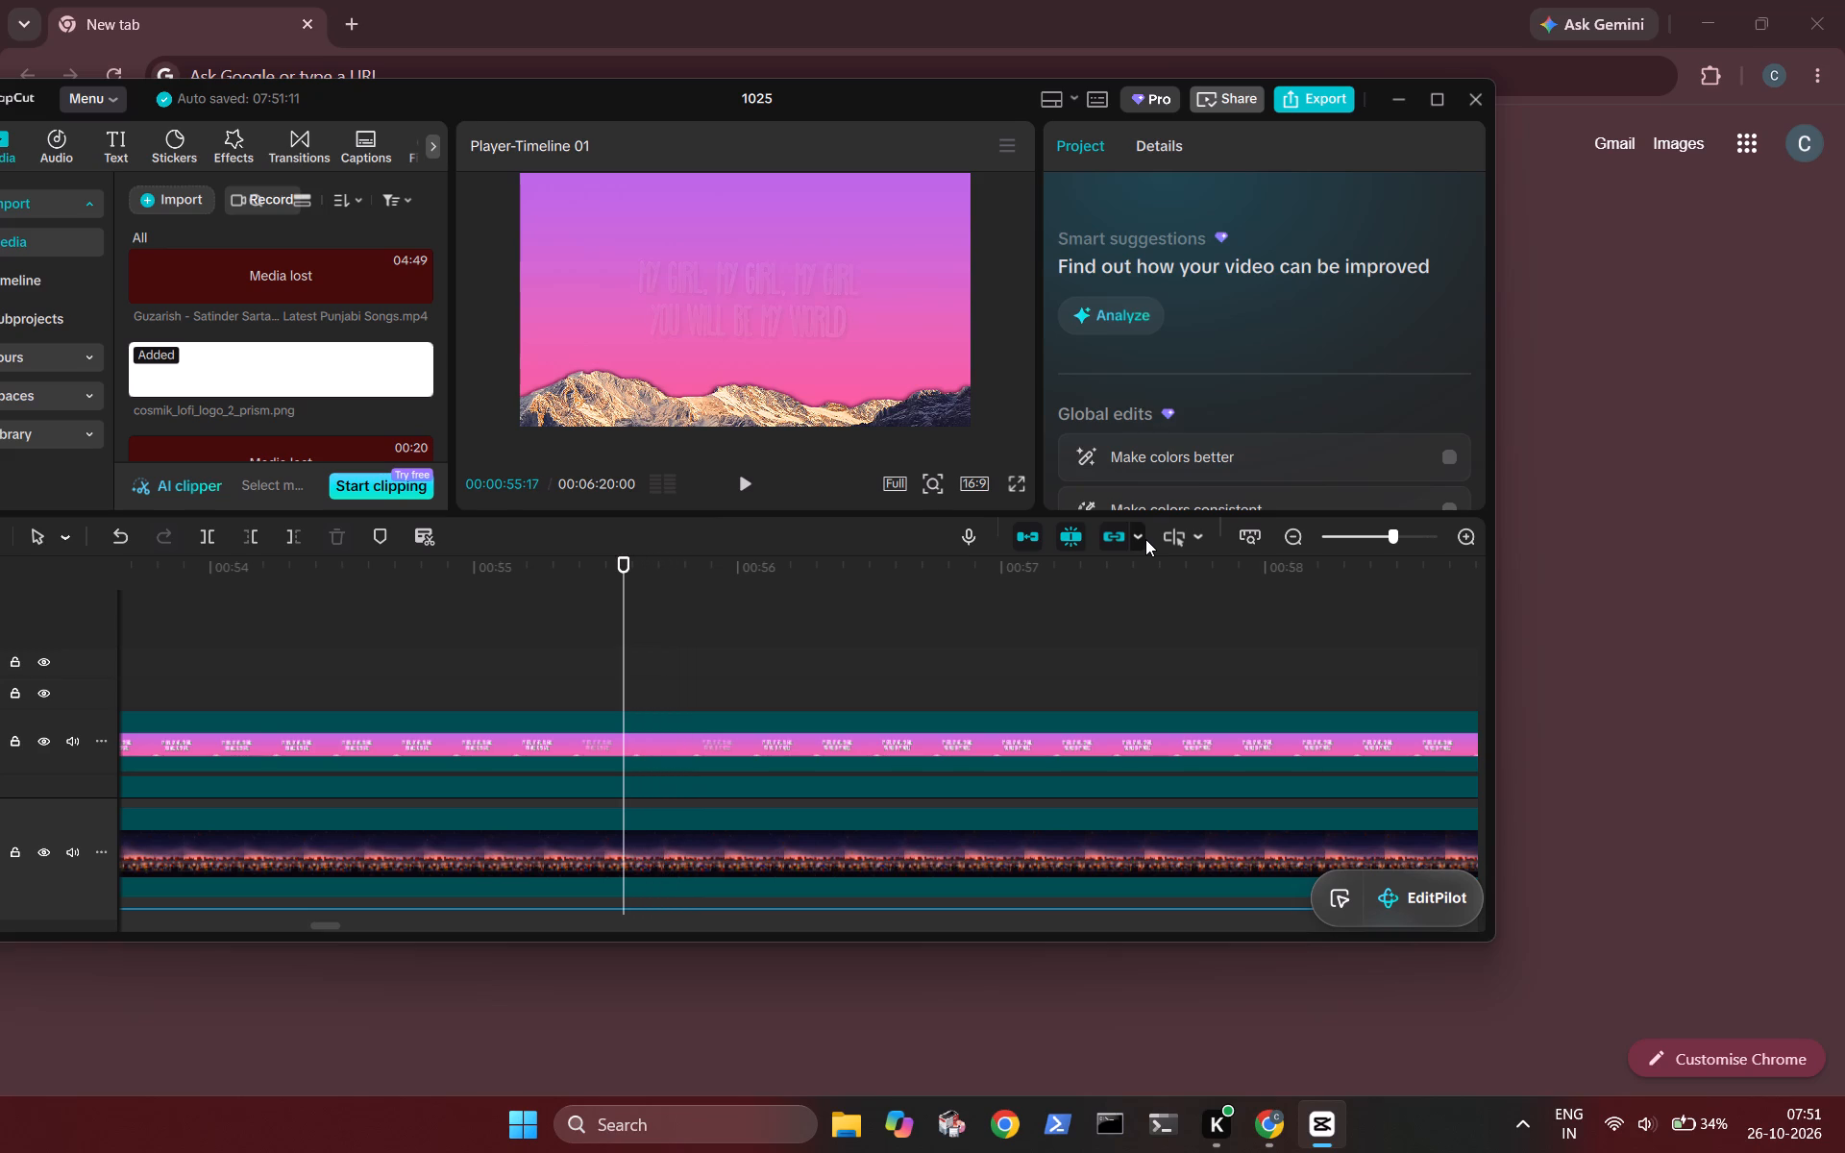
{"action": "type", "text": "m"}
Play on through the "You will be my world" lyric and delete the old marker at 00:01:01:29.
{"action": "key", "text": "space"}
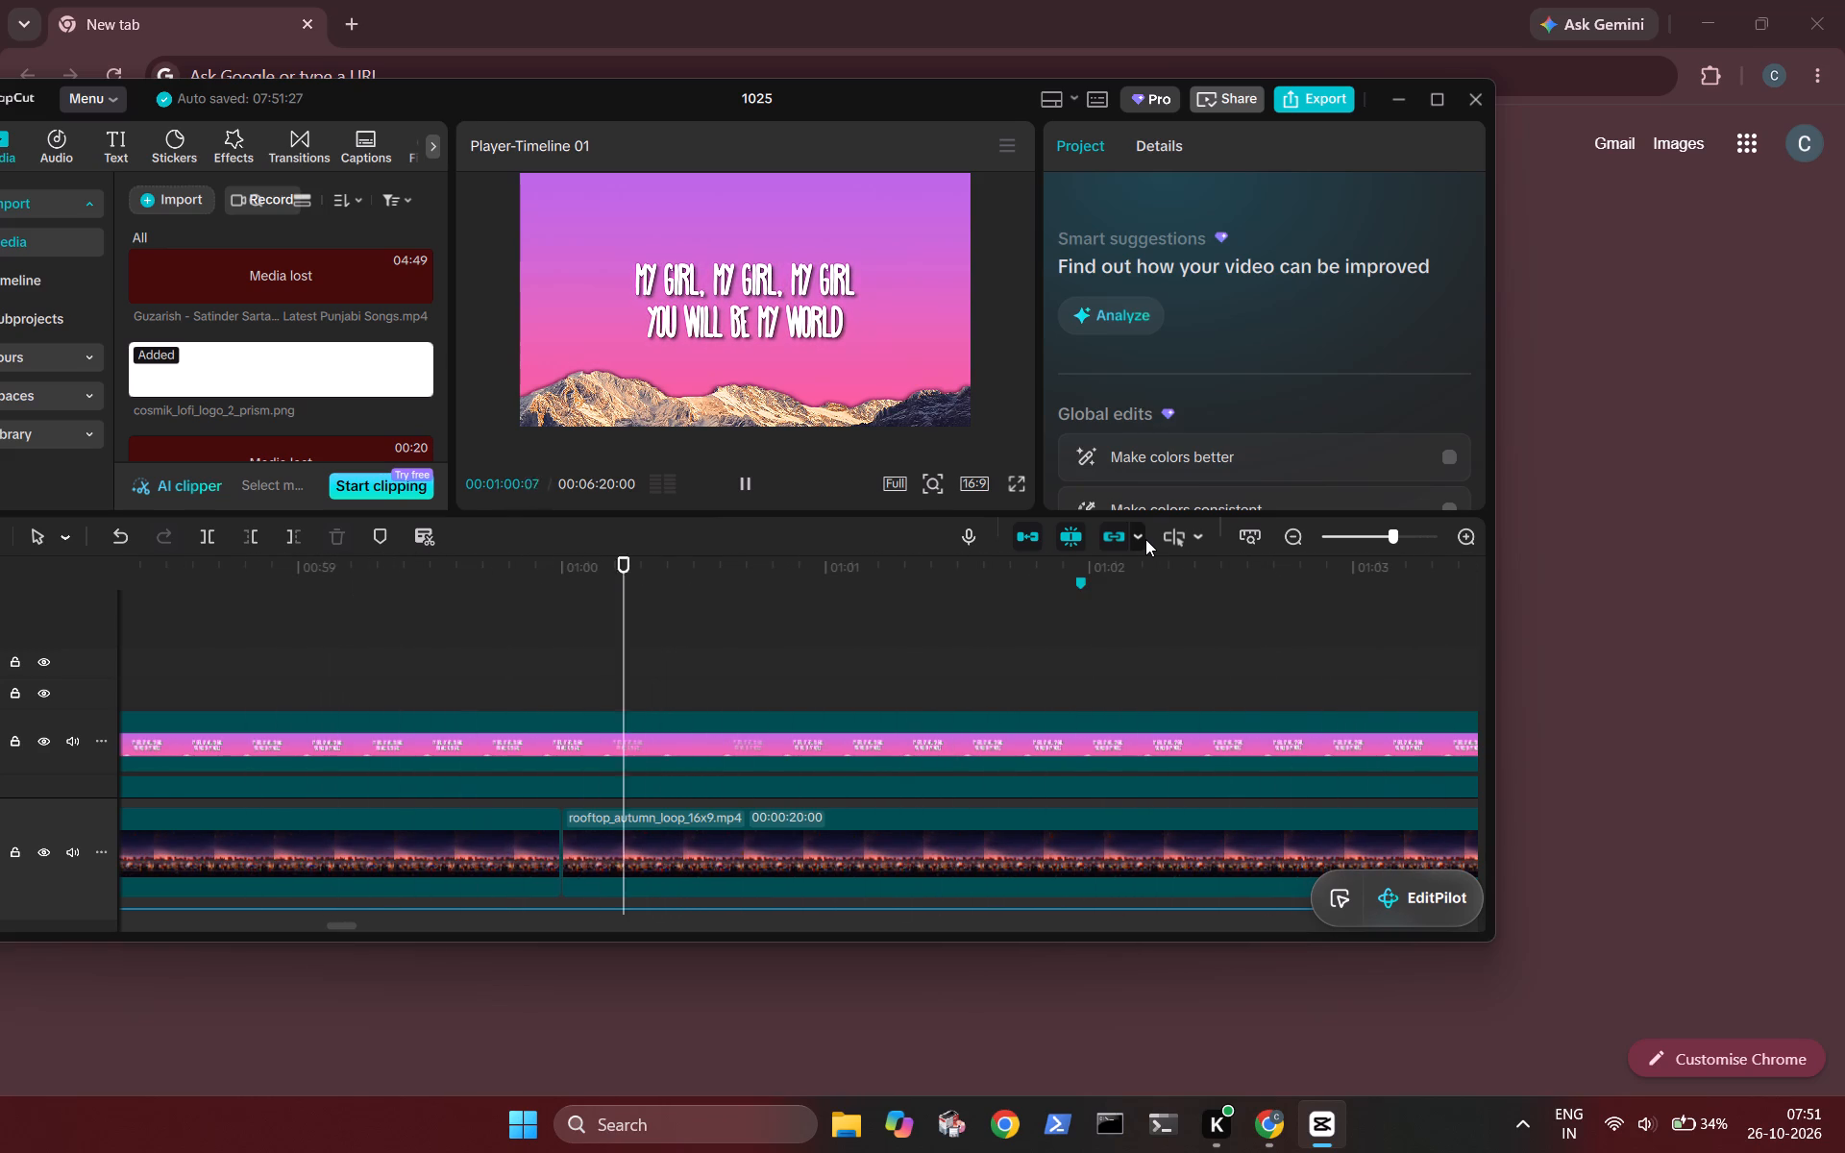
{"action": "key", "text": "space"}
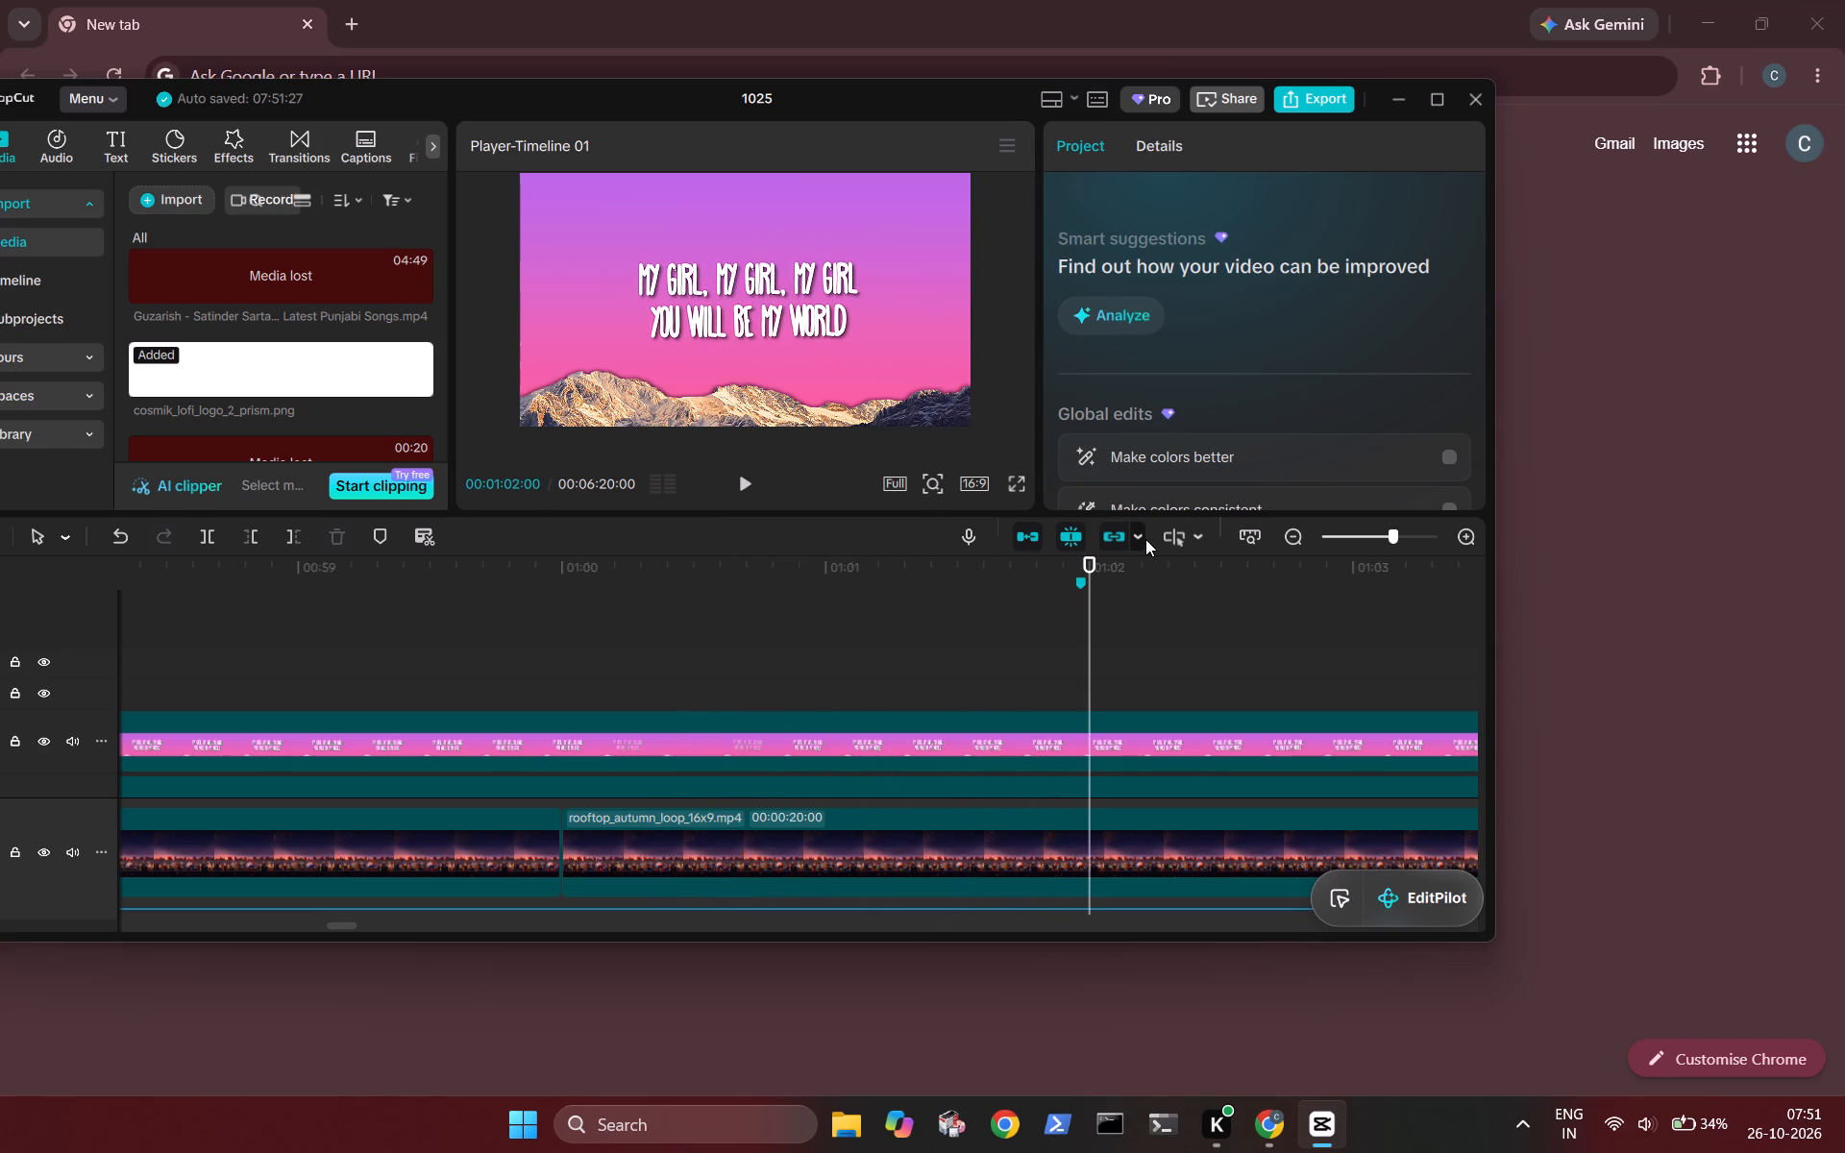
{"action": "key", "text": "Left"}
{"action": "key", "text": "Left"}
{"action": "key", "text": "Right"}
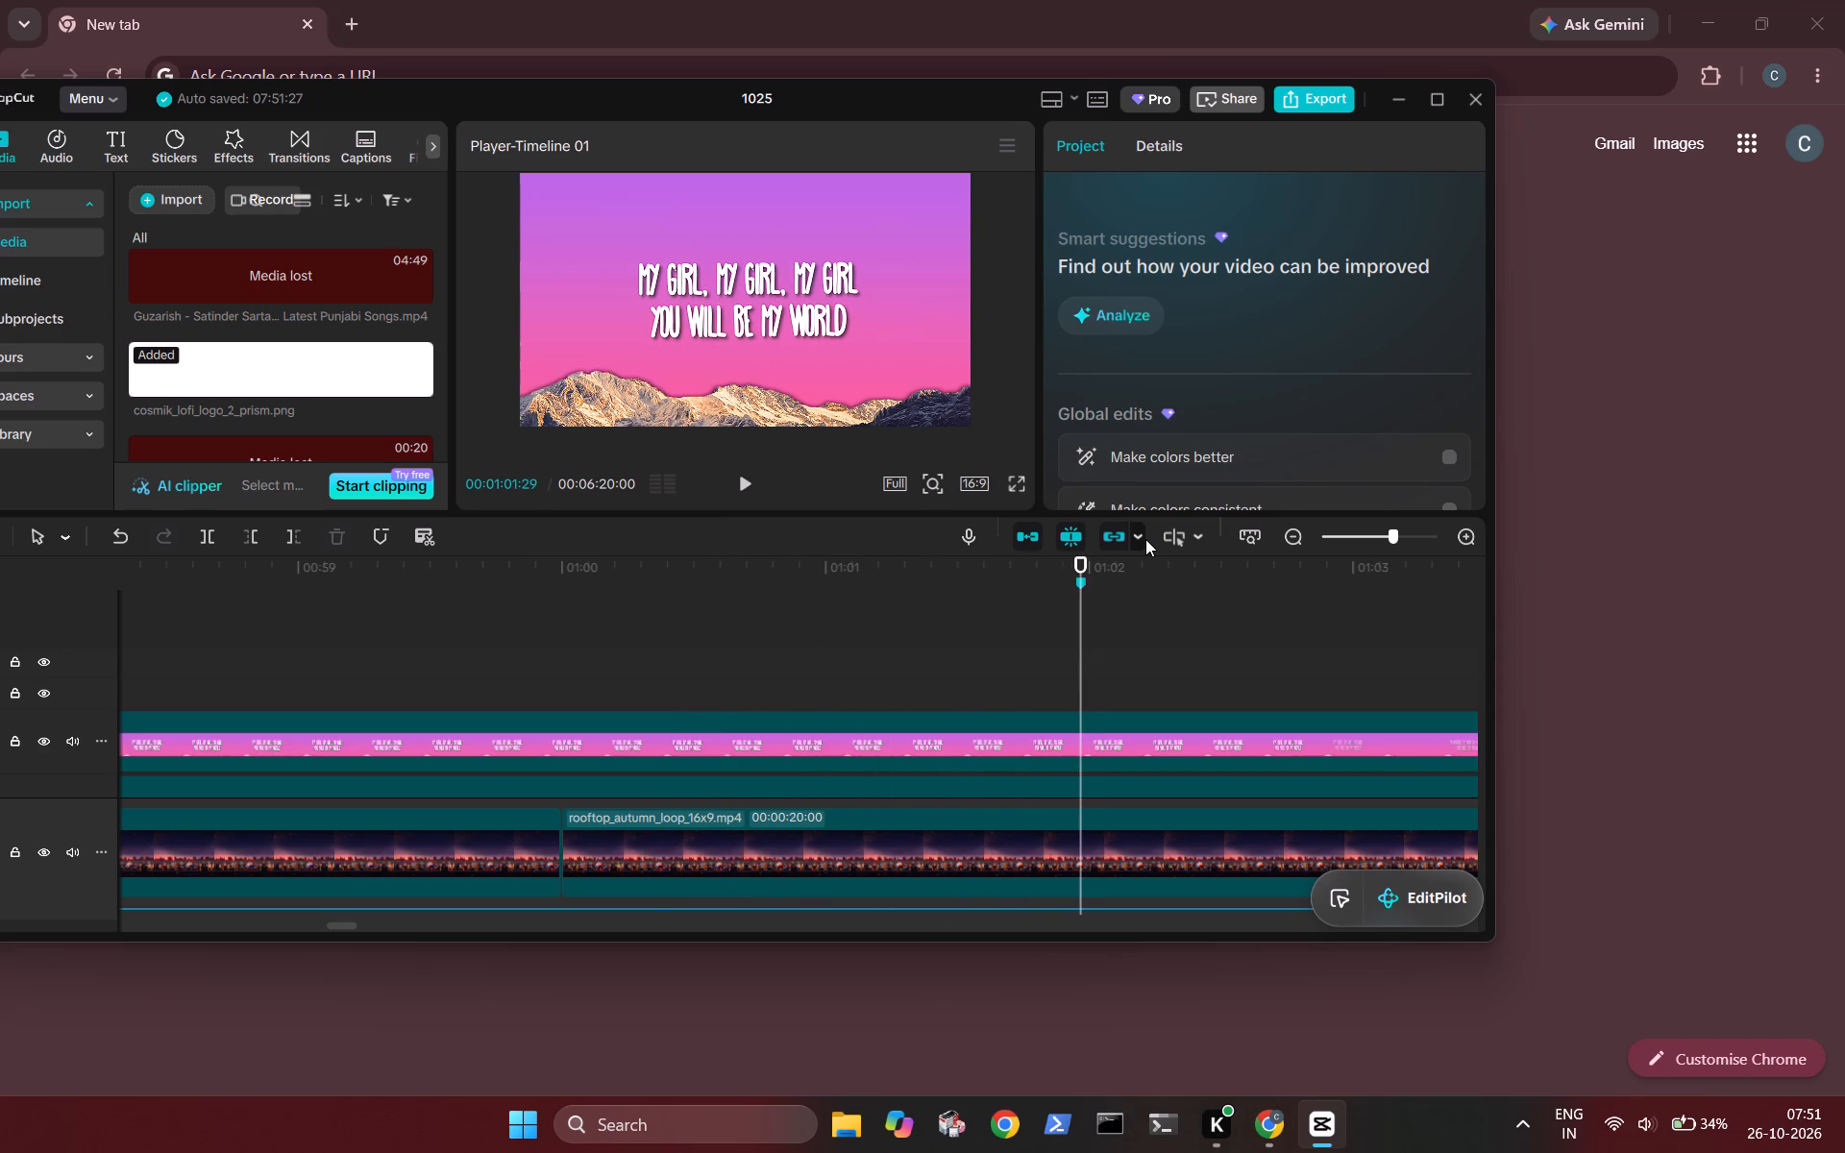
{"action": "key", "text": "m"}
{"action": "left_click", "coordinate": [1213, 535]}
Add a marker just before the "My world, my world, my world" lyric, at 00:01:03:02.
{"action": "key", "text": "space"}
{"action": "key", "text": "space"}
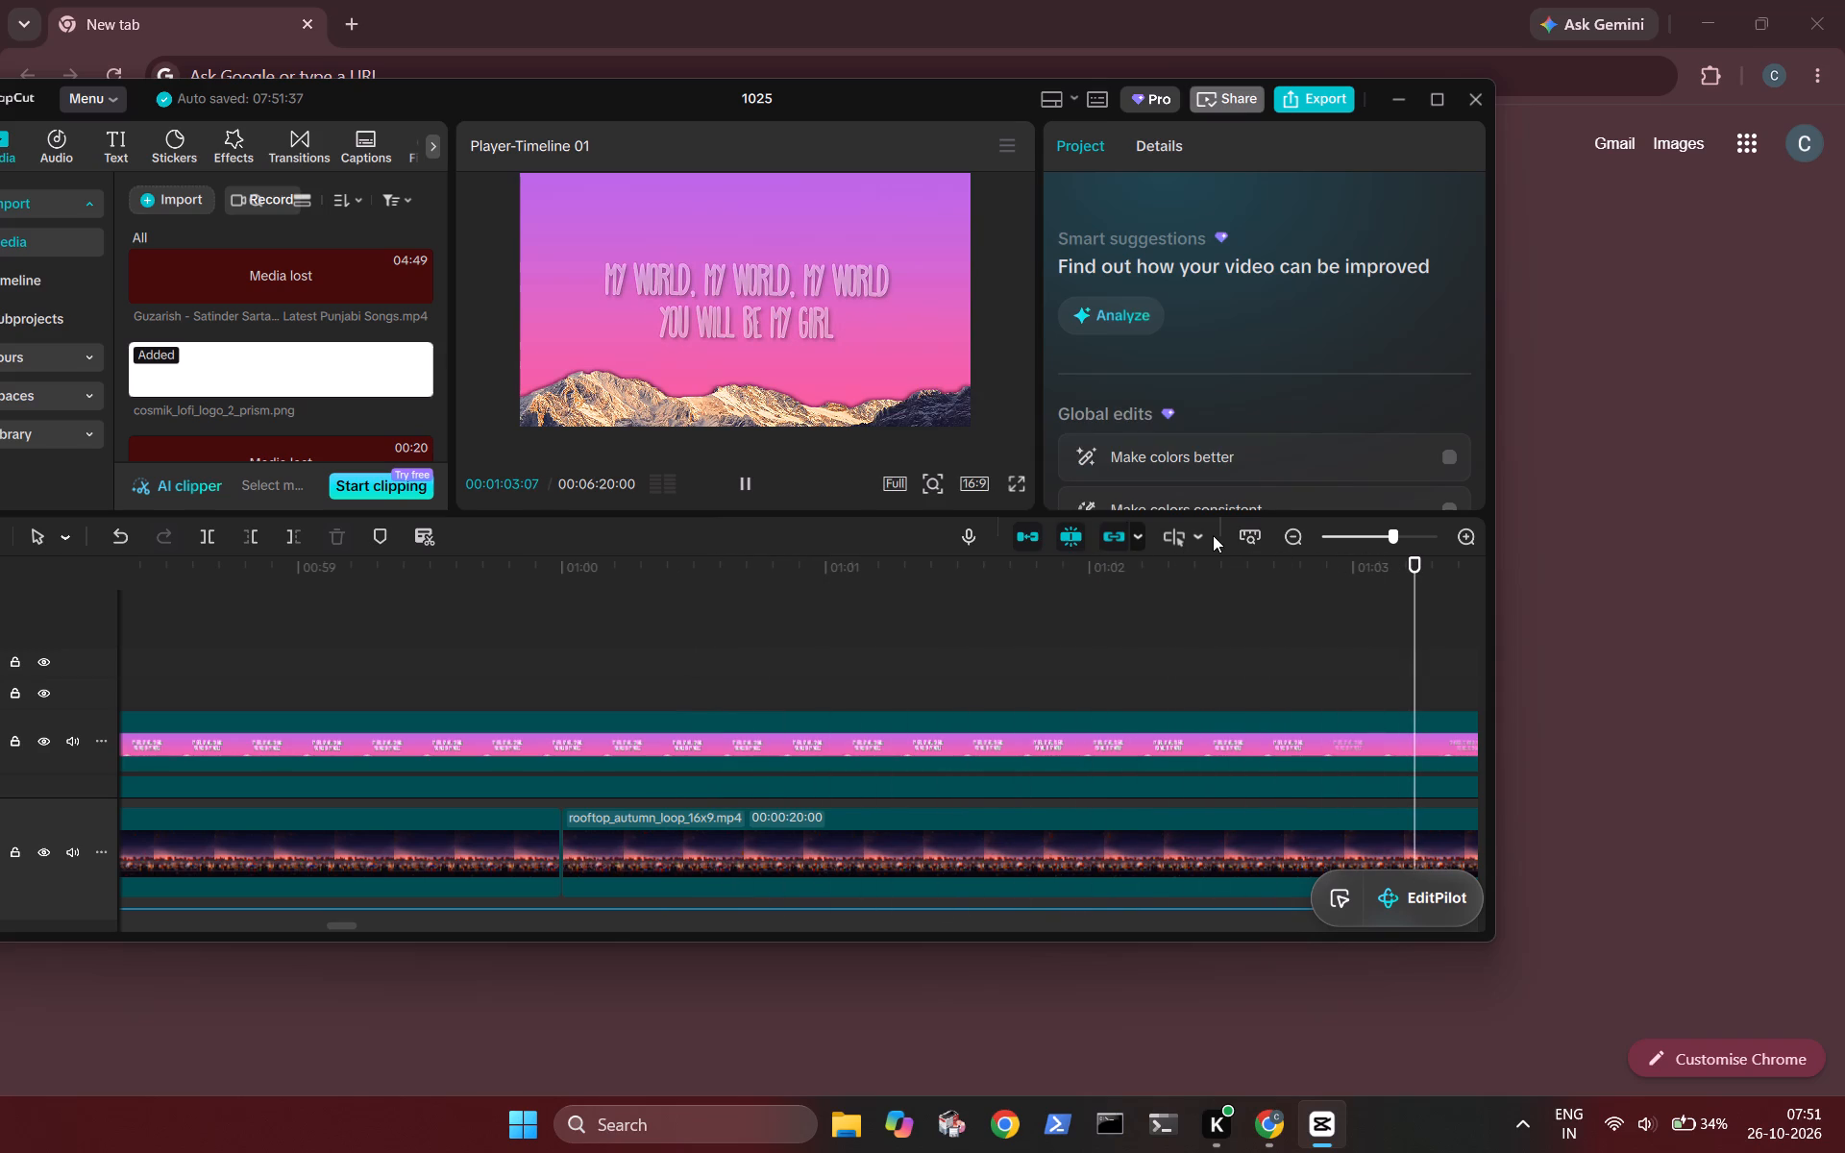
{"action": "key", "text": "Left"}
{"action": "key", "text": "Left"}
{"action": "key", "text": "Left"}
{"action": "key", "text": "Left"}
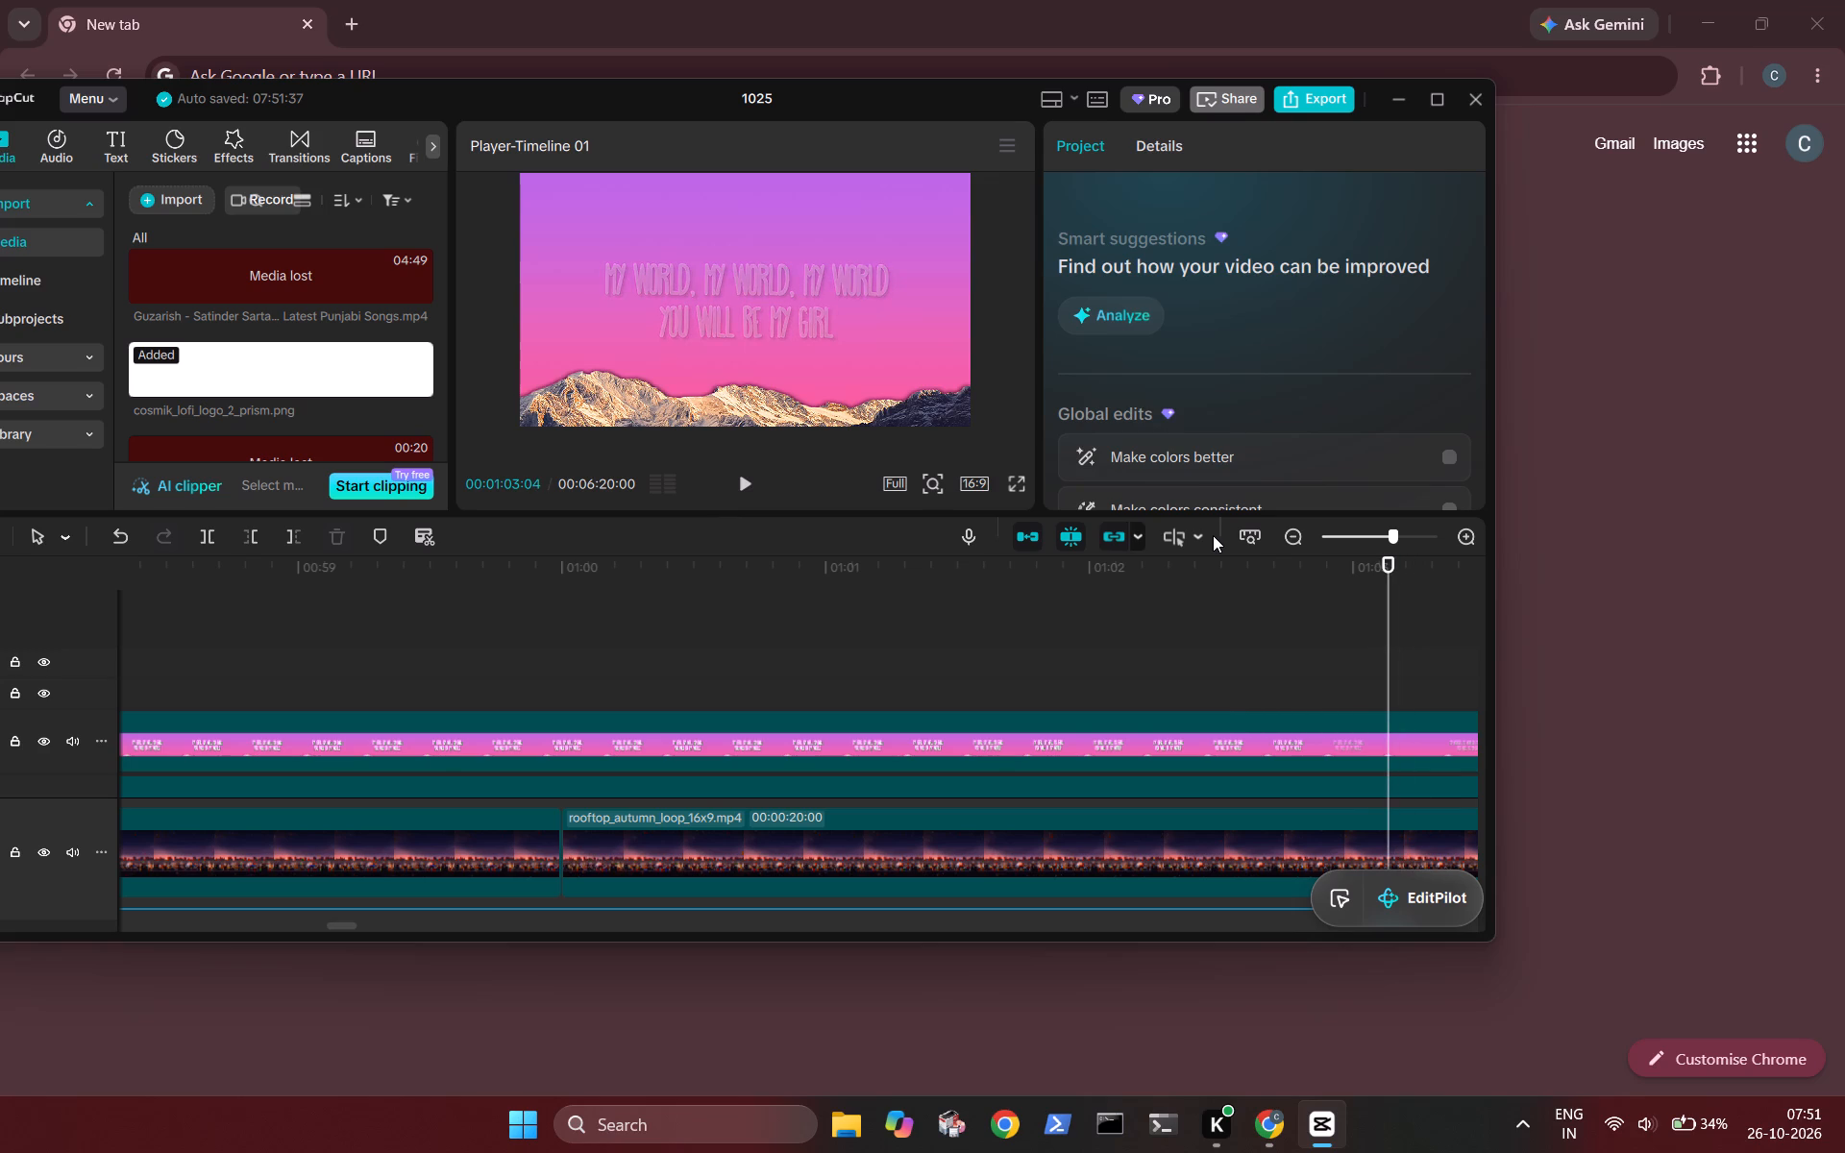
{"action": "key", "text": "Left"}
{"action": "key", "text": "Left"}
{"action": "type", "text": "m"}
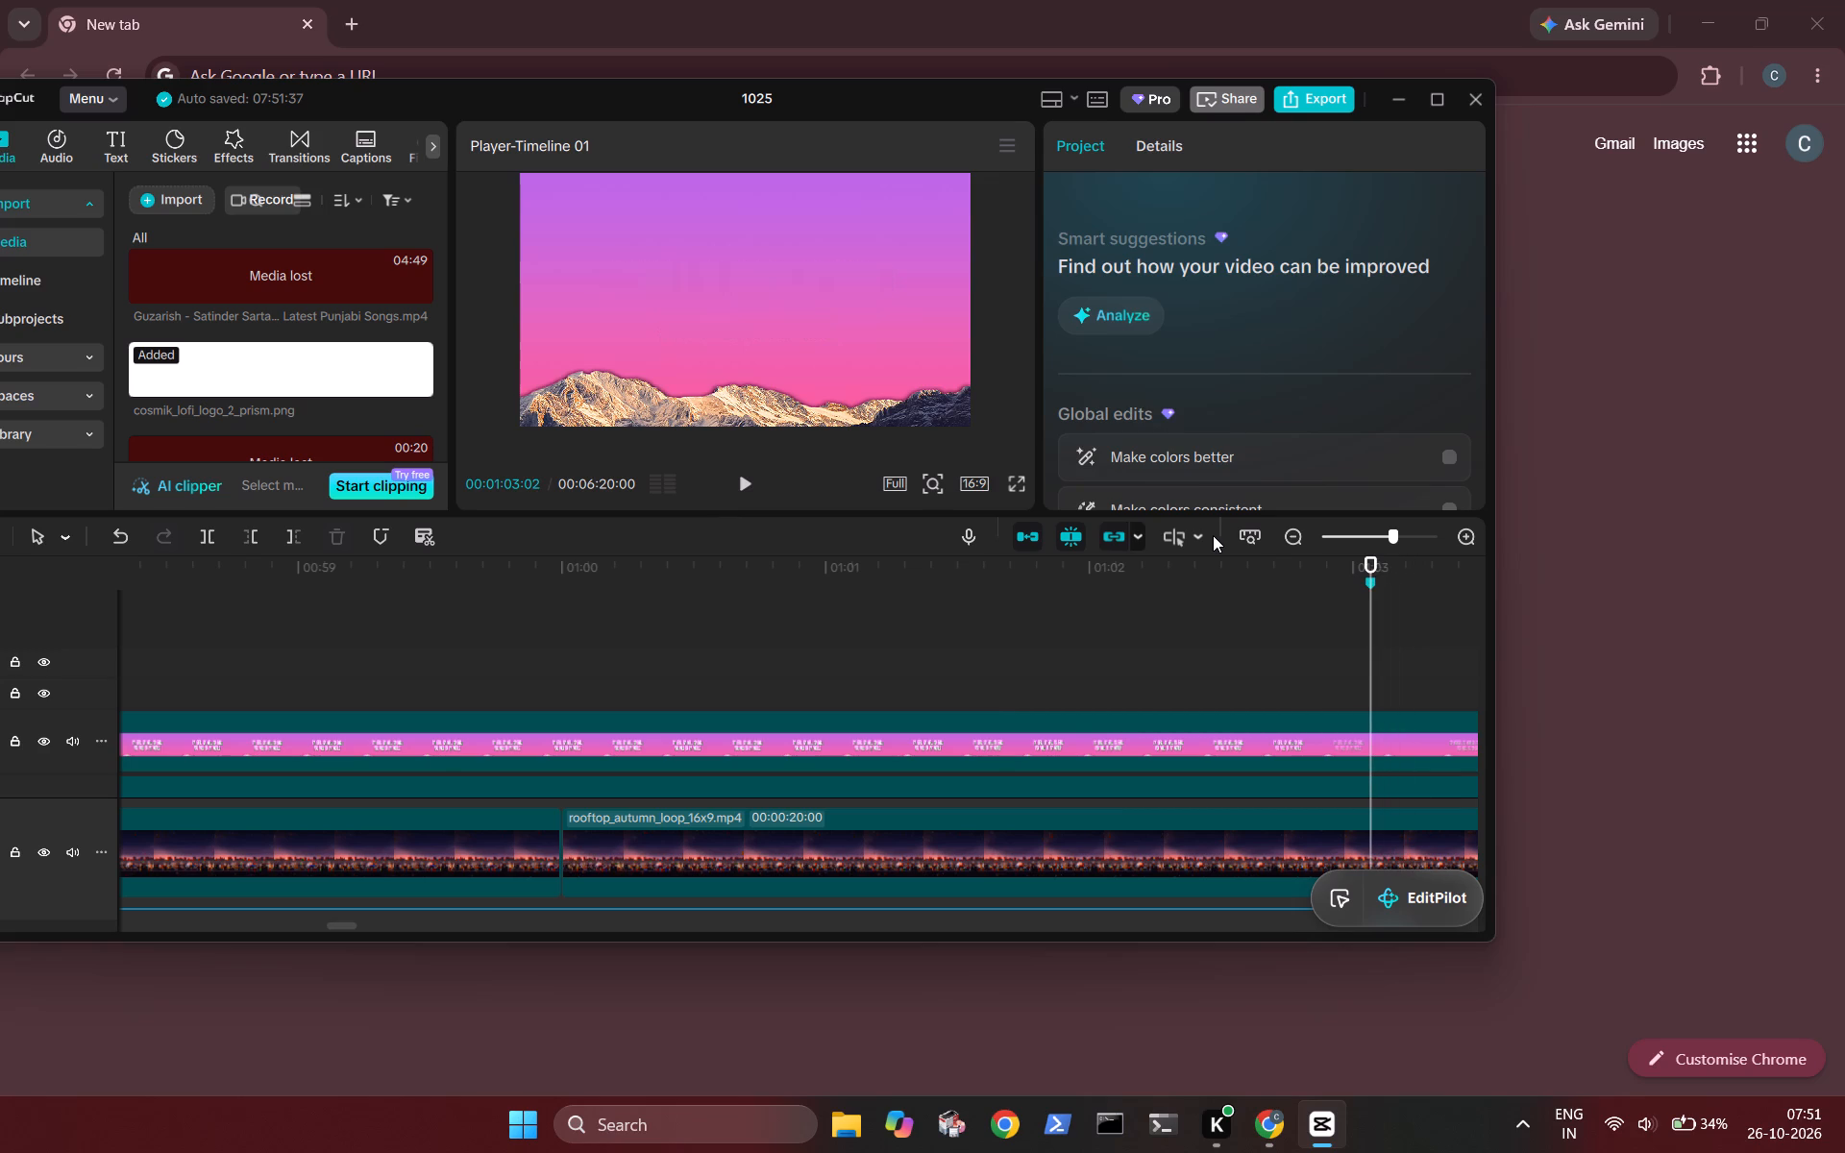
Play on through the "My world, my world, my world" lyric and delete the old marker at 00:01:08:13.
{"action": "key", "text": "space"}
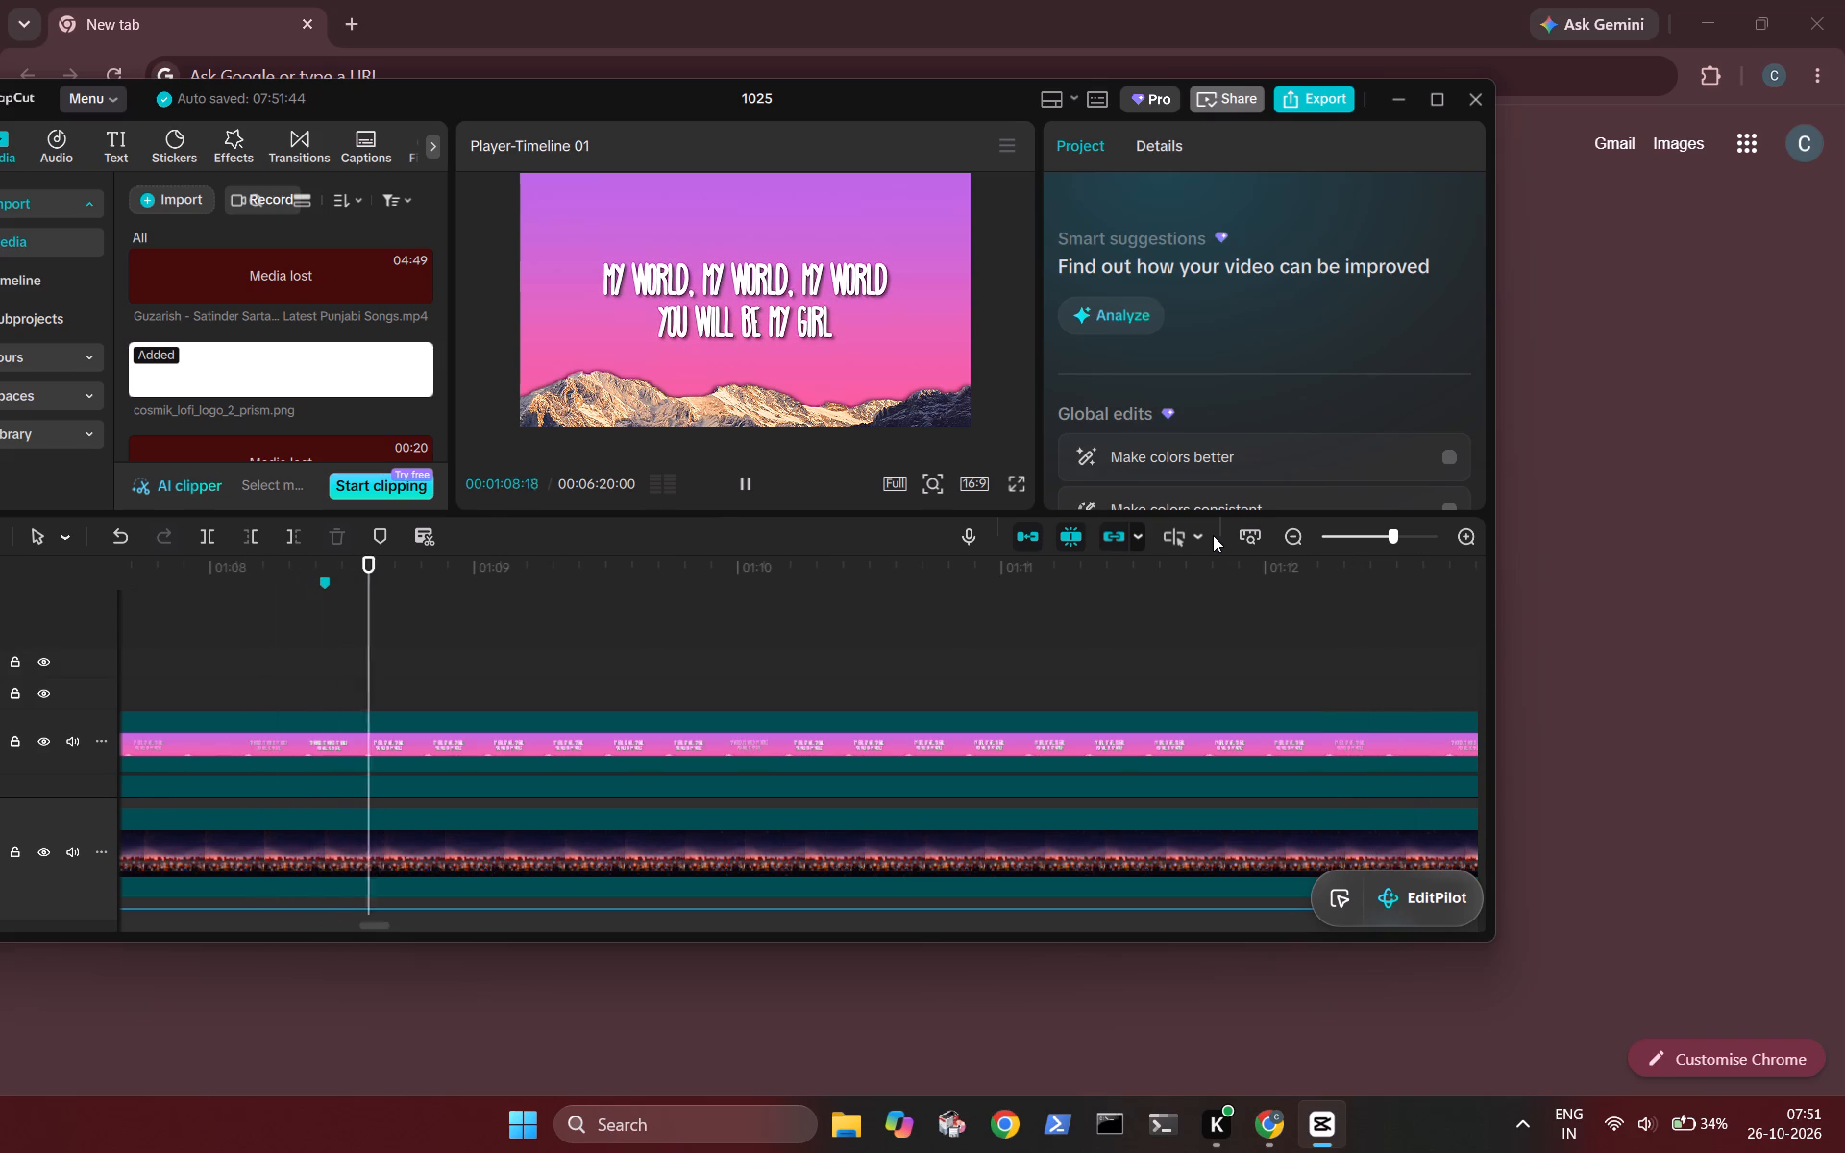
{"action": "key", "text": "space"}
{"action": "key", "text": "Left"}
{"action": "key", "text": "Left"}
{"action": "key", "text": "Left"}
{"action": "key", "text": "Left"}
{"action": "key", "text": "Left"}
{"action": "key", "text": "Left"}
{"action": "key", "text": "Left"}
{"action": "key", "text": "Left"}
{"action": "key", "text": "Left"}
{"action": "key", "text": "Left"}
{"action": "key", "text": "Left"}
{"action": "key", "text": "Left"}
{"action": "key", "text": "Left"}
{"action": "key", "text": "Left"}
{"action": "key", "text": "Left"}
{"action": "key", "text": "Left"}
{"action": "key", "text": "Left"}
{"action": "key", "text": "Left"}
{"action": "key", "text": "Left"}
{"action": "key", "text": "Left"}
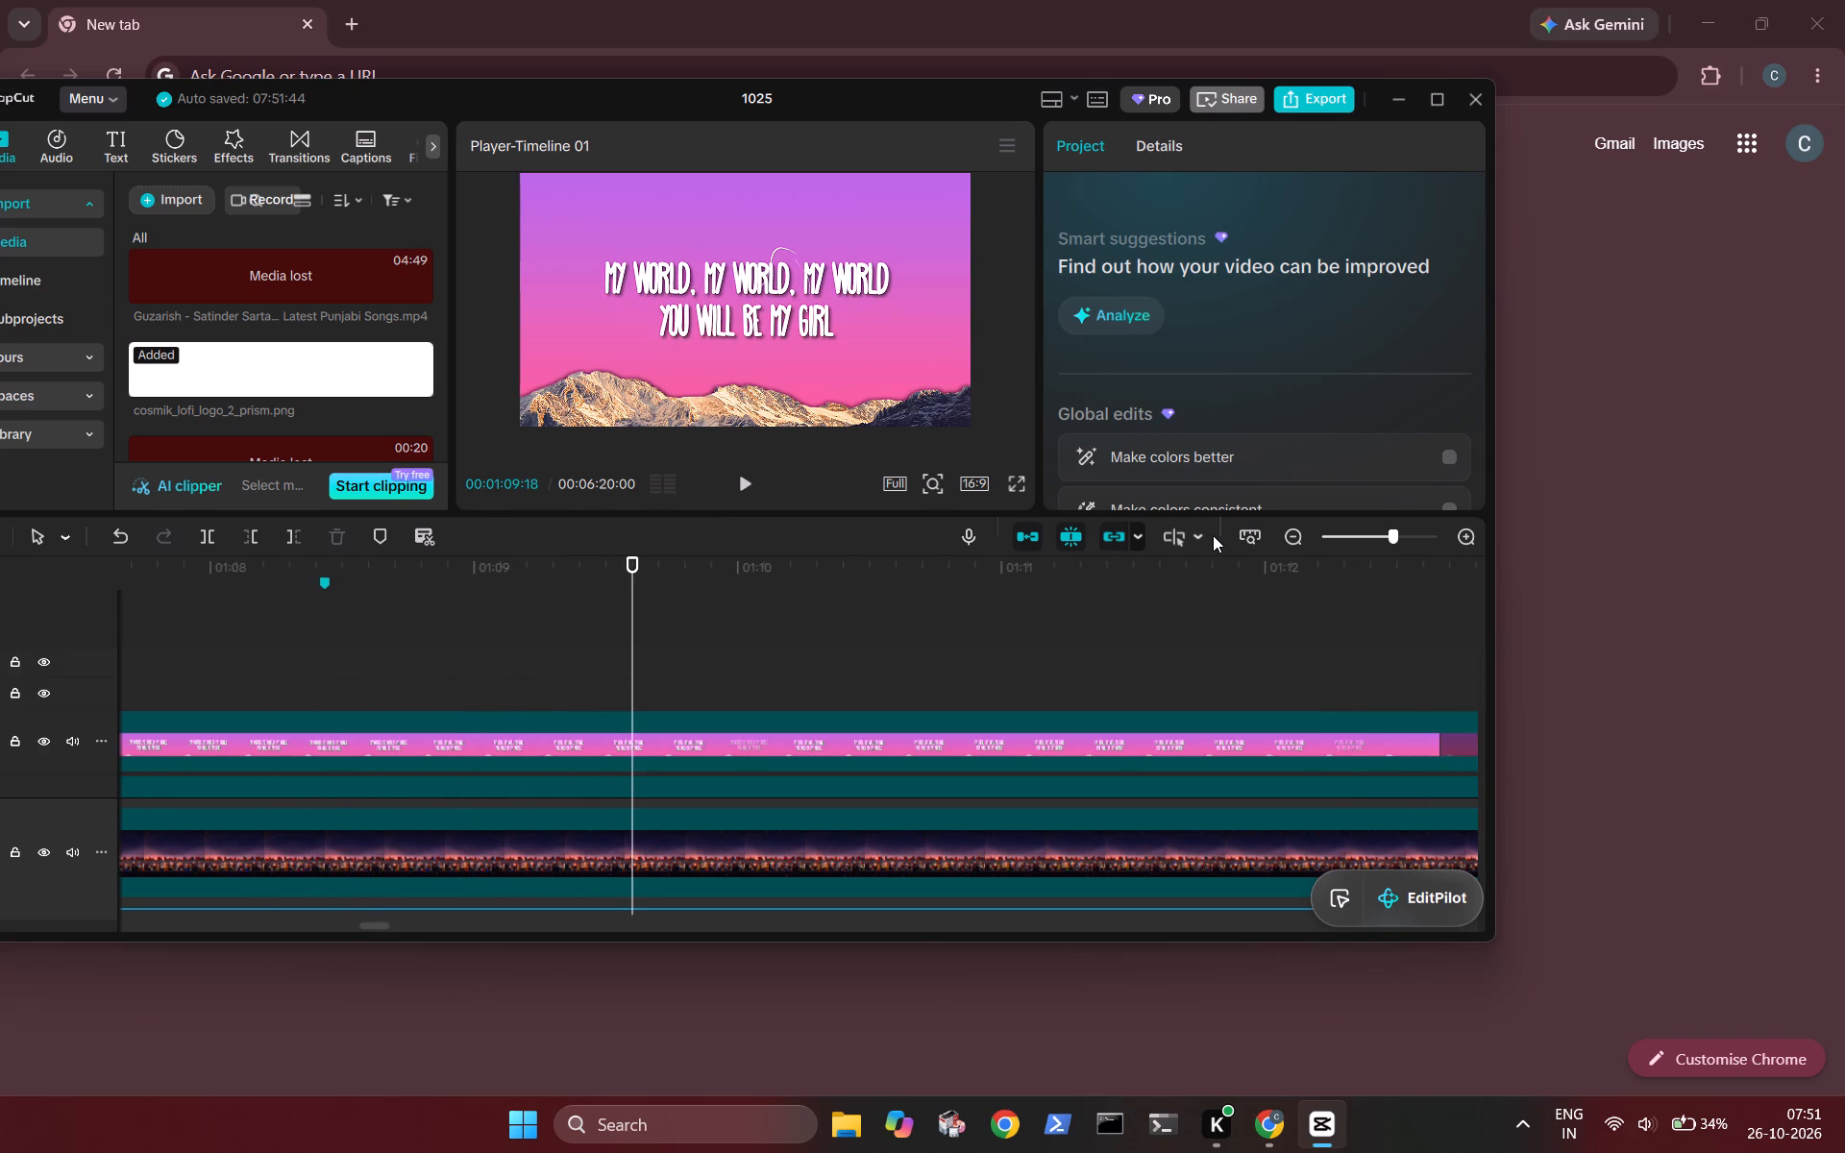
{"action": "key", "text": "Left"}
{"action": "key", "text": "Left"}
{"action": "key", "text": "Left"}
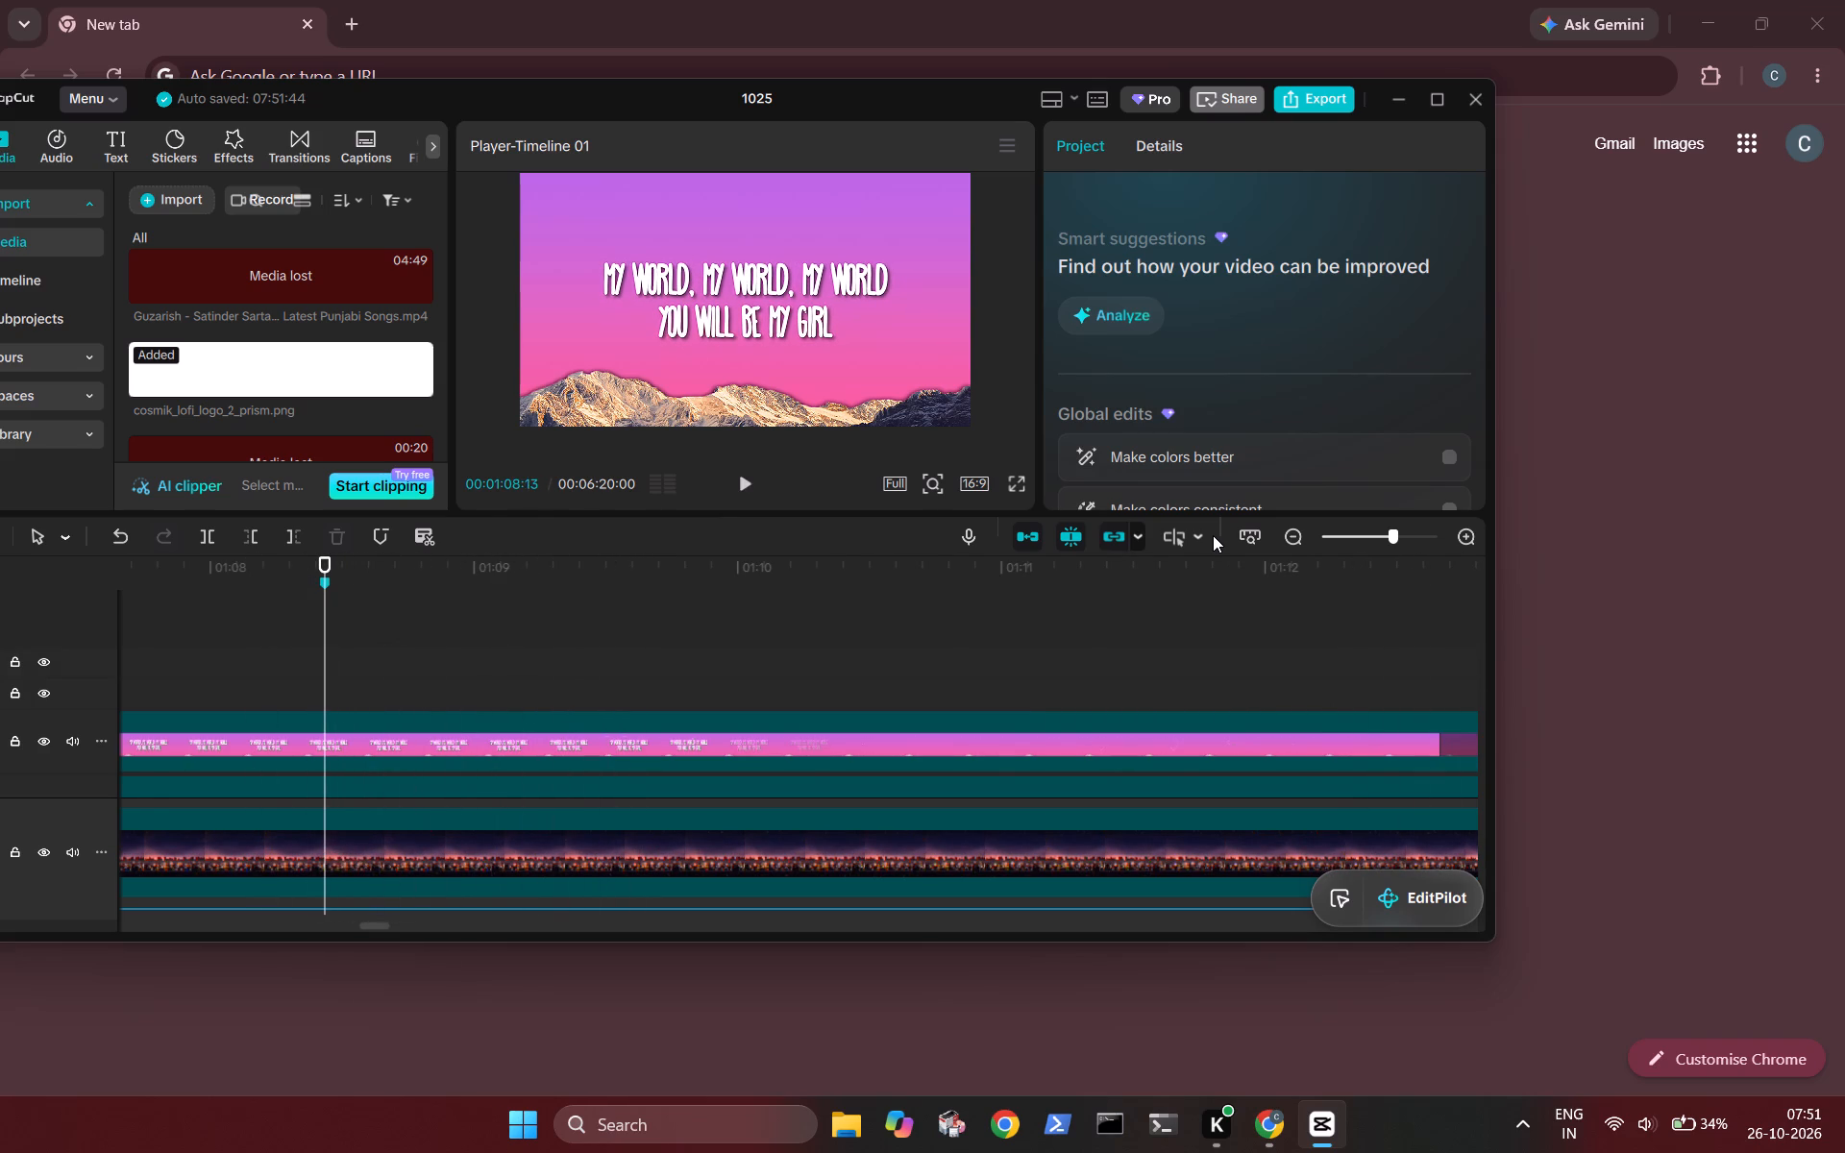
{"action": "key", "text": "m"}
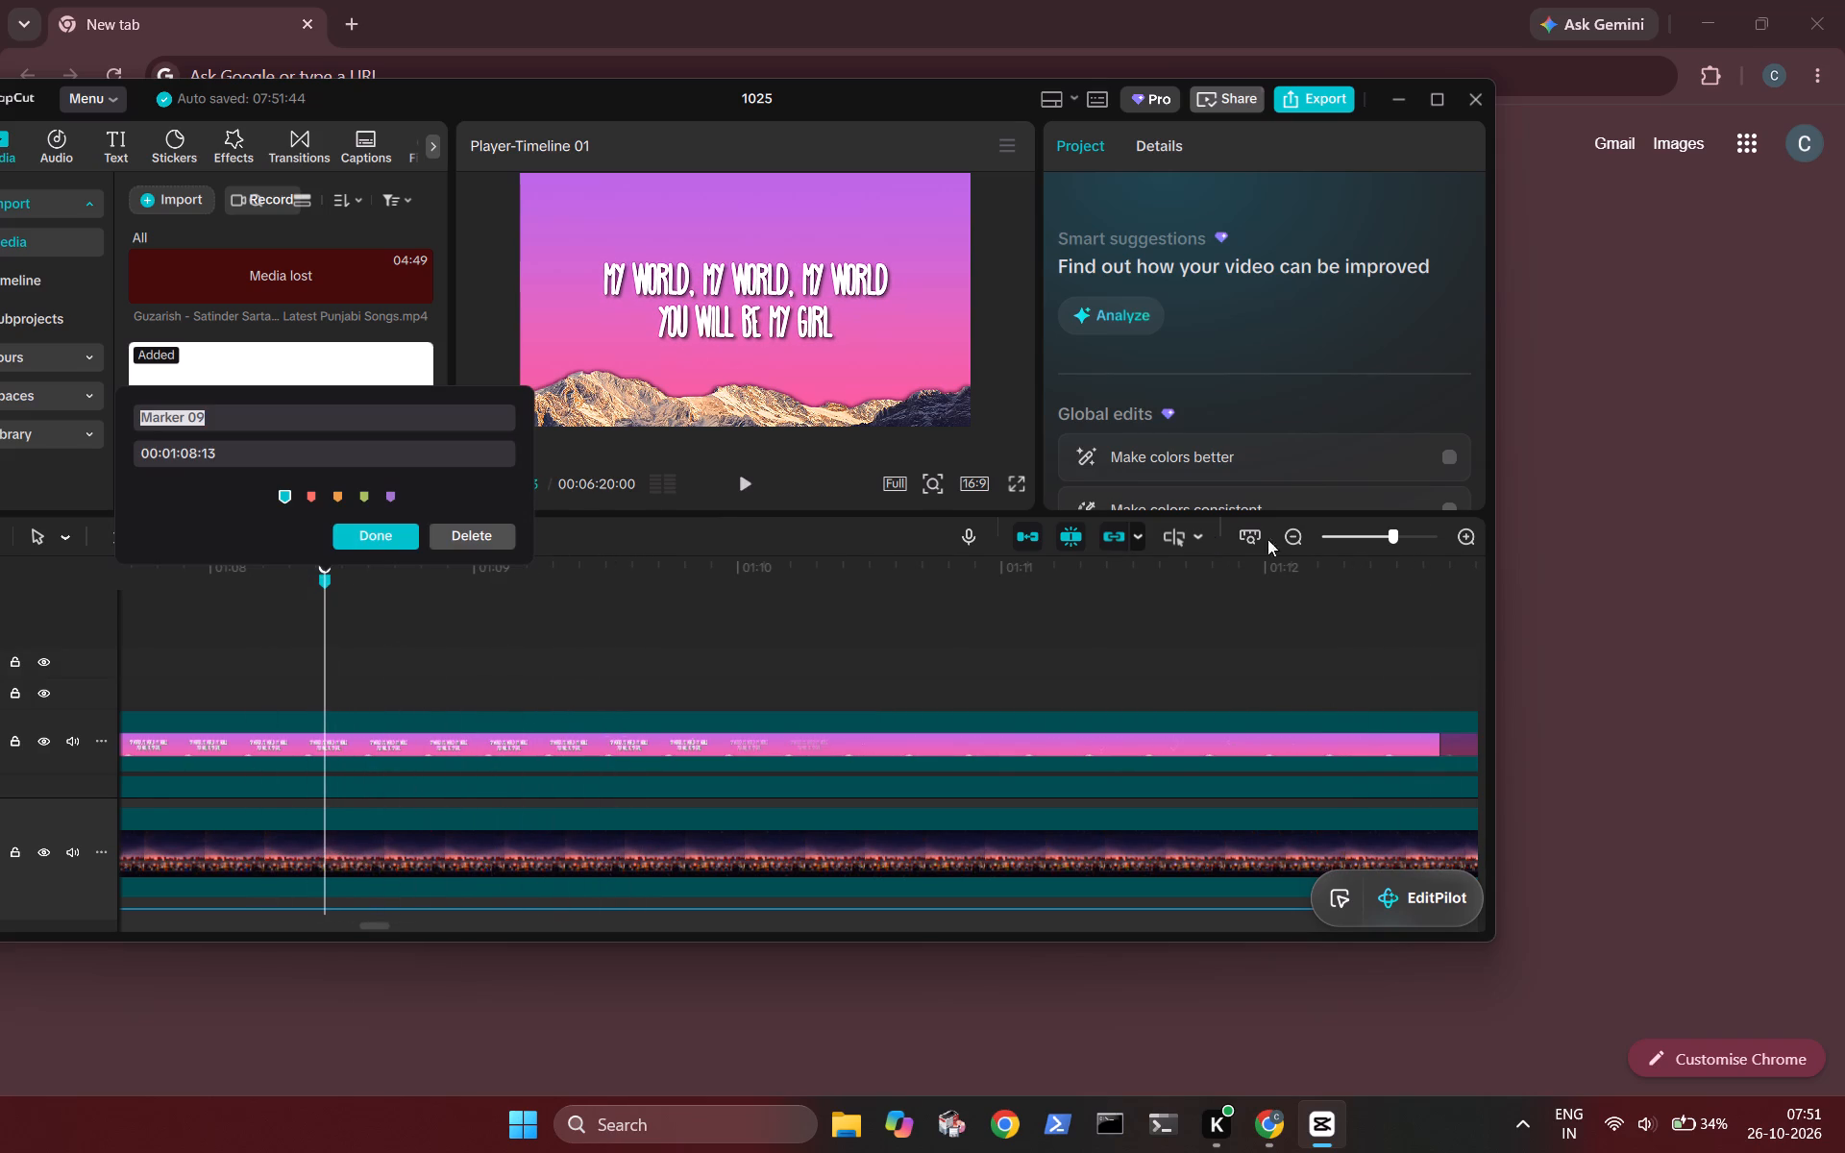
{"action": "left_click", "coordinate": [482, 531]}
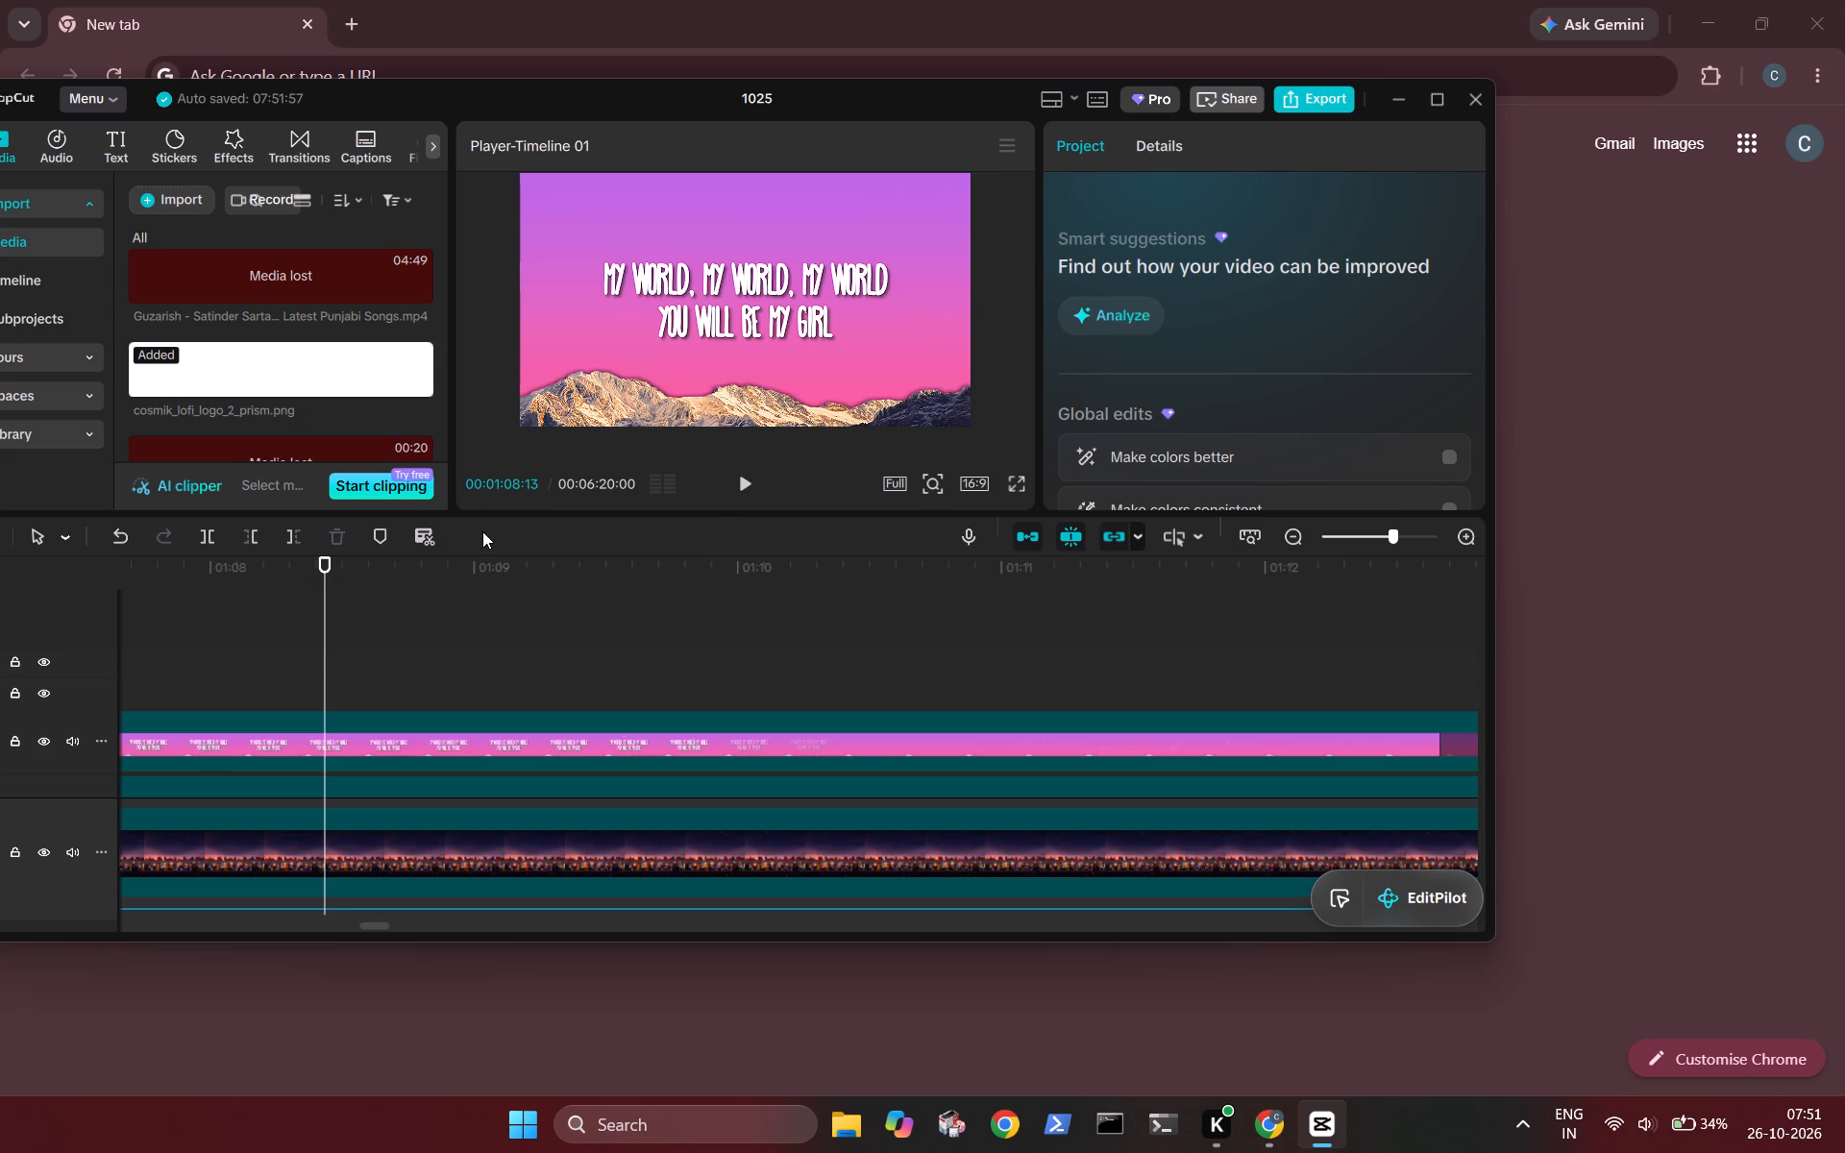
Play on past the instrumental gap and add a marker where the "Smoking cigarettes on the roof" lyric starts fading in, at 00:01:17:03.
{"action": "key", "text": "space"}
{"action": "key", "text": "space"}
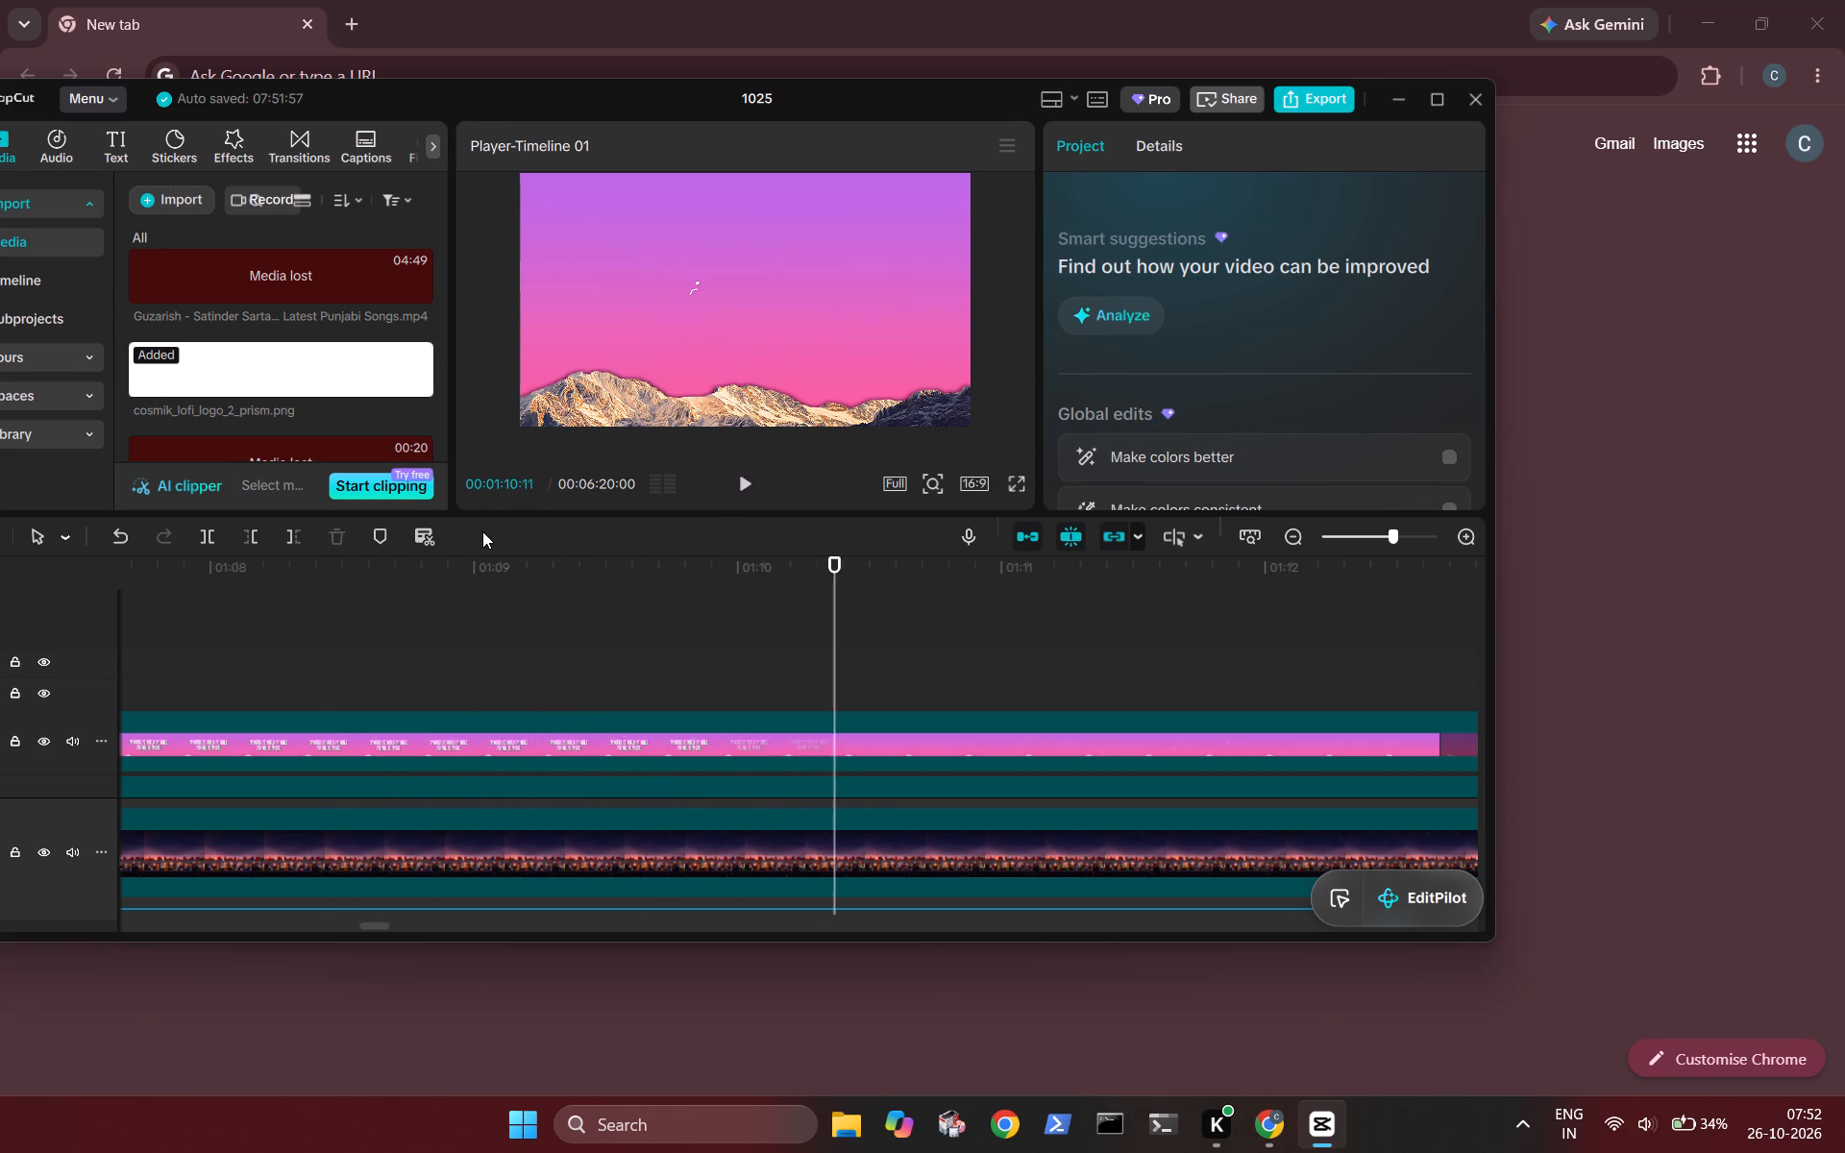
{"action": "key", "text": "space"}
{"action": "key", "text": "space"}
{"action": "key", "text": "space"}
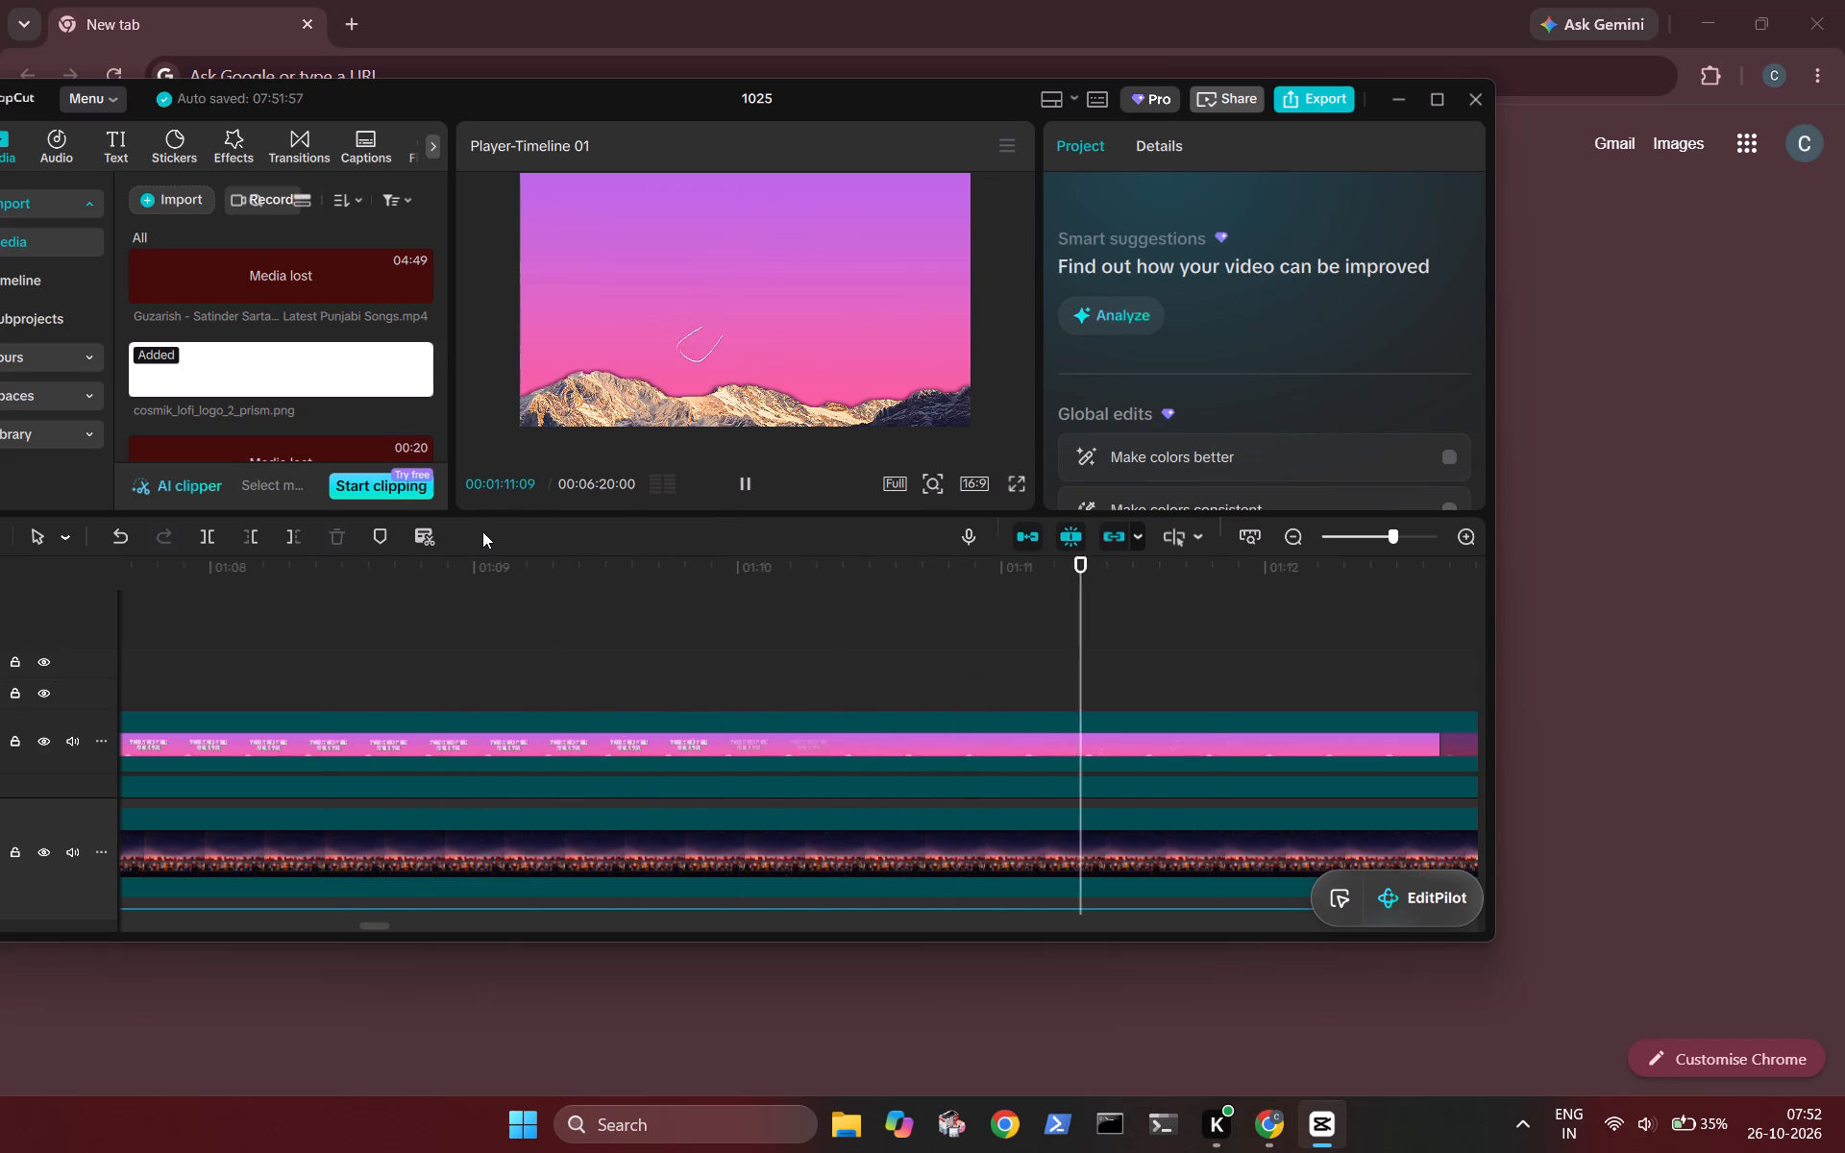
{"action": "key", "text": "space"}
{"action": "key", "text": "space"}
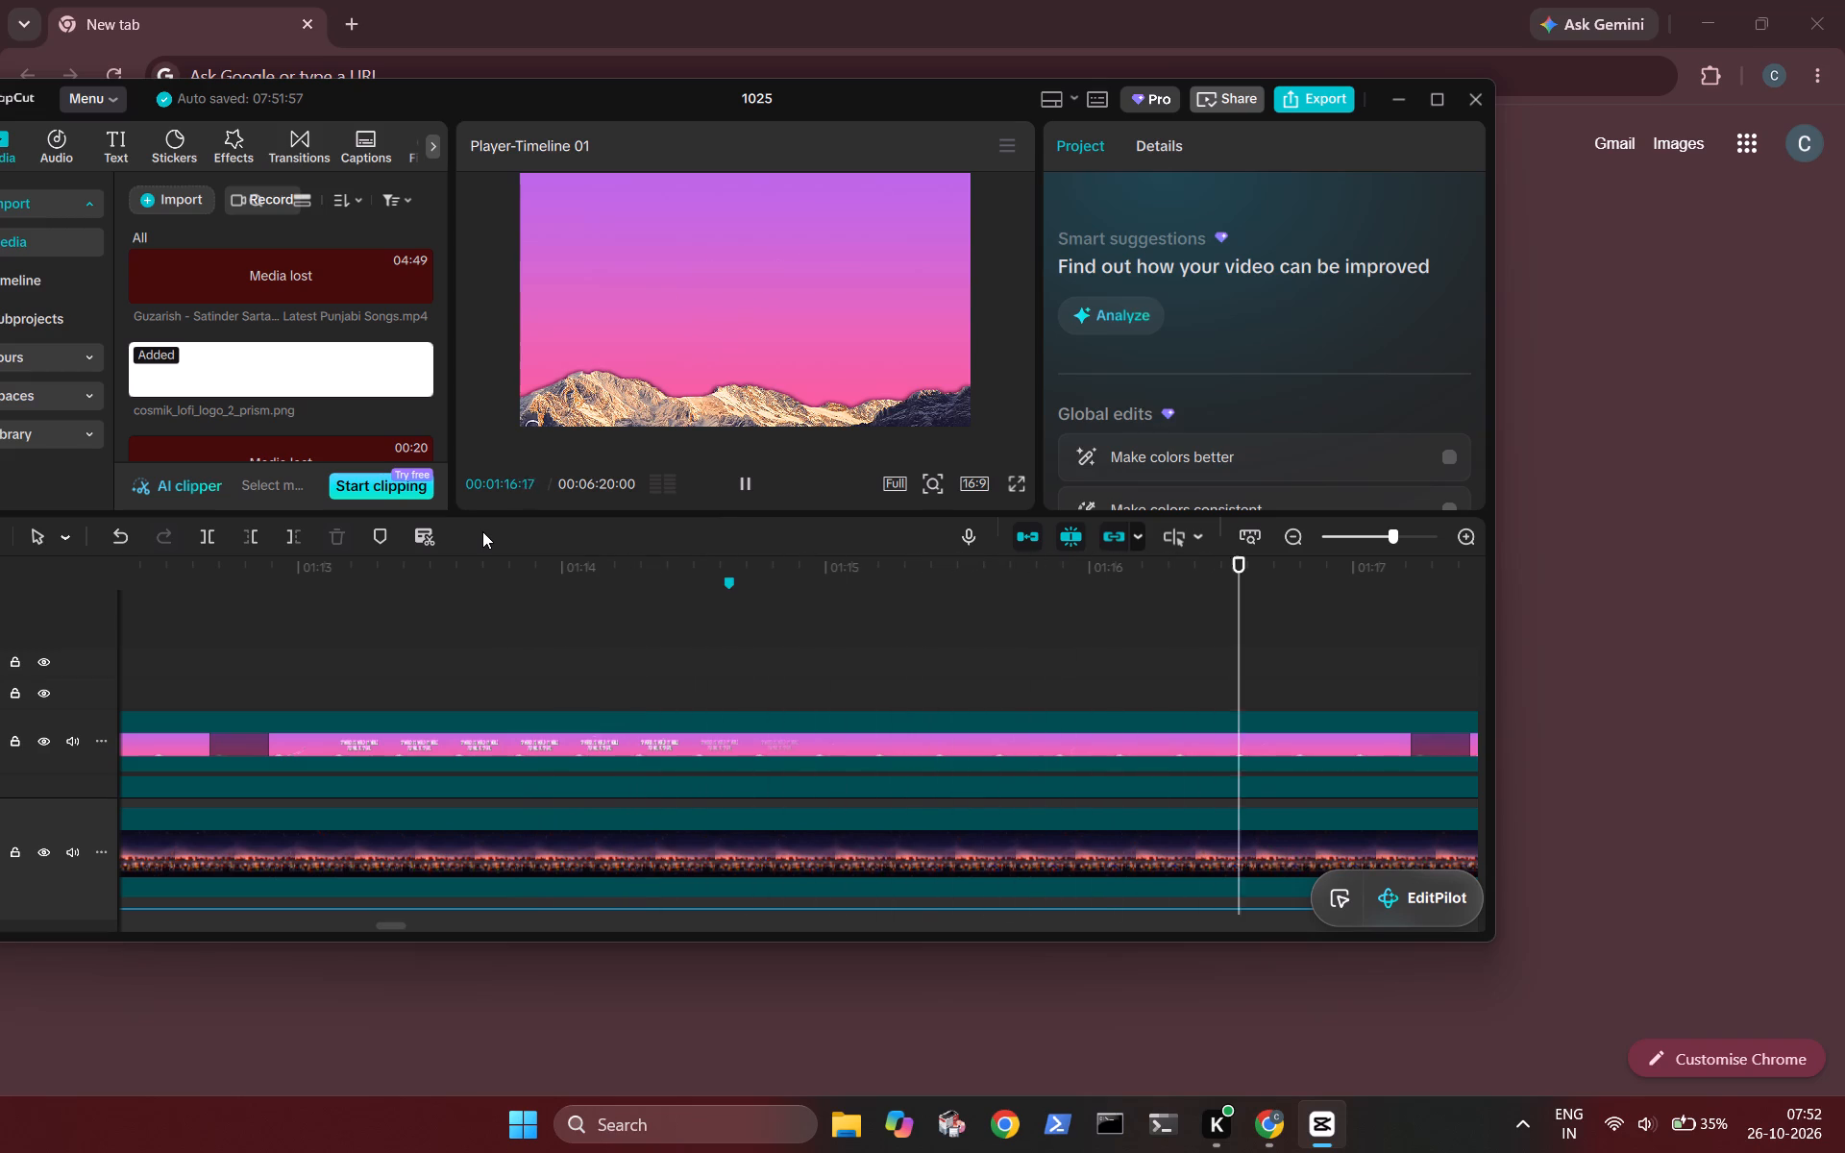
{"action": "key", "text": "space"}
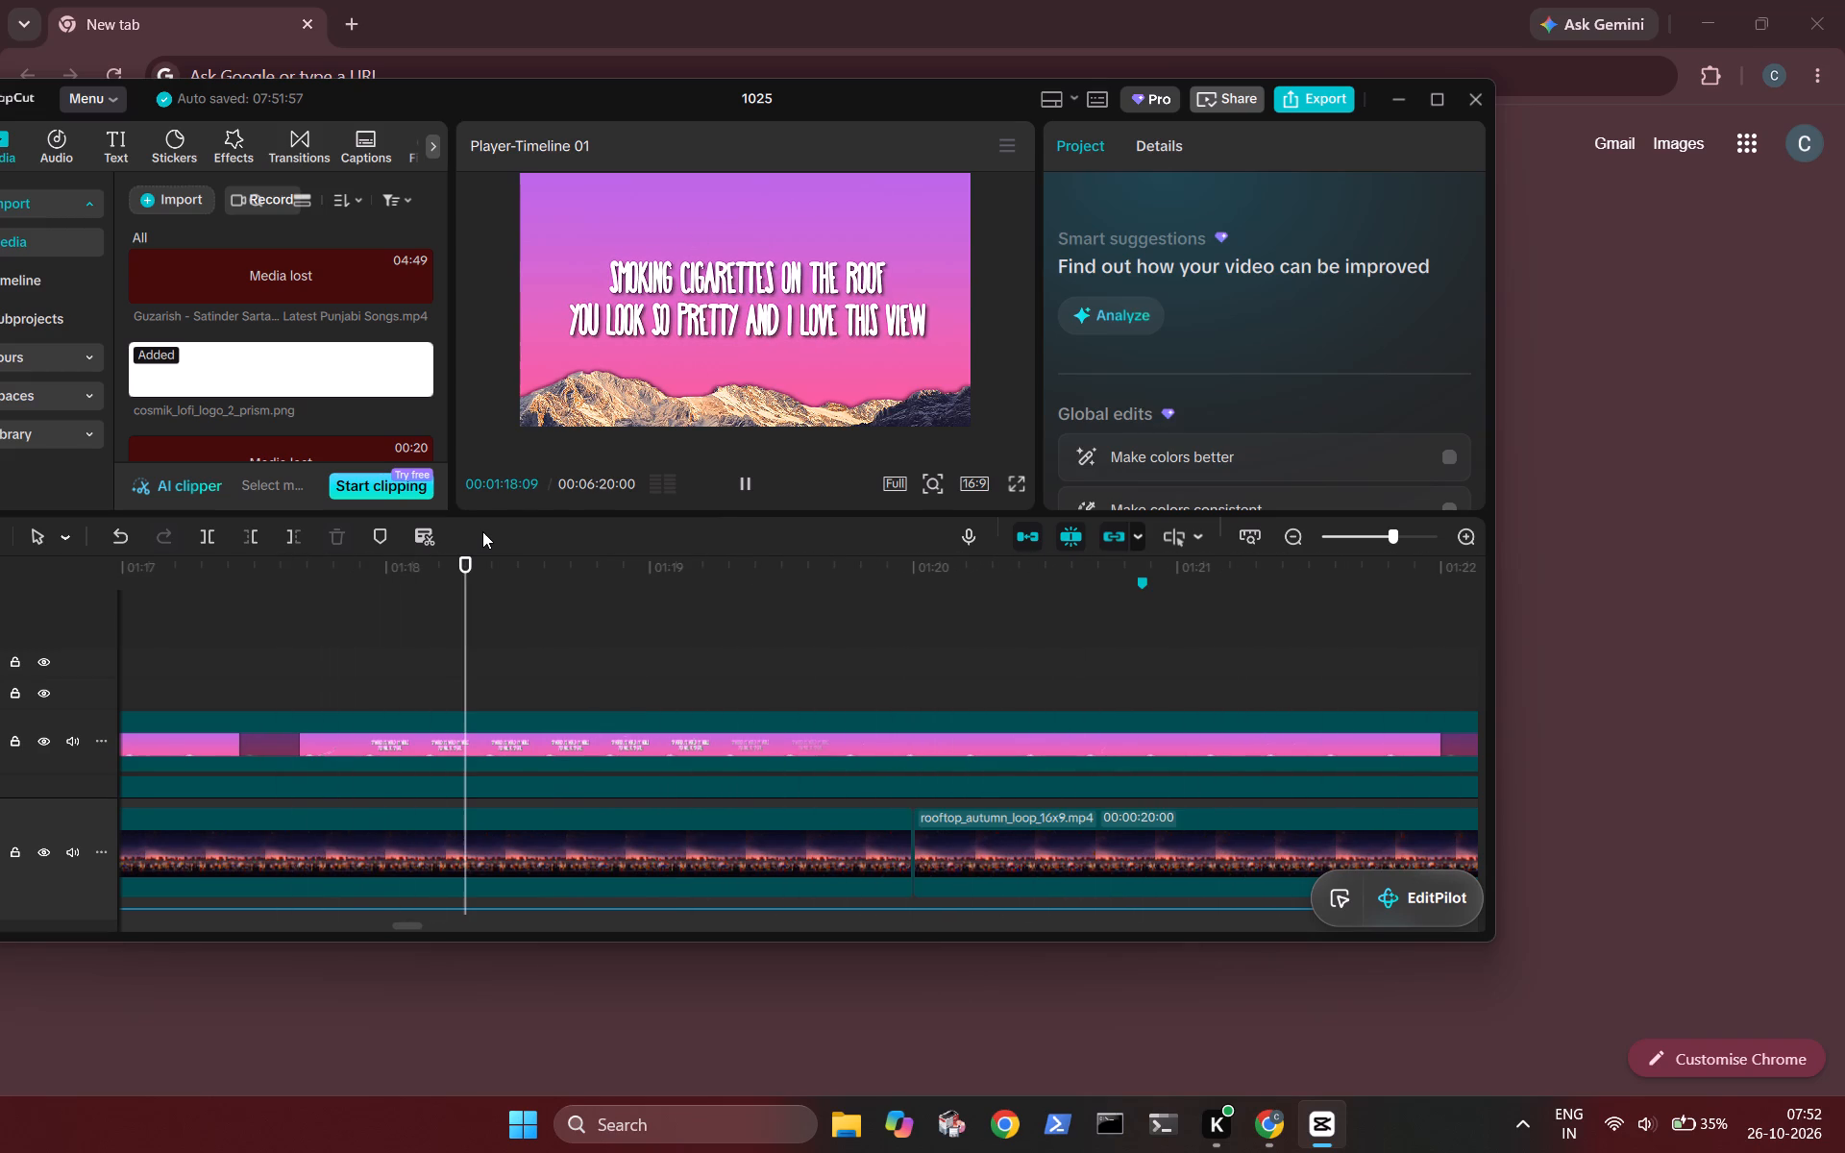
{"action": "key", "text": "Left"}
{"action": "key", "text": "Left"}
{"action": "key", "text": "Left"}
{"action": "key", "text": "Left"}
{"action": "key", "text": "Left"}
{"action": "key", "text": "Left"}
{"action": "key", "text": "Left"}
{"action": "key", "text": "Left"}
{"action": "key", "text": "Left"}
{"action": "key", "text": "Left"}
{"action": "key", "text": "Left"}
{"action": "key", "text": "Left"}
{"action": "key", "text": "Left"}
{"action": "key", "text": "Left"}
{"action": "key", "text": "Left"}
{"action": "key", "text": "Left"}
{"action": "key", "text": "Left"}
{"action": "key", "text": "Left"}
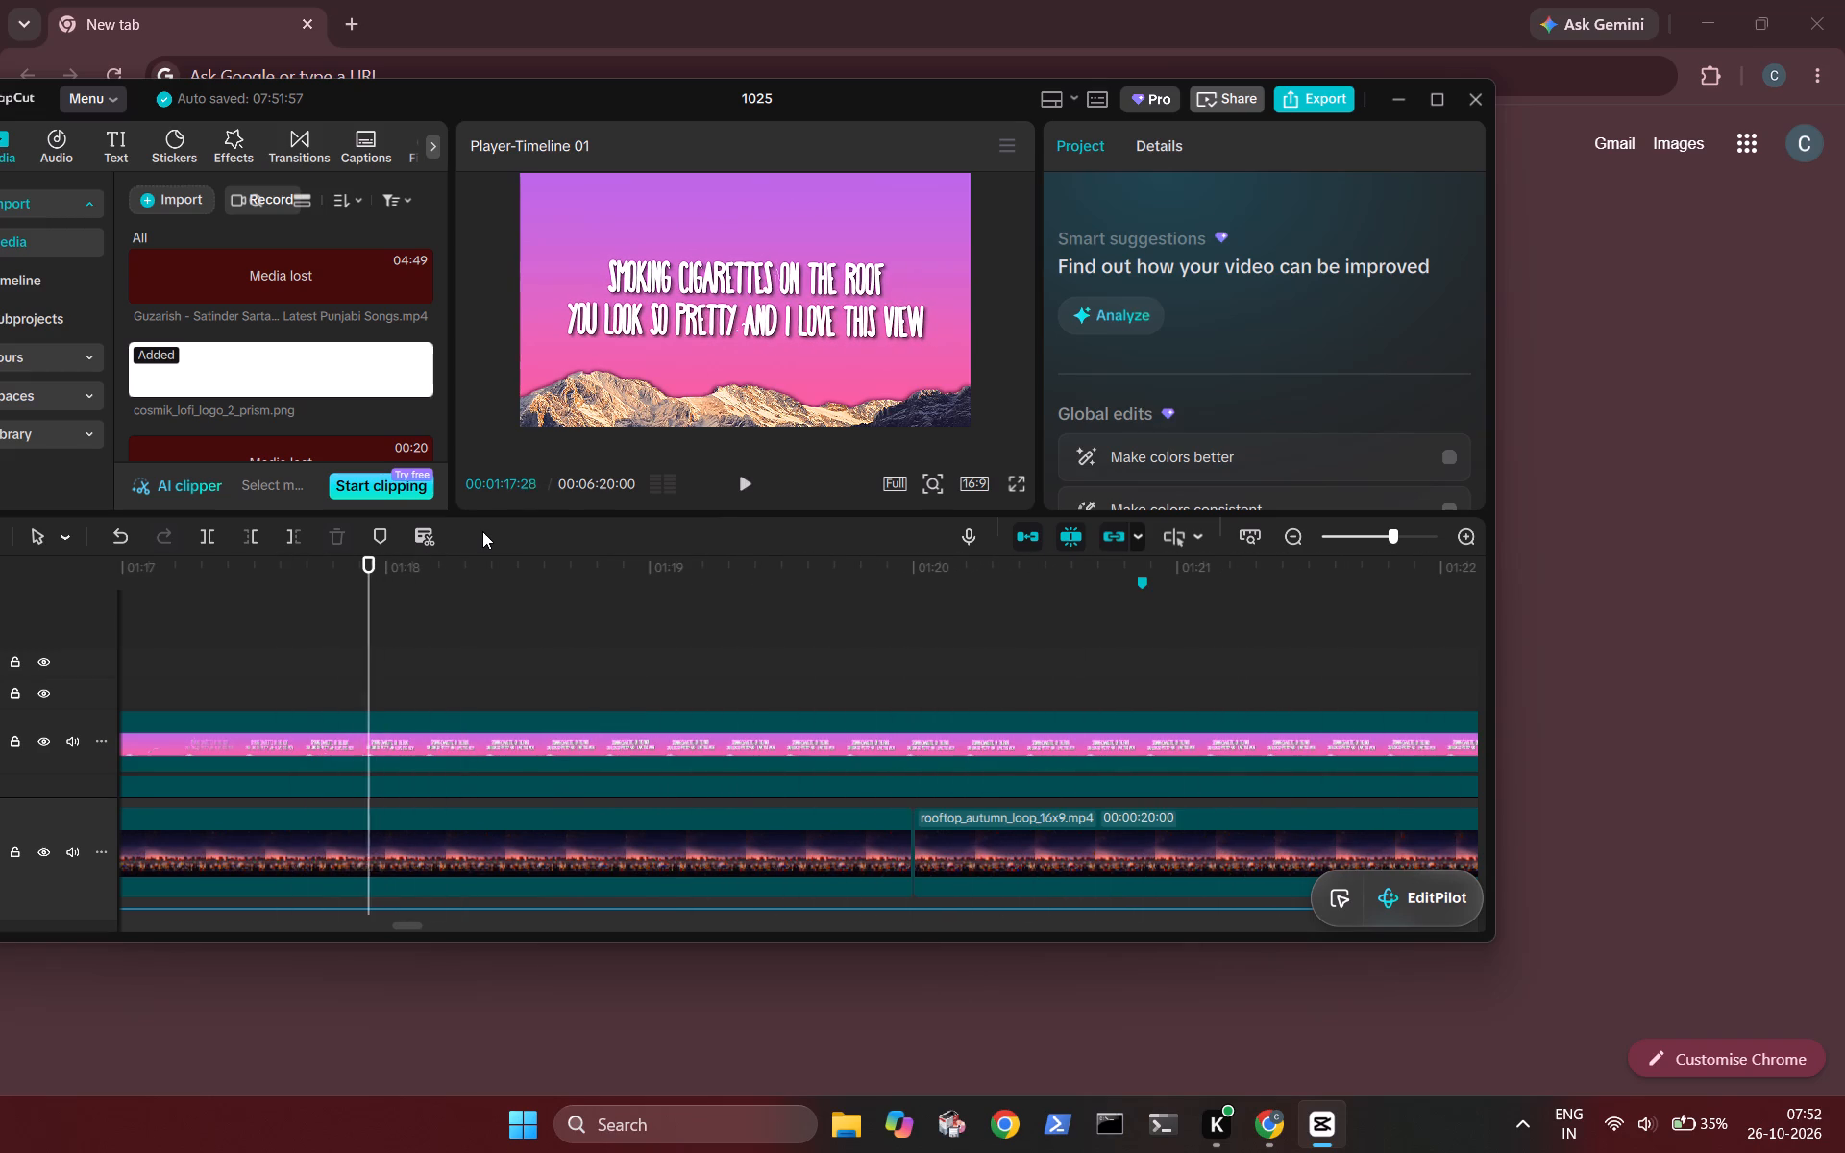
{"action": "key", "text": "Left"}
{"action": "key", "text": "Left"}
{"action": "key", "text": "Left"}
{"action": "key", "text": "Left"}
{"action": "key", "text": "Left"}
{"action": "key", "text": "Left"}
{"action": "key", "text": "Left"}
{"action": "key", "text": "Left"}
{"action": "key", "text": "Left"}
{"action": "key", "text": "Left"}
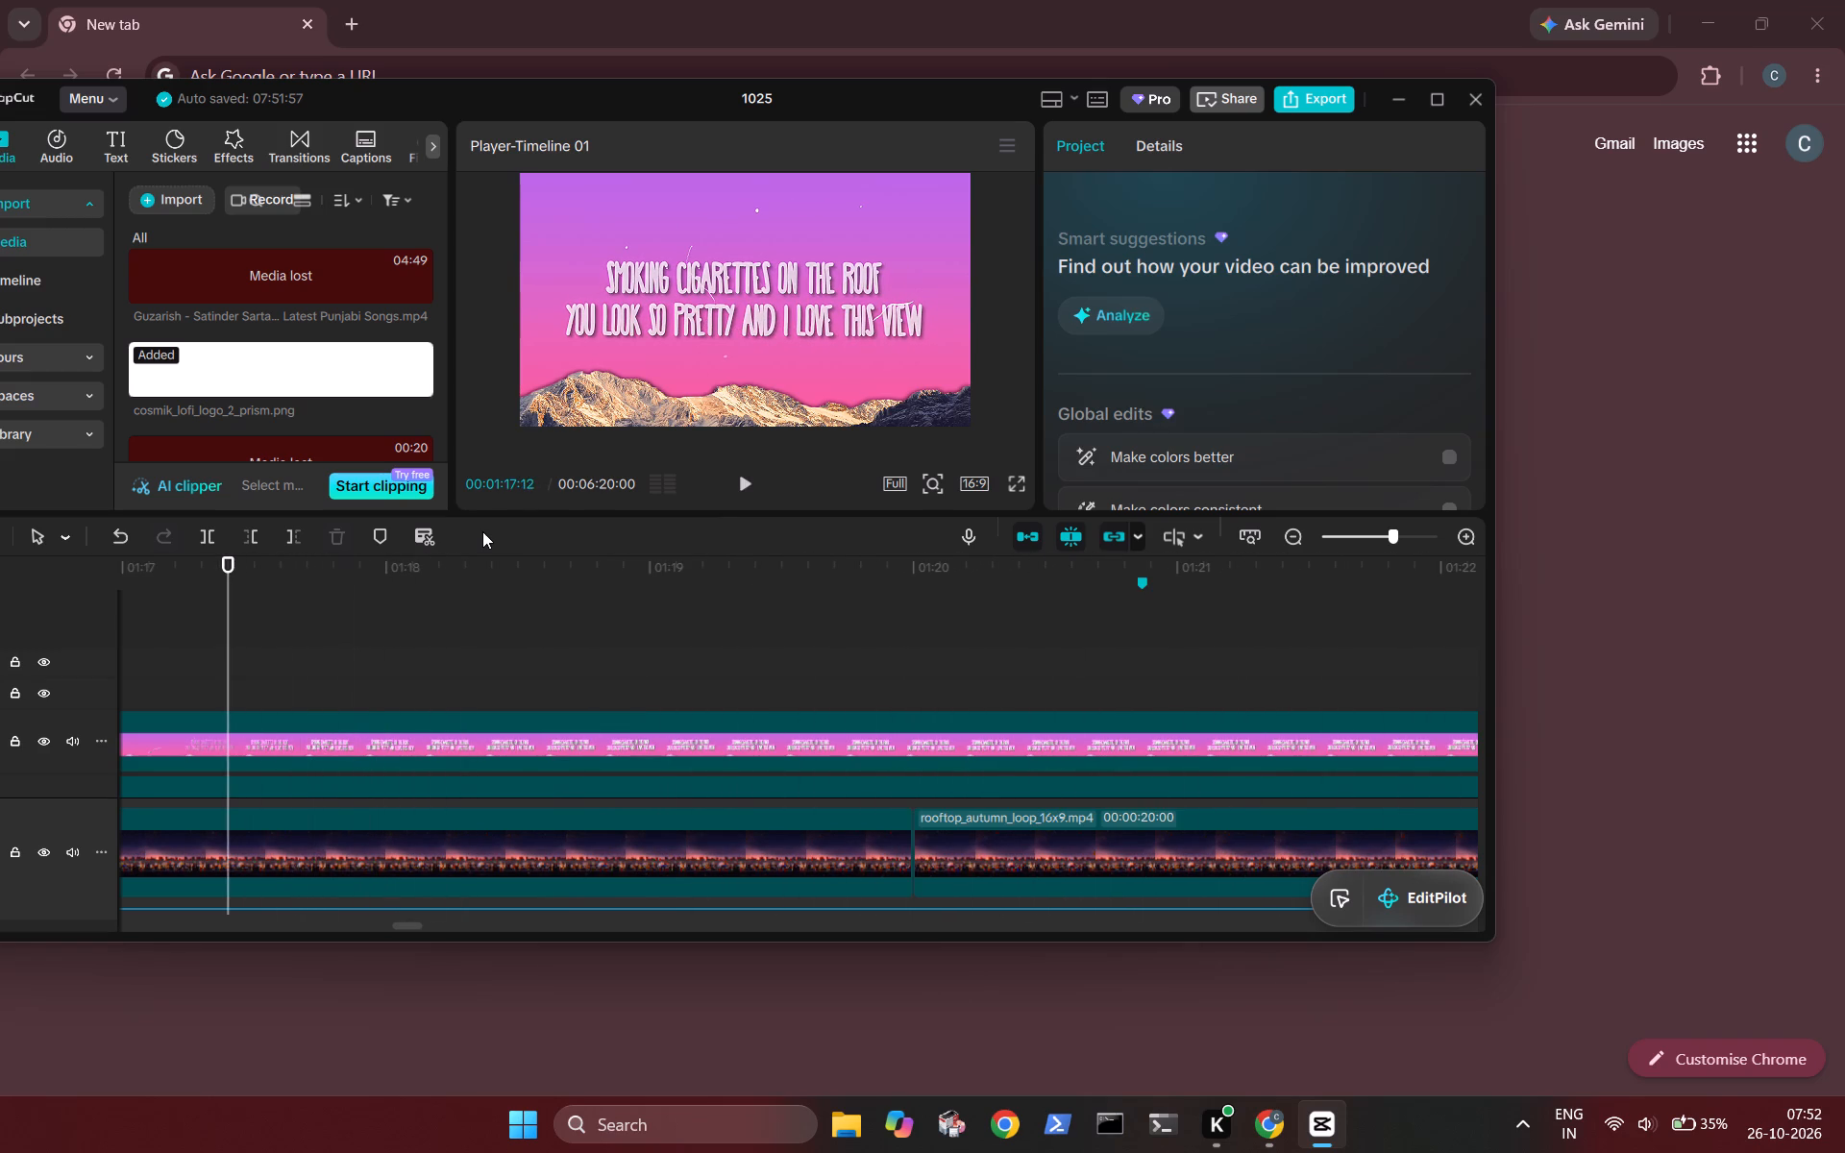
{"action": "key", "text": "Left"}
{"action": "key", "text": "Left"}
{"action": "key", "text": "Left"}
{"action": "key", "text": "Left"}
{"action": "key", "text": "Left"}
{"action": "key", "text": "Left"}
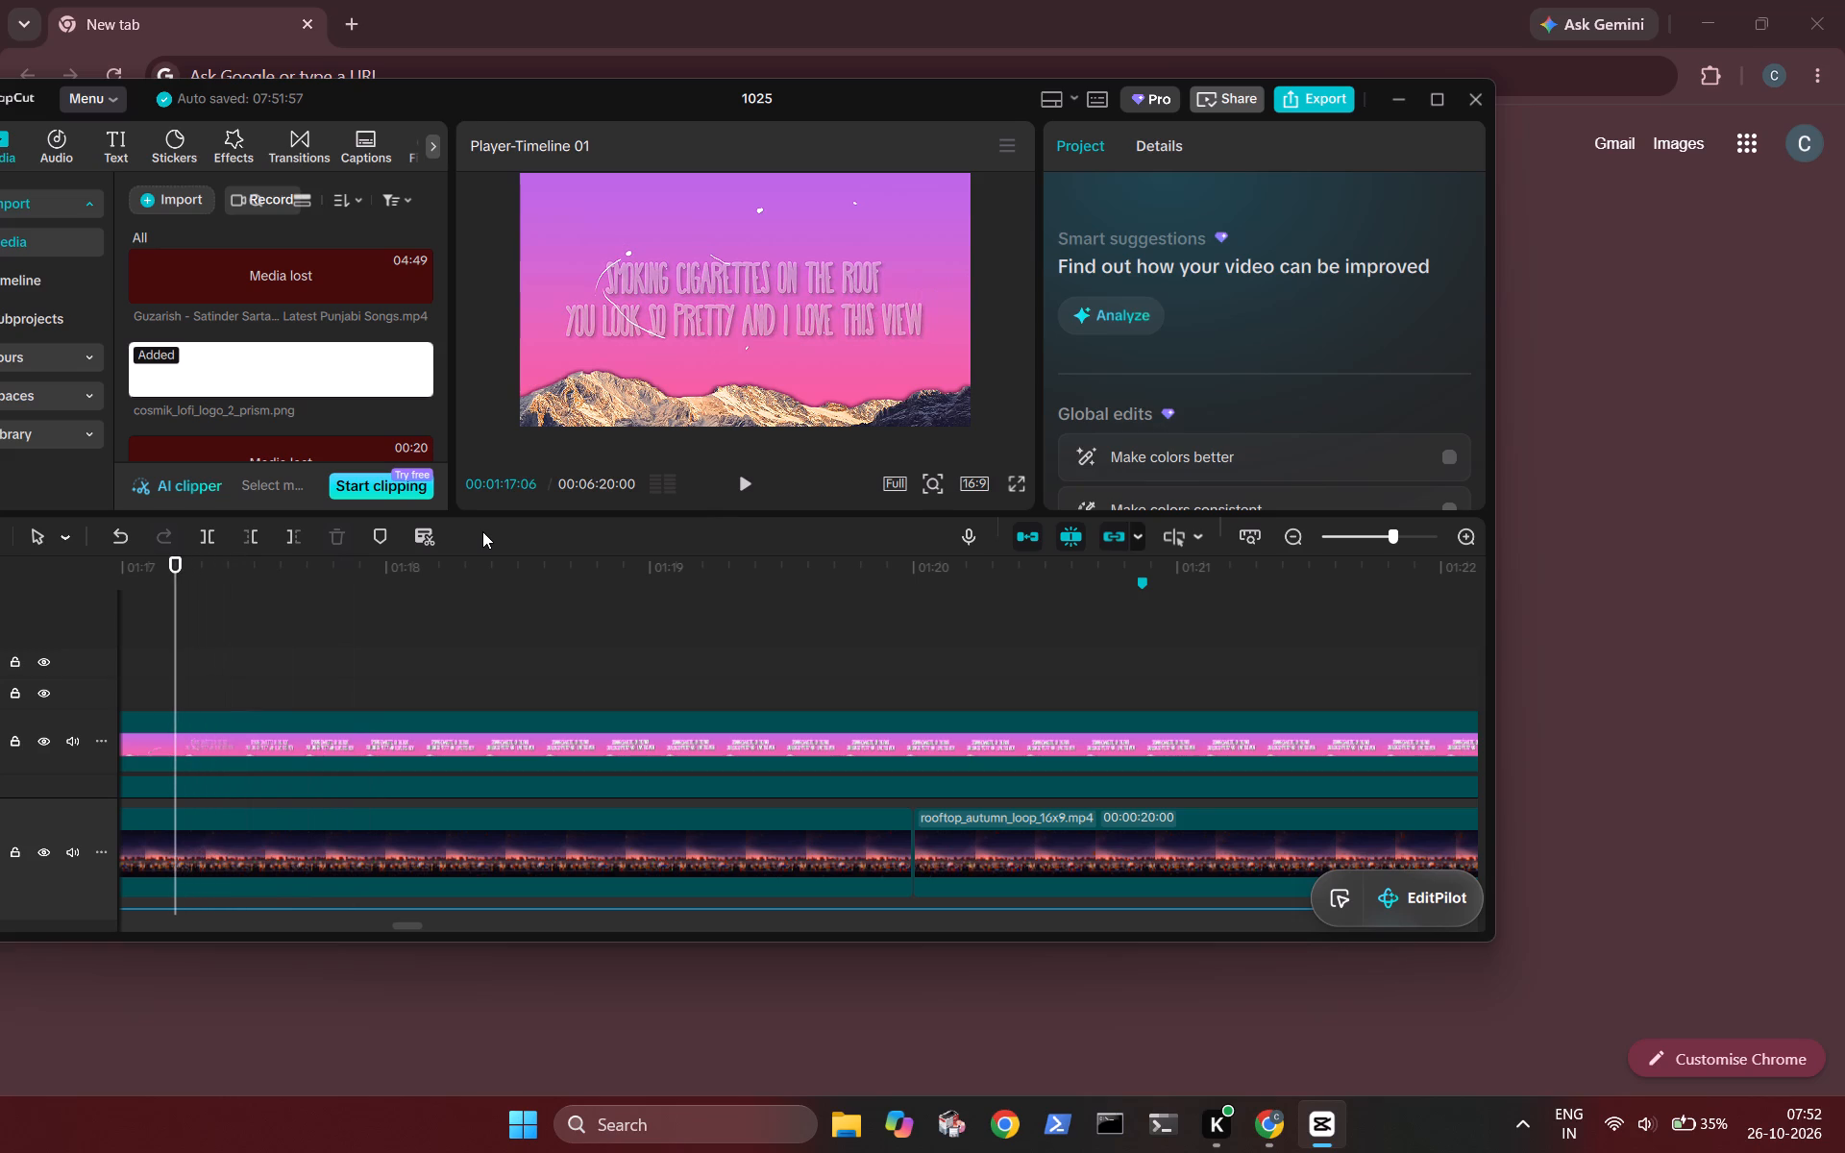
{"action": "key", "text": "Left"}
{"action": "key", "text": "Left"}
{"action": "key", "text": "Left"}
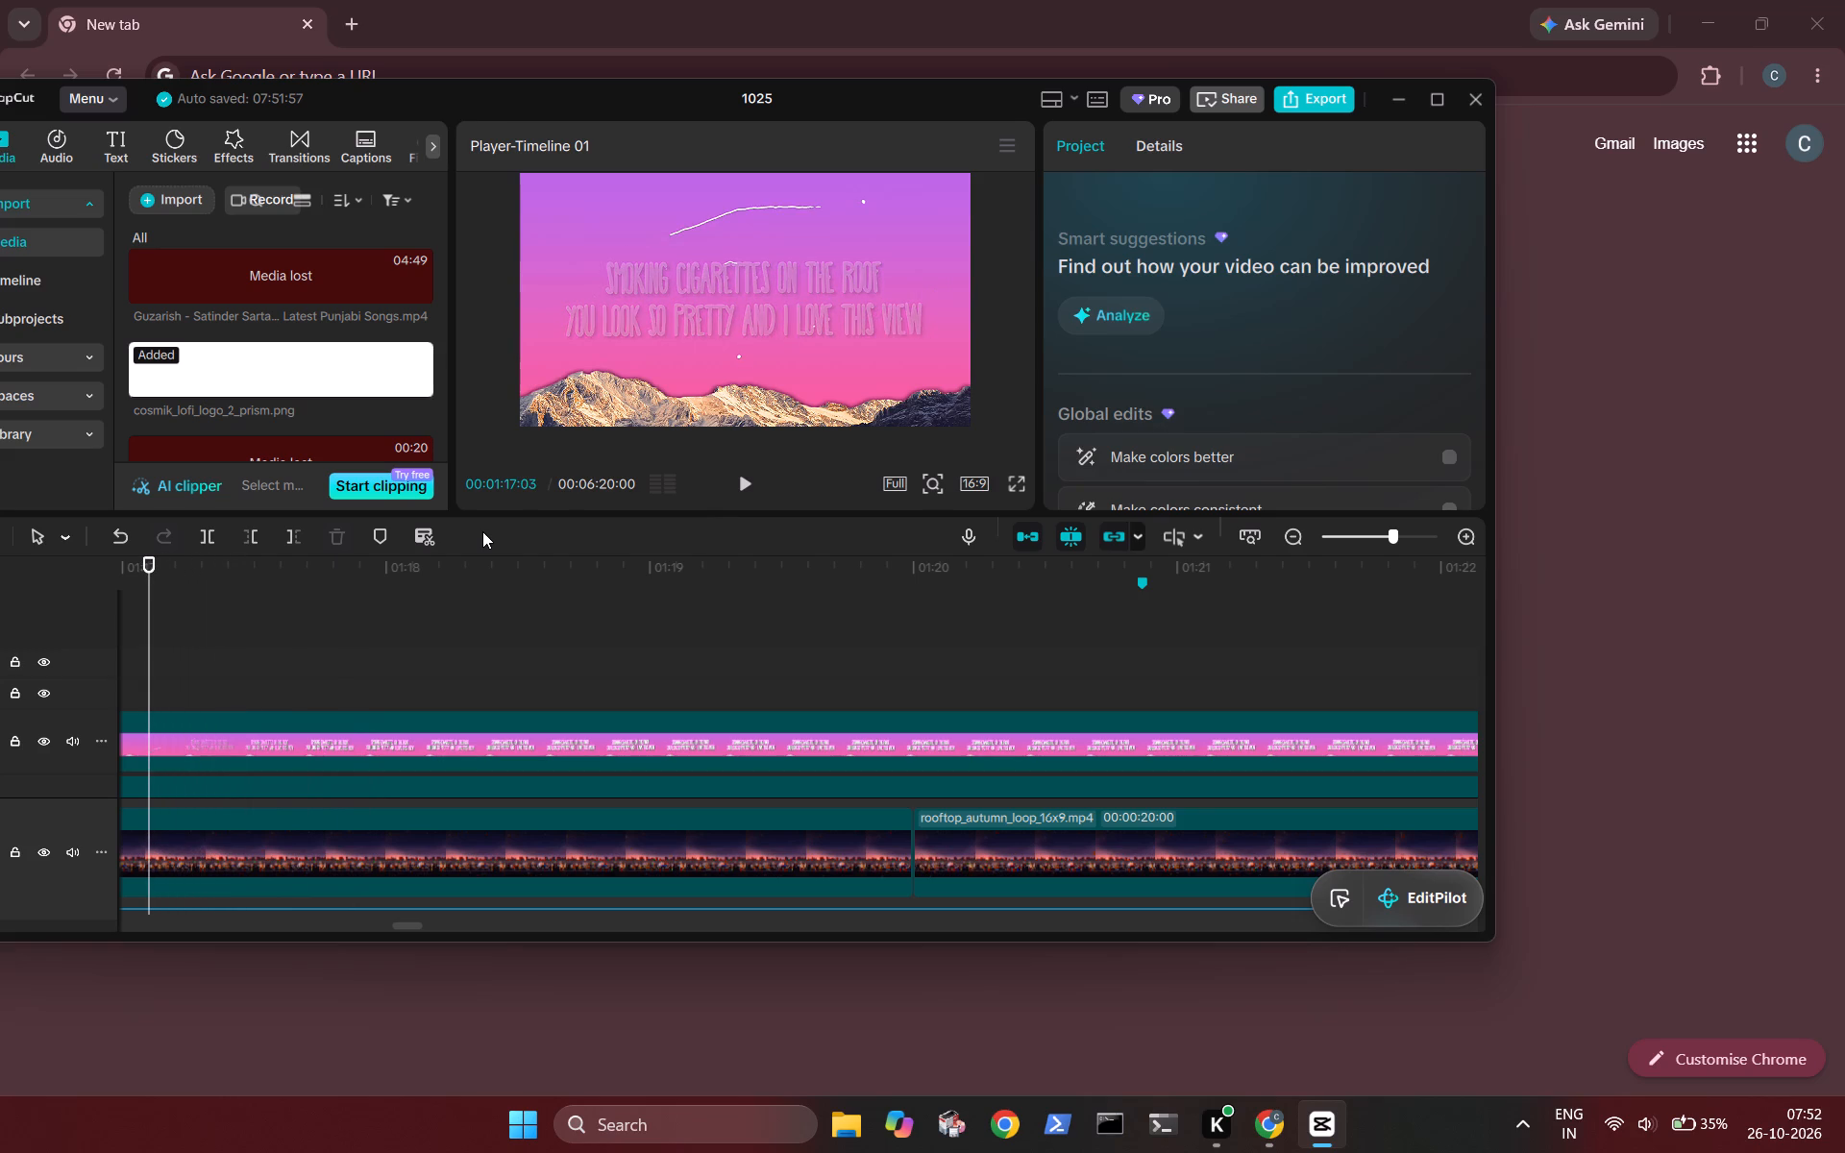
{"action": "key", "text": "m"}
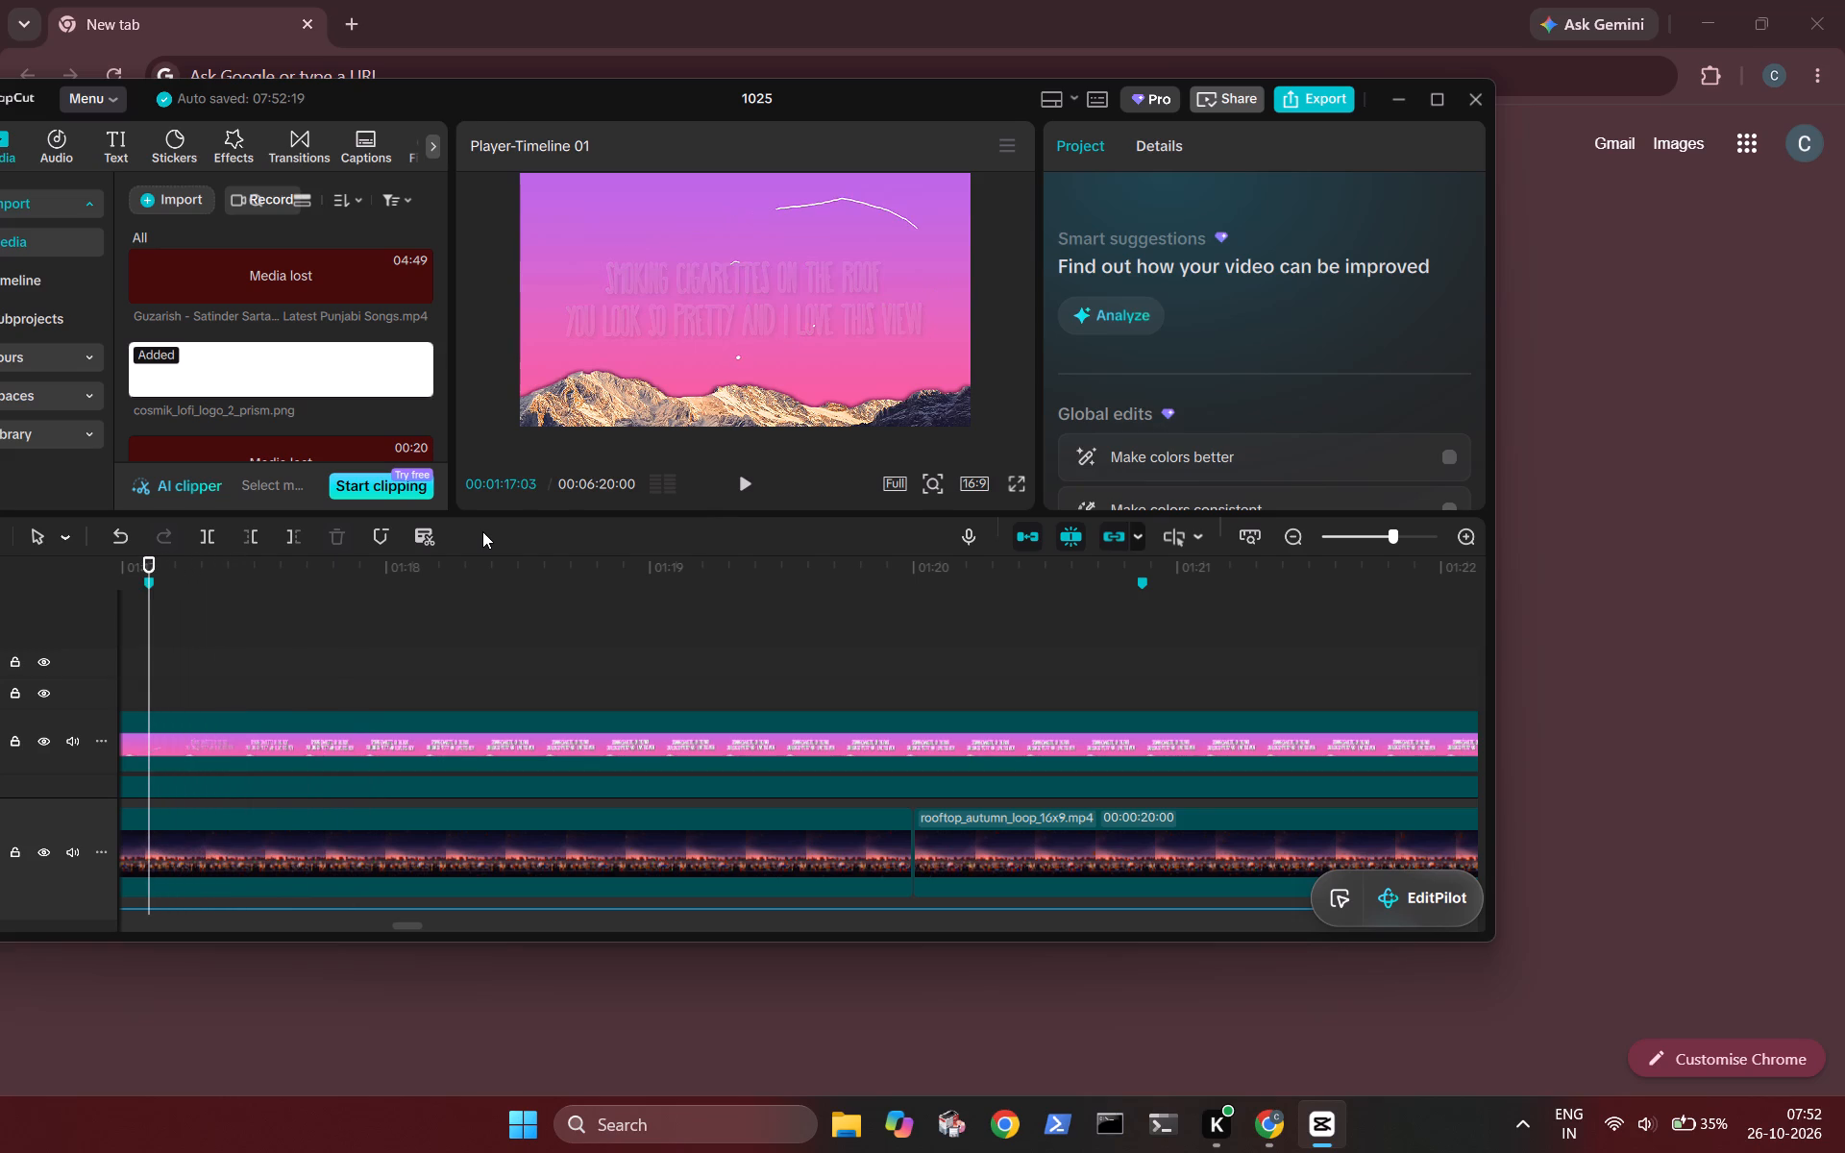
Play on through the "Smoking cigarettes on the roof" lyric and delete the old marker at 00:01:20:26.
{"action": "key", "text": "space"}
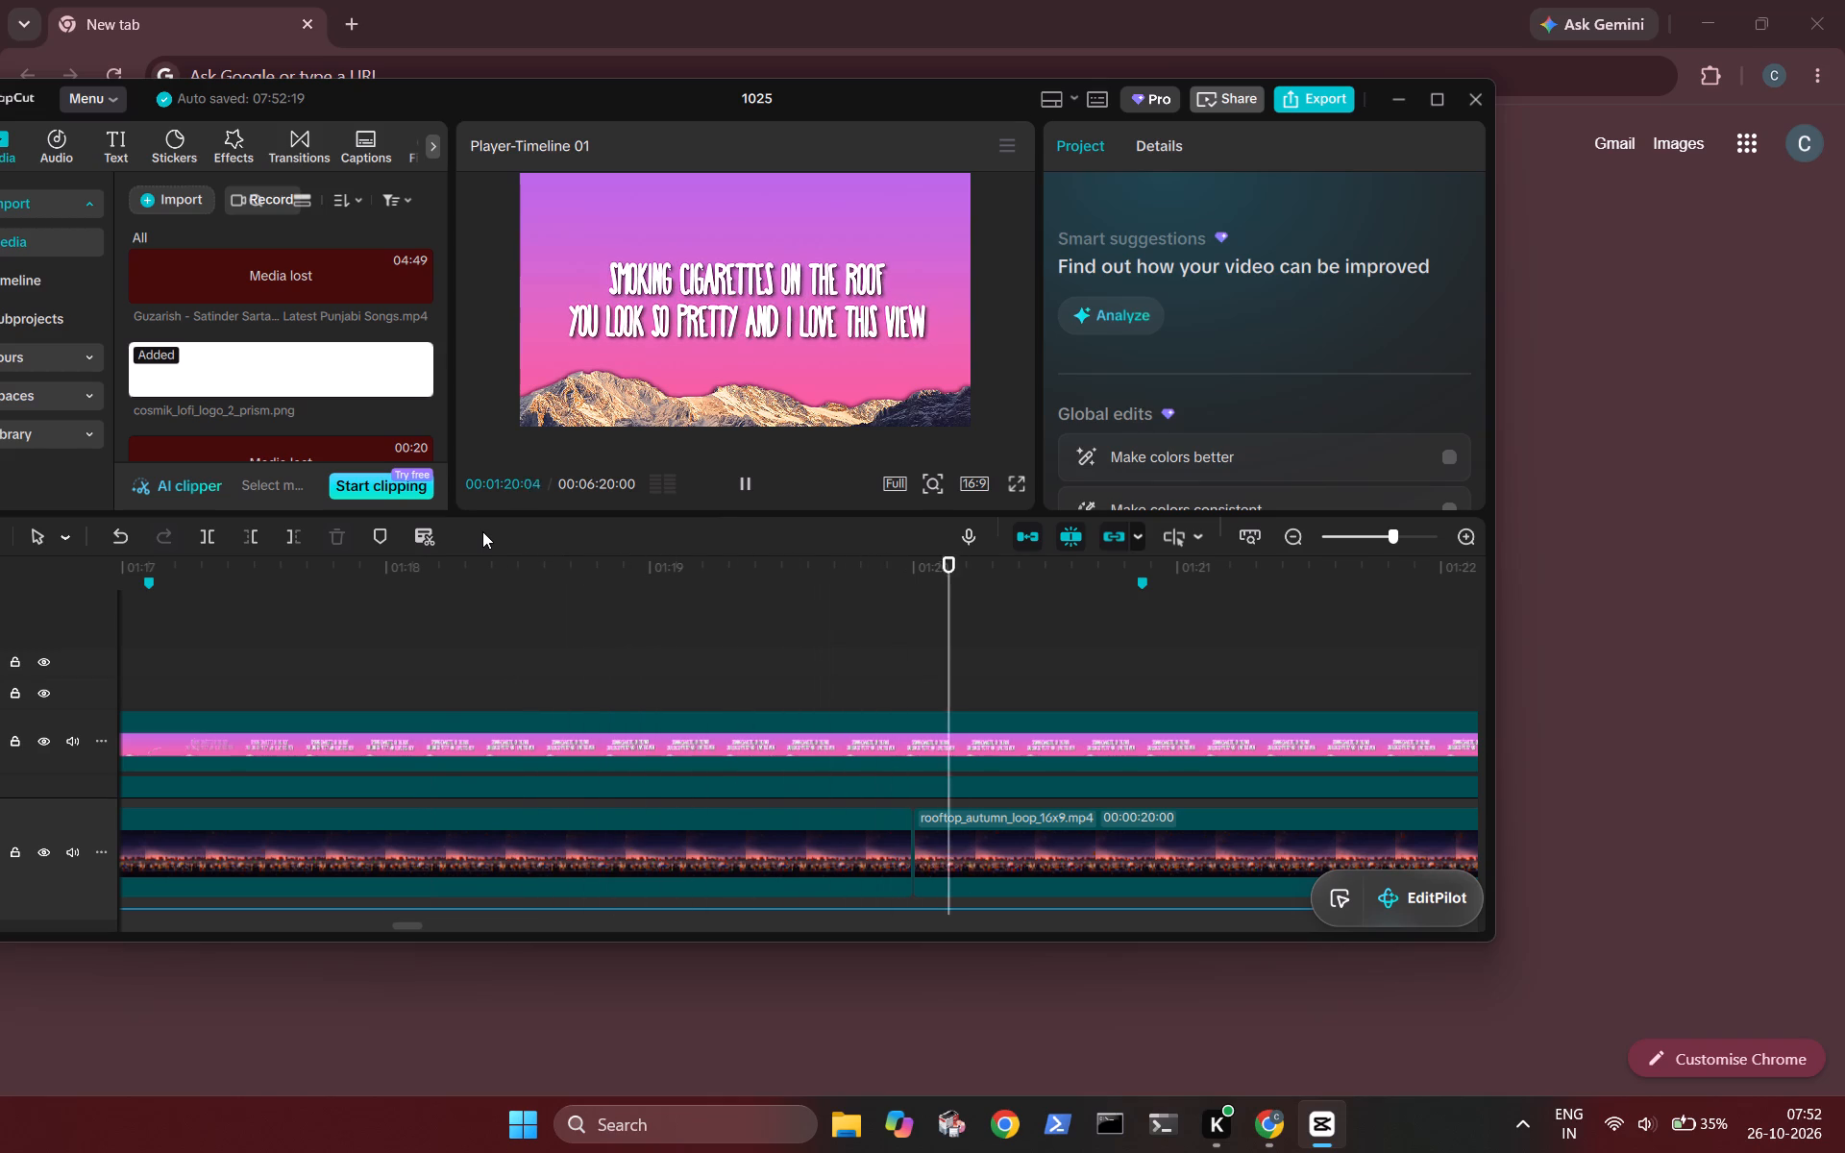
{"action": "key", "text": "space"}
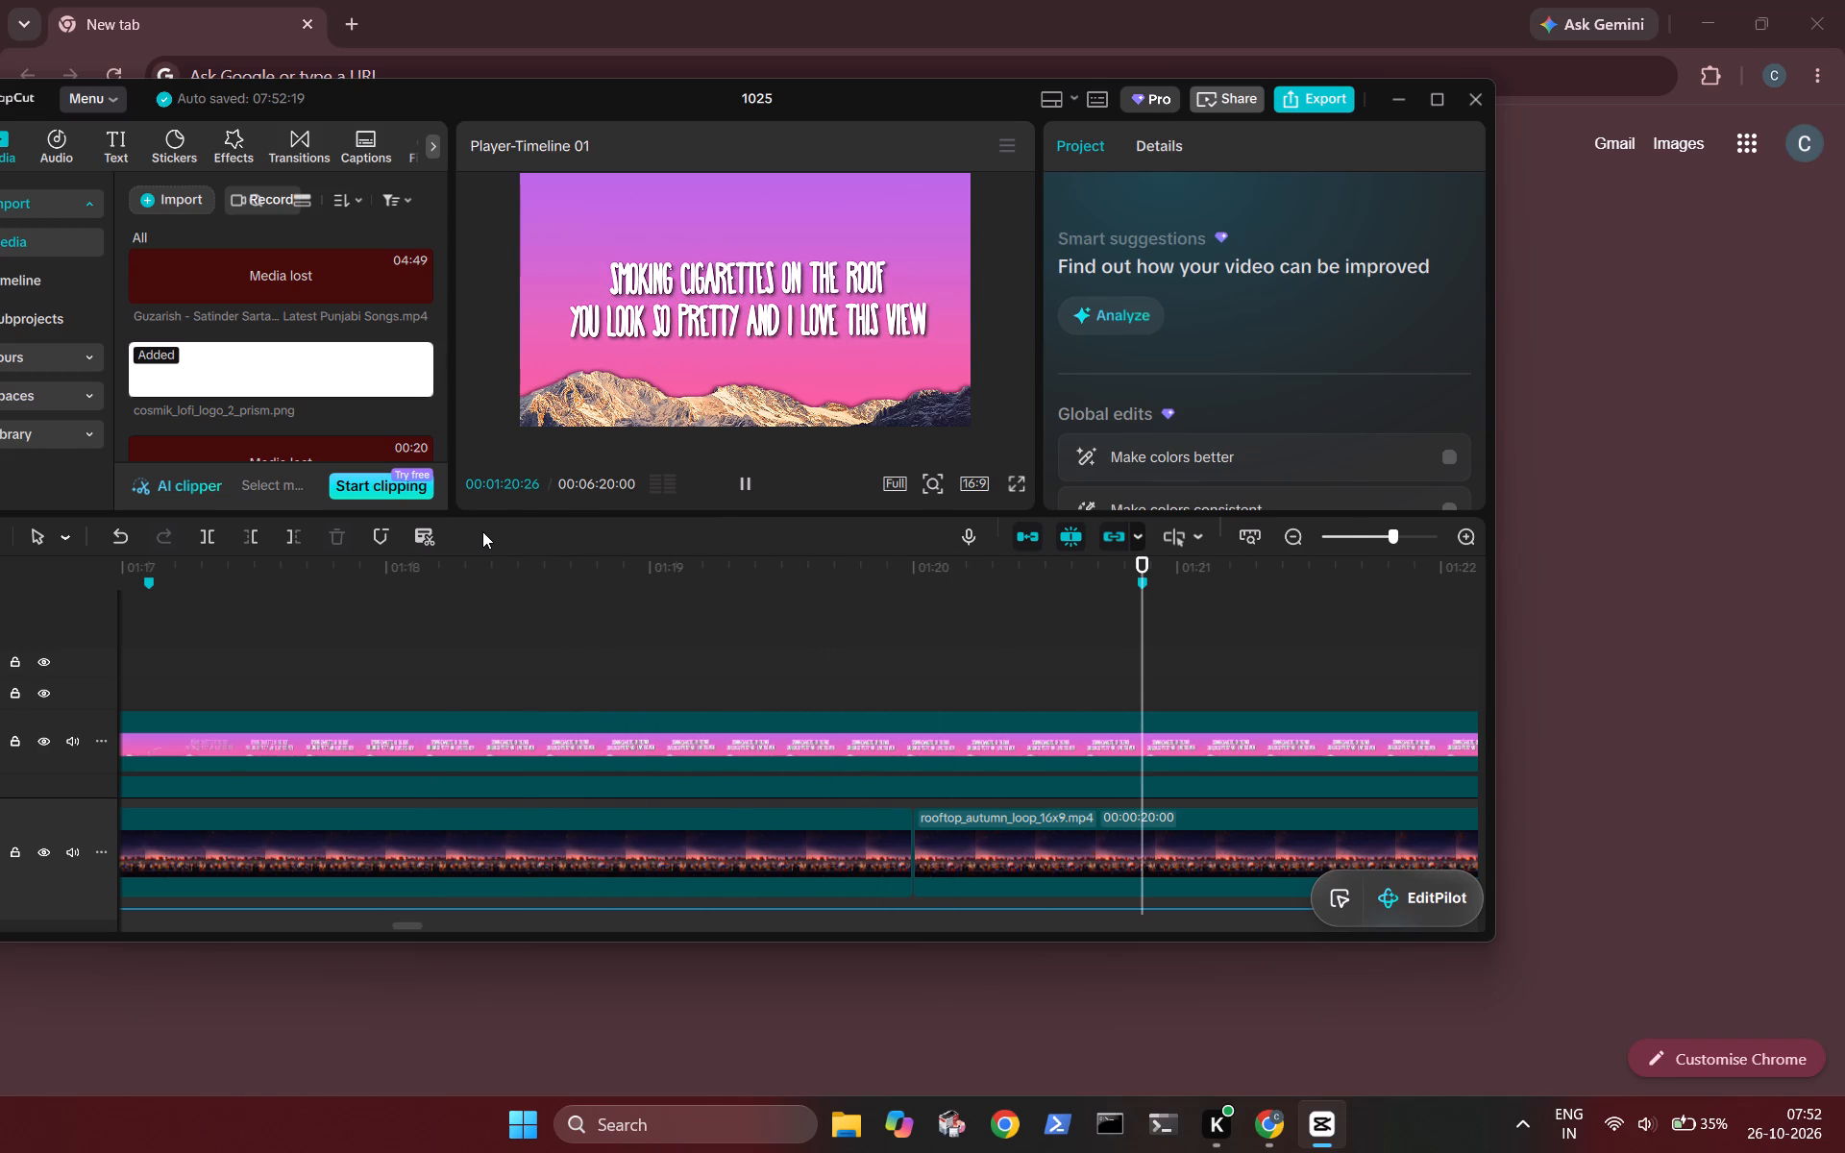
{"action": "key", "text": "m"}
{"action": "left_click", "coordinate": [1277, 540]}
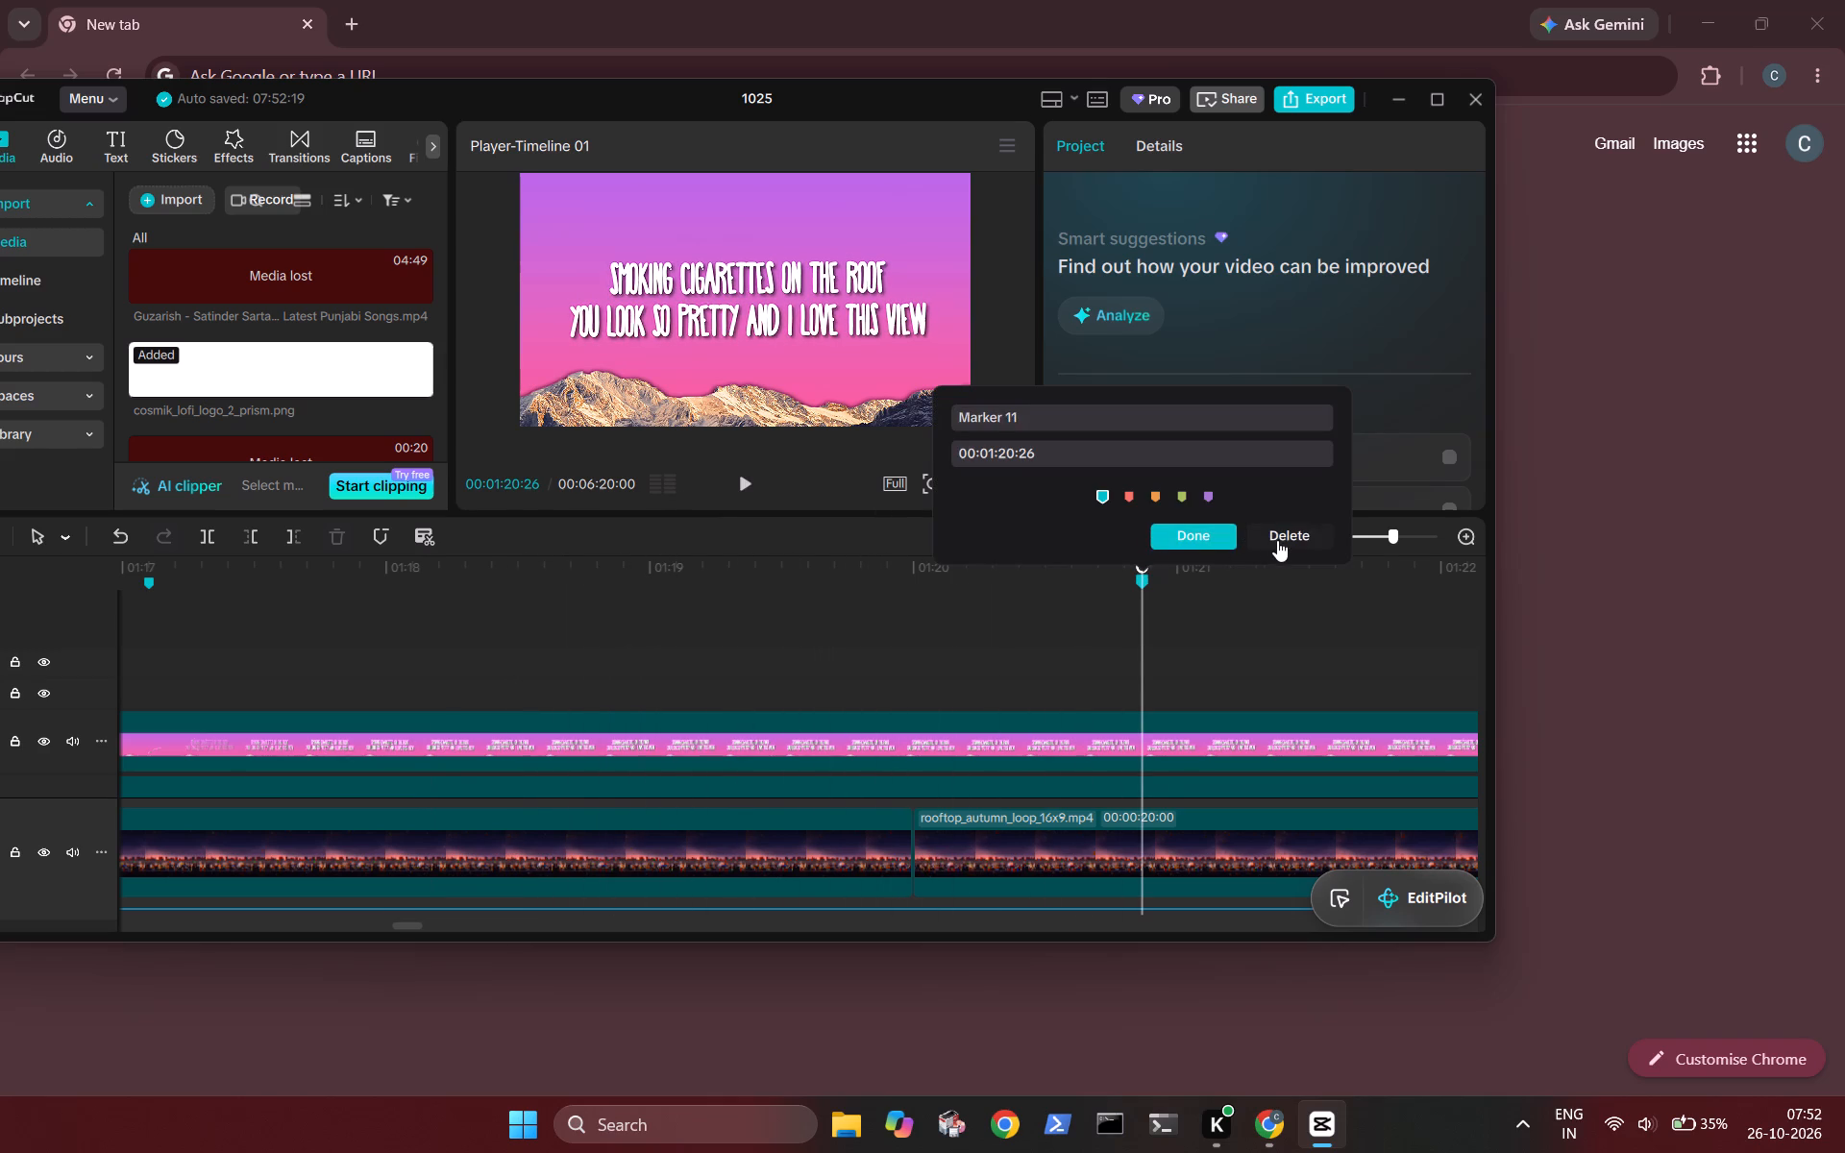
Play on to the end of the "Smoking cigarettes on the roof" lyric and delete the old marker at 00:01:28:03.
{"action": "key", "text": "space"}
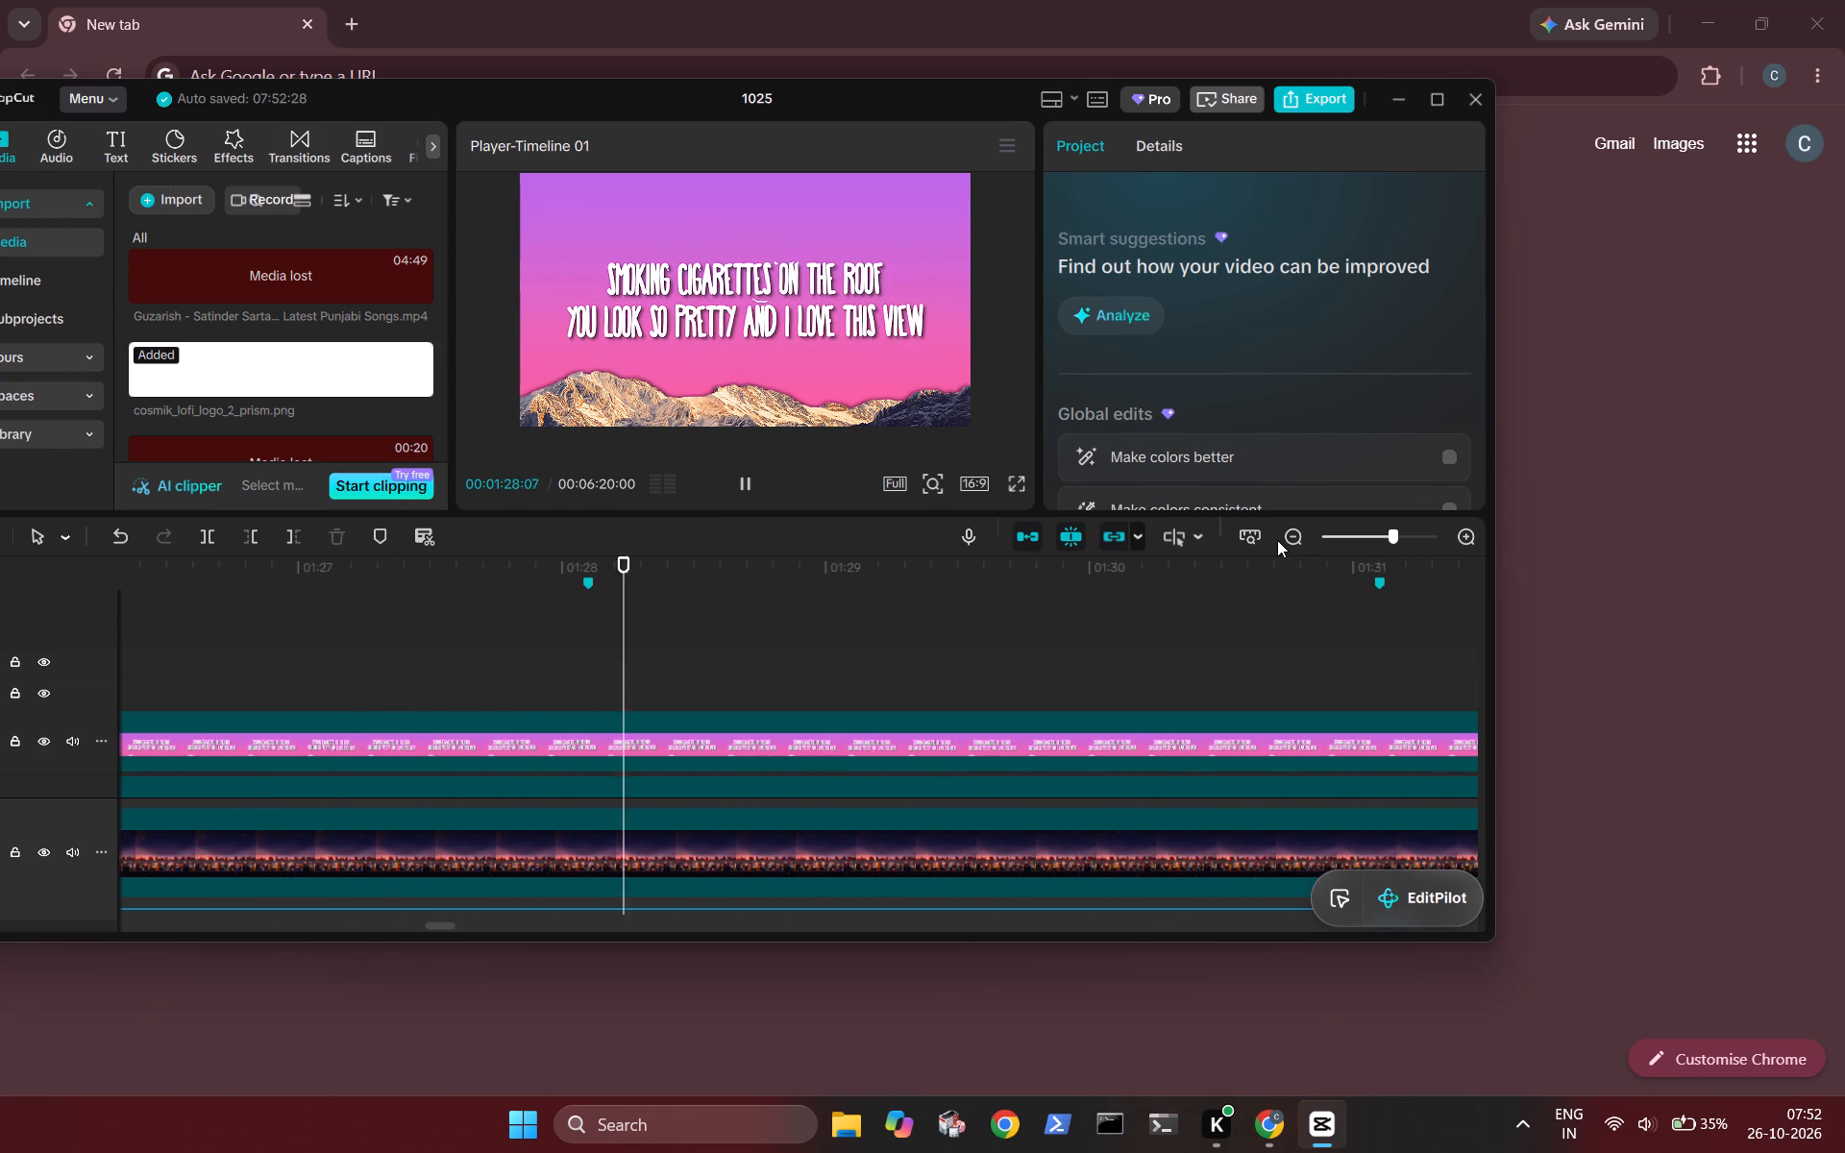
{"action": "key", "text": "space"}
{"action": "key", "text": "Left"}
{"action": "key", "text": "Left"}
{"action": "key", "text": "Left"}
{"action": "key", "text": "Left"}
{"action": "key", "text": "Left"}
{"action": "key", "text": "Left"}
{"action": "key", "text": "Left"}
{"action": "key", "text": "Left"}
{"action": "key", "text": "Left"}
{"action": "key", "text": "Left"}
{"action": "key", "text": "Left"}
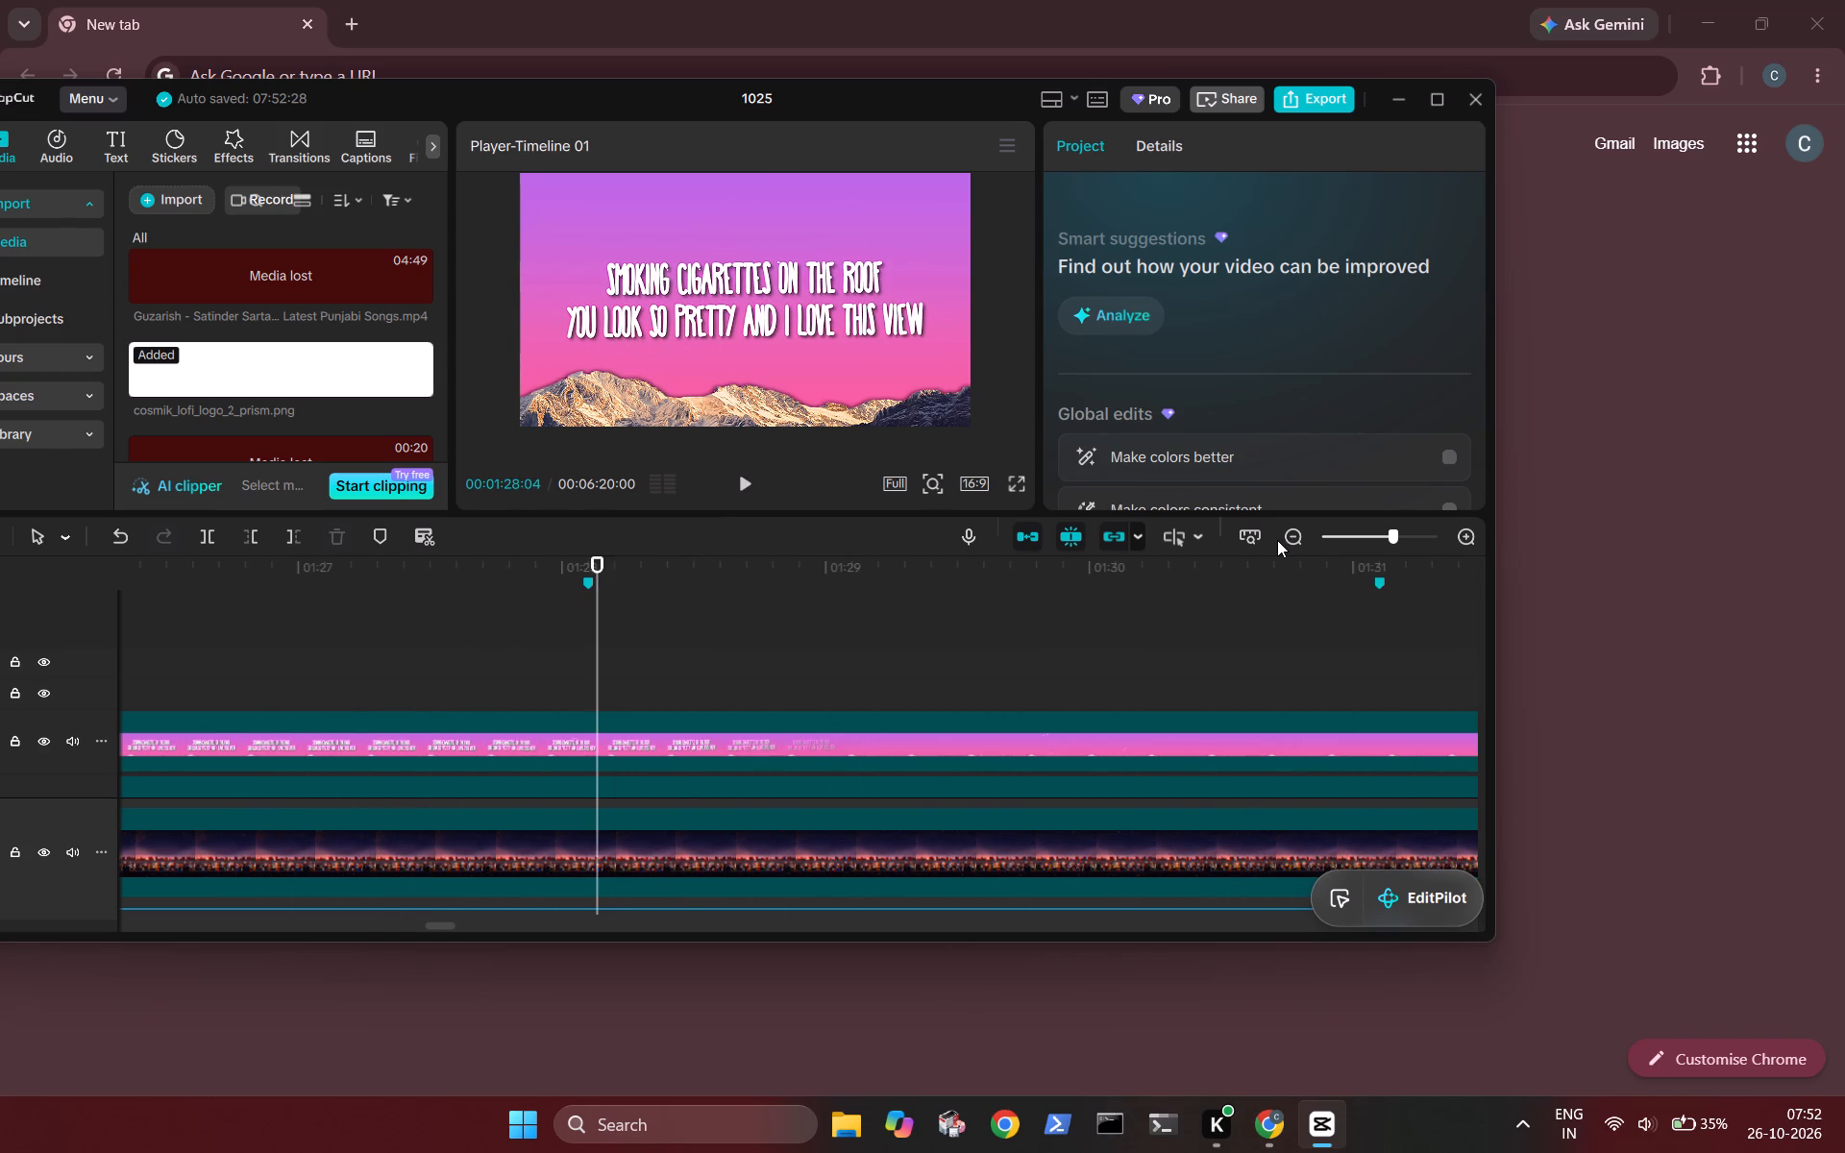
{"action": "key", "text": "Left"}
{"action": "type", "text": "m"}
{"action": "key", "text": "space"}
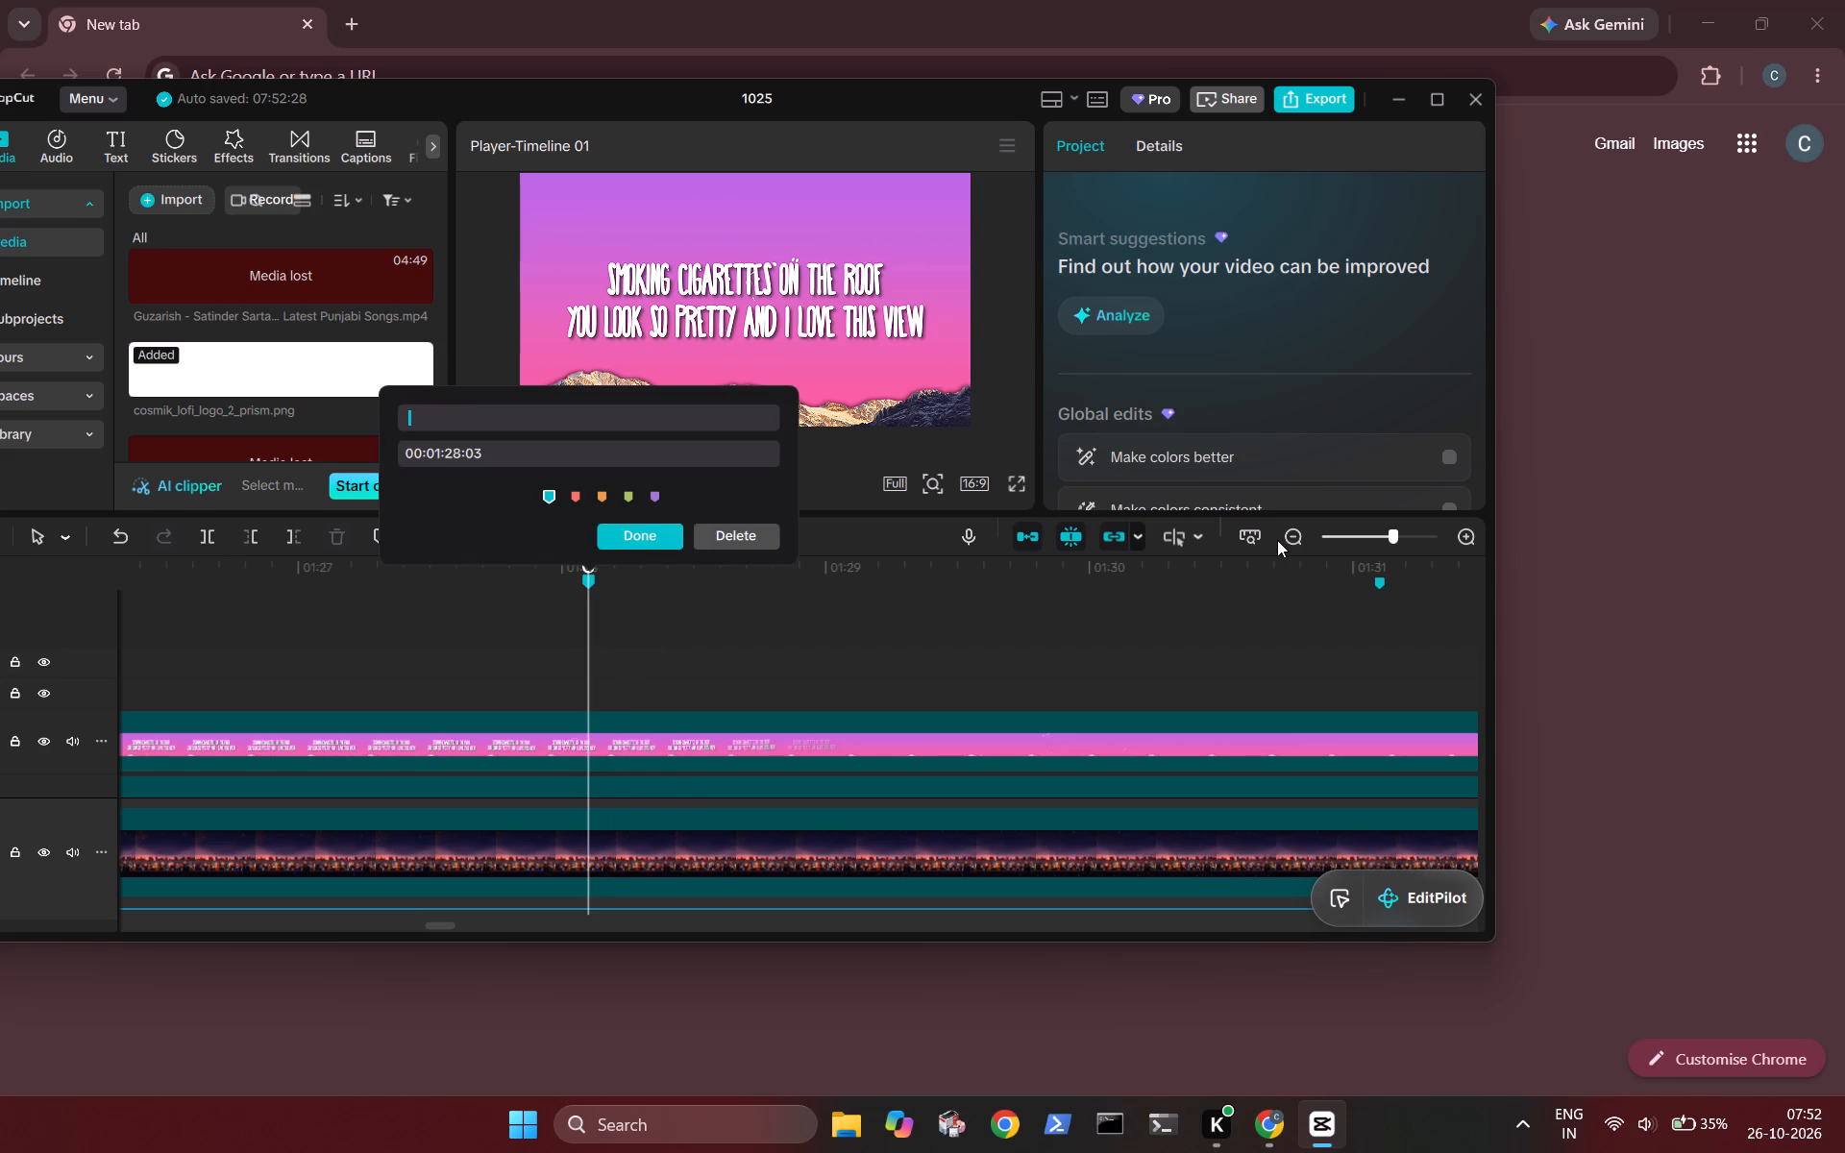
{"action": "left_click", "coordinate": [771, 529]}
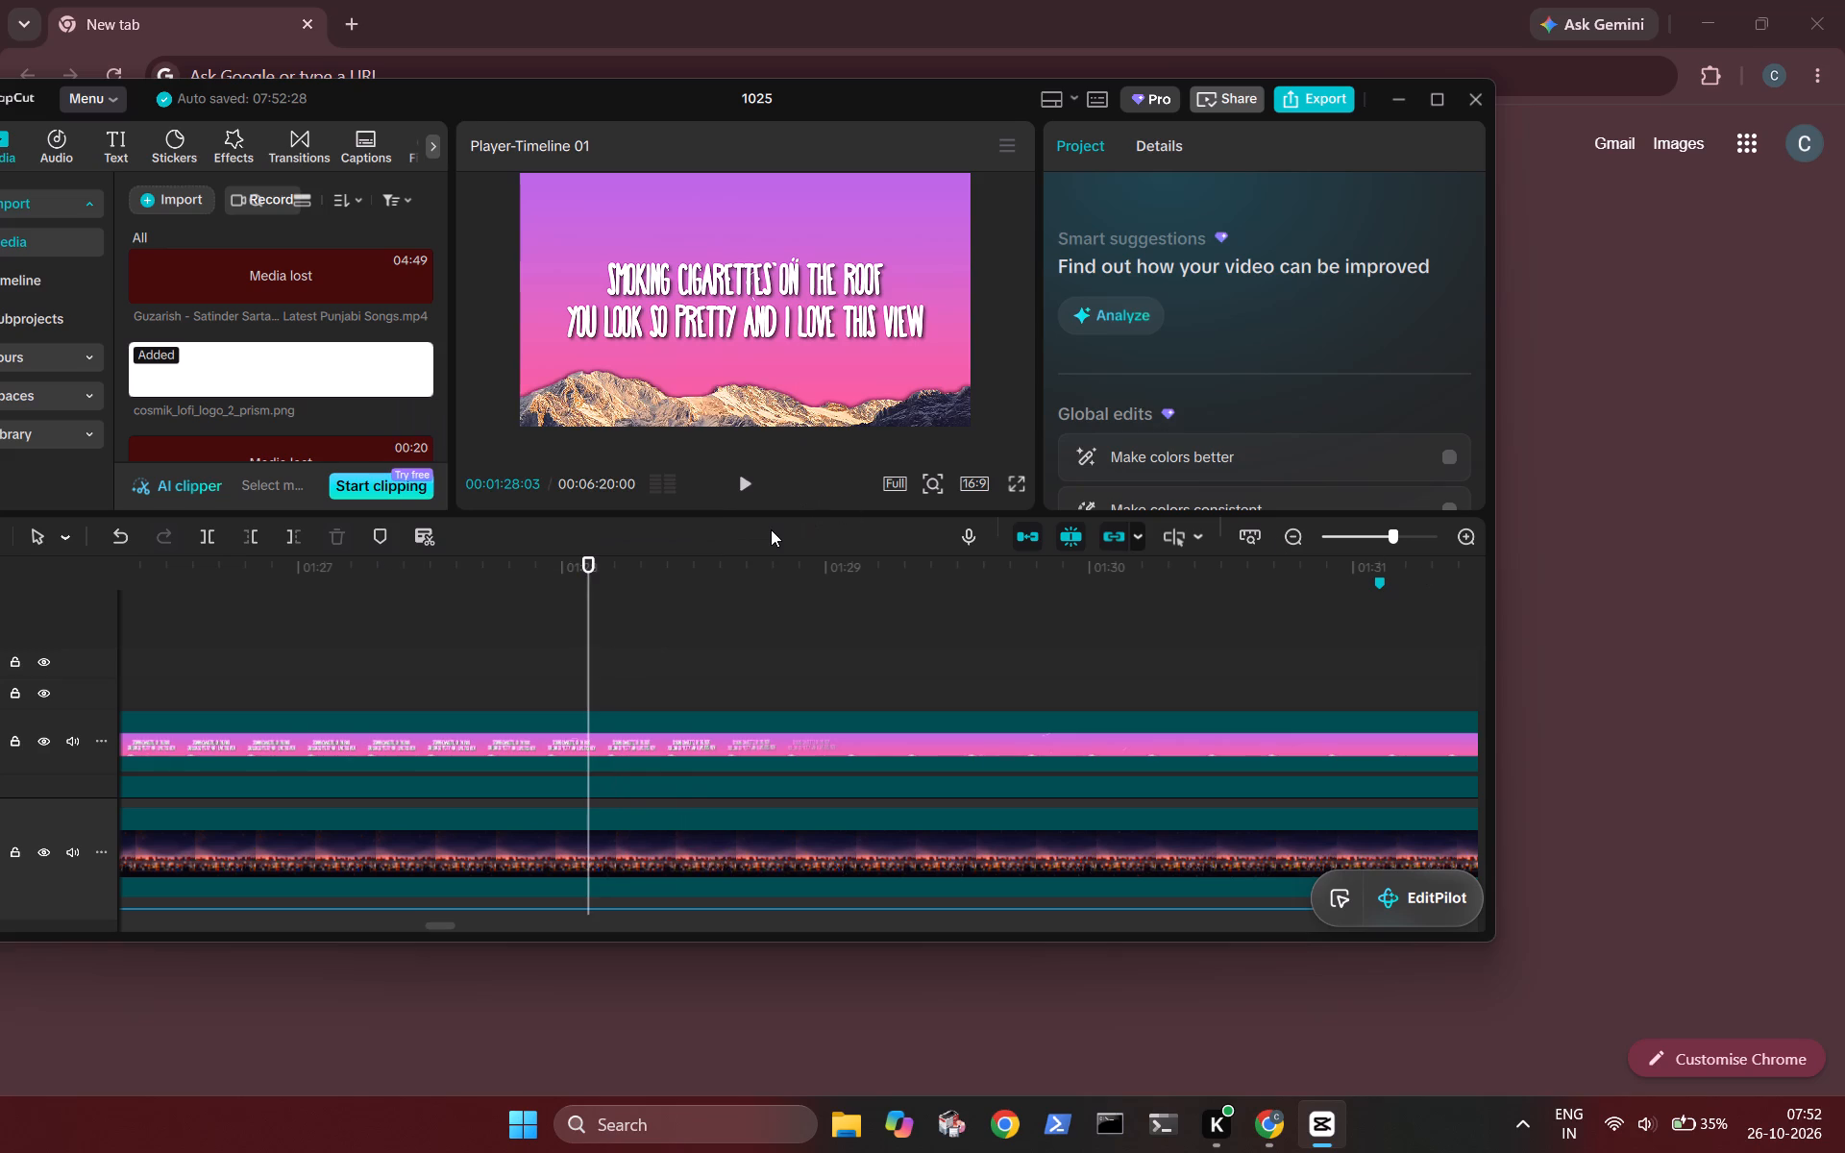
Add a marker where the "Don't bother looking down" lyric starts fading in, at 00:01:31:18.
{"action": "key", "text": "space"}
{"action": "key", "text": "space"}
{"action": "key", "text": "space"}
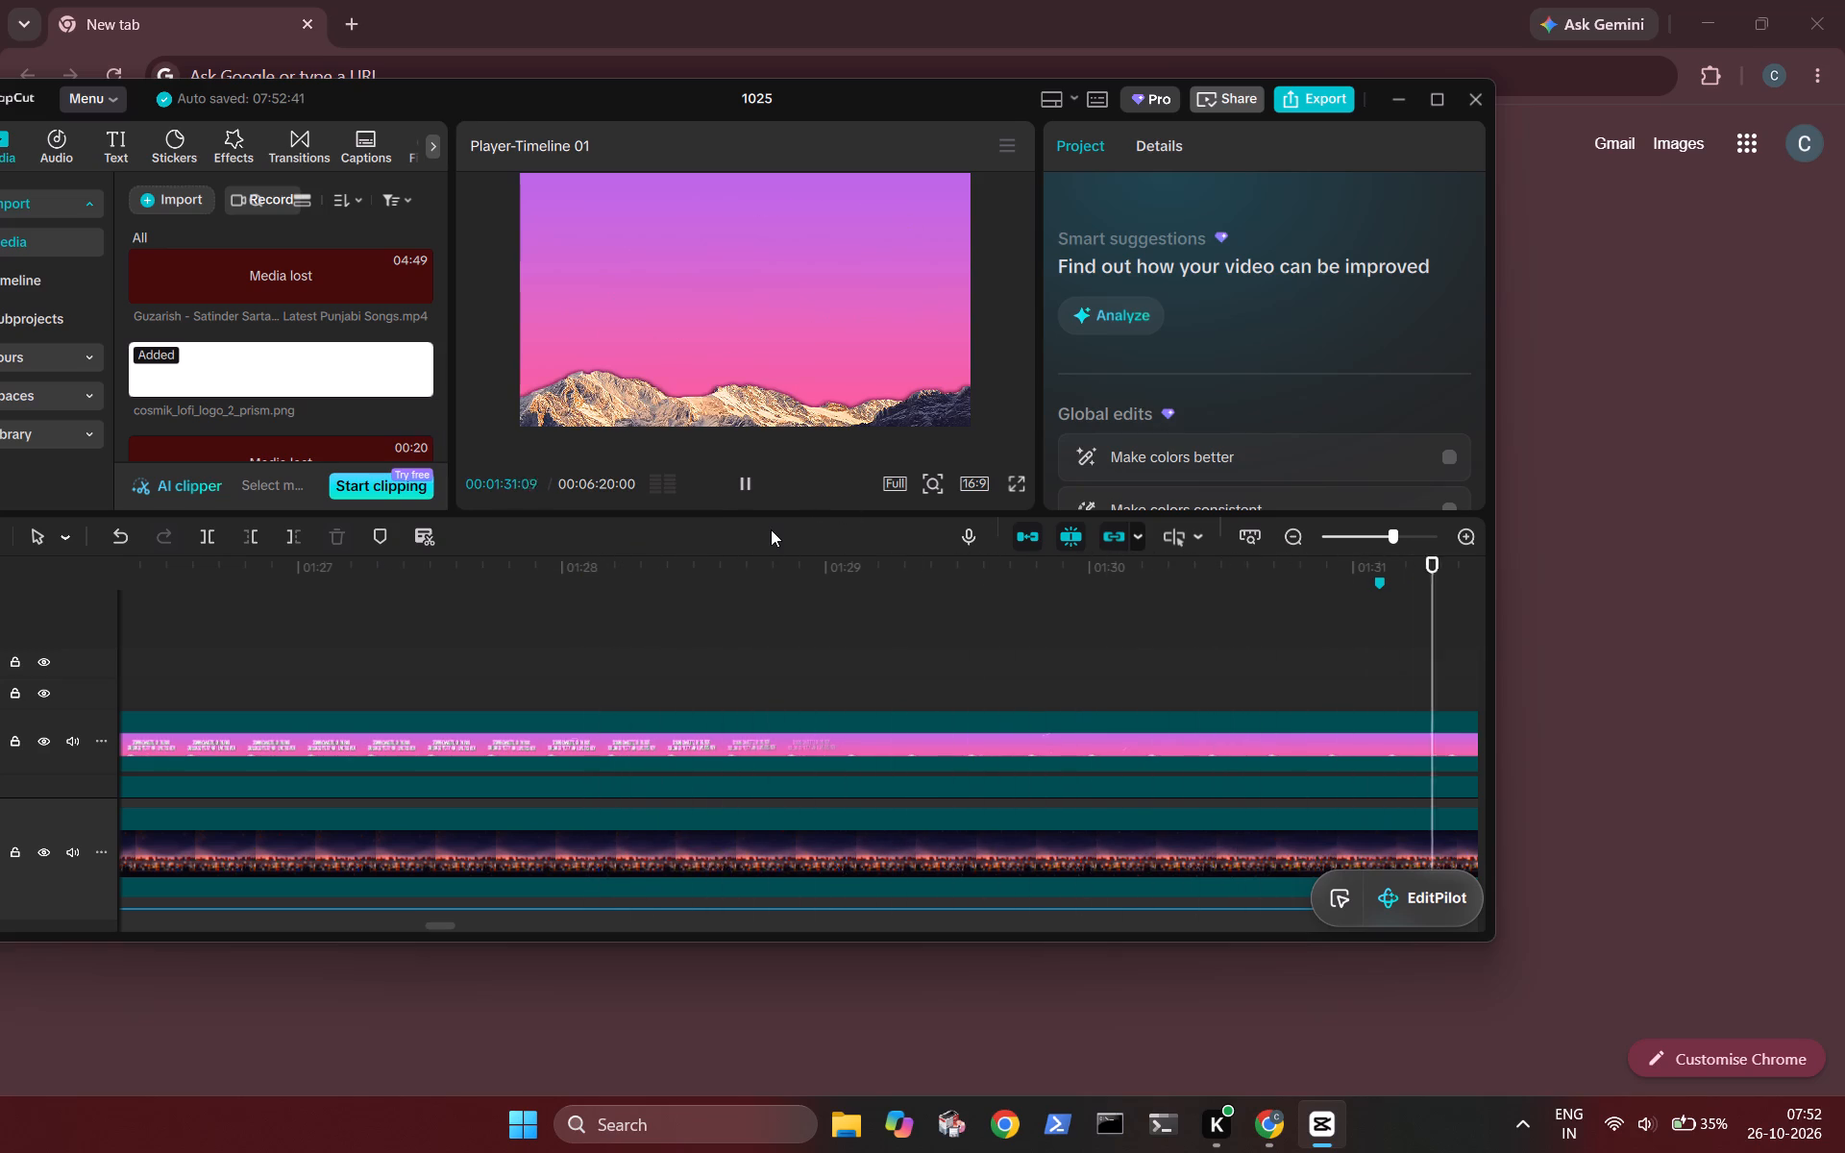
{"action": "key", "text": "space"}
{"action": "key", "text": "Left"}
{"action": "key", "text": "Left"}
{"action": "key", "text": "Left"}
{"action": "key", "text": "Left"}
{"action": "key", "text": "Left"}
{"action": "key", "text": "Left"}
{"action": "key", "text": "Left"}
{"action": "key", "text": "Left"}
{"action": "key", "text": "Left"}
{"action": "key", "text": "Left"}
{"action": "key", "text": "Left"}
{"action": "key", "text": "Left"}
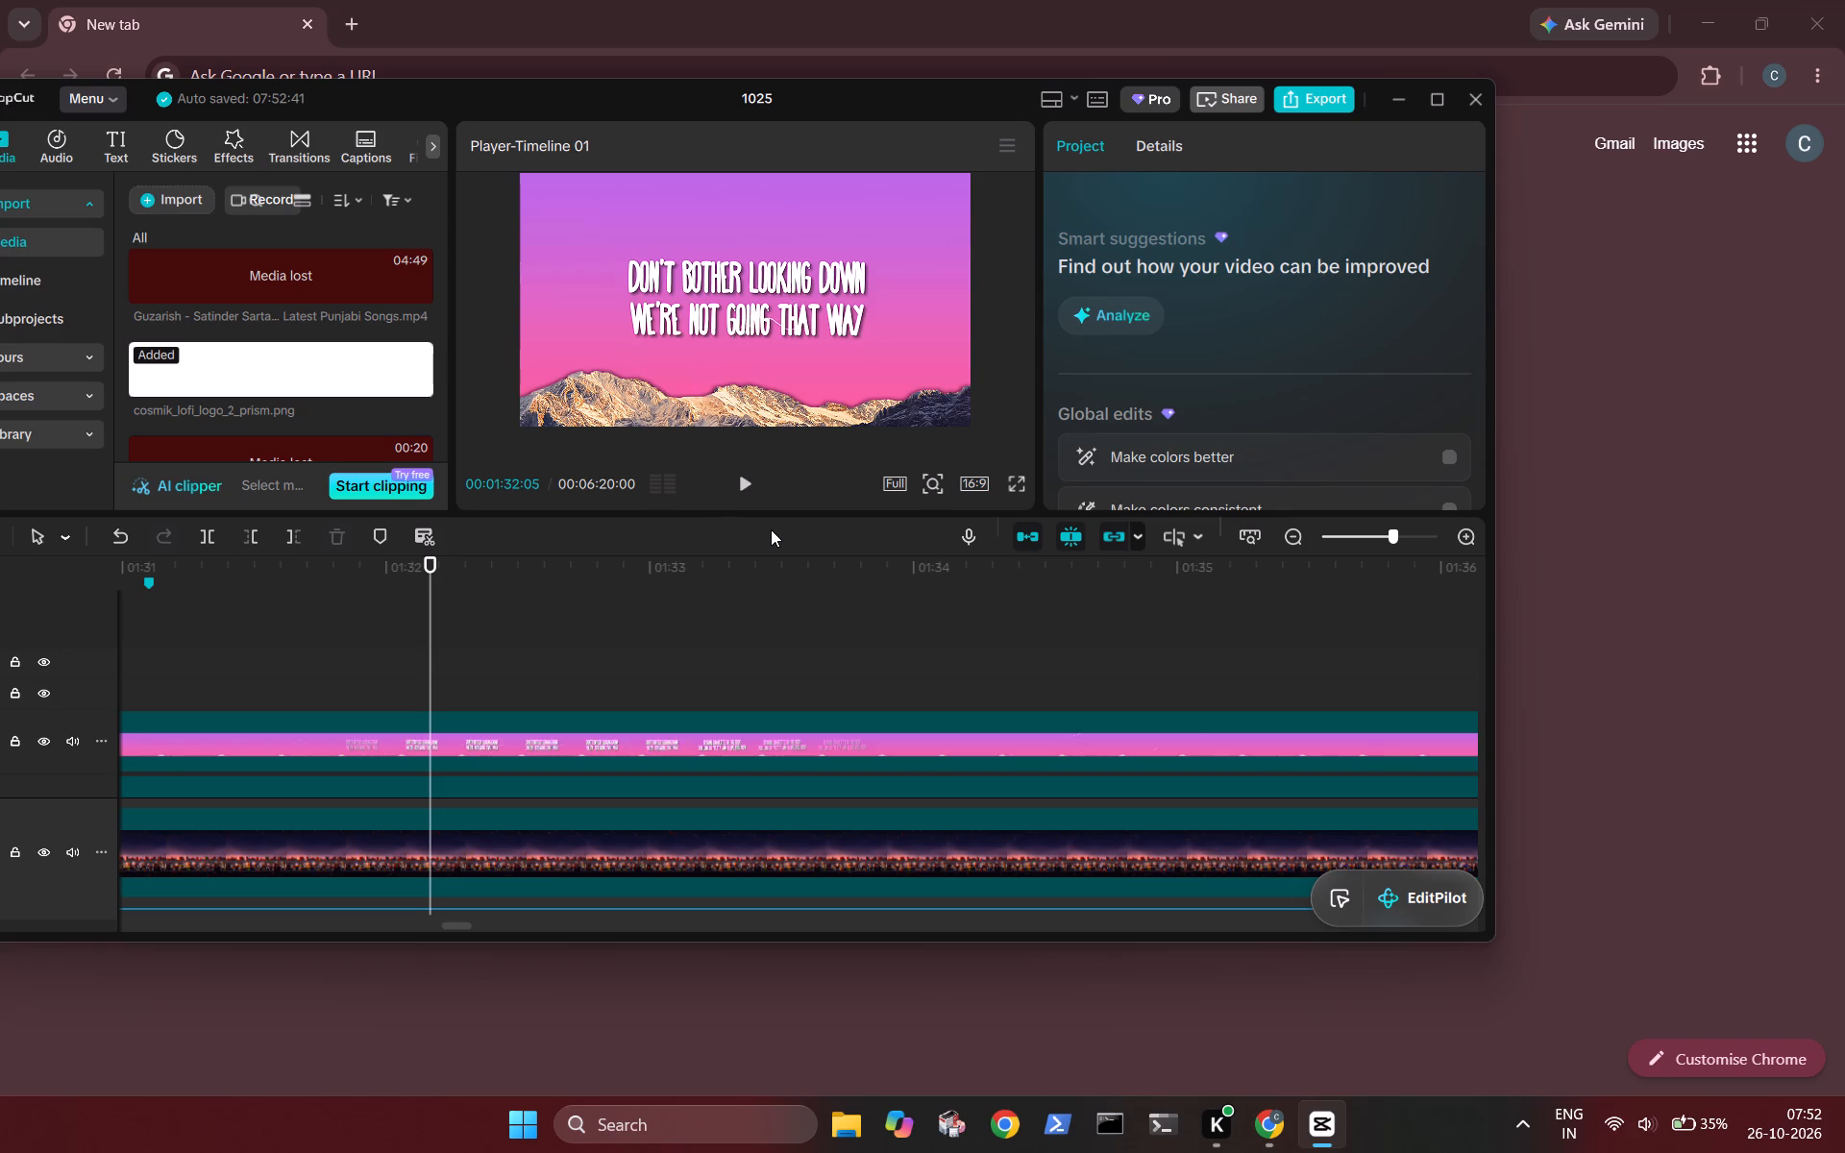
{"action": "key", "text": "Right"}
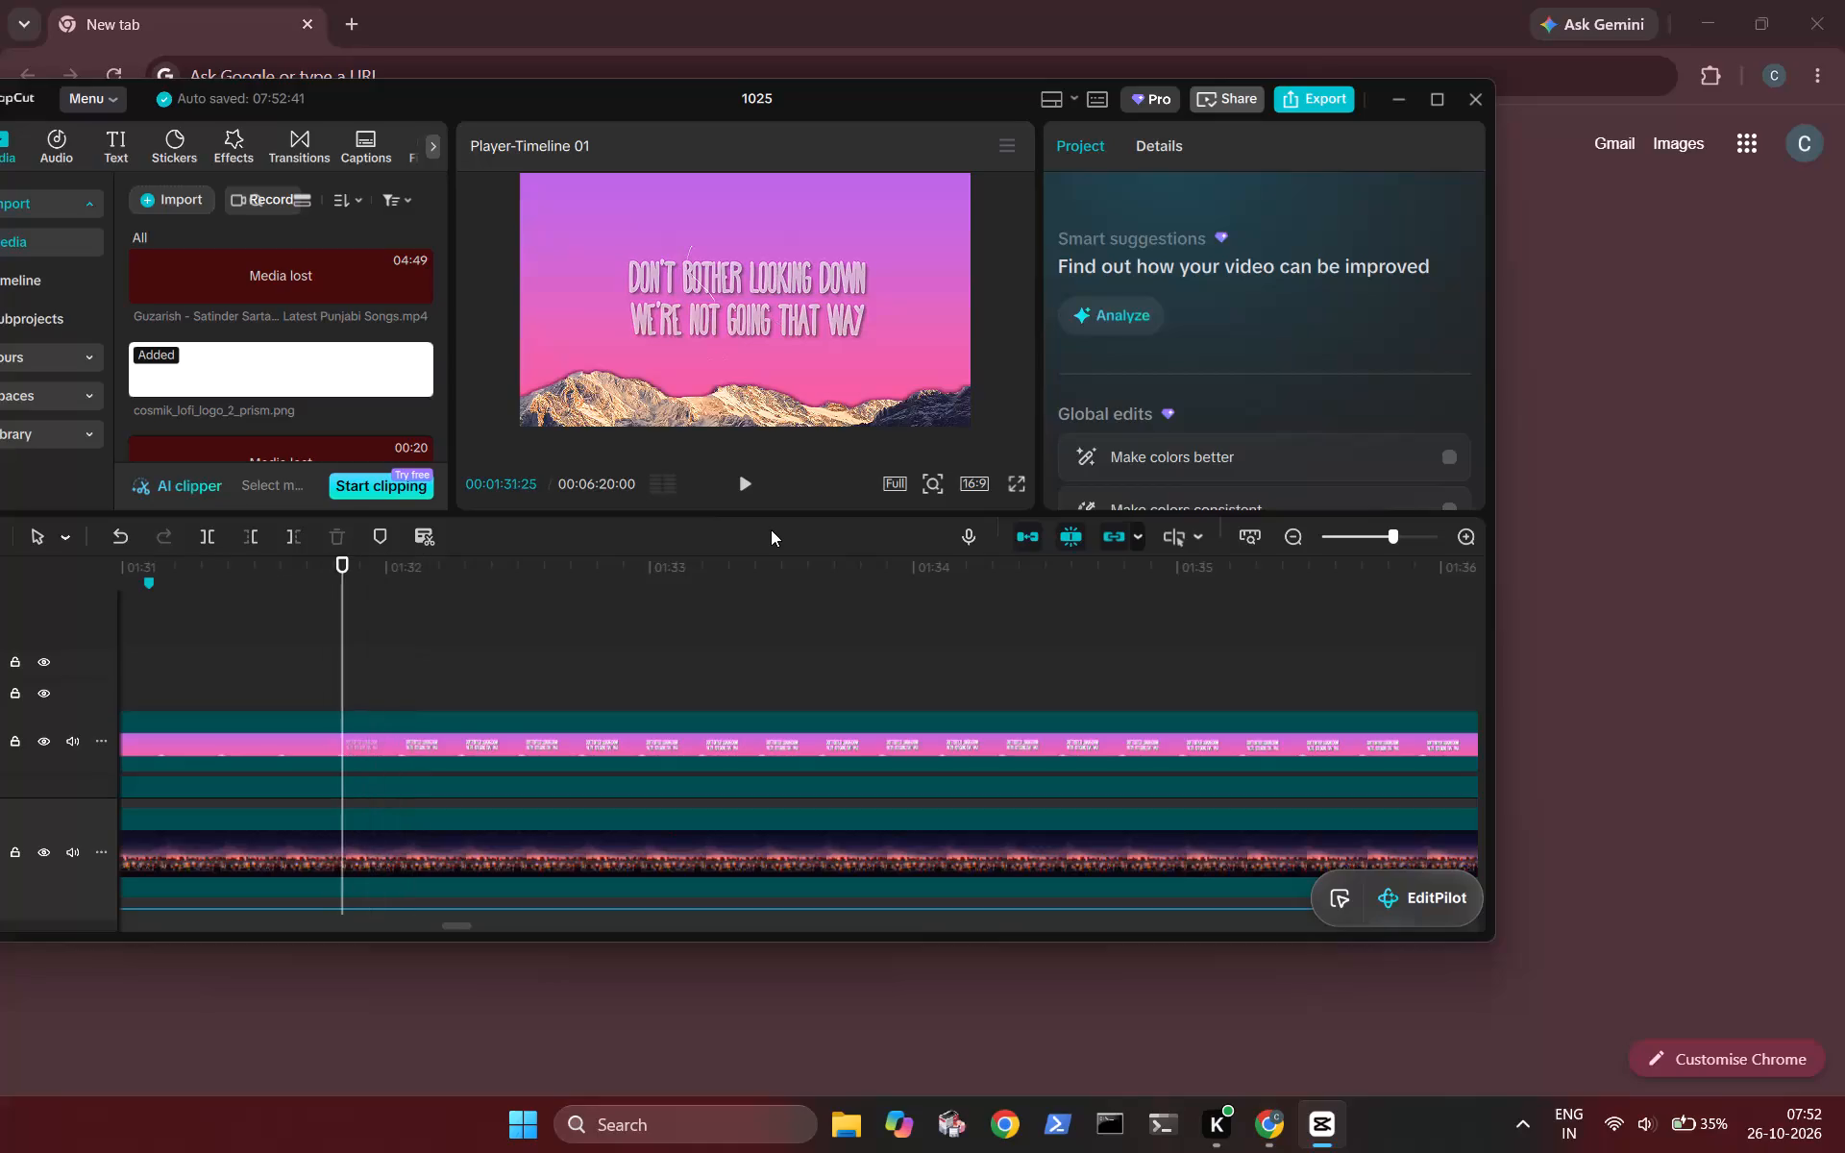
{"action": "key", "text": "Right"}
{"action": "key", "text": "Left"}
{"action": "key", "text": "Left"}
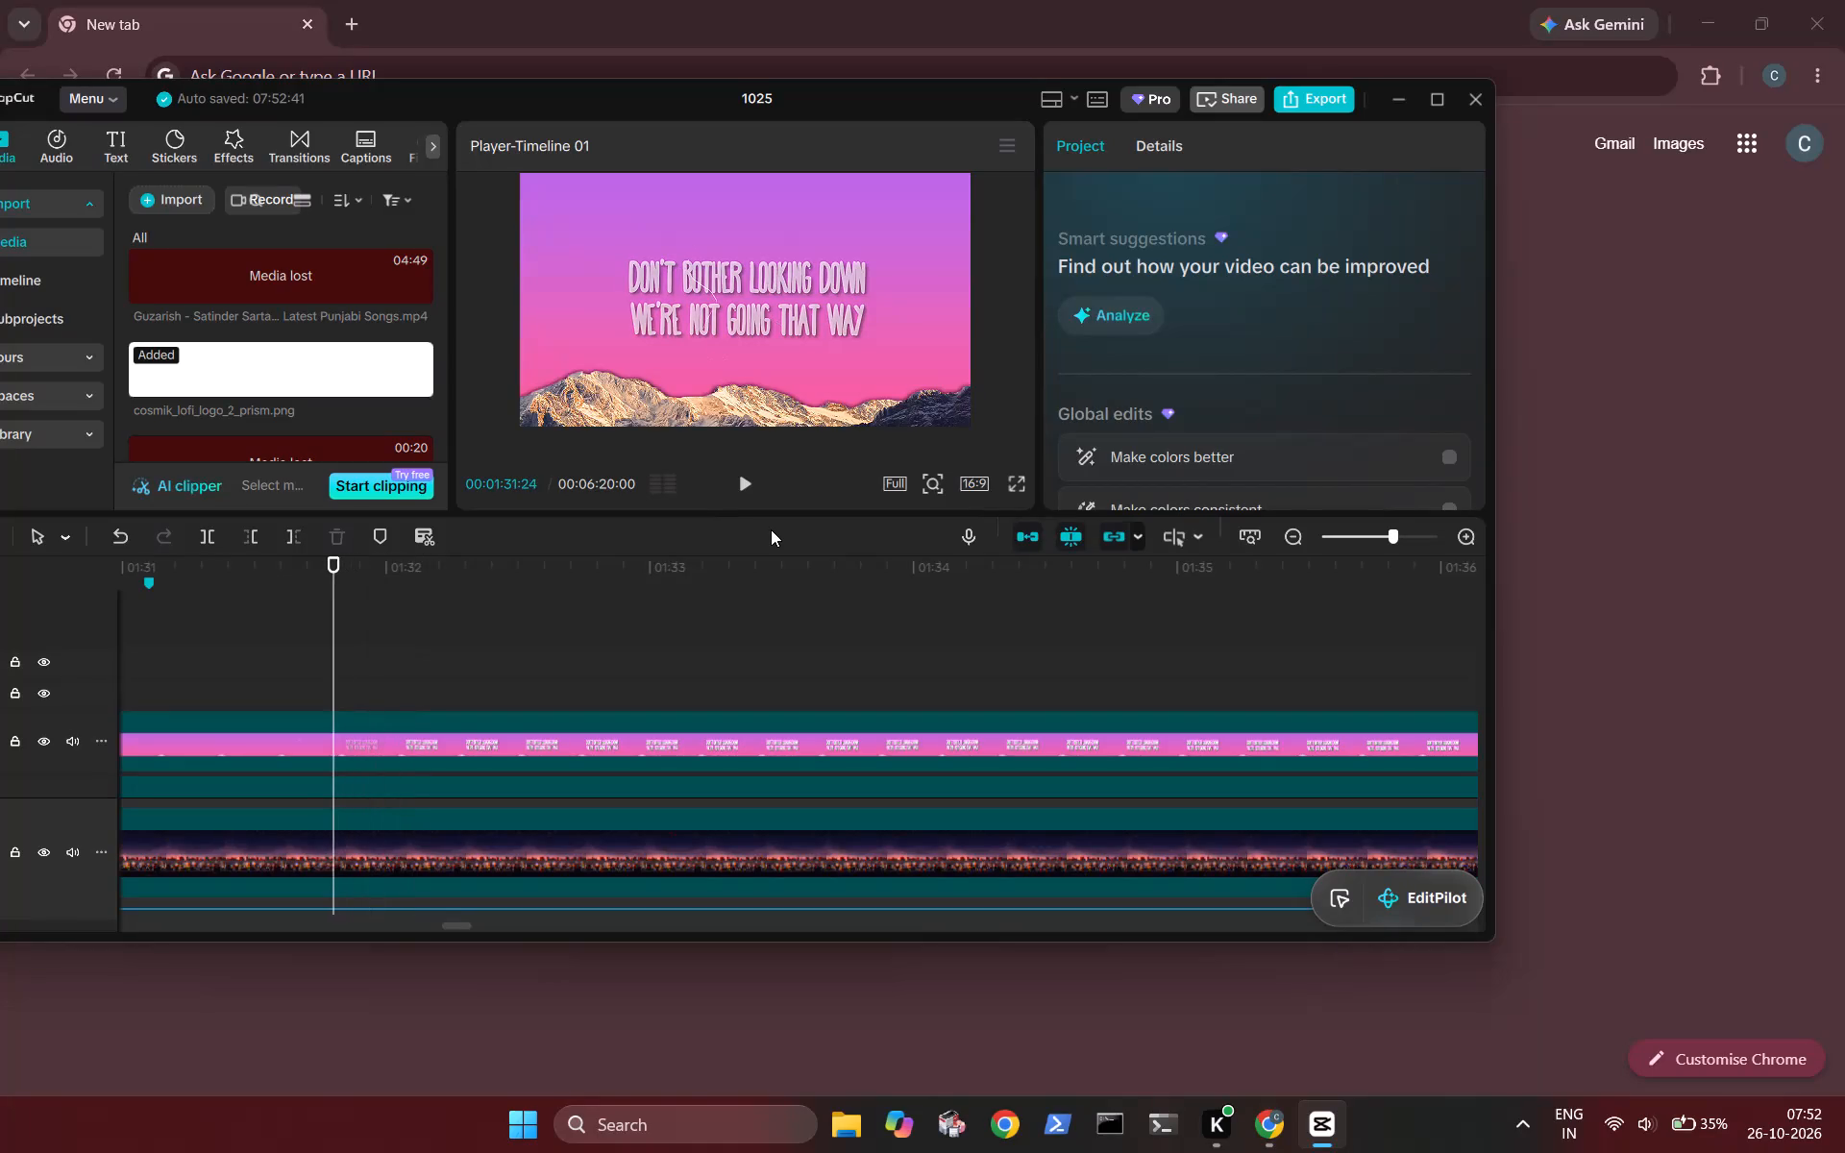
{"action": "key", "text": "Left"}
{"action": "key", "text": "Left"}
{"action": "key", "text": "Left"}
{"action": "key", "text": "Left"}
{"action": "key", "text": "Left"}
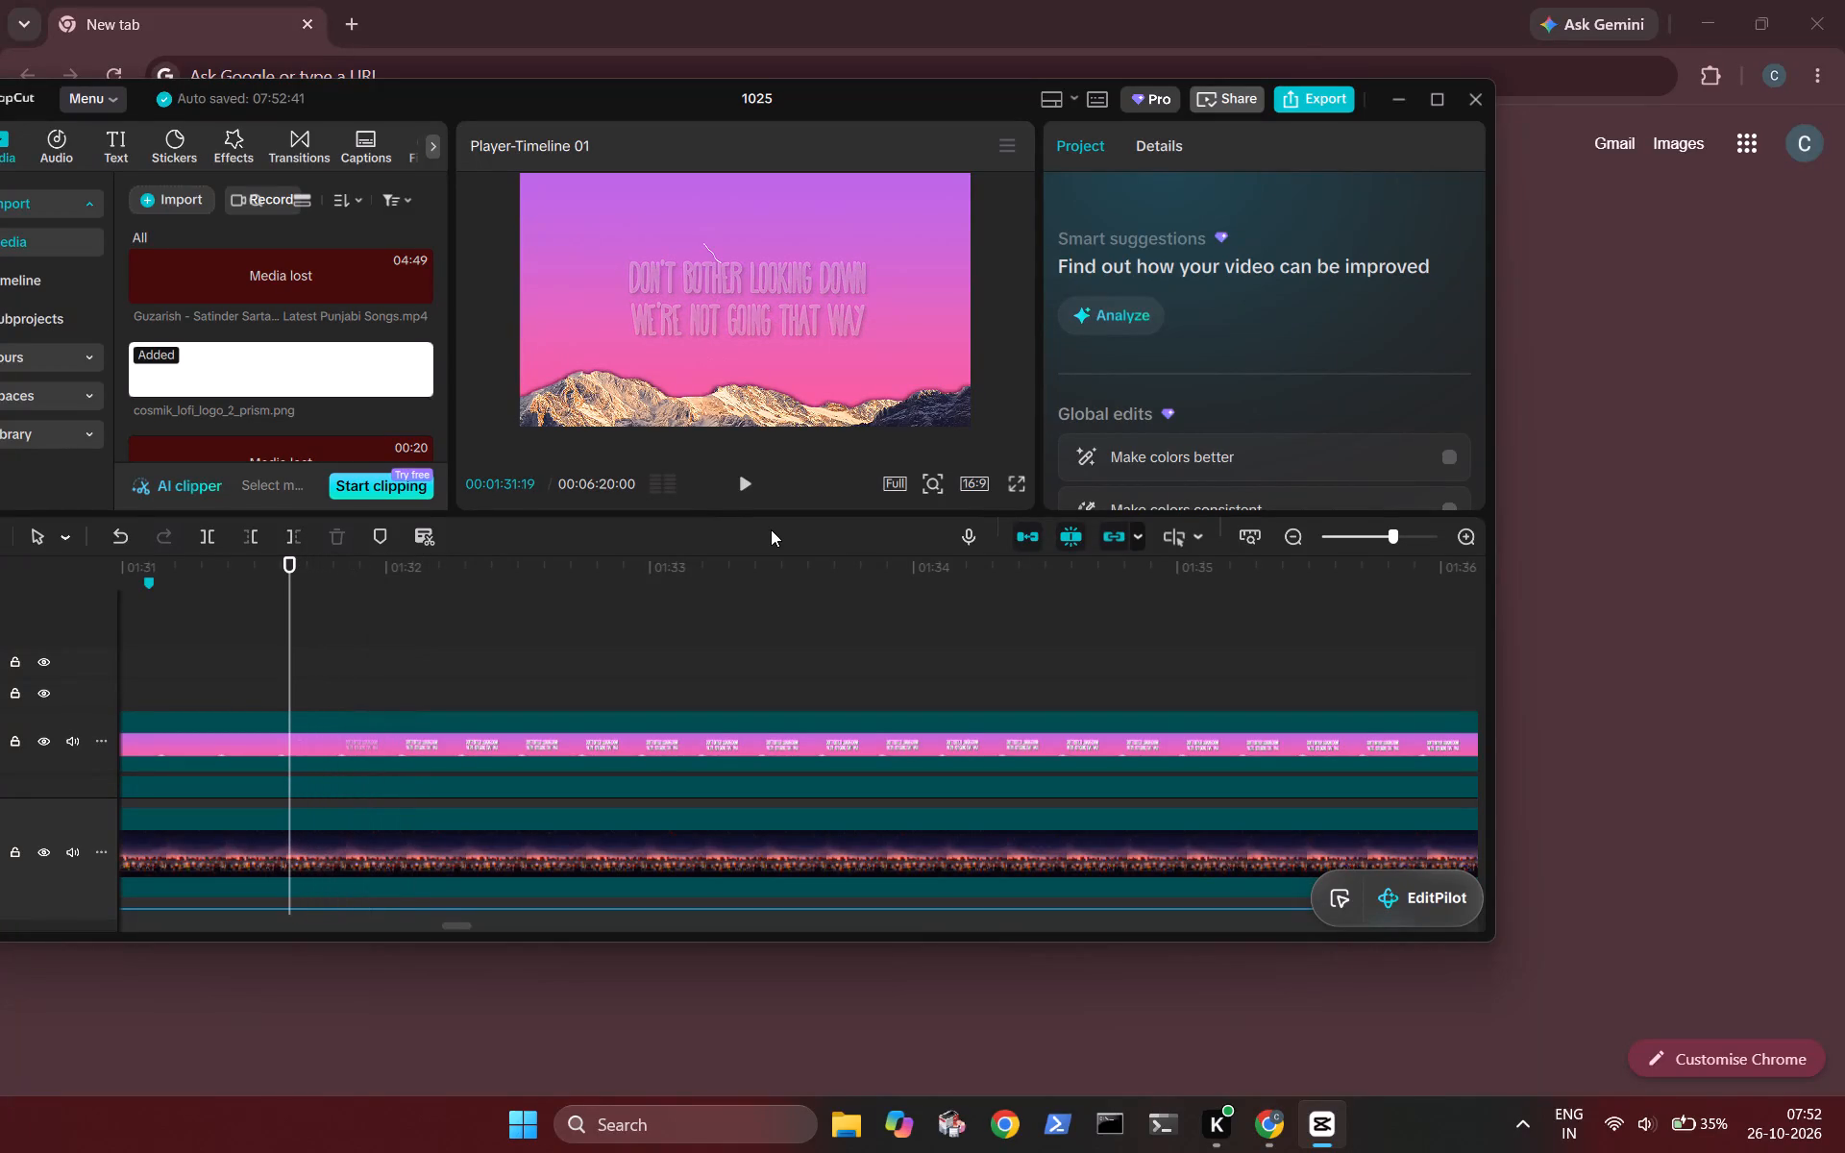
{"action": "key", "text": "Left"}
{"action": "type", "text": "m"}
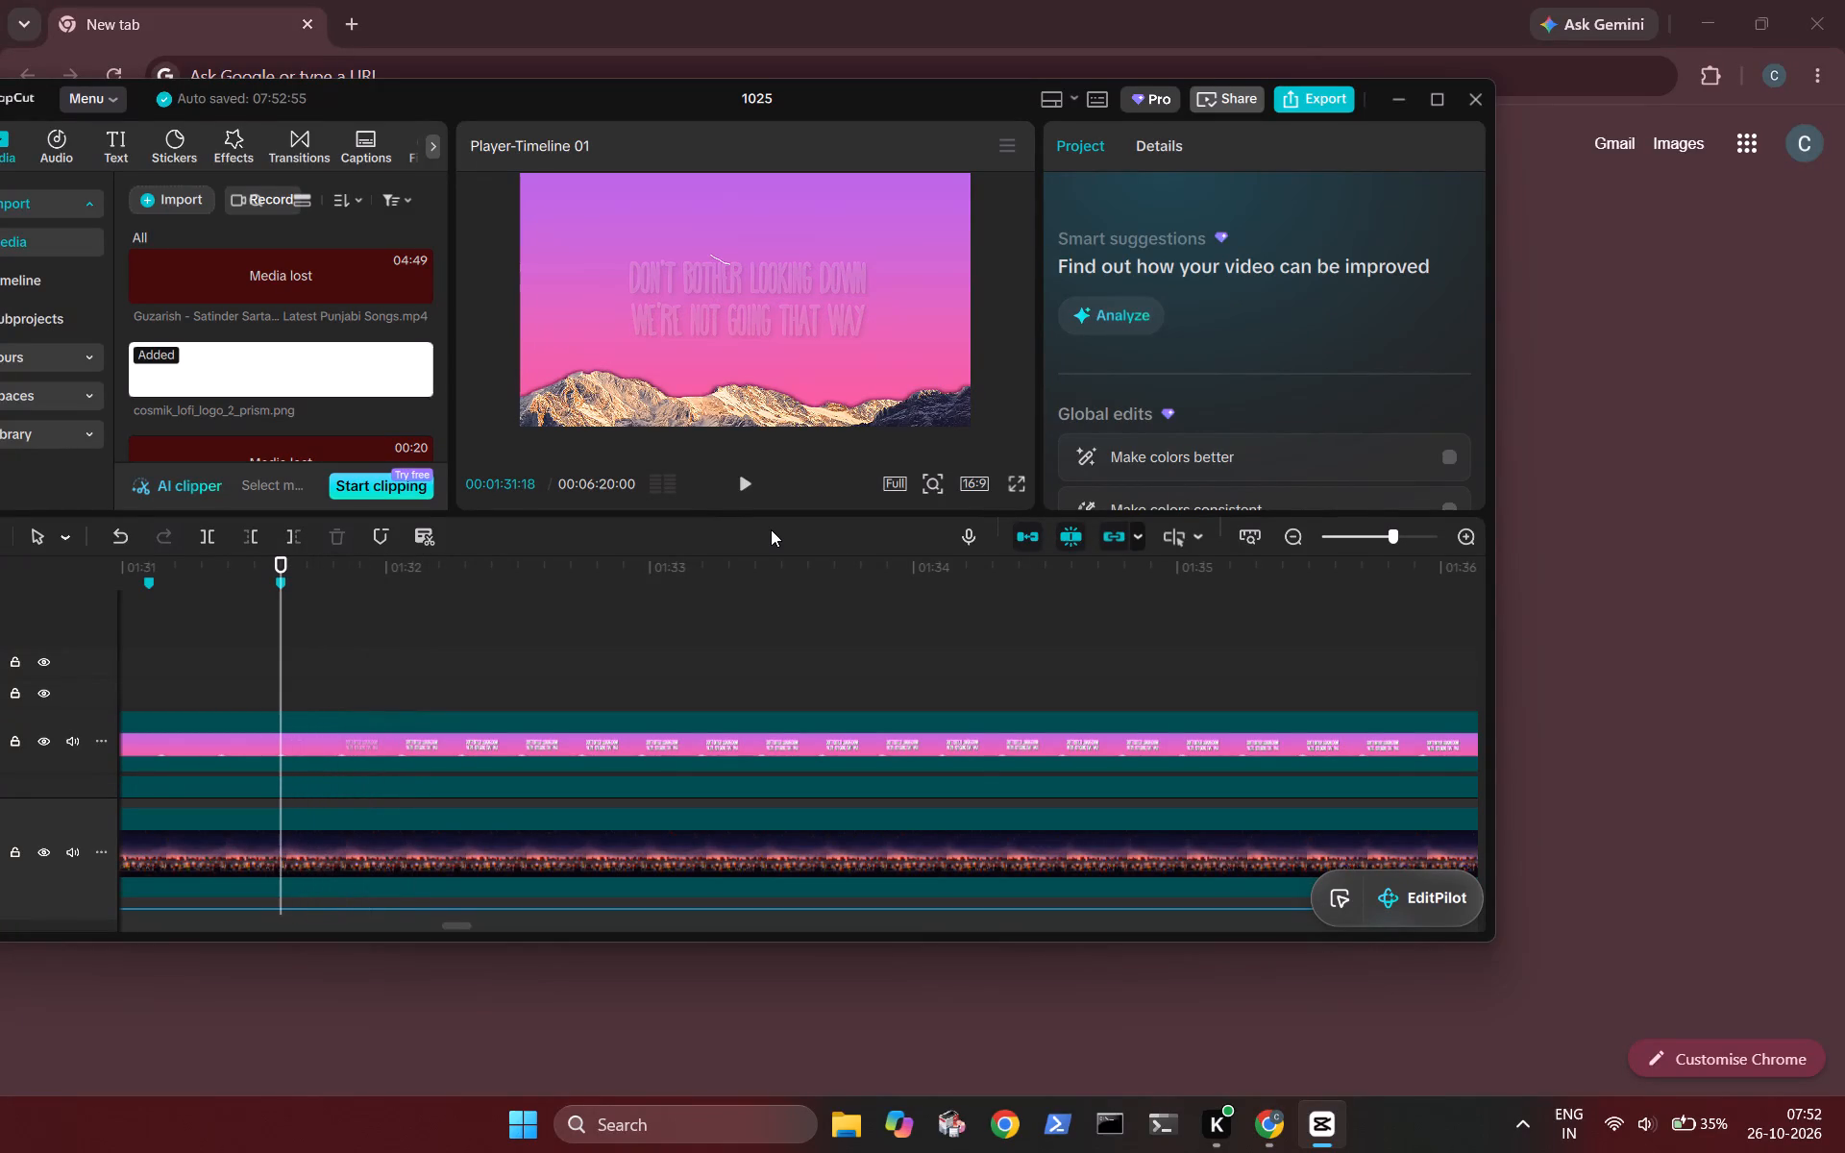
Go back to just before the "Don't bother looking down" lyric and delete the old marker at 00:01:31:03.
{"action": "key", "text": "space"}
{"action": "key", "text": "space"}
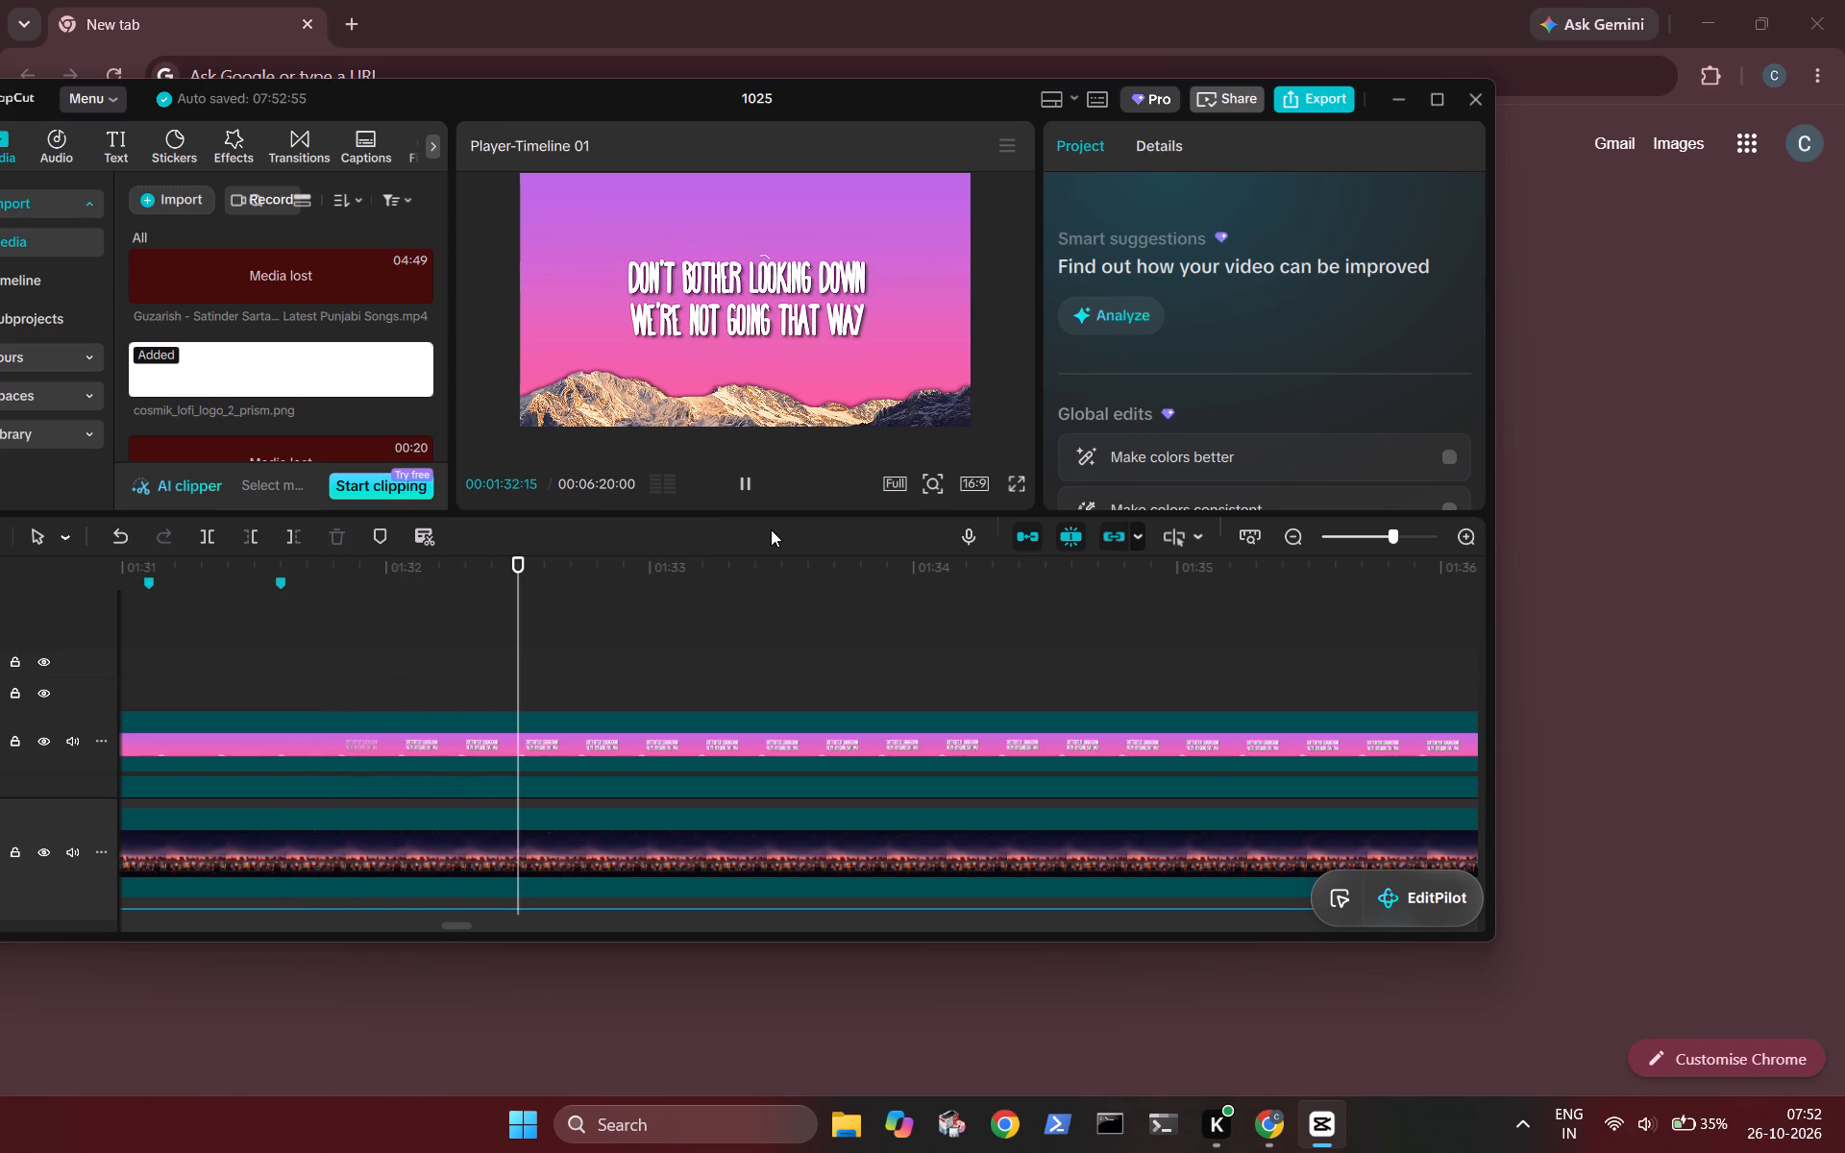
{"action": "key", "text": "Left"}
{"action": "key", "text": "Left"}
{"action": "key", "text": "Left"}
{"action": "key", "text": "Left"}
{"action": "key", "text": "Left"}
{"action": "key", "text": "Left"}
{"action": "key", "text": "Left"}
{"action": "key", "text": "Left"}
{"action": "key", "text": "Left"}
{"action": "key", "text": "Left"}
{"action": "key", "text": "Left"}
{"action": "key", "text": "Left"}
{"action": "key", "text": "Left"}
{"action": "key", "text": "Left"}
{"action": "key", "text": "Left"}
{"action": "key", "text": "Left"}
{"action": "key", "text": "Left"}
{"action": "key", "text": "Left"}
{"action": "key", "text": "Left"}
{"action": "key", "text": "Left"}
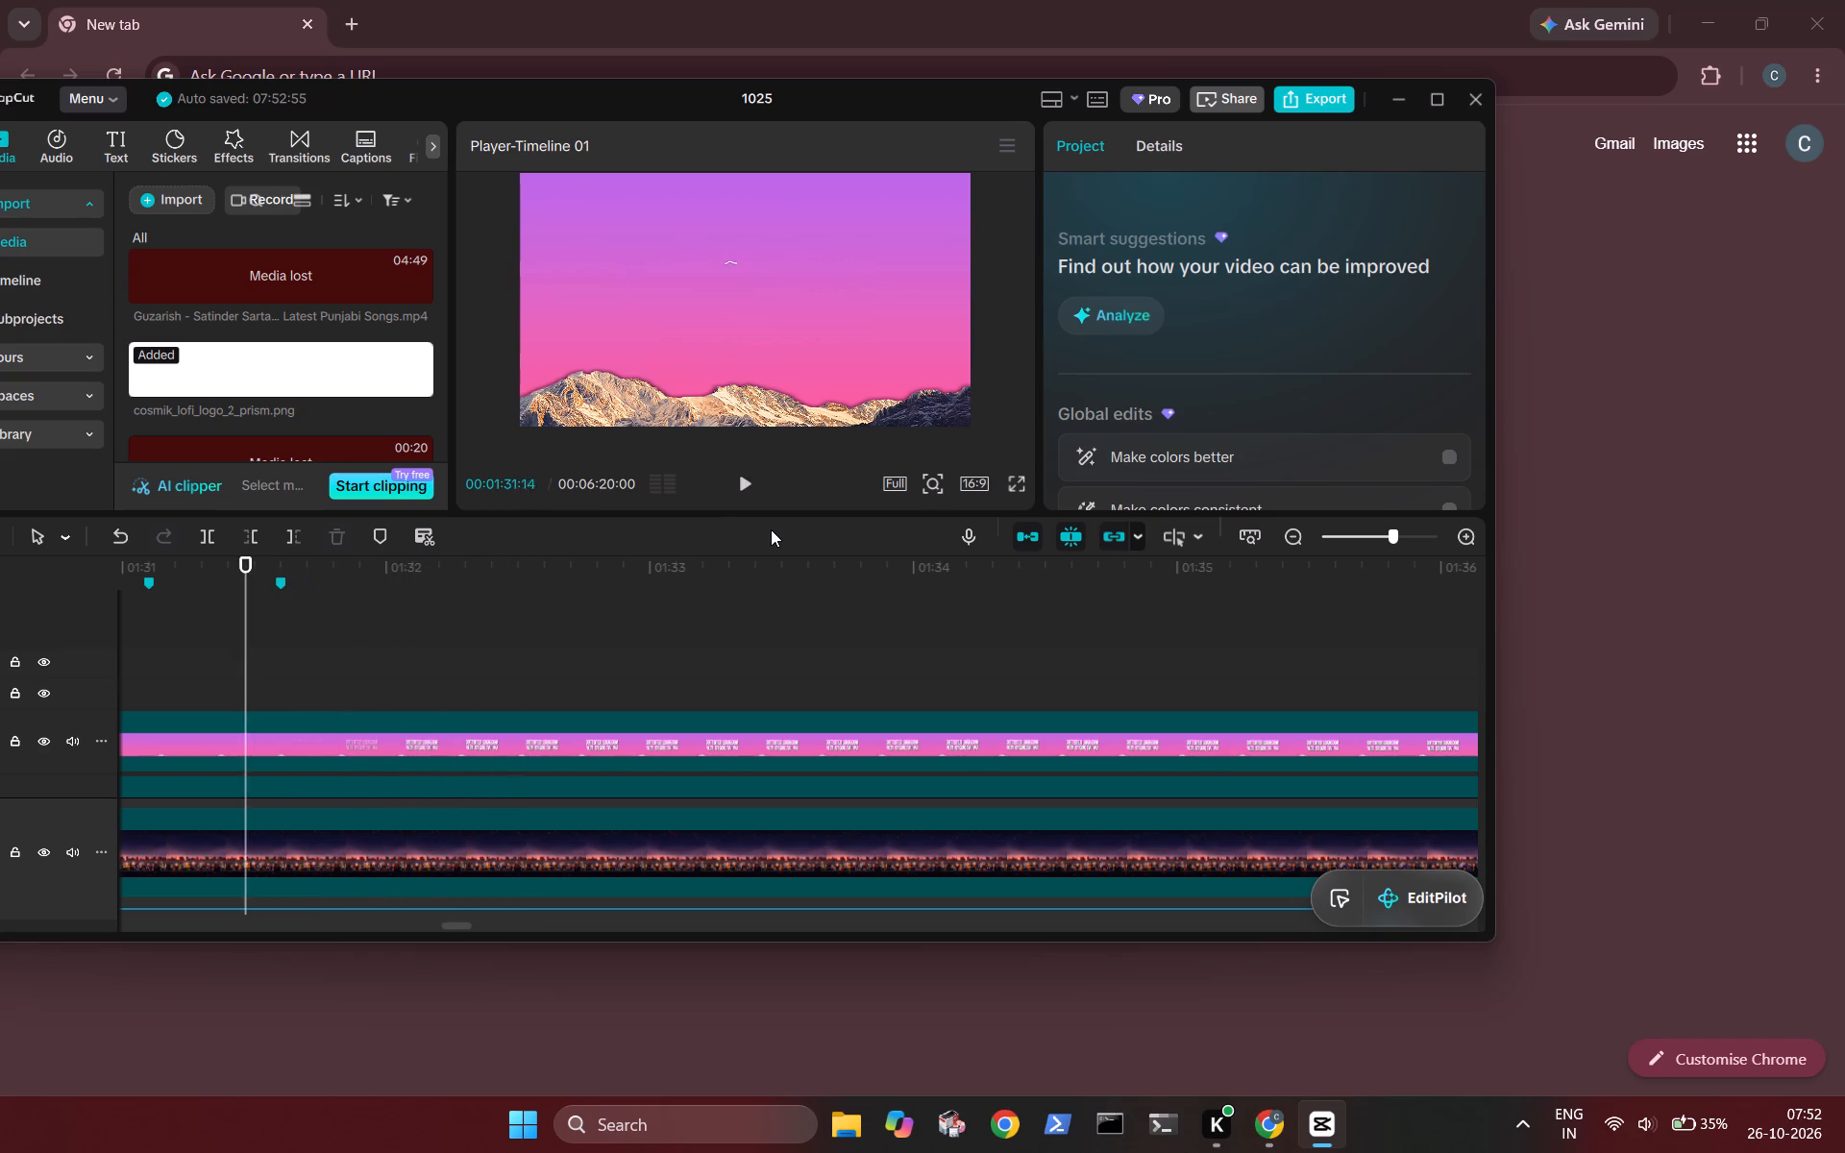
{"action": "key", "text": "Left"}
{"action": "key", "text": "Left"}
{"action": "key", "text": "Left"}
{"action": "key", "text": "Left"}
{"action": "key", "text": "Left"}
{"action": "key", "text": "Left"}
{"action": "key", "text": "Left"}
{"action": "key", "text": "Left"}
{"action": "key", "text": "Left"}
{"action": "key", "text": "Left"}
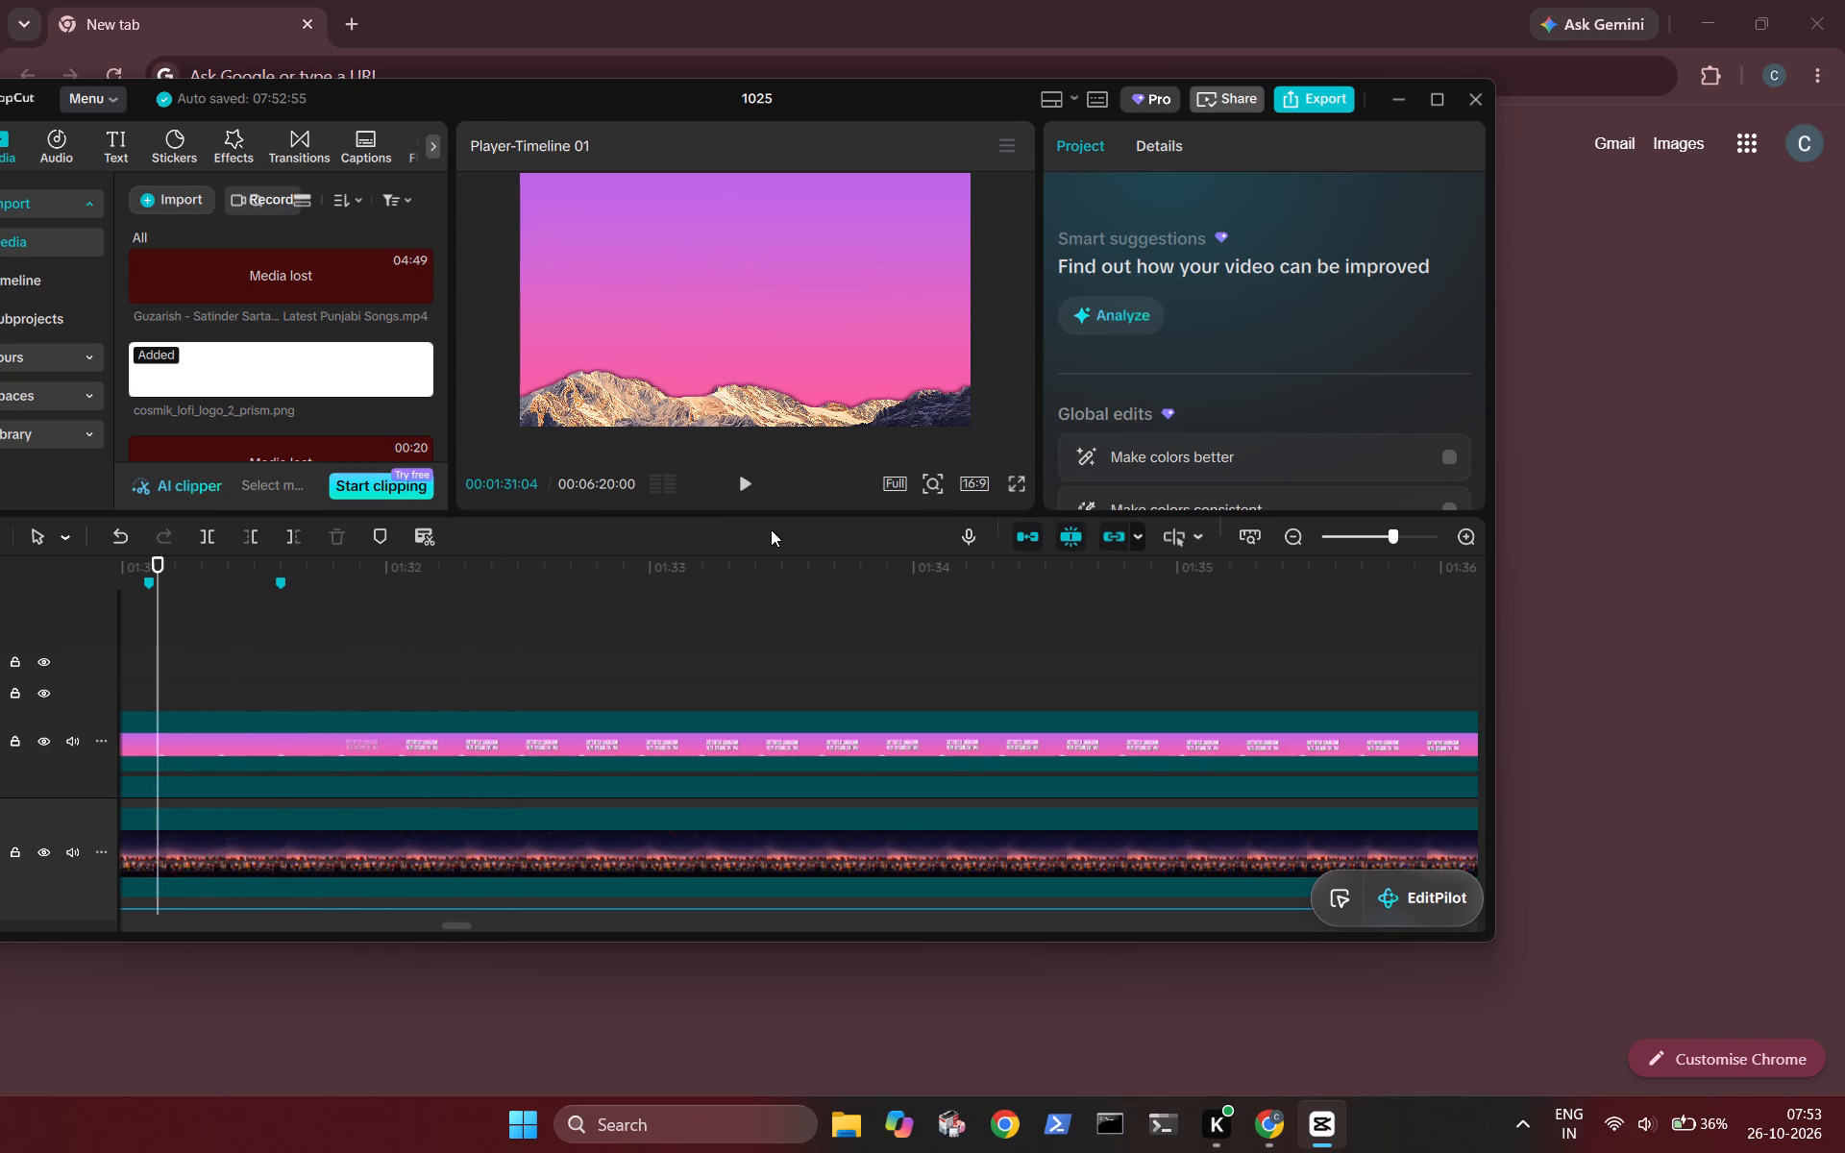
{"action": "key", "text": "Left"}
{"action": "key", "text": "m"}
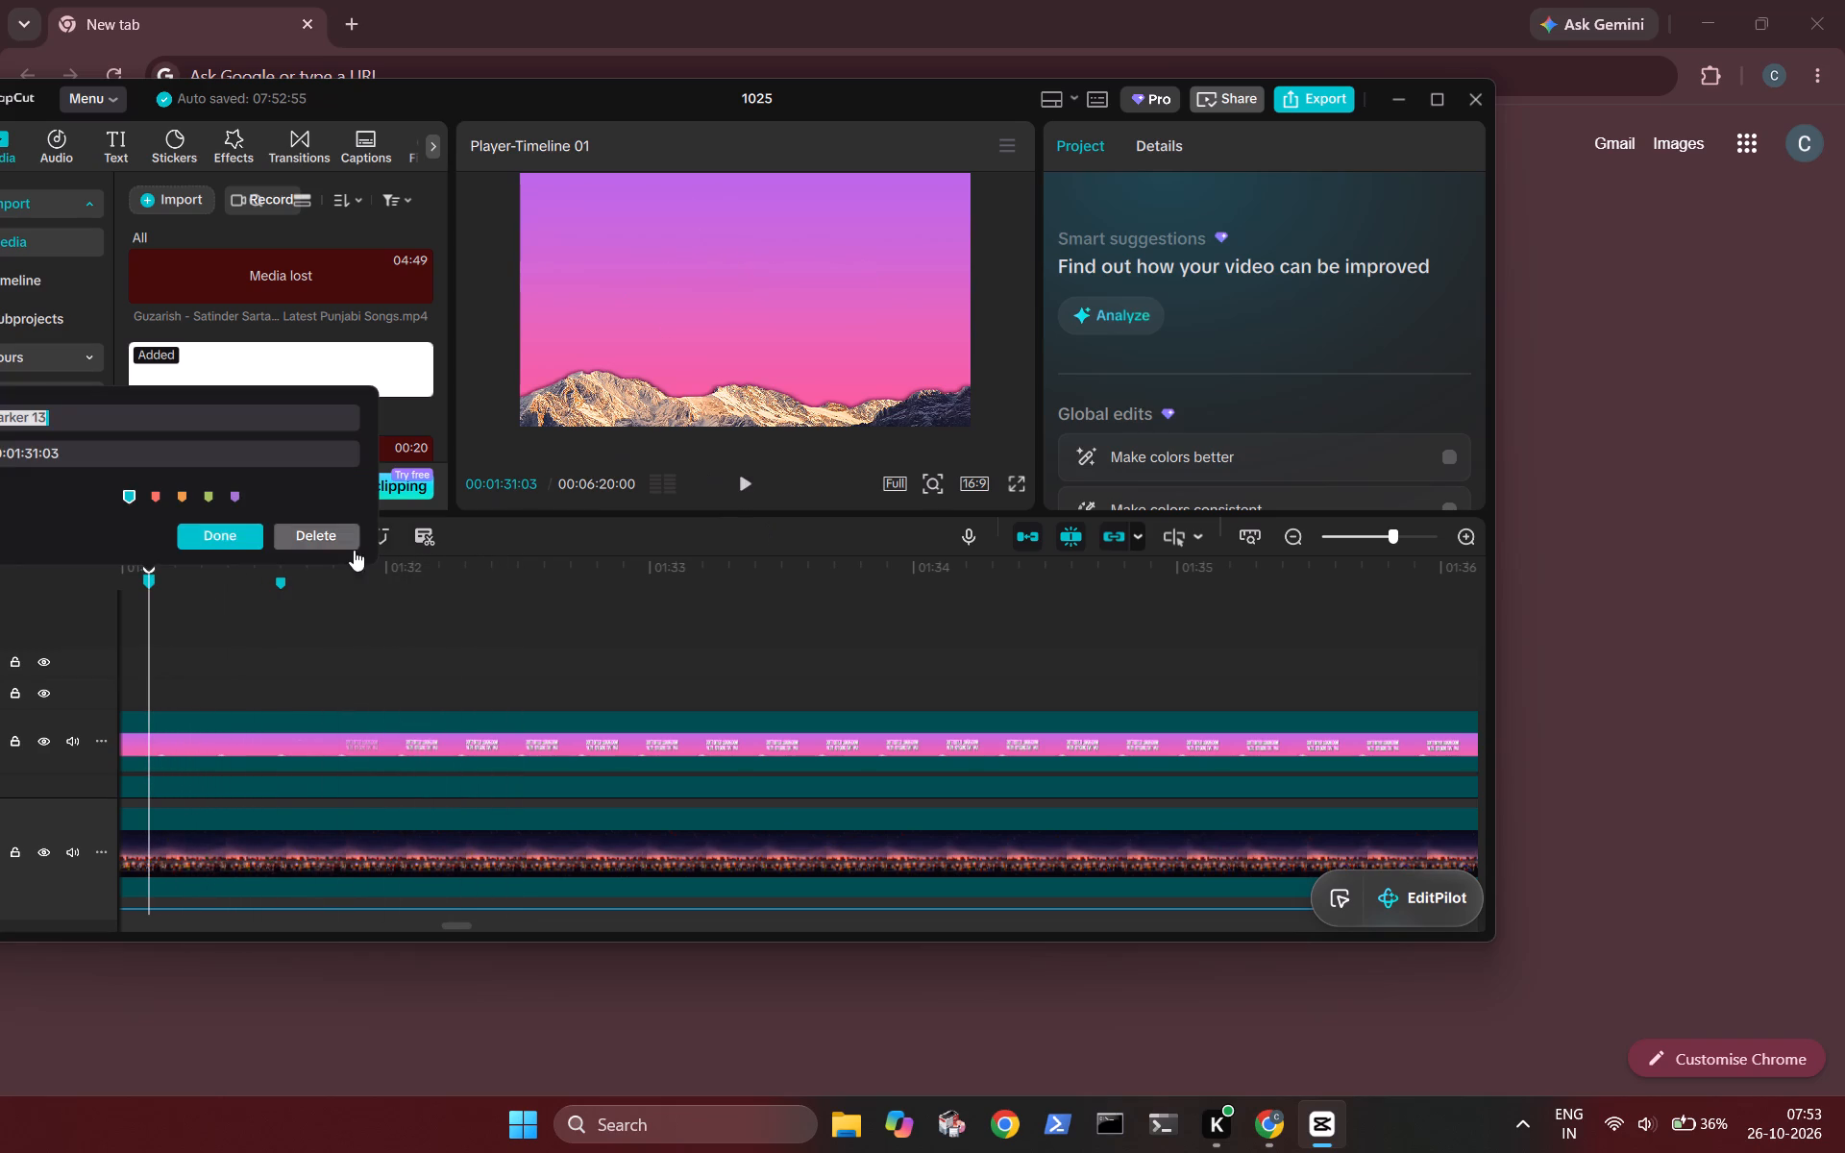
{"action": "left_click", "coordinate": [332, 535]}
Play on through the lyric and add a marker just before "At least I know, I am here to stay" fades in, at 00:01:39:01.
{"action": "key", "text": "space"}
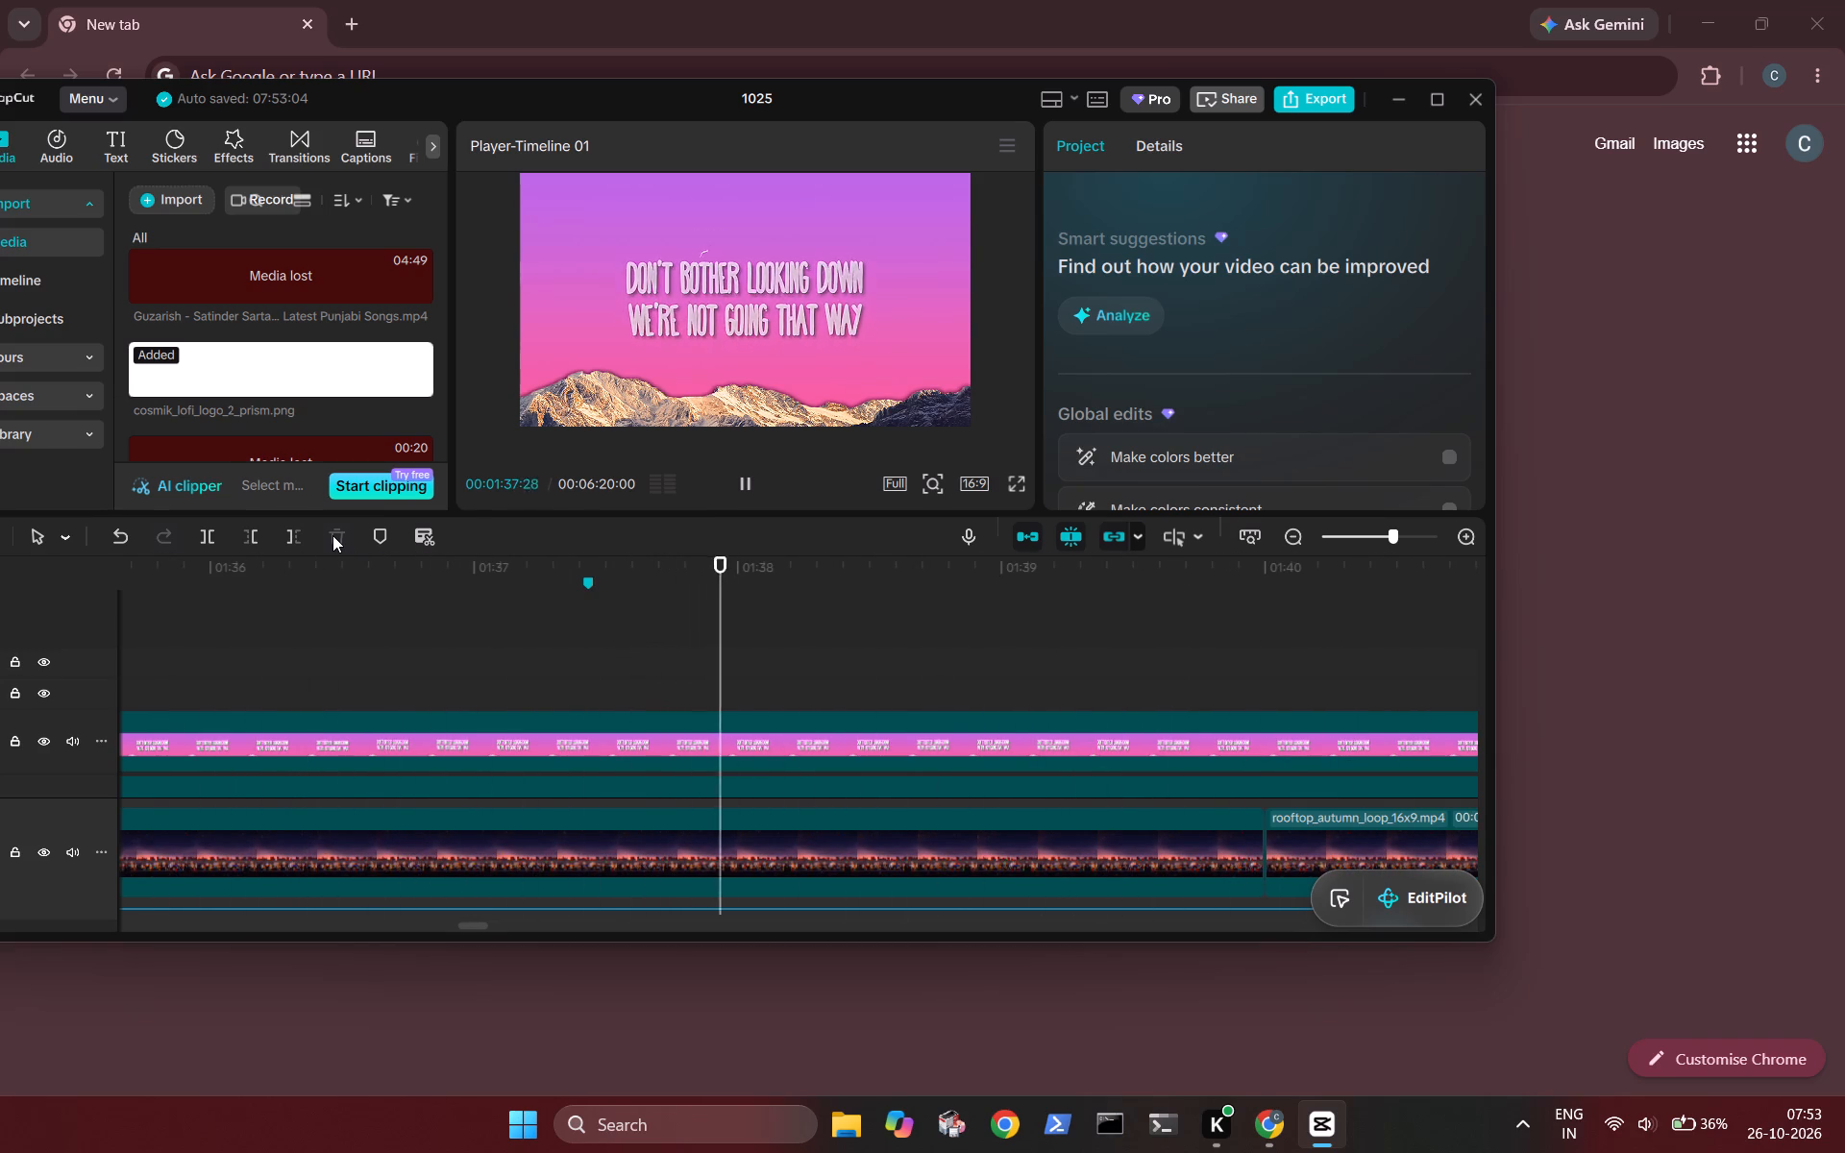
{"action": "key", "text": "space"}
{"action": "key", "text": "space"}
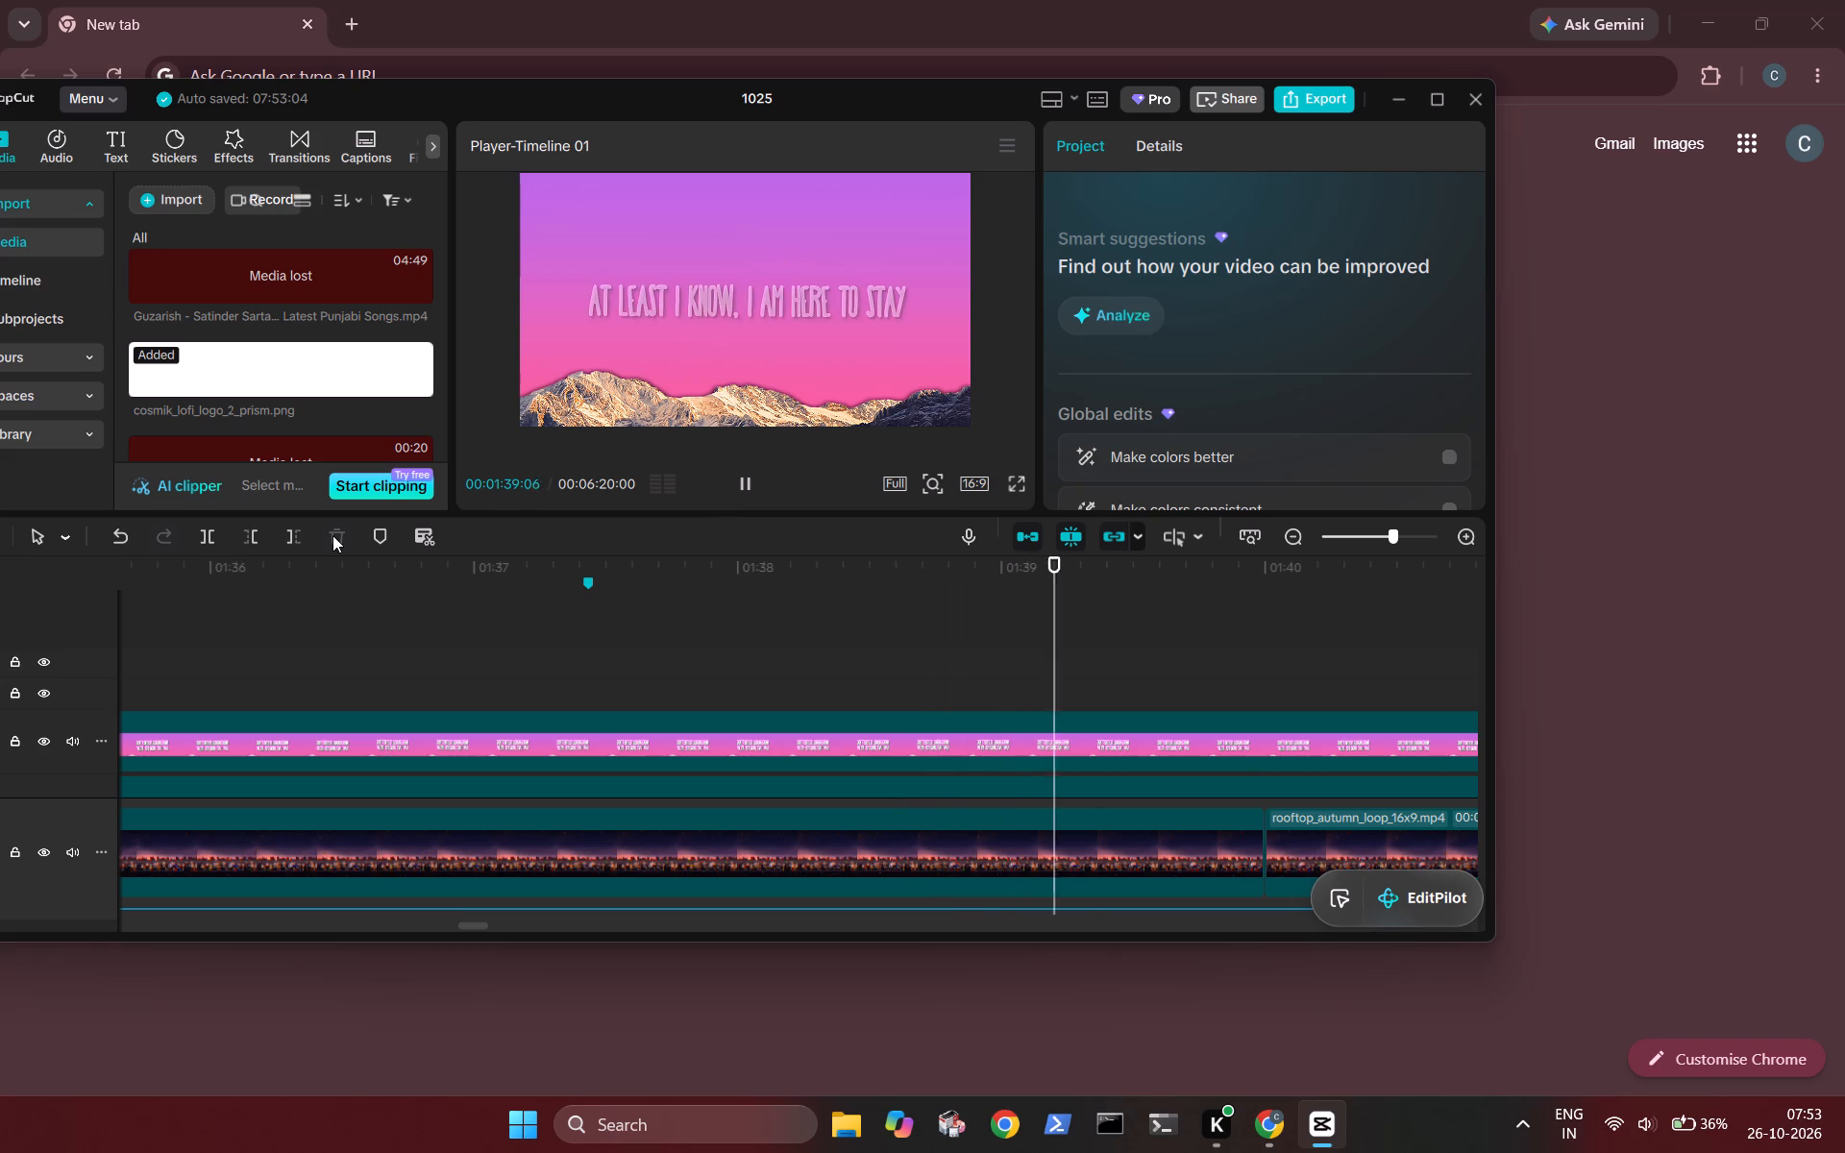
{"action": "key", "text": "space"}
{"action": "key", "text": "Left"}
{"action": "key", "text": "Left"}
{"action": "key", "text": "Left"}
{"action": "key", "text": "Left"}
{"action": "key", "text": "Left"}
{"action": "key", "text": "Left"}
{"action": "key", "text": "Left"}
{"action": "key", "text": "Left"}
{"action": "key", "text": "Left"}
{"action": "key", "text": "Left"}
{"action": "key", "text": "Left"}
{"action": "key", "text": "Left"}
{"action": "key", "text": "Left"}
{"action": "key", "text": "Left"}
{"action": "key", "text": "Left"}
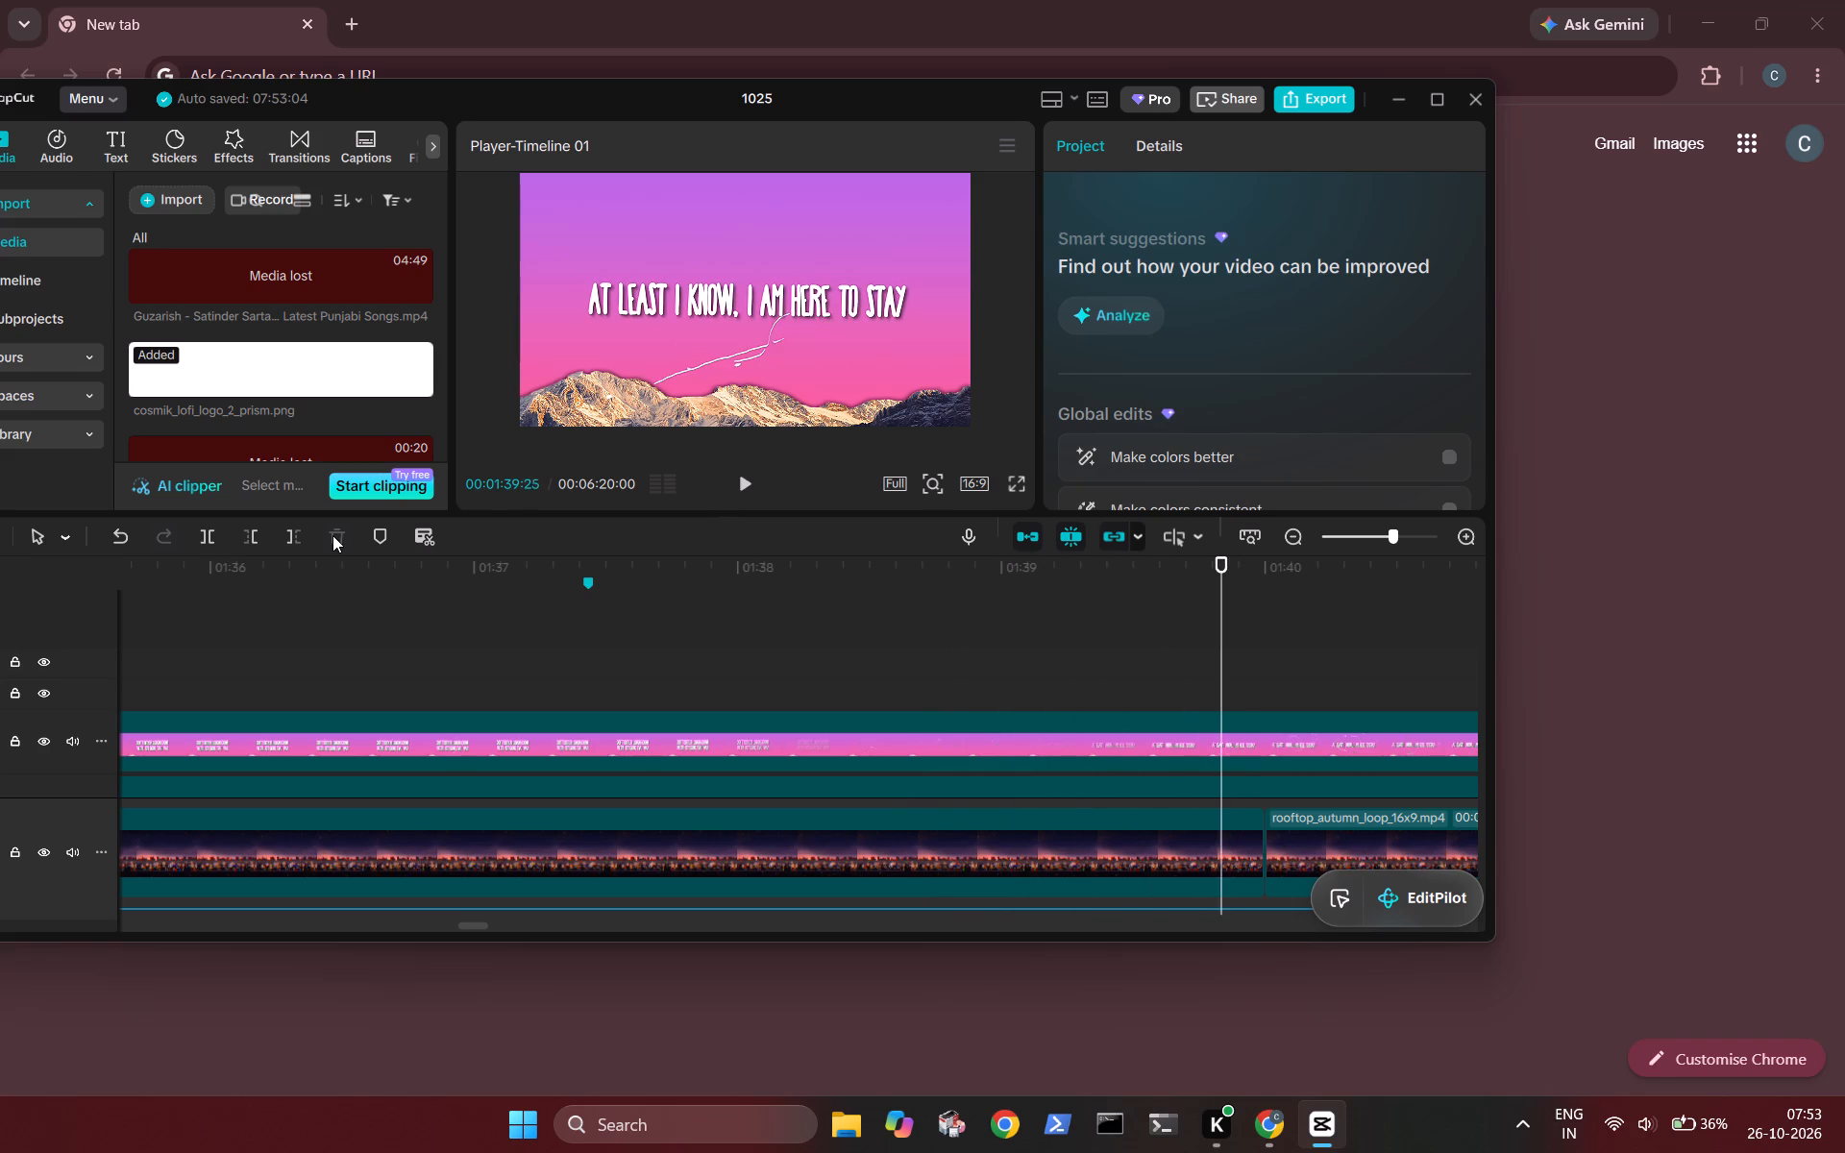
{"action": "key", "text": "Left"}
{"action": "key", "text": "Left"}
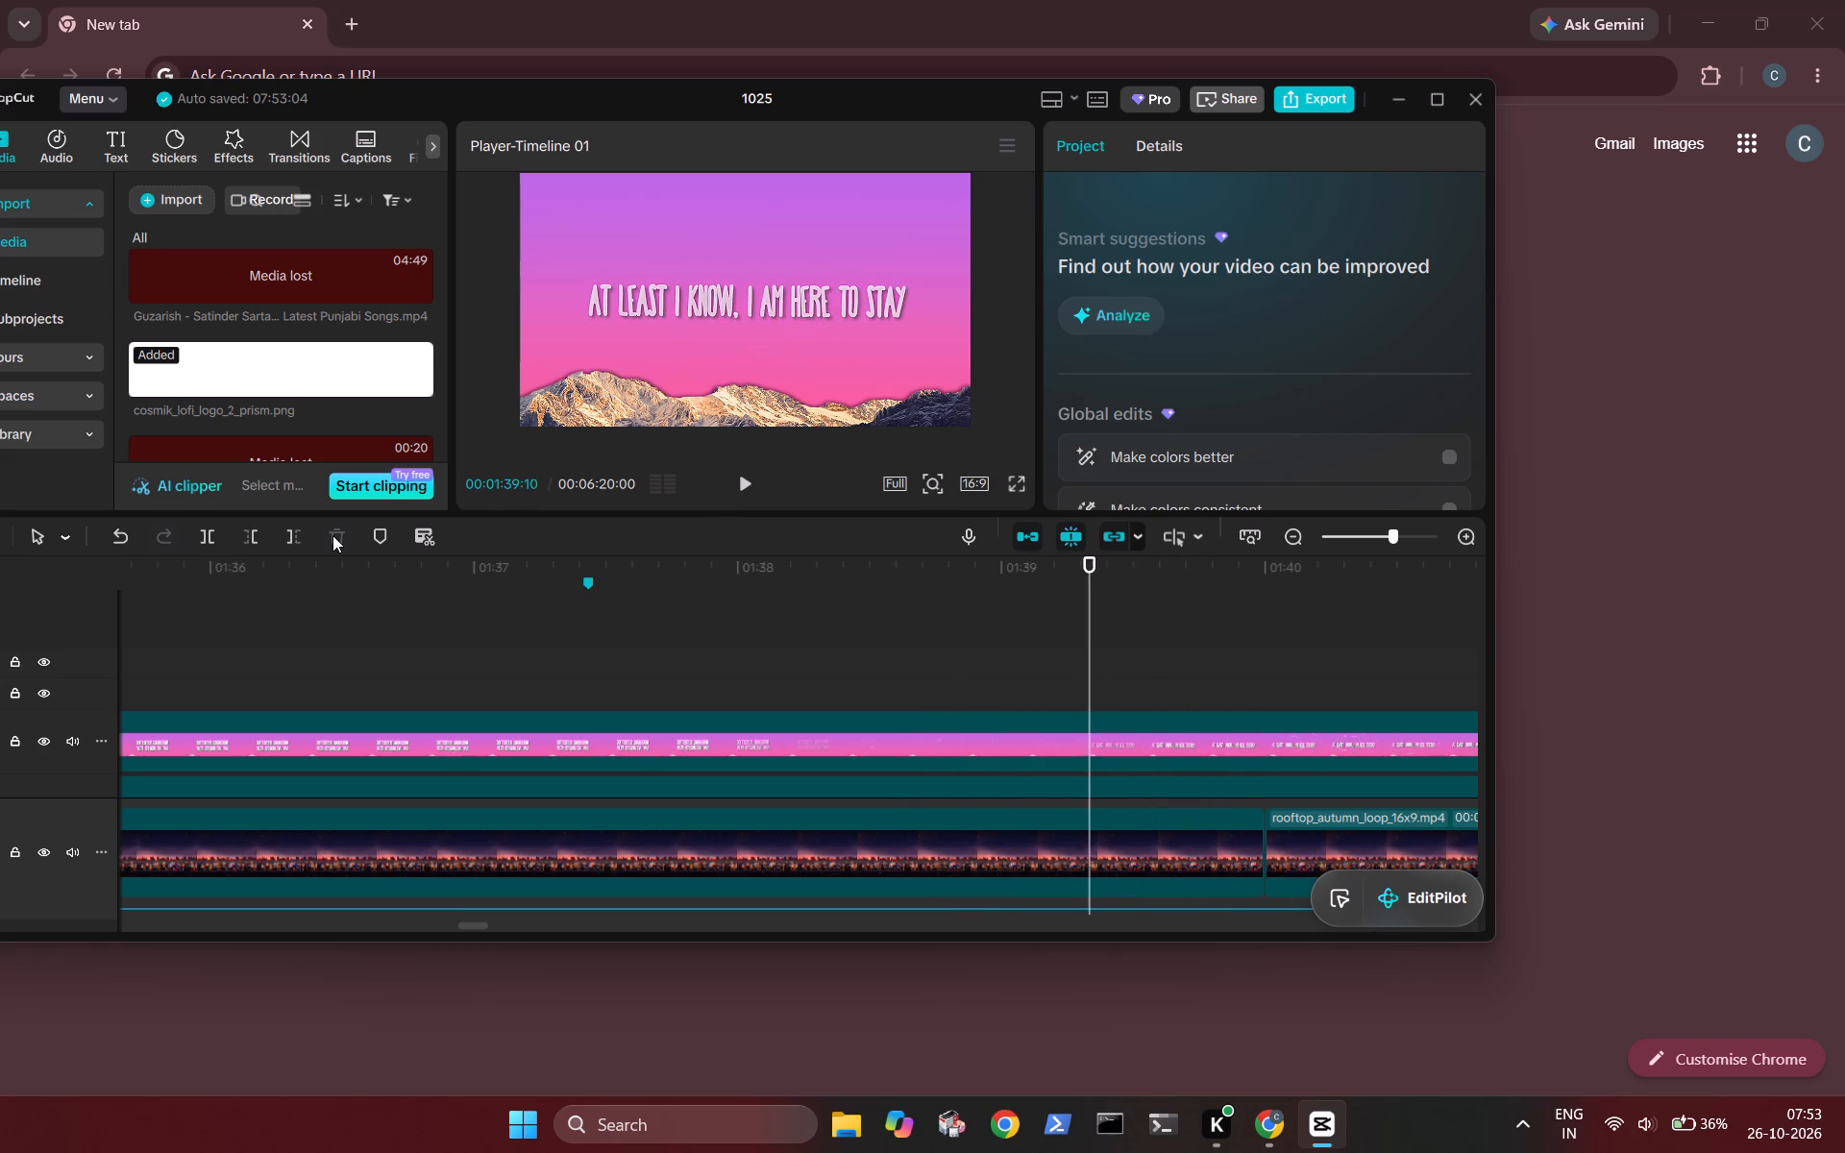
{"action": "key", "text": "Left"}
{"action": "key", "text": "Left"}
{"action": "key", "text": "Left"}
{"action": "key", "text": "Left"}
{"action": "key", "text": "Left"}
{"action": "key", "text": "Left"}
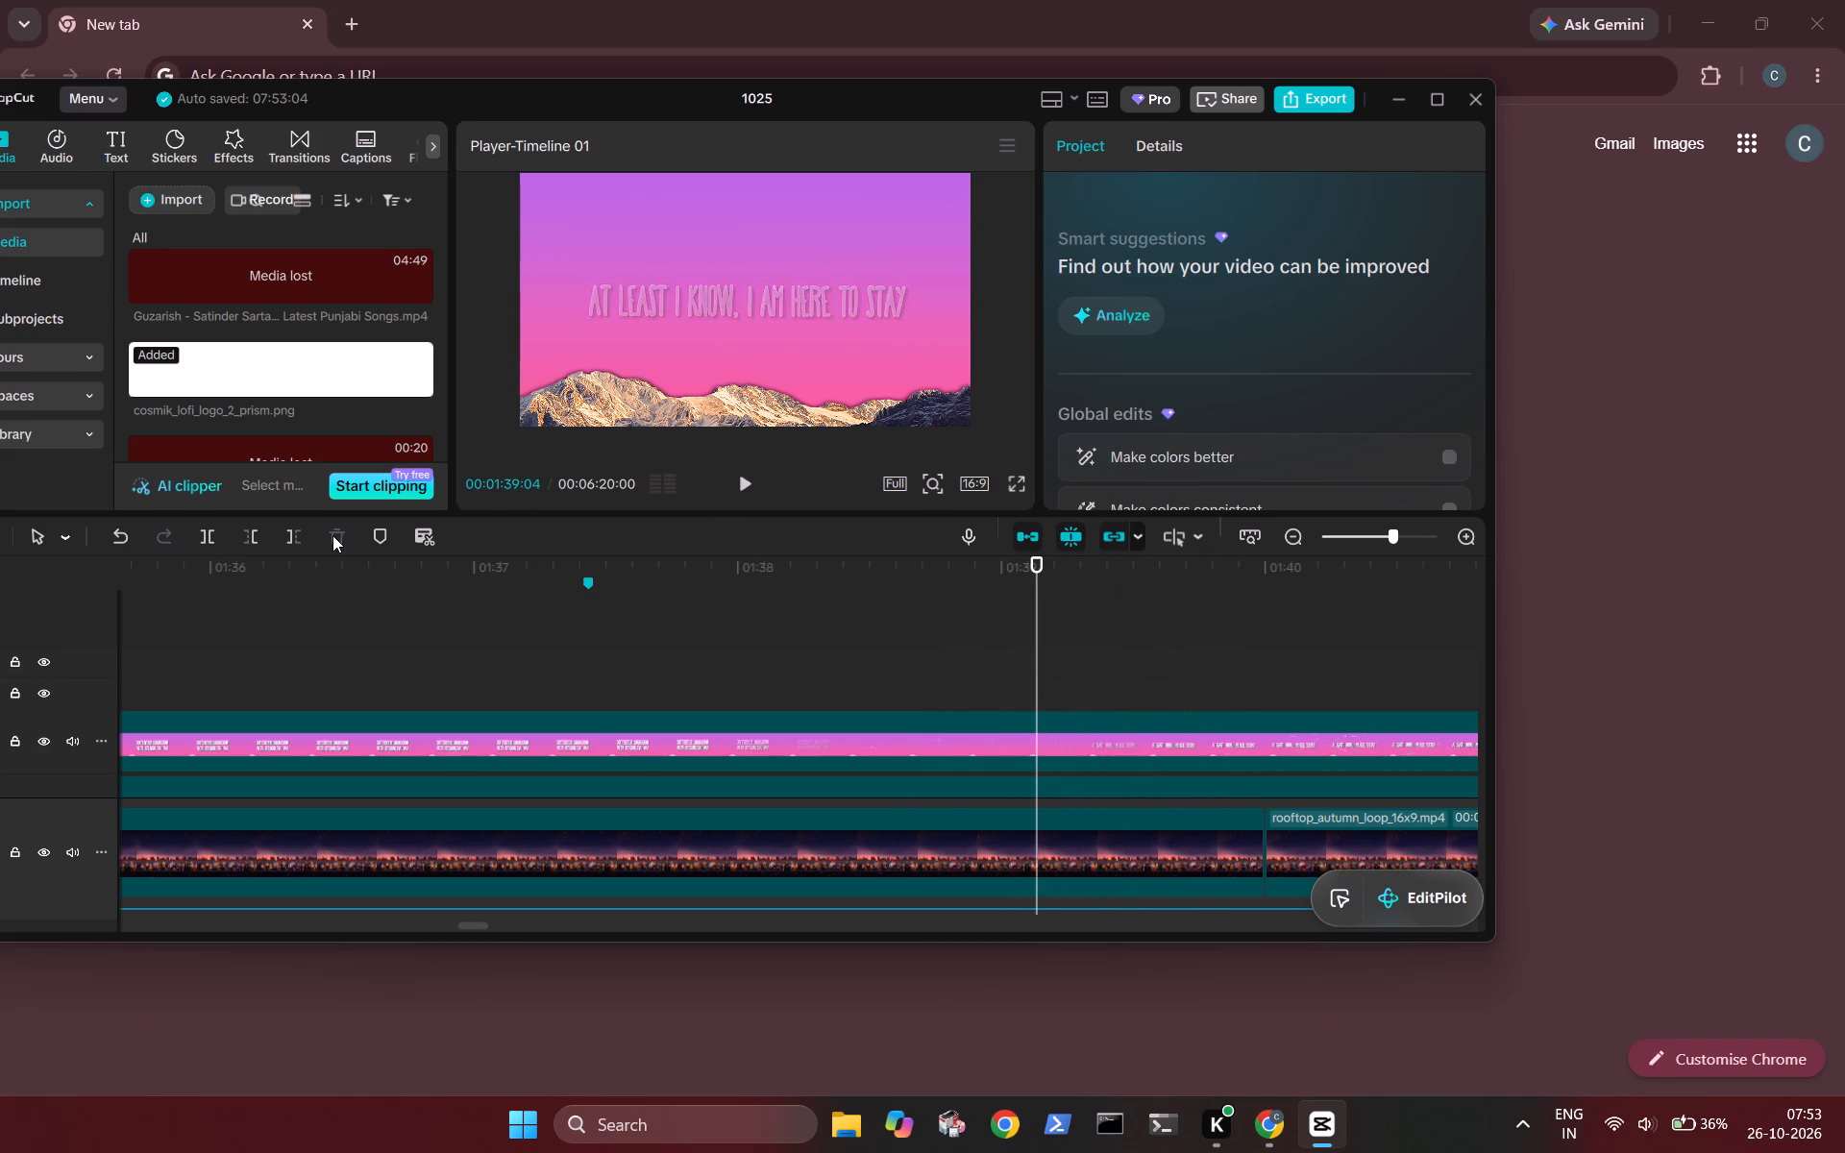
{"action": "key", "text": "Left"}
{"action": "key", "text": "Left"}
{"action": "key", "text": "Left"}
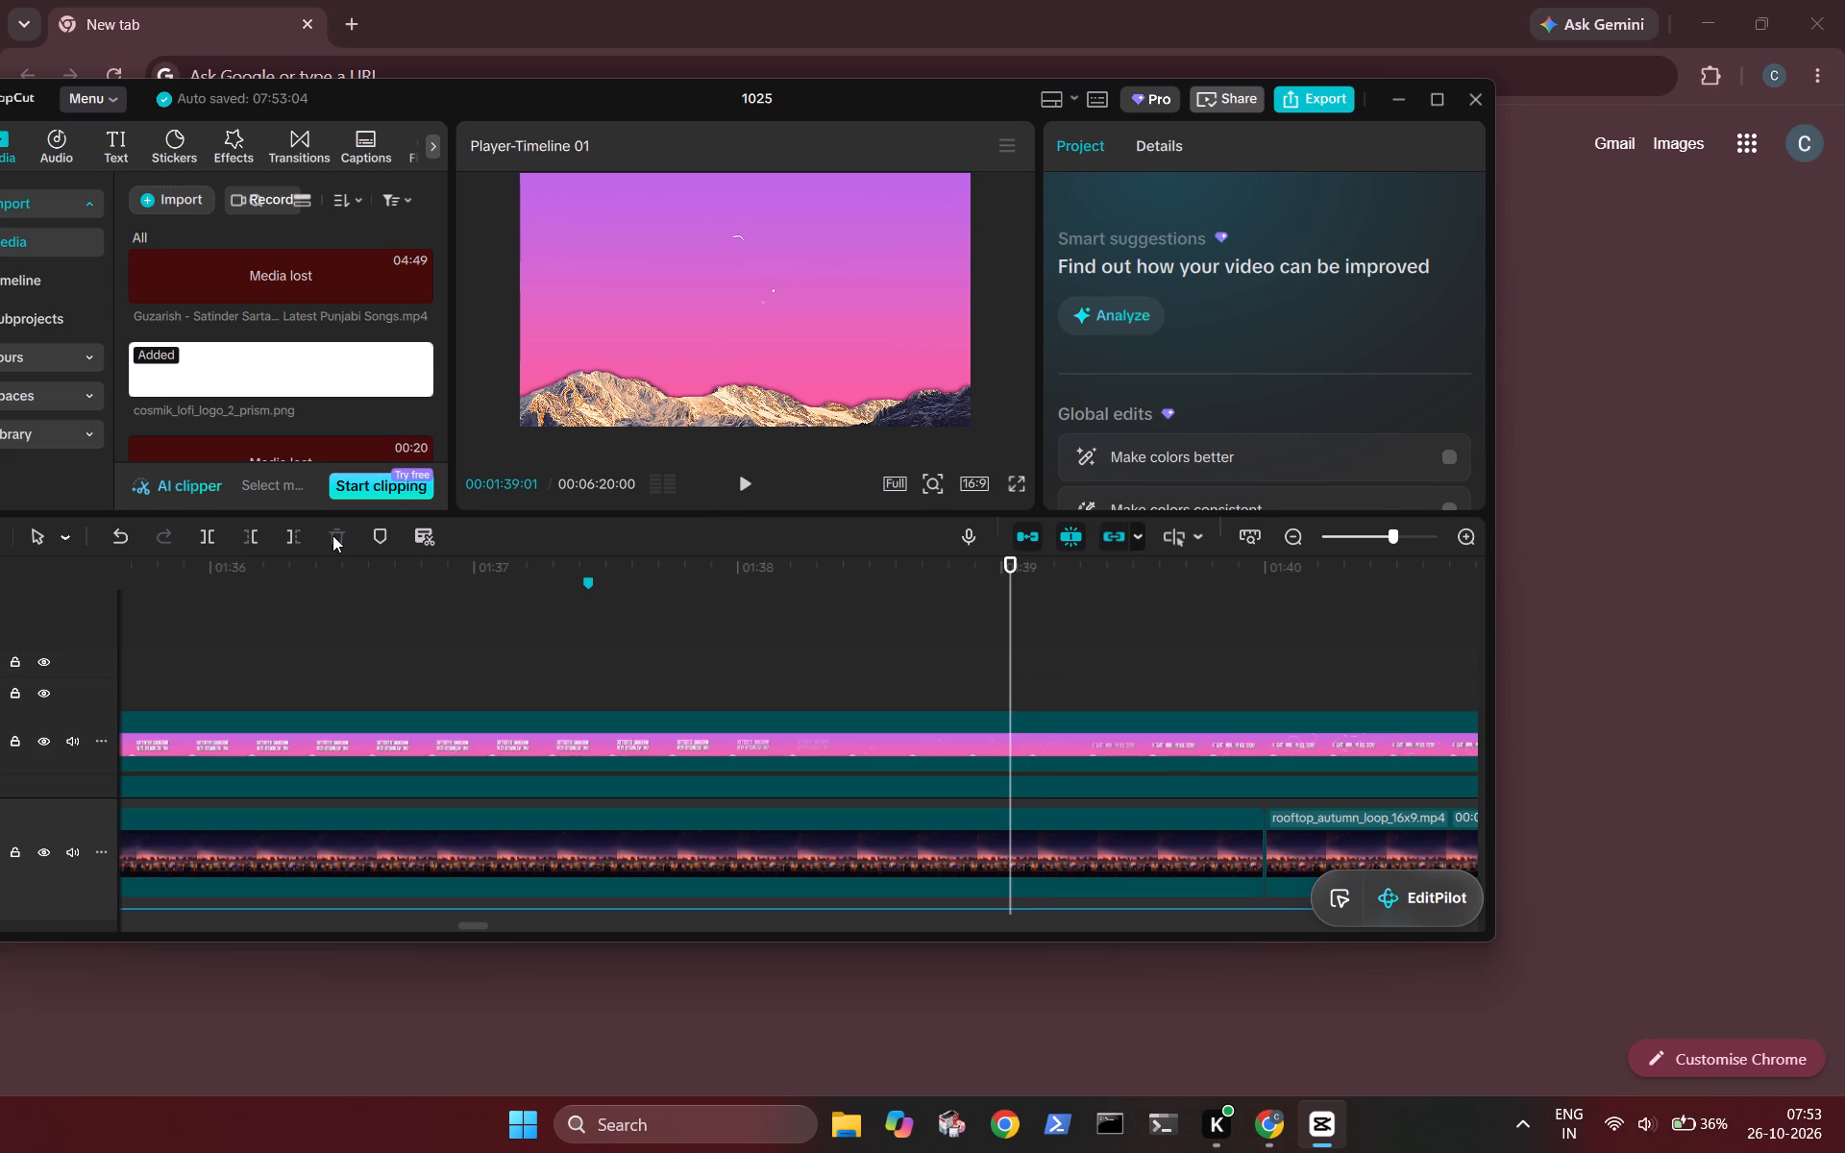
{"action": "key", "text": "m"}
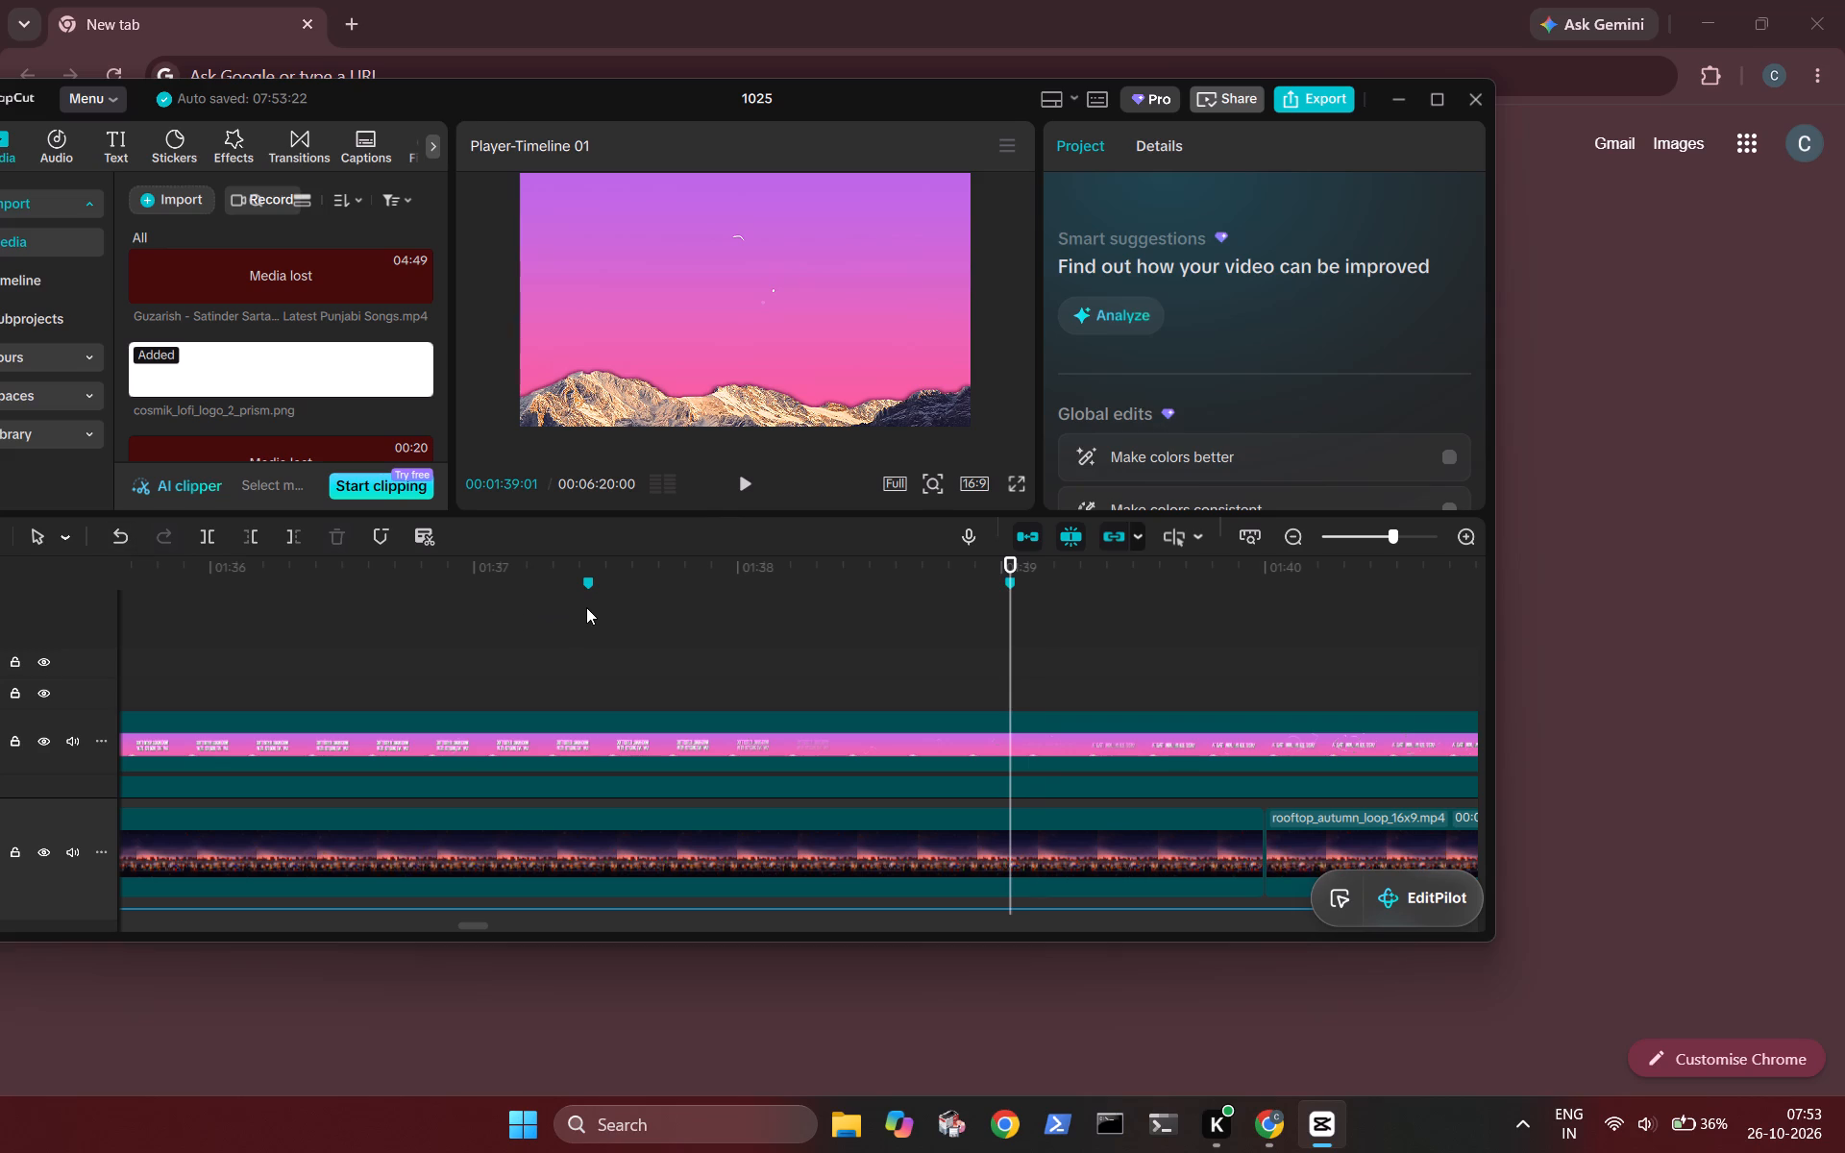
Delete the old marker at 00:01:37:13, within the "Don't bother looking down" lyric.
{"action": "left_click", "coordinate": [586, 607]}
{"action": "key", "text": "m"}
{"action": "left_click", "coordinate": [759, 534]}
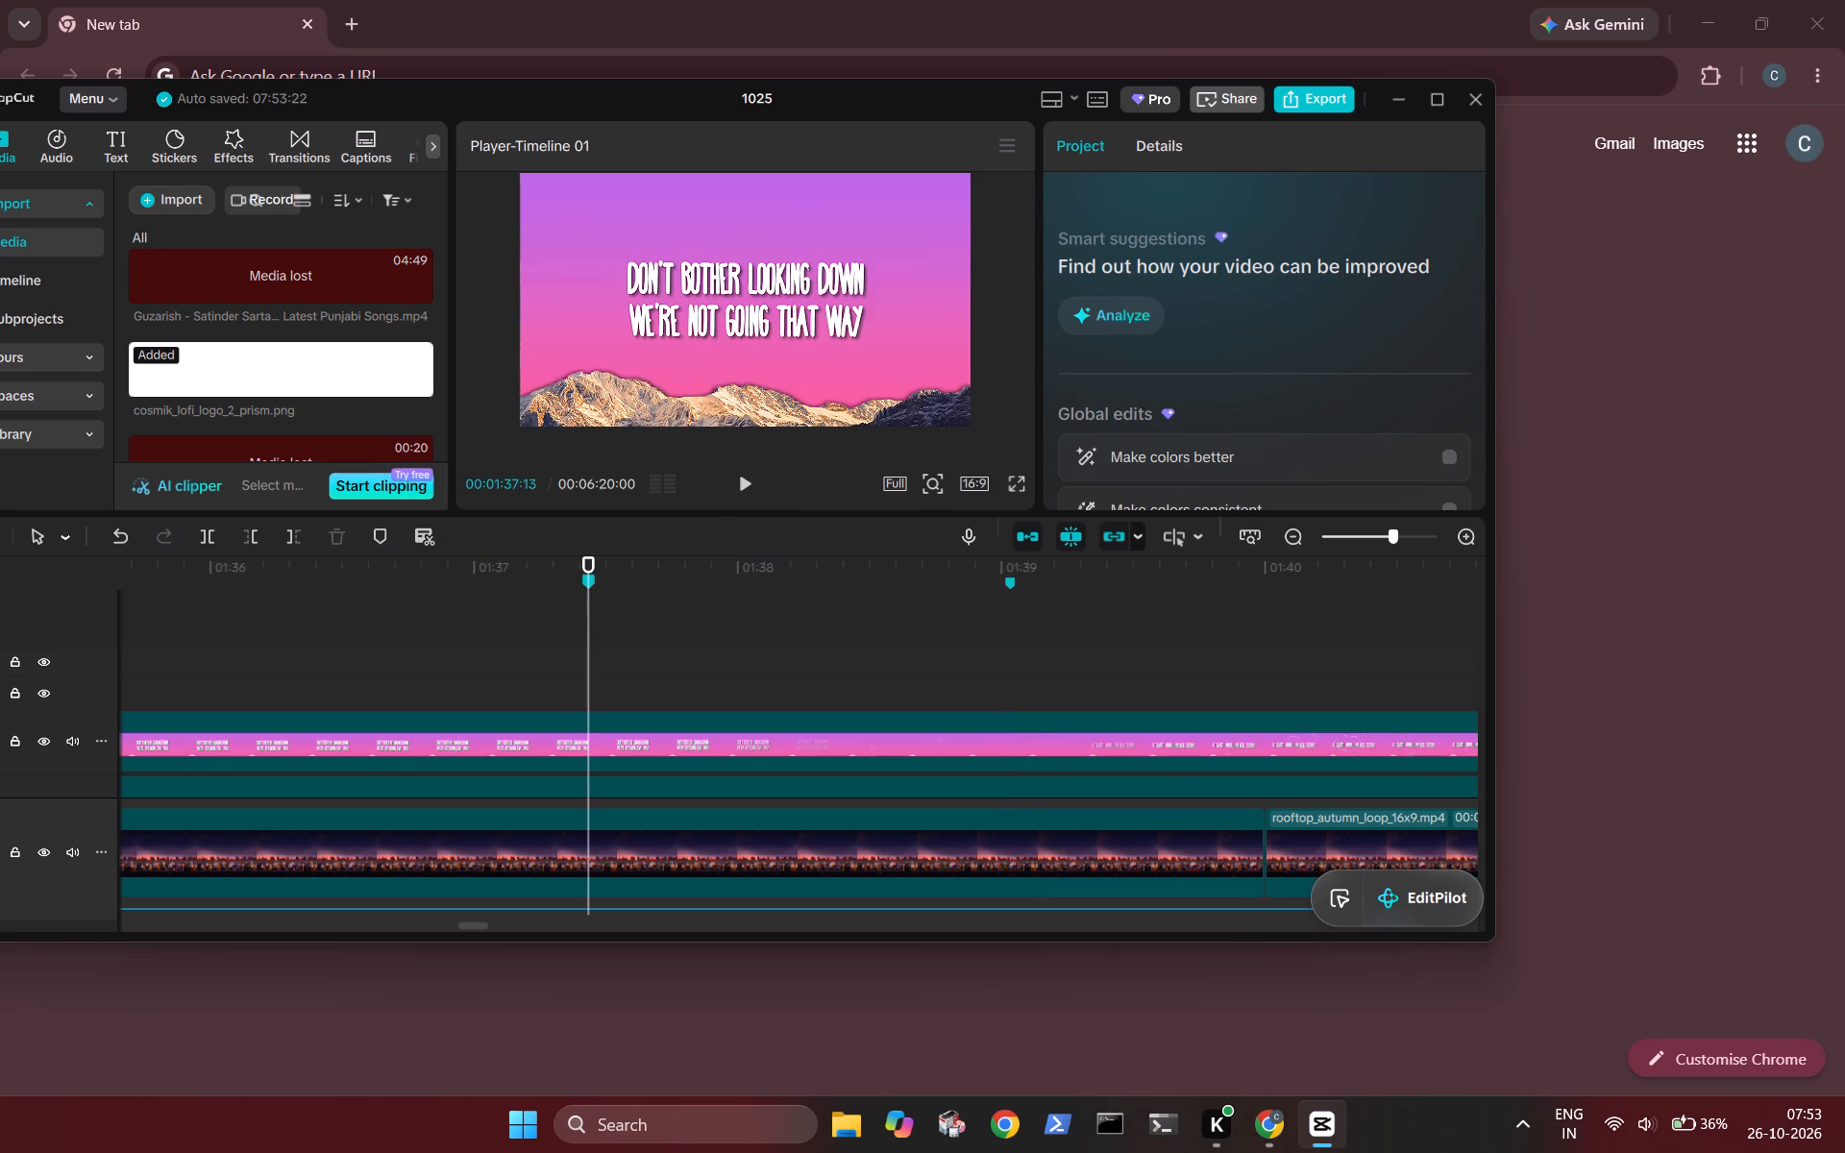
Play through the "At least I know, I am here to stay" lyric and step back to check where it ends.
{"action": "left_click", "coordinate": [1021, 626]}
{"action": "key", "text": "space"}
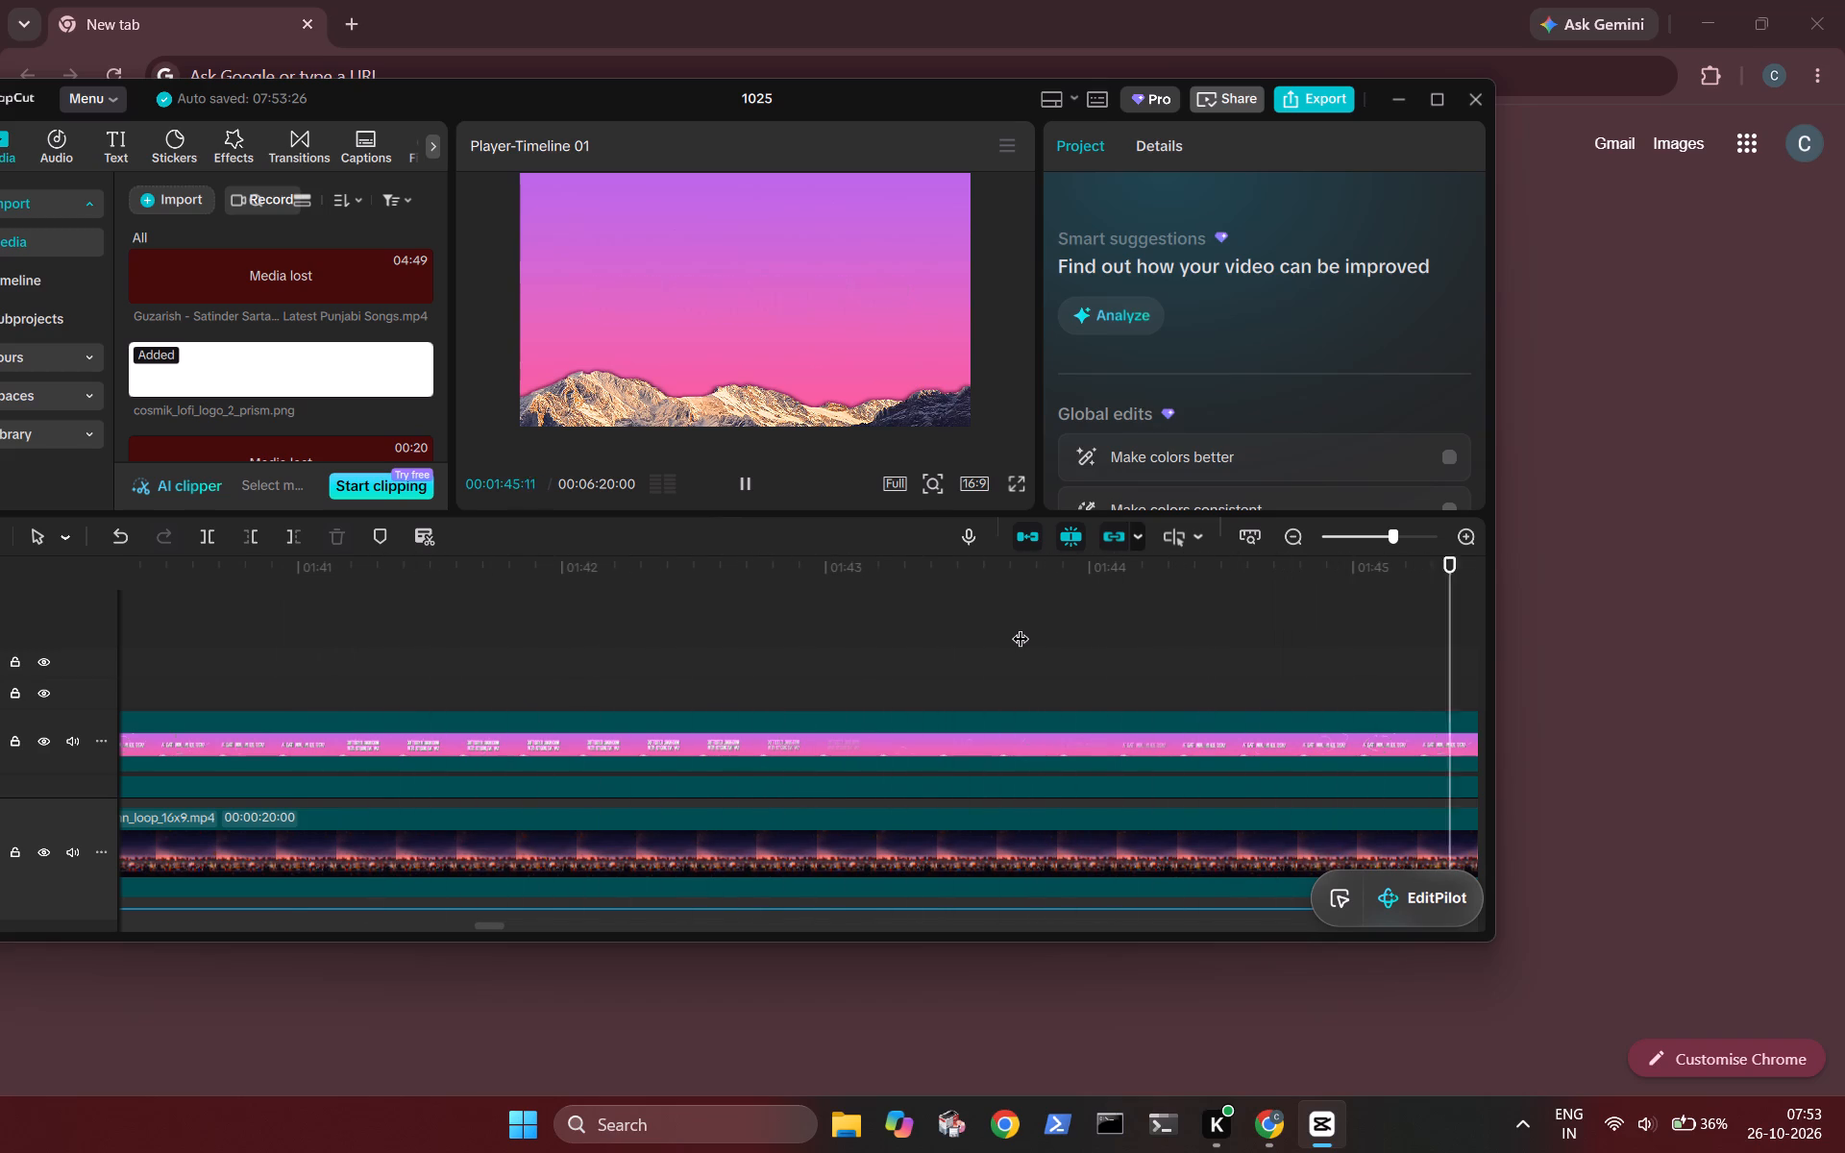
{"action": "key", "text": "space"}
{"action": "key", "text": "Left"}
{"action": "key", "text": "Left"}
{"action": "key", "text": "Left"}
{"action": "key", "text": "Left"}
{"action": "key", "text": "Left"}
{"action": "key", "text": "Left"}
{"action": "key", "text": "Left"}
{"action": "key", "text": "Left"}
{"action": "key", "text": "Left"}
{"action": "key", "text": "Left"}
{"action": "key", "text": "Left"}
{"action": "key", "text": "Left"}
{"action": "key", "text": "Left"}
{"action": "key", "text": "Left"}
{"action": "key", "text": "Left"}
{"action": "key", "text": "Left"}
{"action": "key", "text": "Left"}
{"action": "key", "text": "Left"}
{"action": "key", "text": "Left"}
{"action": "key", "text": "Left"}
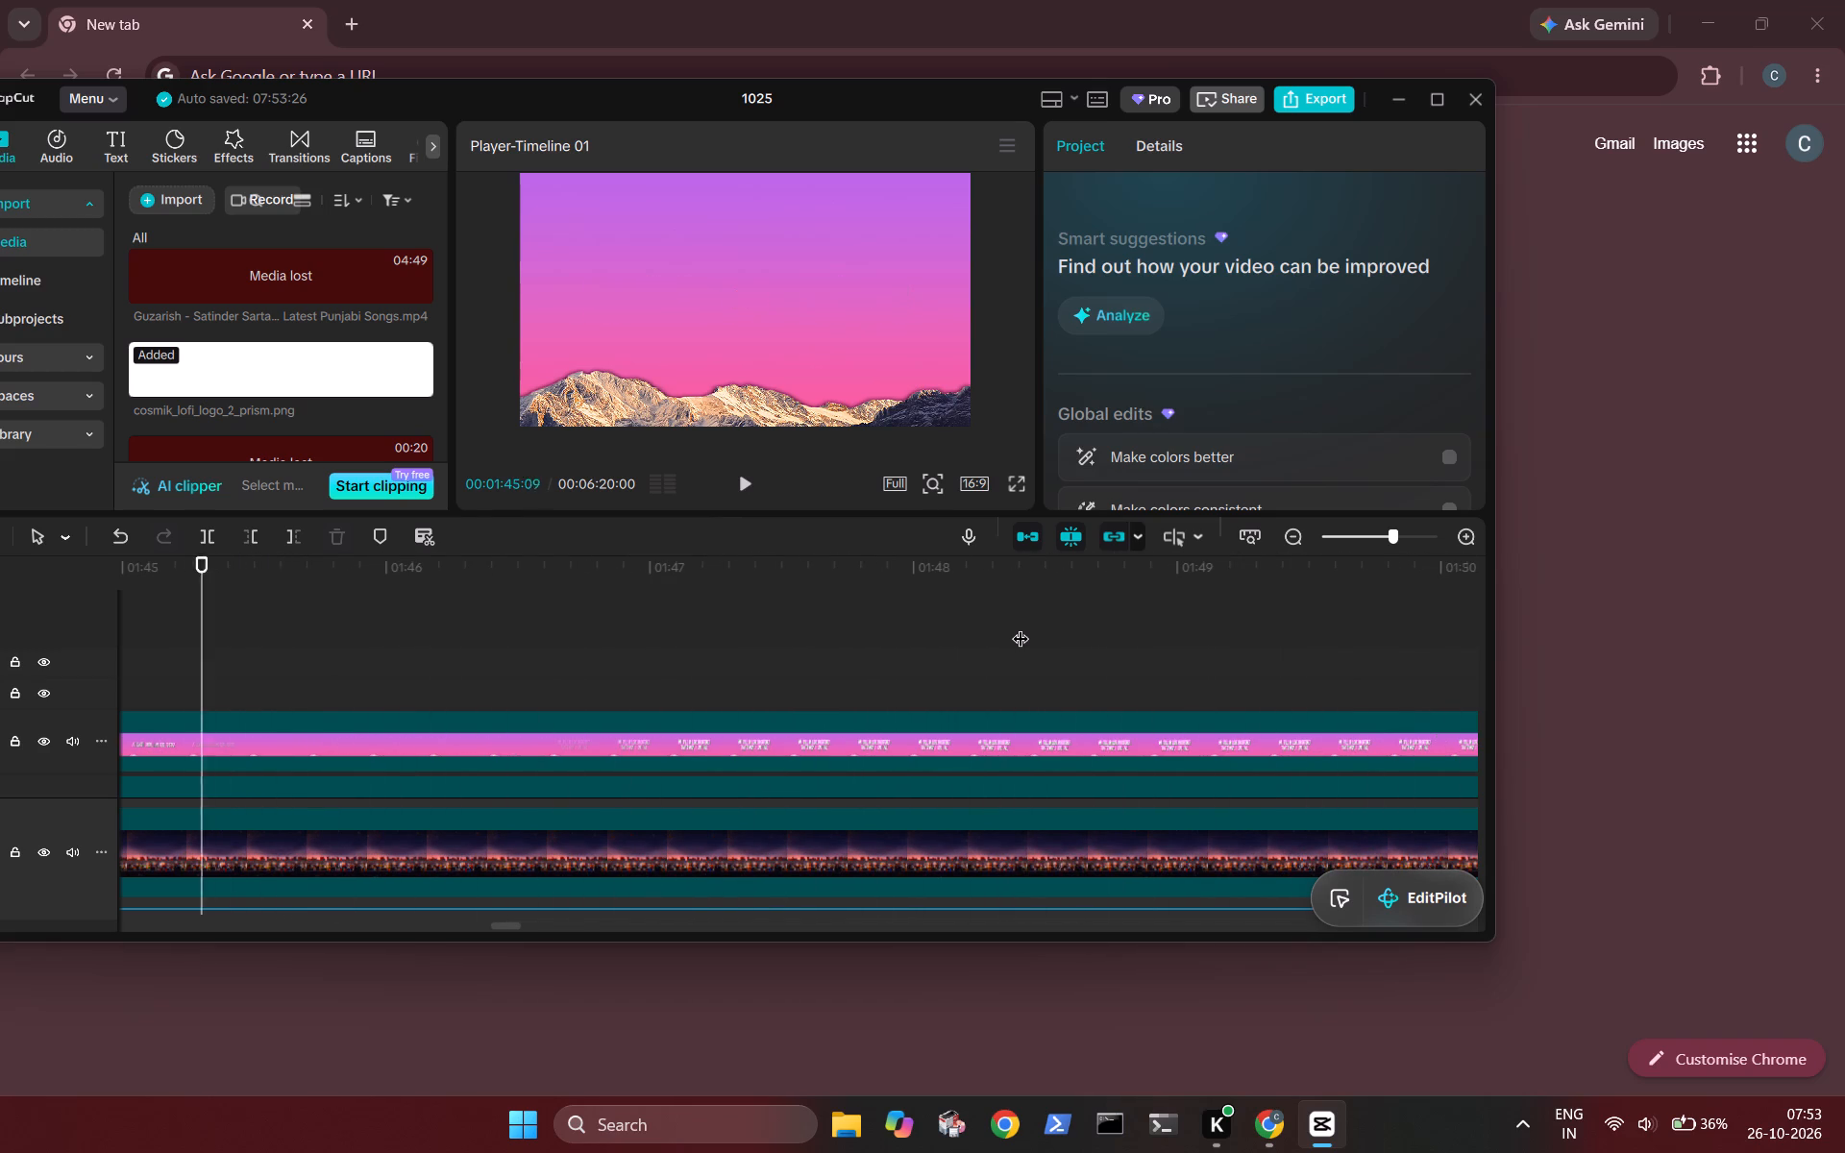
{"action": "key", "text": "Left"}
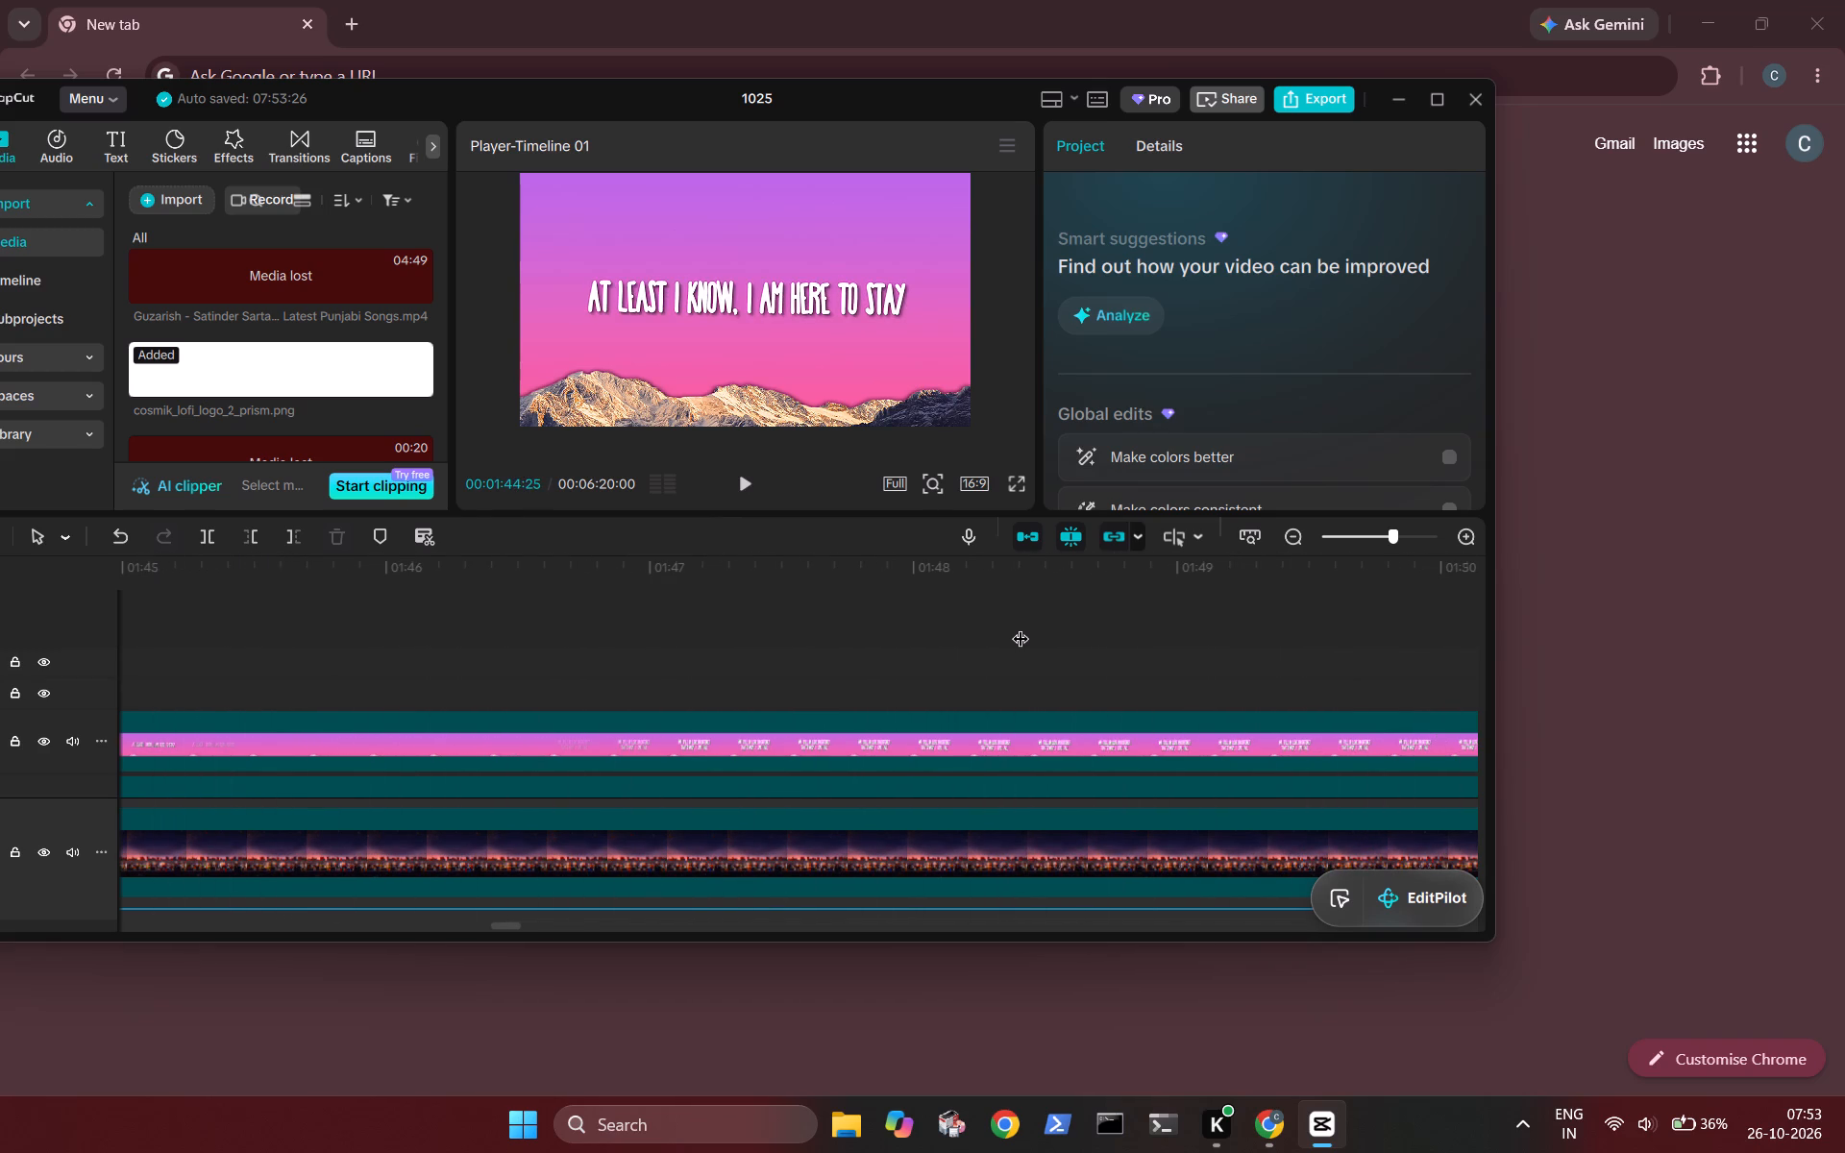
{"action": "scroll", "coordinate": [1021, 626], "scroll_direction": "right", "scroll_amount": 4}
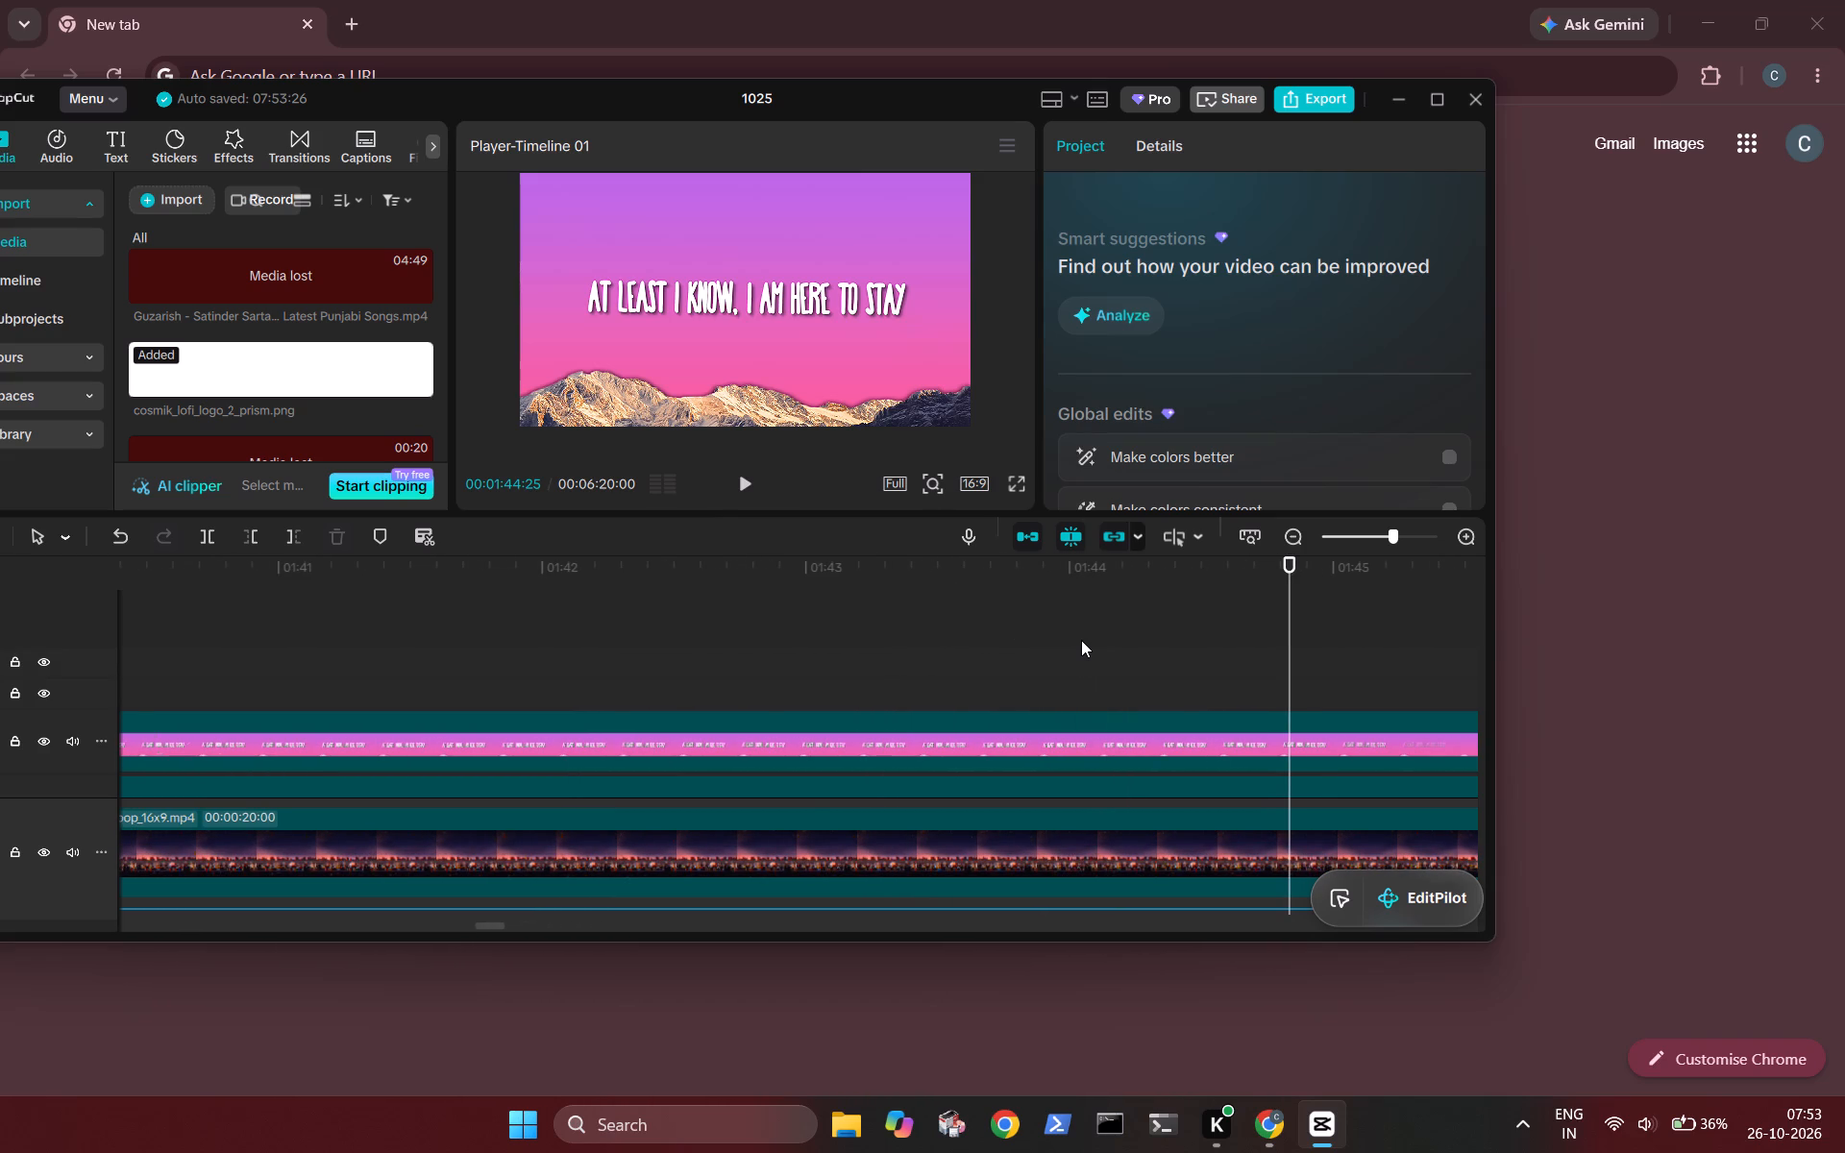
{"action": "left_click", "coordinate": [1081, 640]}
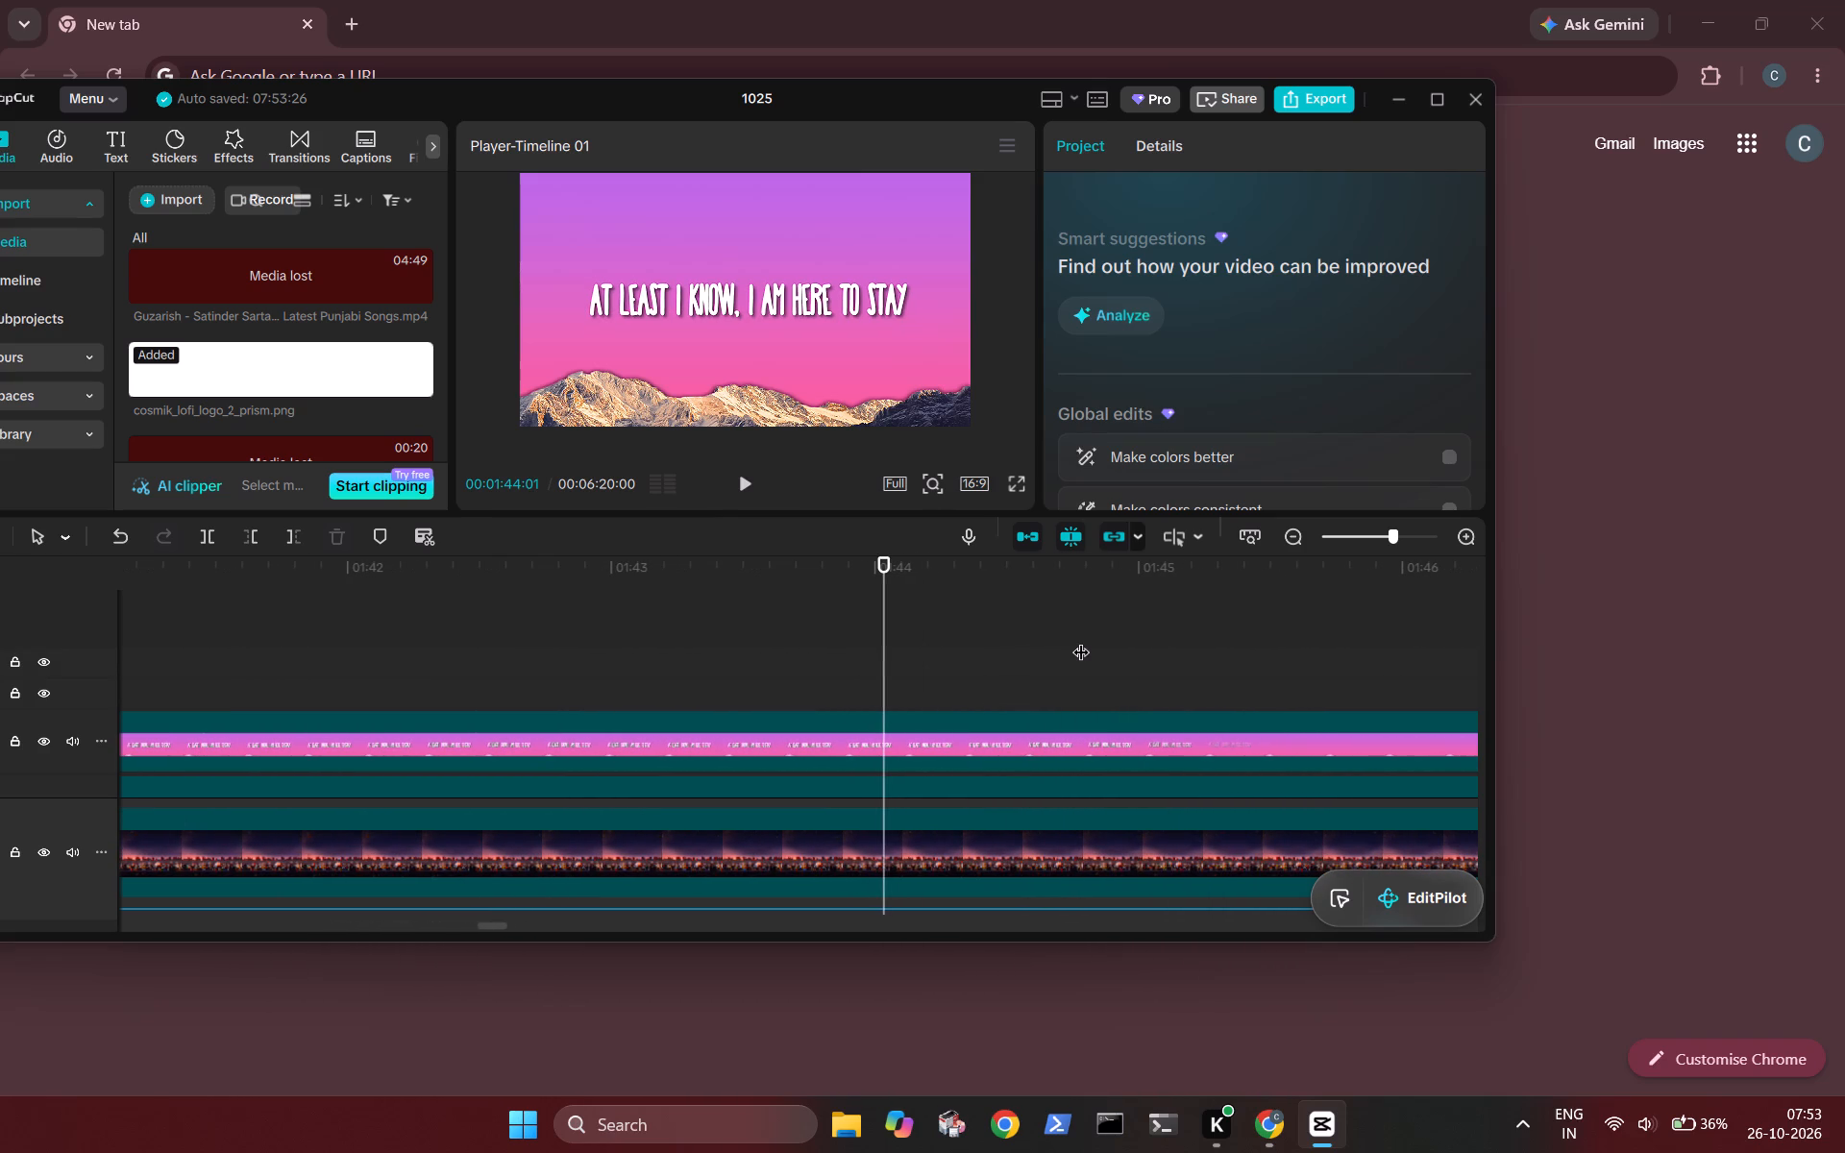
Replay the end of the lyric and add a marker where "We fell in love in October" starts fading in, at 00:01:46:15.
{"action": "left_click", "coordinate": [158, 675]}
{"action": "key", "text": "space"}
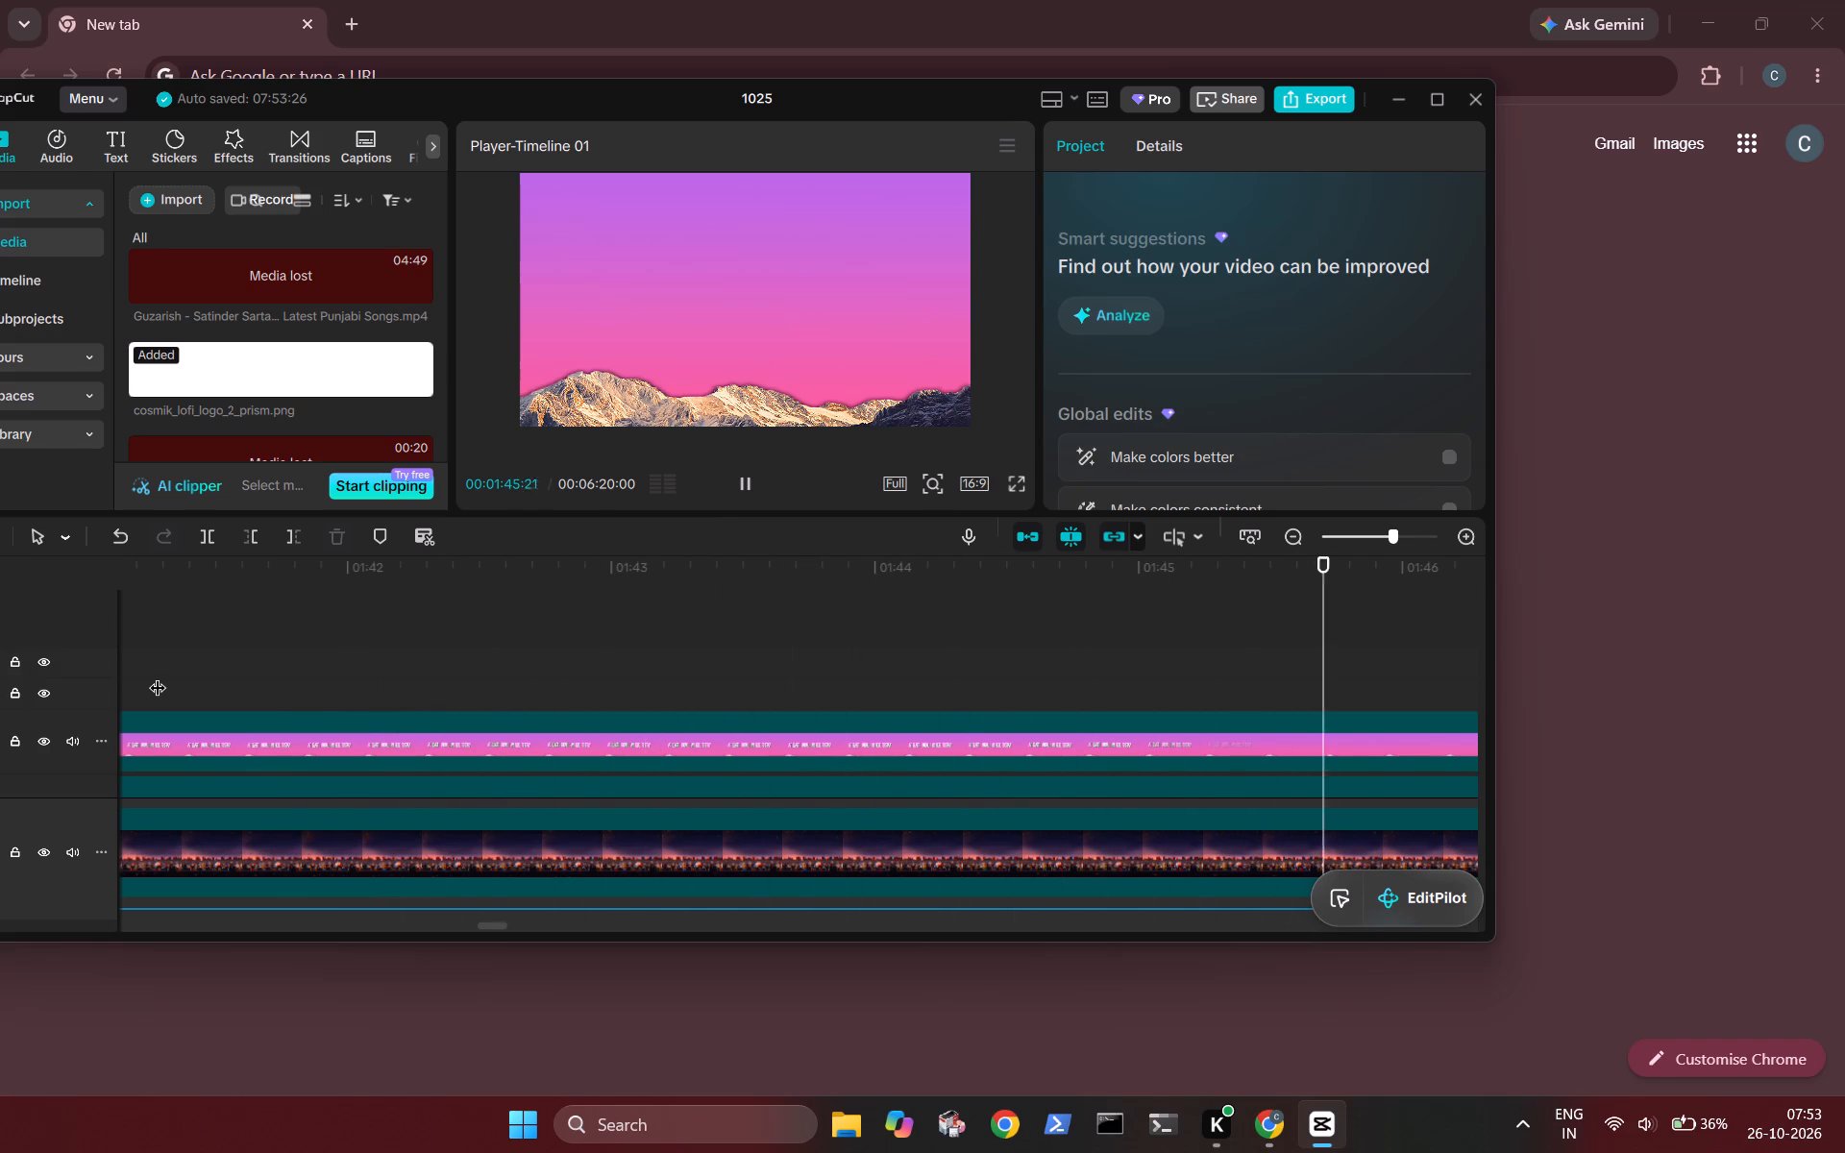
{"action": "key", "text": "space"}
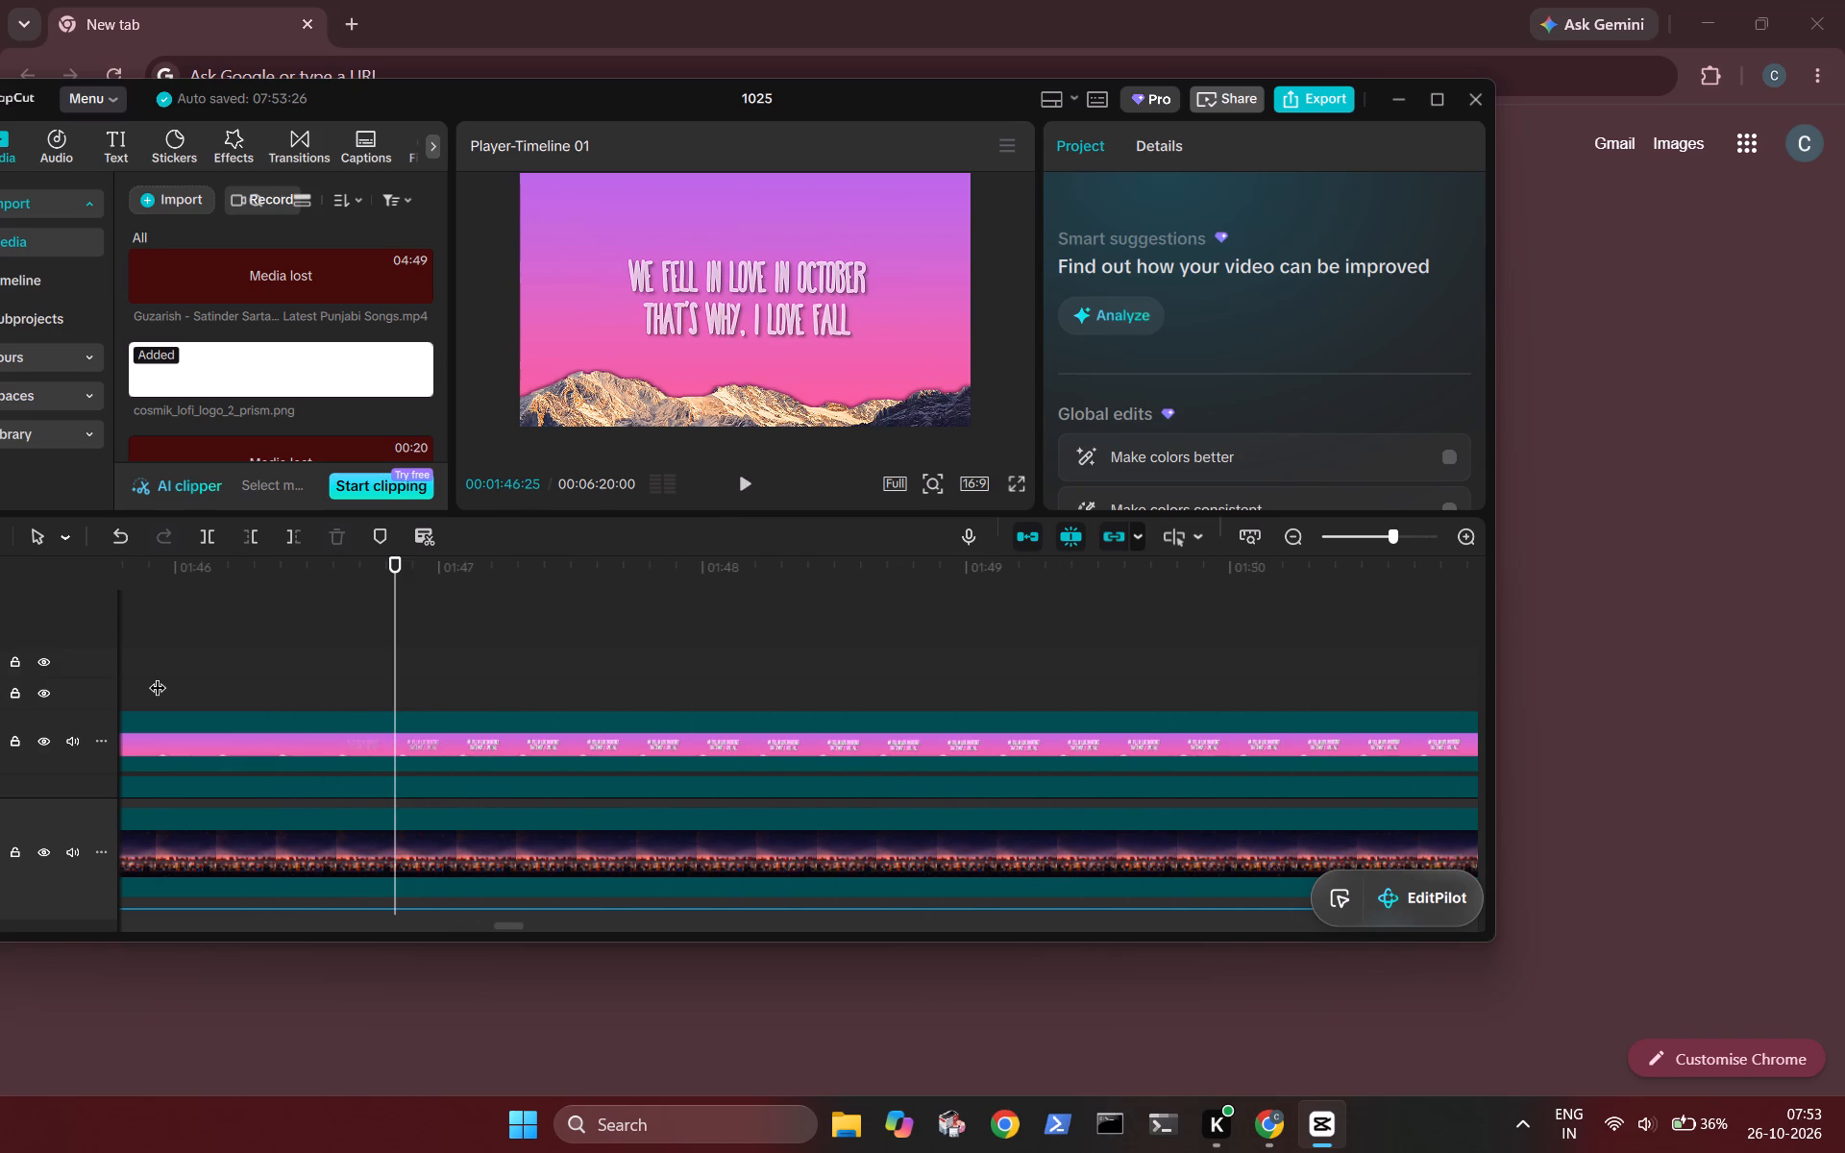
{"action": "key", "text": "Left"}
{"action": "key", "text": "Left"}
{"action": "key", "text": "Left"}
{"action": "key", "text": "Left"}
{"action": "key", "text": "Left"}
{"action": "key", "text": "Left"}
{"action": "key", "text": "Left"}
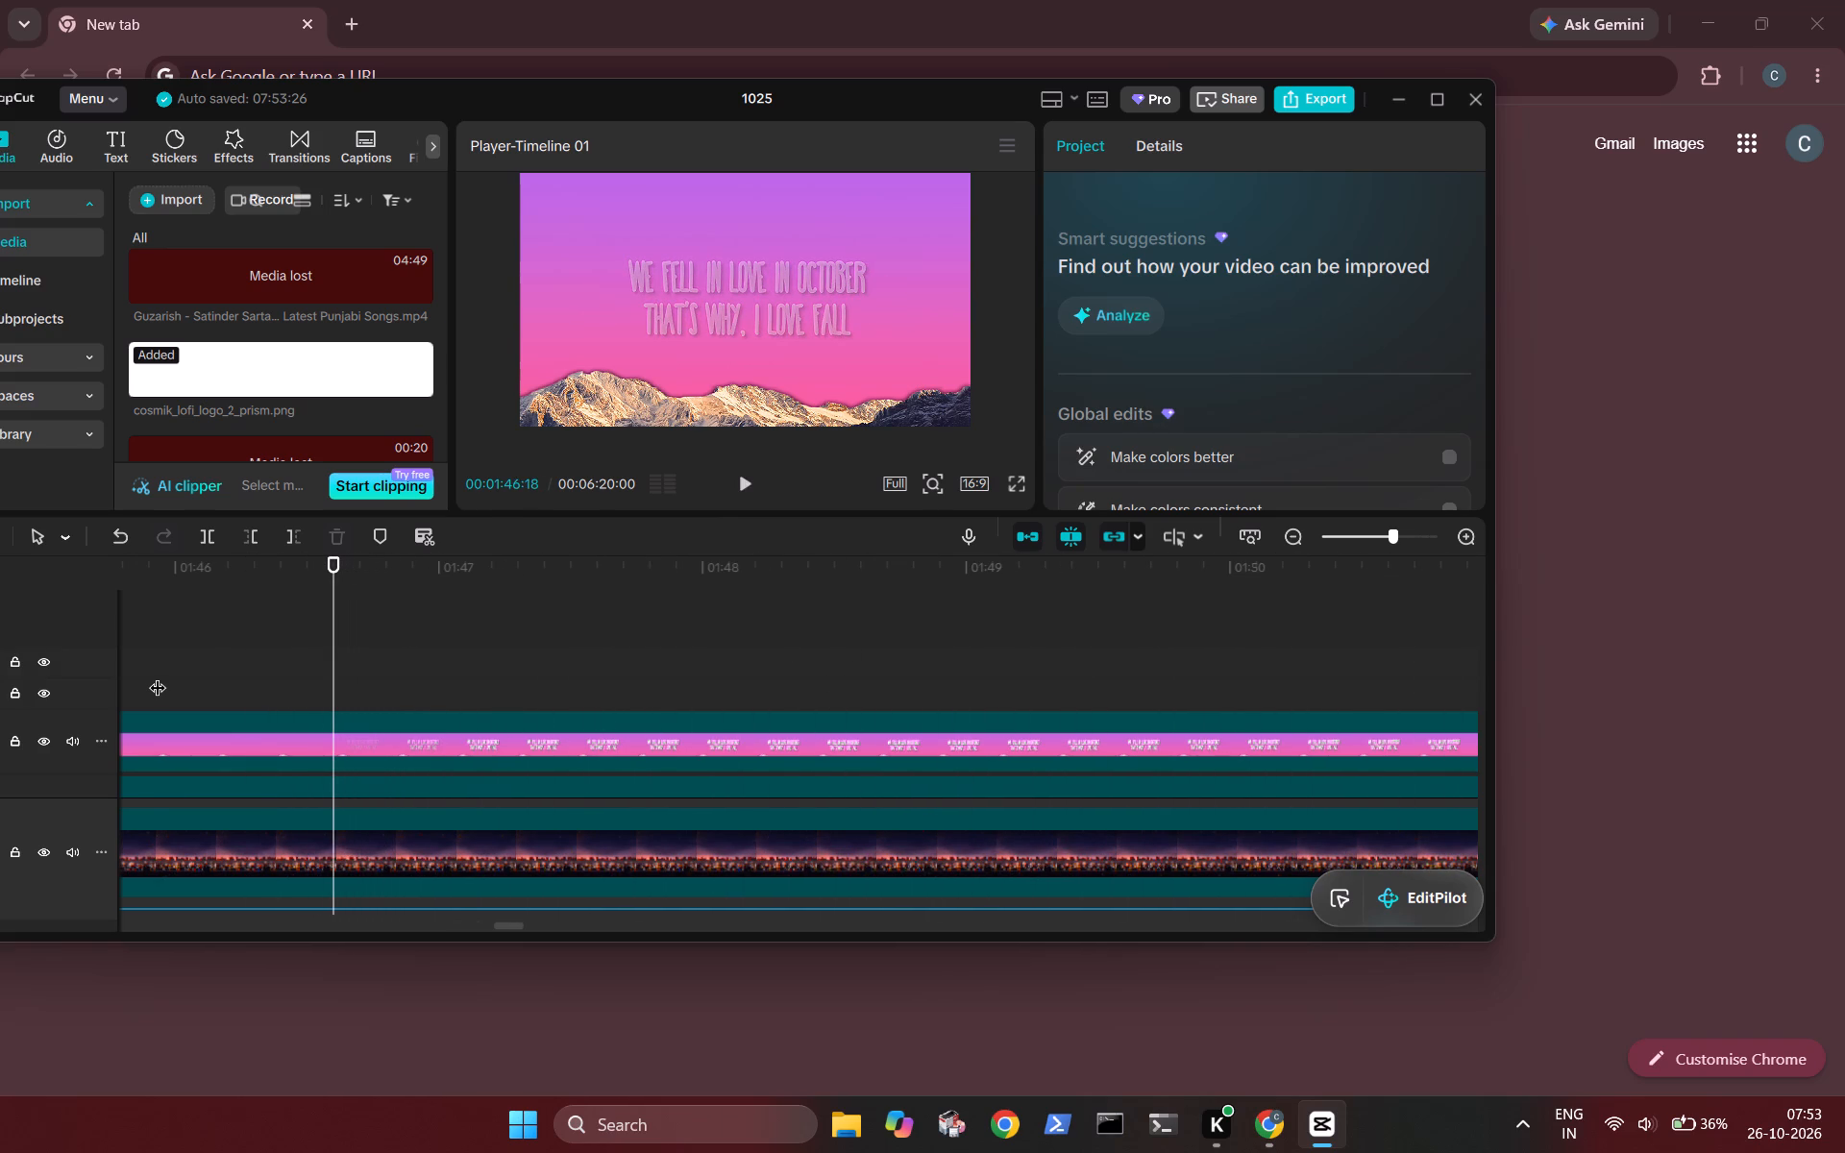
{"action": "key", "text": "Left"}
{"action": "key", "text": "Left"}
{"action": "key", "text": "Left"}
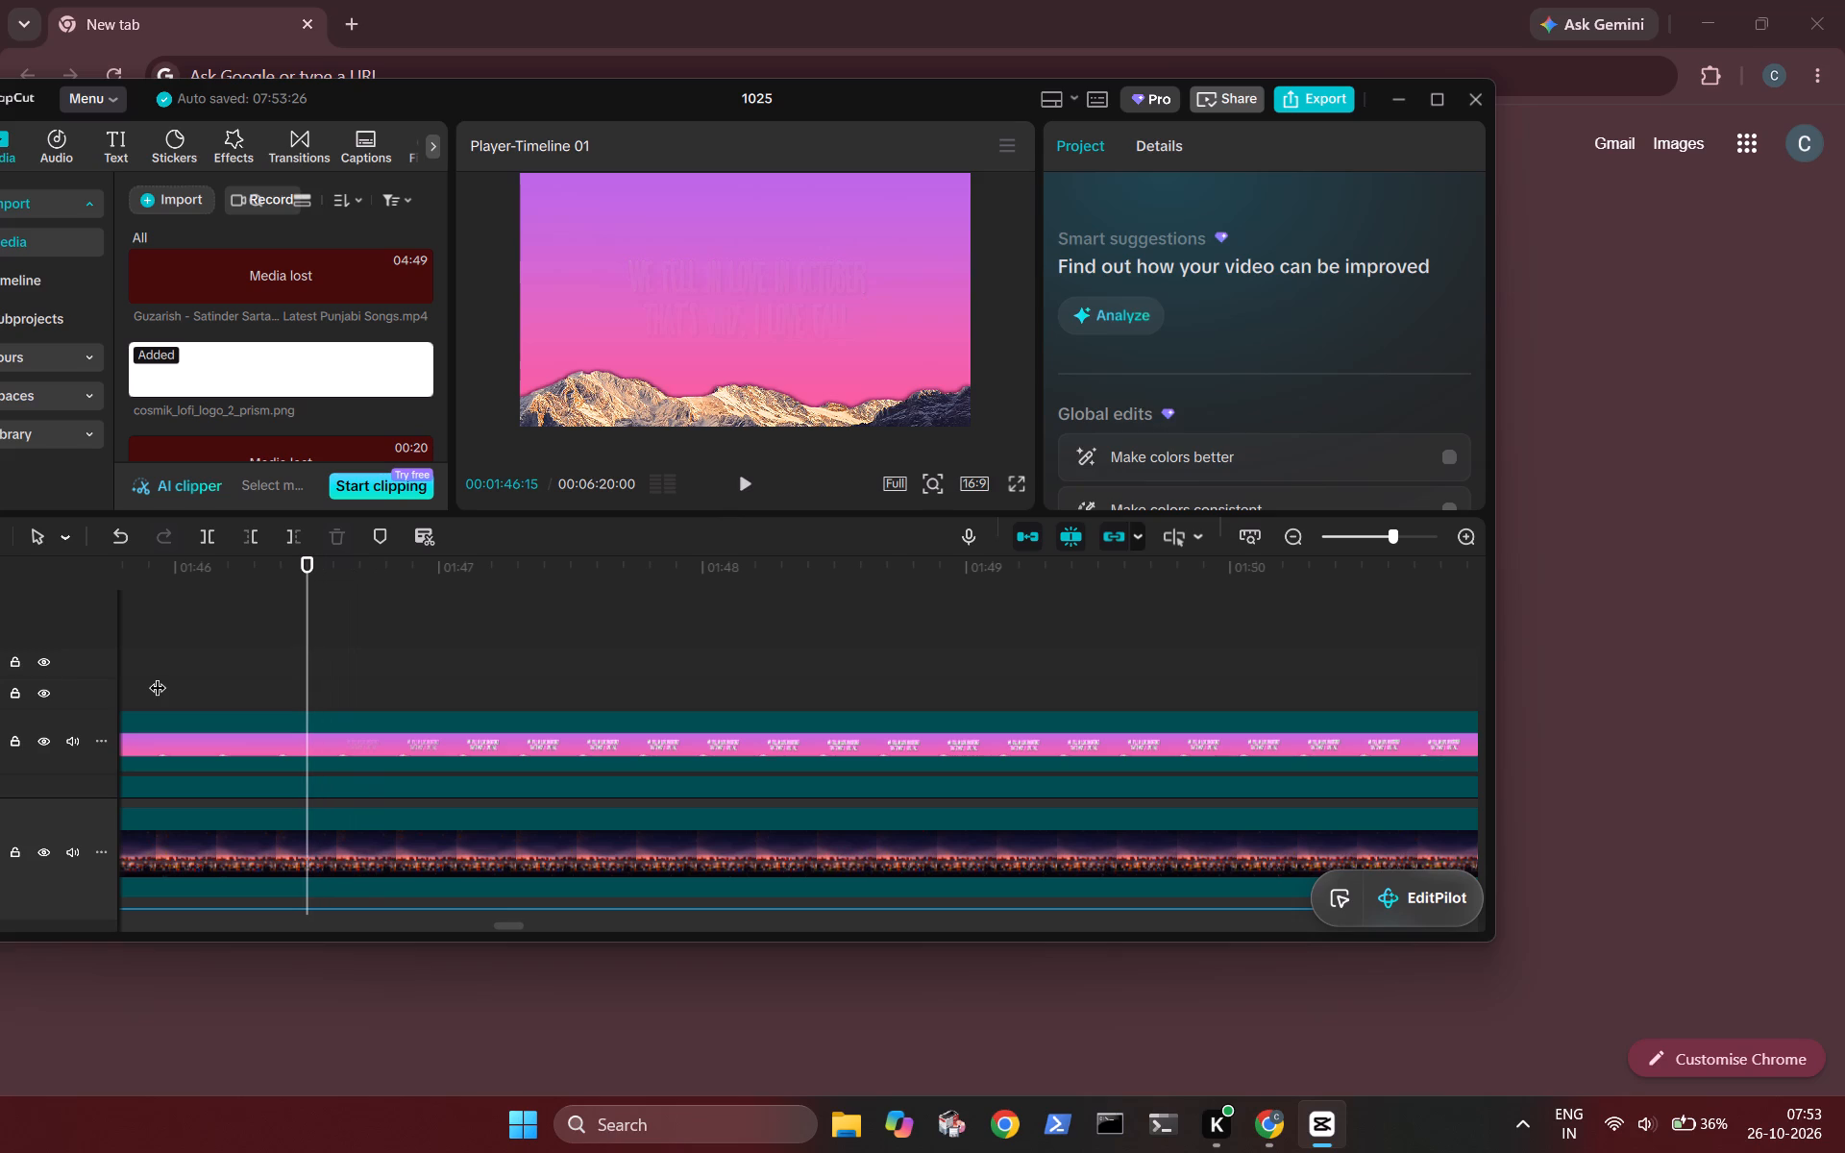
{"action": "key", "text": "m"}
Play into the "We fell in love in October" lyric and delete the old marker at 00:01:51:05.
{"action": "key", "text": "space"}
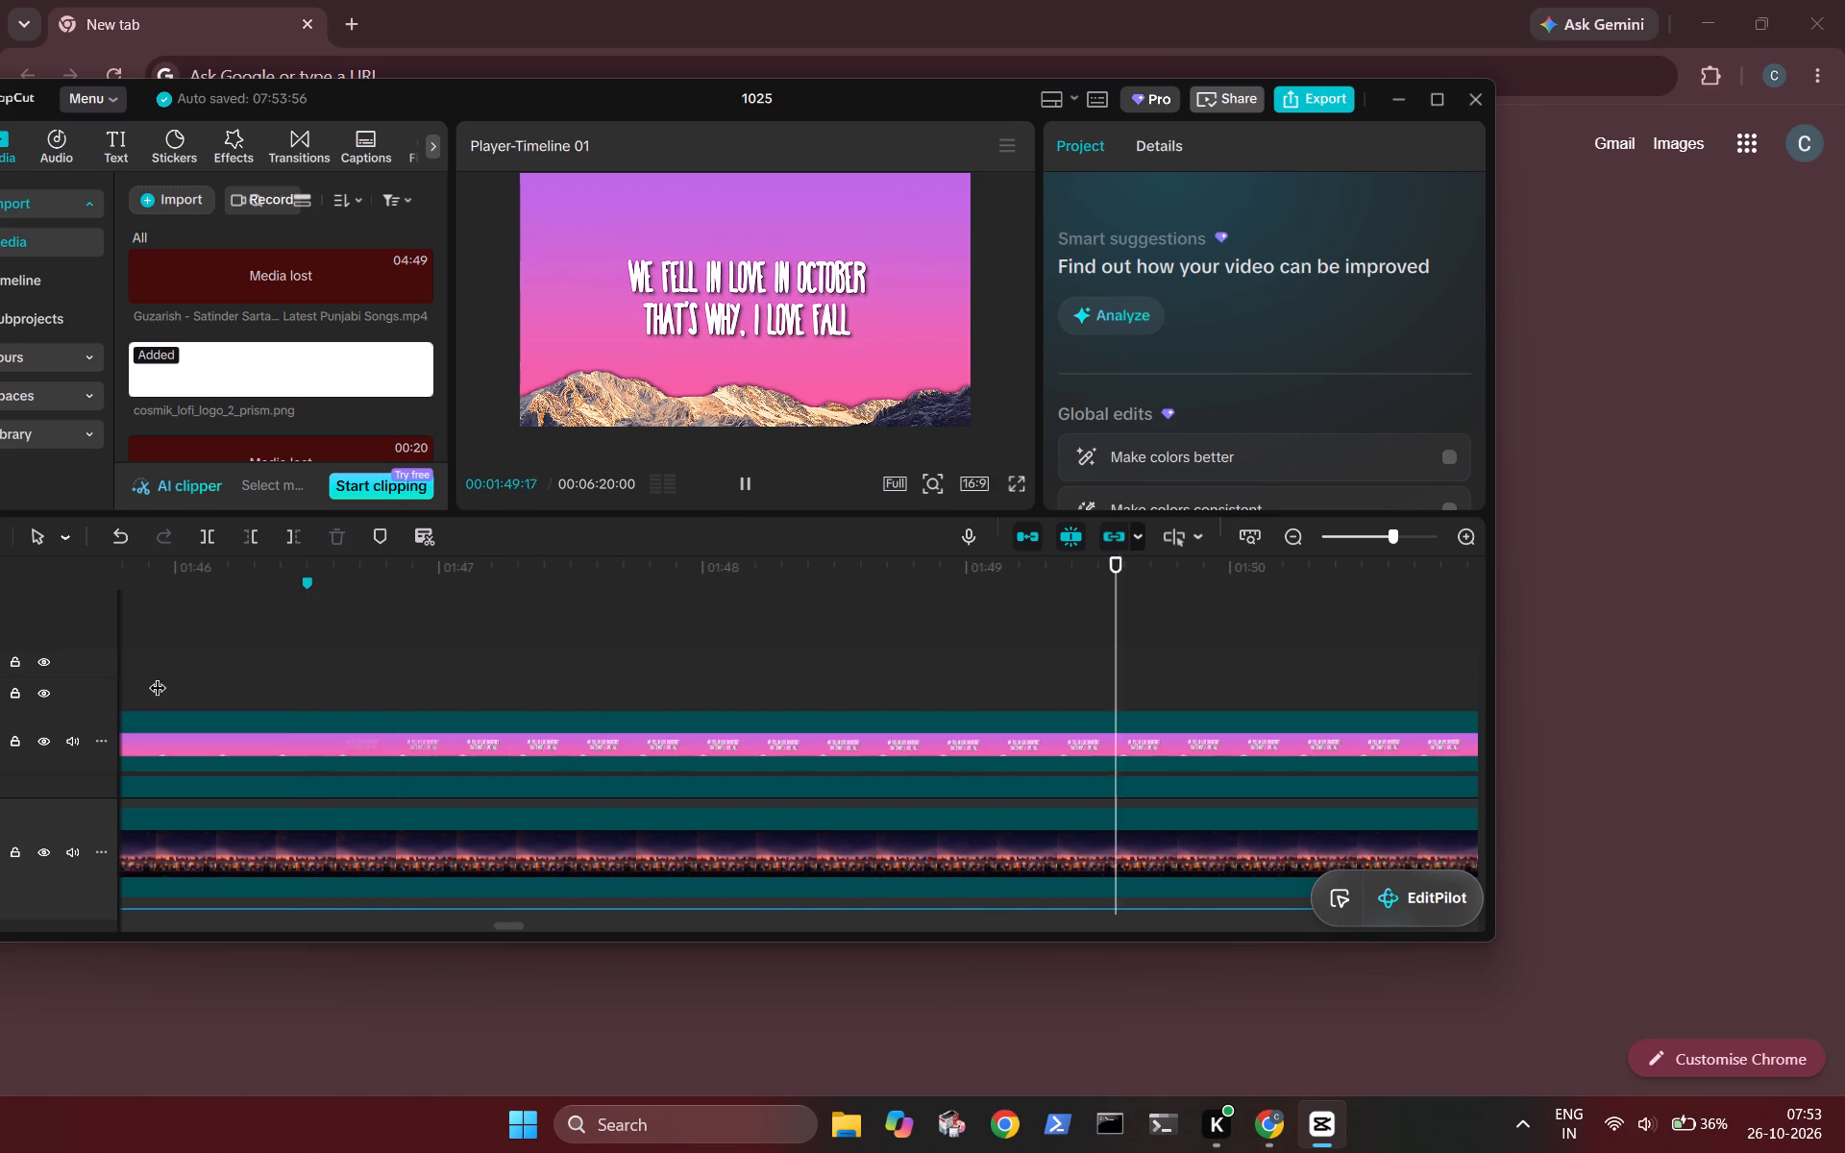
{"action": "key", "text": "space"}
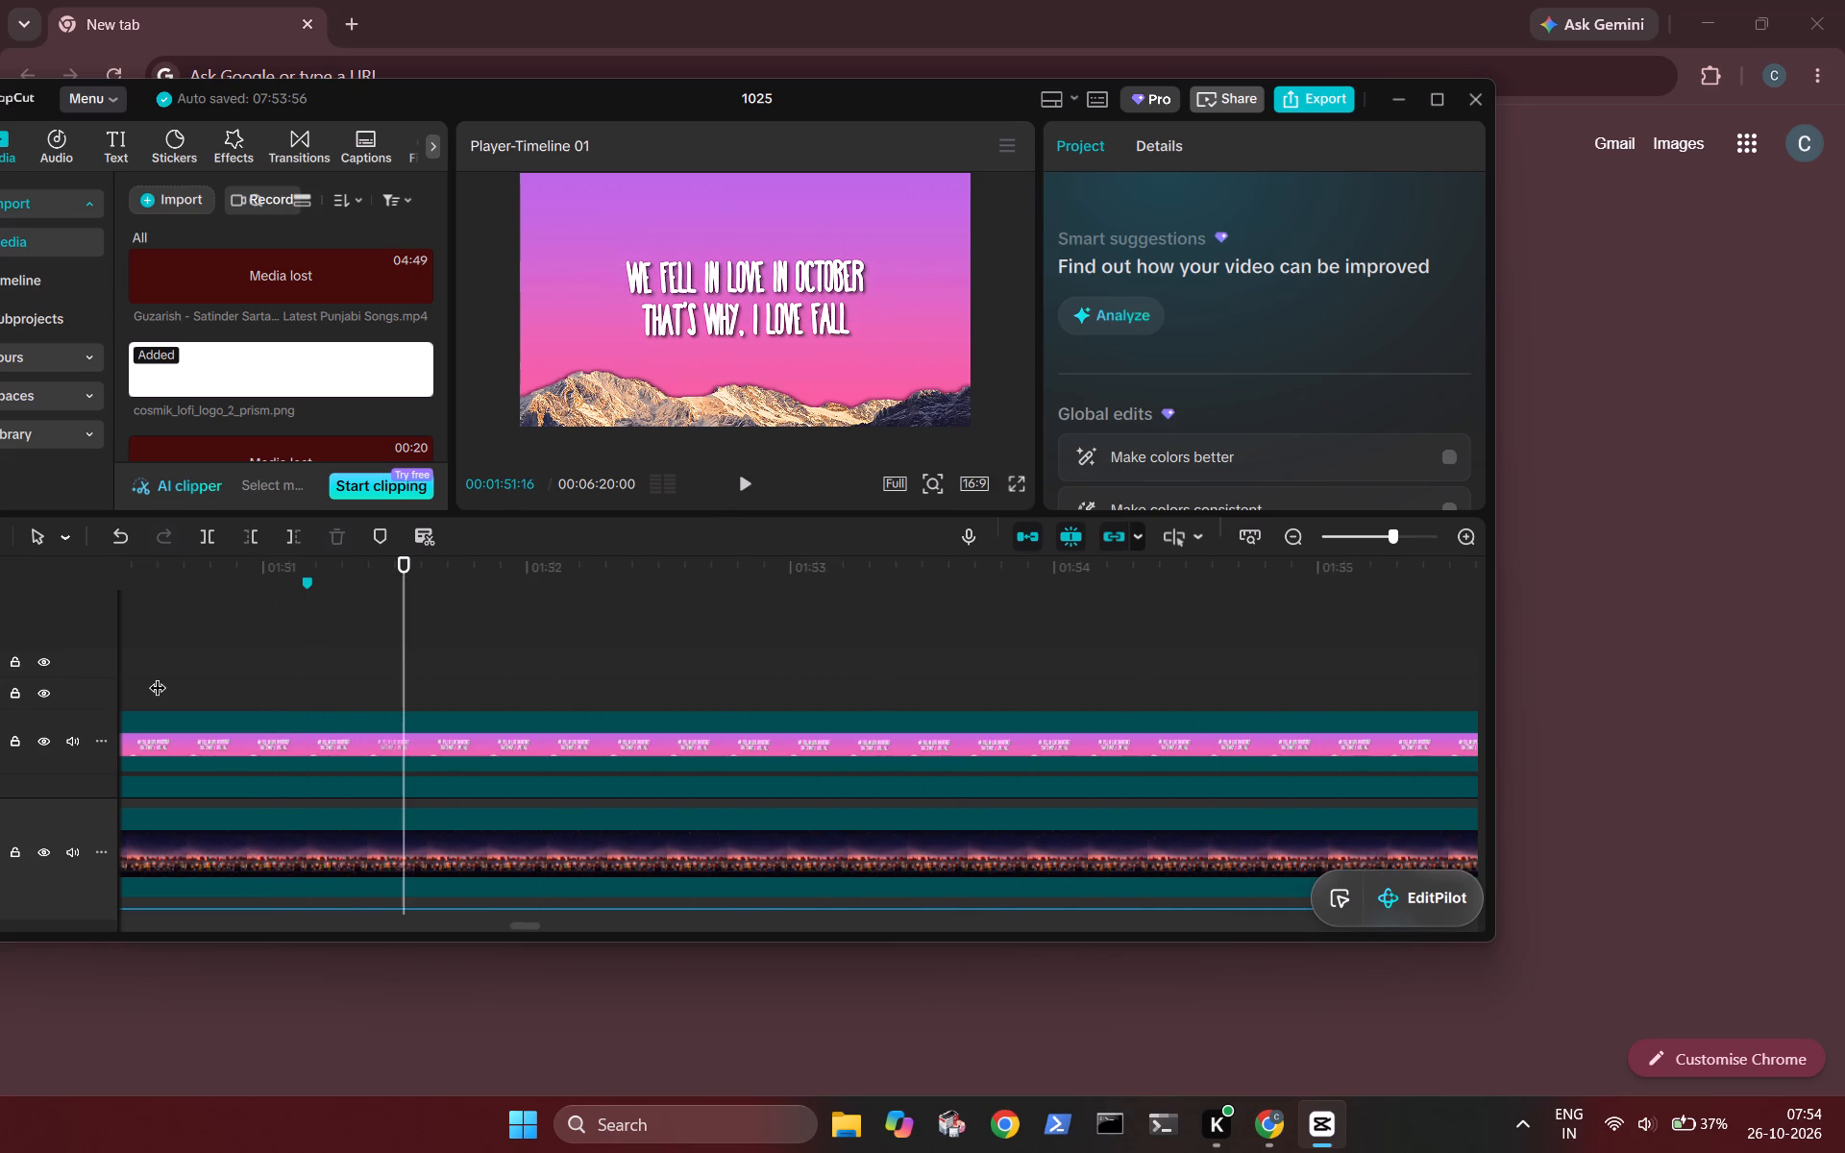
{"action": "key", "text": "Left"}
{"action": "key", "text": "Left"}
{"action": "key", "text": "Left"}
{"action": "key", "text": "Left"}
{"action": "key", "text": "Left"}
{"action": "key", "text": "Left"}
{"action": "key", "text": "Left"}
{"action": "key", "text": "Left"}
{"action": "key", "text": "Left"}
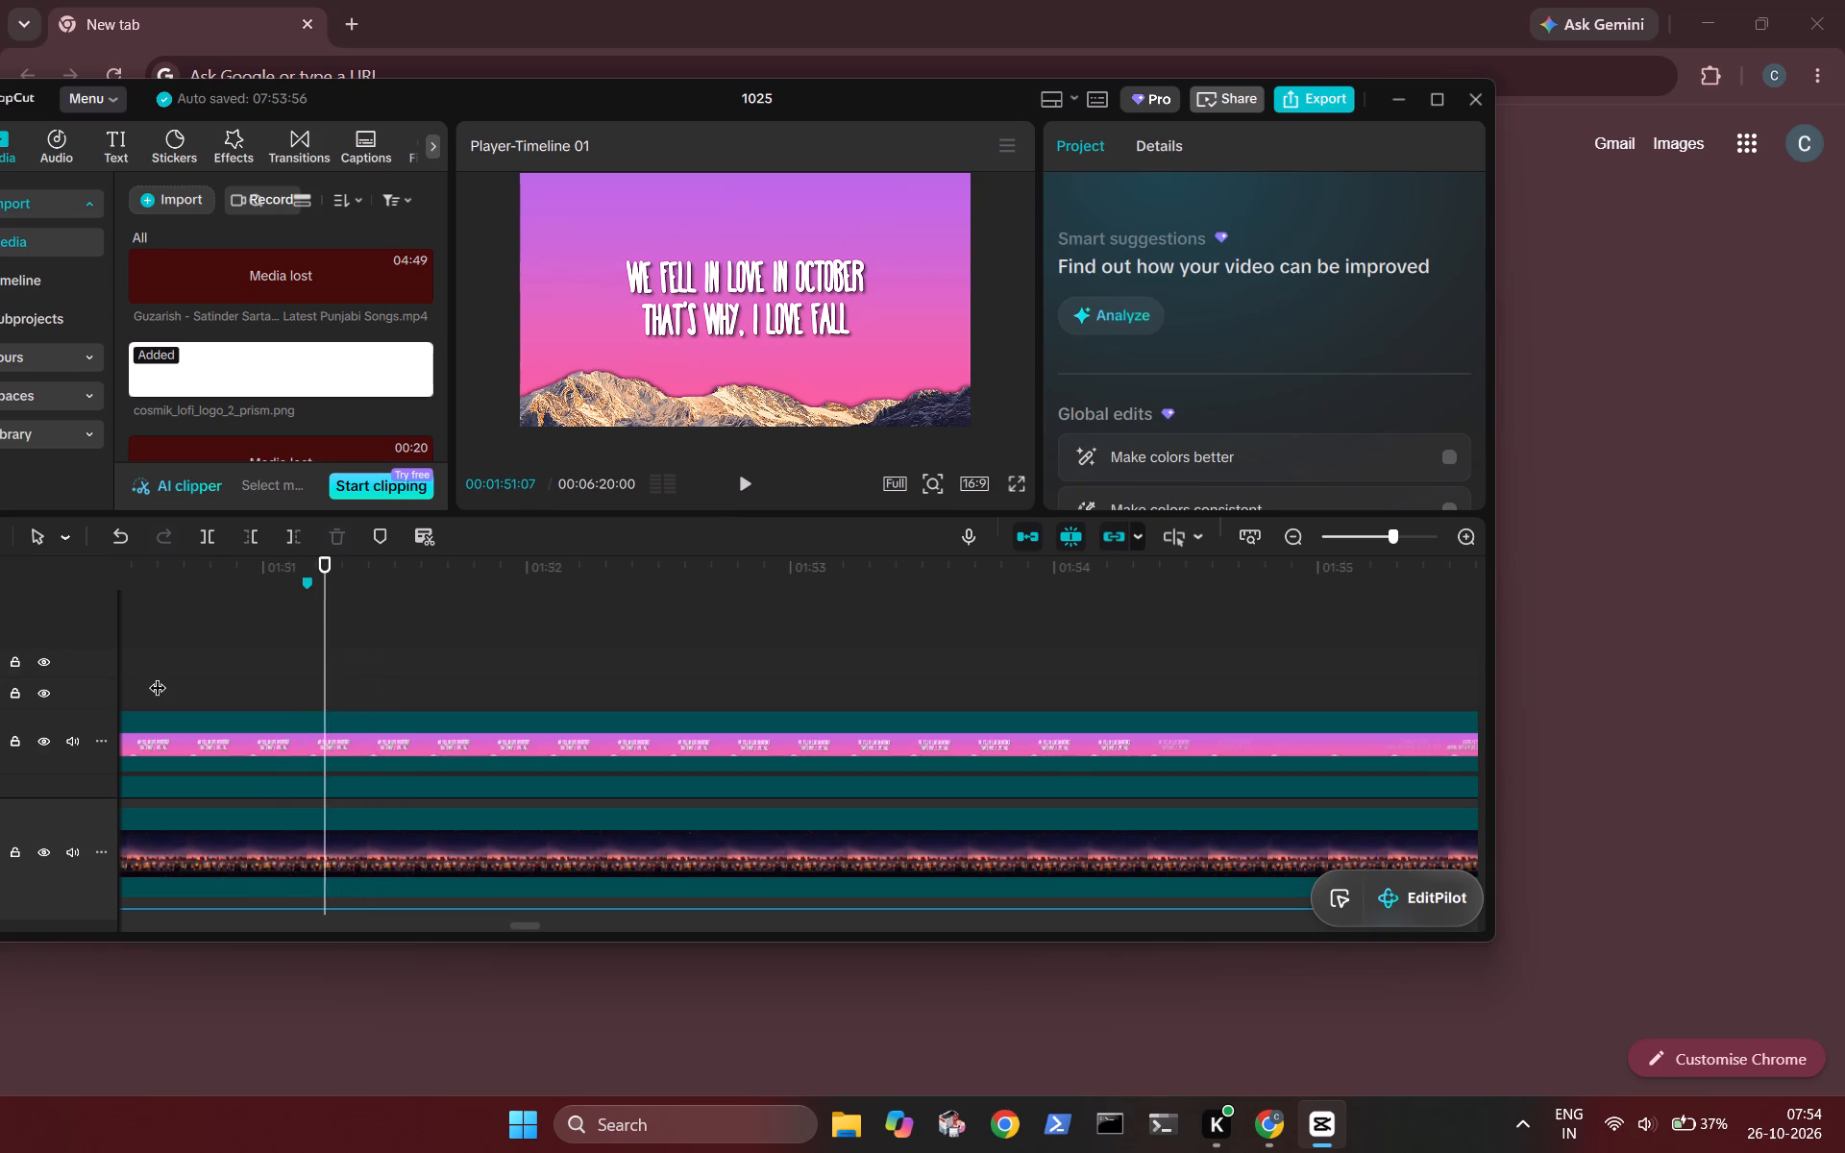
{"action": "key", "text": "Left"}
{"action": "key", "text": "Left"}
{"action": "key", "text": "m"}
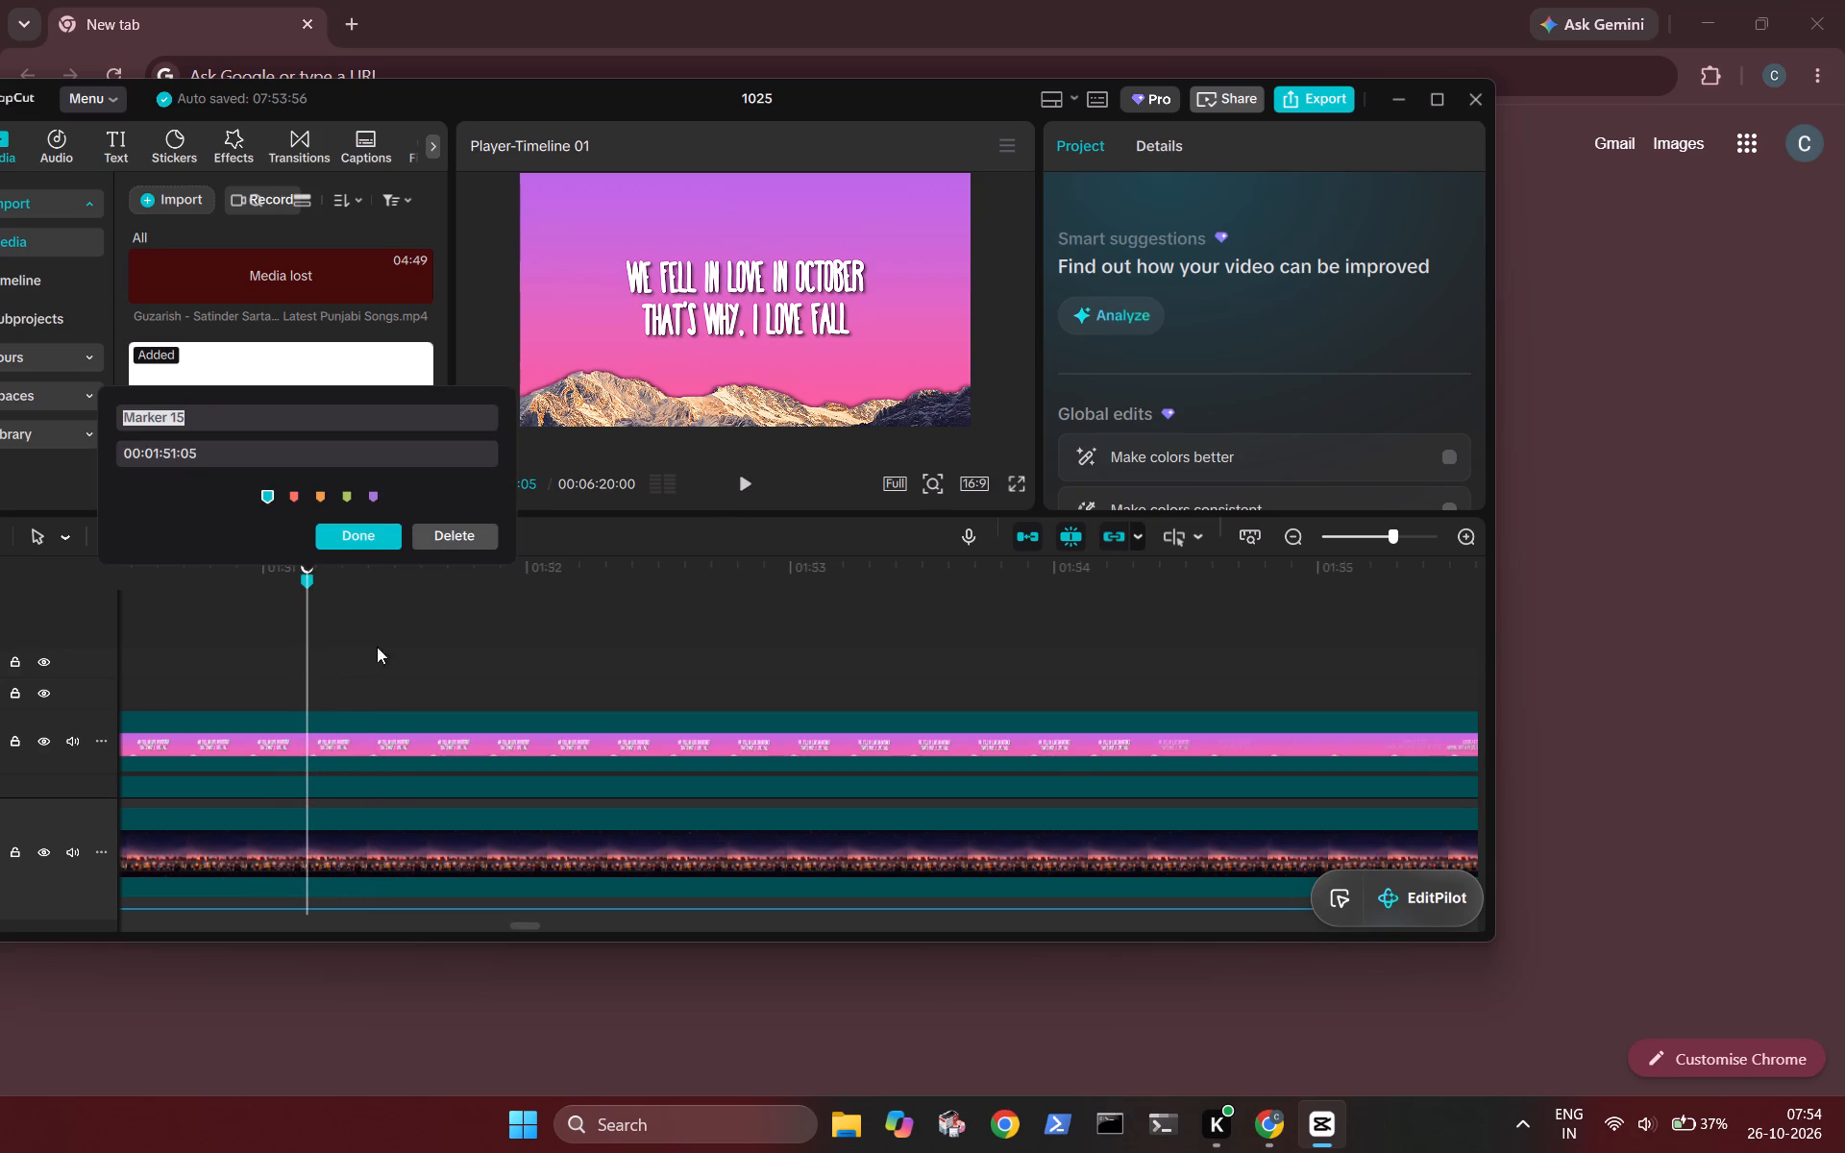
{"action": "left_click", "coordinate": [474, 533]}
Play on and add a marker where "Looking at the stars" starts fading in, at 00:01:55:06.
{"action": "key", "text": "space"}
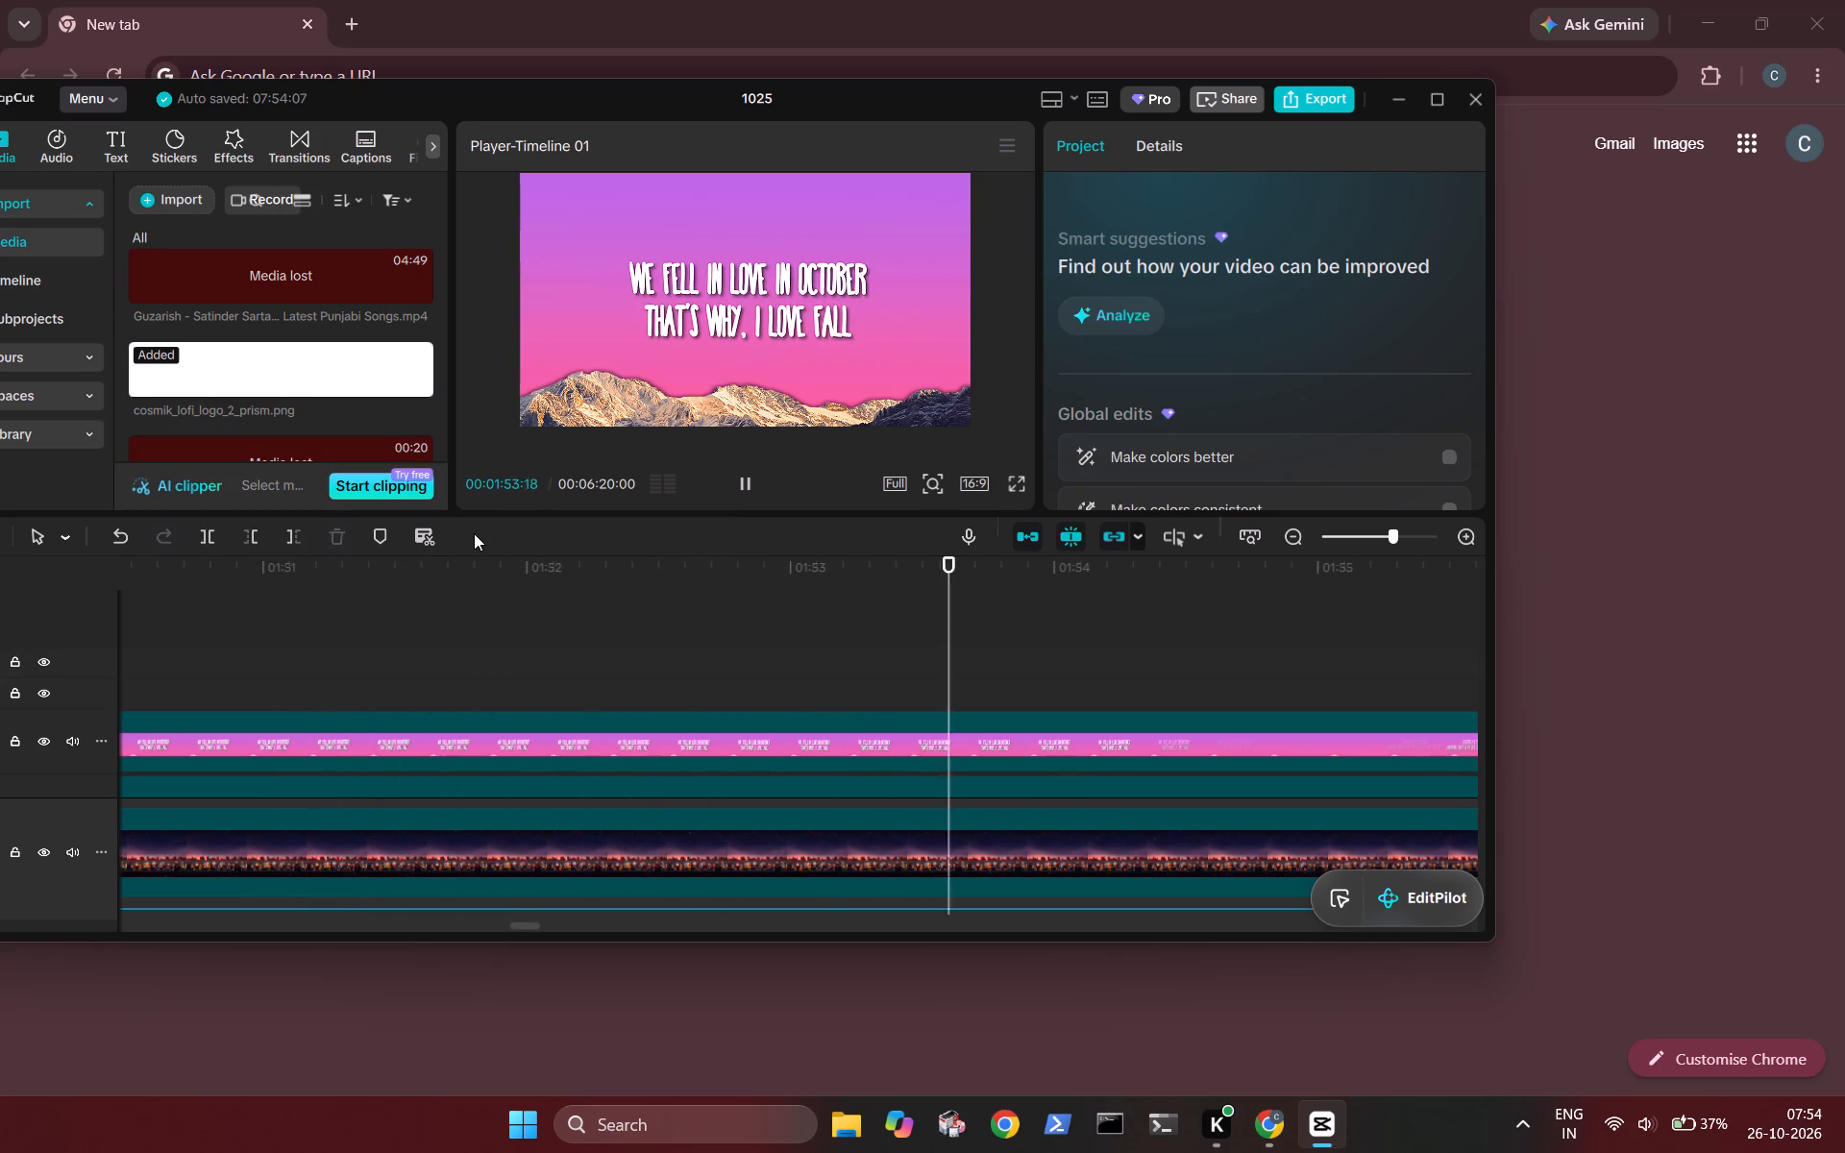
{"action": "key", "text": "space"}
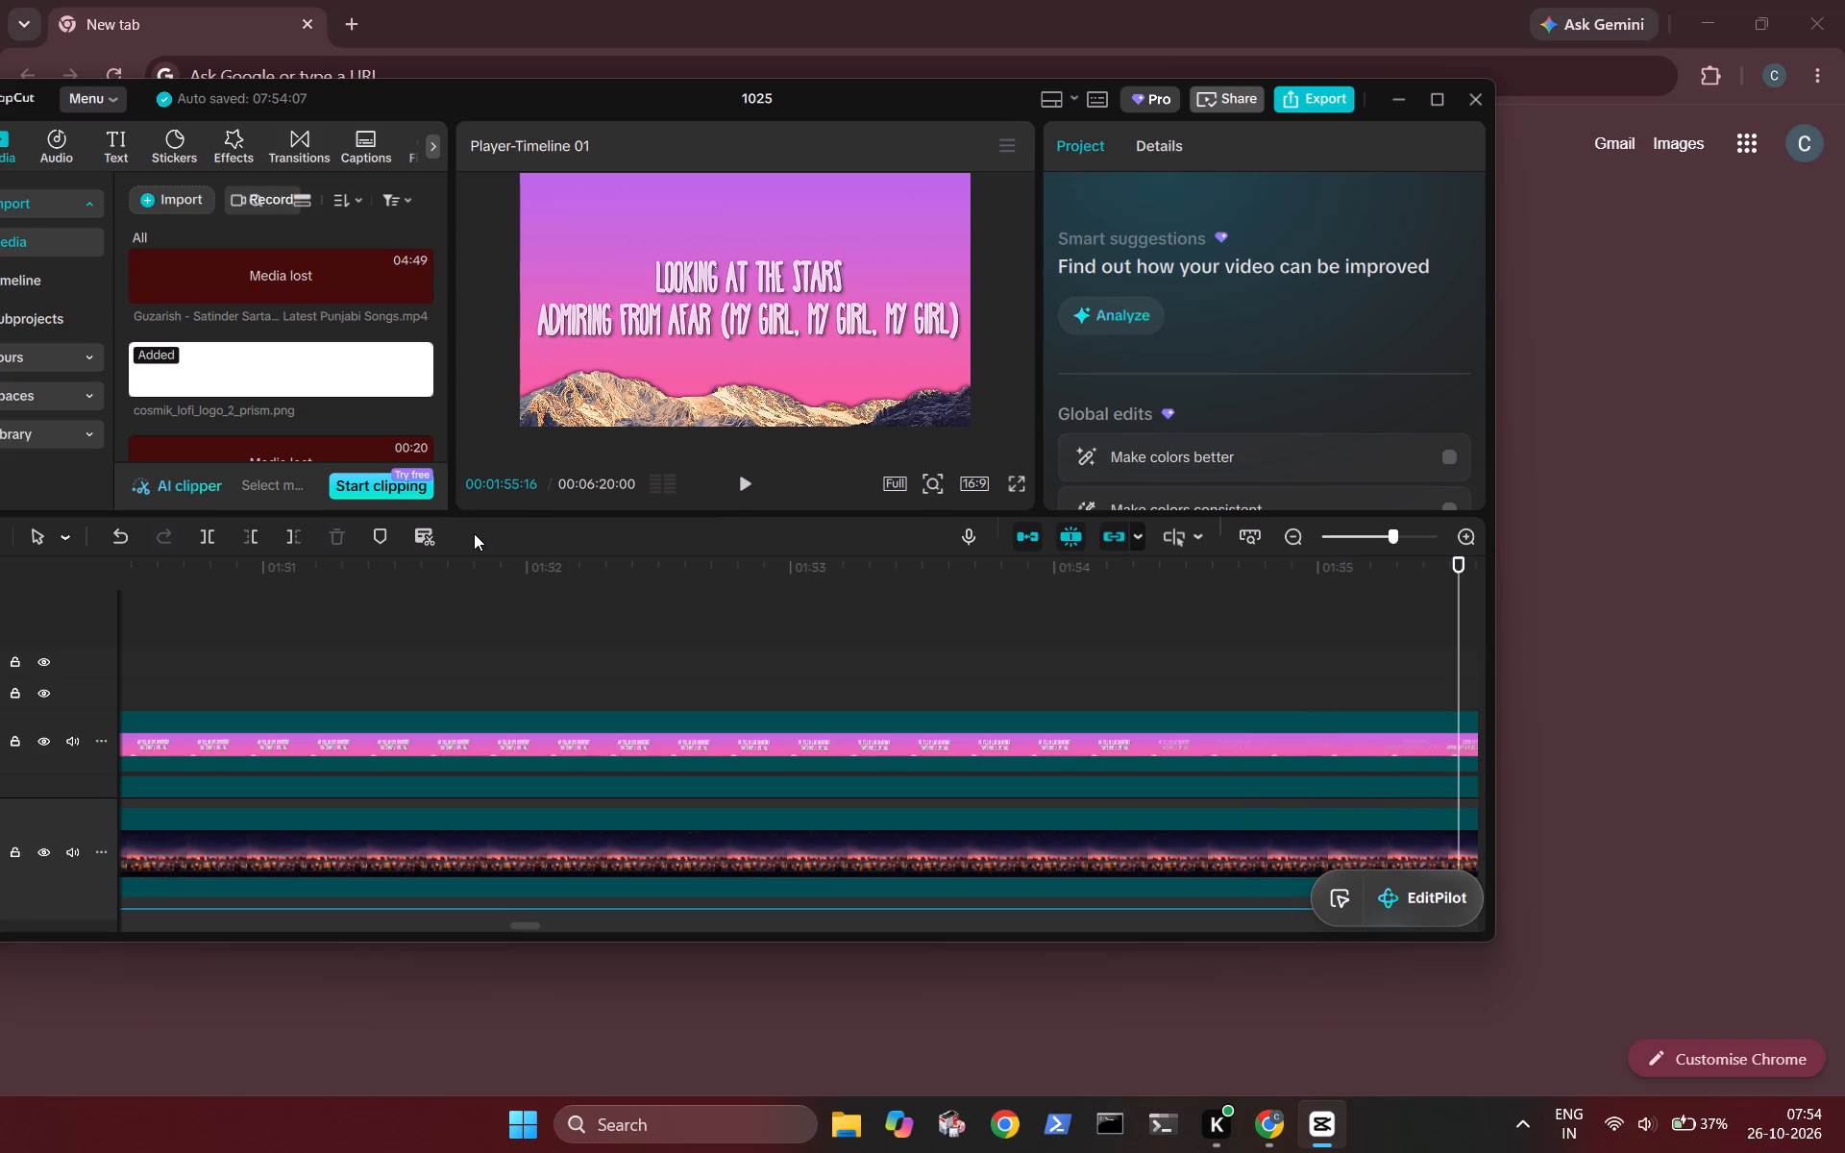
{"action": "key", "text": "Left"}
{"action": "key", "text": "Left"}
{"action": "key", "text": "Left"}
{"action": "key", "text": "Left"}
{"action": "key", "text": "Left"}
{"action": "key", "text": "Left"}
{"action": "key", "text": "Left"}
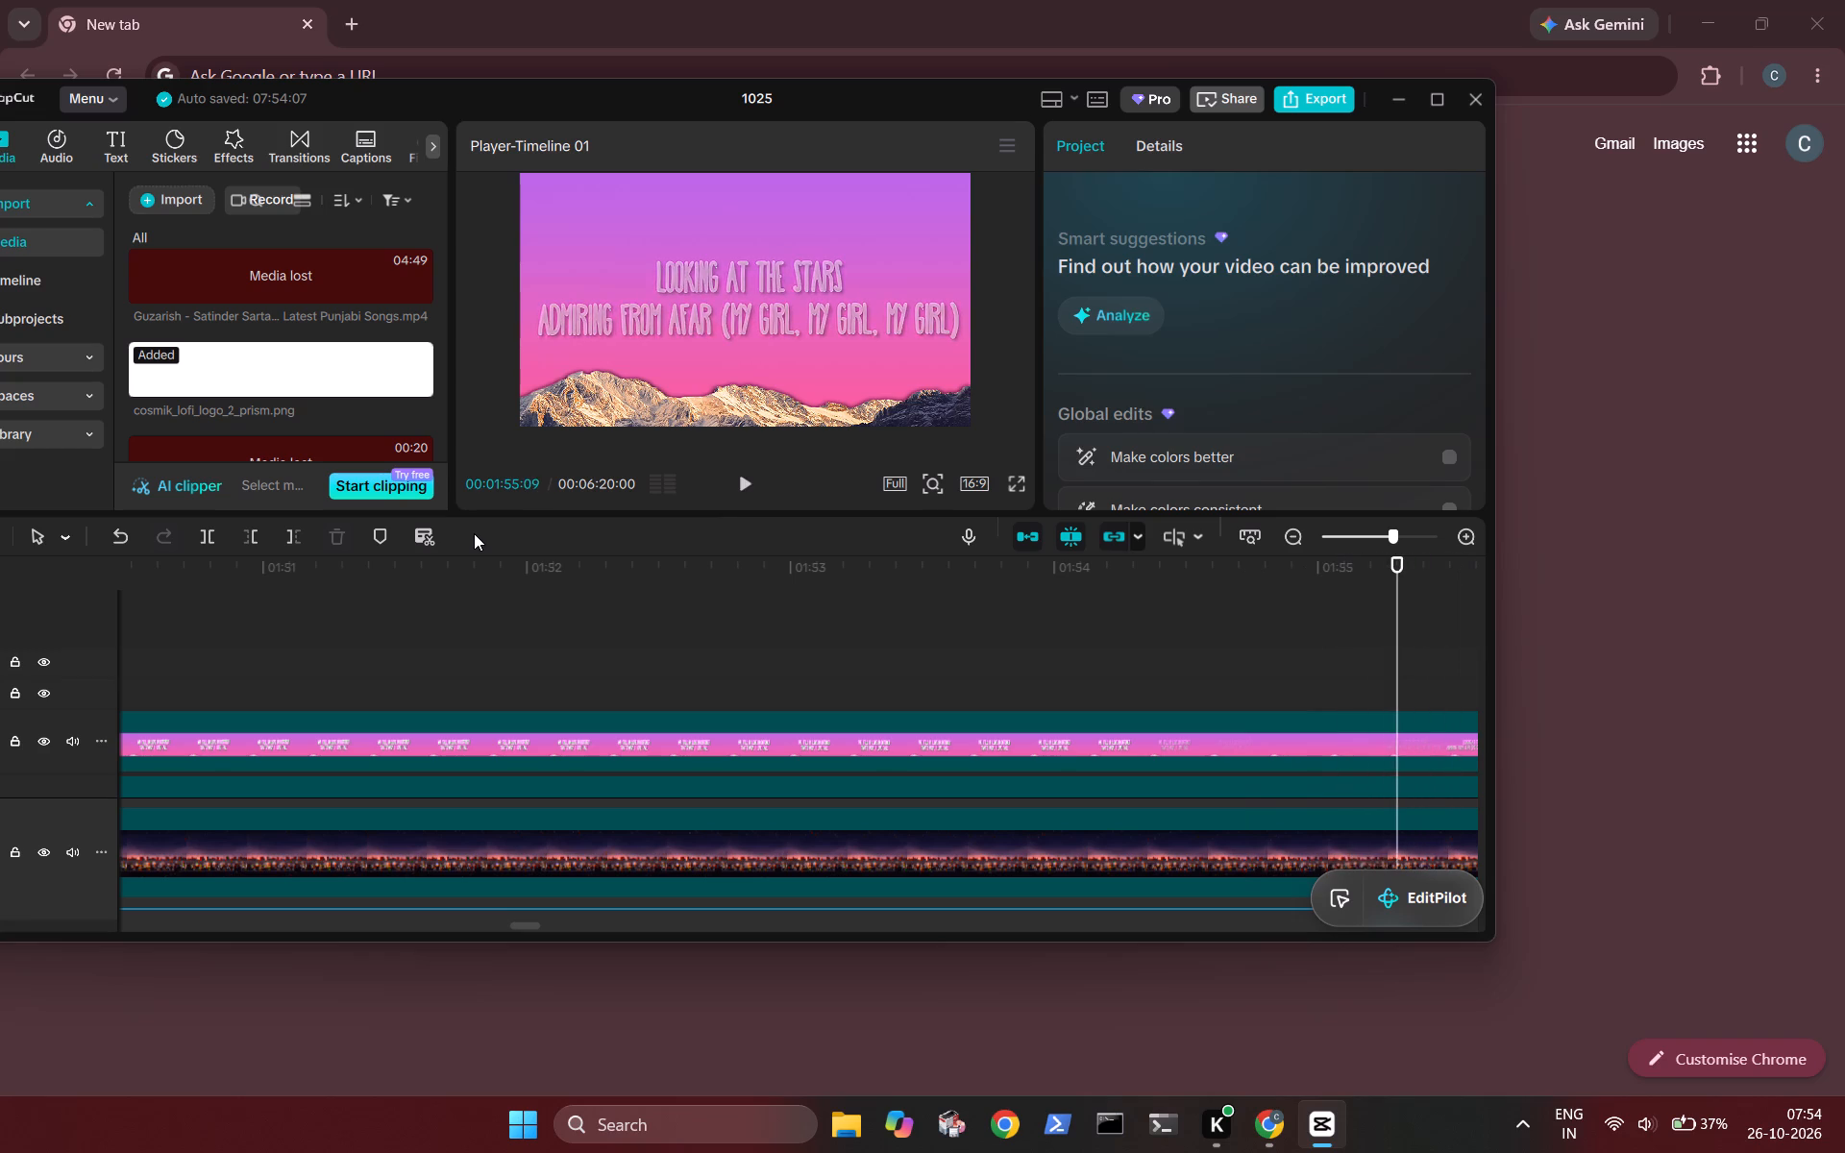
{"action": "key", "text": "Left"}
{"action": "key", "text": "Left"}
{"action": "key", "text": "Left"}
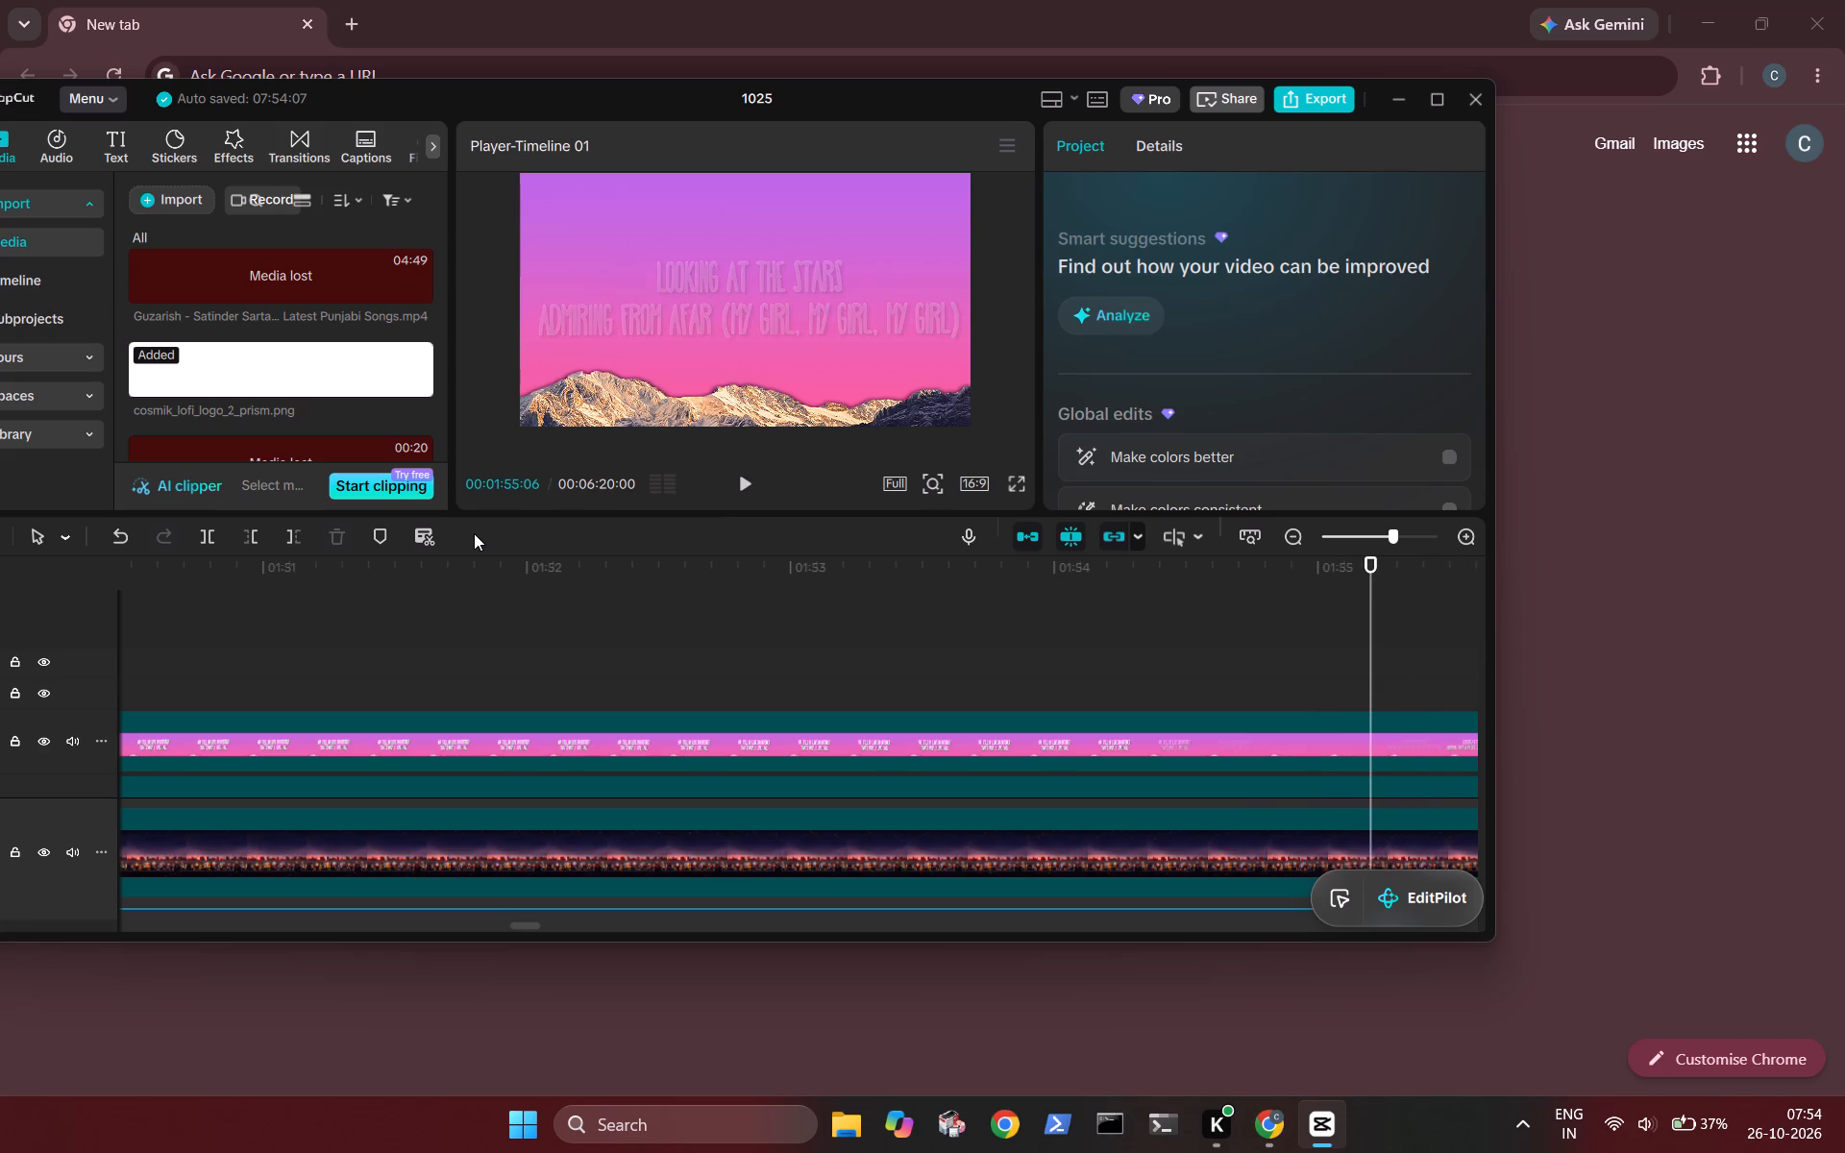
{"action": "key", "text": "m"}
Play the opening of the "Looking at the stars" lyric and step back to check its start around the new marker.
{"action": "key", "text": "space"}
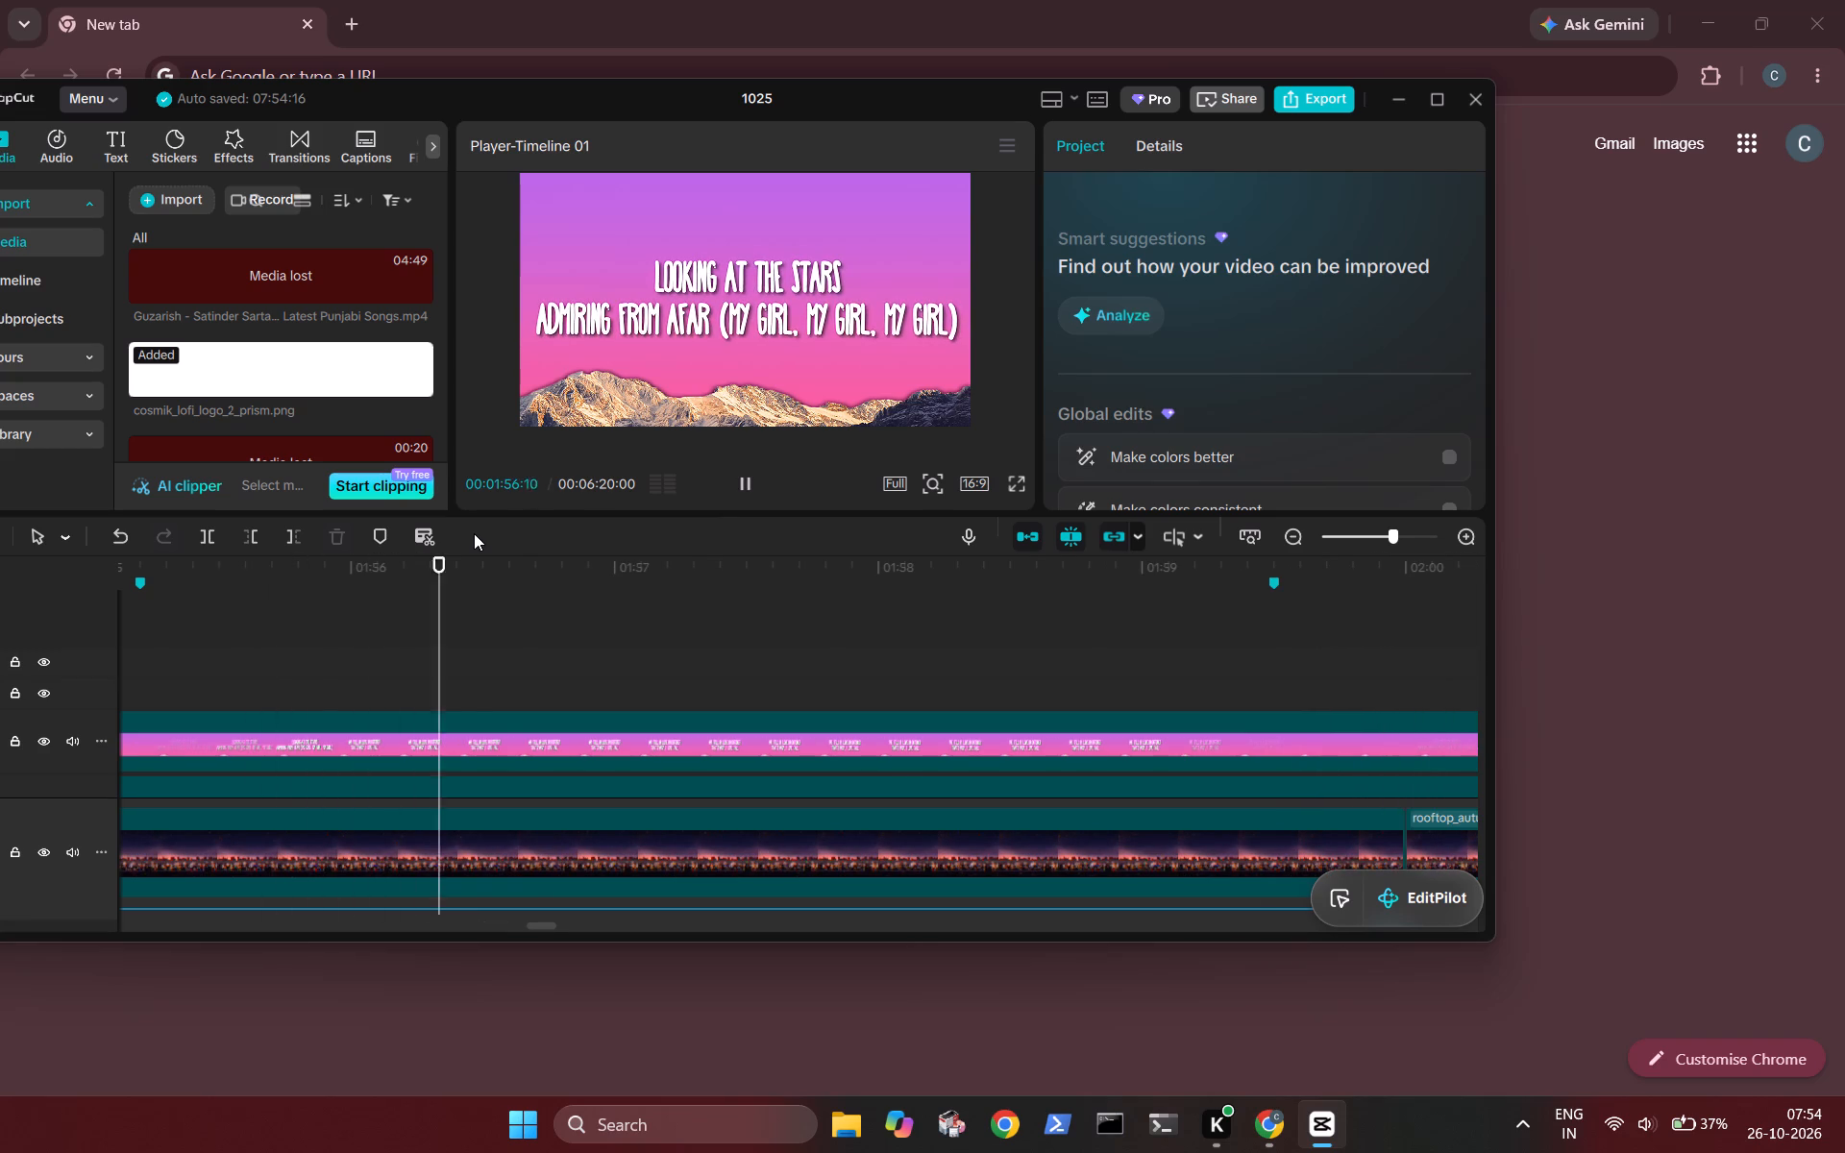
{"action": "key", "text": "space"}
{"action": "key", "text": "Left"}
{"action": "key", "text": "Left"}
{"action": "key", "text": "Left"}
{"action": "key", "text": "Left"}
{"action": "key", "text": "Left"}
{"action": "key", "text": "Left"}
{"action": "key", "text": "Left"}
{"action": "key", "text": "Left"}
{"action": "key", "text": "Left"}
{"action": "key", "text": "Left"}
{"action": "key", "text": "Left"}
{"action": "key", "text": "Left"}
{"action": "key", "text": "Left"}
{"action": "key", "text": "Left"}
{"action": "key", "text": "Left"}
{"action": "key", "text": "Left"}
{"action": "key", "text": "Left"}
{"action": "key", "text": "Left"}
{"action": "key", "text": "Left"}
{"action": "key", "text": "Left"}
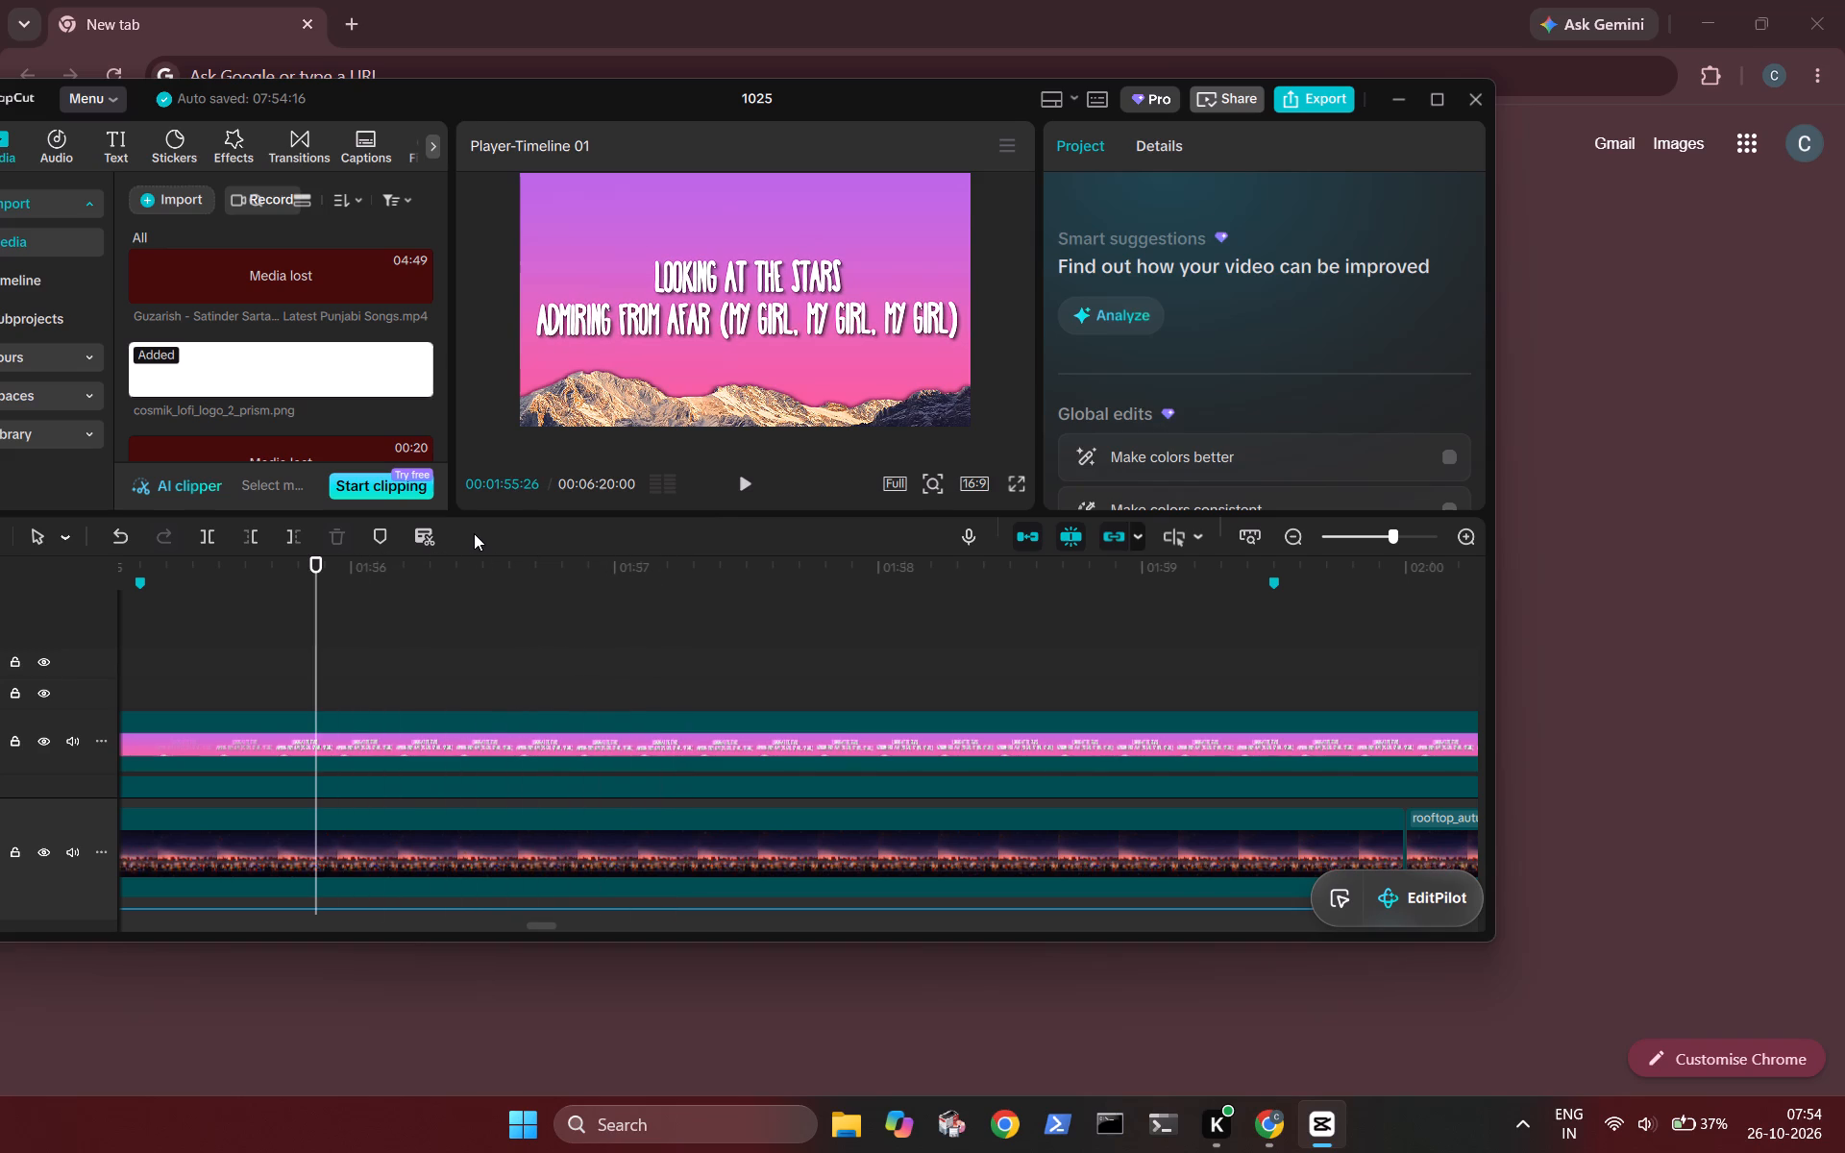
{"action": "scroll", "coordinate": [474, 533], "scroll_direction": "right", "scroll_amount": 1}
{"action": "scroll", "coordinate": [504, 695], "scroll_direction": "left", "scroll_amount": 1}
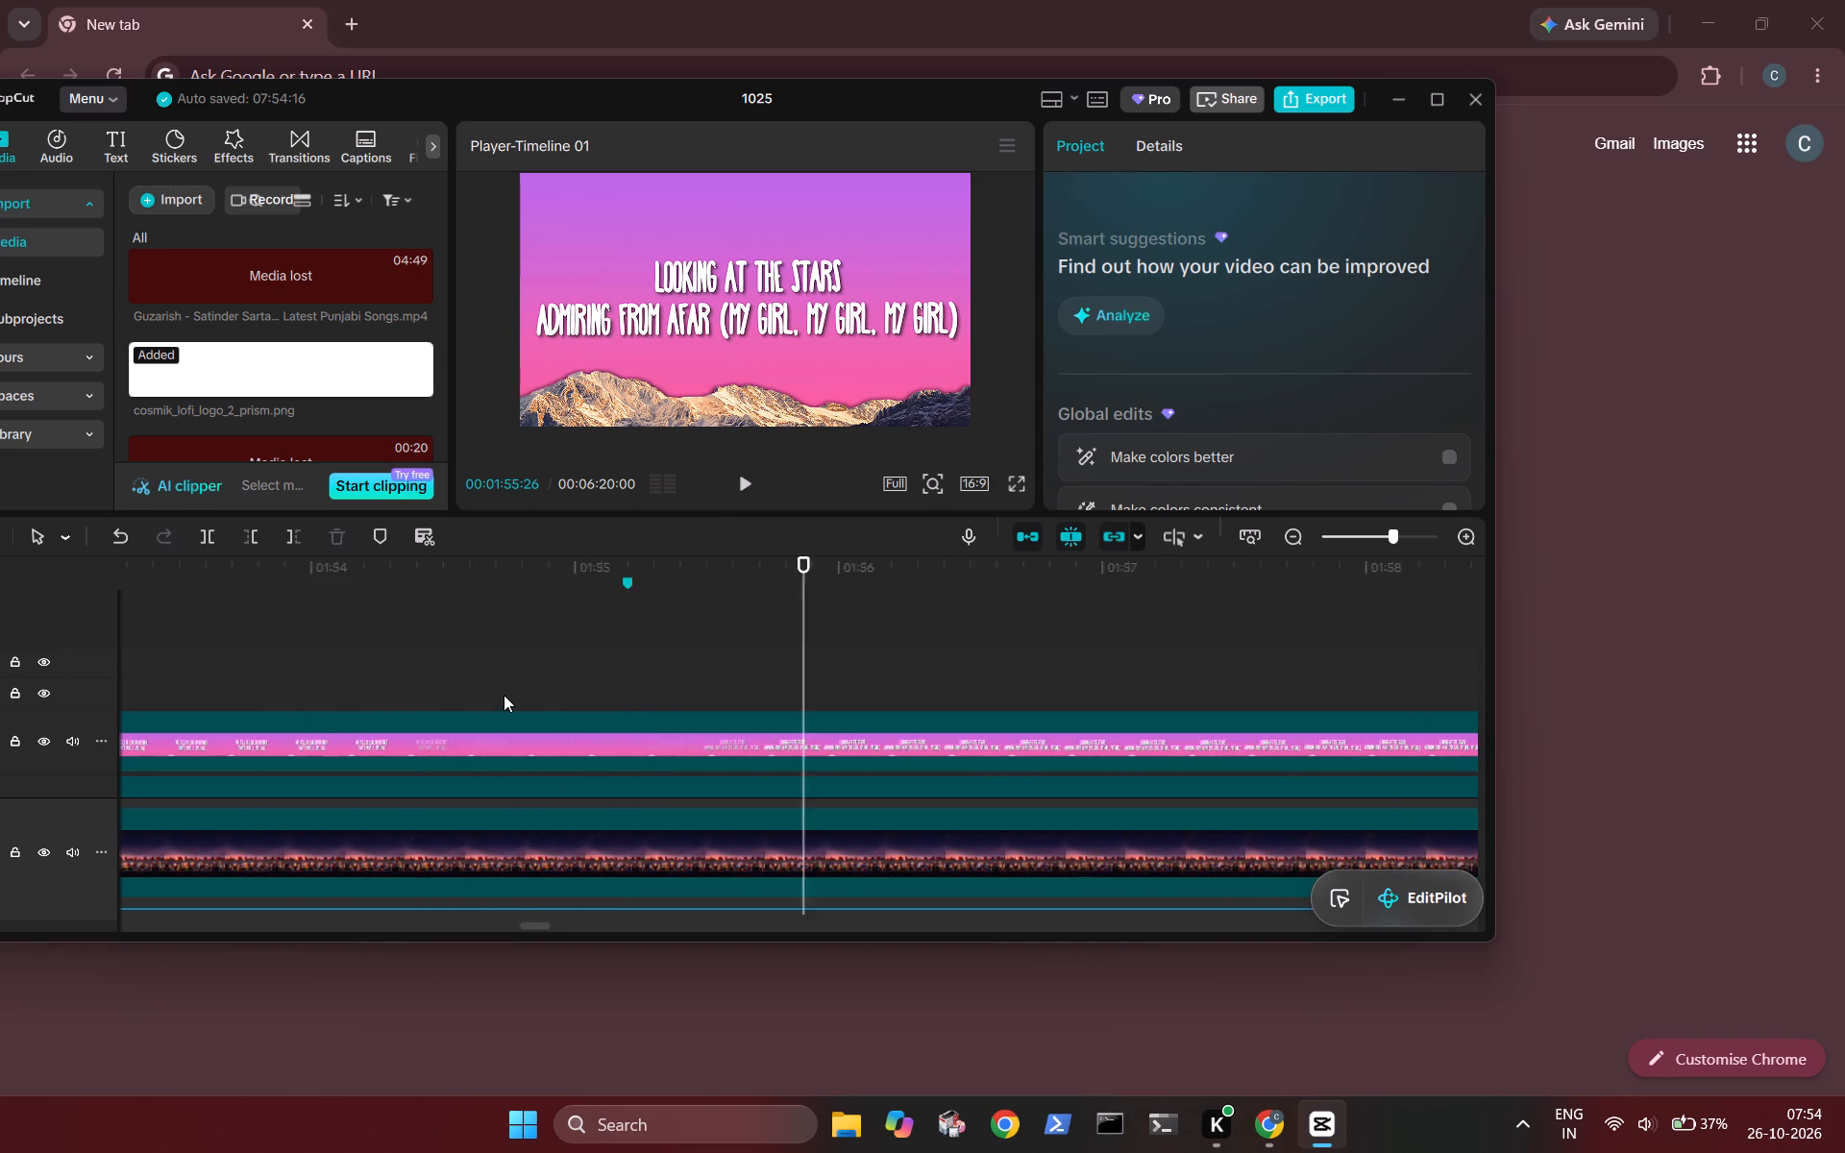
{"action": "scroll", "coordinate": [504, 695], "scroll_direction": "left", "scroll_amount": 1}
Play on through the "Looking at the stars" lyric and delete the old marker at 00:01:59:15.
{"action": "key", "text": "space"}
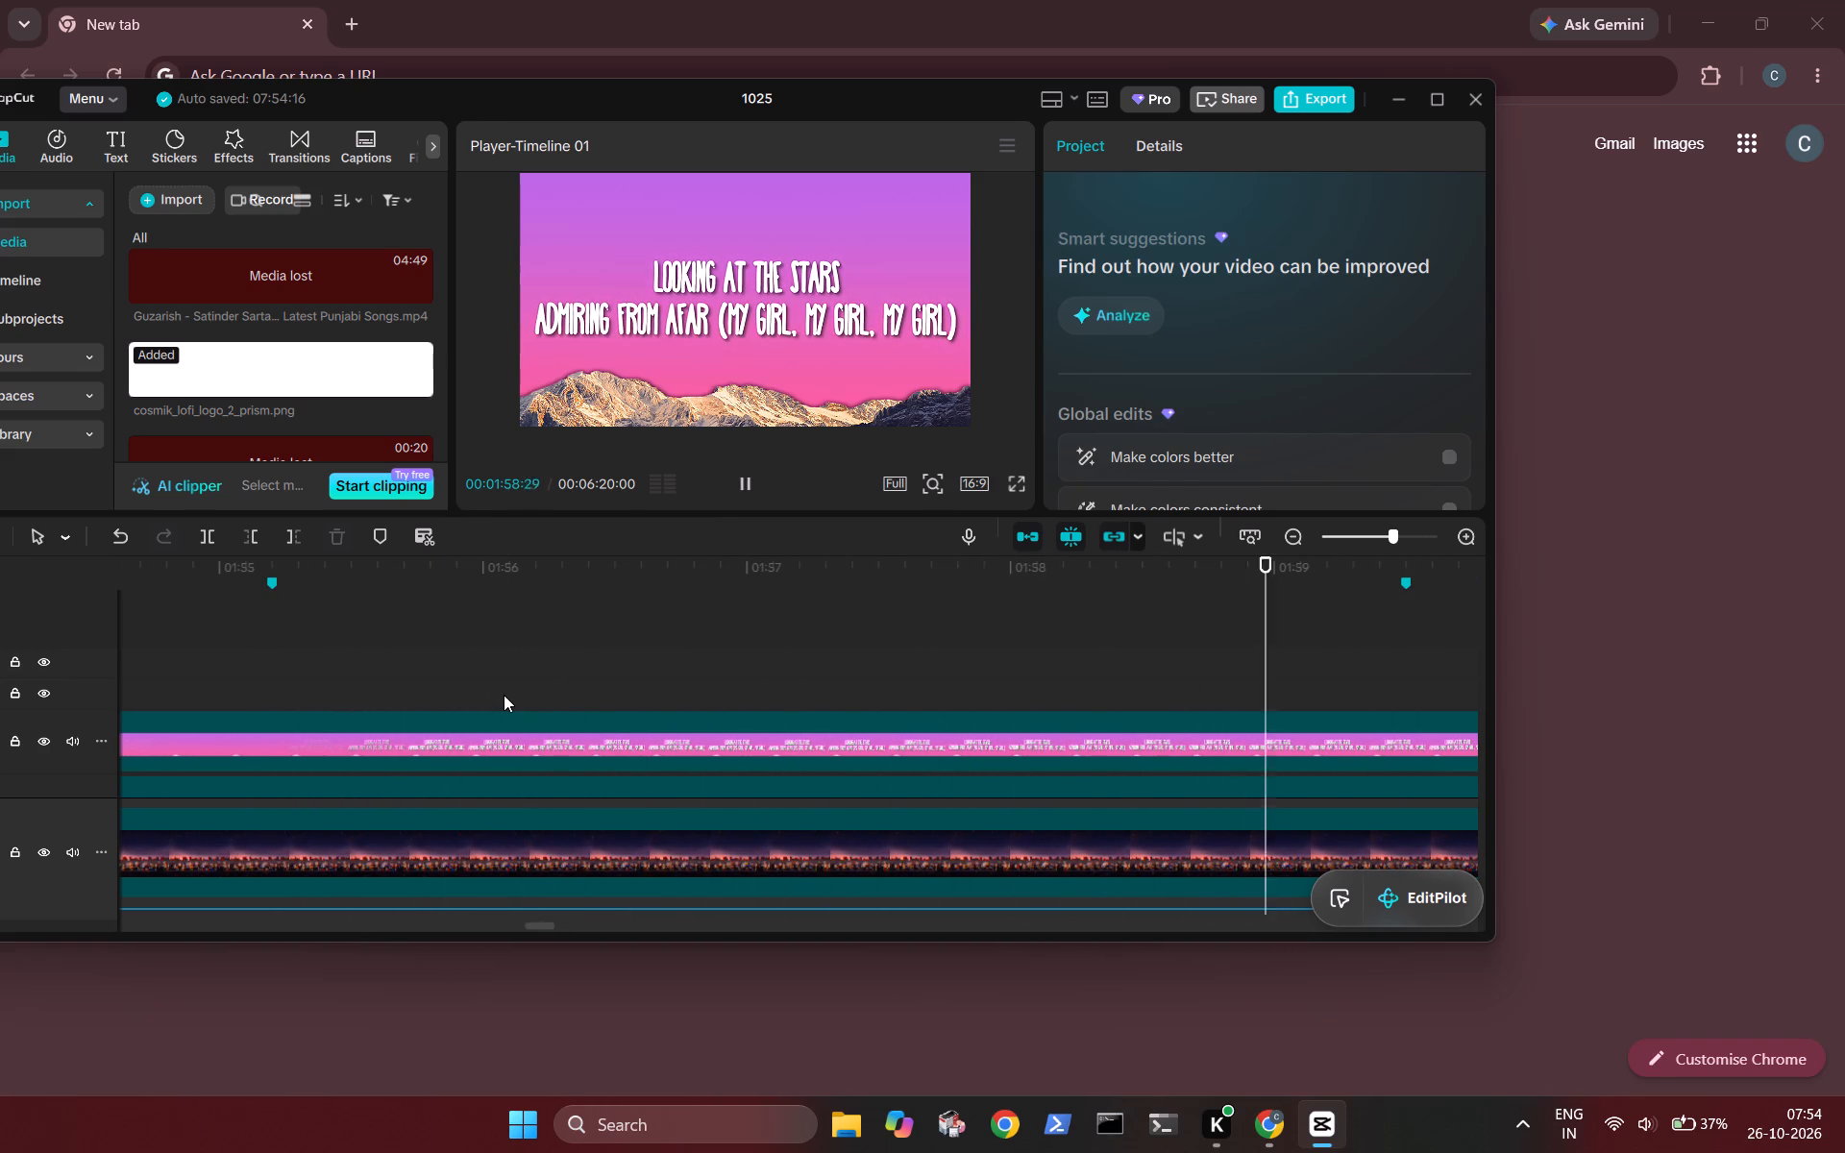
{"action": "key", "text": "space"}
{"action": "key", "text": "Left"}
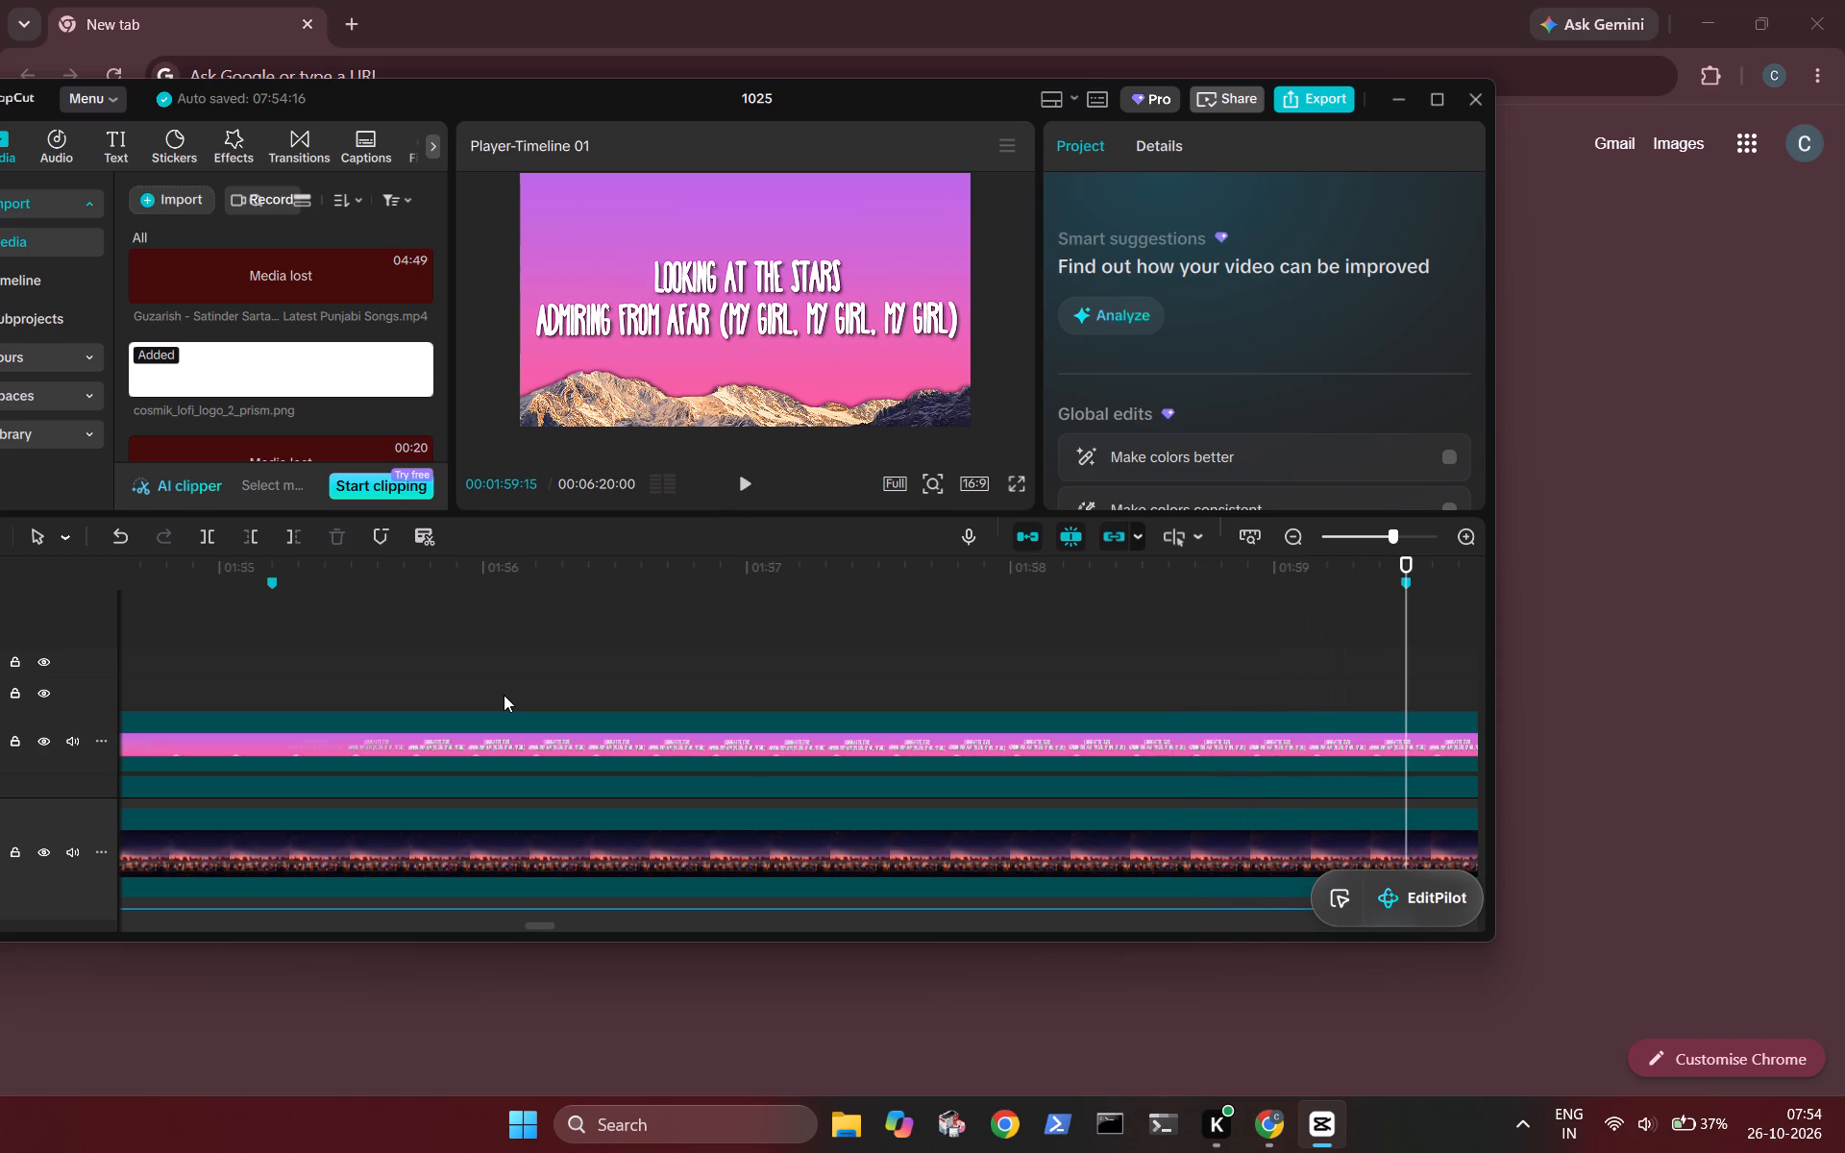
{"action": "key", "text": "m"}
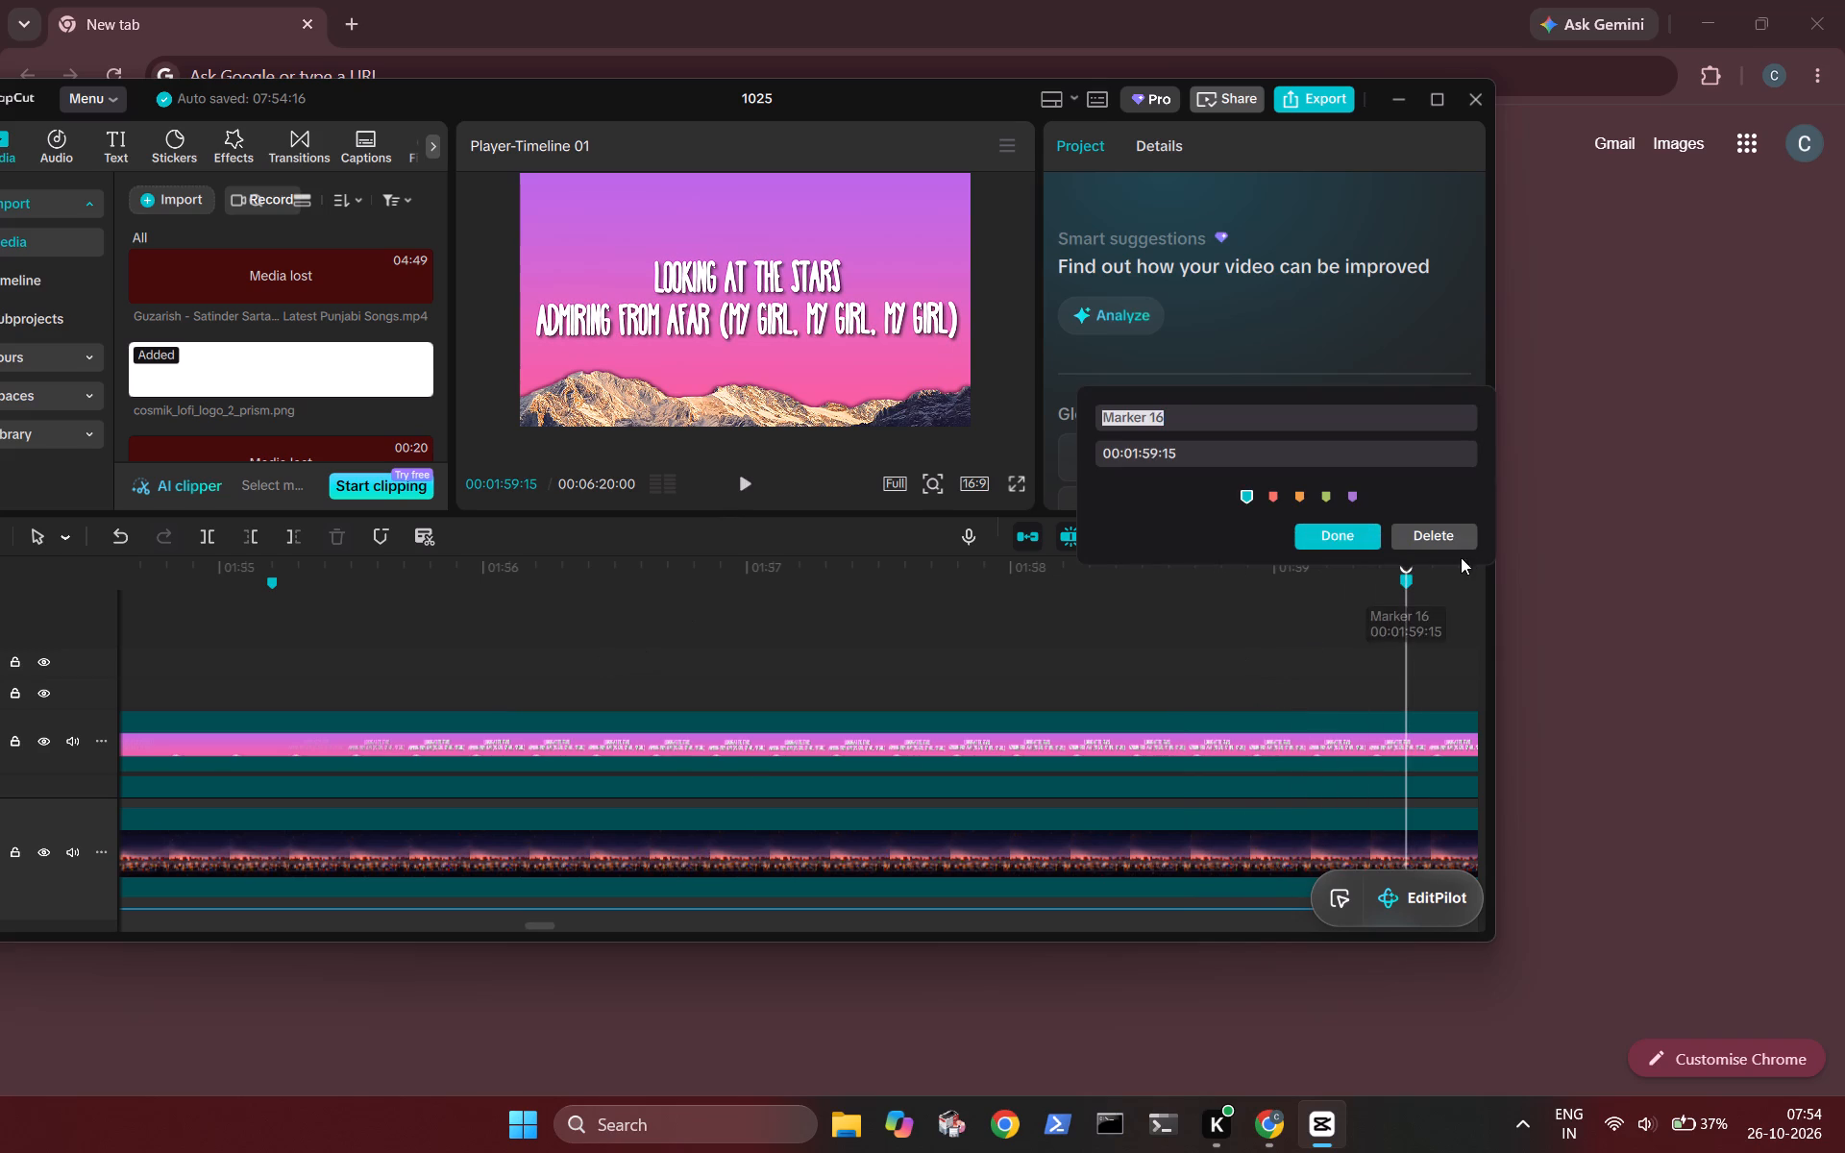
{"action": "left_click", "coordinate": [1451, 549]}
Play to the end of "Looking at the stars" and add a marker just before "My girl, my girl, my girl" fades in, at 00:02:16:22.
{"action": "key", "text": "space"}
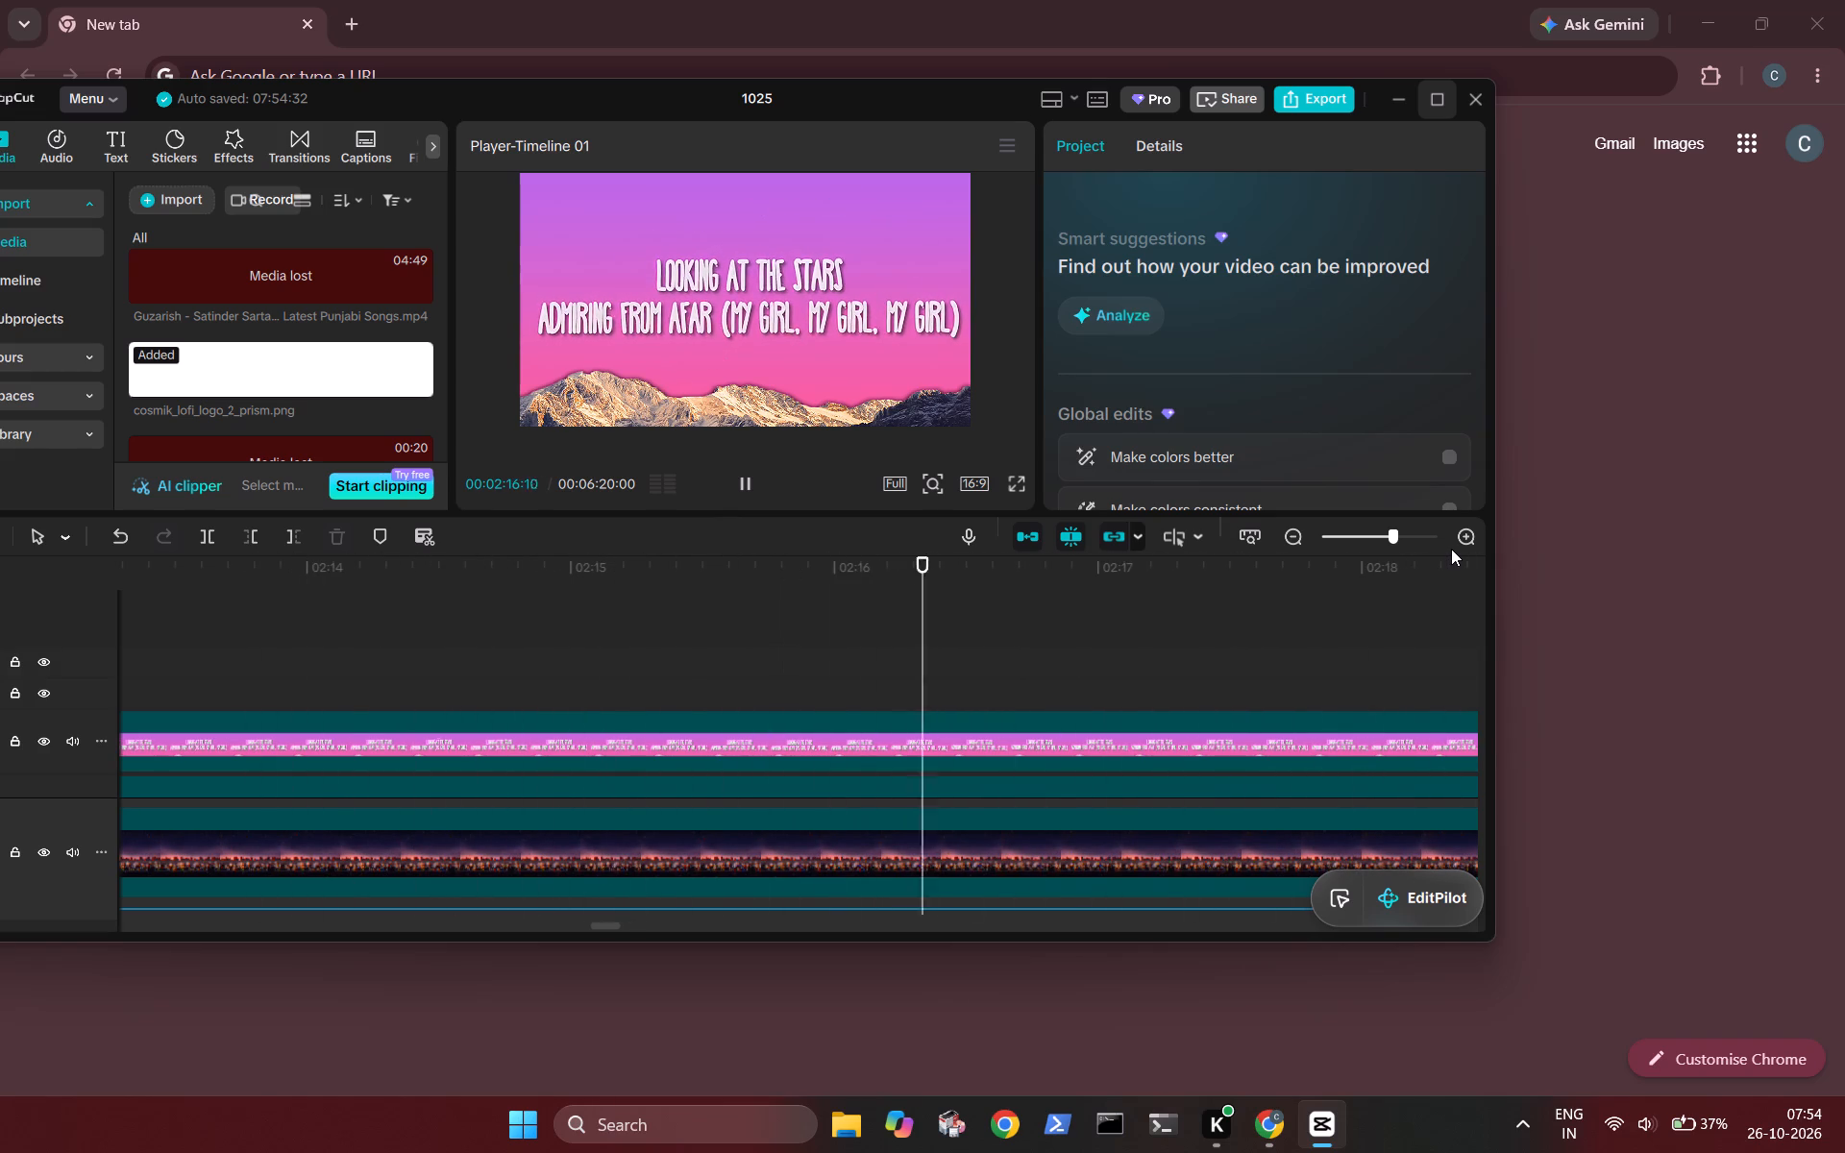
{"action": "key", "text": "space"}
{"action": "key", "text": "Left"}
{"action": "key", "text": "Left"}
{"action": "key", "text": "Left"}
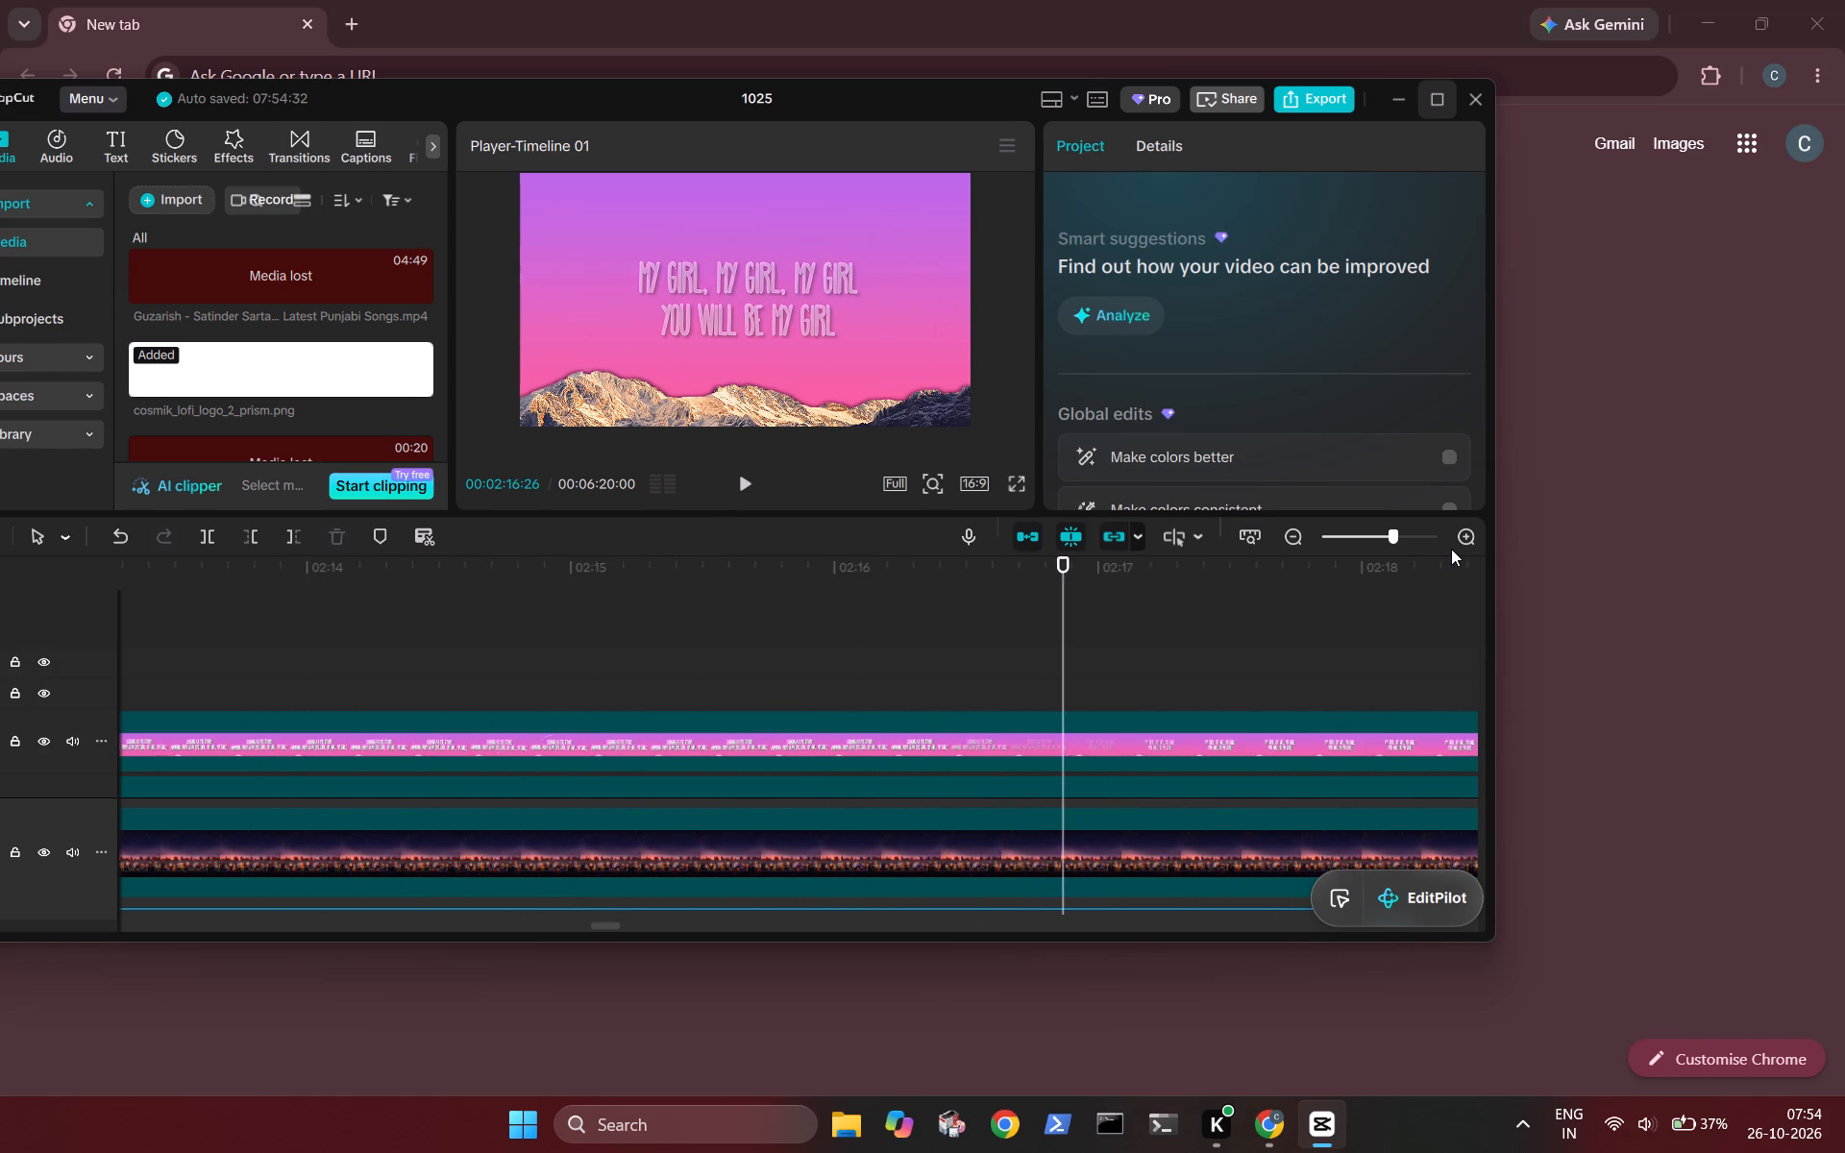
{"action": "key", "text": "Left"}
{"action": "key", "text": "Left"}
{"action": "key", "text": "Left"}
{"action": "key", "text": "Left"}
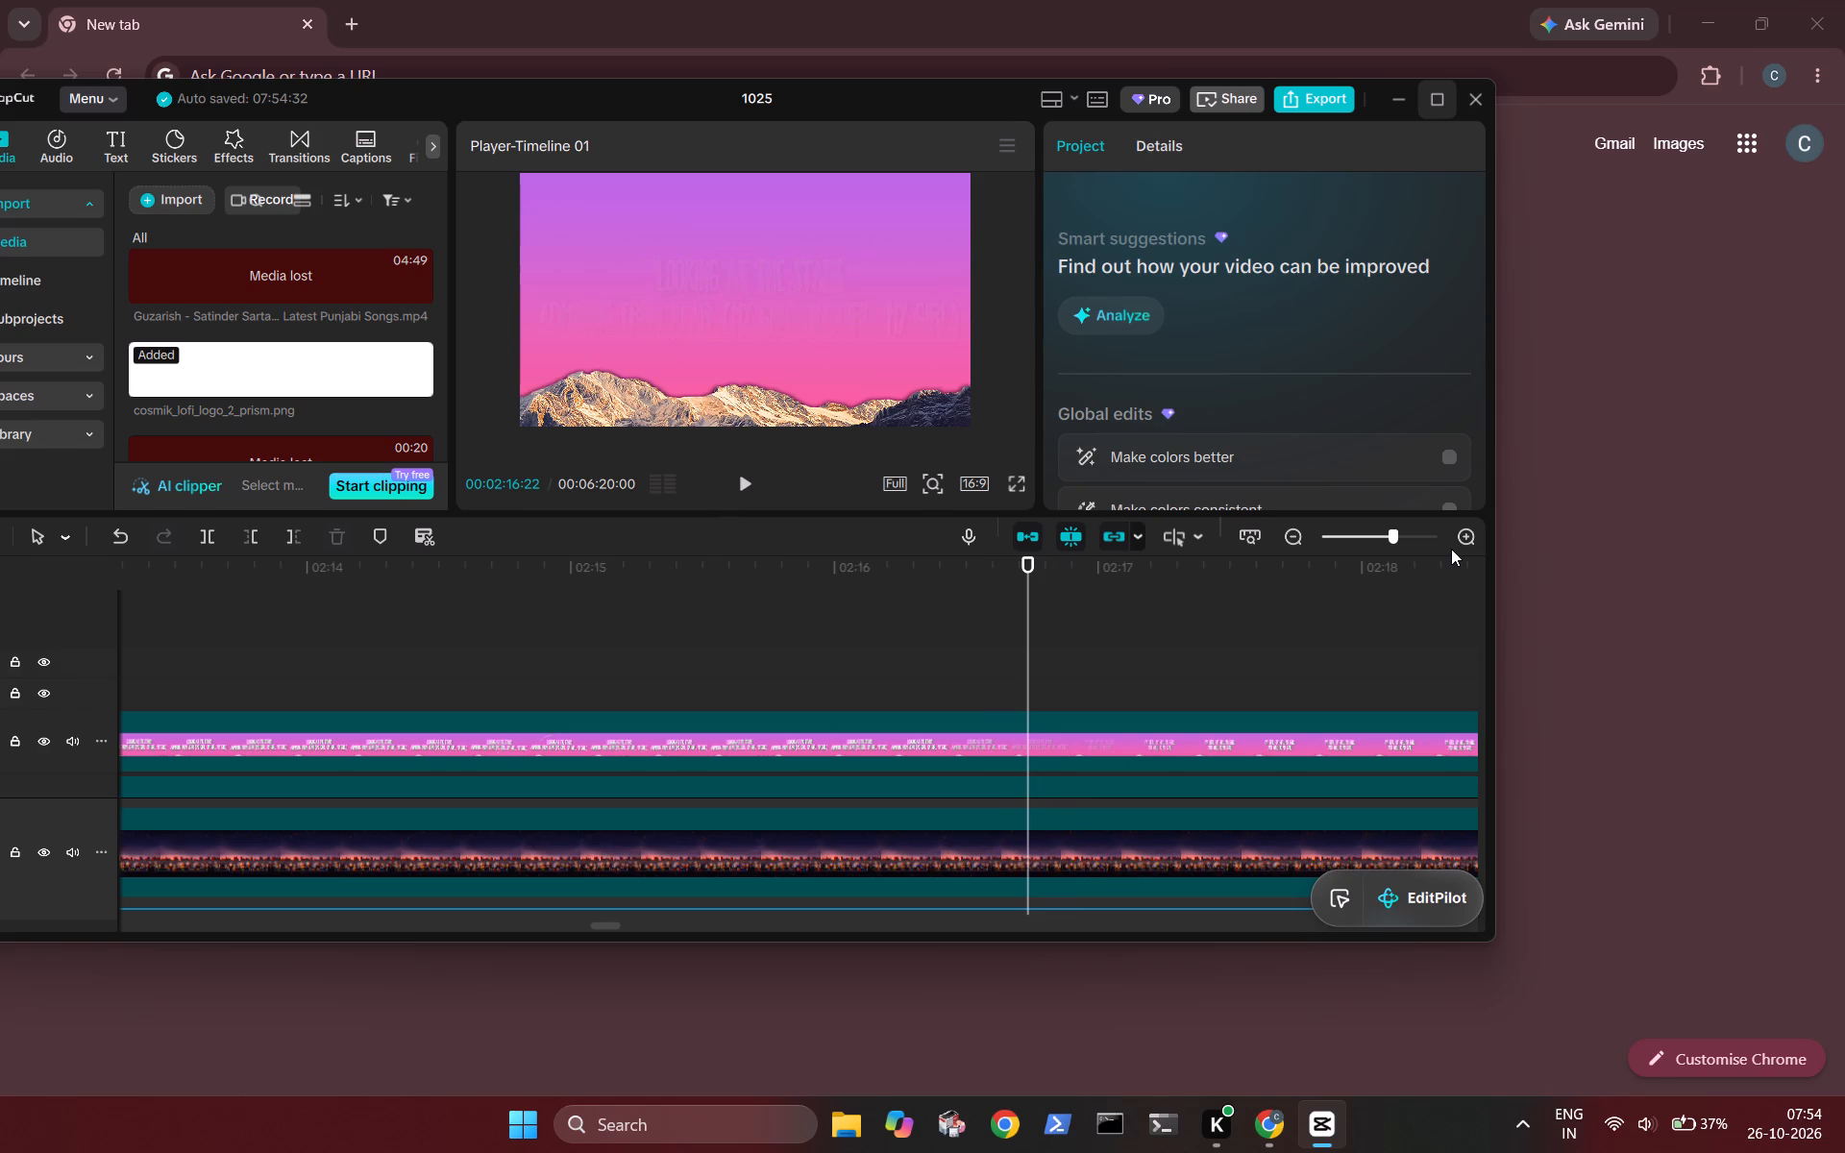
{"action": "key", "text": "m"}
Delete the old marker at 00:02:19:06, within the "My girl, my girl, my girl" lyric.
{"action": "key", "text": "space"}
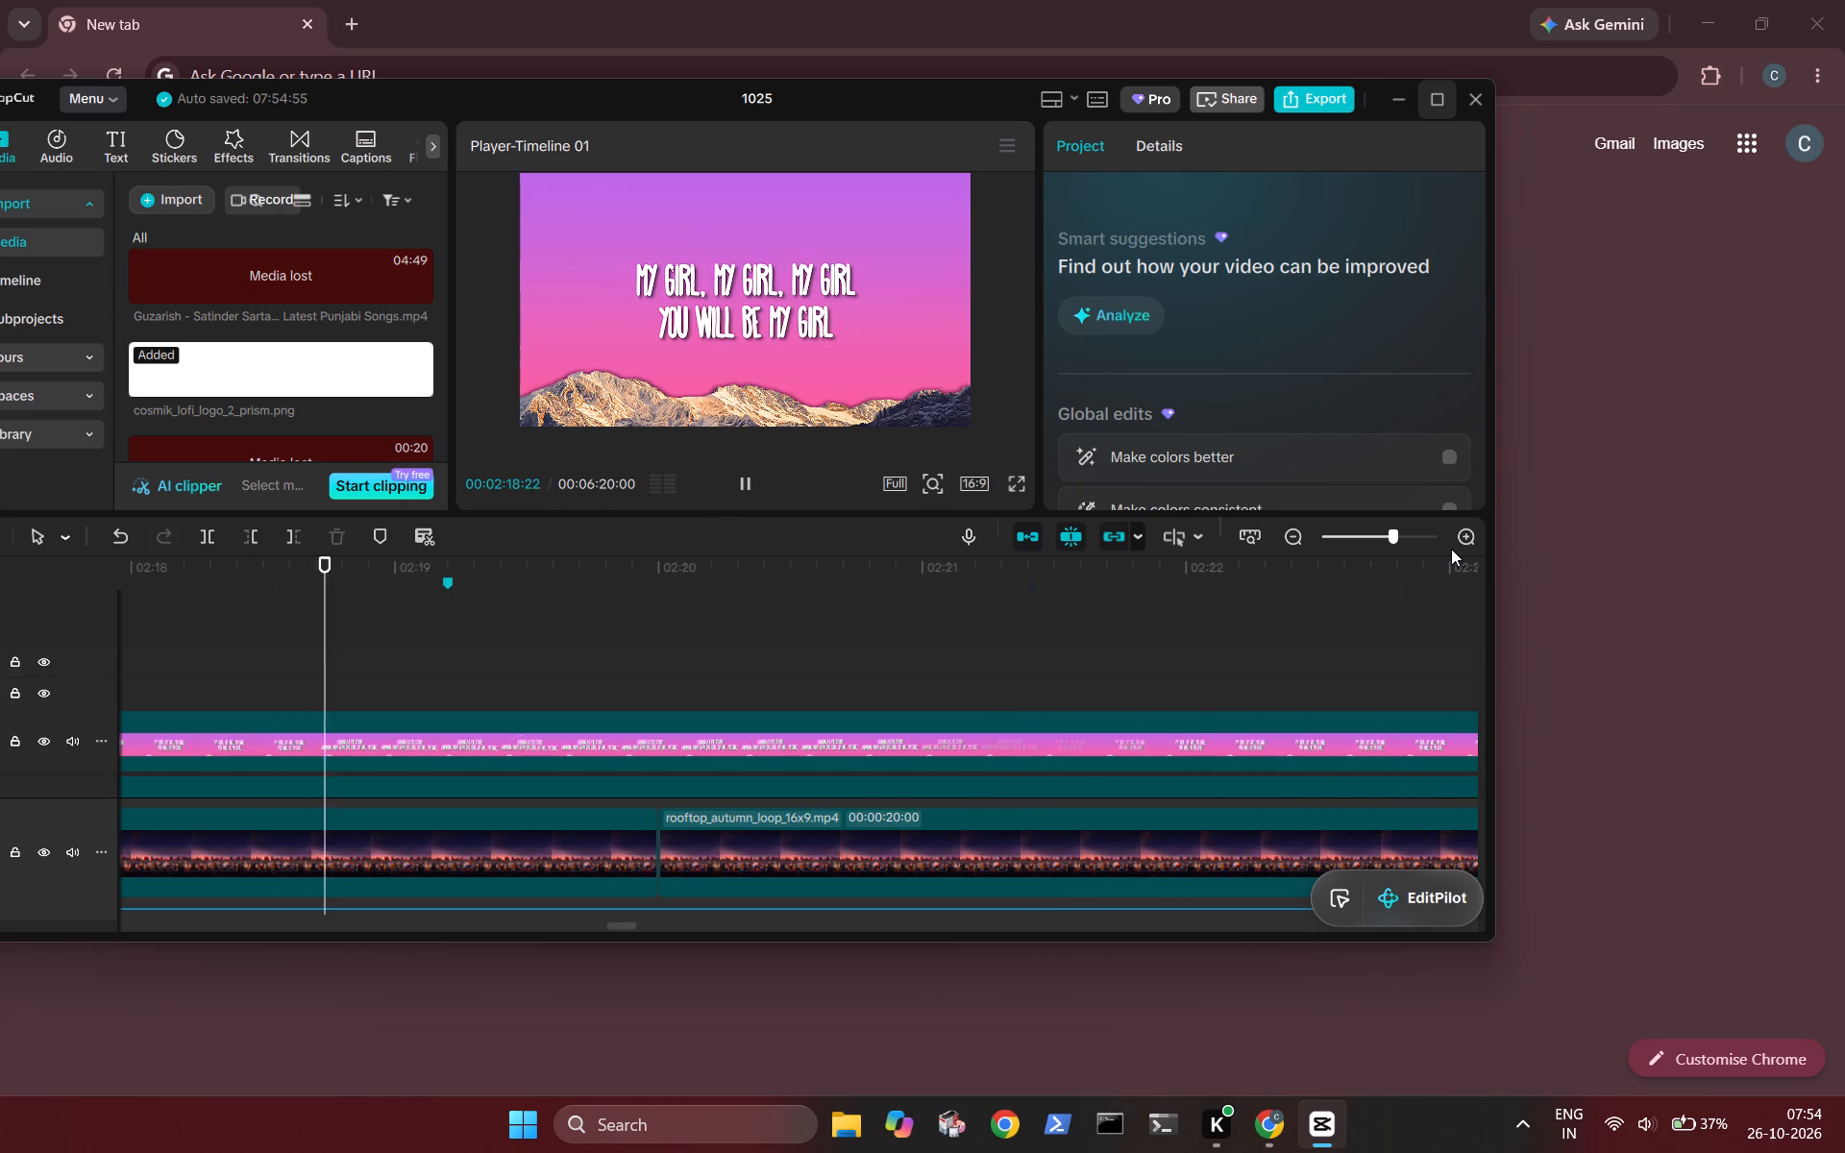
{"action": "key", "text": "space"}
{"action": "key", "text": "m"}
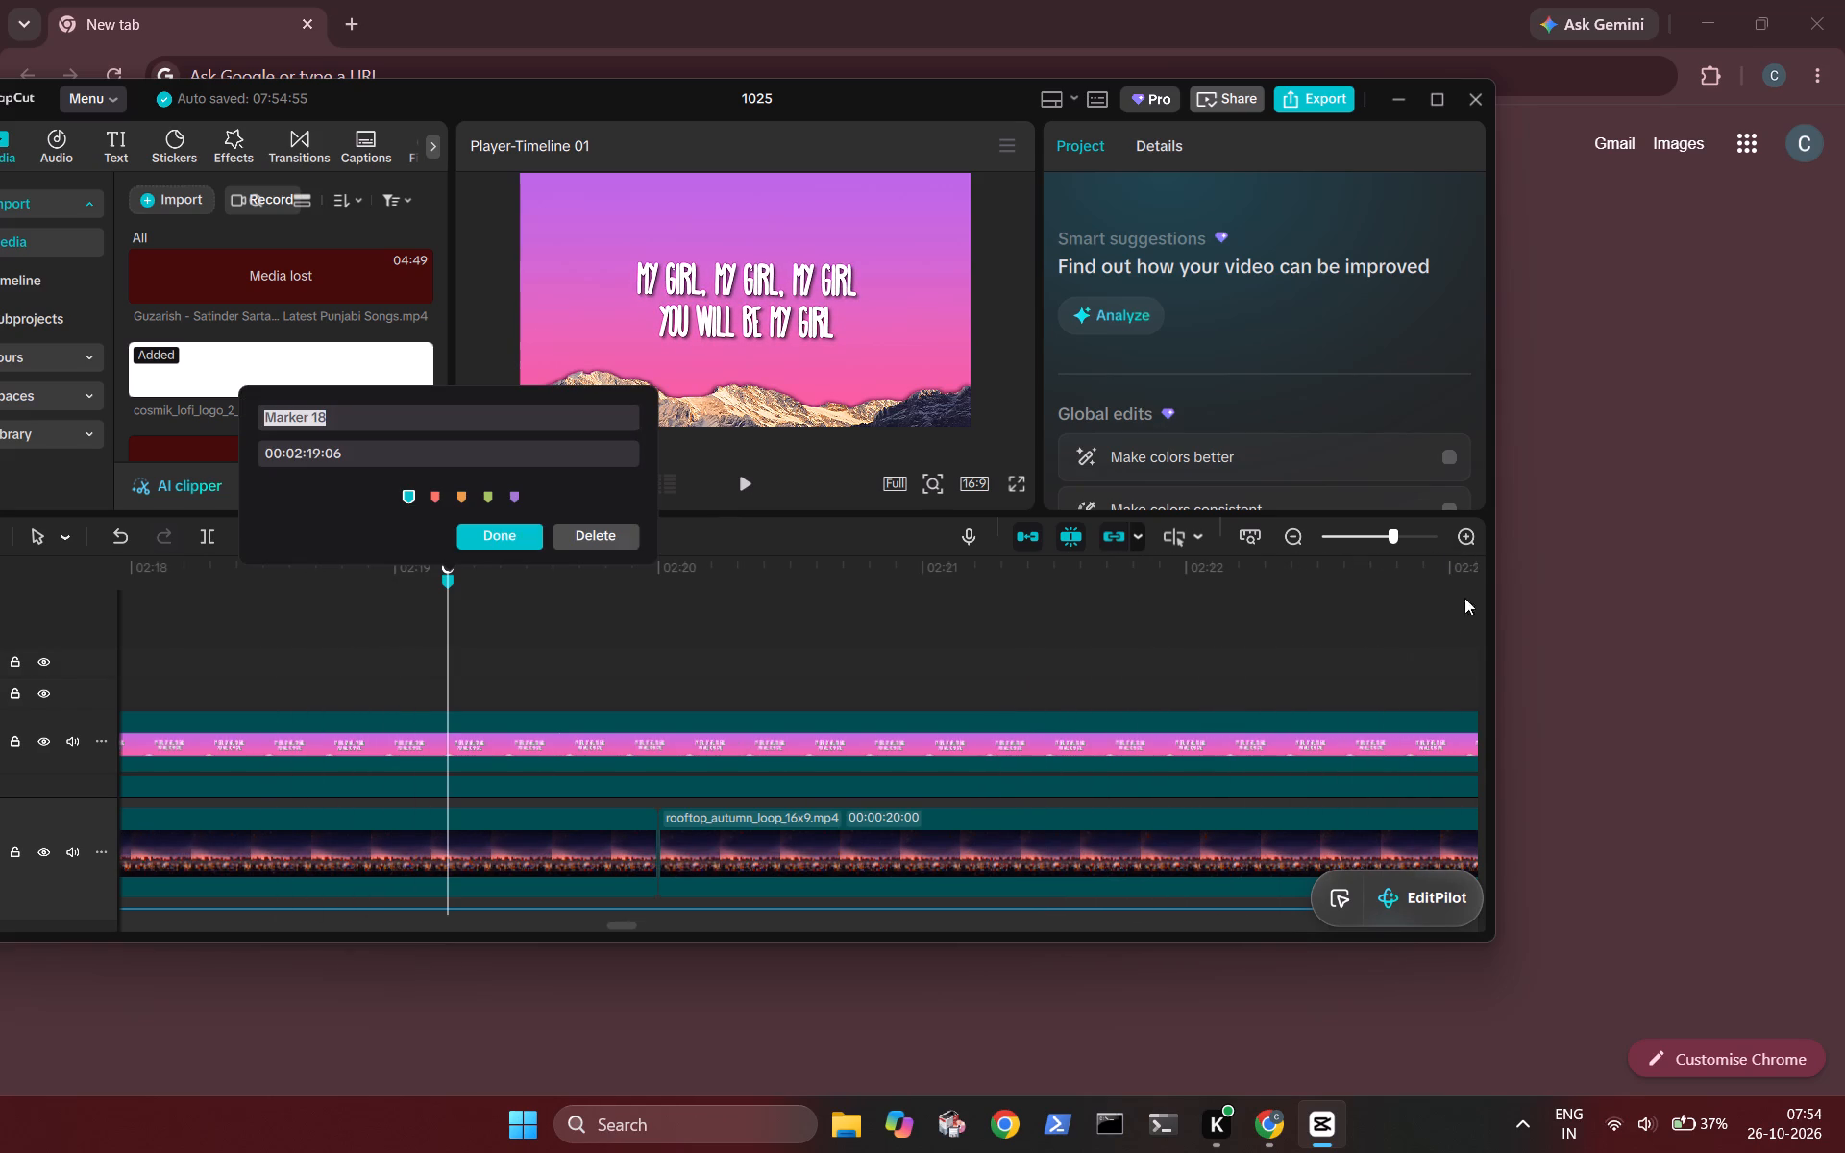
{"action": "left_click", "coordinate": [578, 527]}
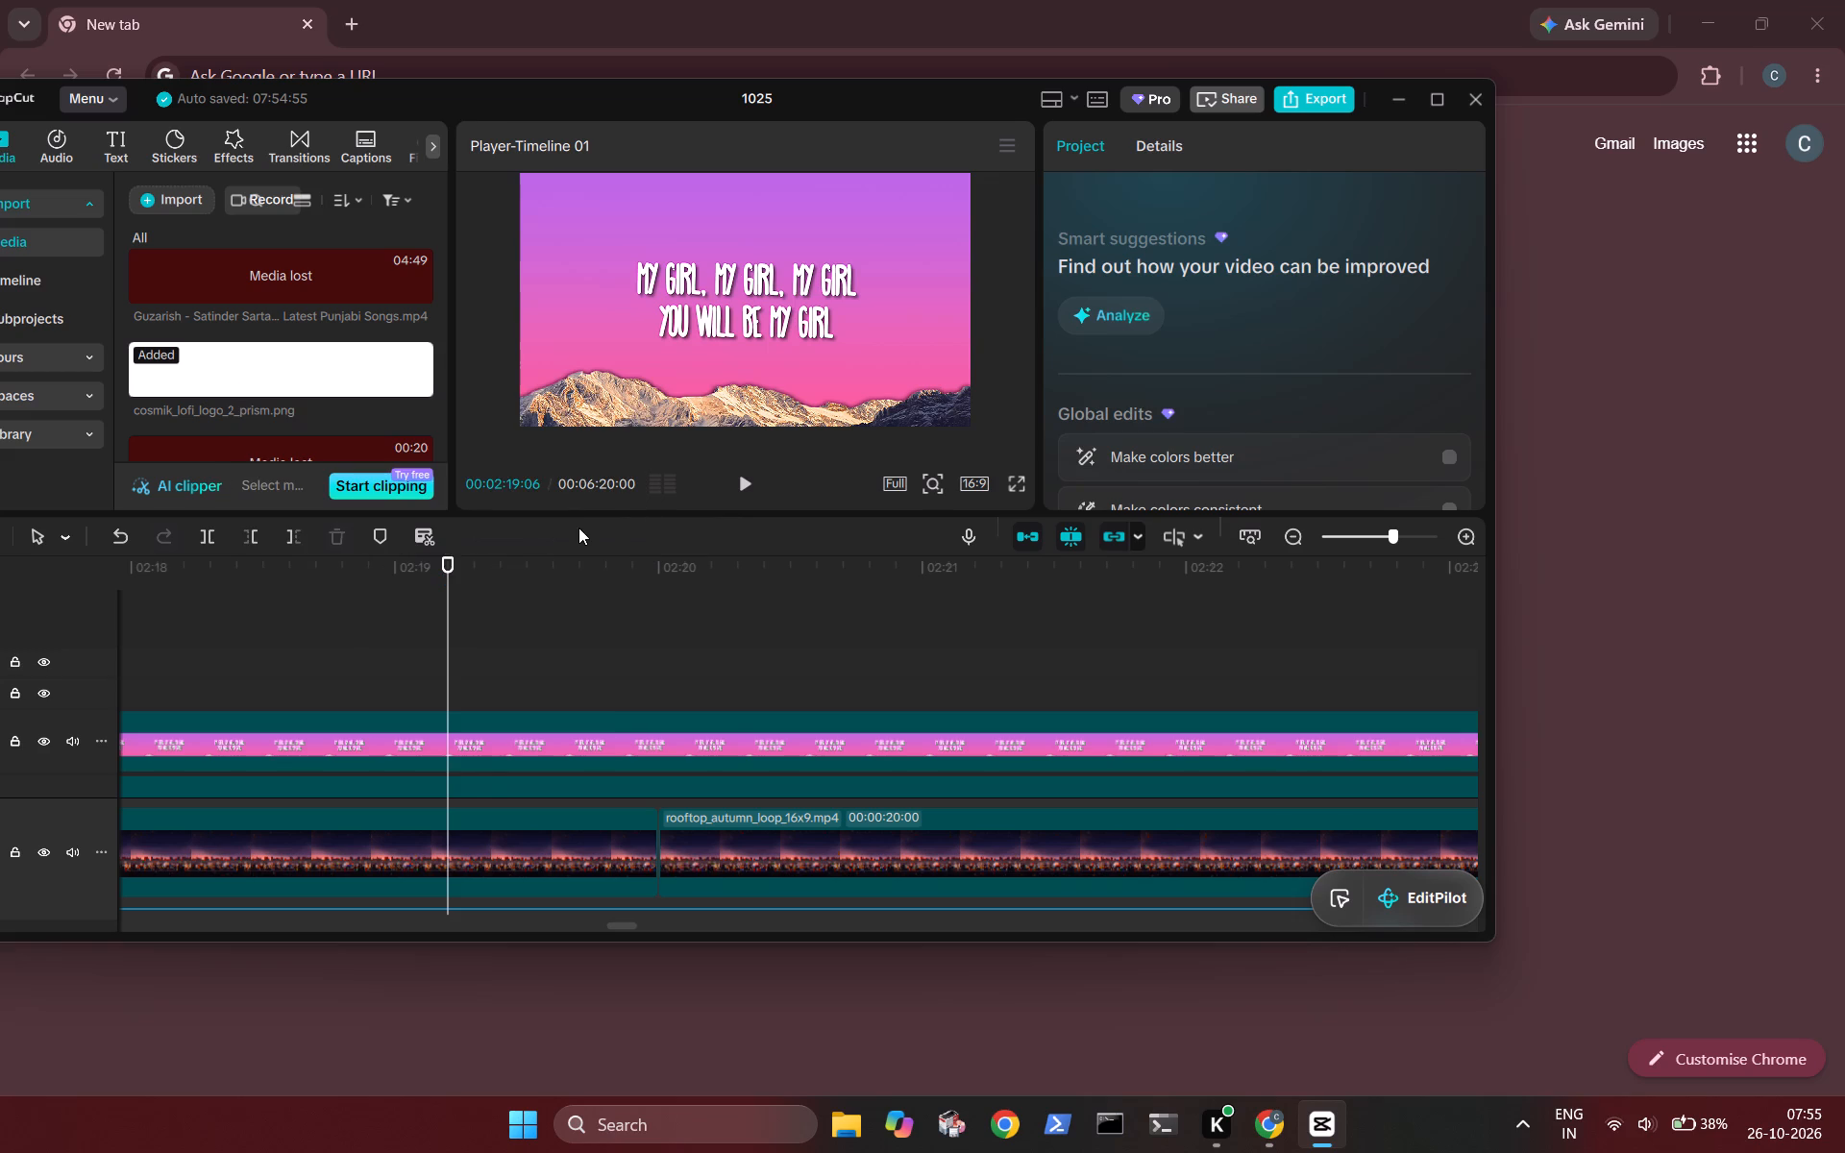
Play through the "My girl, my girl, my girl" lyric and step back to check where it fades out and returns.
{"action": "key", "text": "space"}
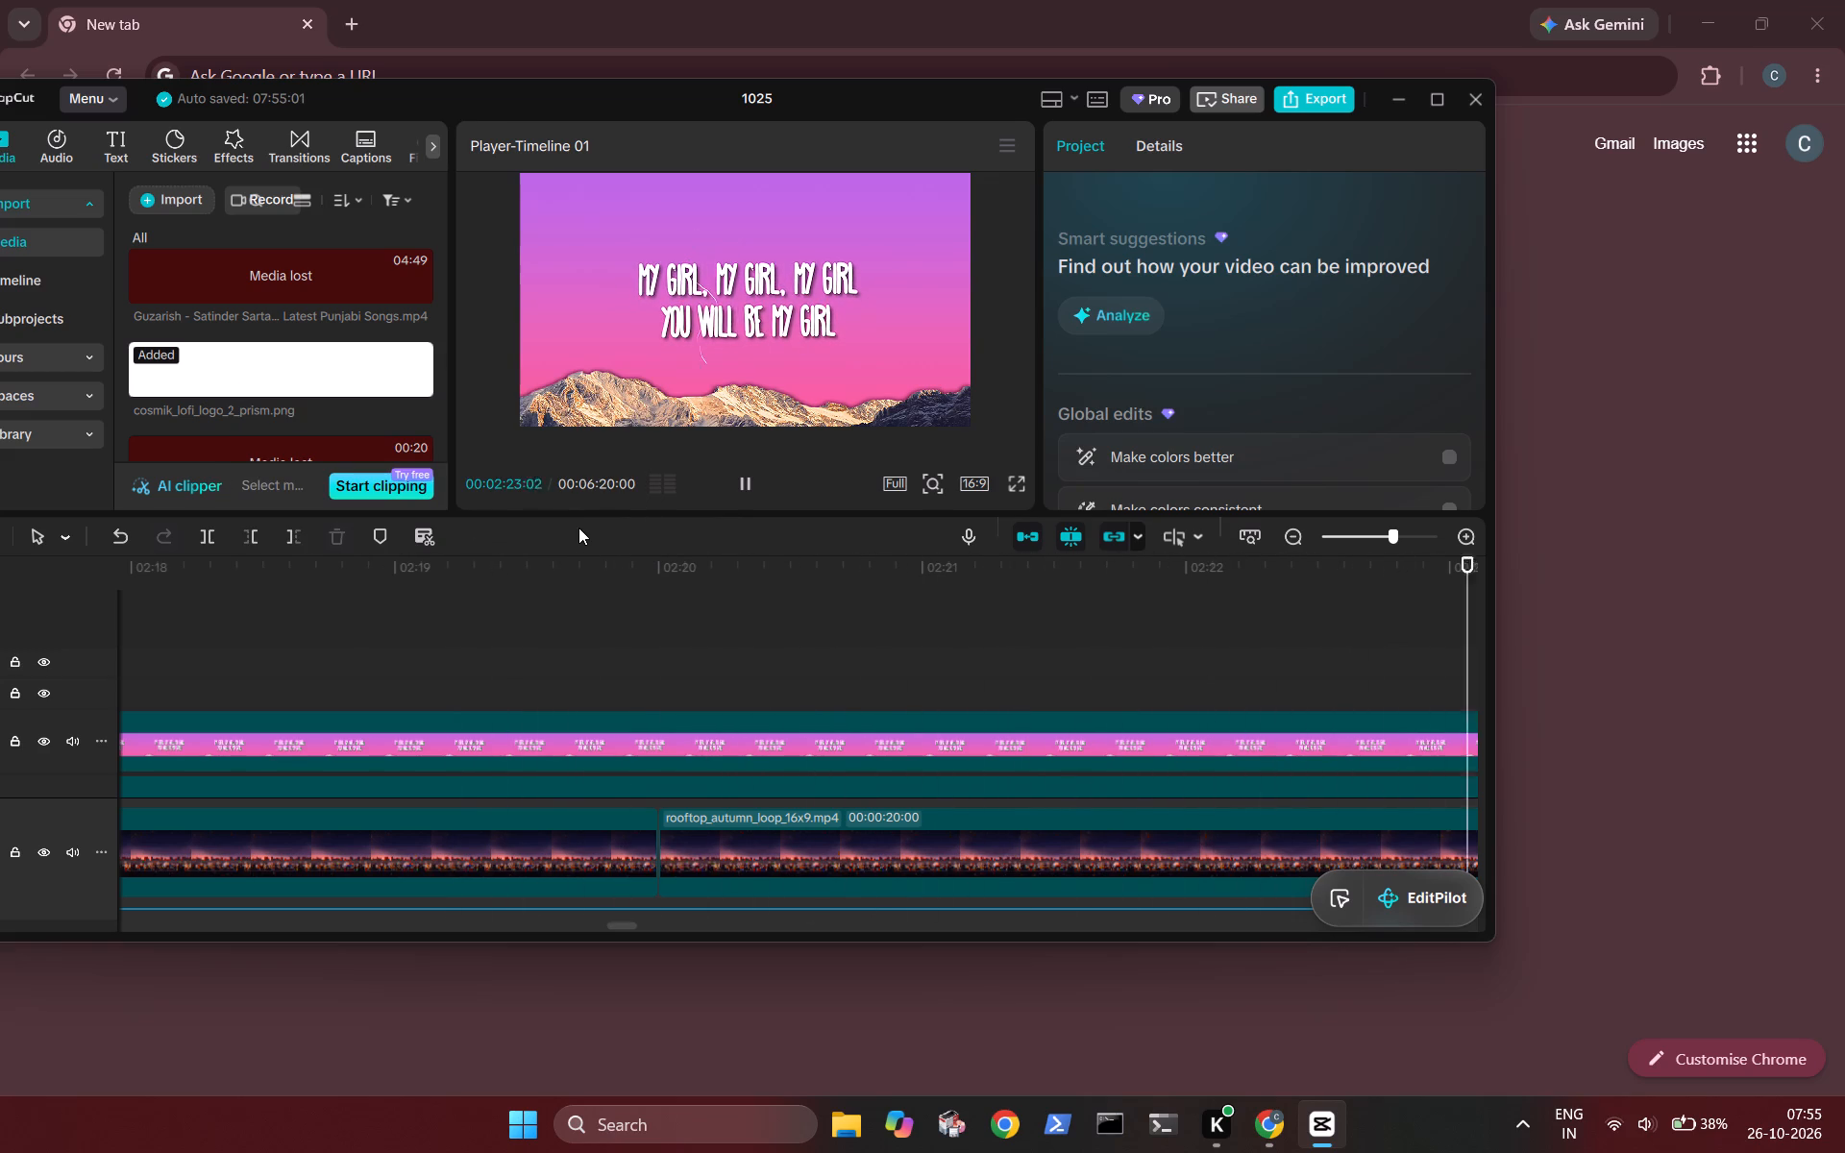
{"action": "key", "text": "space"}
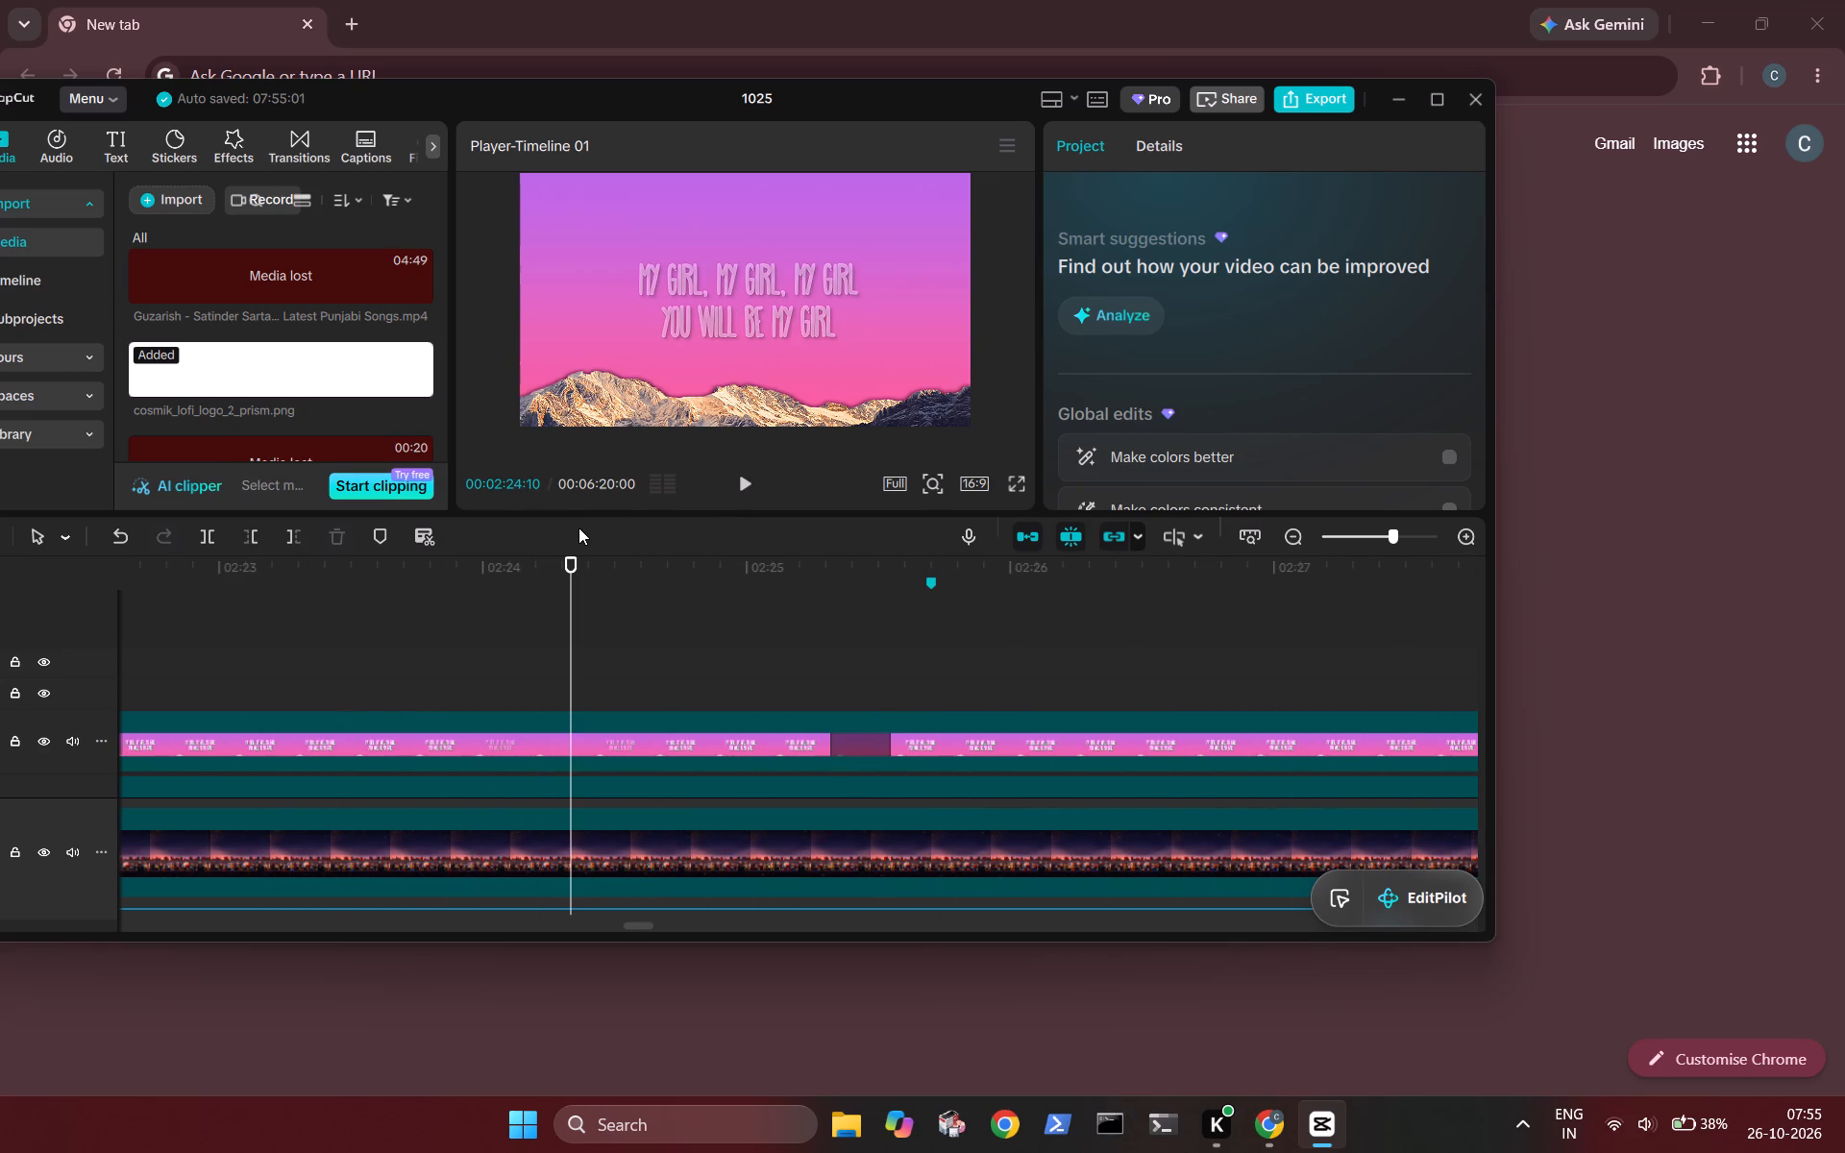
{"action": "key", "text": "space"}
{"action": "key", "text": "space"}
{"action": "key", "text": "Left"}
{"action": "key", "text": "Left"}
{"action": "key", "text": "Left"}
{"action": "key", "text": "Left"}
{"action": "key", "text": "Left"}
{"action": "key", "text": "Left"}
{"action": "key", "text": "Left"}
{"action": "key", "text": "Left"}
{"action": "key", "text": "Left"}
{"action": "key", "text": "Left"}
{"action": "key", "text": "Left"}
{"action": "key", "text": "Left"}
{"action": "key", "text": "Left"}
{"action": "key", "text": "Left"}
{"action": "key", "text": "Left"}
{"action": "key", "text": "Left"}
{"action": "key", "text": "Left"}
{"action": "key", "text": "Left"}
{"action": "key", "text": "Left"}
{"action": "key", "text": "Left"}
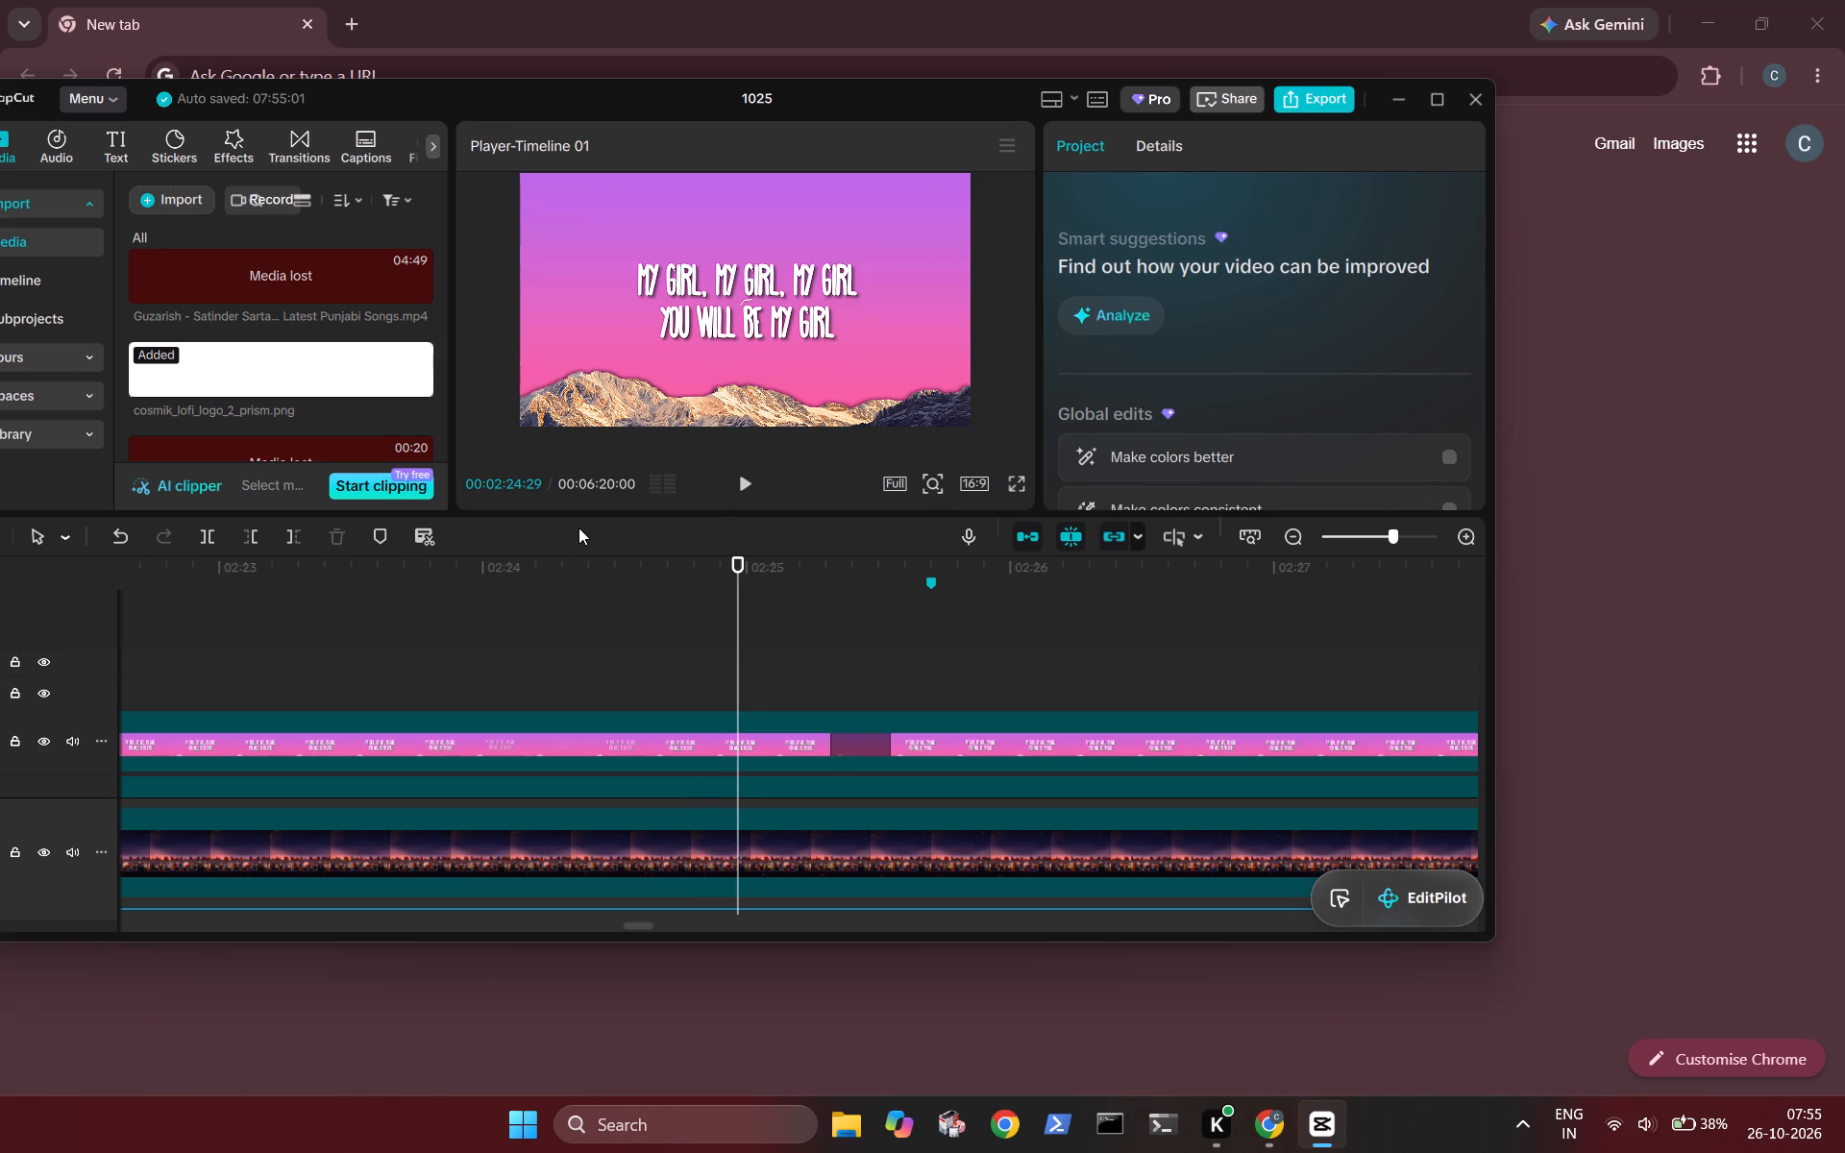
{"action": "key", "text": "Left"}
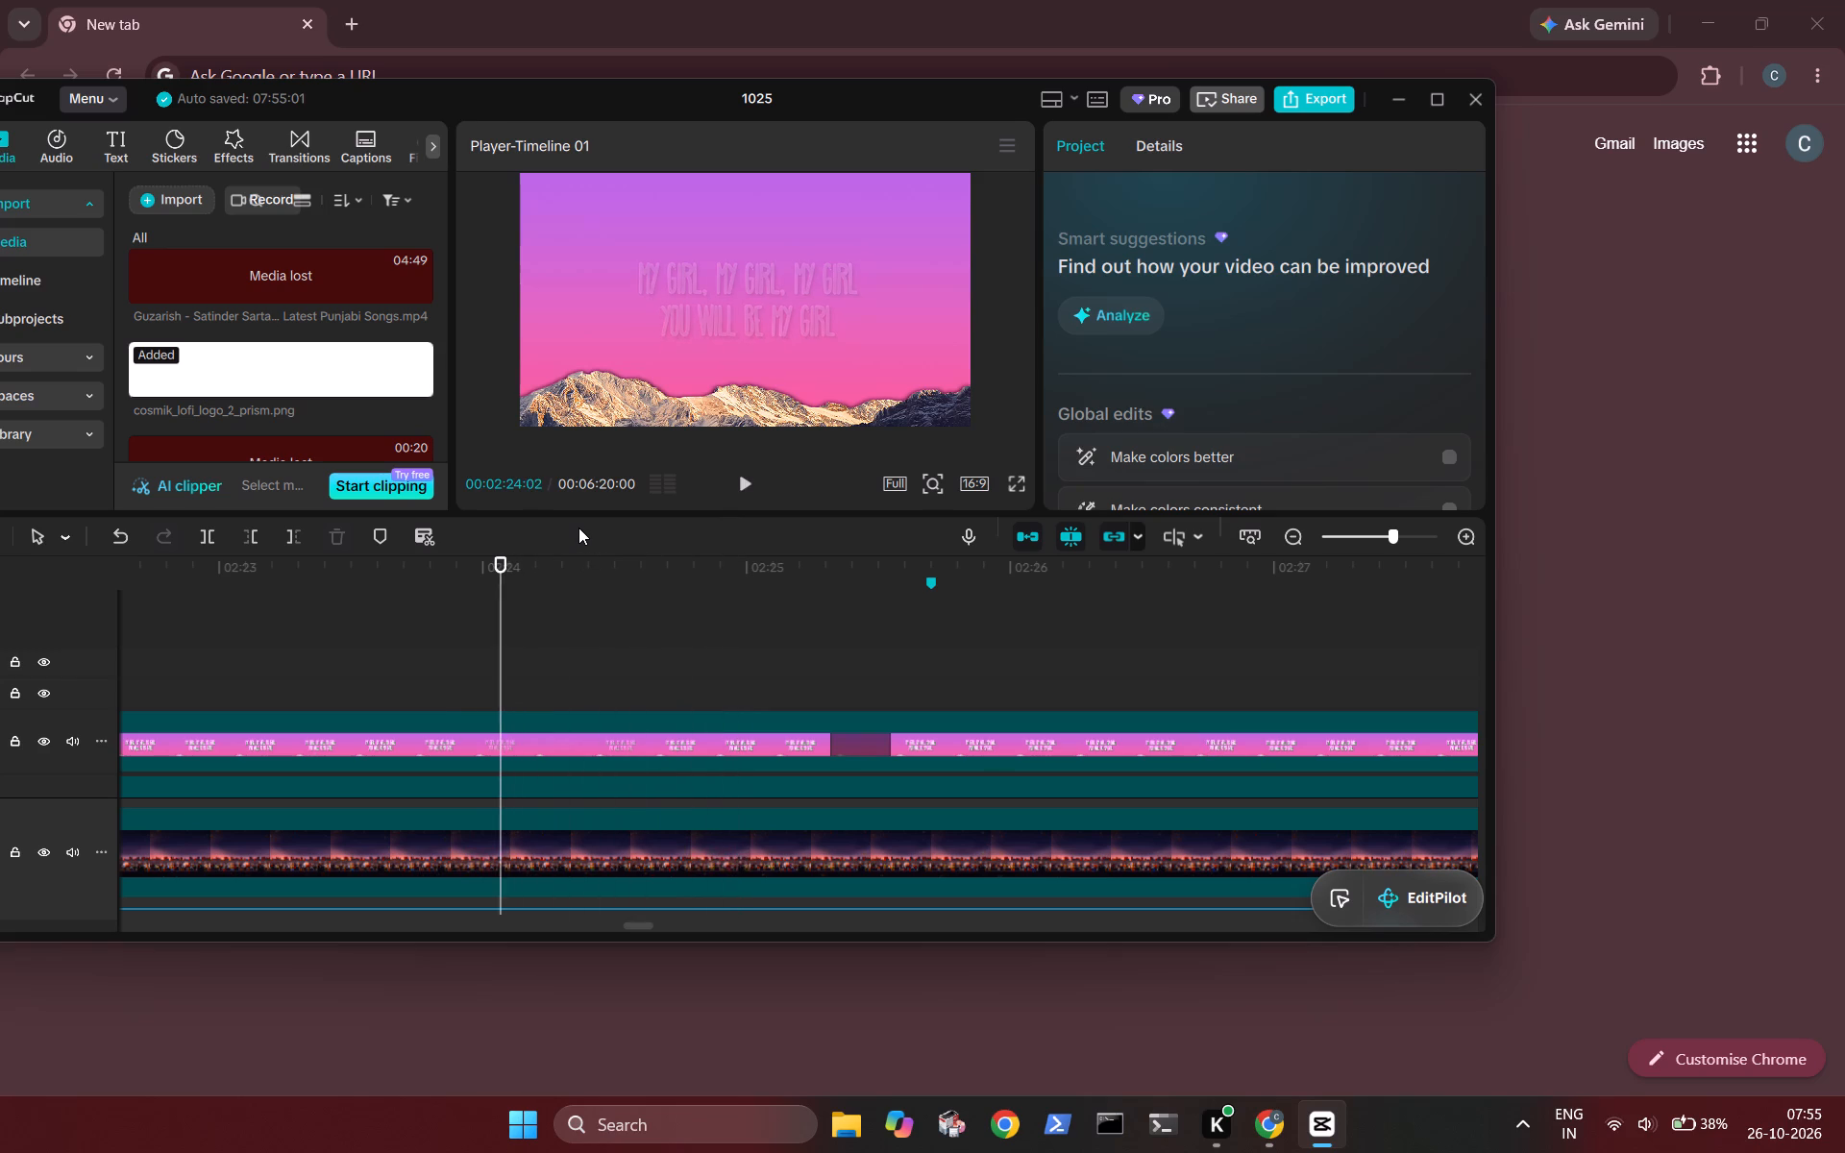
{"action": "key", "text": "Left"}
{"action": "key", "text": "Left"}
{"action": "key", "text": "Left"}
{"action": "key", "text": "Left"}
{"action": "key", "text": "Left"}
{"action": "key", "text": "Left"}
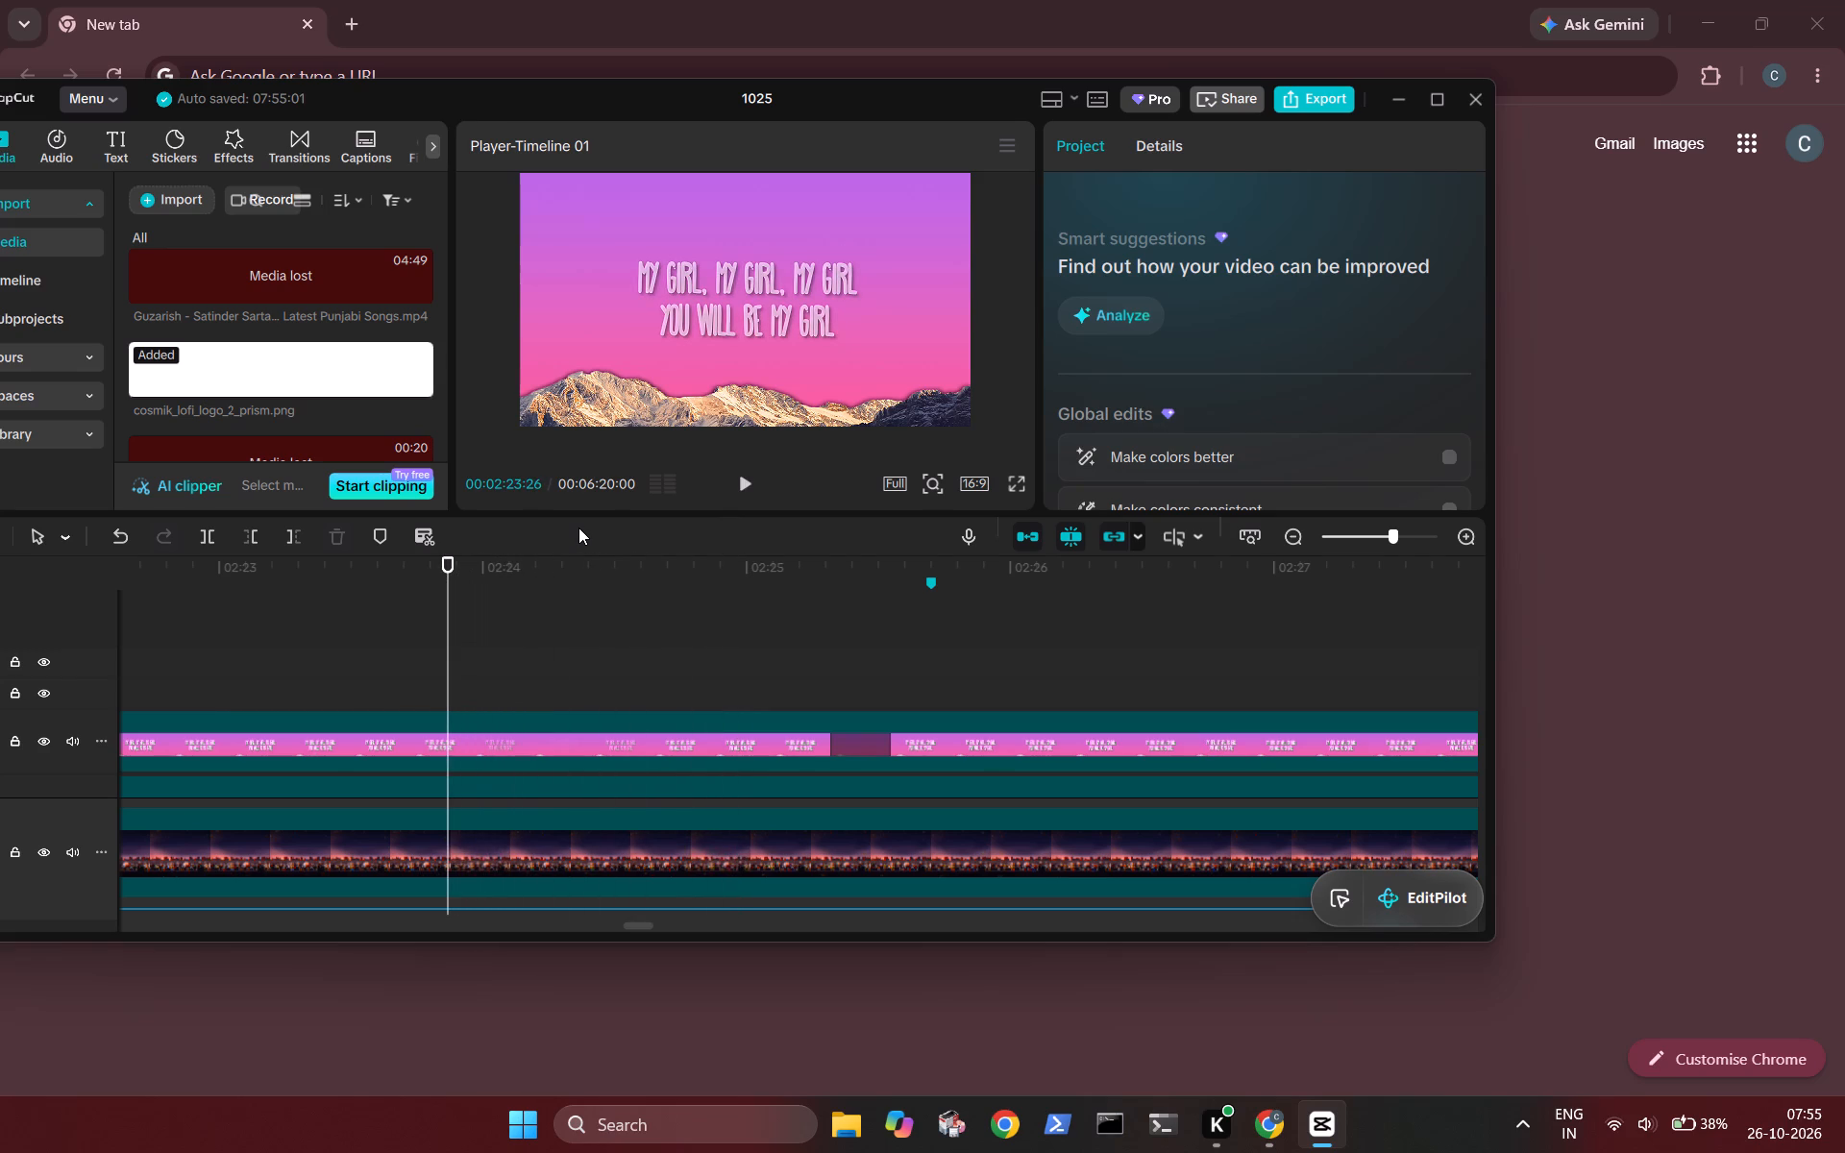
Replay the transition and add a marker as "My girl, my girl, my girl" fades back in, at 00:02:24:08.
{"action": "key", "text": "space"}
{"action": "key", "text": "space"}
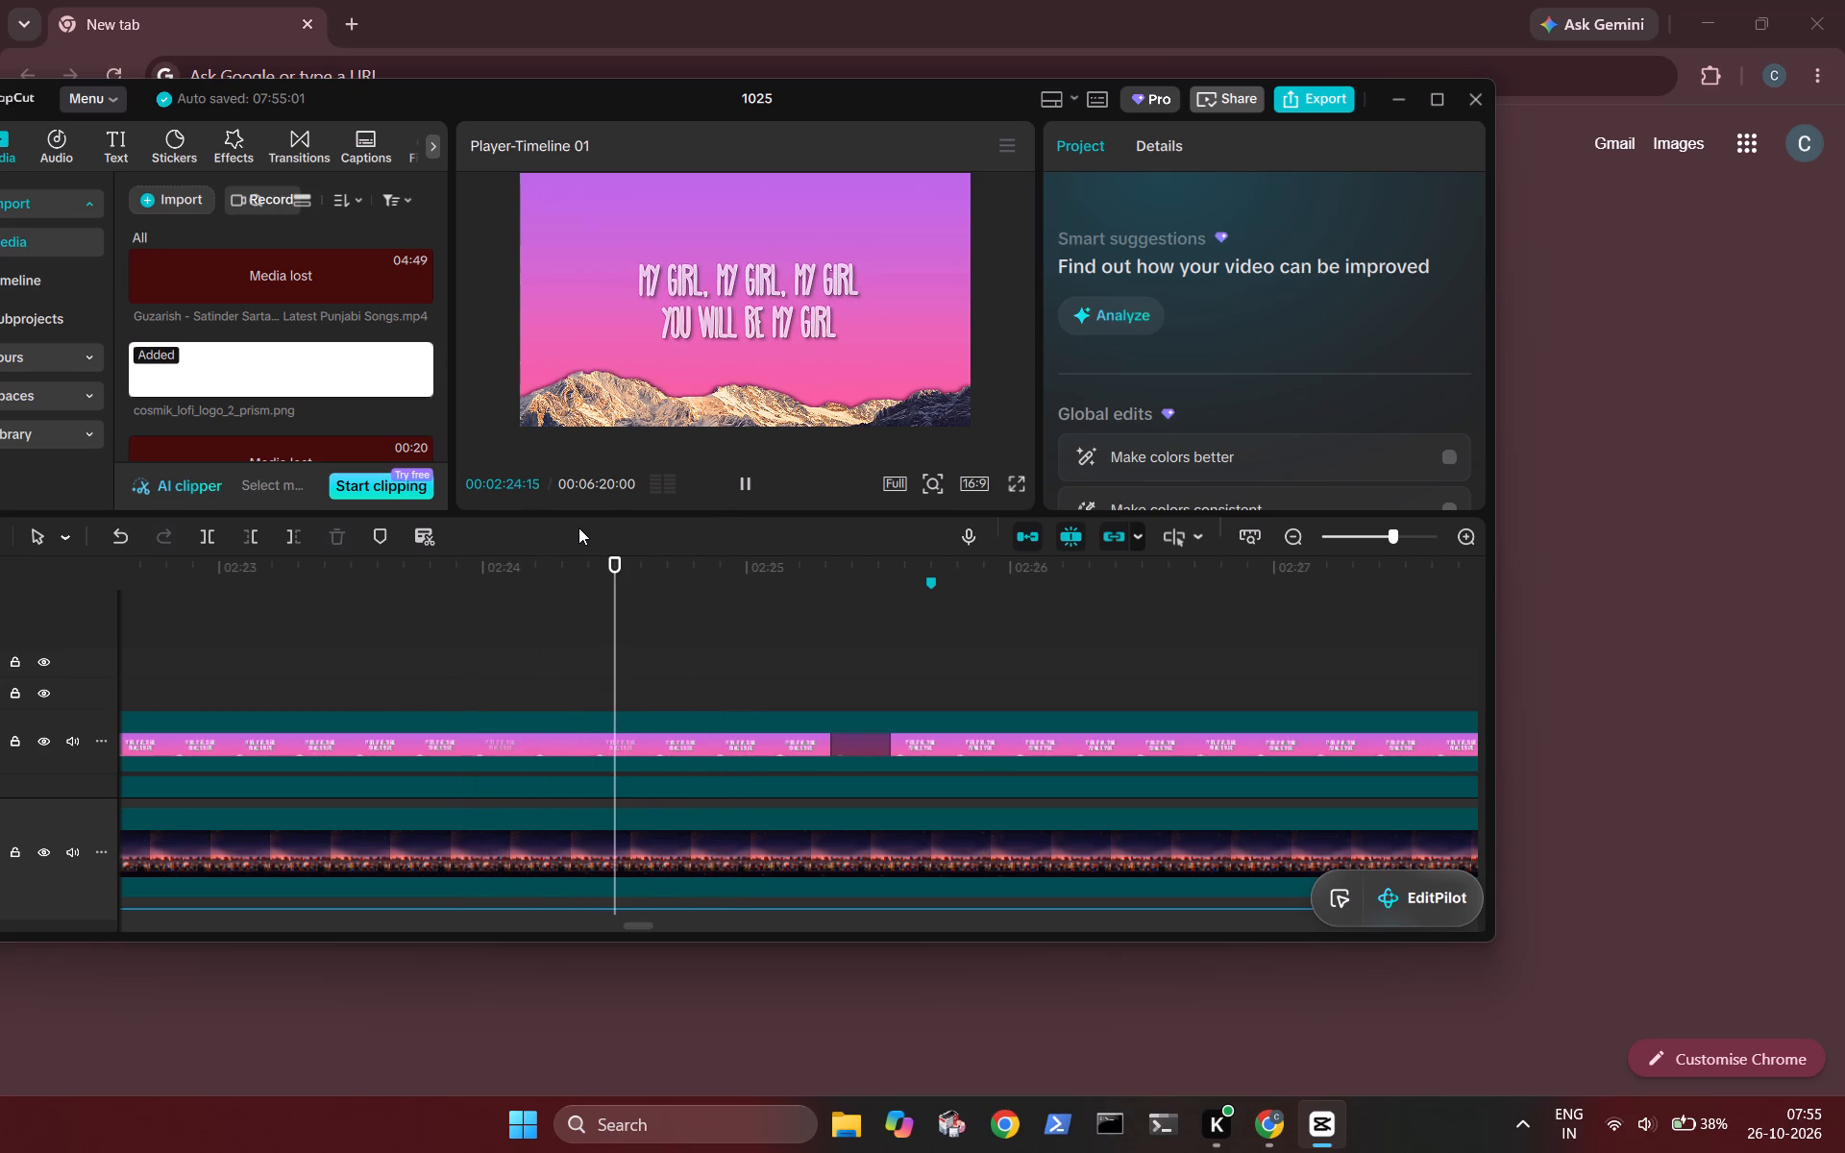
{"action": "key", "text": "Left"}
{"action": "key", "text": "Left"}
{"action": "key", "text": "Left"}
{"action": "key", "text": "Left"}
{"action": "key", "text": "Left"}
{"action": "key", "text": "Left"}
{"action": "key", "text": "Left"}
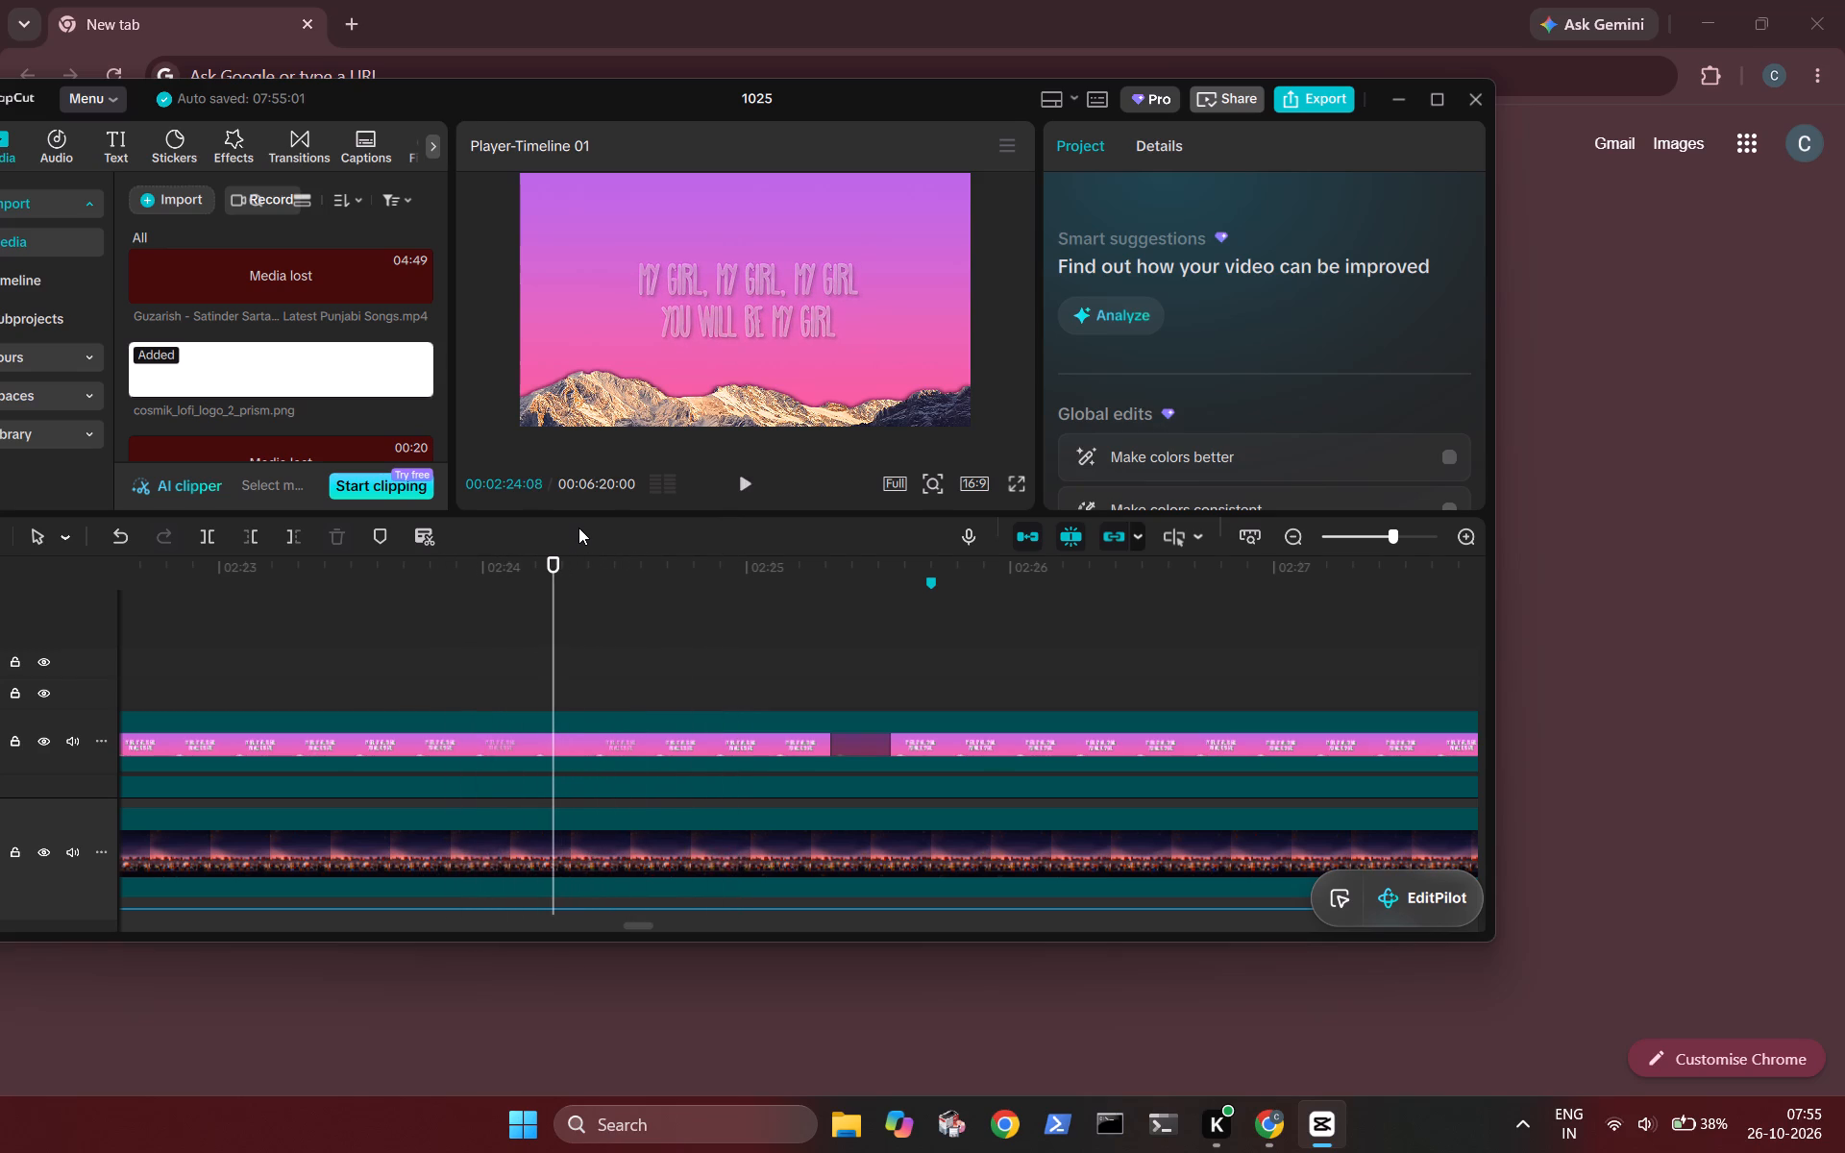
{"action": "key", "text": "m"}
Play on and delete the old marker at 00:02:25:21, within the repeated "My girl, my girl, my girl" lyric.
{"action": "key", "text": "space"}
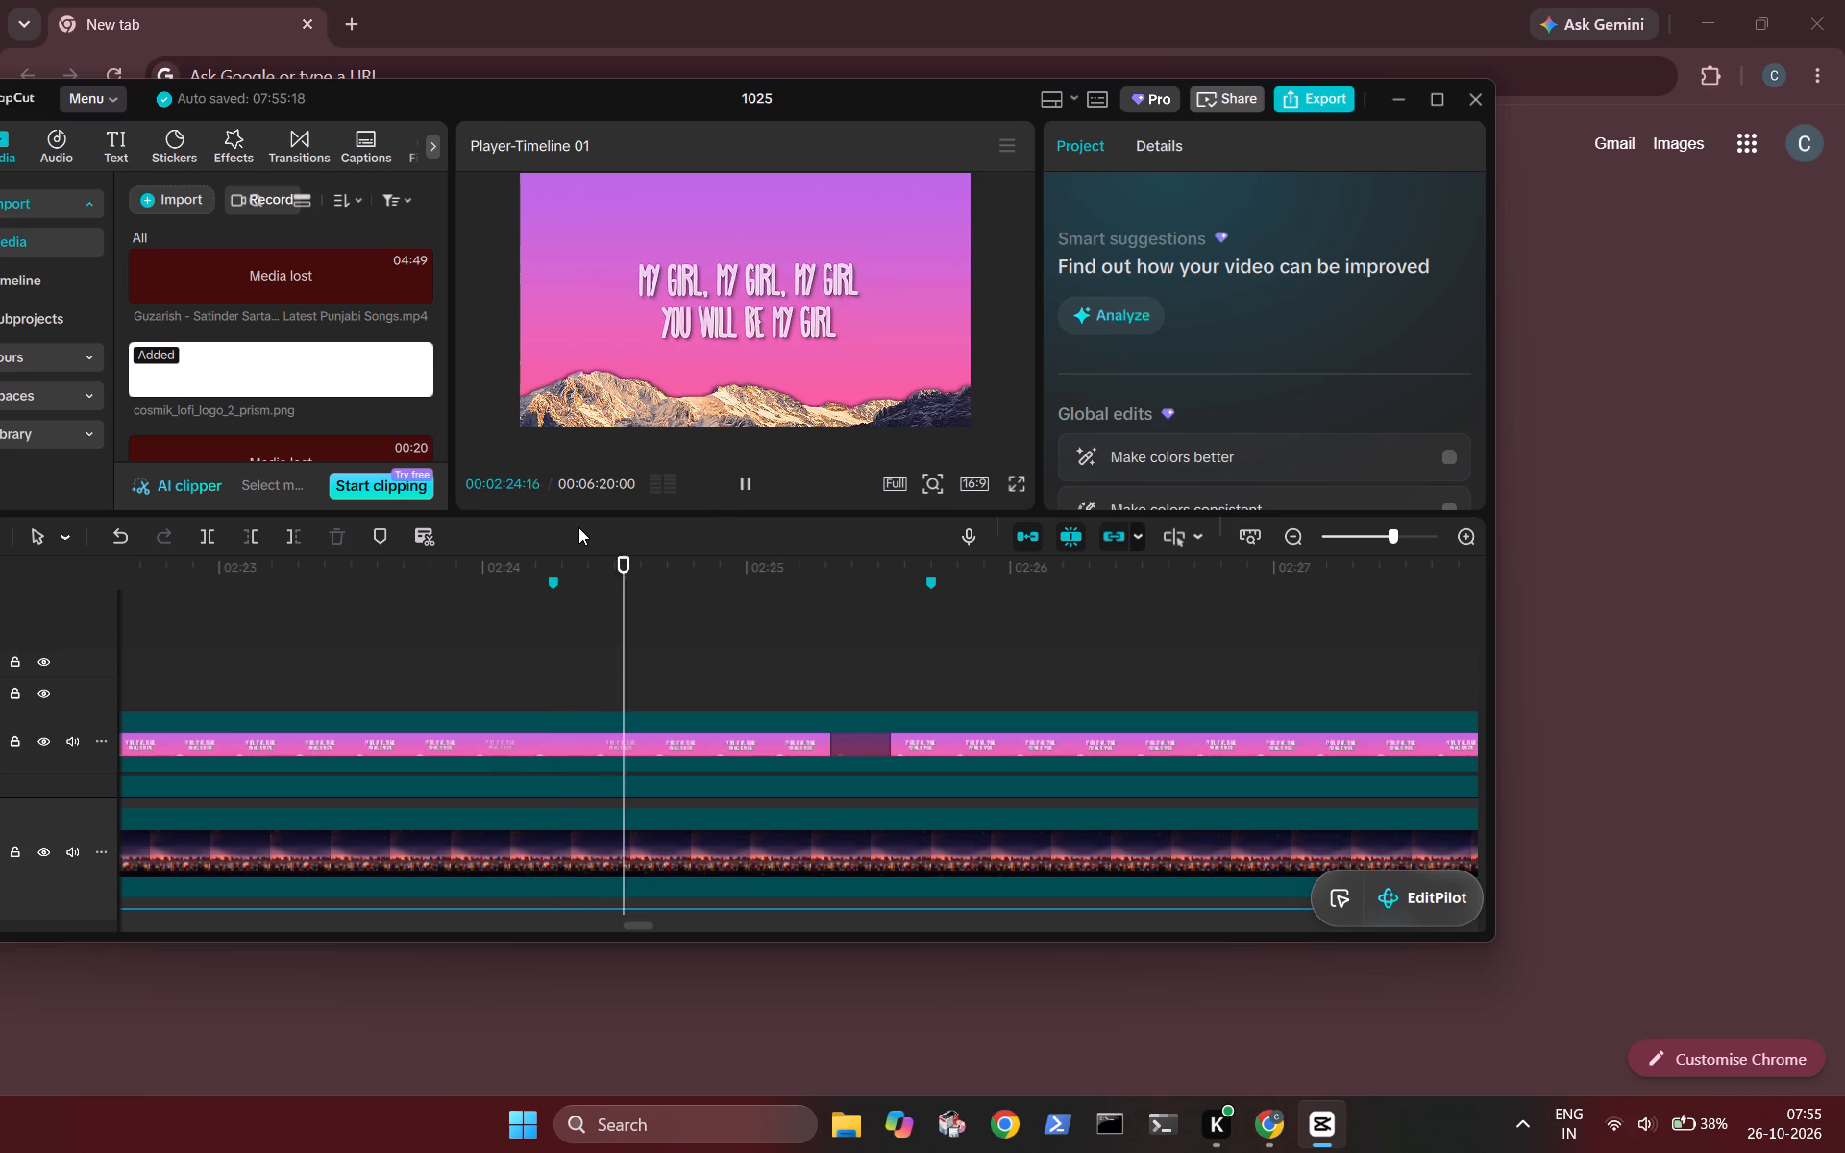
{"action": "key", "text": "space"}
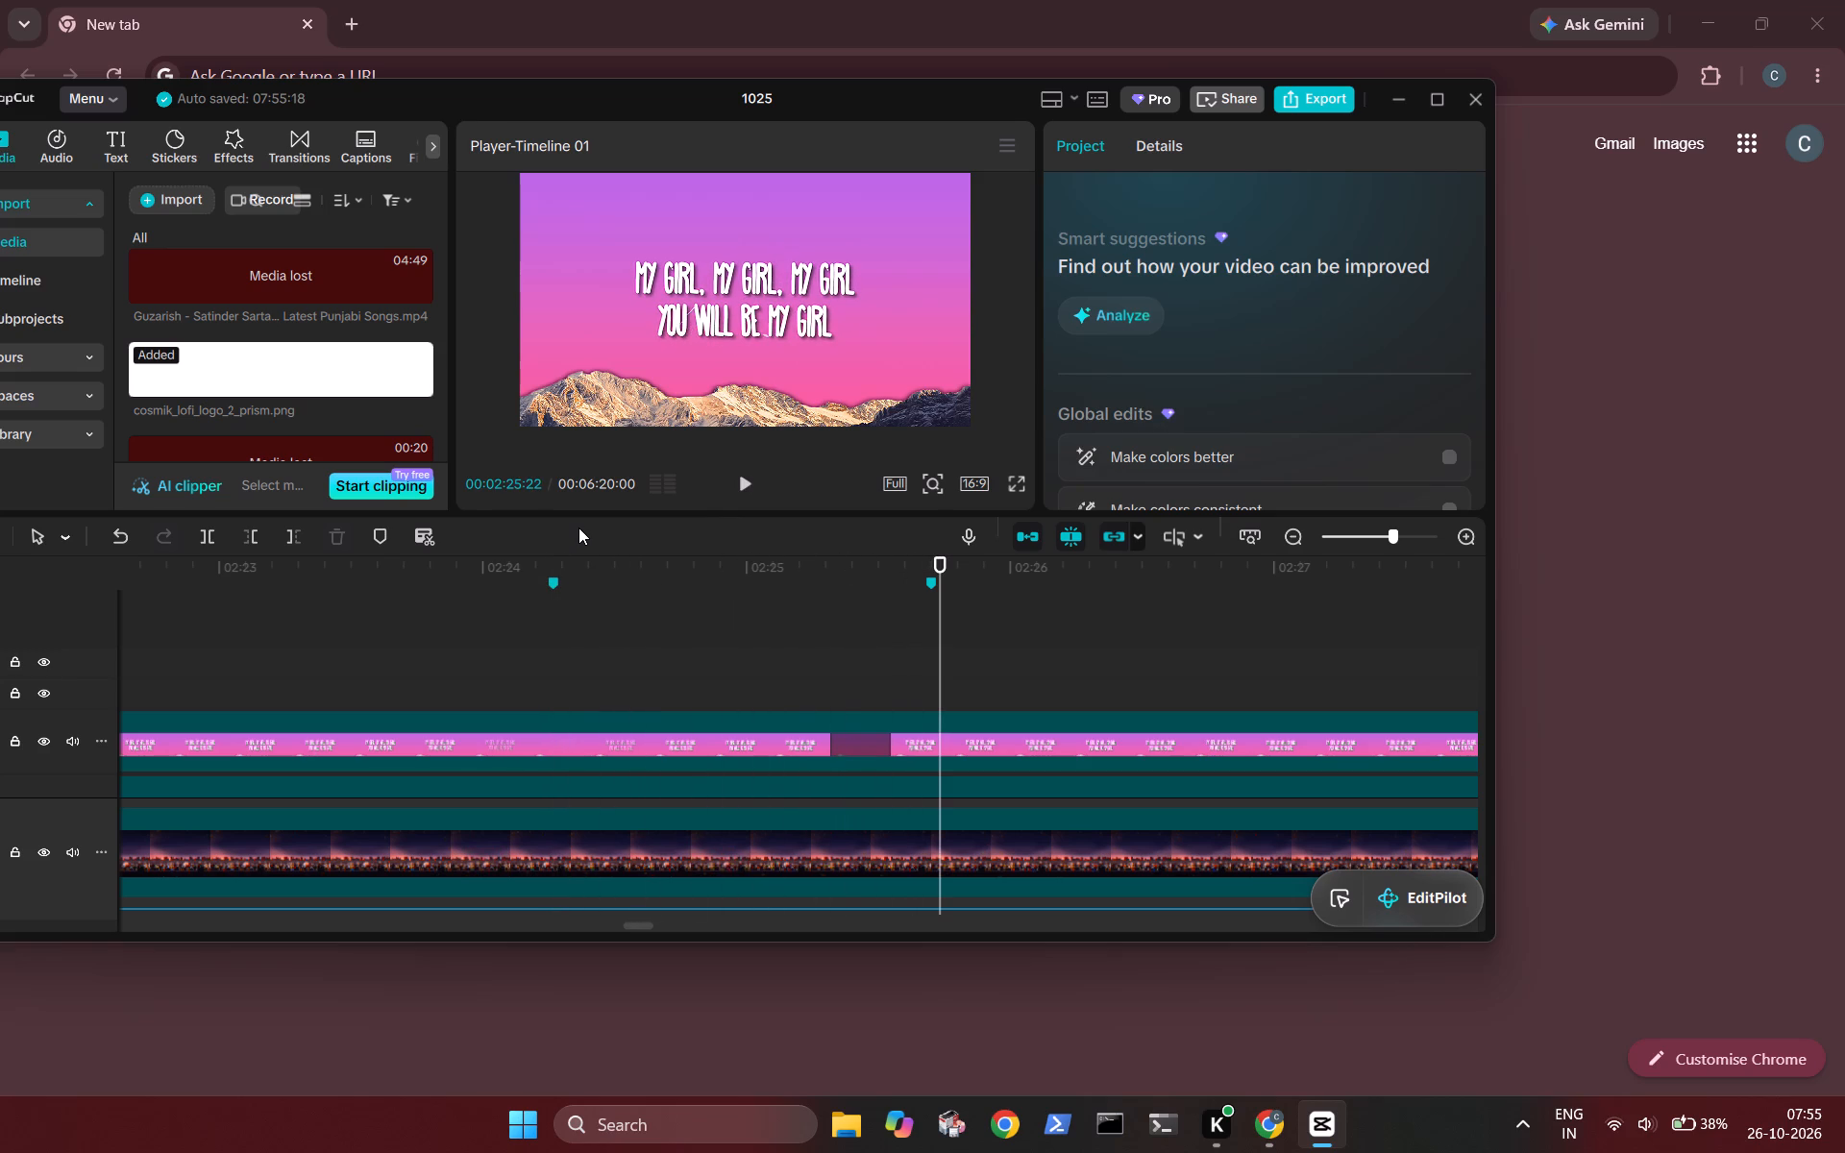
{"action": "key", "text": "Left"}
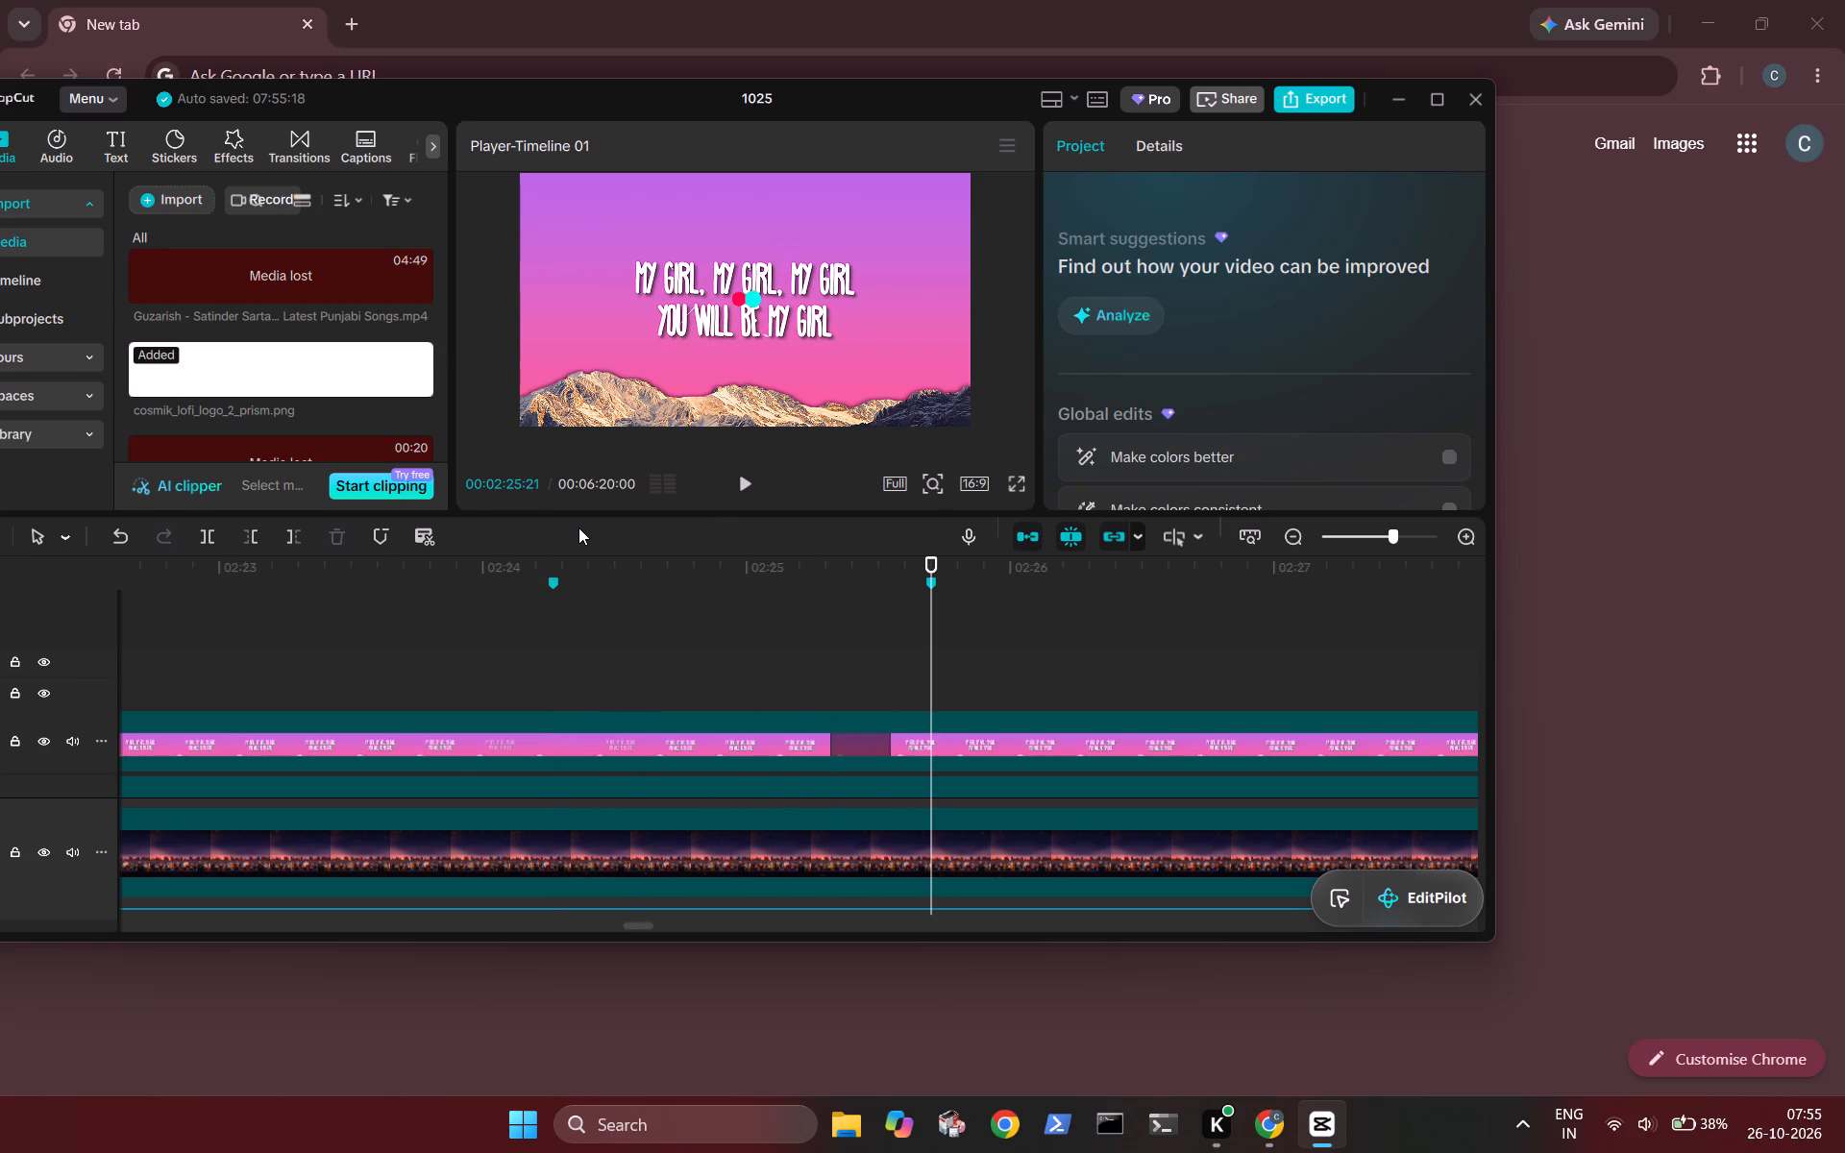
{"action": "key", "text": "m"}
{"action": "left_click", "coordinate": [1070, 537]}
Play on and add a marker as "My girl, my girl, my girl / You will be my girl" fades back in, at 00:02:31:15.
{"action": "key", "text": "space"}
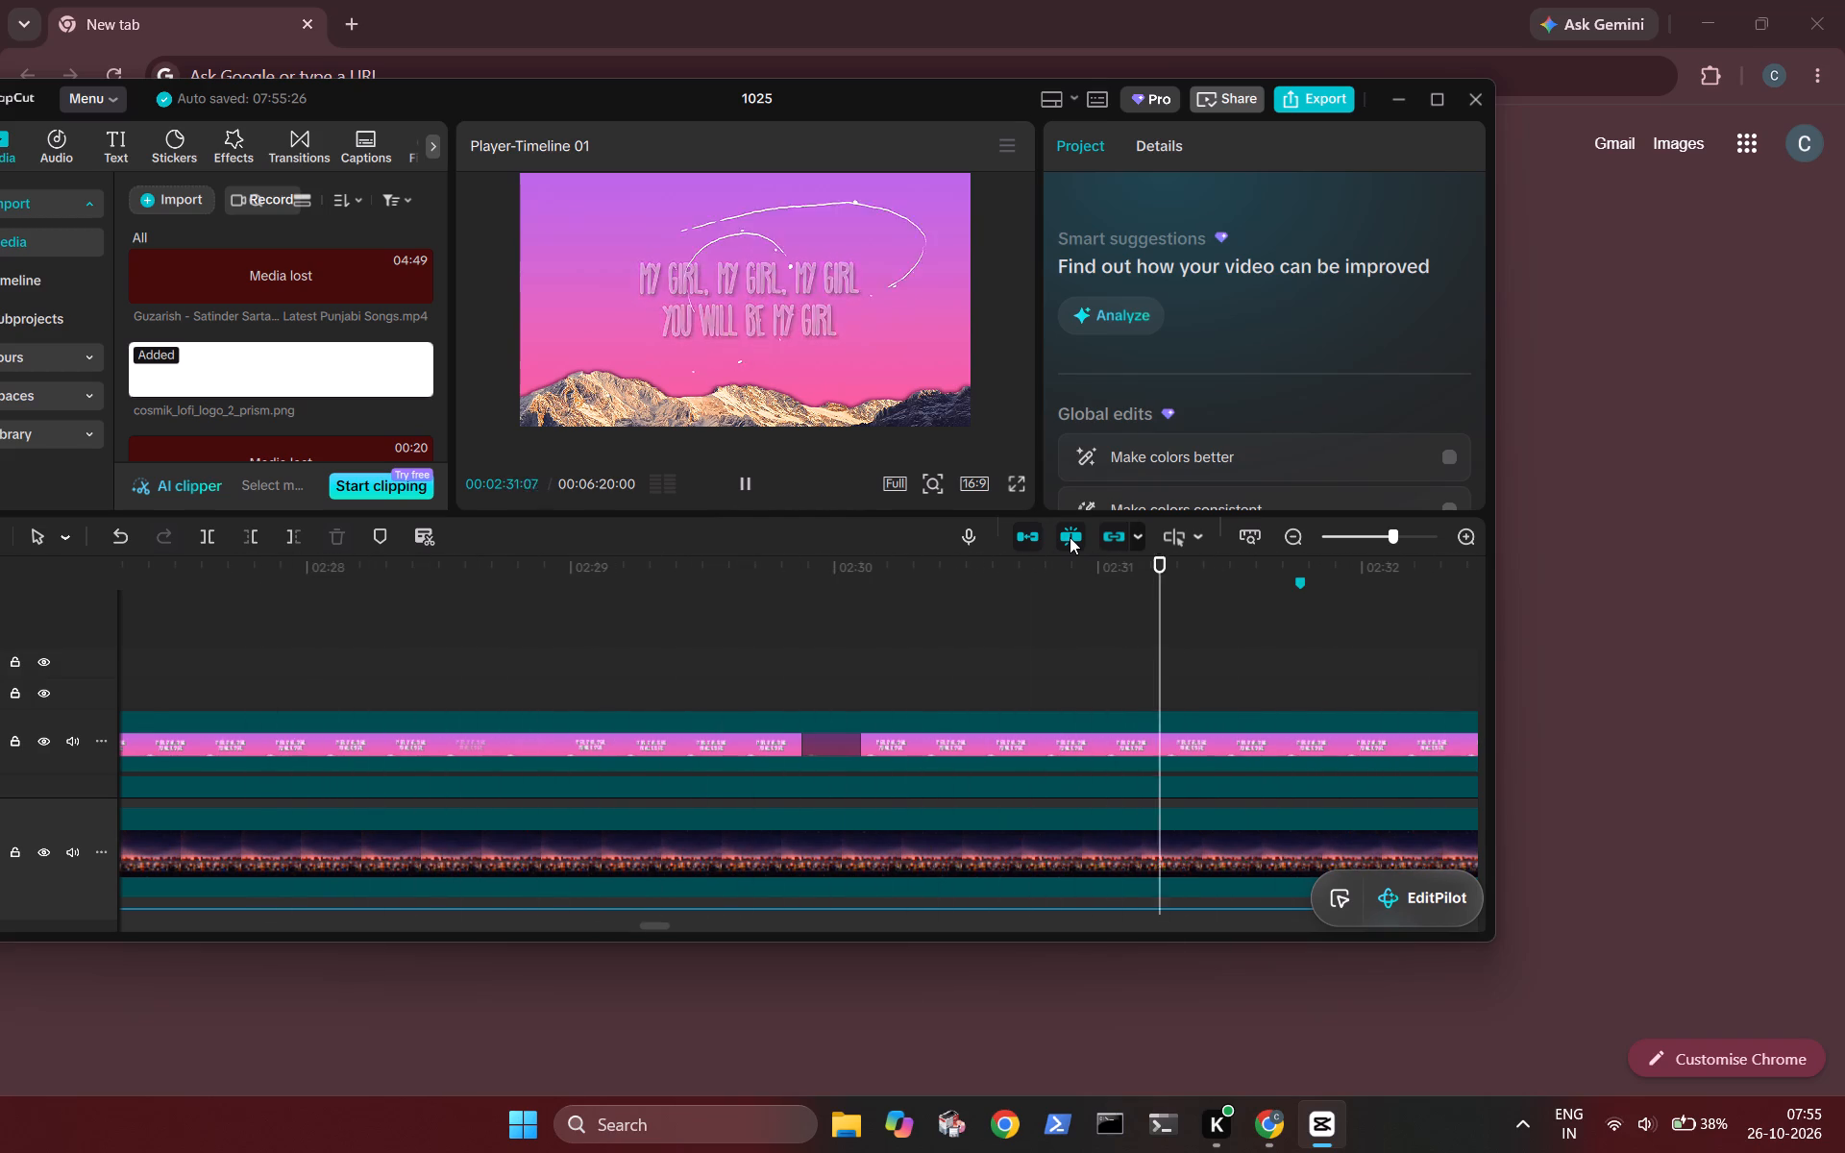
{"action": "key", "text": "space"}
{"action": "key", "text": "Left"}
{"action": "key", "text": "Left"}
{"action": "key", "text": "Left"}
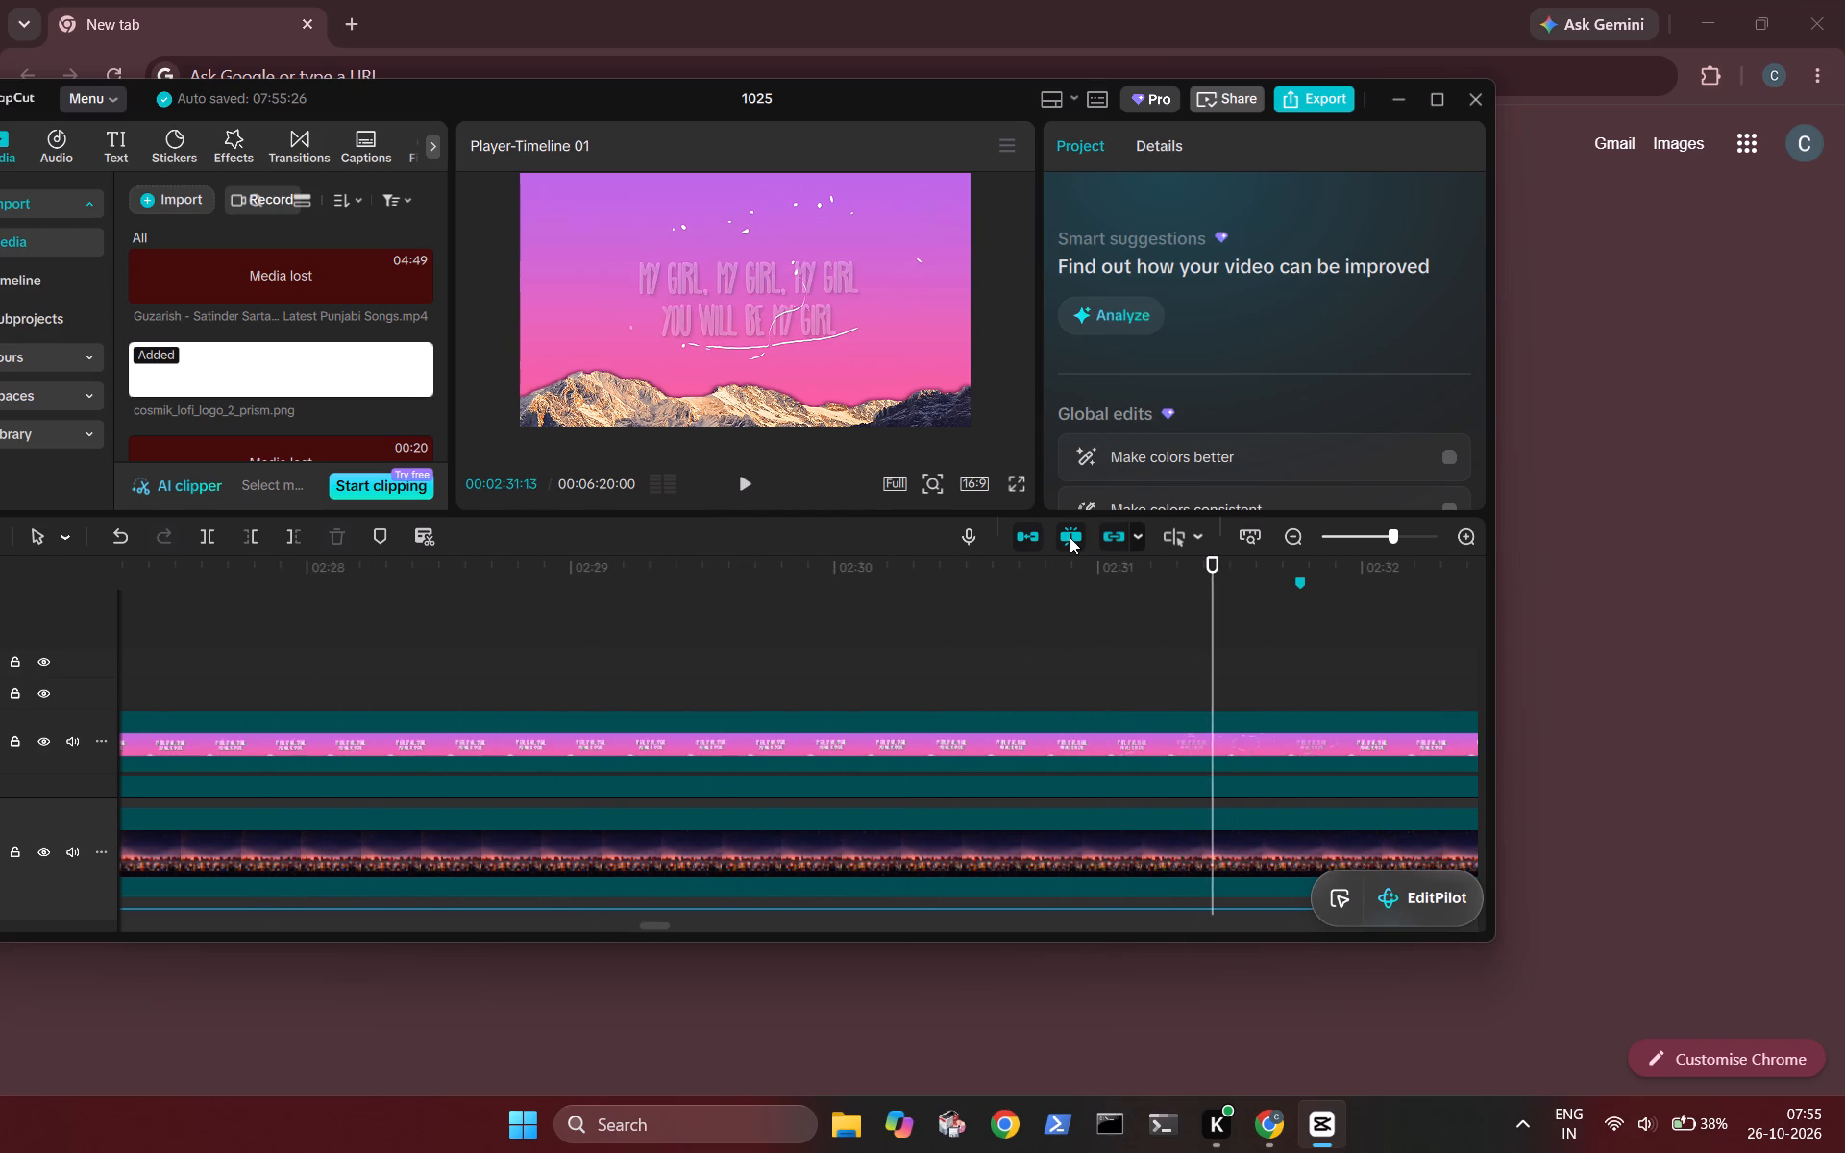
{"action": "key", "text": "Left"}
{"action": "key", "text": "Left"}
{"action": "key", "text": "Left"}
{"action": "key", "text": "Left"}
{"action": "key", "text": "Left"}
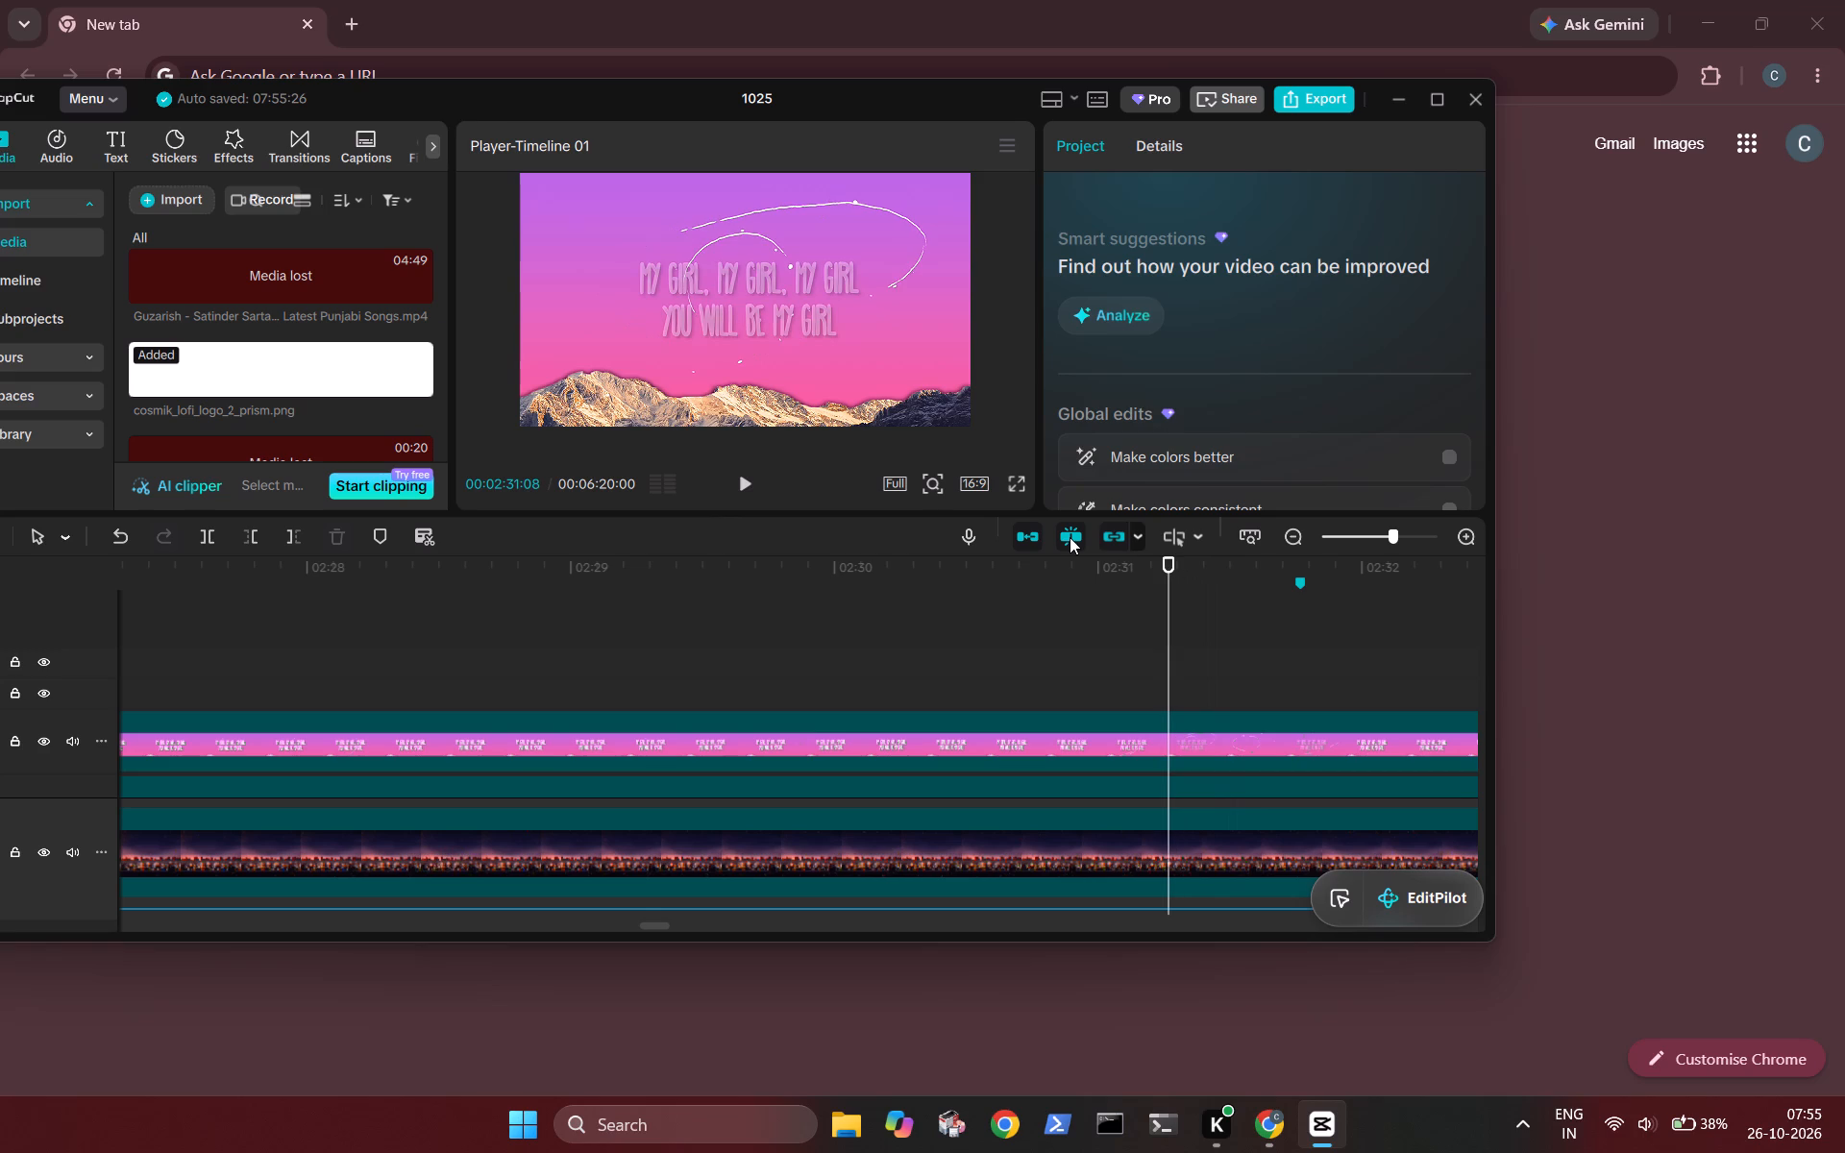
{"action": "key", "text": "Right"}
{"action": "key", "text": "Right"}
{"action": "key", "text": "Right"}
{"action": "key", "text": "Right"}
{"action": "key", "text": "Right"}
{"action": "key", "text": "Right"}
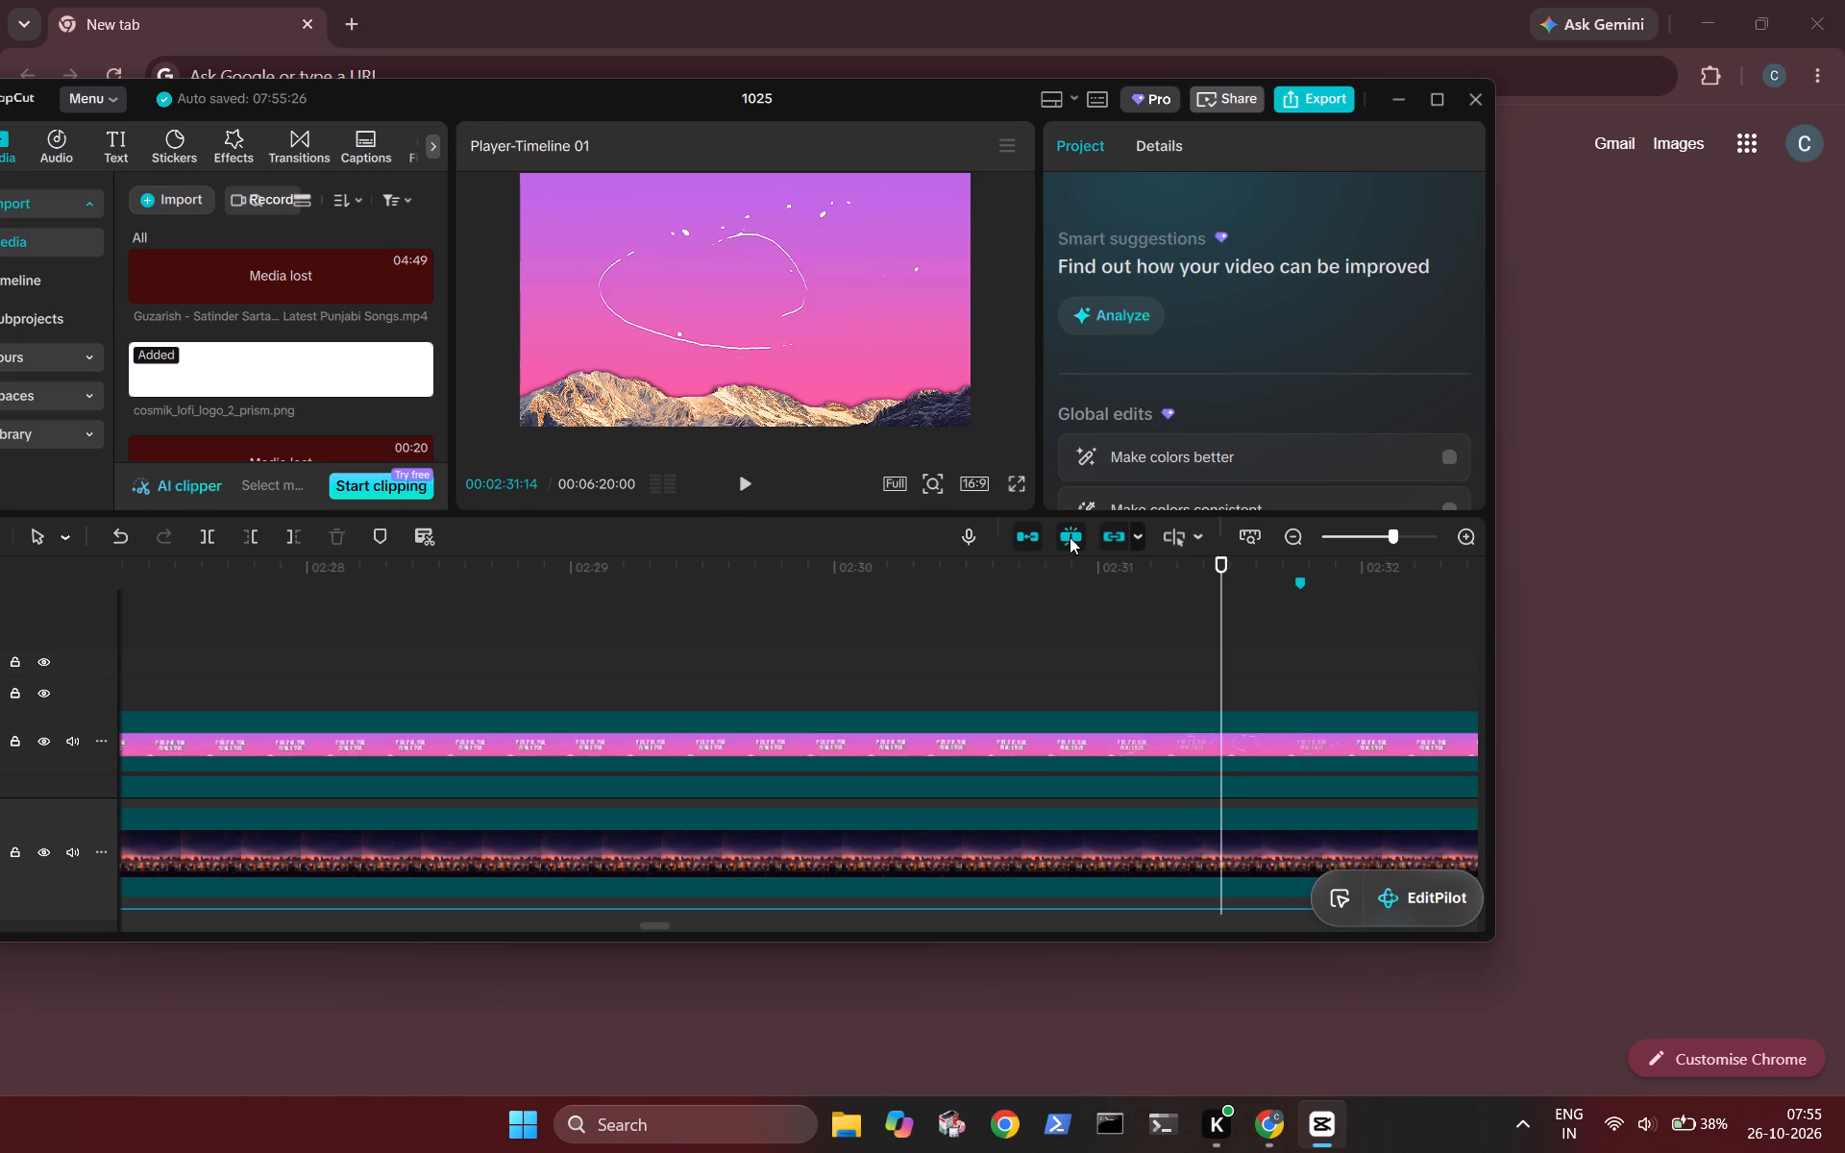
{"action": "key", "text": "Right"}
{"action": "key", "text": "m"}
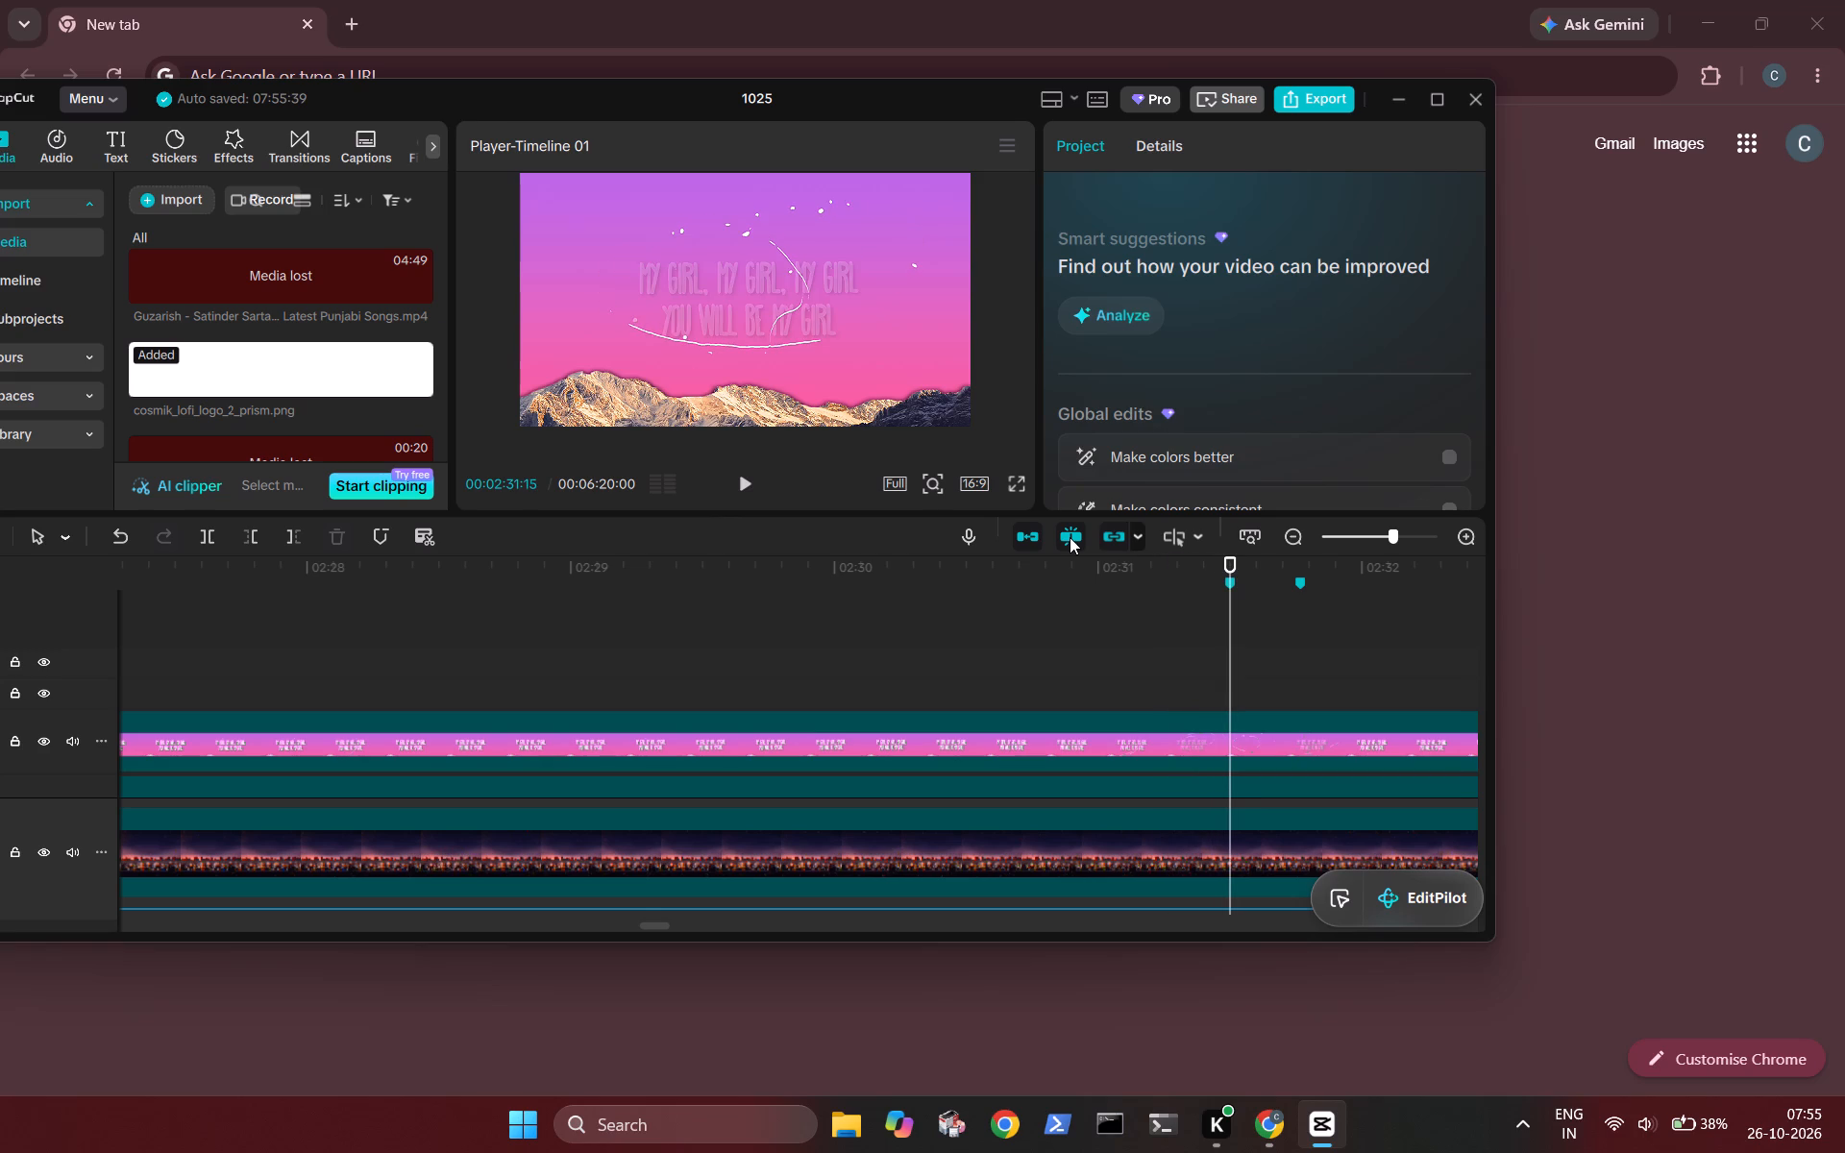
Delete the old marker at 00:02:31:23, just after the new one.
{"action": "left_click", "coordinate": [1297, 601]}
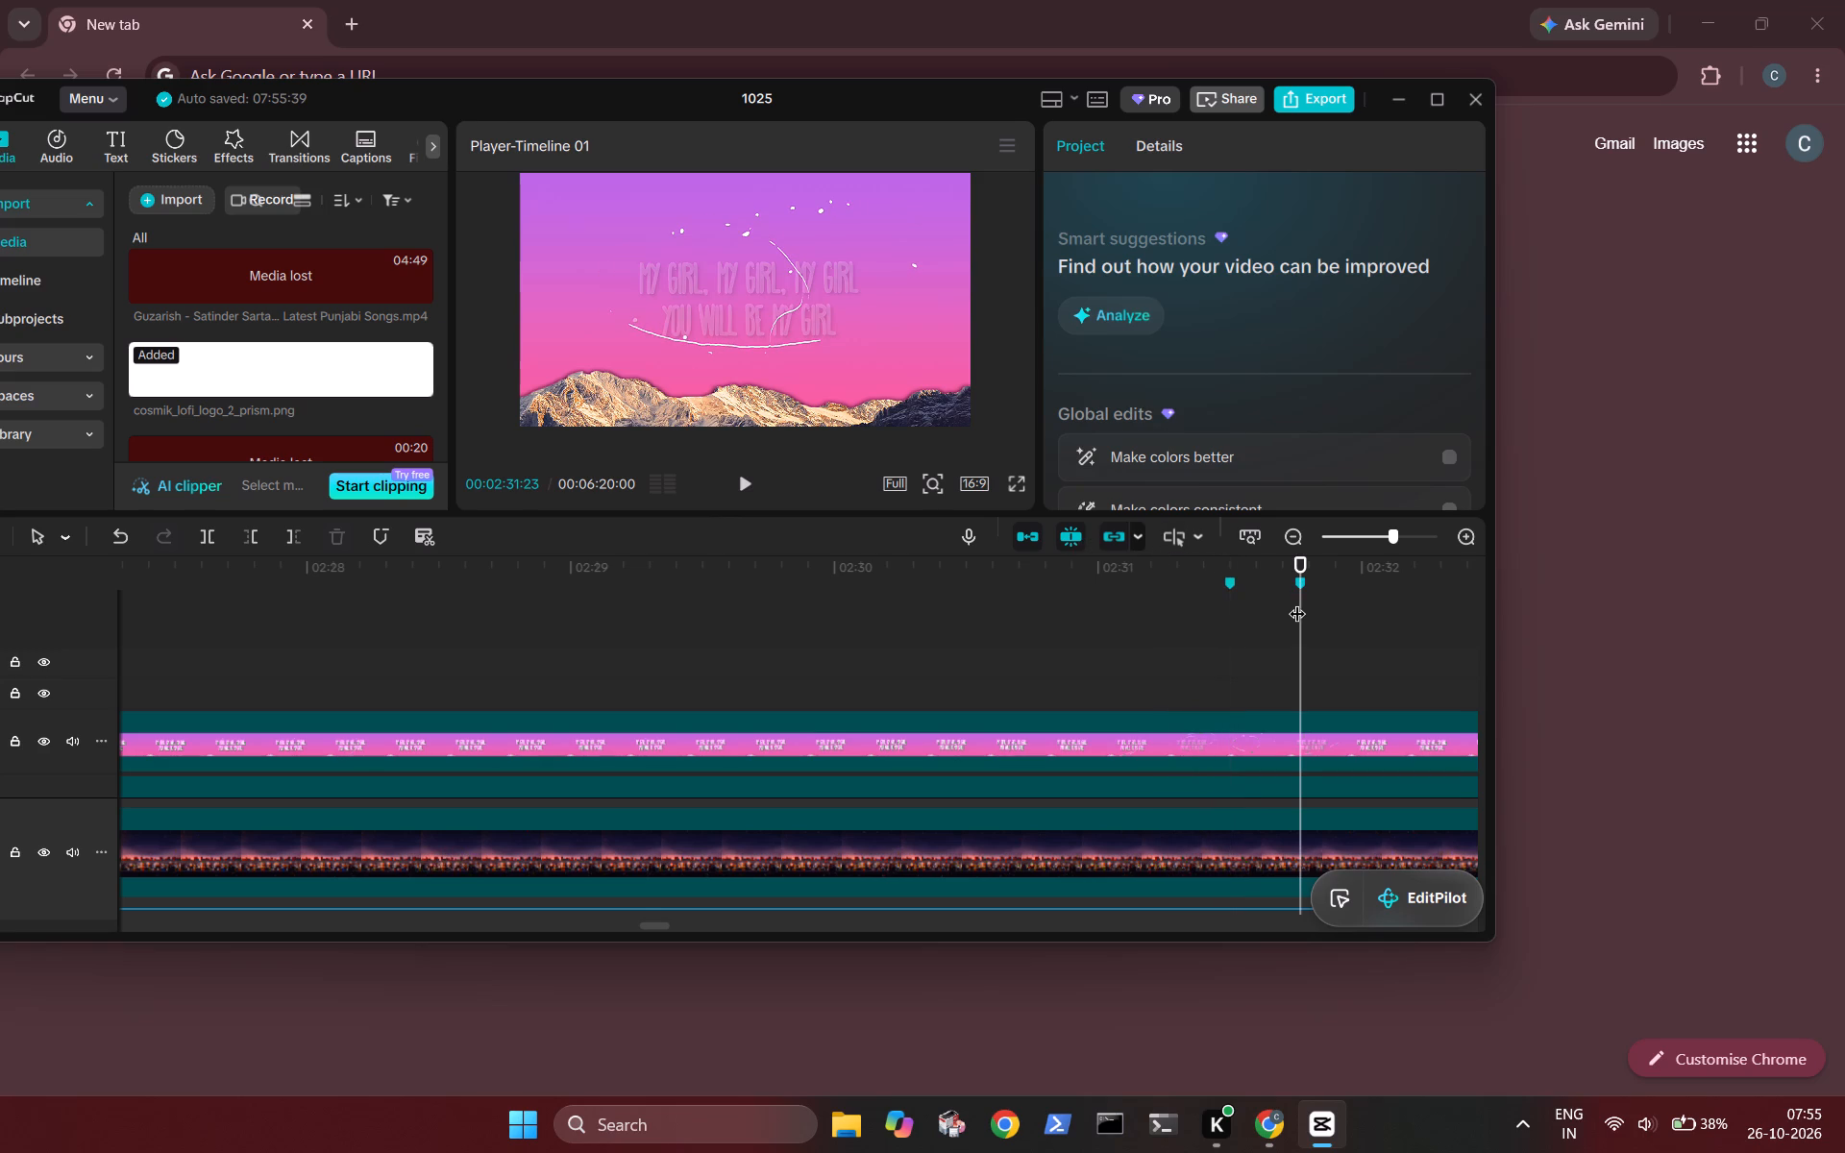
{"action": "key", "text": "m"}
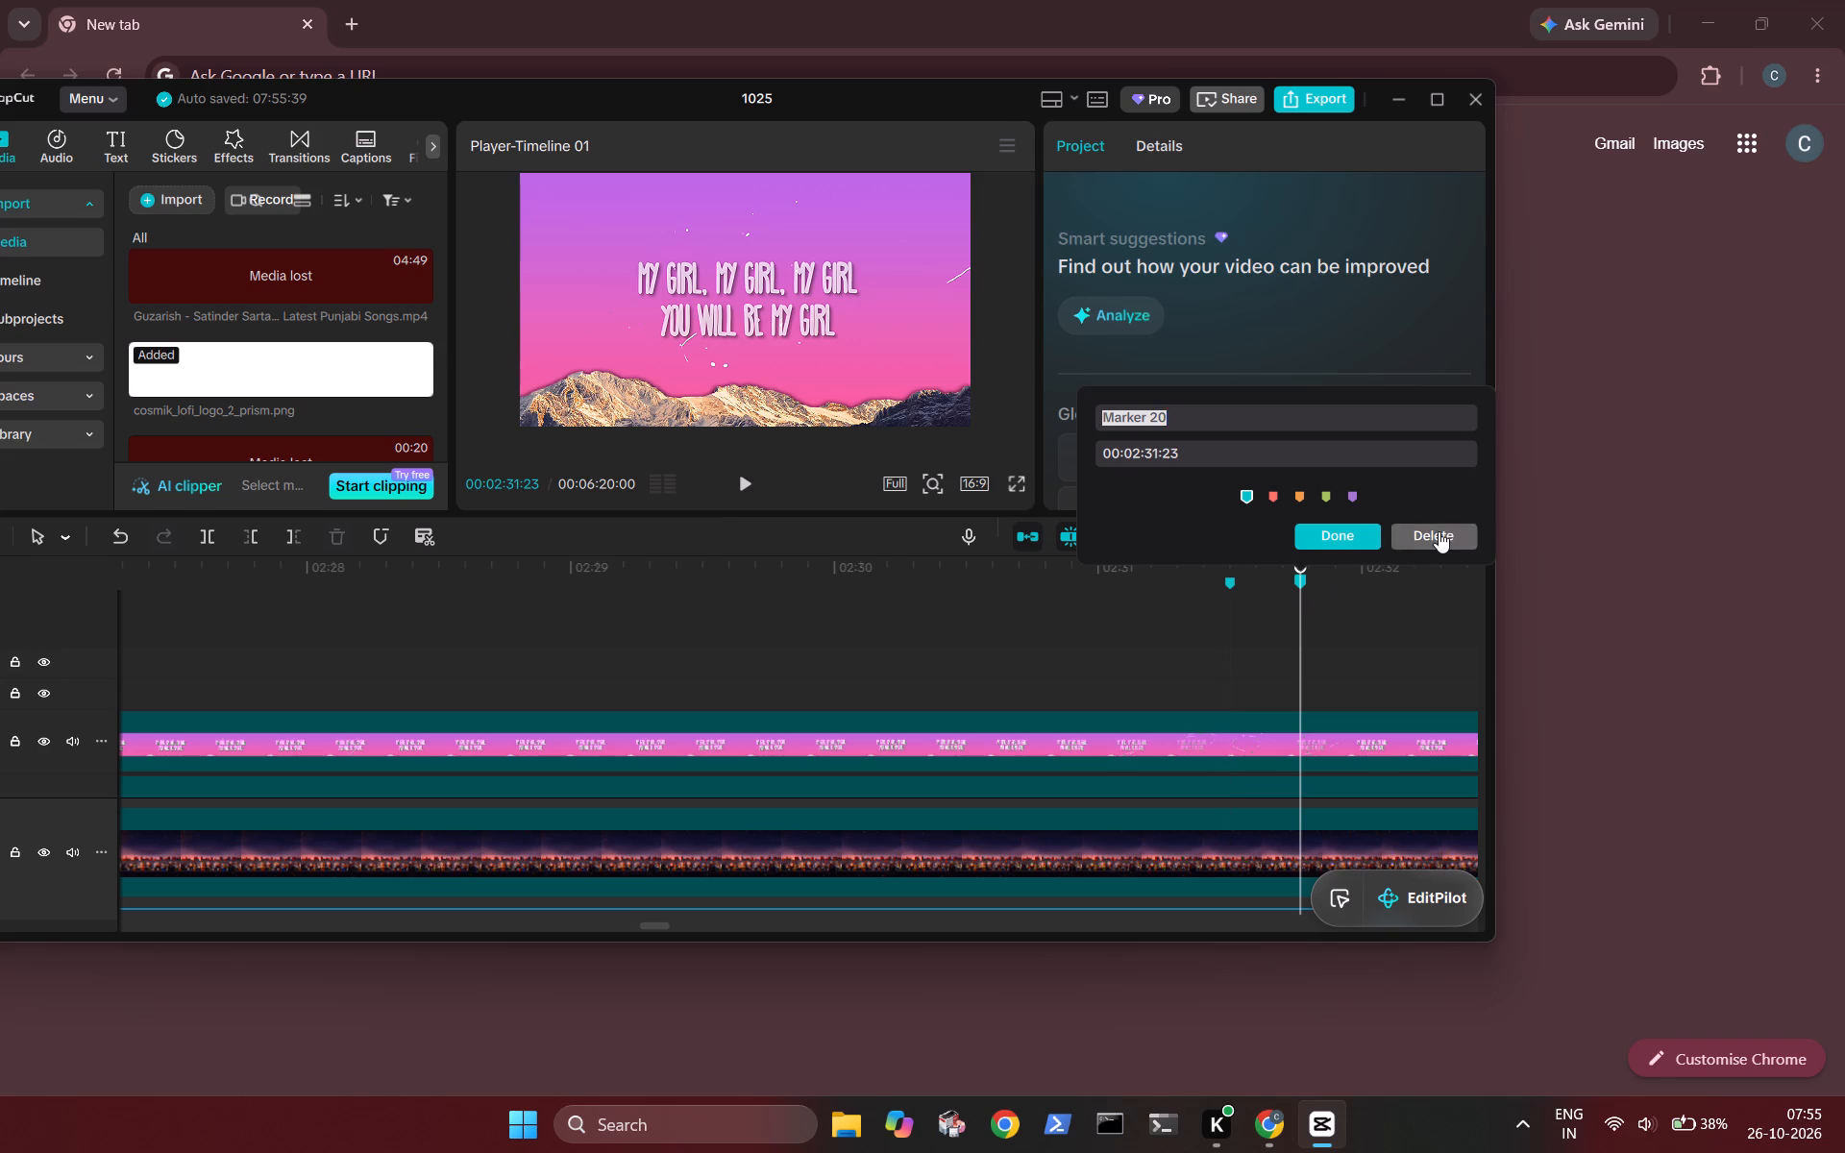
{"action": "left_click", "coordinate": [1439, 531]}
Play on and delete the old marker at 00:02:38:10, within the "You will be my girl" lyric.
{"action": "key", "text": "space"}
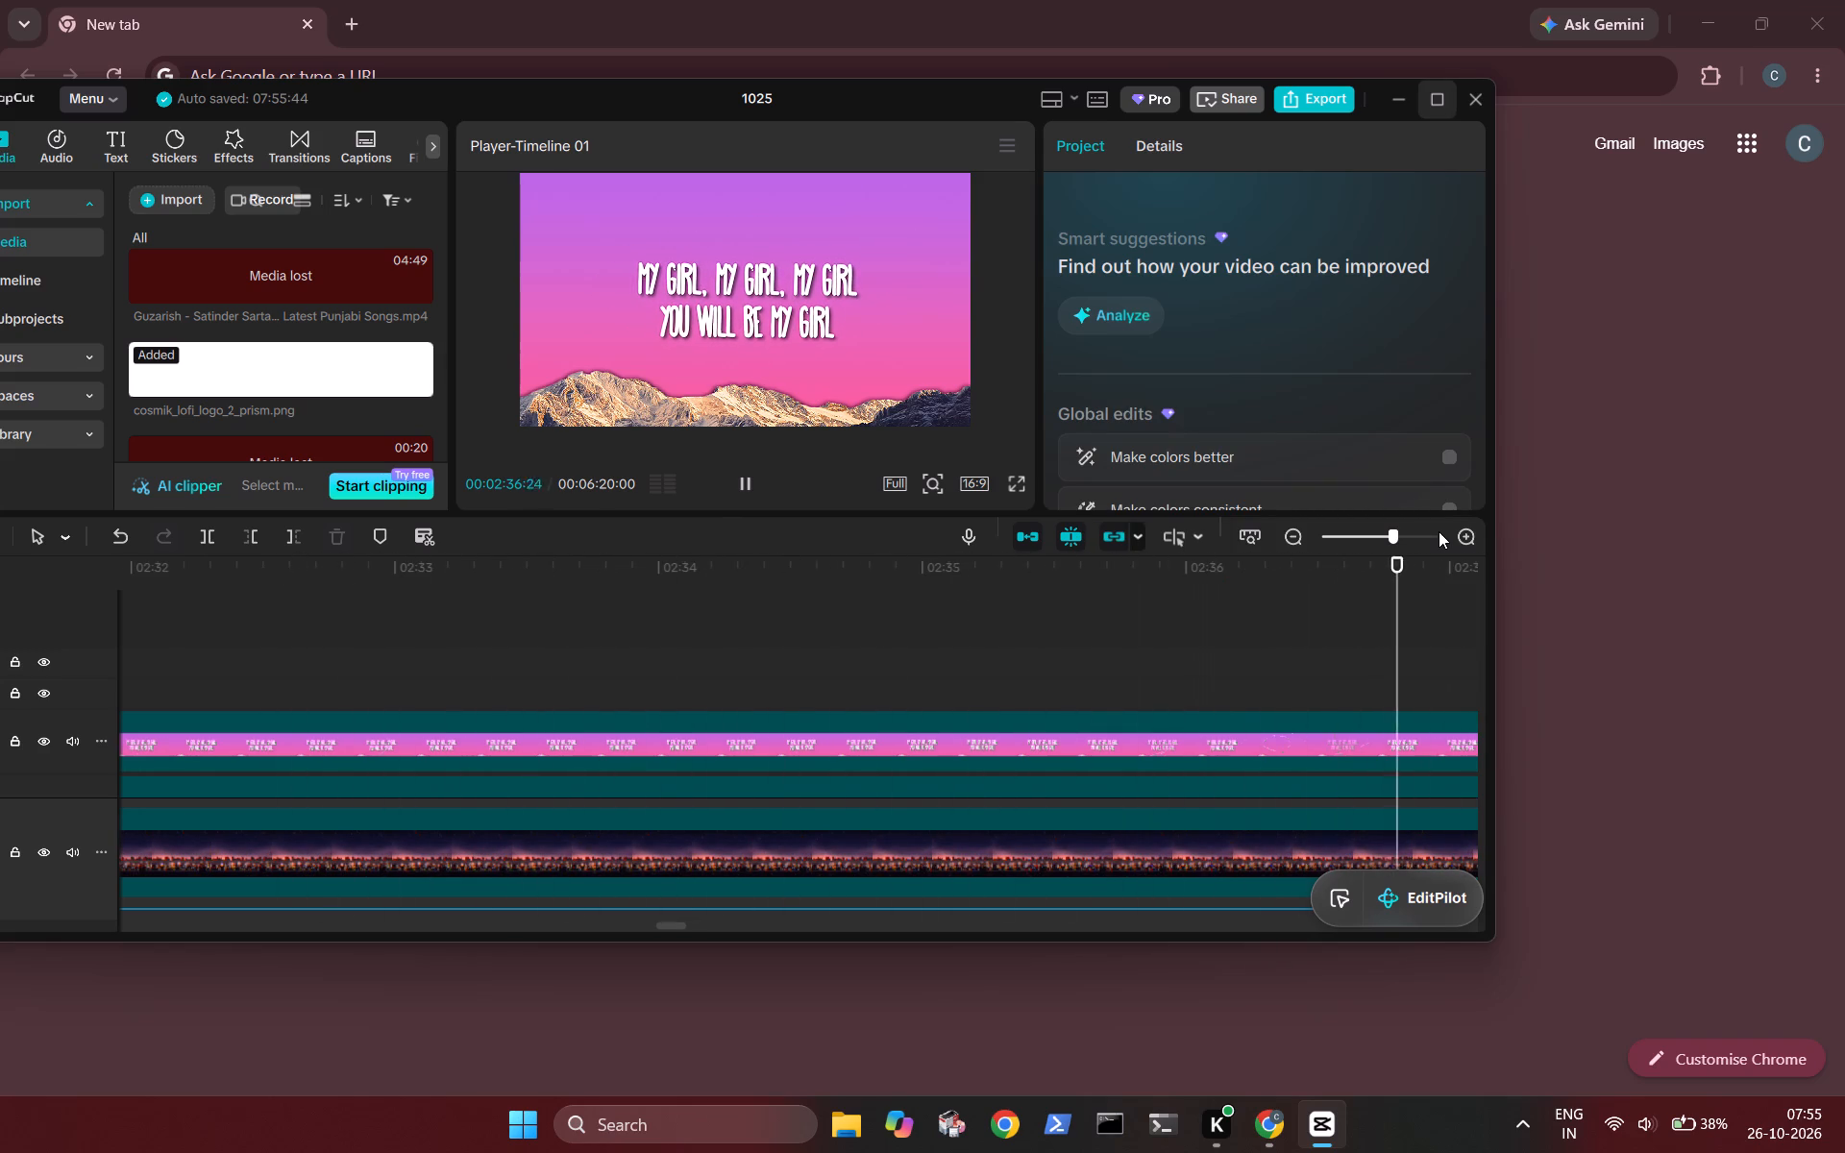
{"action": "key", "text": "space"}
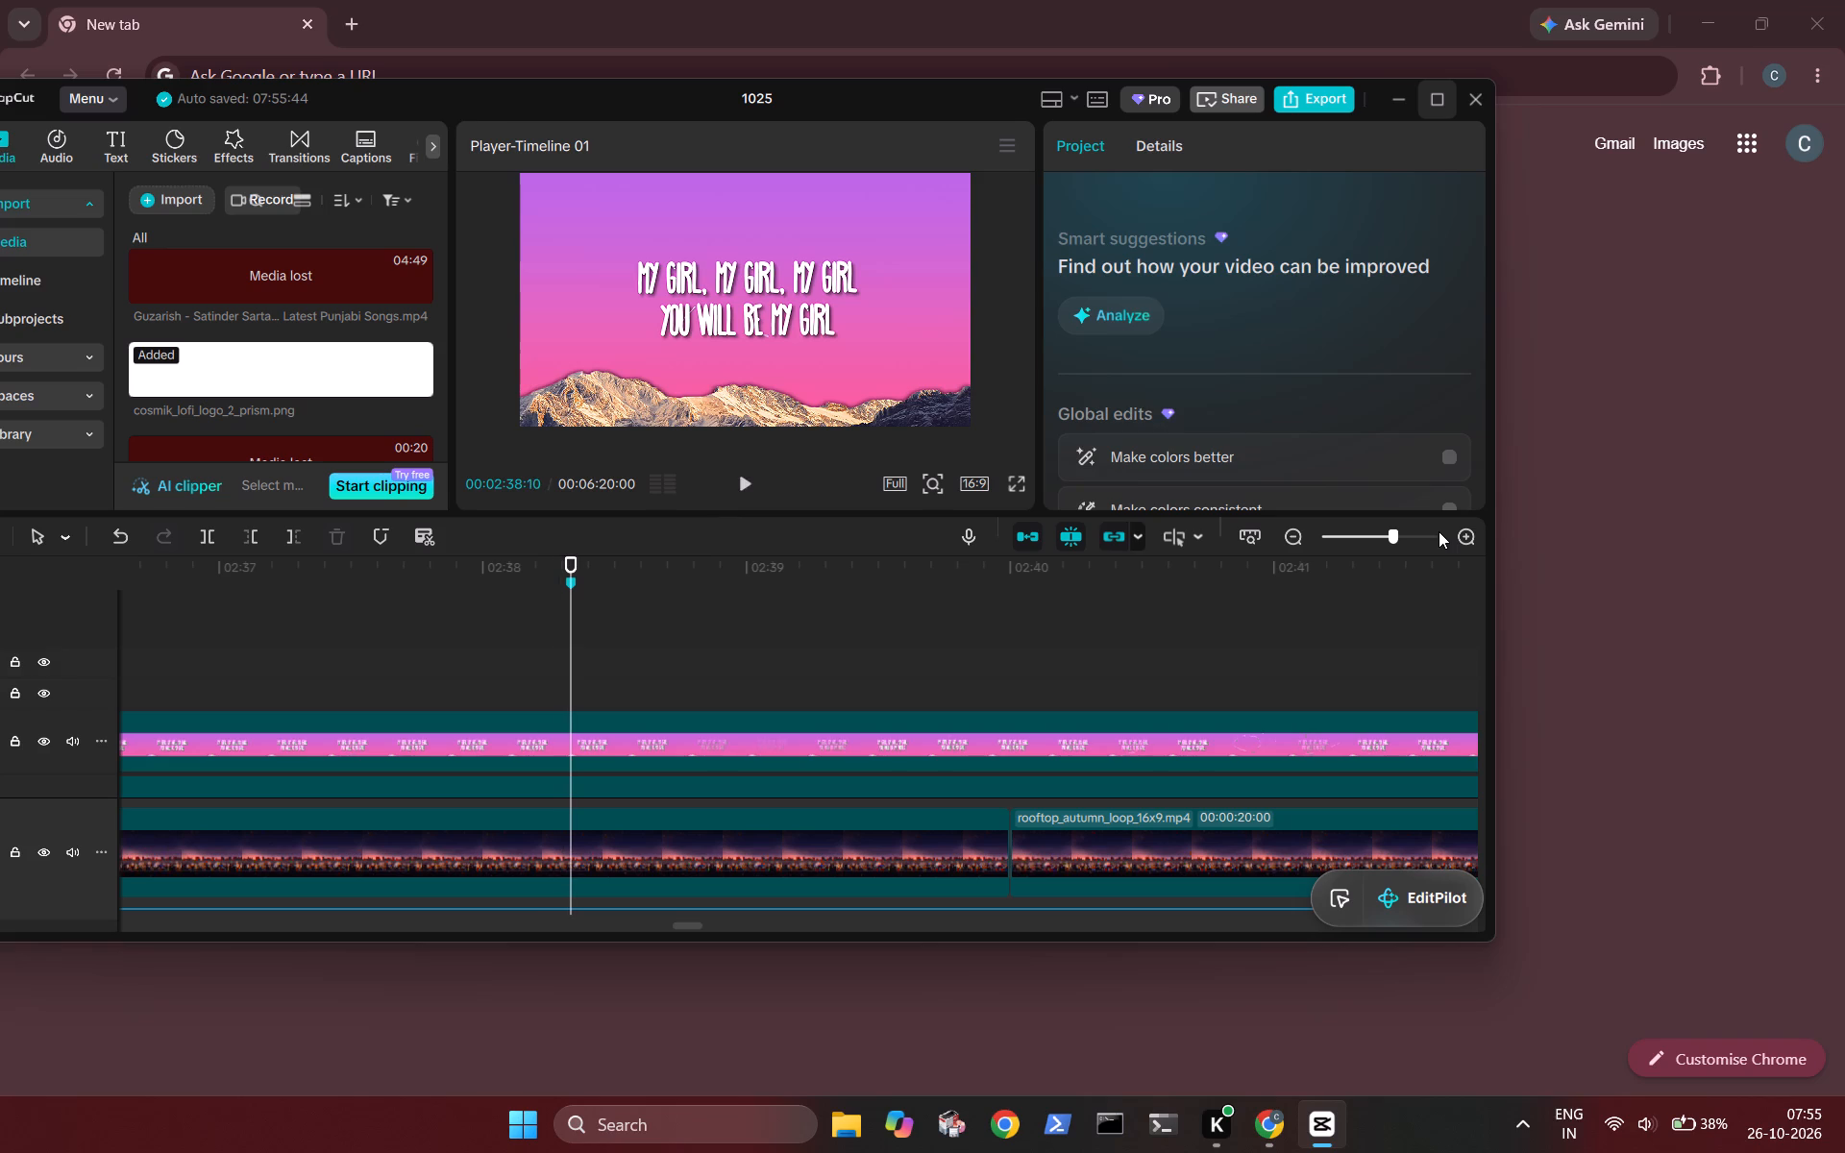
{"action": "key", "text": "m"}
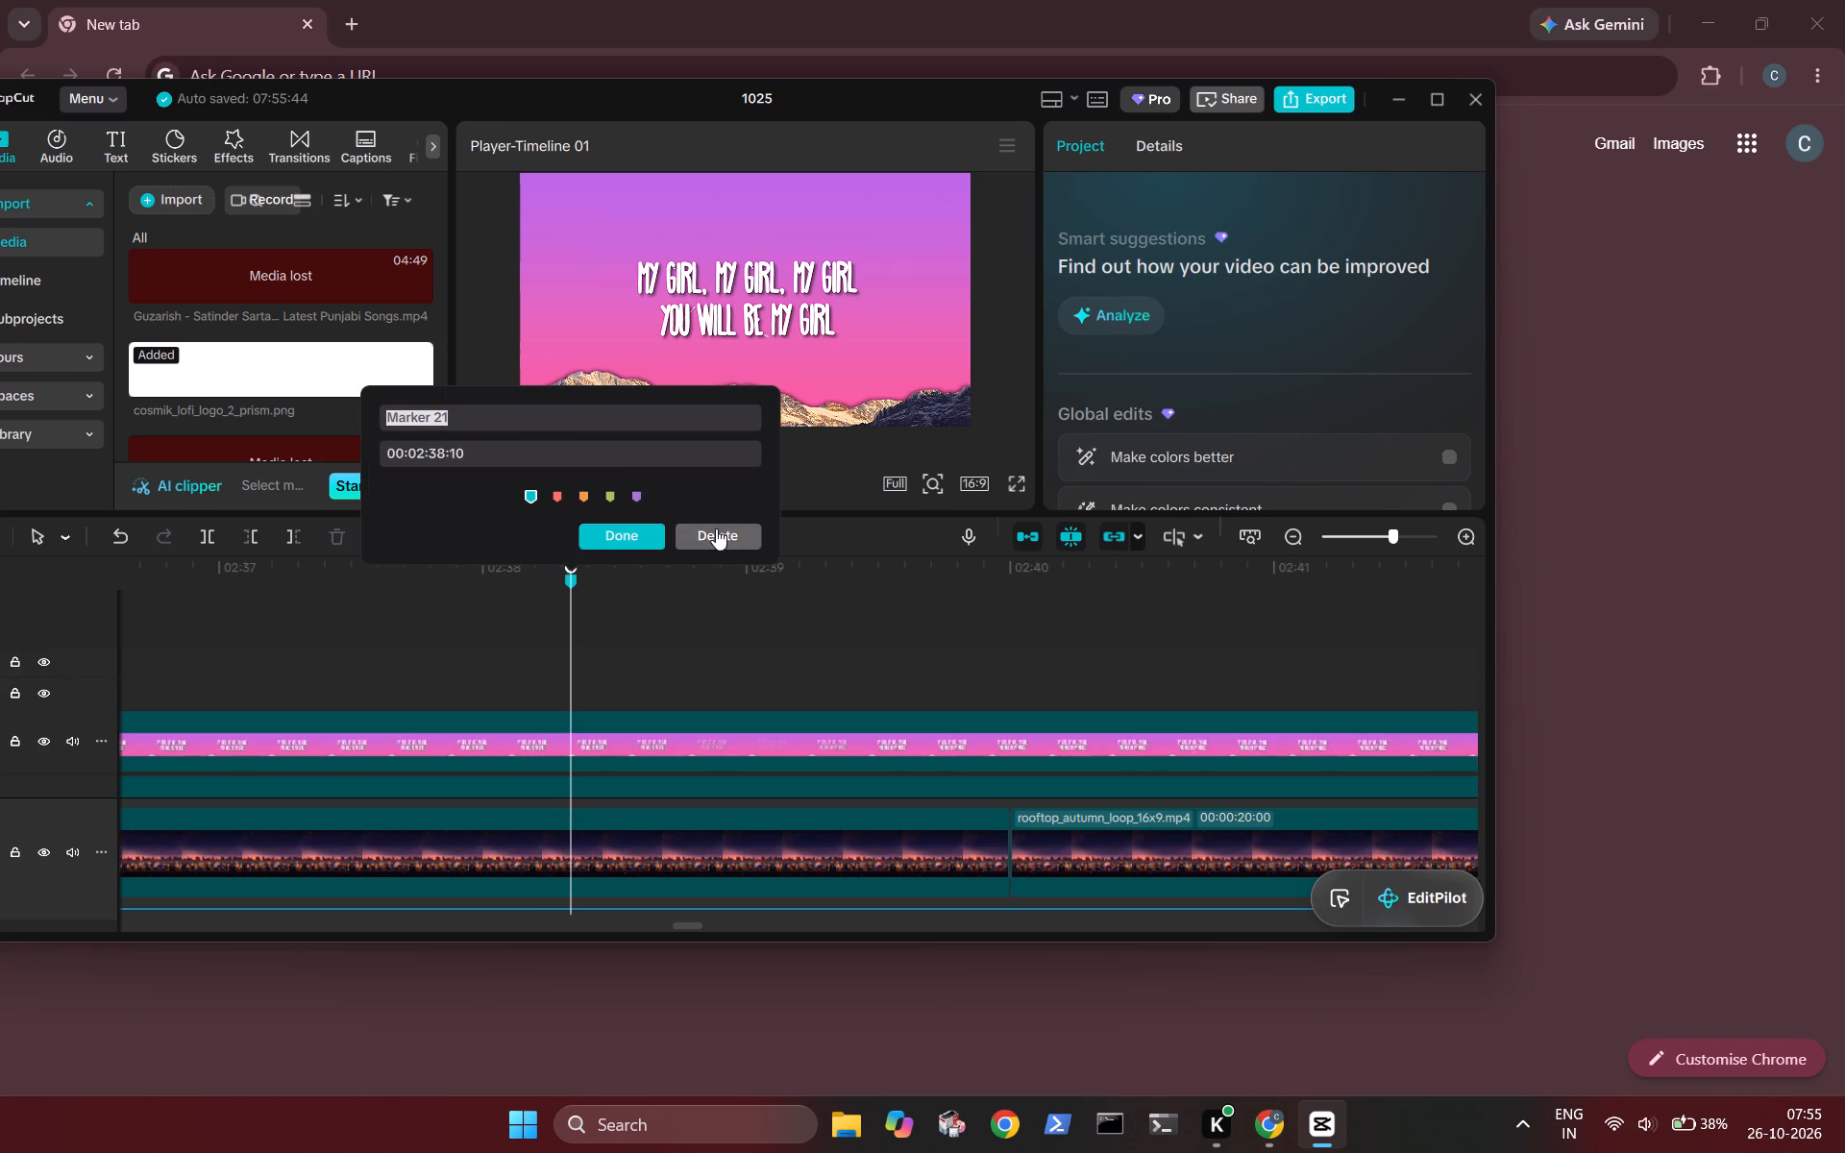
{"action": "left_click", "coordinate": [716, 528]}
Play on and add a marker as "My girl, my girl, my girl / You will be my world" starts fading in, at about 00:02:38:28.
{"action": "key", "text": "space"}
{"action": "key", "text": "space"}
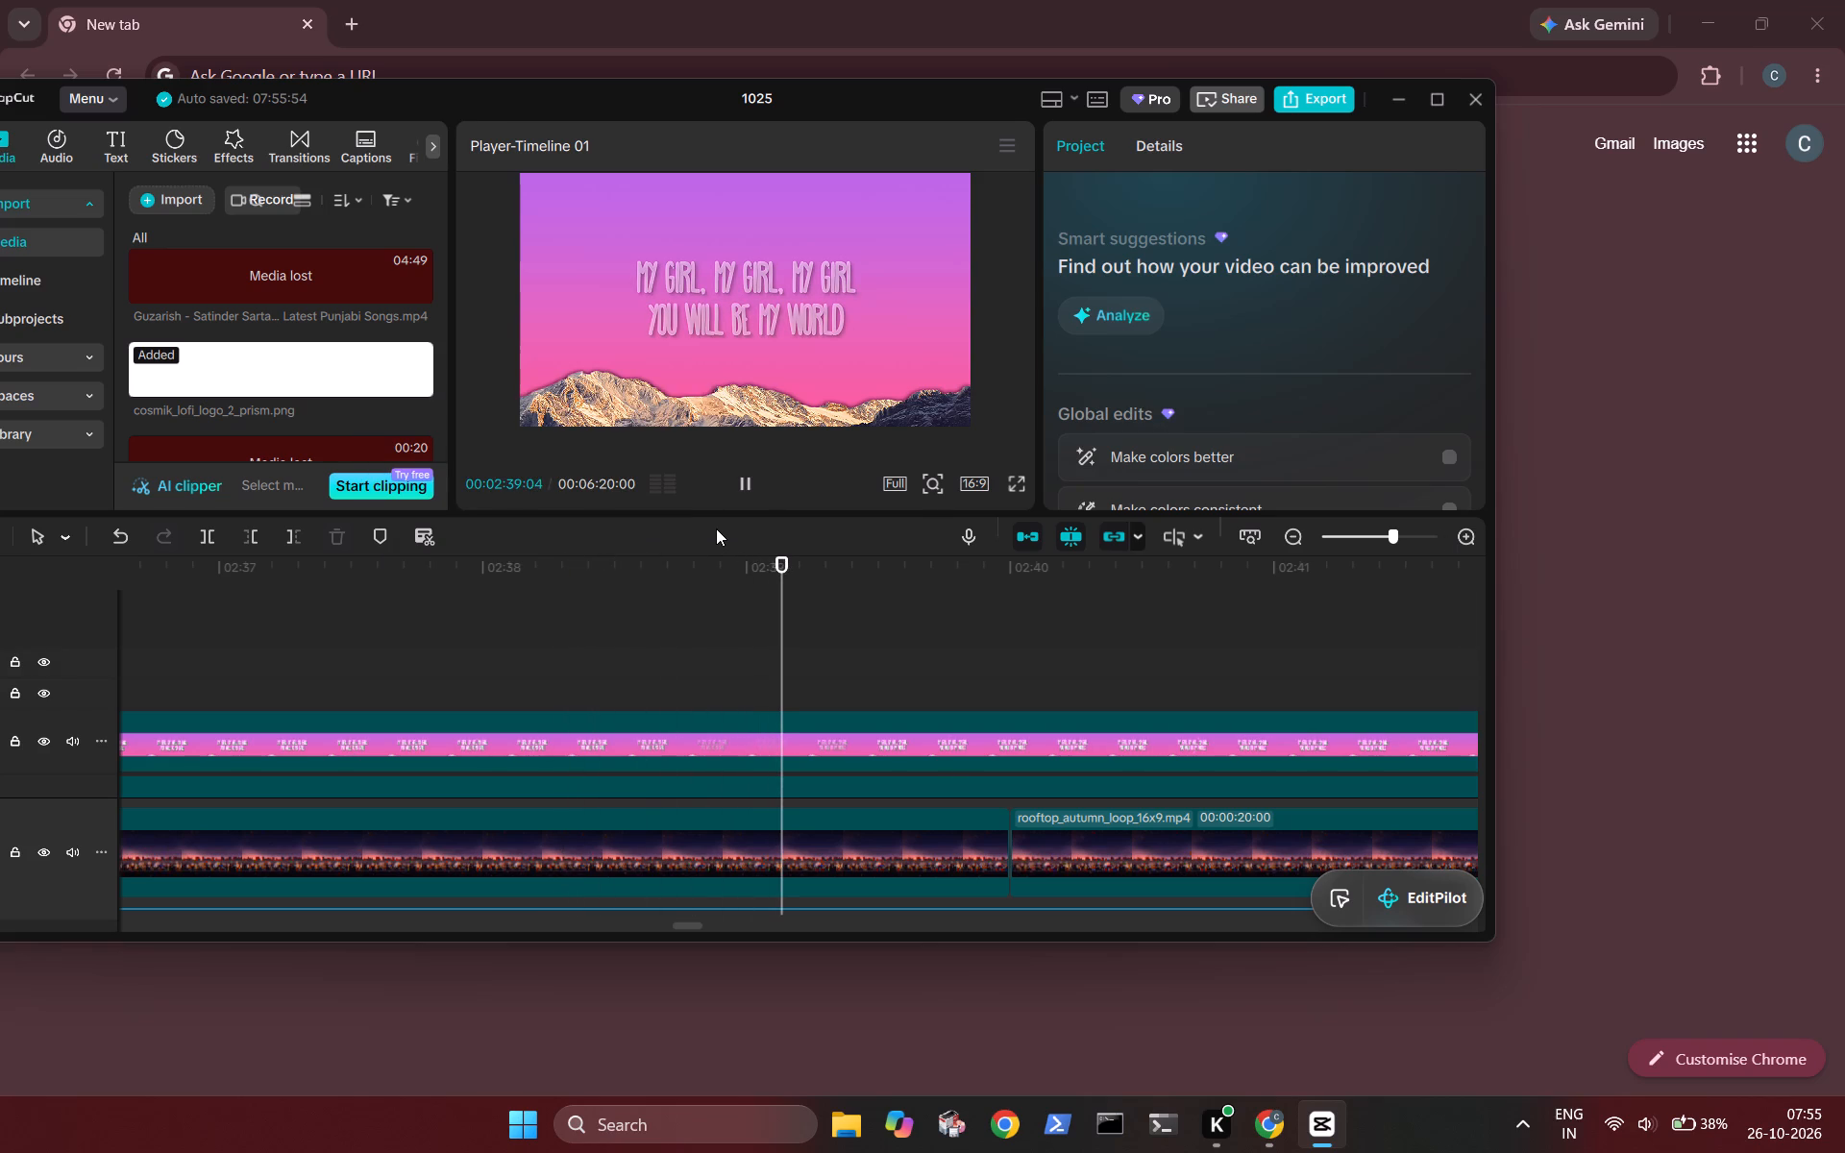
{"action": "key", "text": "Left"}
{"action": "key", "text": "Left"}
{"action": "key", "text": "Left"}
{"action": "key", "text": "Left"}
{"action": "key", "text": "Left"}
{"action": "key", "text": "Left"}
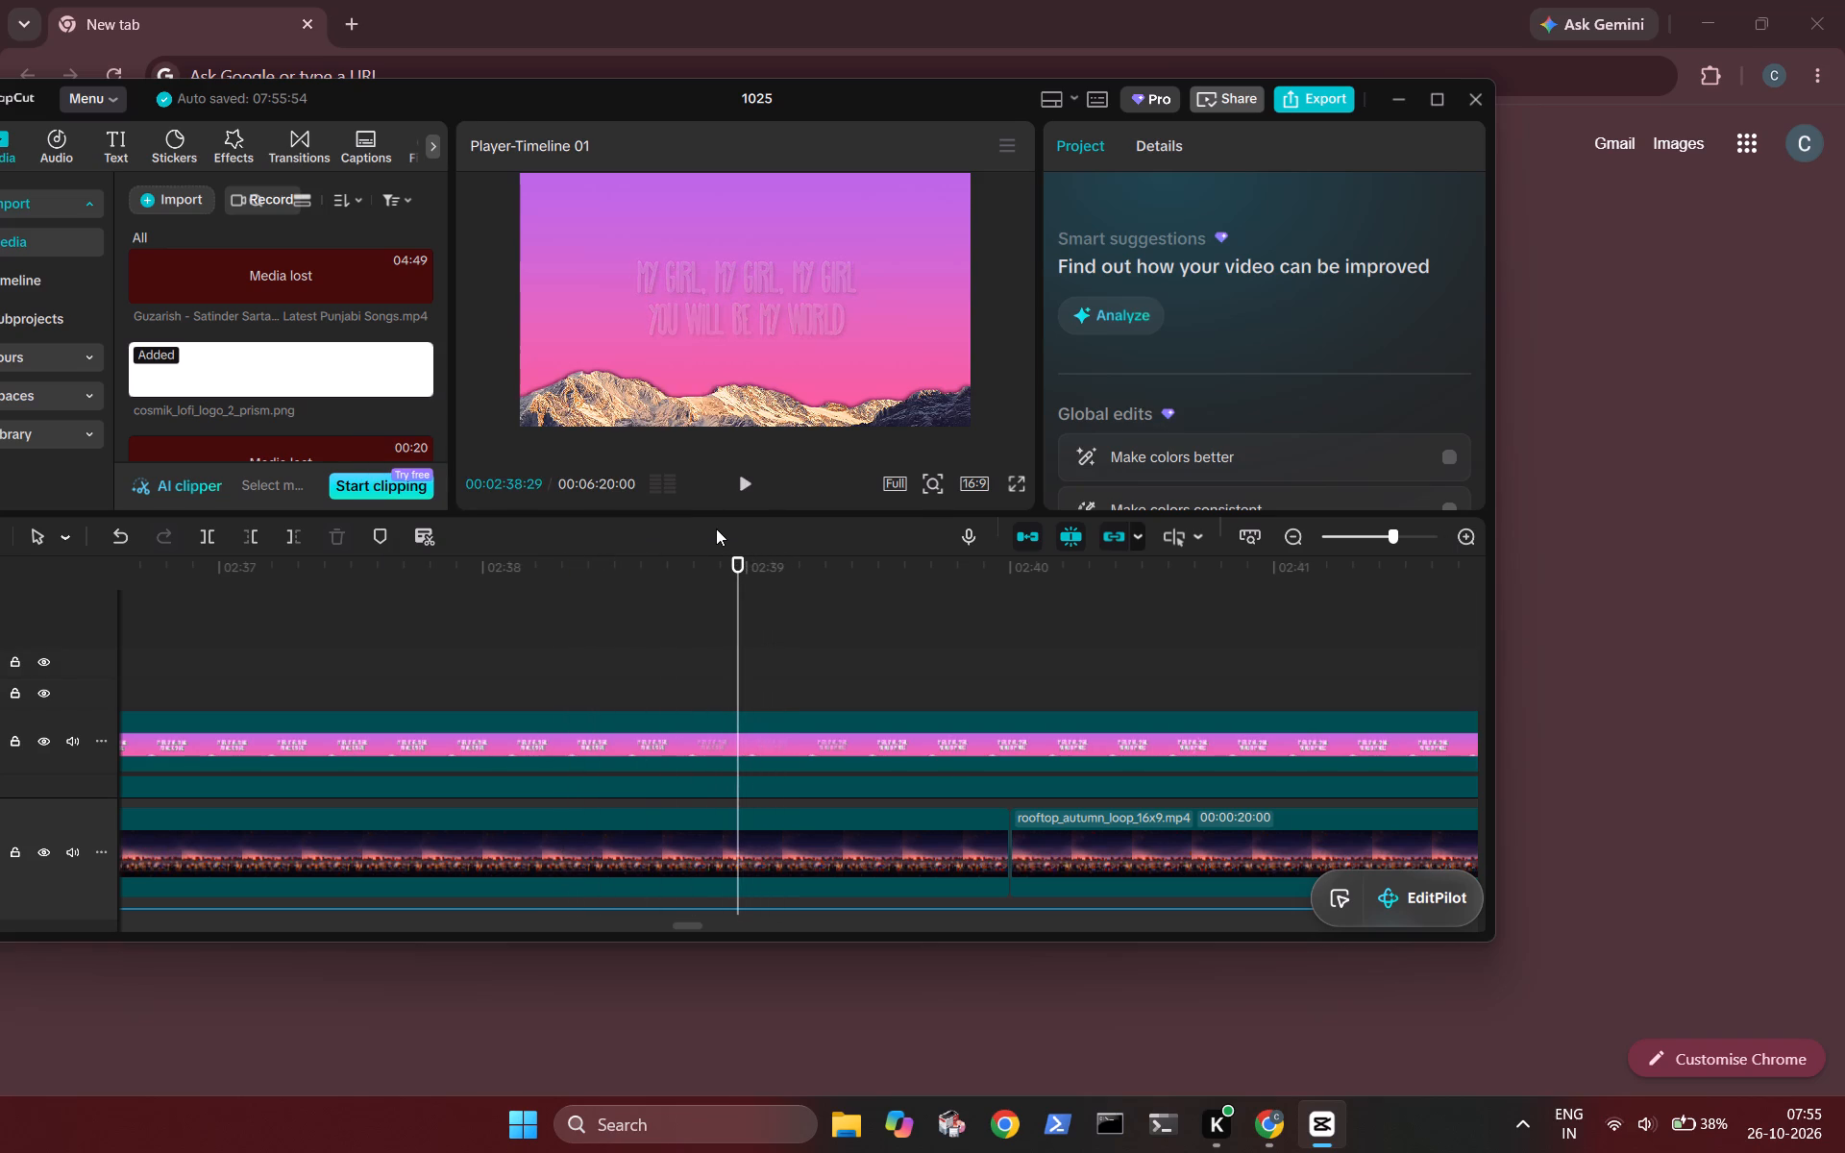
{"action": "key", "text": "Left"}
{"action": "type", "text": "m"}
Play on and delete the old marker at 00:02:45:11, within the "You will be my world" lyric.
{"action": "key", "text": "space"}
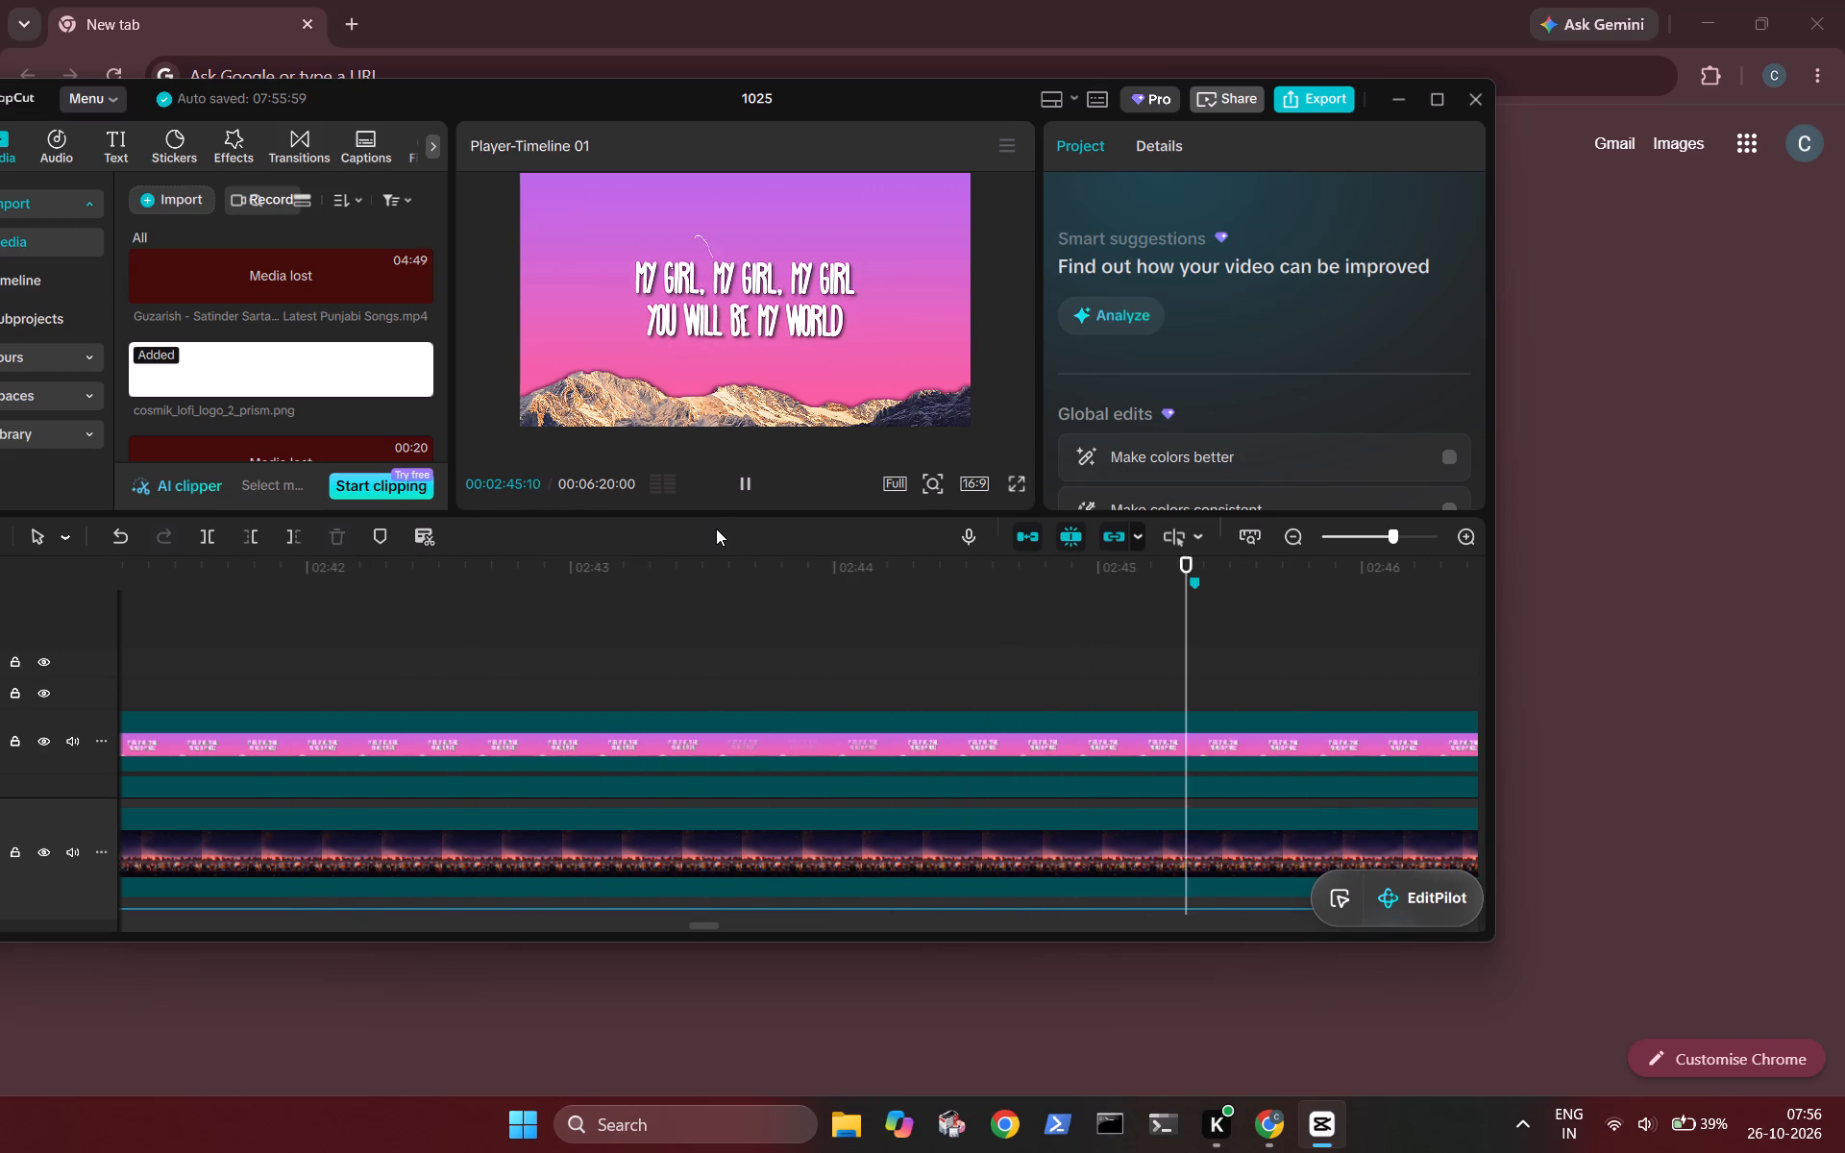
{"action": "key", "text": "space"}
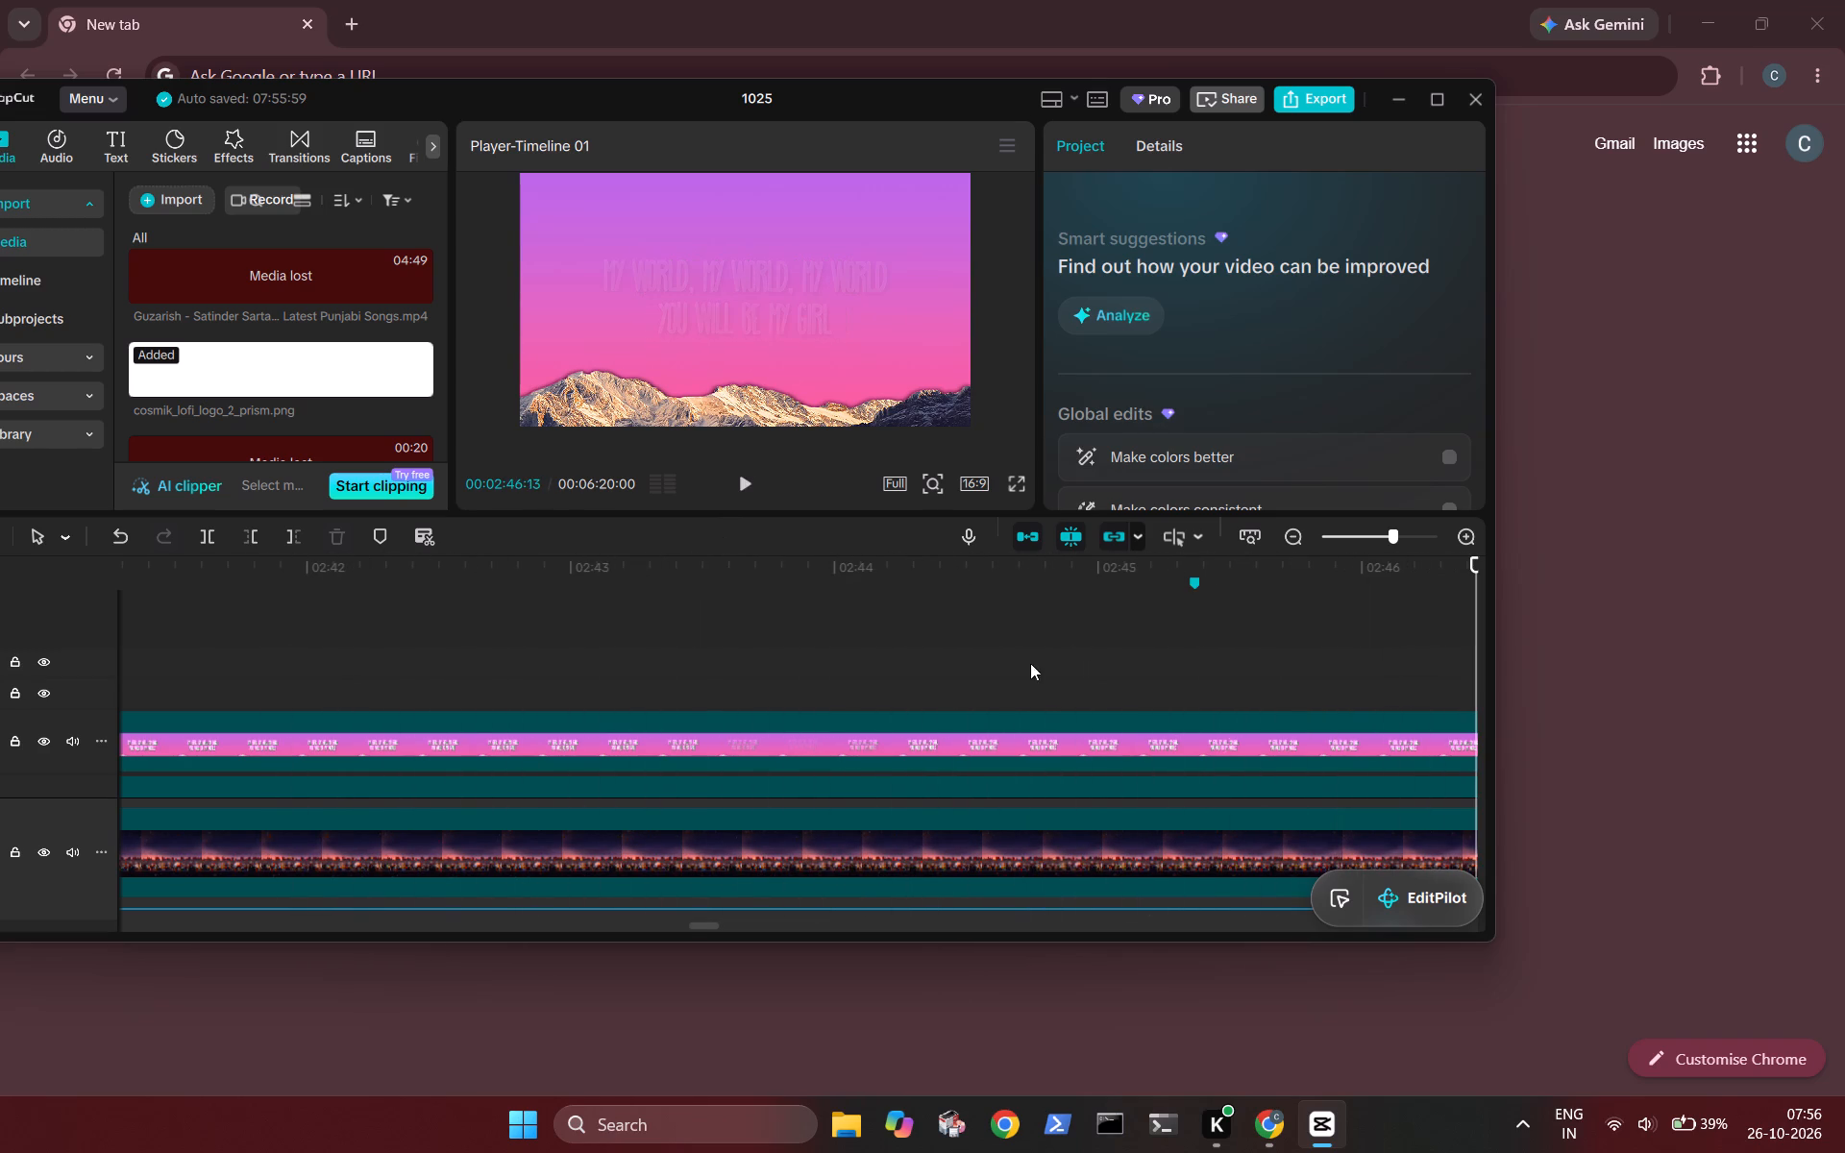
{"action": "left_click", "coordinate": [1192, 604]}
{"action": "key", "text": "m"}
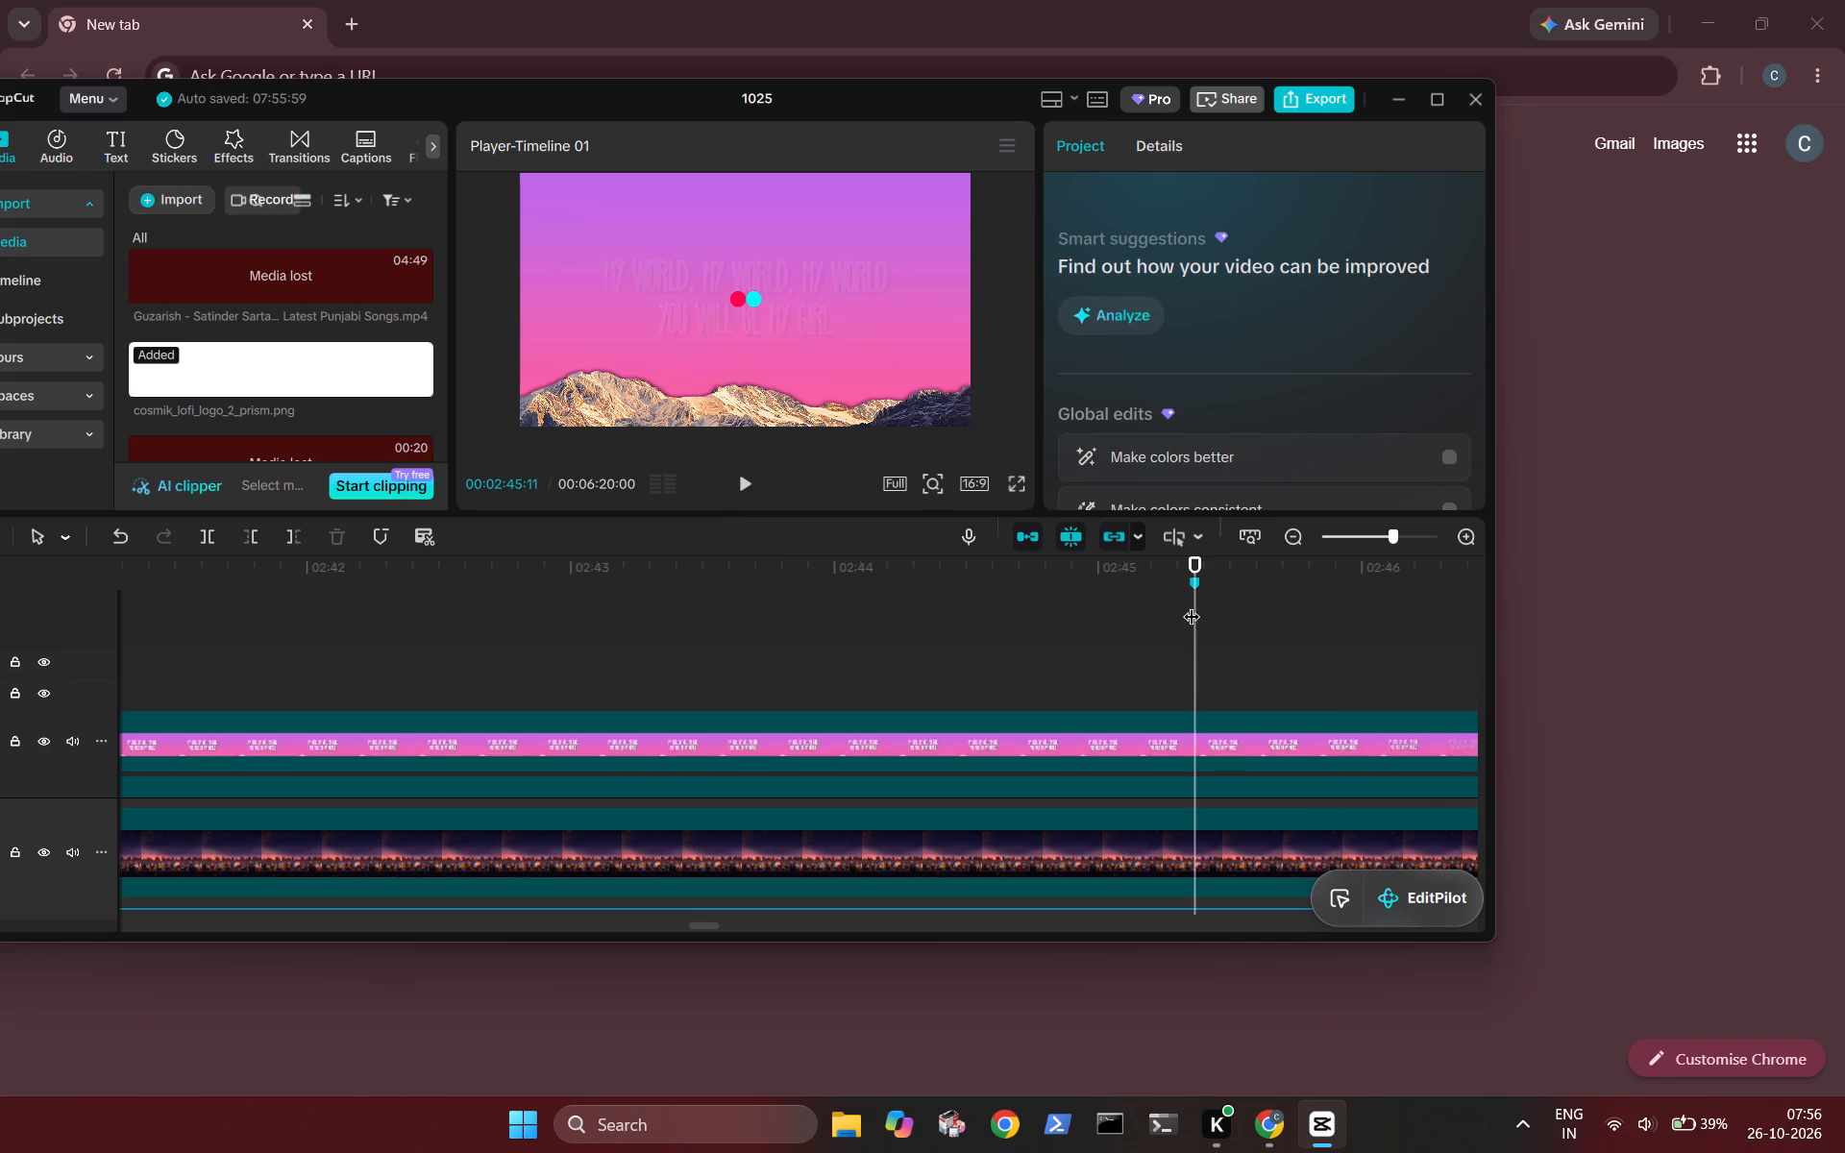
{"action": "left_click", "coordinate": [1327, 534]}
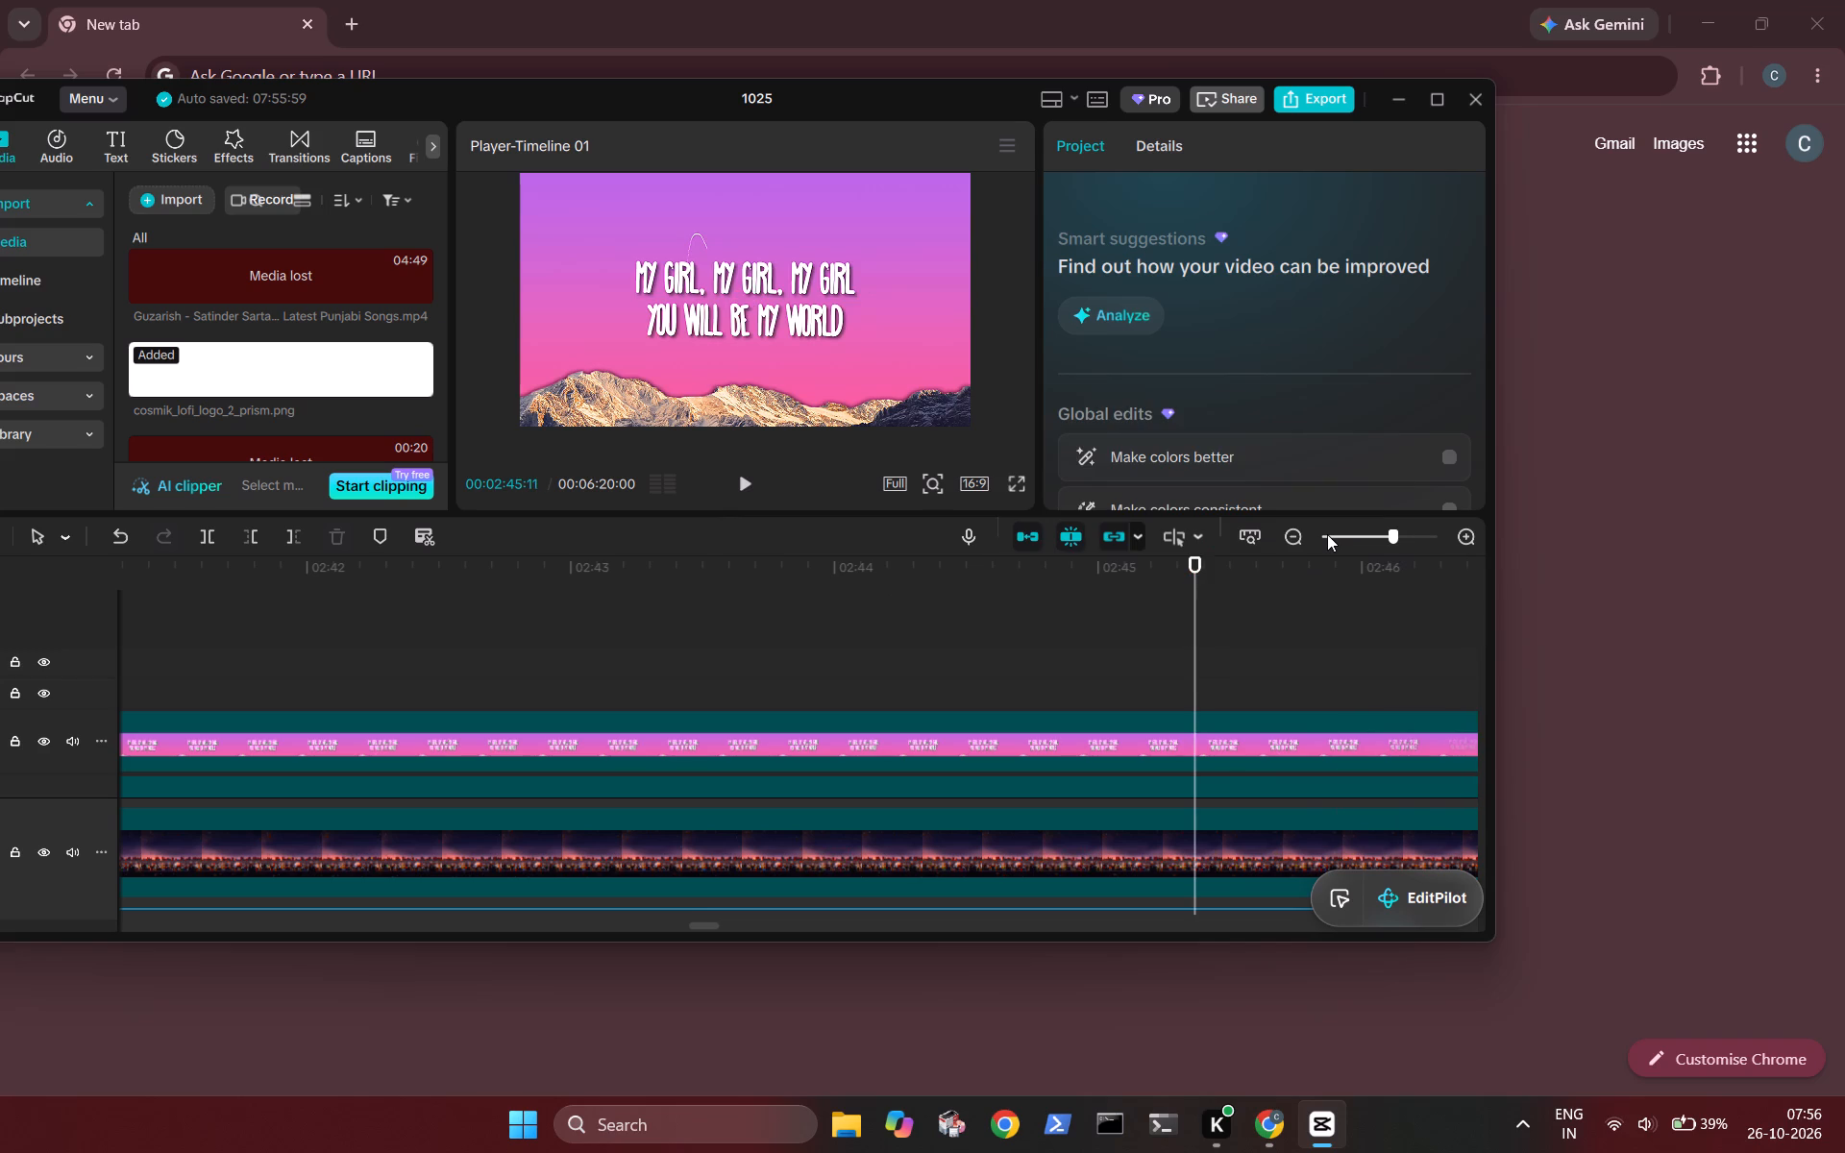
Play on and add a marker just before "My world, my world, my world" fades in, at 00:02:46:11.
{"action": "key", "text": "space"}
{"action": "key", "text": "space"}
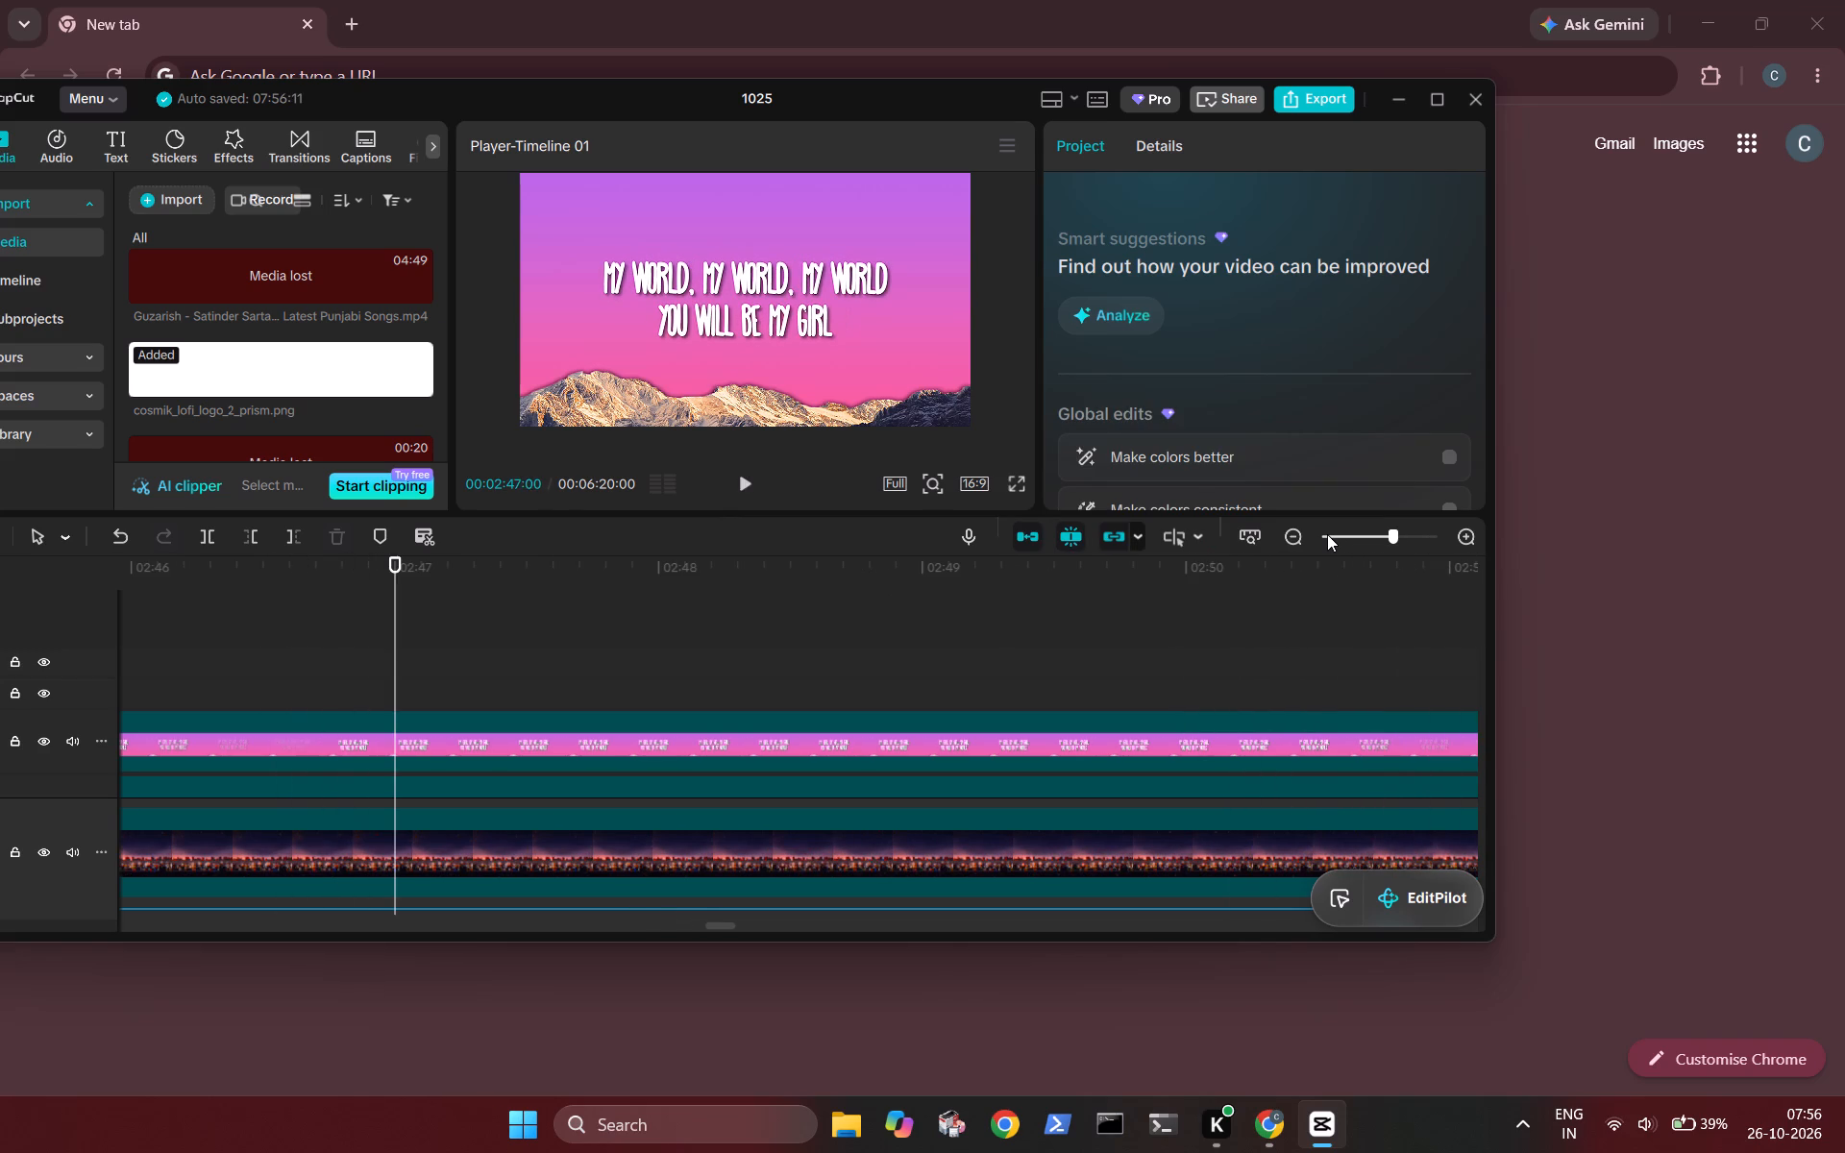
{"action": "key", "text": "Left"}
{"action": "key", "text": "Left"}
{"action": "key", "text": "Left"}
{"action": "key", "text": "Left"}
{"action": "key", "text": "Left"}
{"action": "key", "text": "Left"}
{"action": "key", "text": "Left"}
{"action": "key", "text": "Left"}
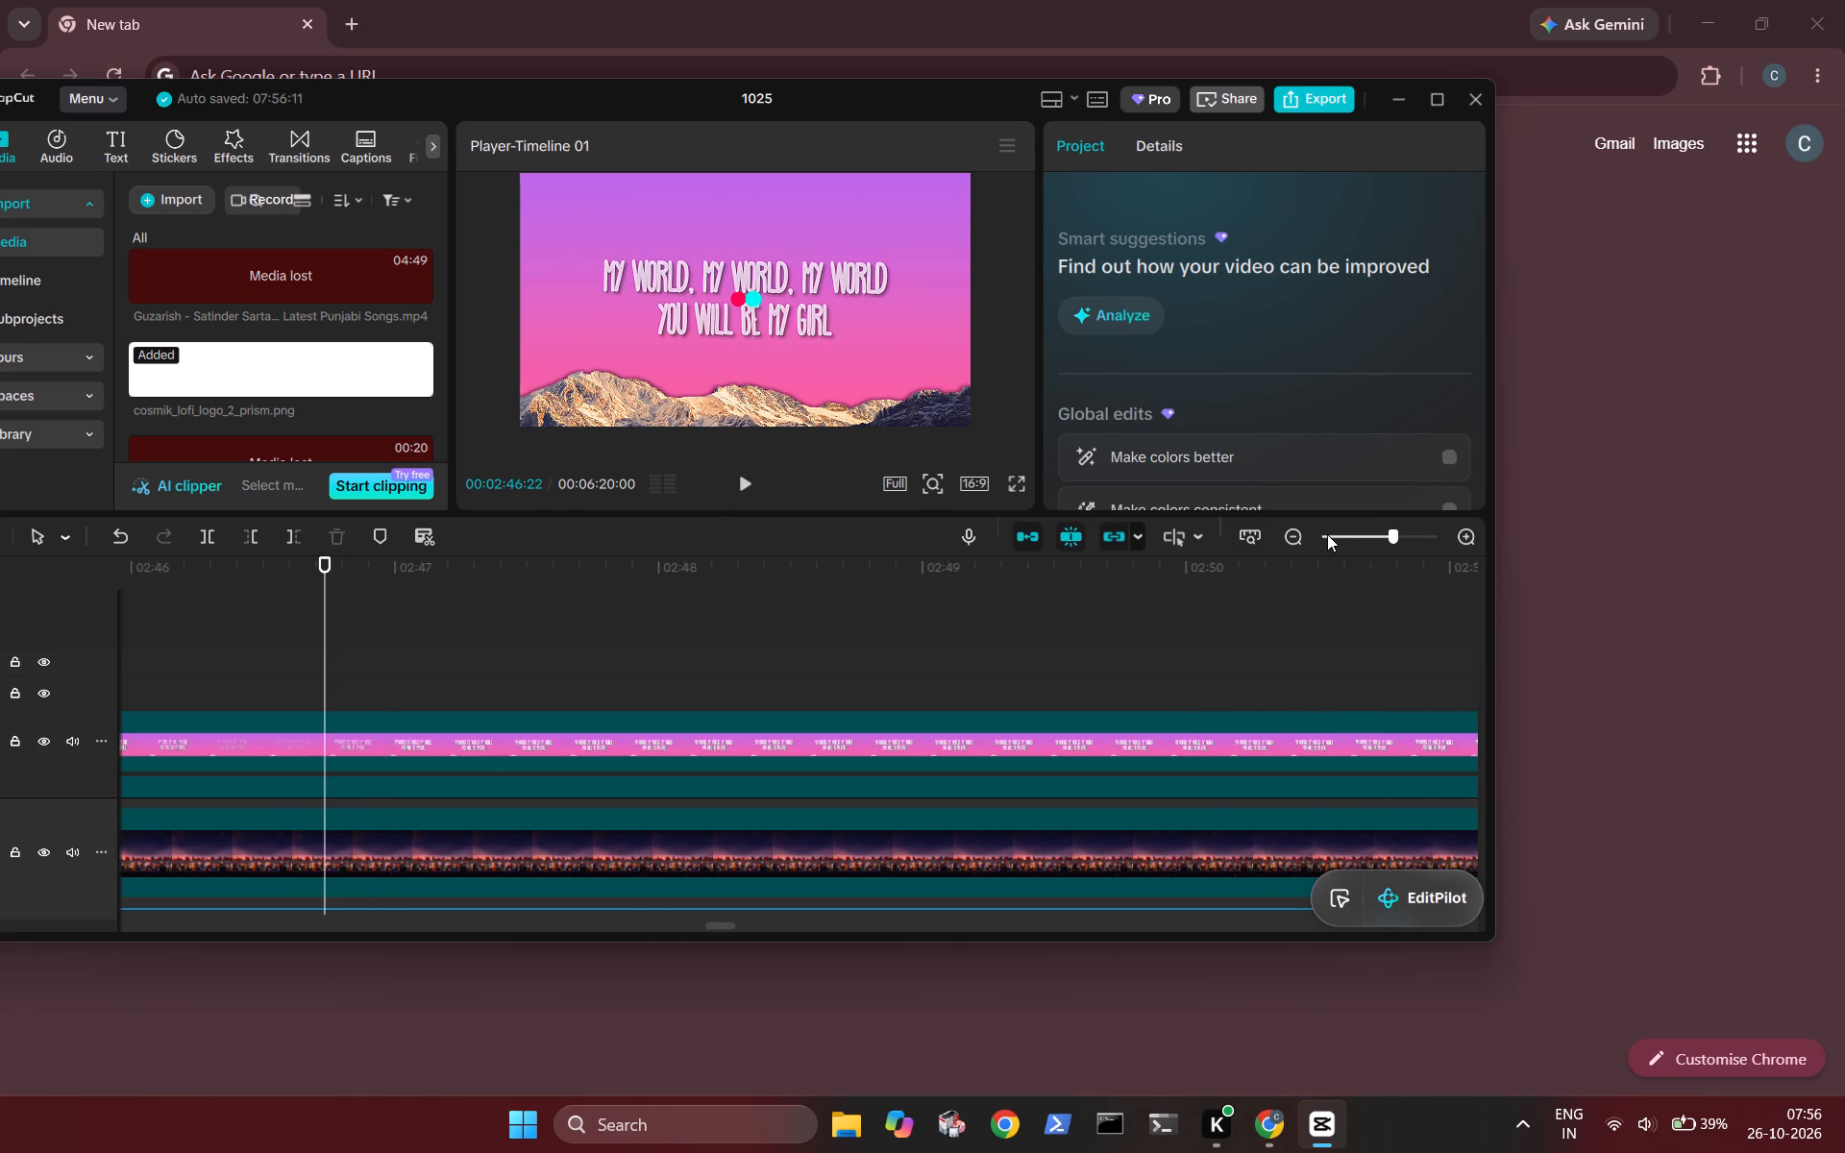
{"action": "key", "text": "Left"}
{"action": "key", "text": "Left"}
{"action": "key", "text": "Left"}
{"action": "key", "text": "Left"}
{"action": "key", "text": "Left"}
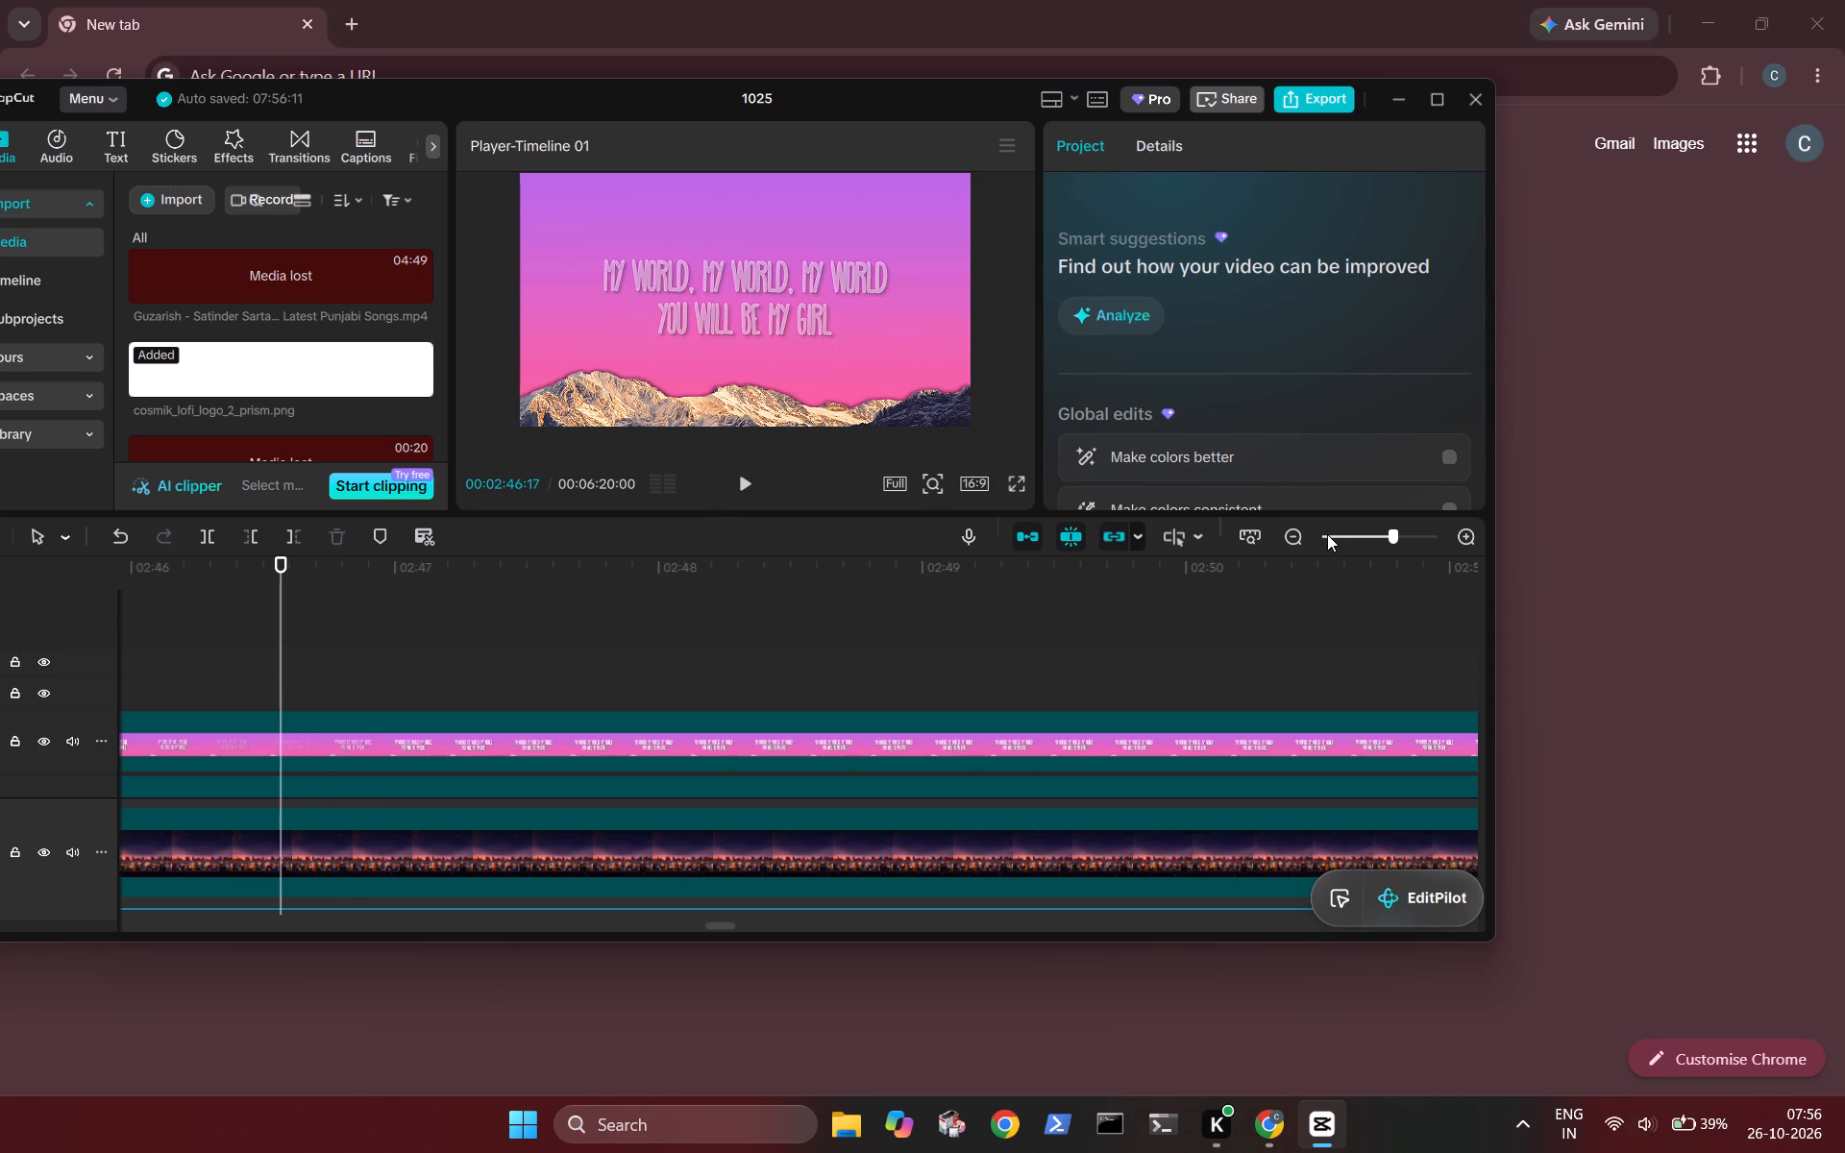
{"action": "key", "text": "Left"}
{"action": "key", "text": "Left"}
{"action": "key", "text": "Left"}
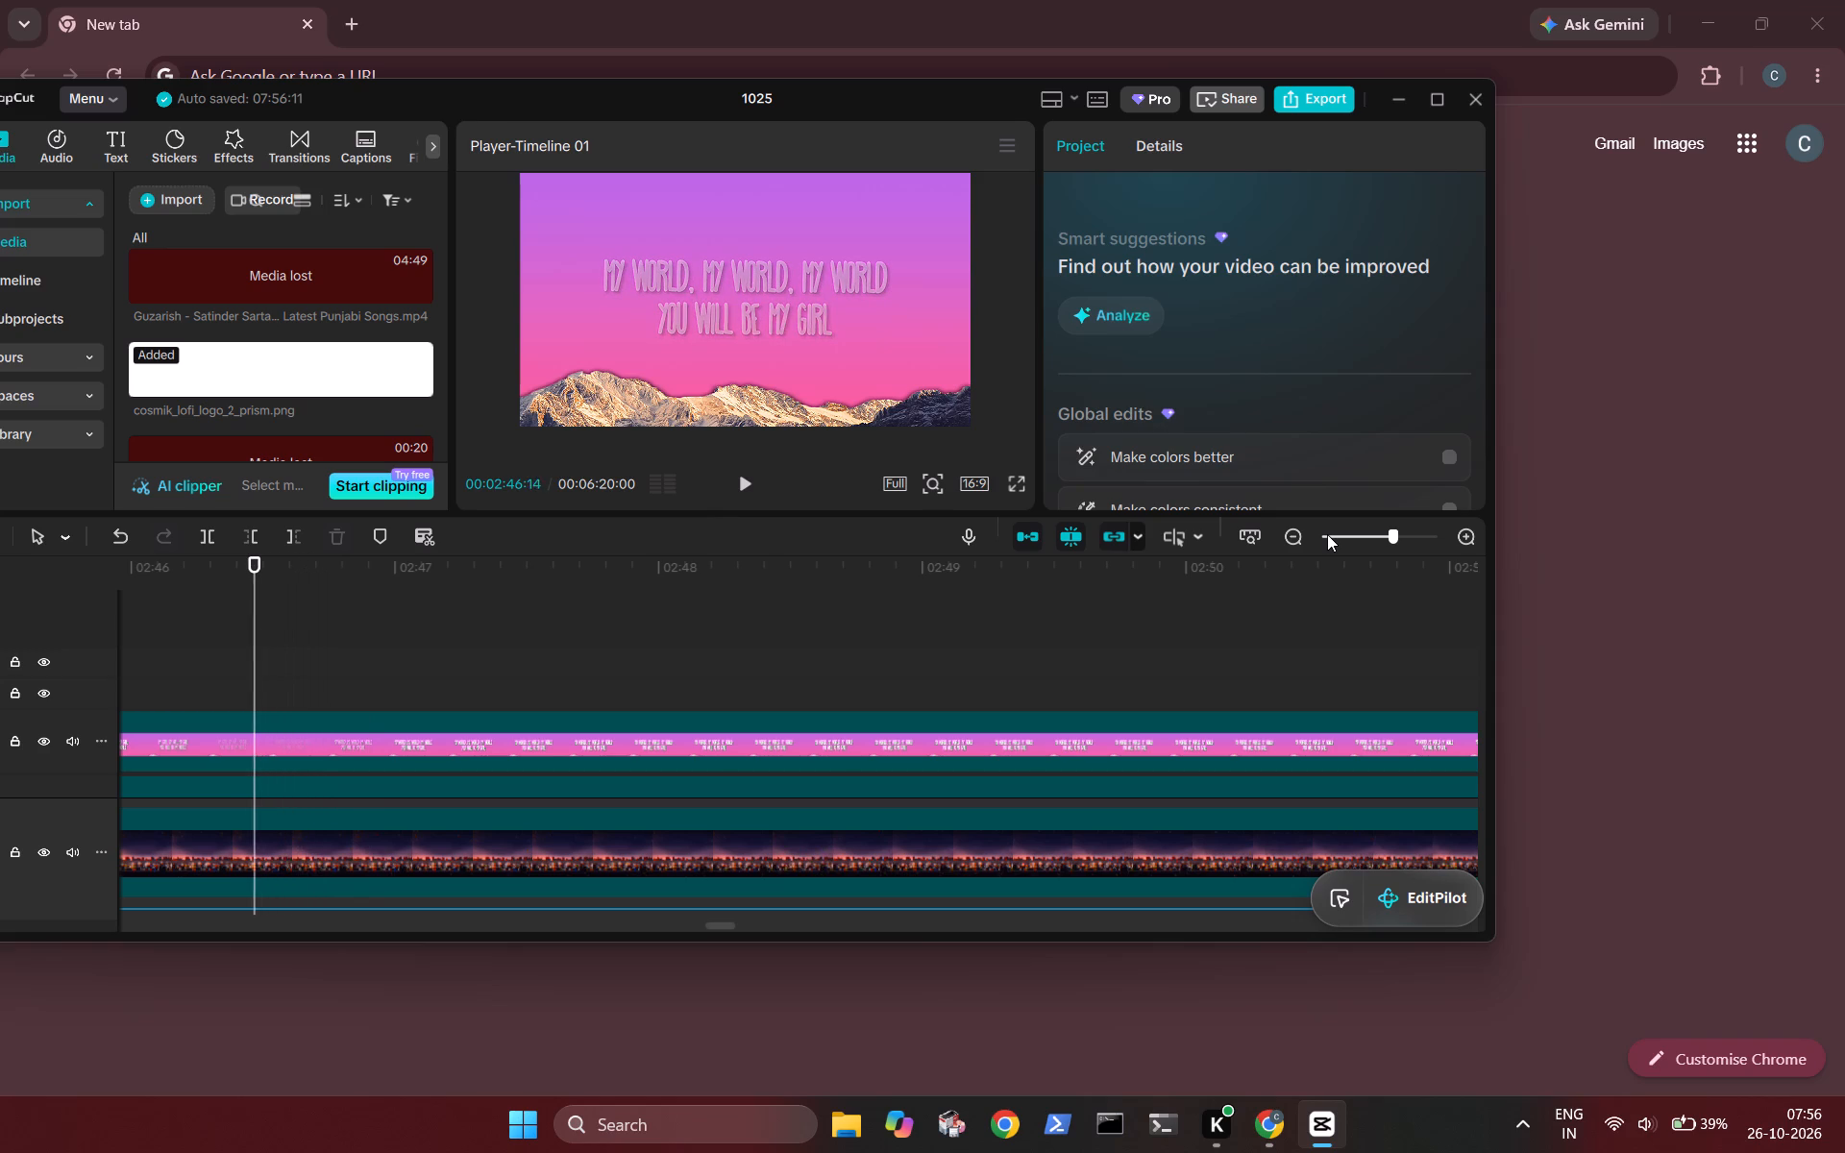
{"action": "key", "text": "Left"}
{"action": "key", "text": "Left"}
{"action": "key", "text": "Left"}
{"action": "type", "text": "m"}
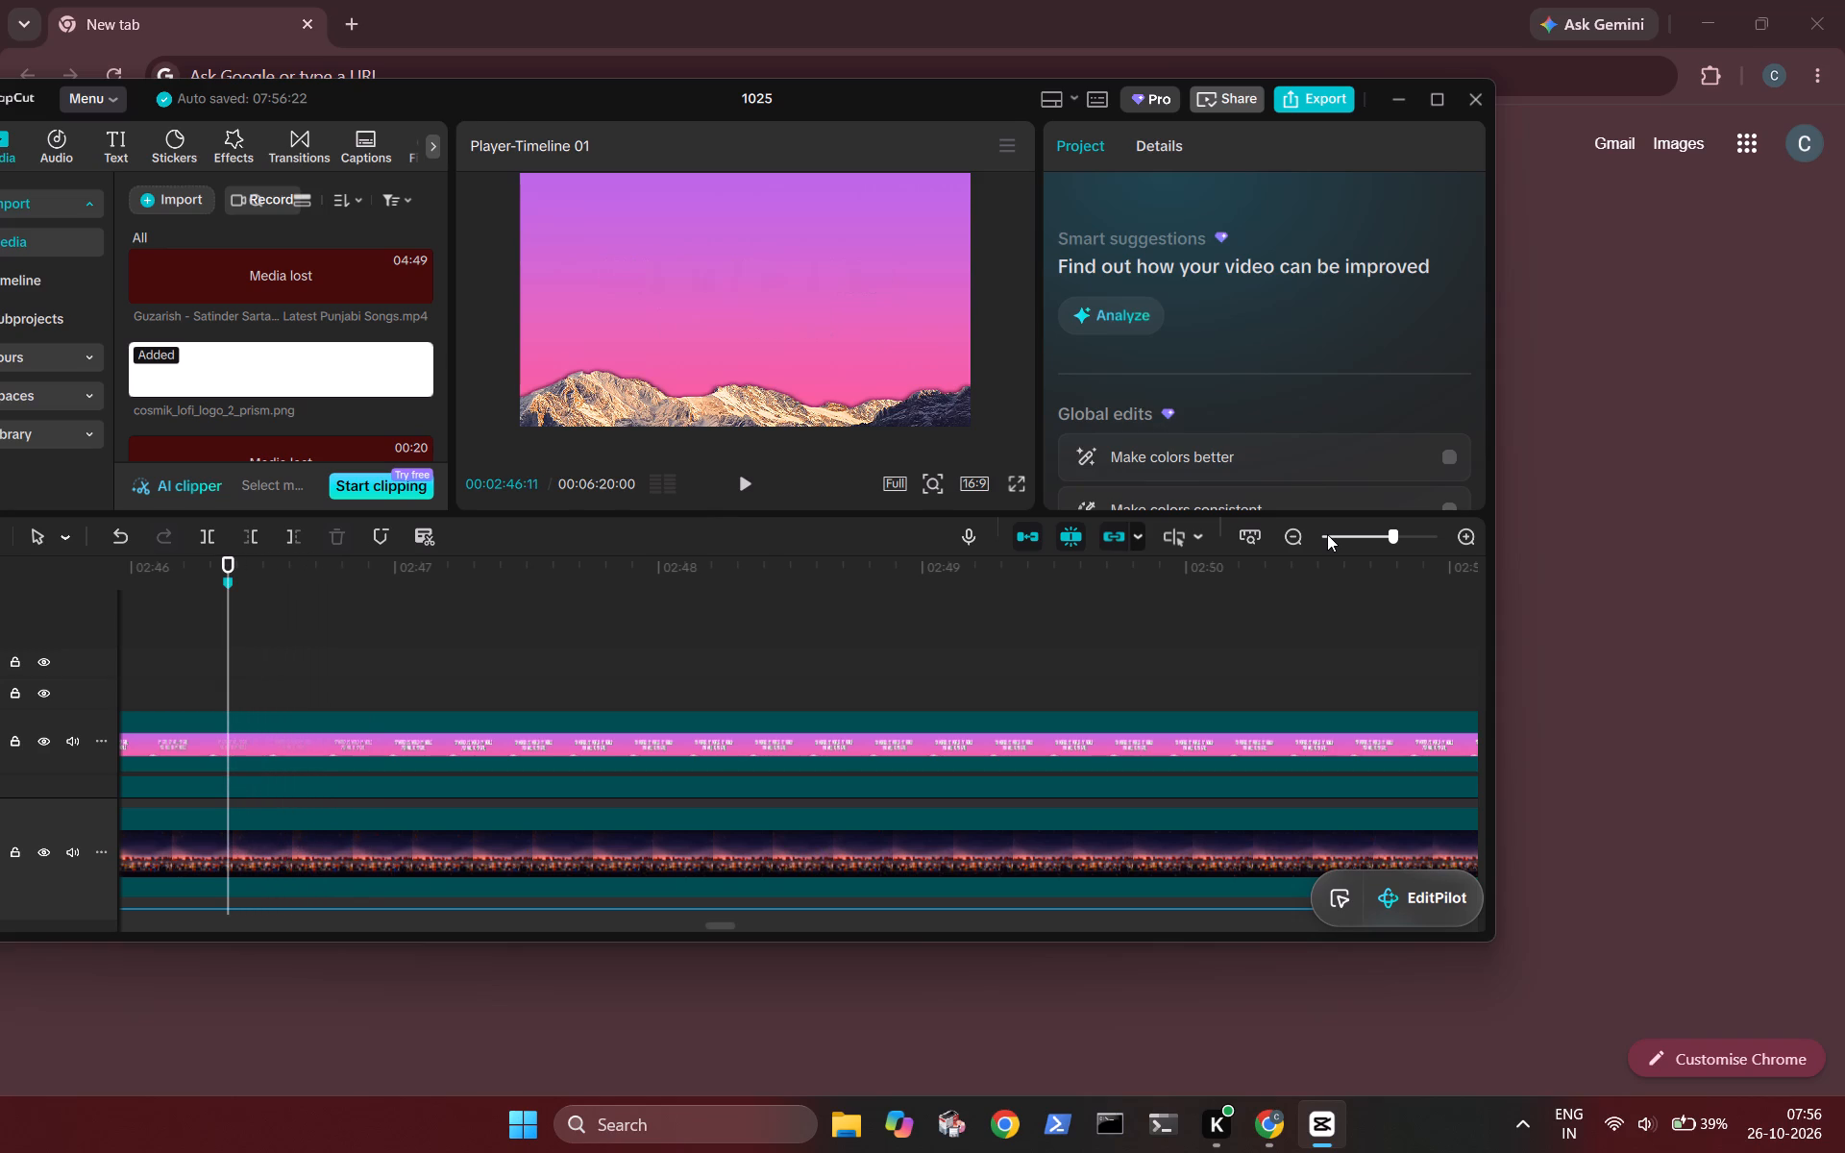
Play on past the end of the lyrics and delete the old marker at 00:02:57:19.
{"action": "key", "text": "space"}
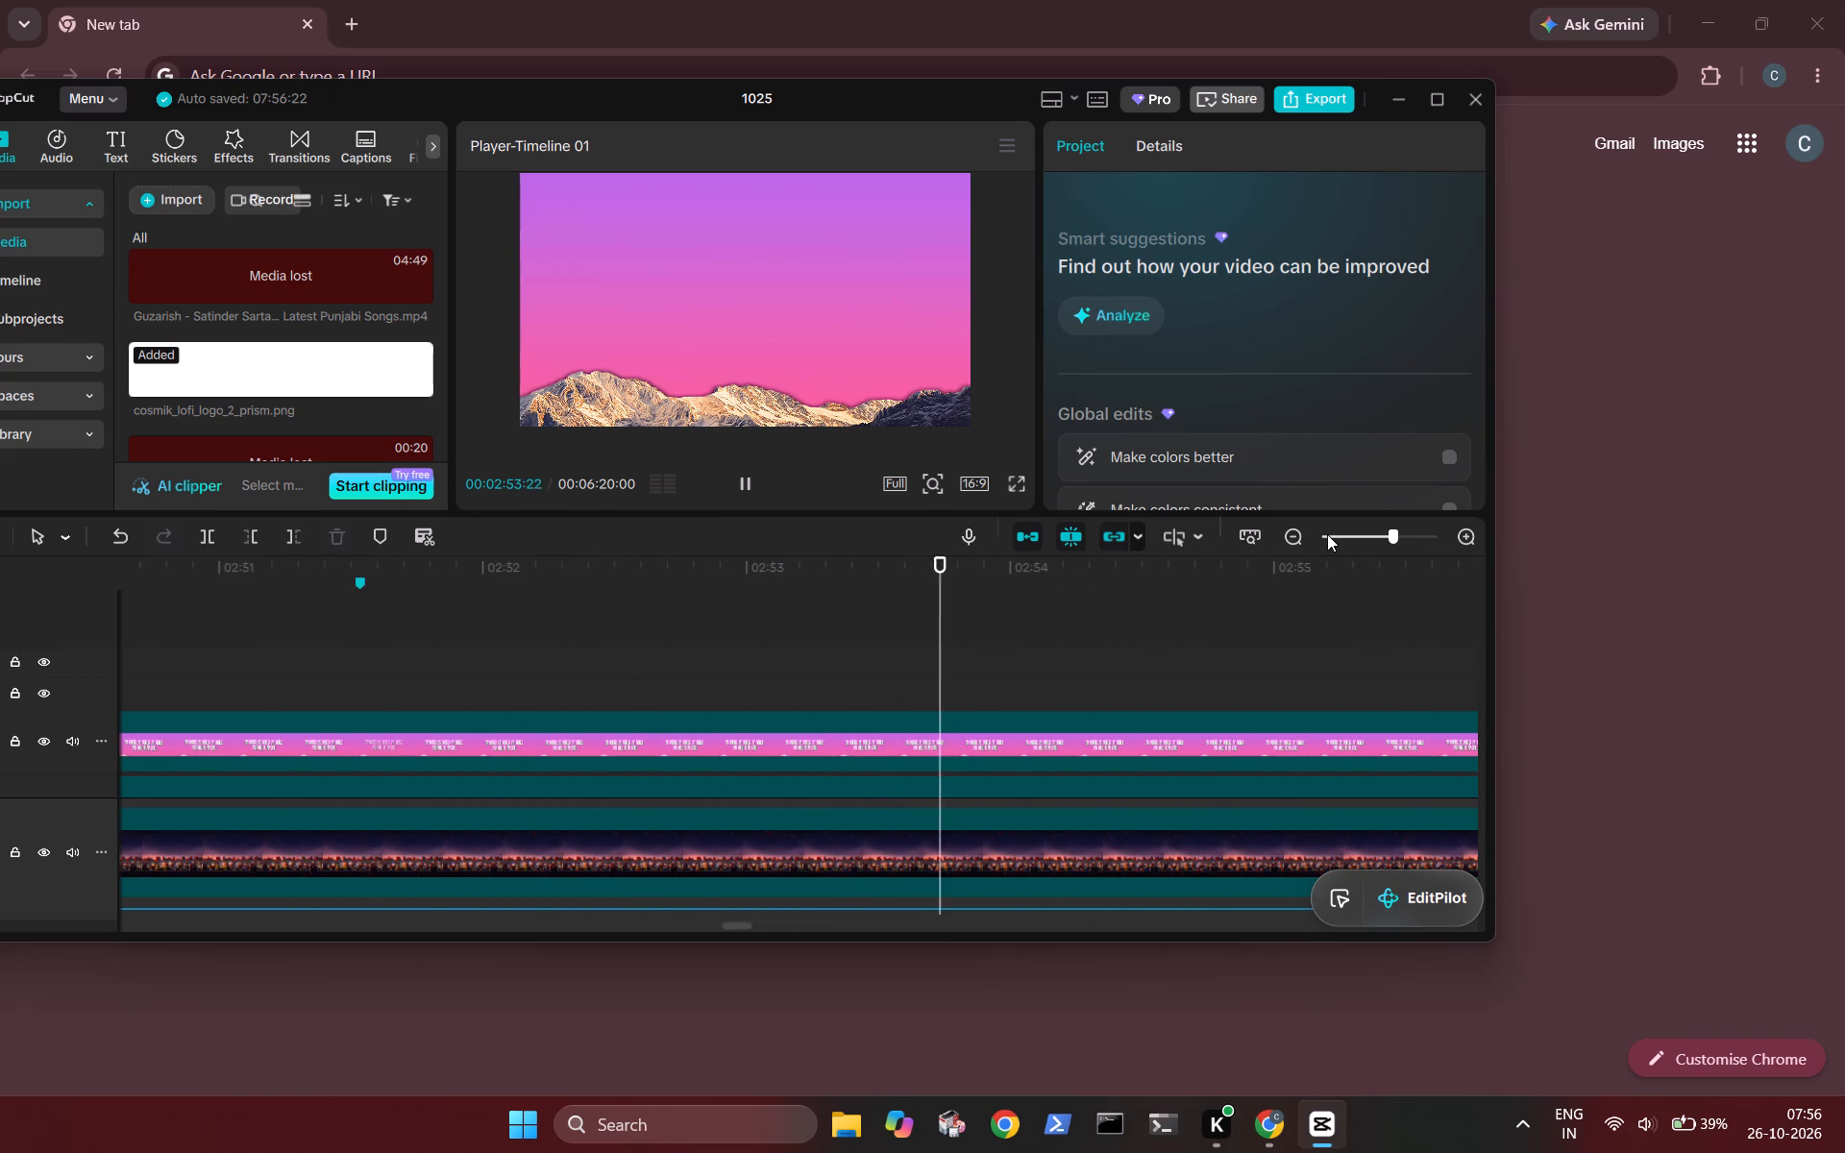
{"action": "key", "text": "space"}
{"action": "key", "text": "space"}
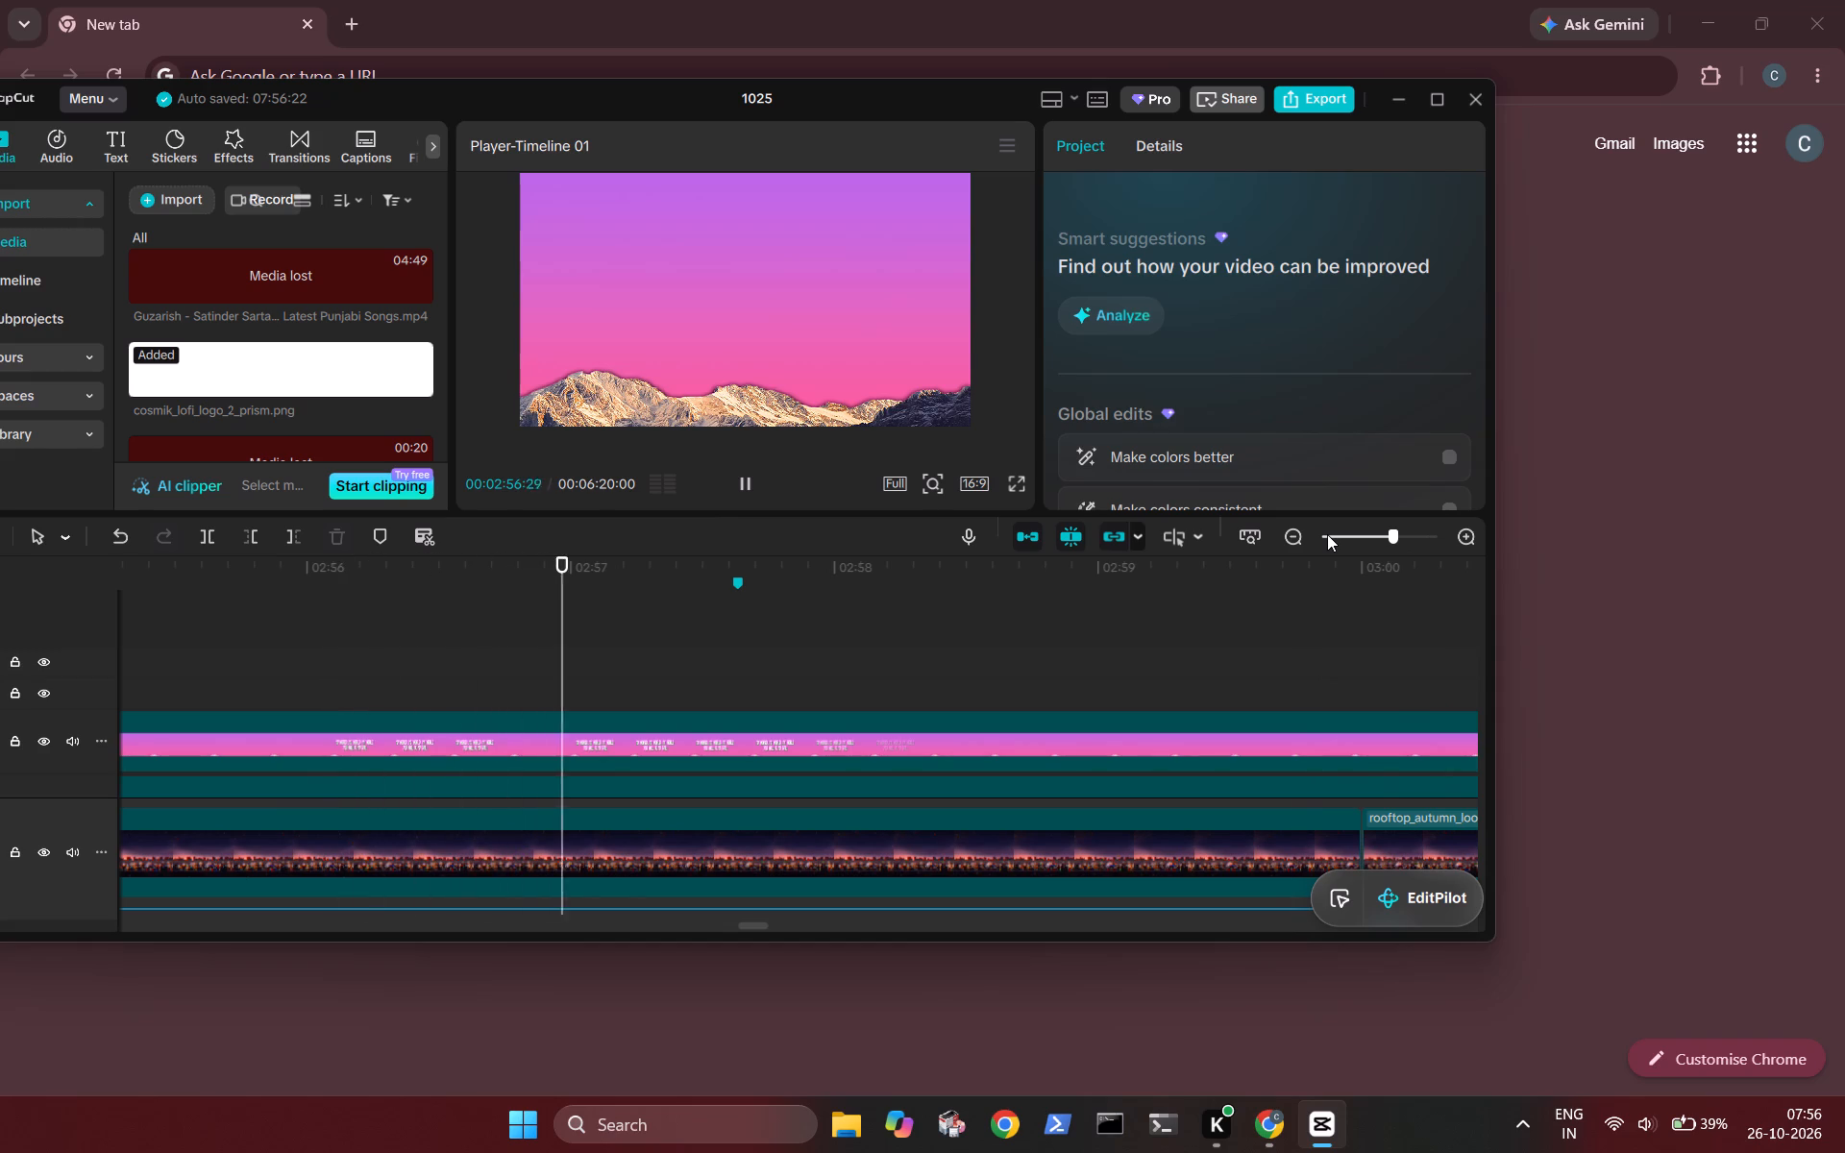
{"action": "key", "text": "space"}
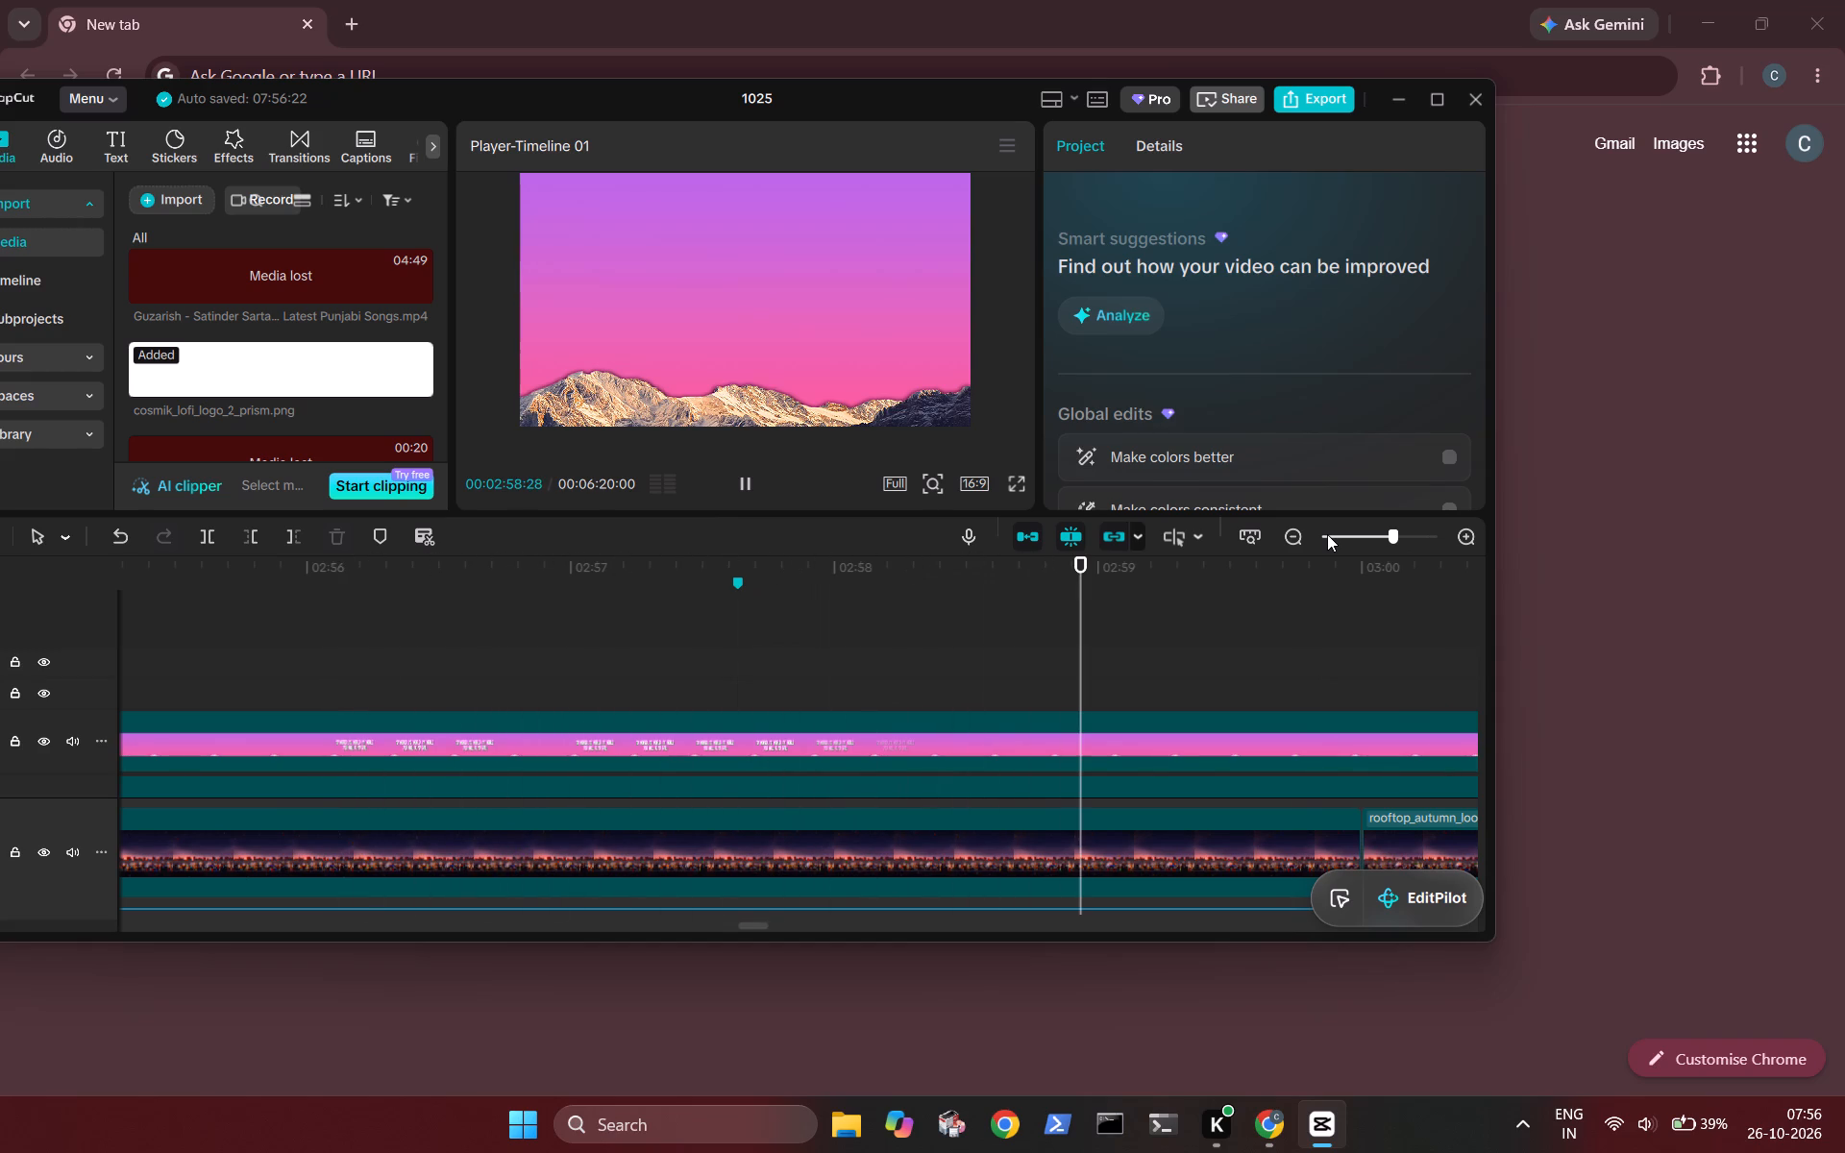
{"action": "left_click", "coordinate": [737, 613]}
{"action": "key", "text": "m"}
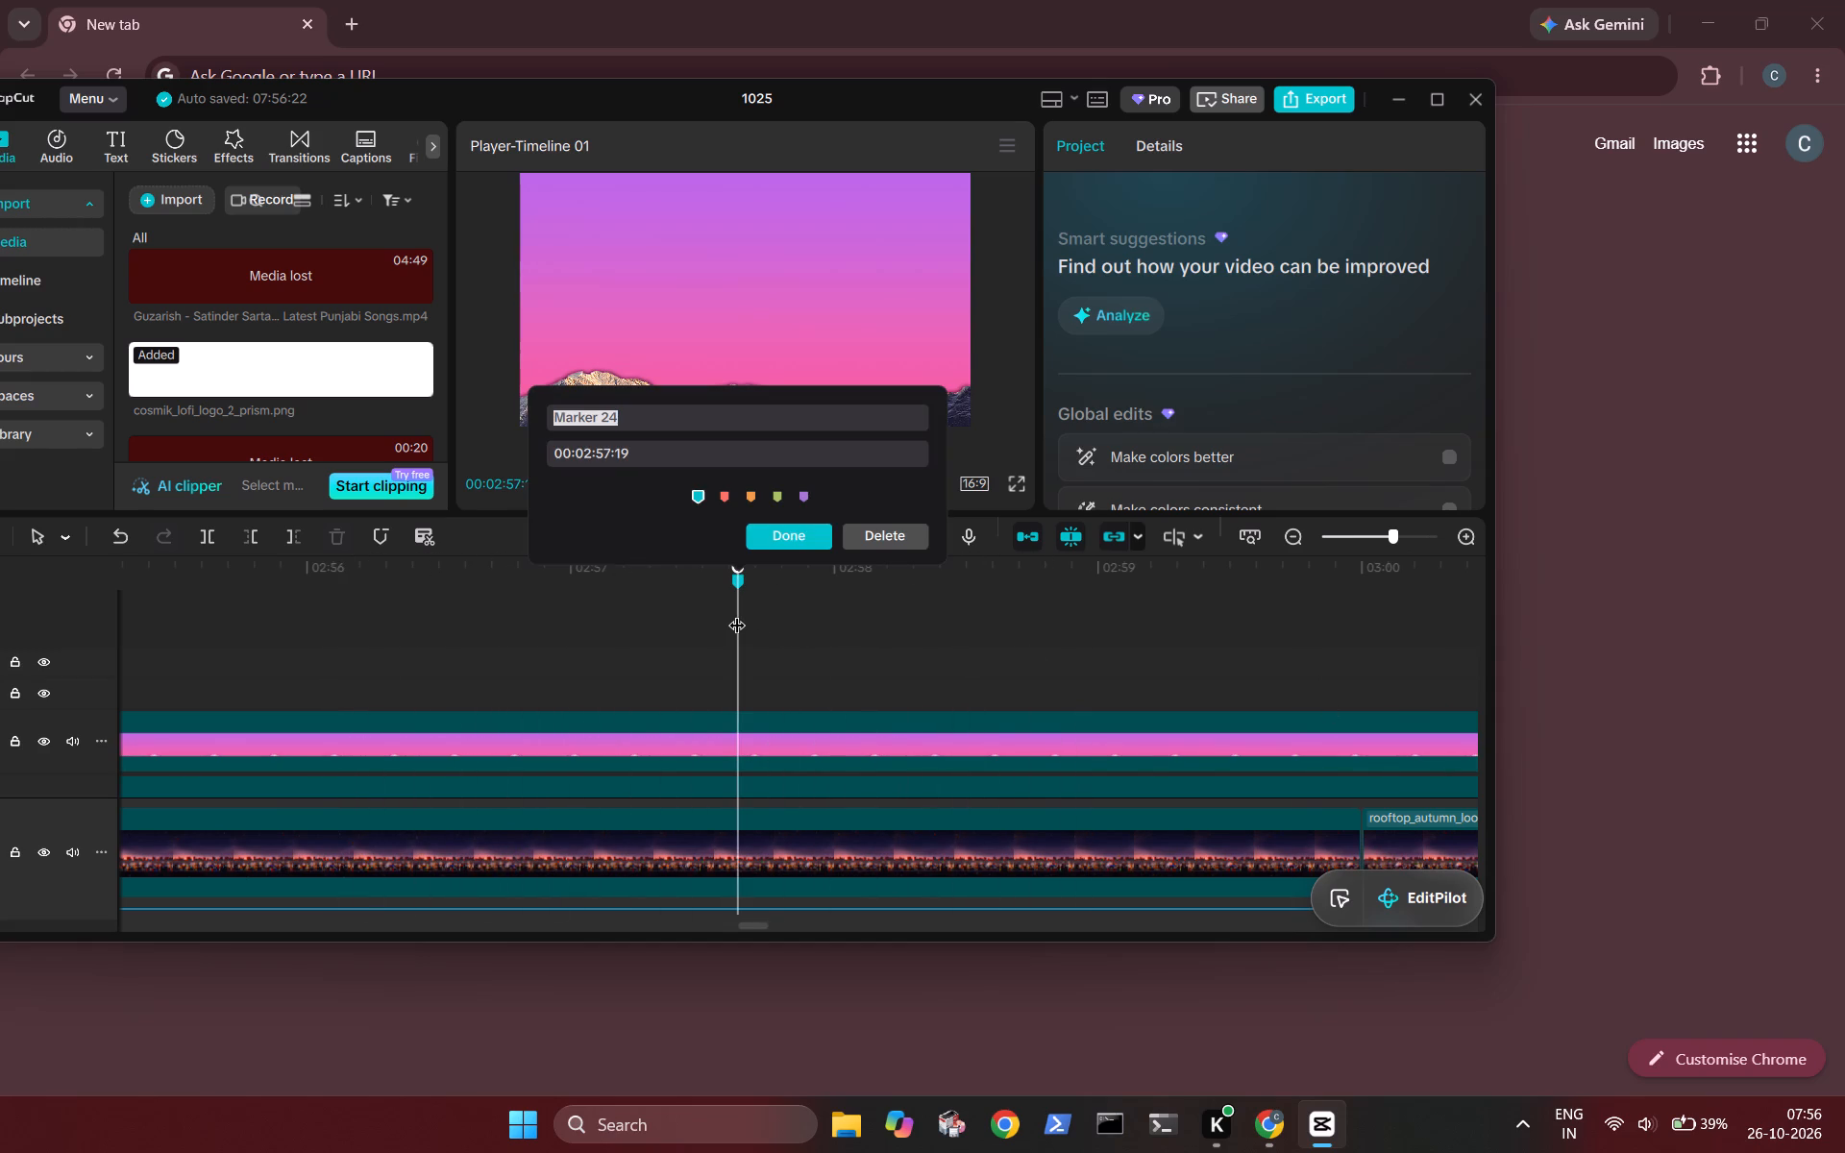
{"action": "left_click", "coordinate": [890, 538]}
Play through the remaining lyric-free section to the end of the videoplayback clip.
{"action": "key", "text": "space"}
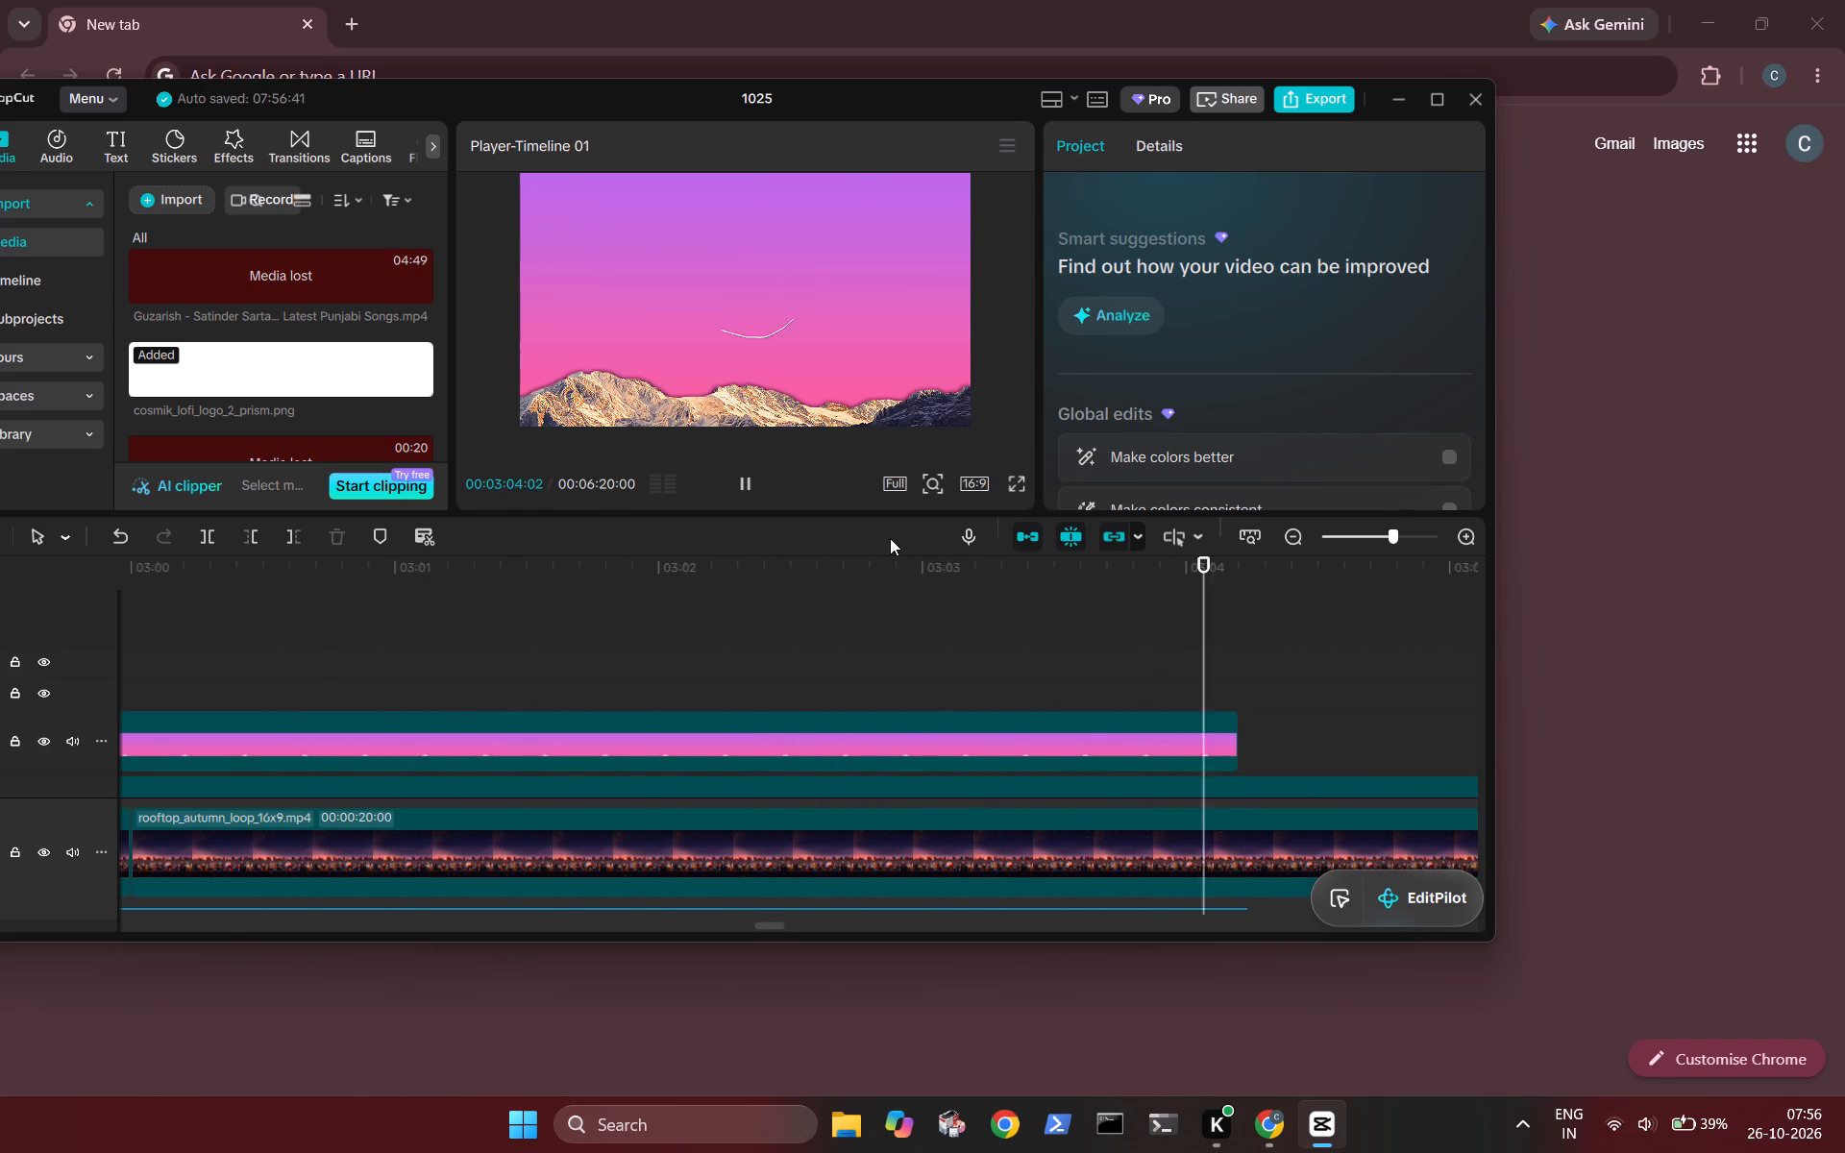
{"action": "key", "text": "space"}
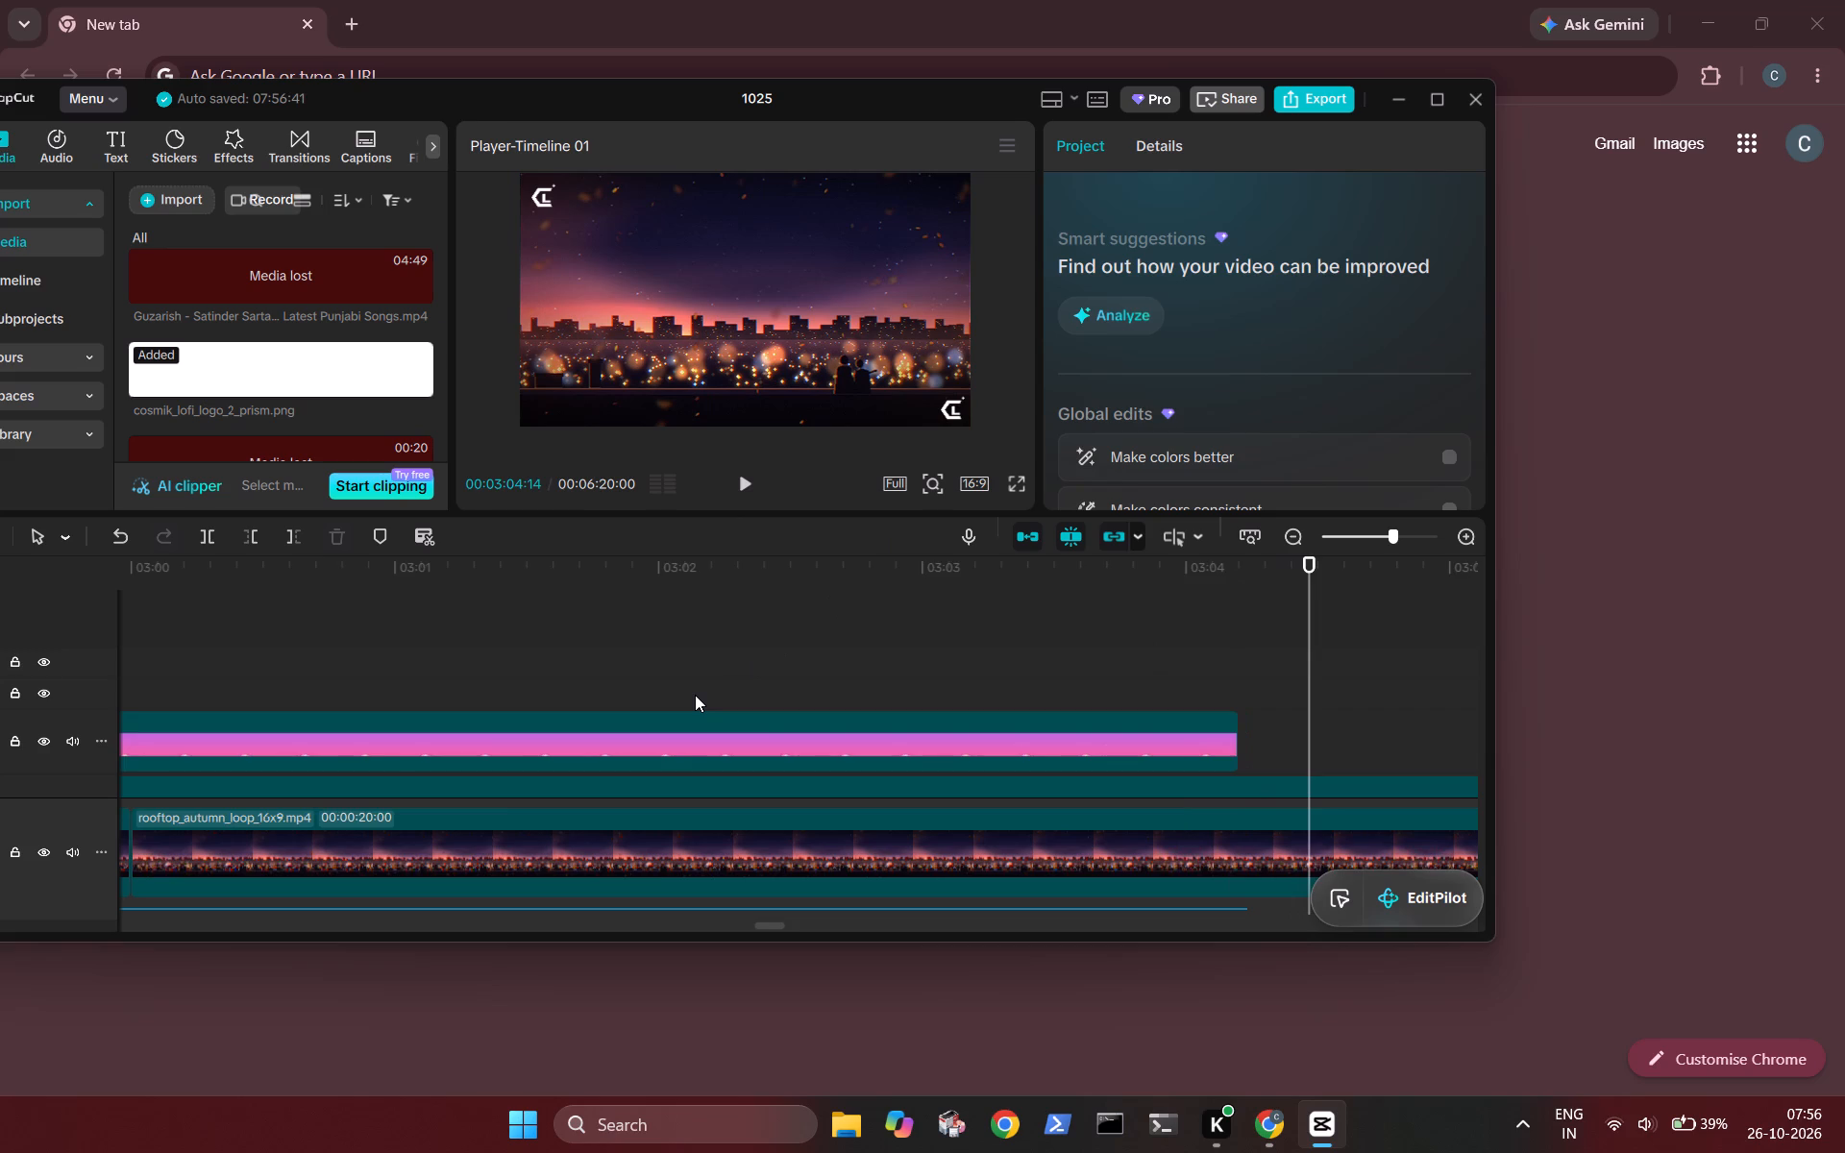
Return to the intro and play from the titles until the "Smoking cigarettes on the roof" lyric starts fading in.
{"action": "scroll", "coordinate": [695, 695], "scroll_direction": "right", "scroll_amount": 4}
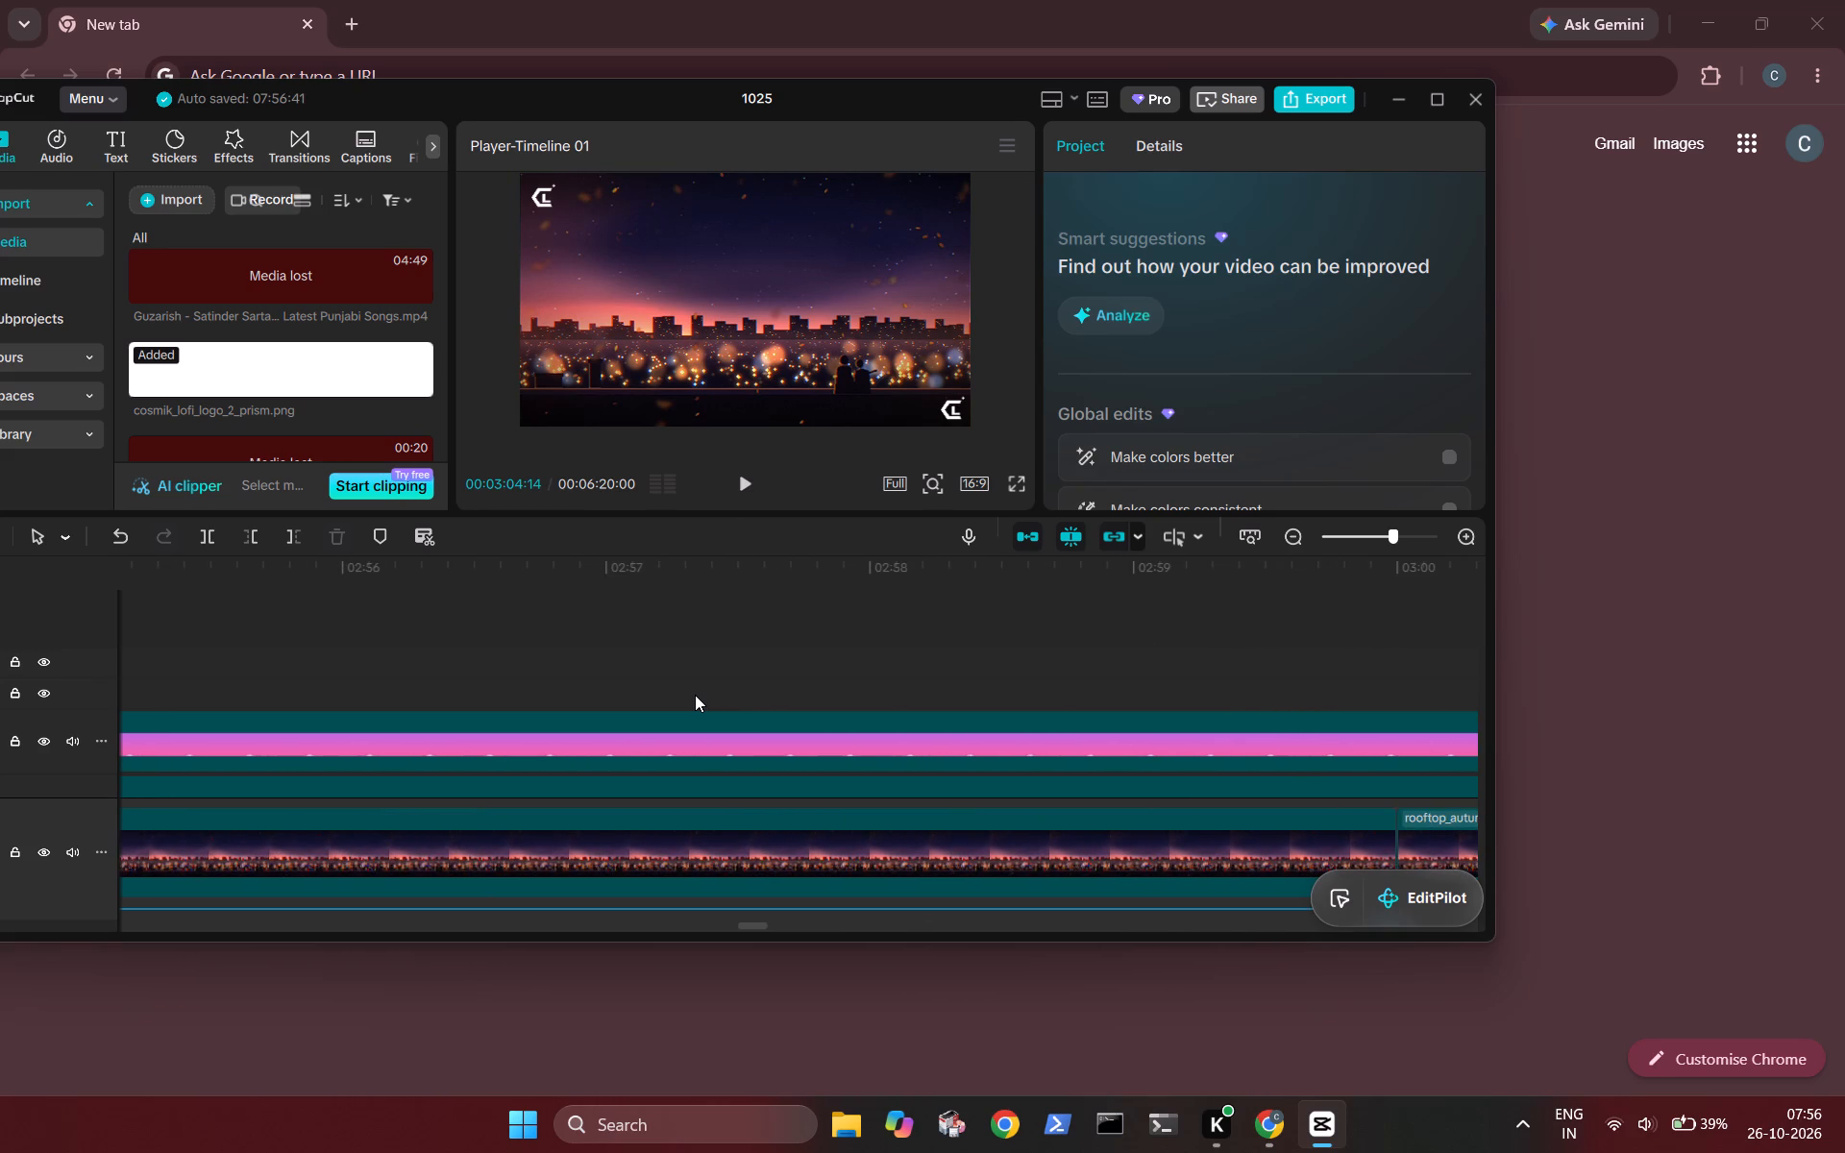
{"action": "scroll", "coordinate": [695, 695], "scroll_direction": "right", "scroll_amount": 3}
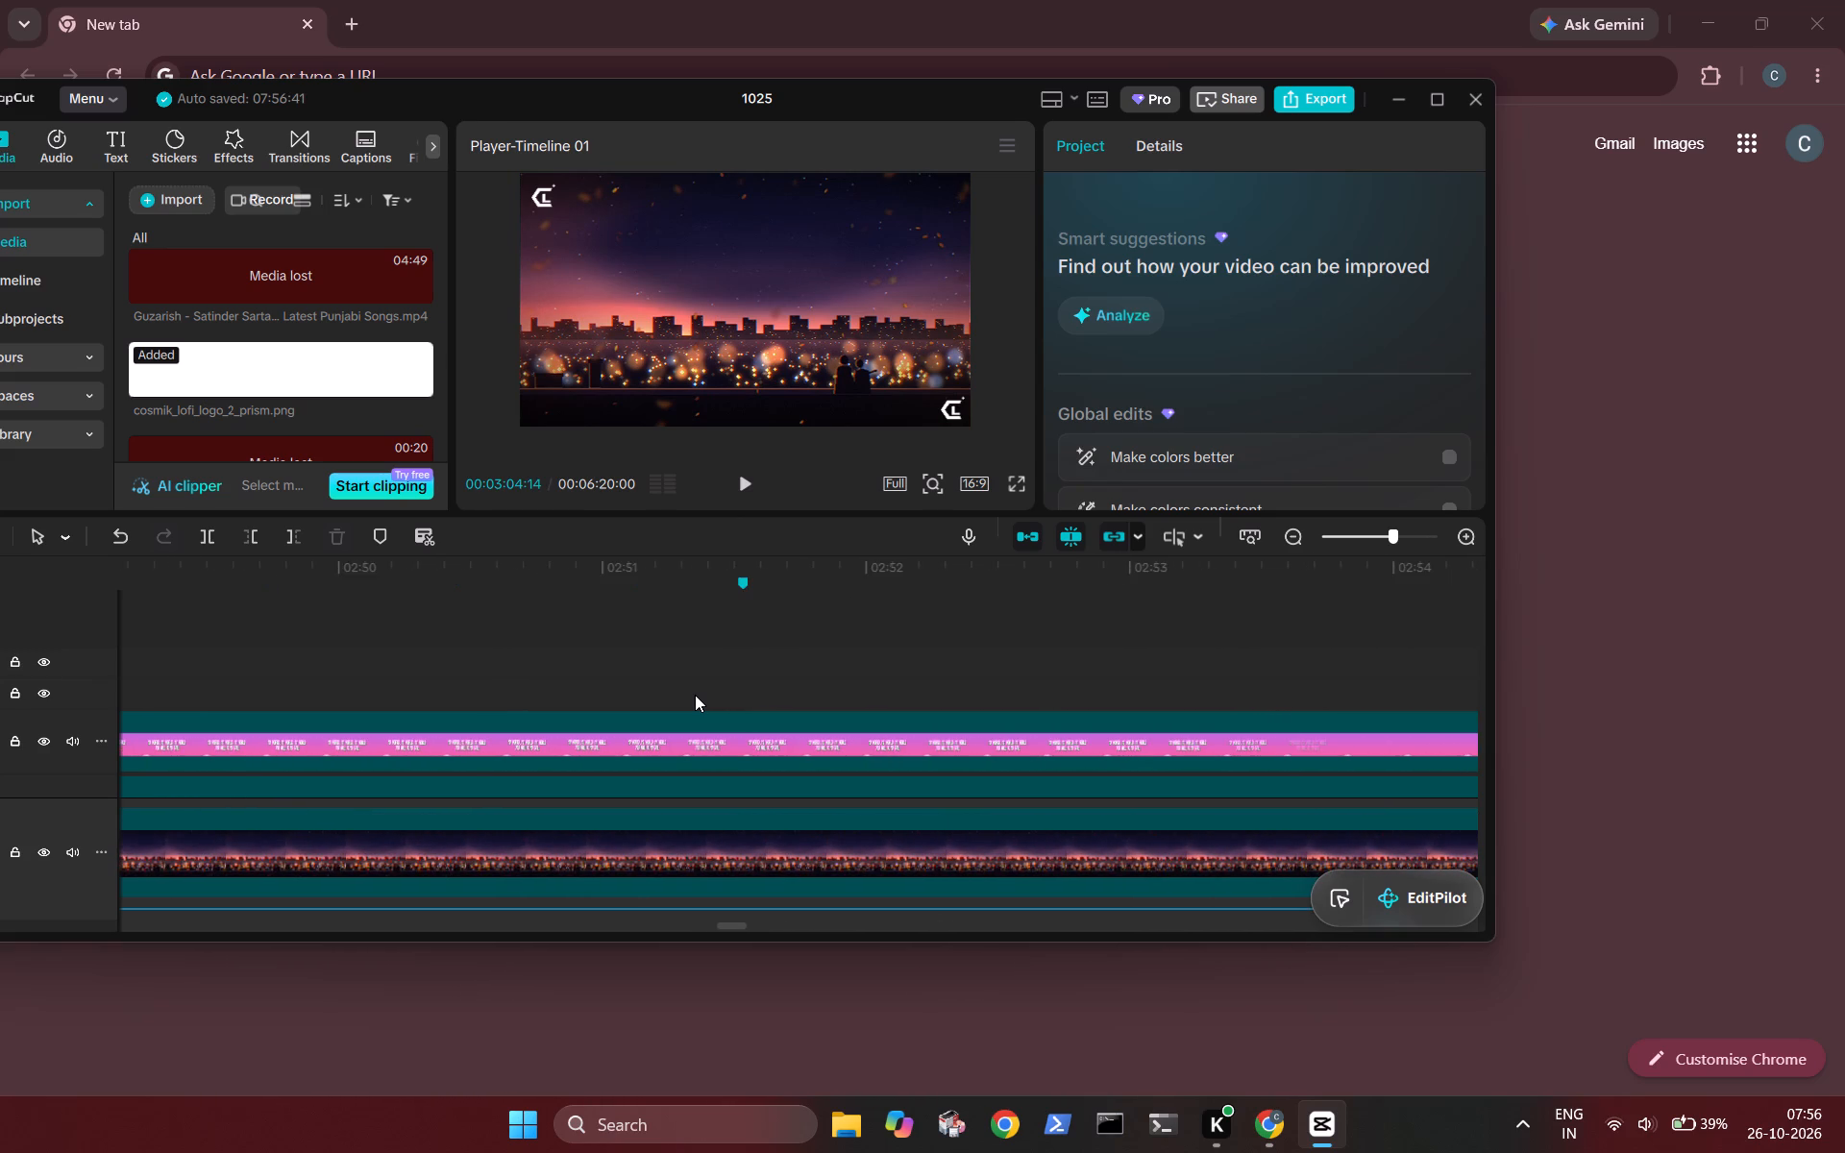
{"action": "scroll", "coordinate": [695, 695], "scroll_direction": "right", "scroll_amount": 1}
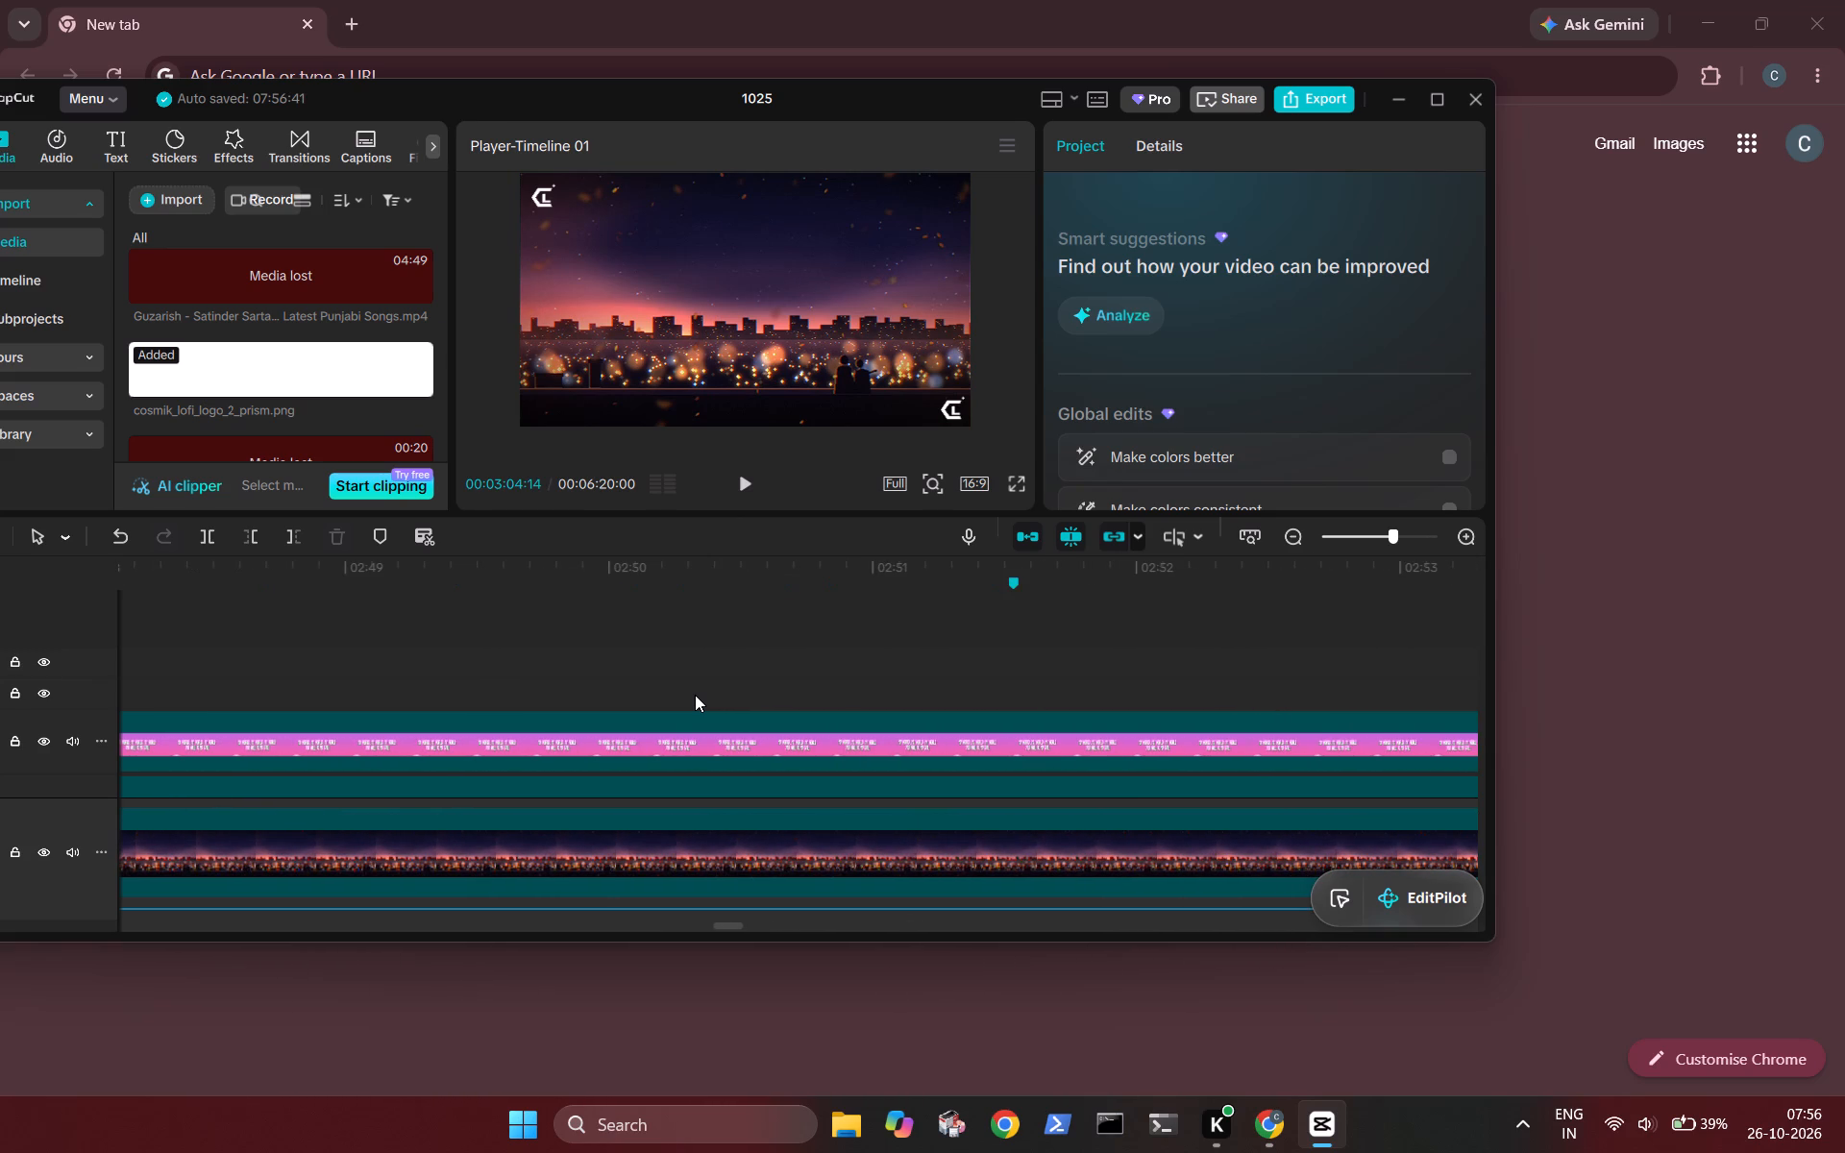
{"action": "scroll", "coordinate": [695, 695], "scroll_direction": "down", "scroll_amount": 7, "text": "ctrl"}
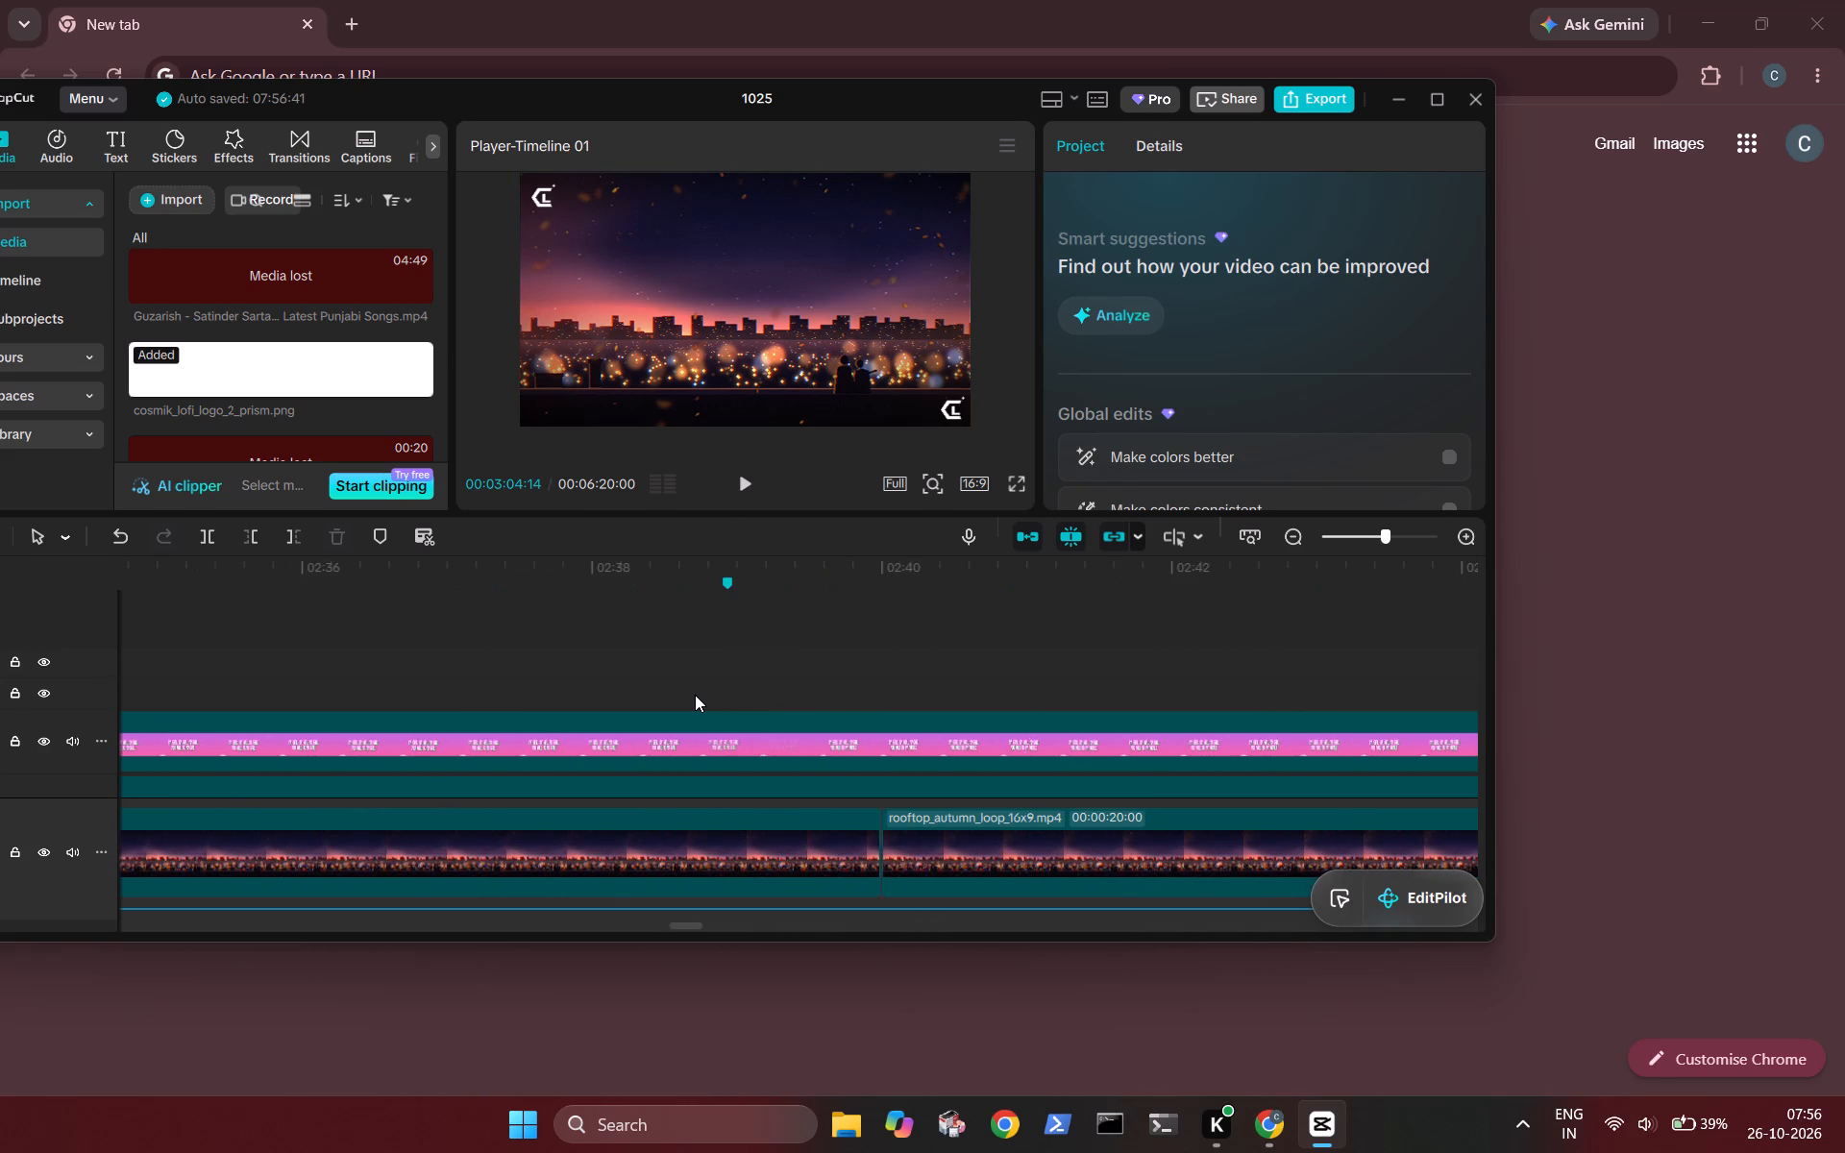
{"action": "scroll", "coordinate": [695, 695], "scroll_direction": "down", "scroll_amount": 20, "text": "ctrl"}
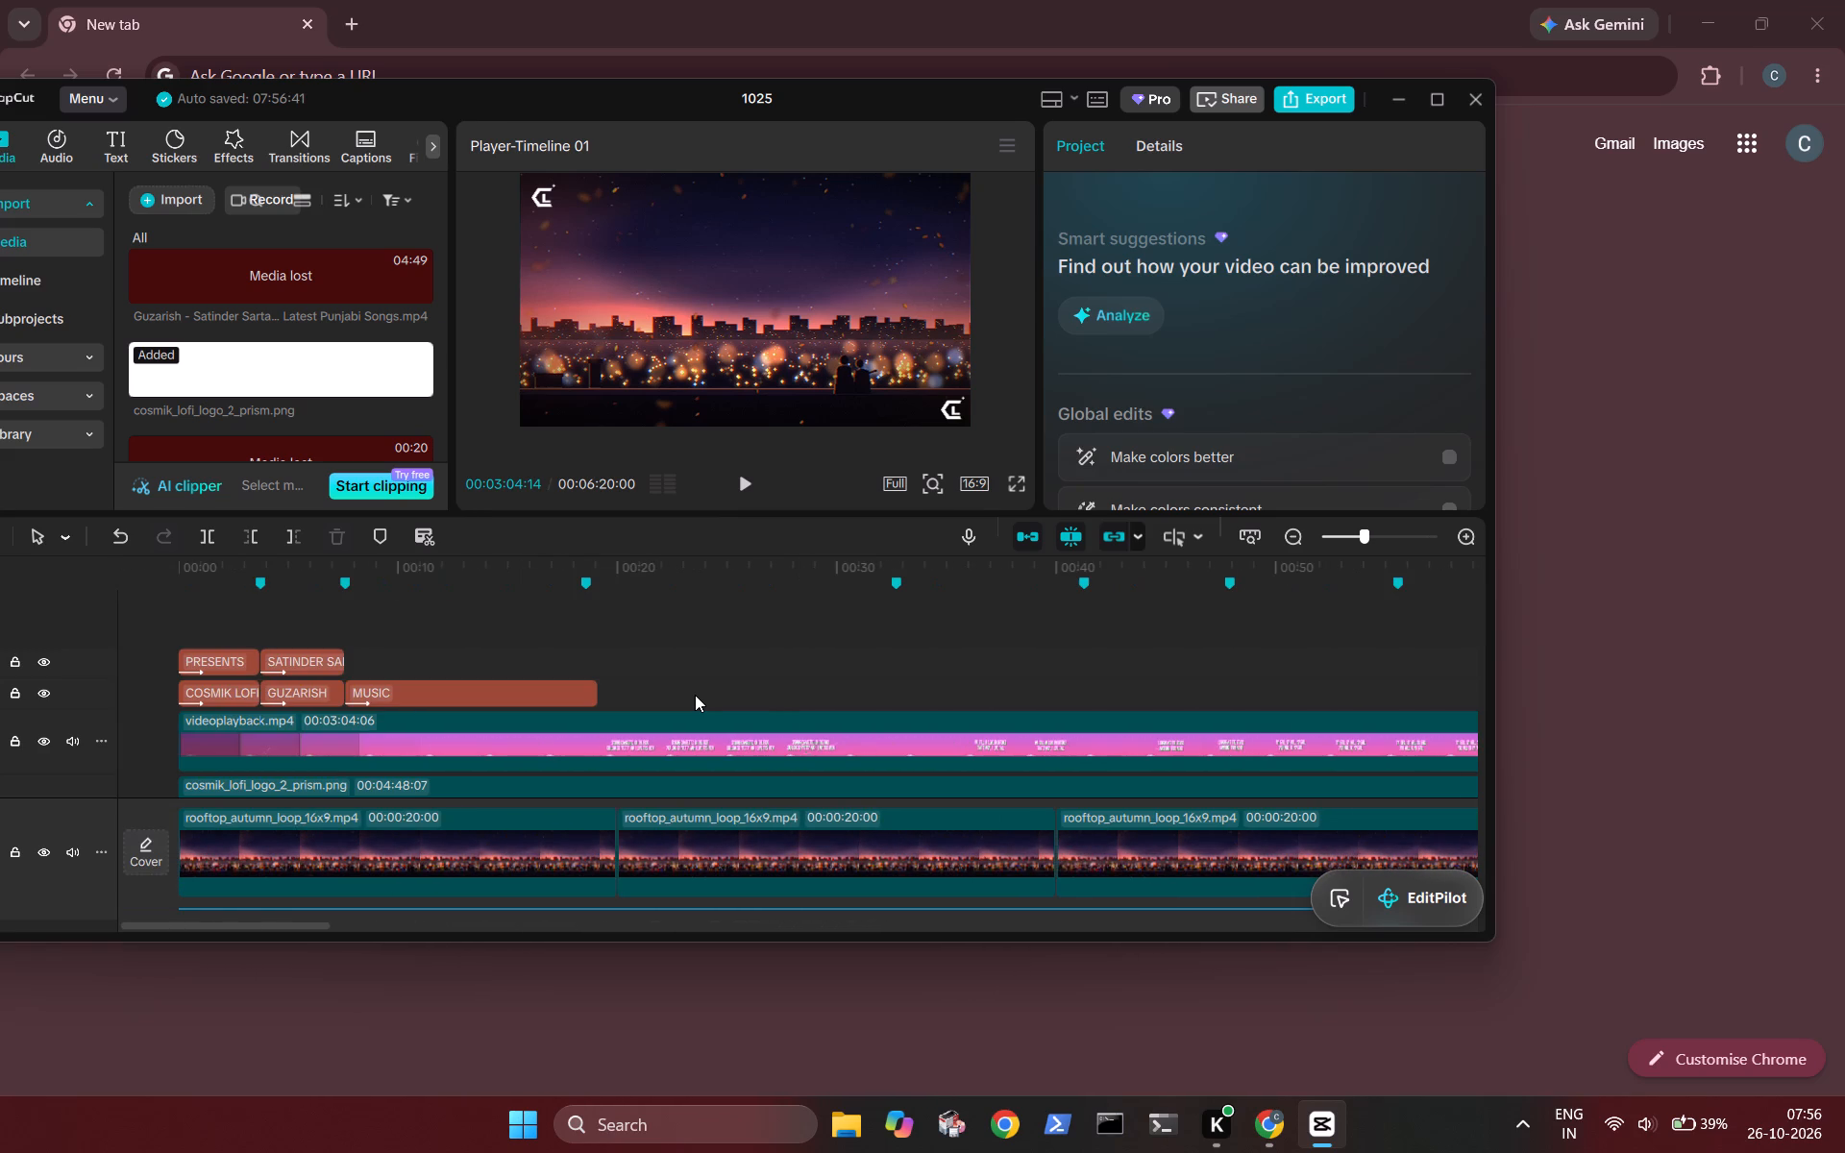
{"action": "left_click", "coordinate": [321, 611]}
{"action": "key", "text": "space"}
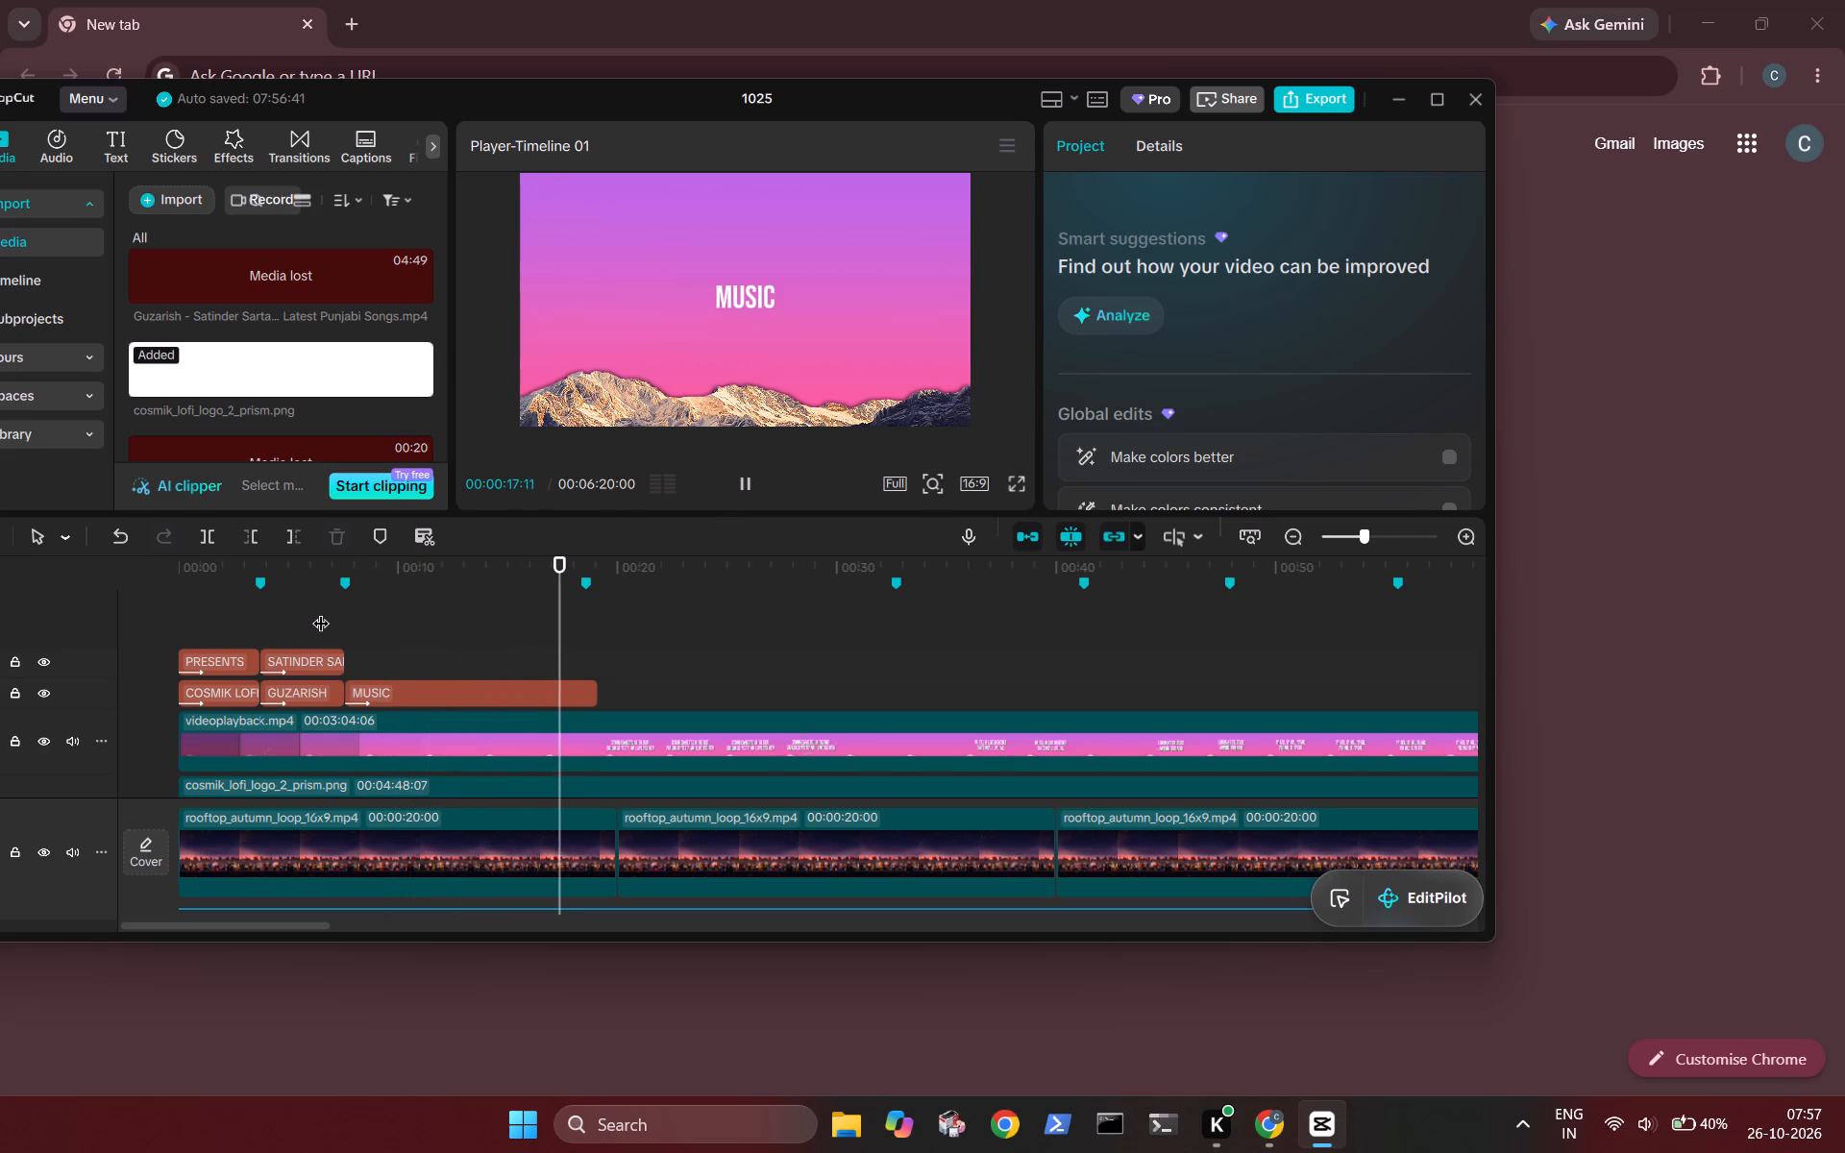
{"action": "key", "text": "space"}
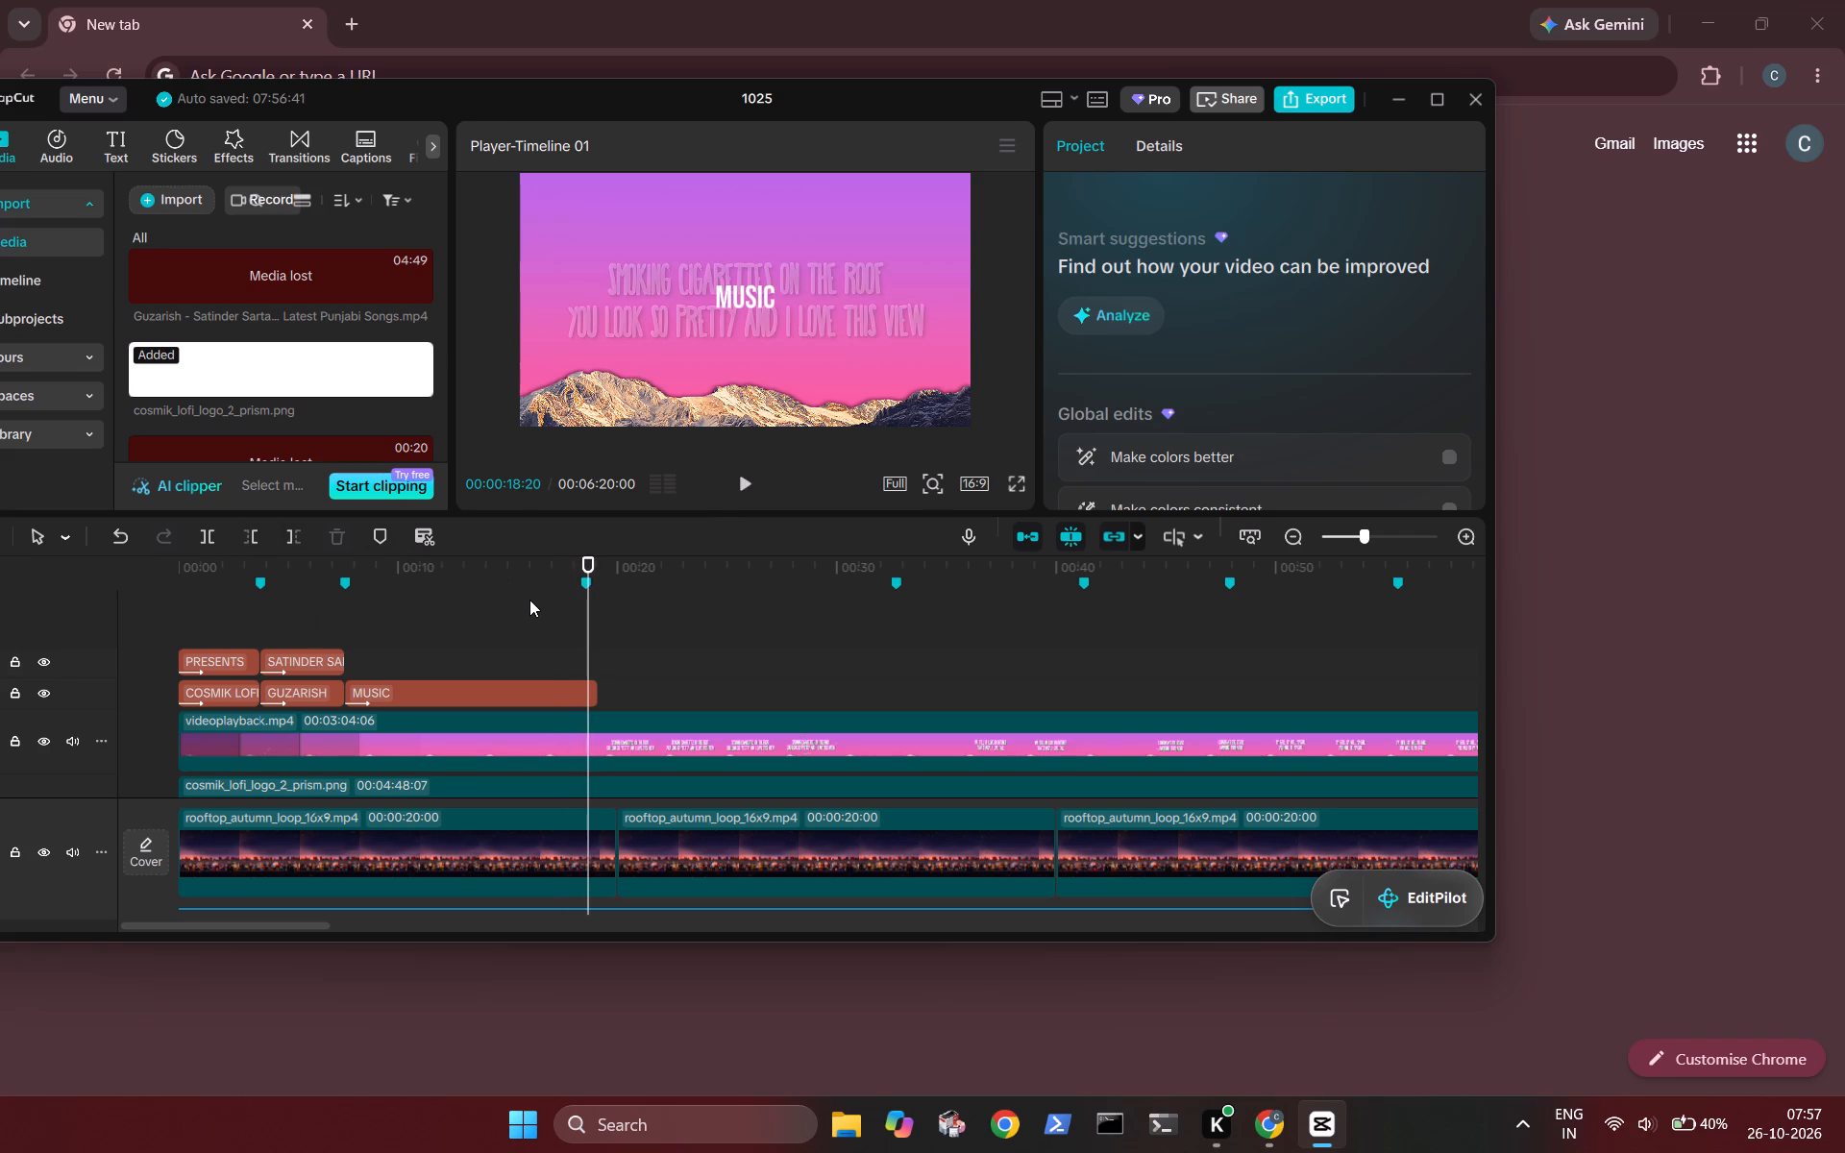
Trim the end of the MUSIC title to 00:00:18:16, just before the first lyric fades in.
{"action": "key", "text": "Left"}
{"action": "key", "text": "Left"}
{"action": "key", "text": "Left"}
{"action": "key", "text": "Left"}
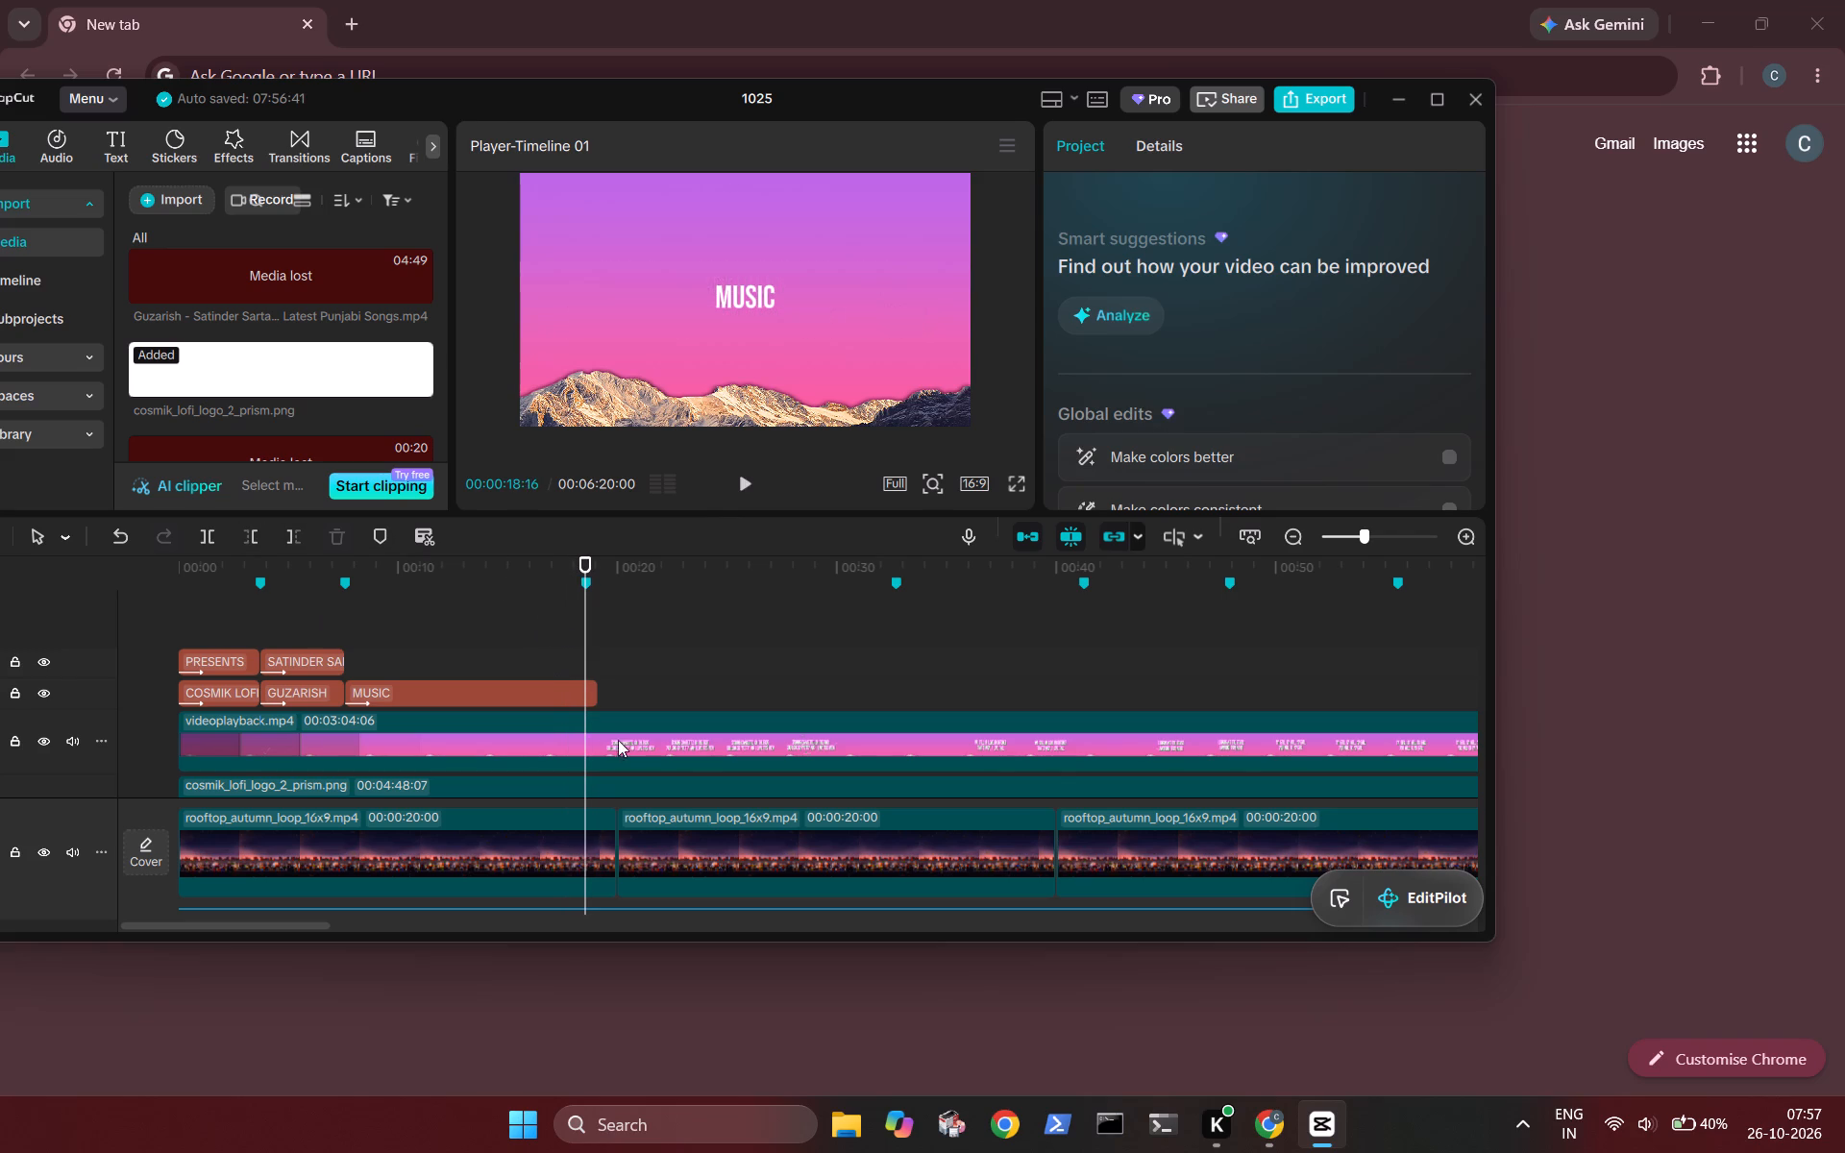
{"action": "left_click", "coordinate": [570, 701]}
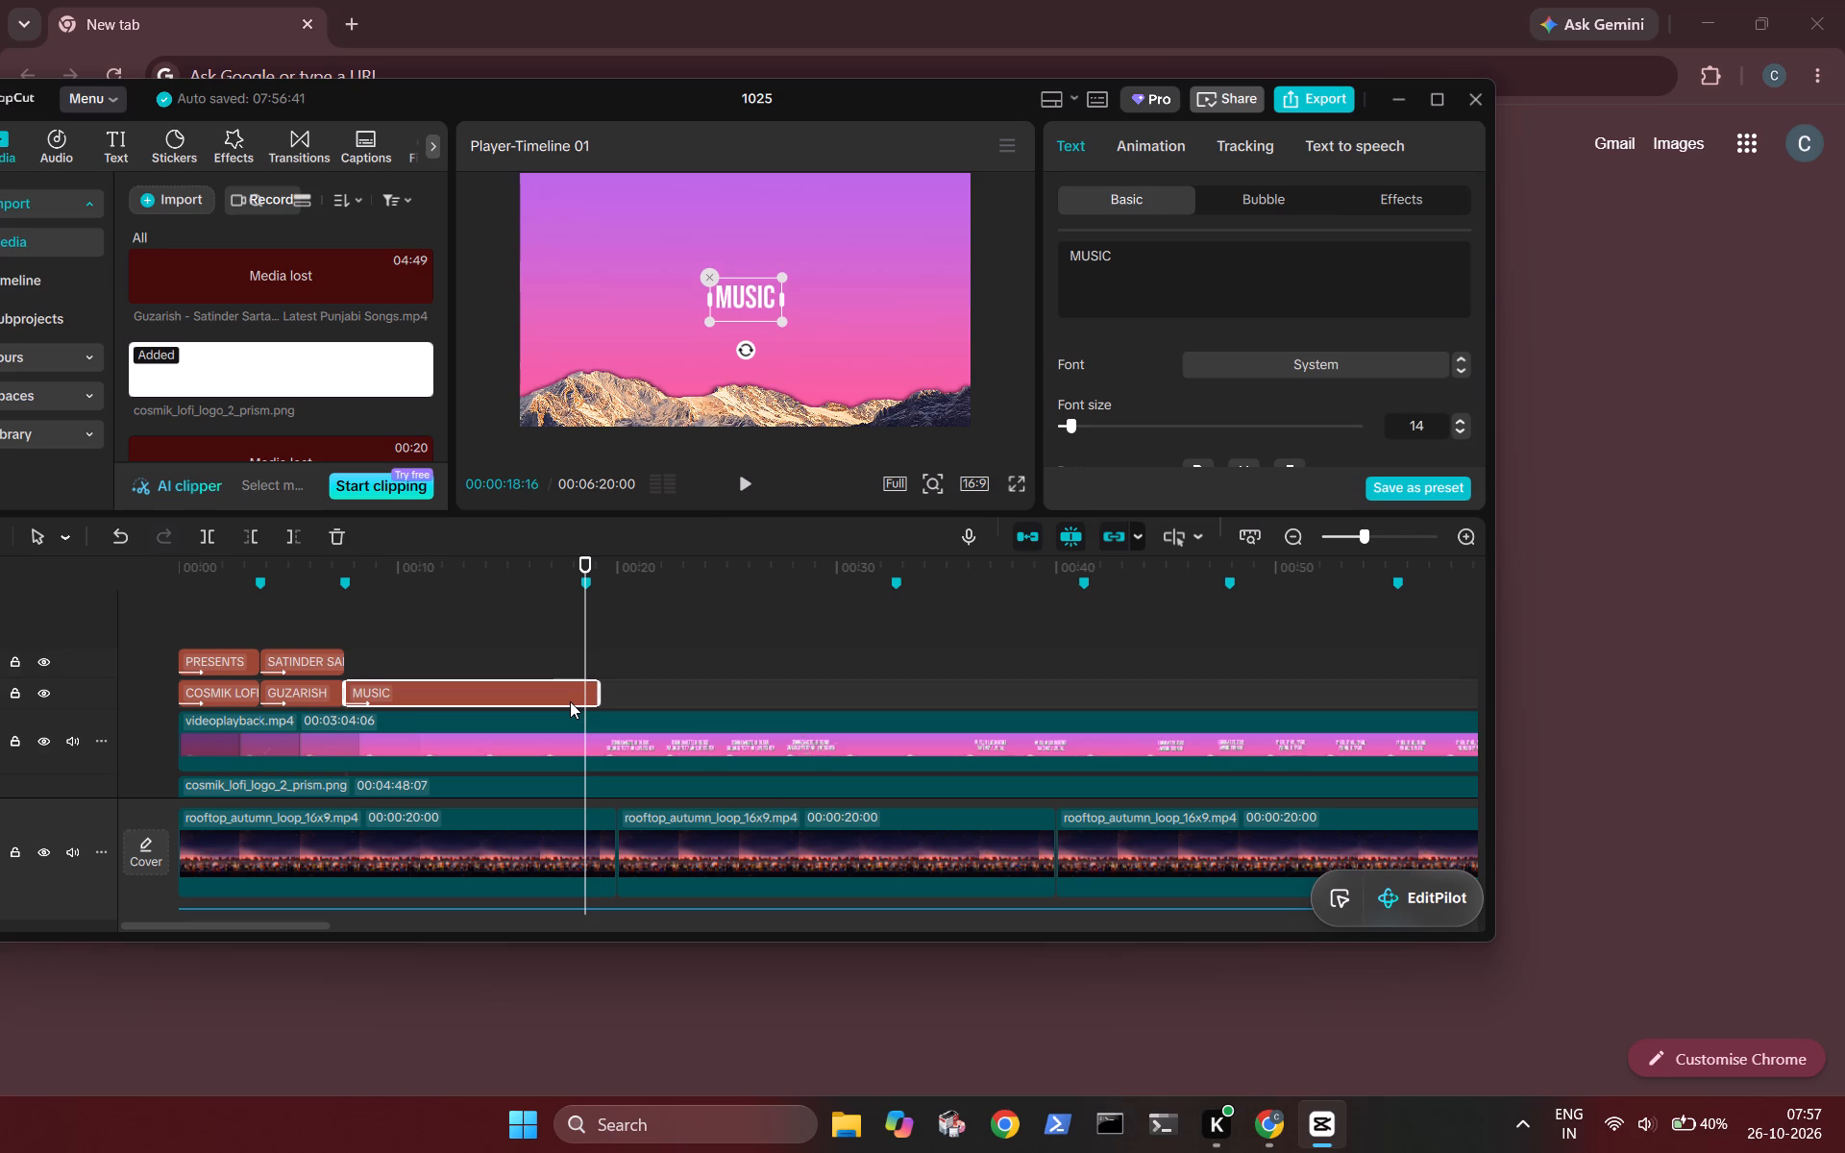
{"action": "key", "text": "w"}
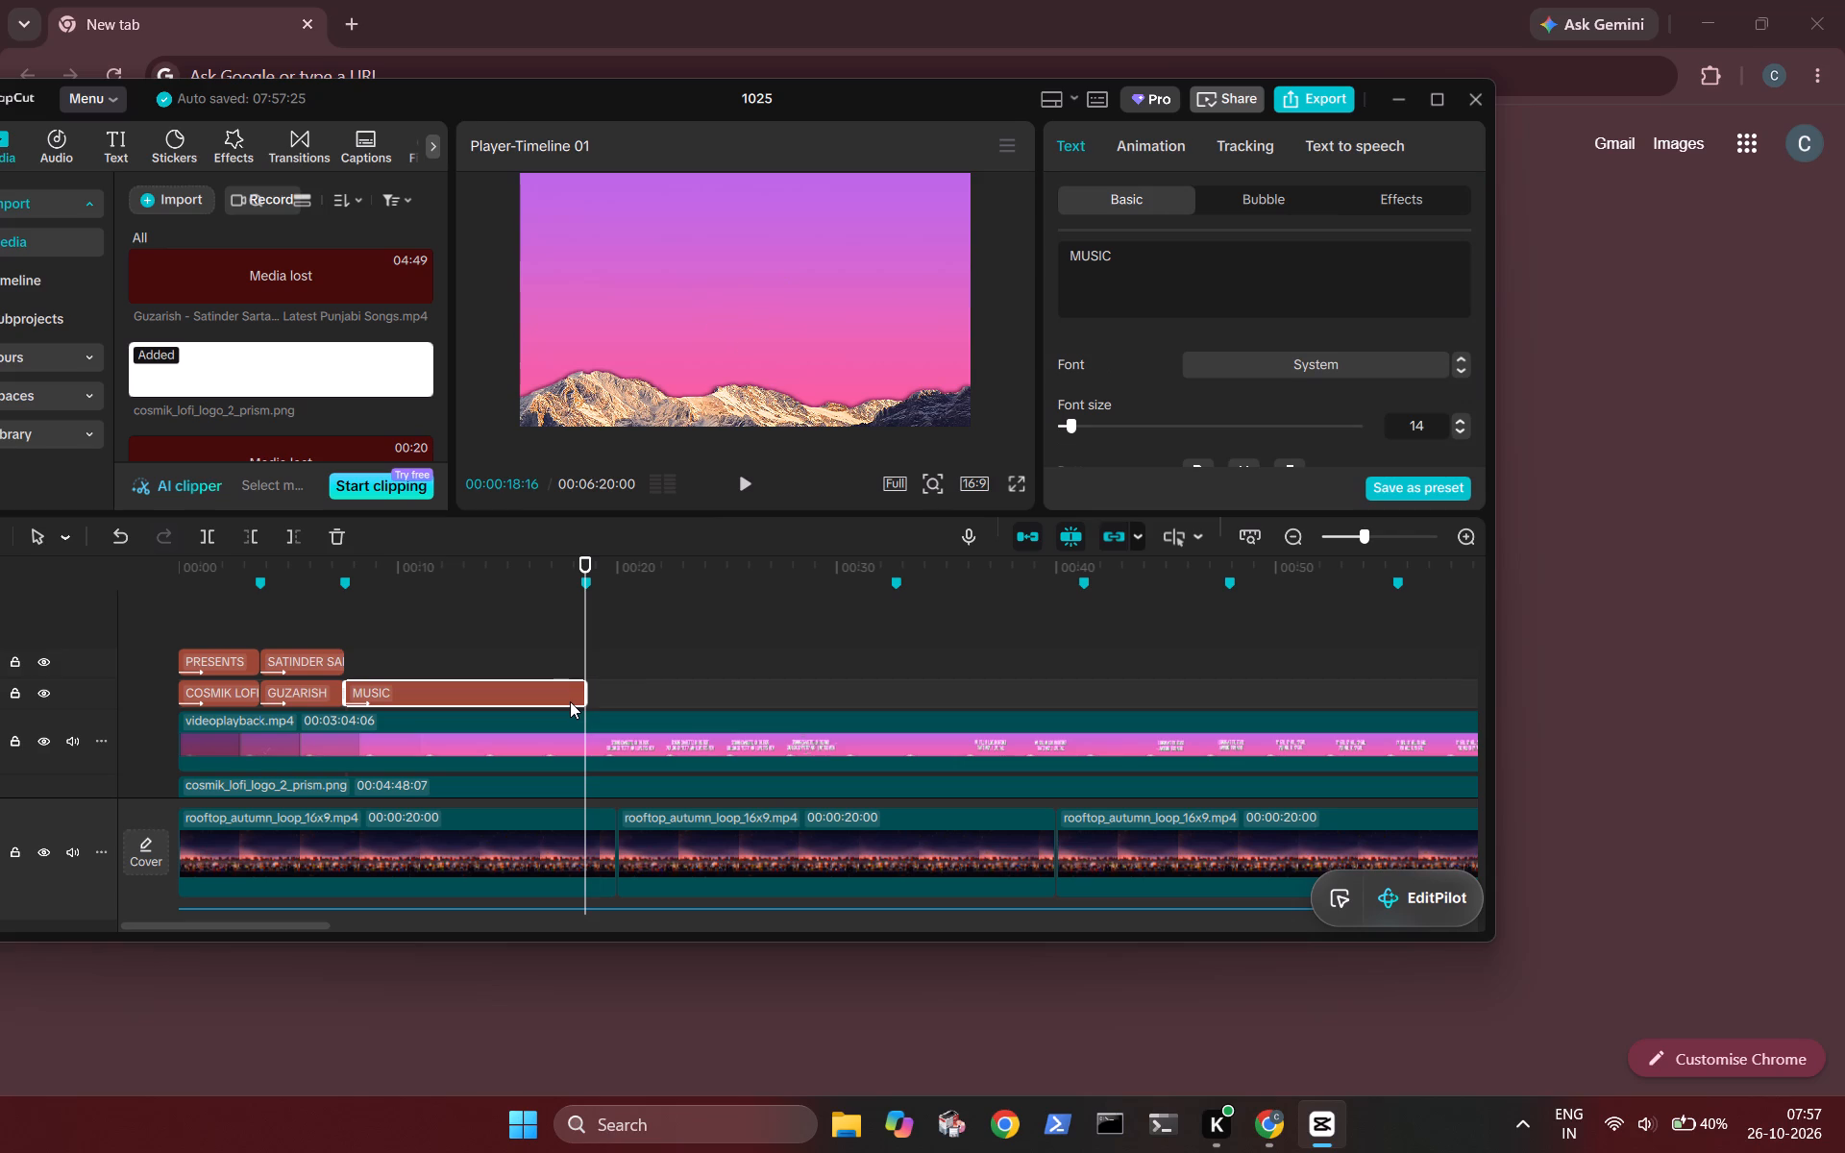
Duplicate the MUSIC title and place the copy directly after the original, starting at 00:00:18:16.
{"action": "key", "text": "ctrl+c"}
{"action": "key", "text": "ctrl+v"}
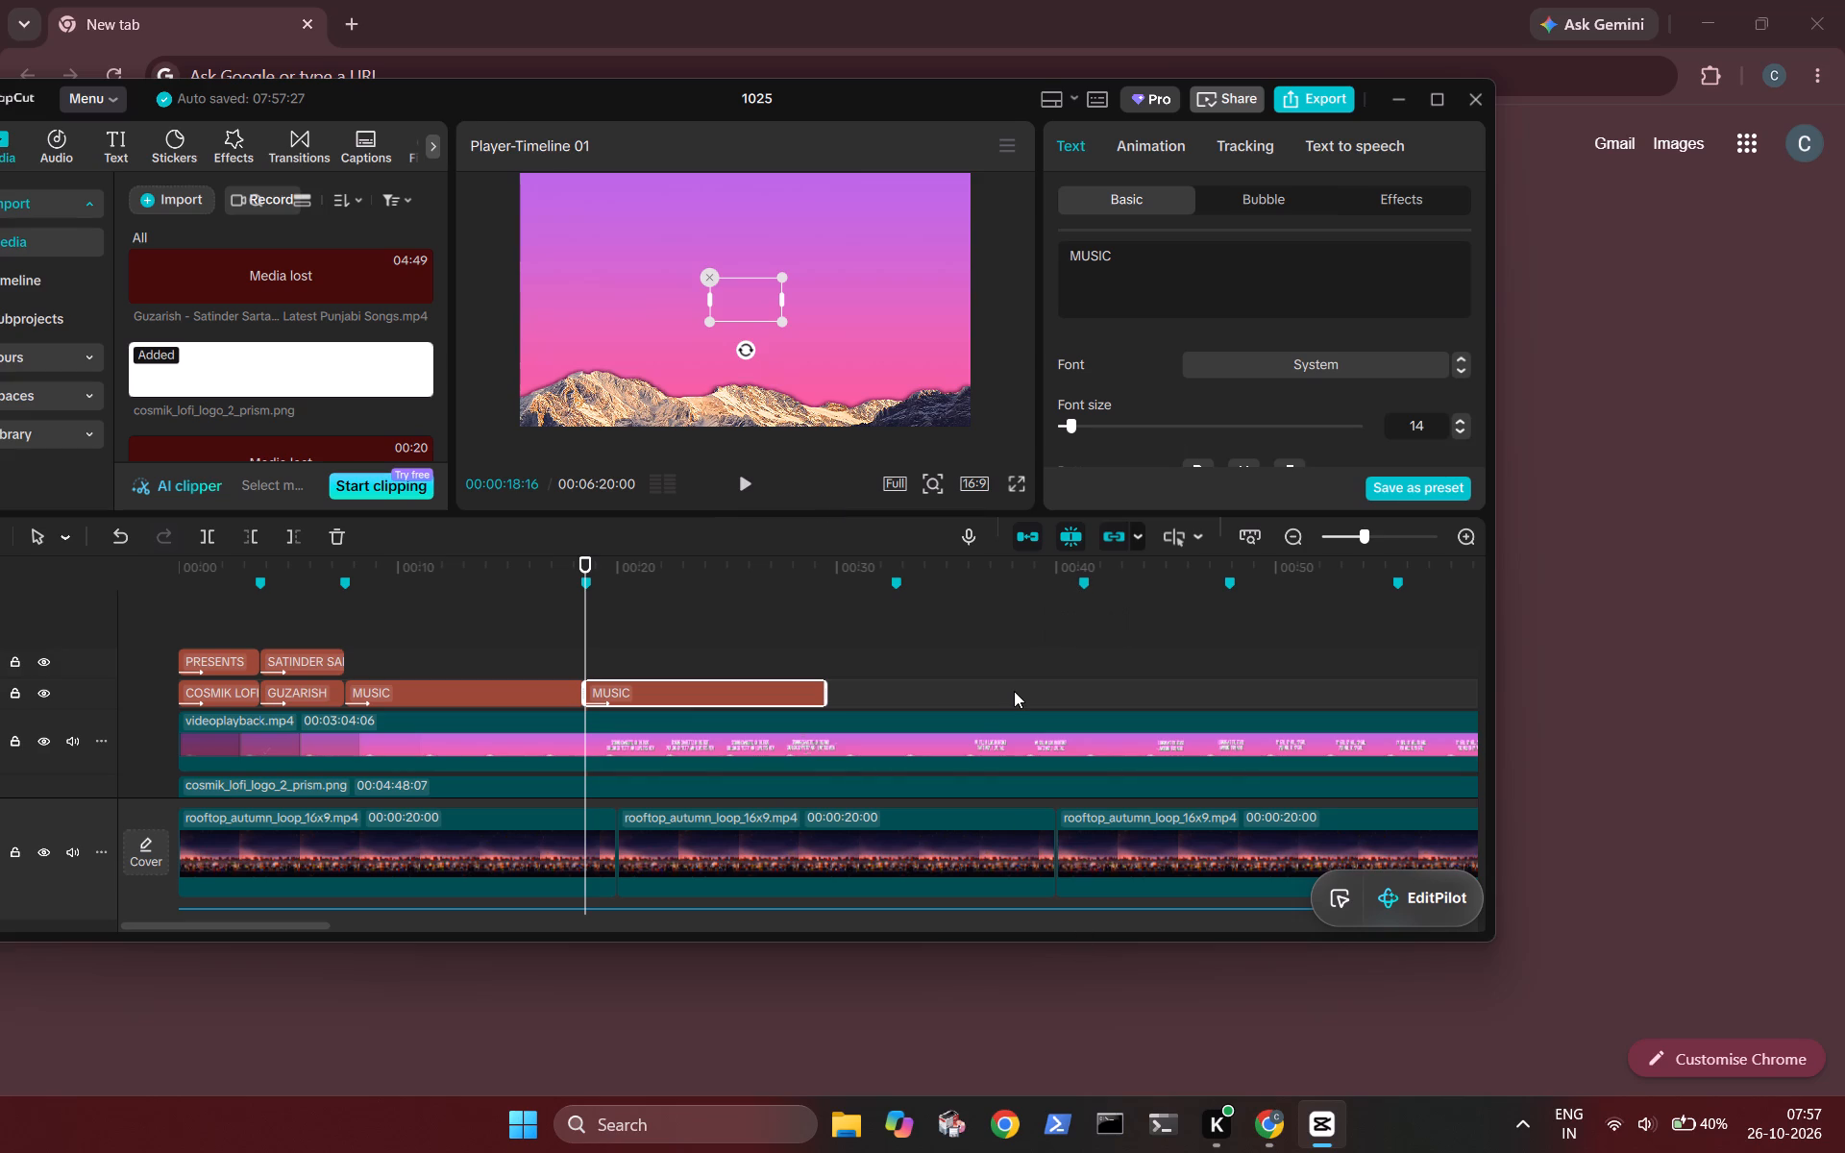
{"action": "type", "text": "note"}
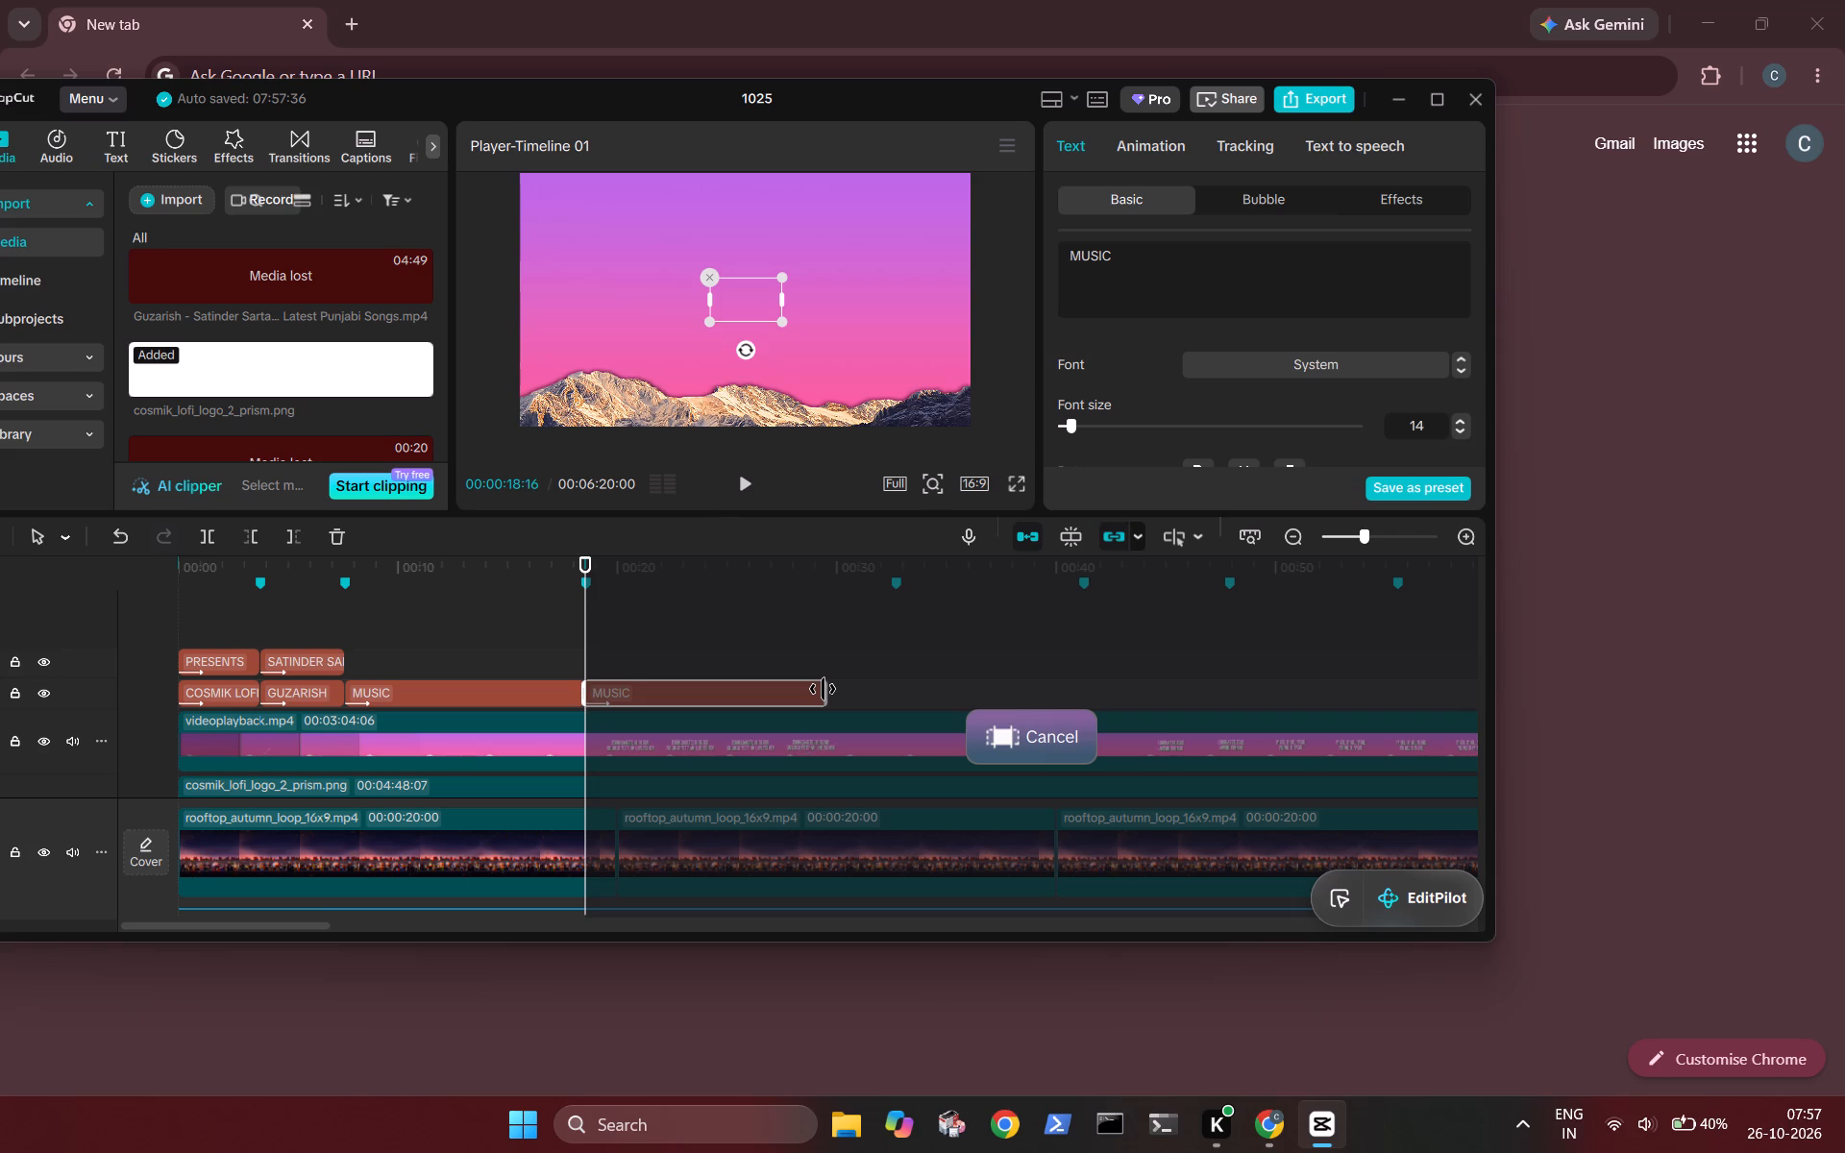
{"action": "left_click", "coordinate": [1037, 747]}
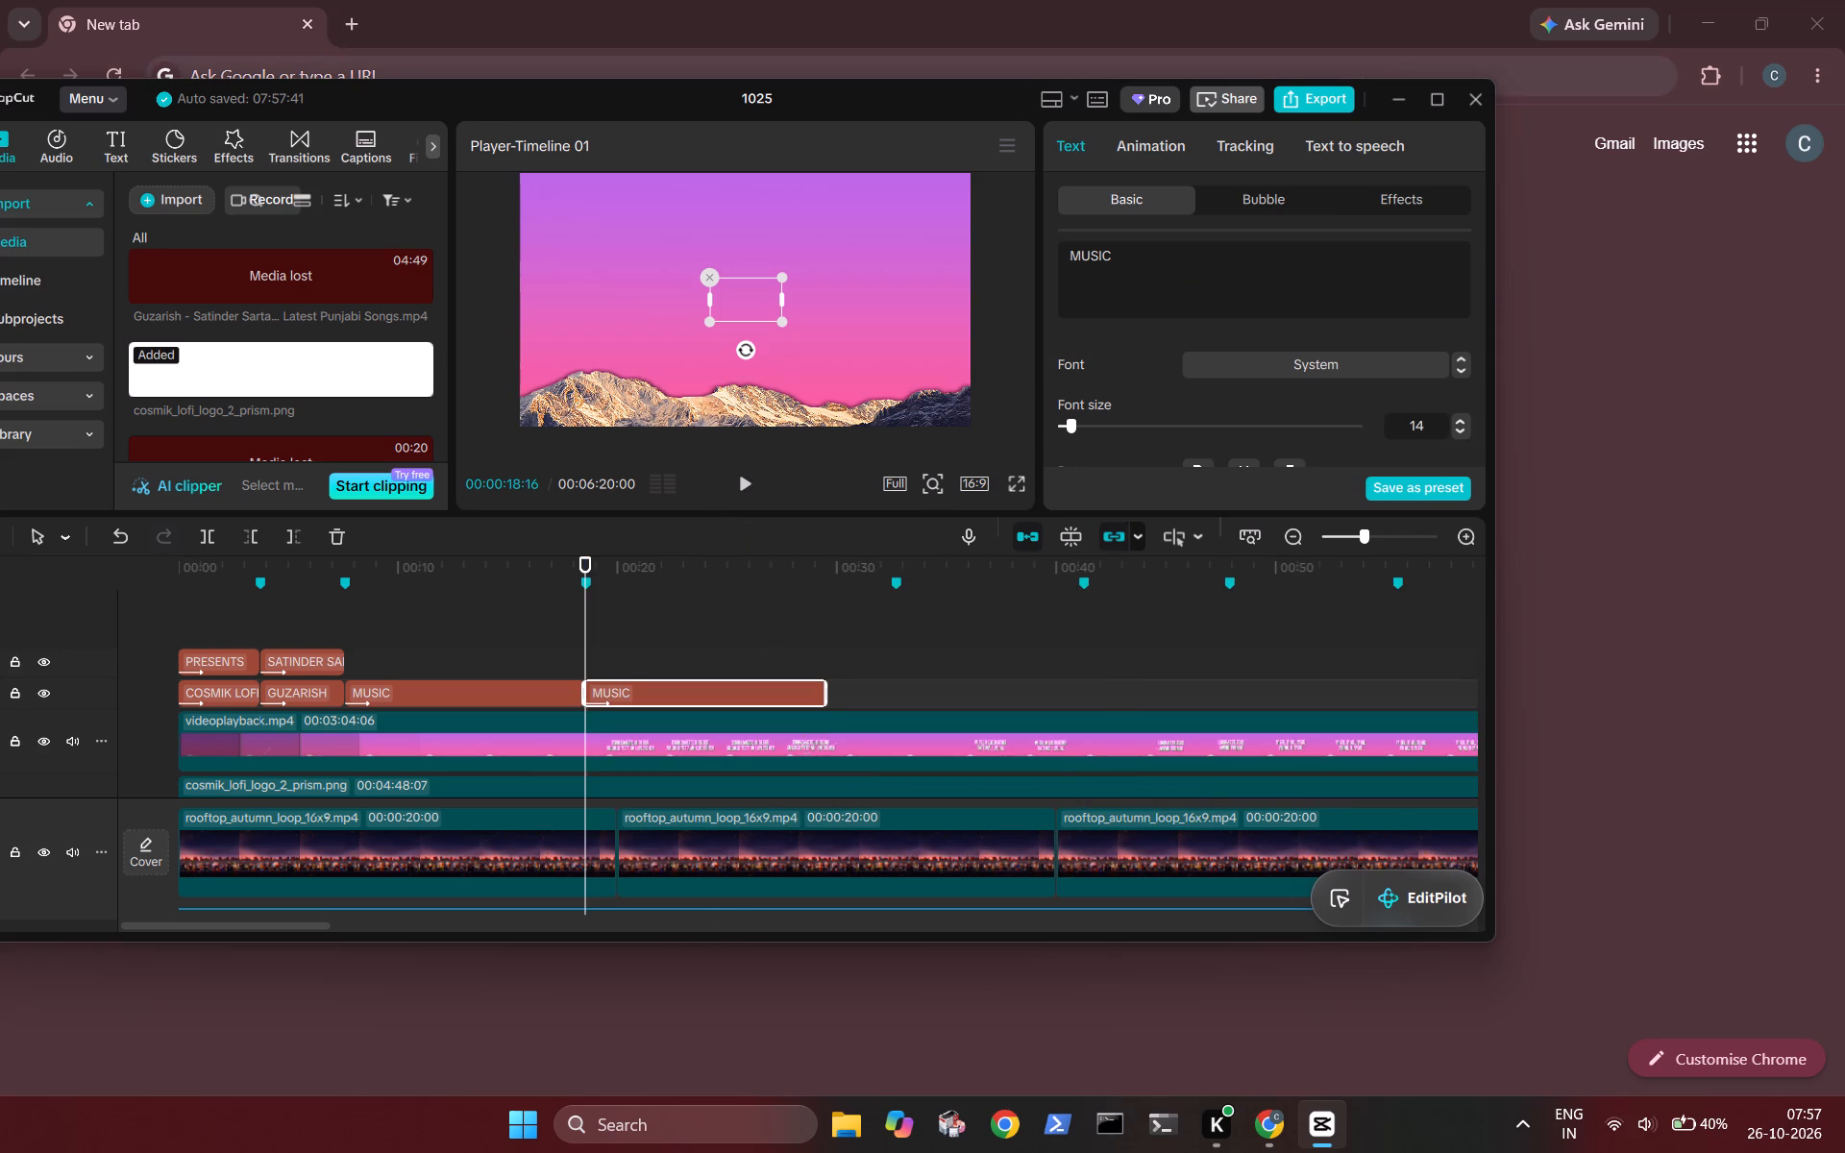
Maximise the editor, then copy the lines "Smoking cigarettes on the roof / You look so pretty and I love this view" from Notepad.
{"action": "left_click", "coordinate": [1446, 101]}
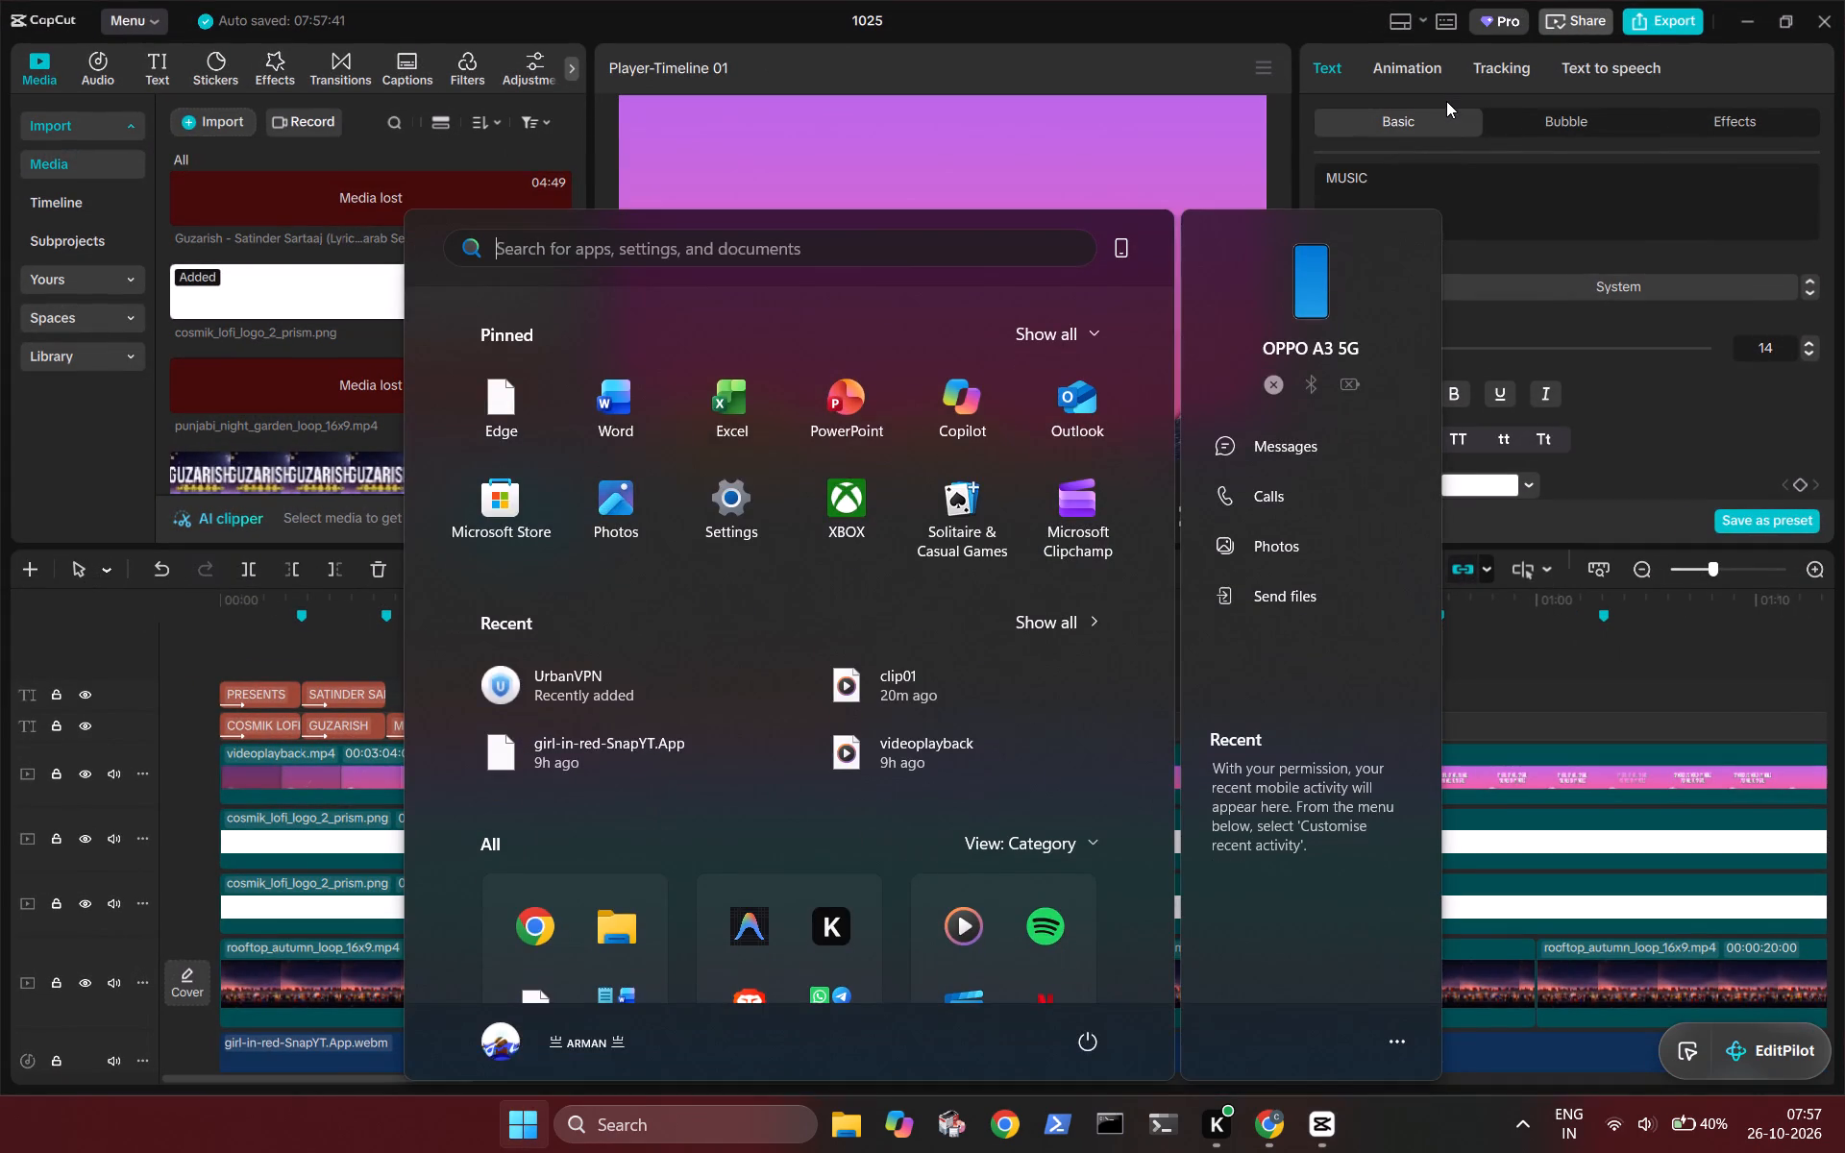
{"action": "type", "text": "not"}
{"action": "key", "text": "Return"}
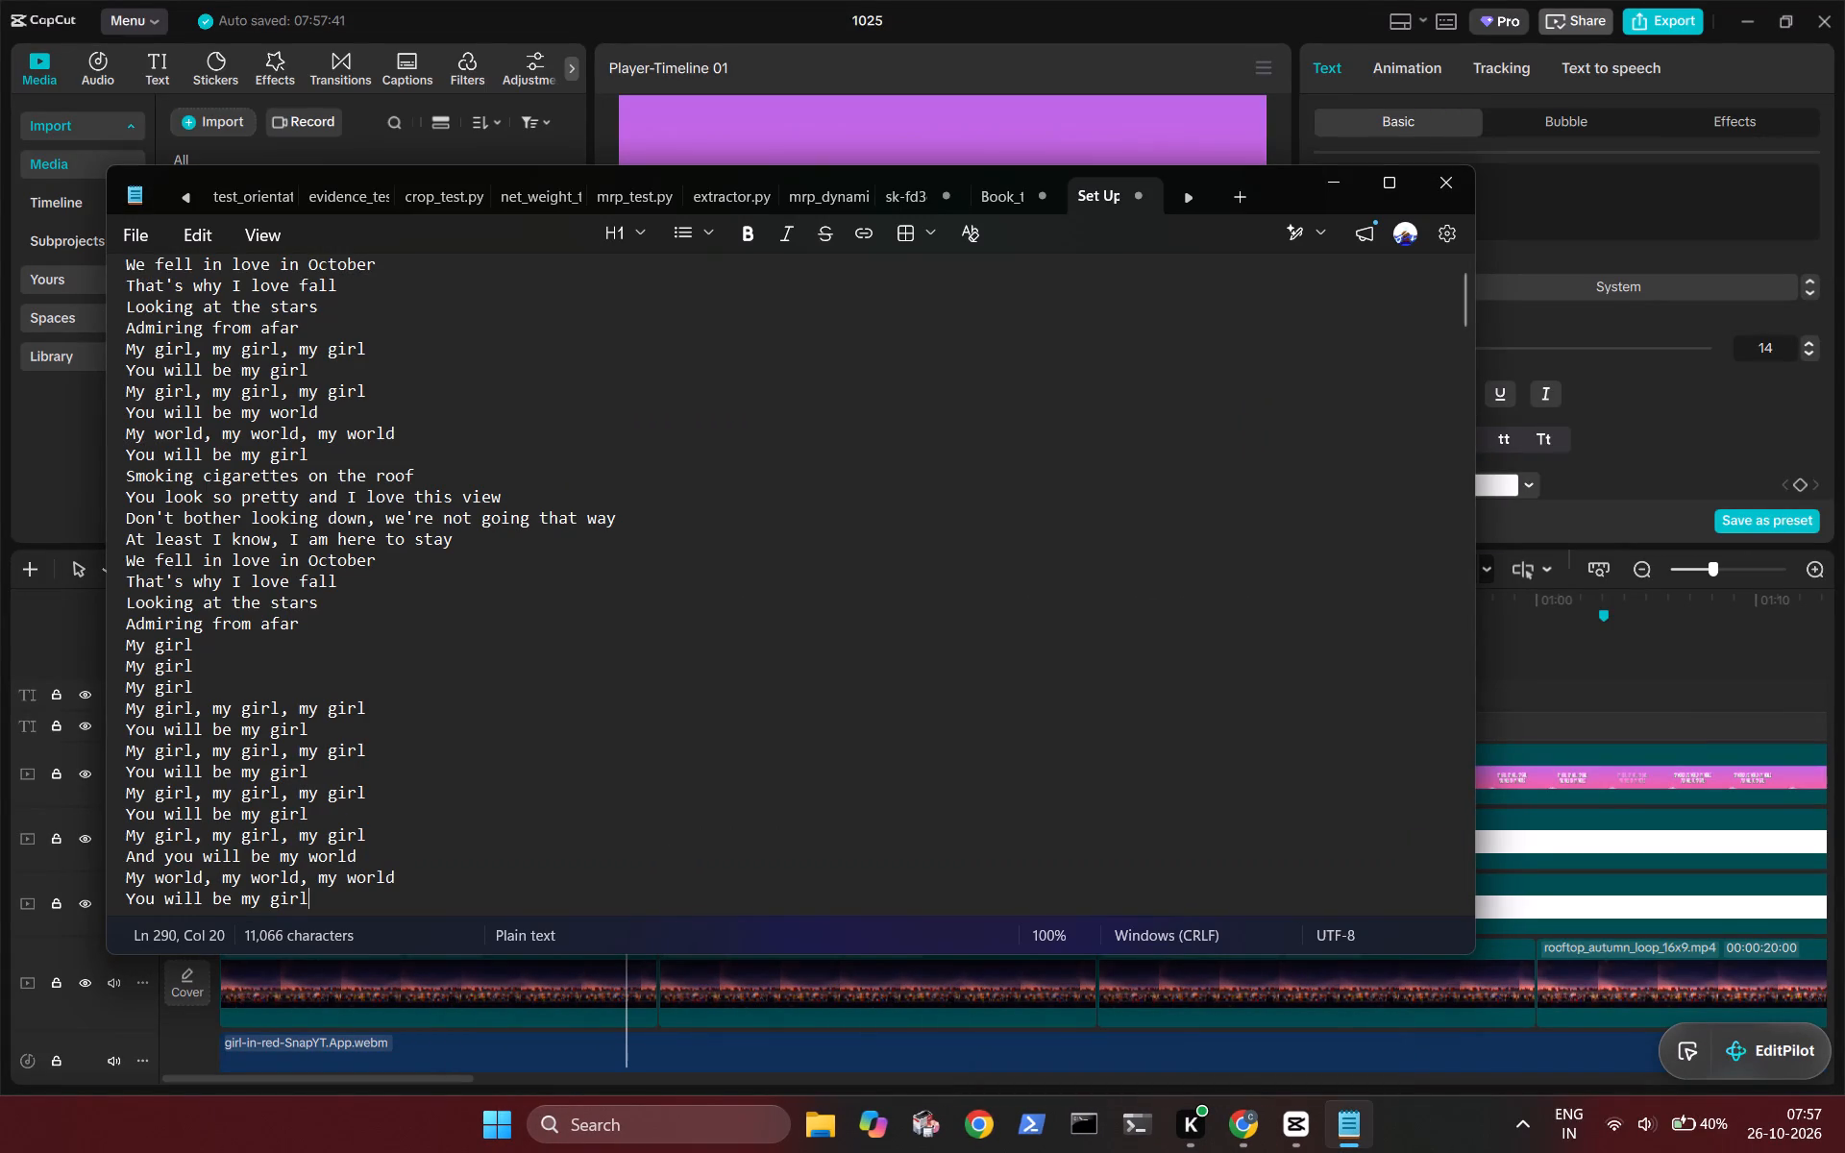
{"action": "scroll", "coordinate": [804, 395], "scroll_direction": "up", "scroll_amount": 1}
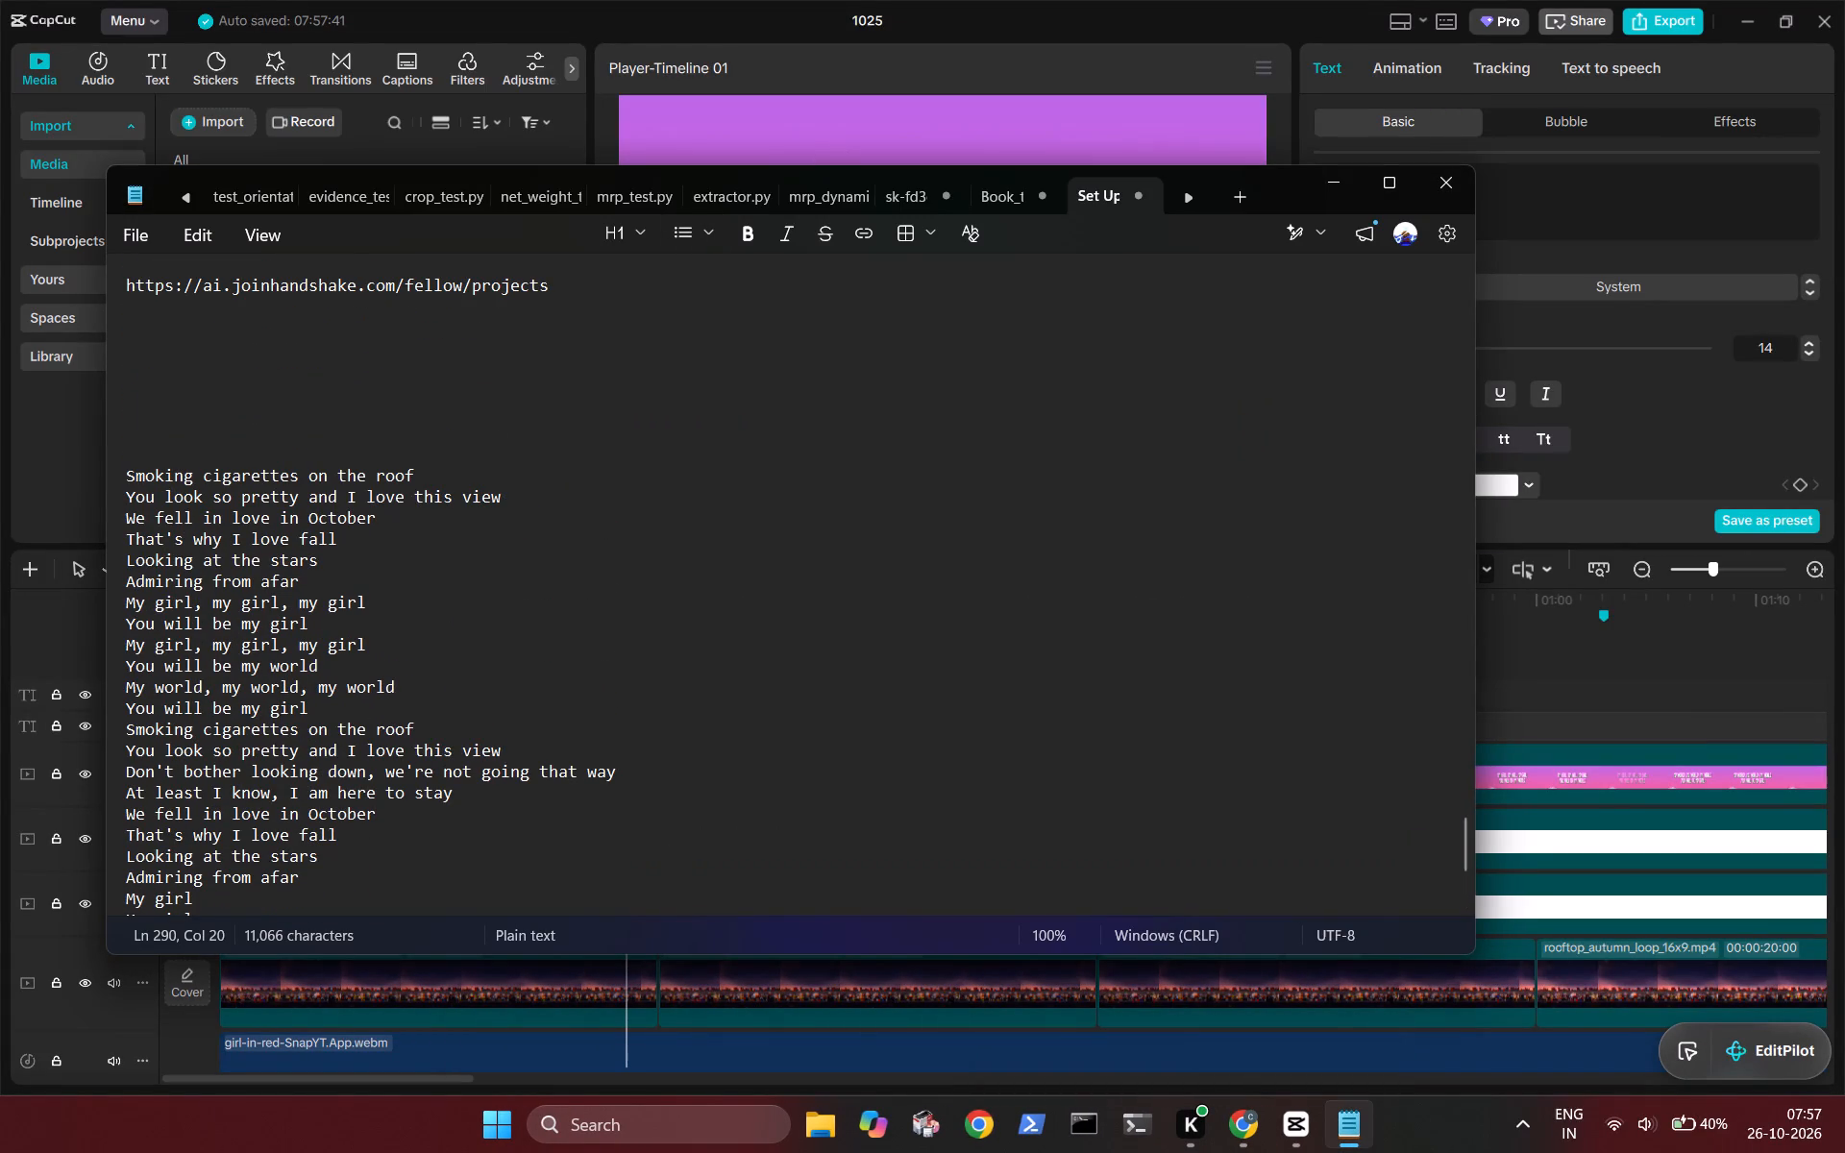
{"action": "left_click_drag", "start_coordinate": [514, 490], "coordinate": [160, 462]}
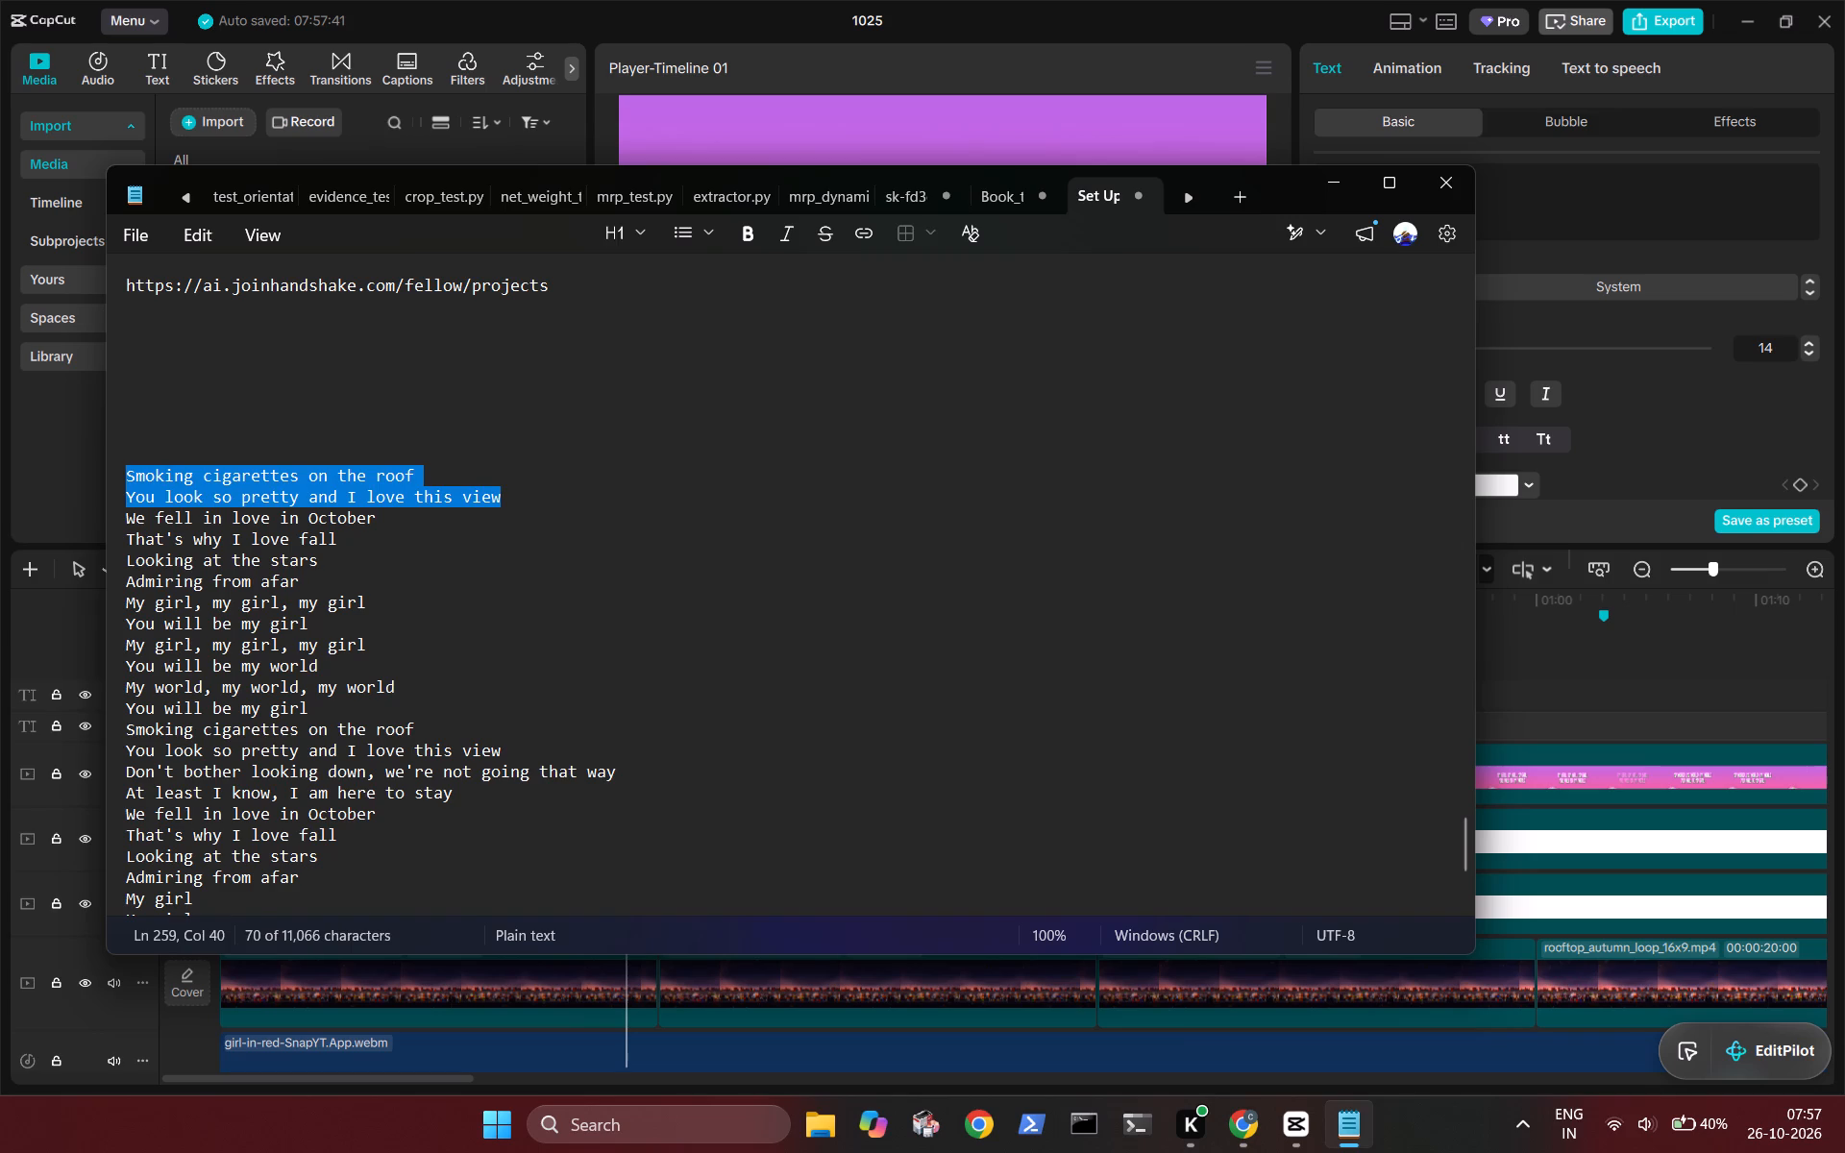
{"action": "key", "text": "ctrl+c"}
{"action": "left_click", "coordinate": [1078, 145]}
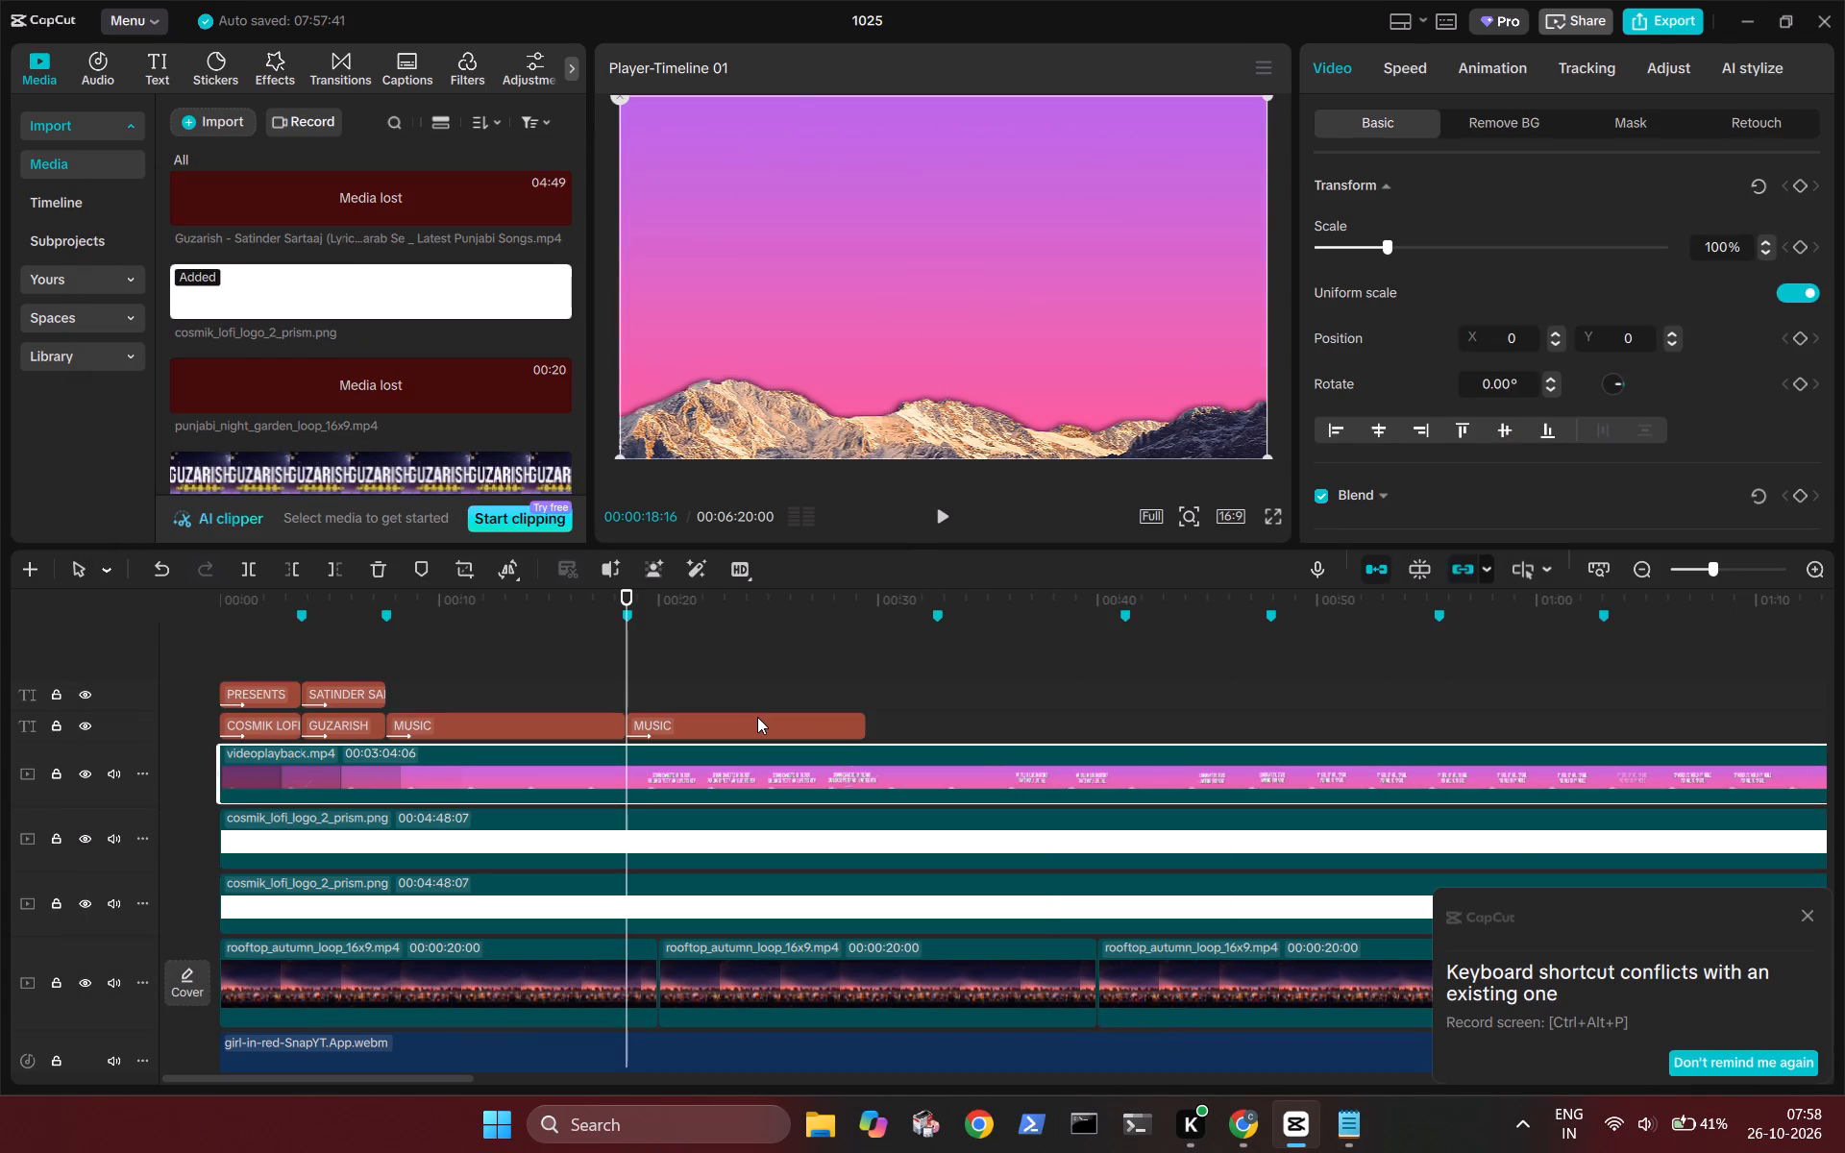
Replace the second MUSIC title's text with the copied lyric "Smoking cigarettes on the roof / You look so pretty and I love this view".
{"action": "key", "text": "space"}
{"action": "left_click", "coordinate": [719, 680]}
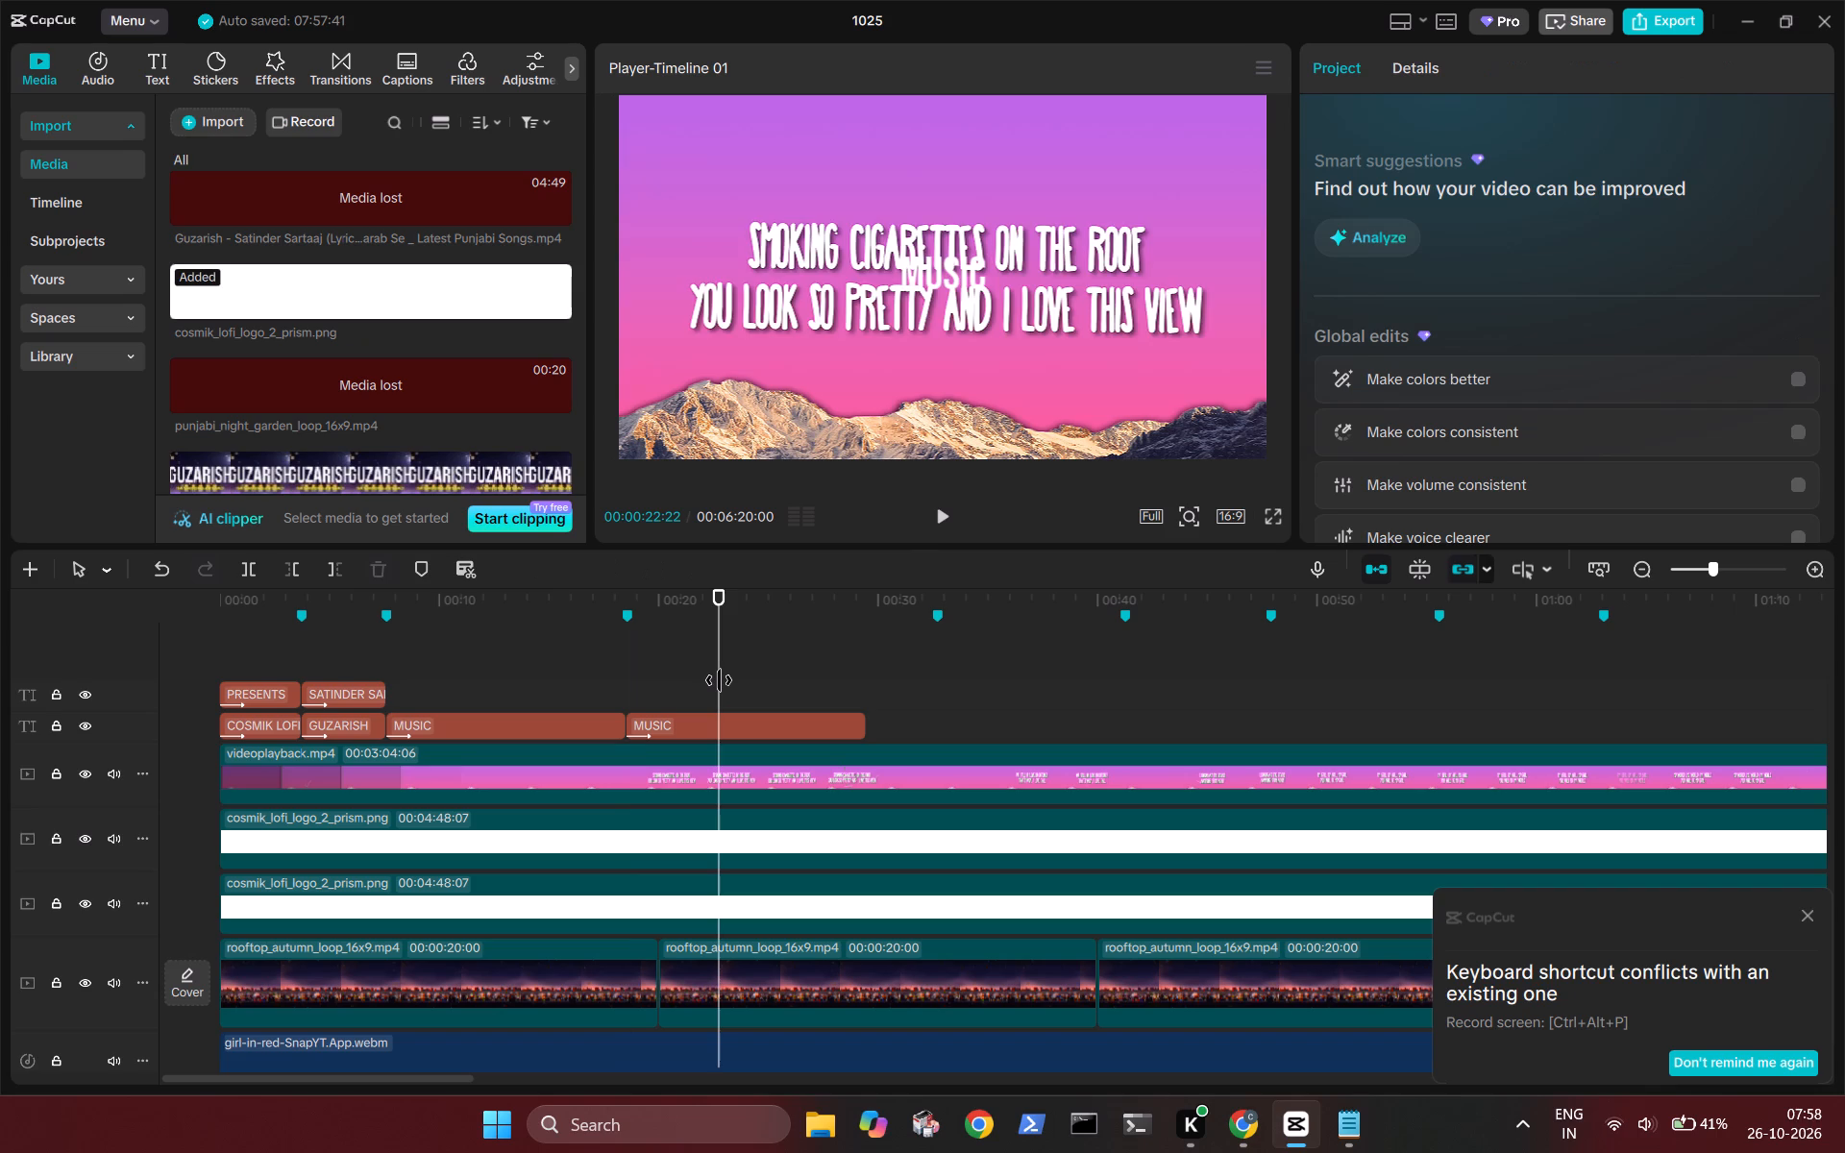
{"action": "left_click", "coordinate": [848, 731]}
{"action": "left_click", "coordinate": [1391, 185]}
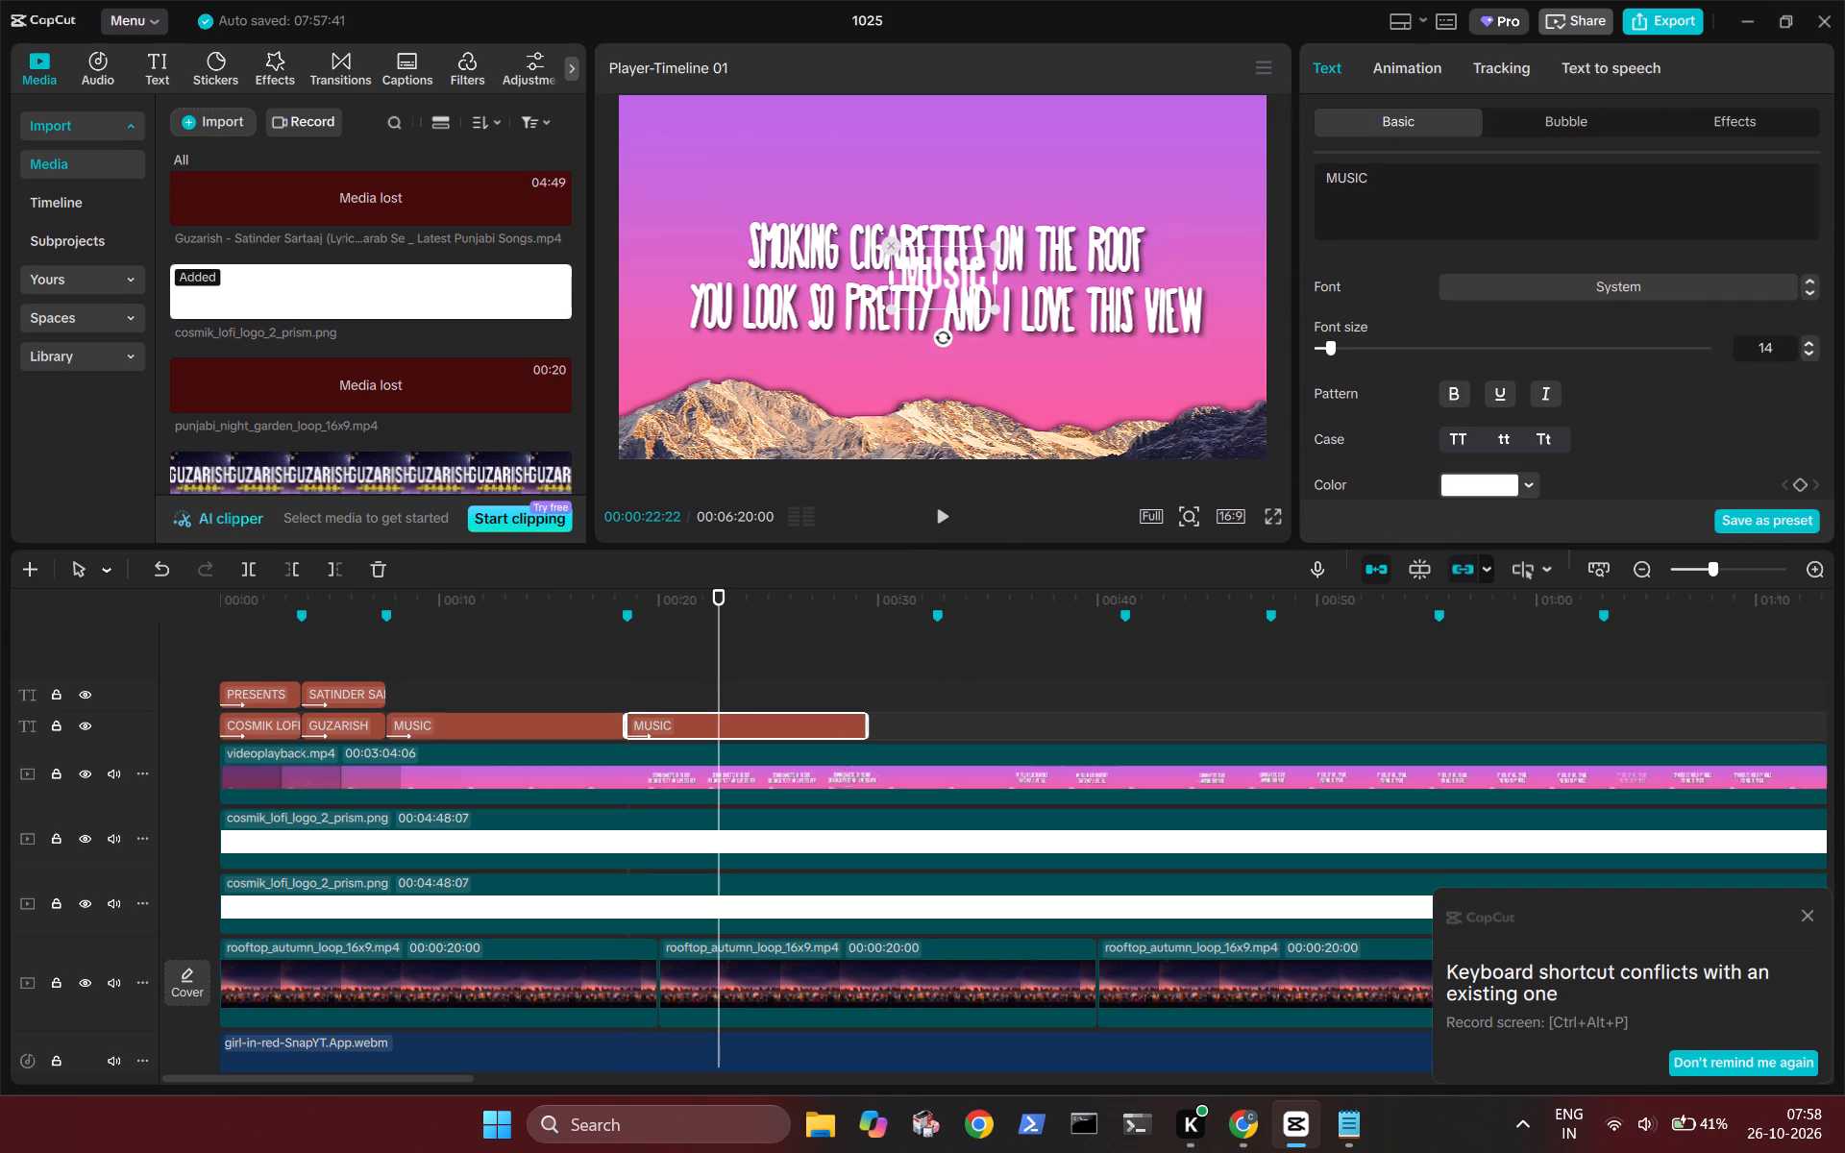
{"action": "key", "text": "ctrl+a"}
{"action": "key", "text": "ctrl+v"}
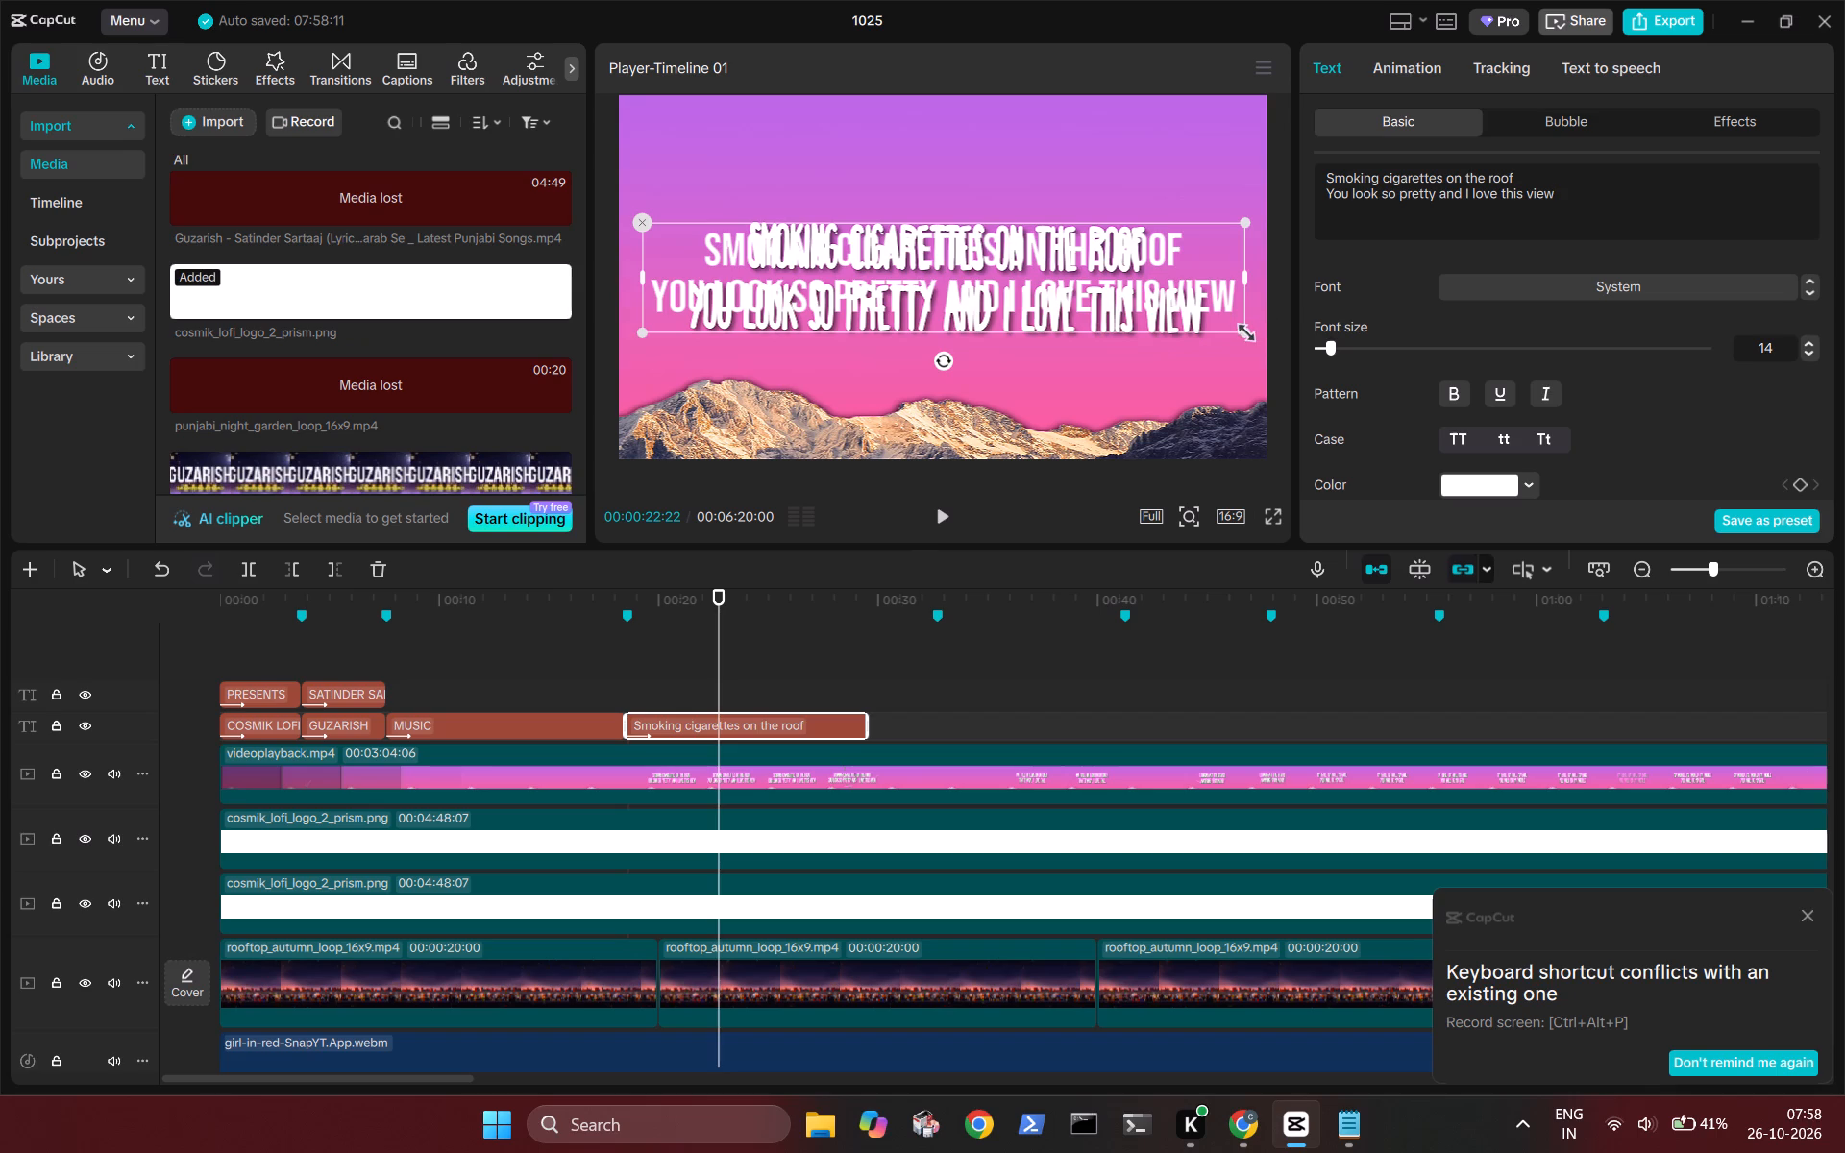
Scale the new lyric text down slightly so its width is closer to the clip's own lyric.
{"action": "left_click_drag", "start_coordinate": [1241, 329], "coordinate": [1194, 319]}
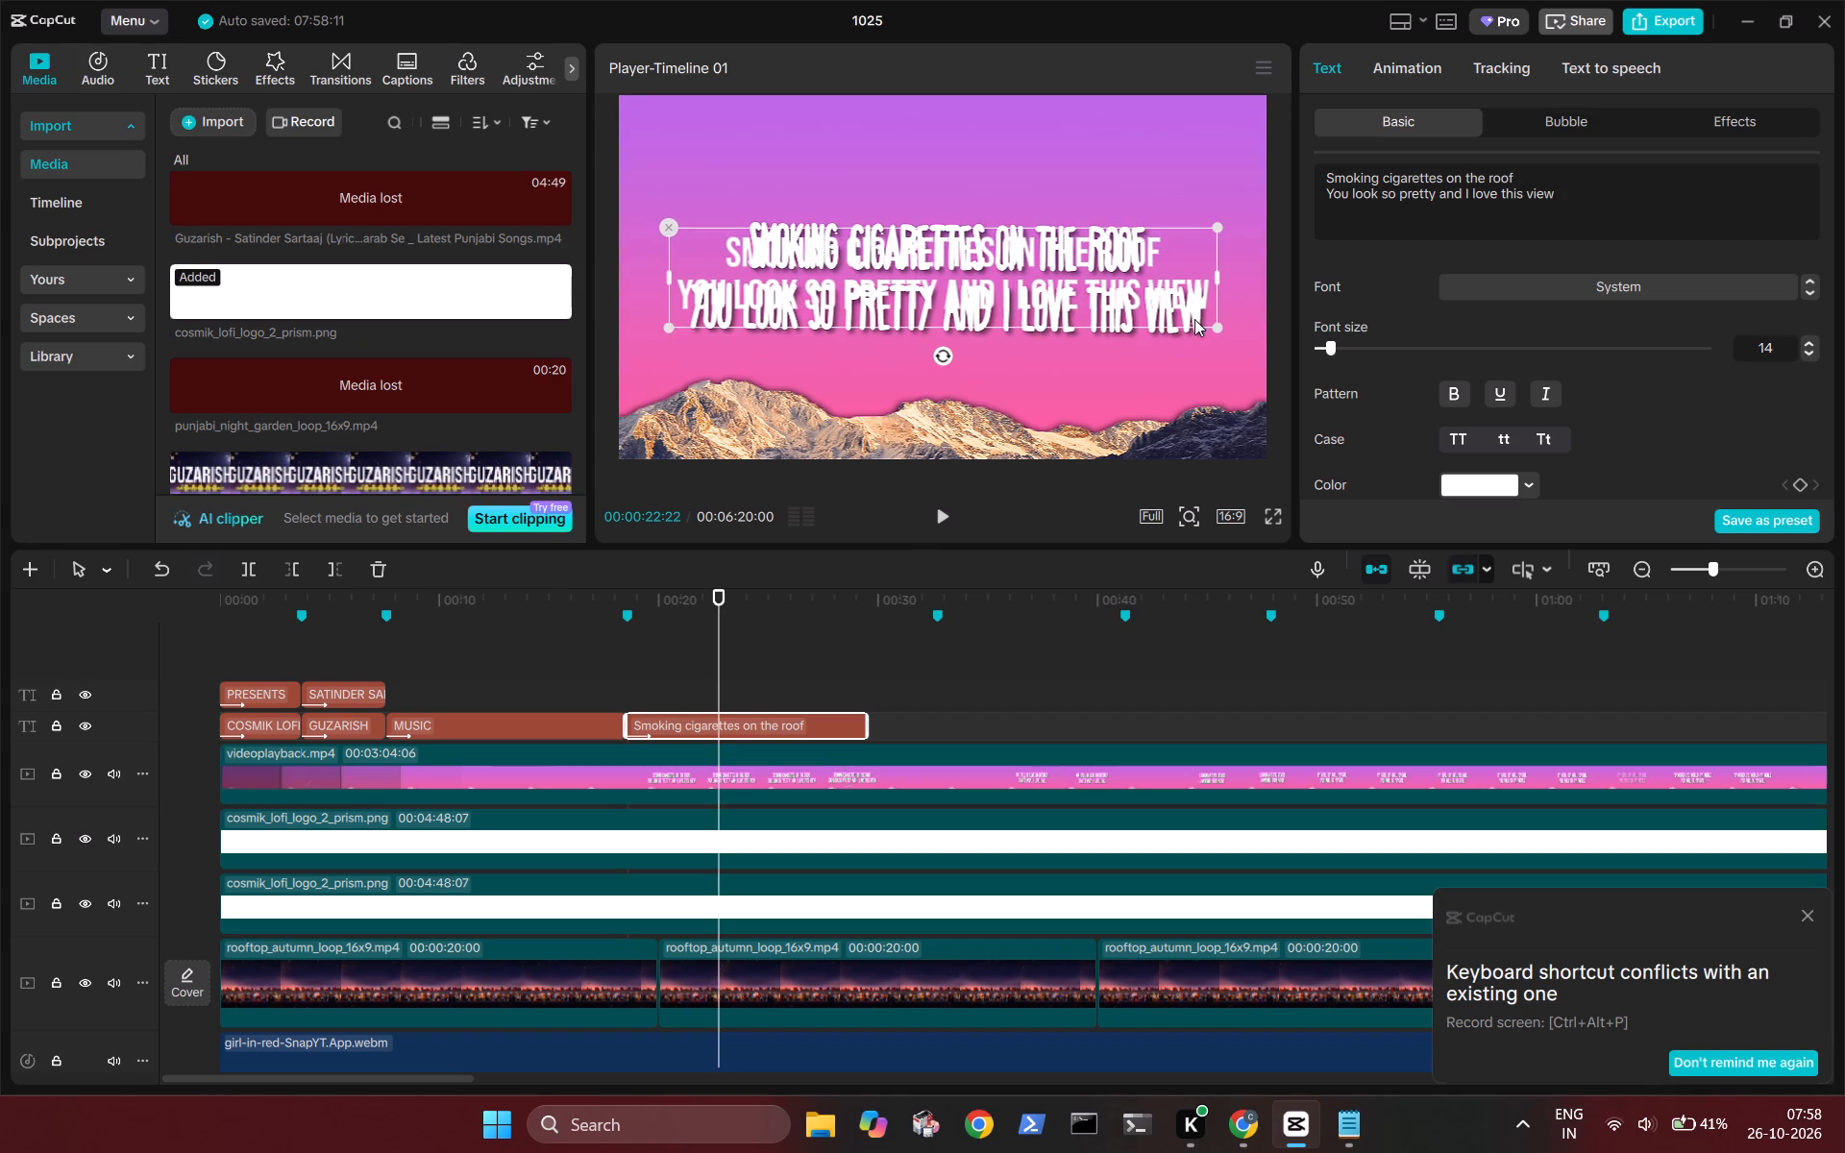
Look through the lyric's basic text settings and try to open its font list.
{"action": "scroll", "coordinate": [1474, 462], "scroll_direction": "down", "scroll_amount": 1}
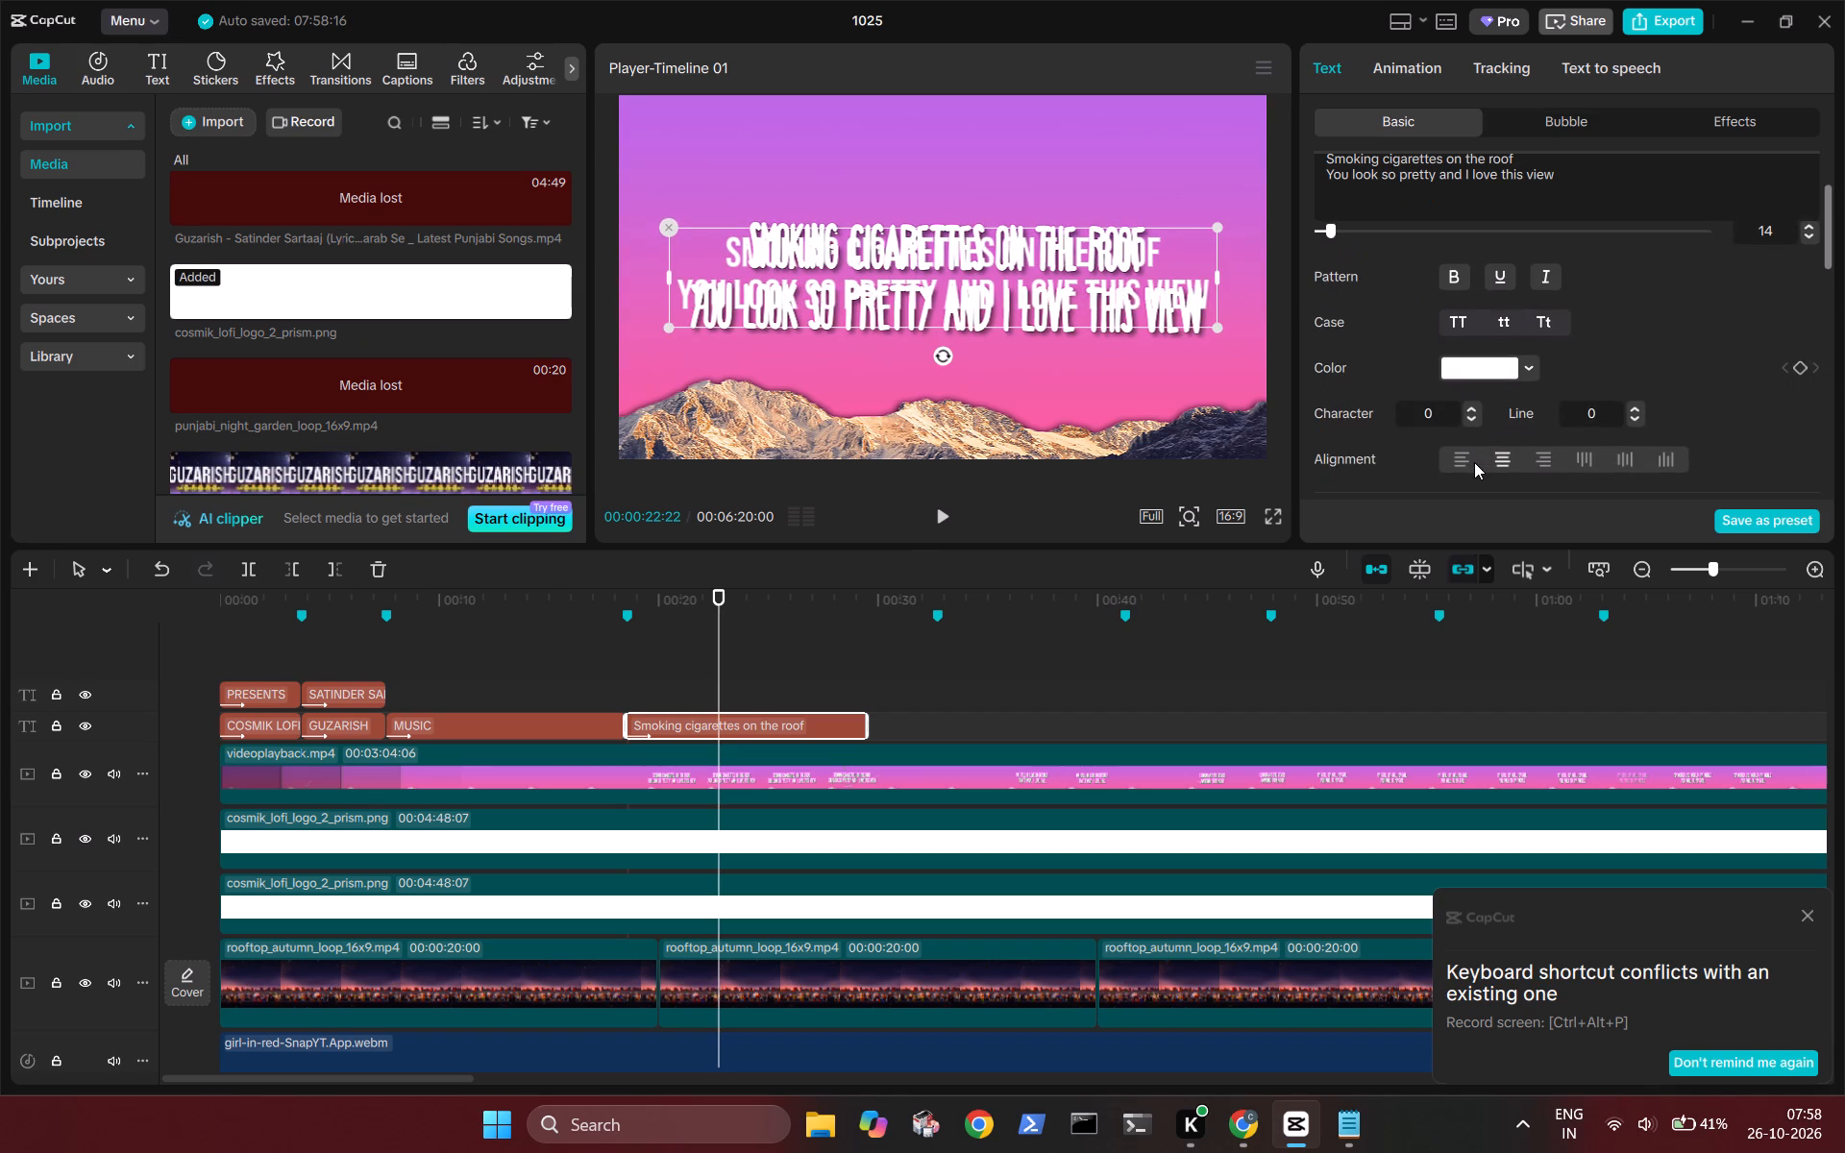
{"action": "scroll", "coordinate": [1474, 462], "scroll_direction": "up", "scroll_amount": 1}
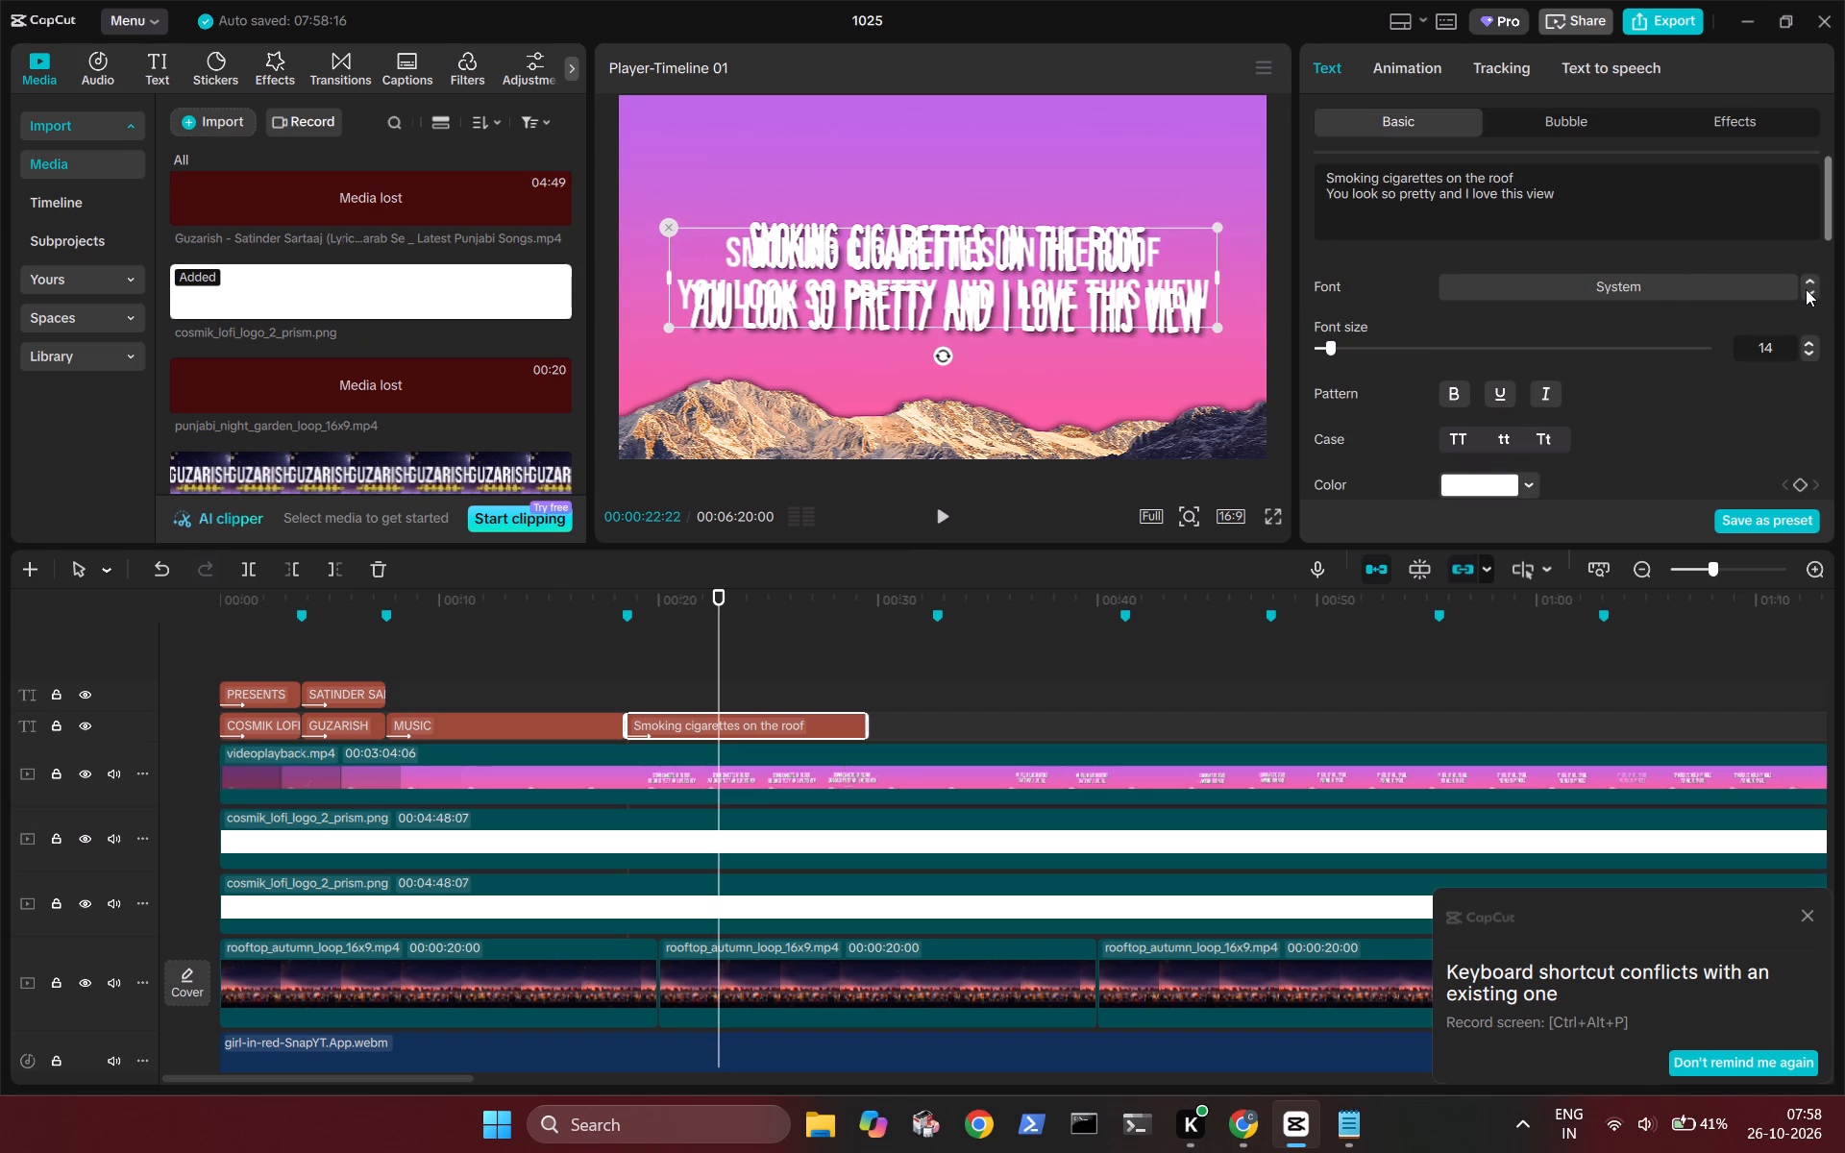
{"action": "left_click", "coordinate": [1738, 278]}
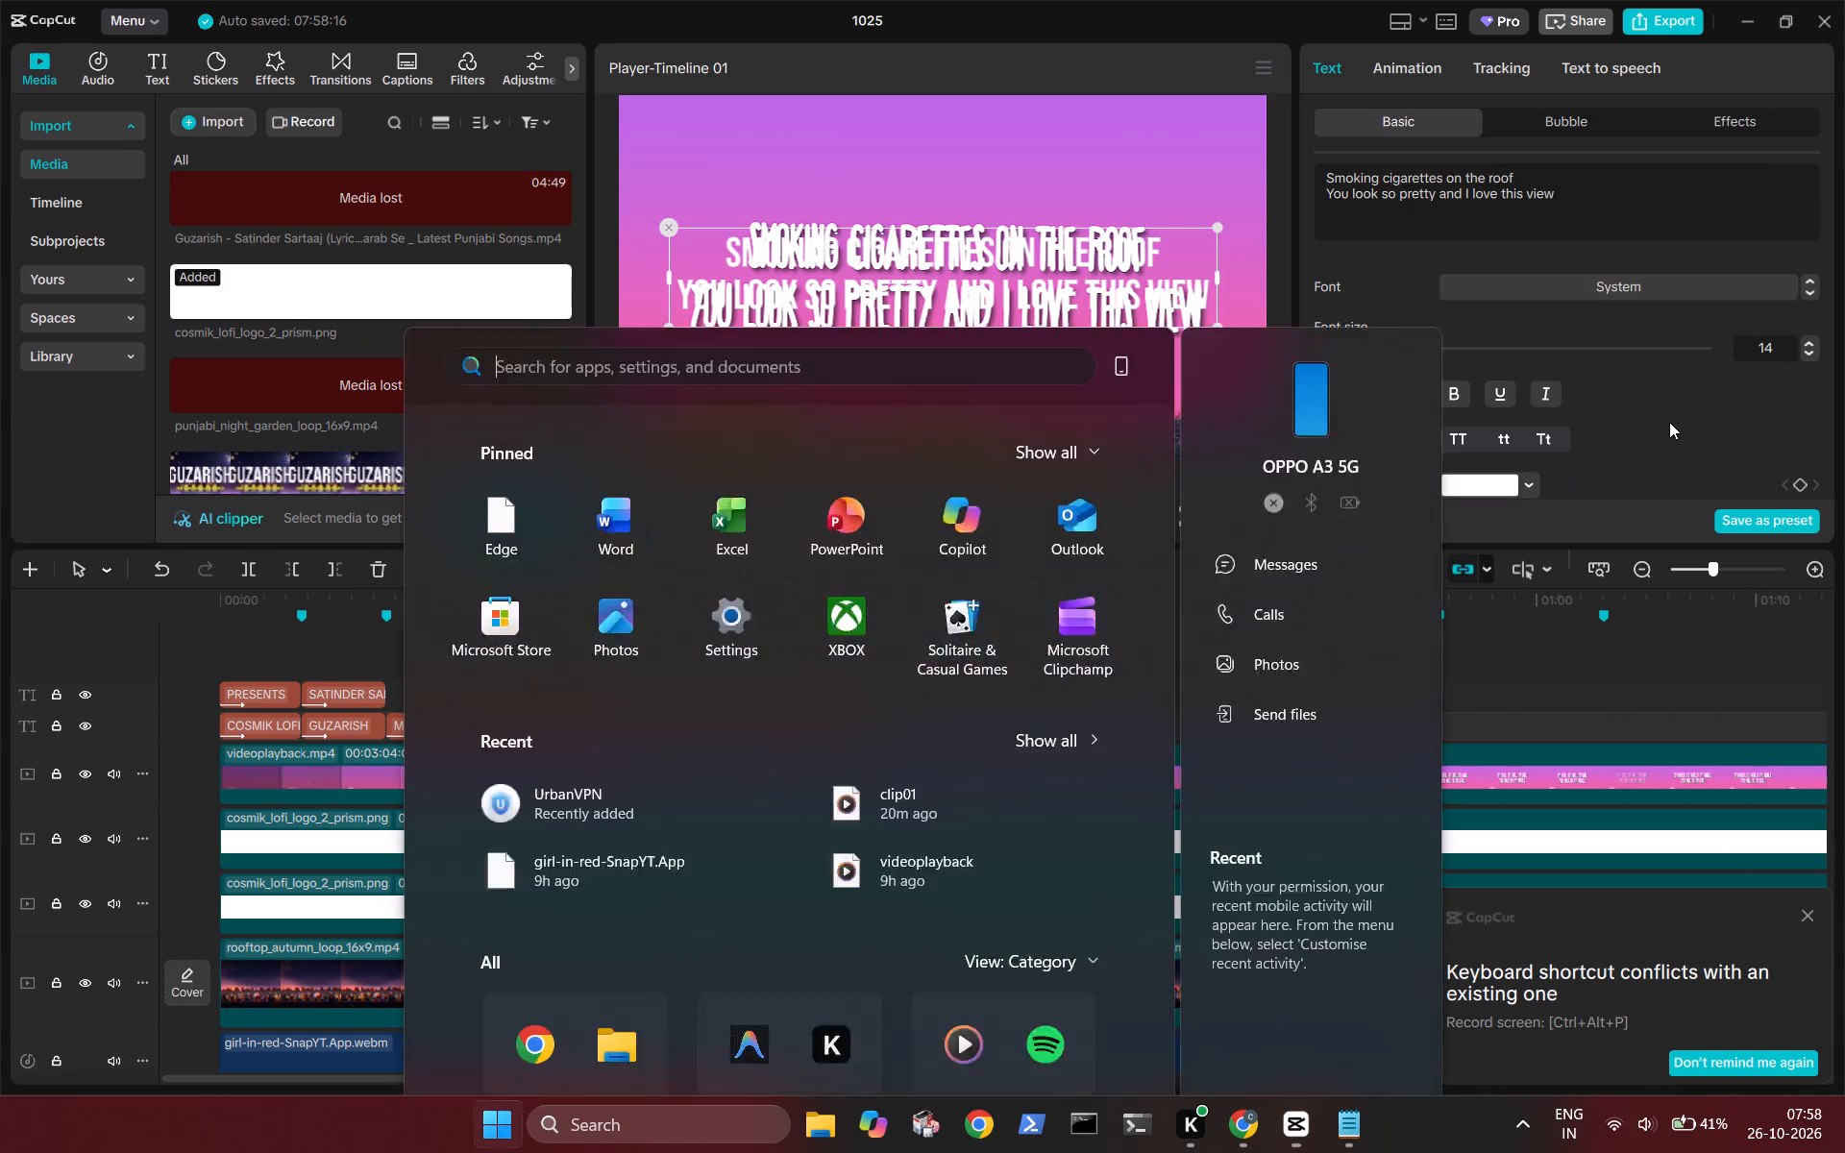
Search the computer for Proton VPN and launch it.
{"action": "type", "text": "proto"}
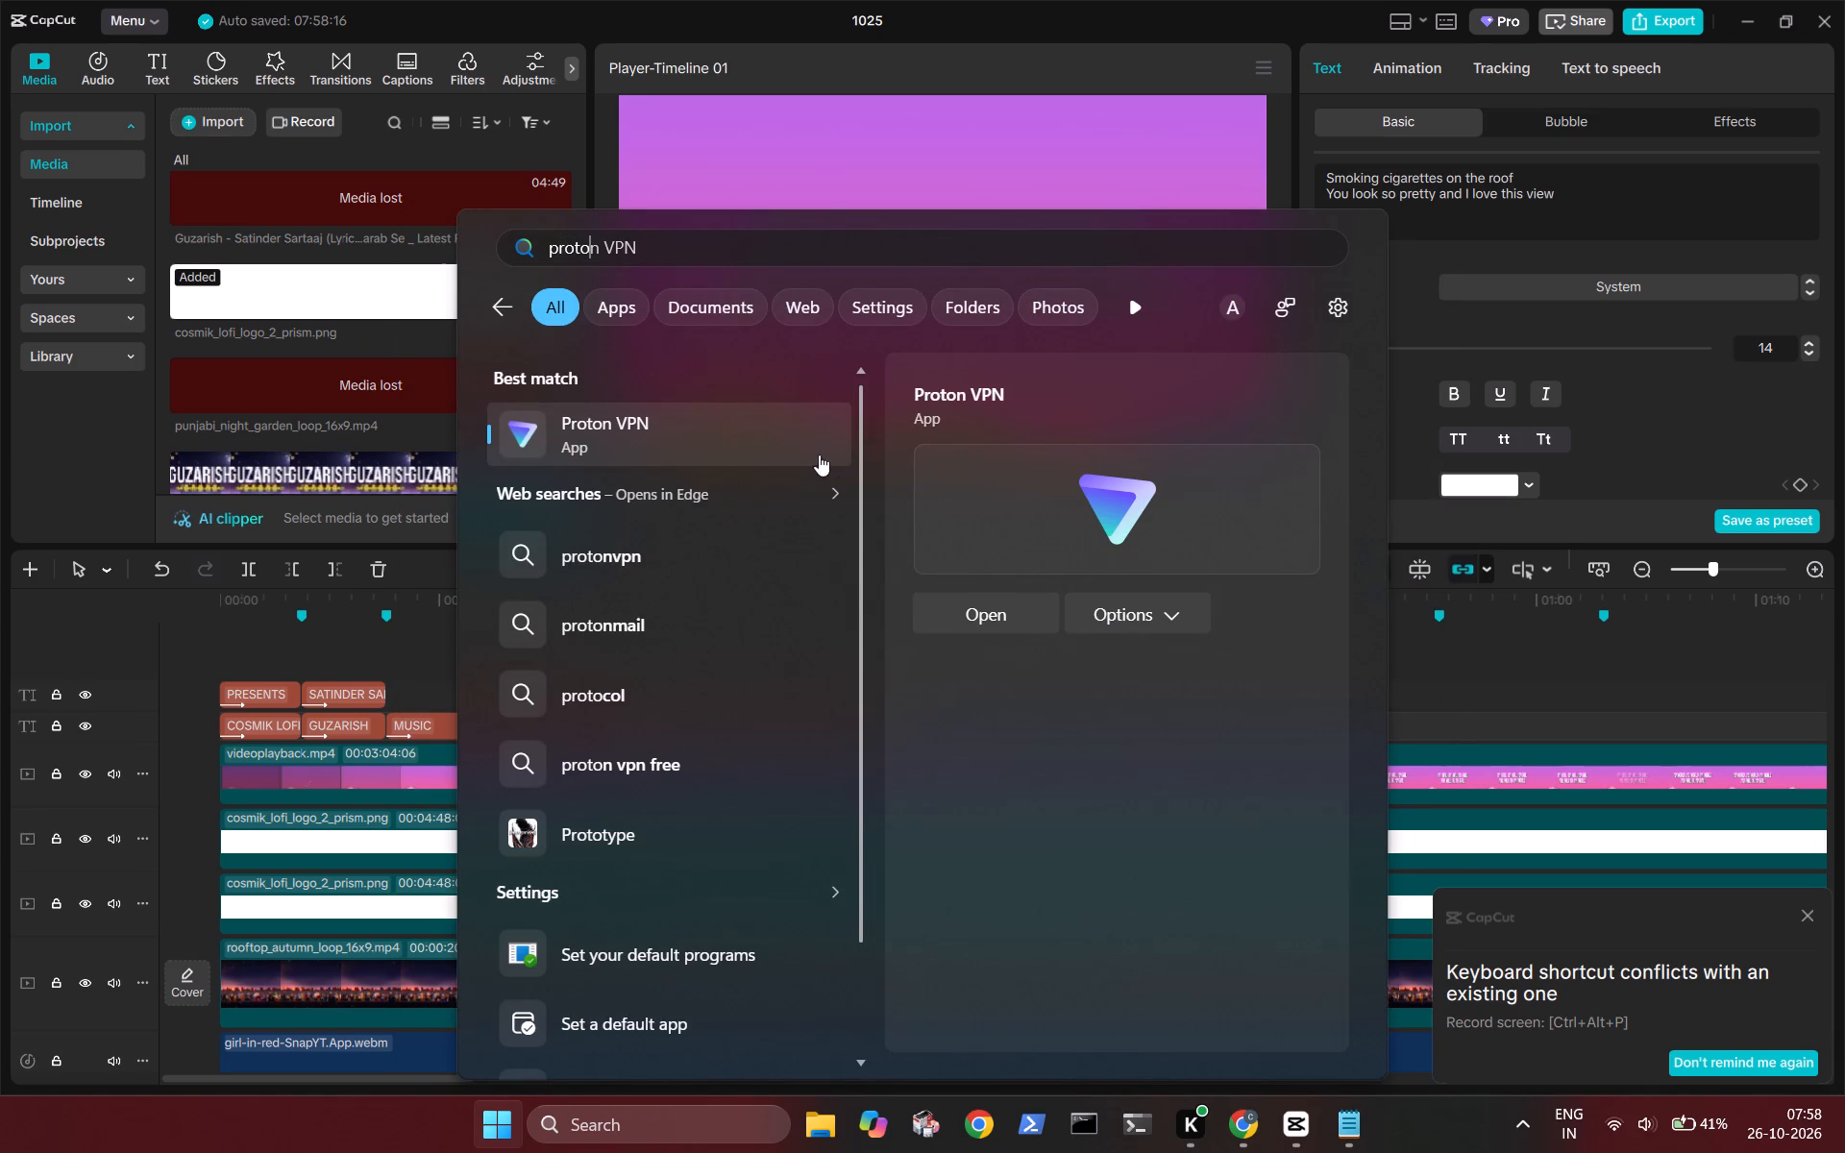
{"action": "double_click", "coordinate": [706, 442]}
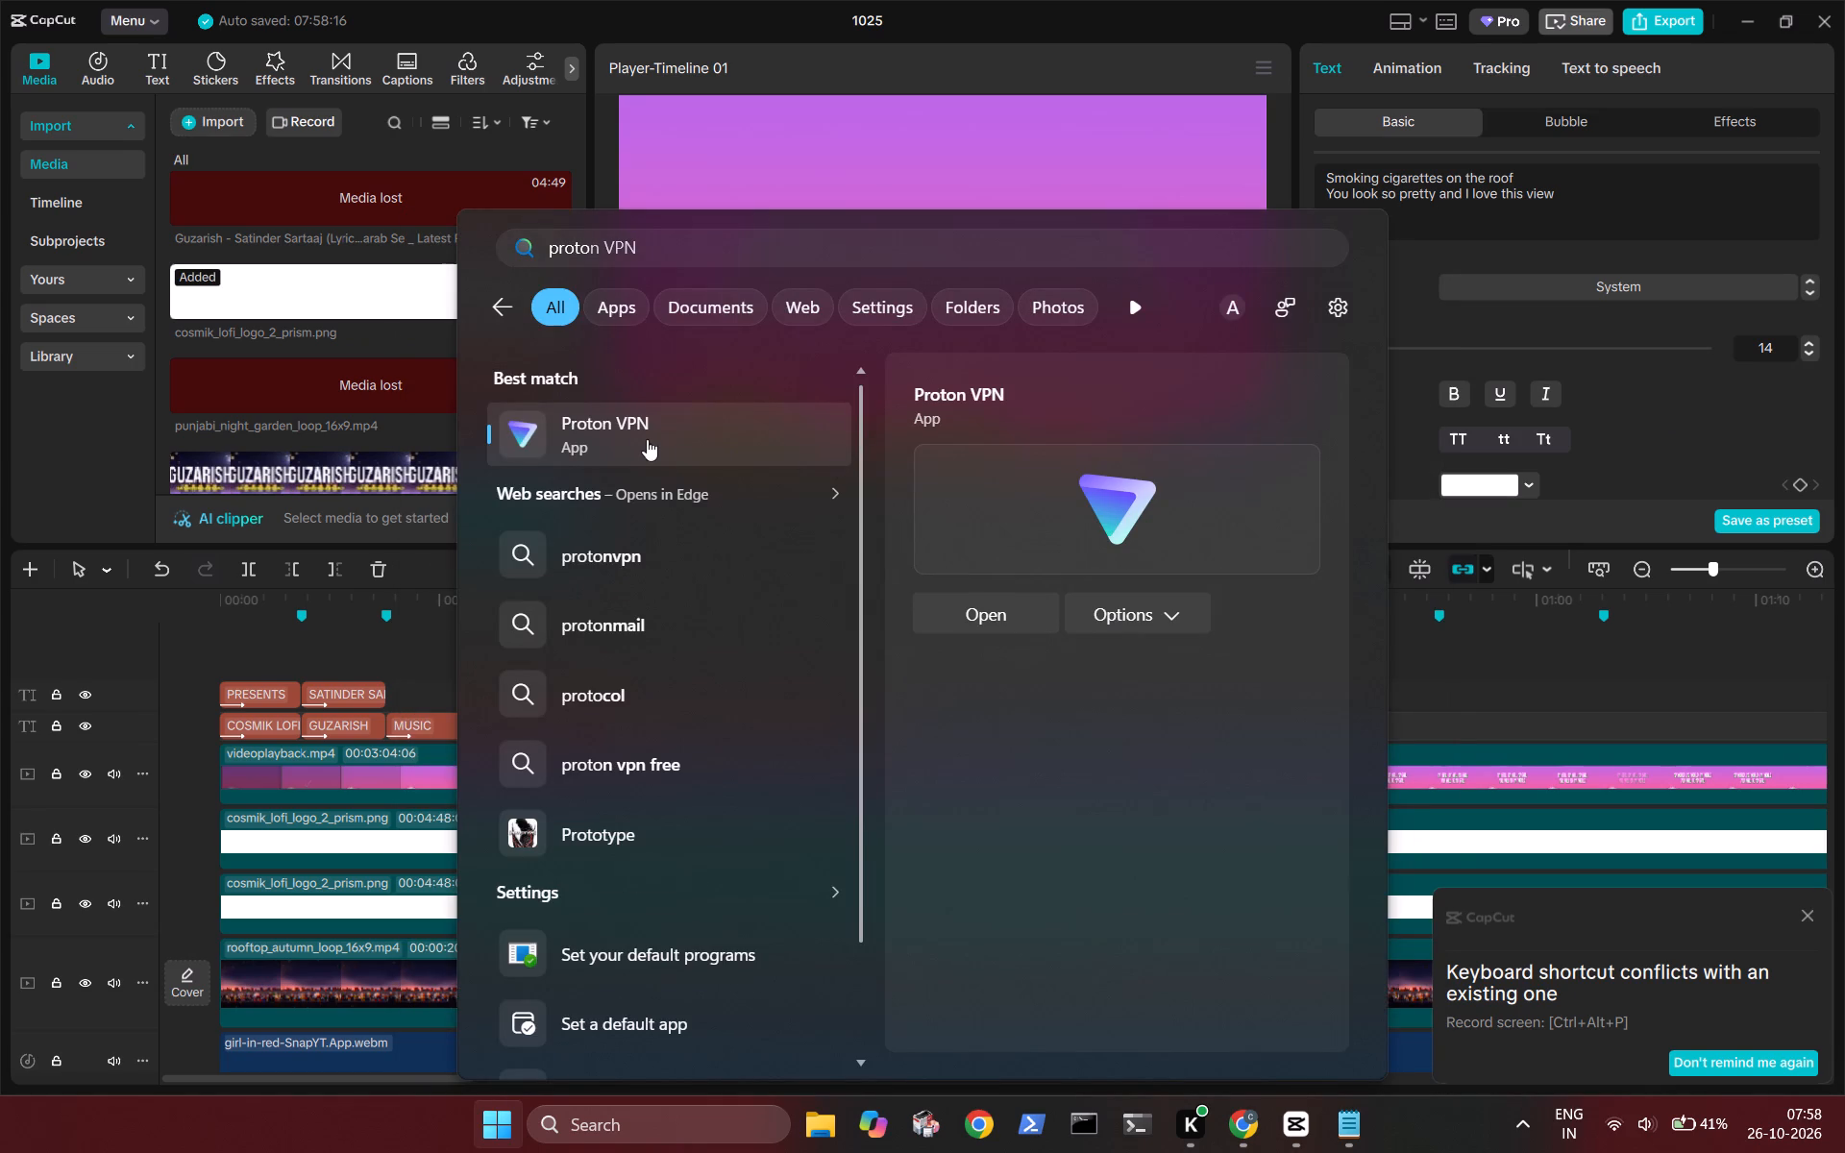
{"action": "double_click", "coordinate": [600, 430]}
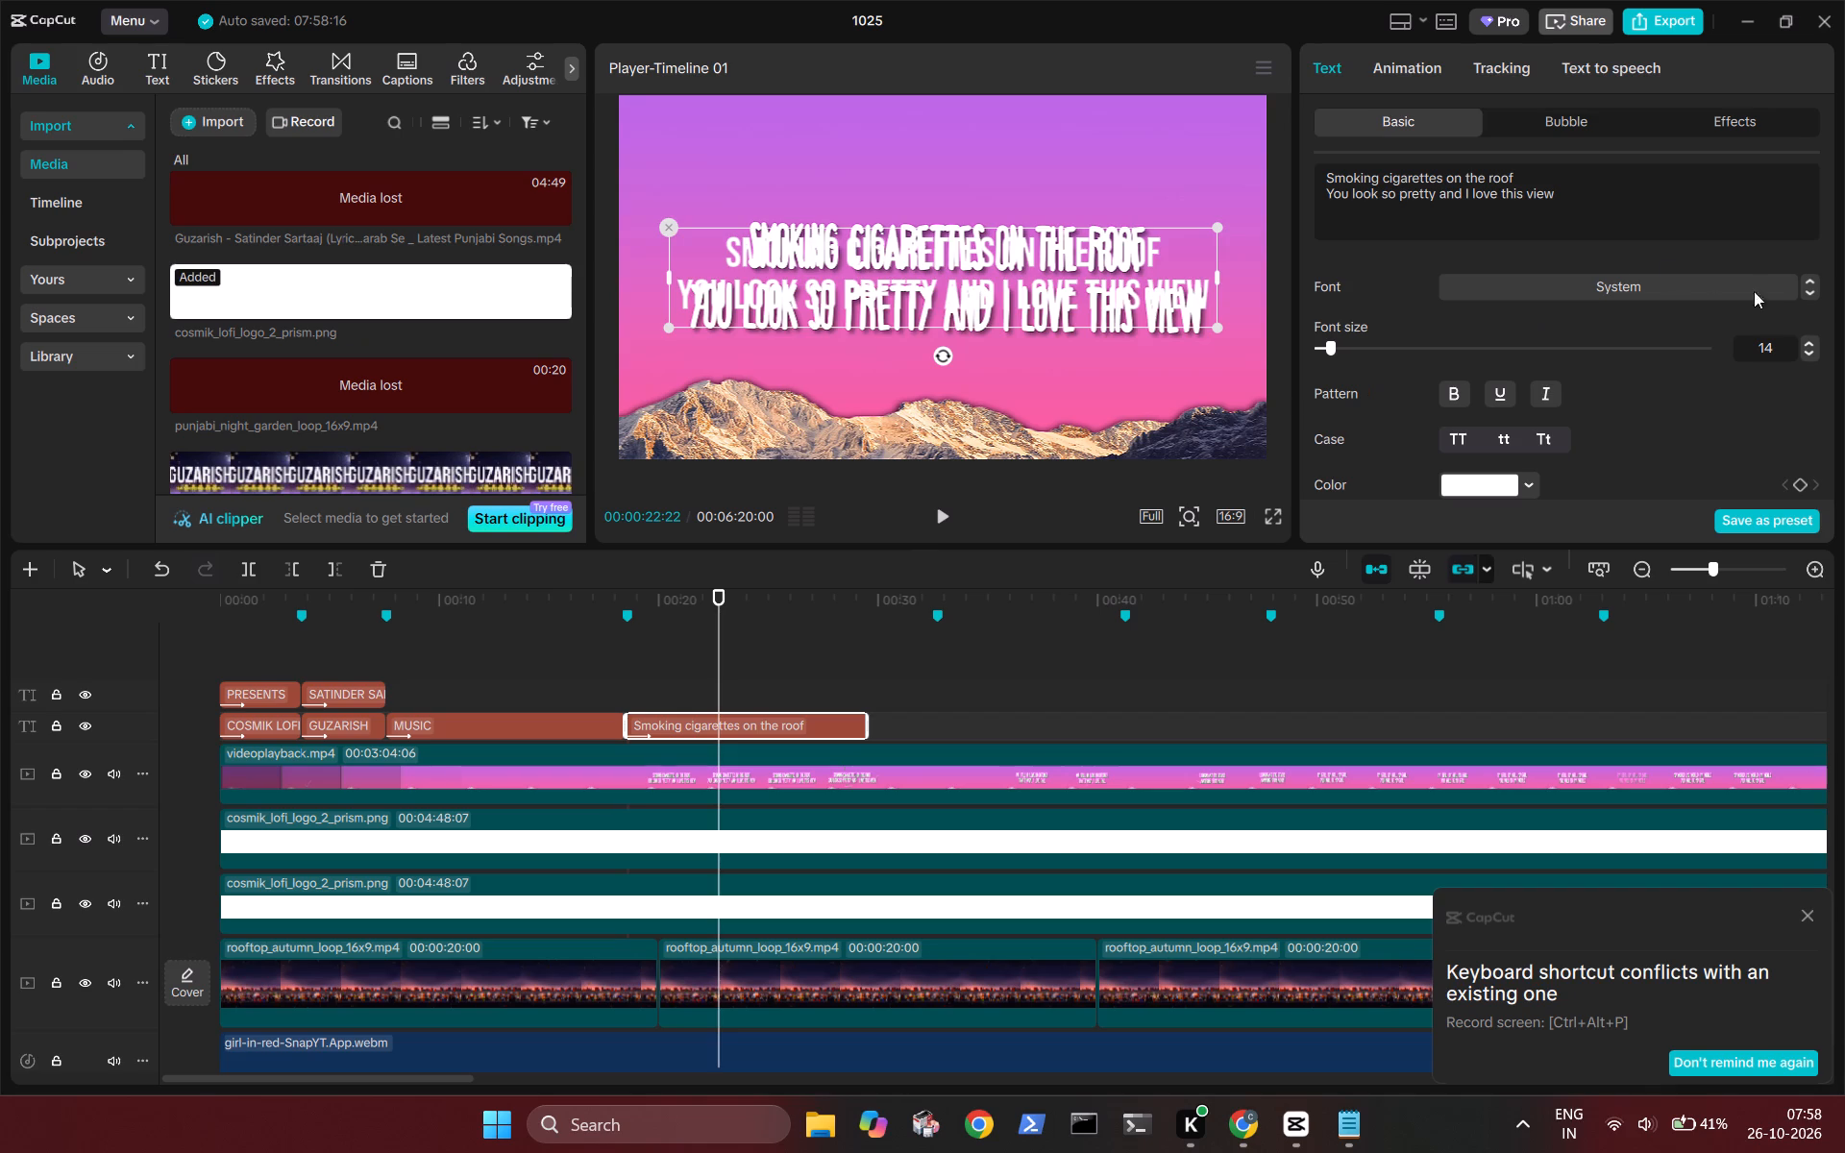
Switch the lyric title's font to AGA Arabesque.
{"action": "left_click", "coordinate": [1806, 296]}
Try to open the lyric's font list again and dismiss the keyboard shortcut conflict notice.
{"action": "left_click", "coordinate": [1727, 270]}
{"action": "left_click", "coordinate": [1687, 293]}
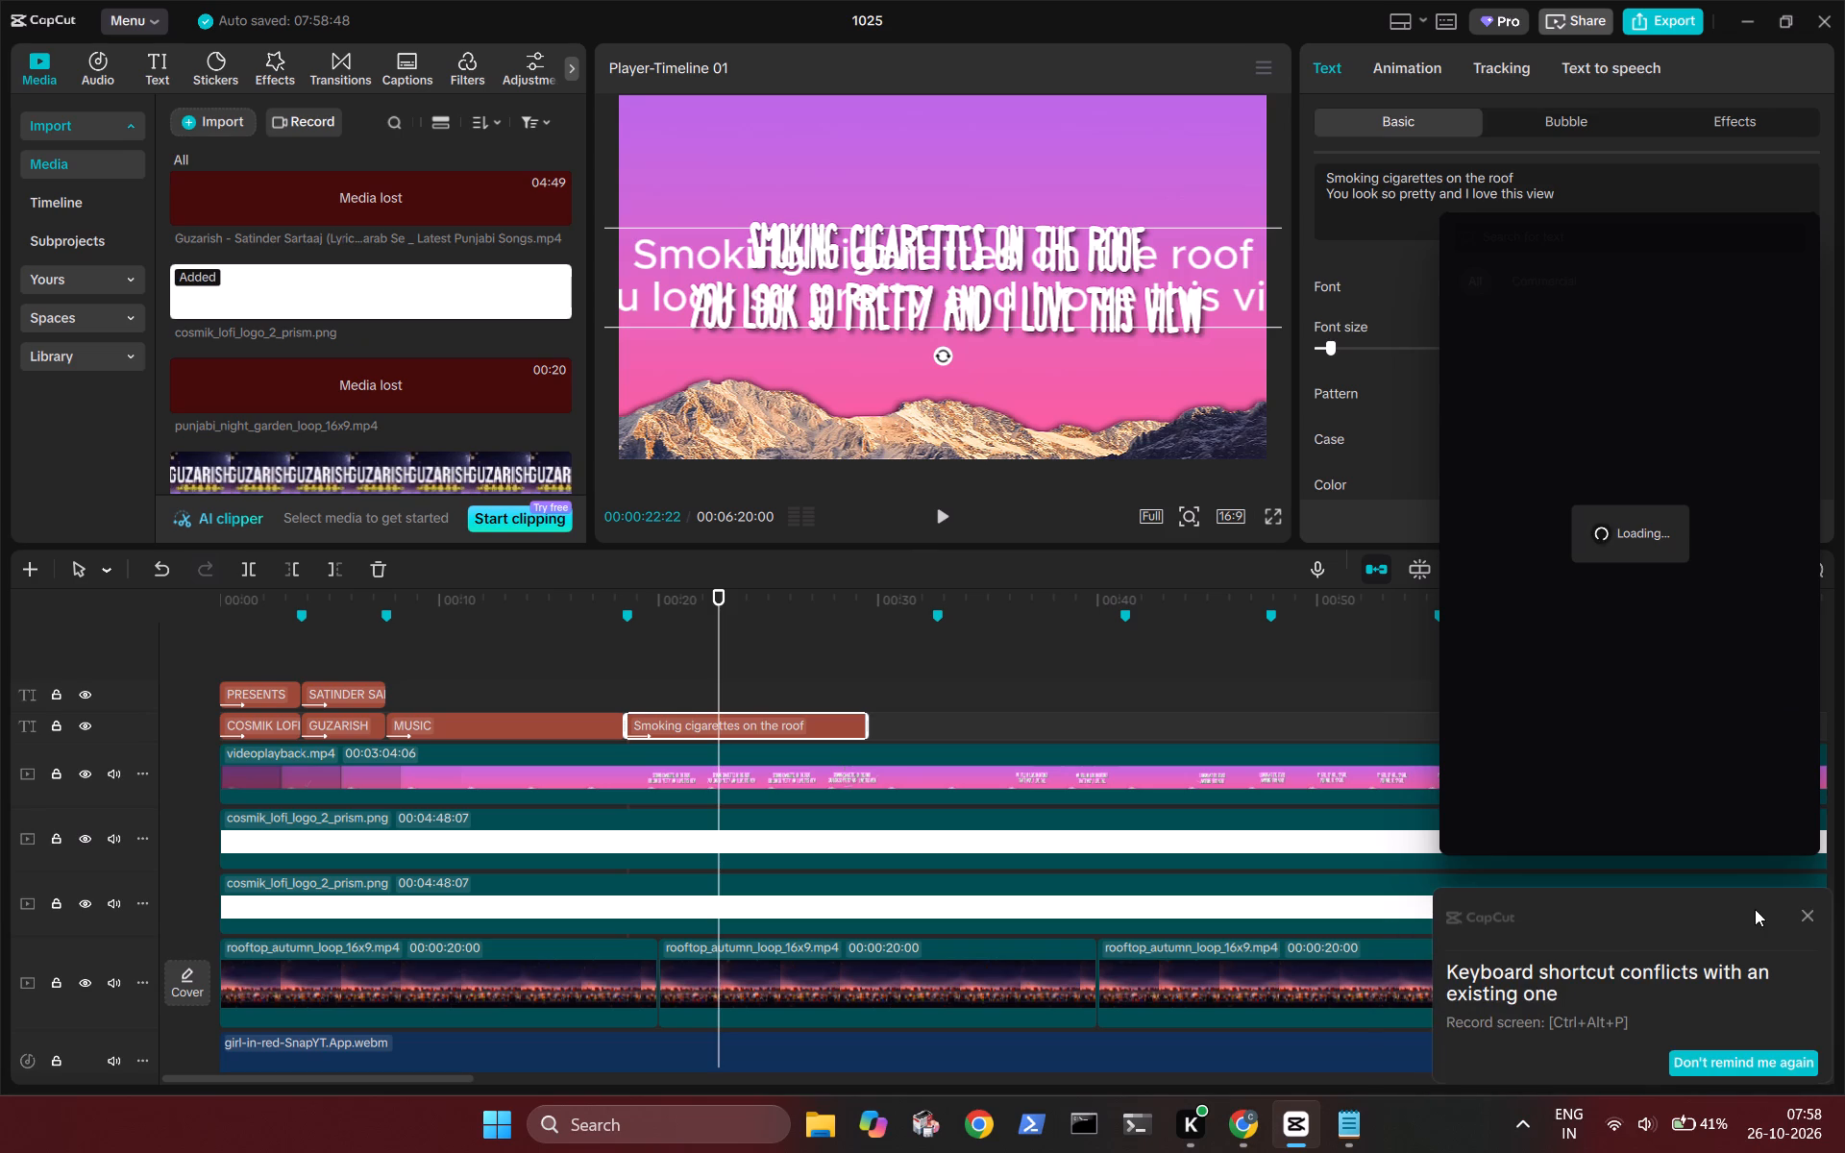
{"action": "left_click", "coordinate": [1807, 908]}
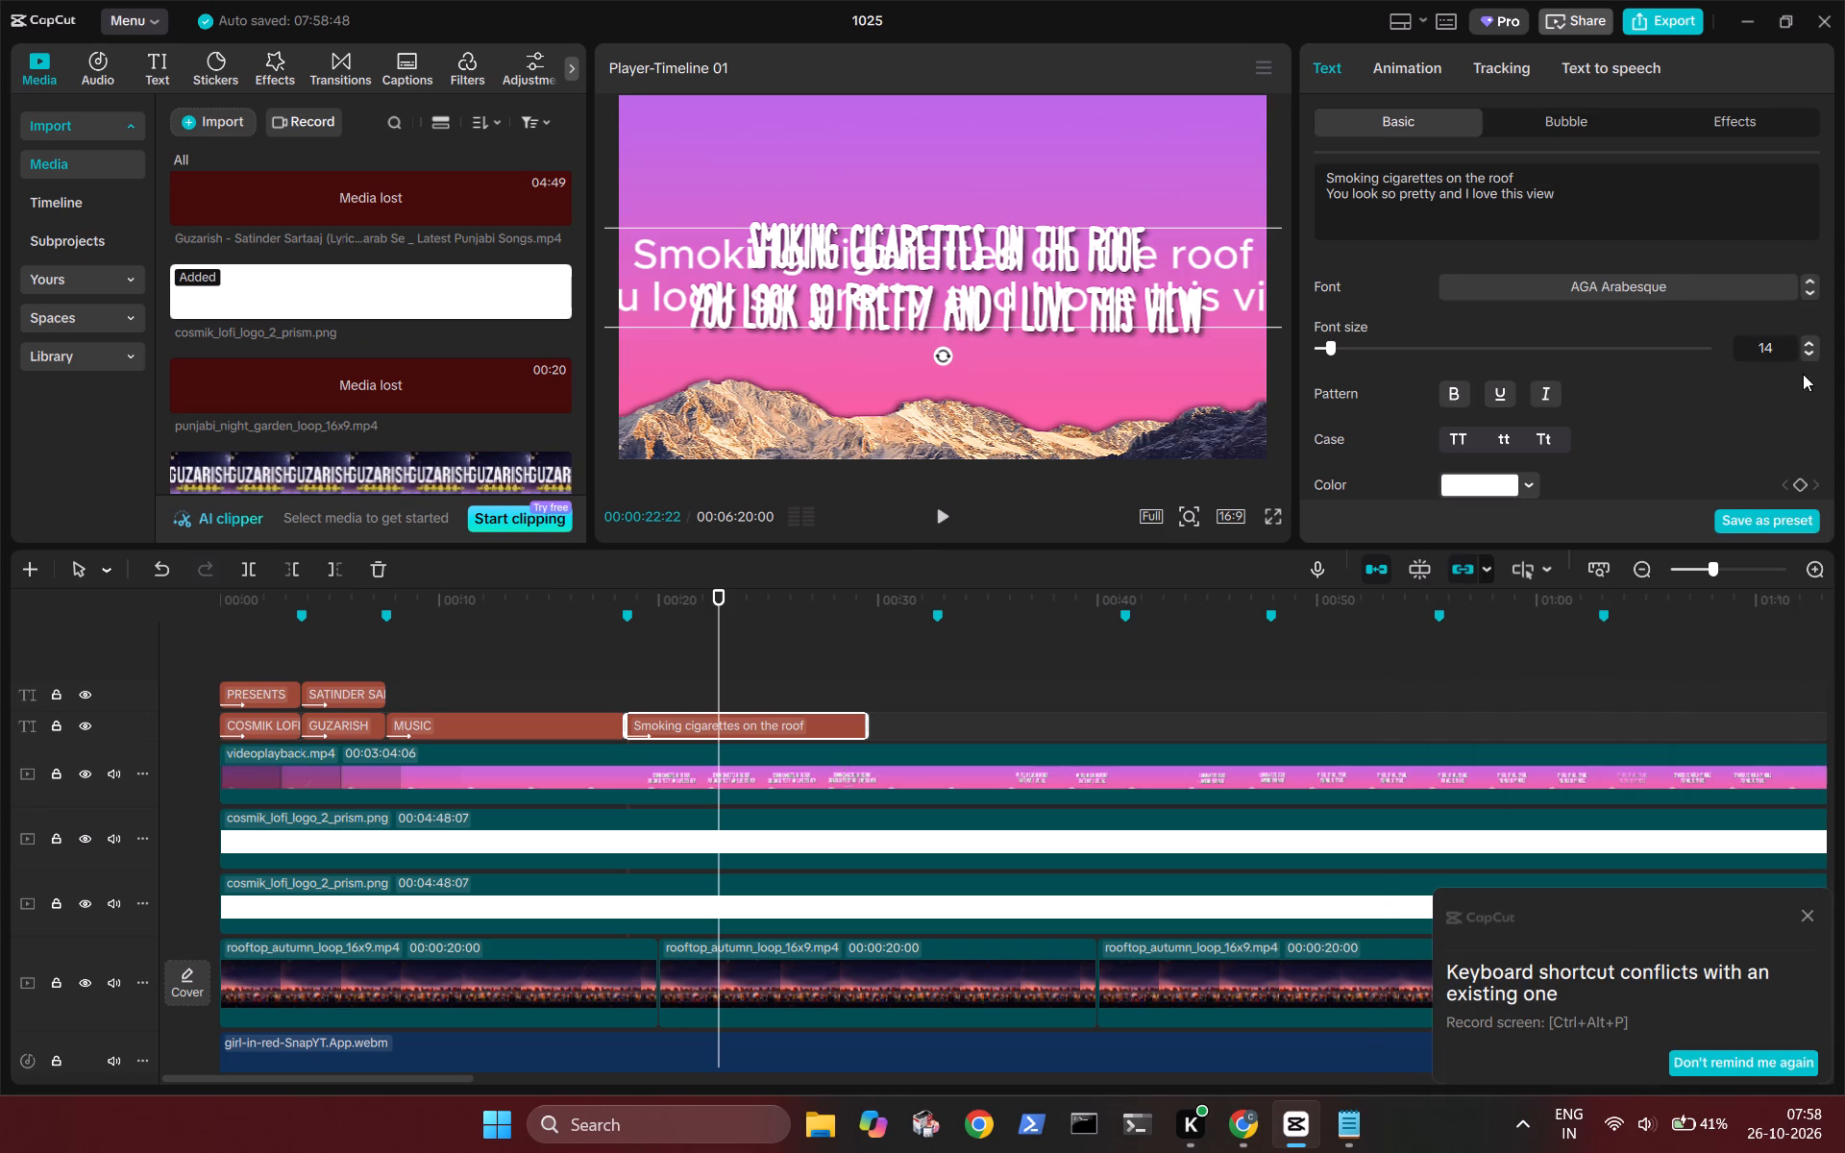
{"action": "left_click", "coordinate": [1675, 284]}
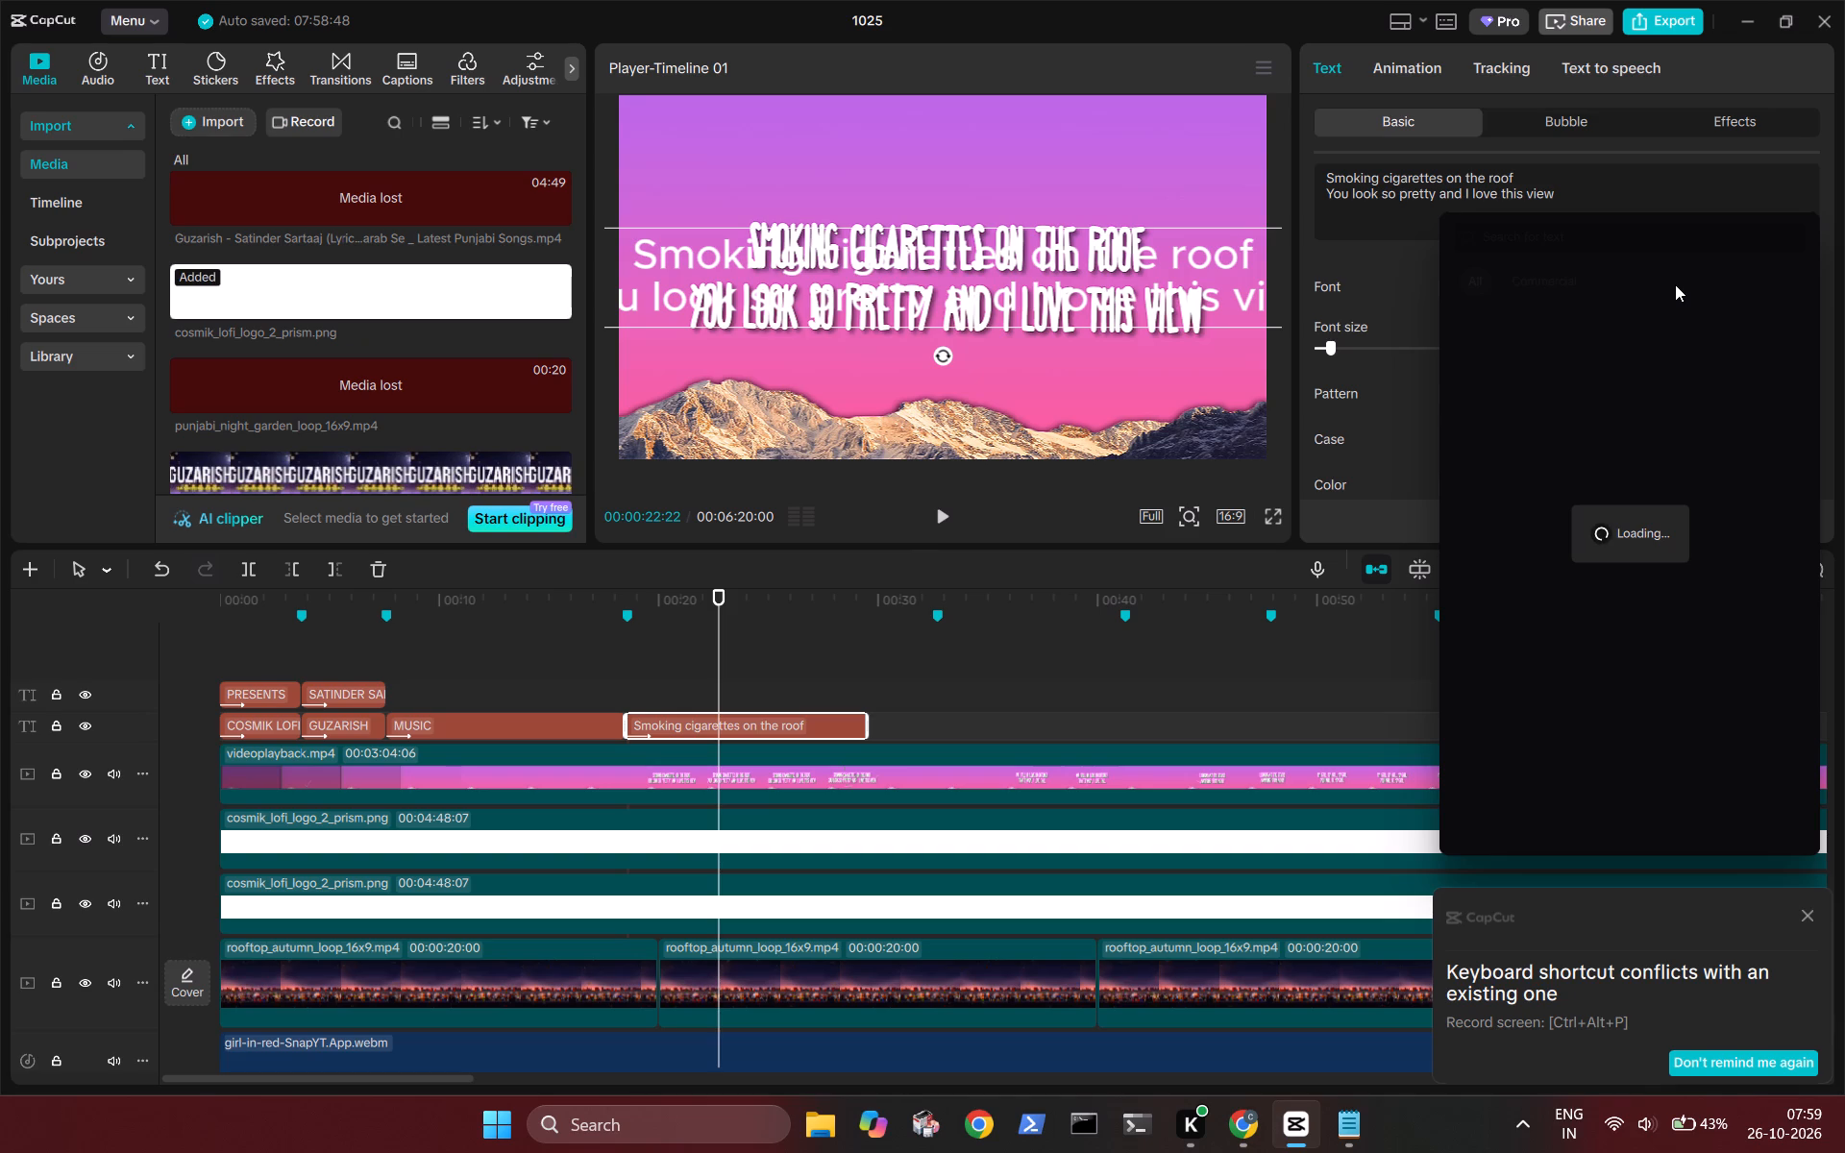
{"action": "left_click", "coordinate": [1803, 912]}
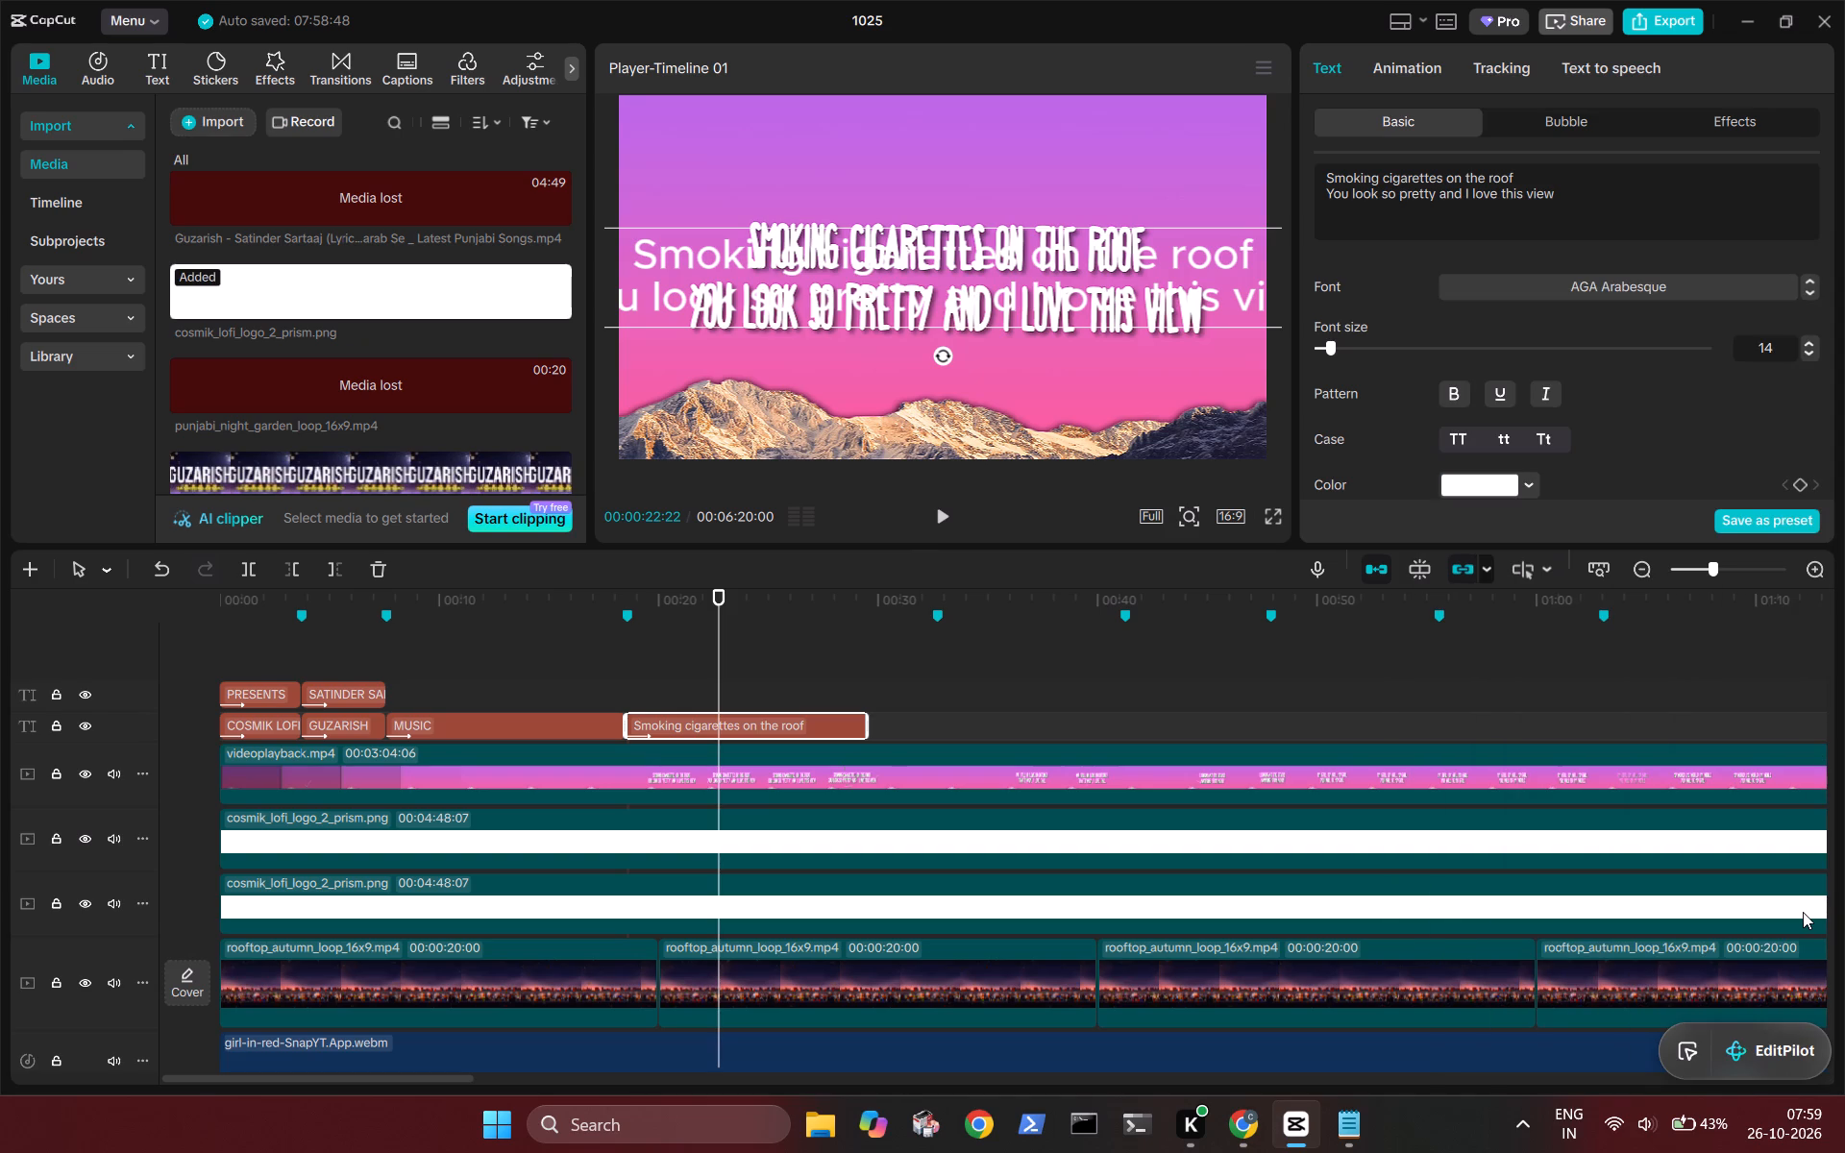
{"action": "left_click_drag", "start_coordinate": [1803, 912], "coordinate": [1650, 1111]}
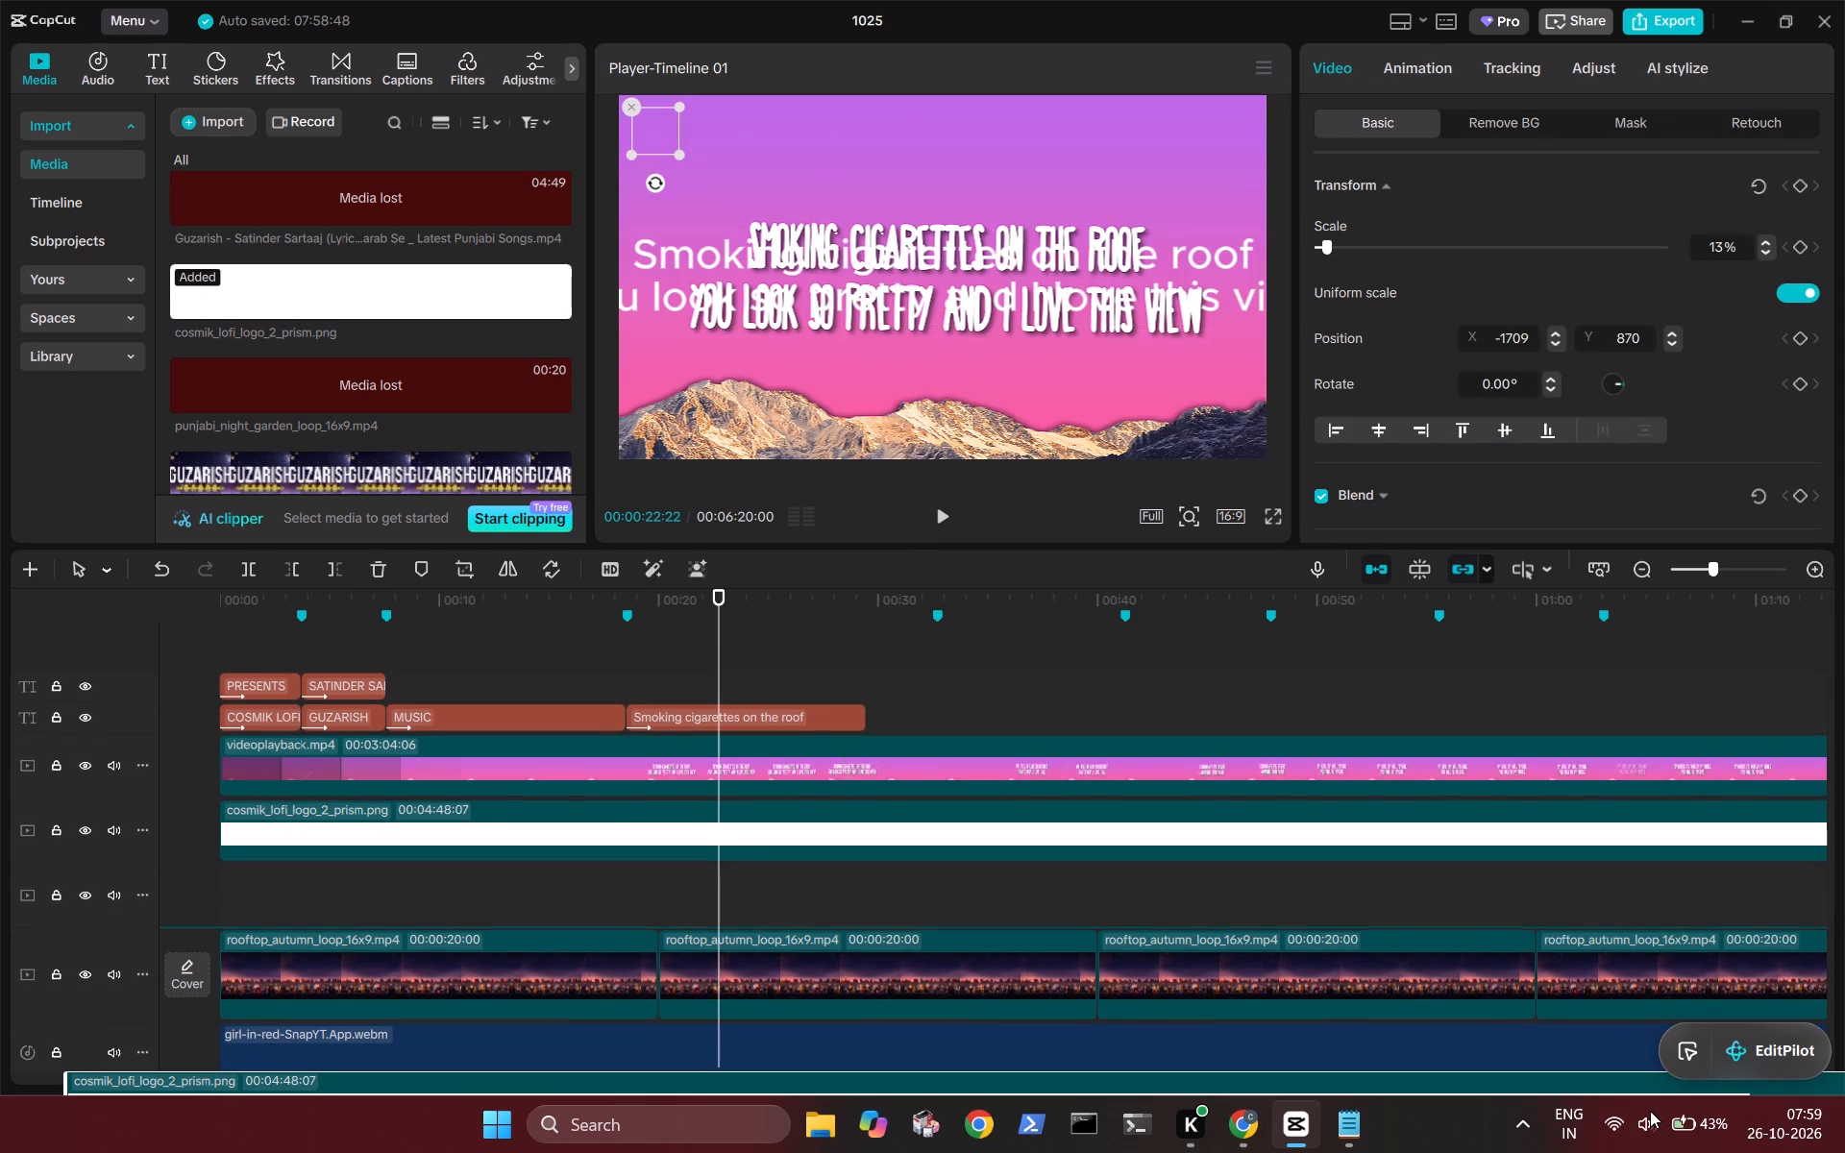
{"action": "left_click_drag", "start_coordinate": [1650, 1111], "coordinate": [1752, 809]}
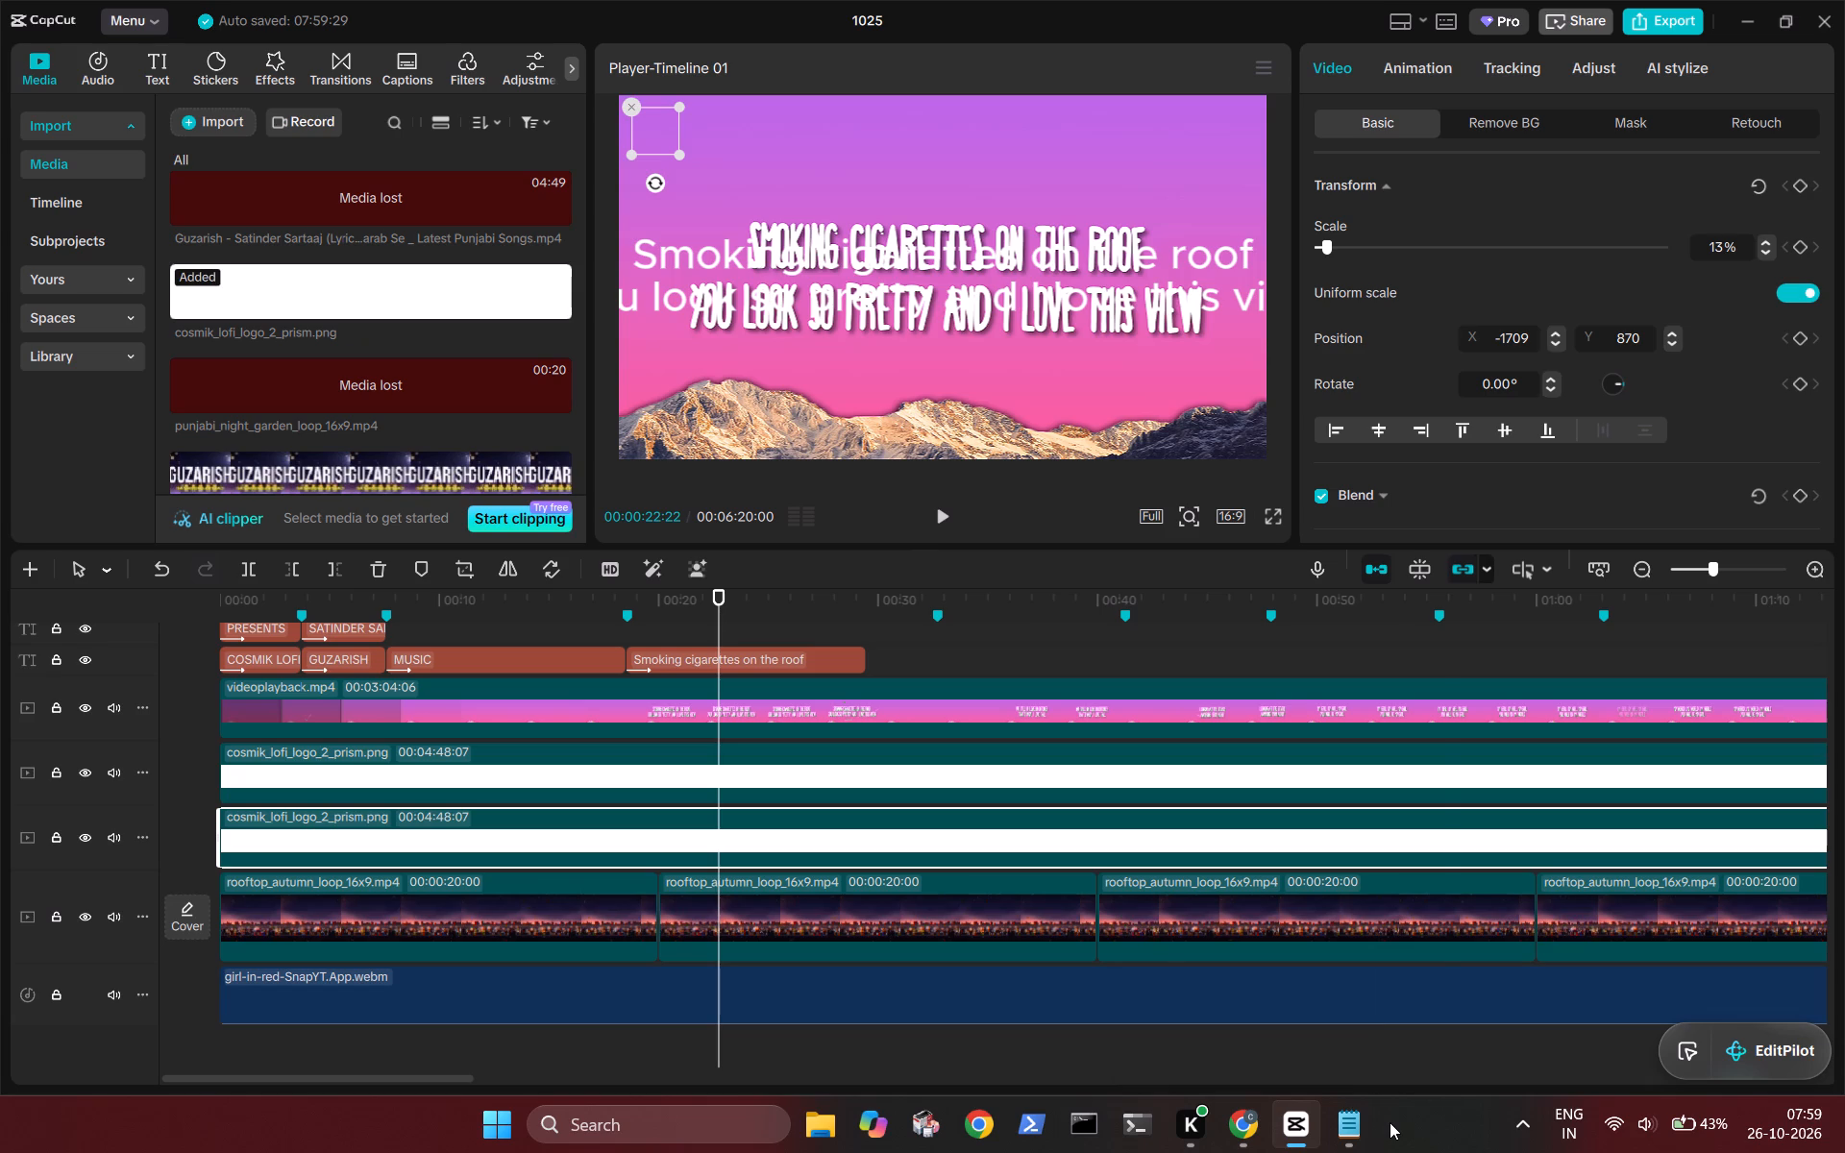
Search the computer for Proton VPN, open it to check the connection, and return to CapCut.
{"action": "type", "text": "pro"}
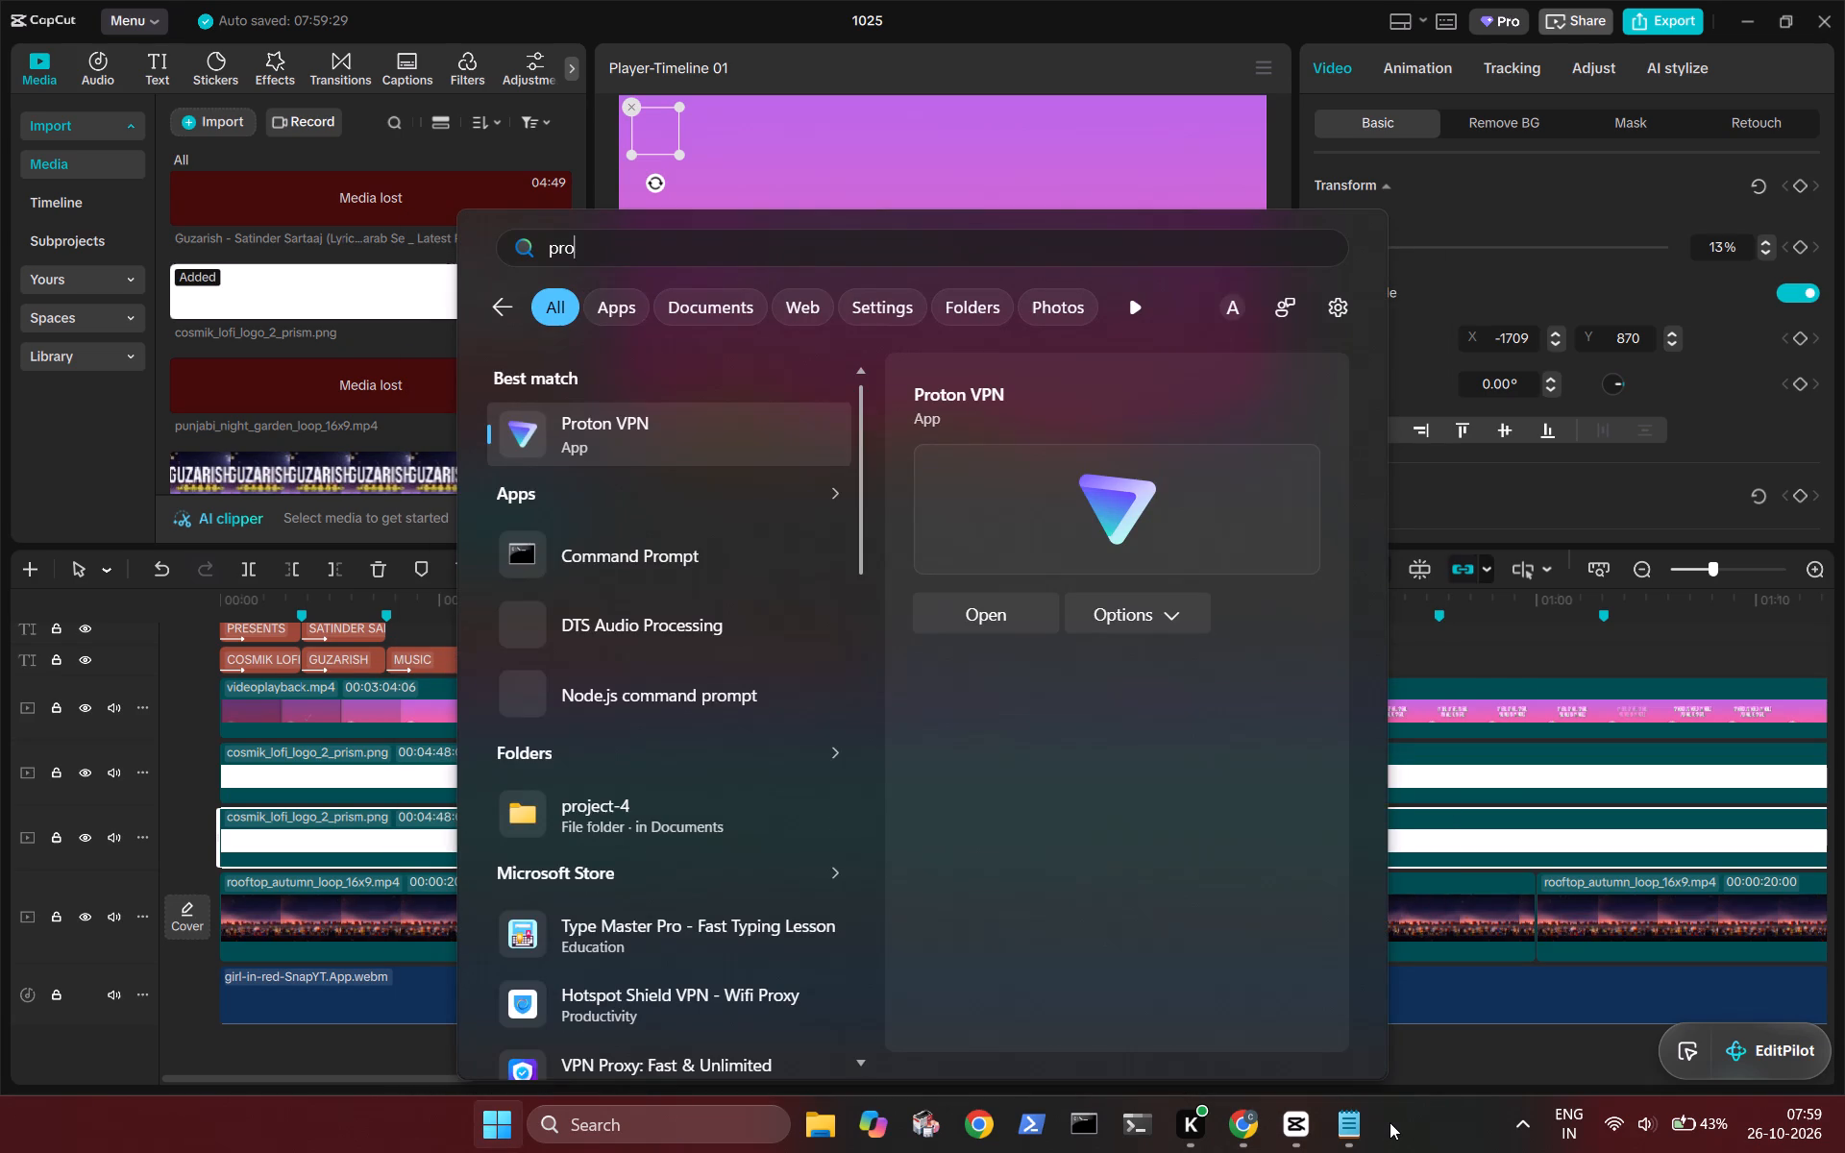
{"action": "double_click", "coordinate": [593, 422]}
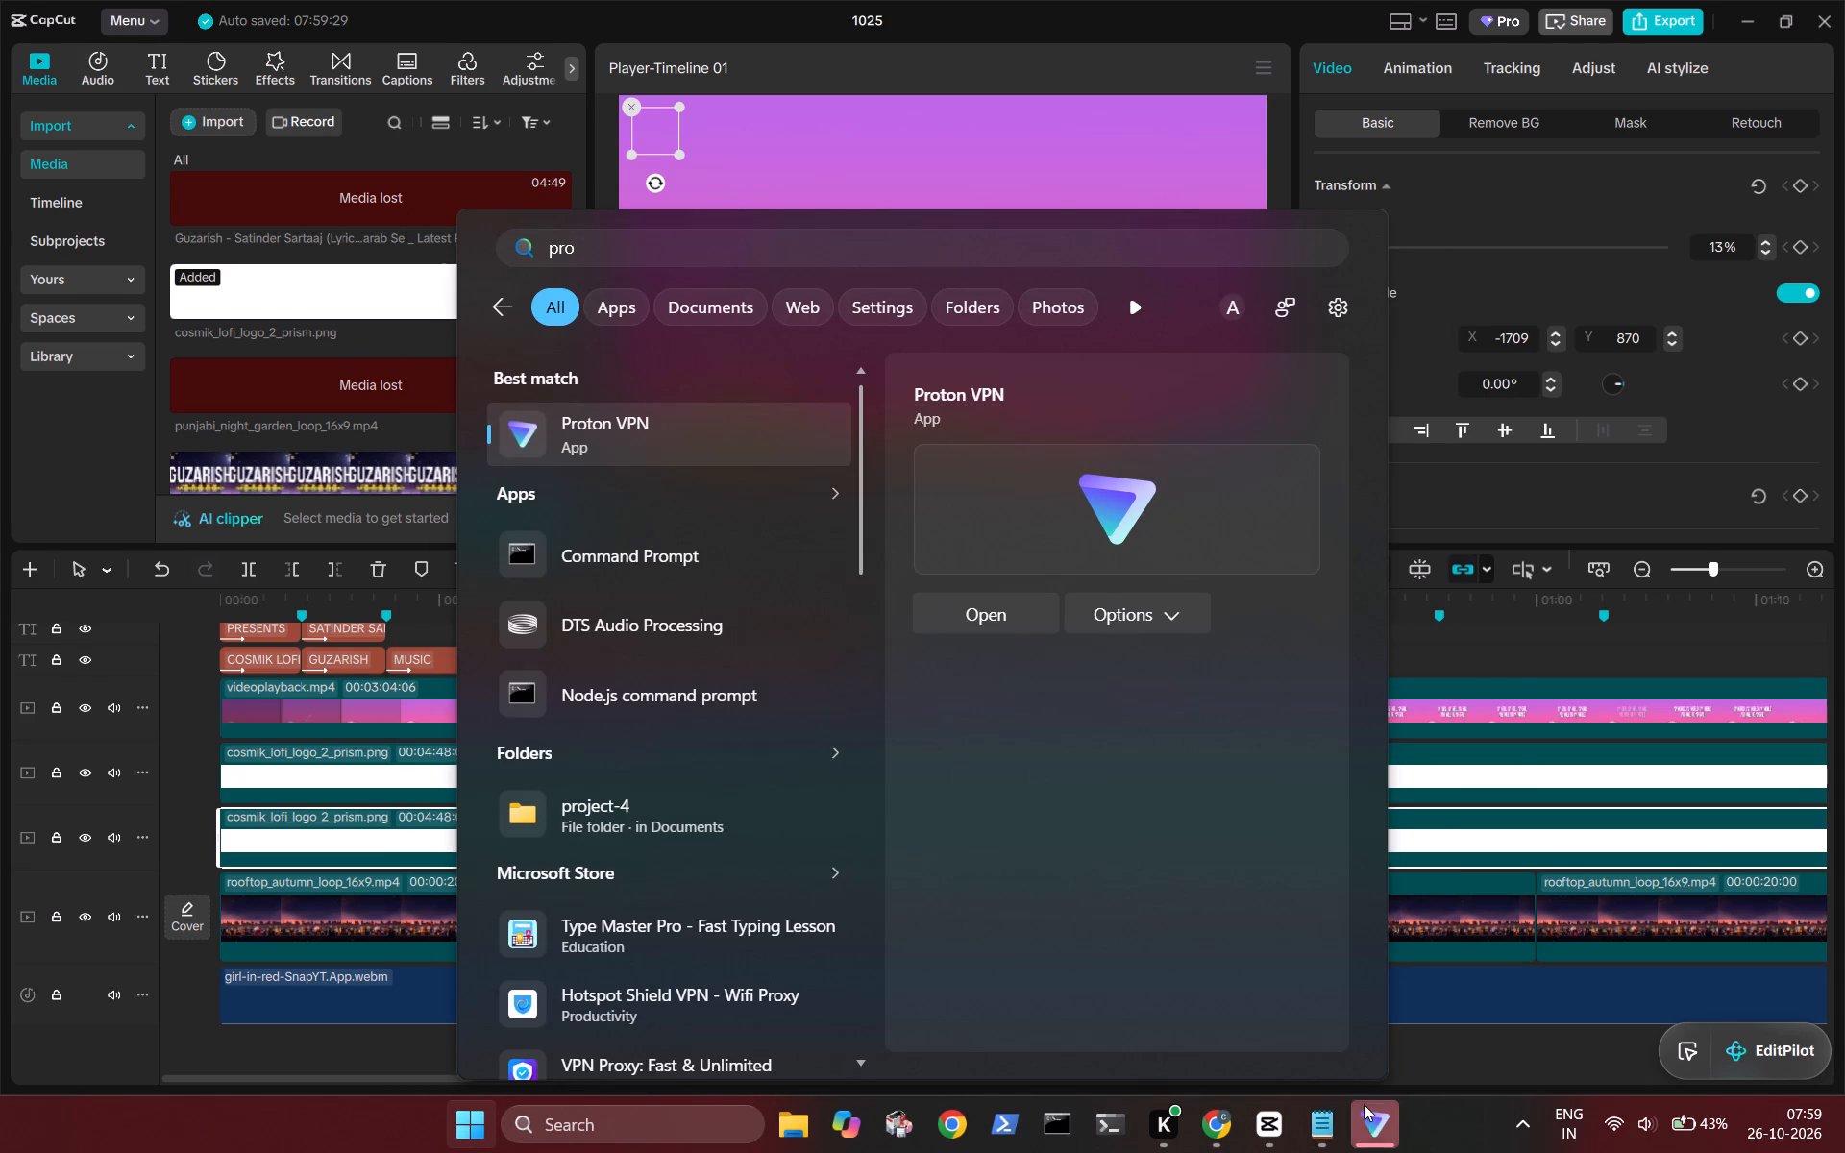
{"action": "left_click", "coordinate": [1366, 1107]}
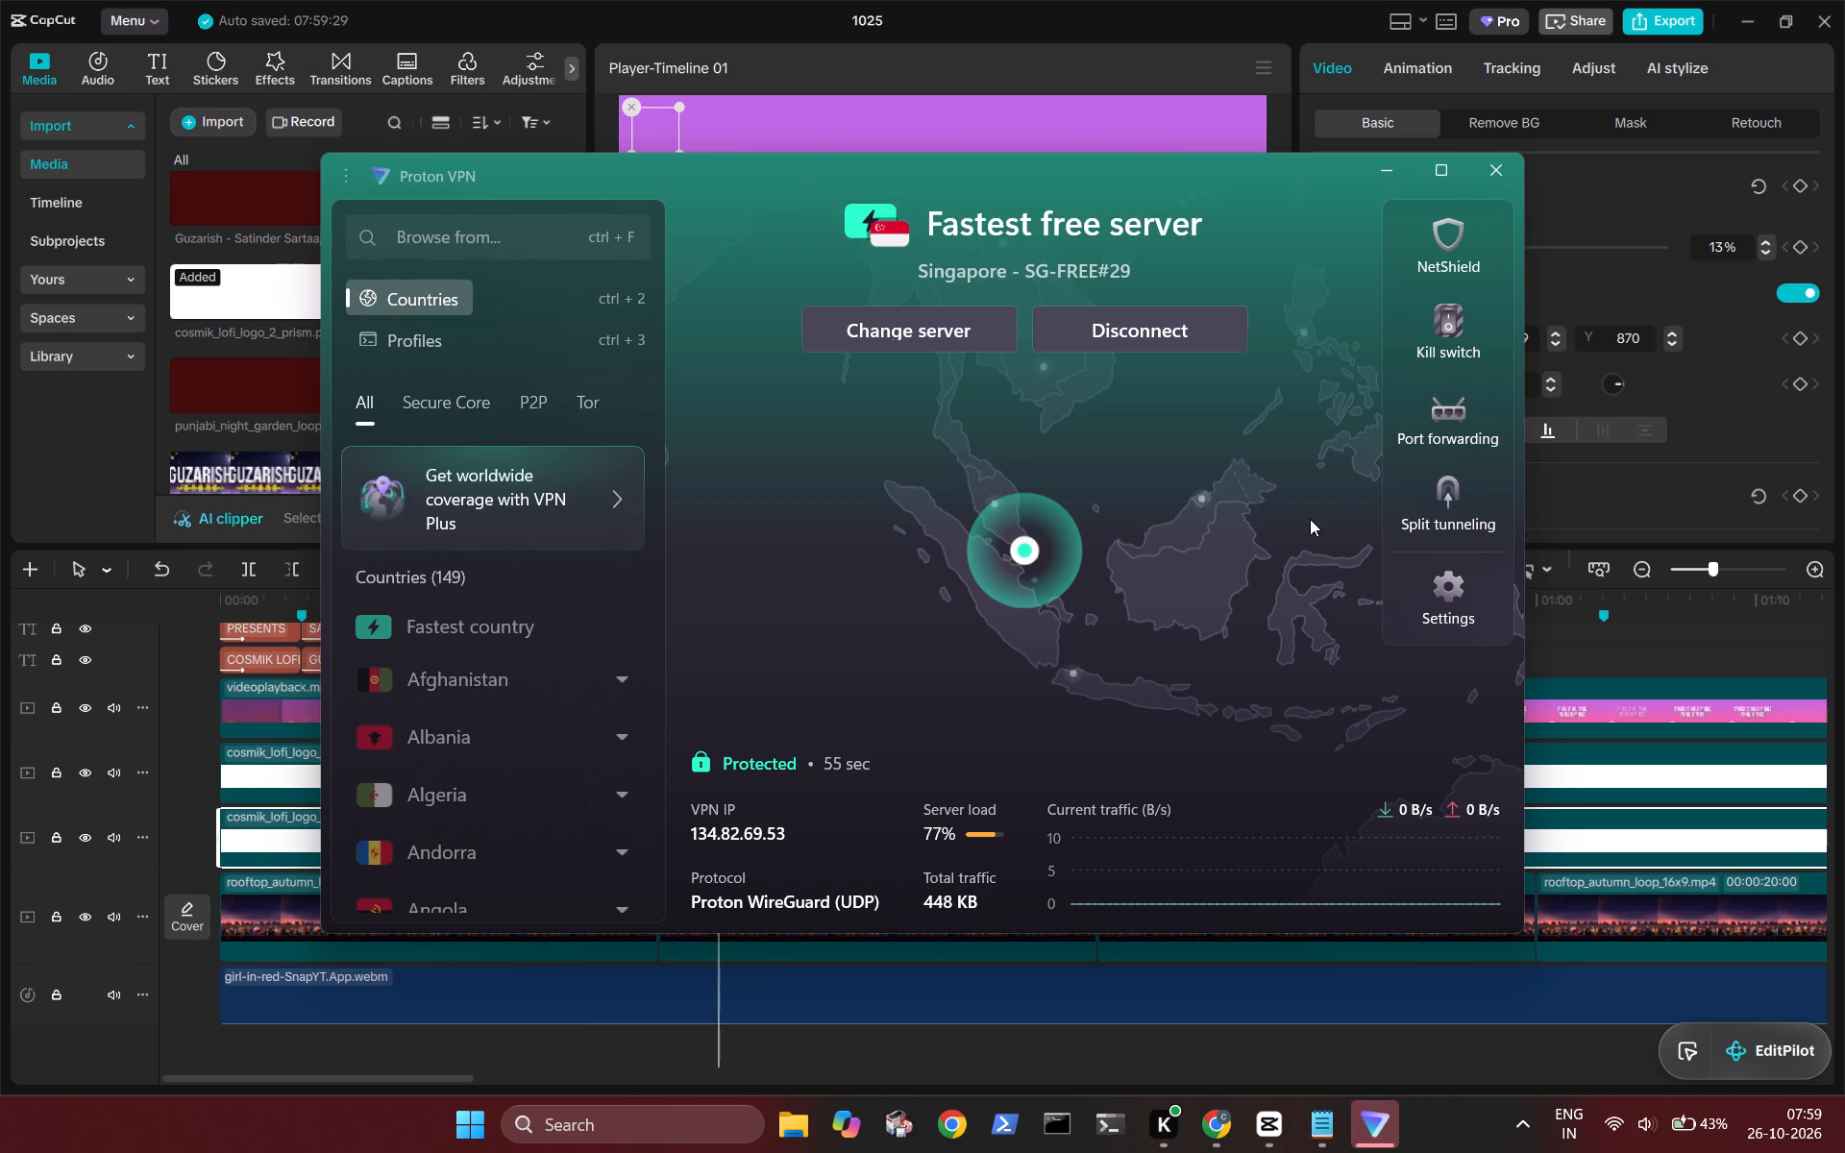
{"action": "left_click", "coordinate": [1136, 63]}
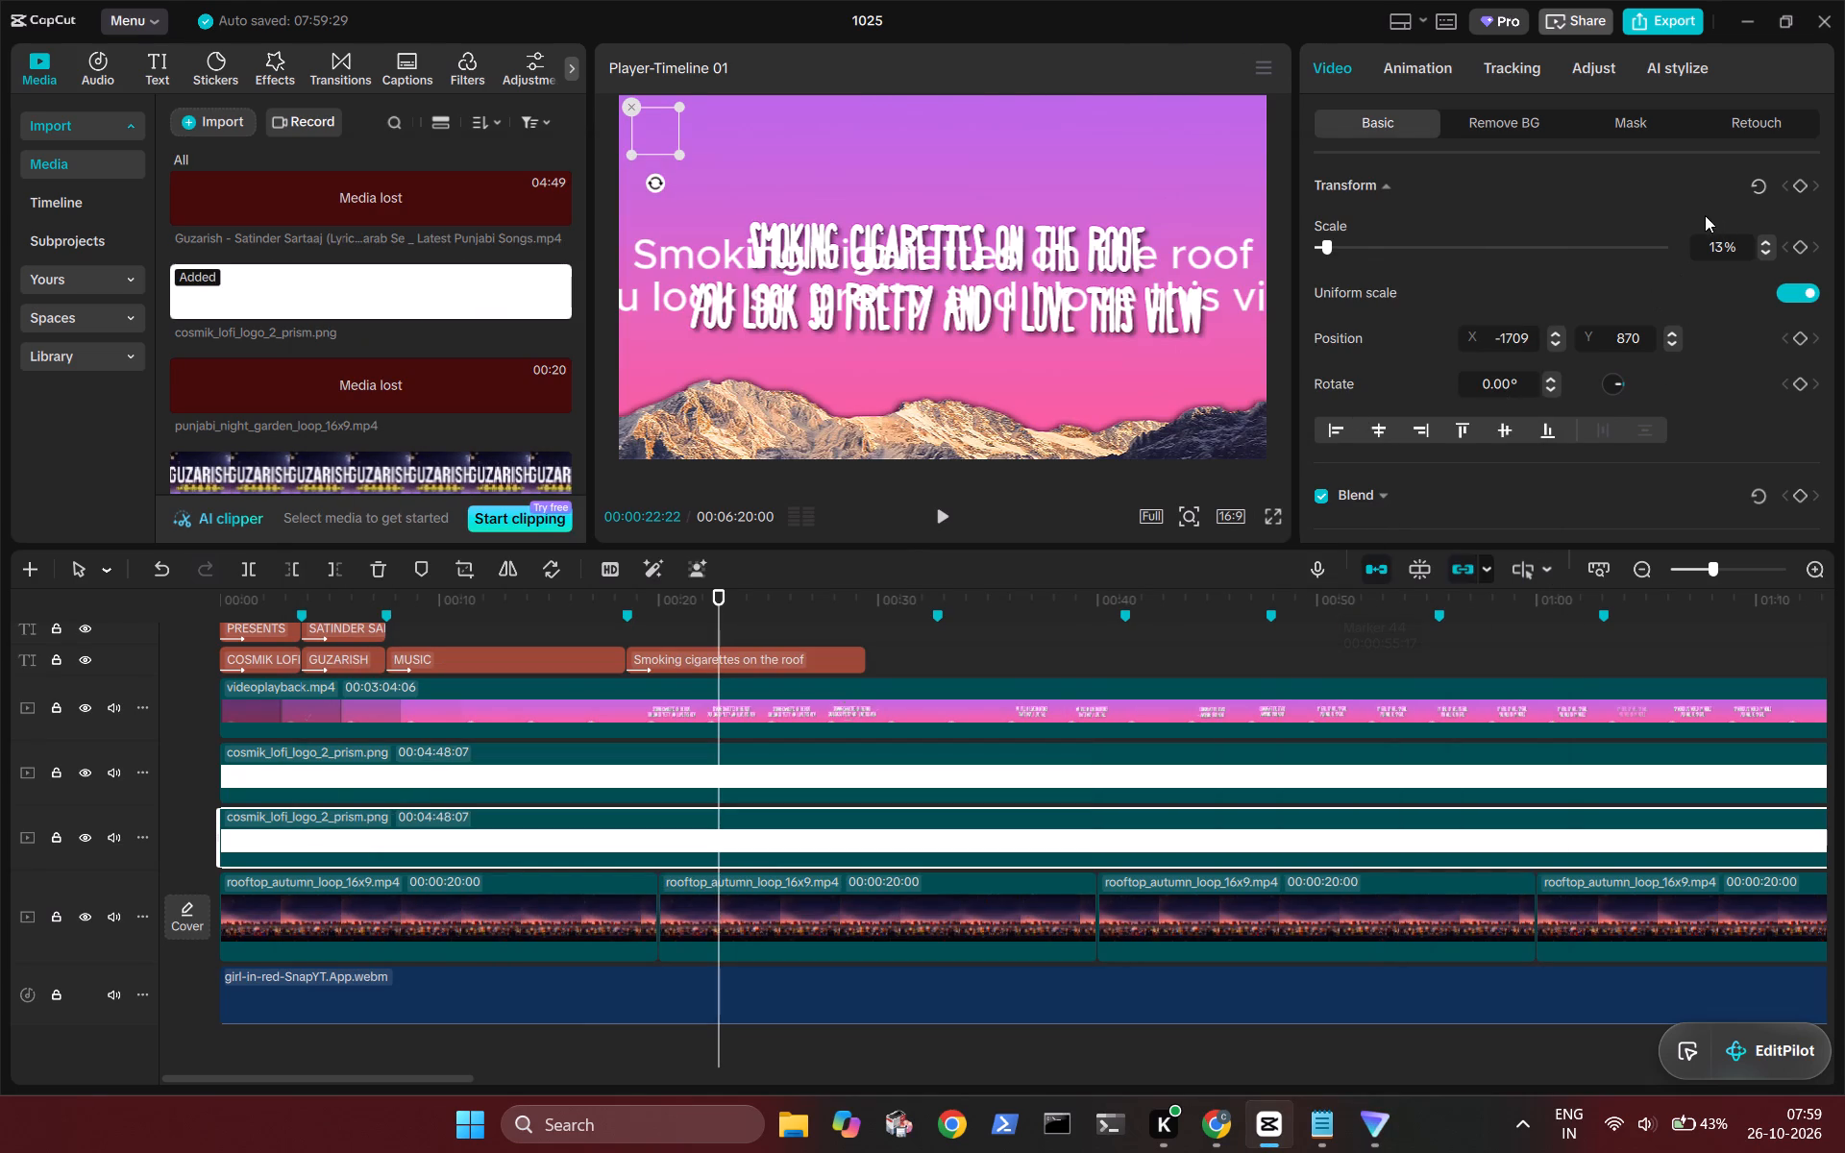
Select the "Smoking cigarettes on the roof" lyric title and open its font list.
{"action": "scroll", "coordinate": [1702, 244], "scroll_direction": "up", "scroll_amount": 6}
{"action": "scroll", "coordinate": [1690, 158], "scroll_direction": "up", "scroll_amount": 5}
{"action": "left_click", "coordinate": [761, 660]}
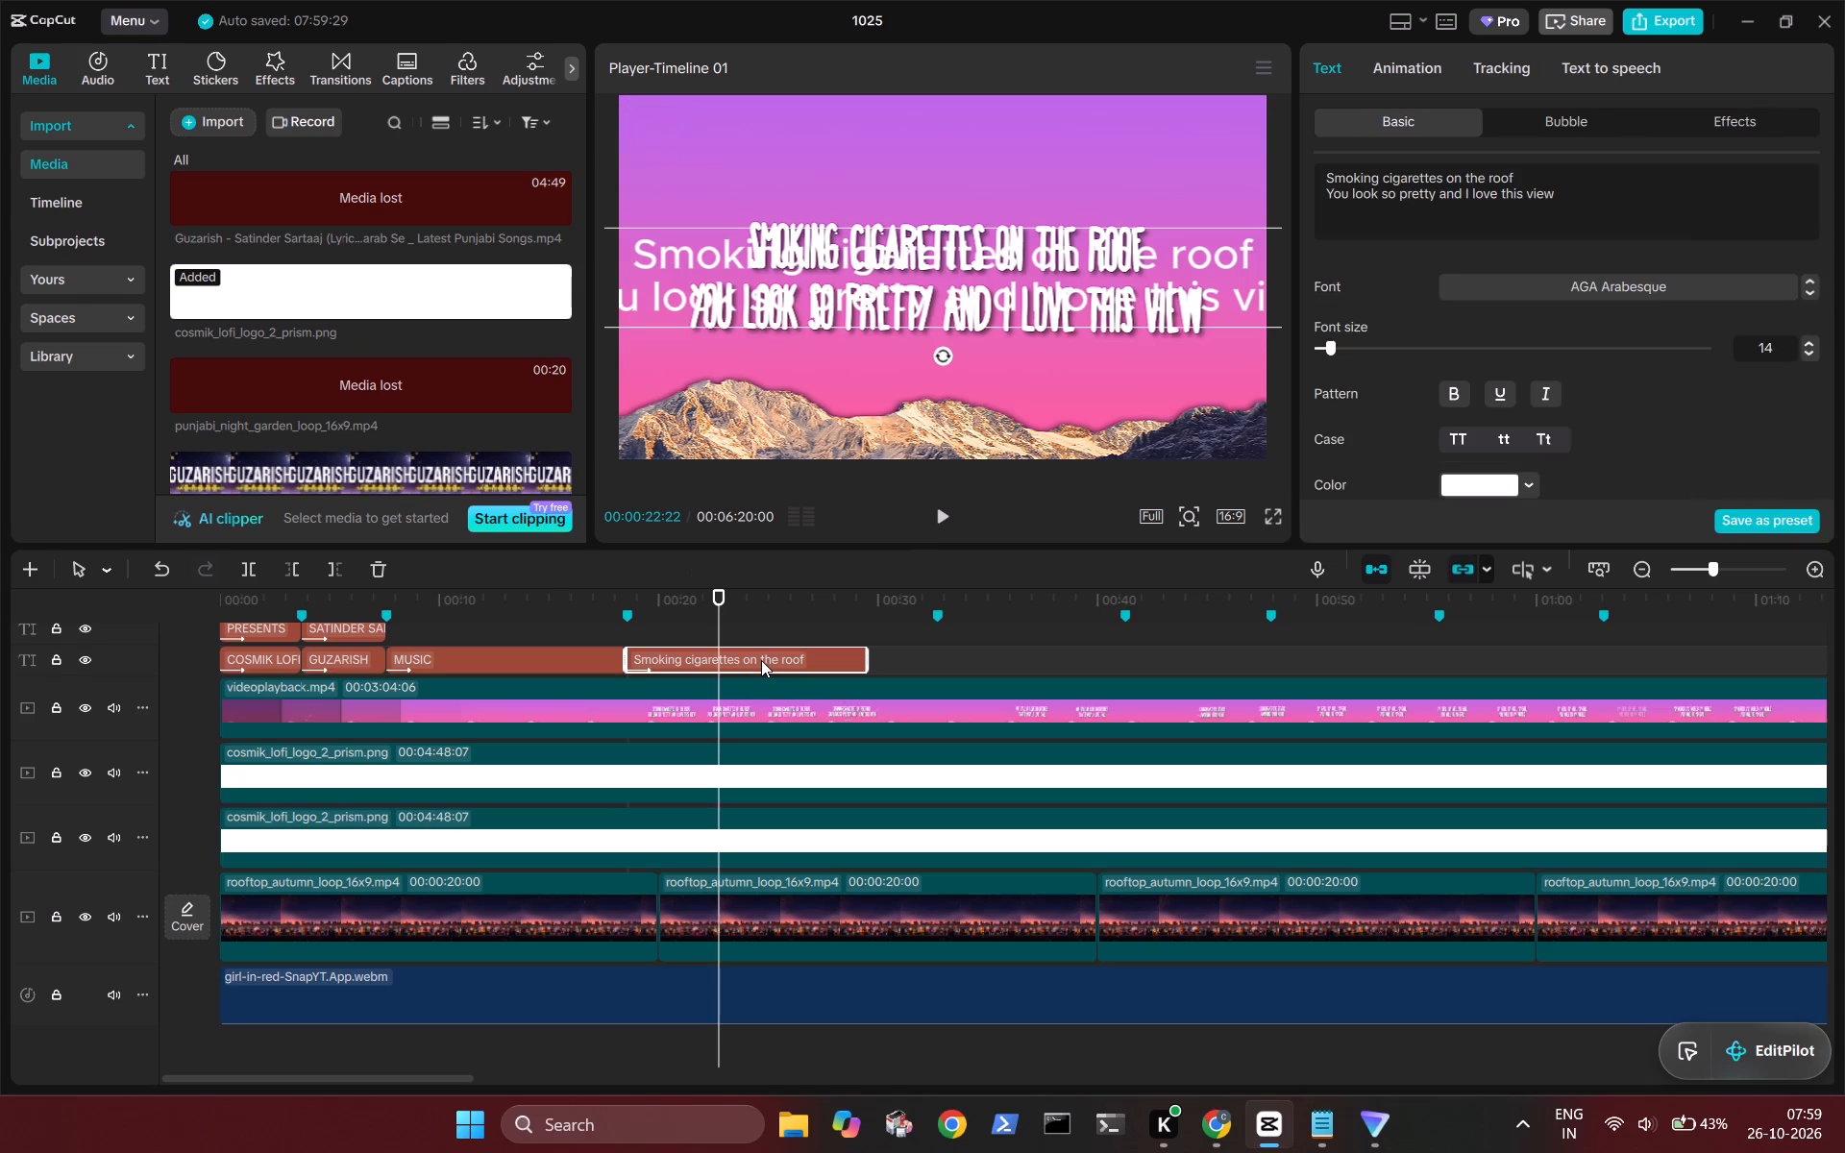
{"action": "left_click", "coordinate": [1596, 286]}
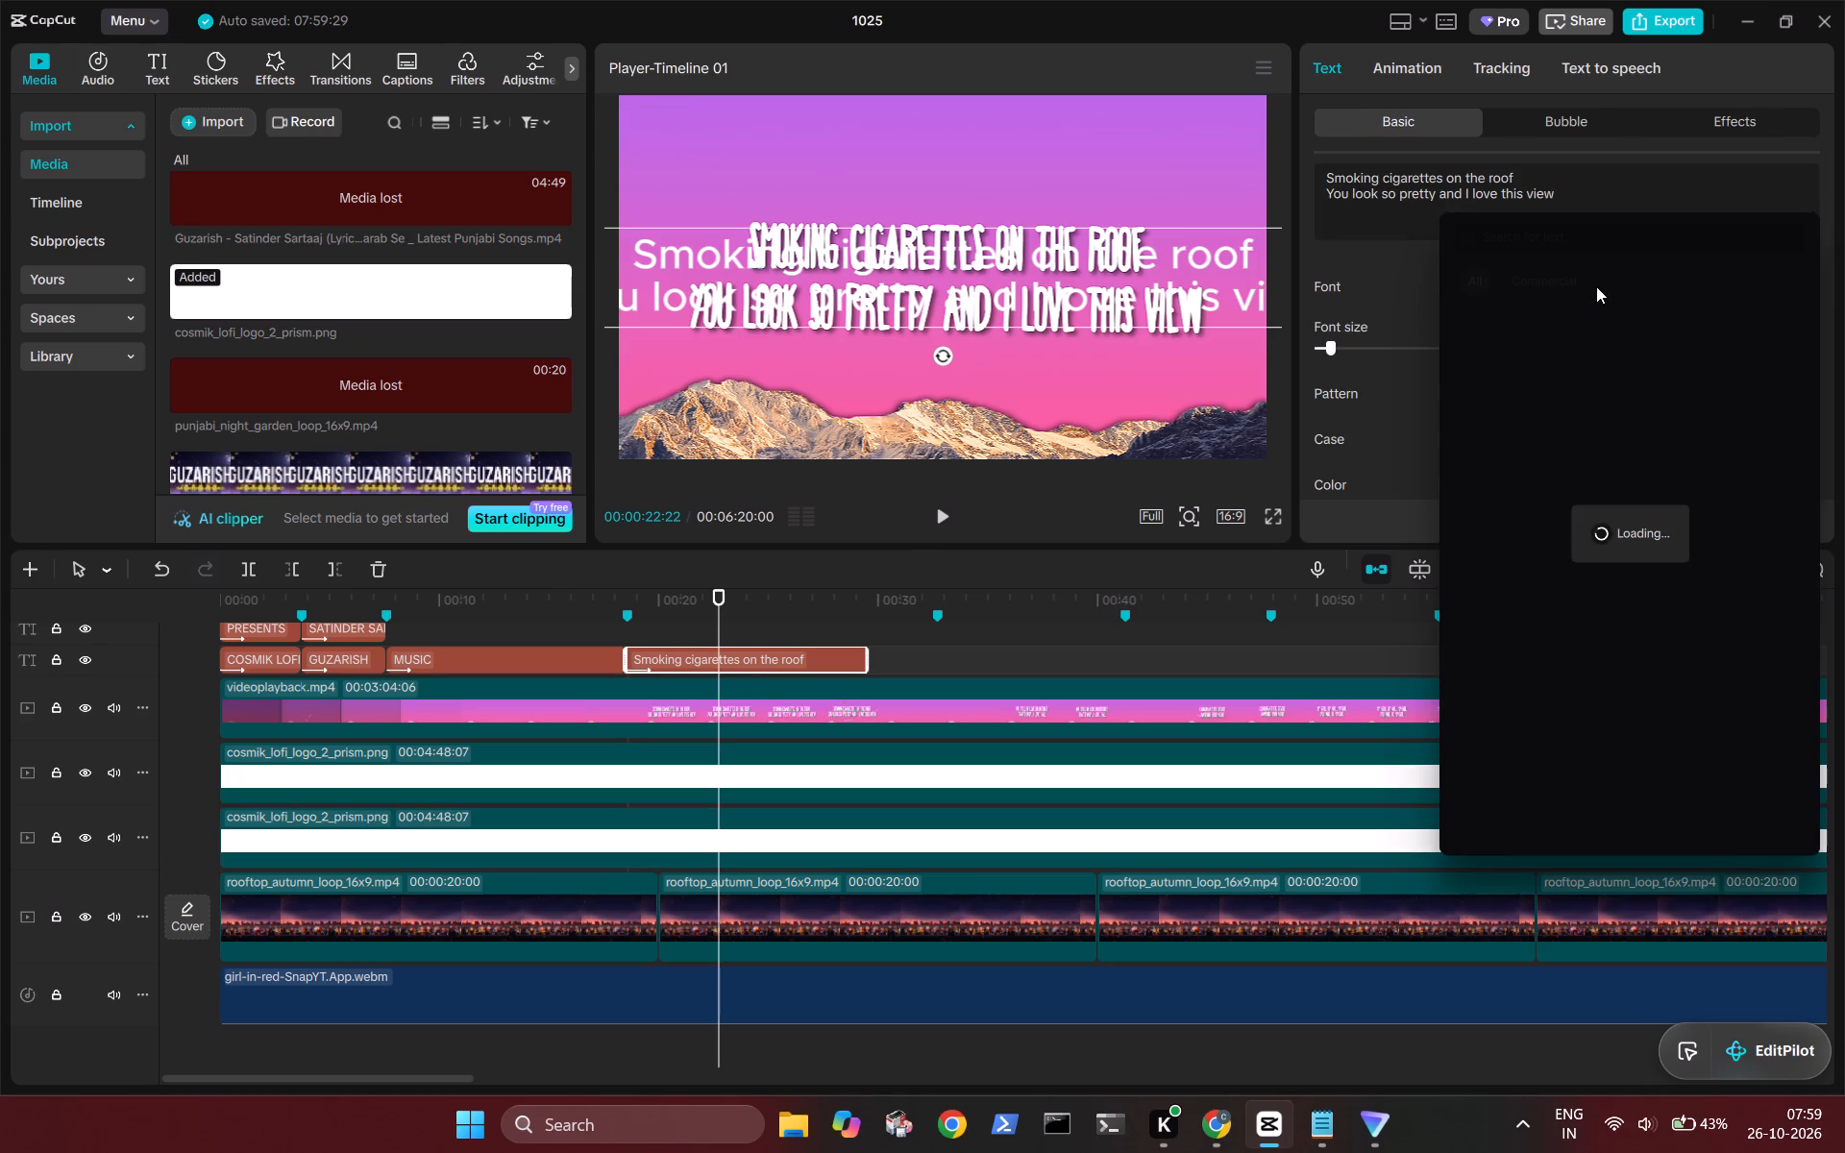
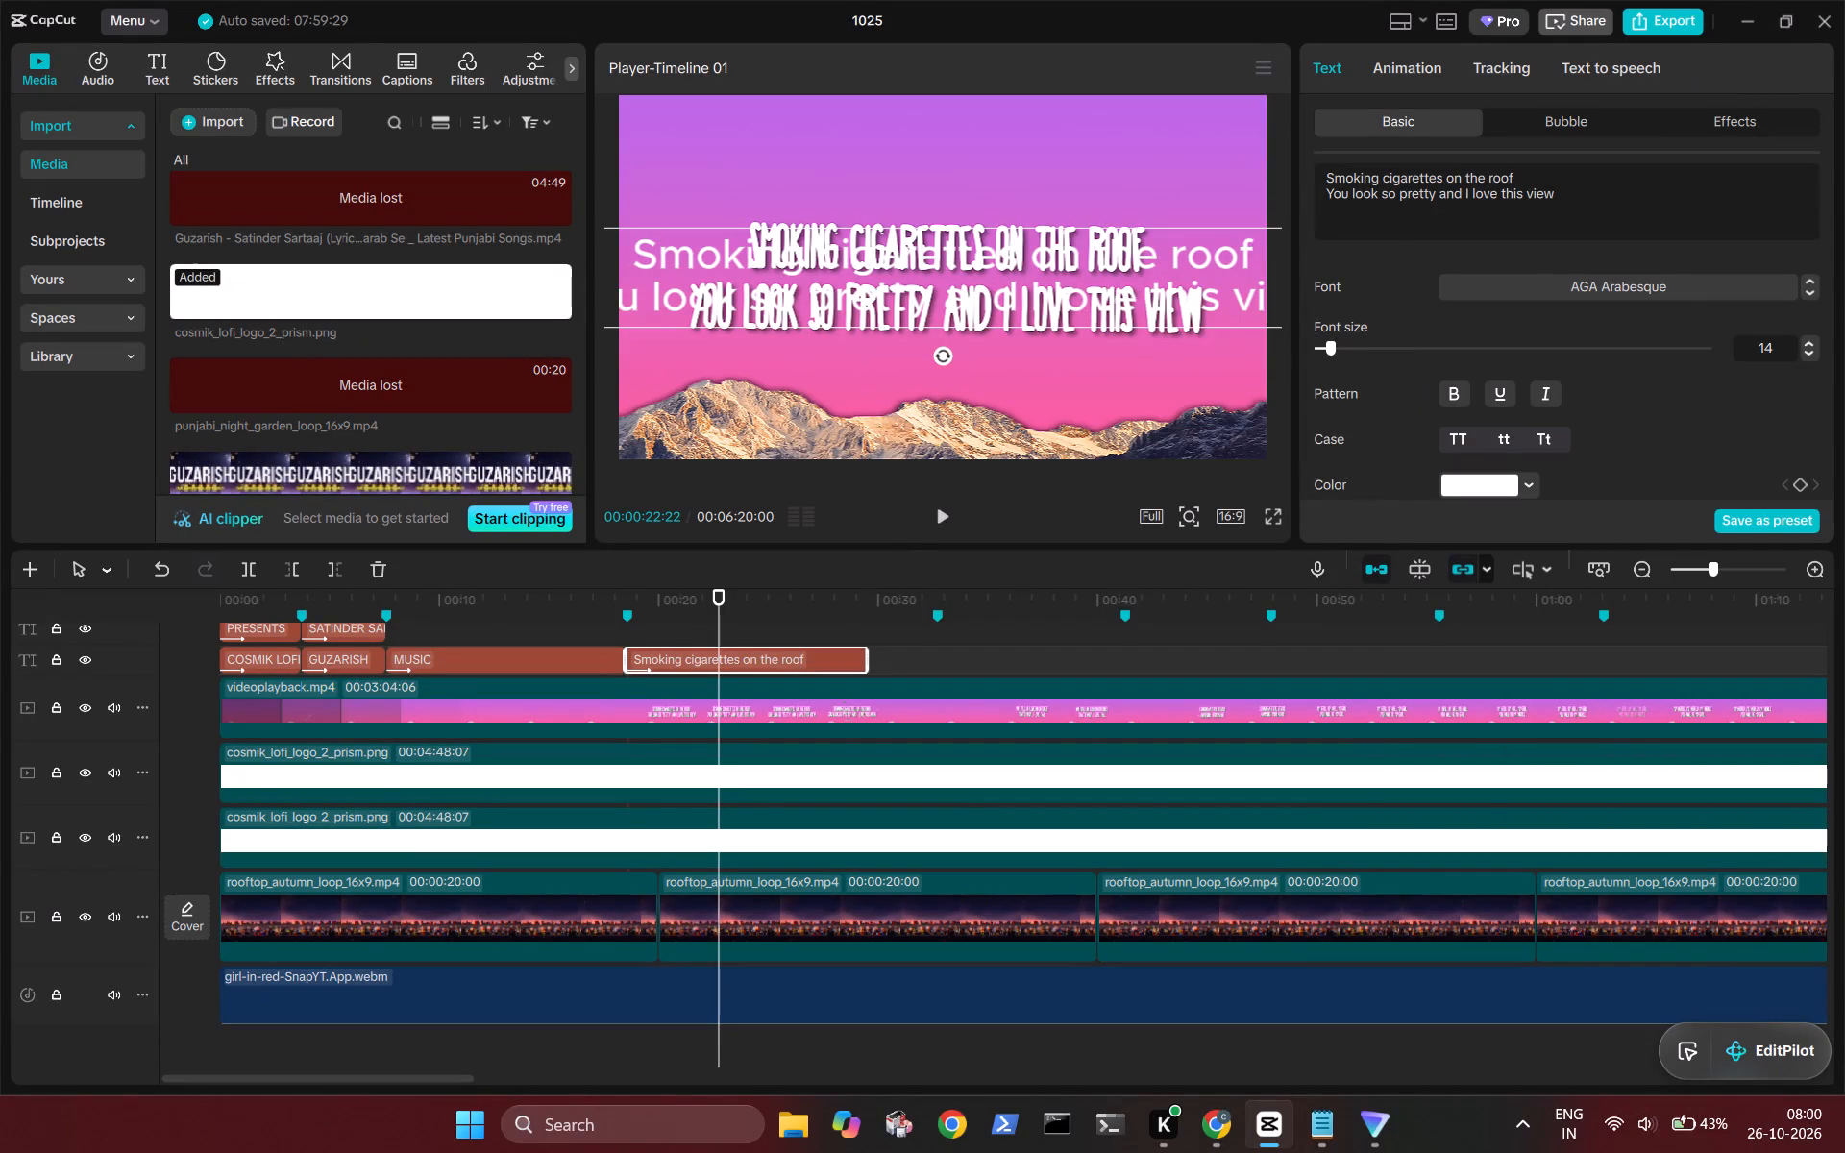
Set the "Smoking cigarettes on the roof" lyric title's font size to 15.
{"action": "left_click", "coordinate": [1810, 340]}
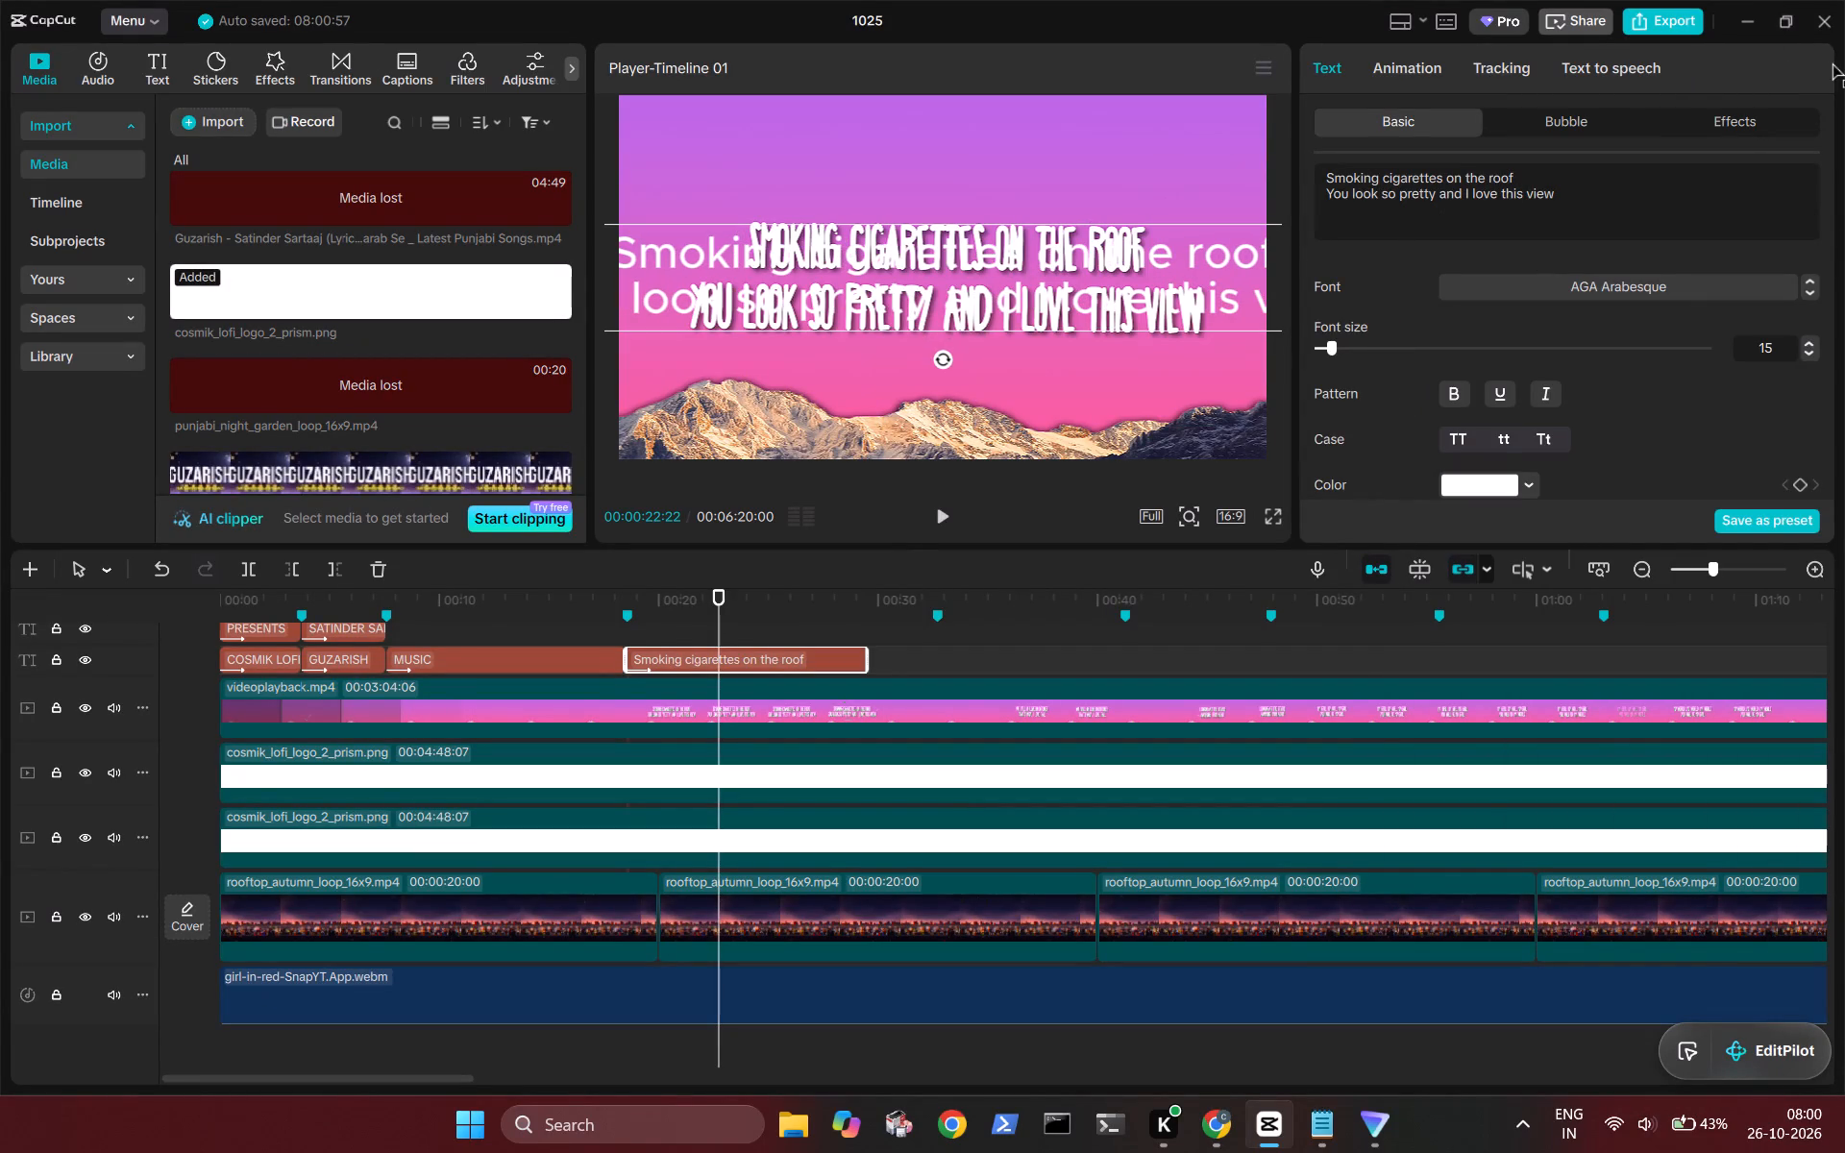
Close project 1025 and CapCut, relaunch CapCut from the computer search, and confirm the environment test.
{"action": "left_click", "coordinate": [1829, 12]}
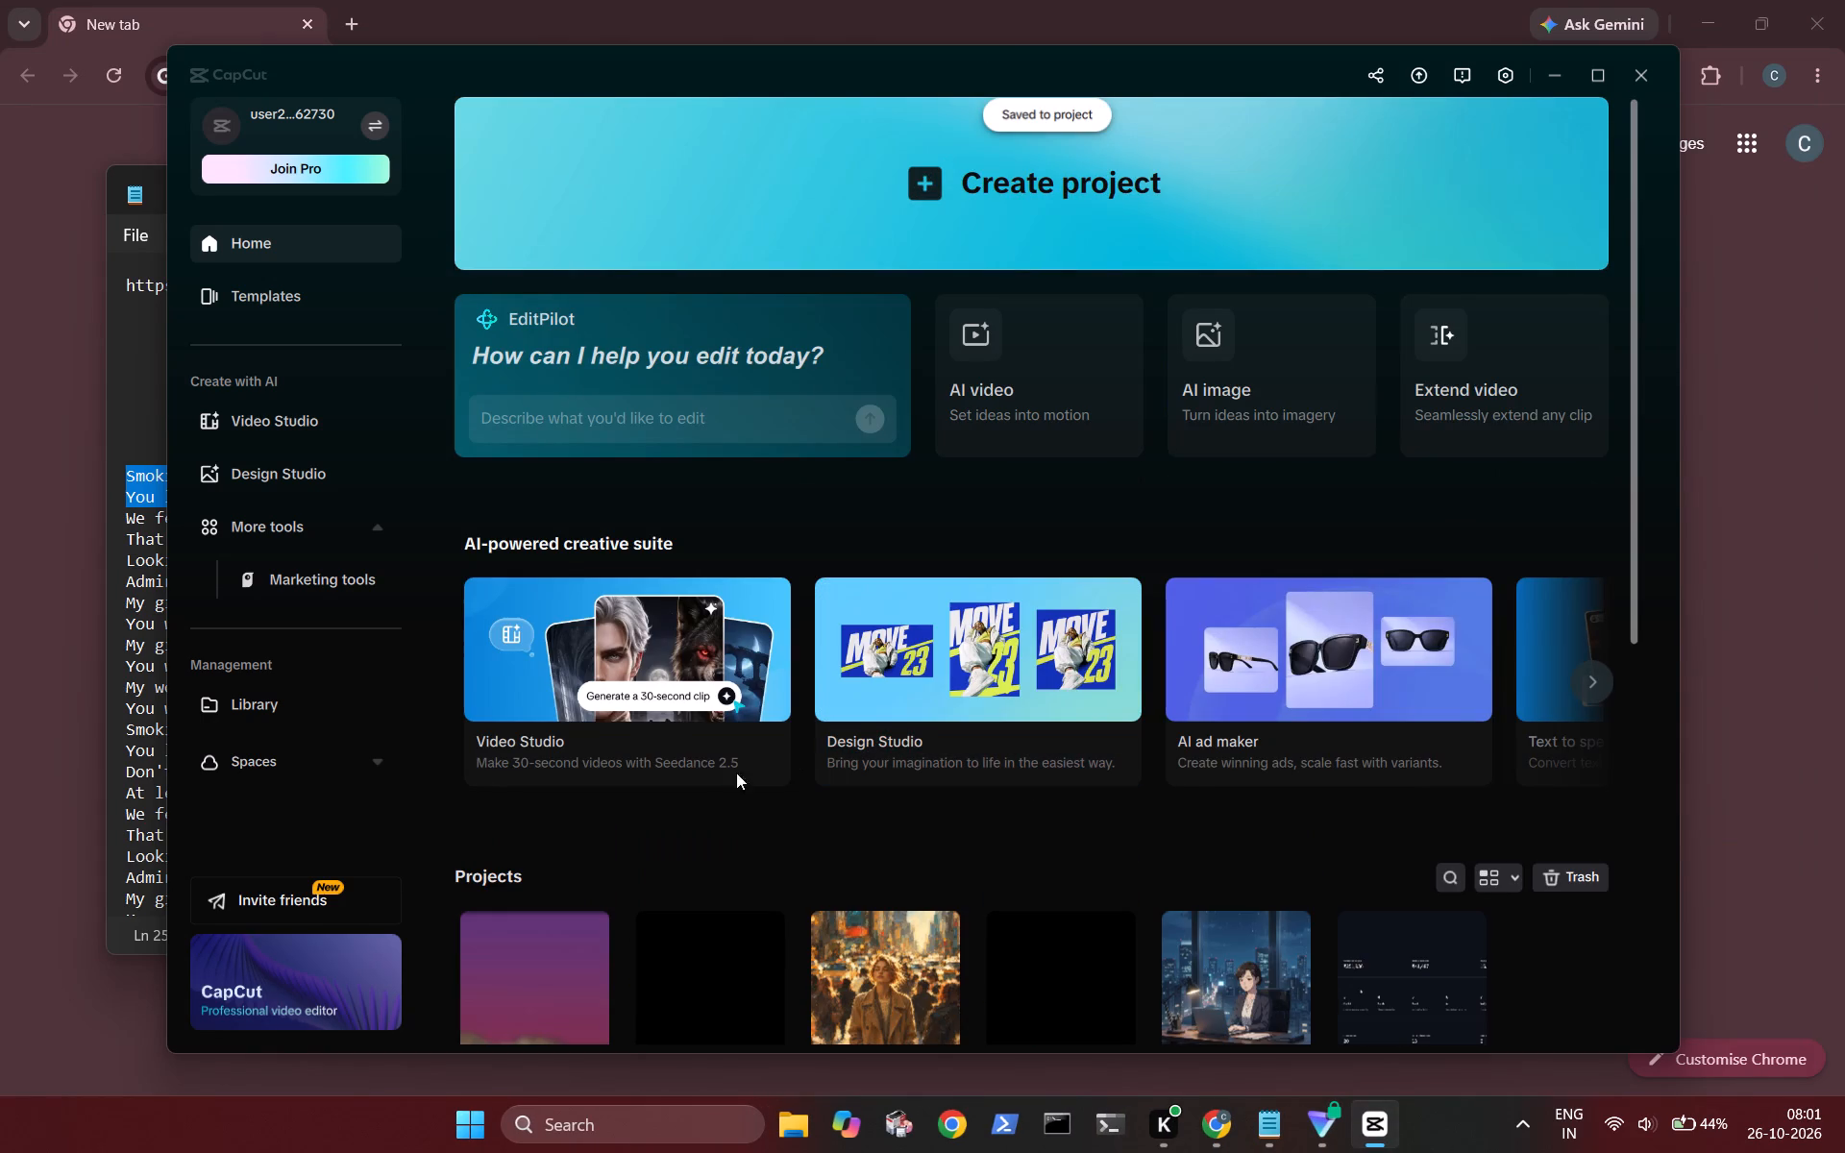
{"action": "left_click", "coordinate": [1642, 72]}
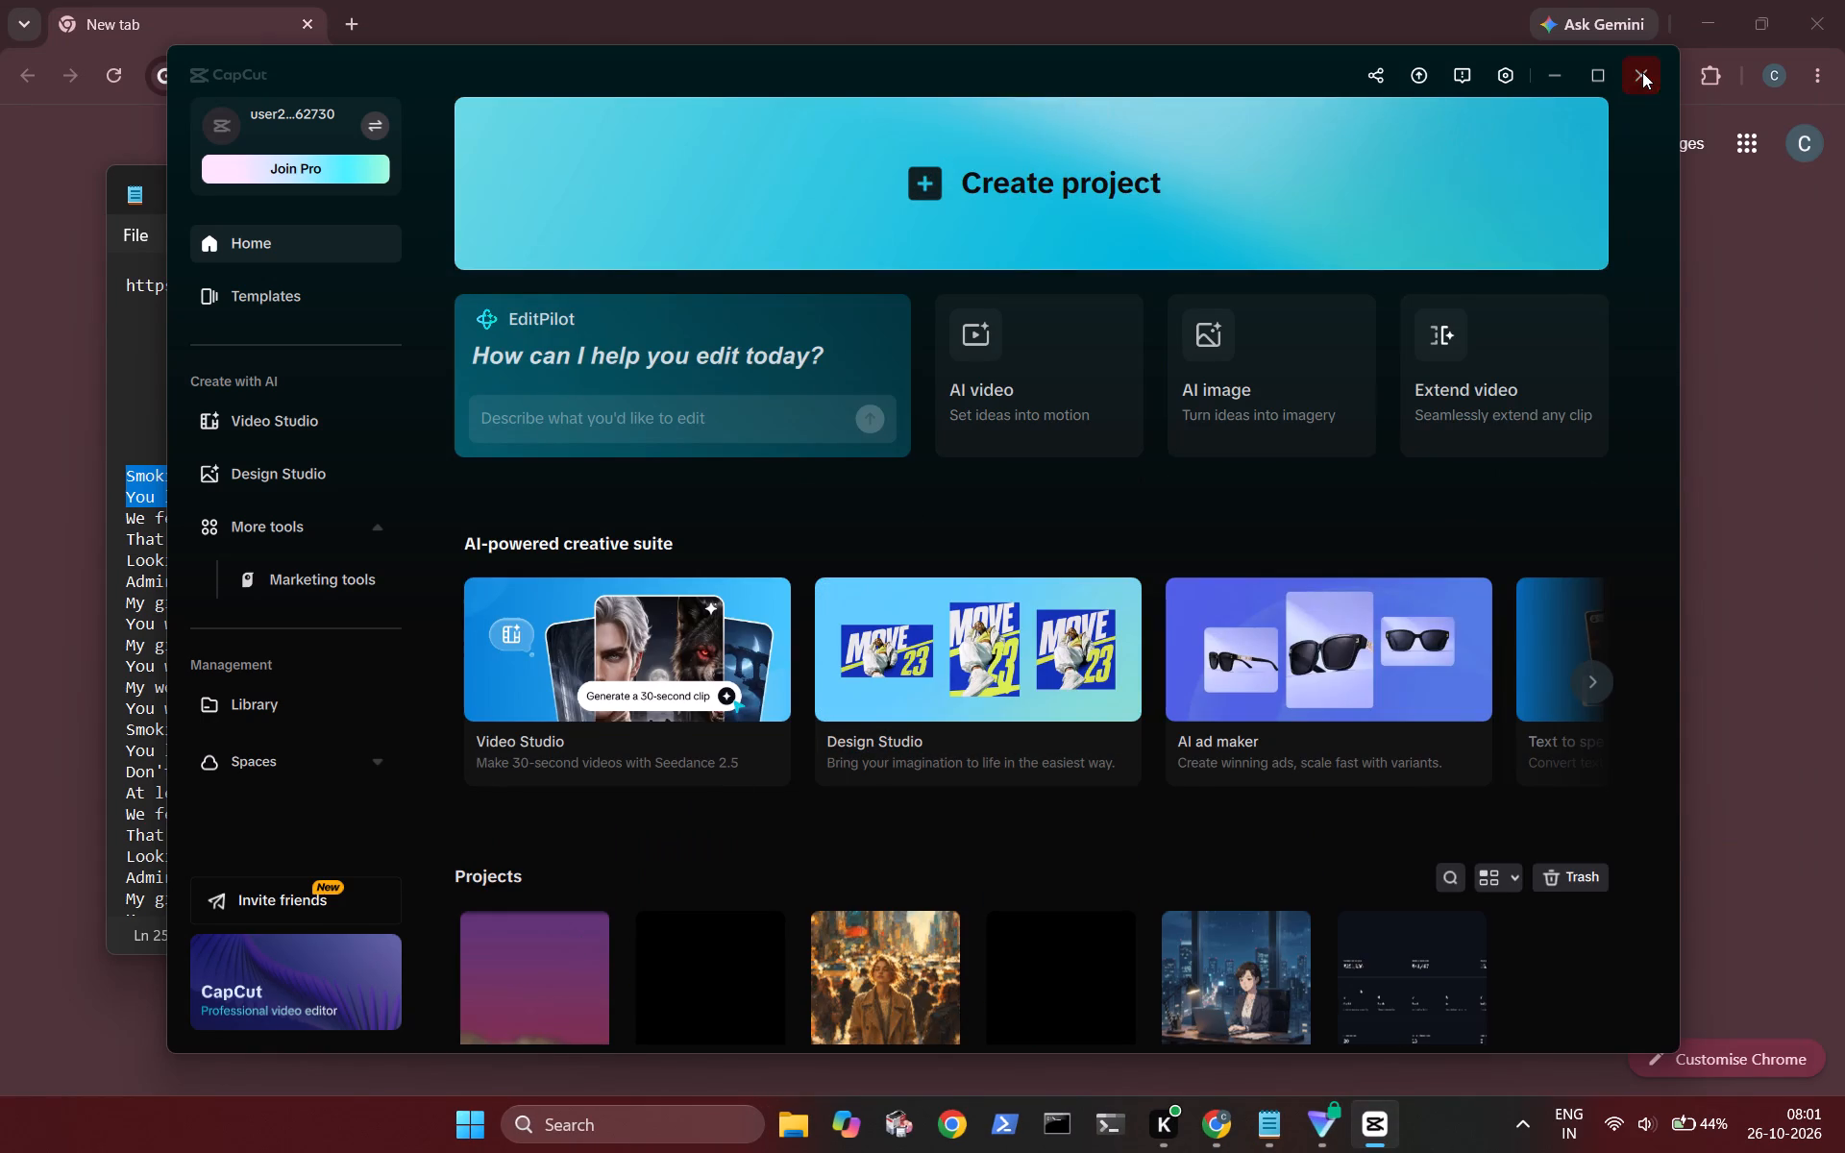
{"action": "type", "text": "cap"}
{"action": "key", "text": "Return"}
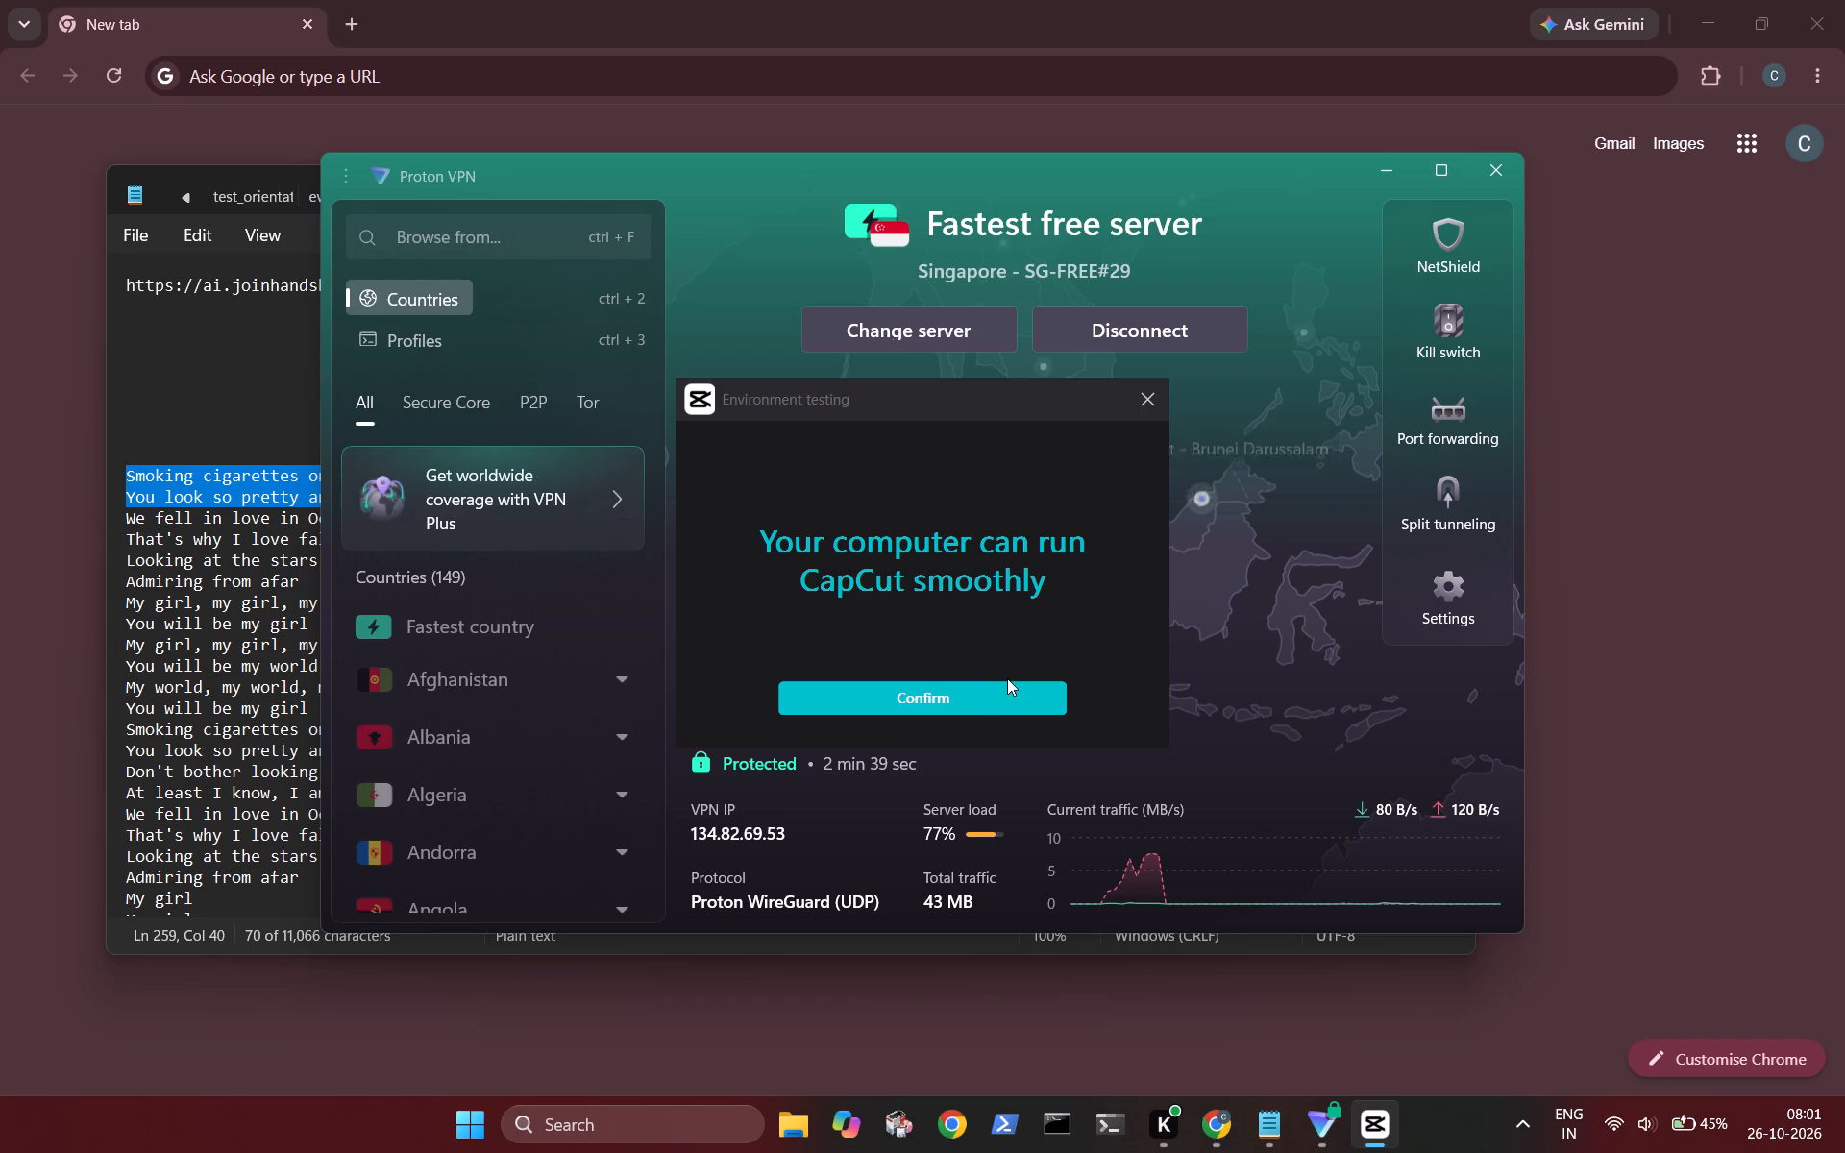
{"action": "left_click", "coordinate": [980, 713]}
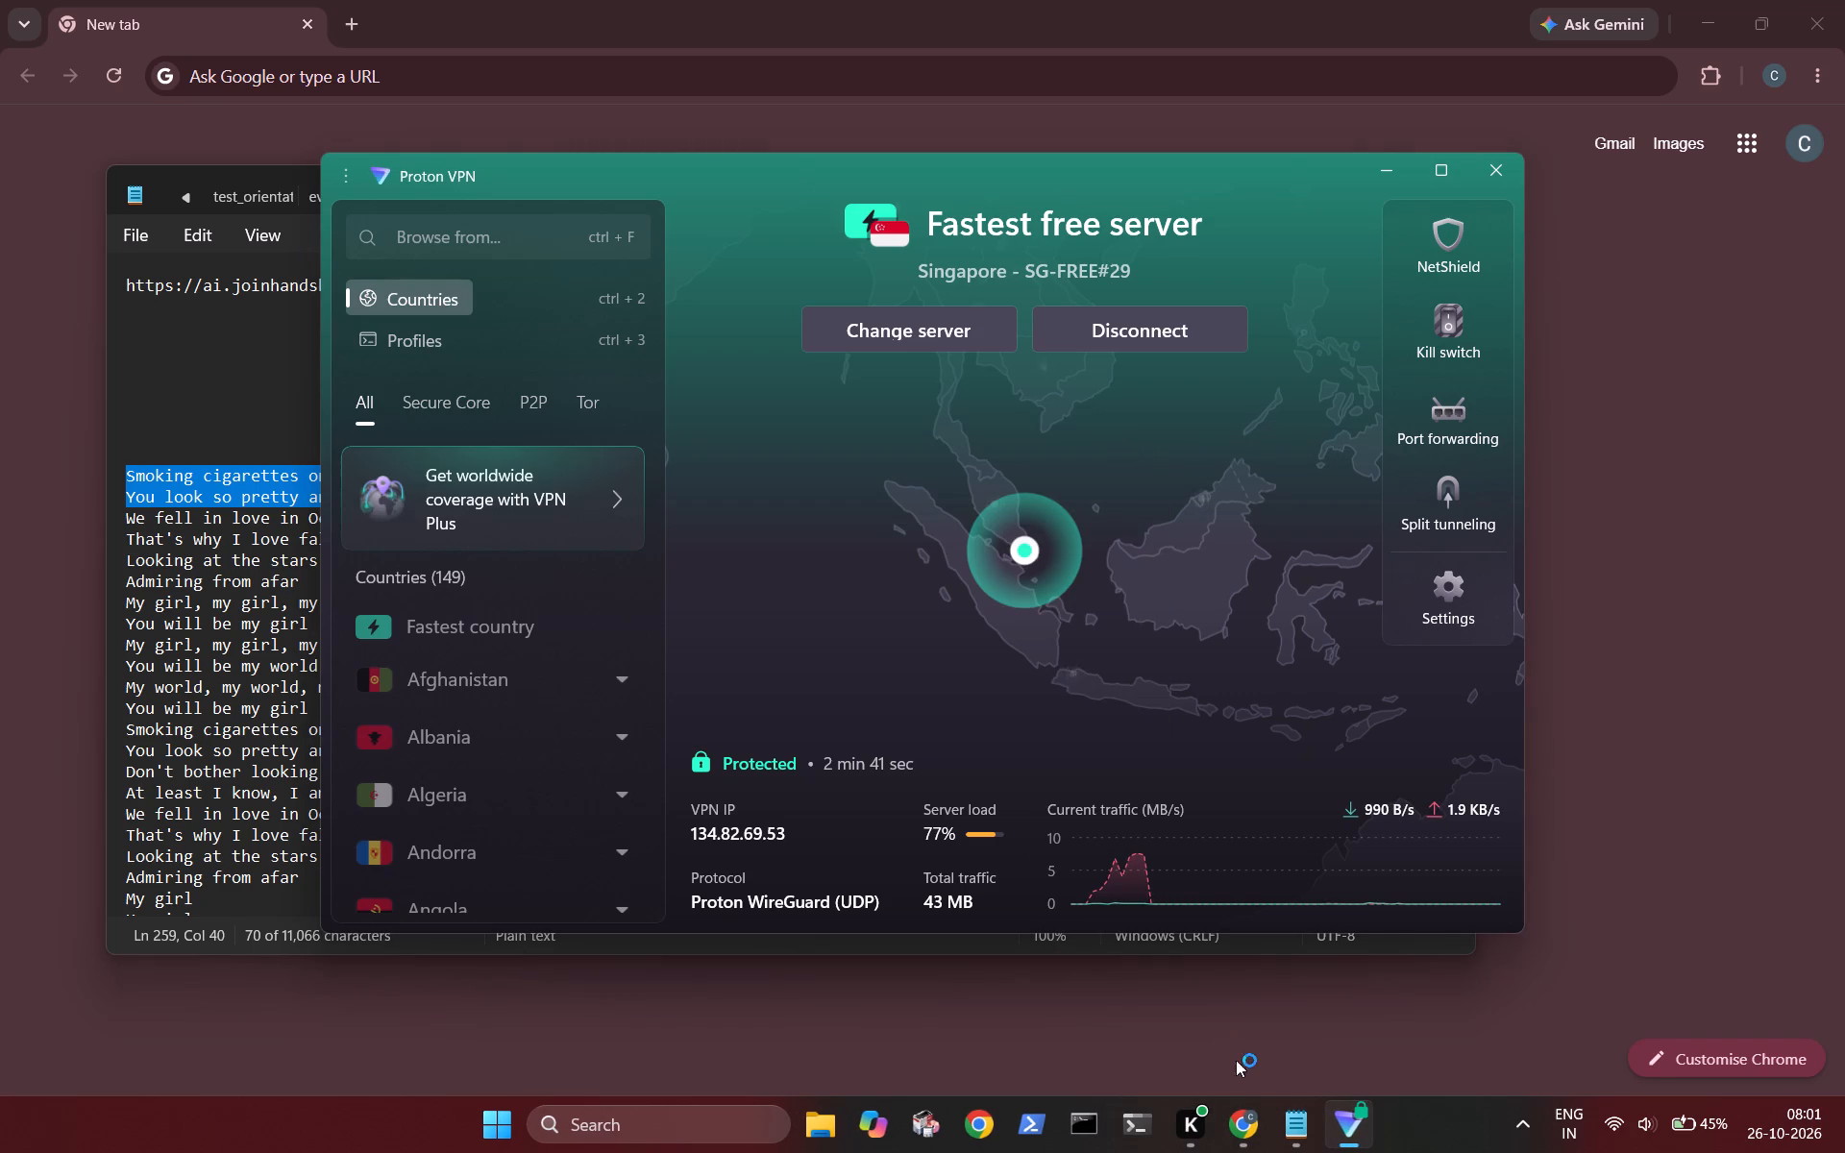
Switch to Chrome, open the "Aitbaar Dendi Haan (Slowed & Reverb)" mix on YouTube, and minimize the browser.
{"action": "left_click", "coordinate": [1224, 1122]}
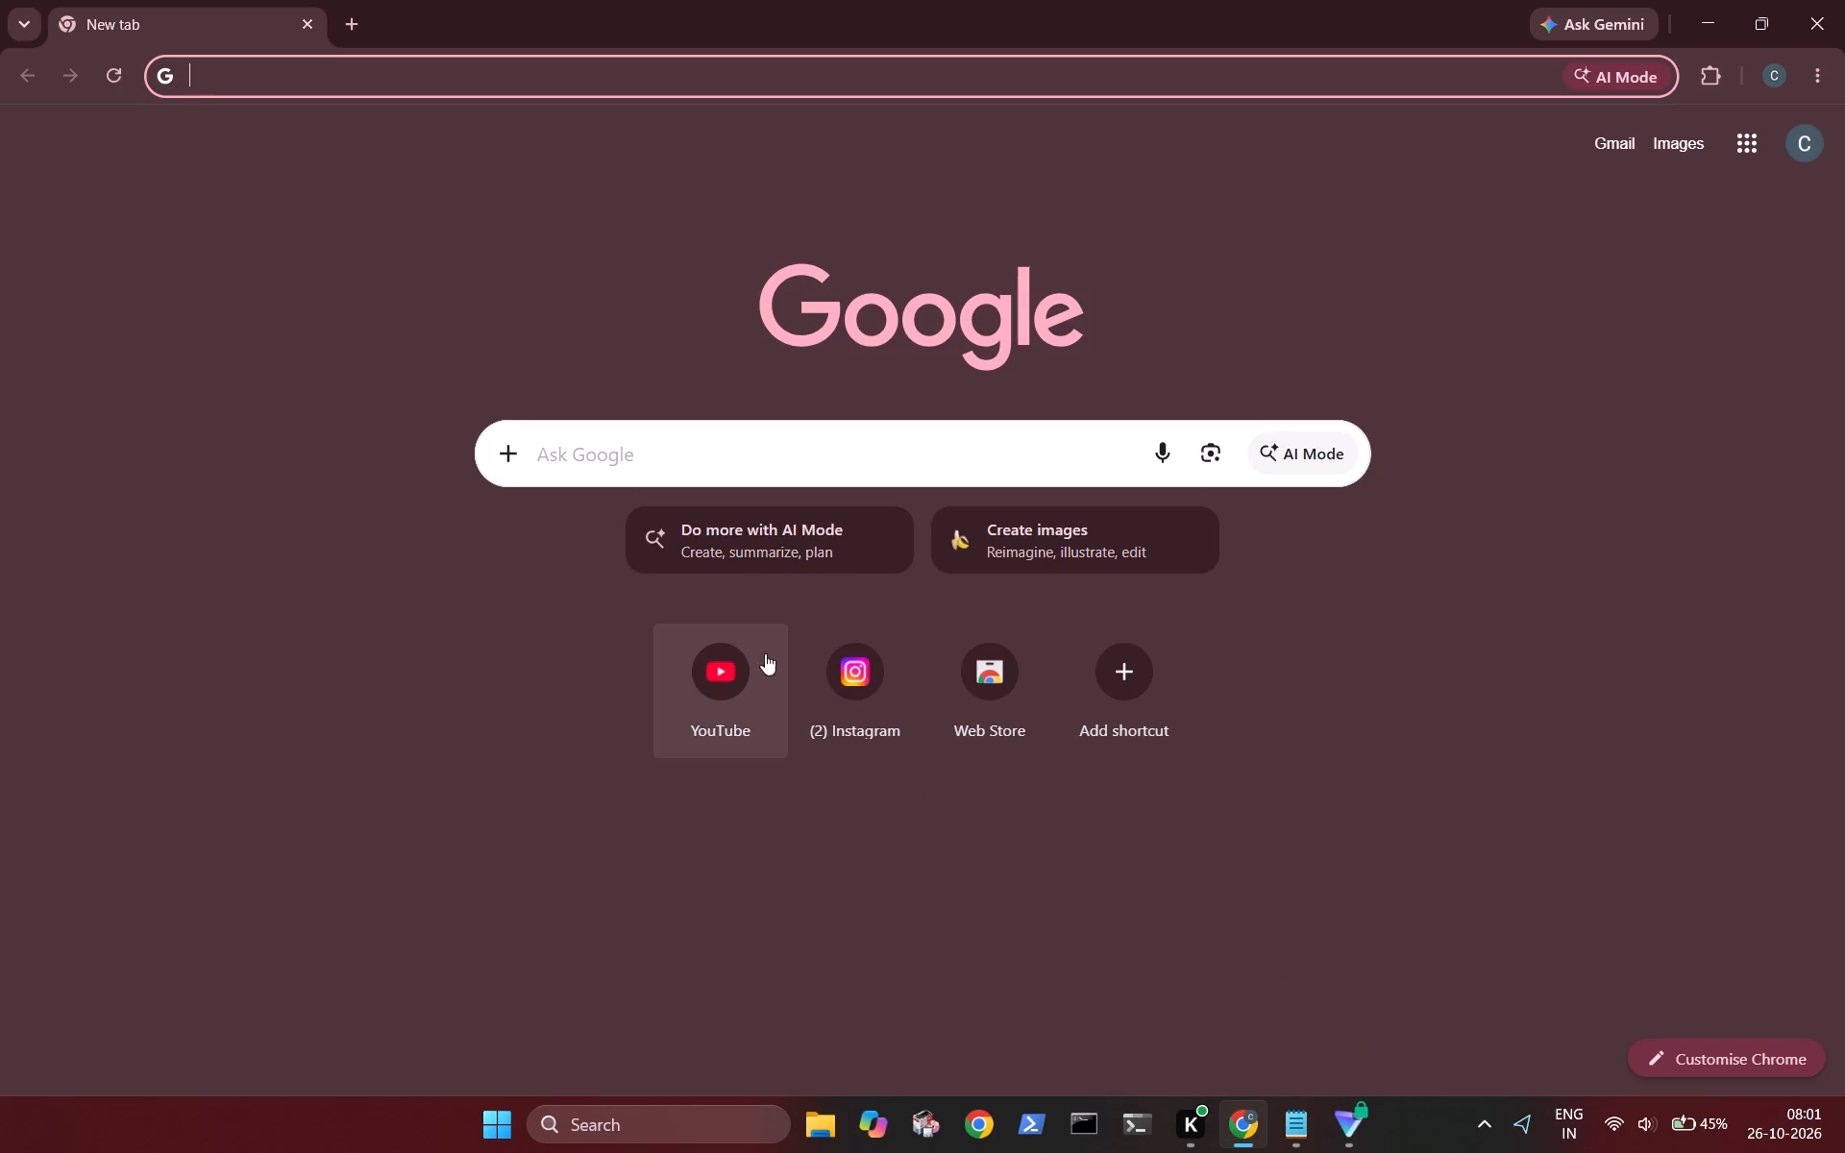
{"action": "left_click", "coordinate": [718, 664]}
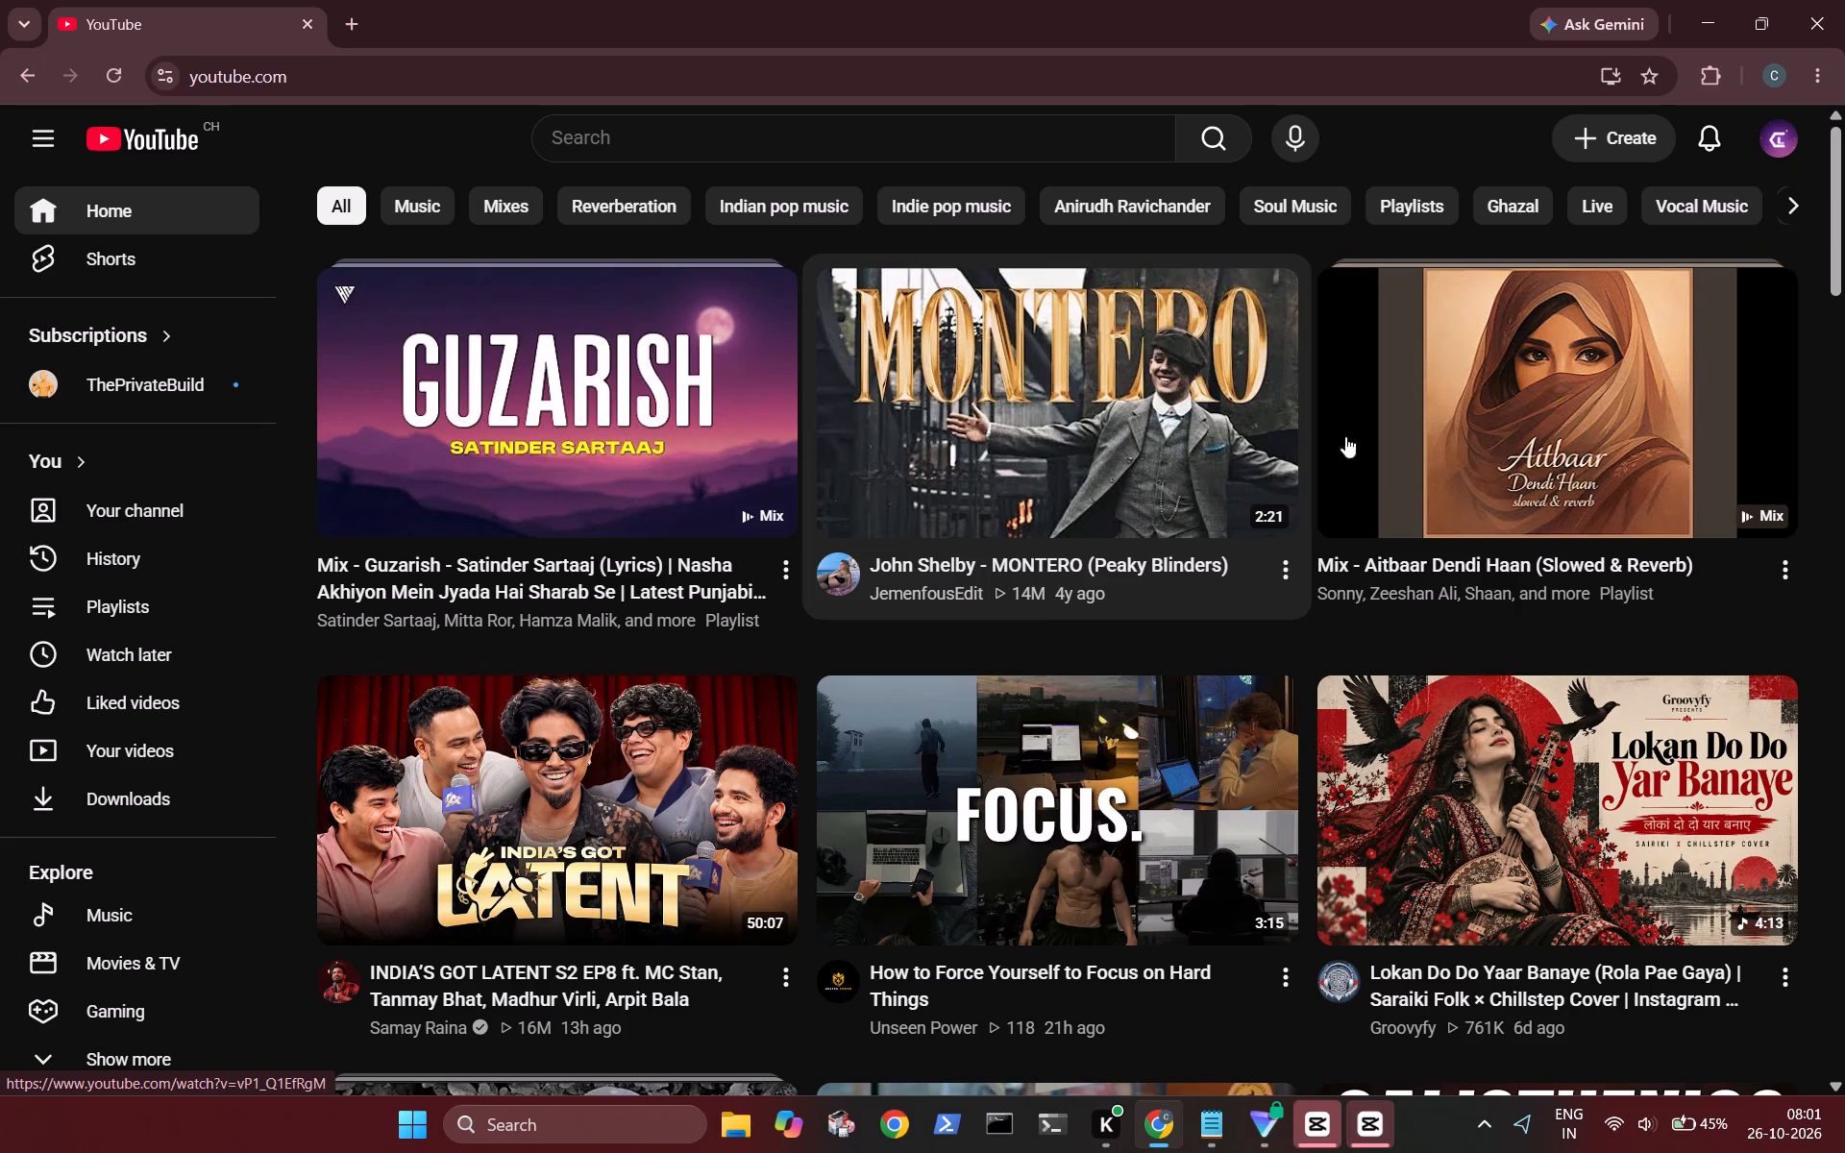
{"action": "left_click", "coordinate": [1531, 367]}
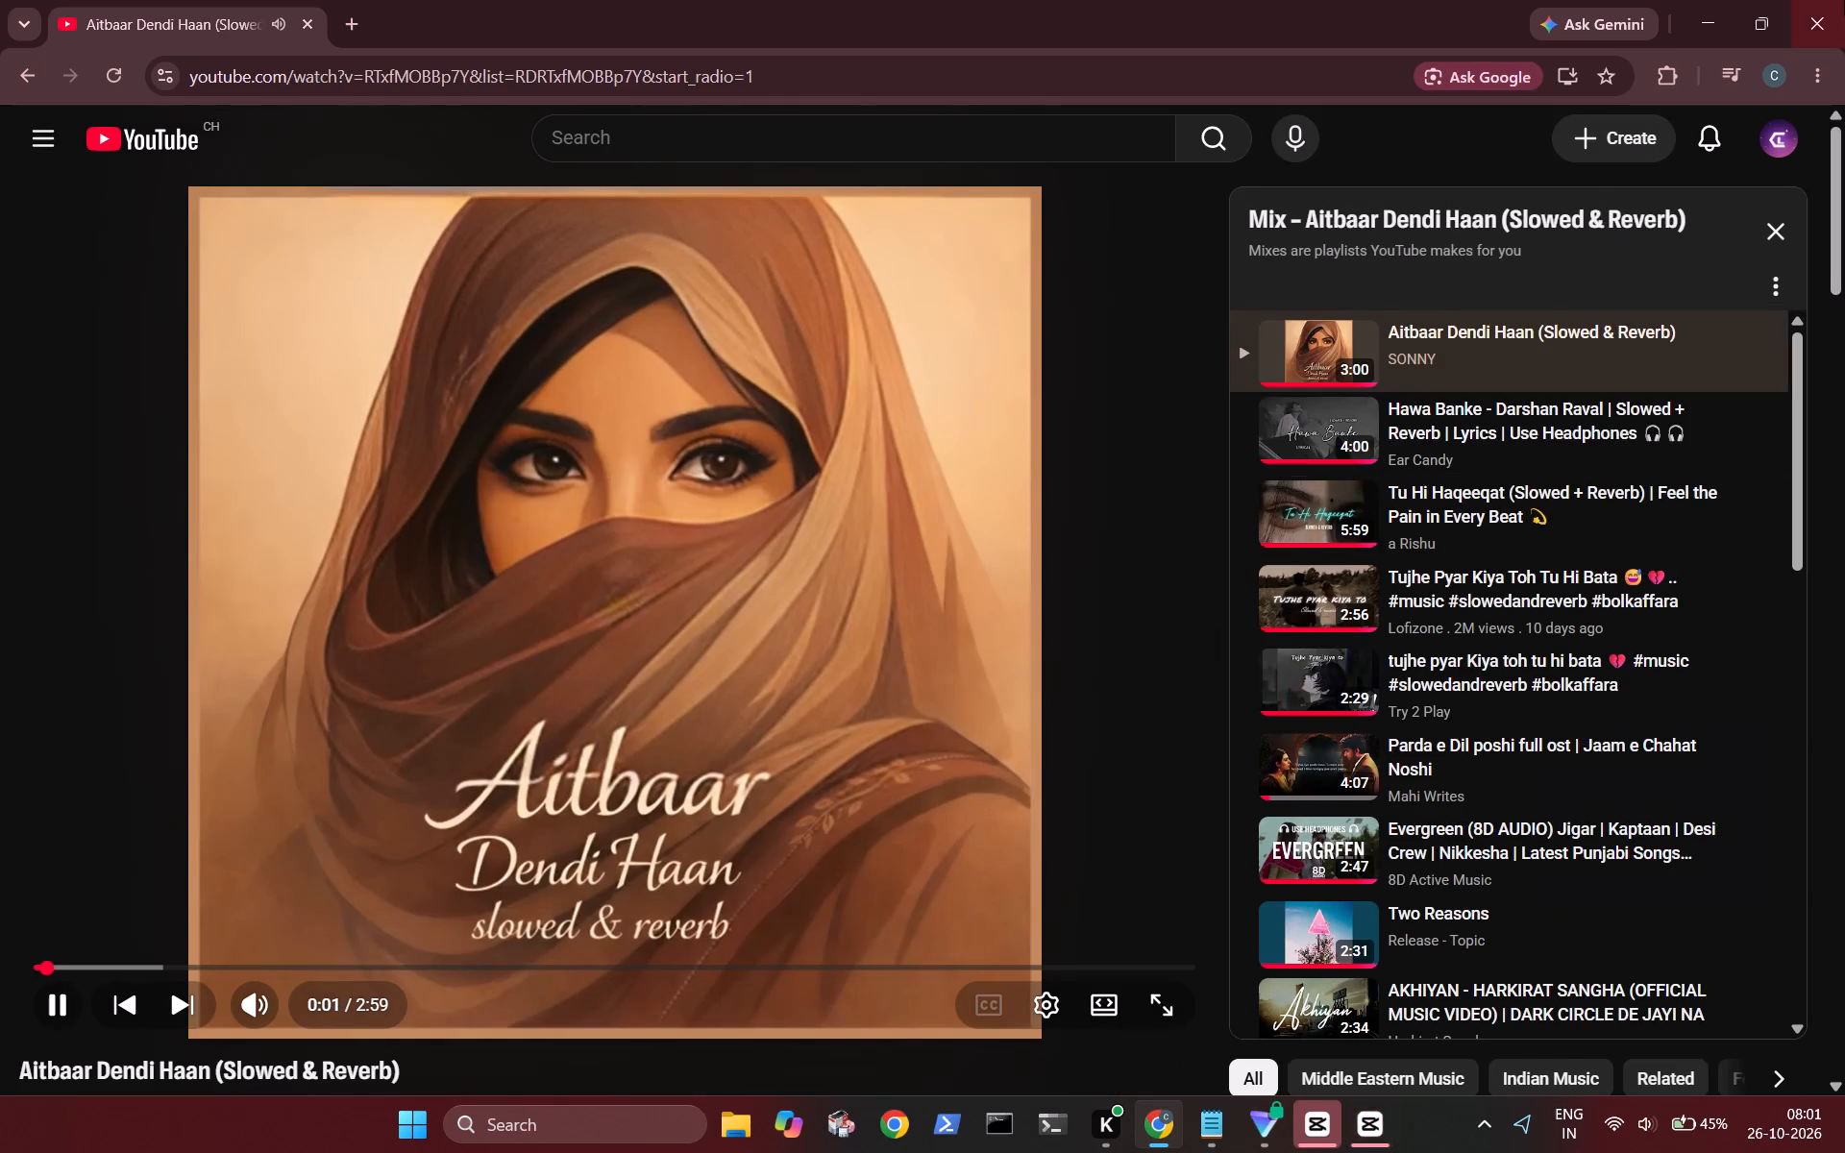
{"action": "left_click", "coordinate": [1713, 20]}
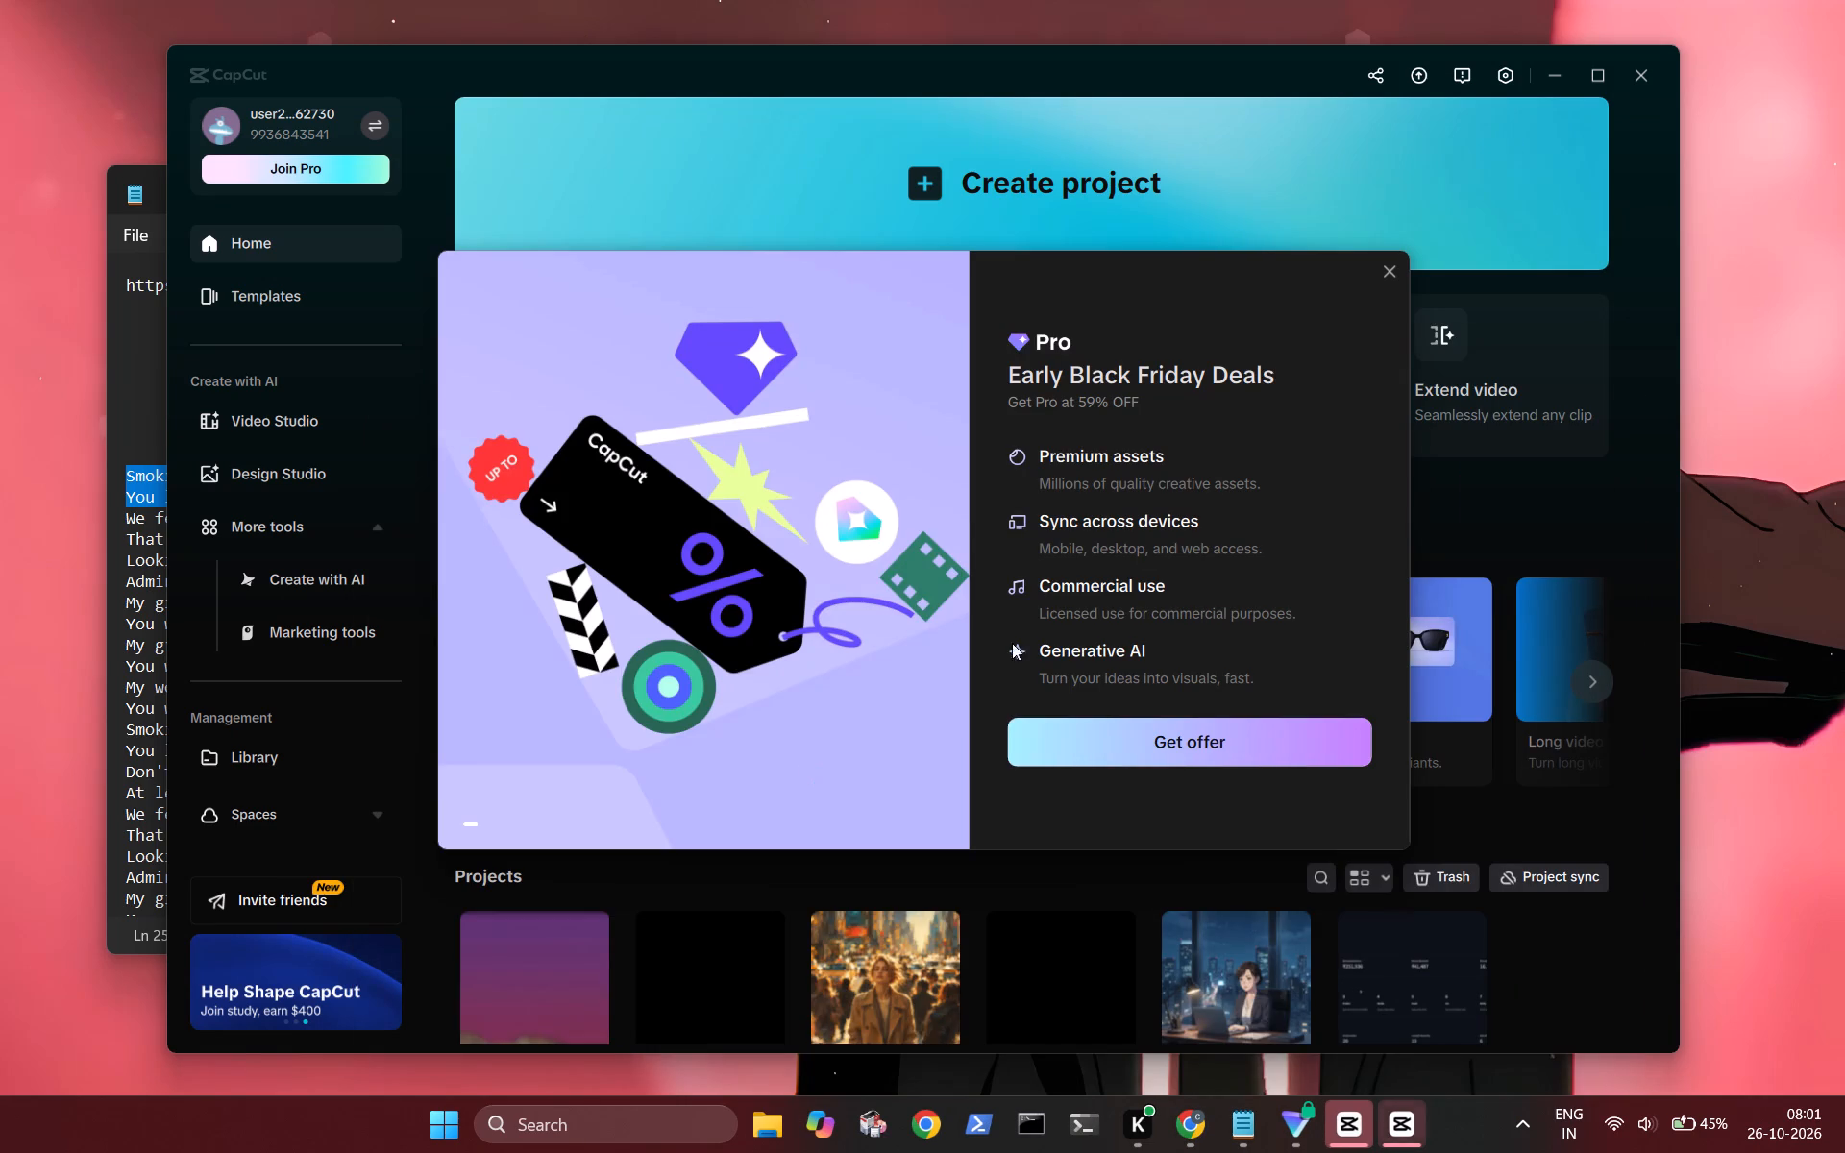
Dismiss the Pro offer, reopen project 1025 from the project list, and skip linking the missing media files.
{"action": "left_click", "coordinate": [1388, 272]}
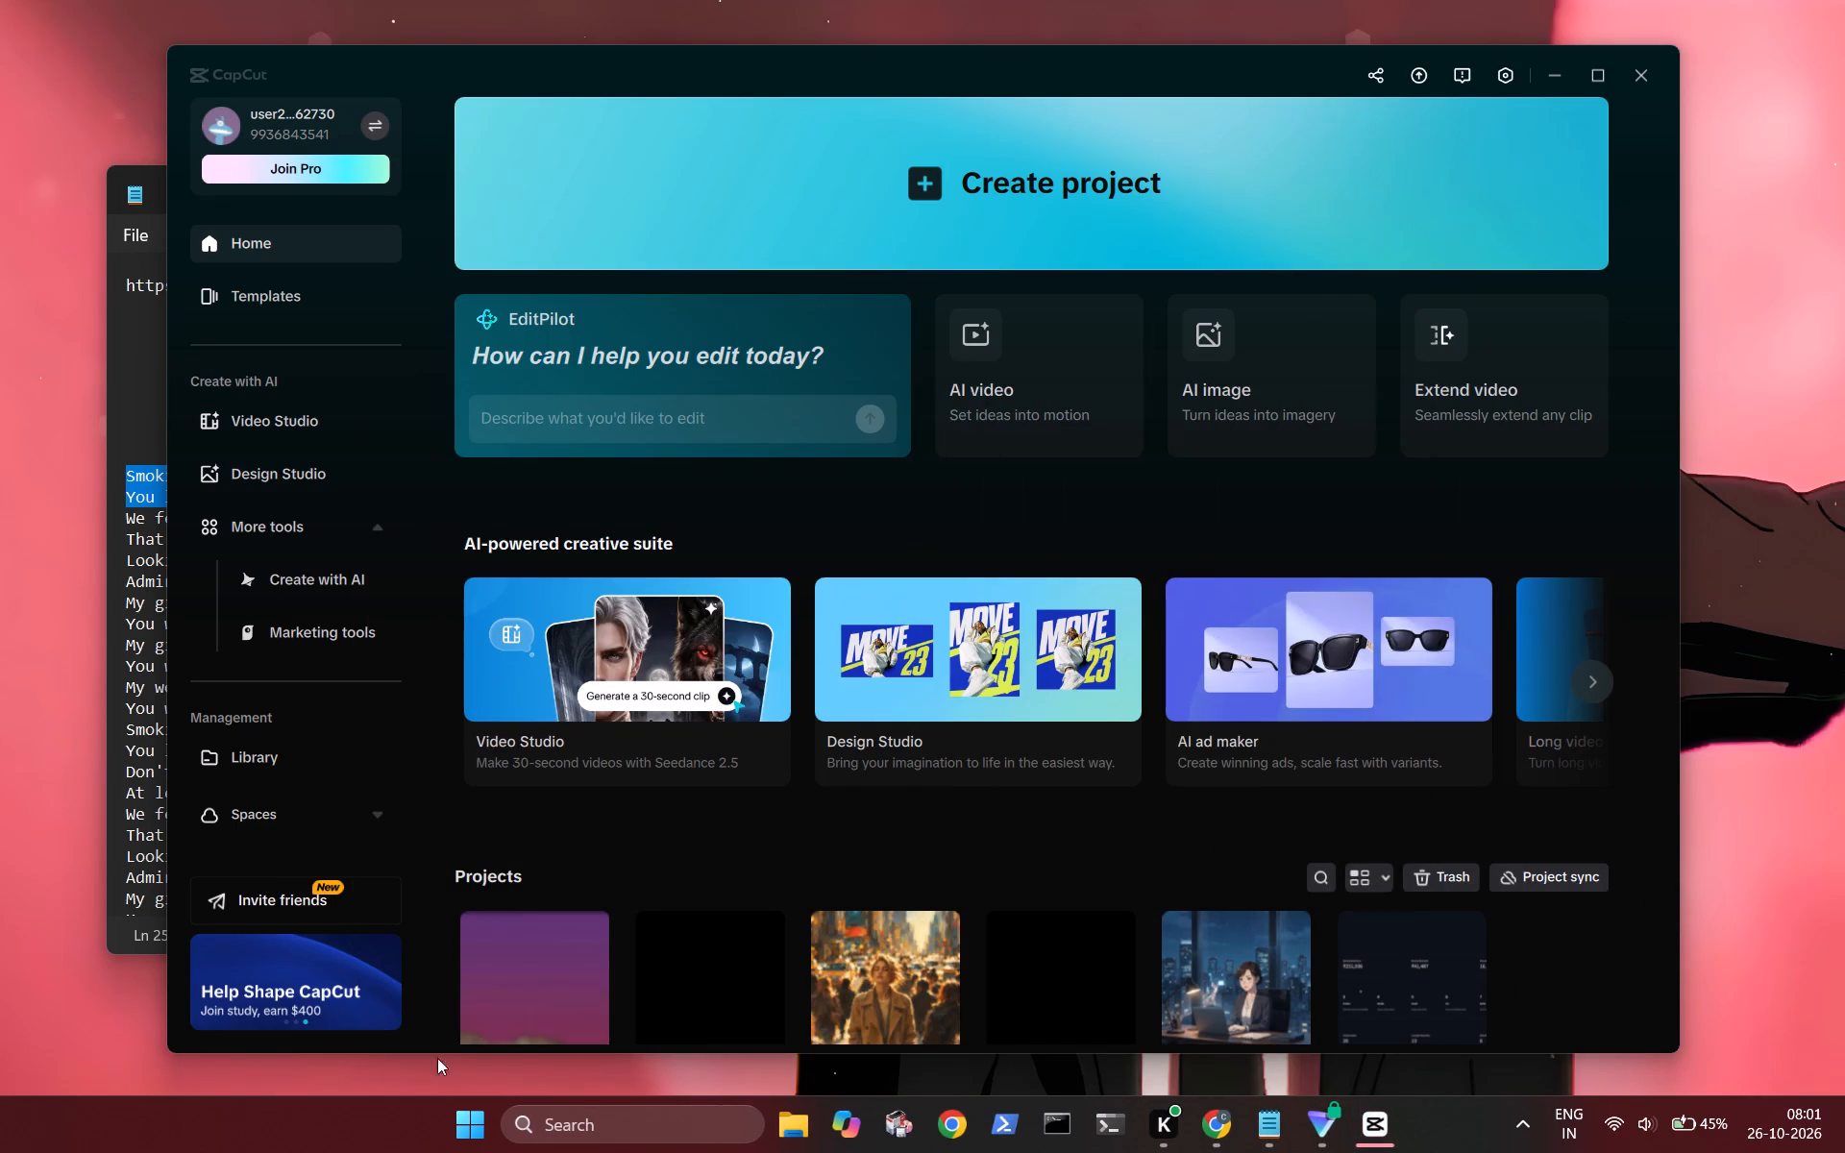
{"action": "left_click", "coordinate": [502, 990]}
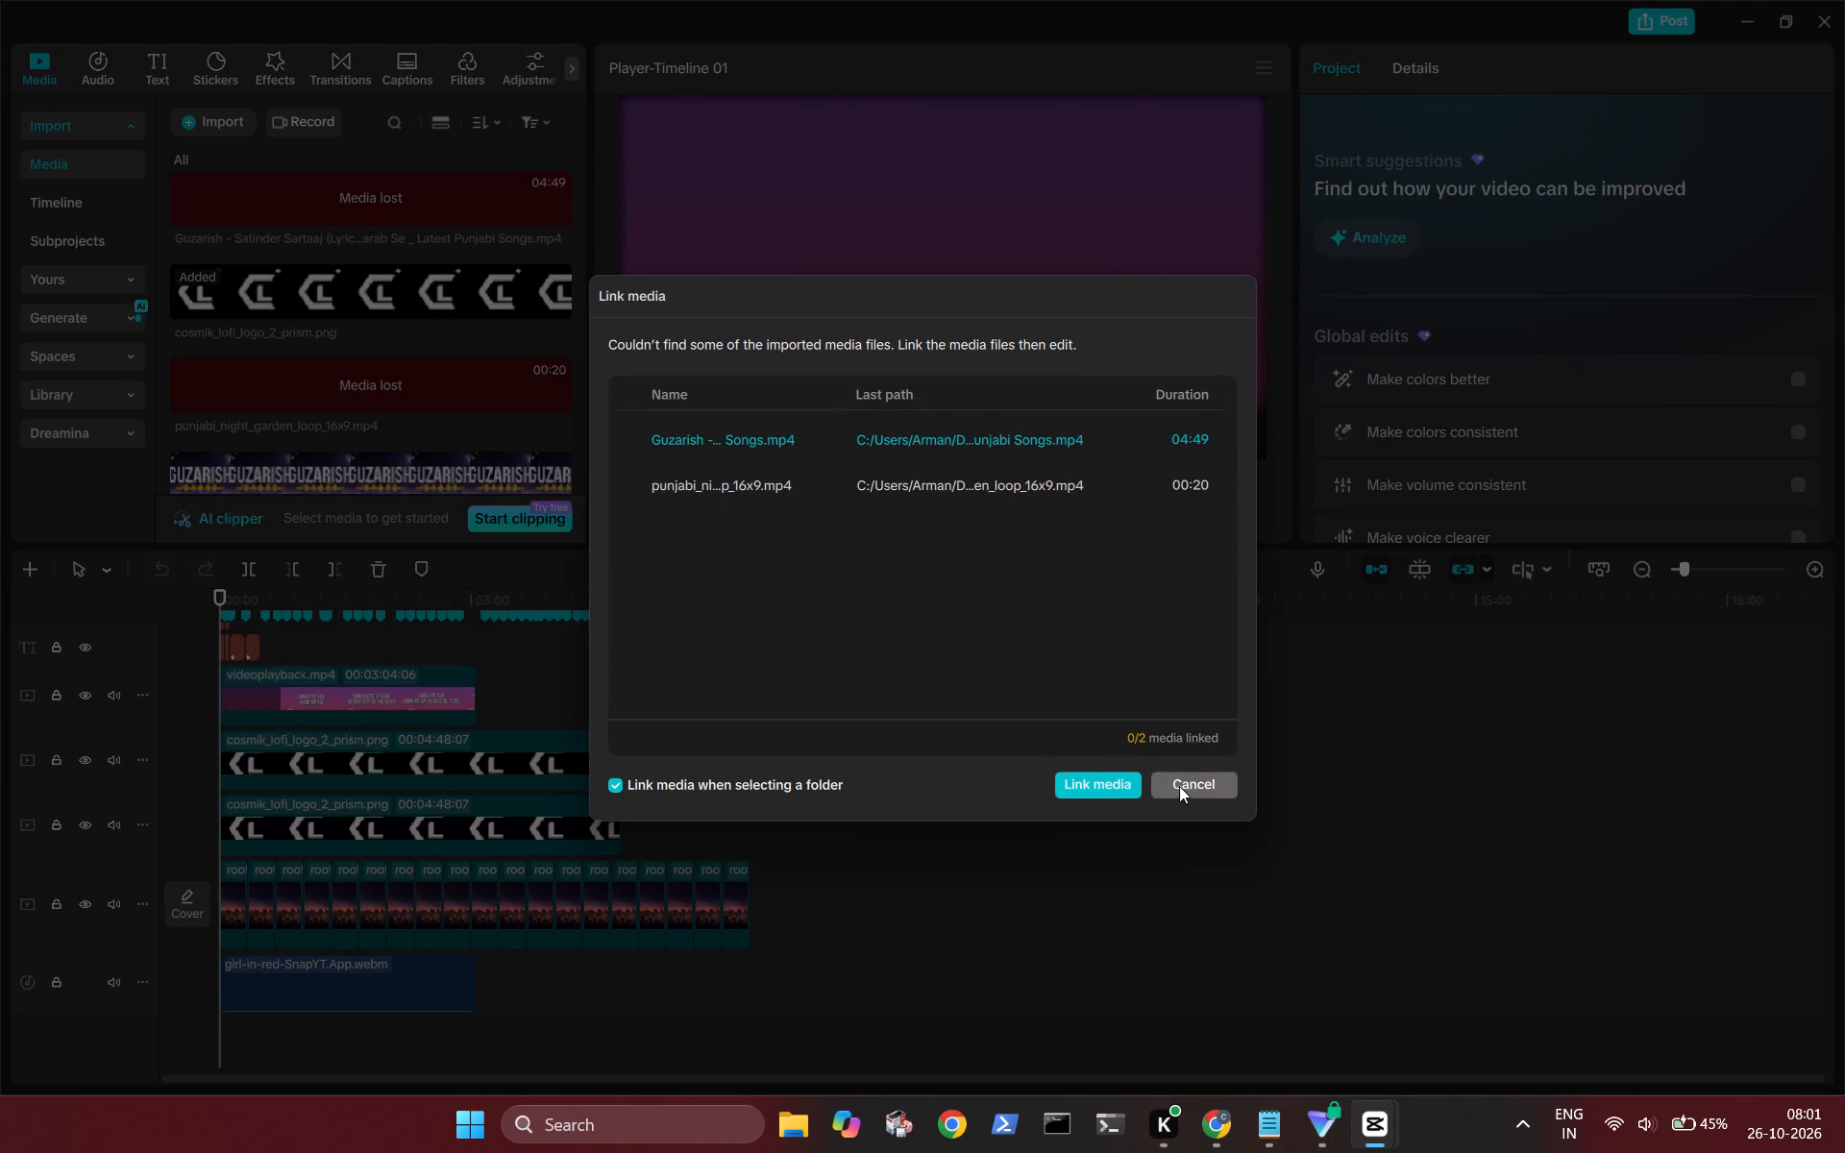
{"action": "left_click", "coordinate": [1180, 785]}
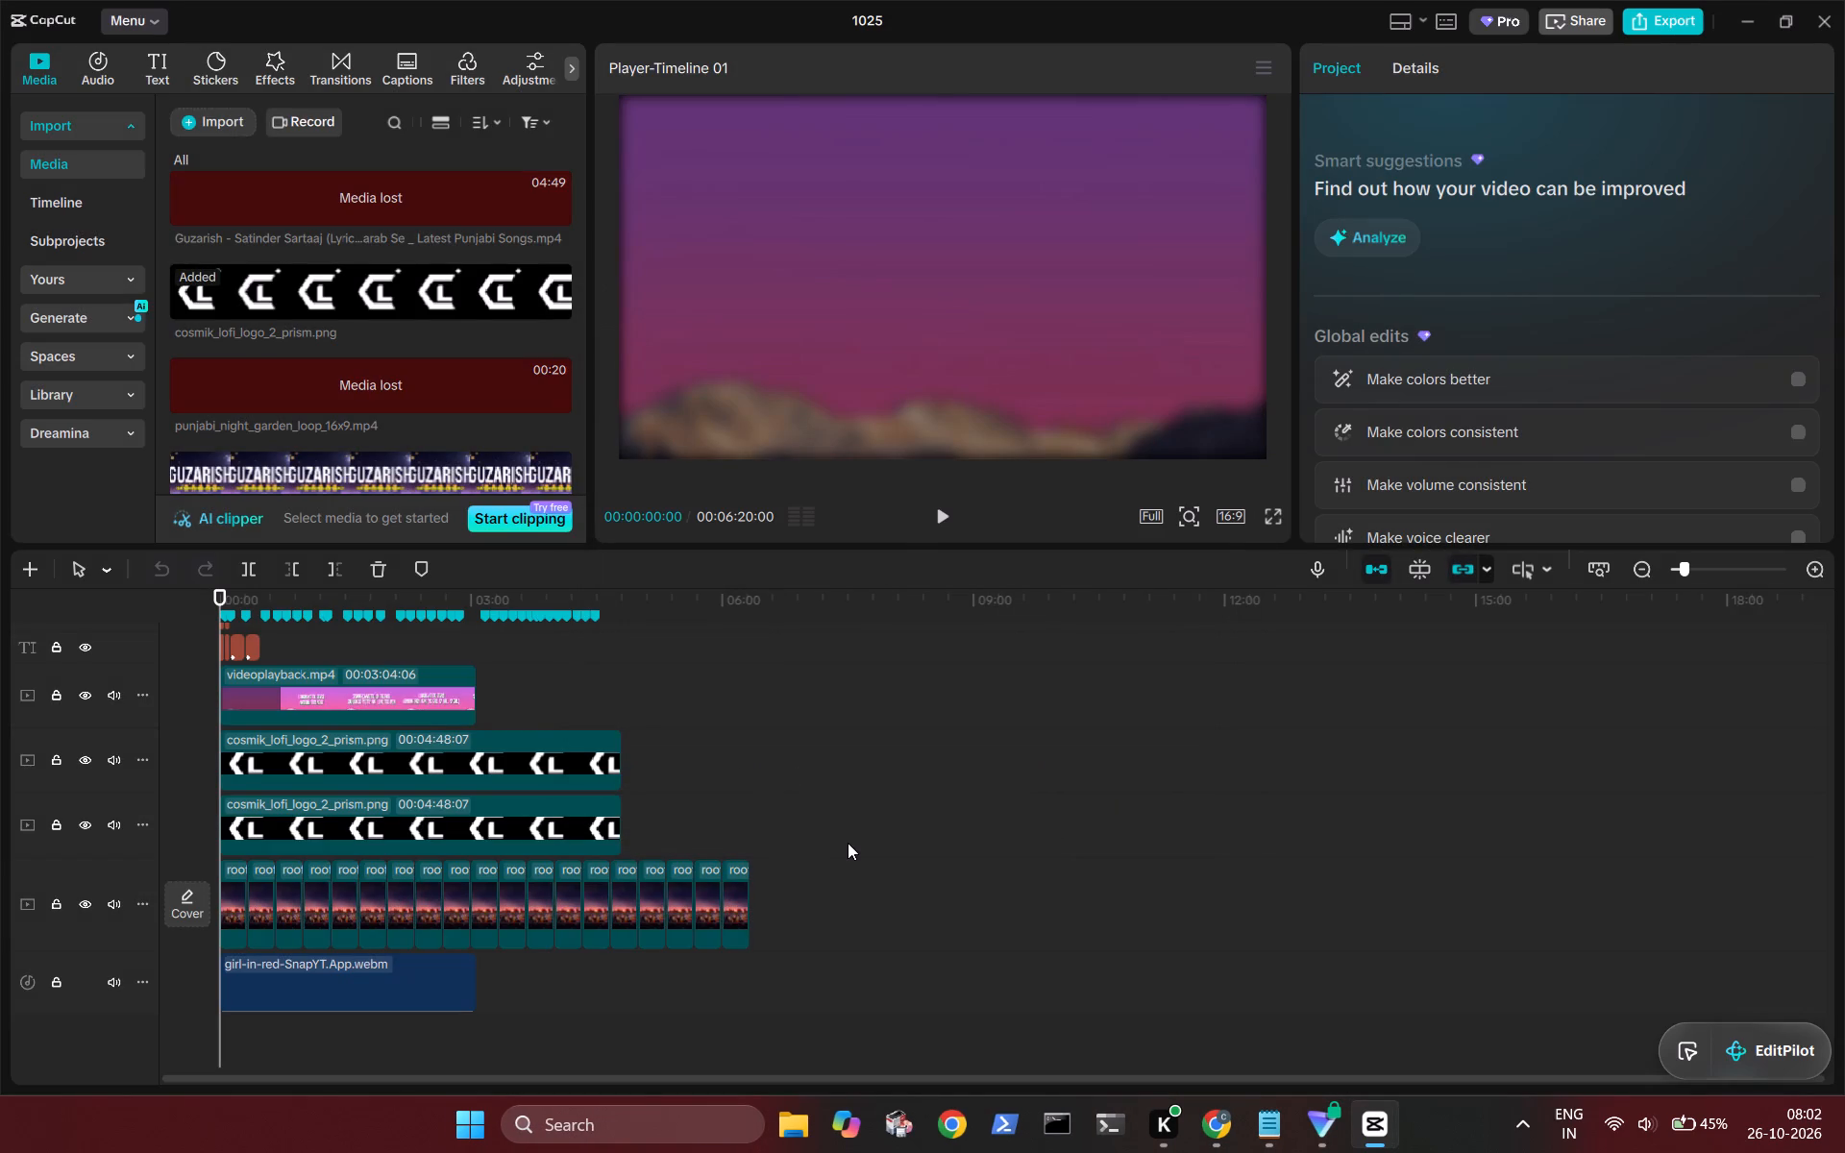
Delete punjabi_night_garden_loop_16x9.mp4, the Guzarish - Satinder Sartaaj video and guzarish_thumbnail.png from the project's imported media.
{"action": "scroll", "coordinate": [638, 794], "scroll_direction": "up", "scroll_amount": 15, "text": "ctrl"}
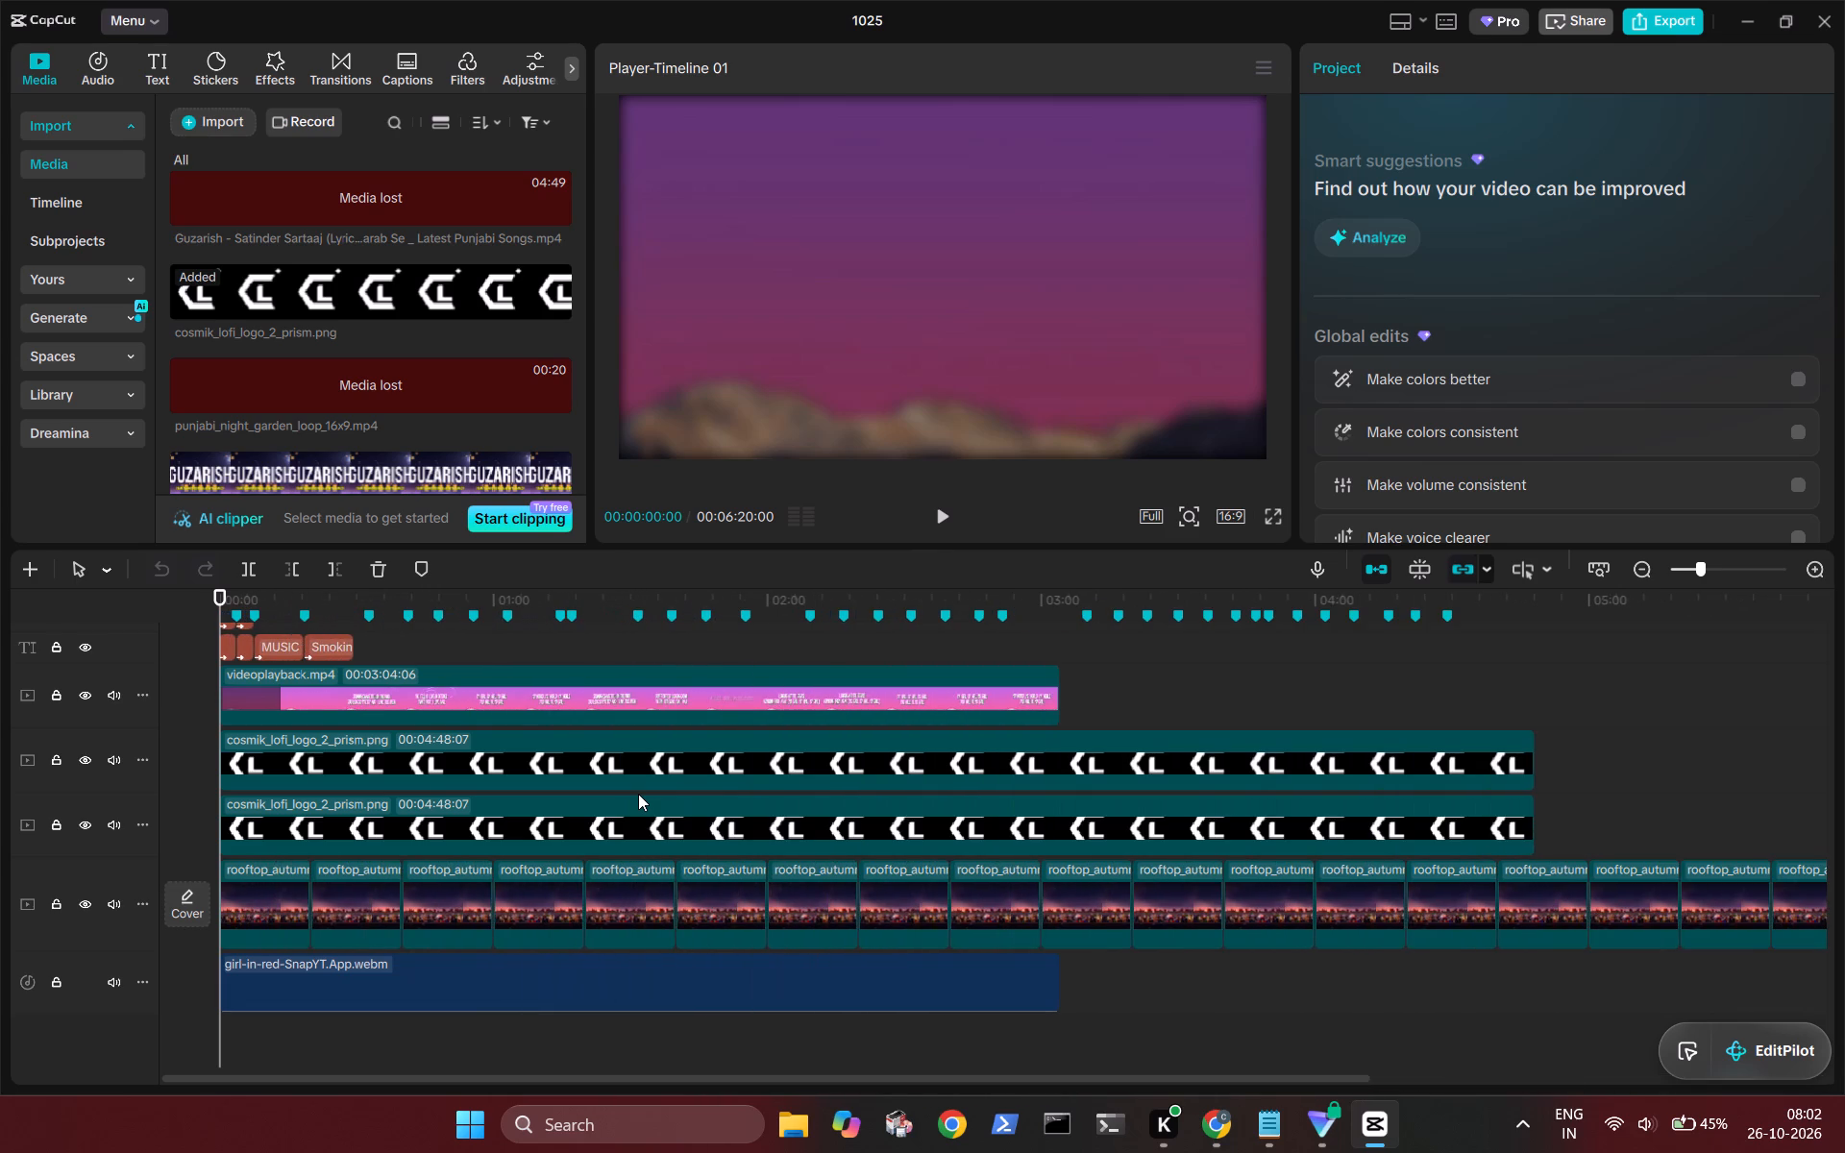
{"action": "right_click", "coordinate": [368, 365]}
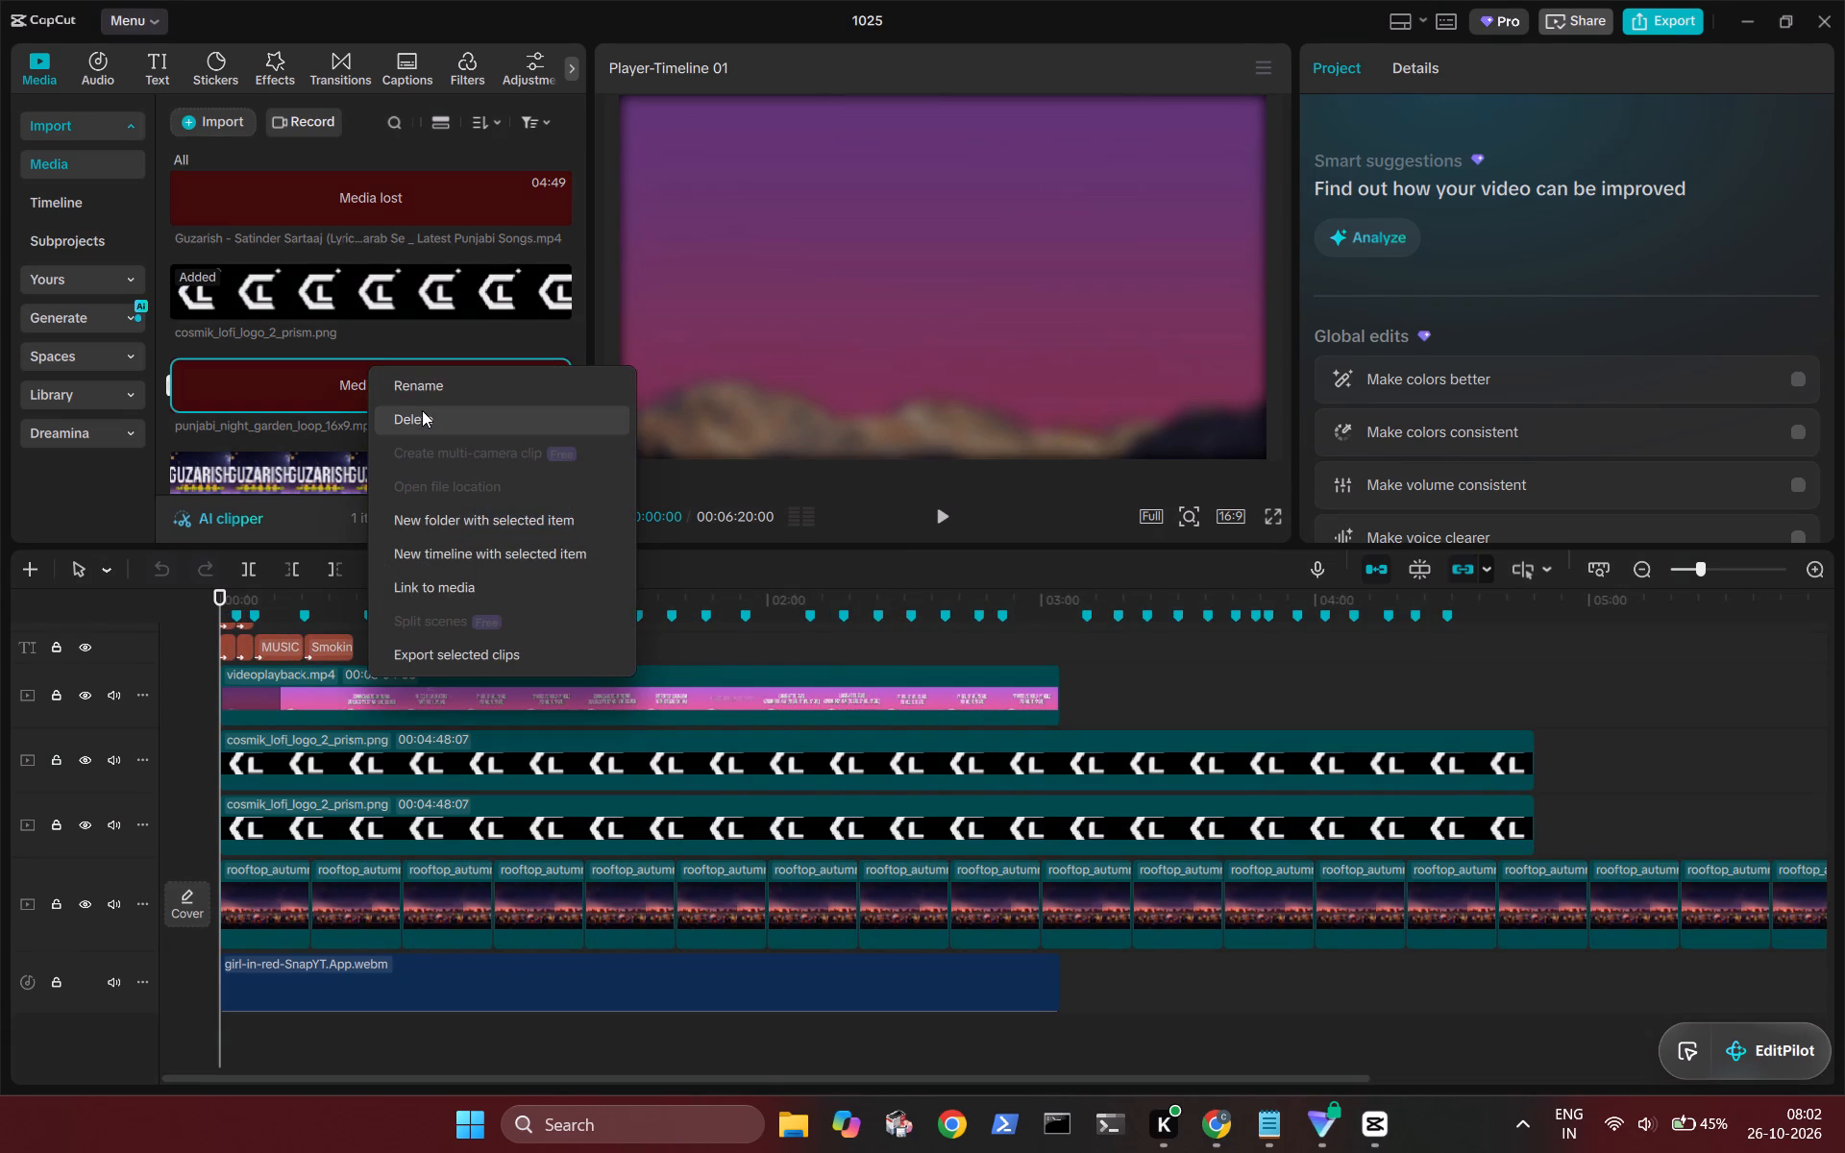
{"action": "left_click", "coordinate": [422, 410]}
{"action": "right_click", "coordinate": [377, 194]}
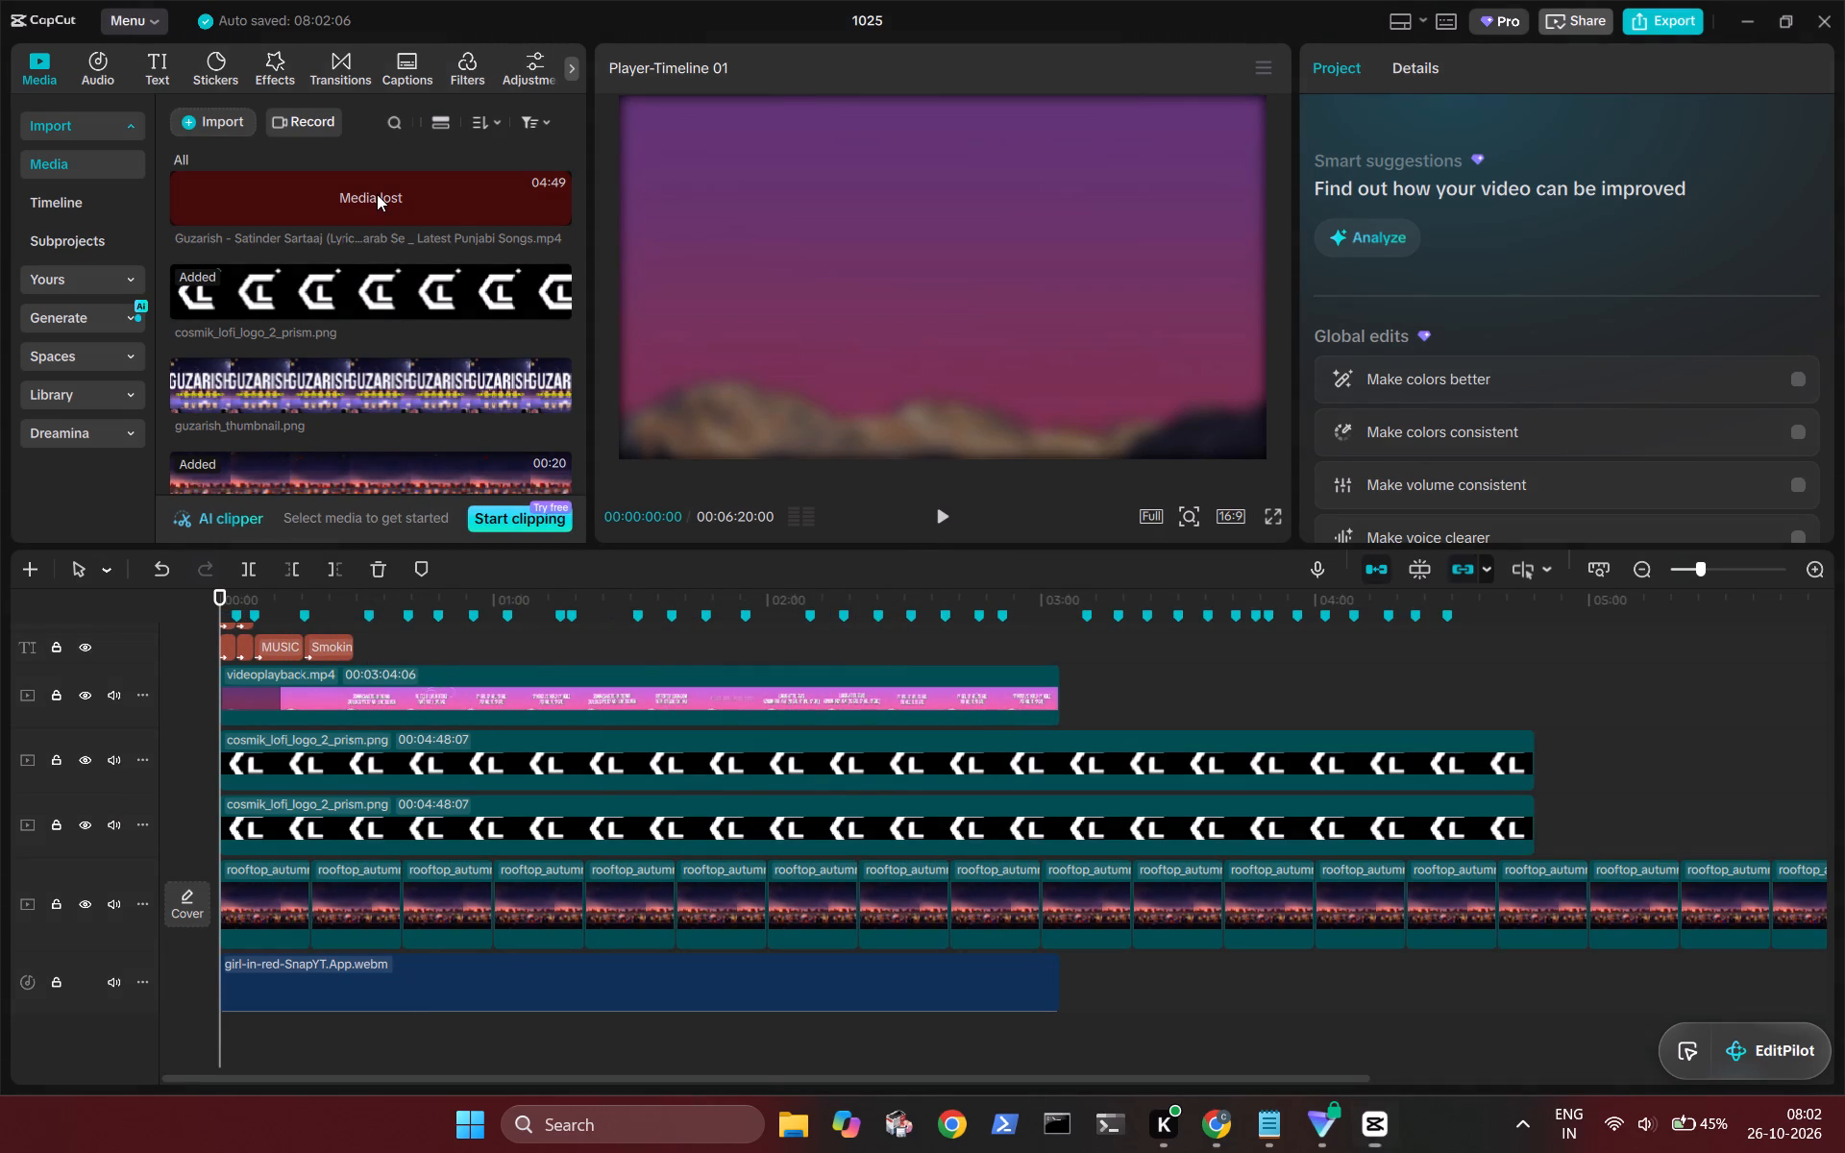
{"action": "left_click", "coordinate": [433, 254]}
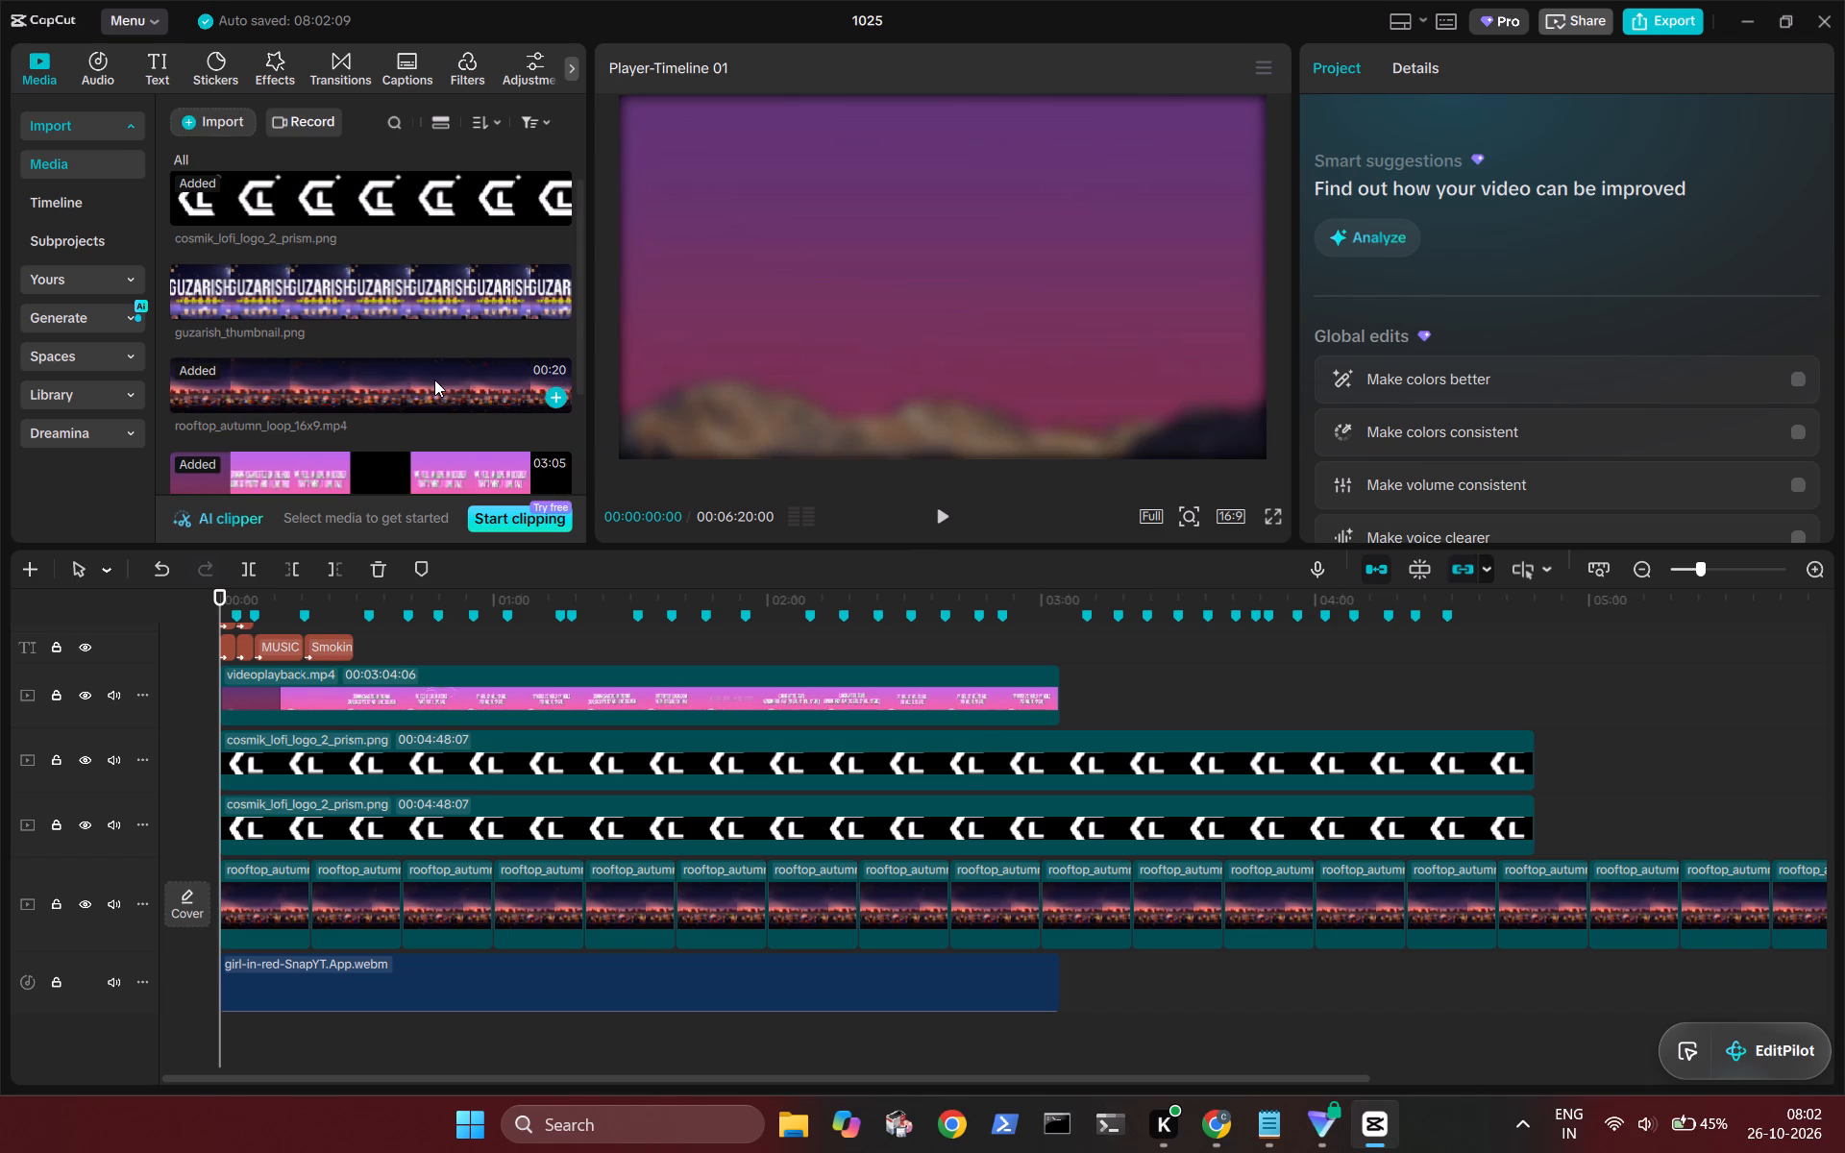
{"action": "right_click", "coordinate": [412, 289]}
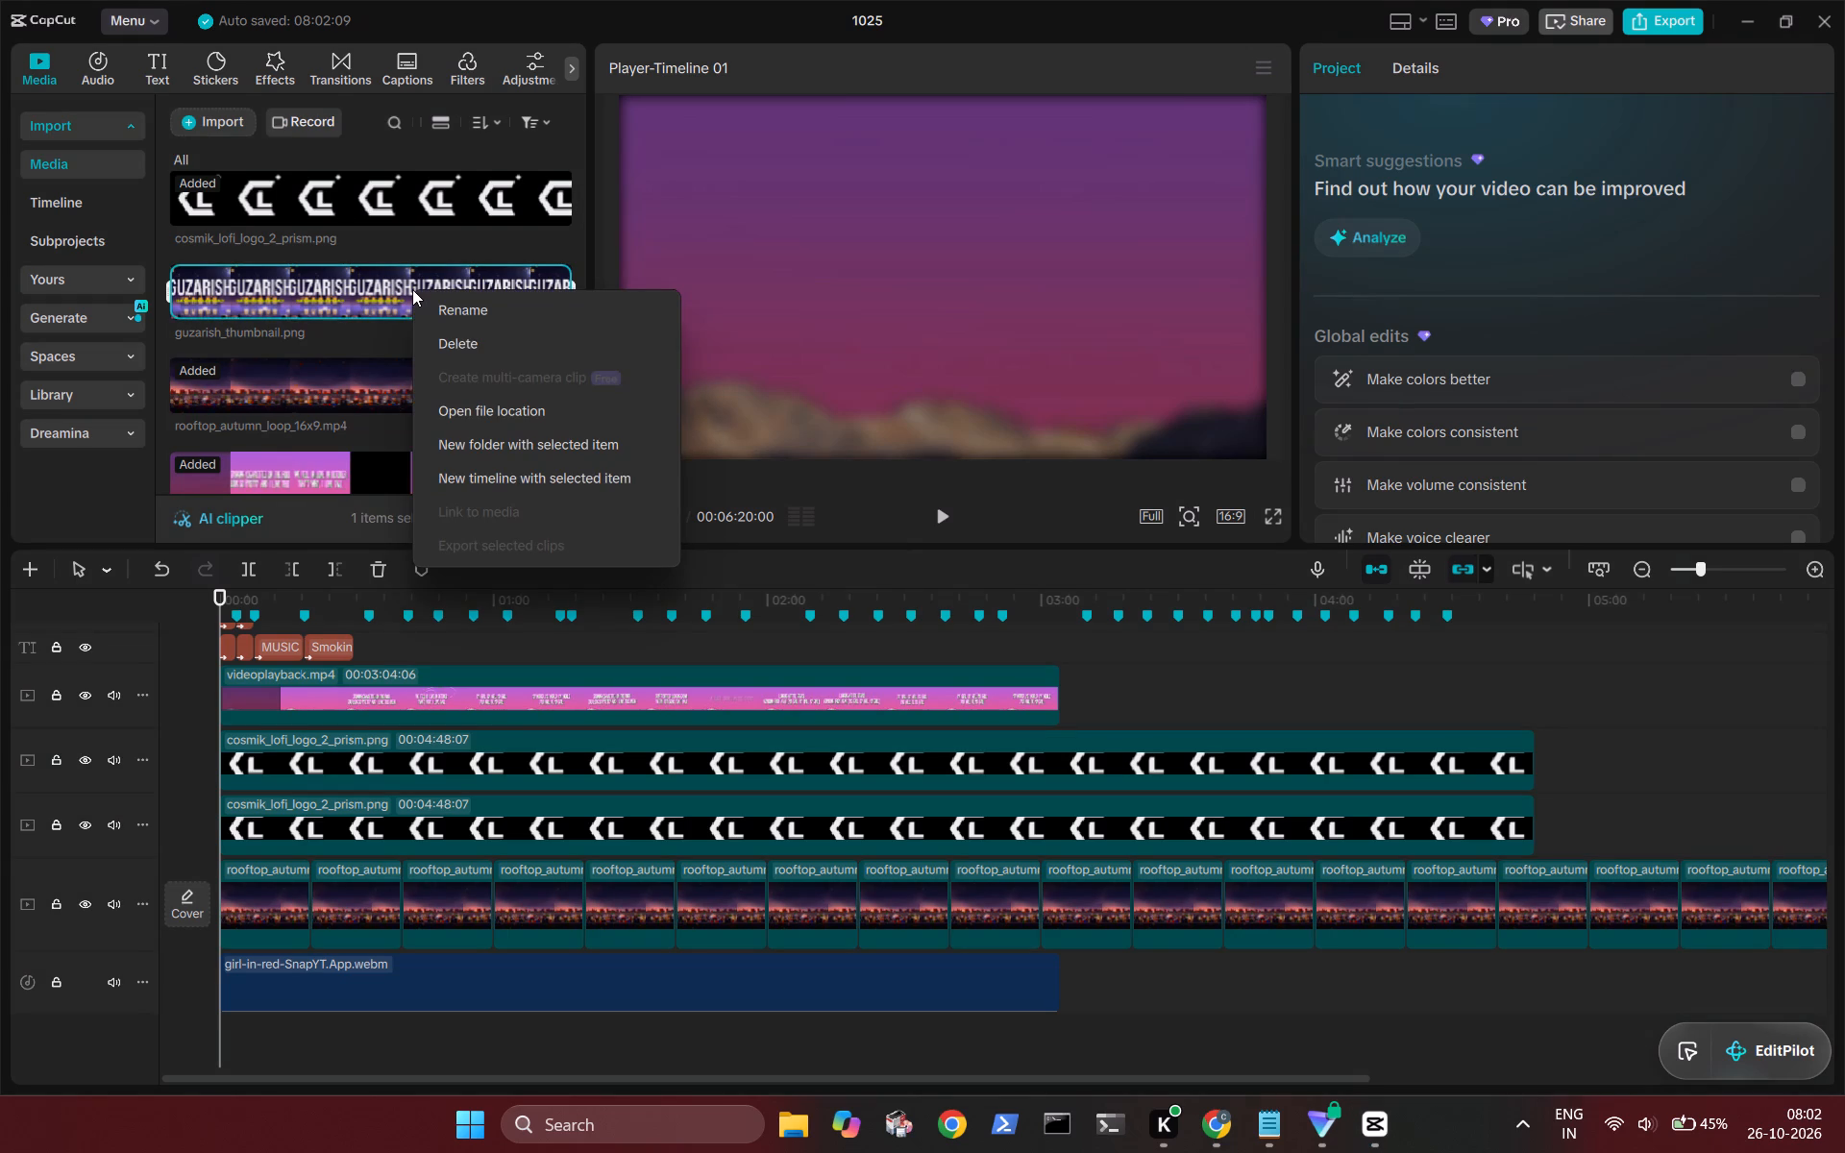
{"action": "left_click", "coordinate": [460, 342]}
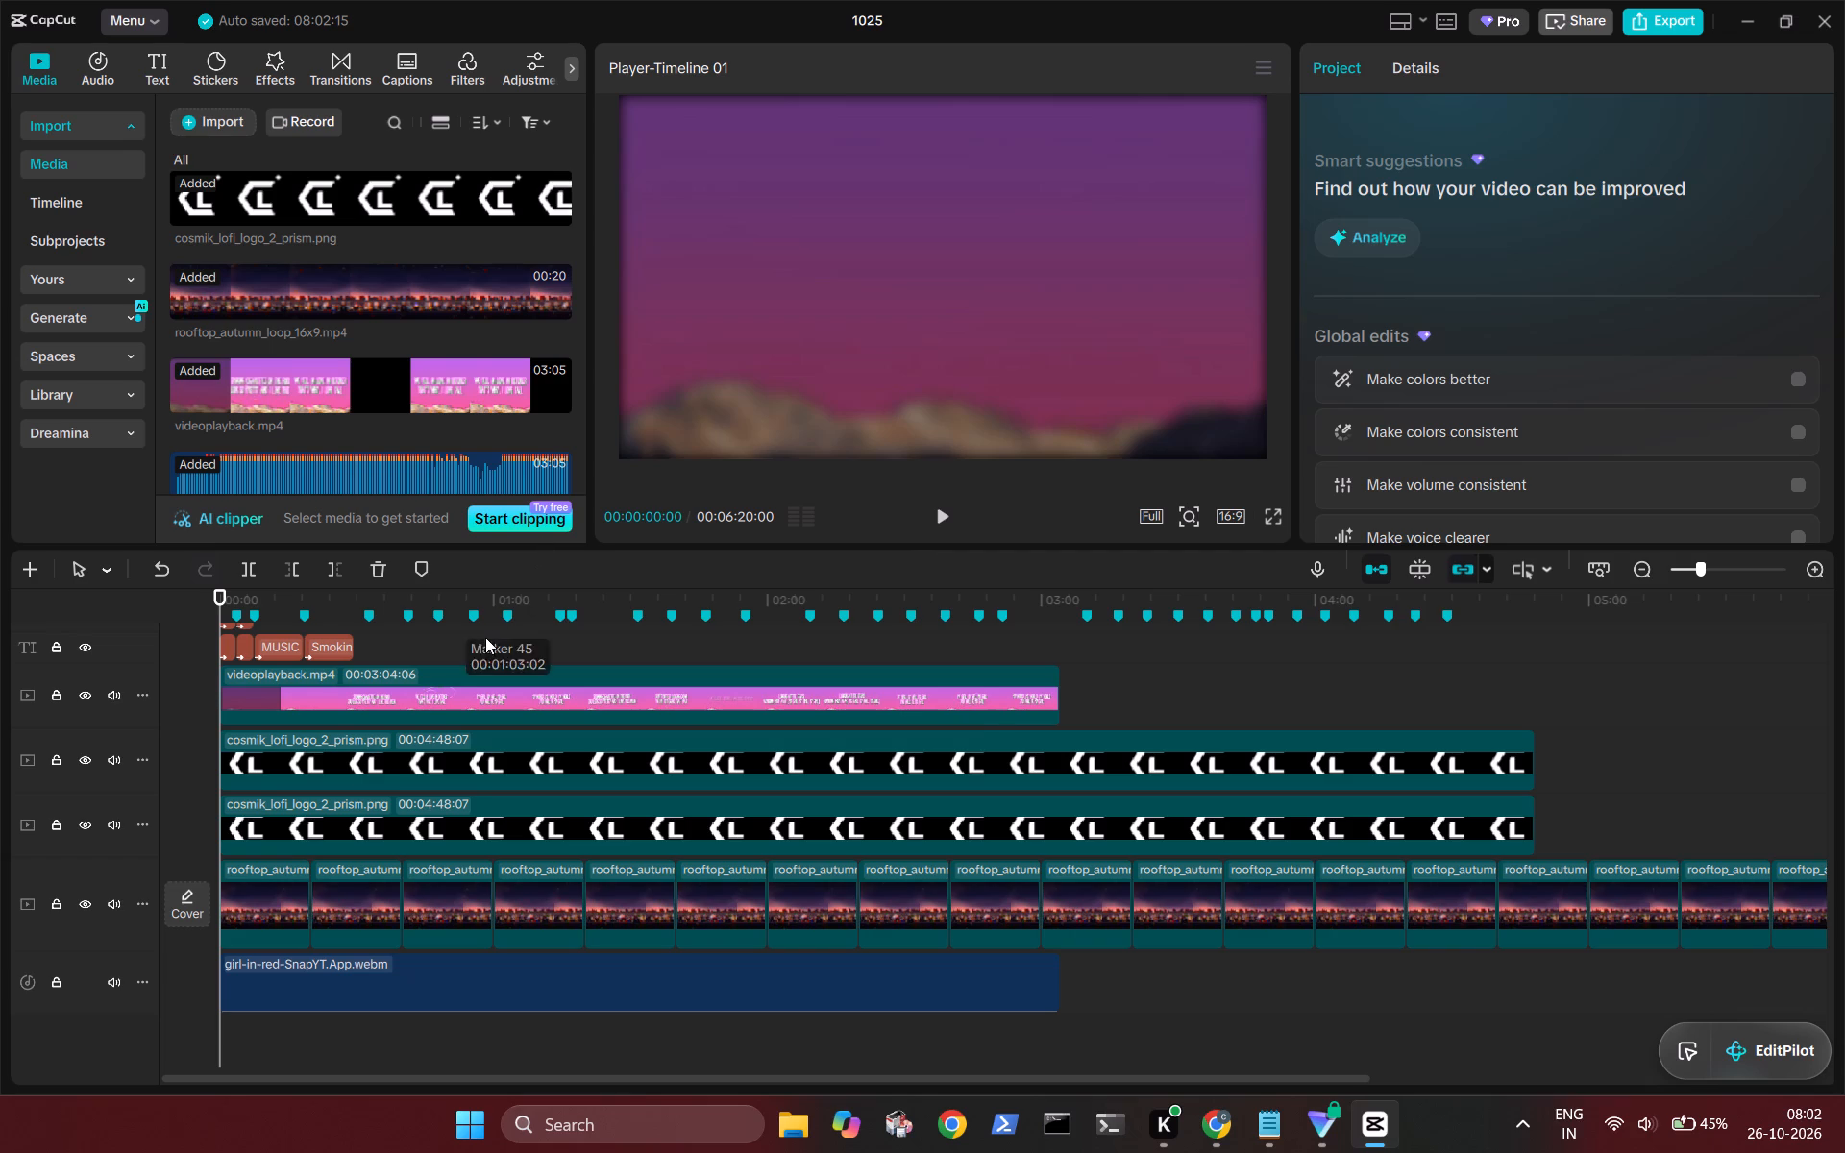
Select the "Smoking cigarettes on the roof" title with the playhead at 00:00:24:24 and apply a boxed-letter display font.
{"action": "scroll", "coordinate": [481, 637], "scroll_direction": "up", "scroll_amount": 15, "text": "ctrl"}
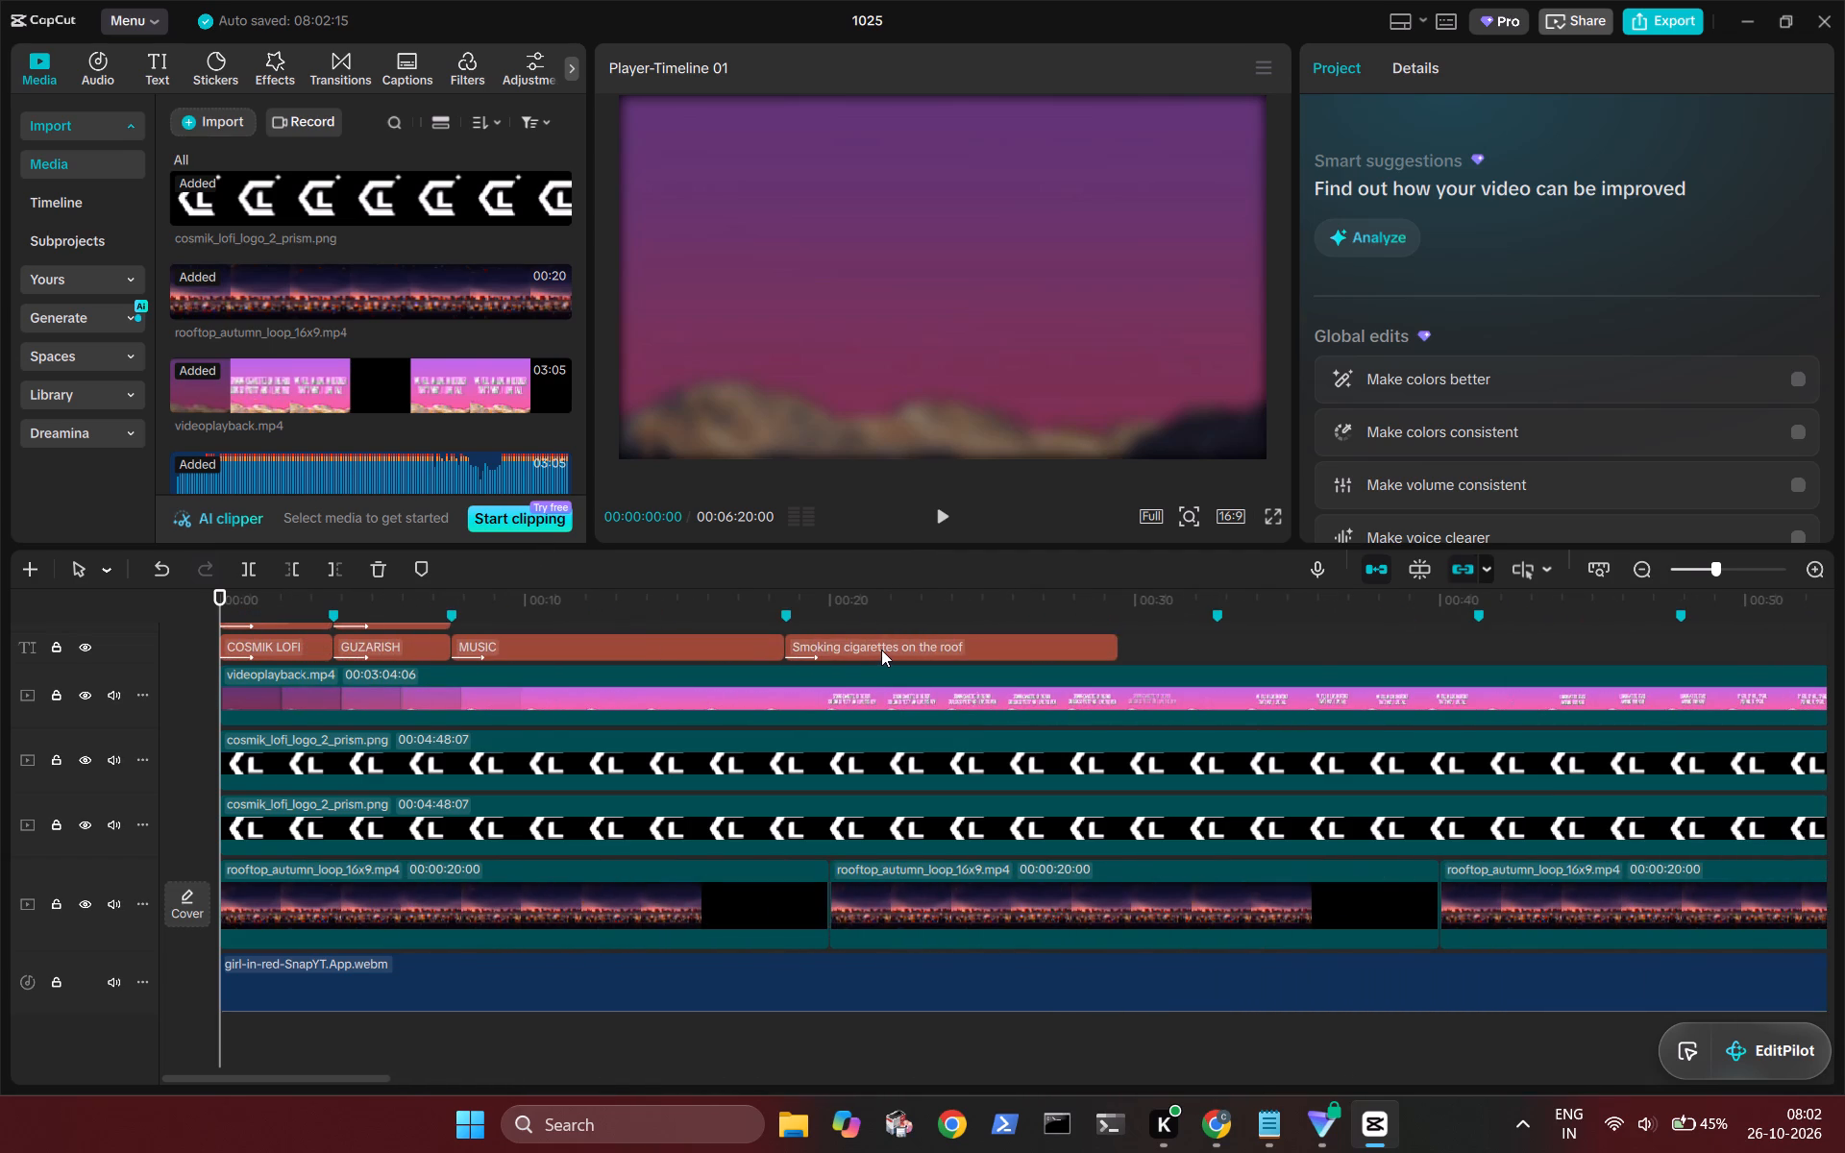
{"action": "left_click", "coordinate": [881, 650]}
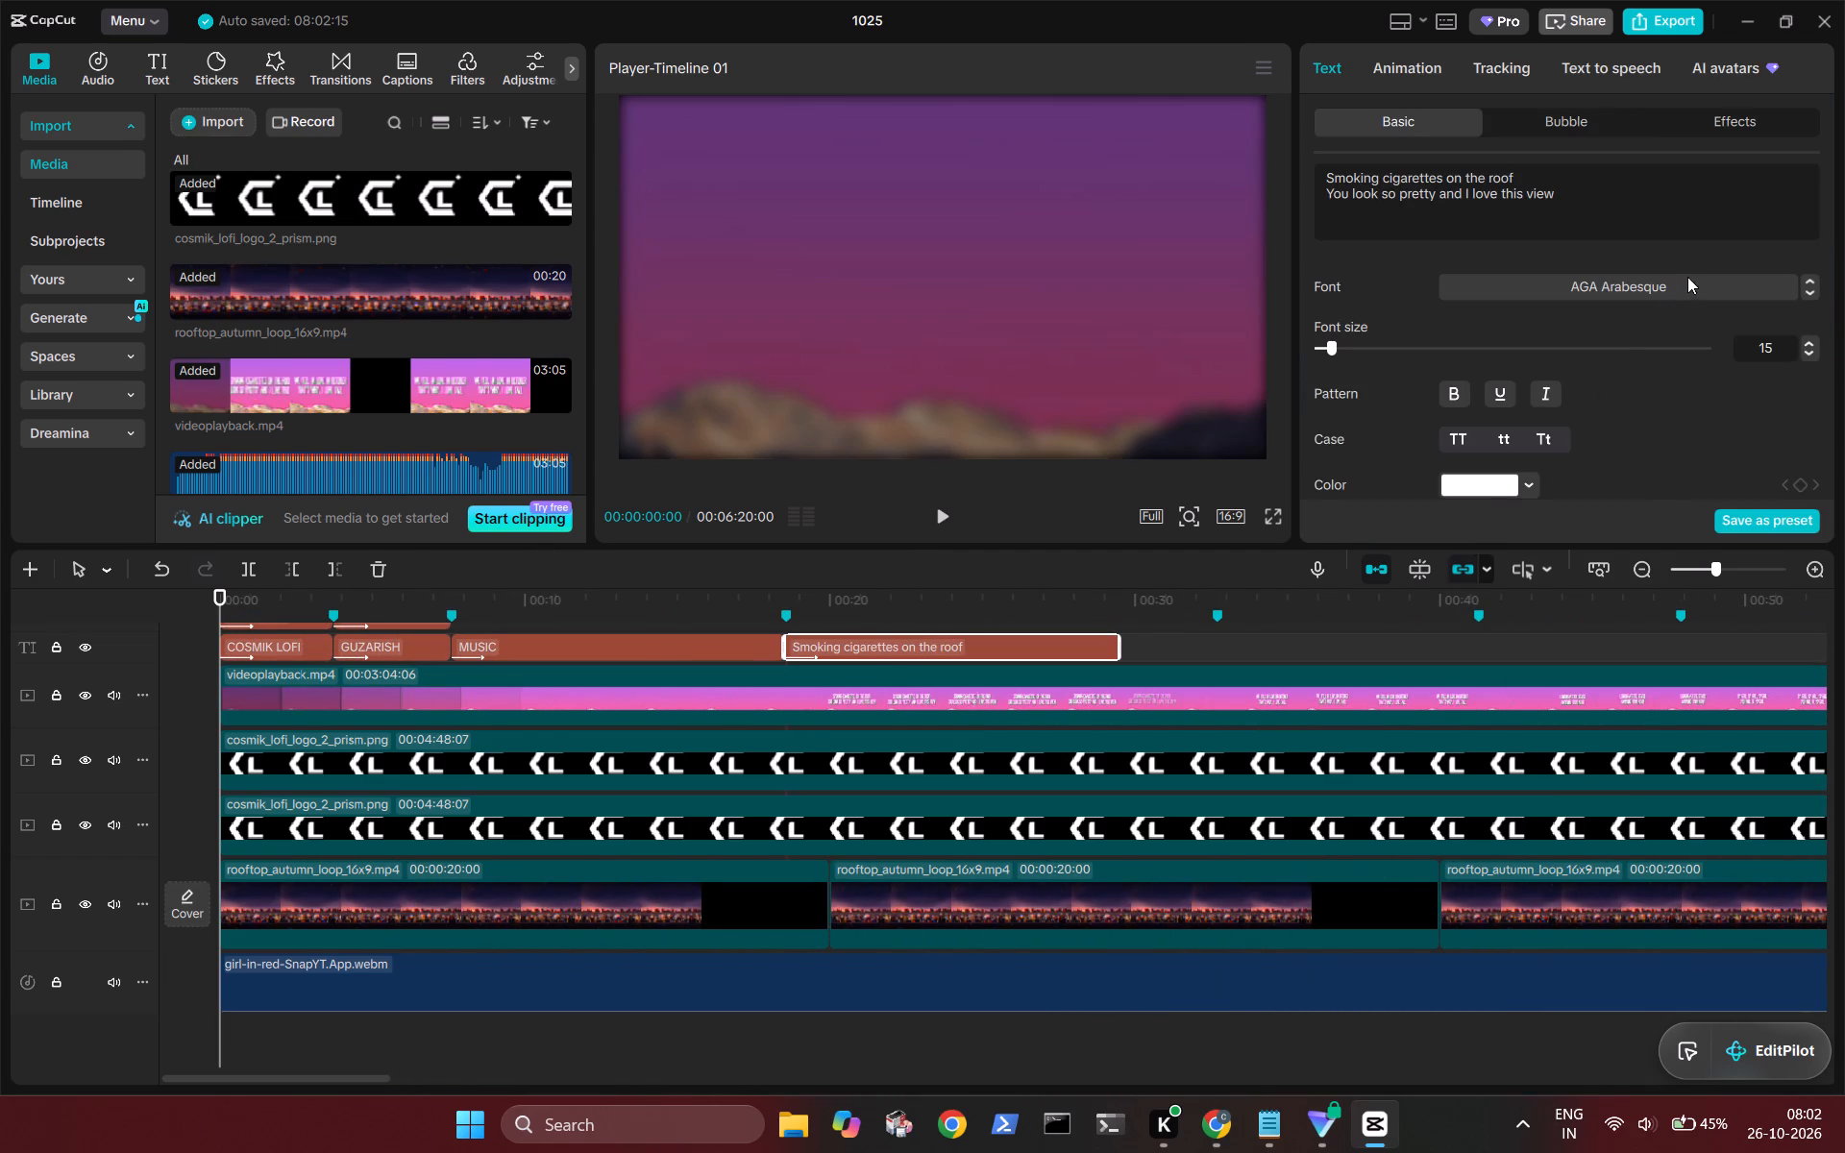
{"action": "left_click", "coordinate": [976, 620]}
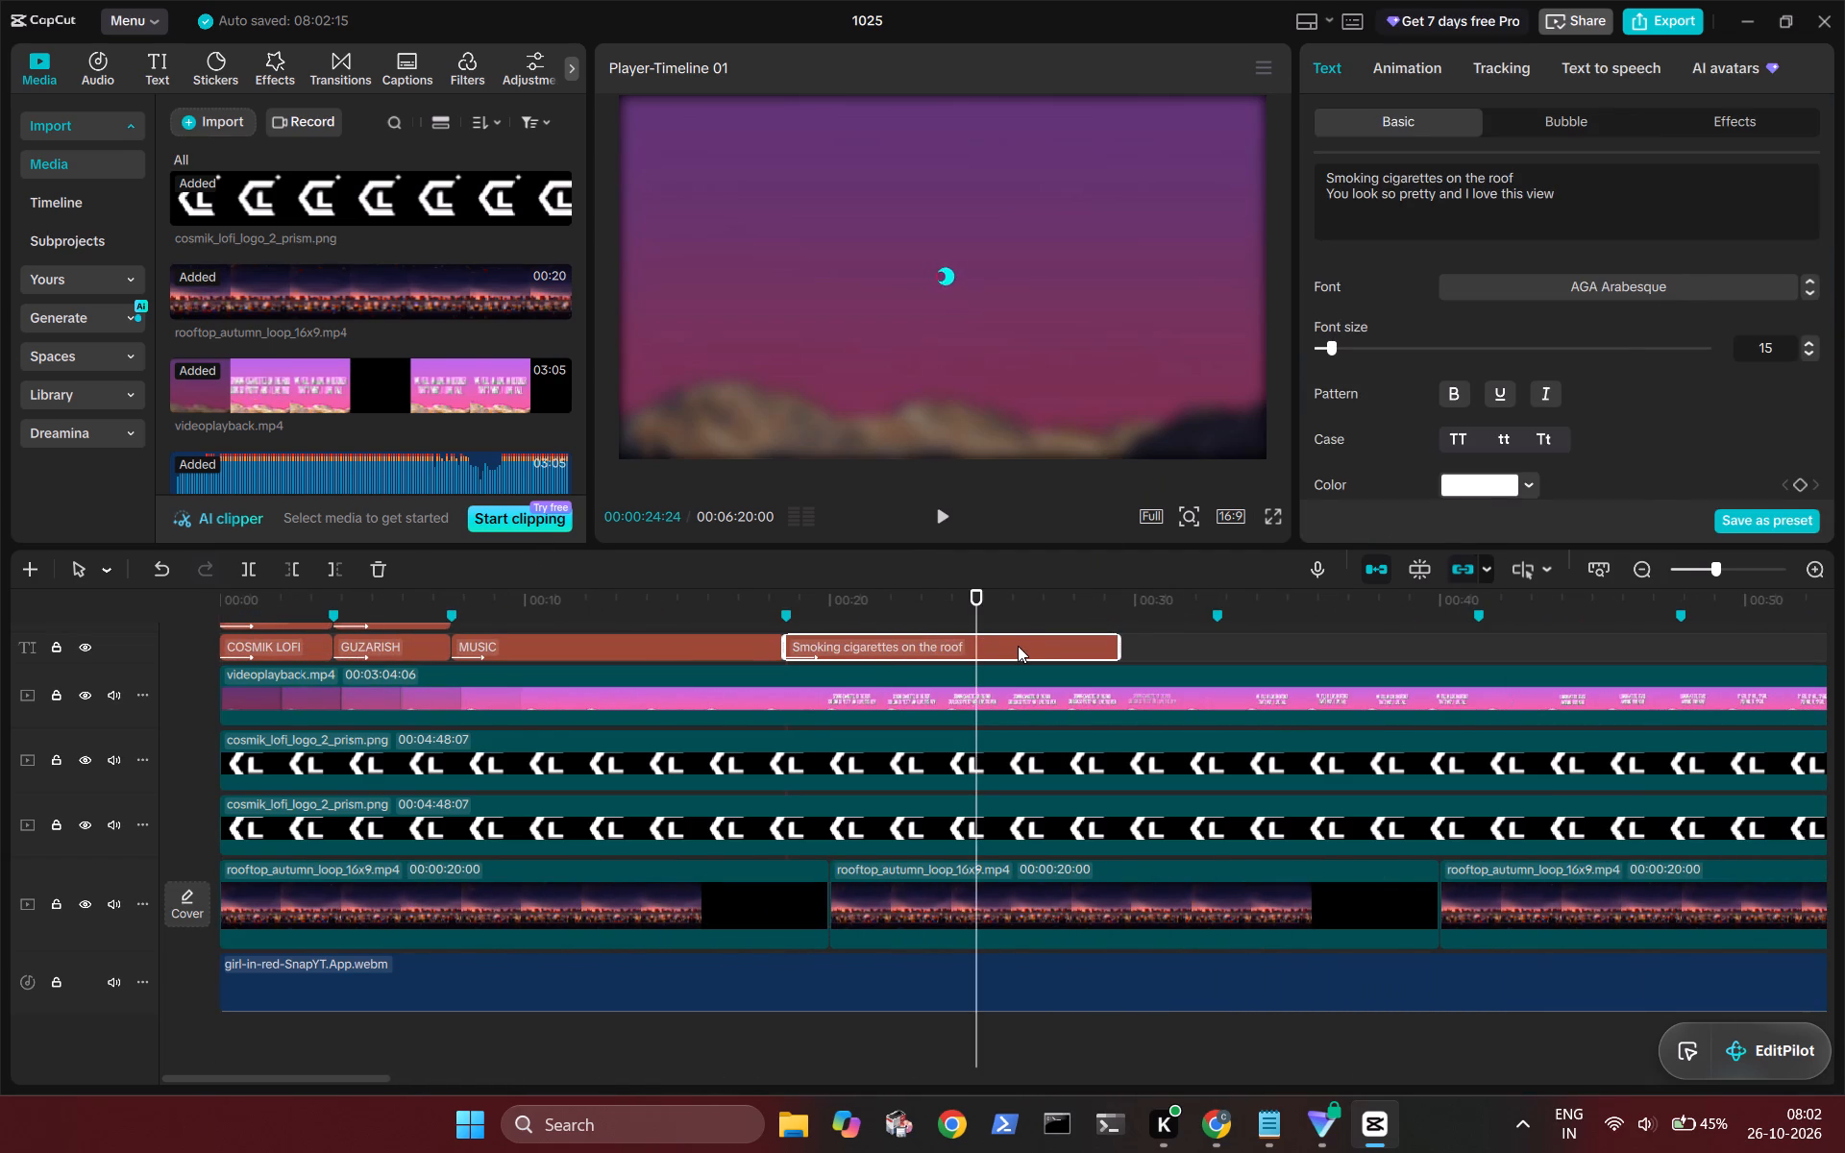
{"action": "left_click", "coordinate": [1018, 646]}
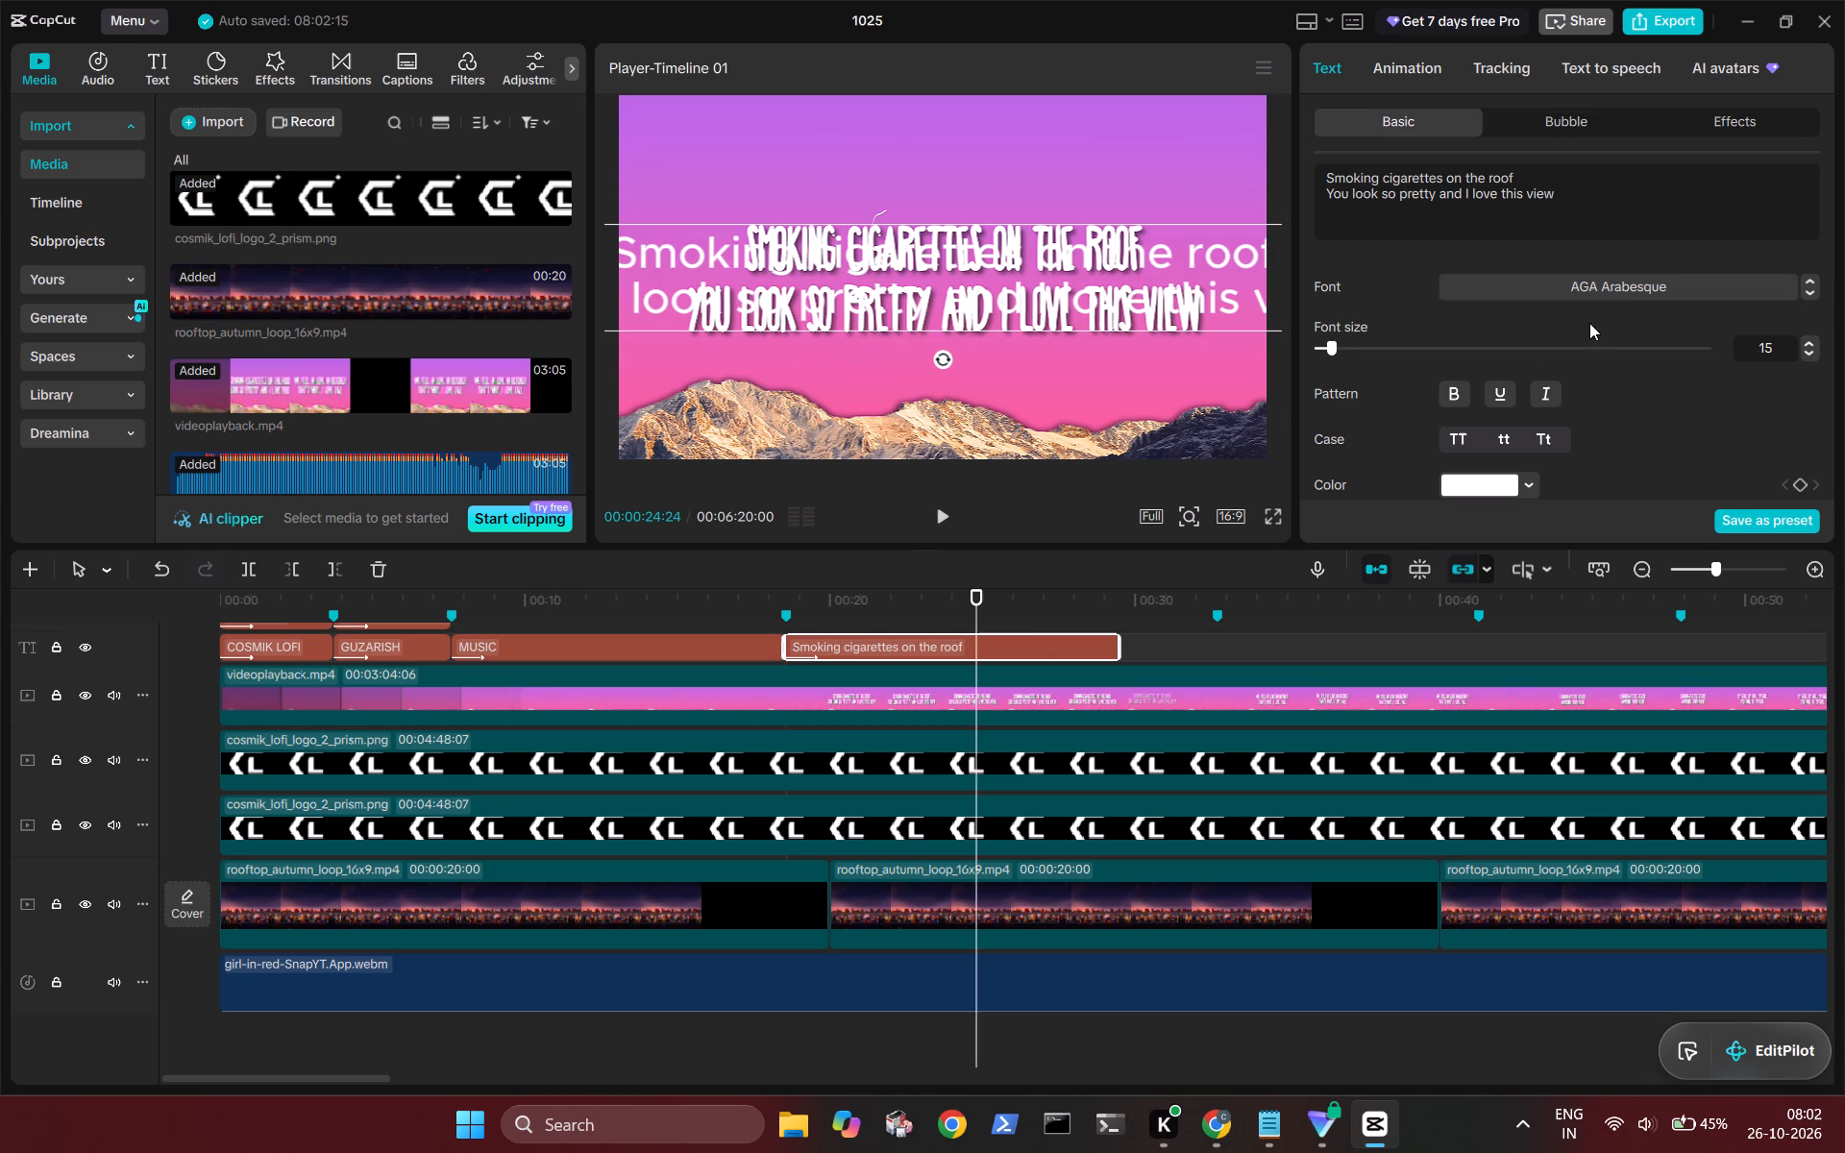
{"action": "left_click", "coordinate": [1781, 282]}
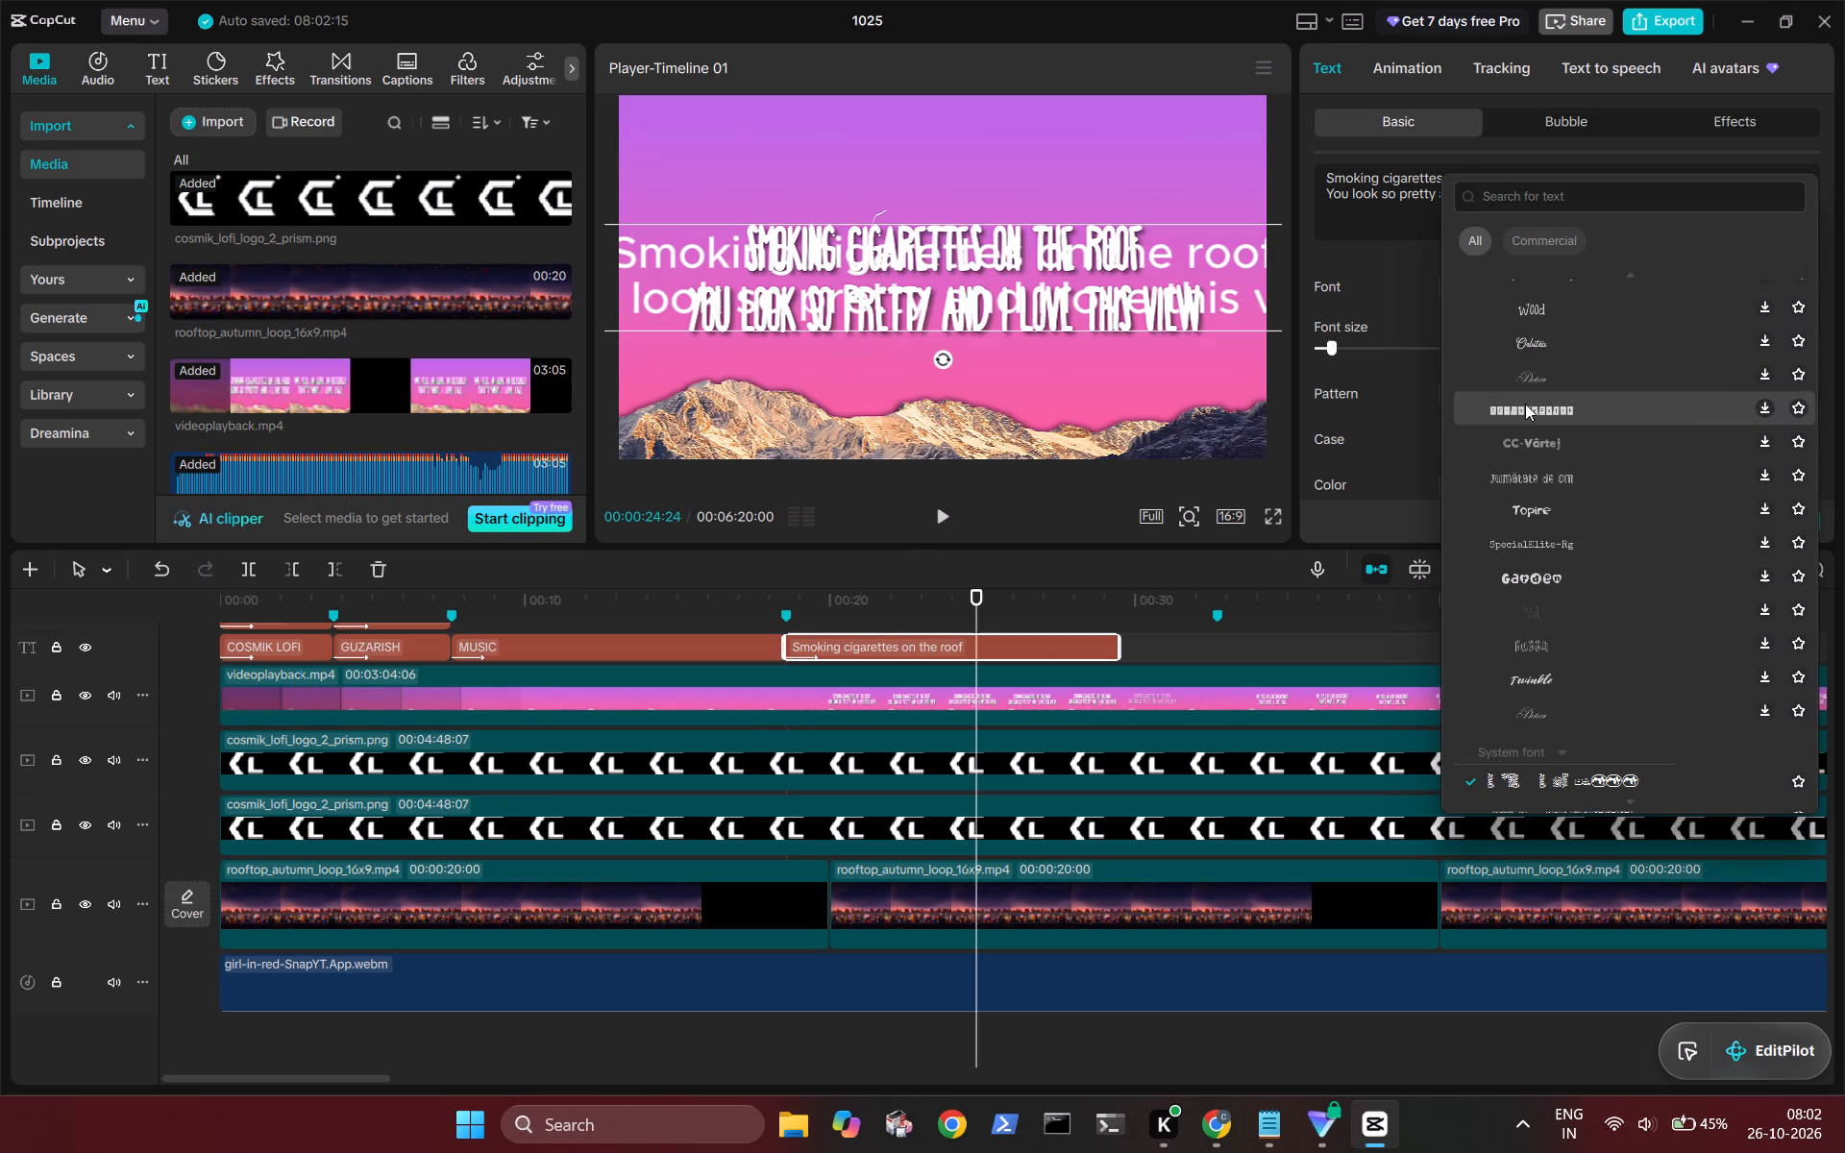
{"action": "double_click", "coordinate": [1525, 404]}
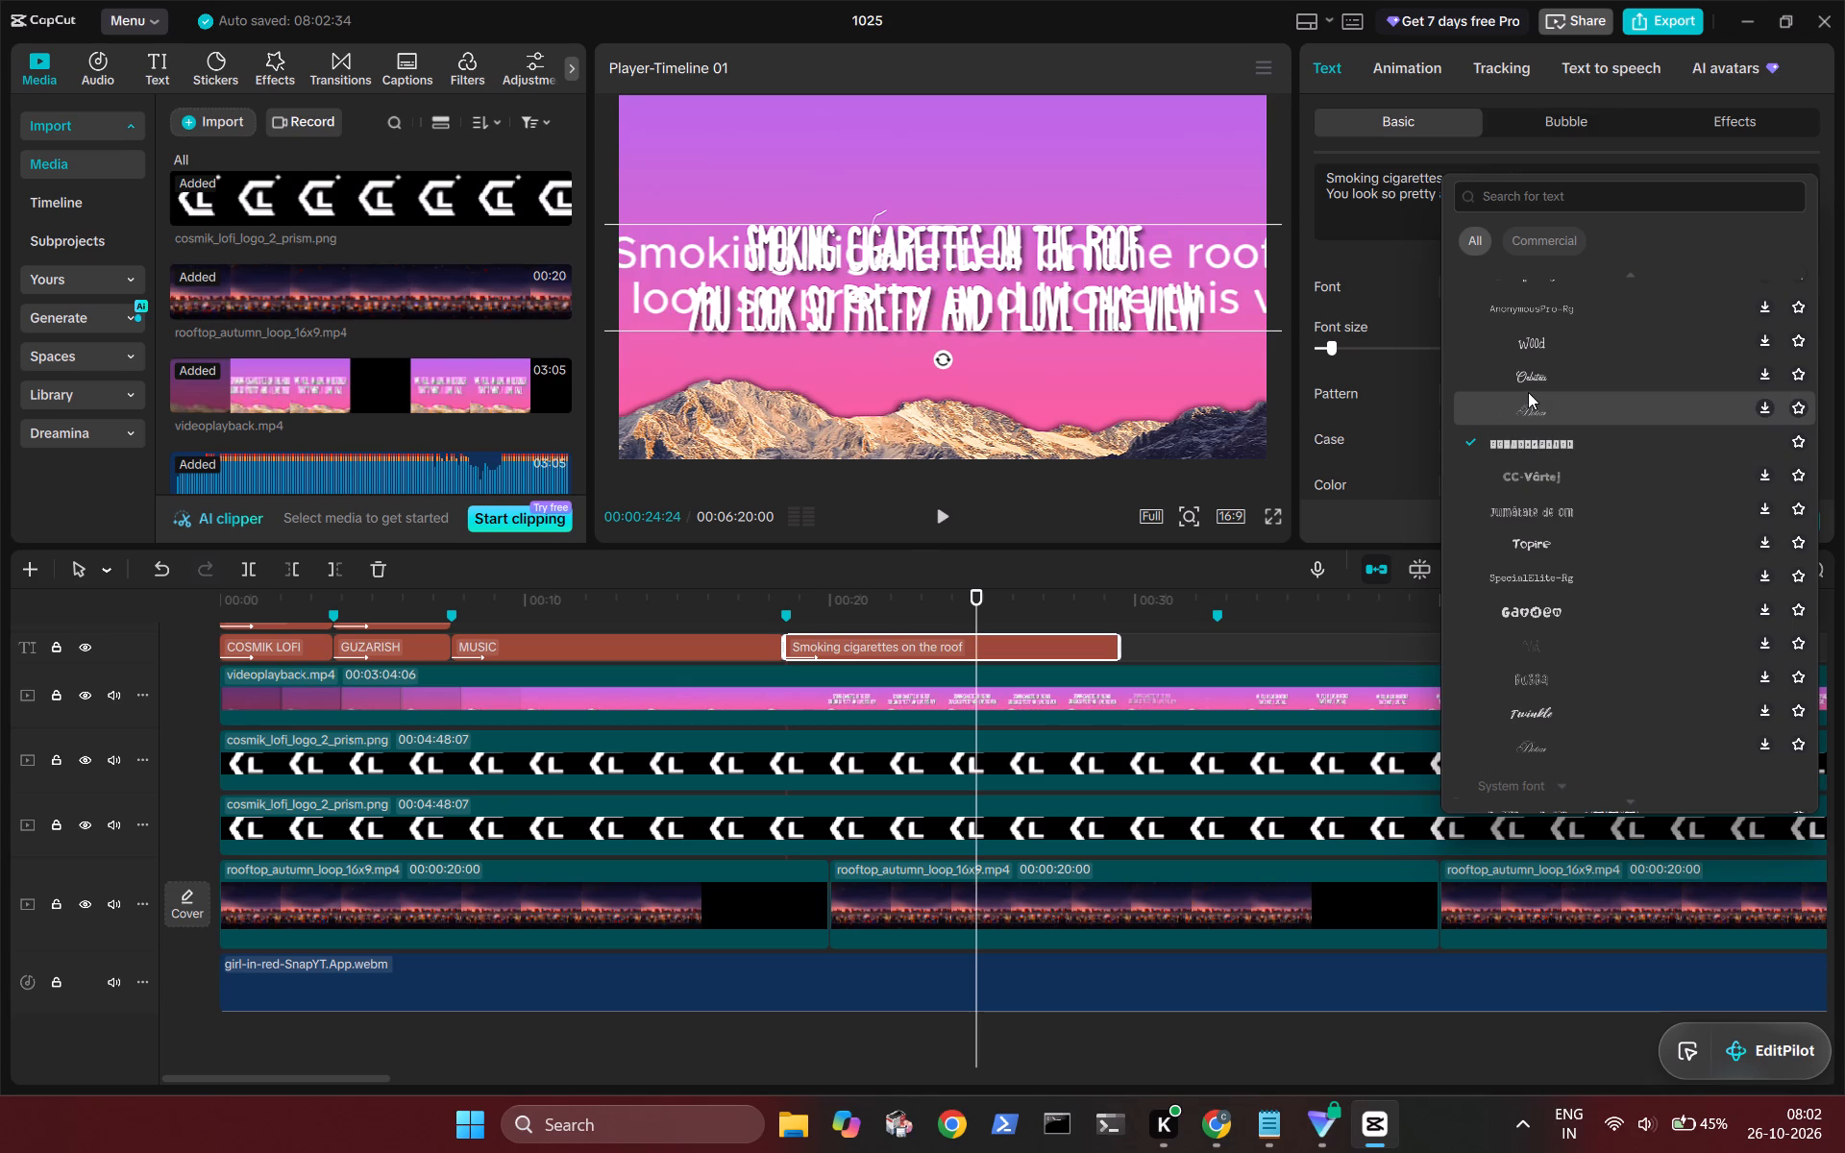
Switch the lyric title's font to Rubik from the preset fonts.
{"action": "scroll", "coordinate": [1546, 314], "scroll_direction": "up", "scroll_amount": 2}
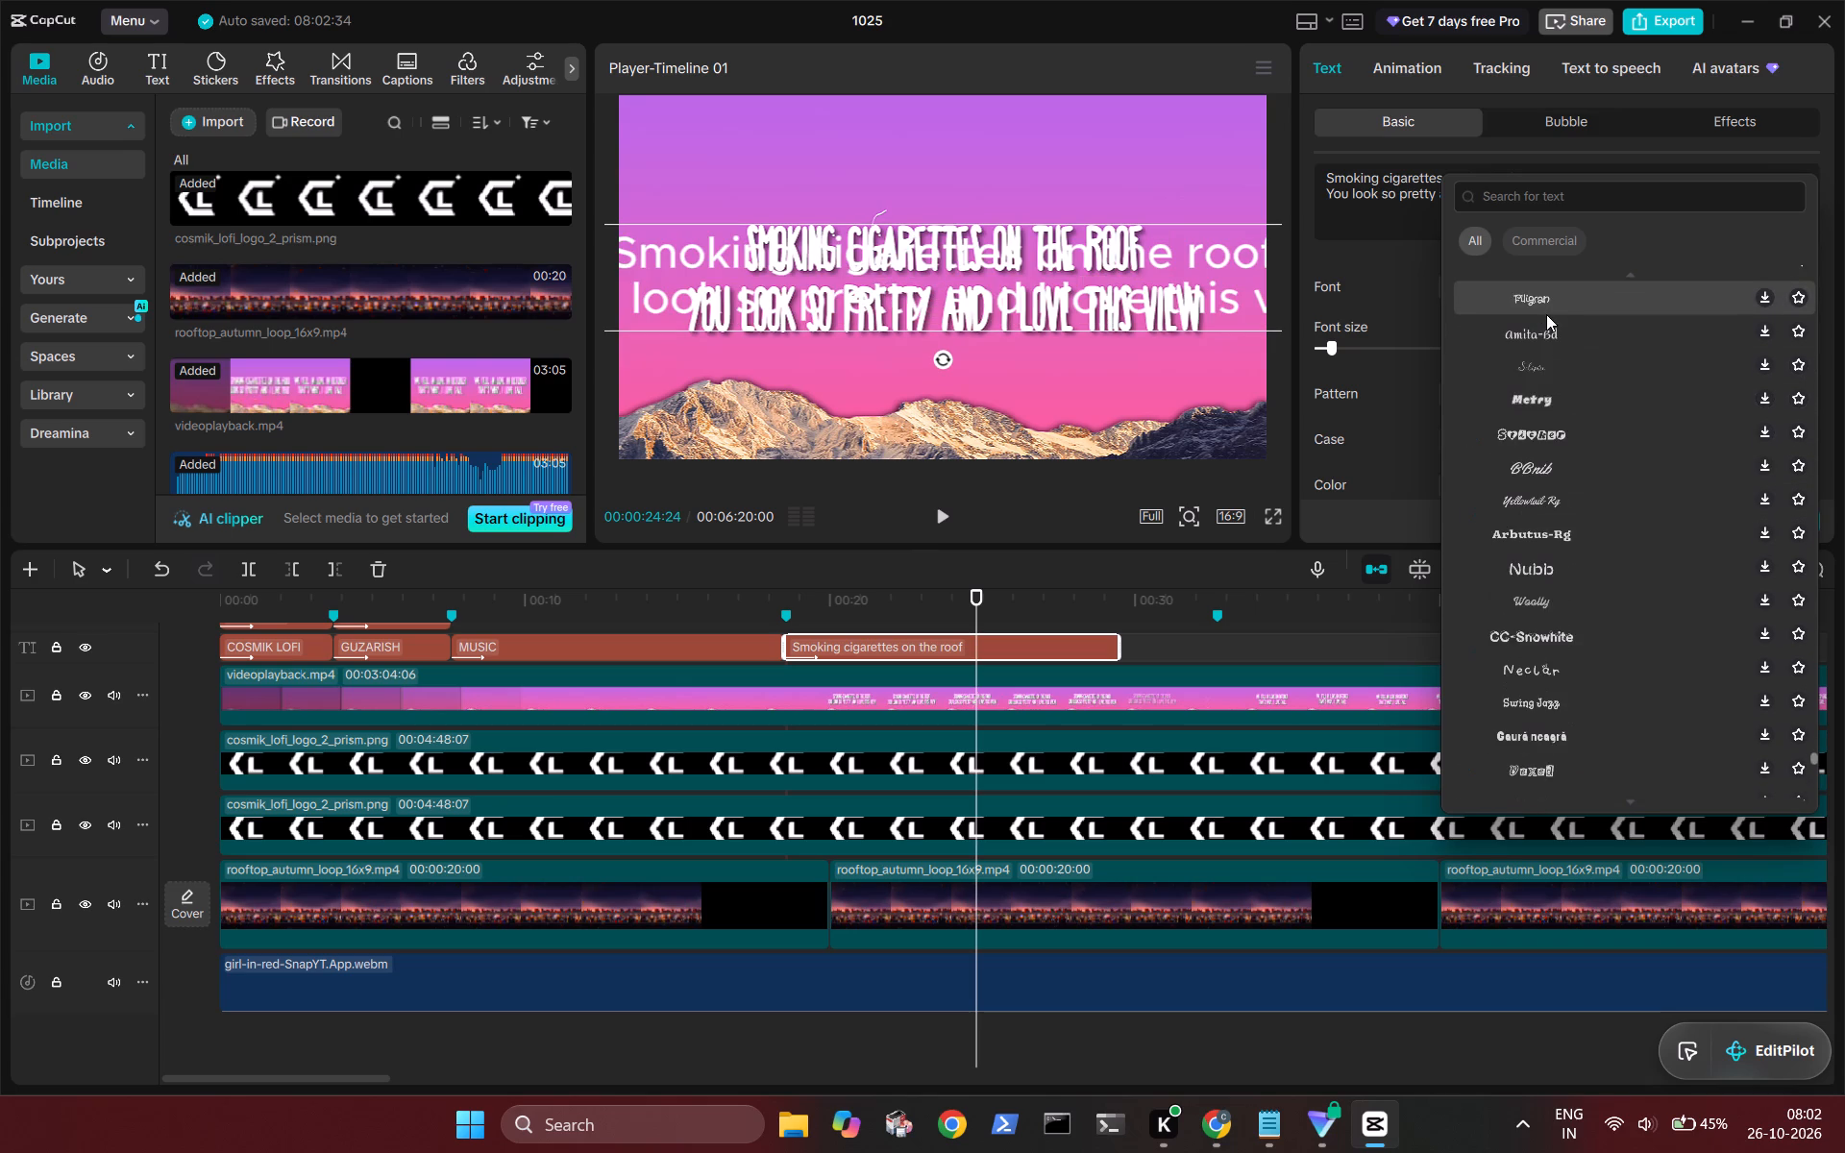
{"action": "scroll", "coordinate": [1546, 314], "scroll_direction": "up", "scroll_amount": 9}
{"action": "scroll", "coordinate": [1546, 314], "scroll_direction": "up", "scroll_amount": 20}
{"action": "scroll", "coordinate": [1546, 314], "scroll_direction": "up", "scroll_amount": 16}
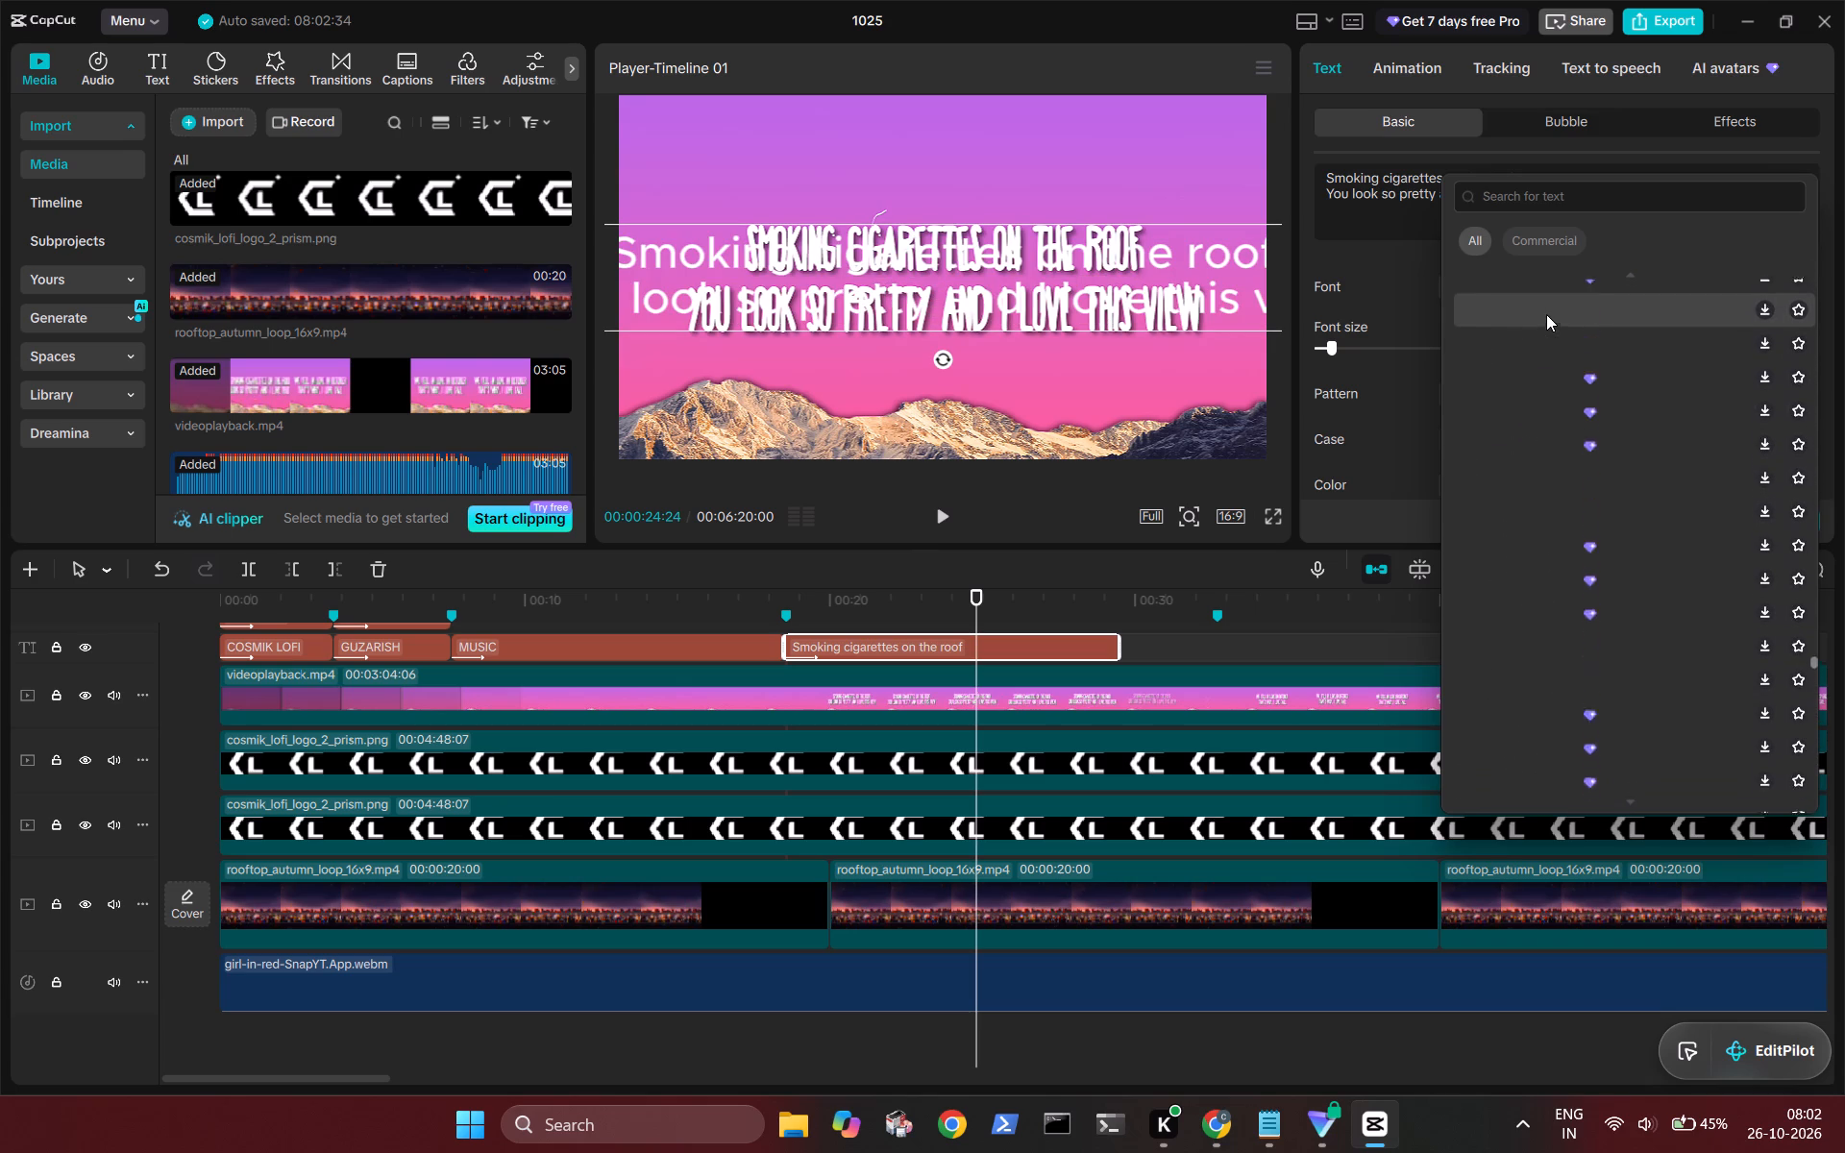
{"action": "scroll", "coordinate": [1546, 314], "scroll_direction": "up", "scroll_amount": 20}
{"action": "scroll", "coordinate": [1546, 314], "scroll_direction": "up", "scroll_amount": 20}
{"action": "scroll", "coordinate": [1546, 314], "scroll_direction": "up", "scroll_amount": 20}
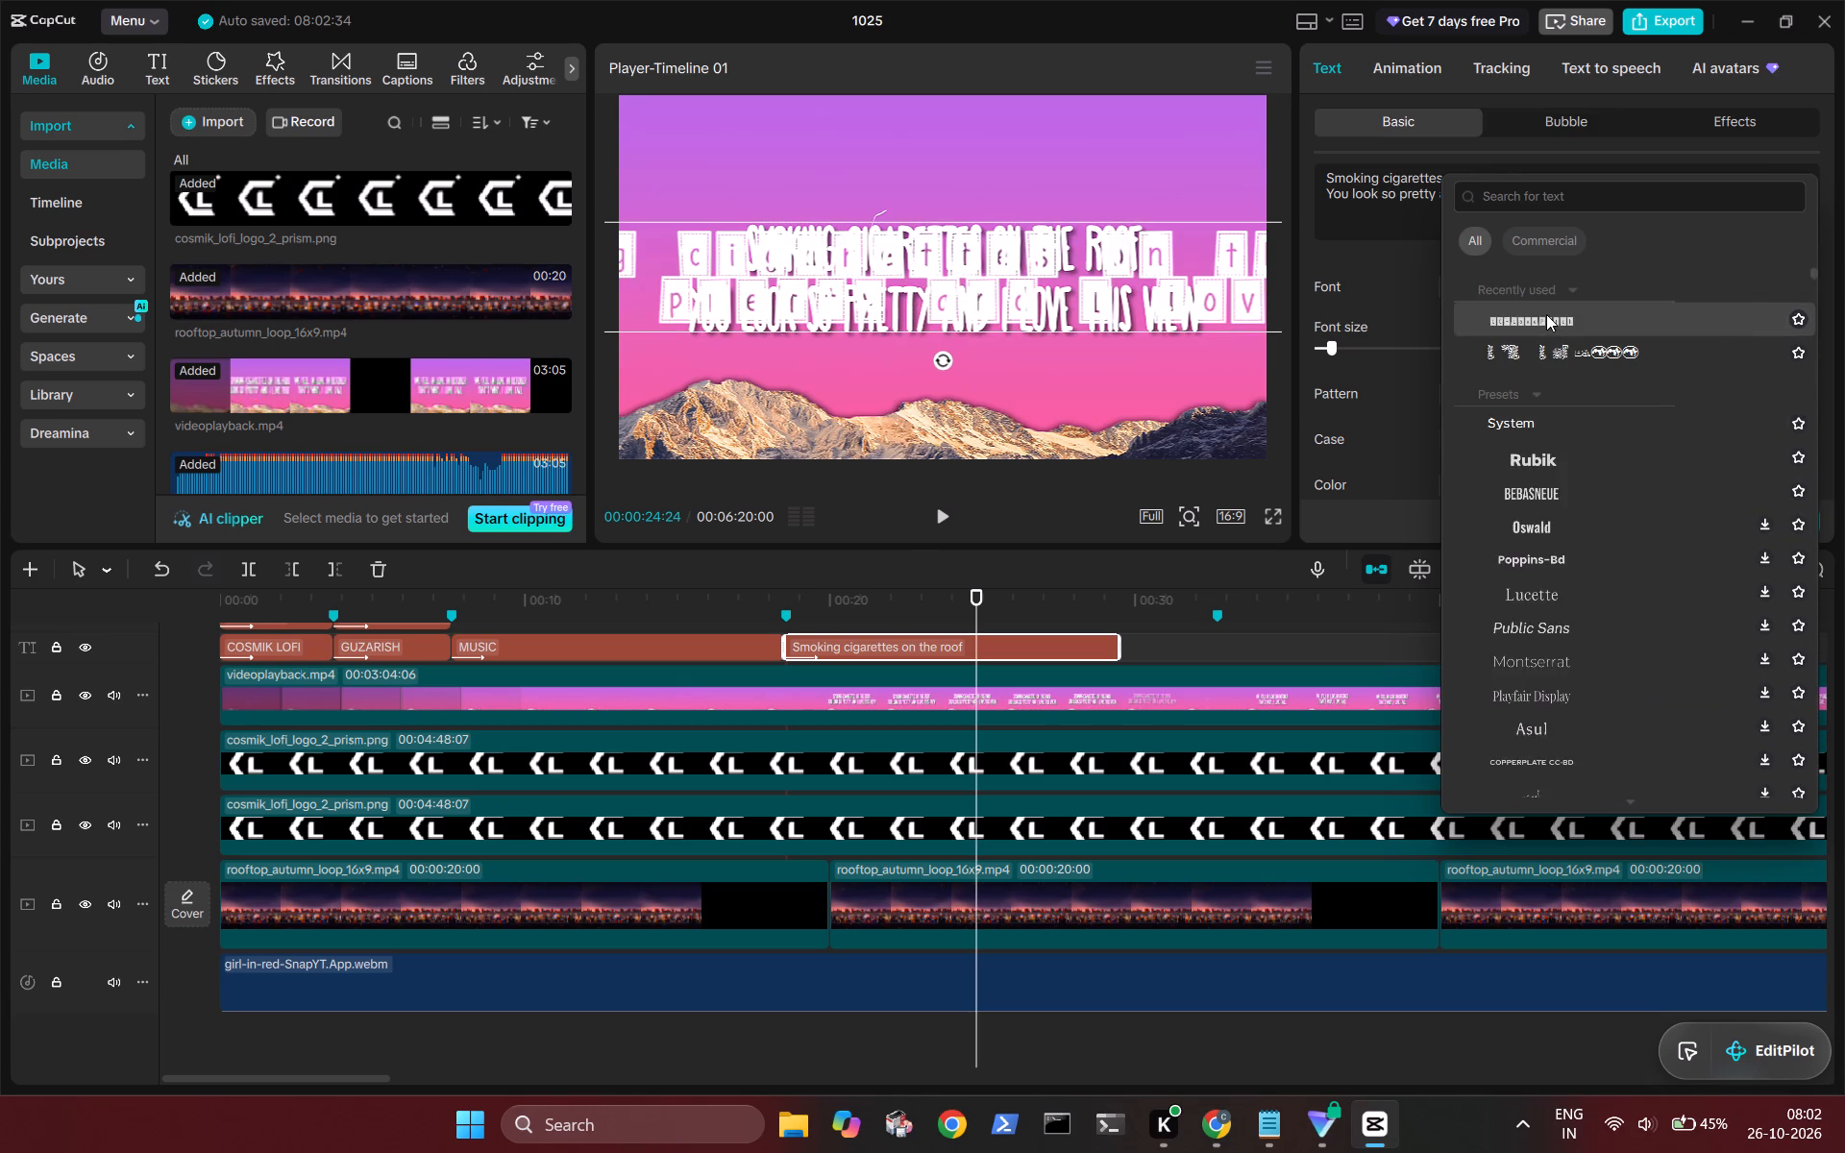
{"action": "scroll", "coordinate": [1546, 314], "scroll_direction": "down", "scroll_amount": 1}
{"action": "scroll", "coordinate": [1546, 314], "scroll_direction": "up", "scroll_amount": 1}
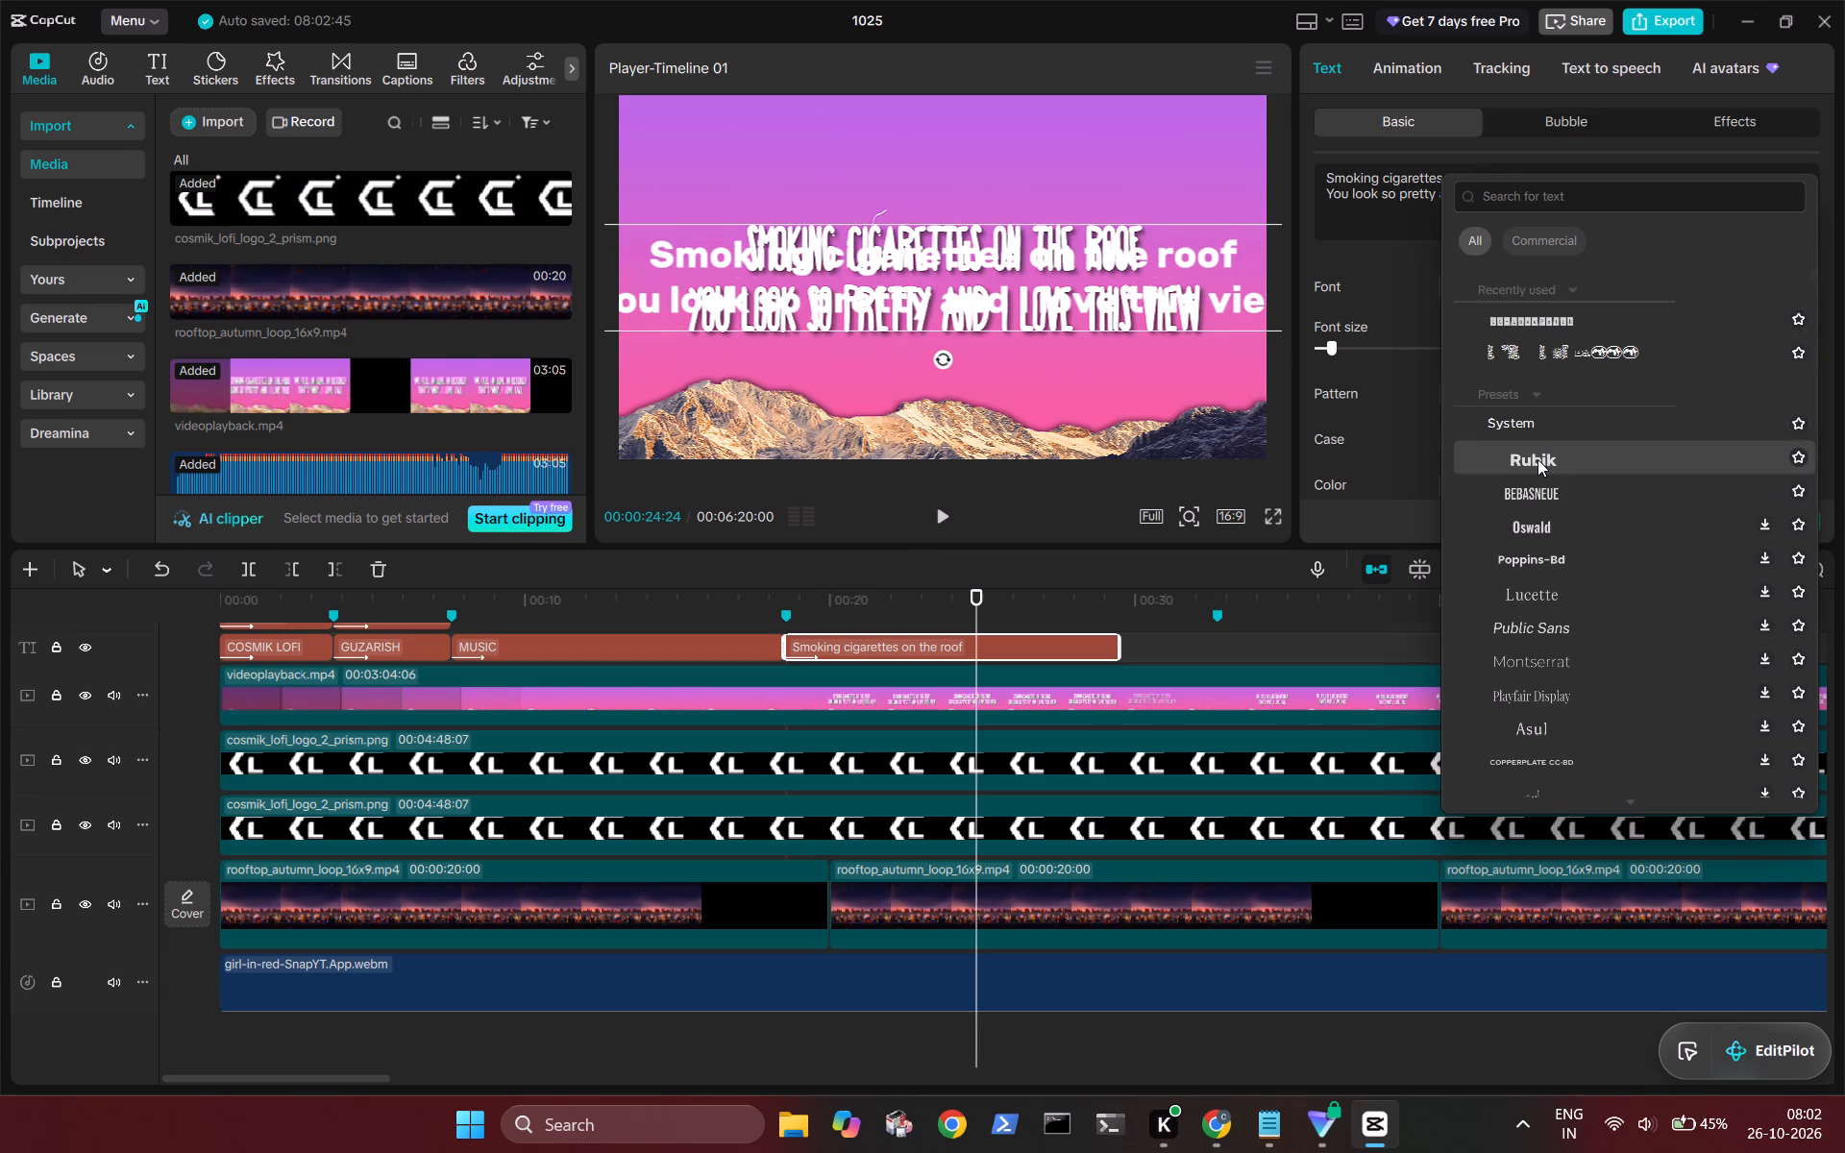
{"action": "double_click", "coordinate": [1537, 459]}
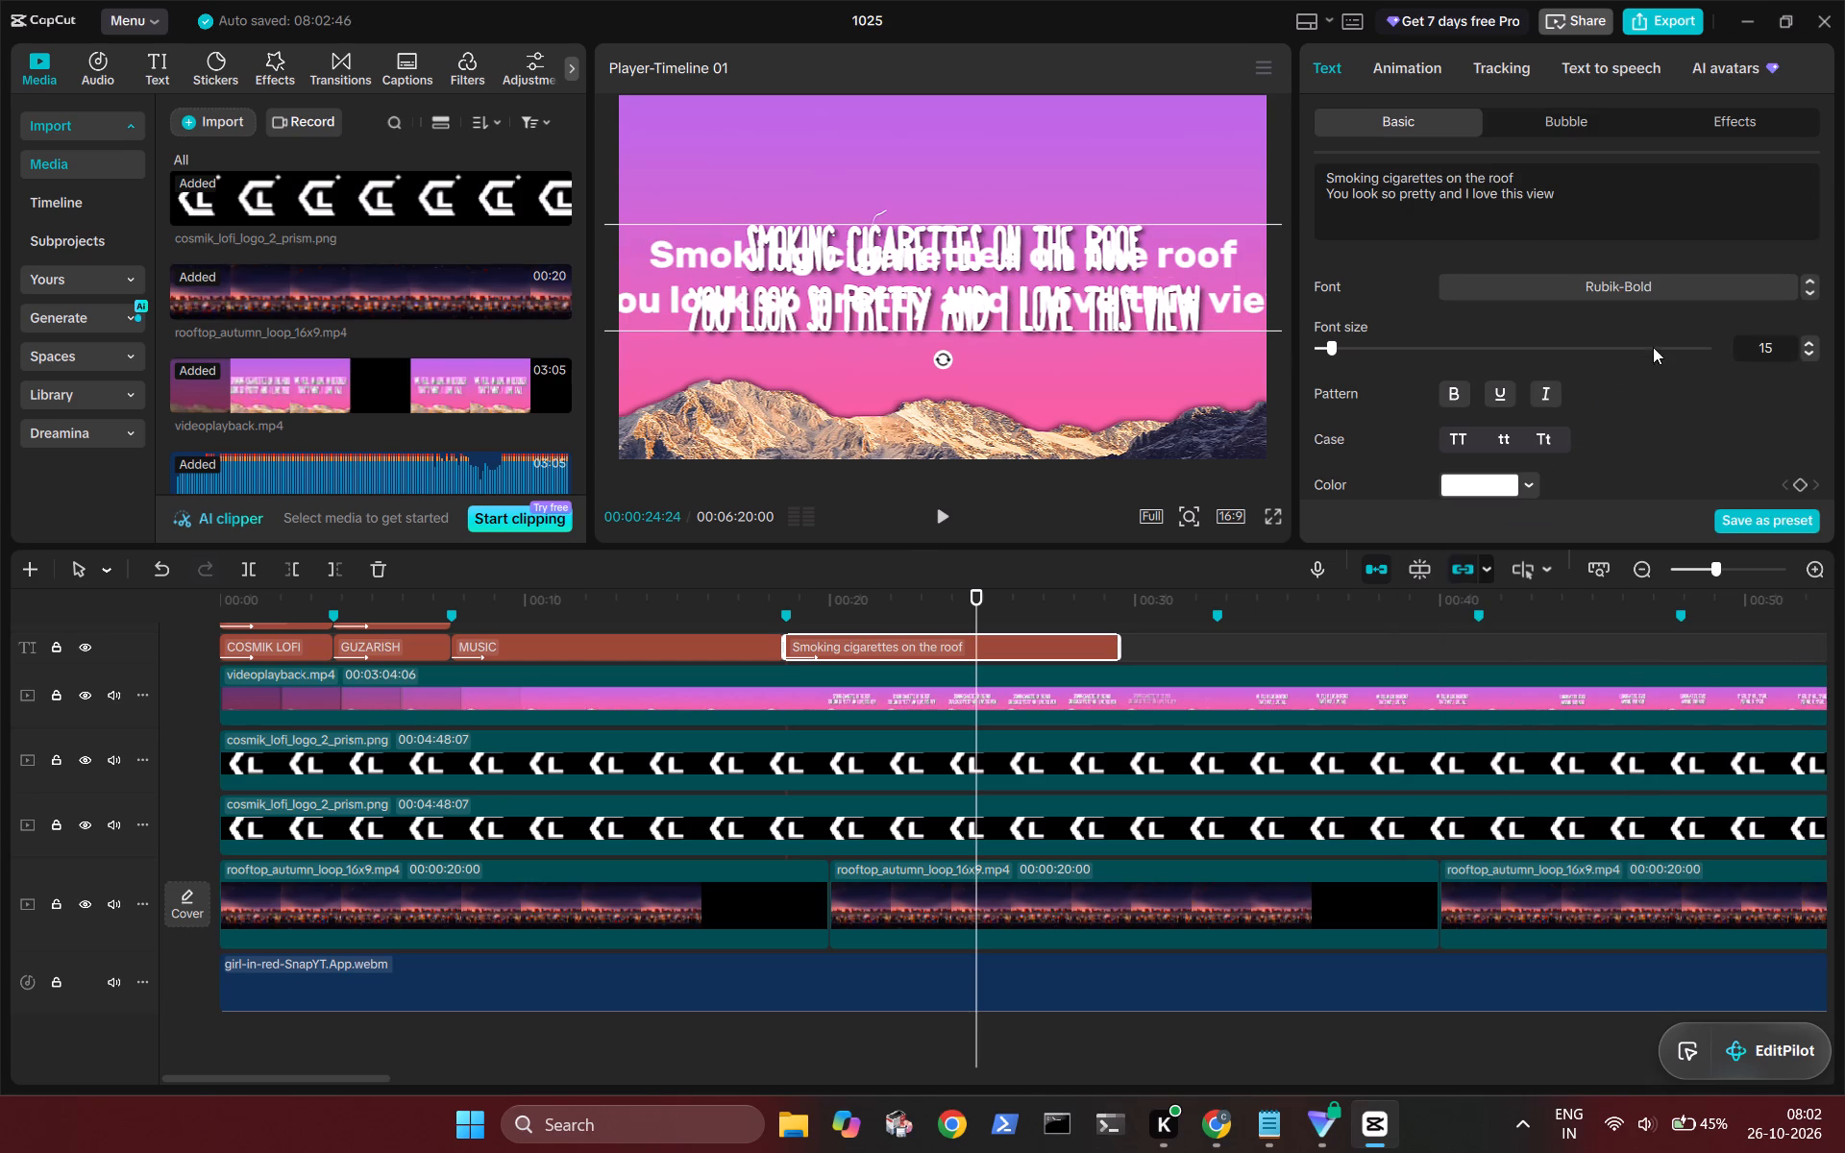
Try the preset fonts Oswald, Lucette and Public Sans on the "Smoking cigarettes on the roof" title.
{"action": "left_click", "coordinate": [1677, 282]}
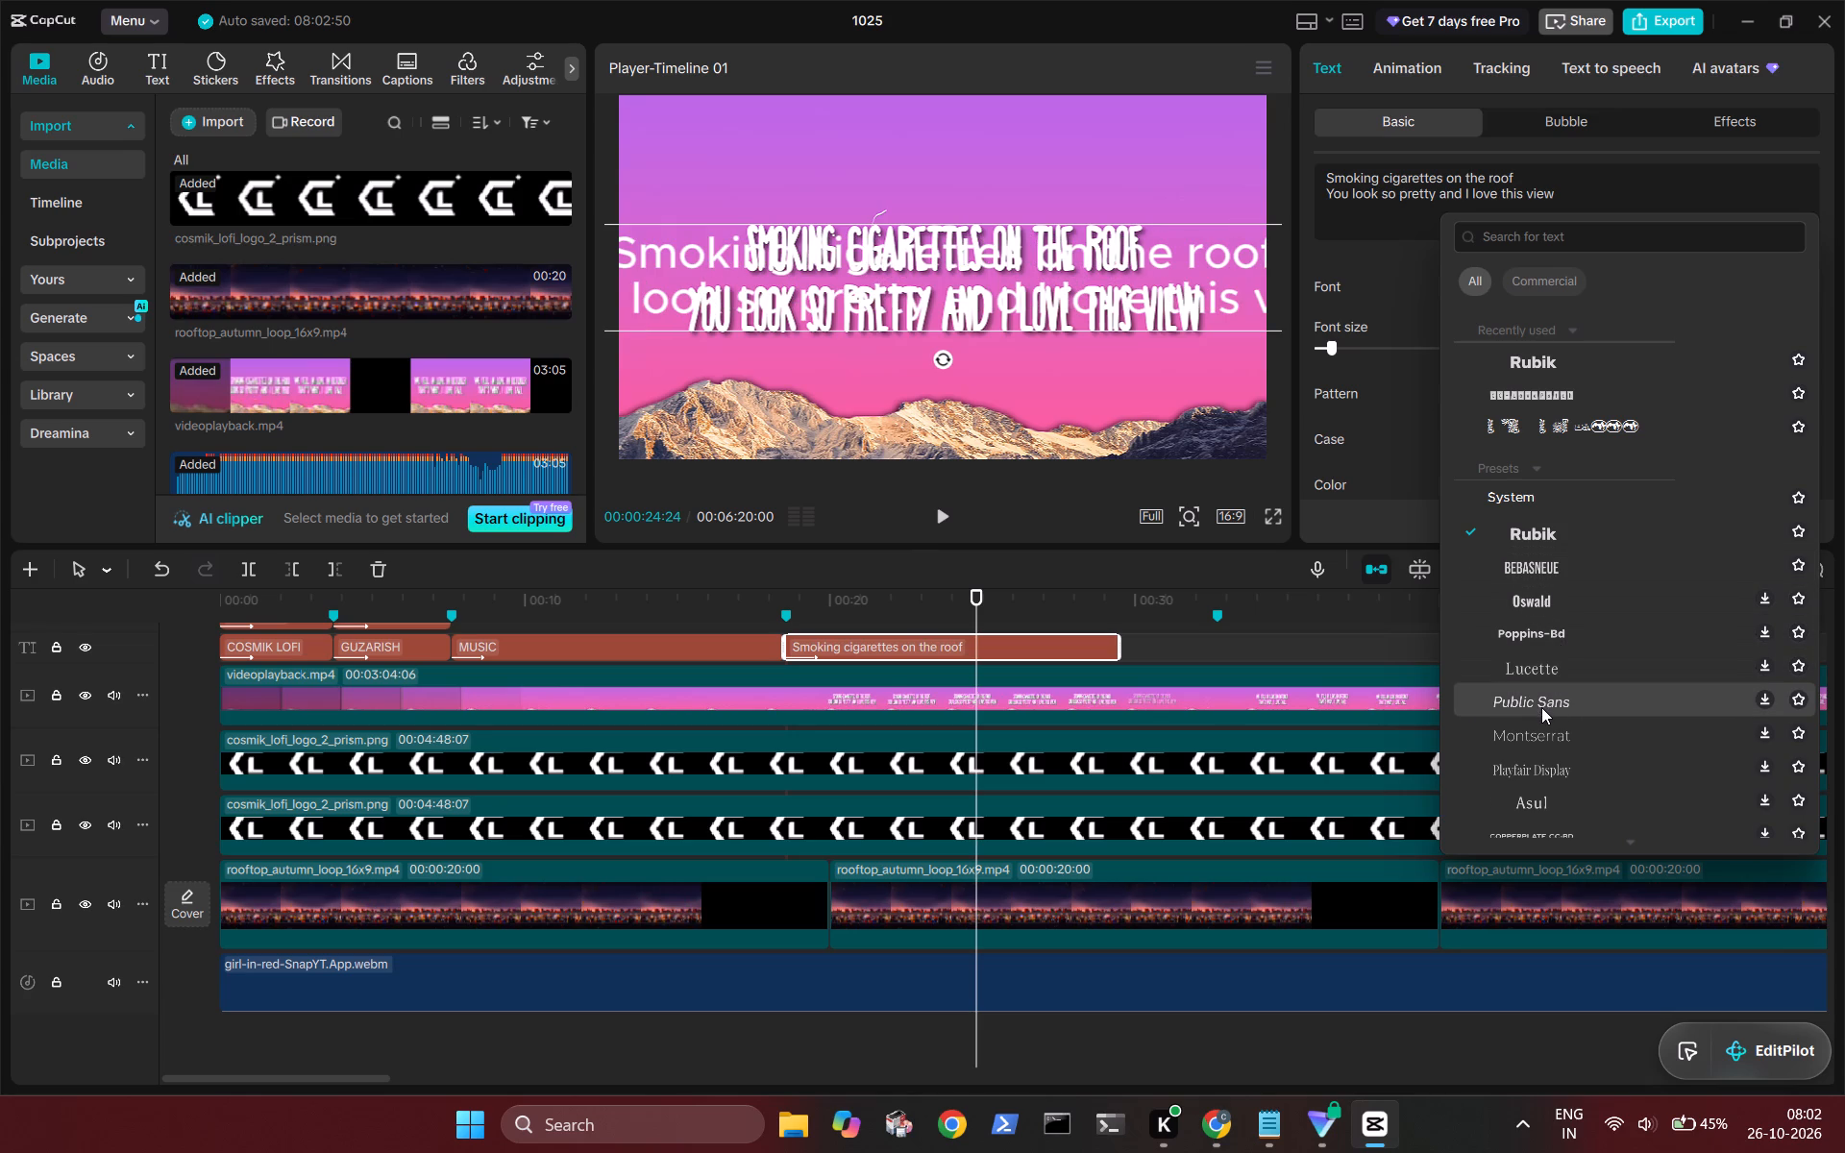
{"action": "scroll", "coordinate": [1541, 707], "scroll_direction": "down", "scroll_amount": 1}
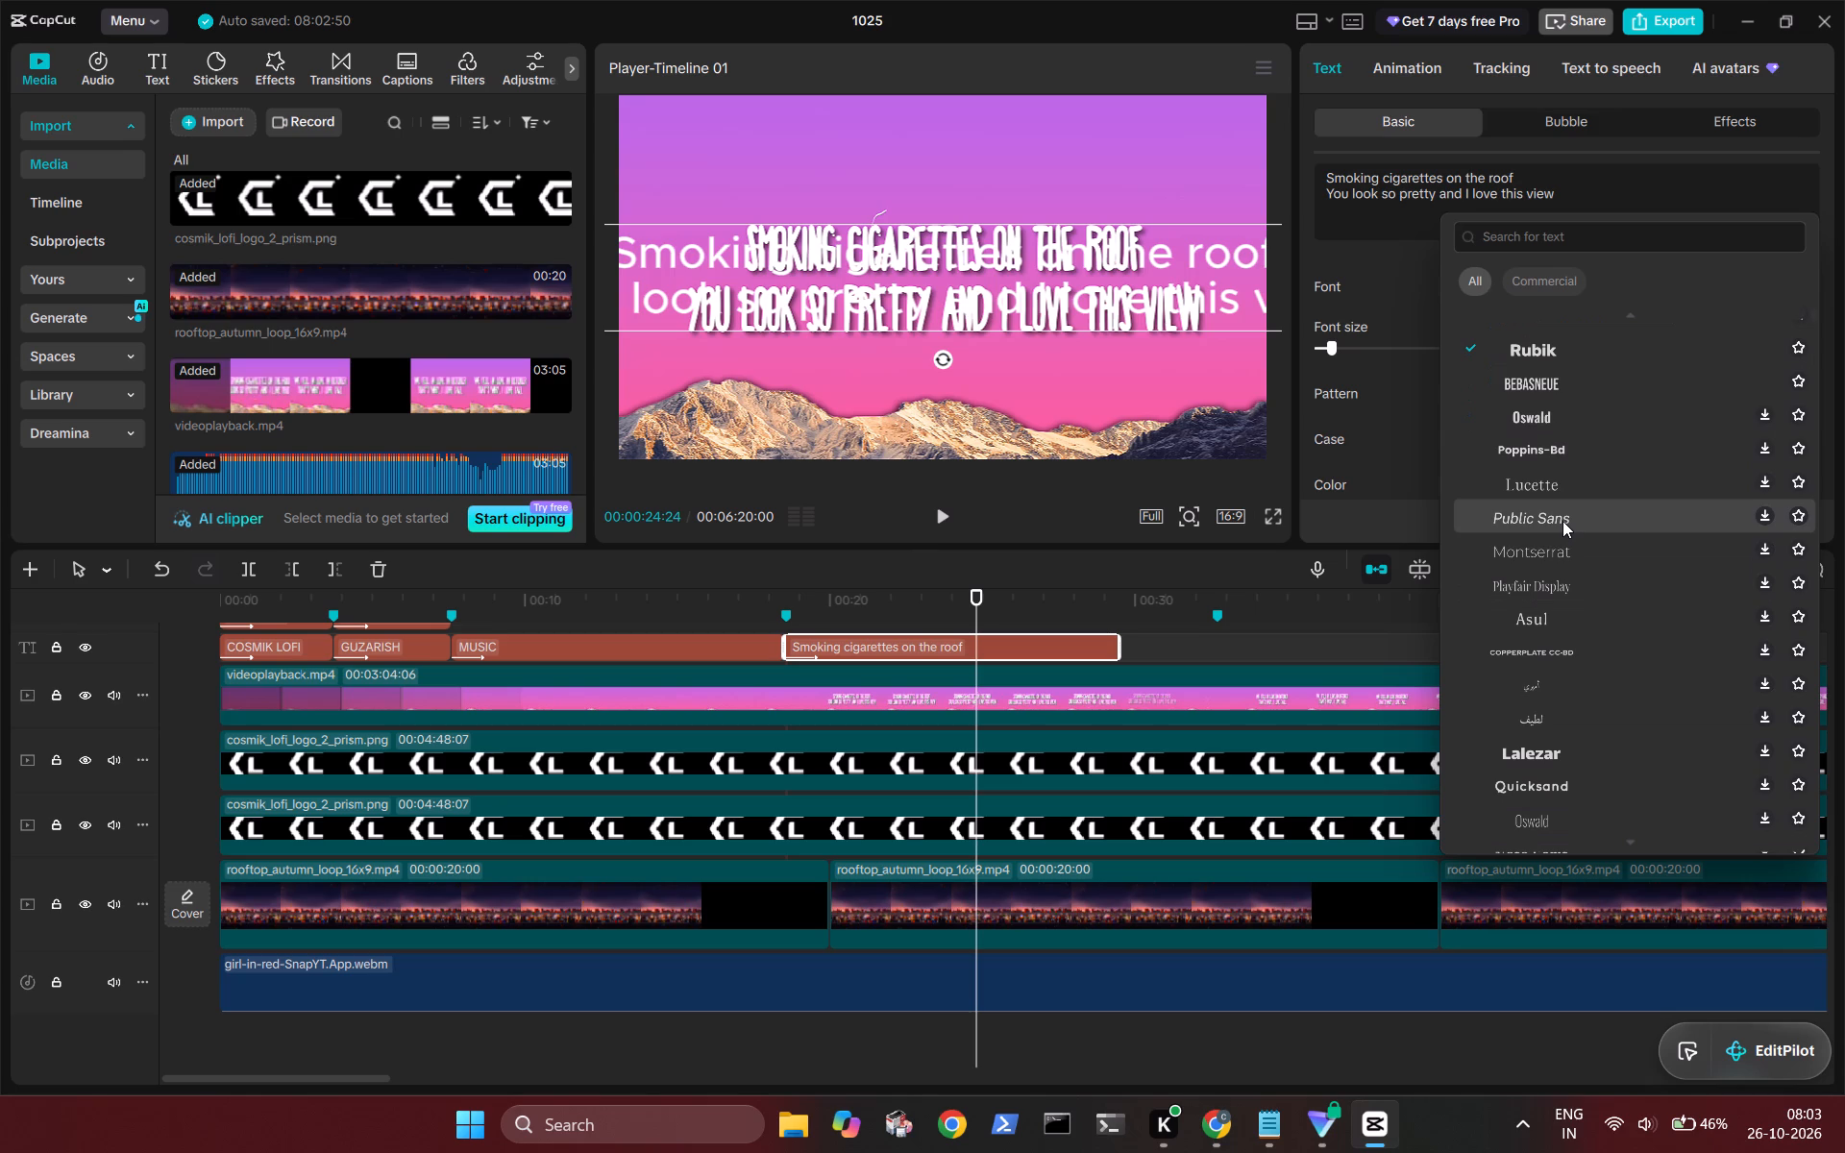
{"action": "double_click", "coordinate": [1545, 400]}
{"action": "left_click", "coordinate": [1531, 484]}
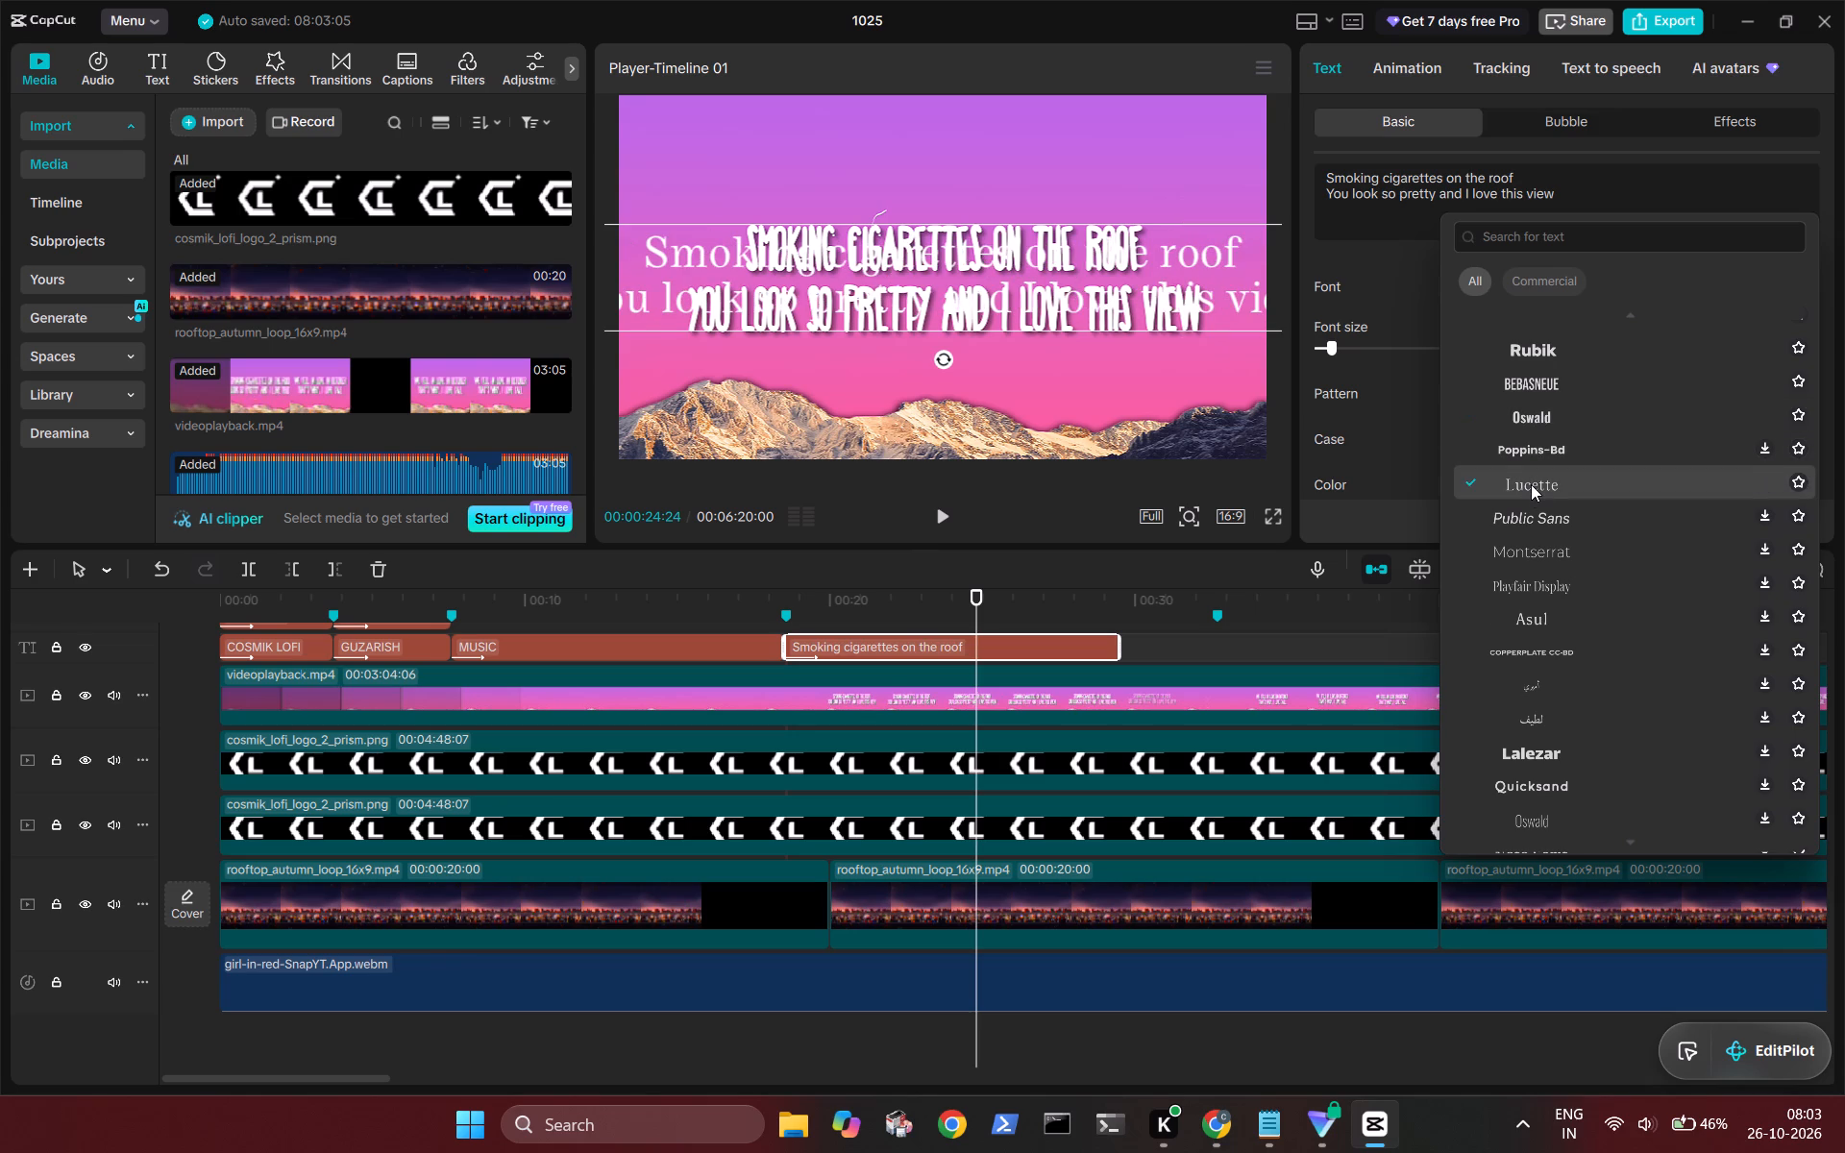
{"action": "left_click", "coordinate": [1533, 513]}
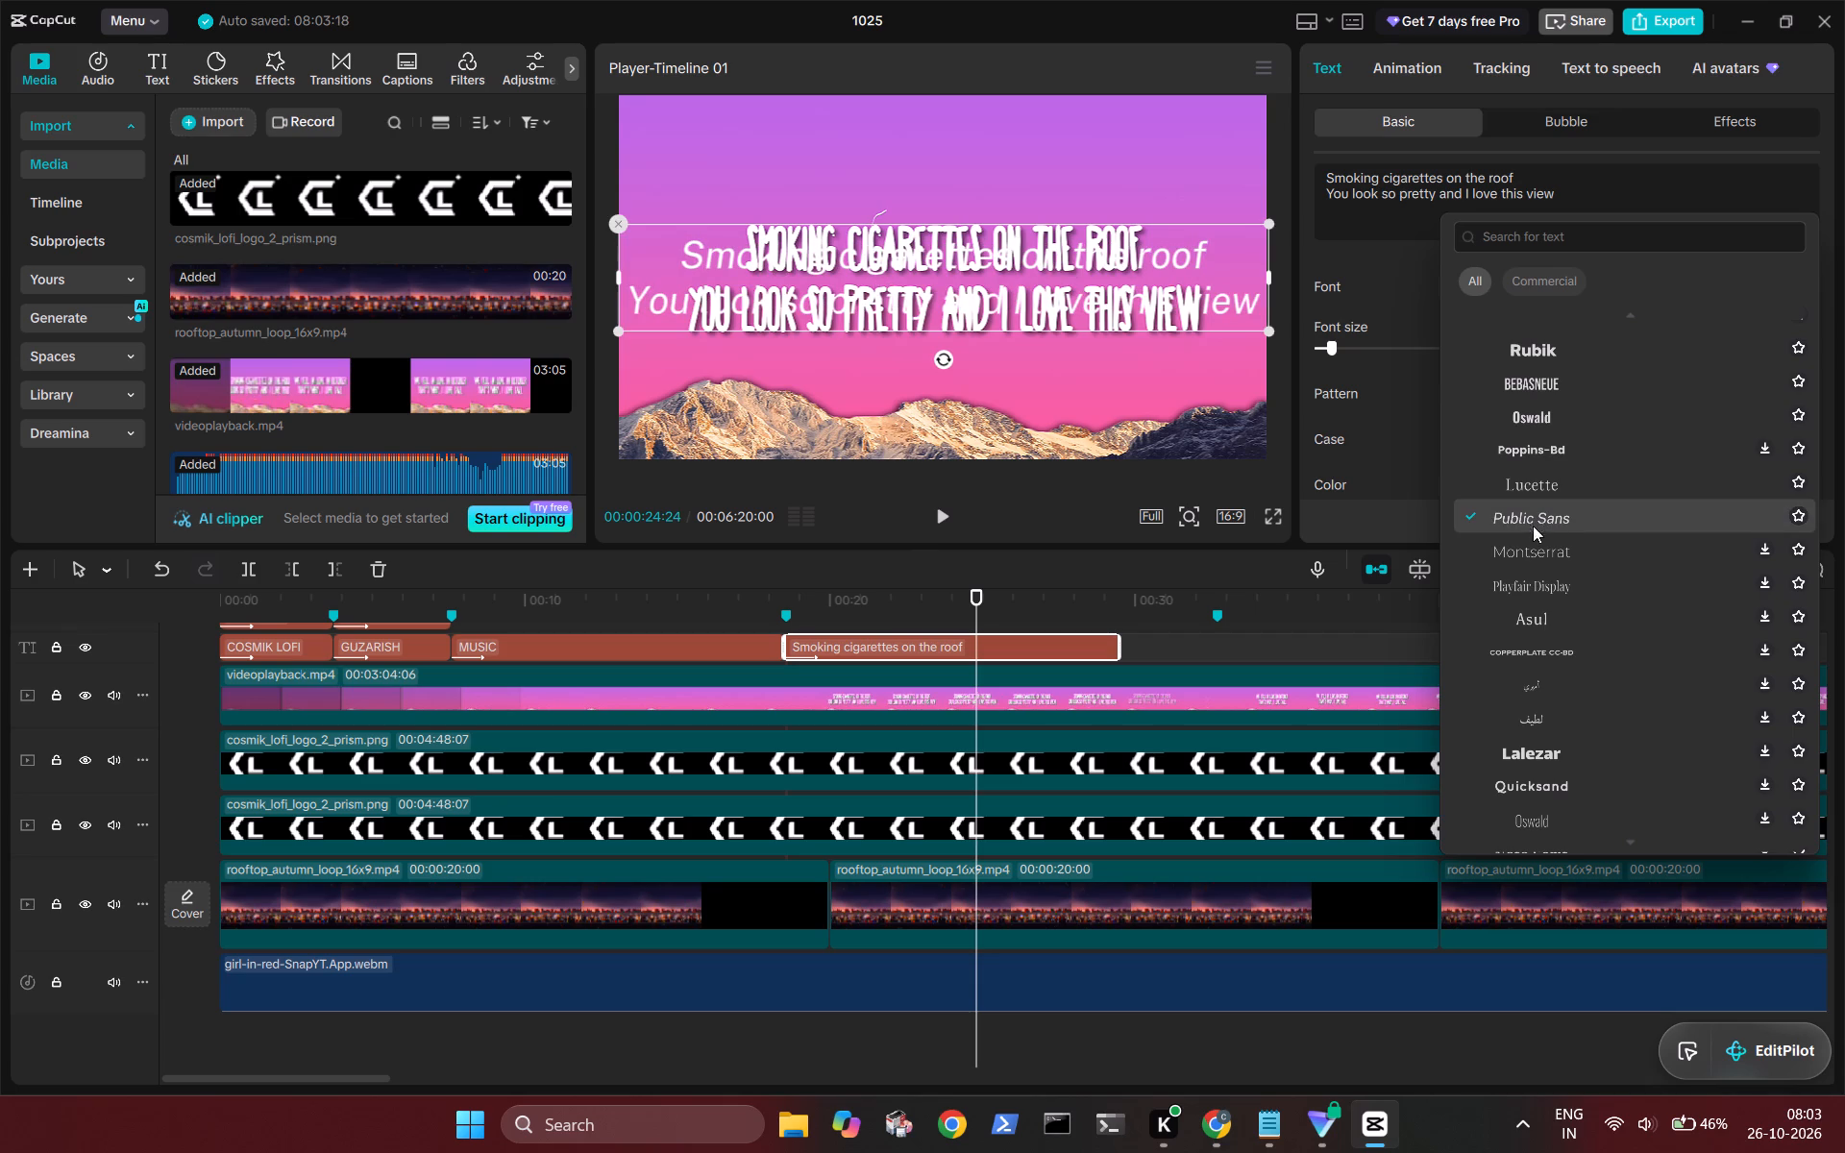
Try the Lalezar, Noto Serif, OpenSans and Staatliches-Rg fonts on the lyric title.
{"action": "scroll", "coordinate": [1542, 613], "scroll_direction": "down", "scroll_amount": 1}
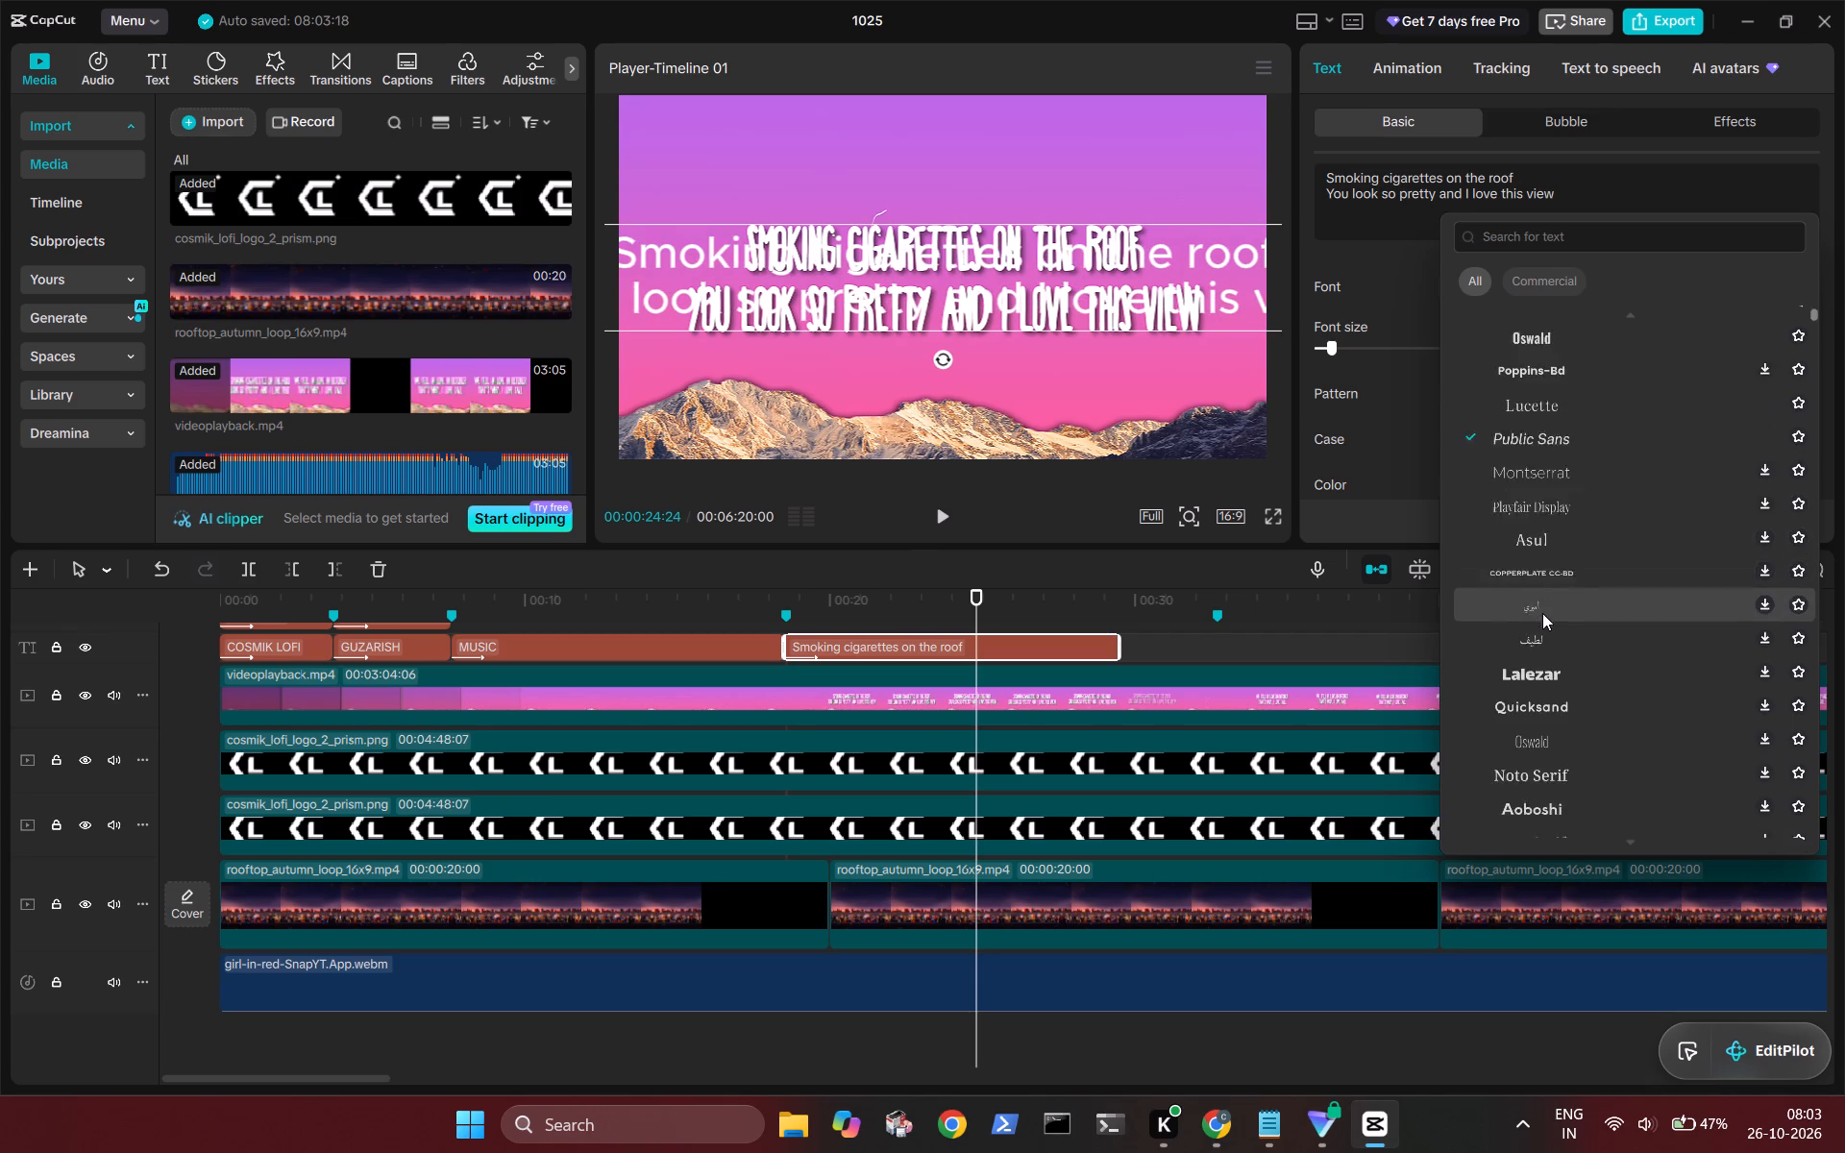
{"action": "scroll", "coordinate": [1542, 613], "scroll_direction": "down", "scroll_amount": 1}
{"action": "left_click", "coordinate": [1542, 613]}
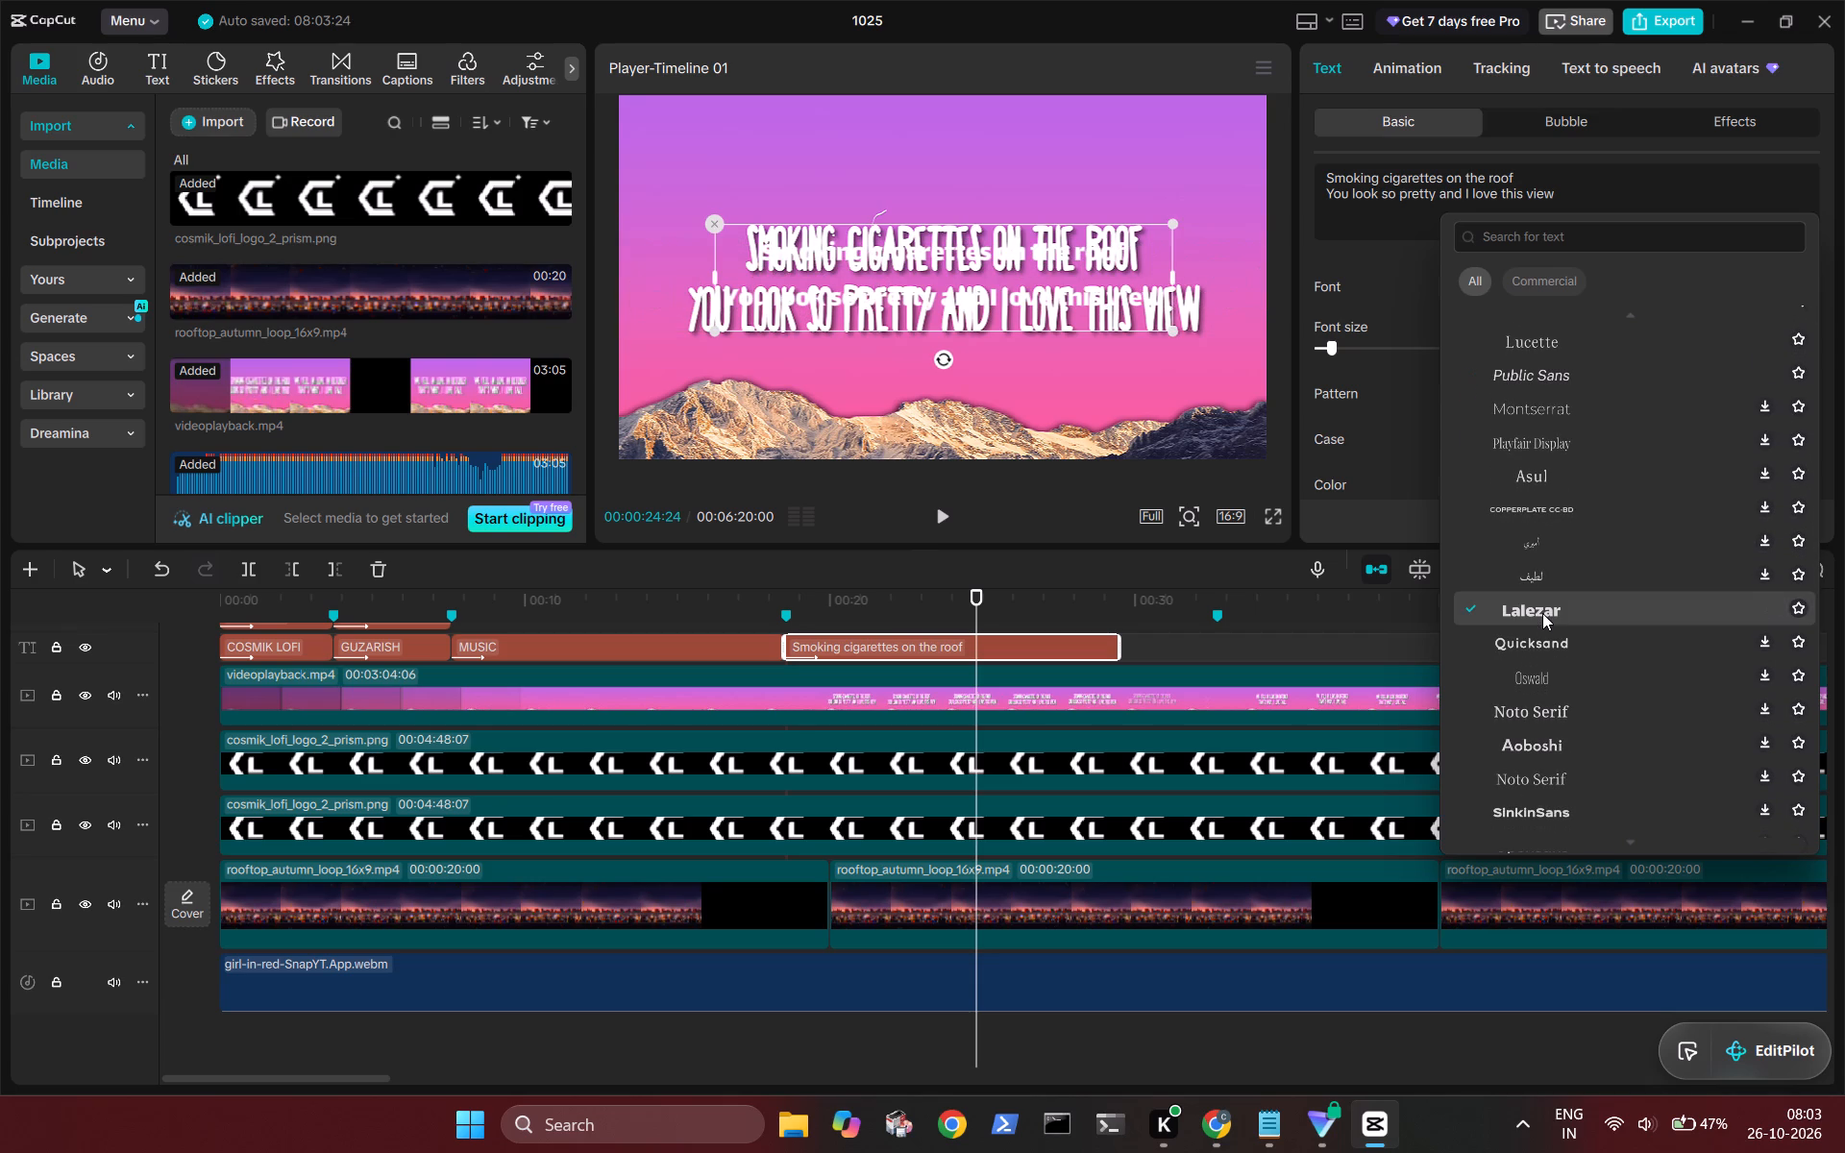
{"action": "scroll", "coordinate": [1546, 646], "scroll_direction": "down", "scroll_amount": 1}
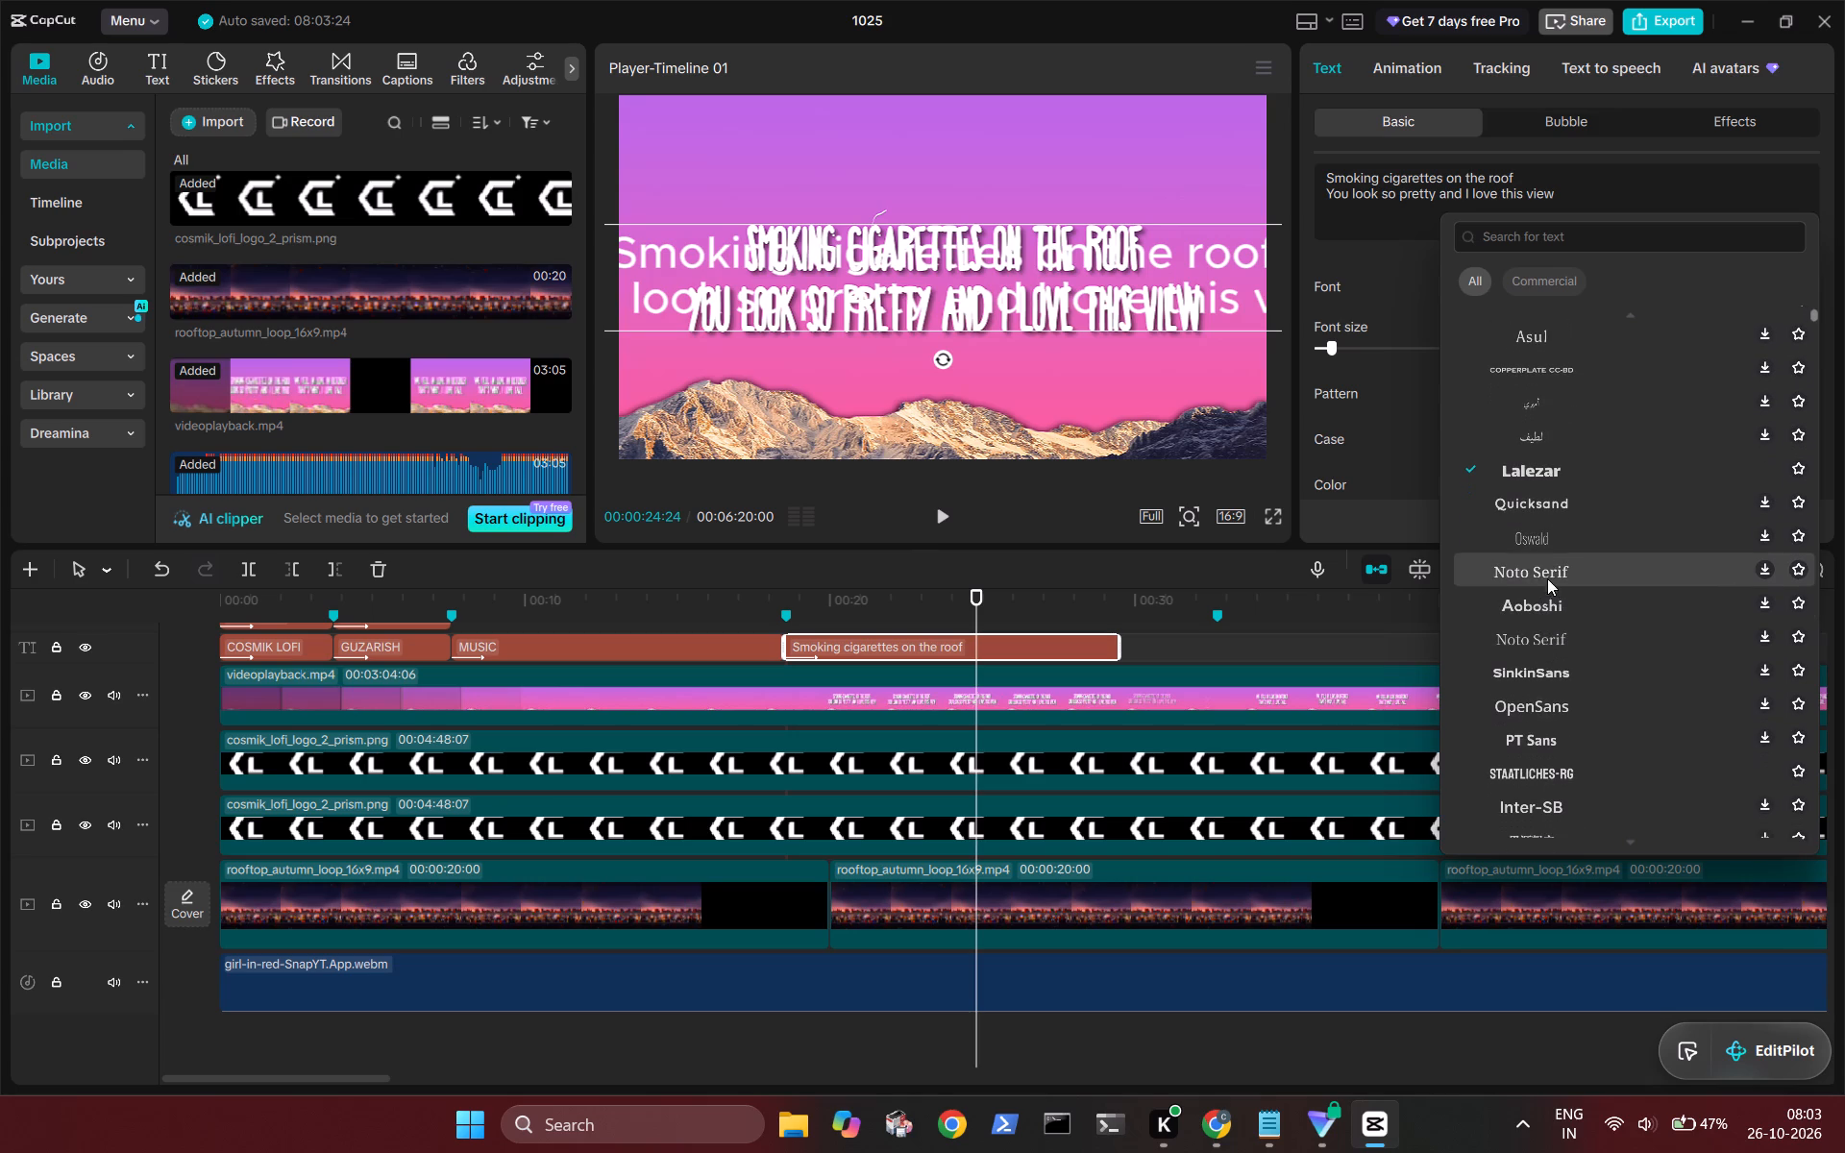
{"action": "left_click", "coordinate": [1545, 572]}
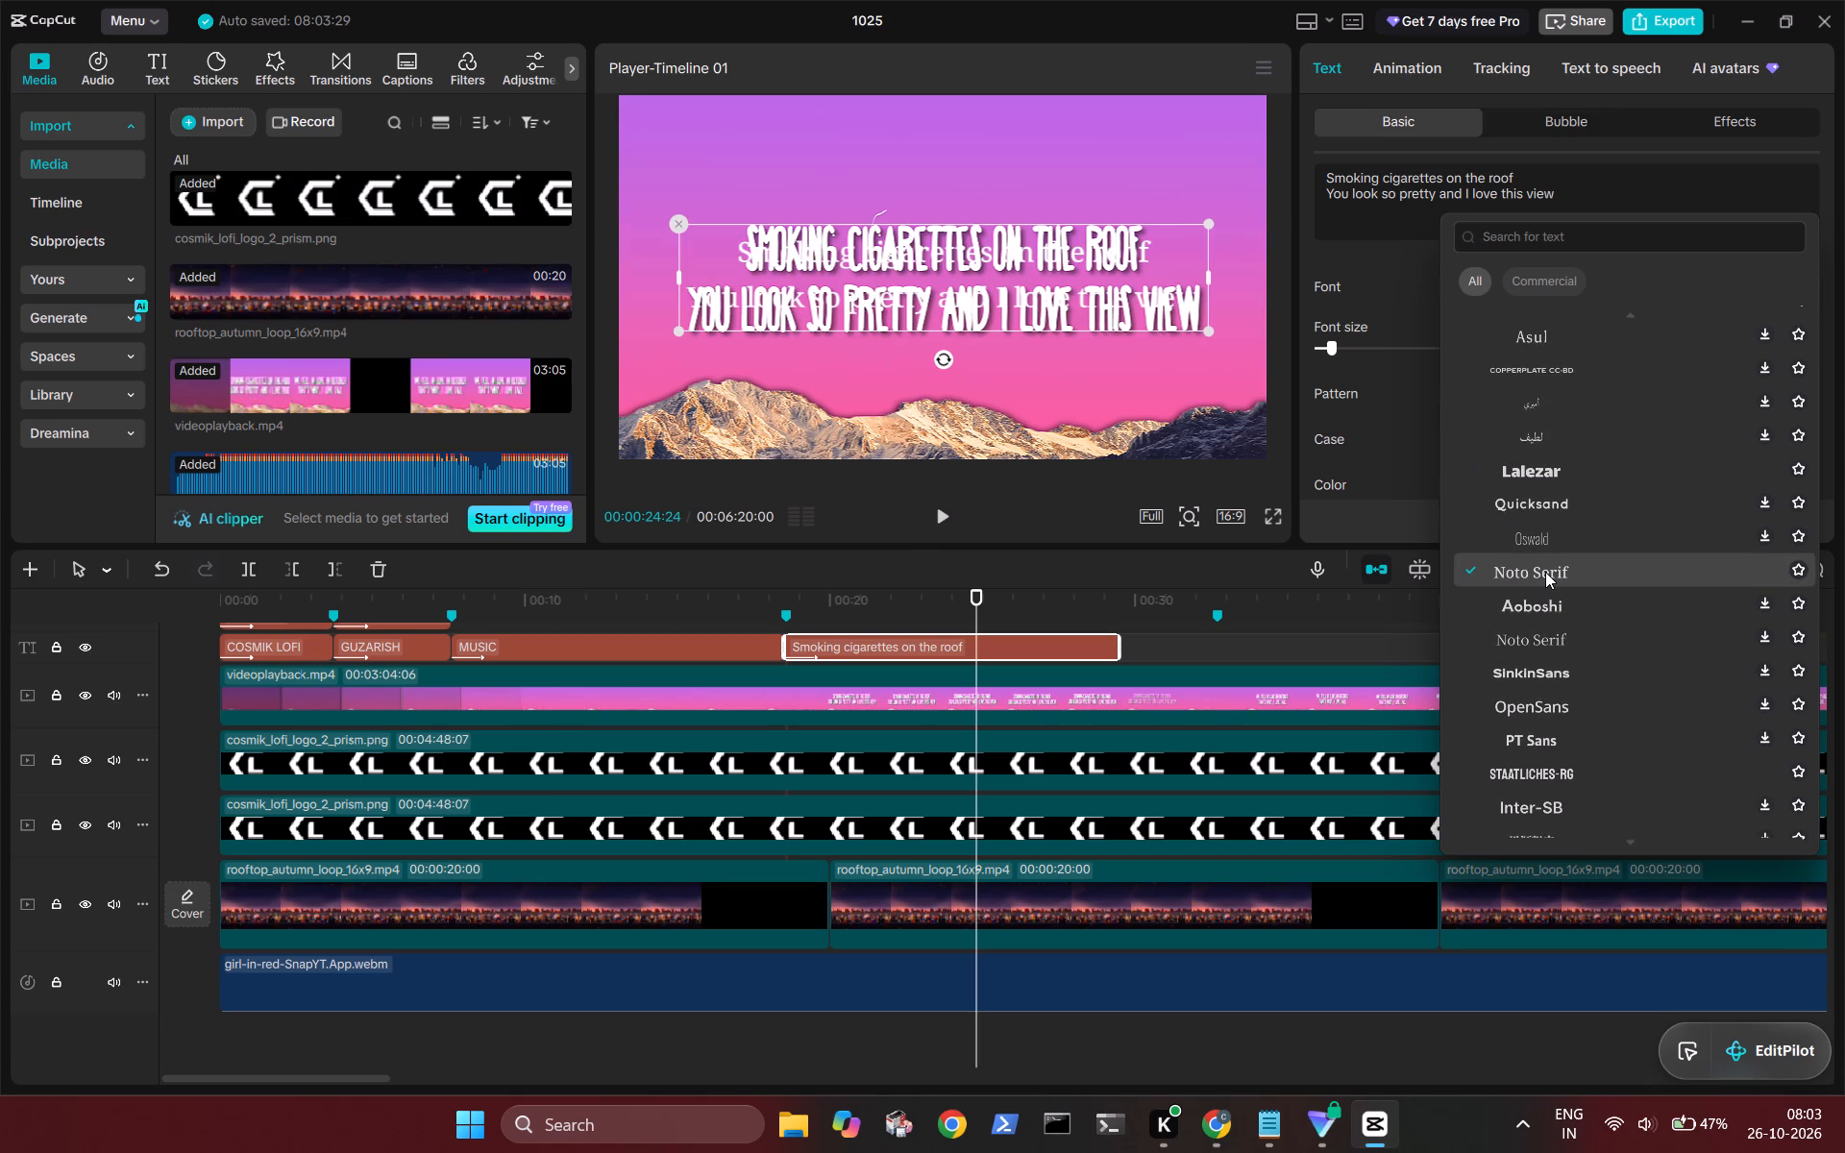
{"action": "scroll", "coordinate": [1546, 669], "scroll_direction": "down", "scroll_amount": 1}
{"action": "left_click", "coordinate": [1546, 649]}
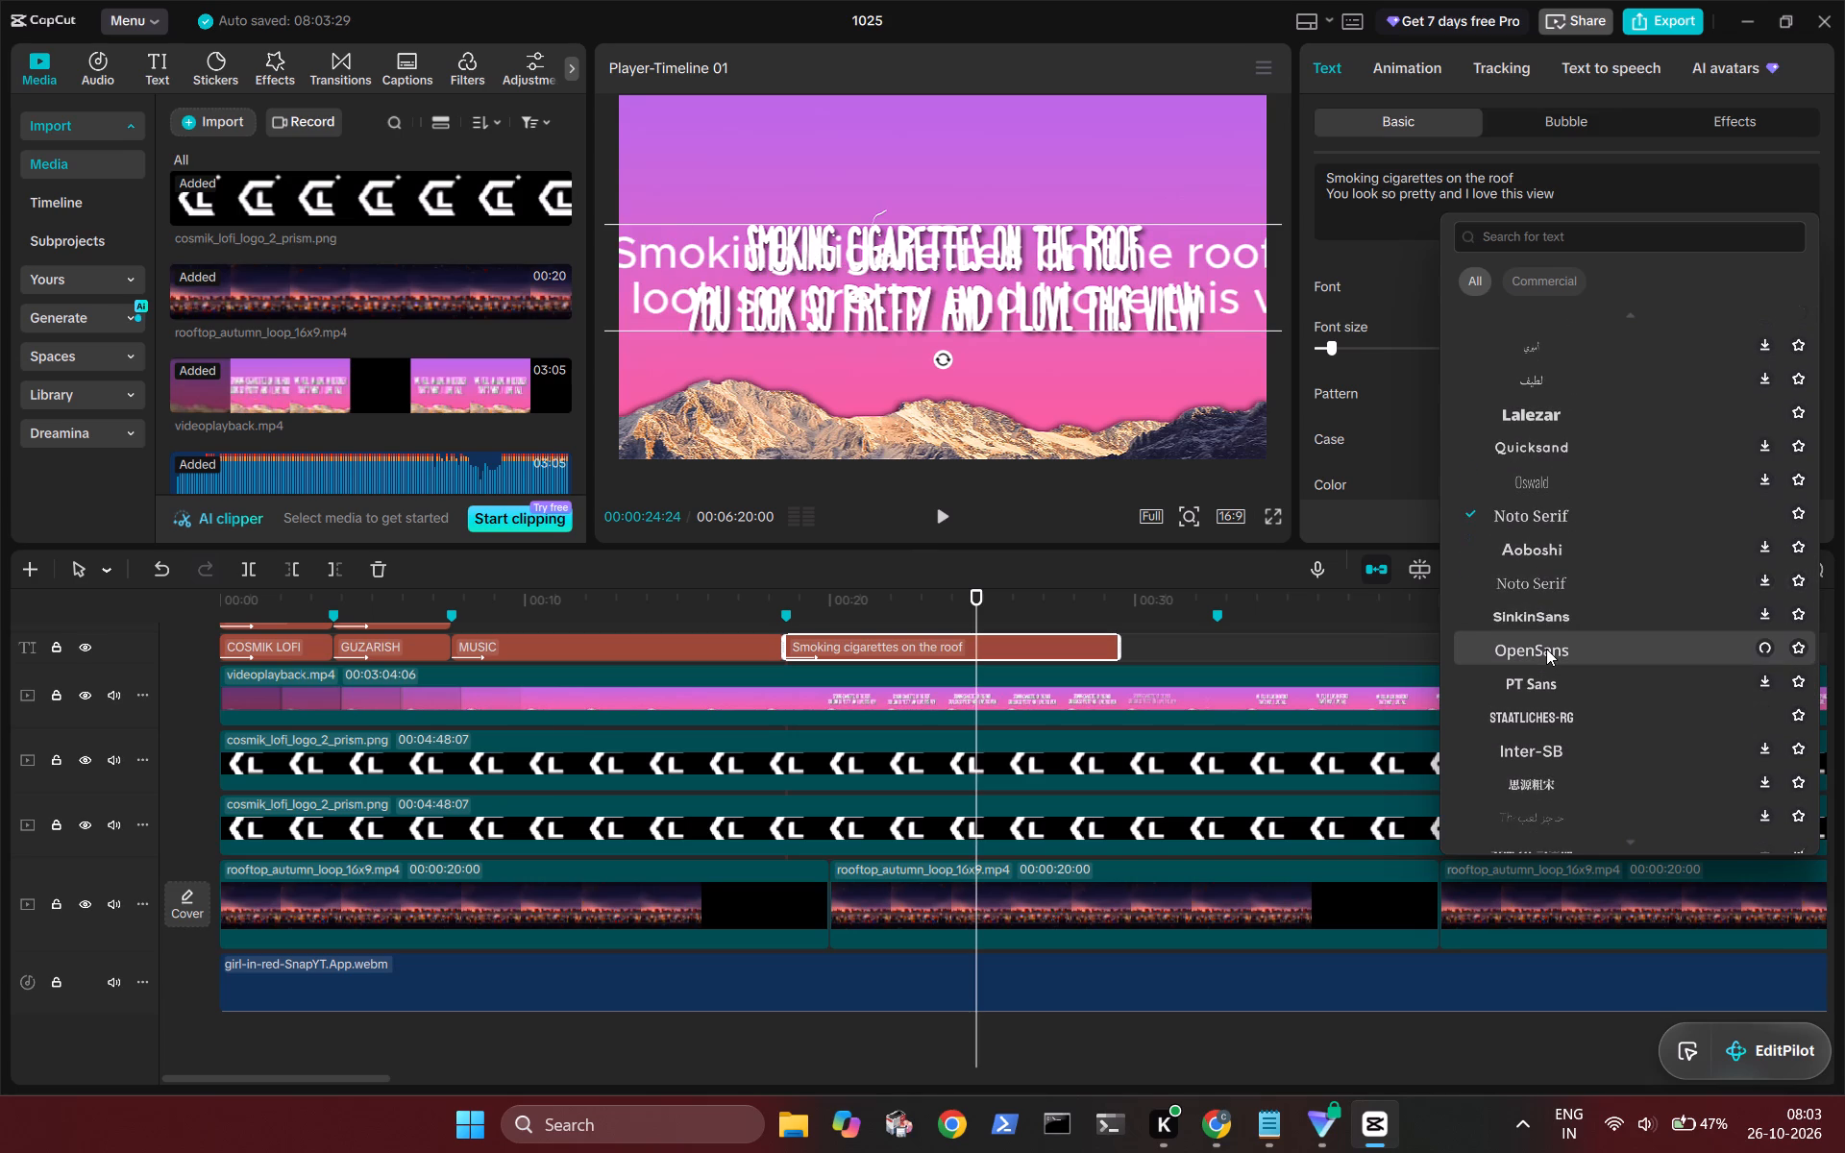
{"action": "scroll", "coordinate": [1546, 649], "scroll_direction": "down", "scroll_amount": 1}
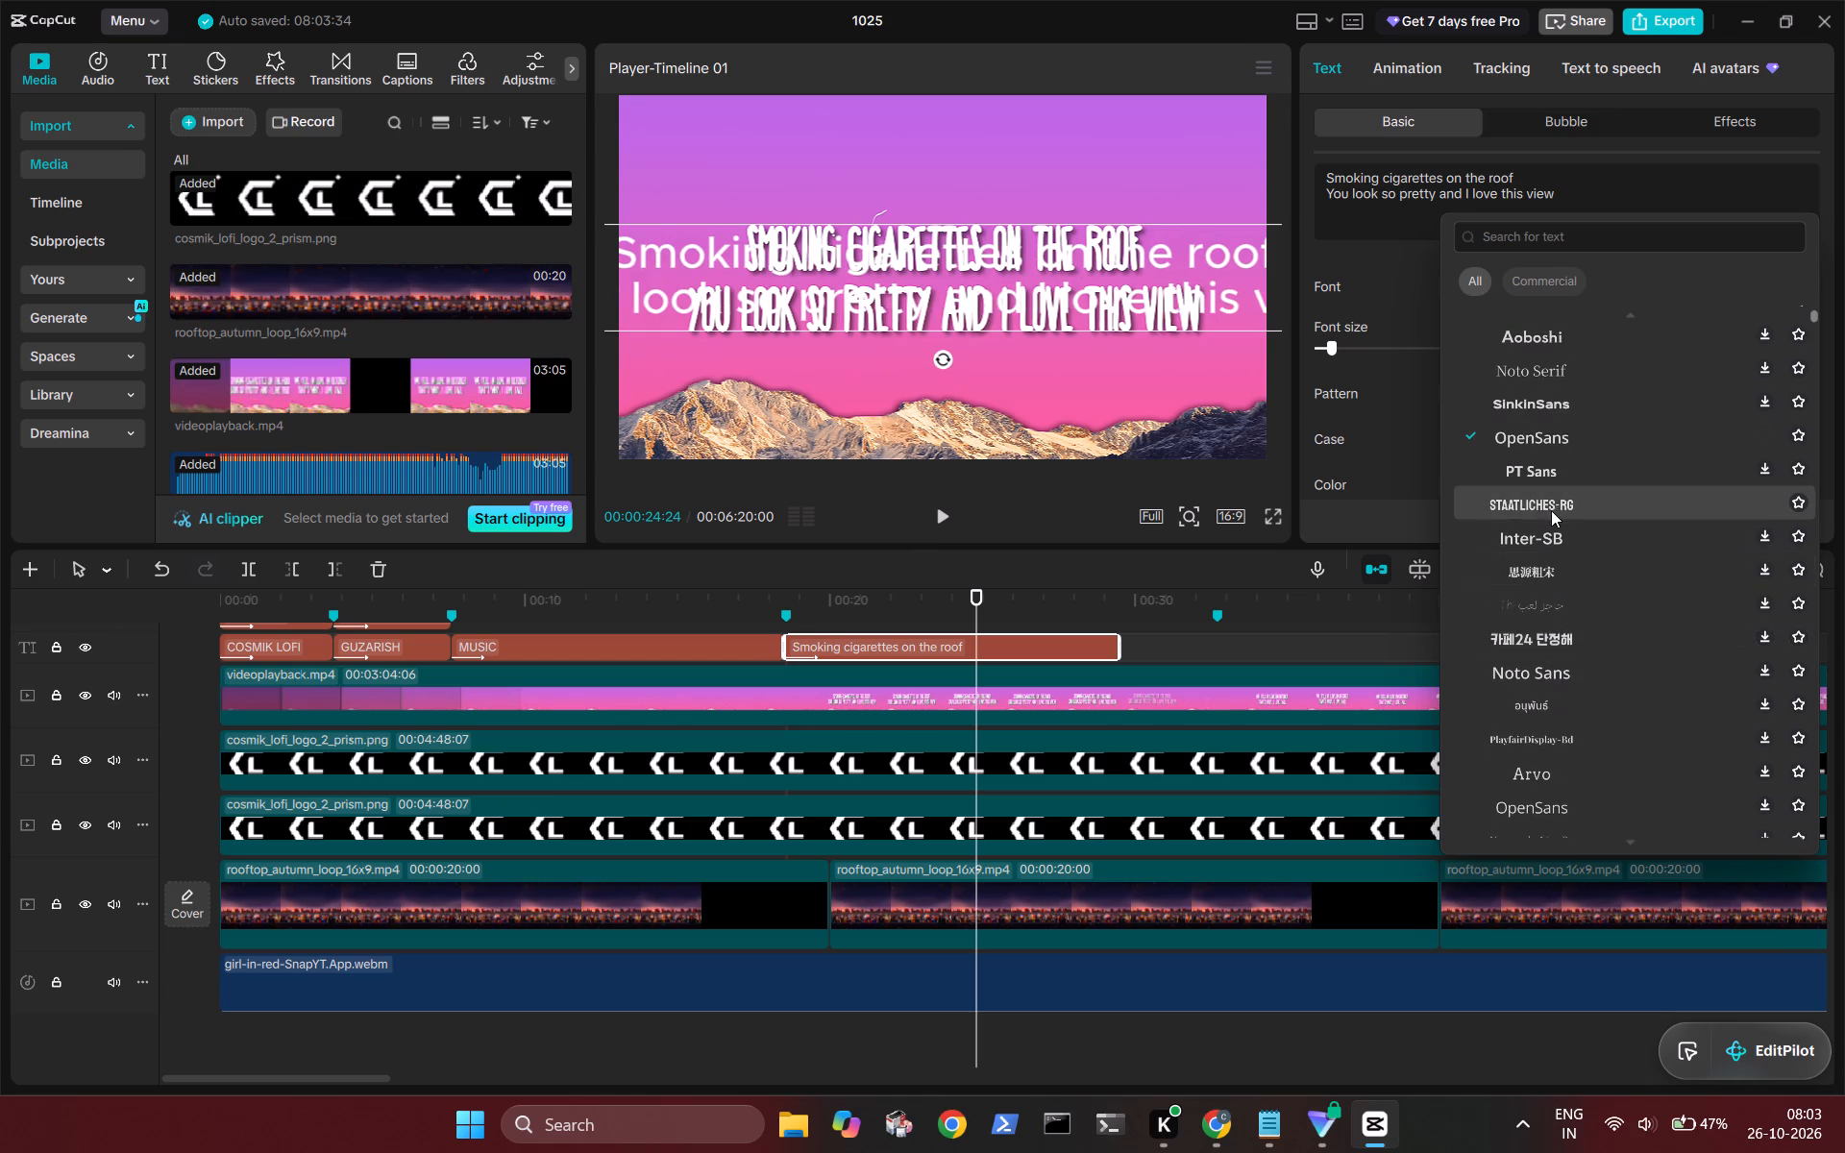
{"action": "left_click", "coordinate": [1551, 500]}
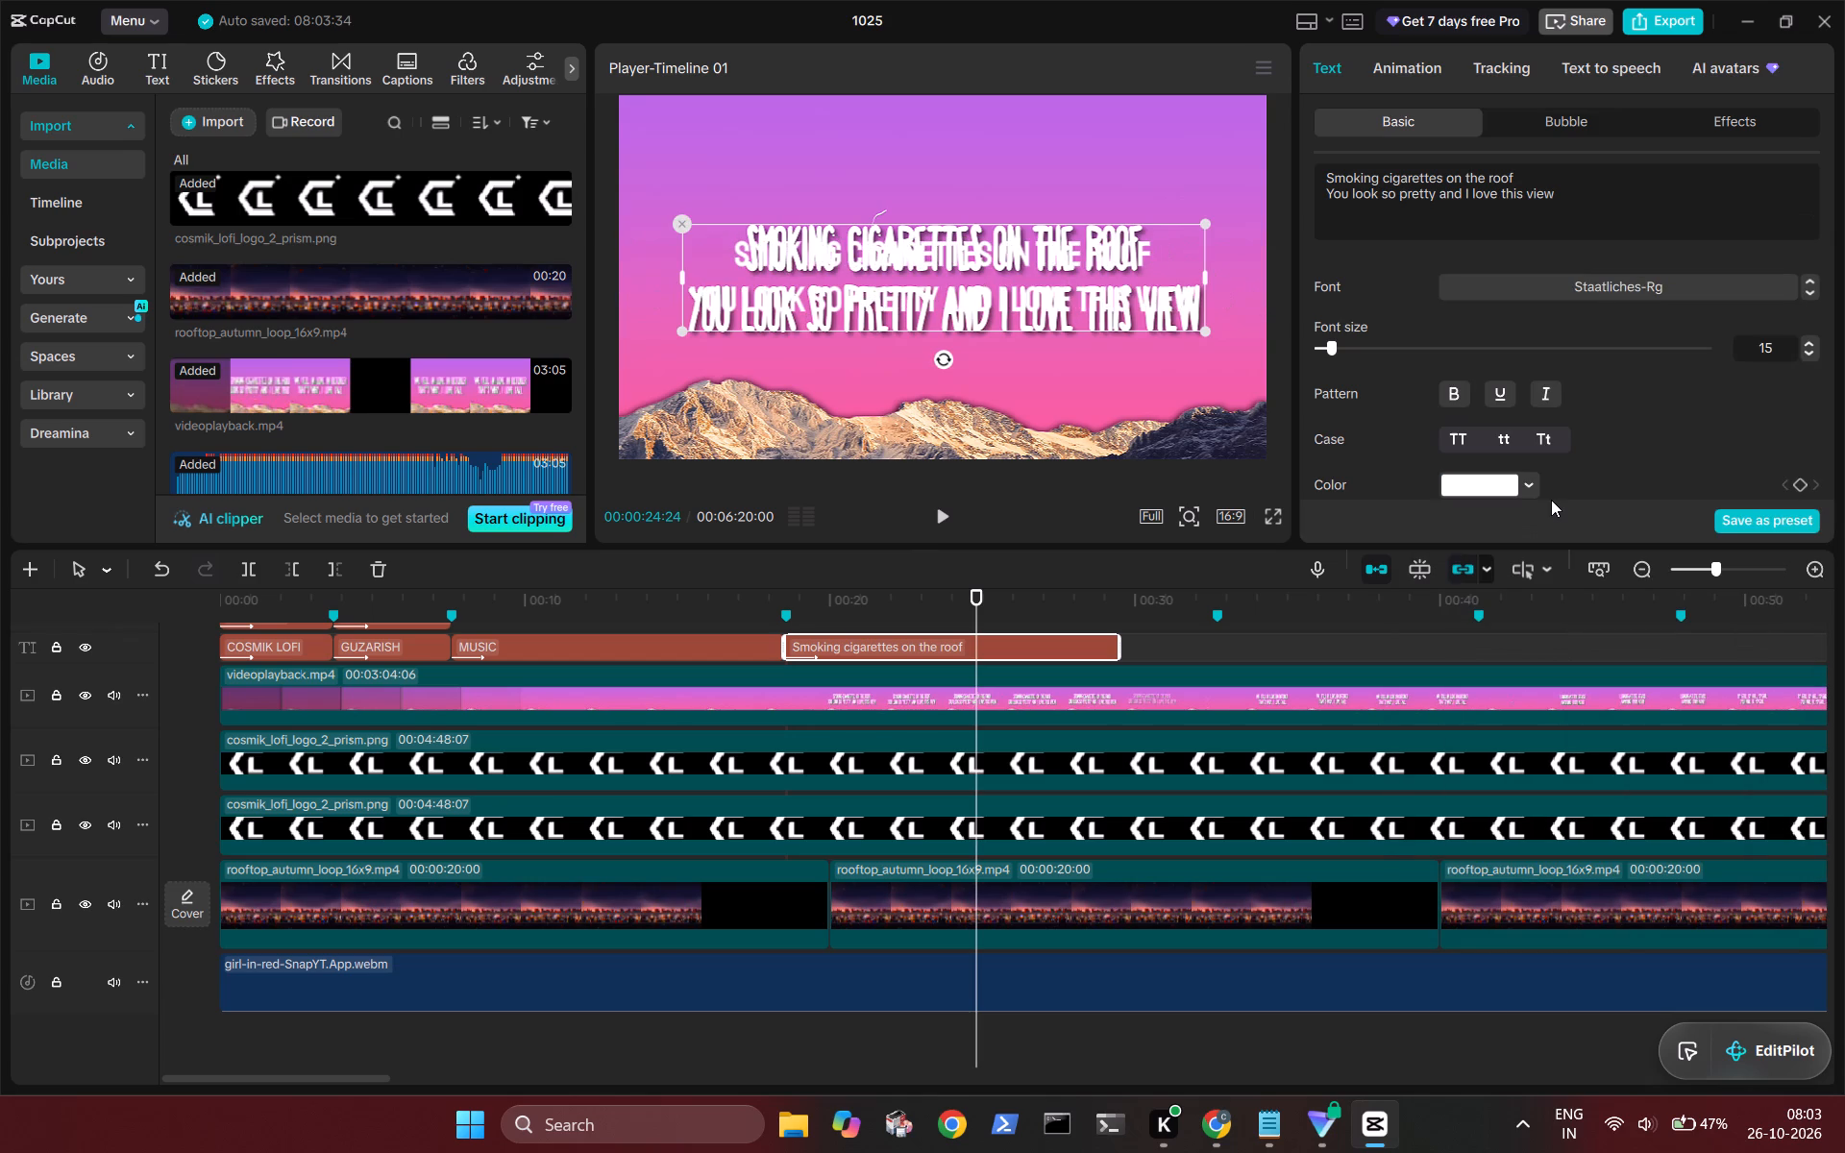
Try the 카페24 단정해 font on the lyric title and replace it with 코트라 볼드체.
{"action": "left_click", "coordinate": [1623, 287]}
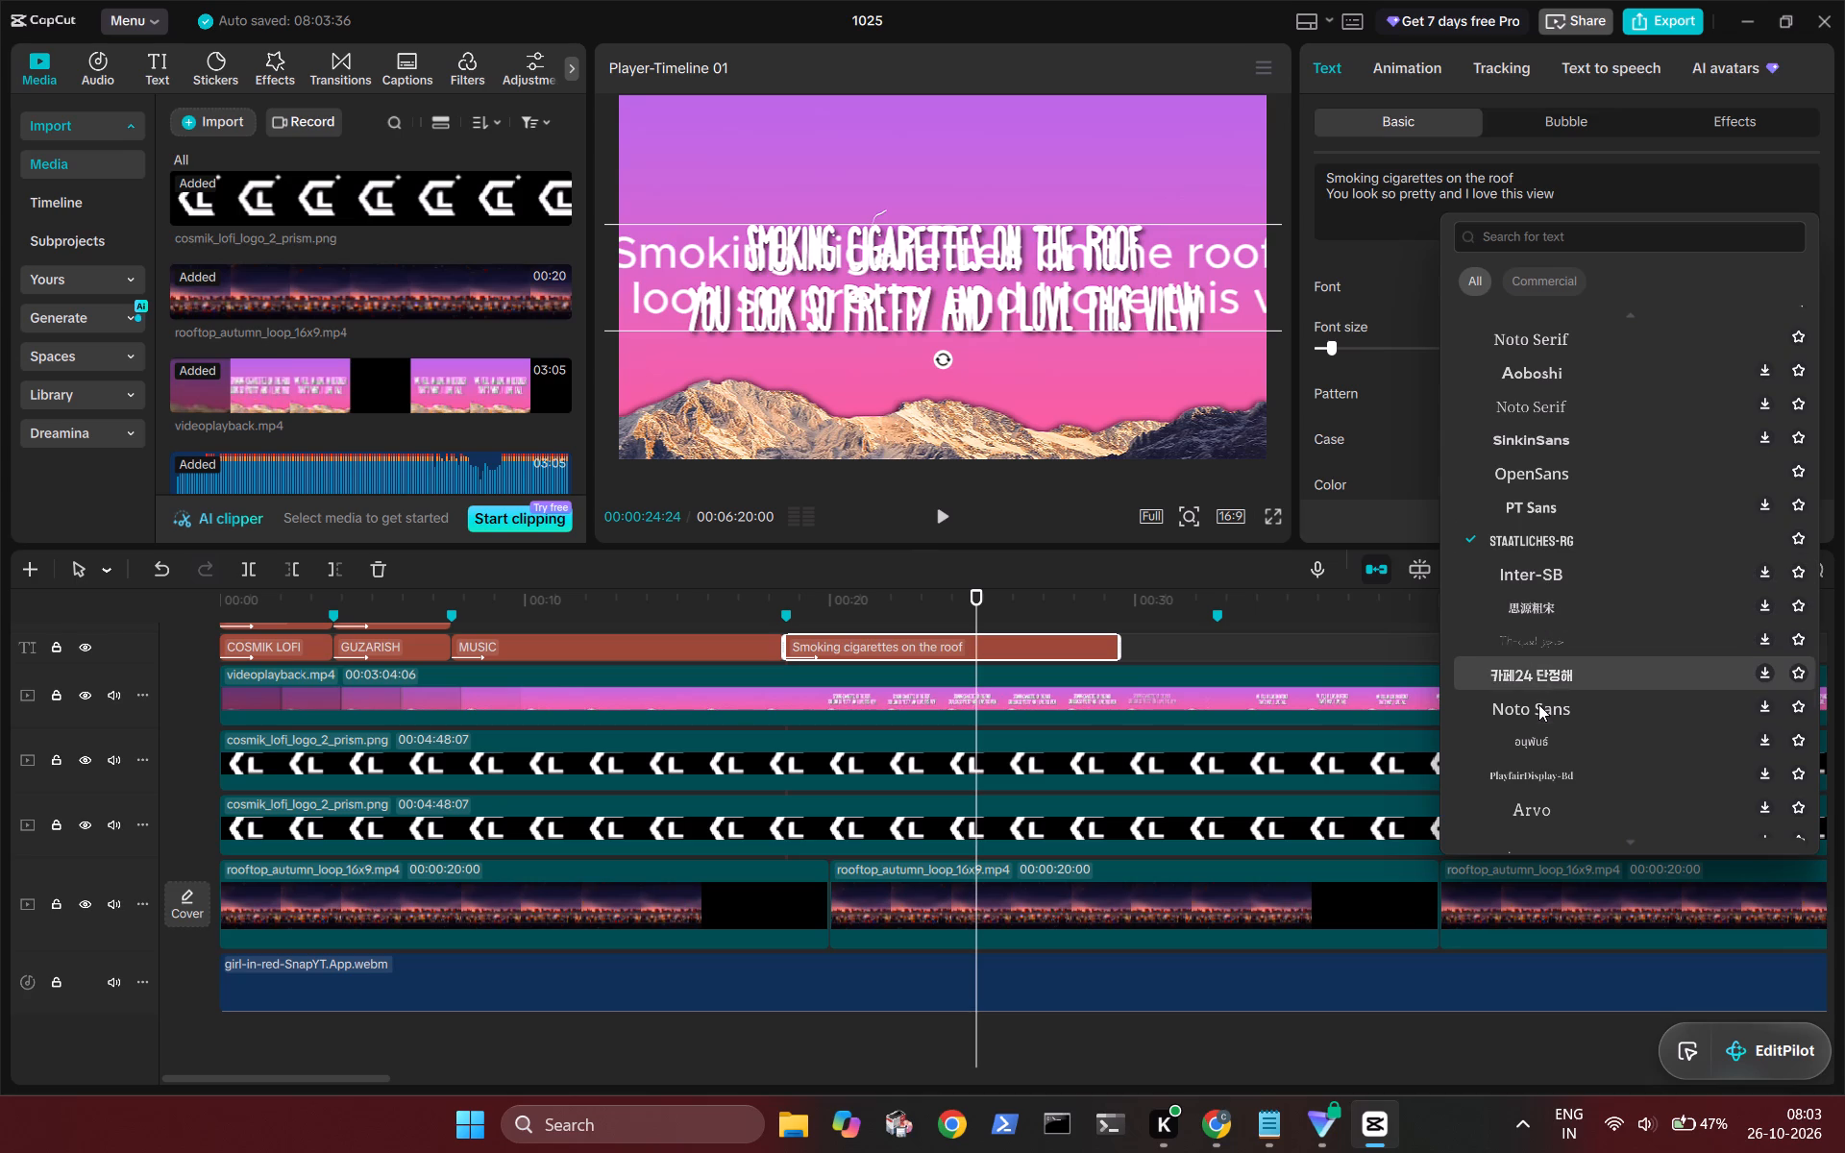
{"action": "scroll", "coordinate": [1538, 704], "scroll_direction": "down", "scroll_amount": 1}
{"action": "left_click", "coordinate": [1551, 590]}
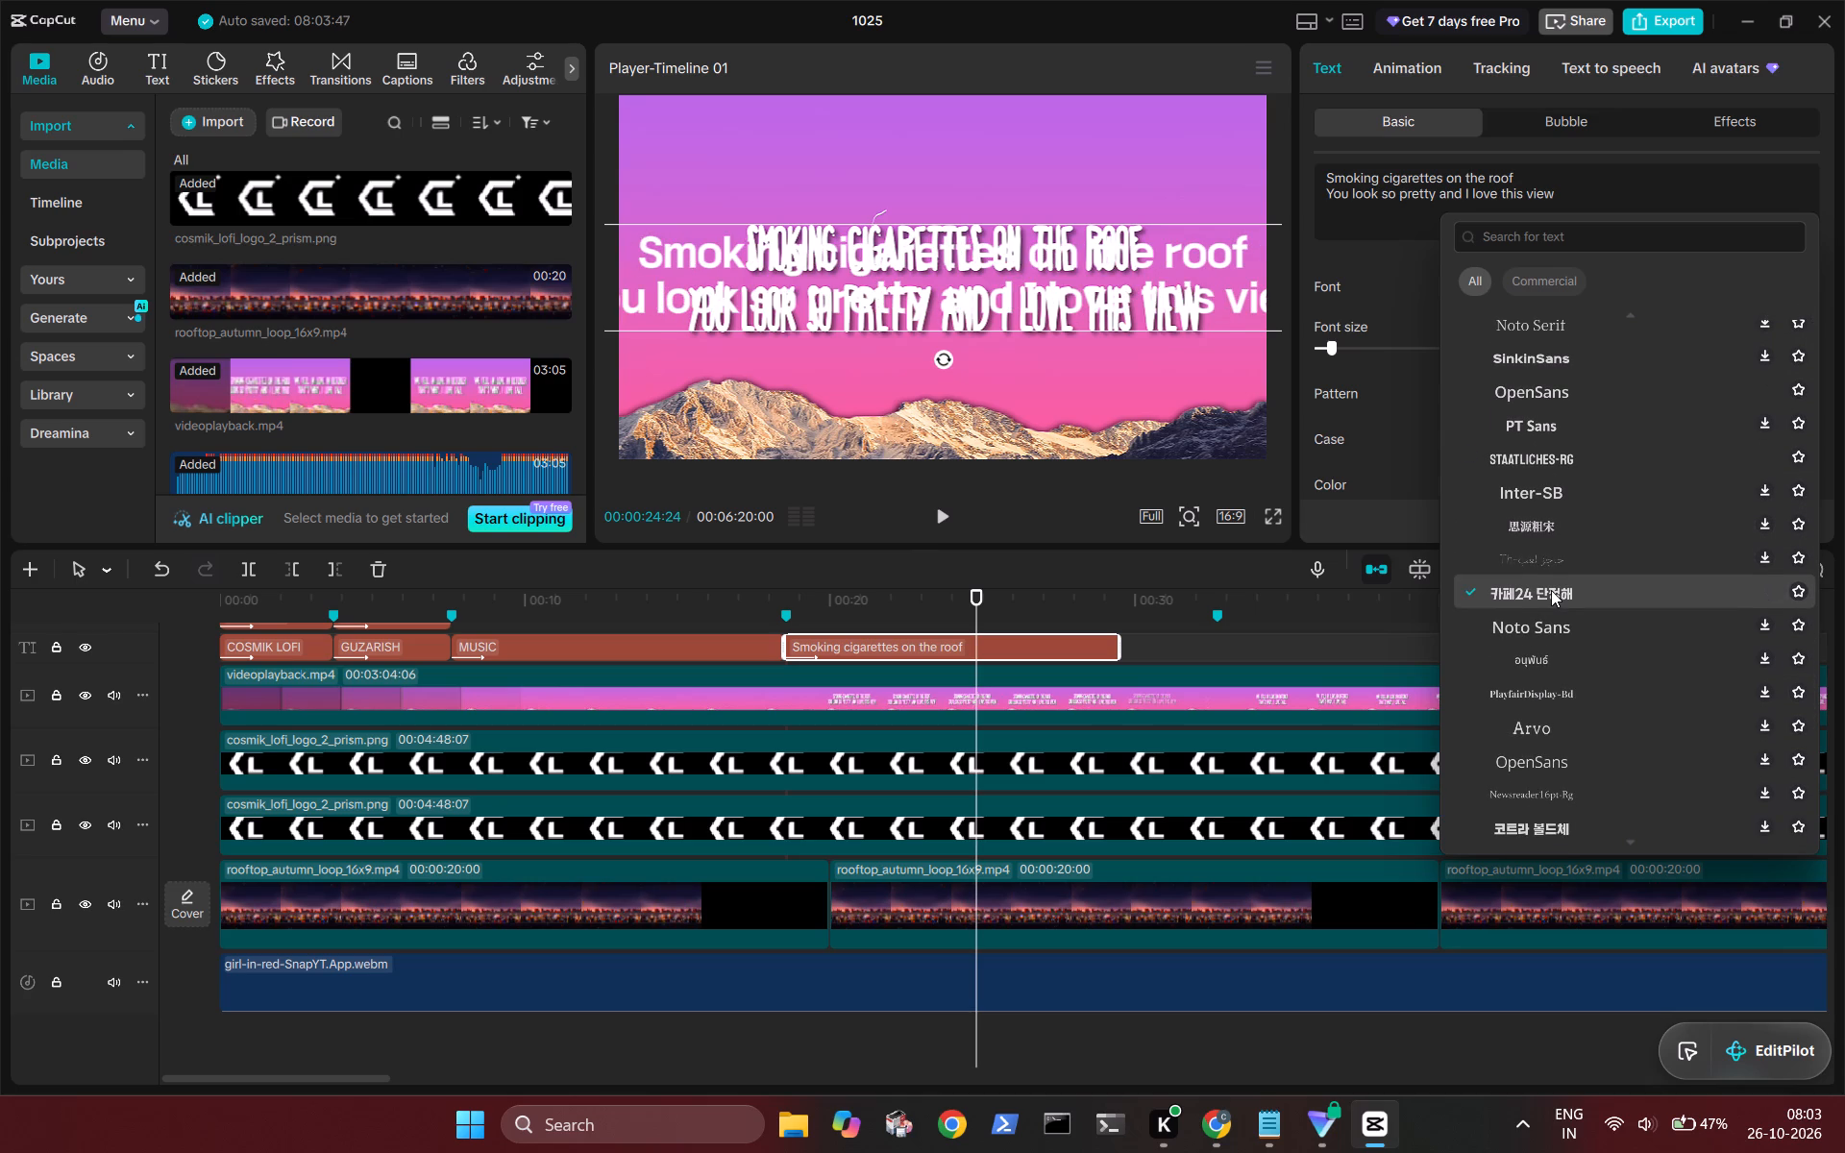
{"action": "scroll", "coordinate": [1551, 590], "scroll_direction": "down", "scroll_amount": 1}
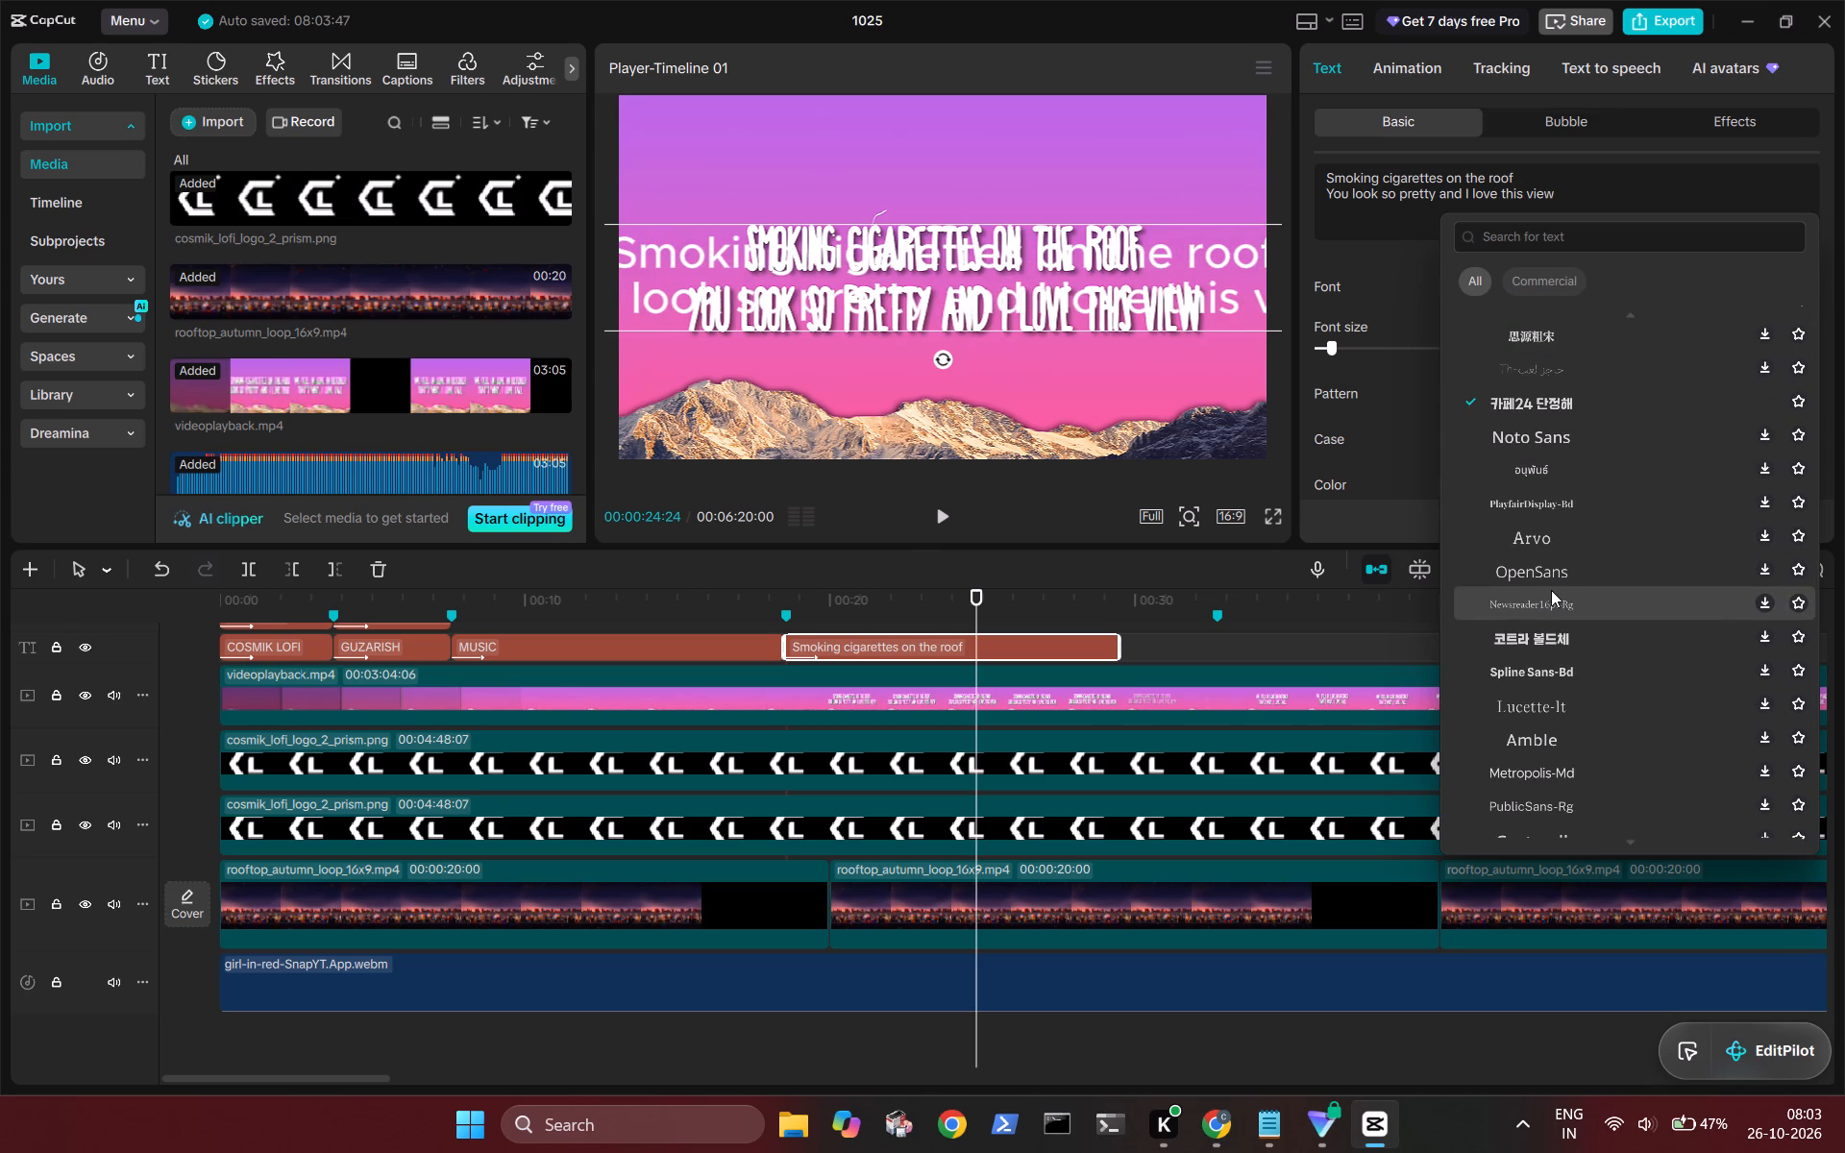
{"action": "scroll", "coordinate": [1551, 590], "scroll_direction": "down", "scroll_amount": 1}
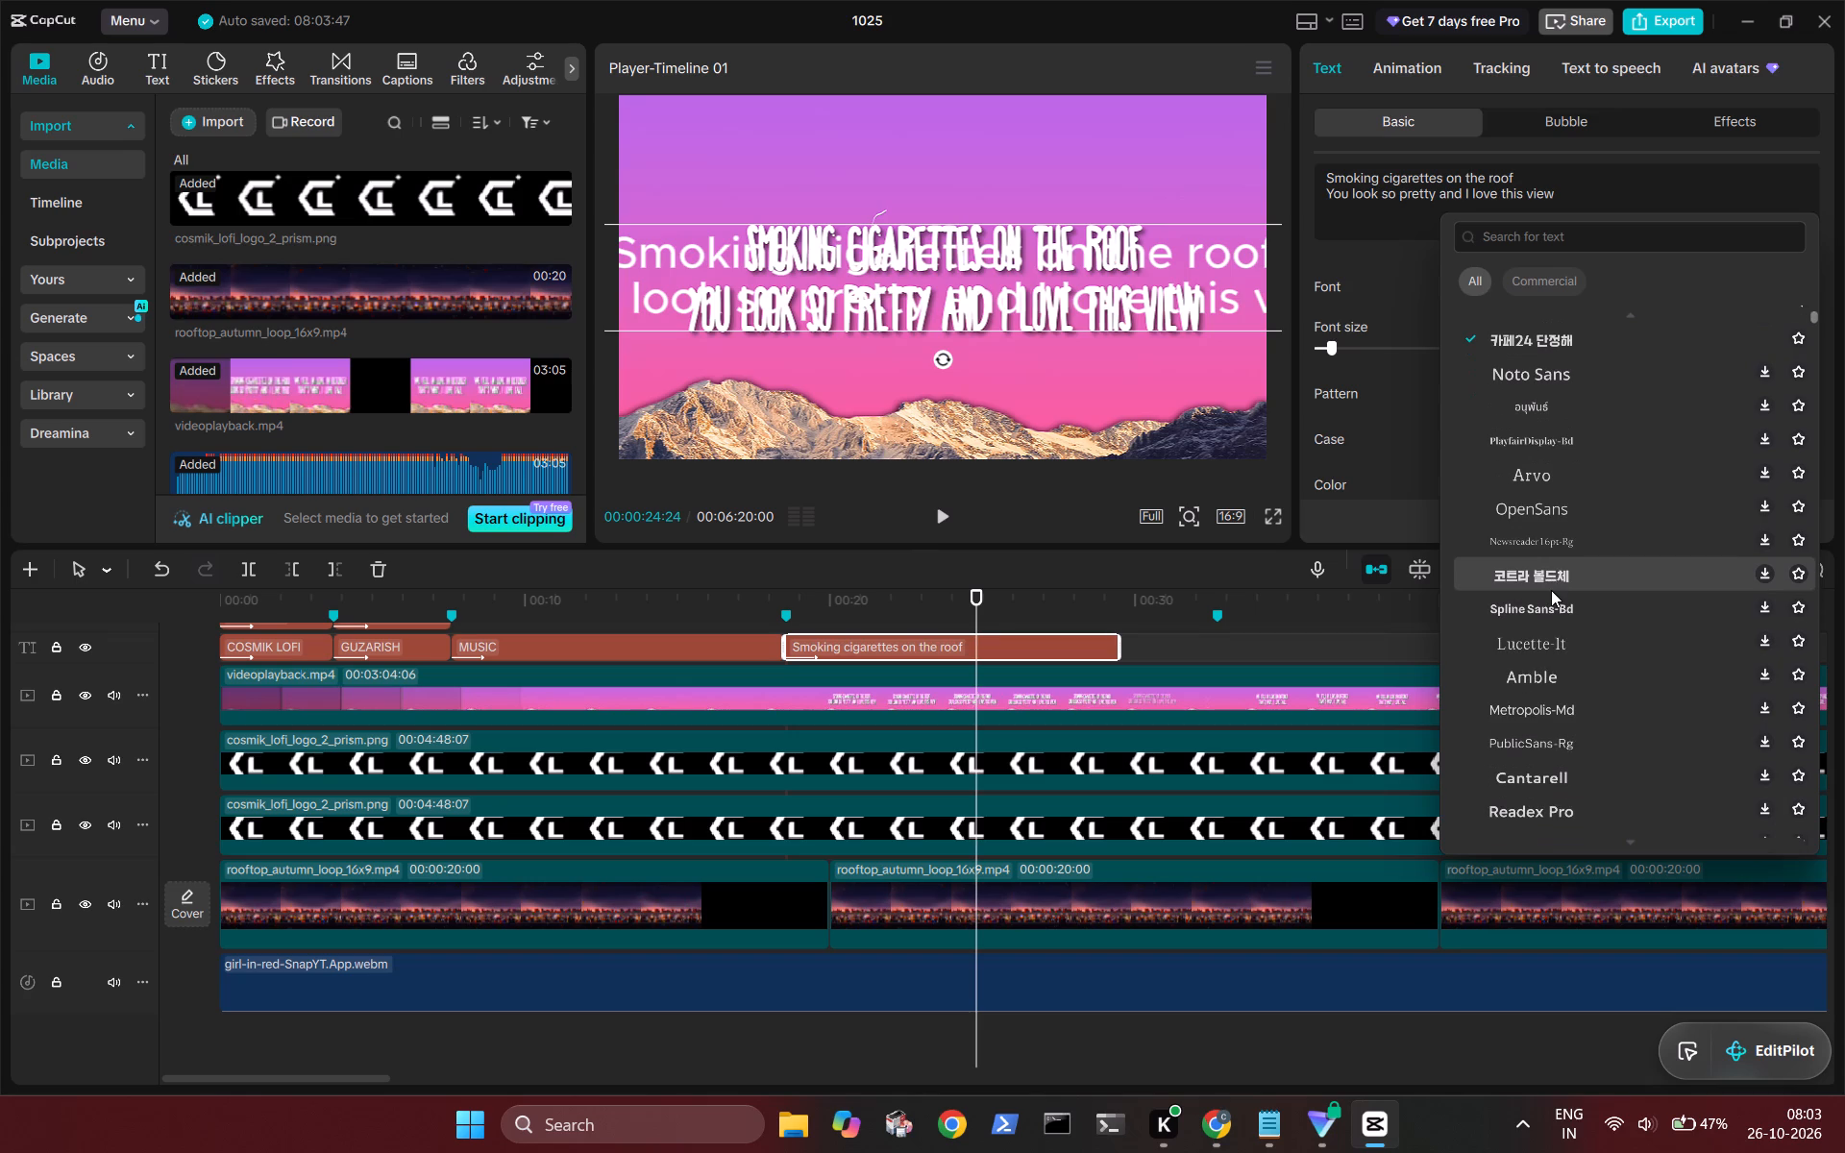
{"action": "left_click", "coordinate": [1551, 575]}
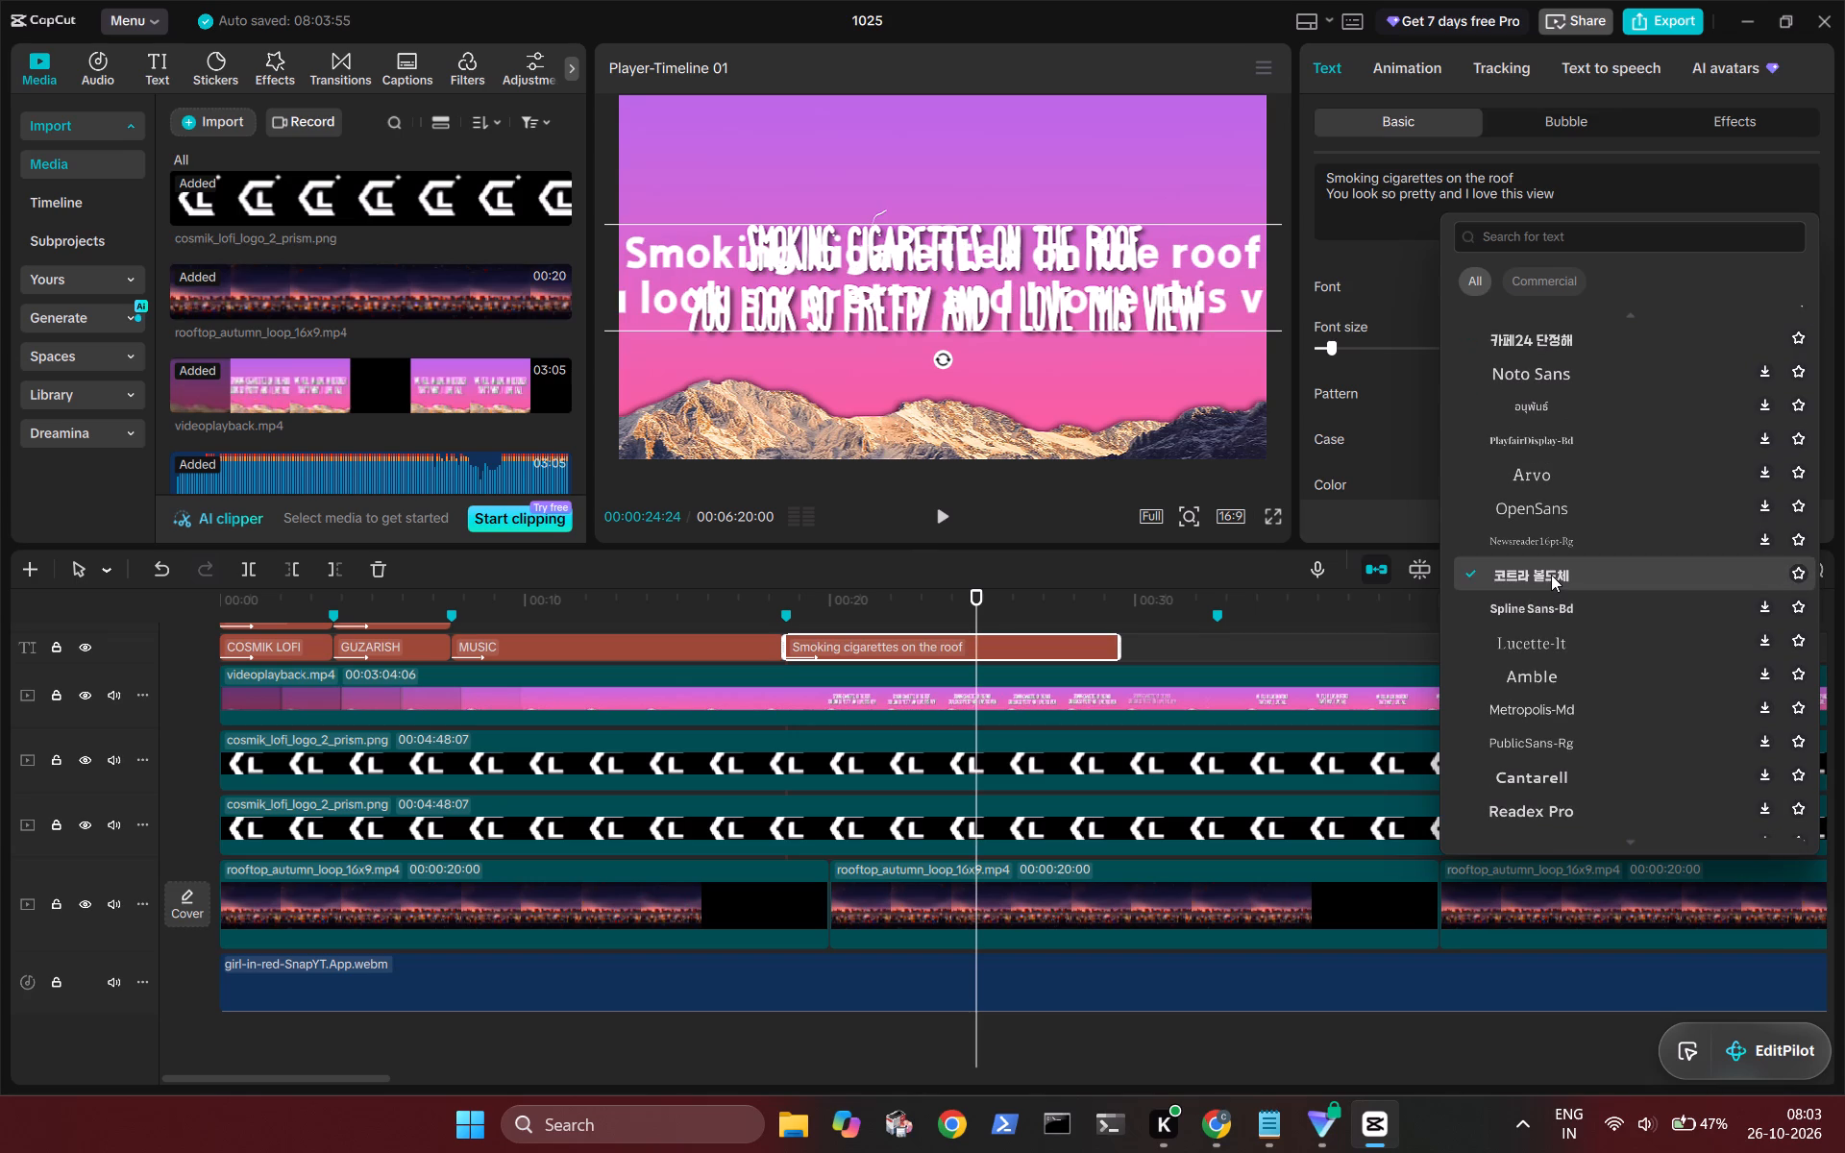
Look through the rest of the preset fonts for one that suits the lyric title.
{"action": "scroll", "coordinate": [1551, 575], "scroll_direction": "down", "scroll_amount": 2}
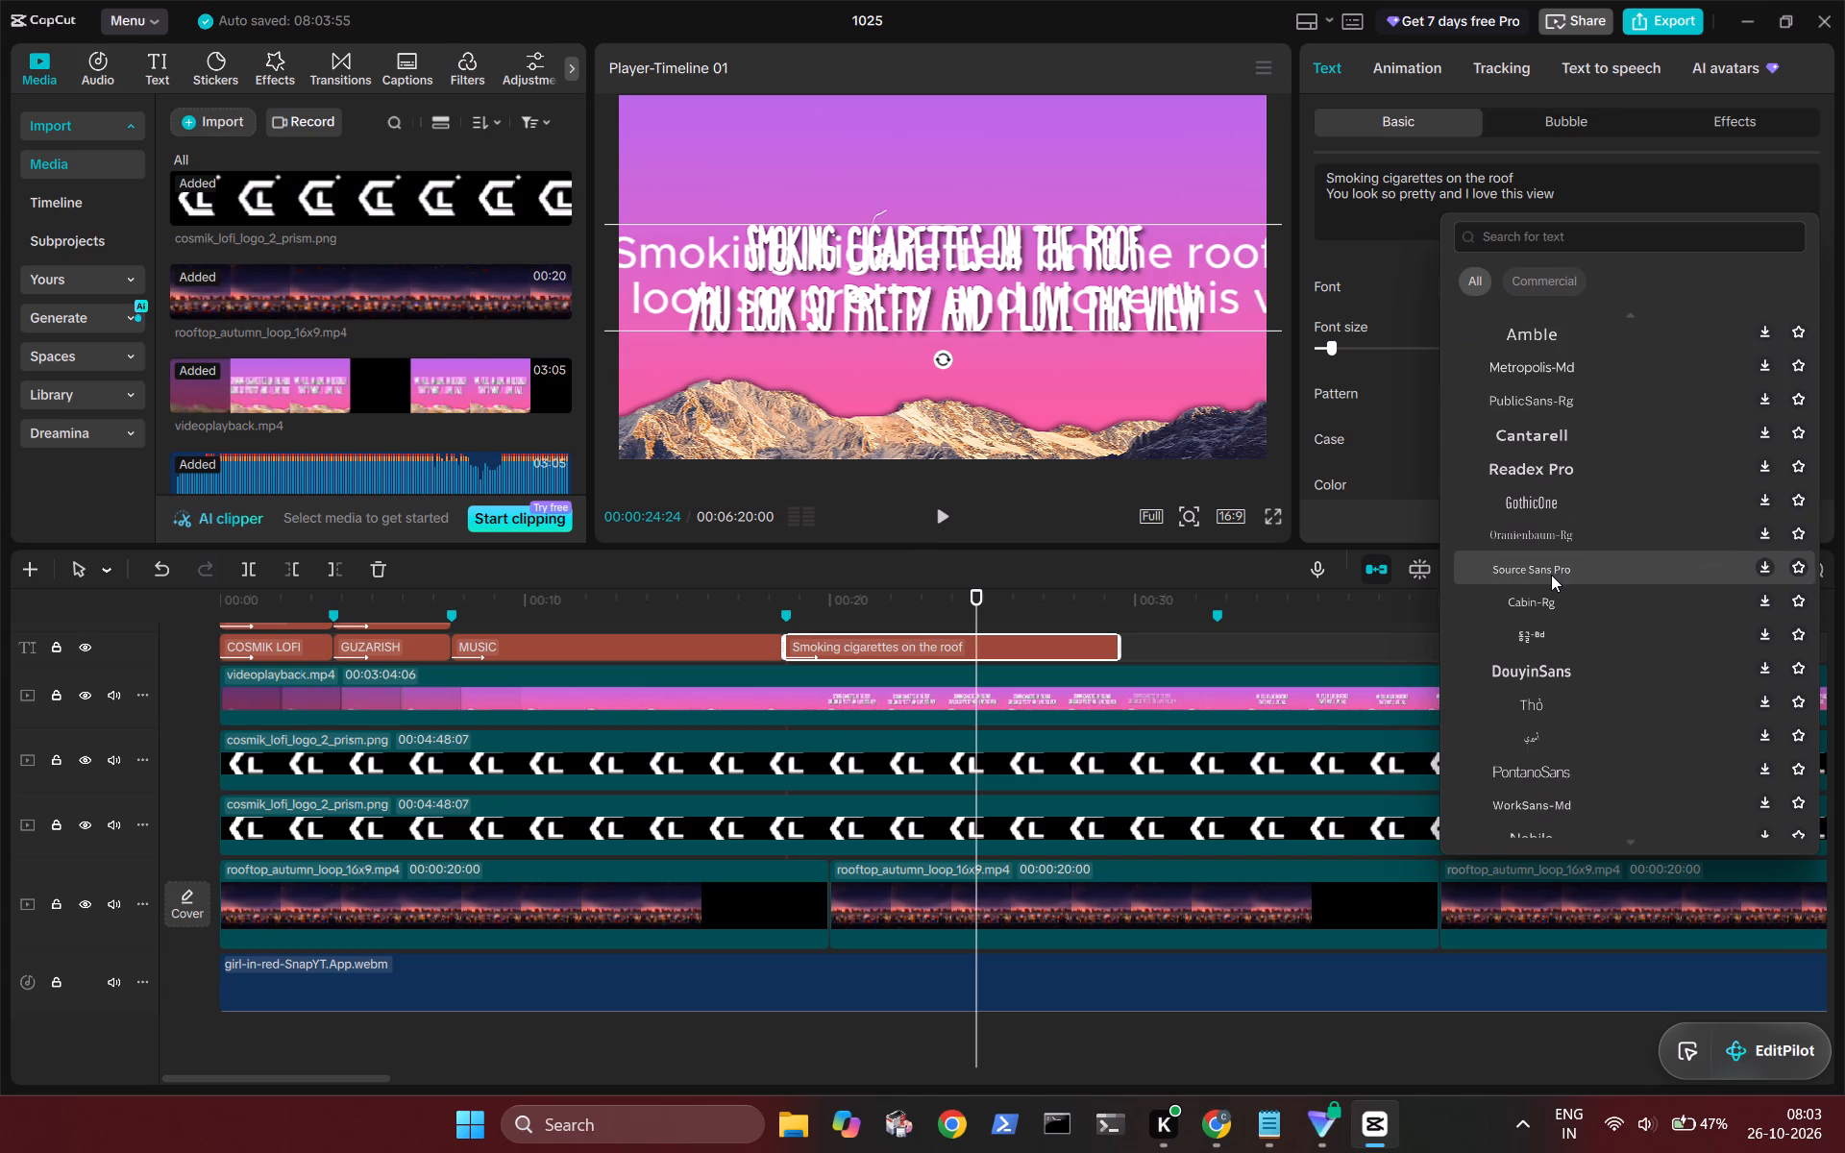
{"action": "scroll", "coordinate": [1551, 575], "scroll_direction": "down", "scroll_amount": 3}
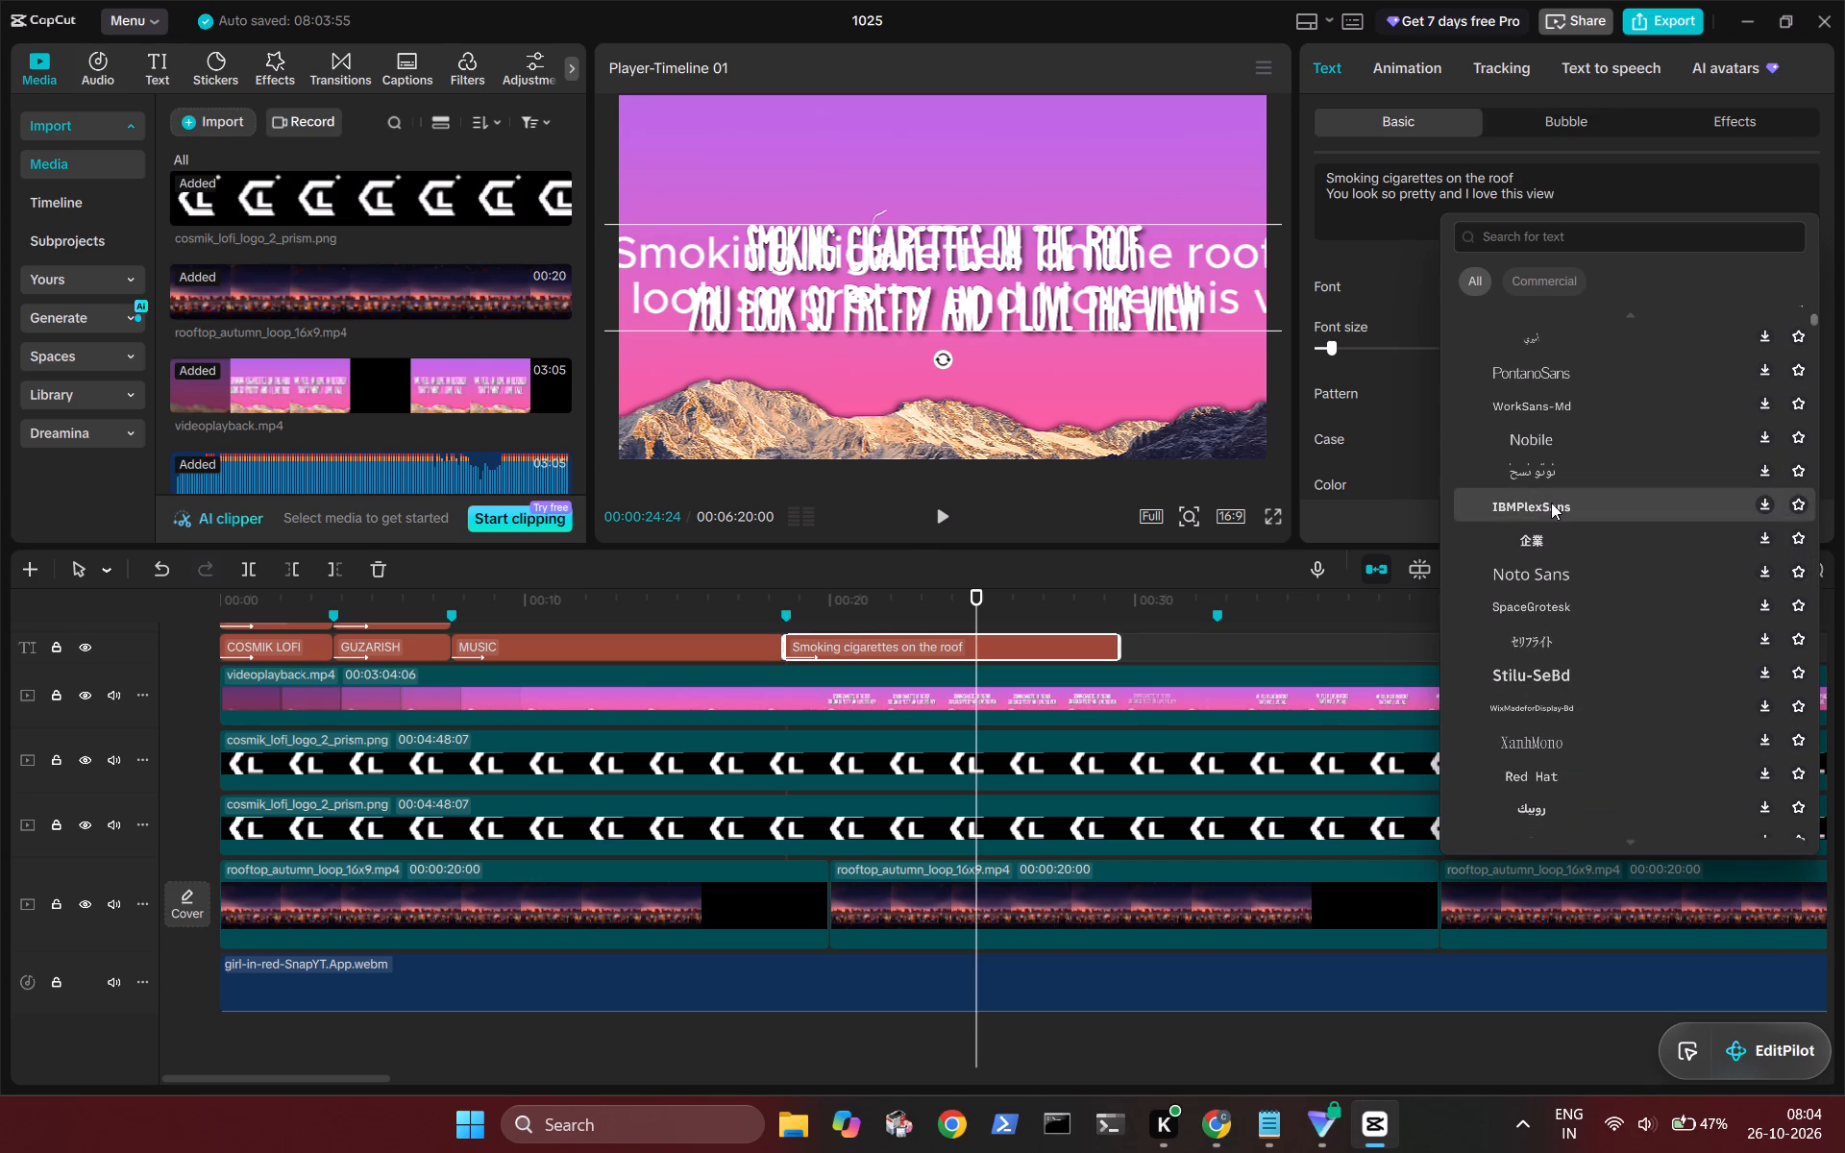
{"action": "scroll", "coordinate": [1551, 503], "scroll_direction": "down", "scroll_amount": 2}
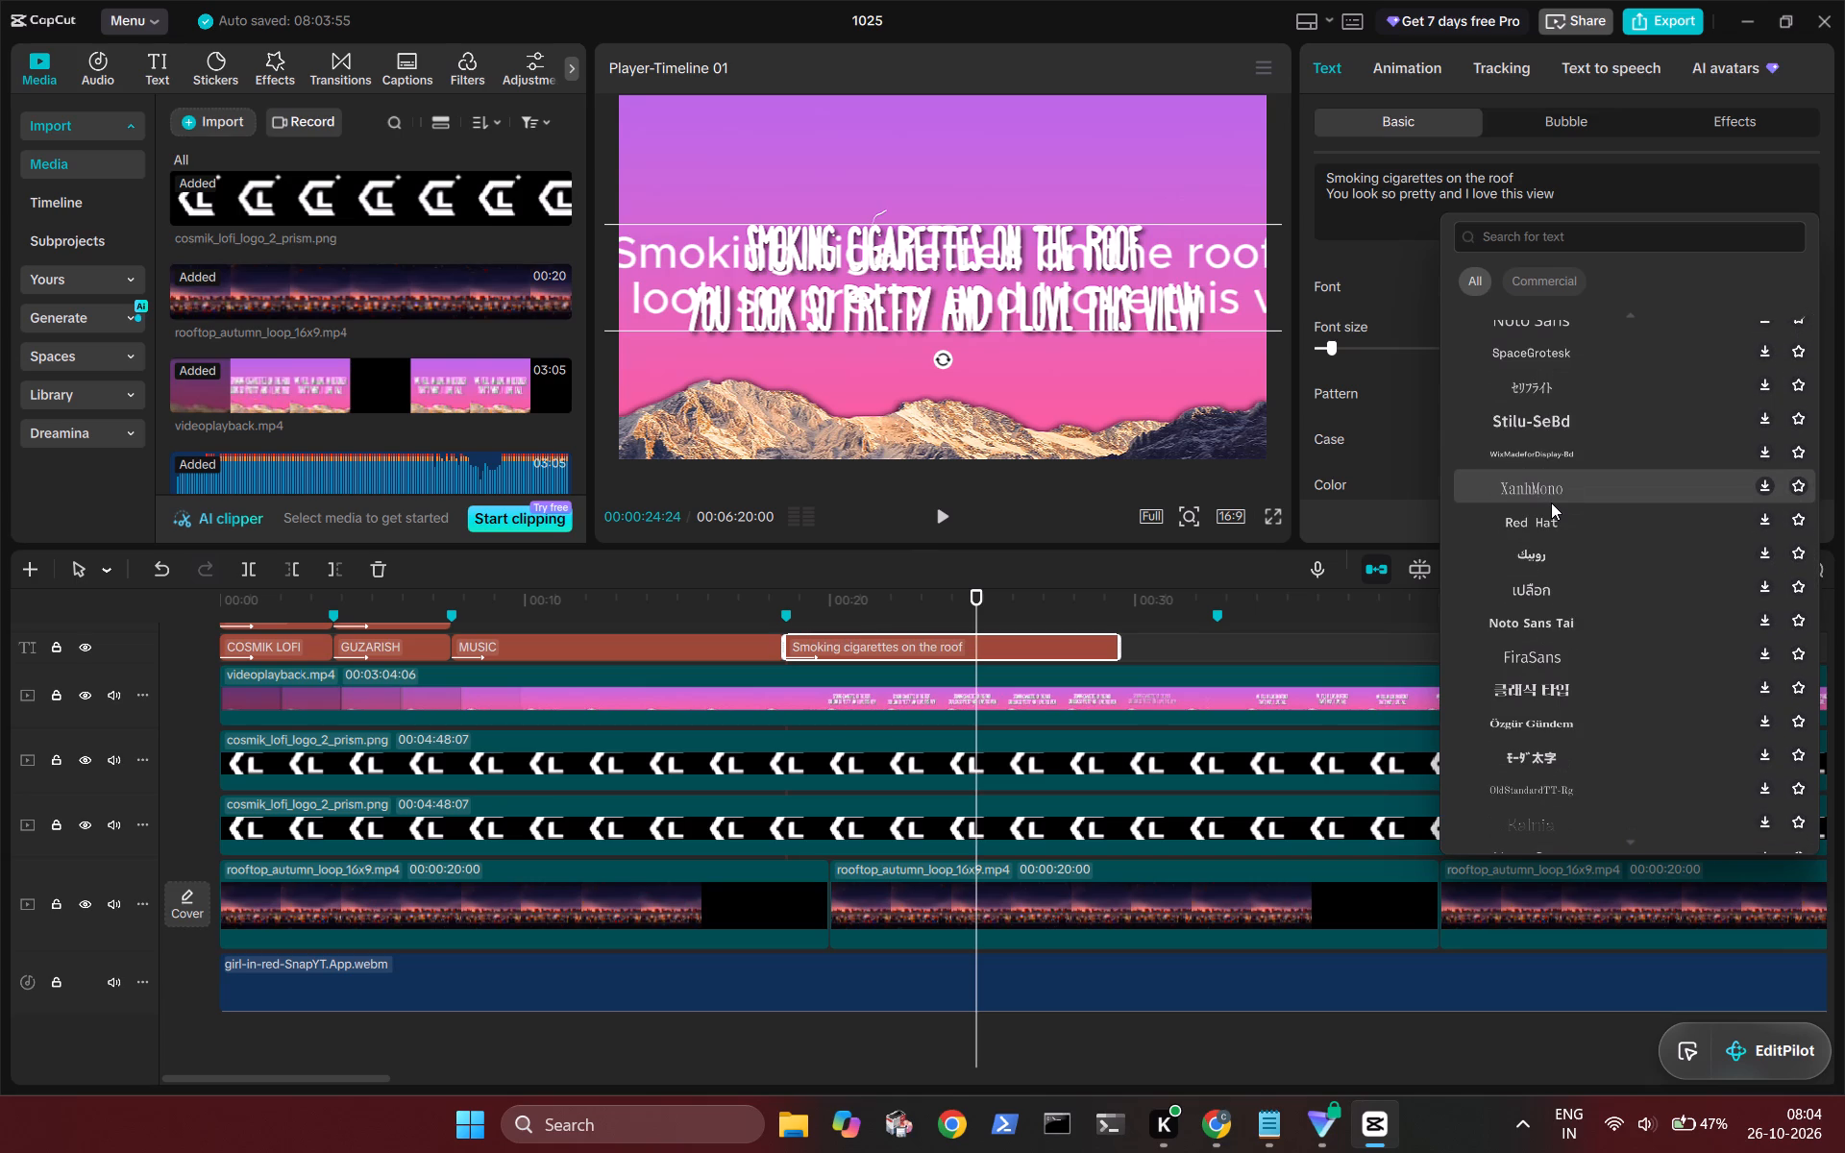
{"action": "scroll", "coordinate": [1551, 503], "scroll_direction": "down", "scroll_amount": 2}
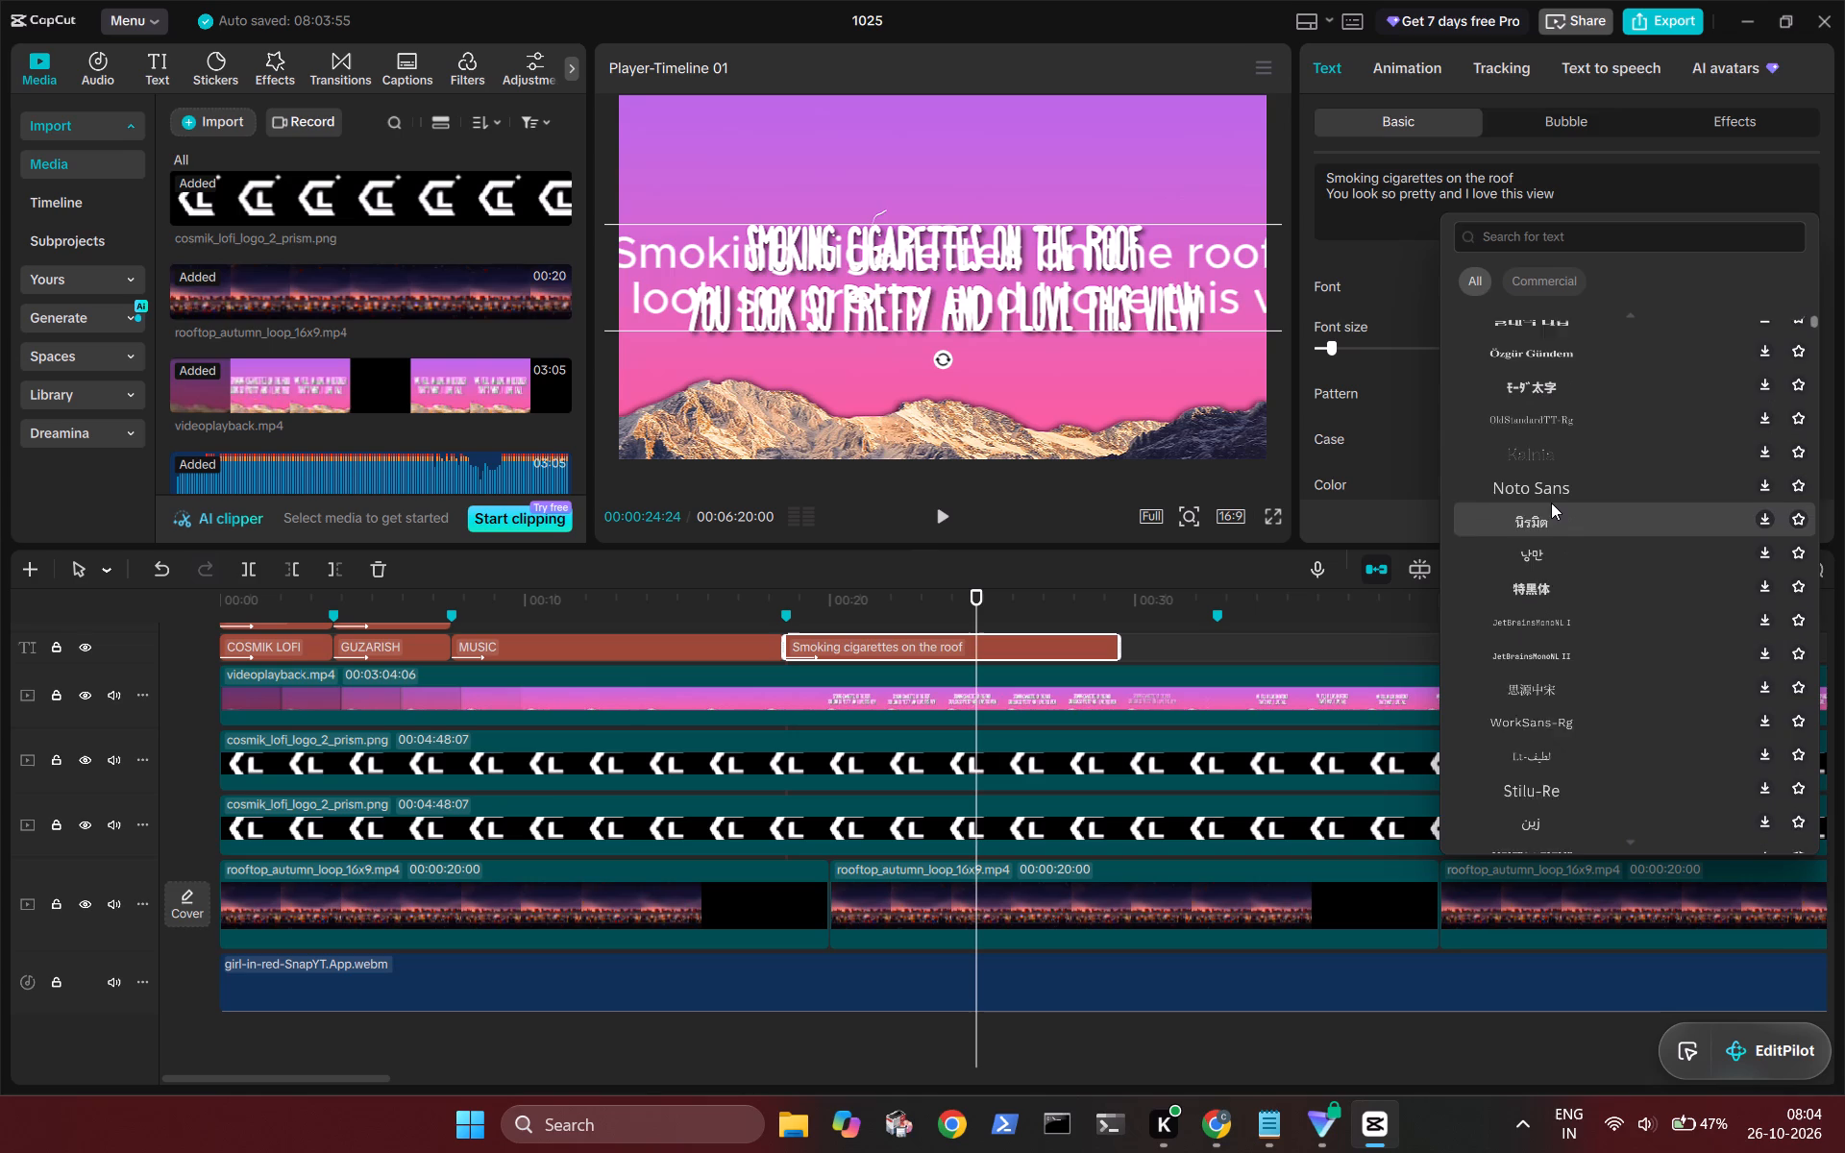
{"action": "scroll", "coordinate": [1551, 503], "scroll_direction": "down", "scroll_amount": 3}
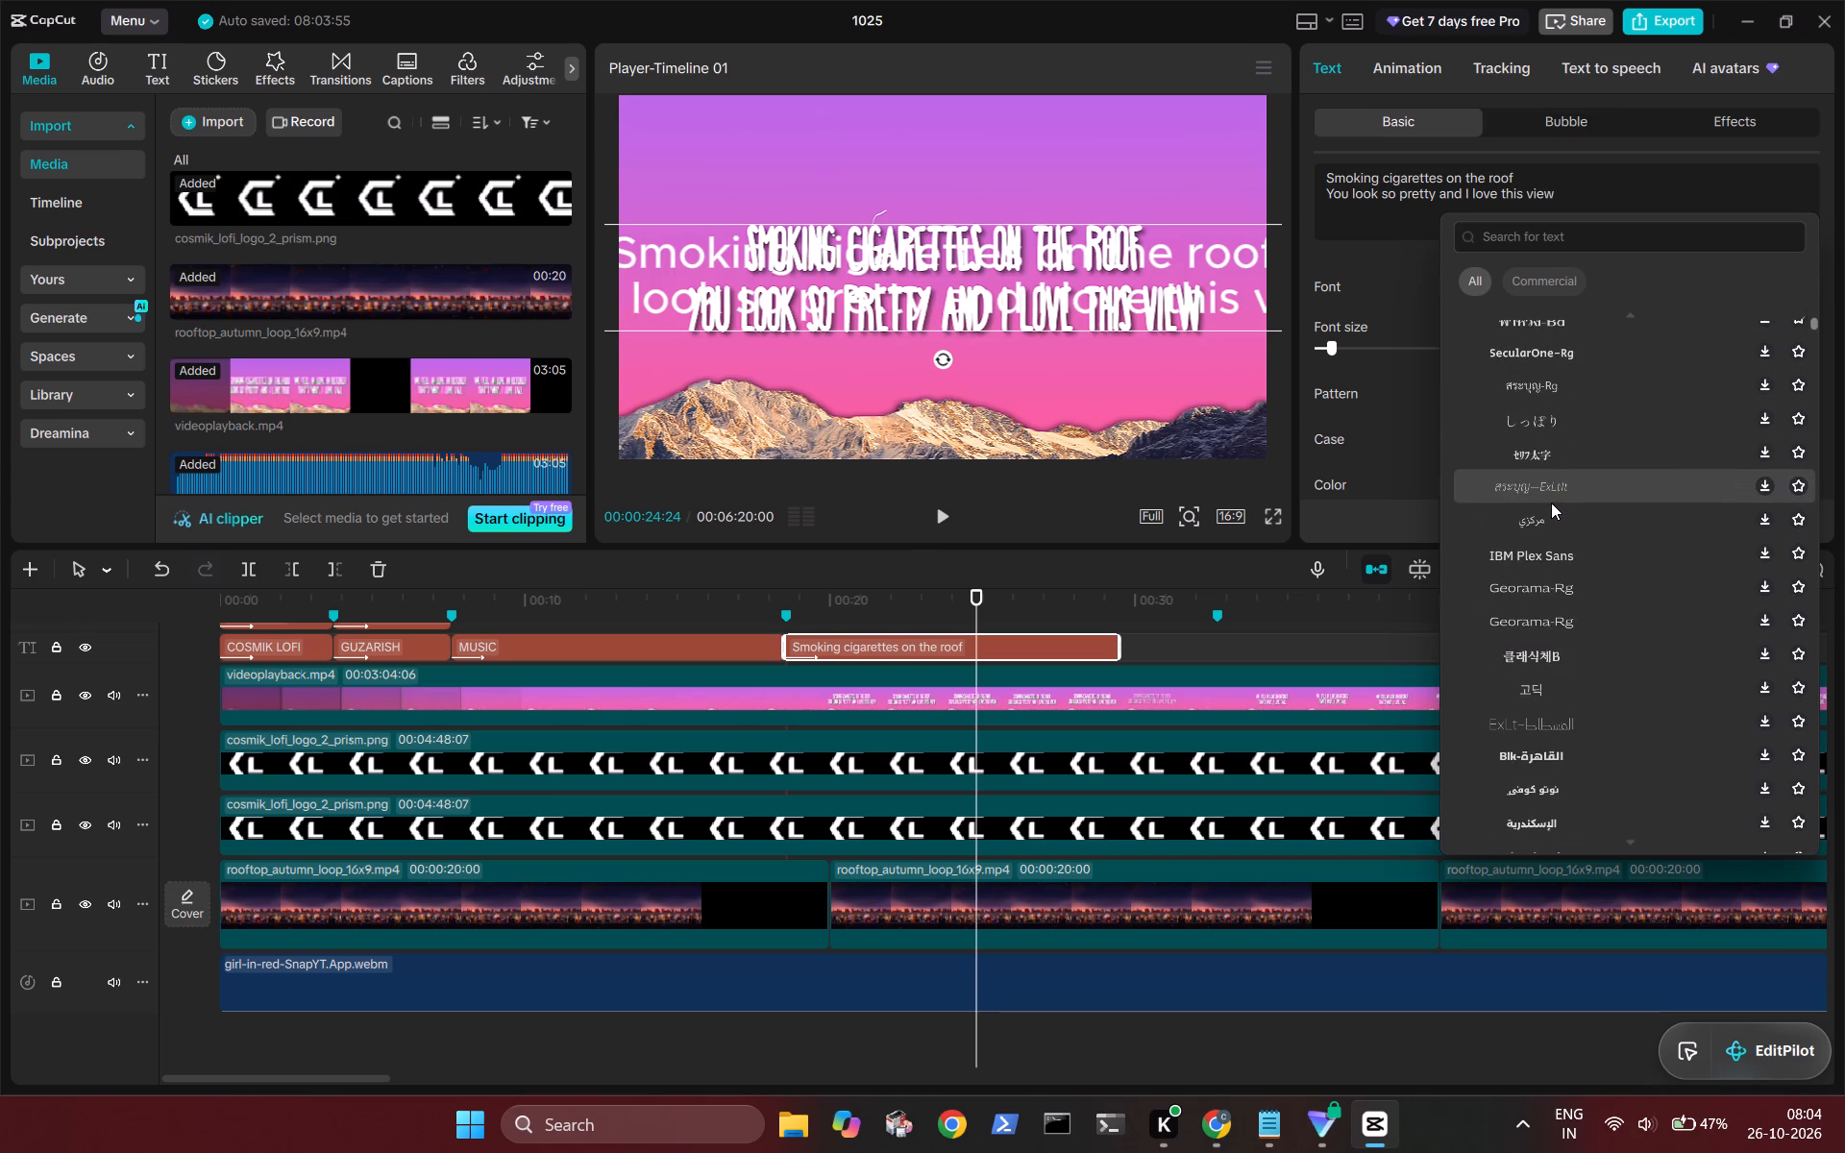
{"action": "scroll", "coordinate": [1551, 503], "scroll_direction": "down", "scroll_amount": 2}
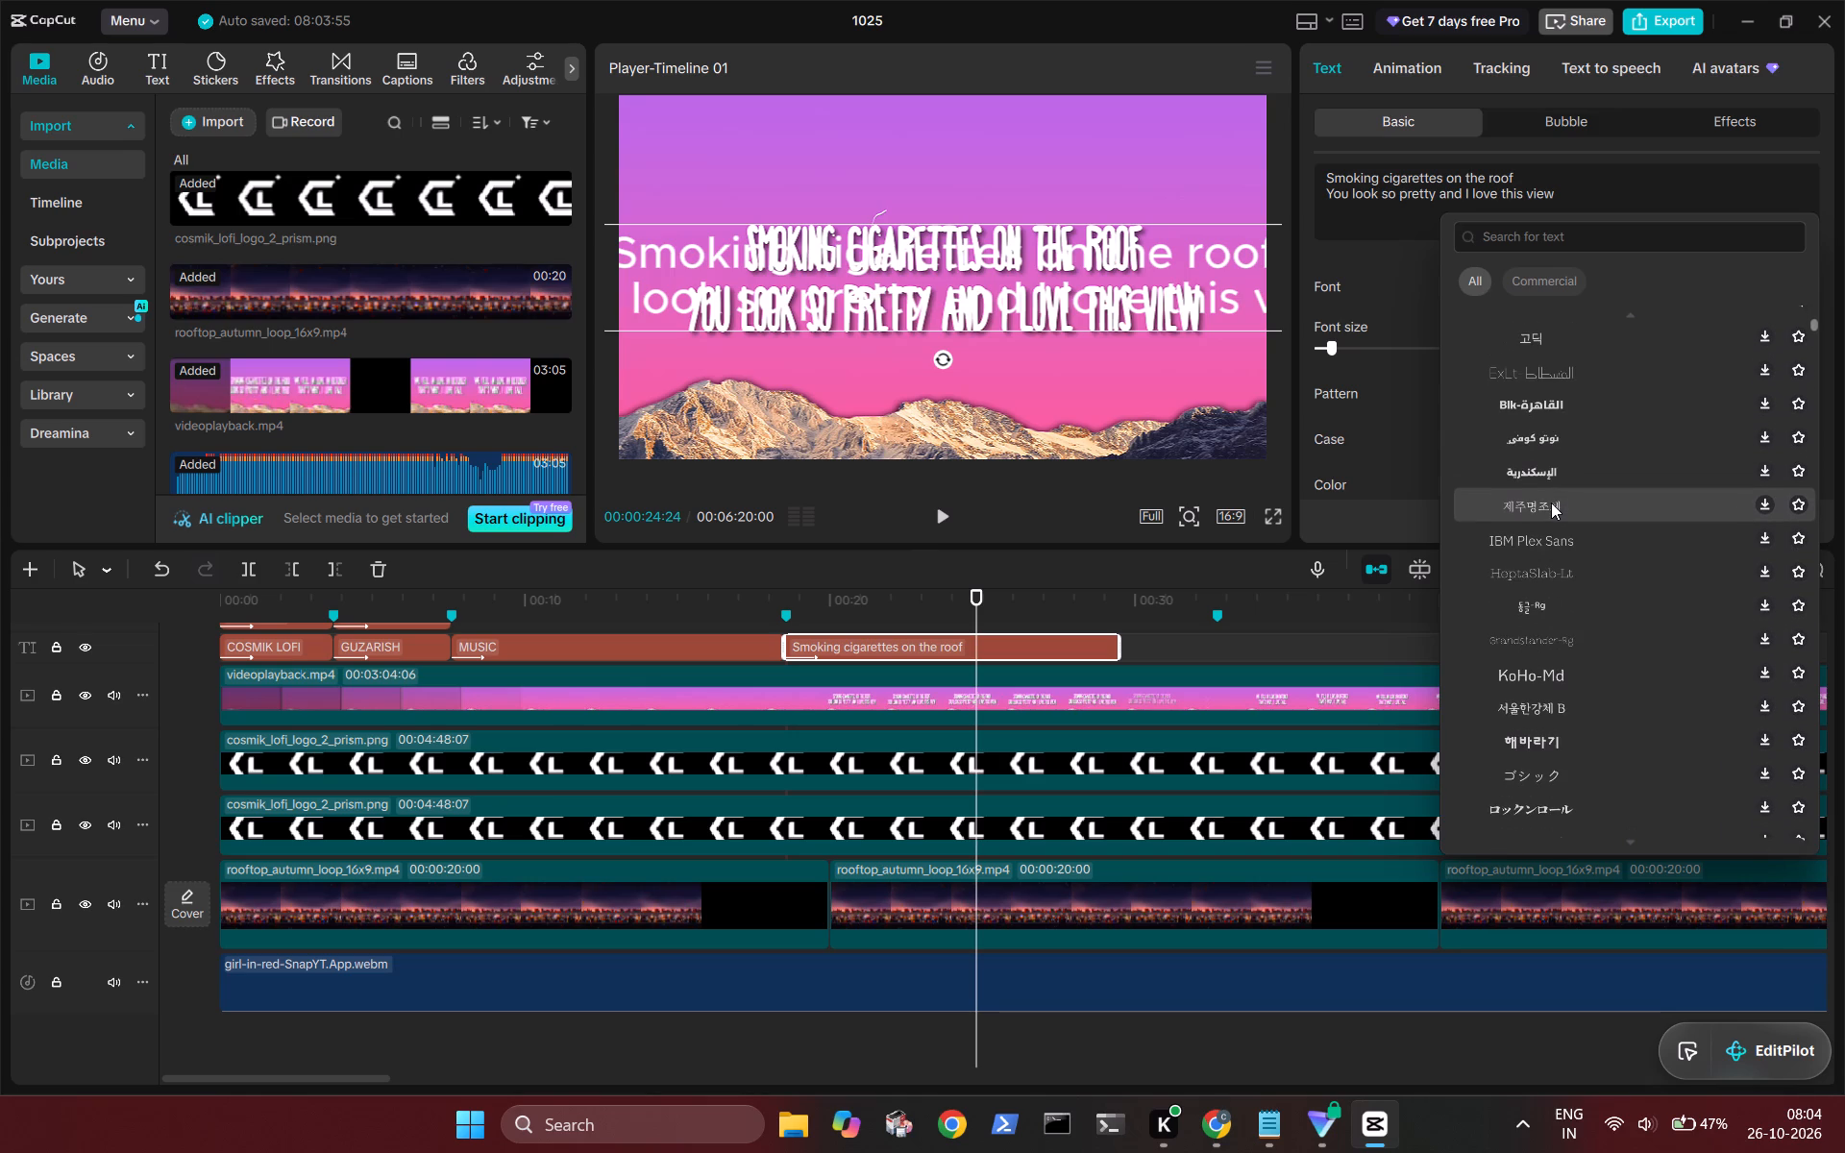
{"action": "scroll", "coordinate": [1551, 503], "scroll_direction": "down", "scroll_amount": 1}
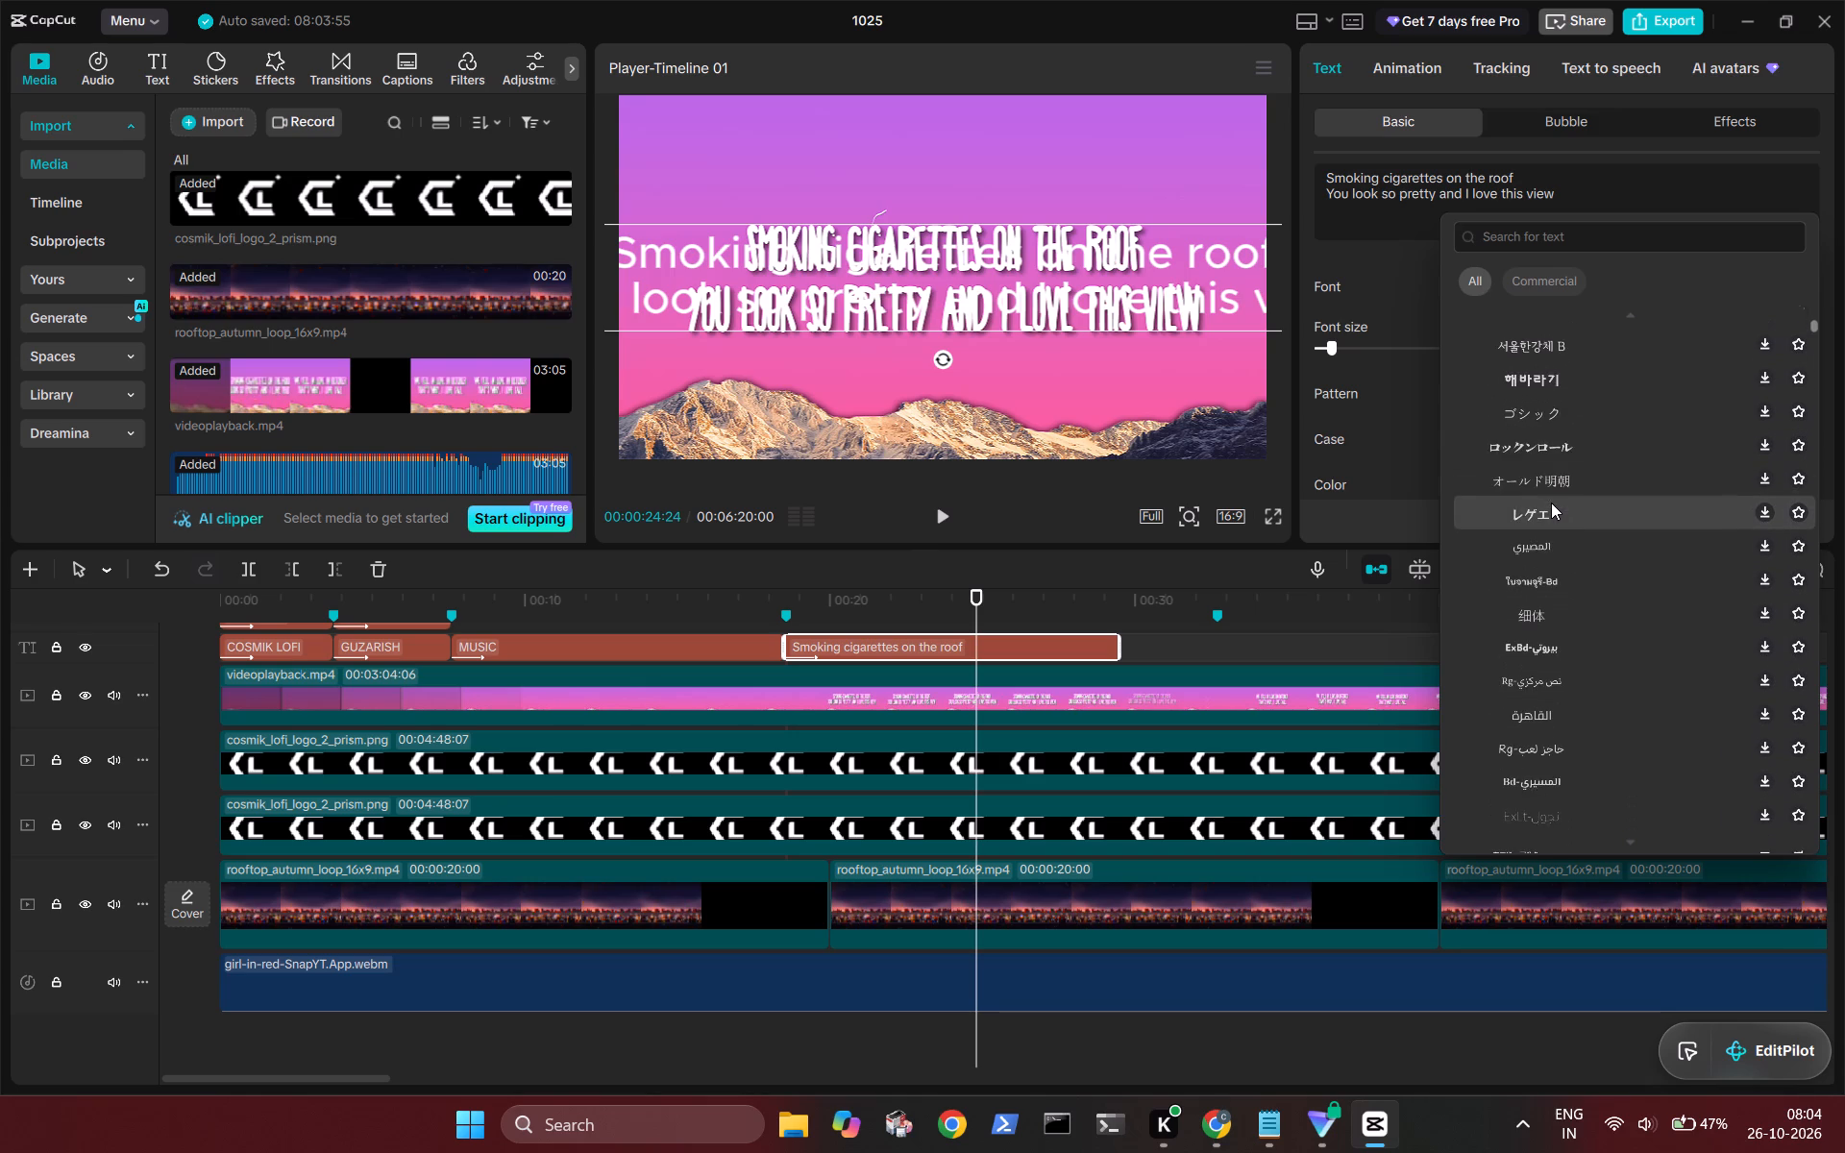
{"action": "scroll", "coordinate": [1551, 503], "scroll_direction": "down", "scroll_amount": 4}
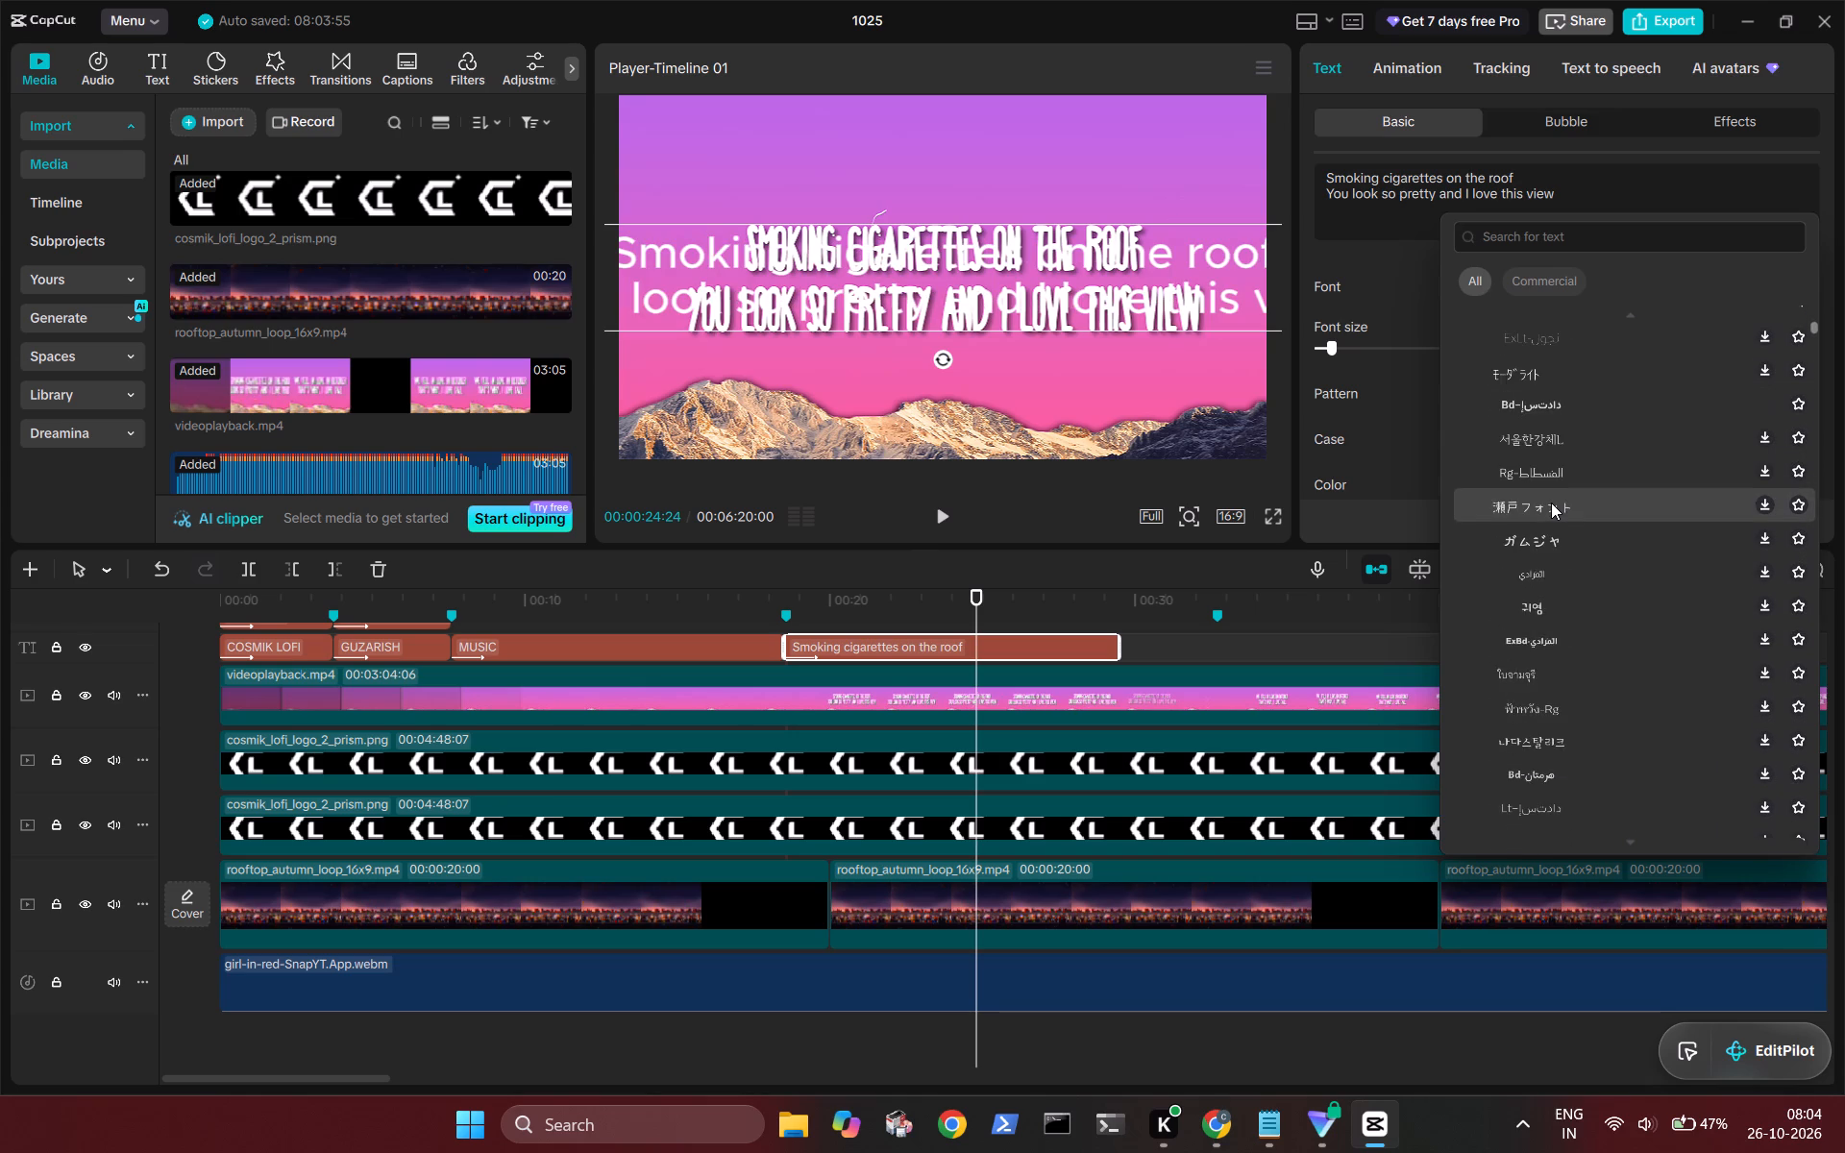
{"action": "scroll", "coordinate": [1551, 503], "scroll_direction": "down", "scroll_amount": 2}
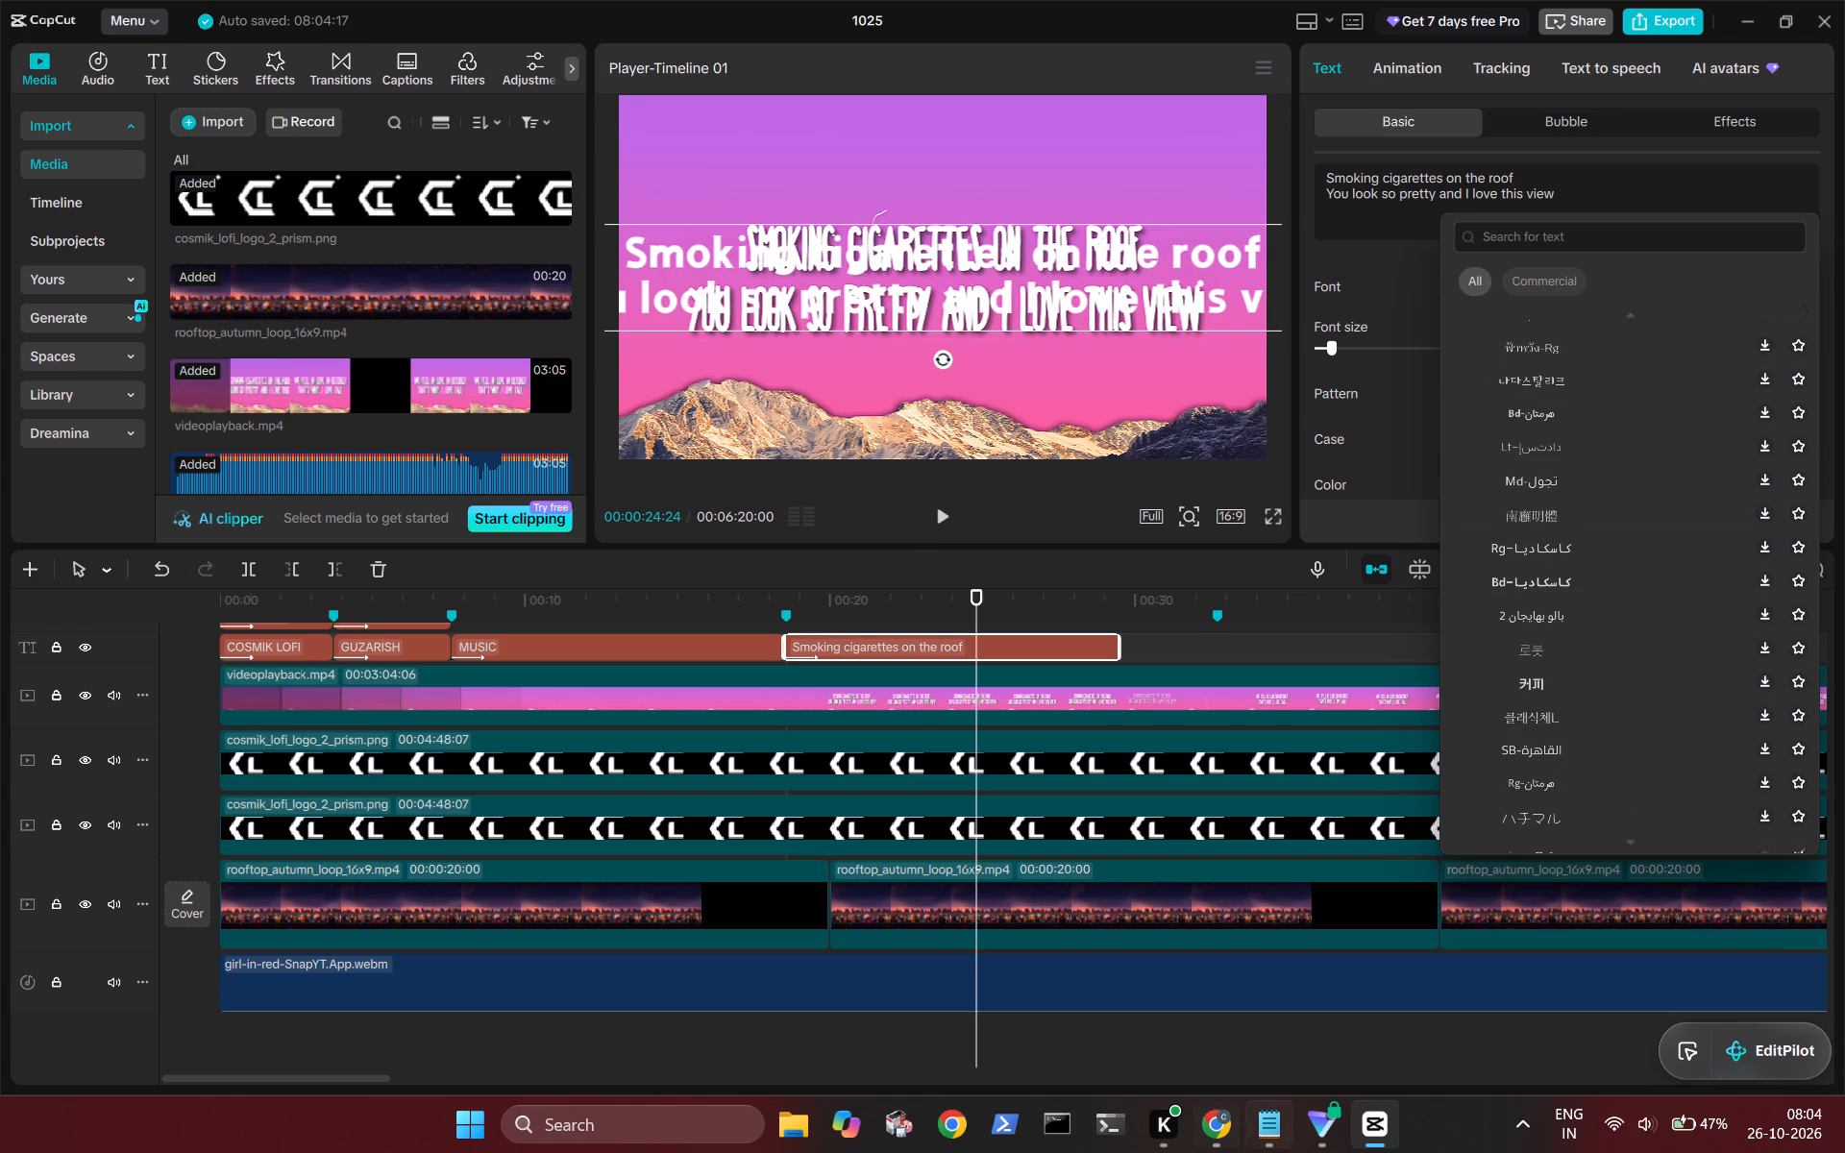
Switch to YouTube in Chrome and search for "best font pack for lyrics".
{"action": "left_click", "coordinate": [1201, 1144]}
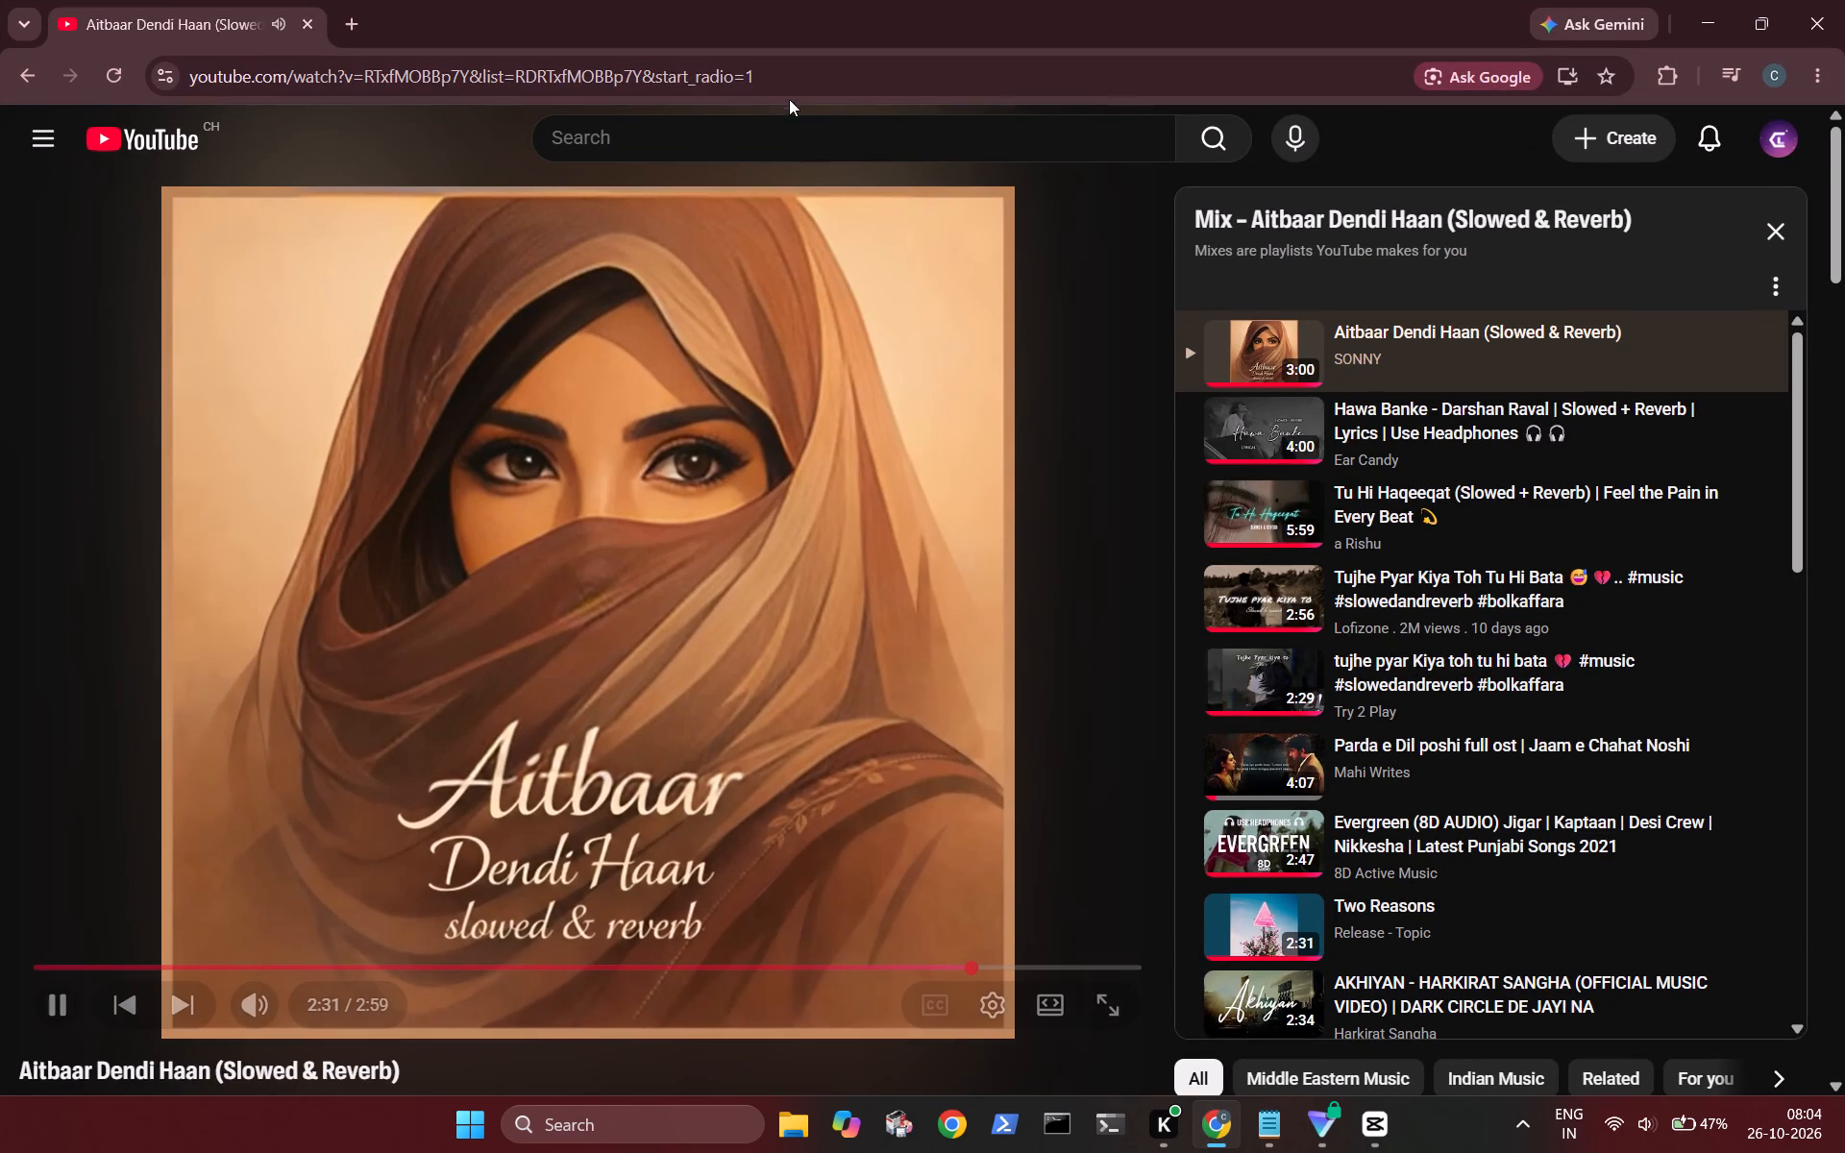
{"action": "left_click", "coordinate": [793, 125]}
{"action": "type", "text": "best"}
{"action": "key", "text": "space"}
{"action": "type", "text": "font"}
{"action": "key", "text": "space"}
{"action": "type", "text": "pack for lyrics"}
{"action": "key", "text": "Return"}
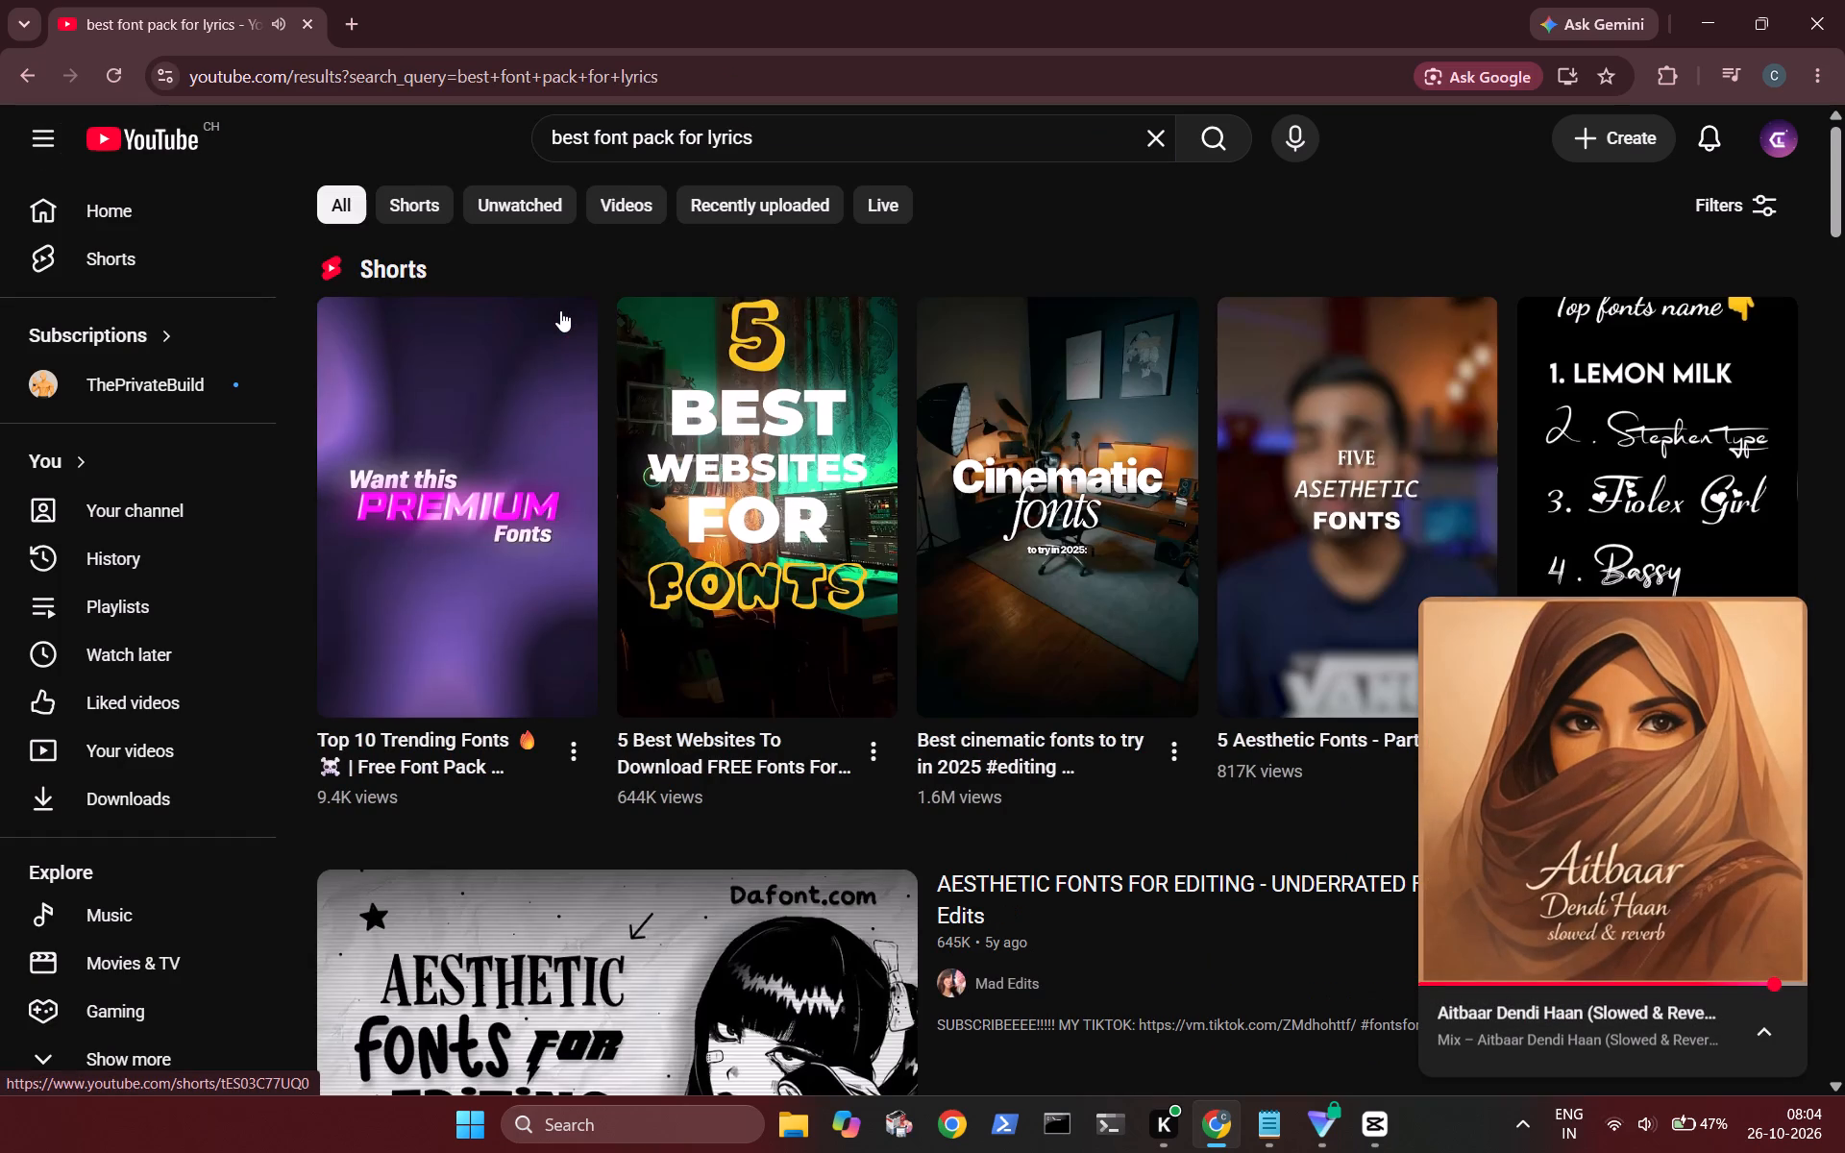
Watch the "Top 10 Trending Fonts" short with the Aitbaar Dendi Haan mini player paused, and return to the search results.
{"action": "left_click", "coordinate": [492, 525]}
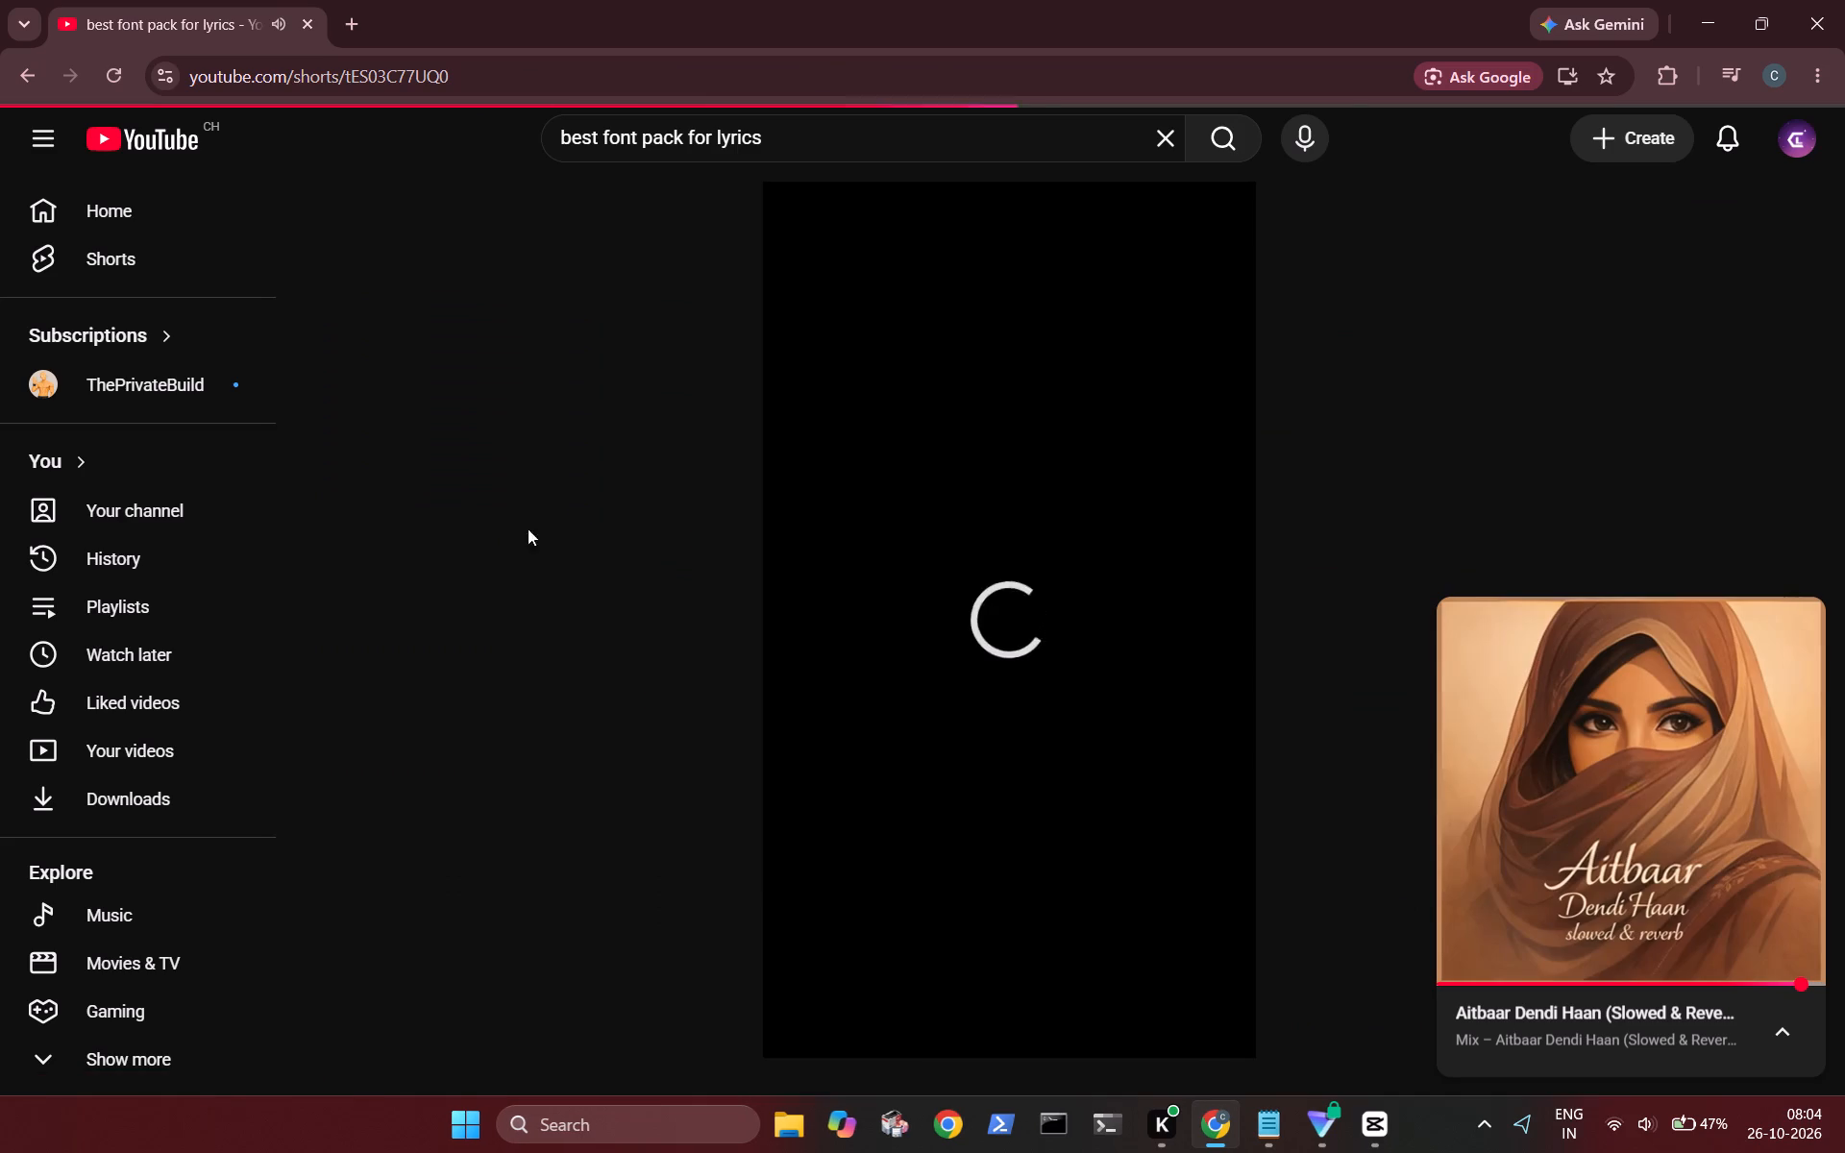
{"action": "left_click", "coordinate": [1635, 775]}
{"action": "left_click", "coordinate": [1635, 775]}
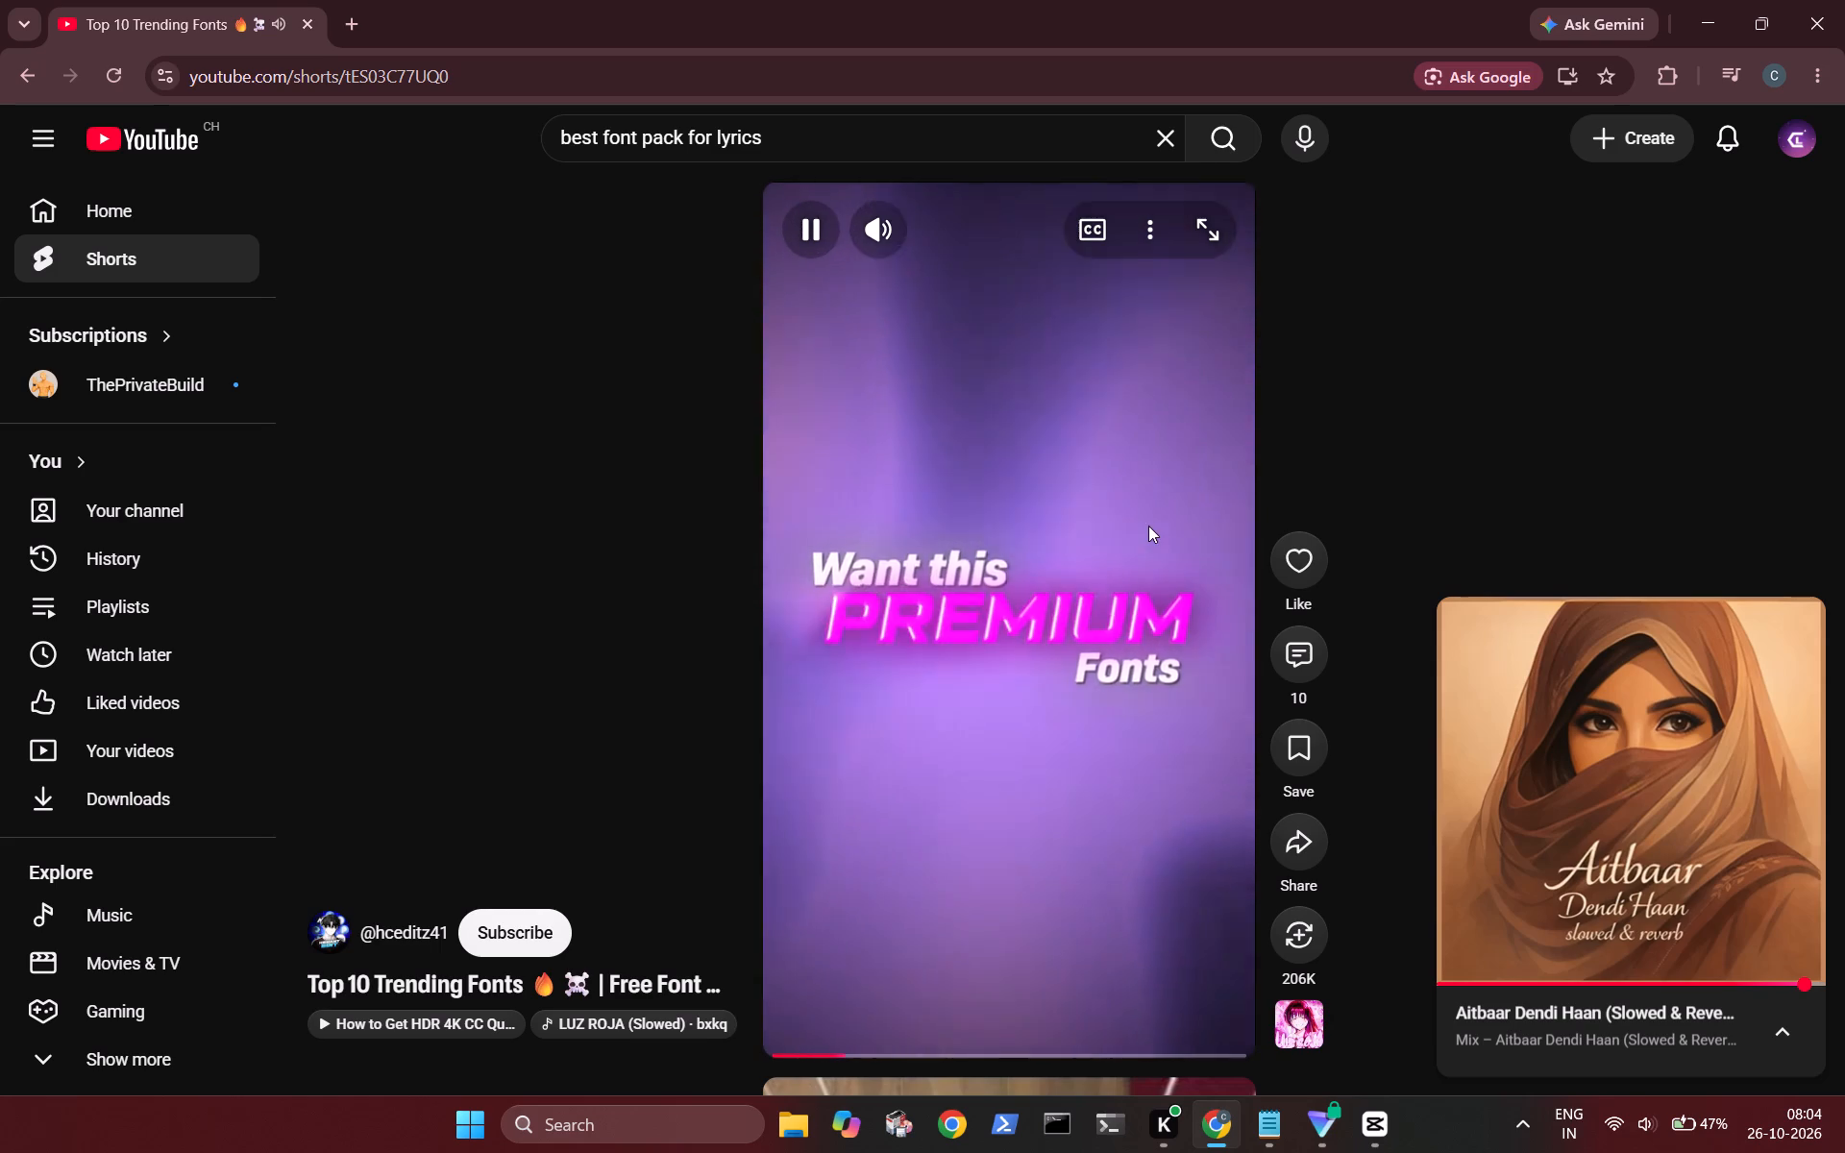
{"action": "scroll", "coordinate": [752, 506], "scroll_direction": "right", "scroll_amount": 9}
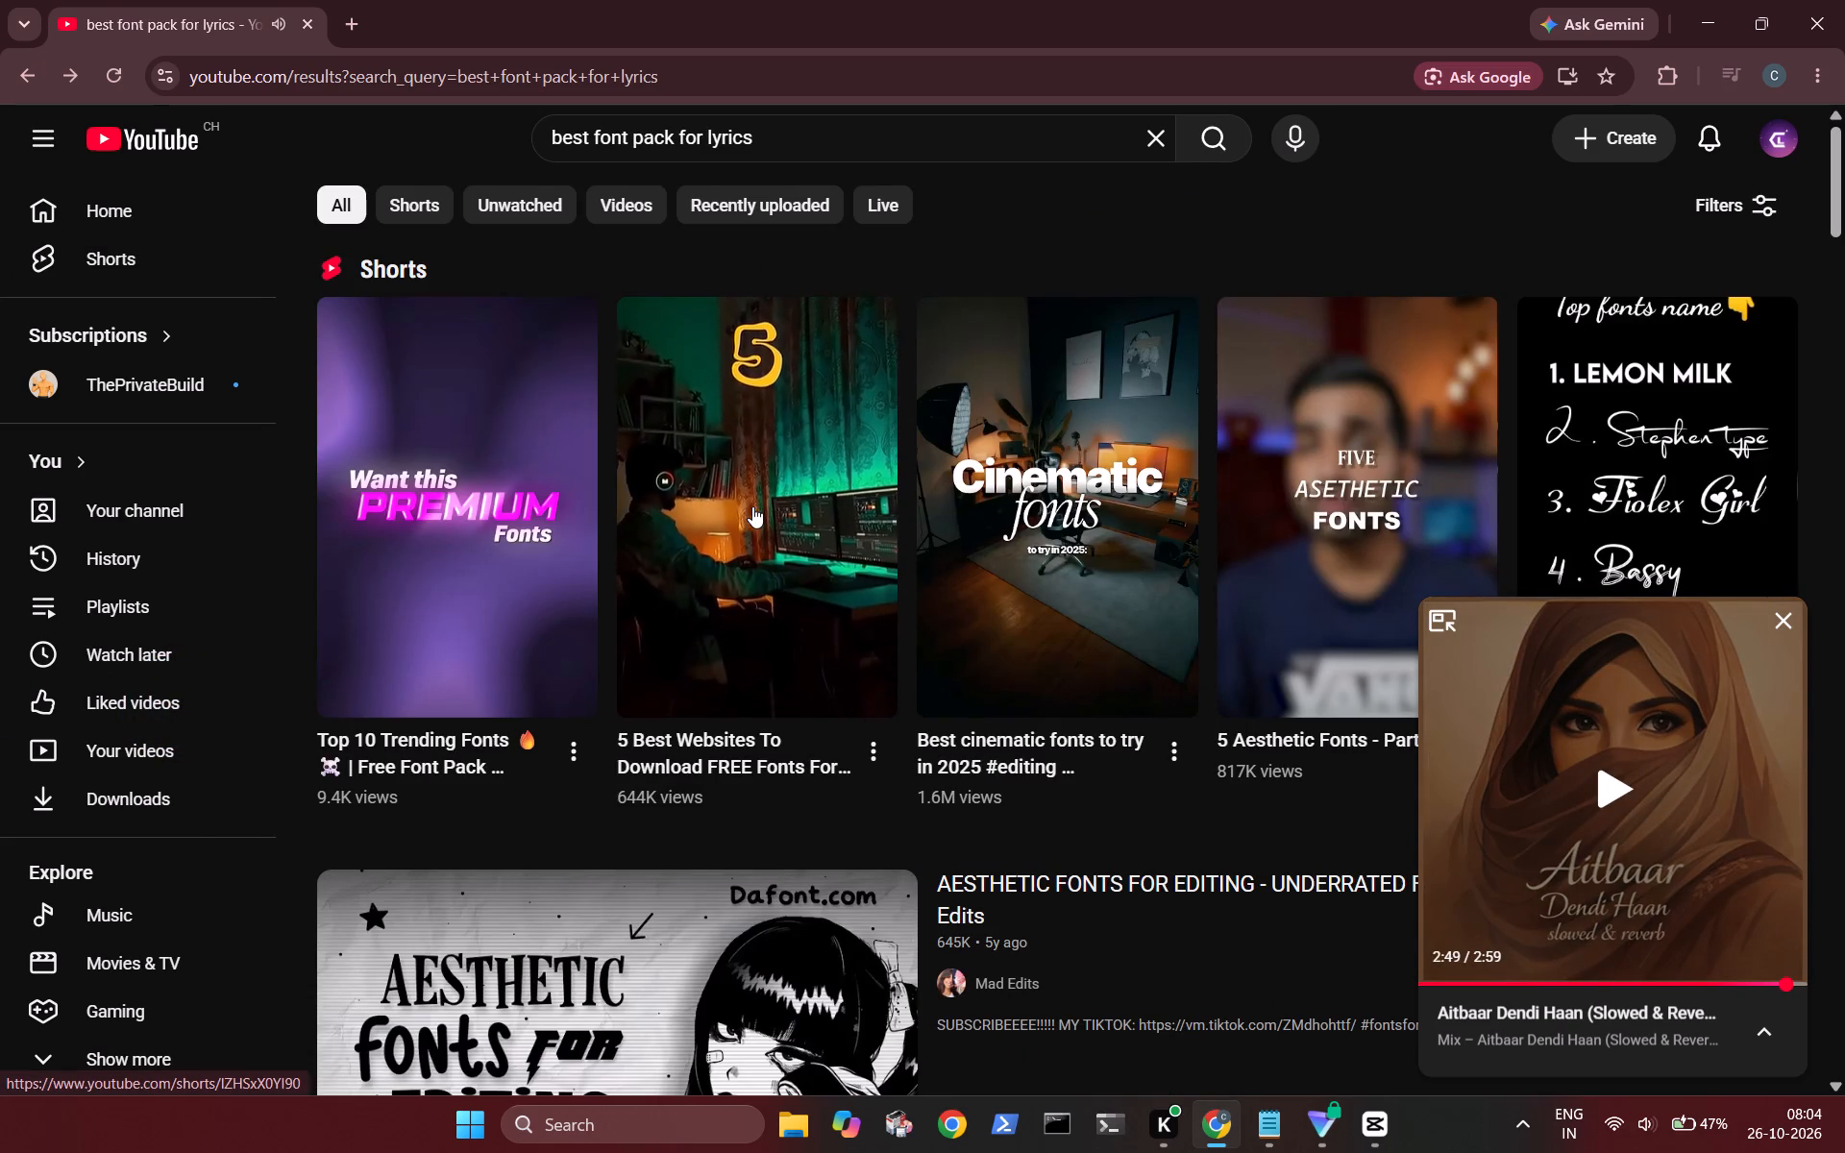
Skim the "5 Best Websites To Download FREE Fonts" short for font site names by skipping ahead, and return to the results.
{"action": "left_click", "coordinate": [777, 469]}
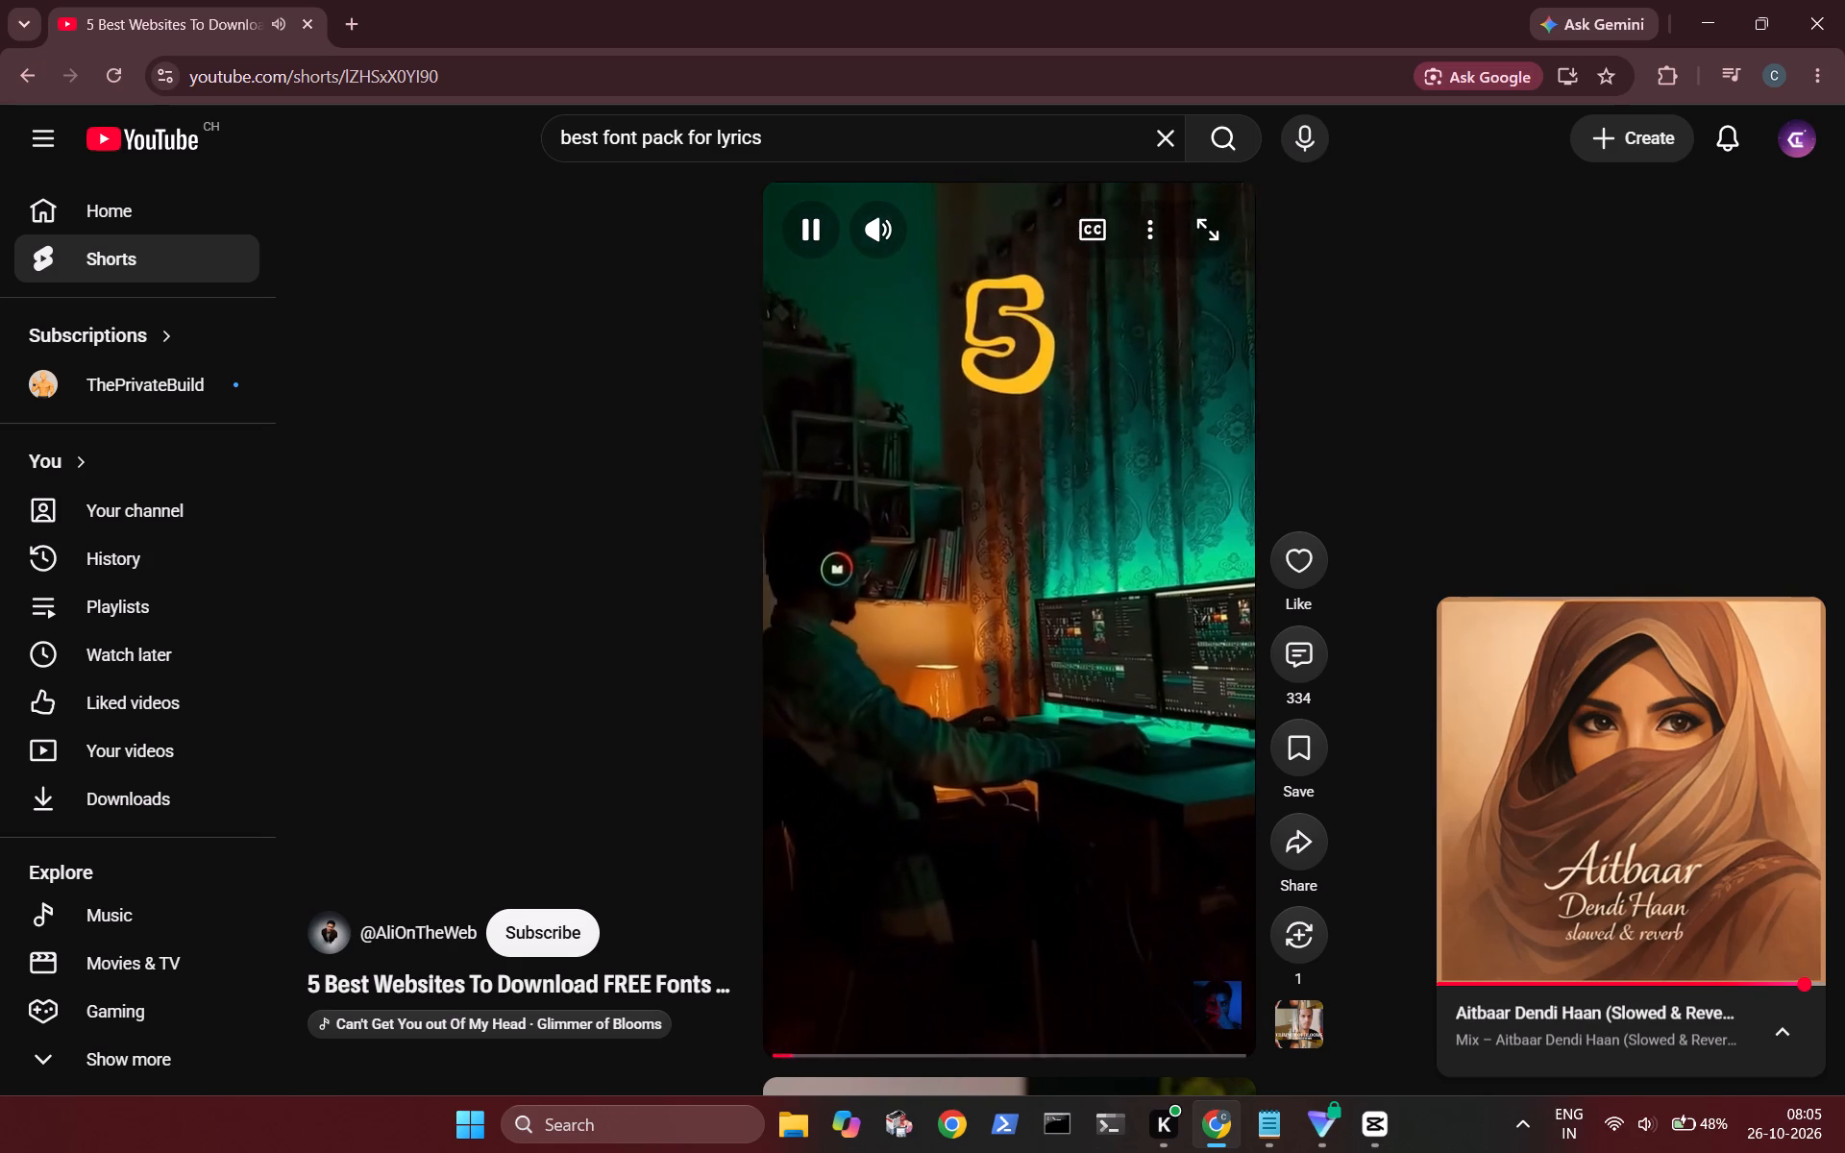
{"action": "left_click", "coordinate": [1047, 1062]}
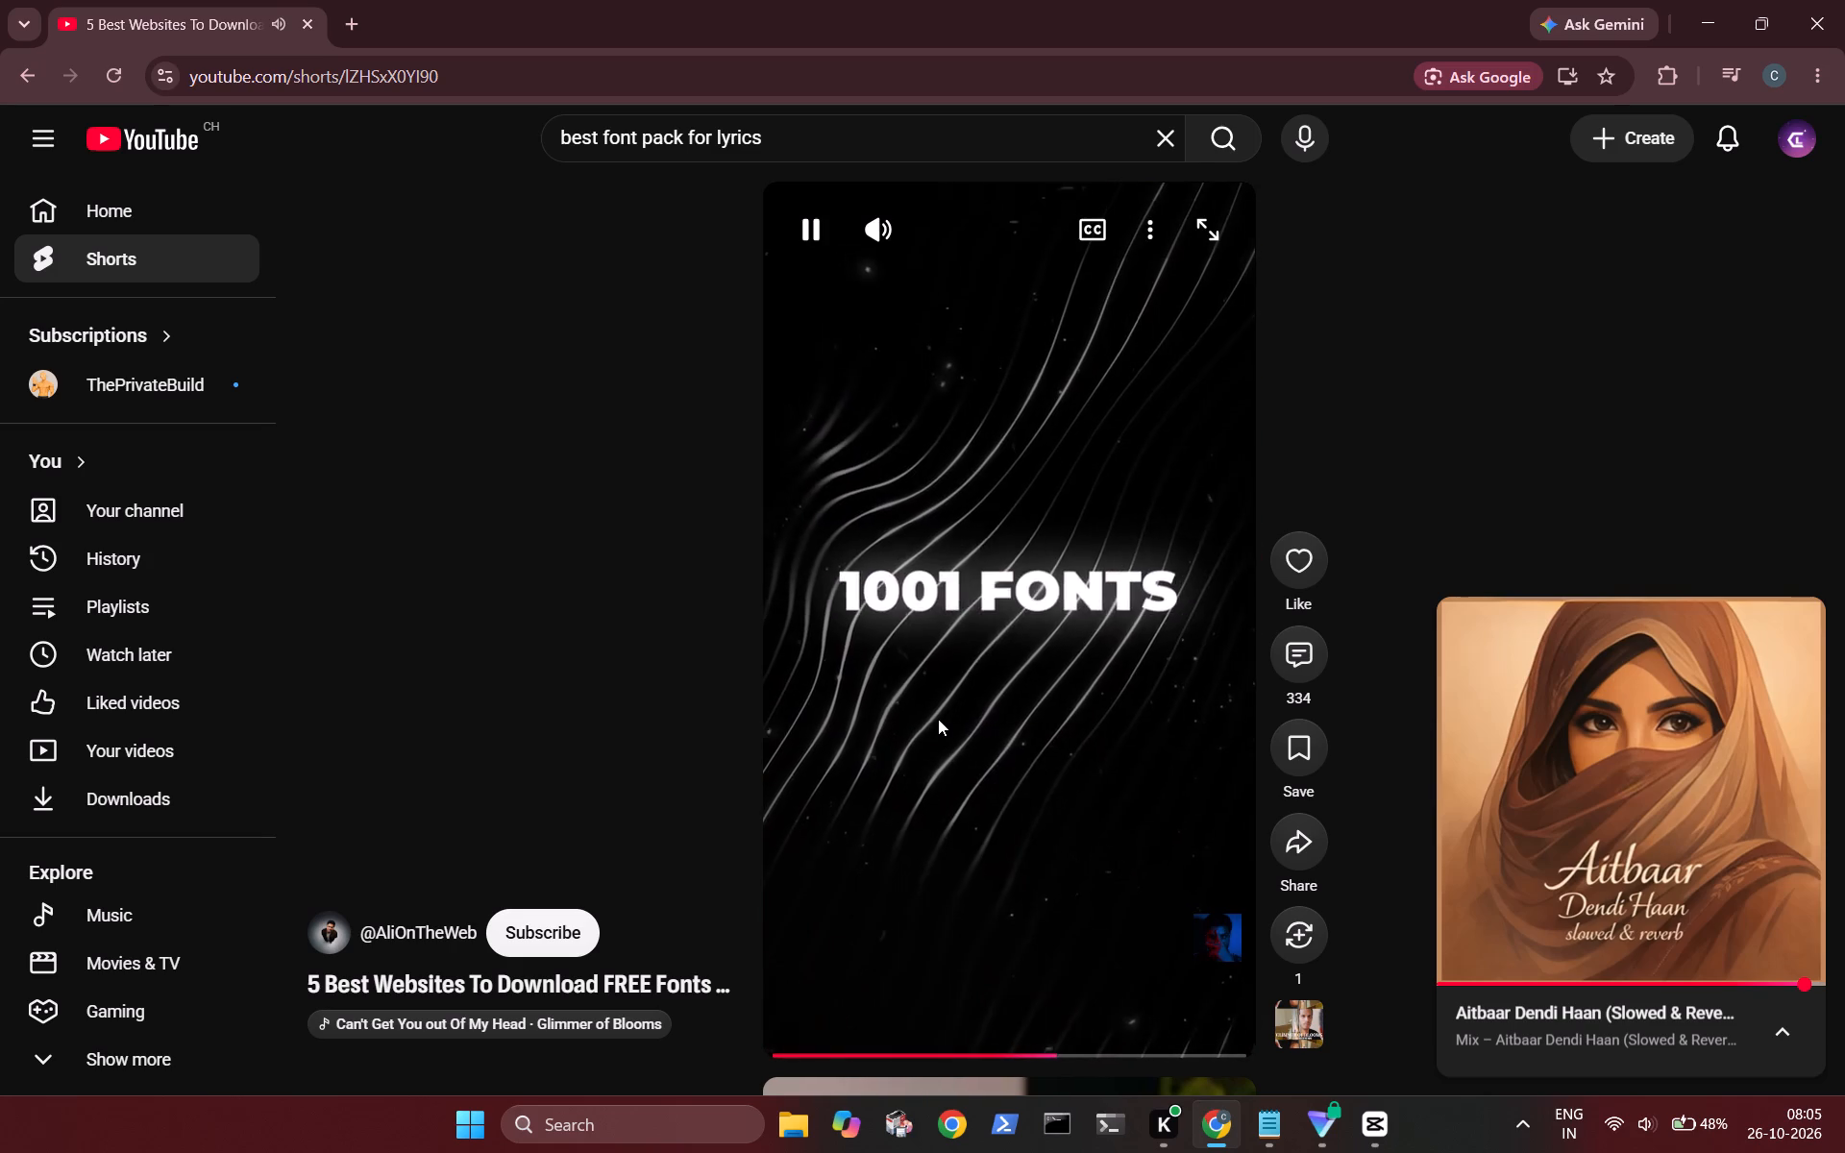
{"action": "left_click", "coordinate": [938, 719]}
{"action": "left_click", "coordinate": [938, 719]}
{"action": "left_click", "coordinate": [938, 719]}
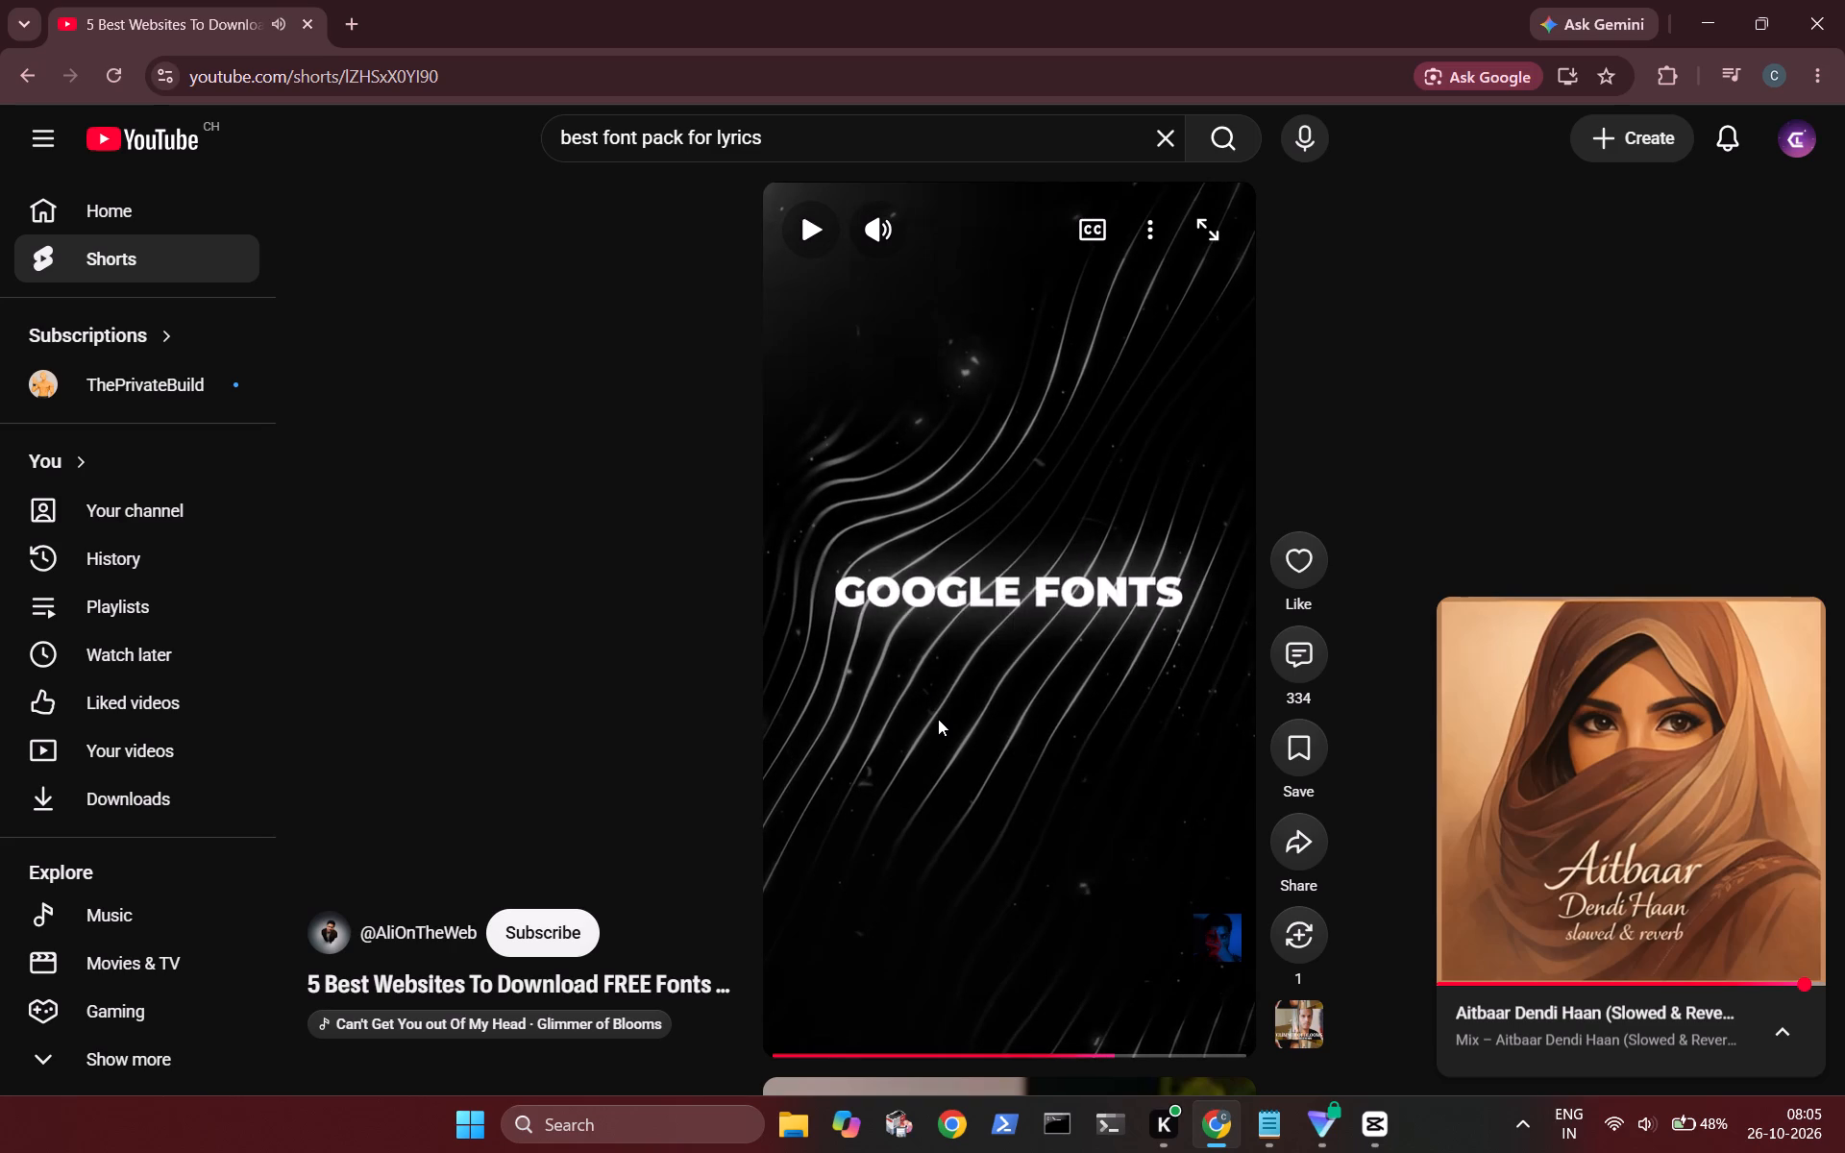
{"action": "scroll", "coordinate": [938, 719], "scroll_direction": "right", "scroll_amount": 7}
{"action": "scroll", "coordinate": [938, 719], "scroll_direction": "down", "scroll_amount": 1}
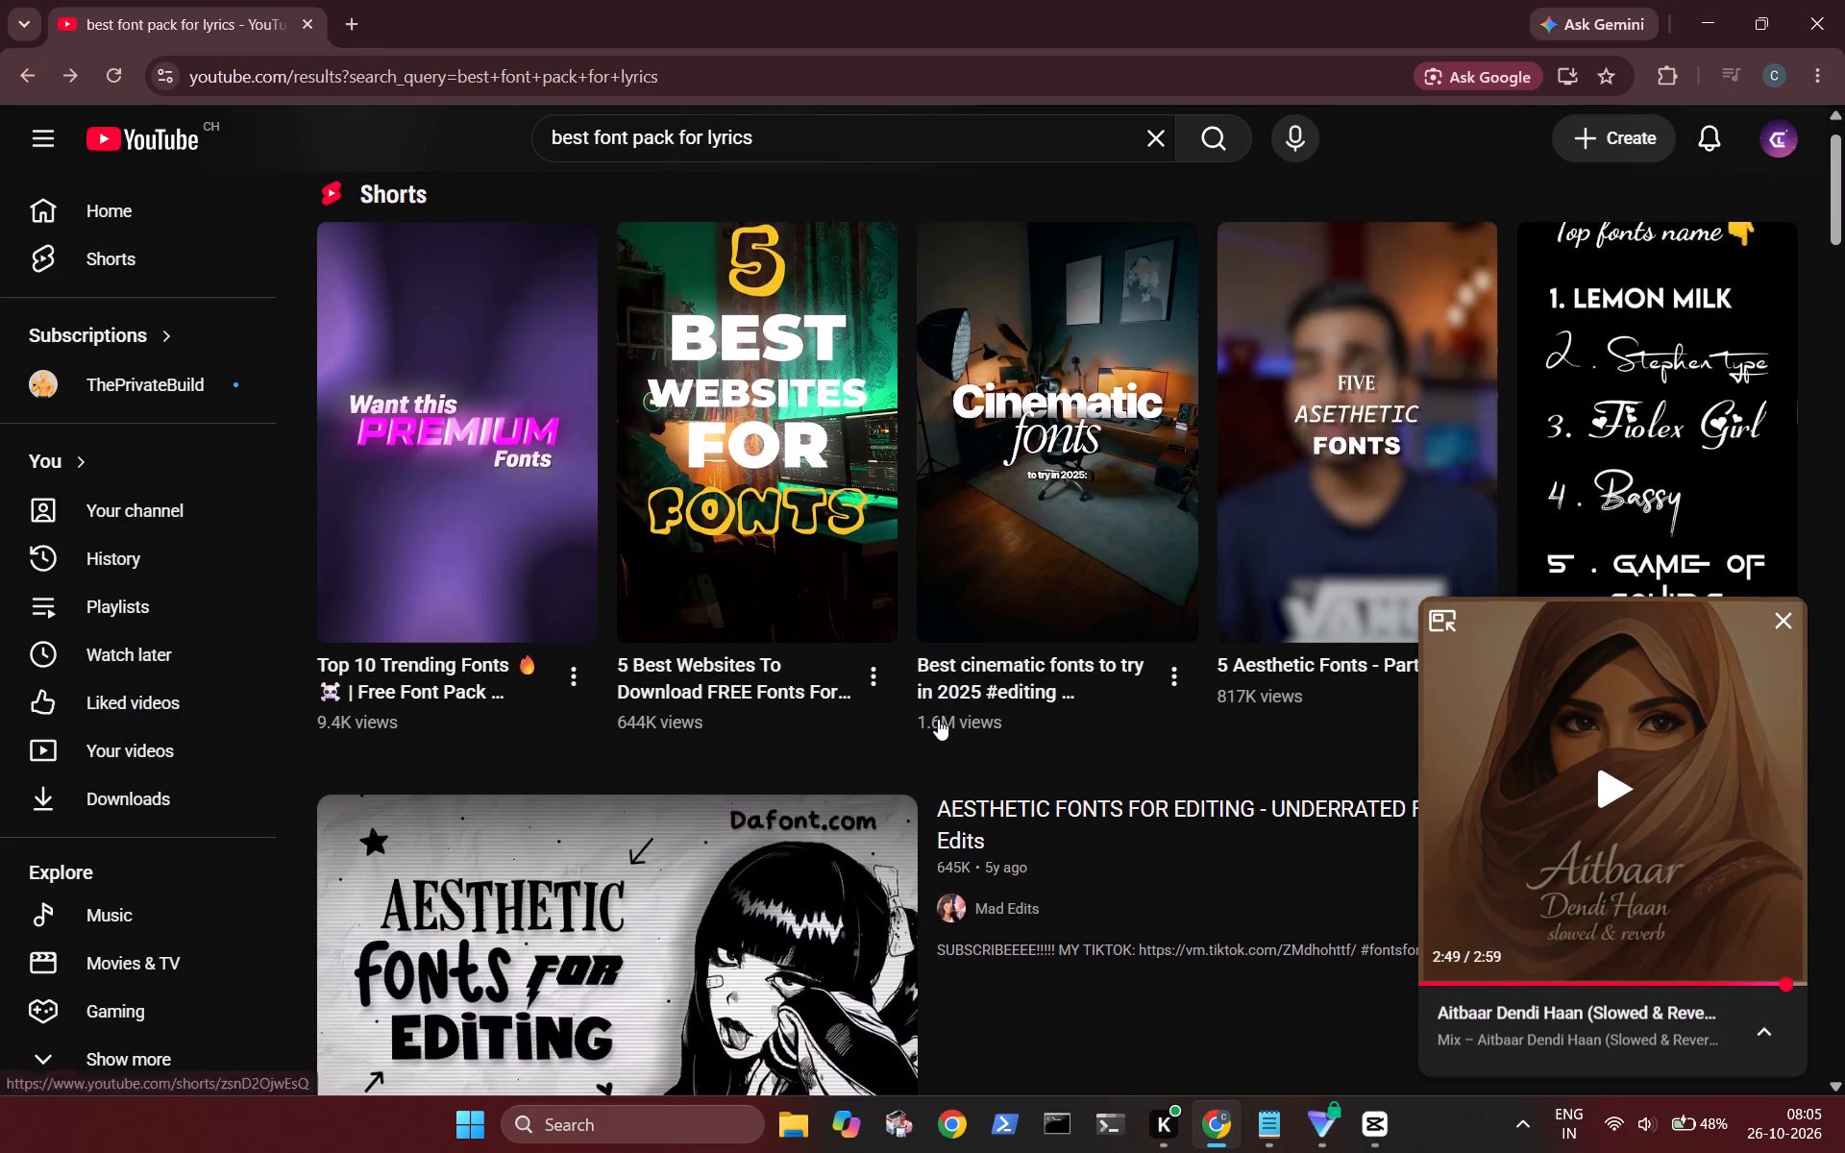
Watch the "Best cinematic fonts to try in 2025" short for font names and return to the search results.
{"action": "left_click", "coordinate": [1062, 434]}
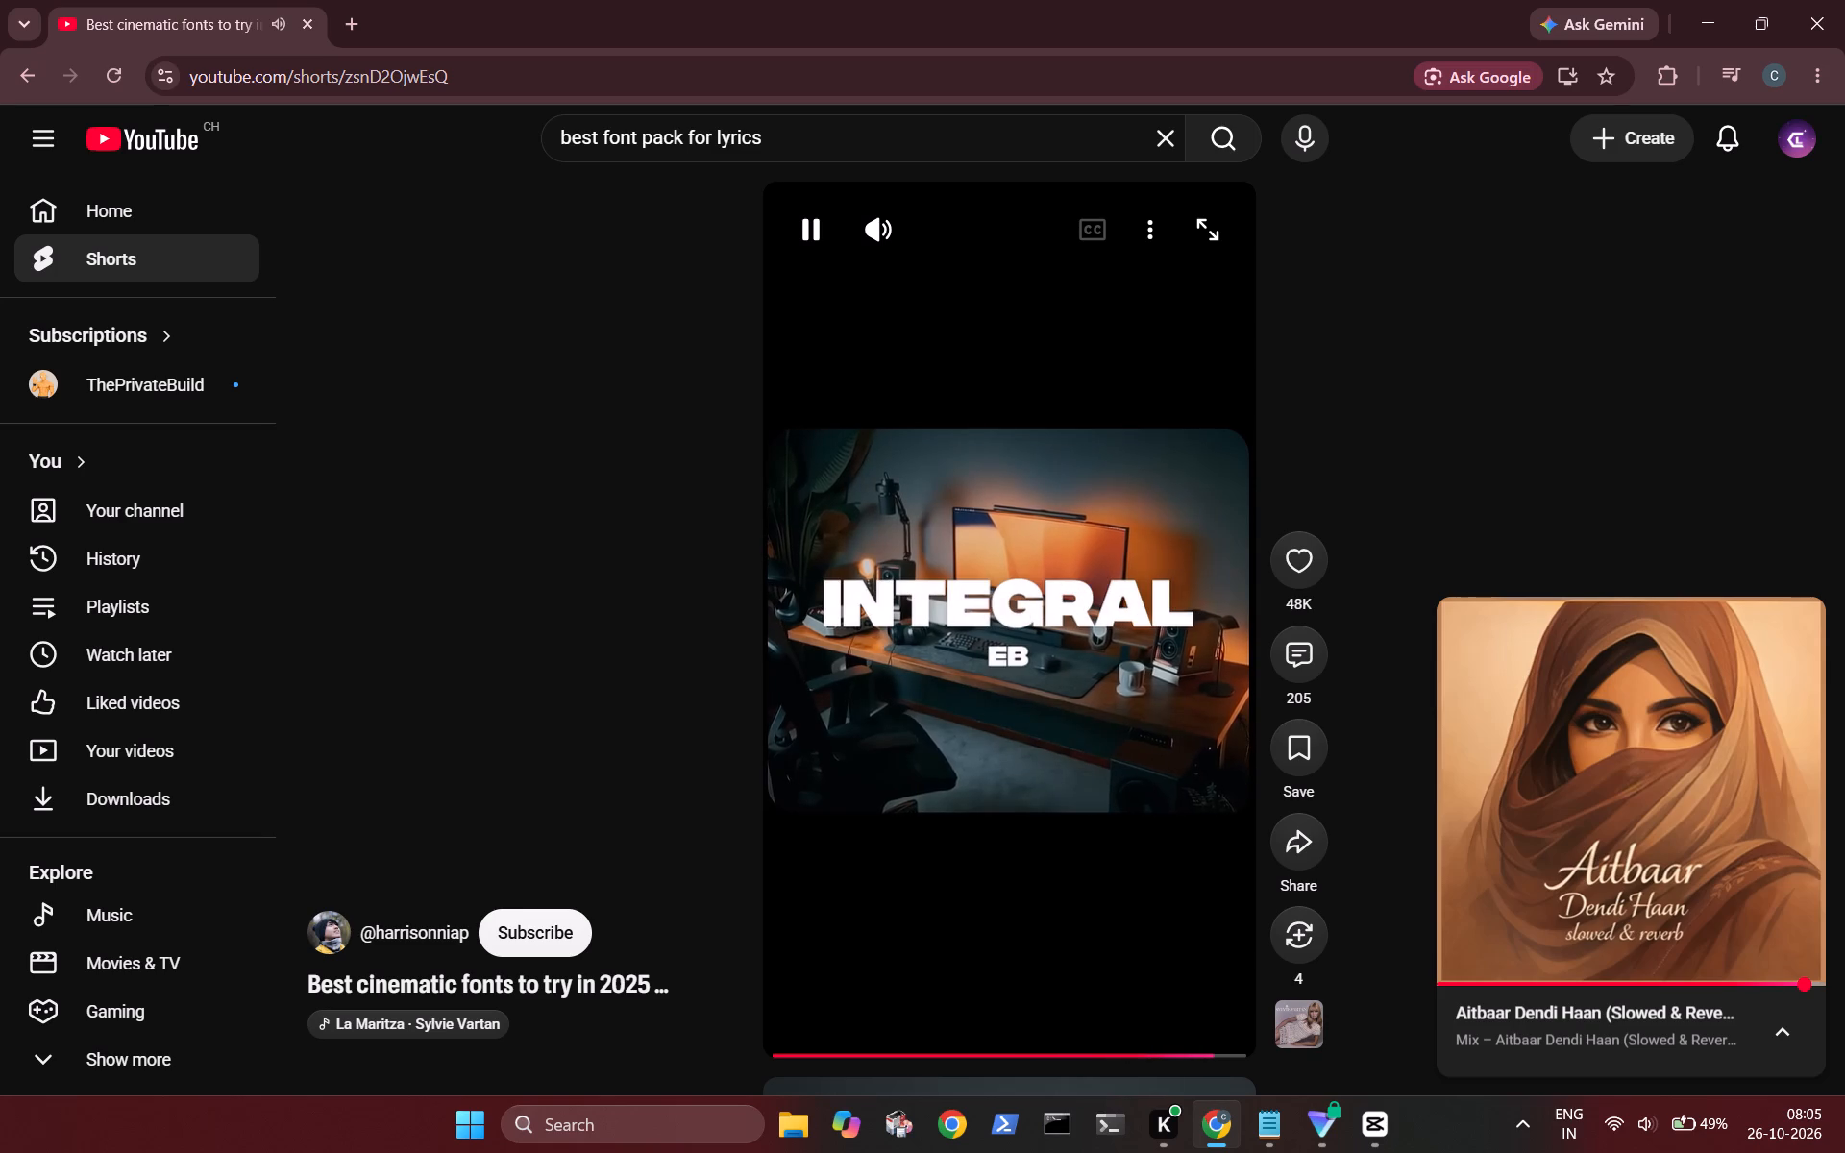
{"action": "scroll", "coordinate": [1061, 598], "scroll_direction": "right", "scroll_amount": 7}
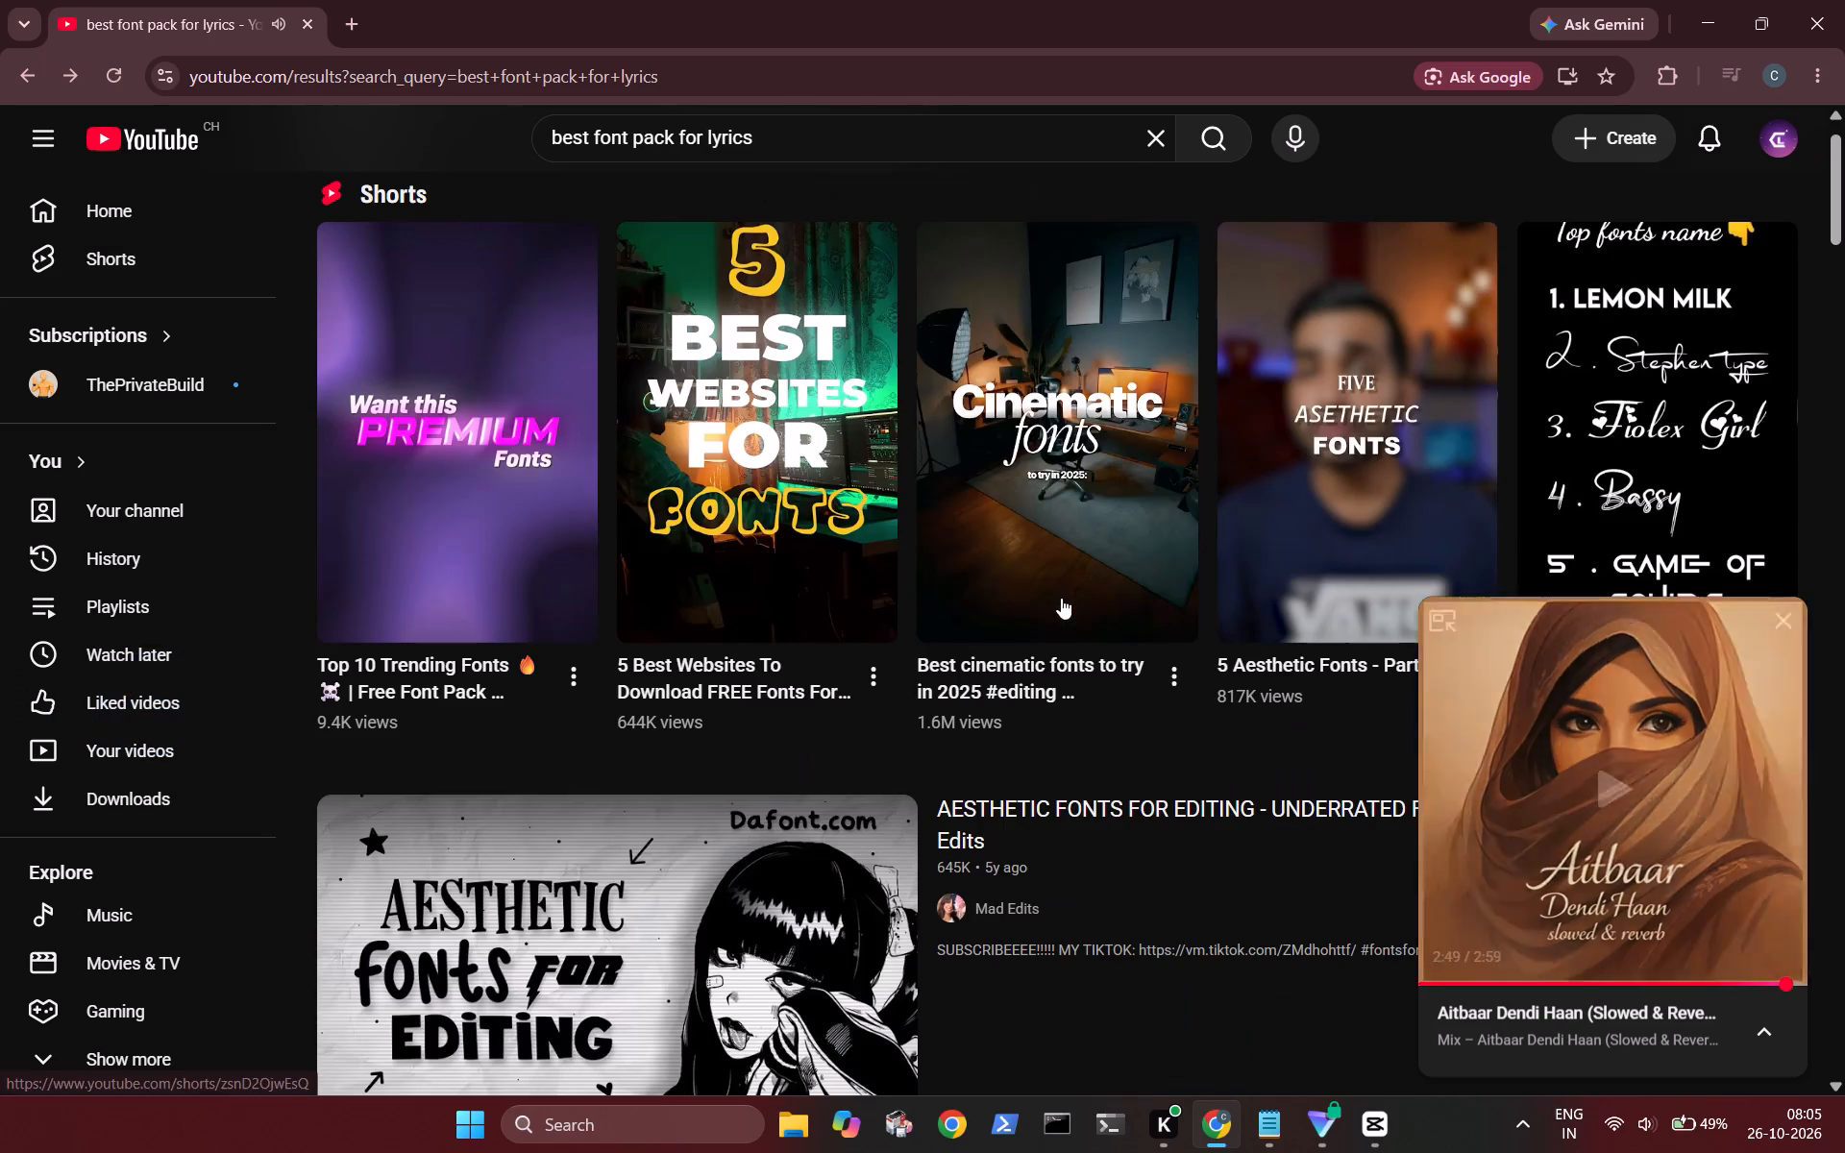
Watch the "5 Aesthetic Fonts - Part 1" short, return to the results, and look over the font videos listed below the shorts.
{"action": "scroll", "coordinate": [1061, 598], "scroll_direction": "down", "scroll_amount": 2}
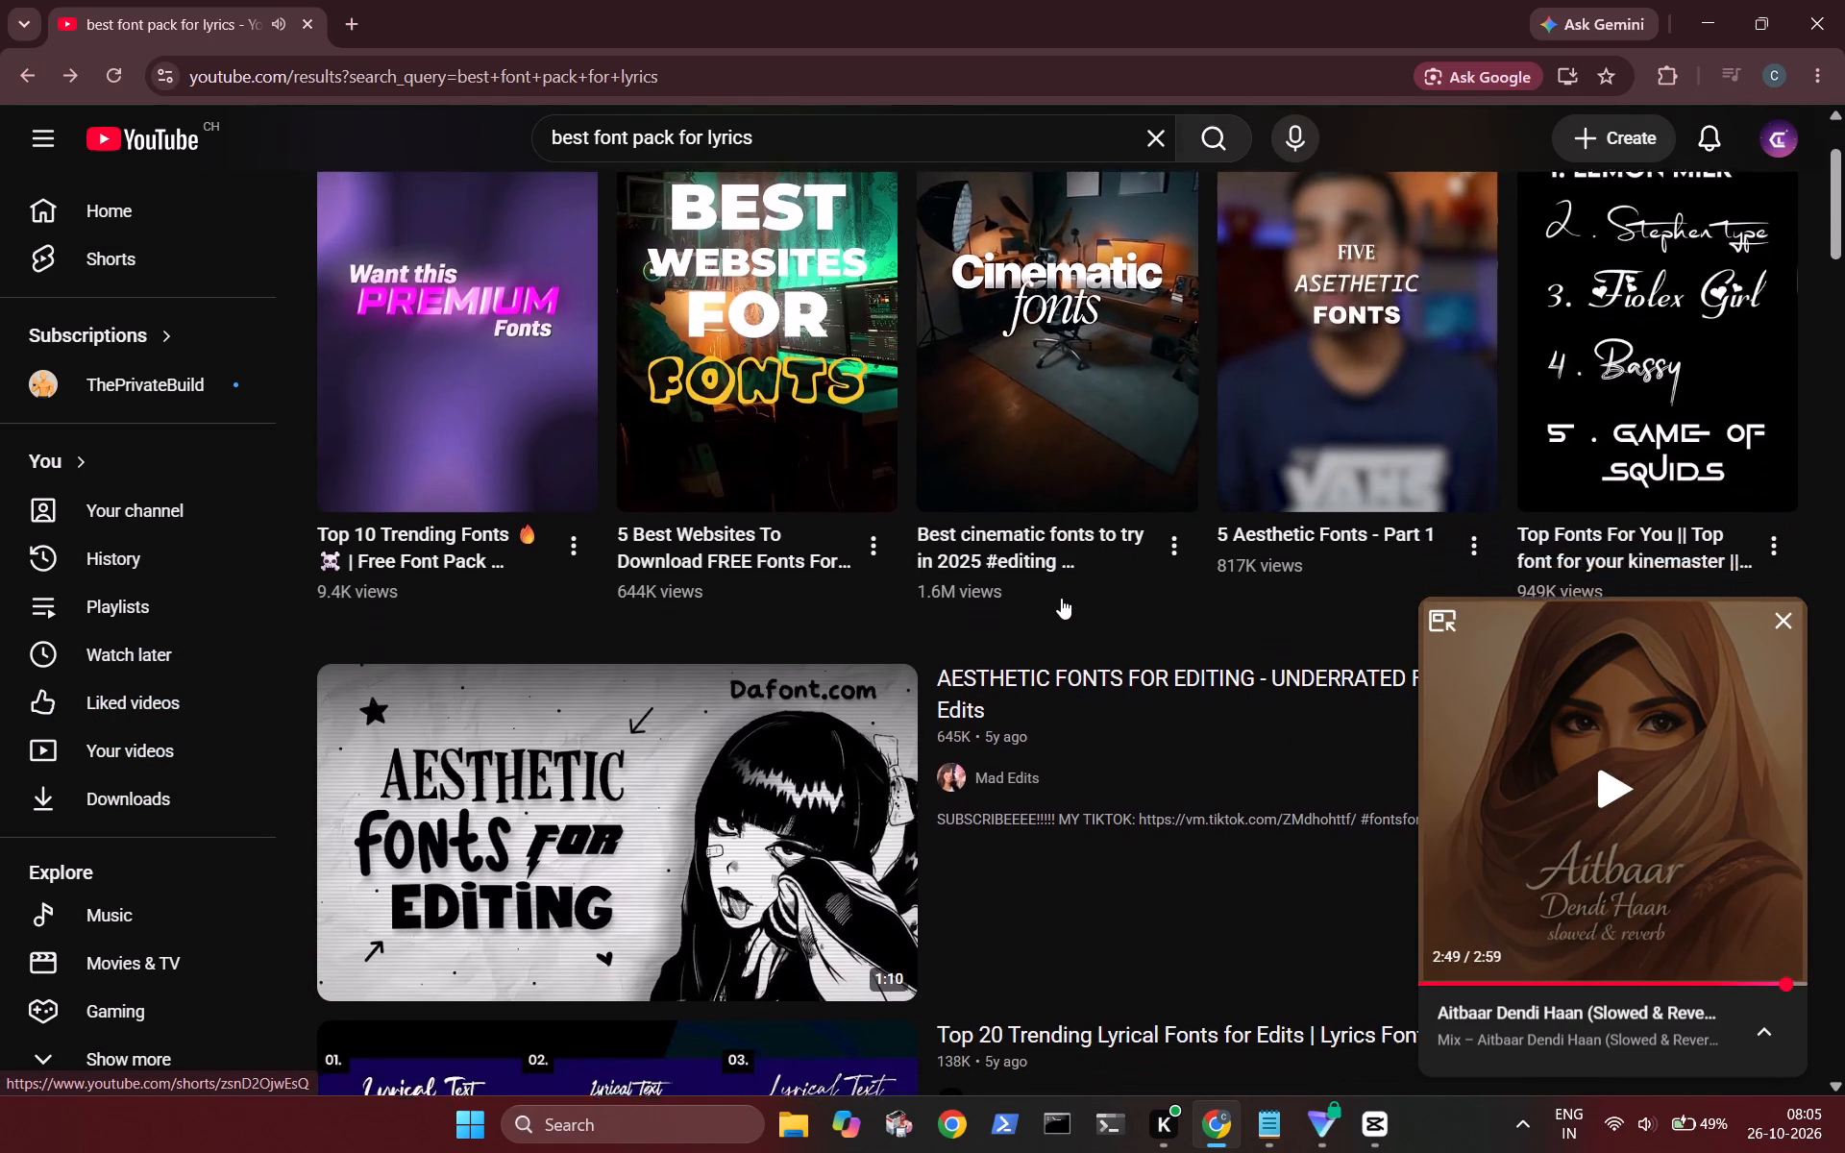
{"action": "scroll", "coordinate": [1061, 598], "scroll_direction": "down", "scroll_amount": 1}
{"action": "left_click", "coordinate": [1376, 379]}
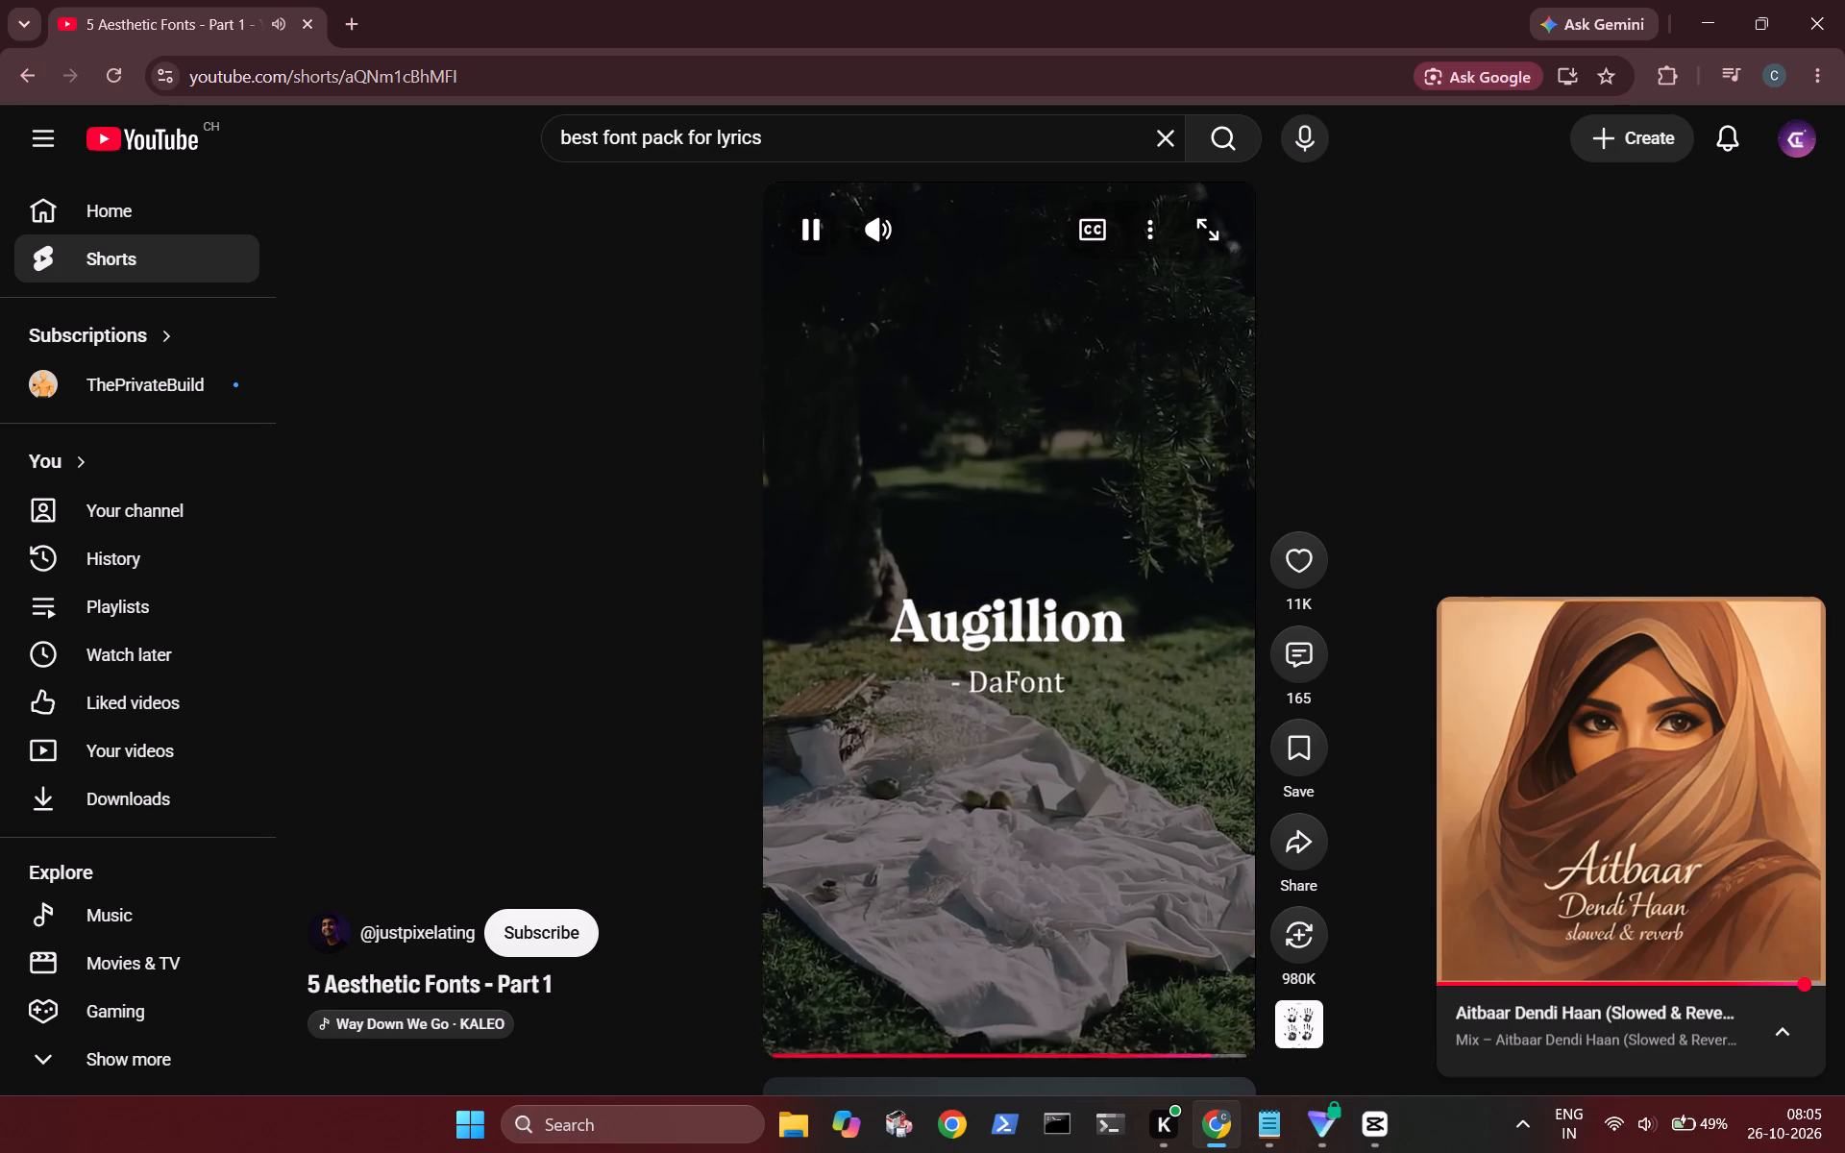
{"action": "left_click", "coordinate": [1076, 573]}
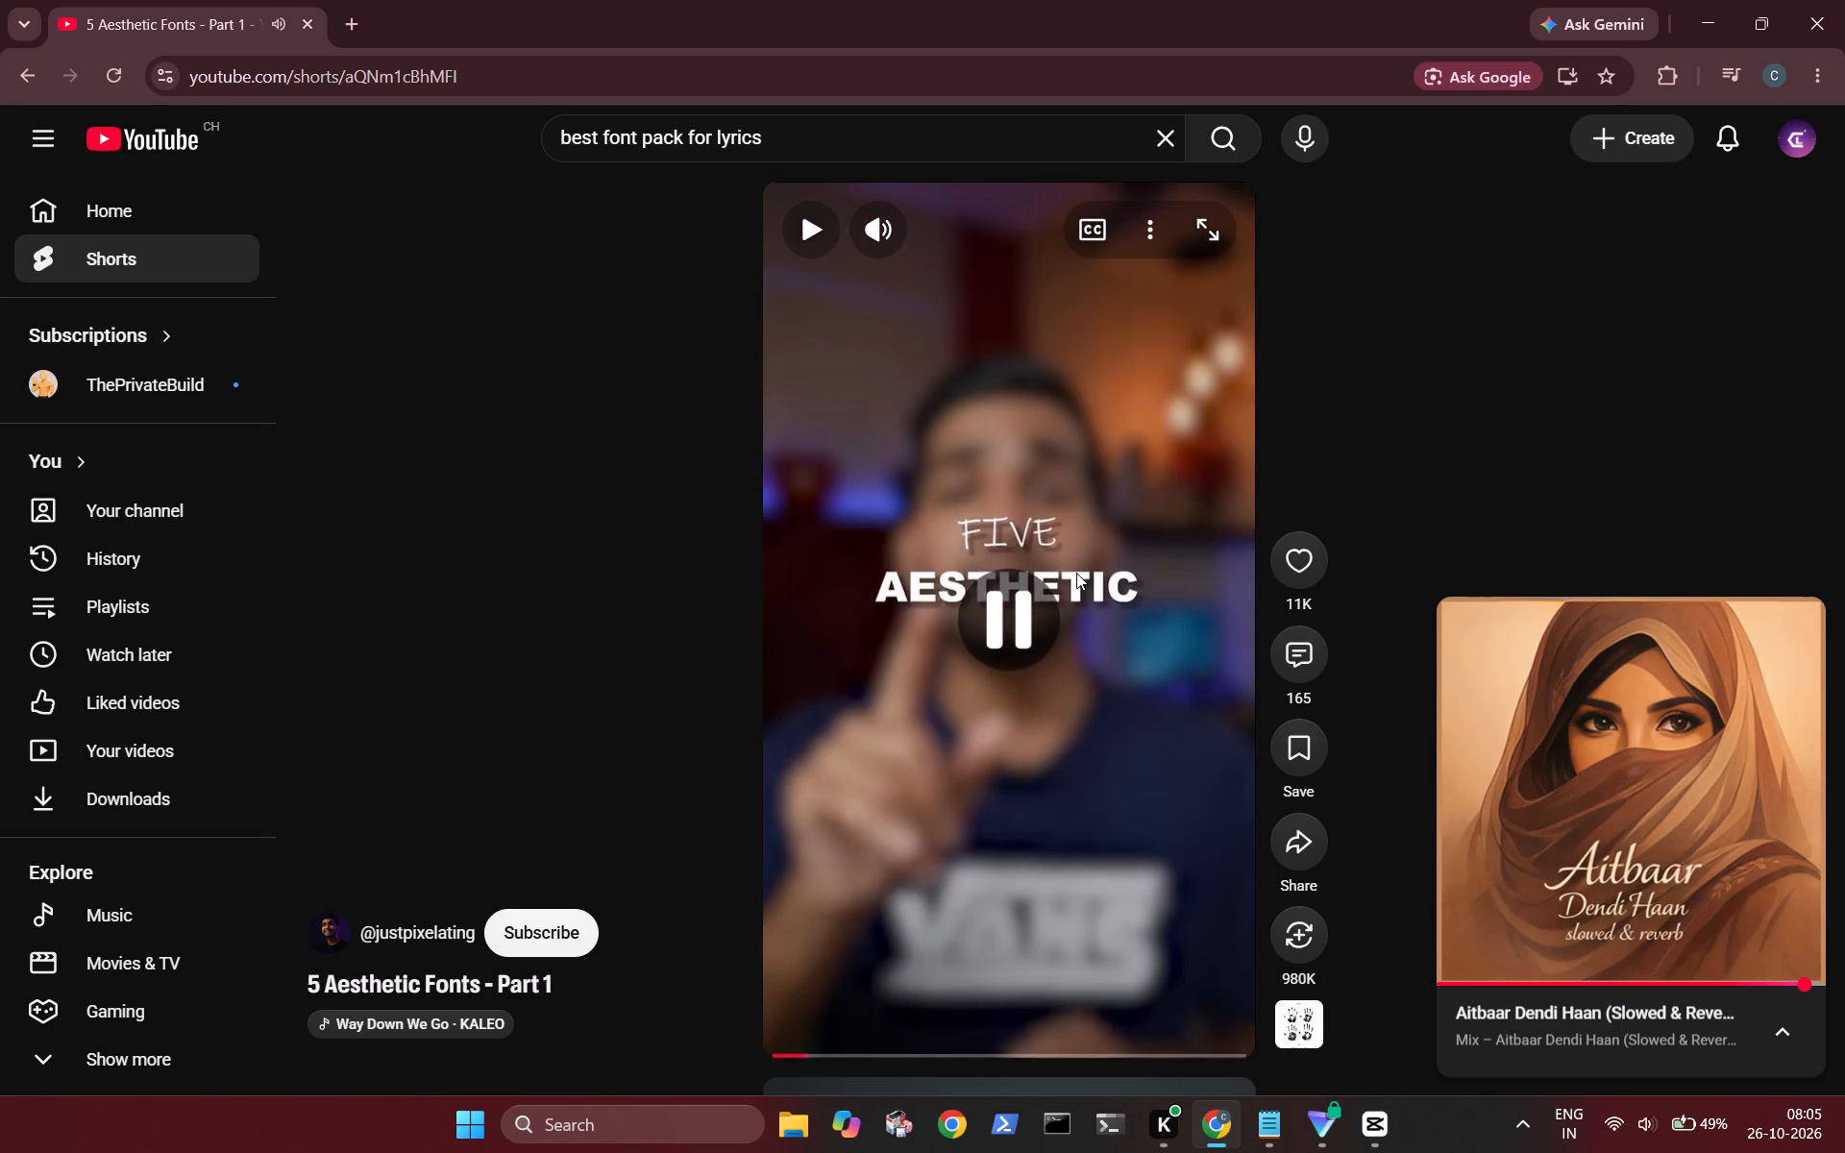
{"action": "scroll", "coordinate": [1076, 573], "scroll_direction": "right", "scroll_amount": 7}
{"action": "scroll", "coordinate": [1076, 573], "scroll_direction": "down", "scroll_amount": 2}
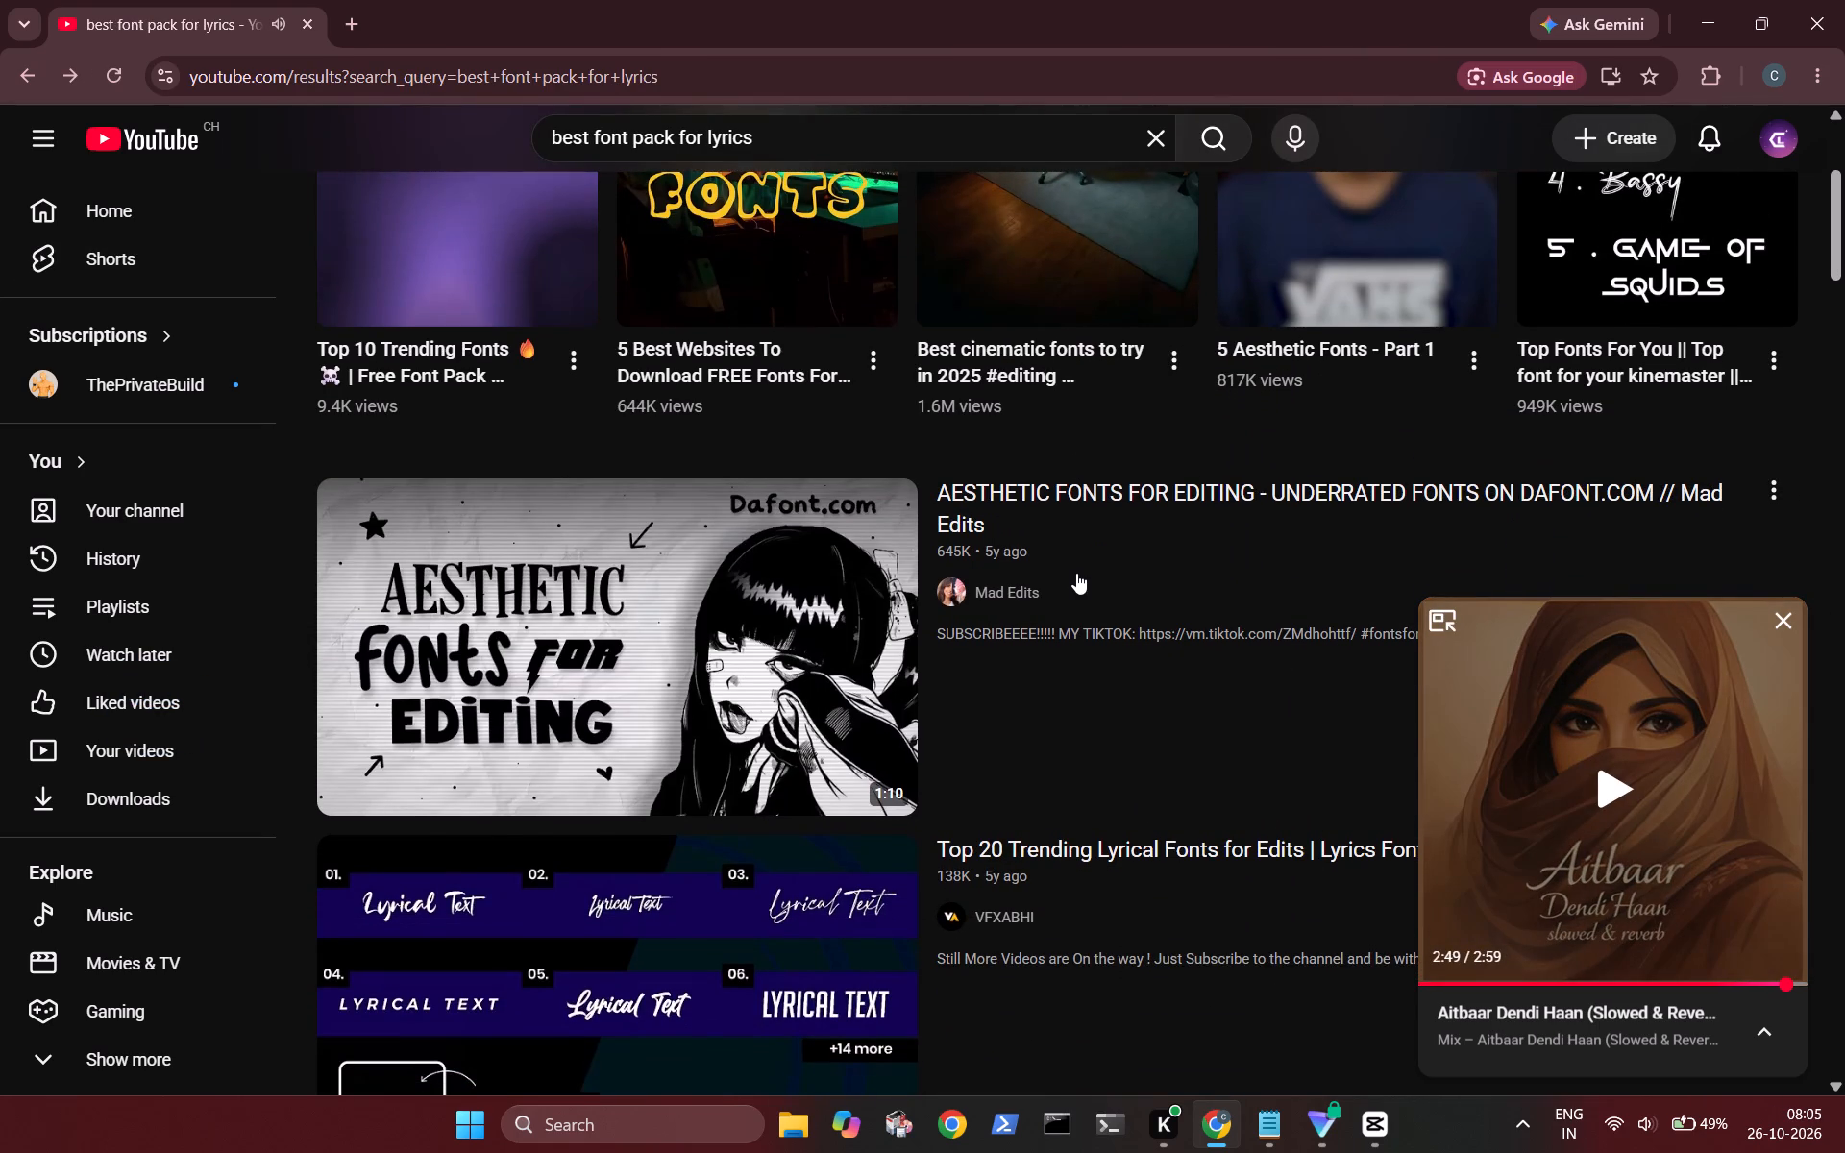
{"action": "scroll", "coordinate": [1076, 573], "scroll_direction": "down", "scroll_amount": 1}
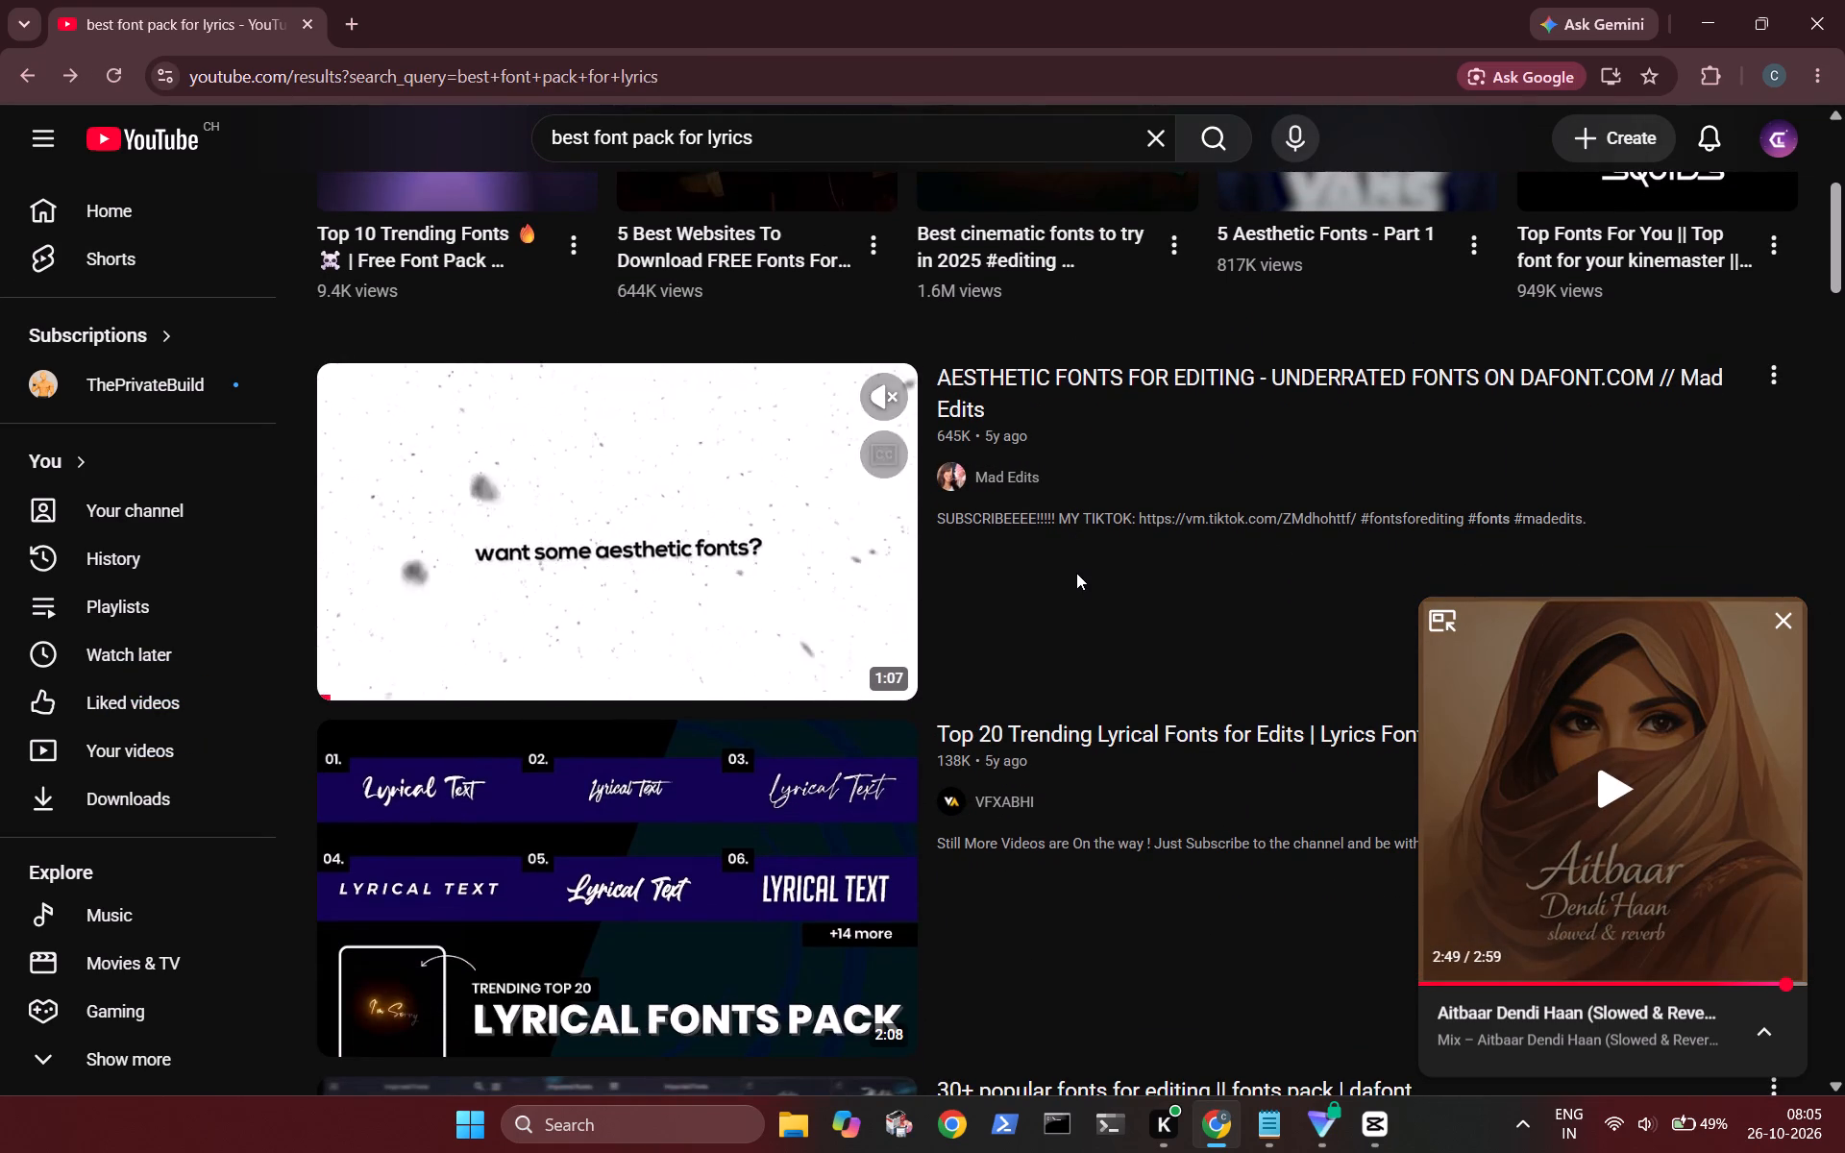
{"action": "scroll", "coordinate": [1076, 573], "scroll_direction": "down", "scroll_amount": 1}
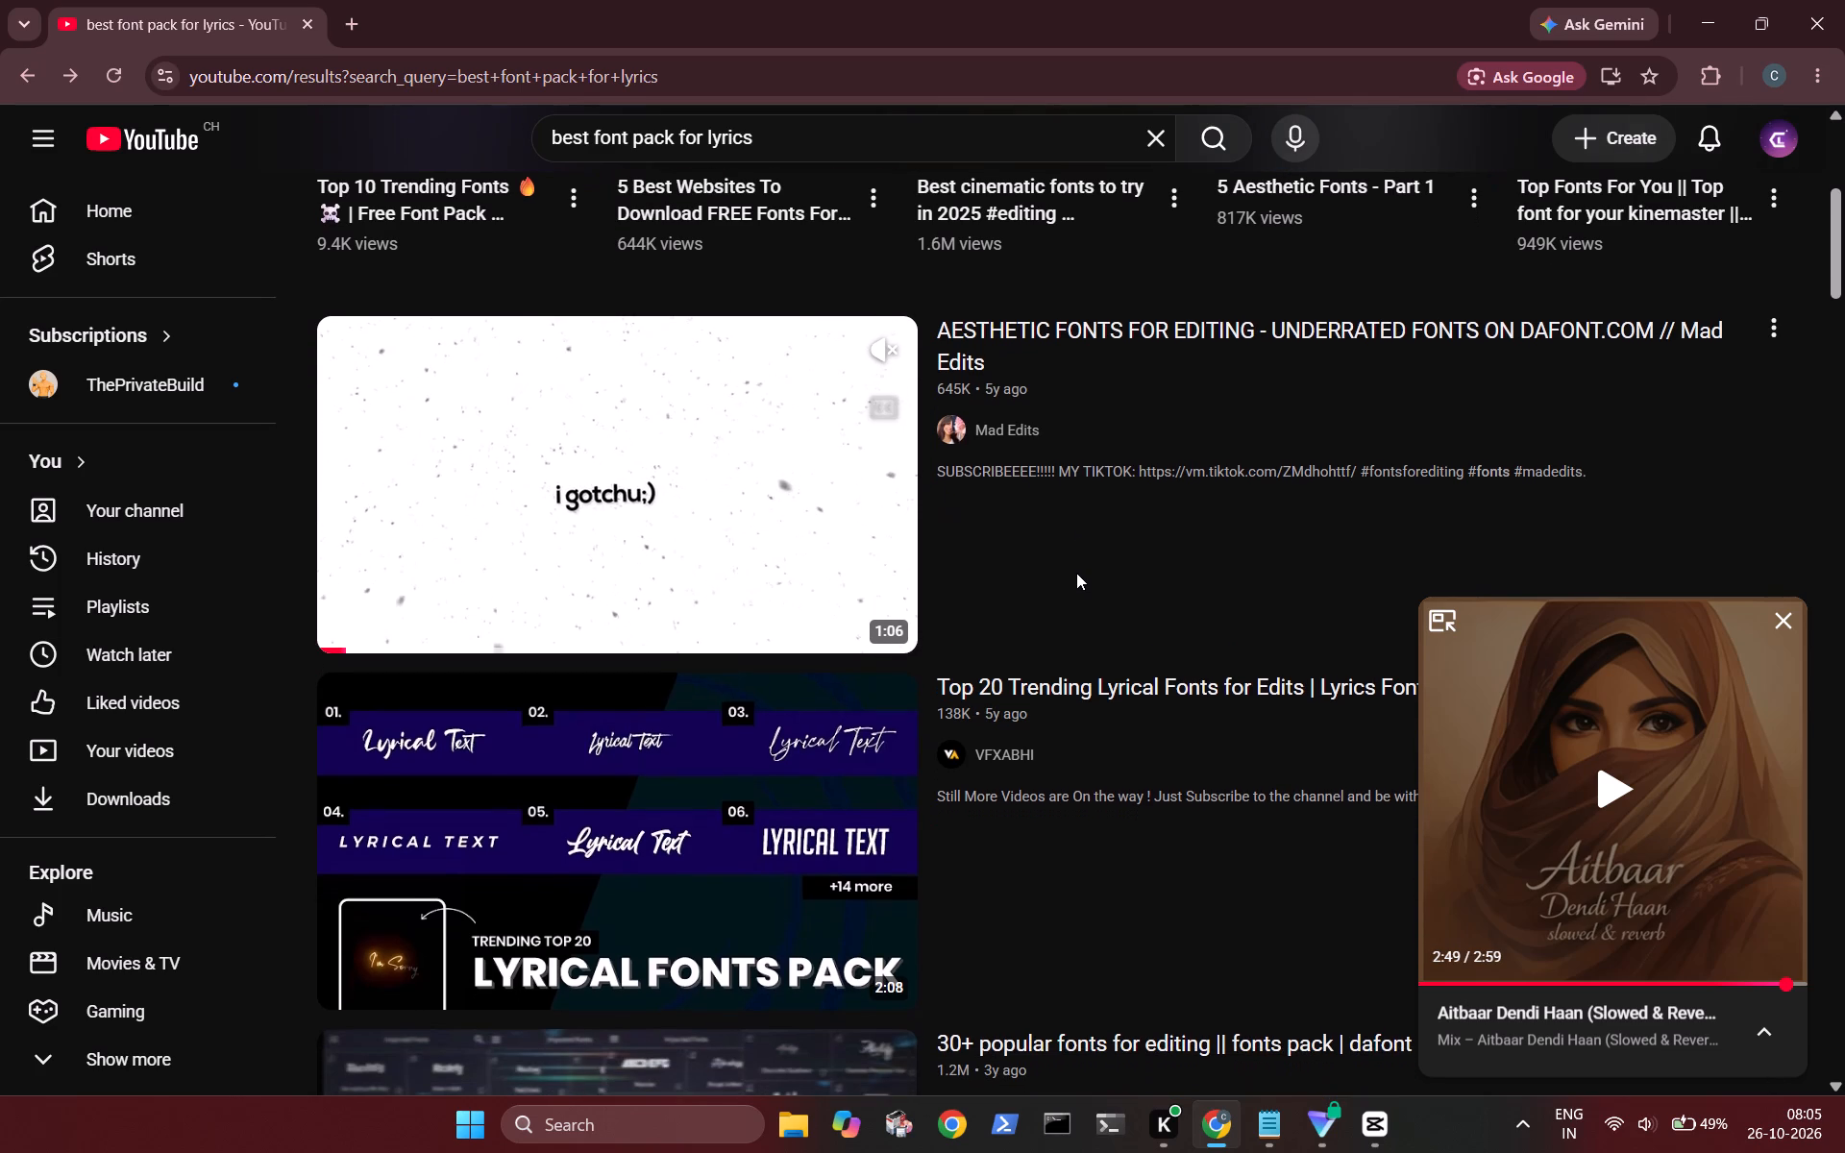
Search Google for "dafont" in a new tab and open the DaFont website.
{"action": "left_click", "coordinate": [334, 29]}
{"action": "left_click", "coordinate": [355, 23]}
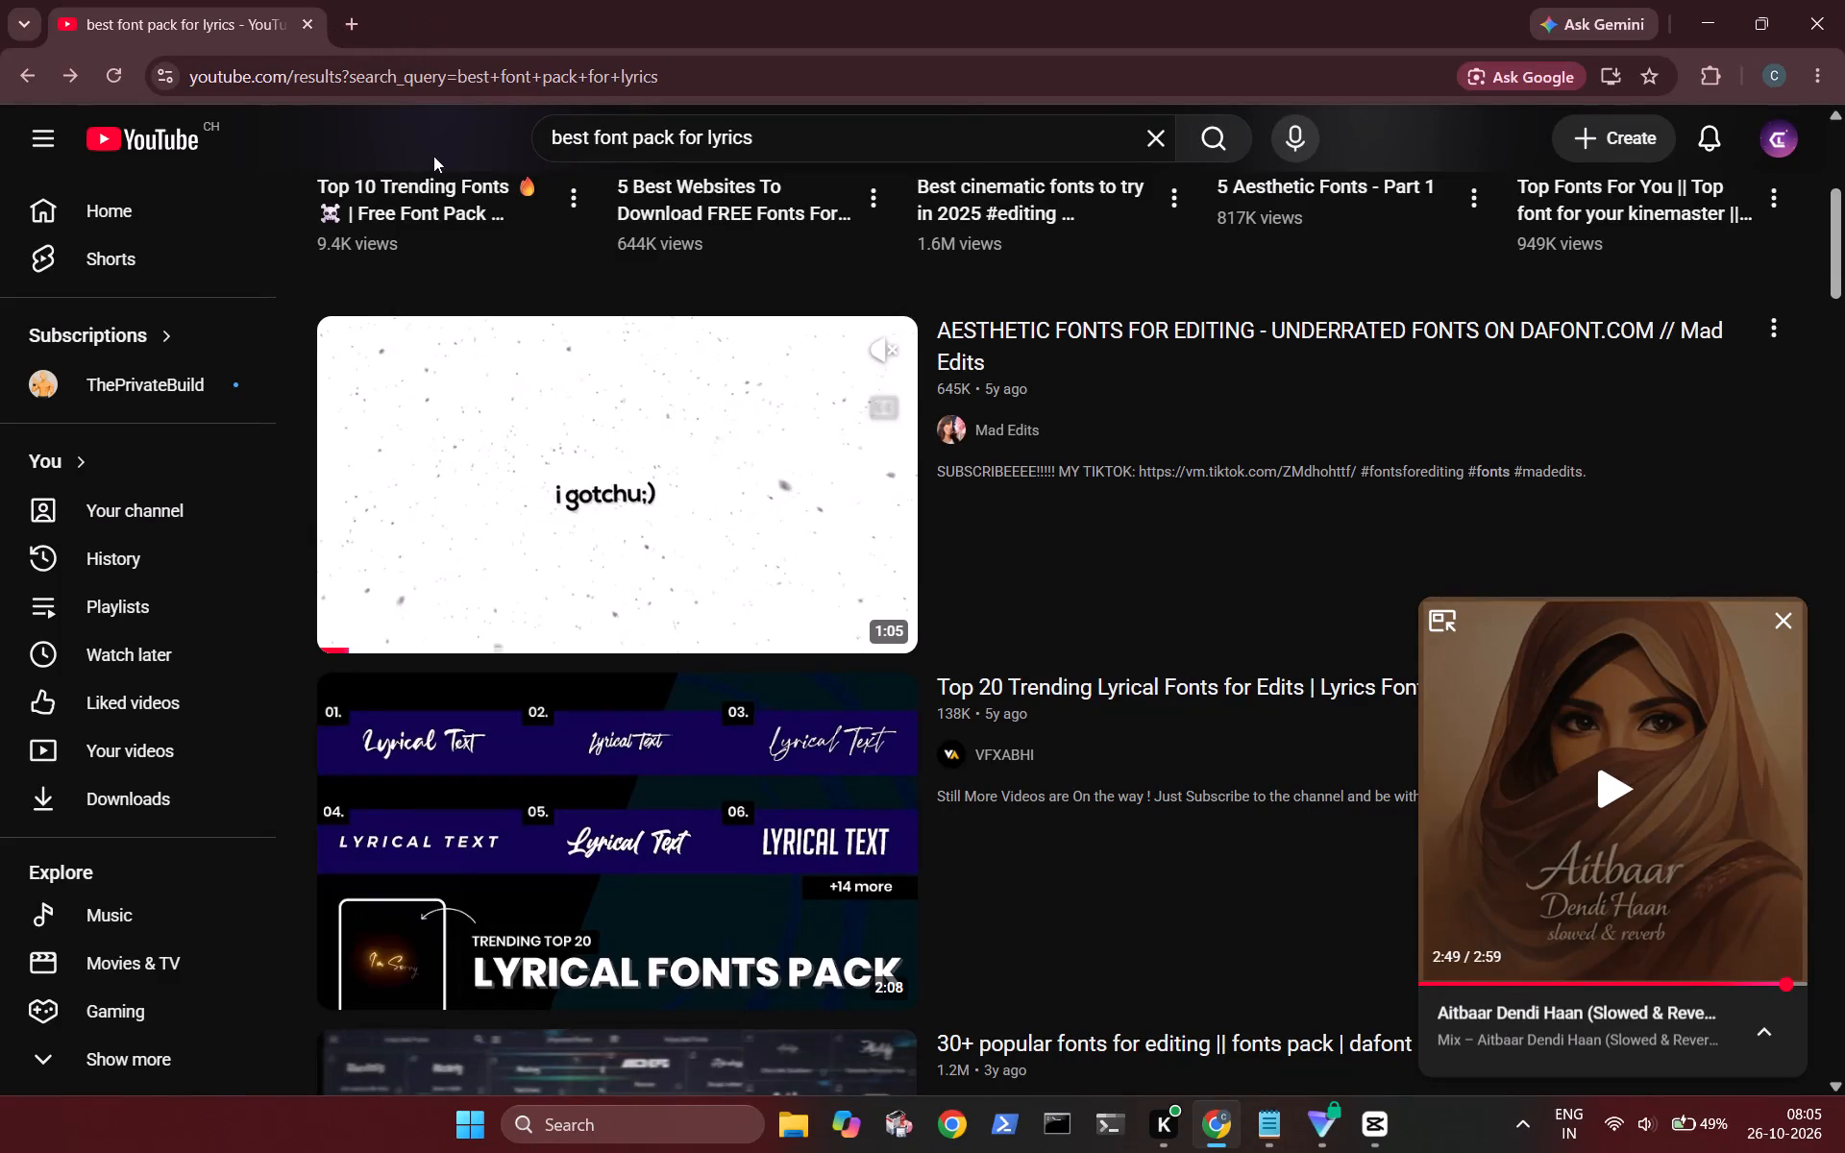
{"action": "left_click", "coordinate": [353, 25]}
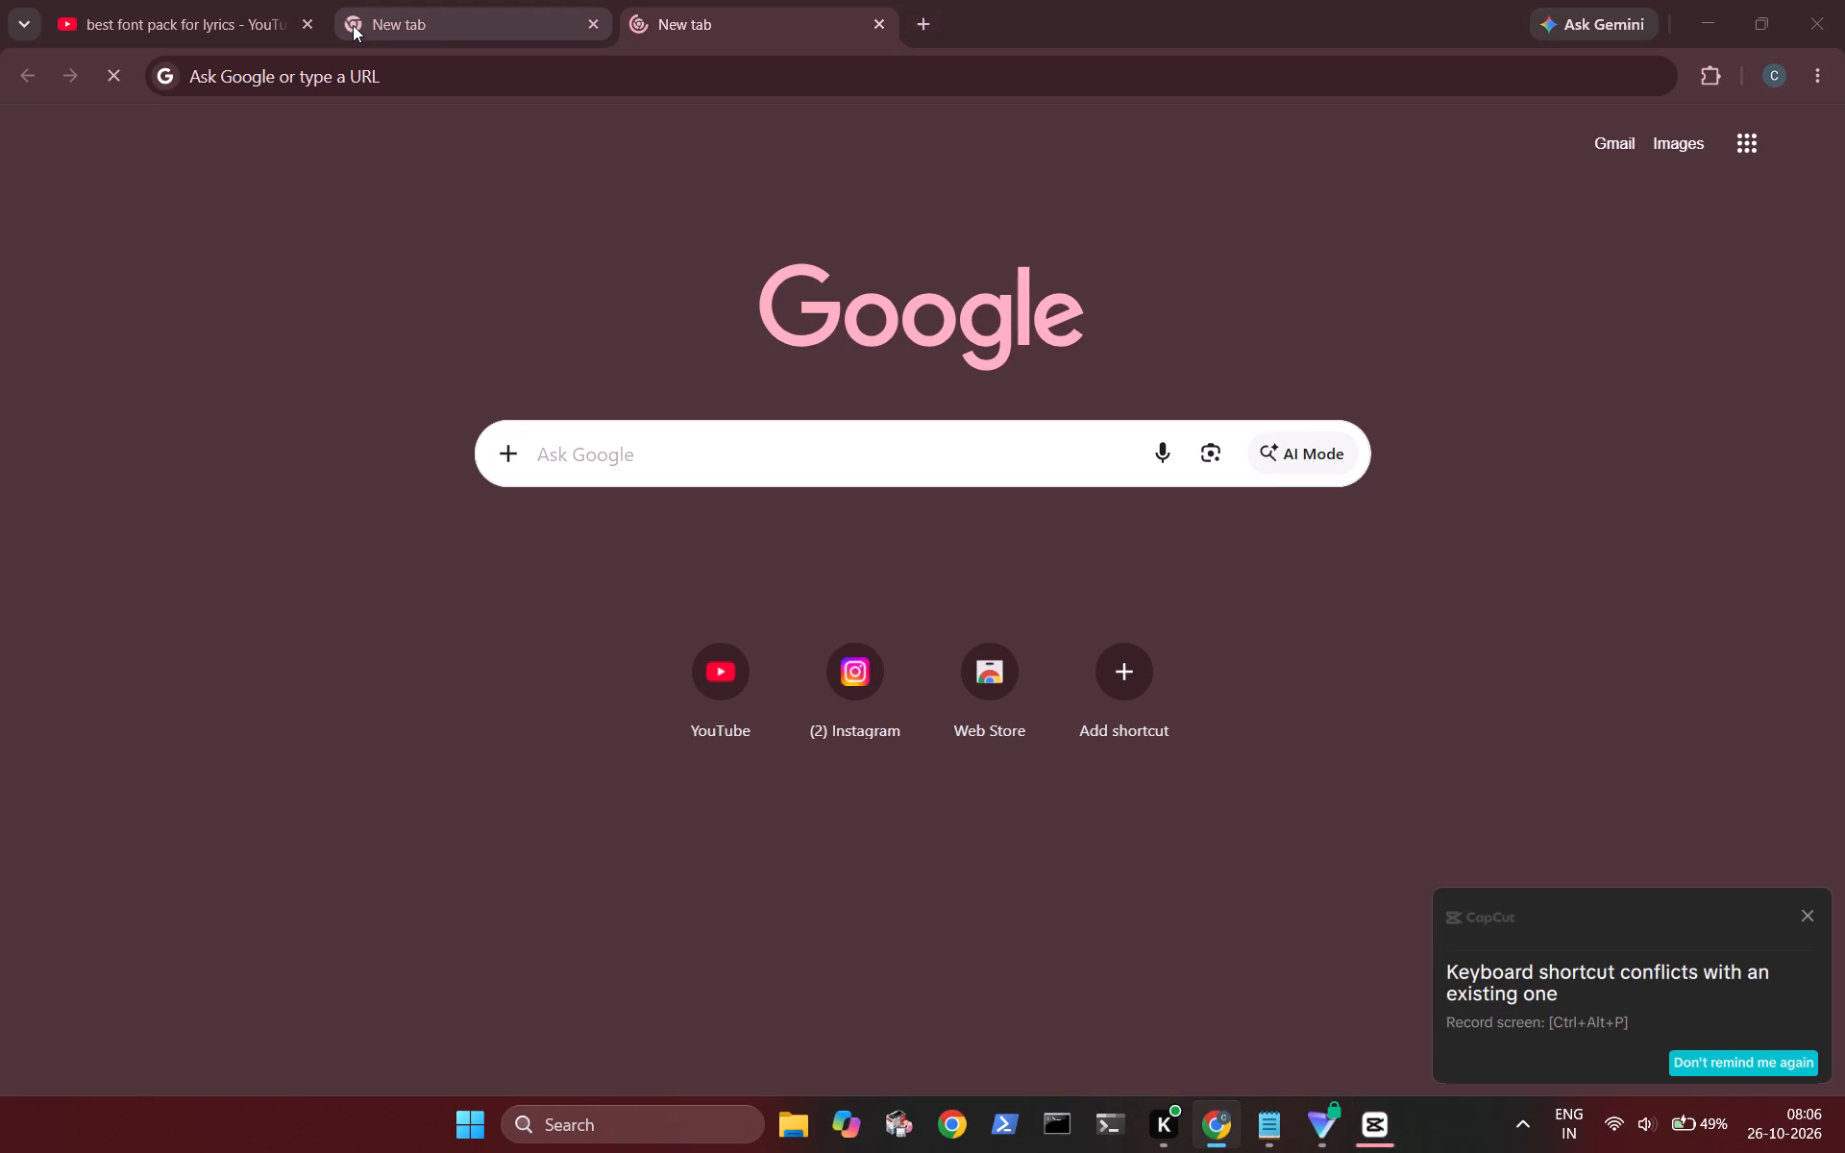
{"action": "left_click", "coordinate": [430, 63]}
{"action": "type", "text": "dafont"}
{"action": "key", "text": "Return"}
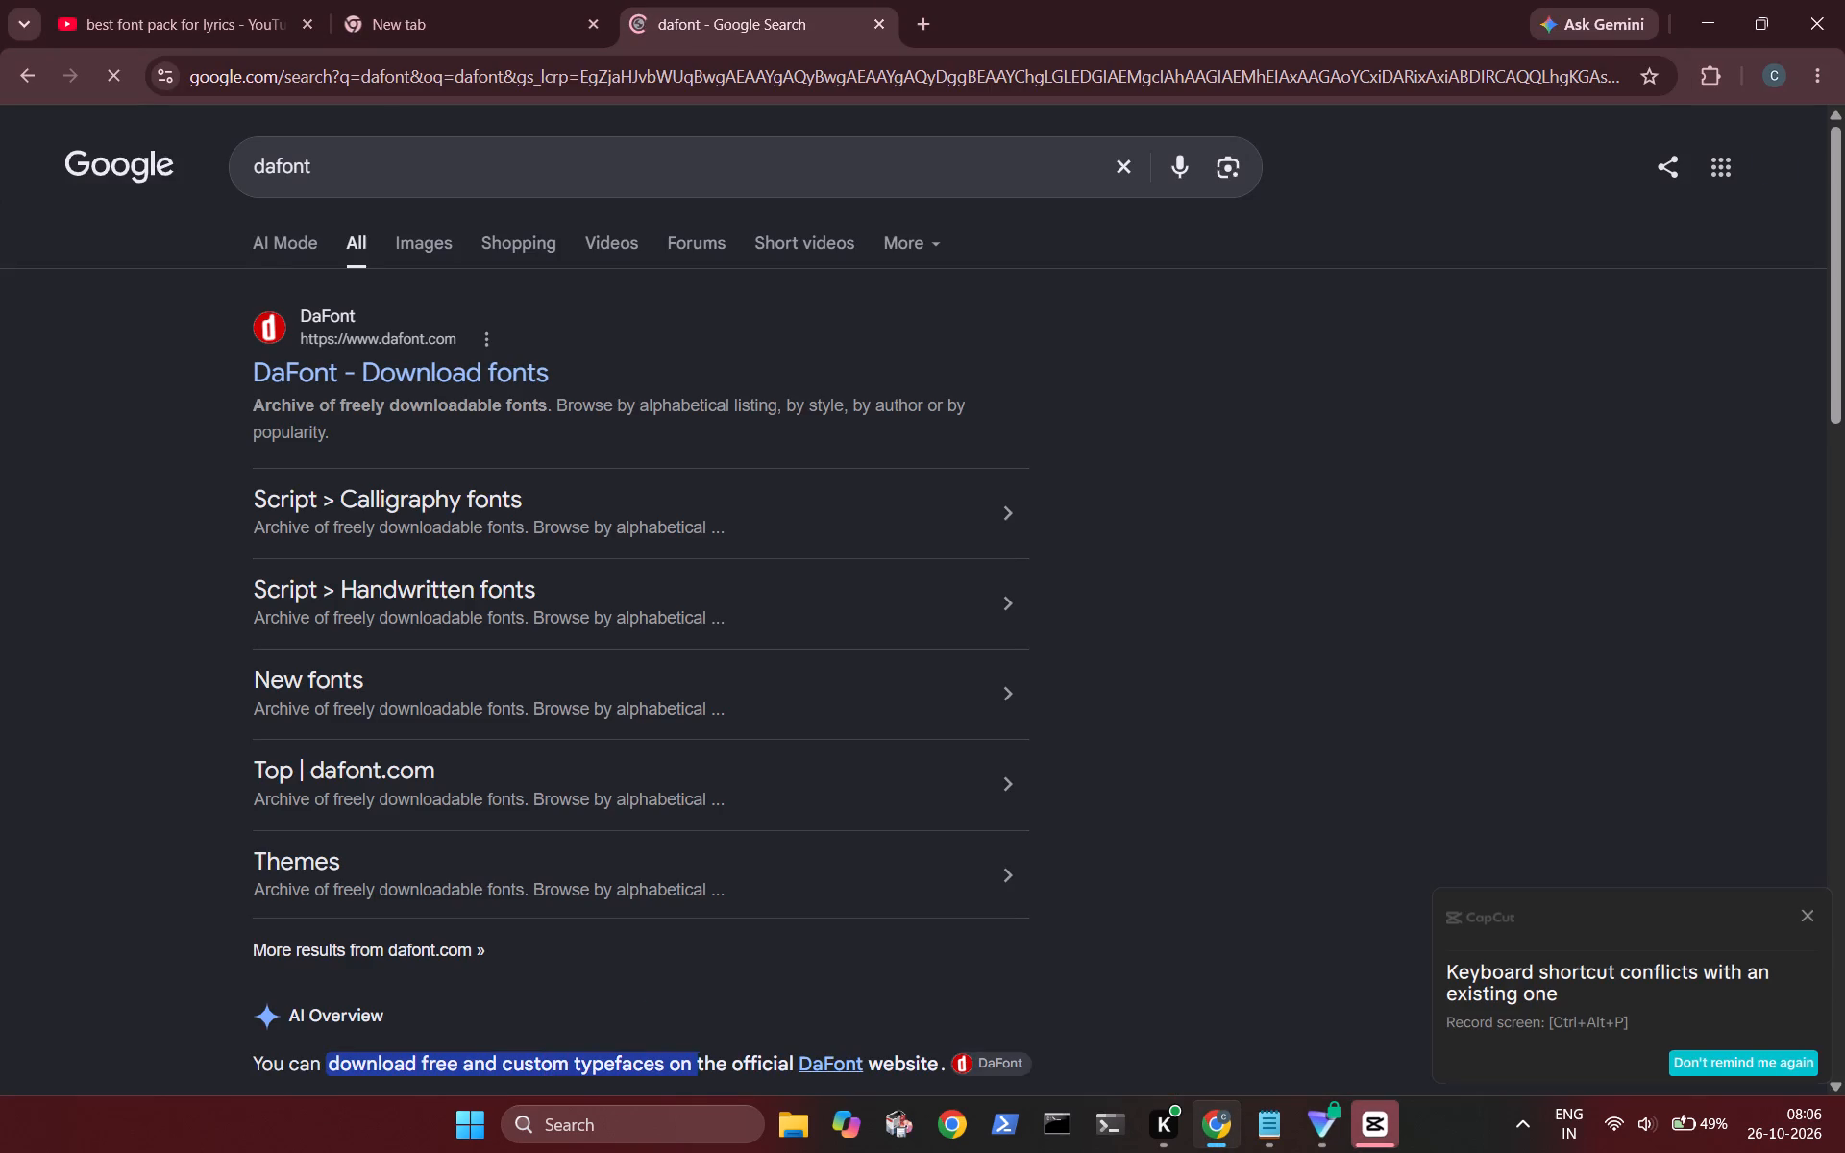
{"action": "left_click", "coordinate": [329, 366]}
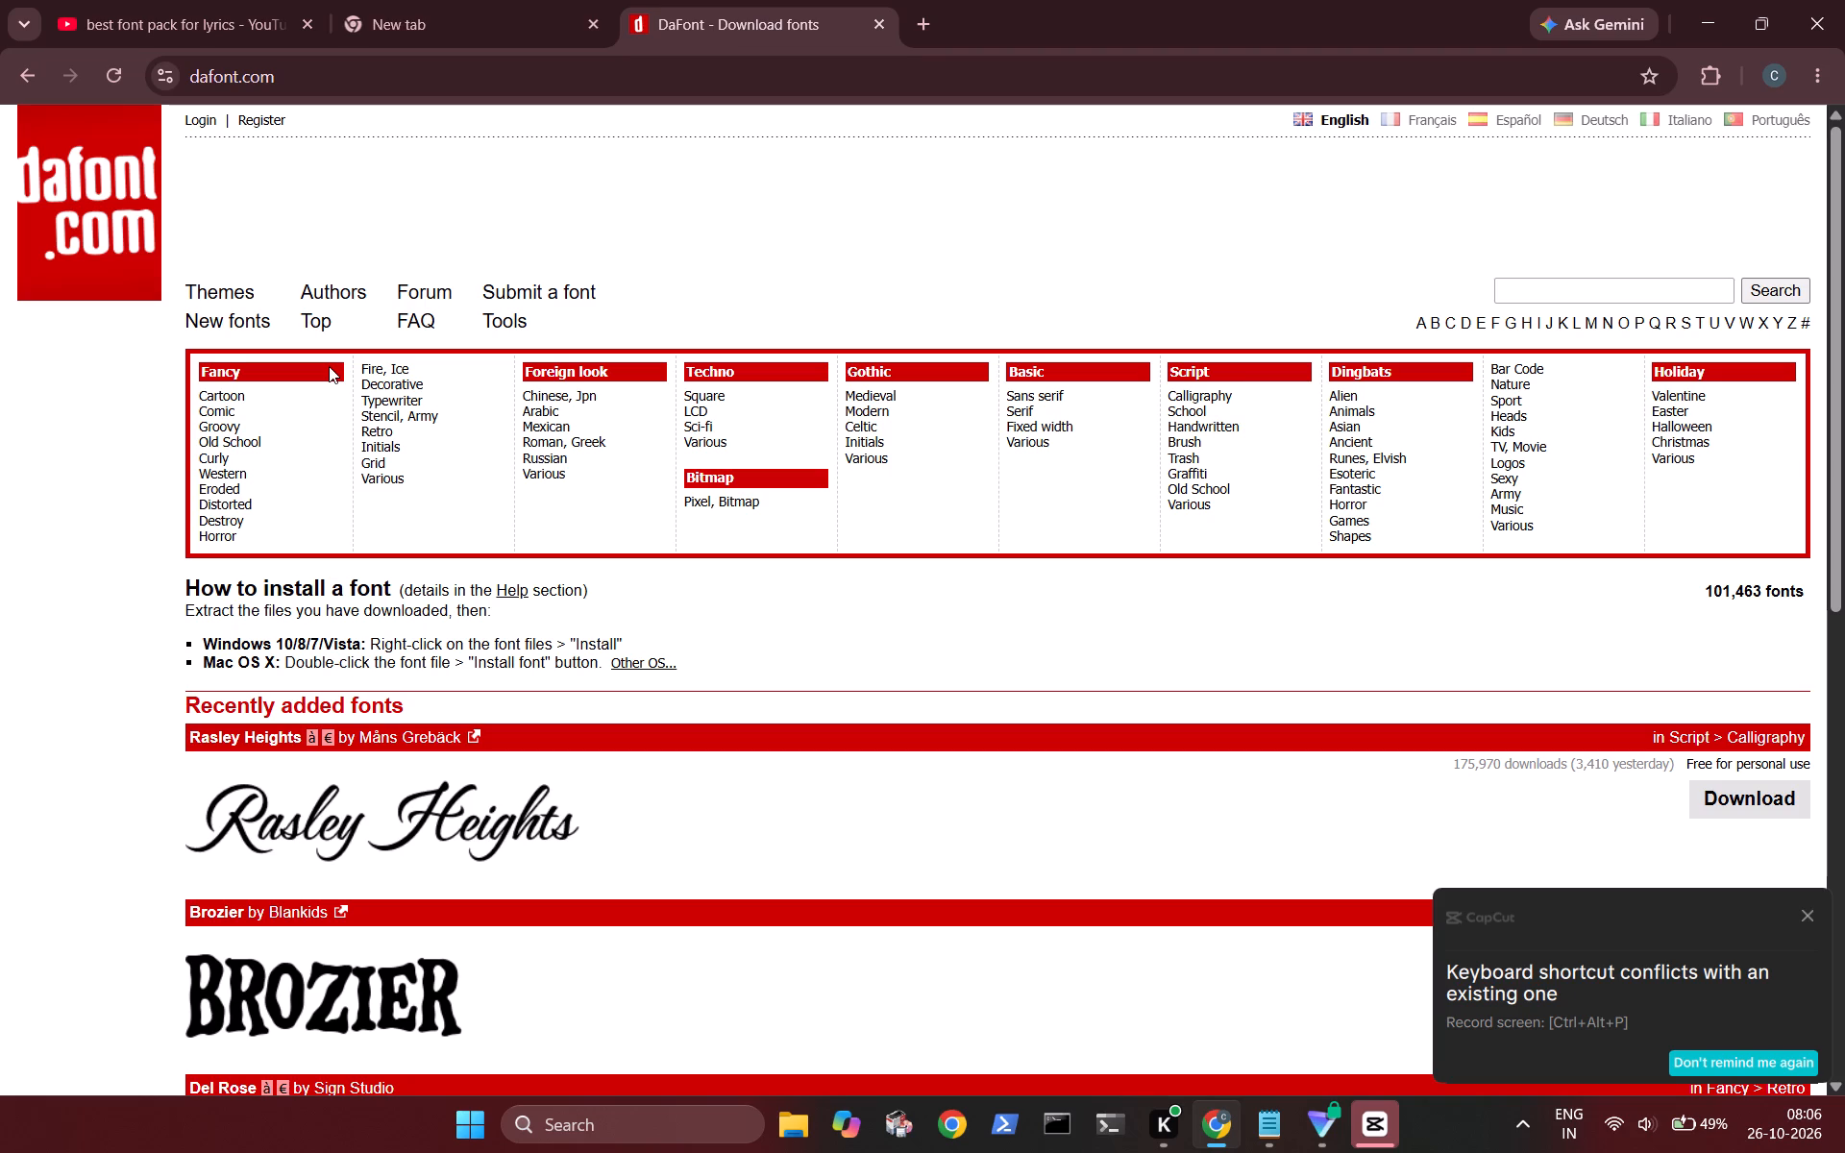
Look through the recently added fonts on DaFont's home page and open the list of all the new fonts.
{"action": "scroll", "coordinate": [329, 366], "scroll_direction": "down", "scroll_amount": 4}
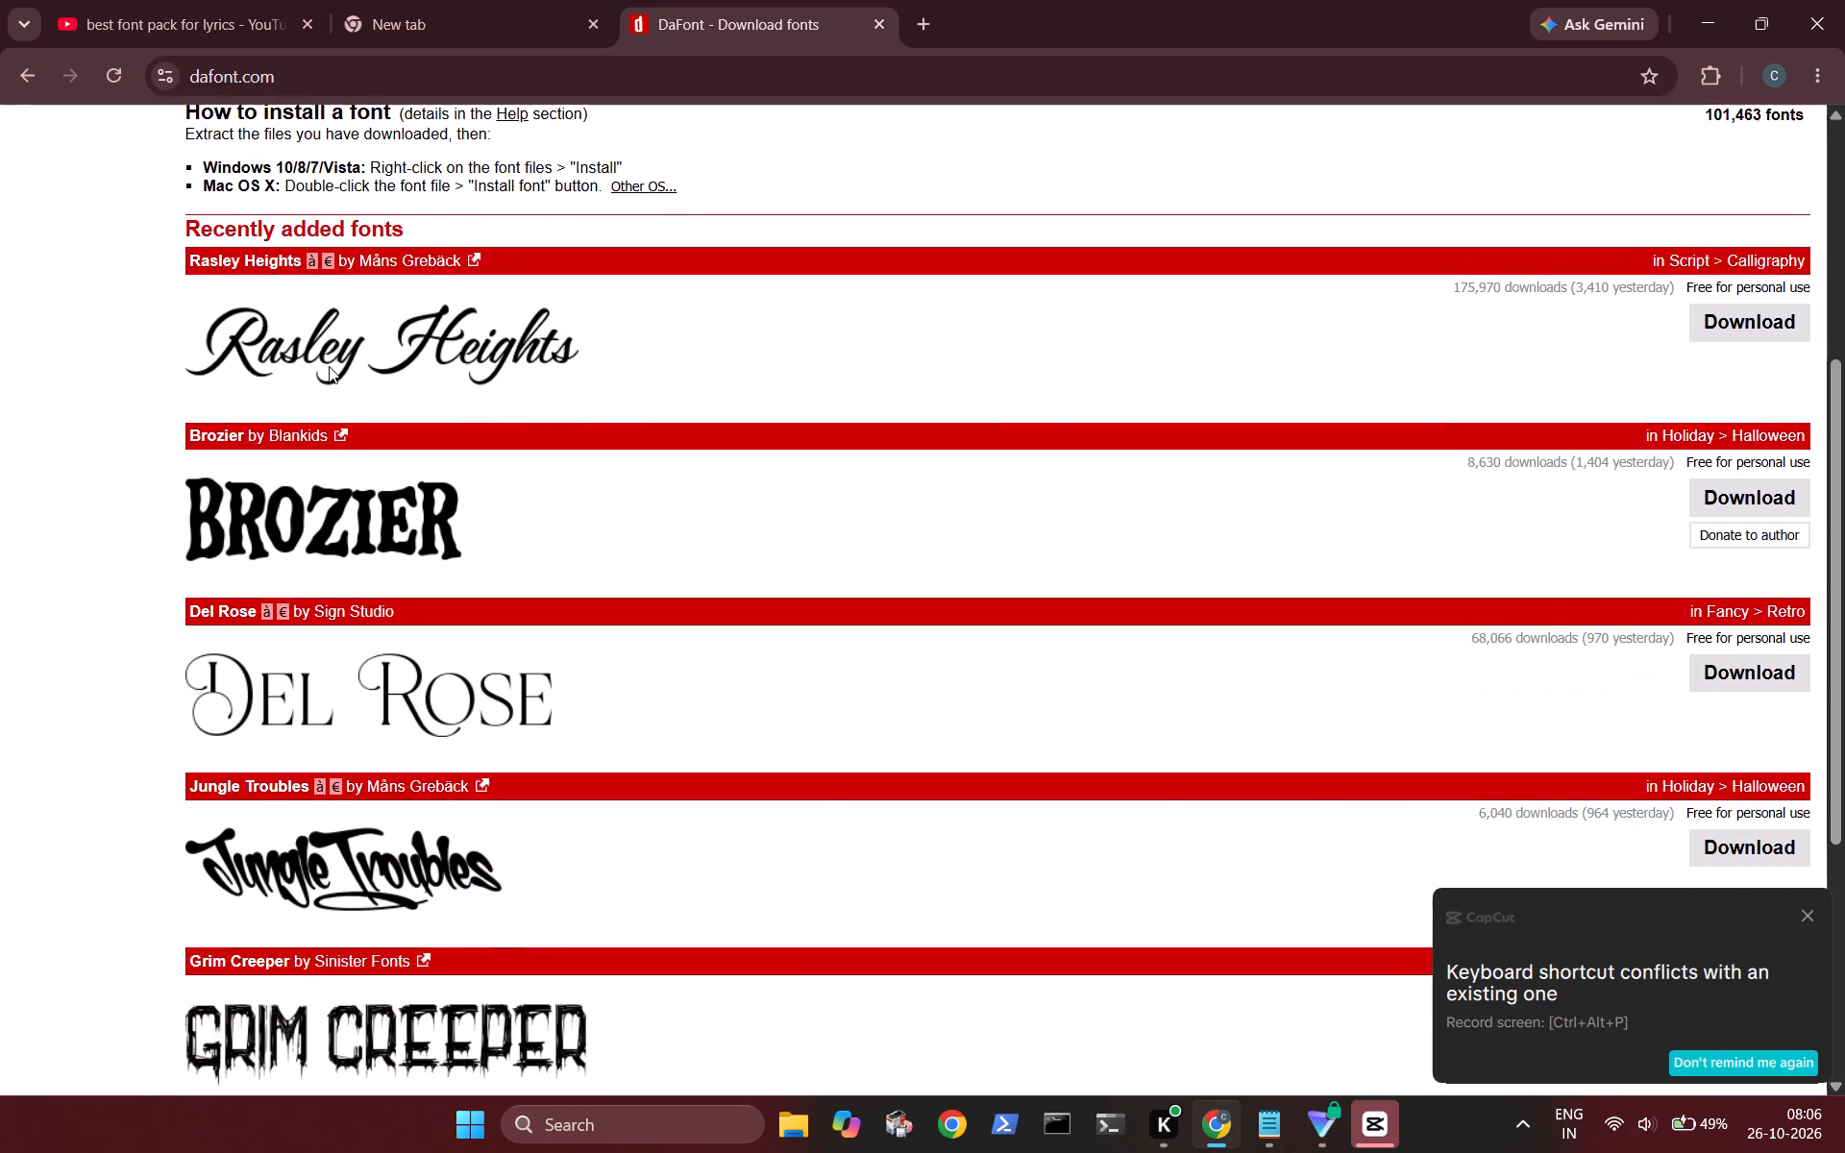
{"action": "scroll", "coordinate": [329, 366], "scroll_direction": "down", "scroll_amount": 3}
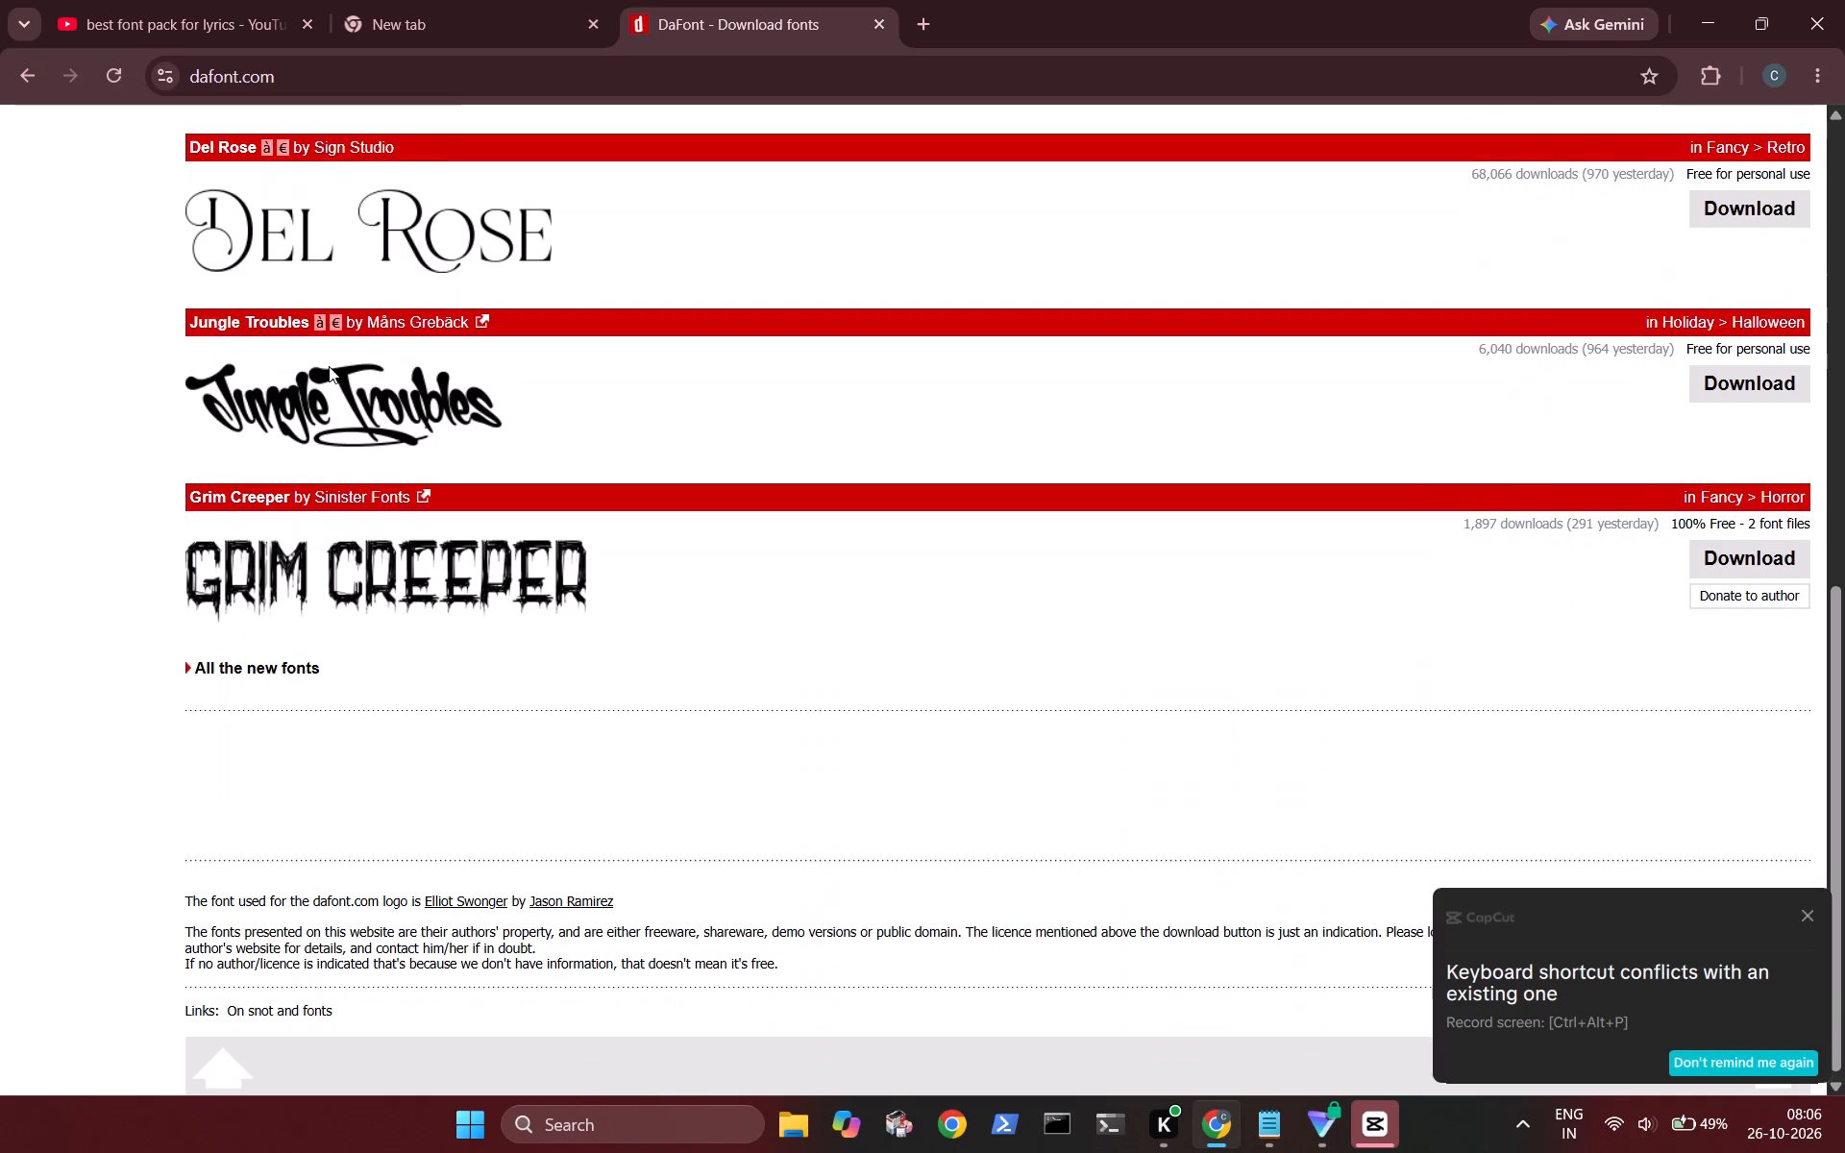
{"action": "scroll", "coordinate": [329, 366], "scroll_direction": "down", "scroll_amount": 1}
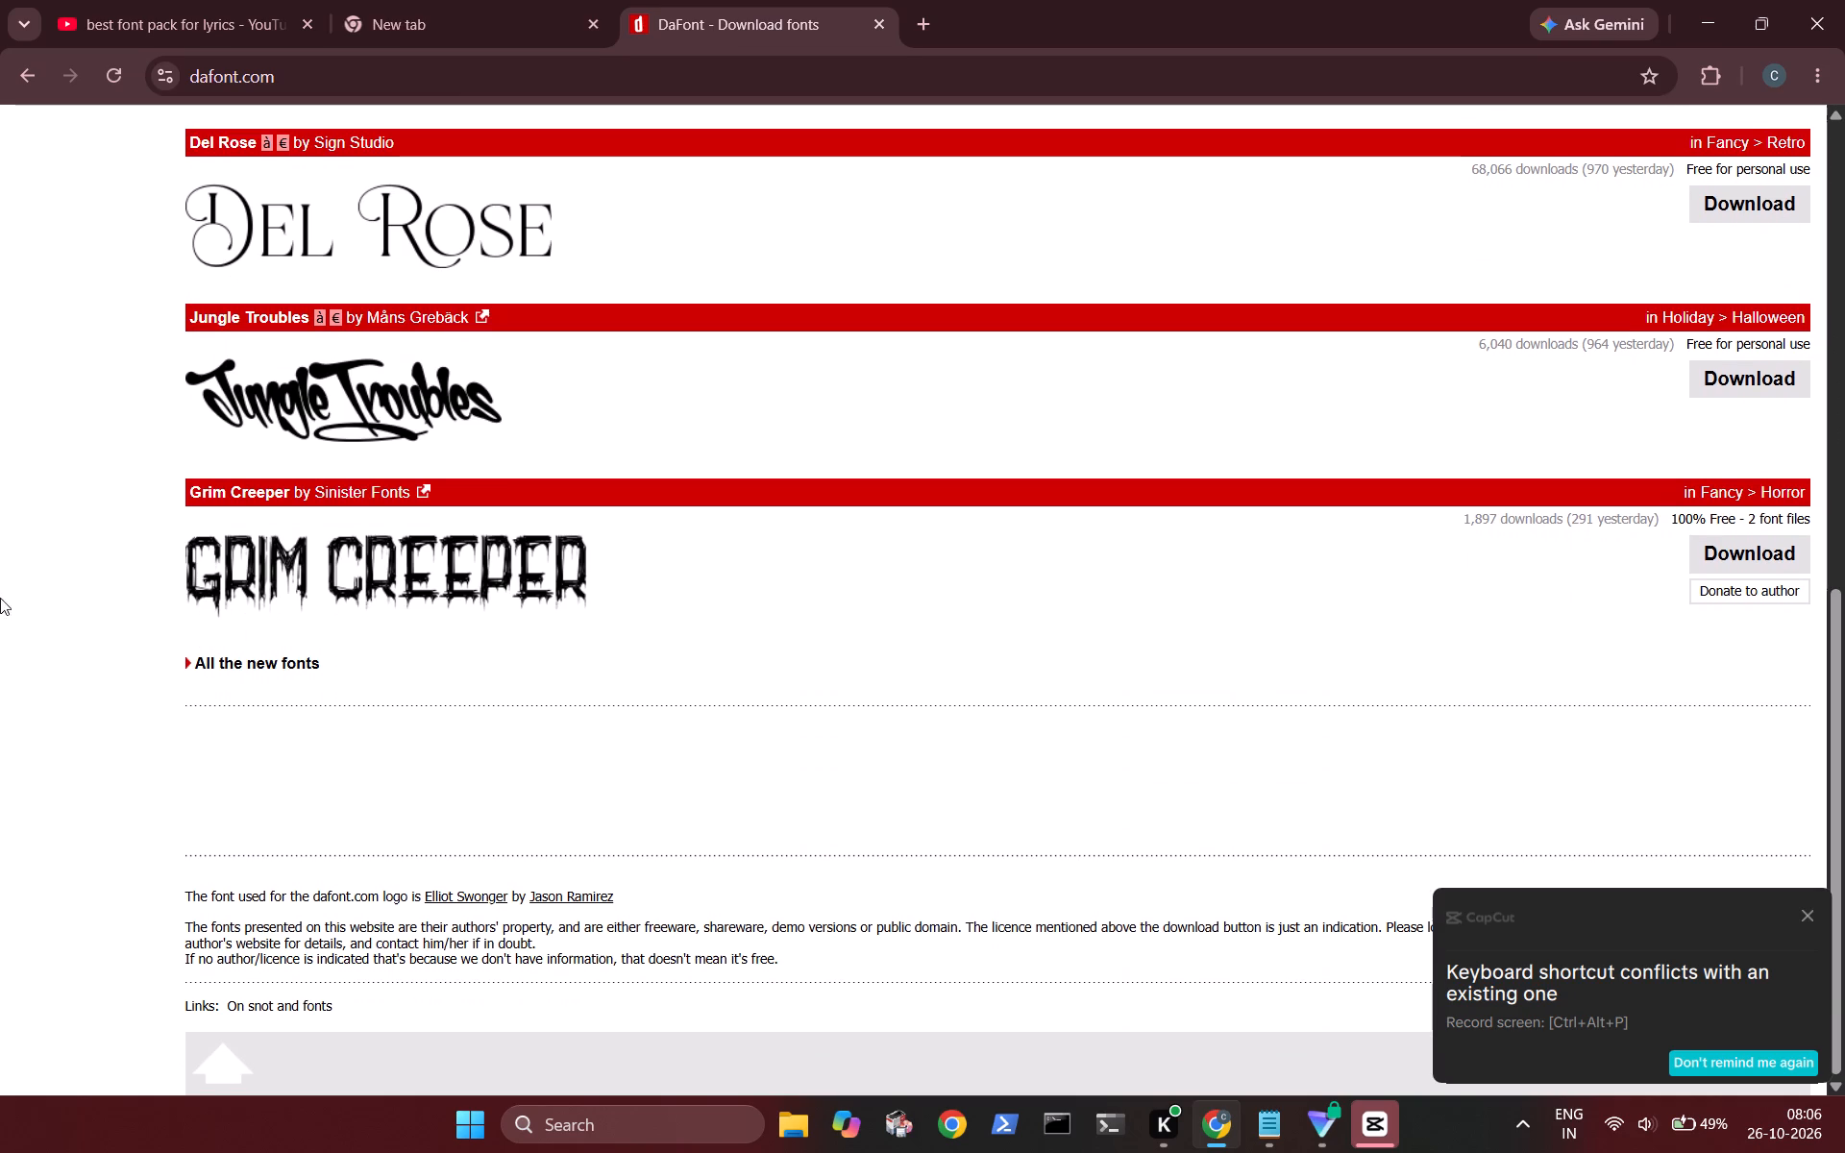
{"action": "left_click", "coordinate": [192, 663]}
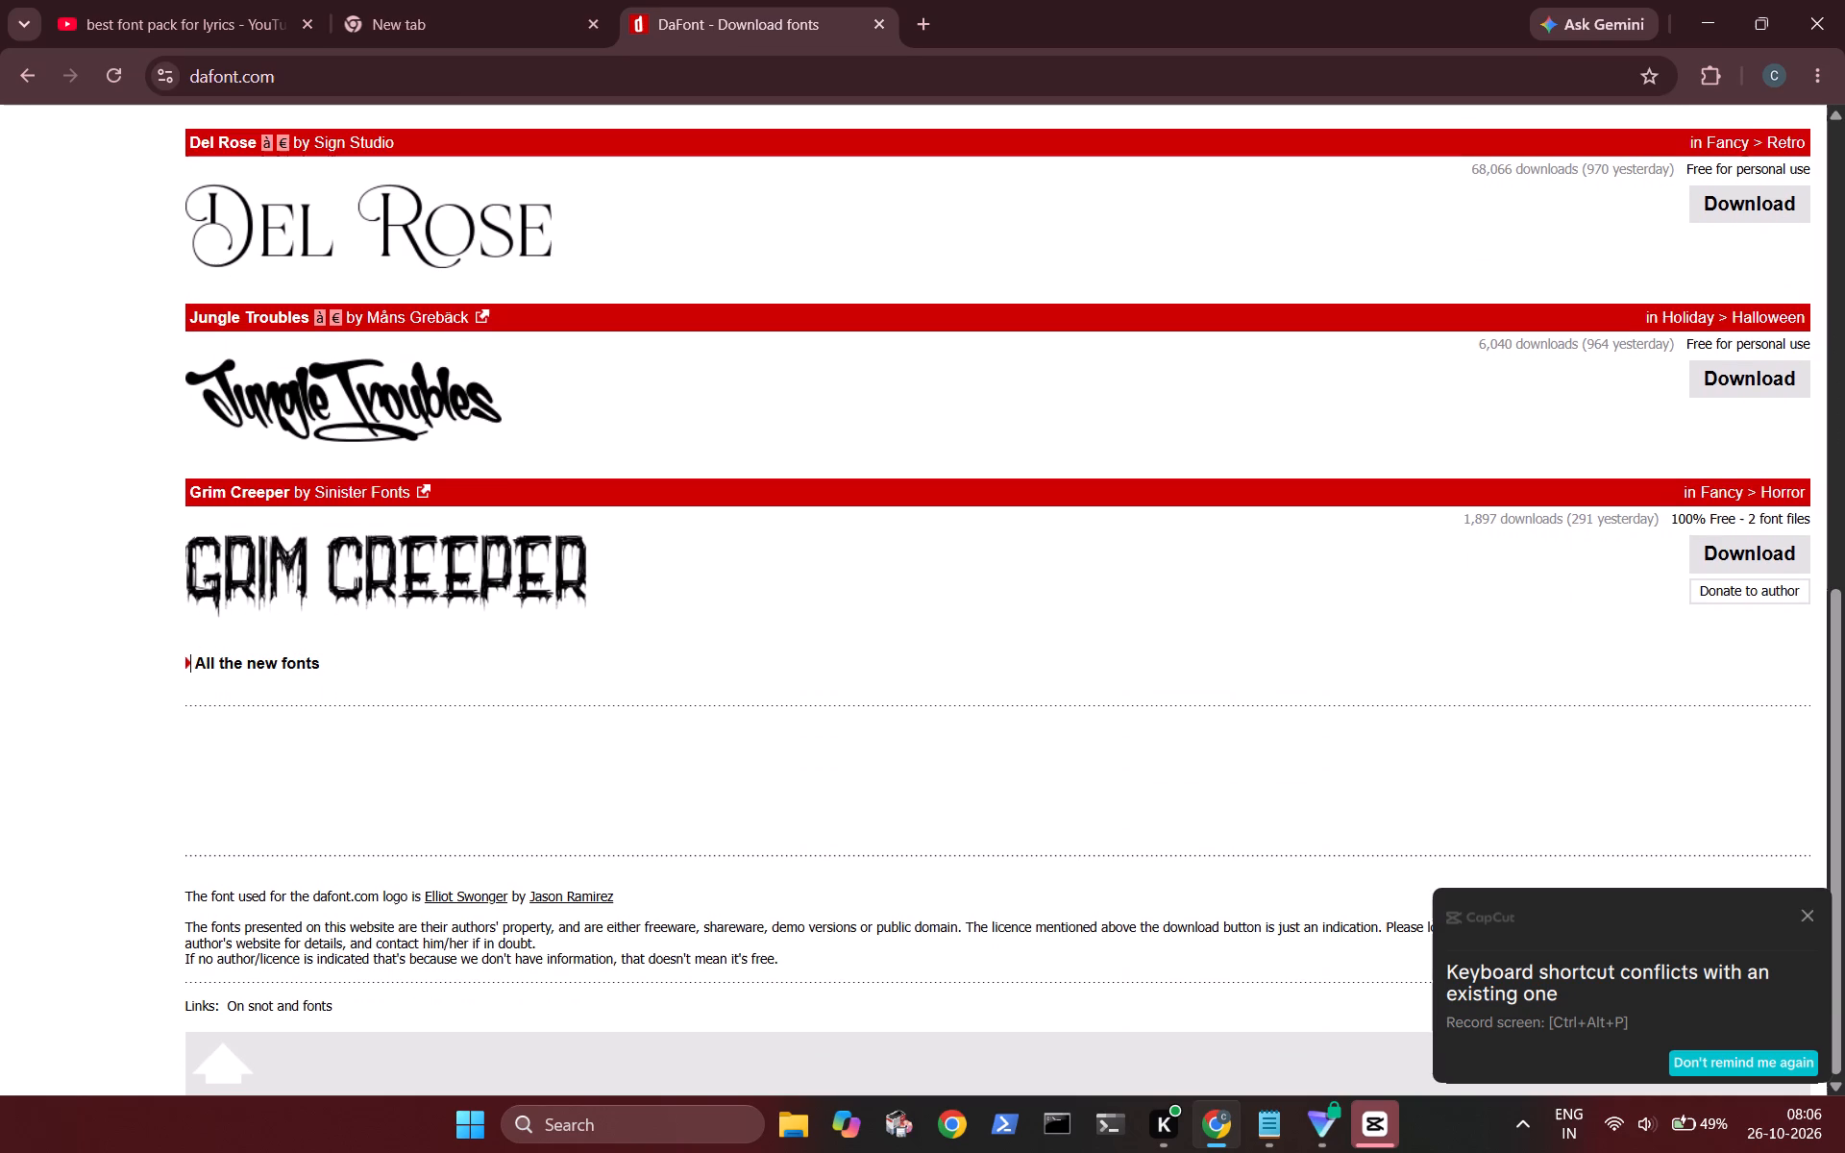
{"action": "left_click", "coordinate": [186, 663]}
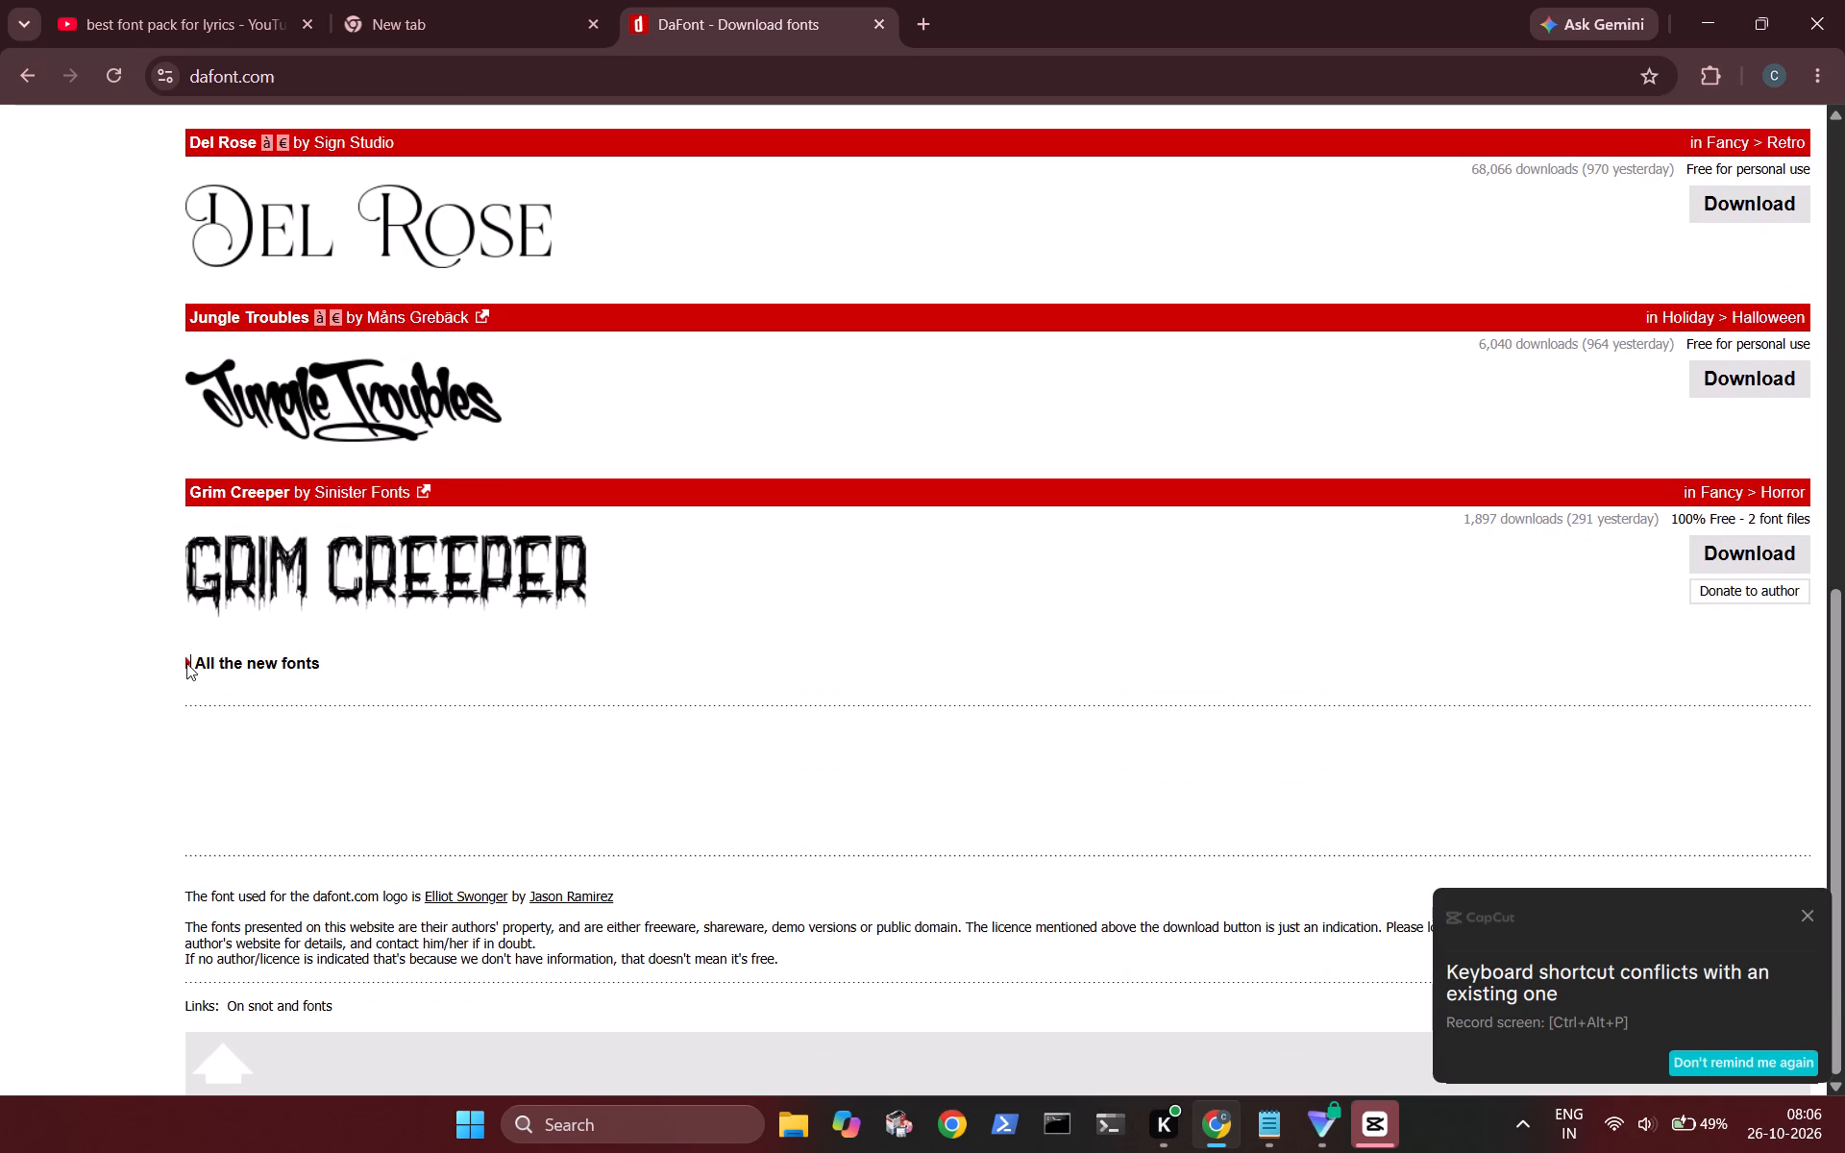
{"action": "left_click", "coordinate": [202, 663]}
Browse the new fonts list for a lyric font and download Hogles by Blankids.
{"action": "scroll", "coordinate": [569, 515], "scroll_direction": "up", "scroll_amount": 3}
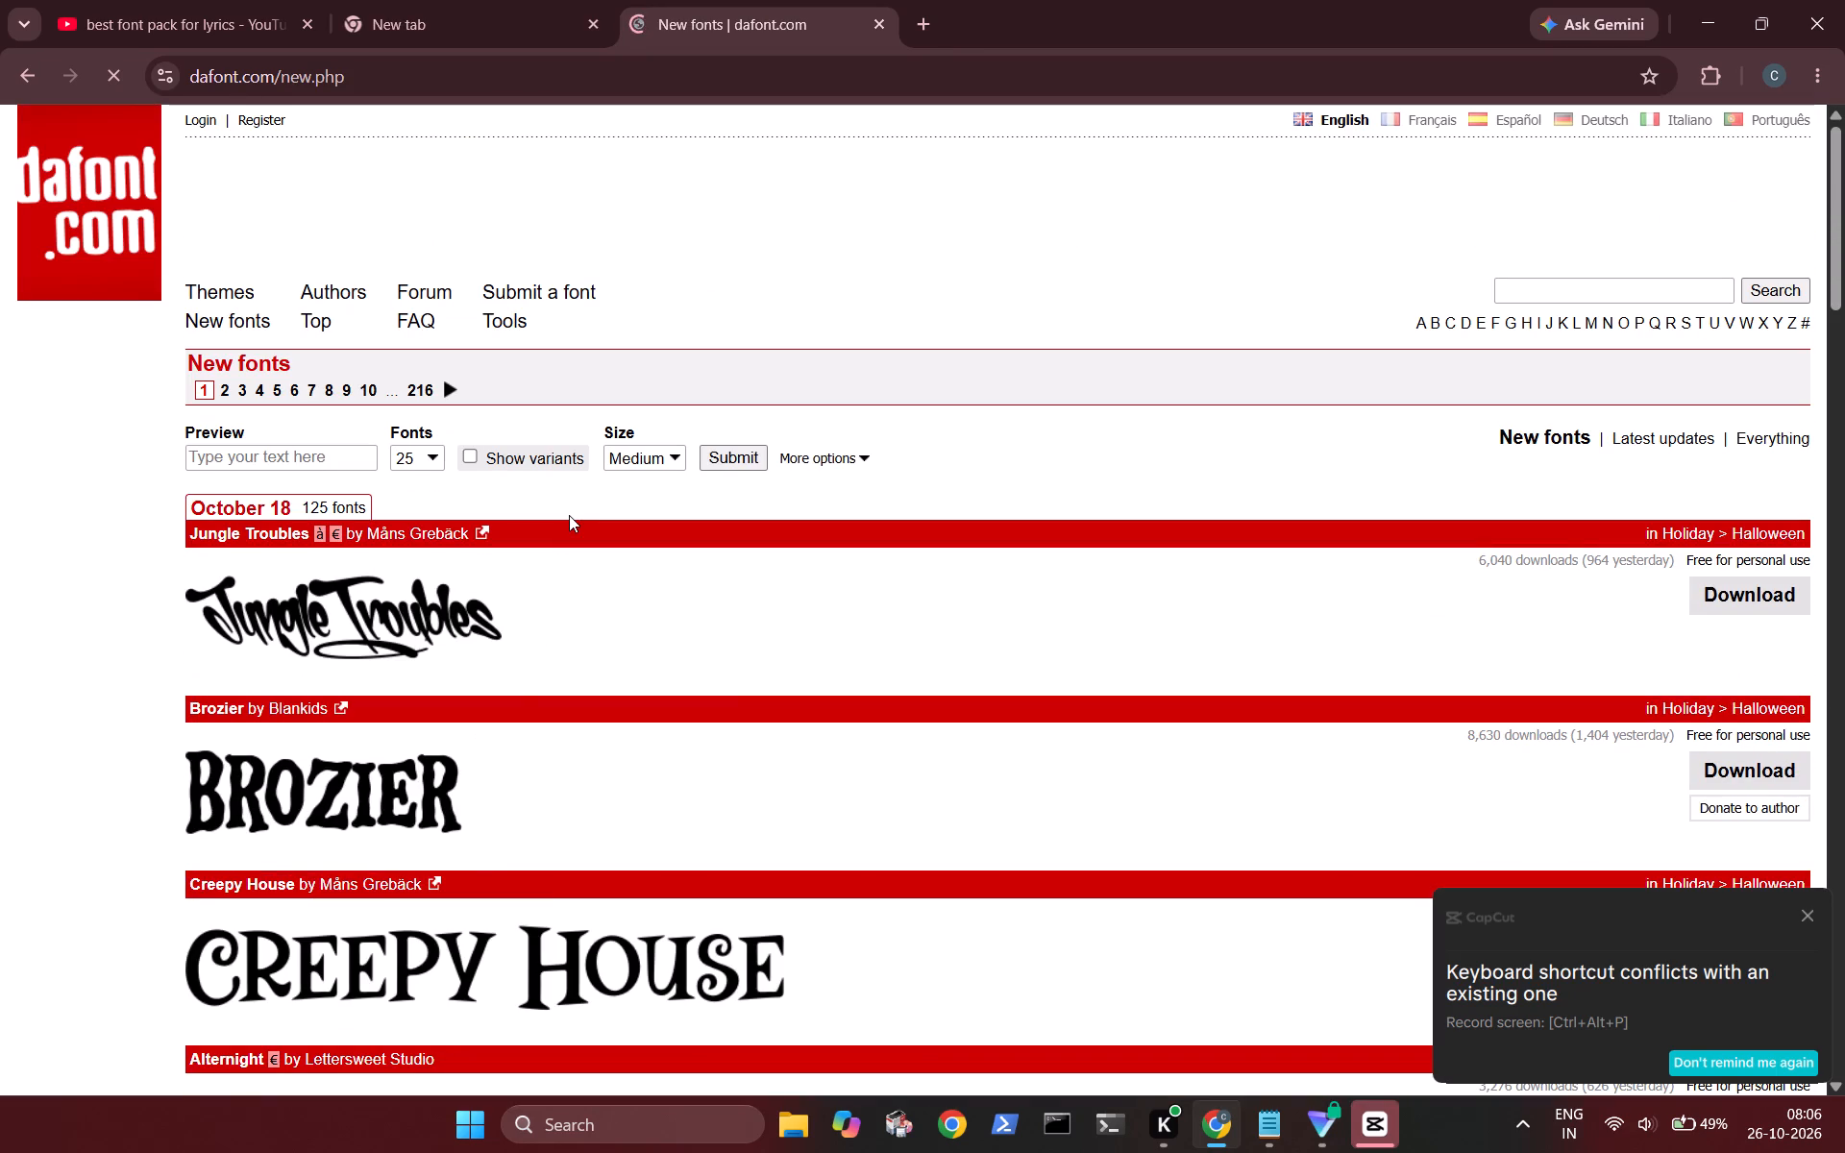
{"action": "scroll", "coordinate": [569, 515], "scroll_direction": "down", "scroll_amount": 1}
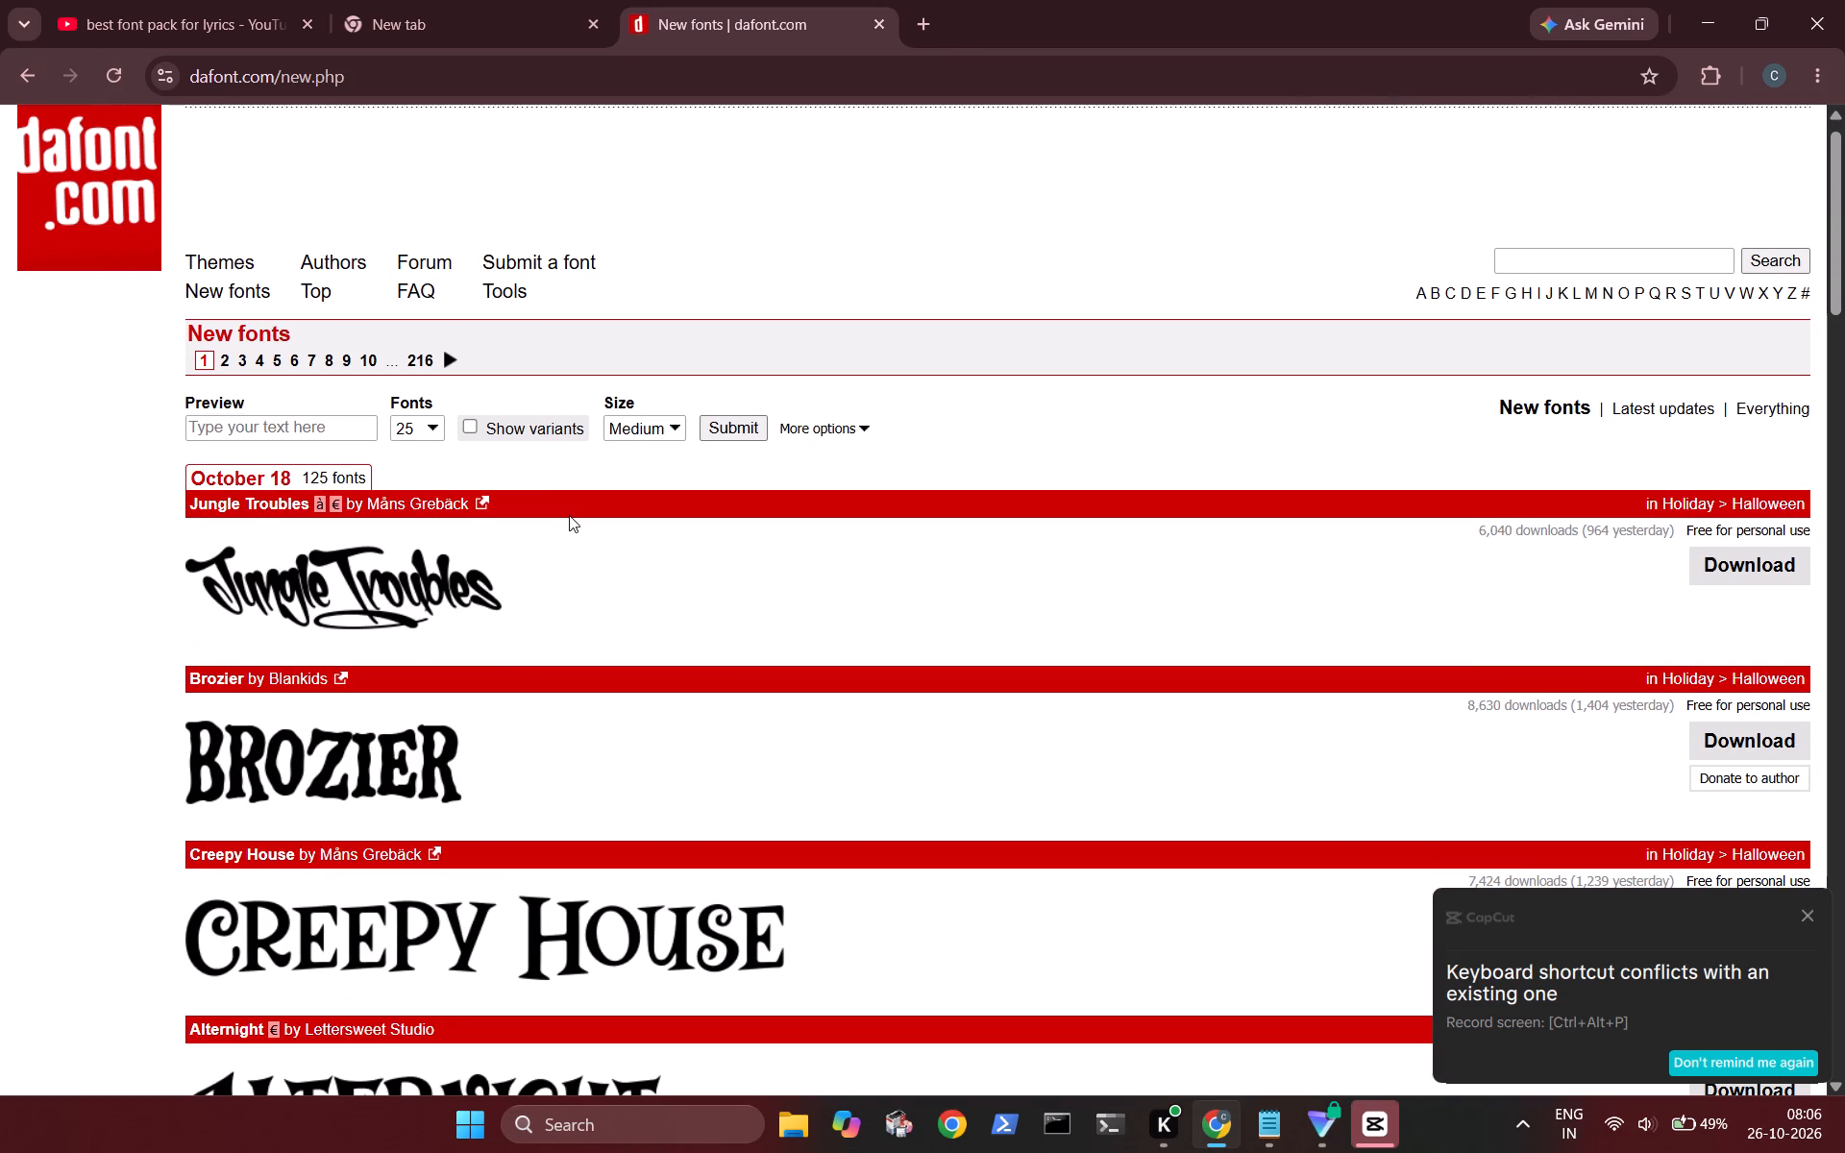
{"action": "scroll", "coordinate": [569, 515], "scroll_direction": "up", "scroll_amount": 1}
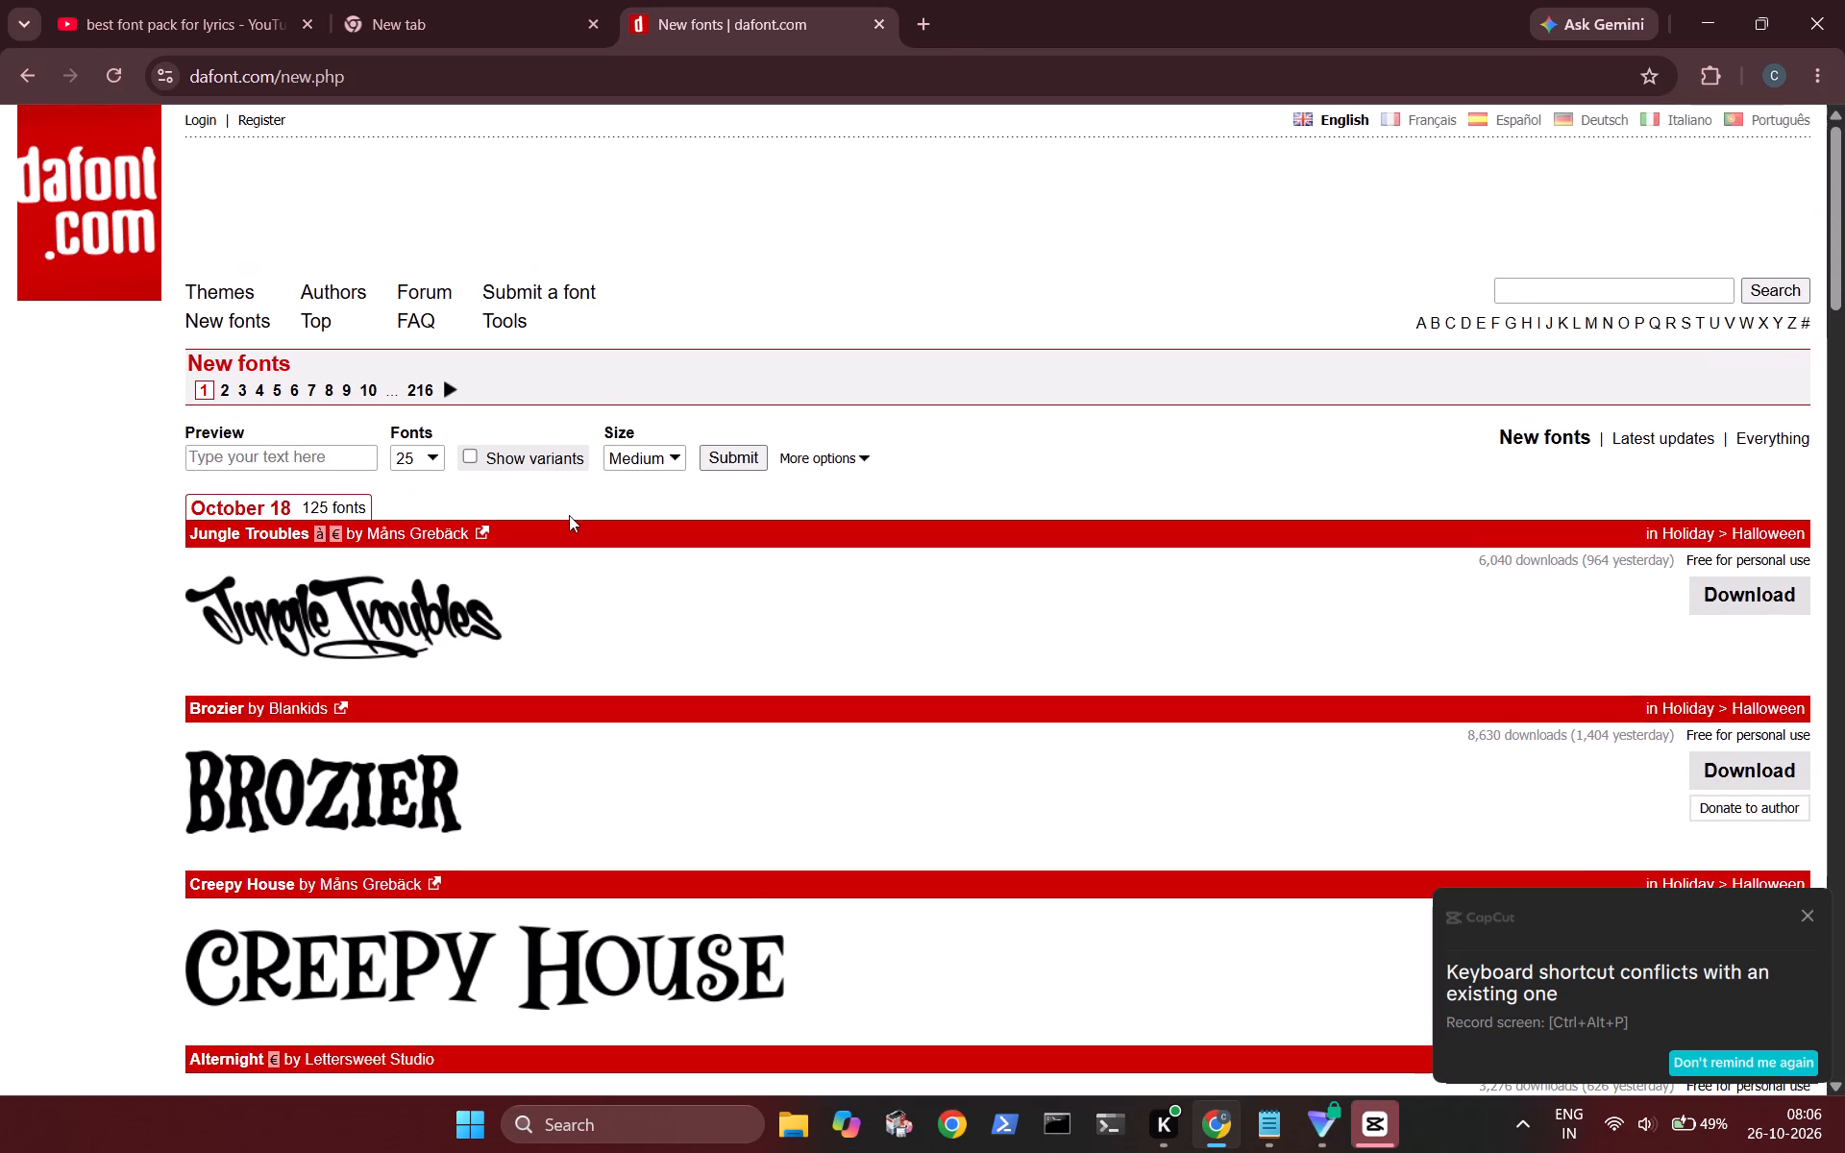
{"action": "scroll", "coordinate": [569, 515], "scroll_direction": "down", "scroll_amount": 5}
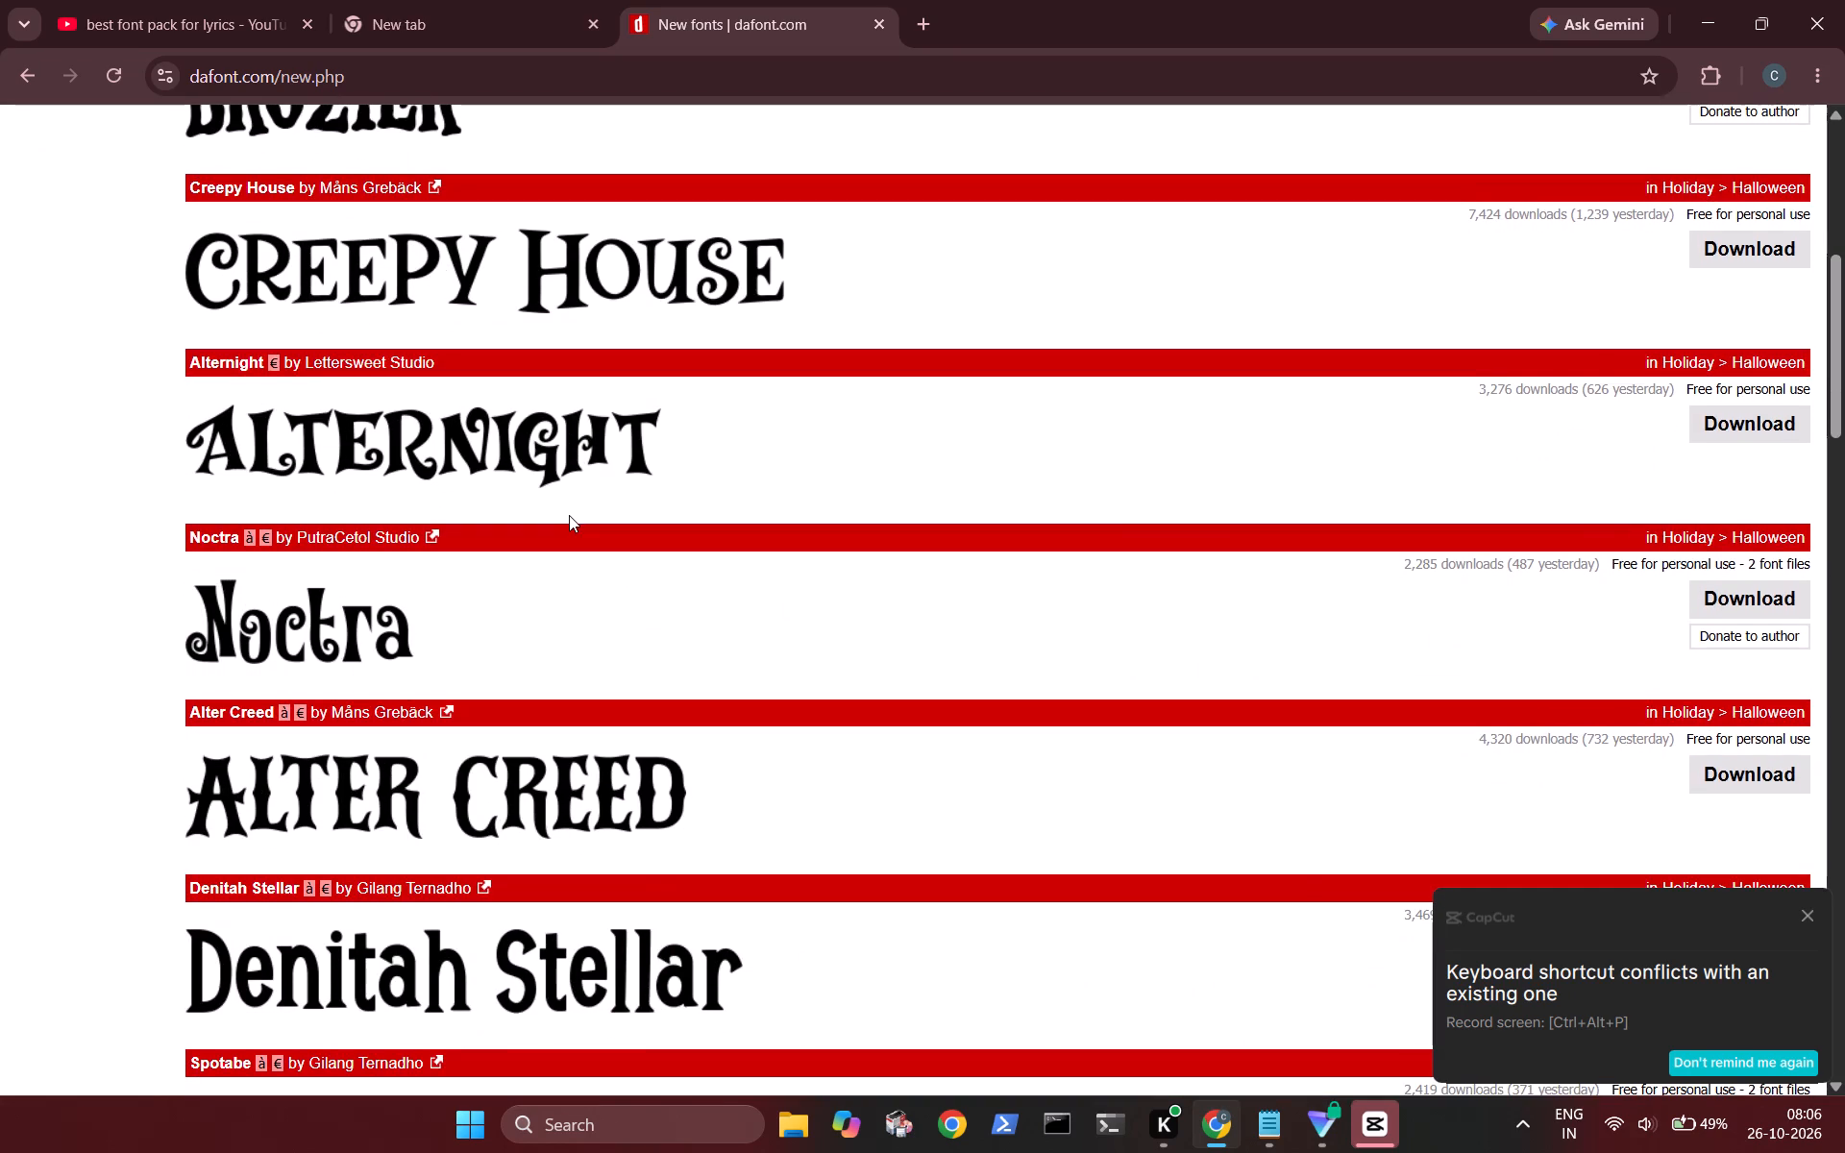
{"action": "scroll", "coordinate": [569, 515], "scroll_direction": "up", "scroll_amount": 1}
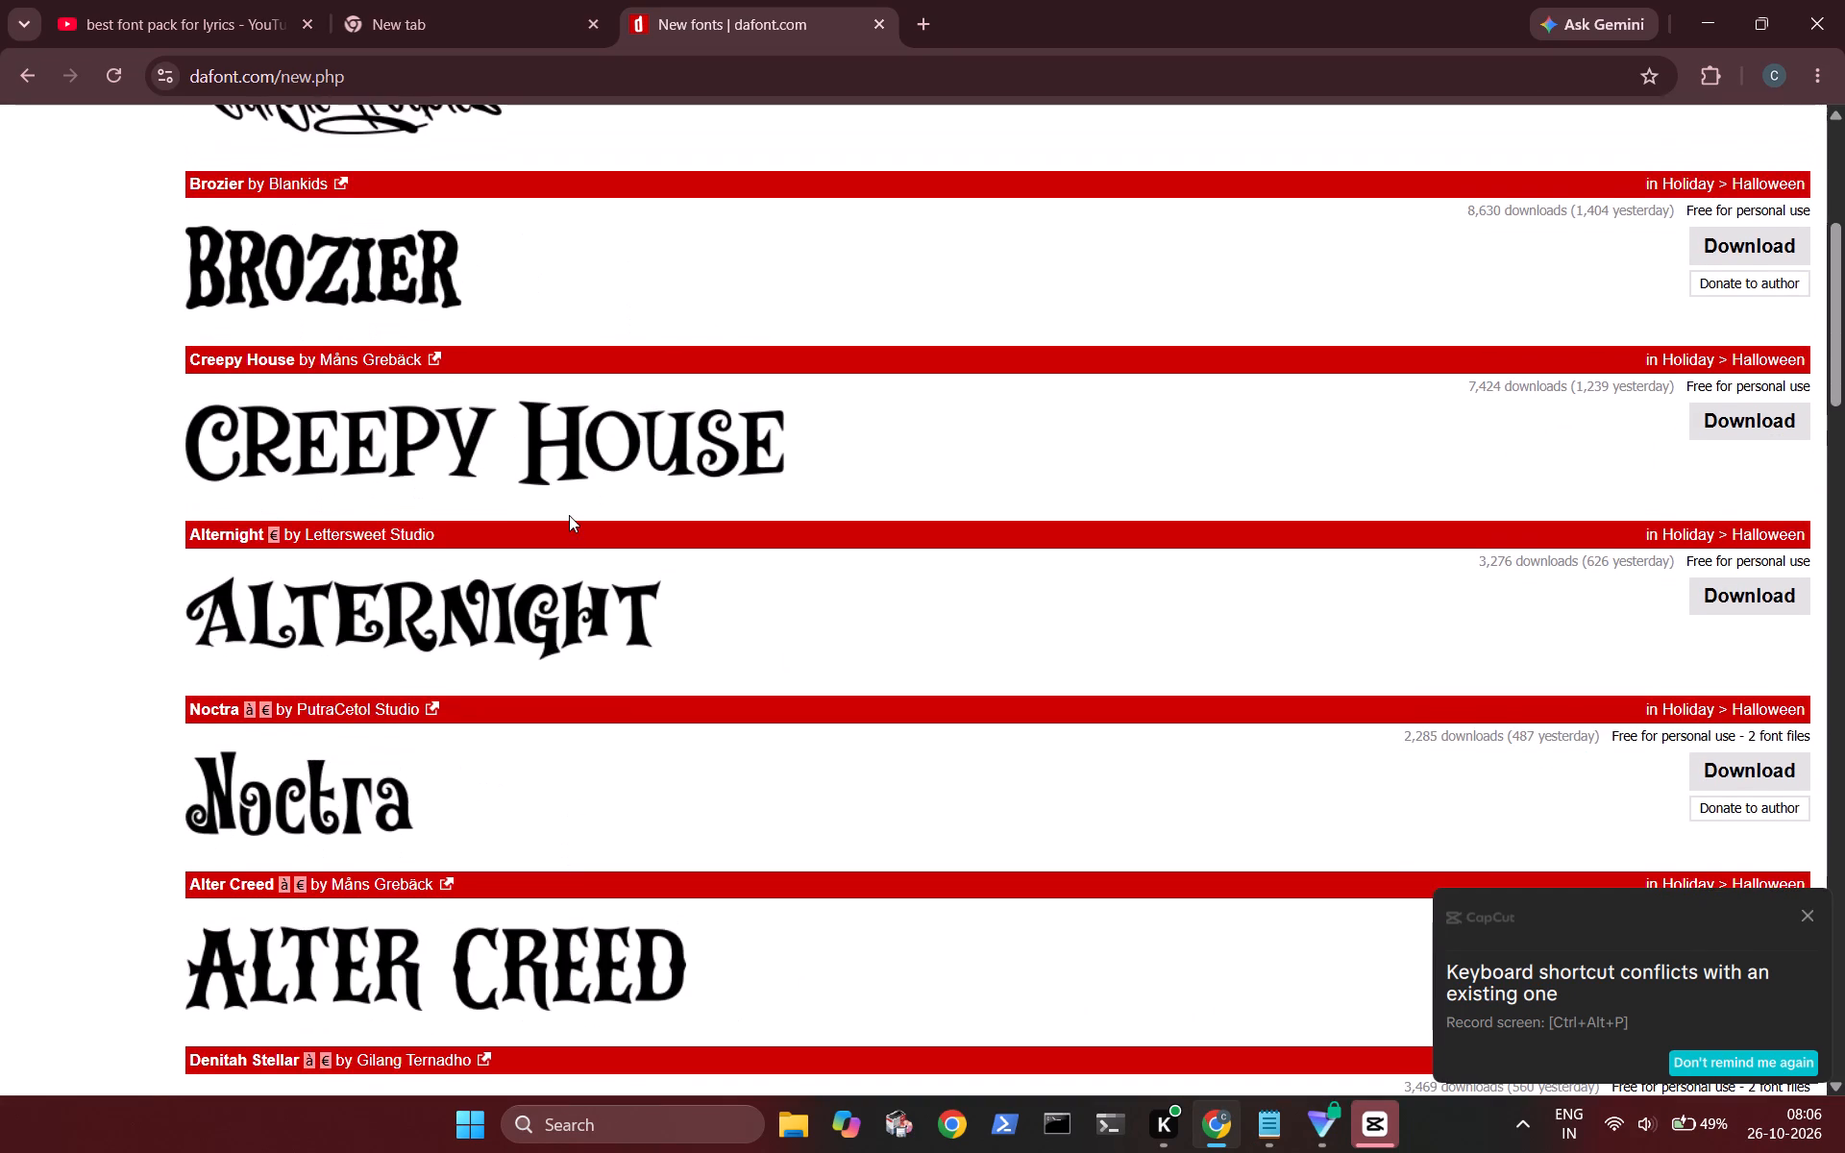
{"action": "scroll", "coordinate": [569, 515], "scroll_direction": "down", "scroll_amount": 2}
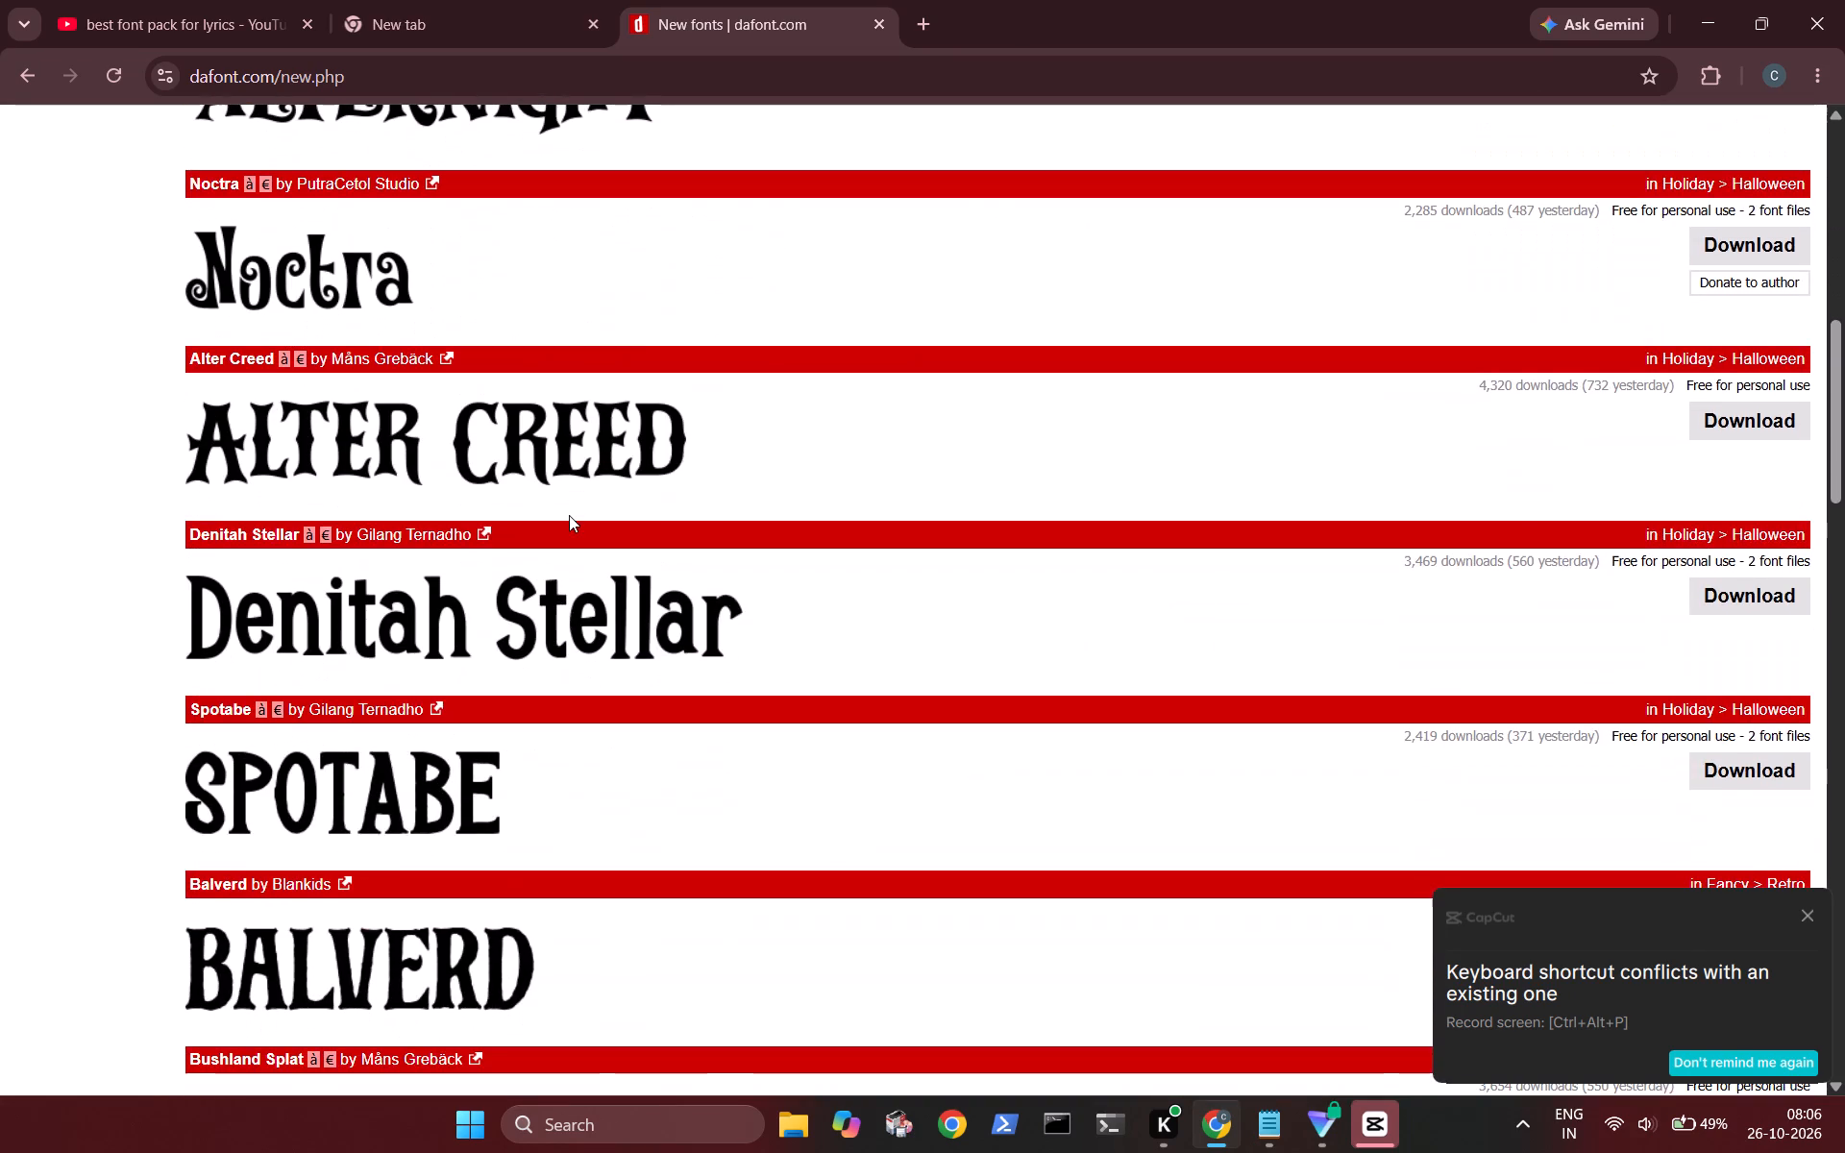
{"action": "scroll", "coordinate": [569, 515], "scroll_direction": "down", "scroll_amount": 4}
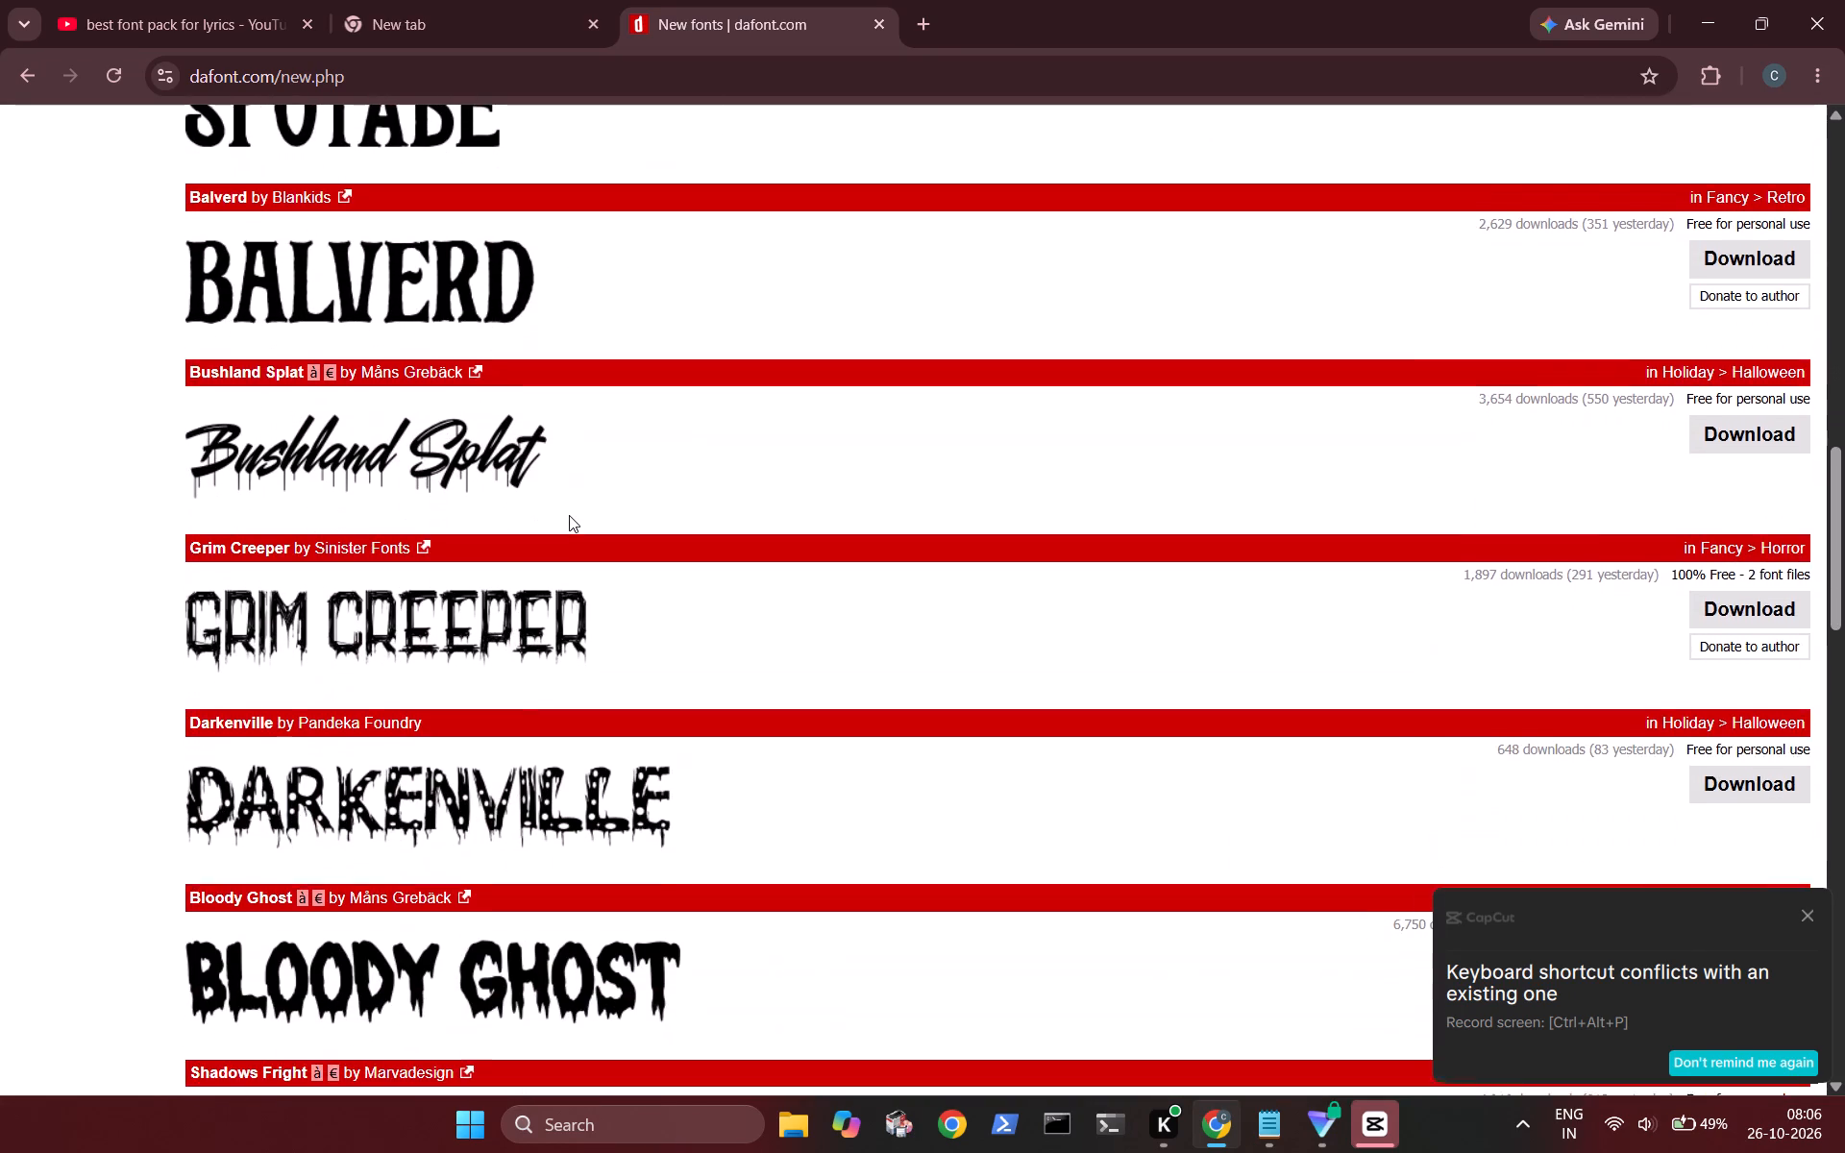
{"action": "scroll", "coordinate": [569, 515], "scroll_direction": "down", "scroll_amount": 4}
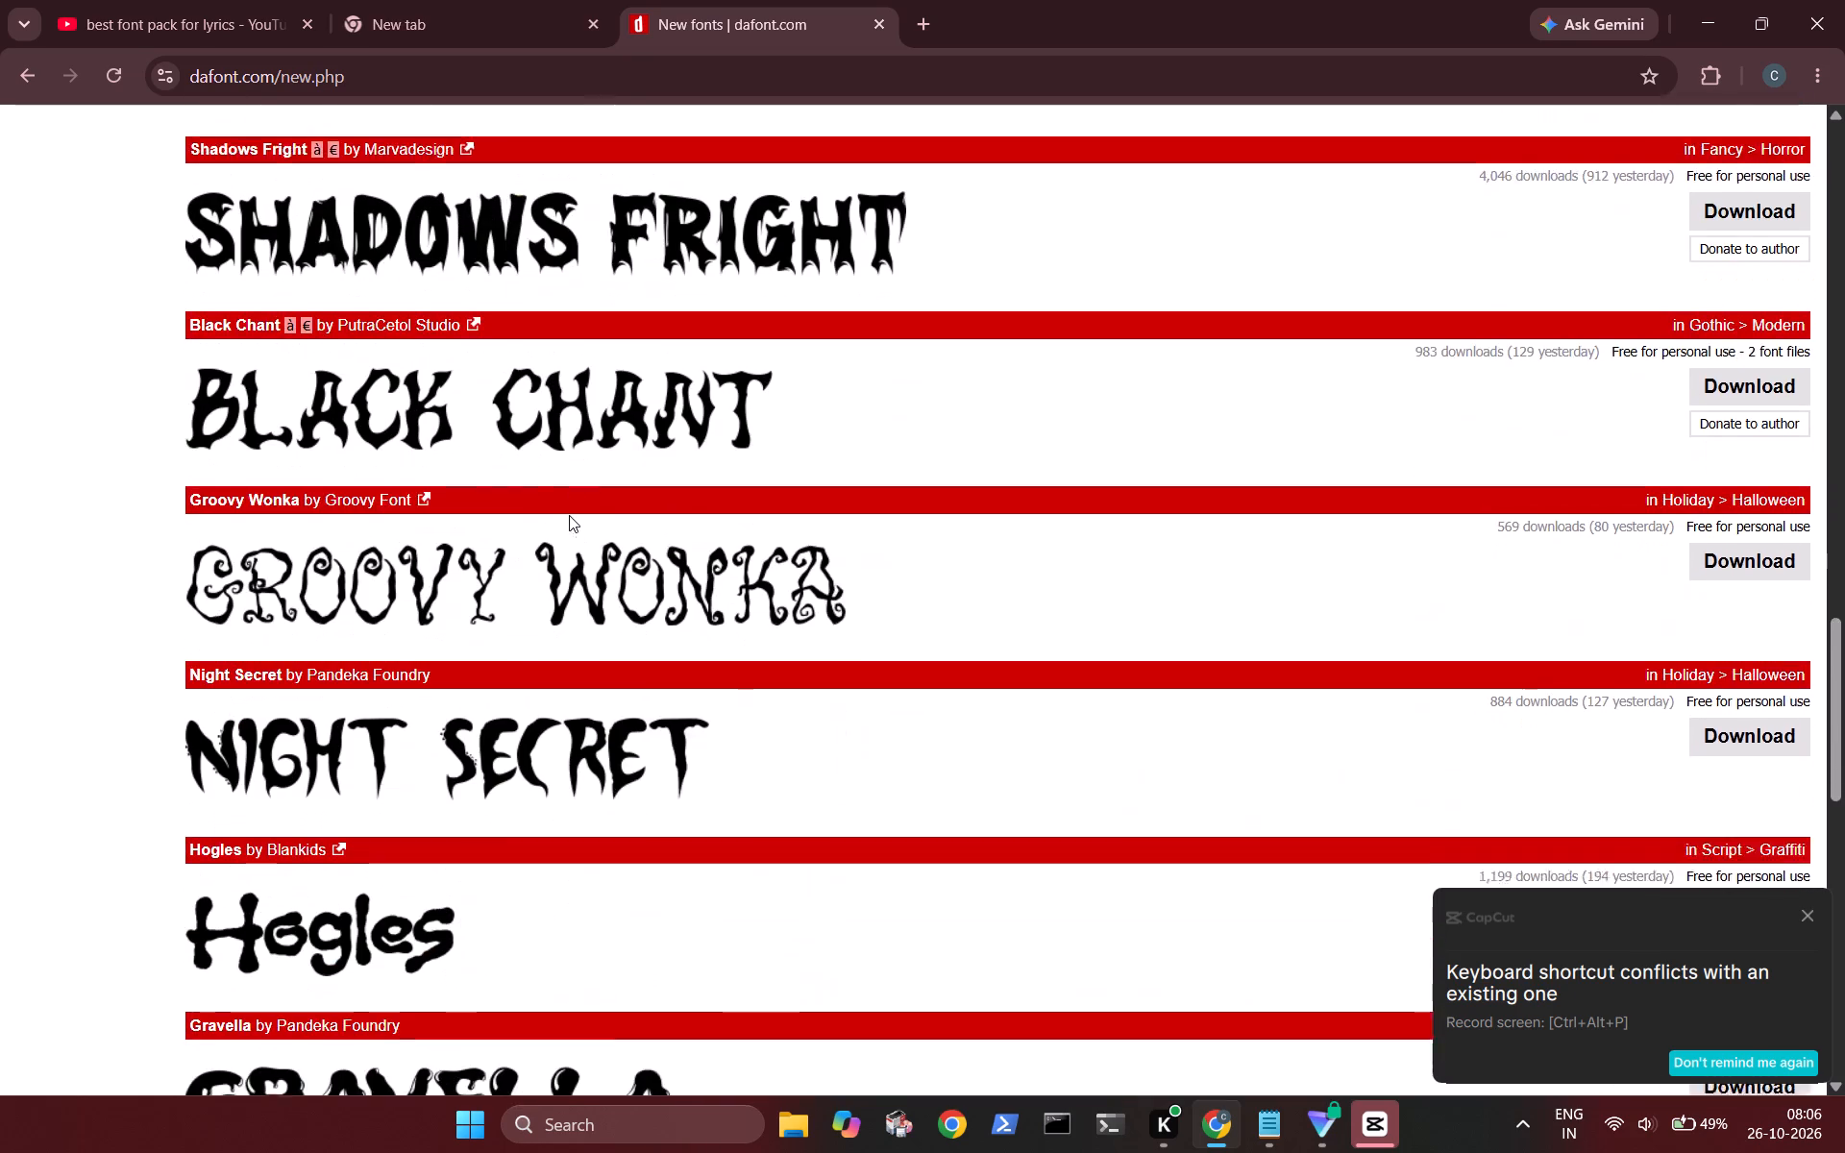
{"action": "scroll", "coordinate": [569, 515], "scroll_direction": "down", "scroll_amount": 1}
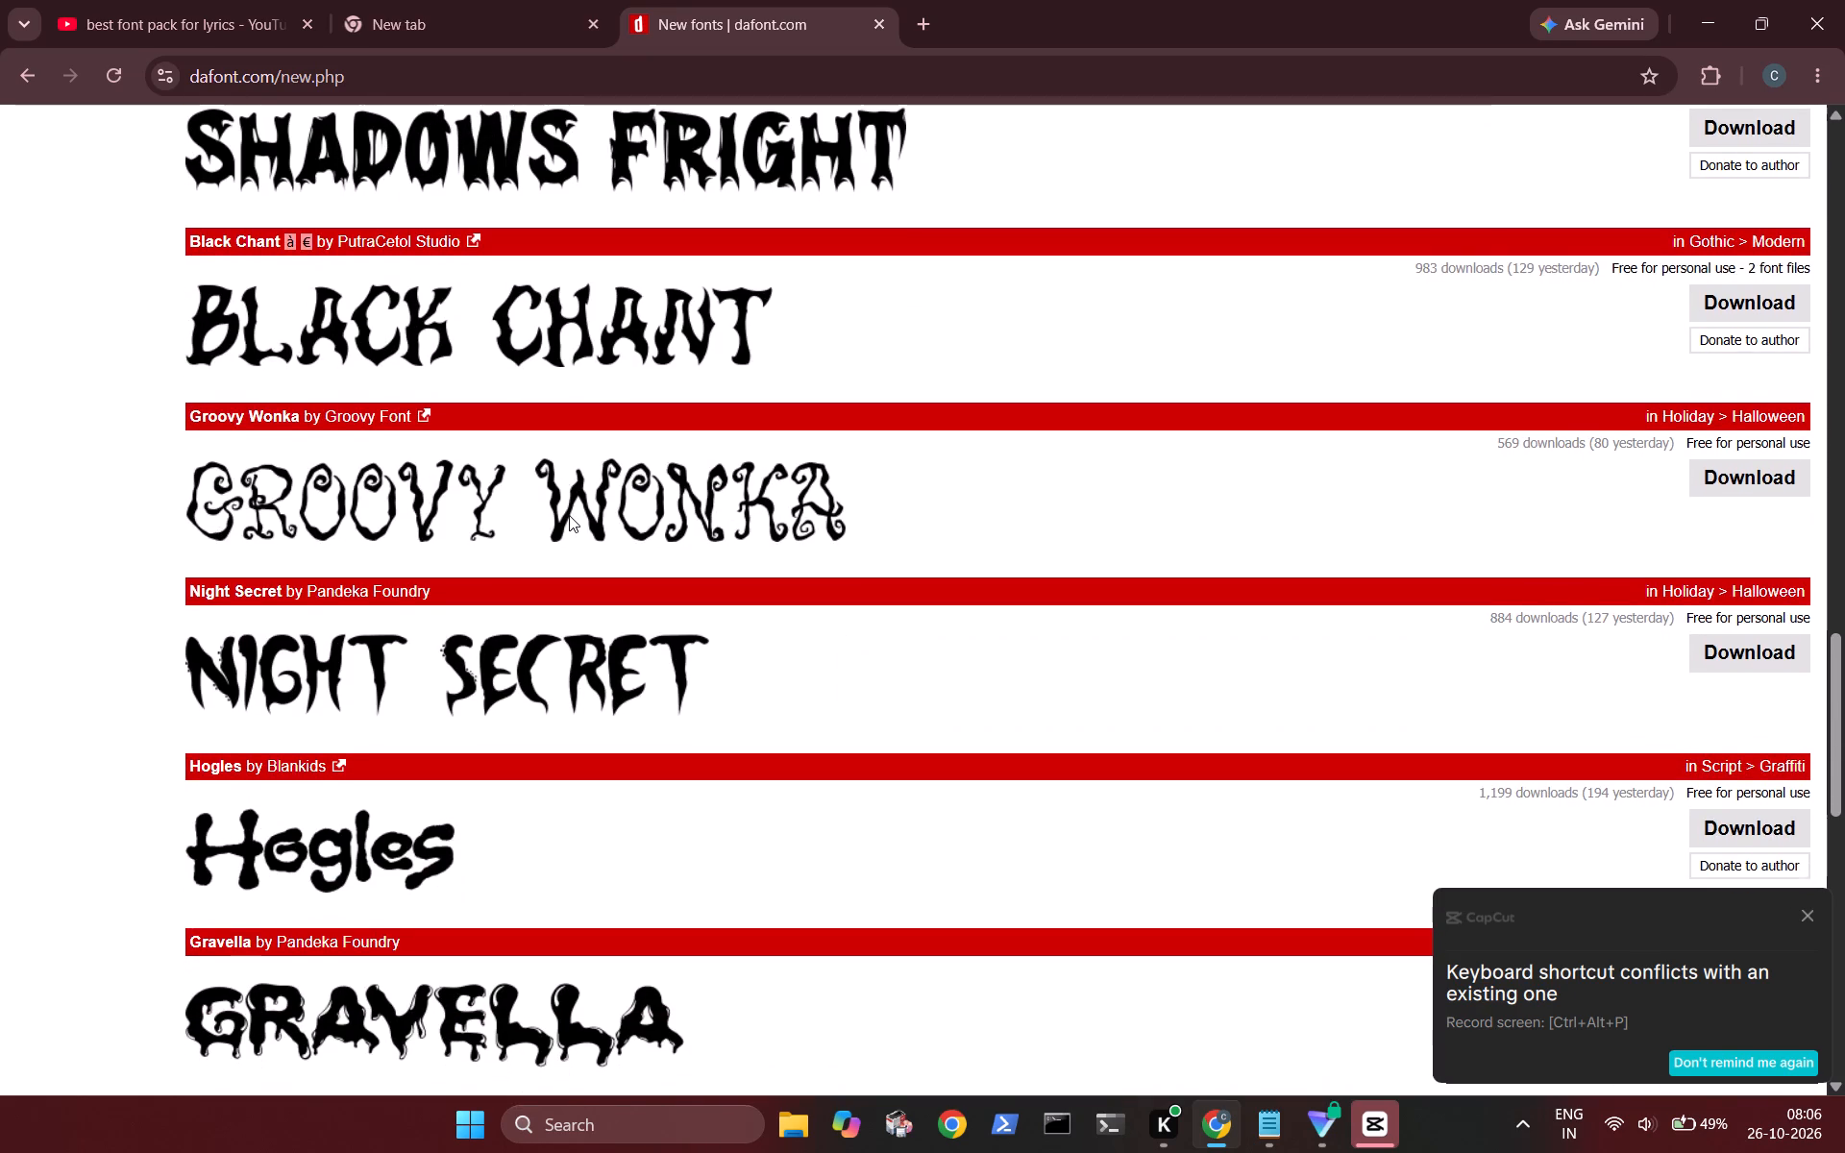
{"action": "scroll", "coordinate": [569, 515], "scroll_direction": "down", "scroll_amount": 4}
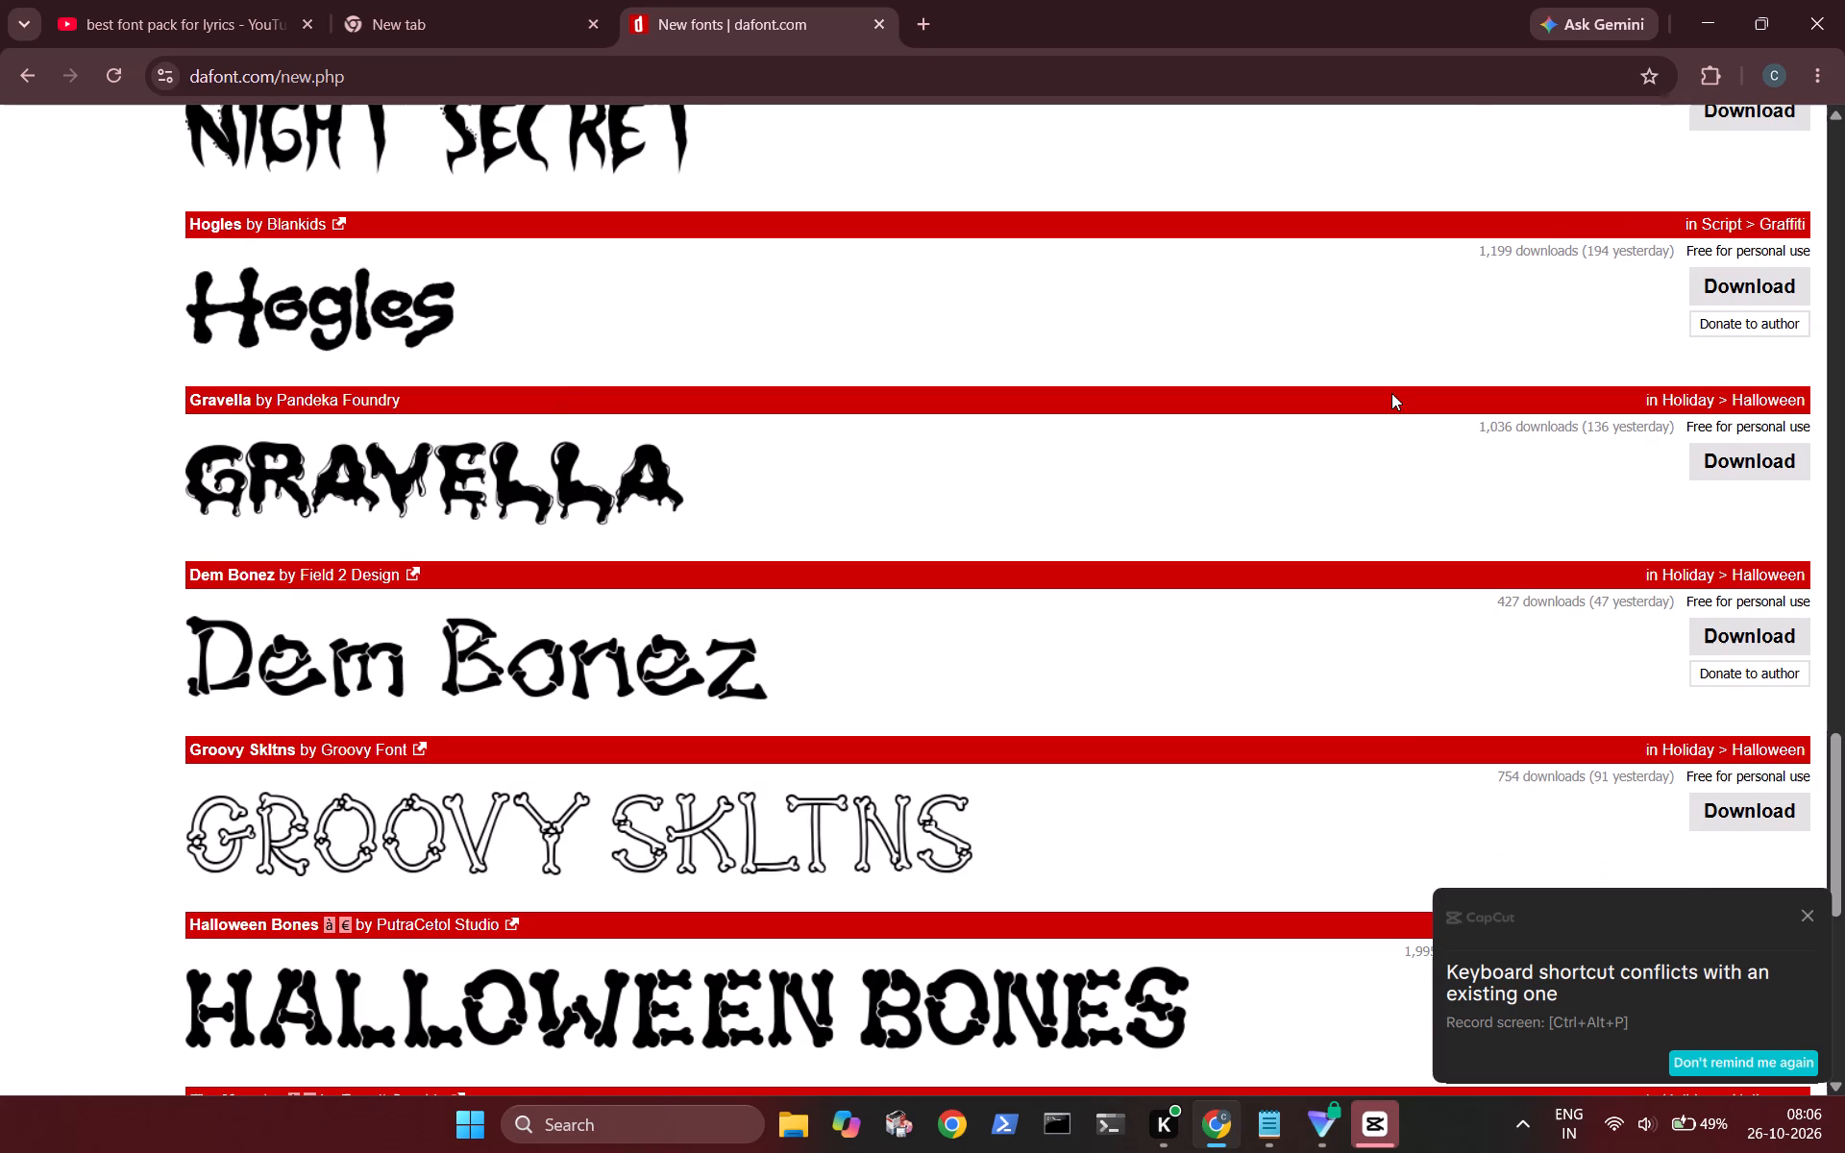
{"action": "left_click", "coordinate": [1767, 291]}
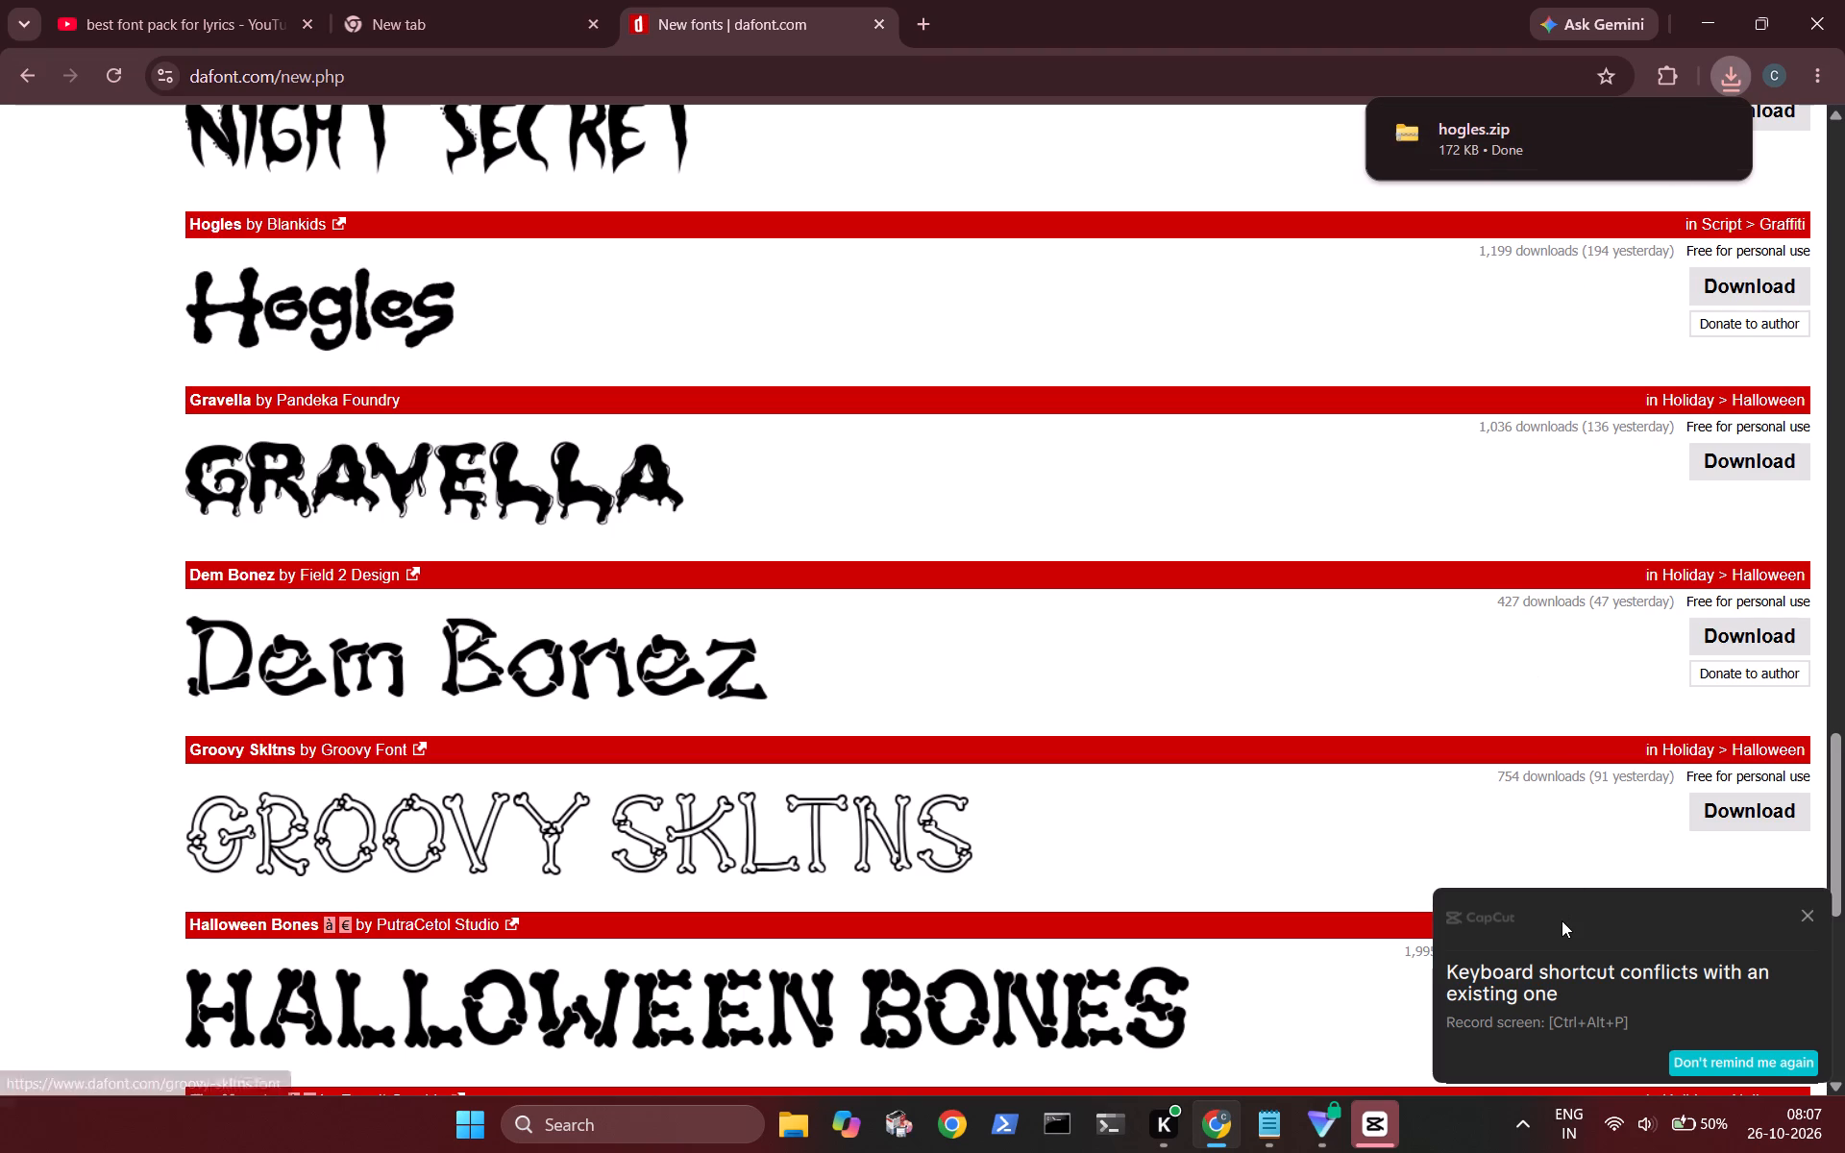
Switch to CapCut, browse the font list for the "Smoking cigarettes on the roof" title, and set its font to Snap ITC.
{"action": "left_click", "coordinate": [1366, 1118]}
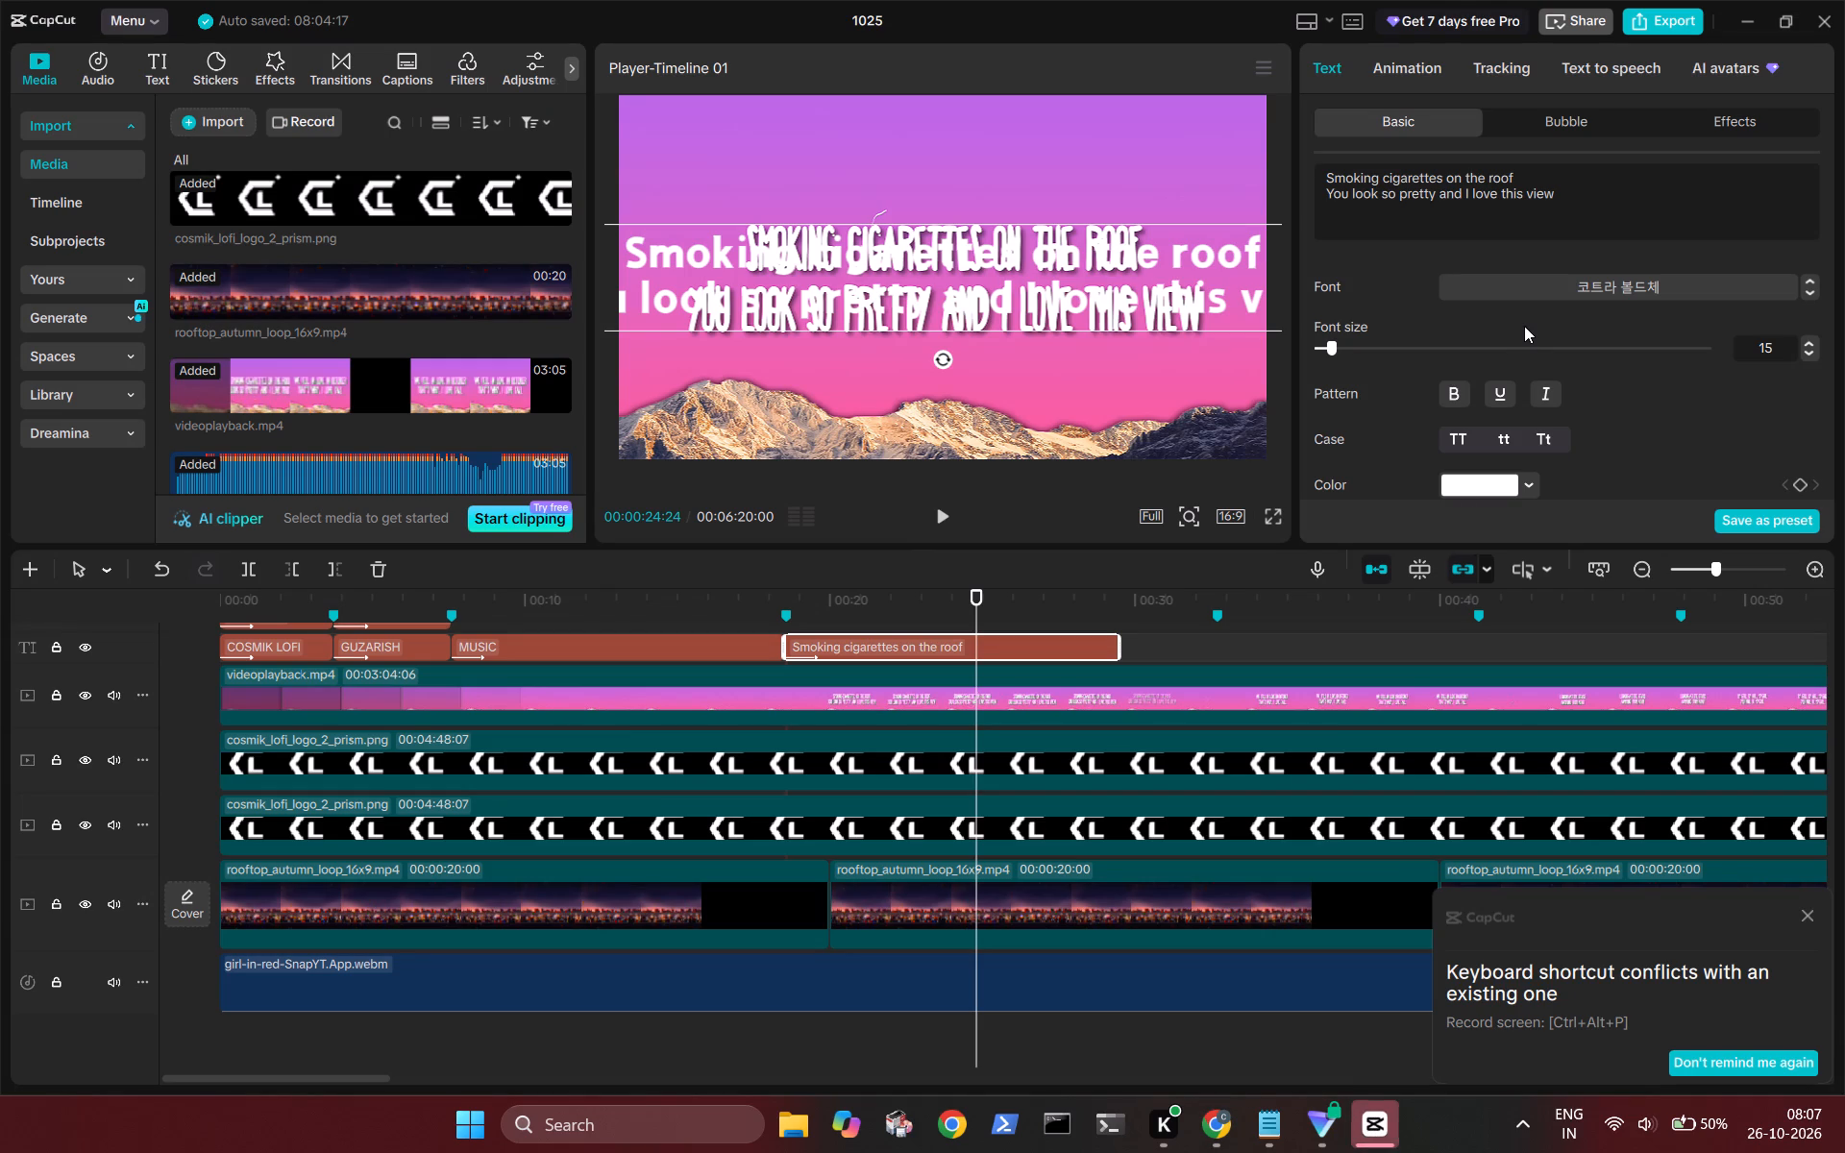
{"action": "scroll", "coordinate": [1524, 326], "scroll_direction": "up", "scroll_amount": 5}
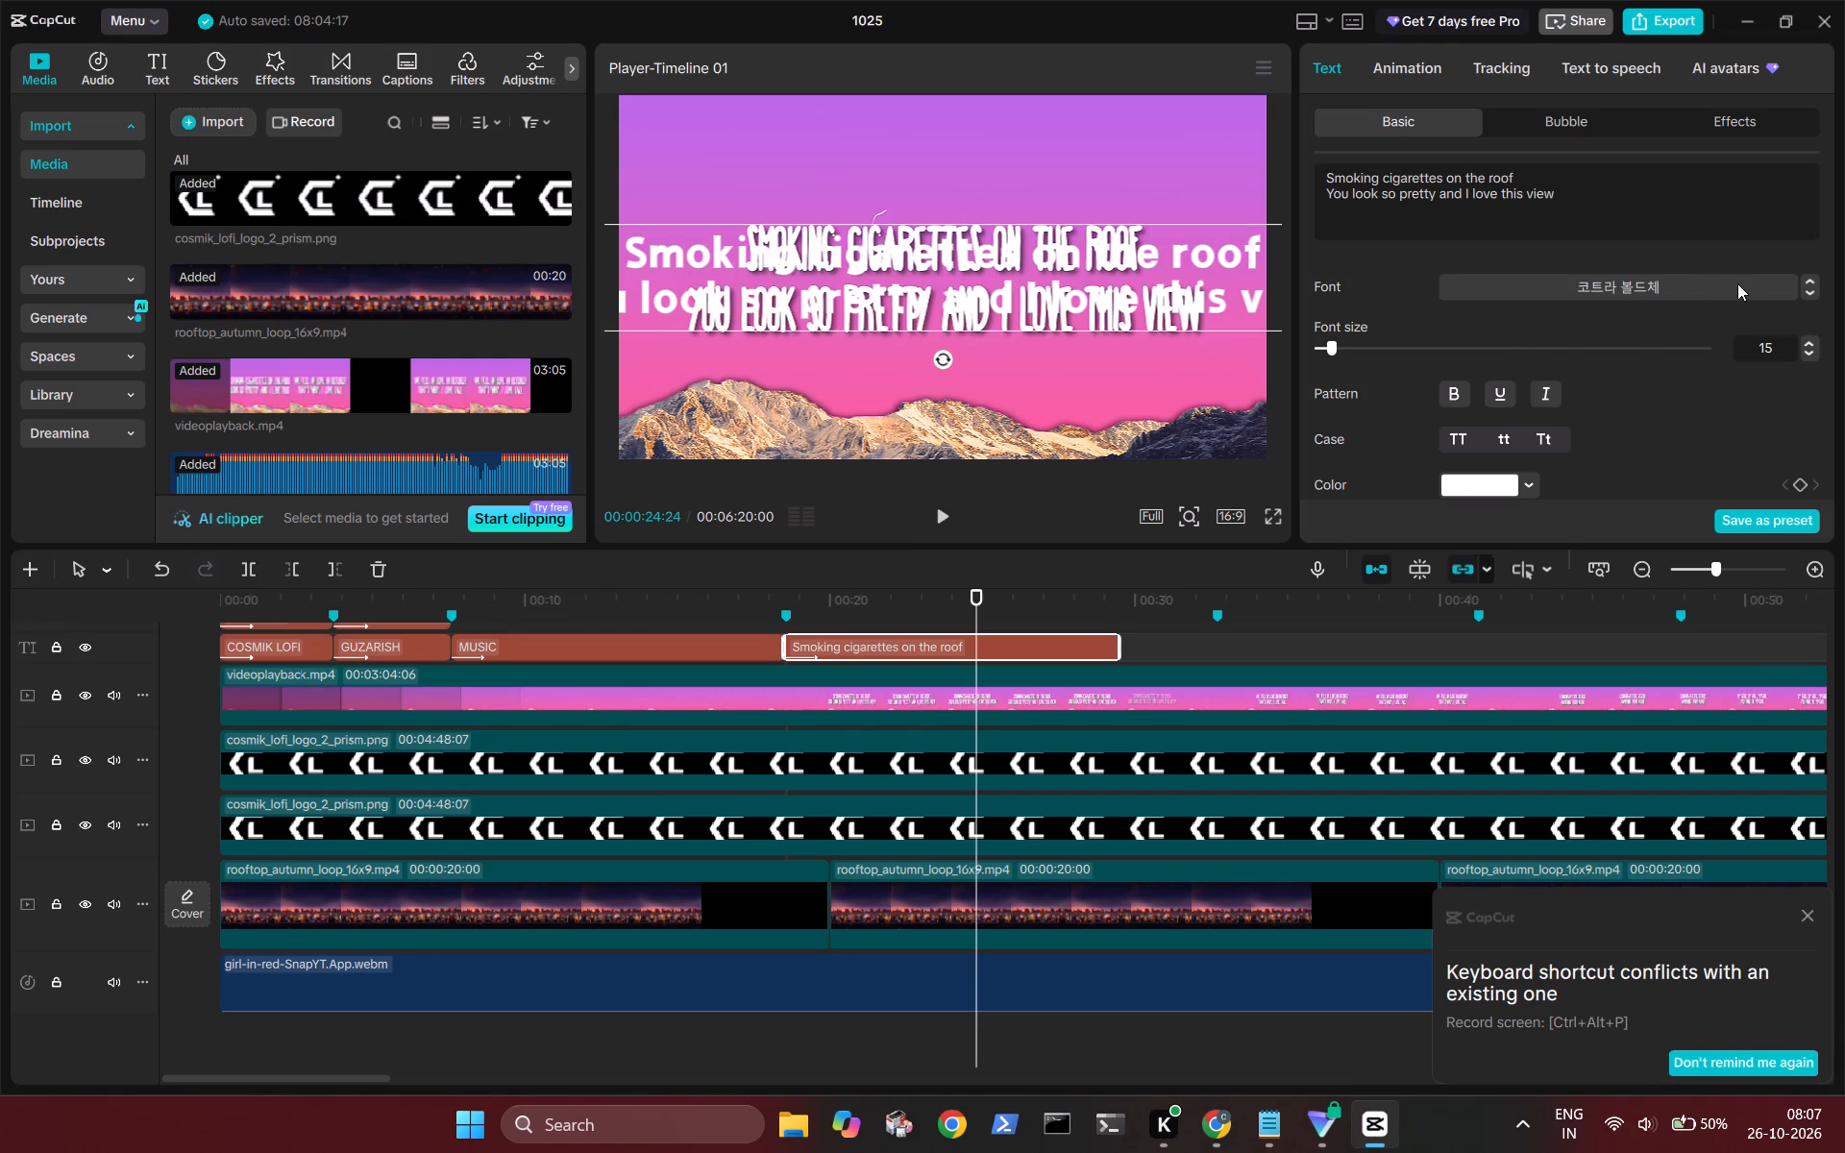
{"action": "left_click", "coordinate": [1737, 283]}
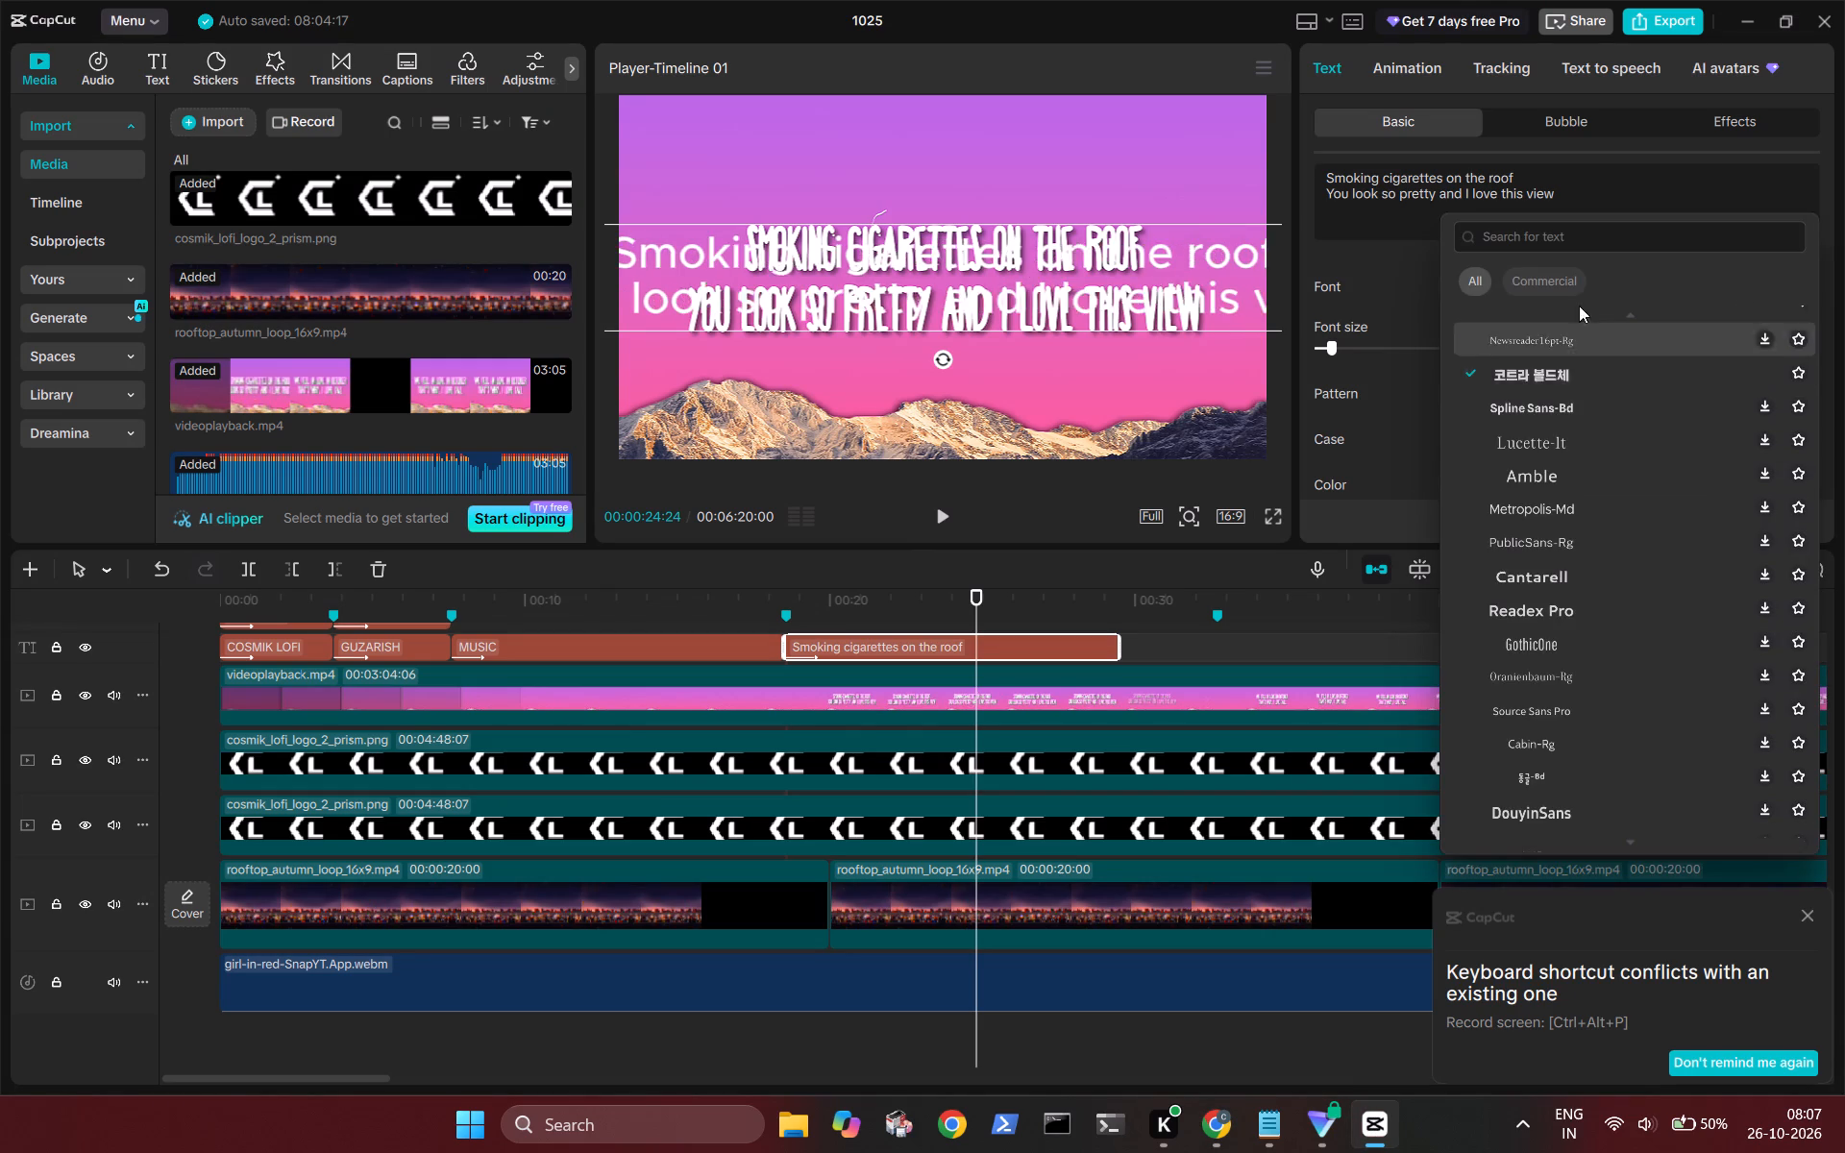
{"action": "scroll", "coordinate": [1582, 446], "scroll_direction": "down", "scroll_amount": 20}
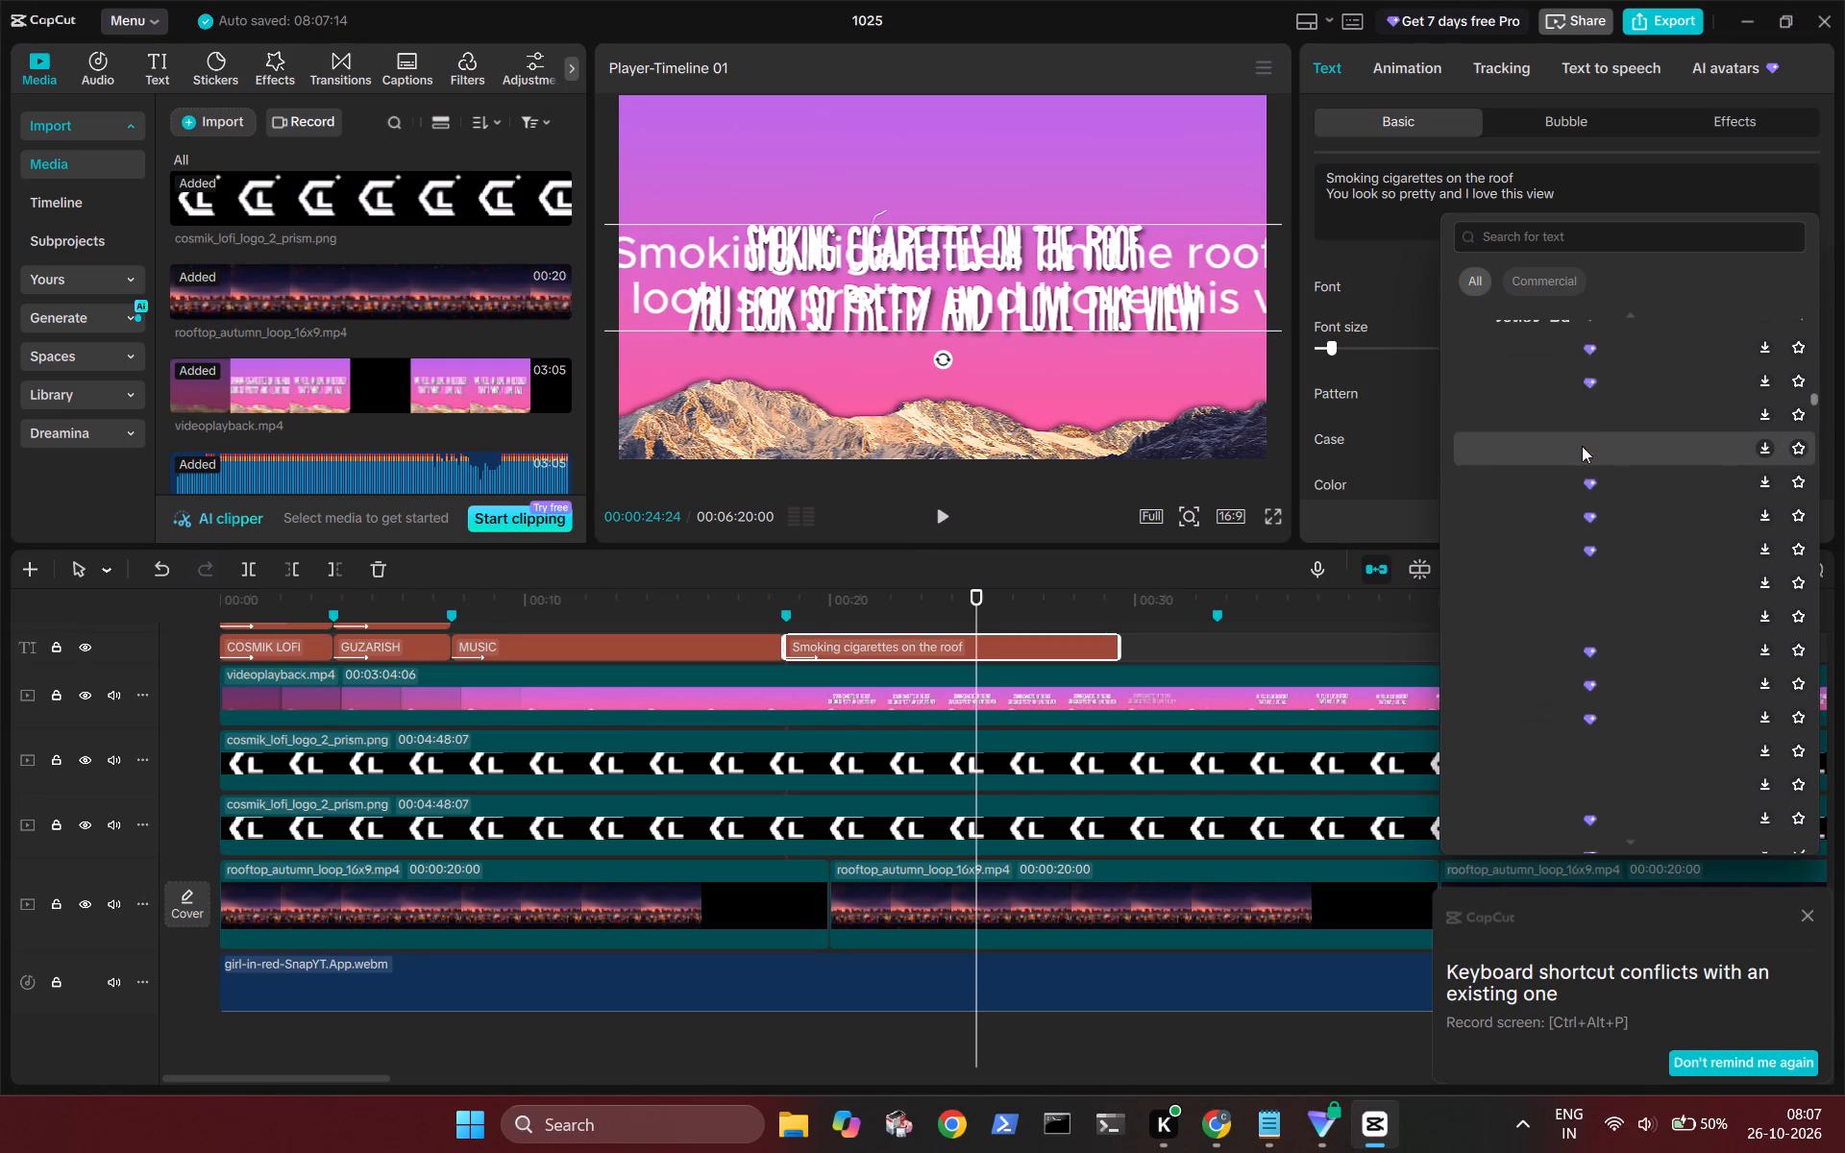
{"action": "scroll", "coordinate": [1582, 446], "scroll_direction": "down", "scroll_amount": 14}
{"action": "scroll", "coordinate": [1582, 446], "scroll_direction": "down", "scroll_amount": 20}
{"action": "scroll", "coordinate": [1582, 446], "scroll_direction": "down", "scroll_amount": 20}
{"action": "scroll", "coordinate": [1582, 446], "scroll_direction": "down", "scroll_amount": 20}
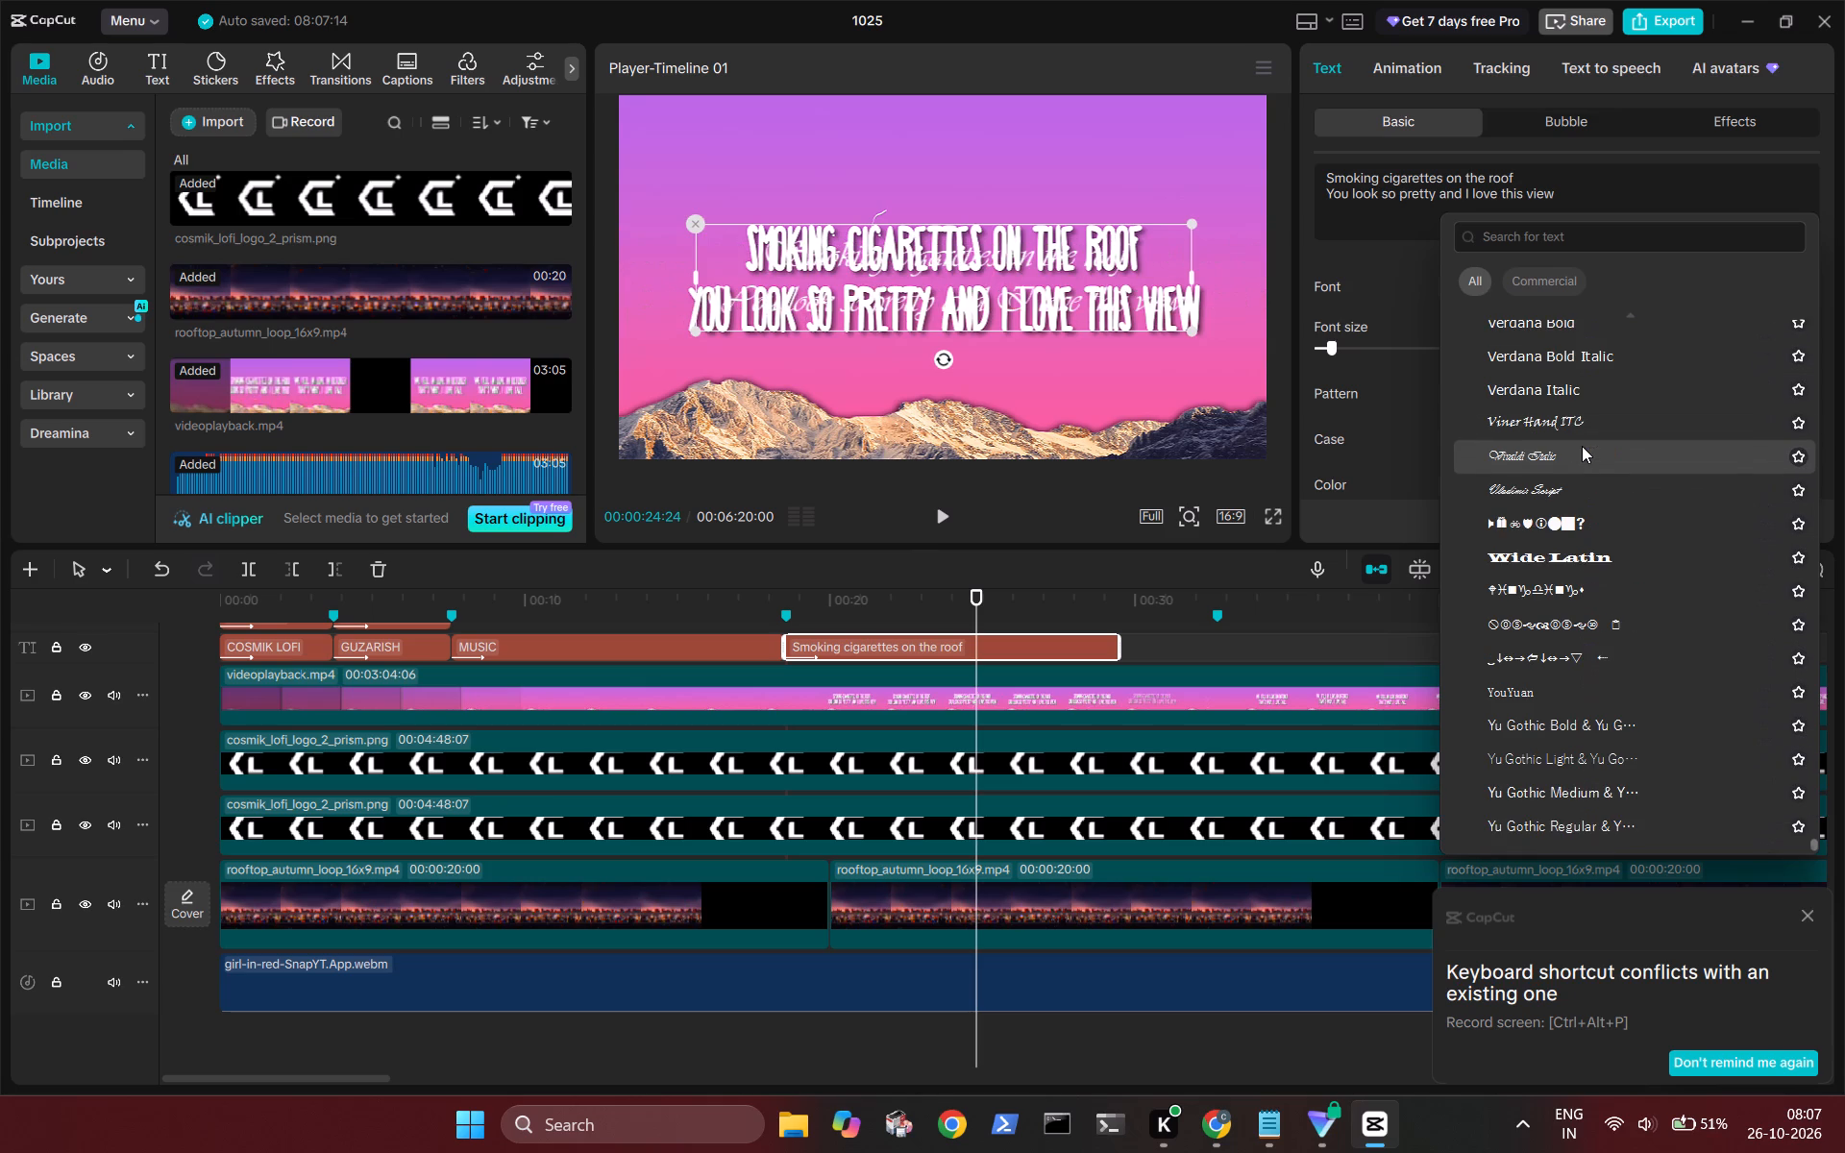
{"action": "scroll", "coordinate": [1582, 446], "scroll_direction": "down", "scroll_amount": 7}
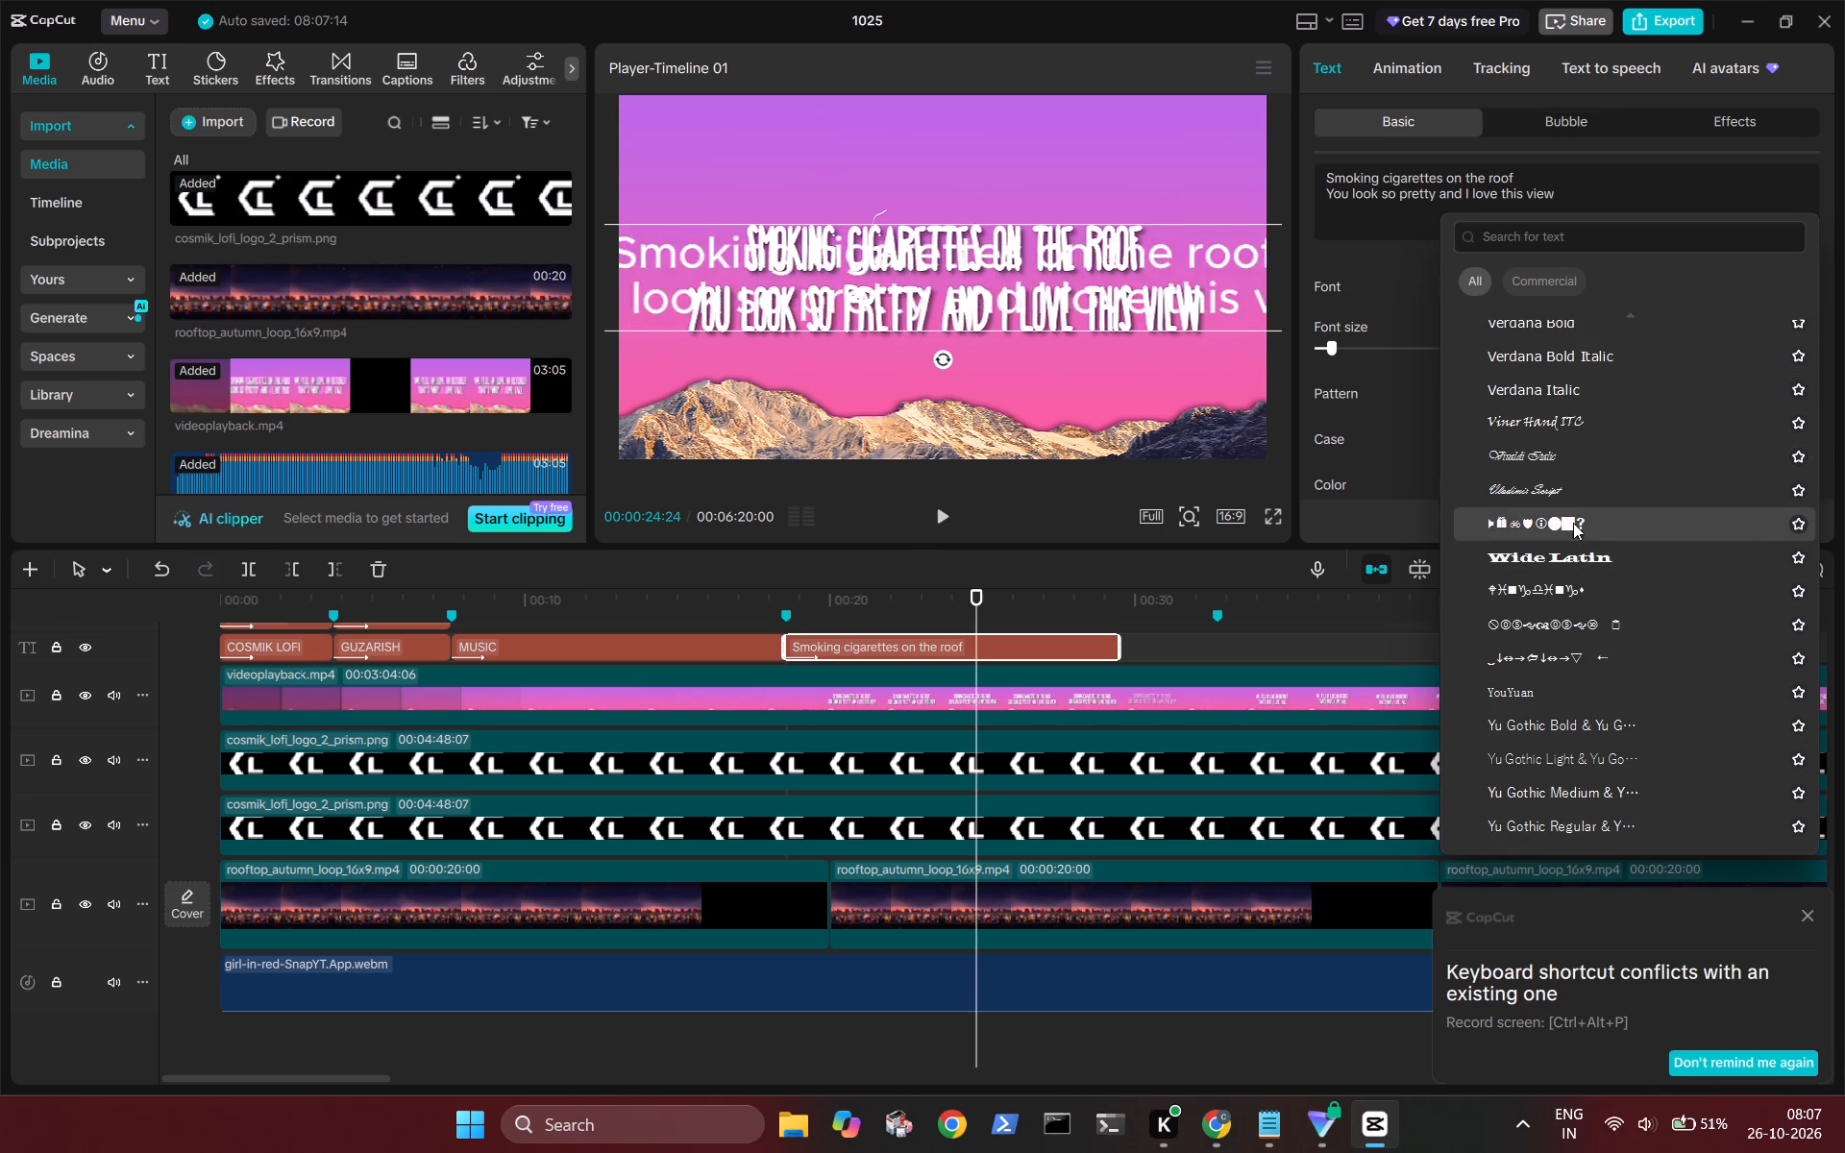
{"action": "scroll", "coordinate": [1584, 471], "scroll_direction": "up", "scroll_amount": 1}
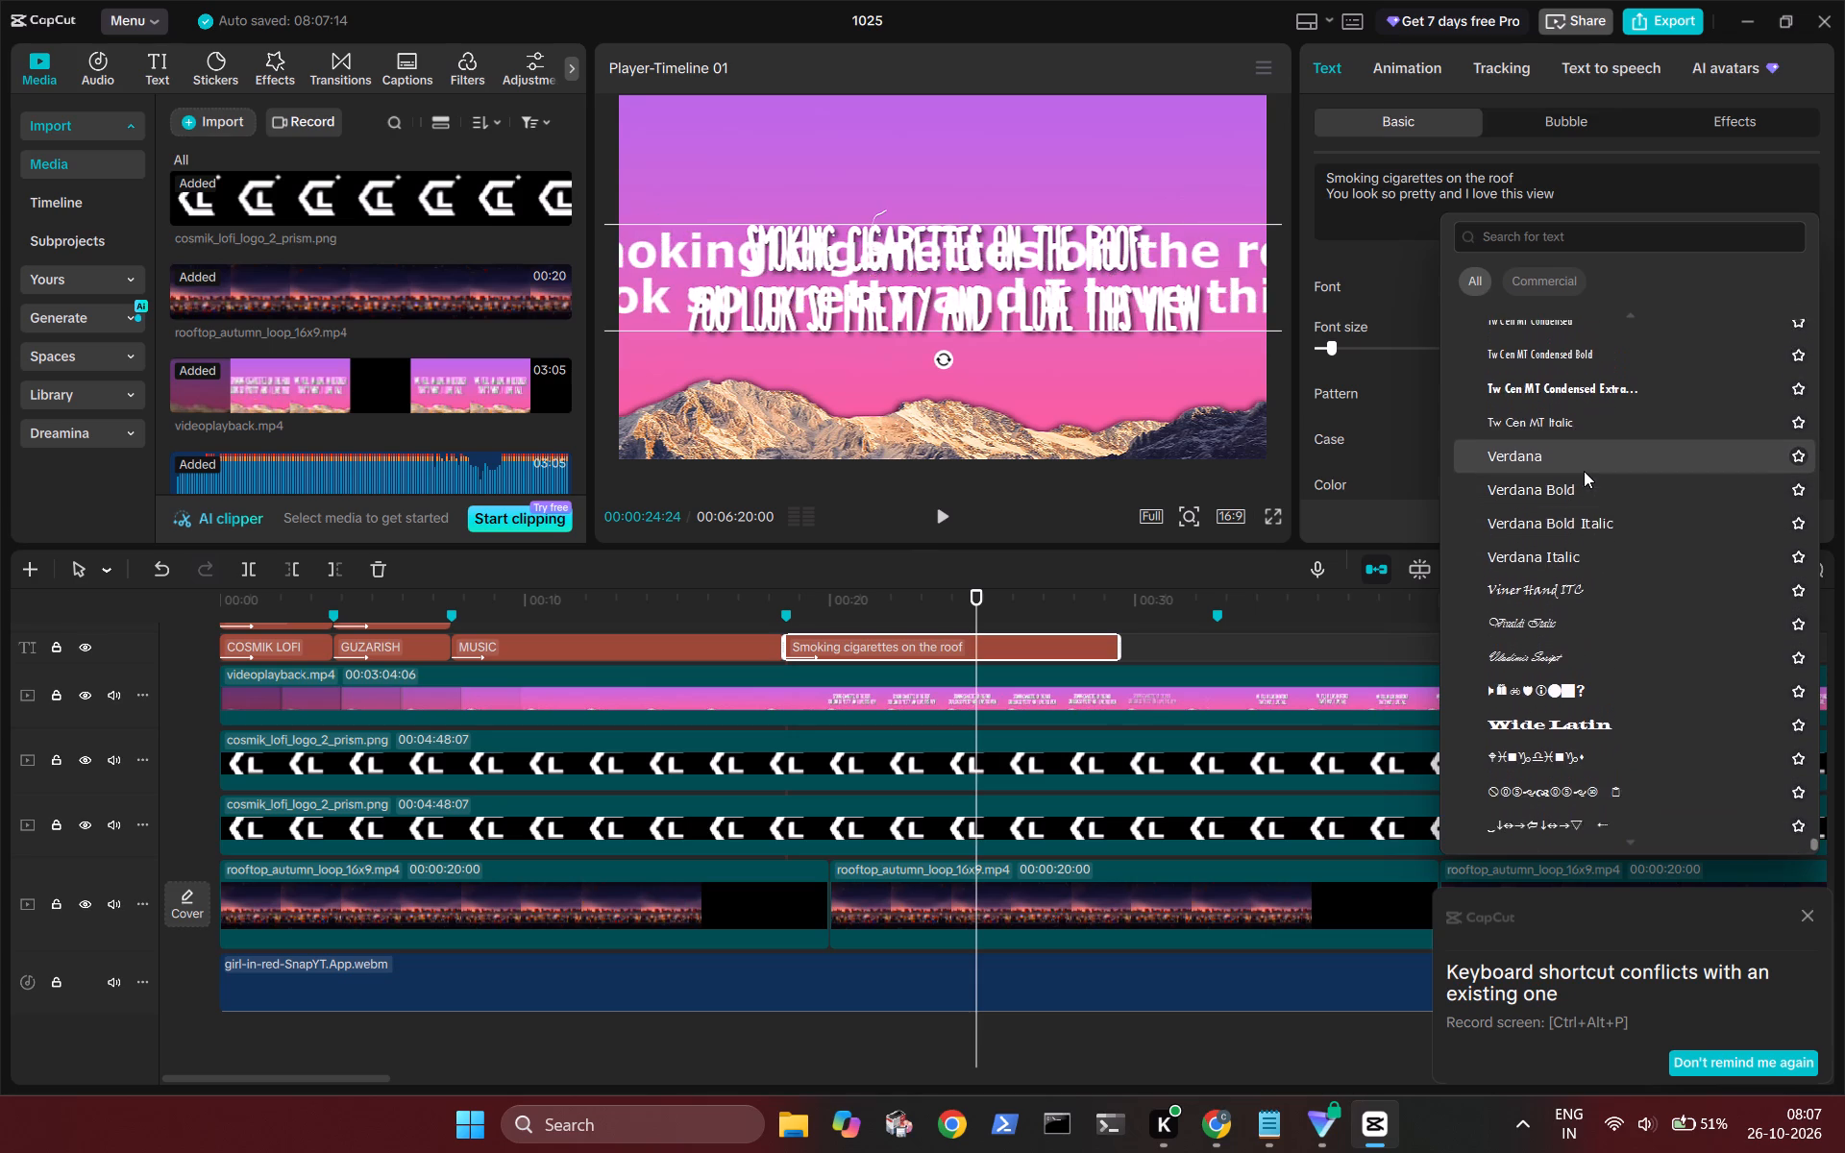
{"action": "scroll", "coordinate": [1584, 471], "scroll_direction": "up", "scroll_amount": 2}
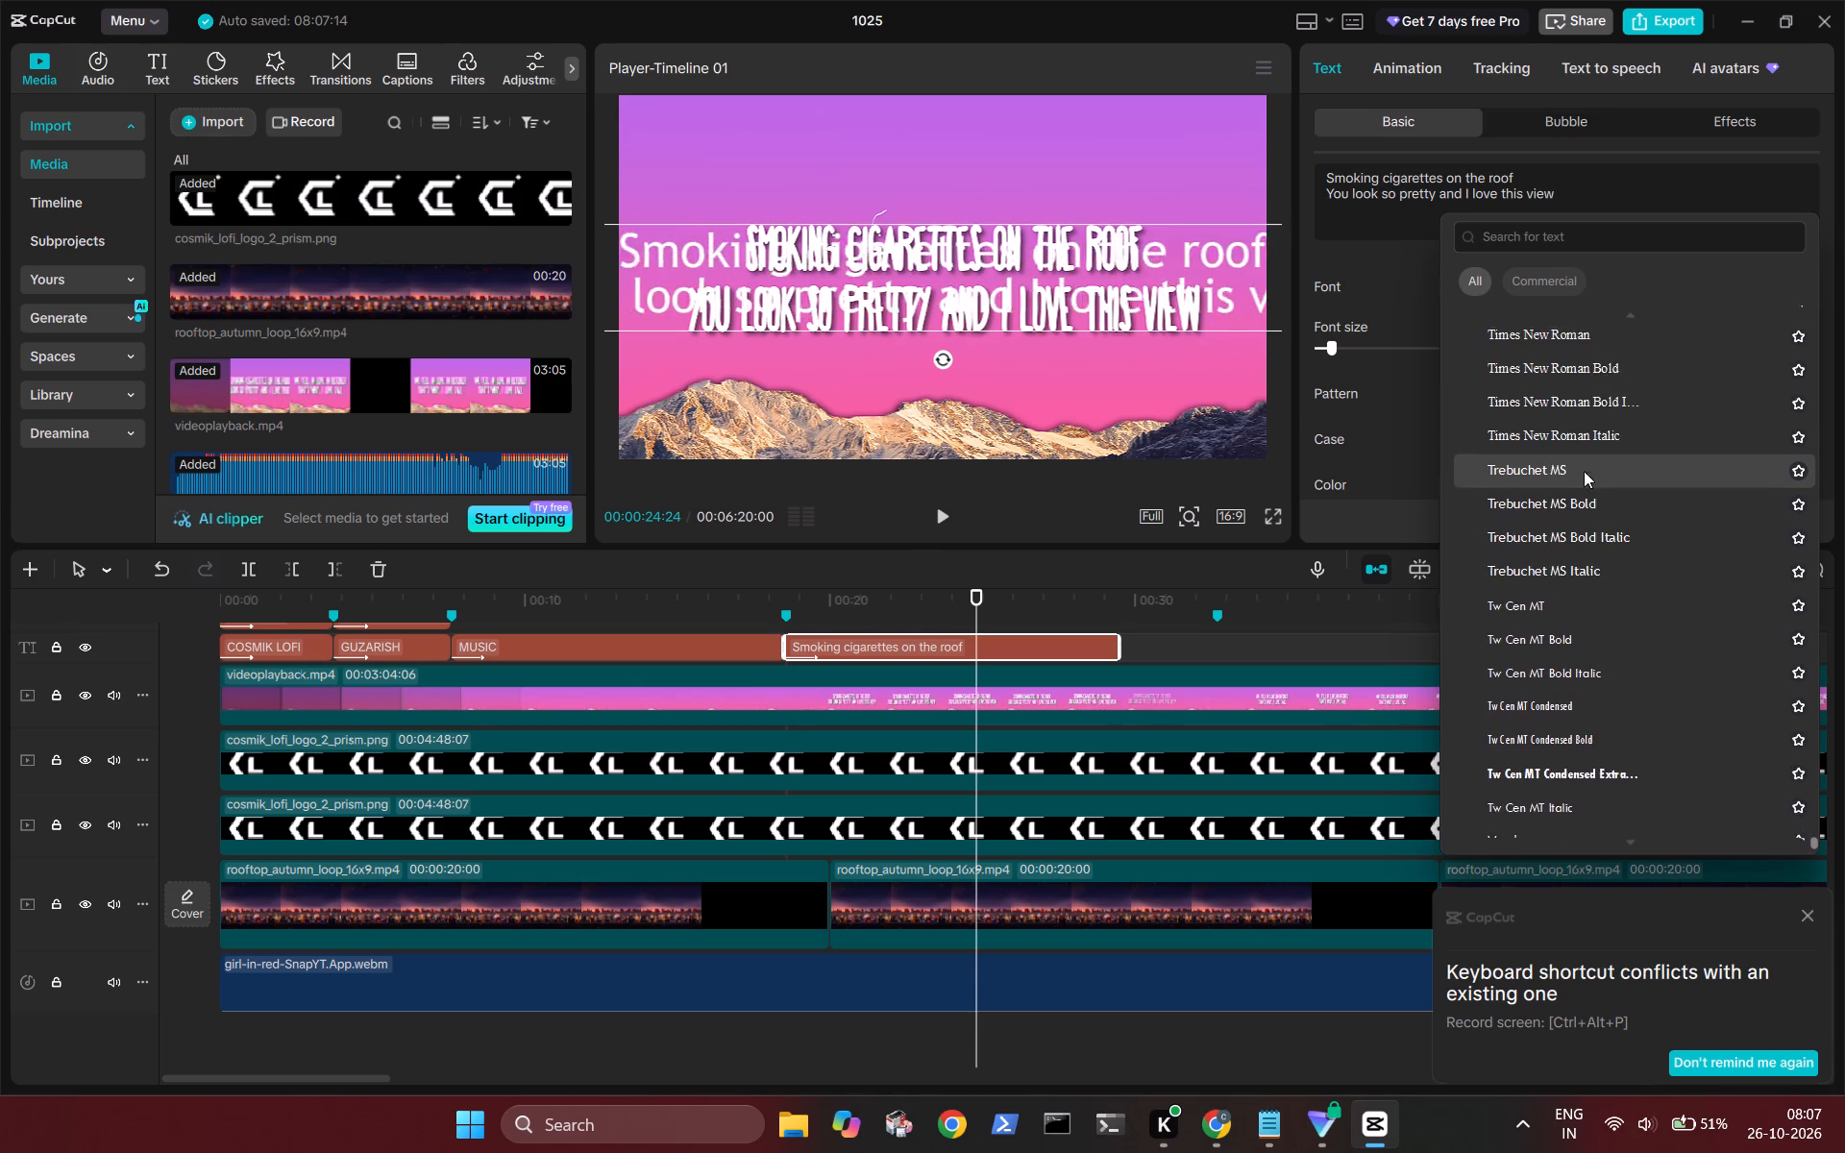
{"action": "scroll", "coordinate": [1584, 471], "scroll_direction": "up", "scroll_amount": 1}
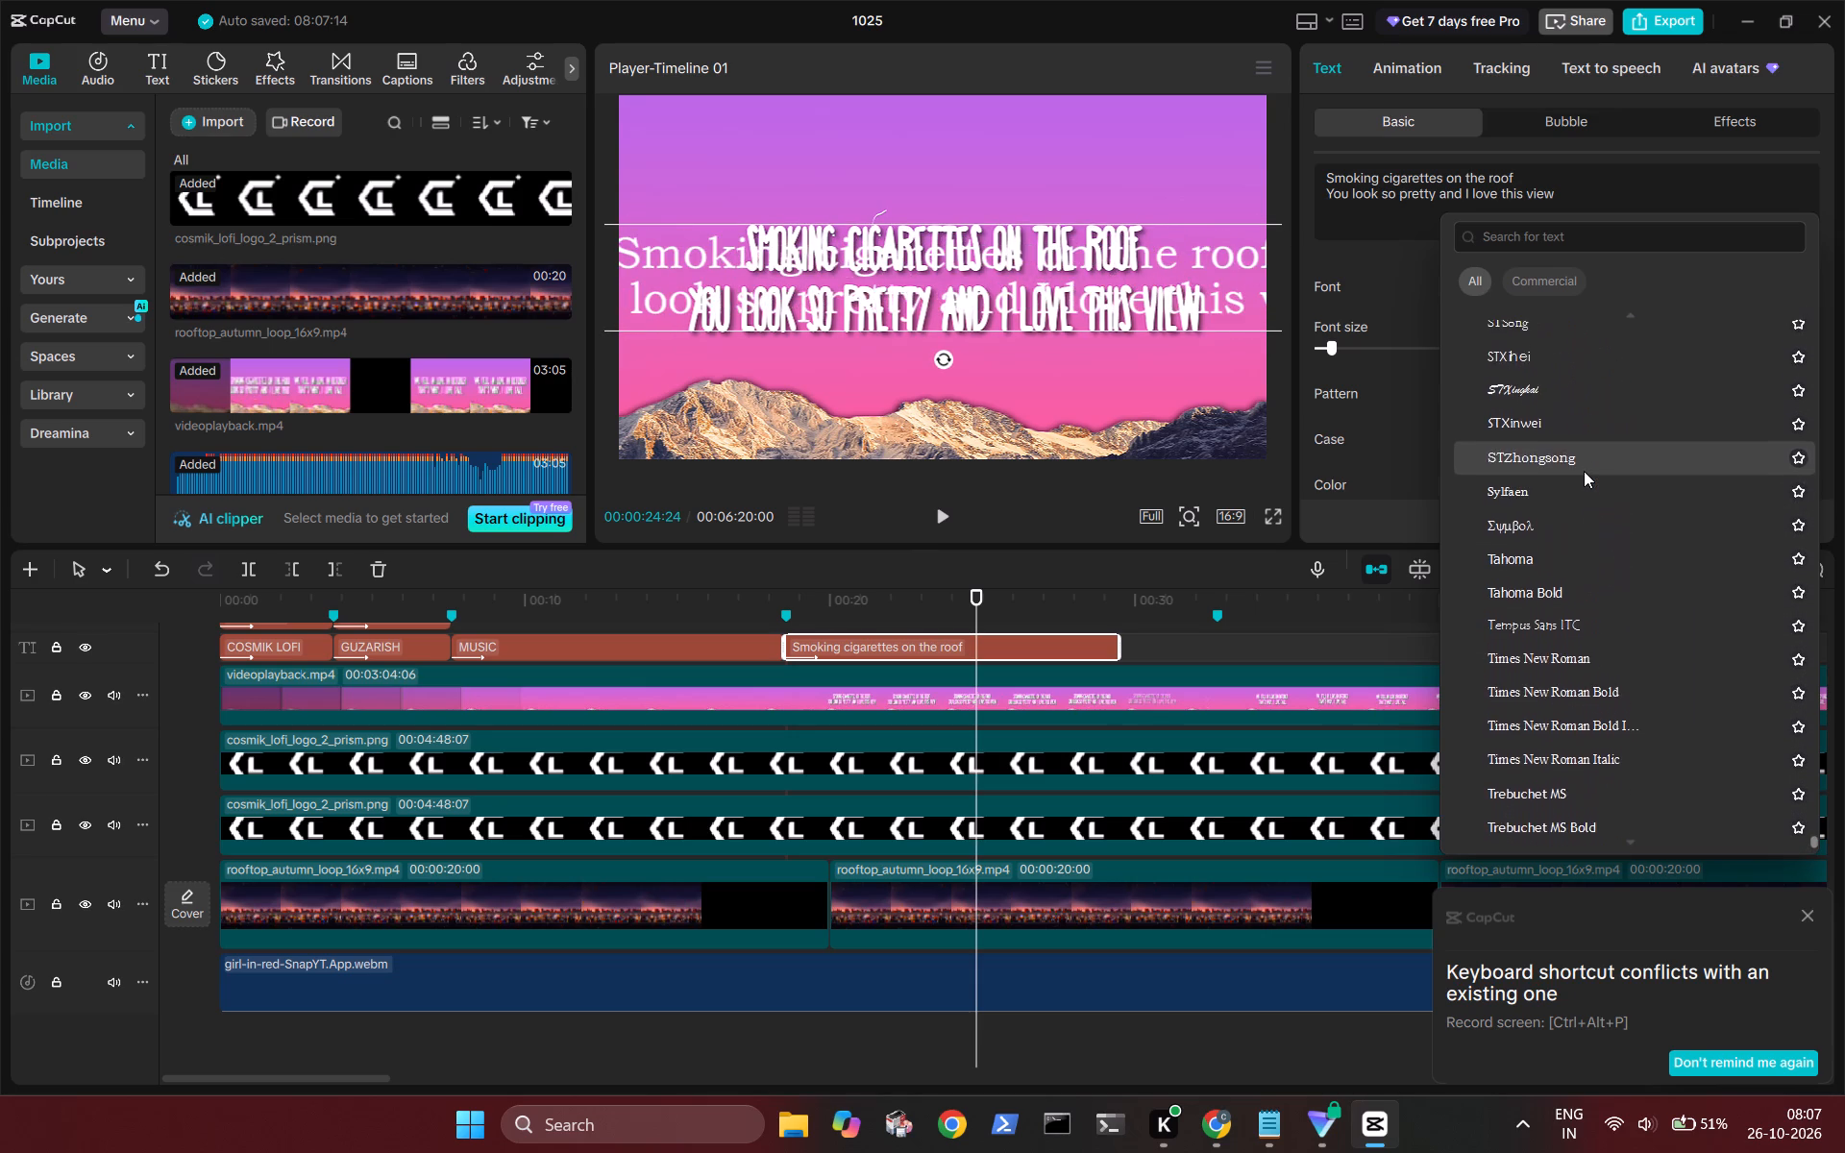
{"action": "scroll", "coordinate": [1584, 471], "scroll_direction": "up", "scroll_amount": 1}
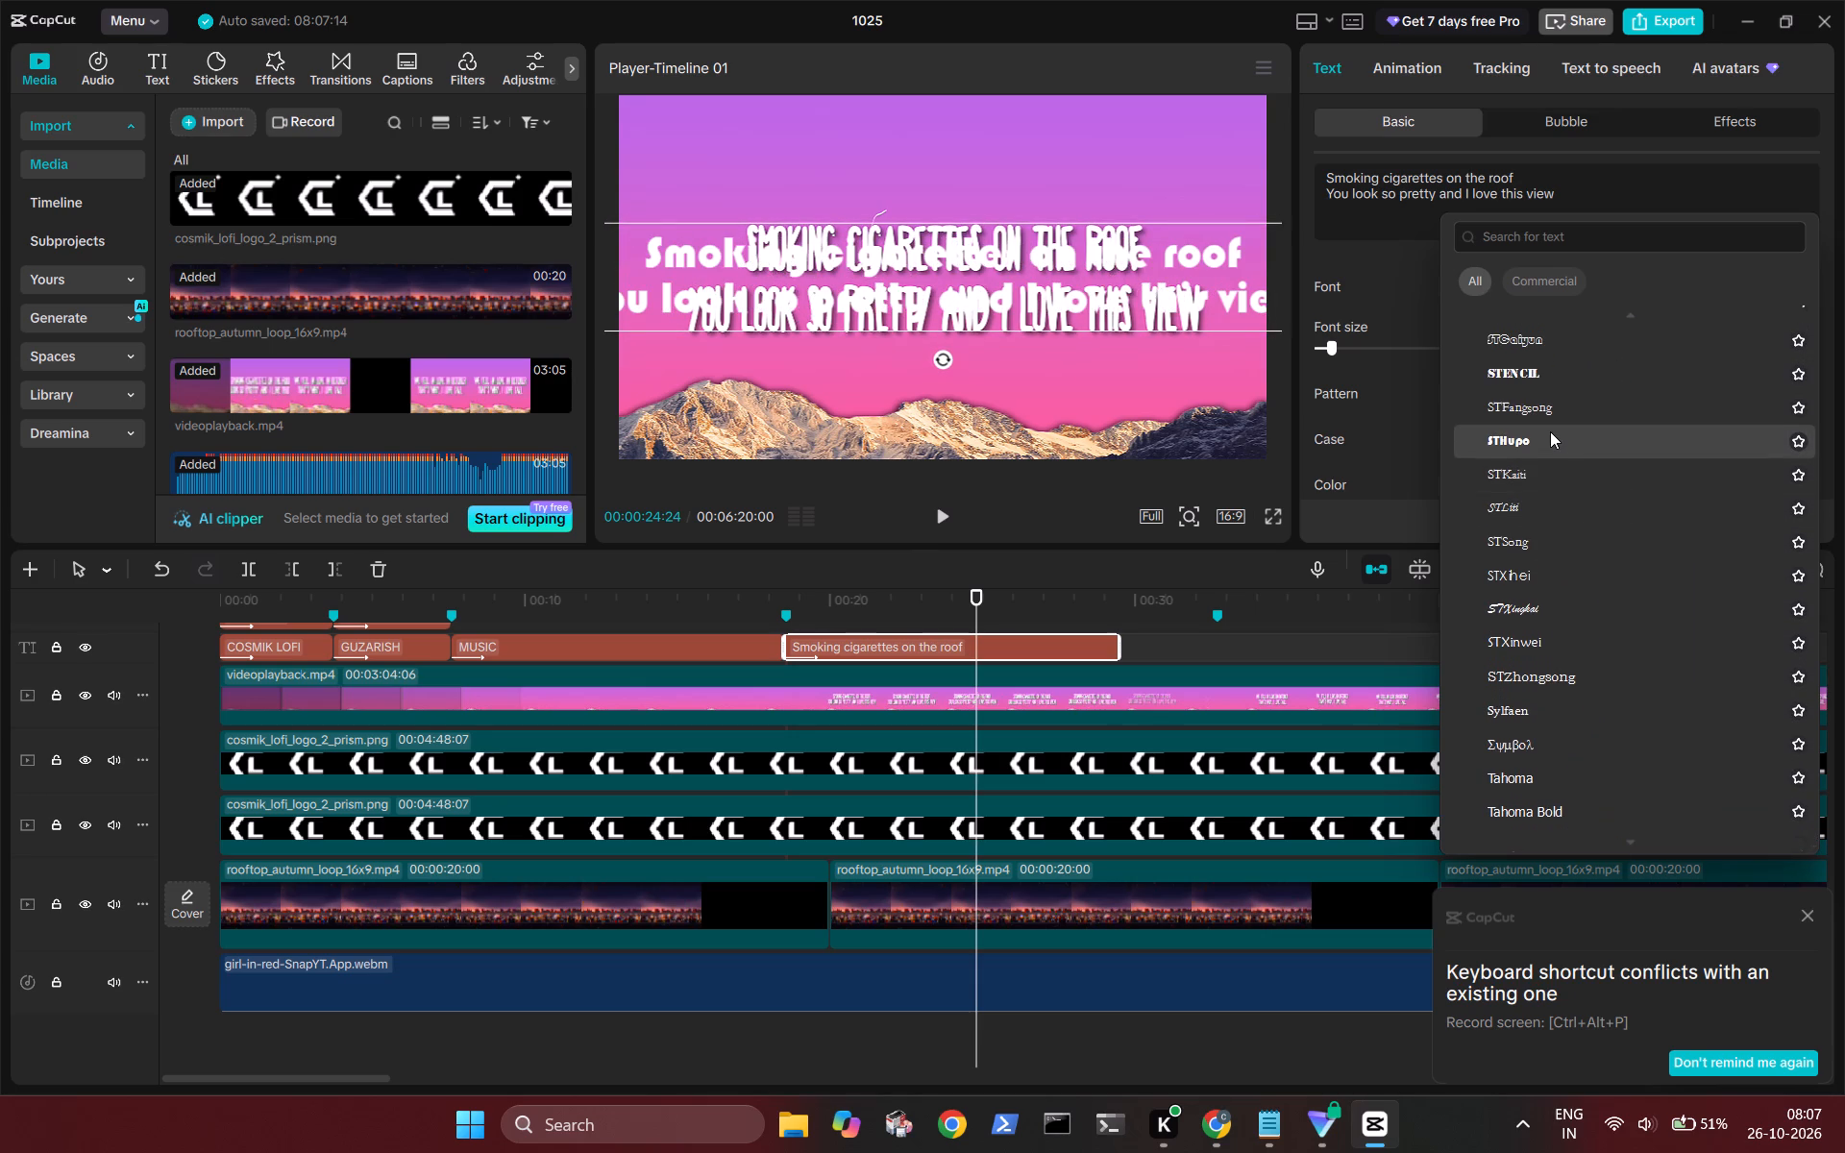
{"action": "scroll", "coordinate": [1550, 431], "scroll_direction": "up", "scroll_amount": 1}
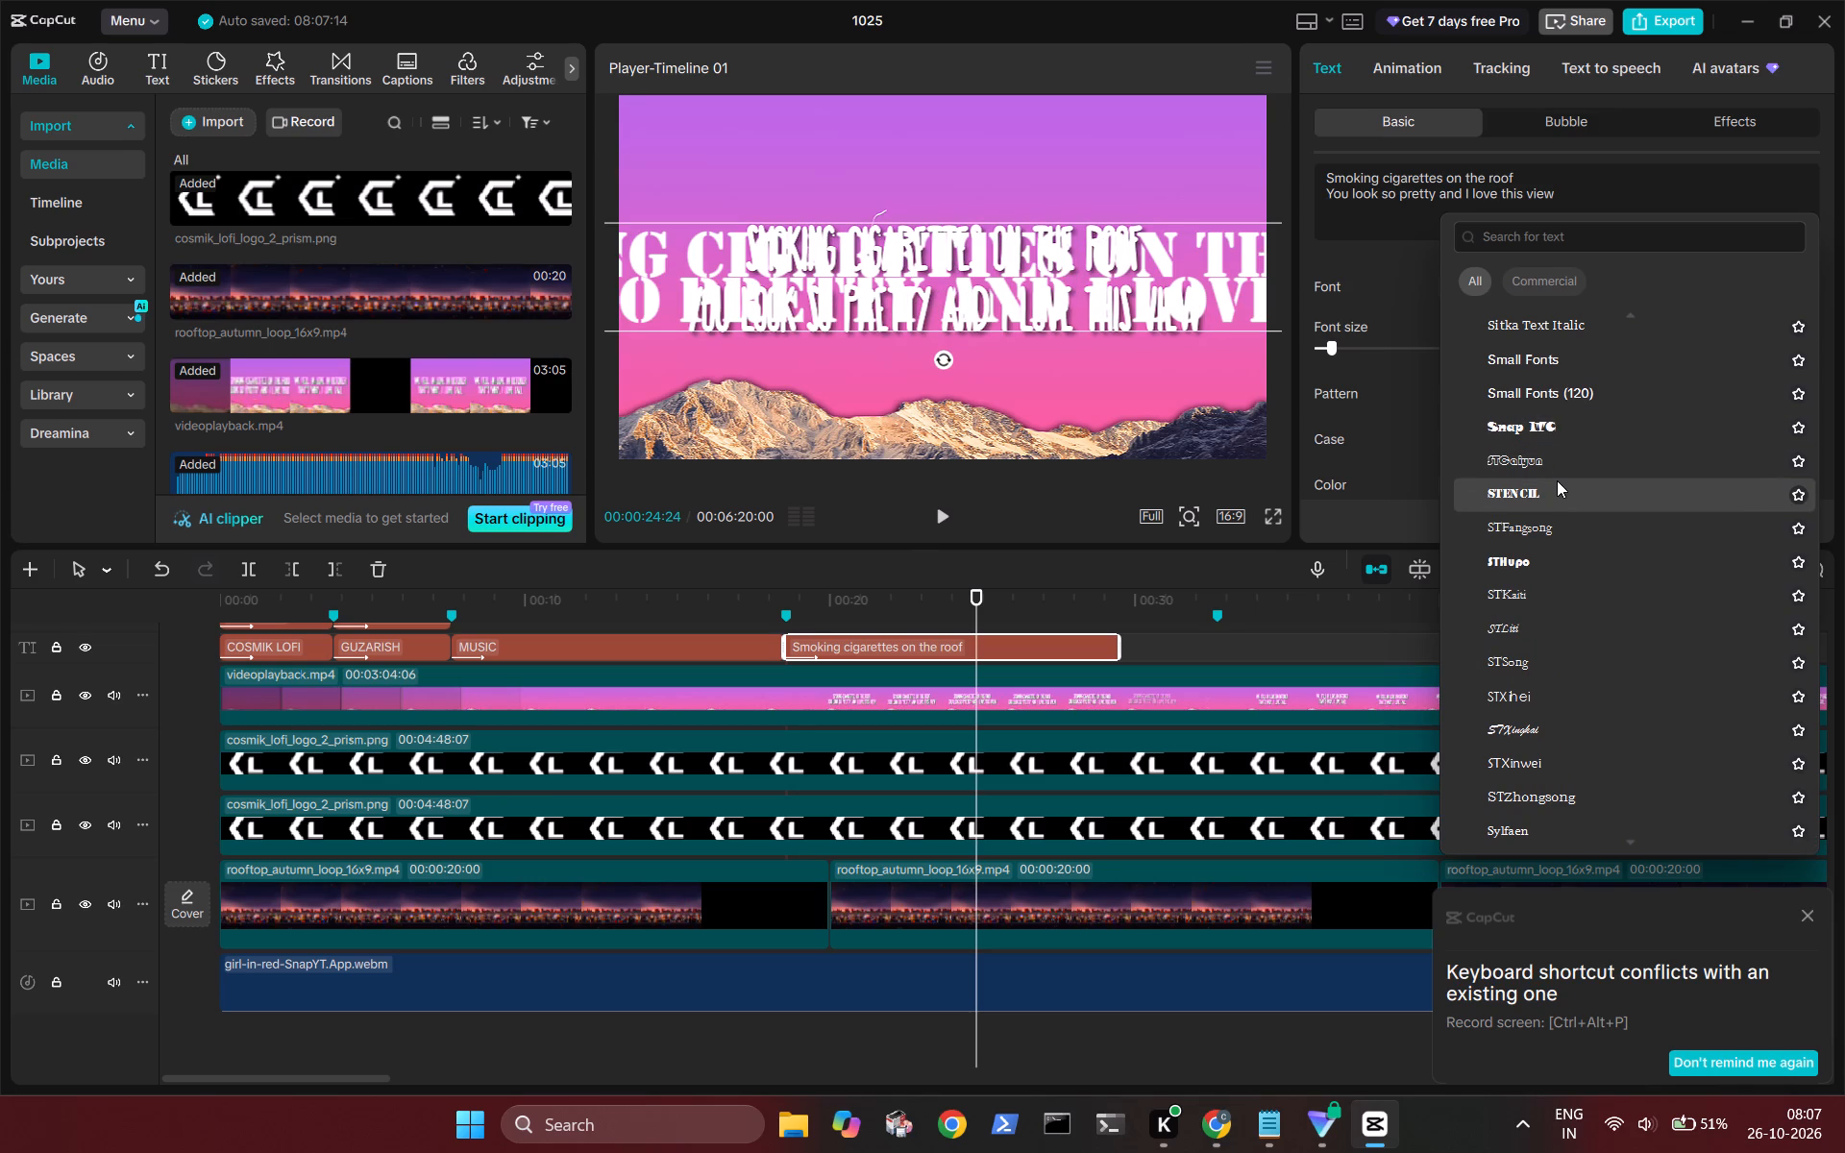
{"action": "scroll", "coordinate": [1557, 480], "scroll_direction": "up", "scroll_amount": 1}
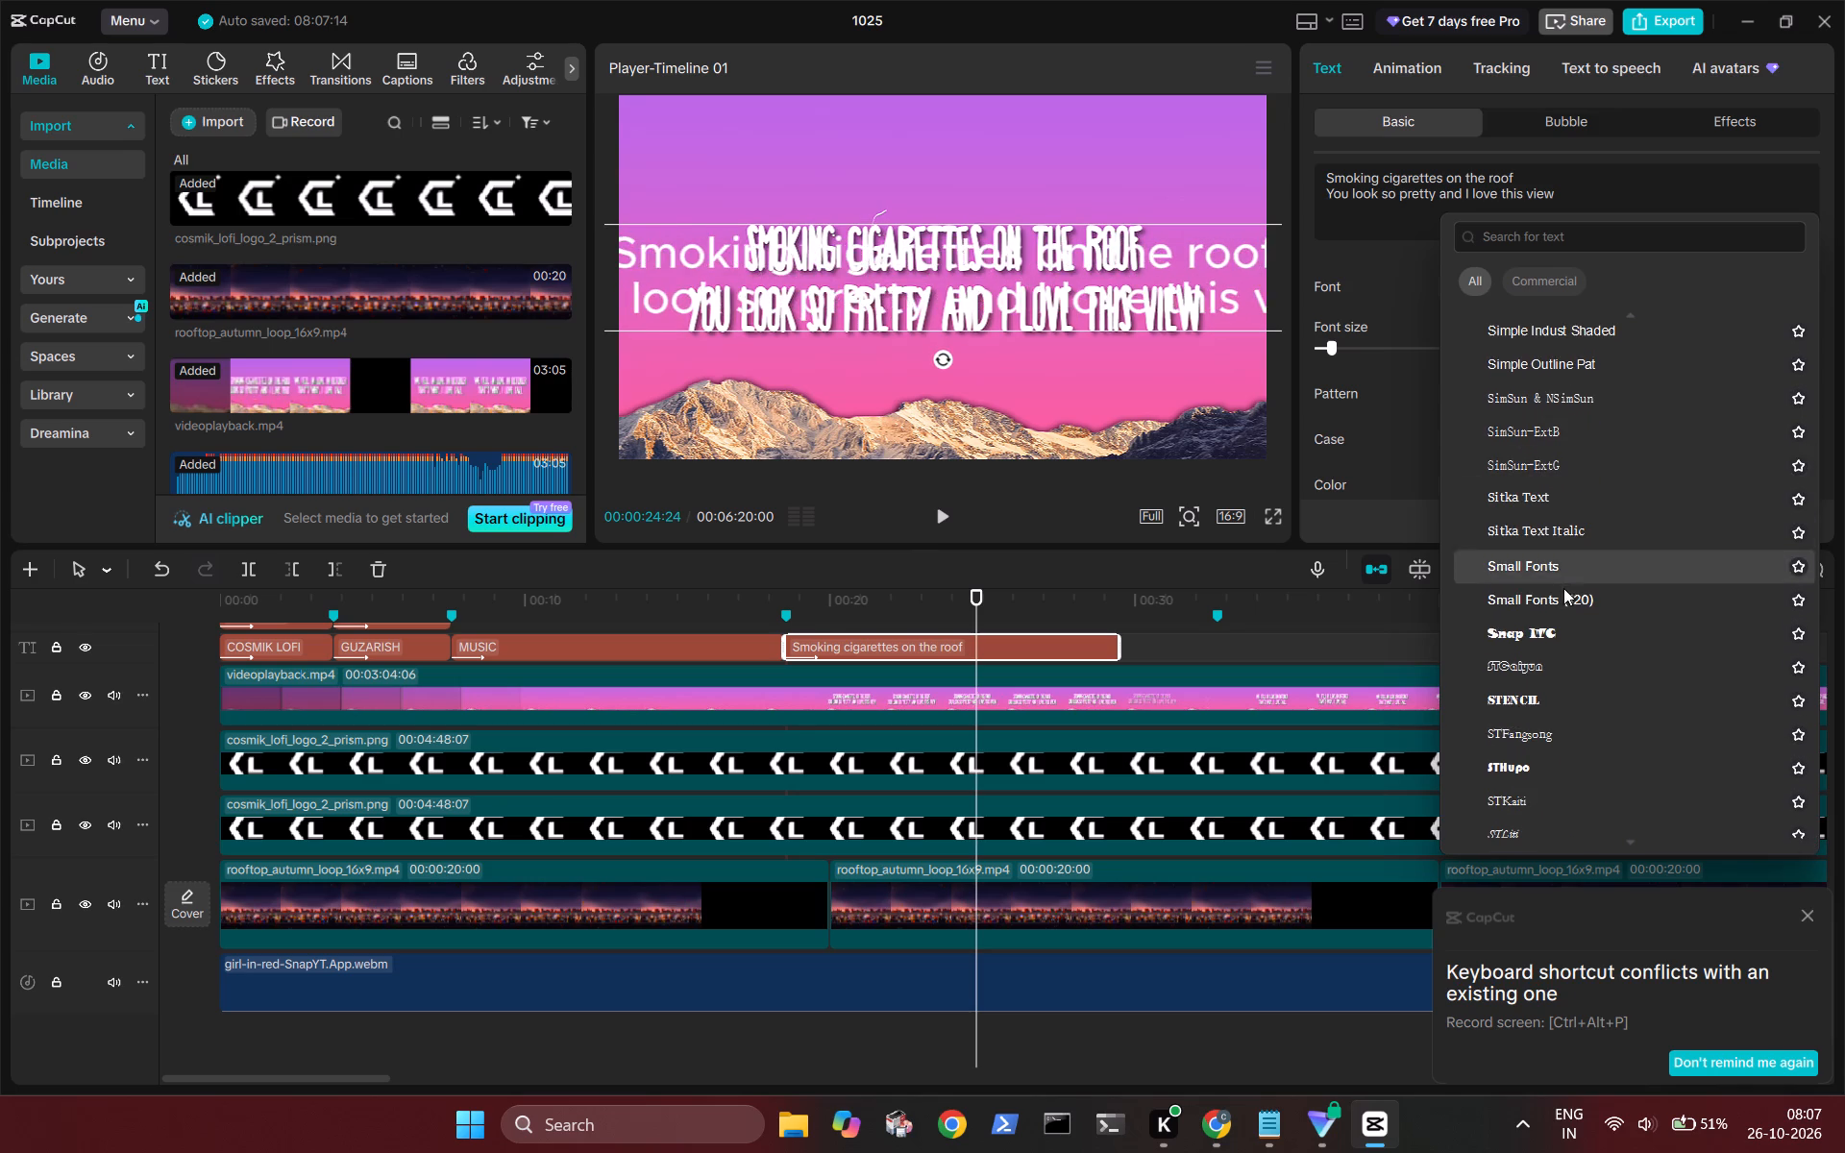
{"action": "left_click", "coordinate": [1562, 624]}
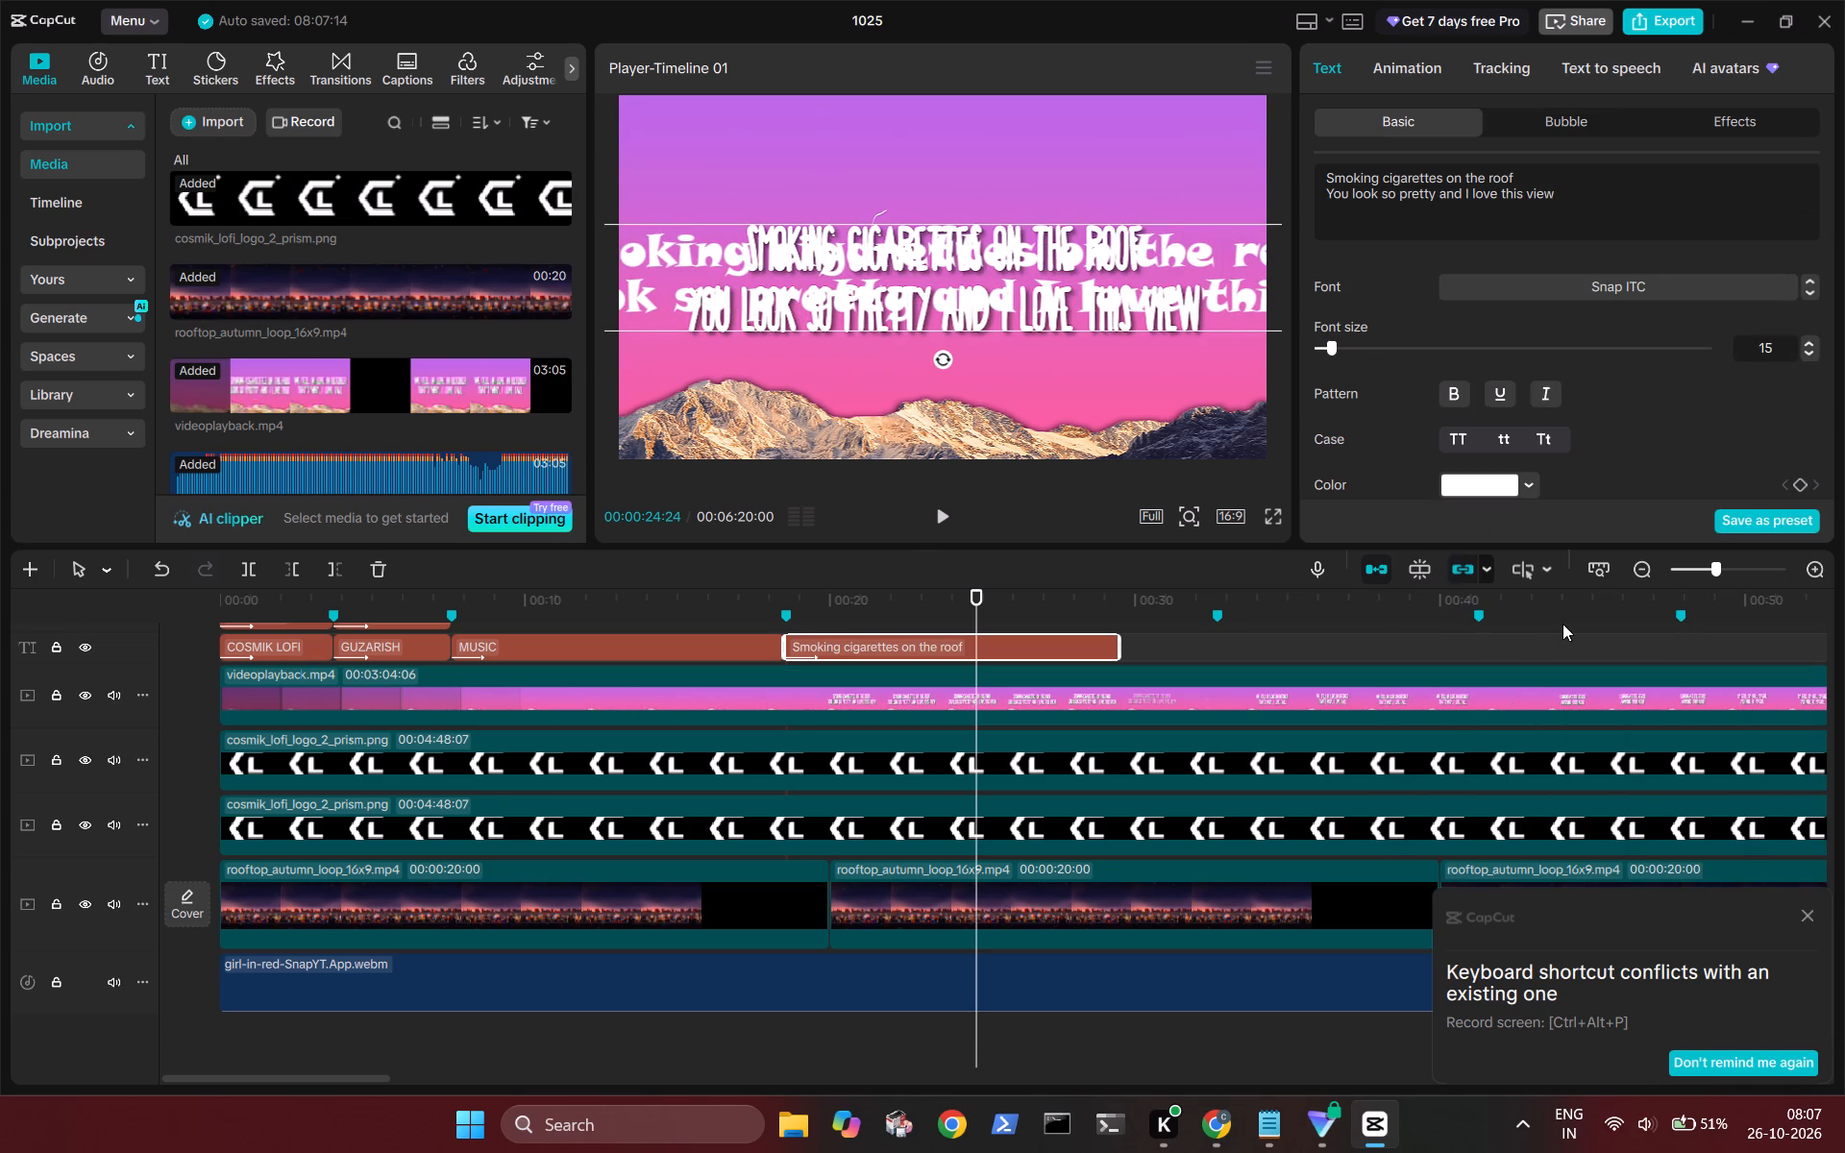
{"action": "left_click", "coordinate": [1200, 285]}
Scale the lyric title down to about 44% so both lines fit inside the video frame.
{"action": "scroll", "coordinate": [1520, 367], "scroll_direction": "down", "scroll_amount": 2}
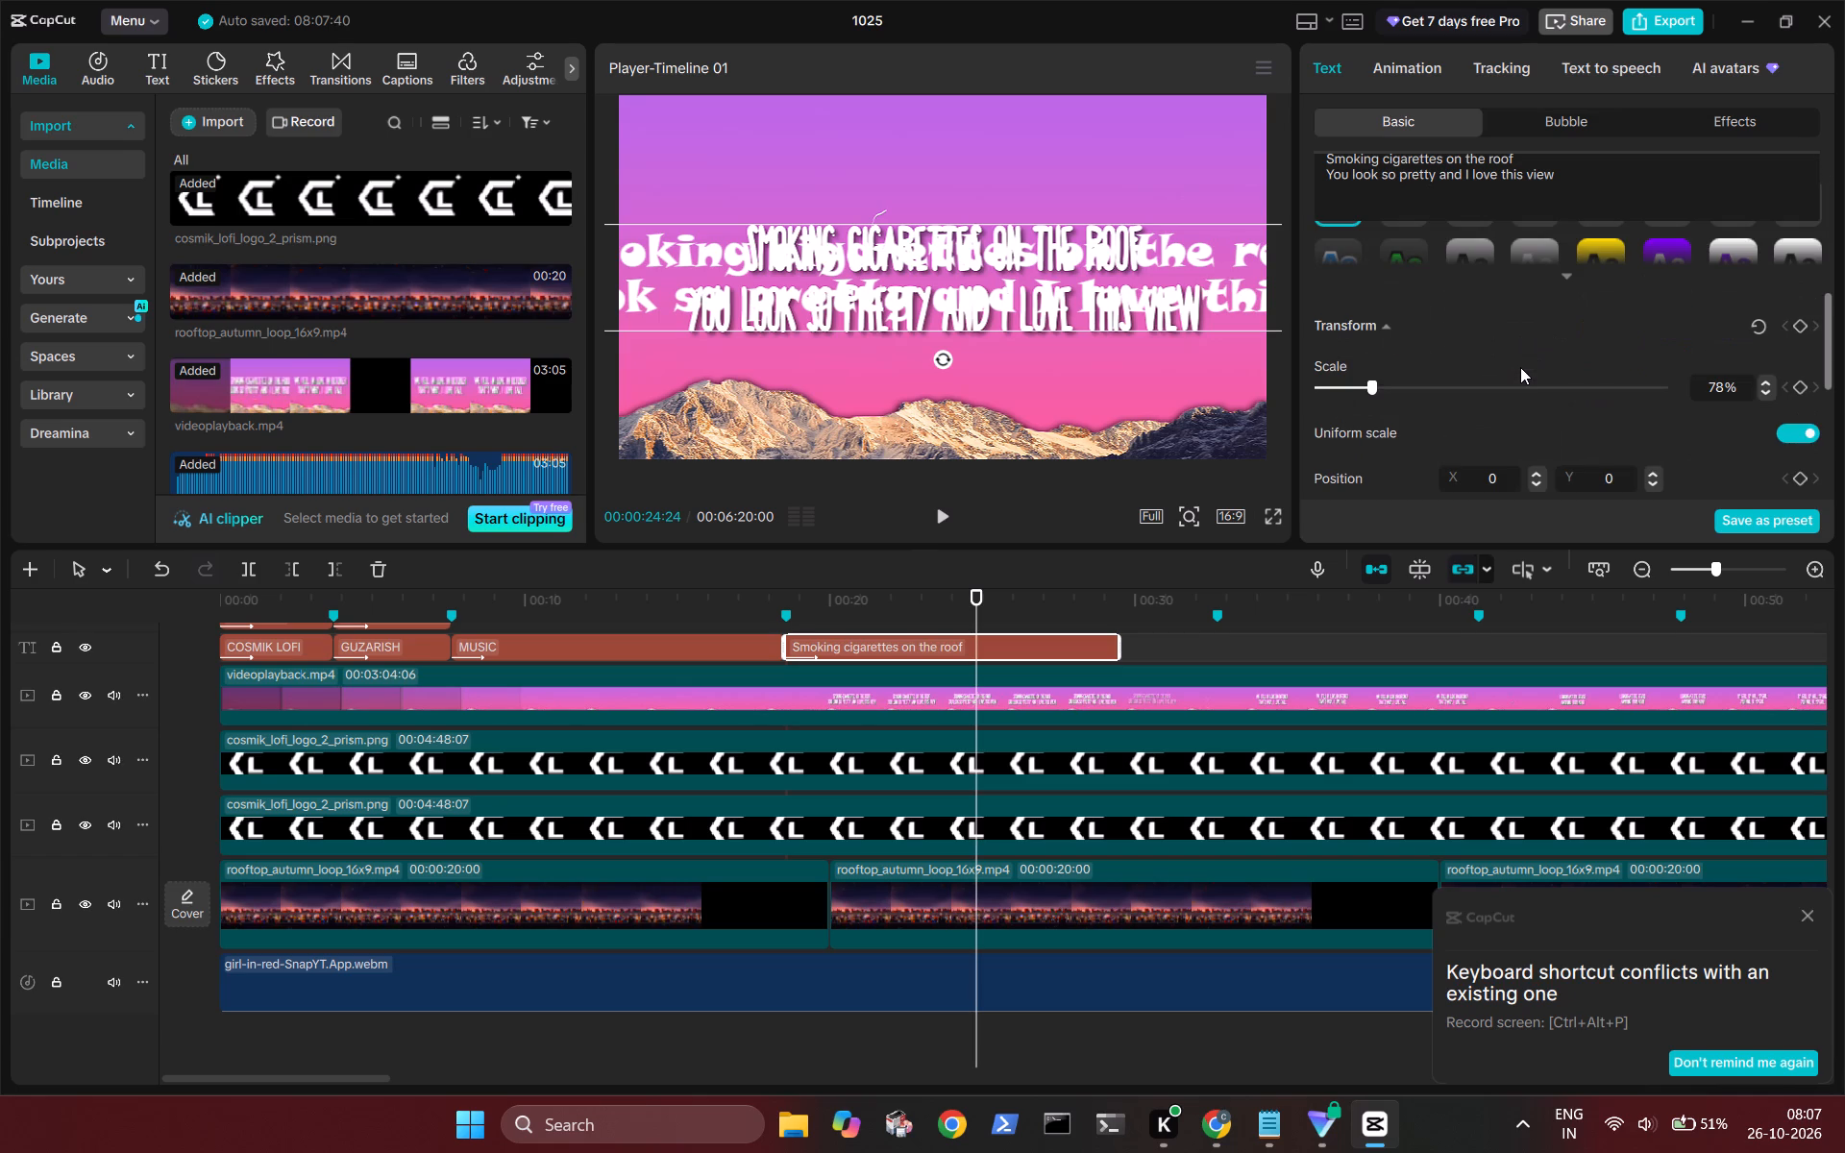
{"action": "left_click", "coordinate": [1356, 388]}
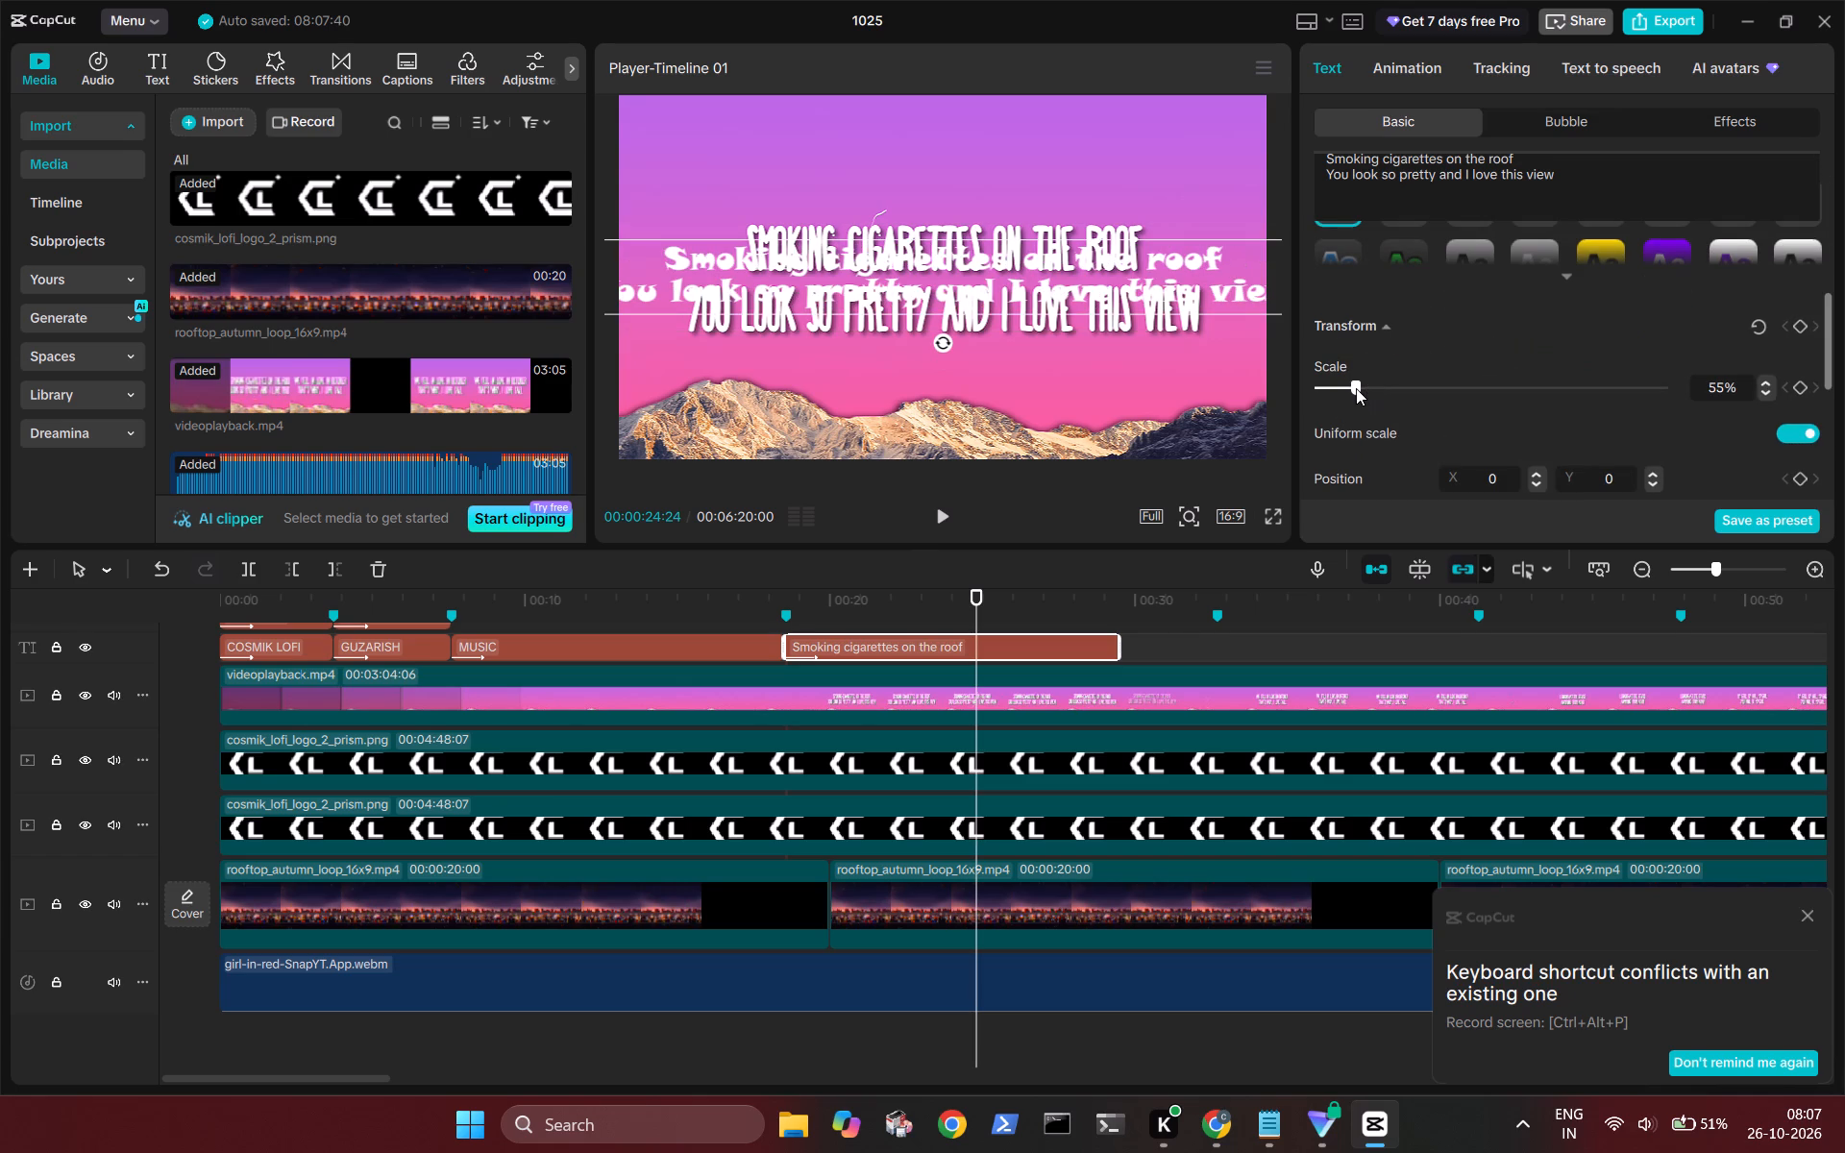
{"action": "left_click", "coordinate": [1343, 384]}
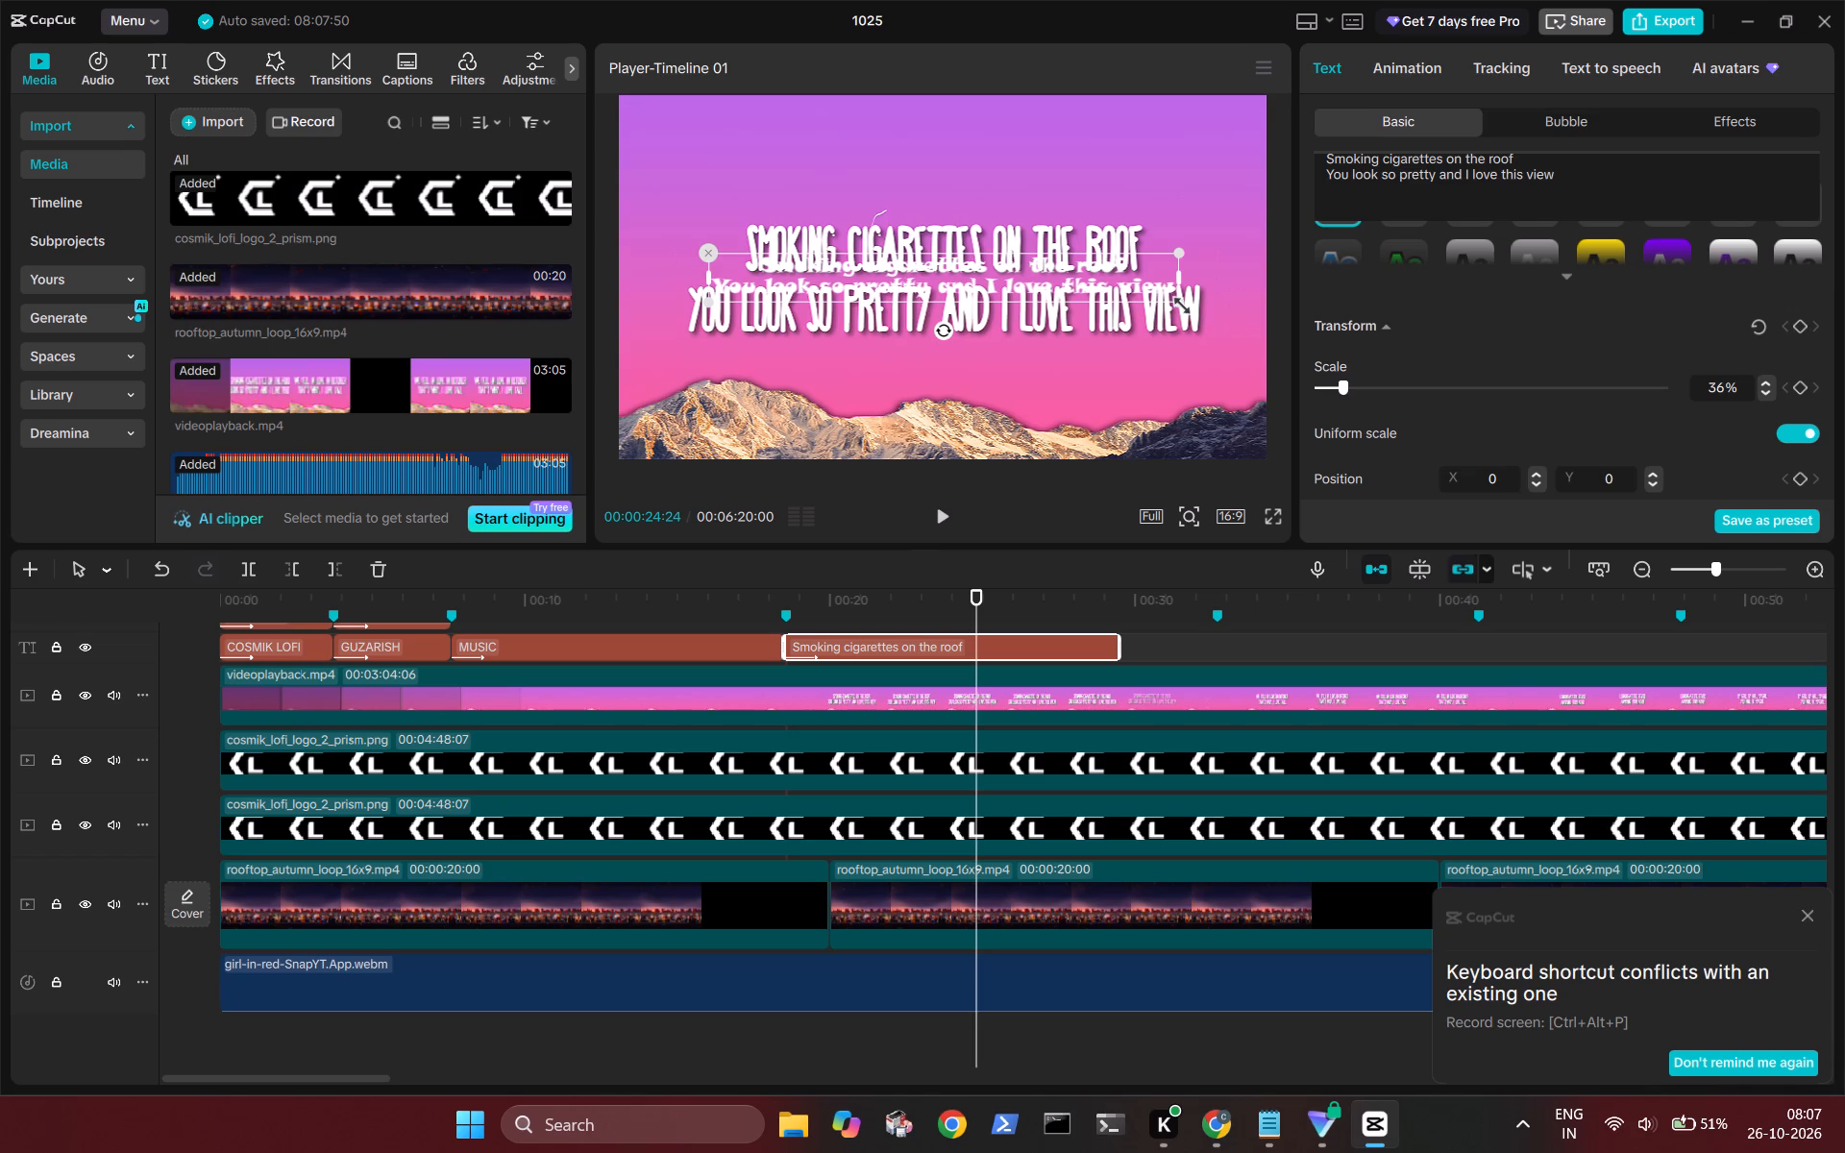
{"action": "left_click_drag", "start_coordinate": [1175, 301], "coordinate": [1252, 351]}
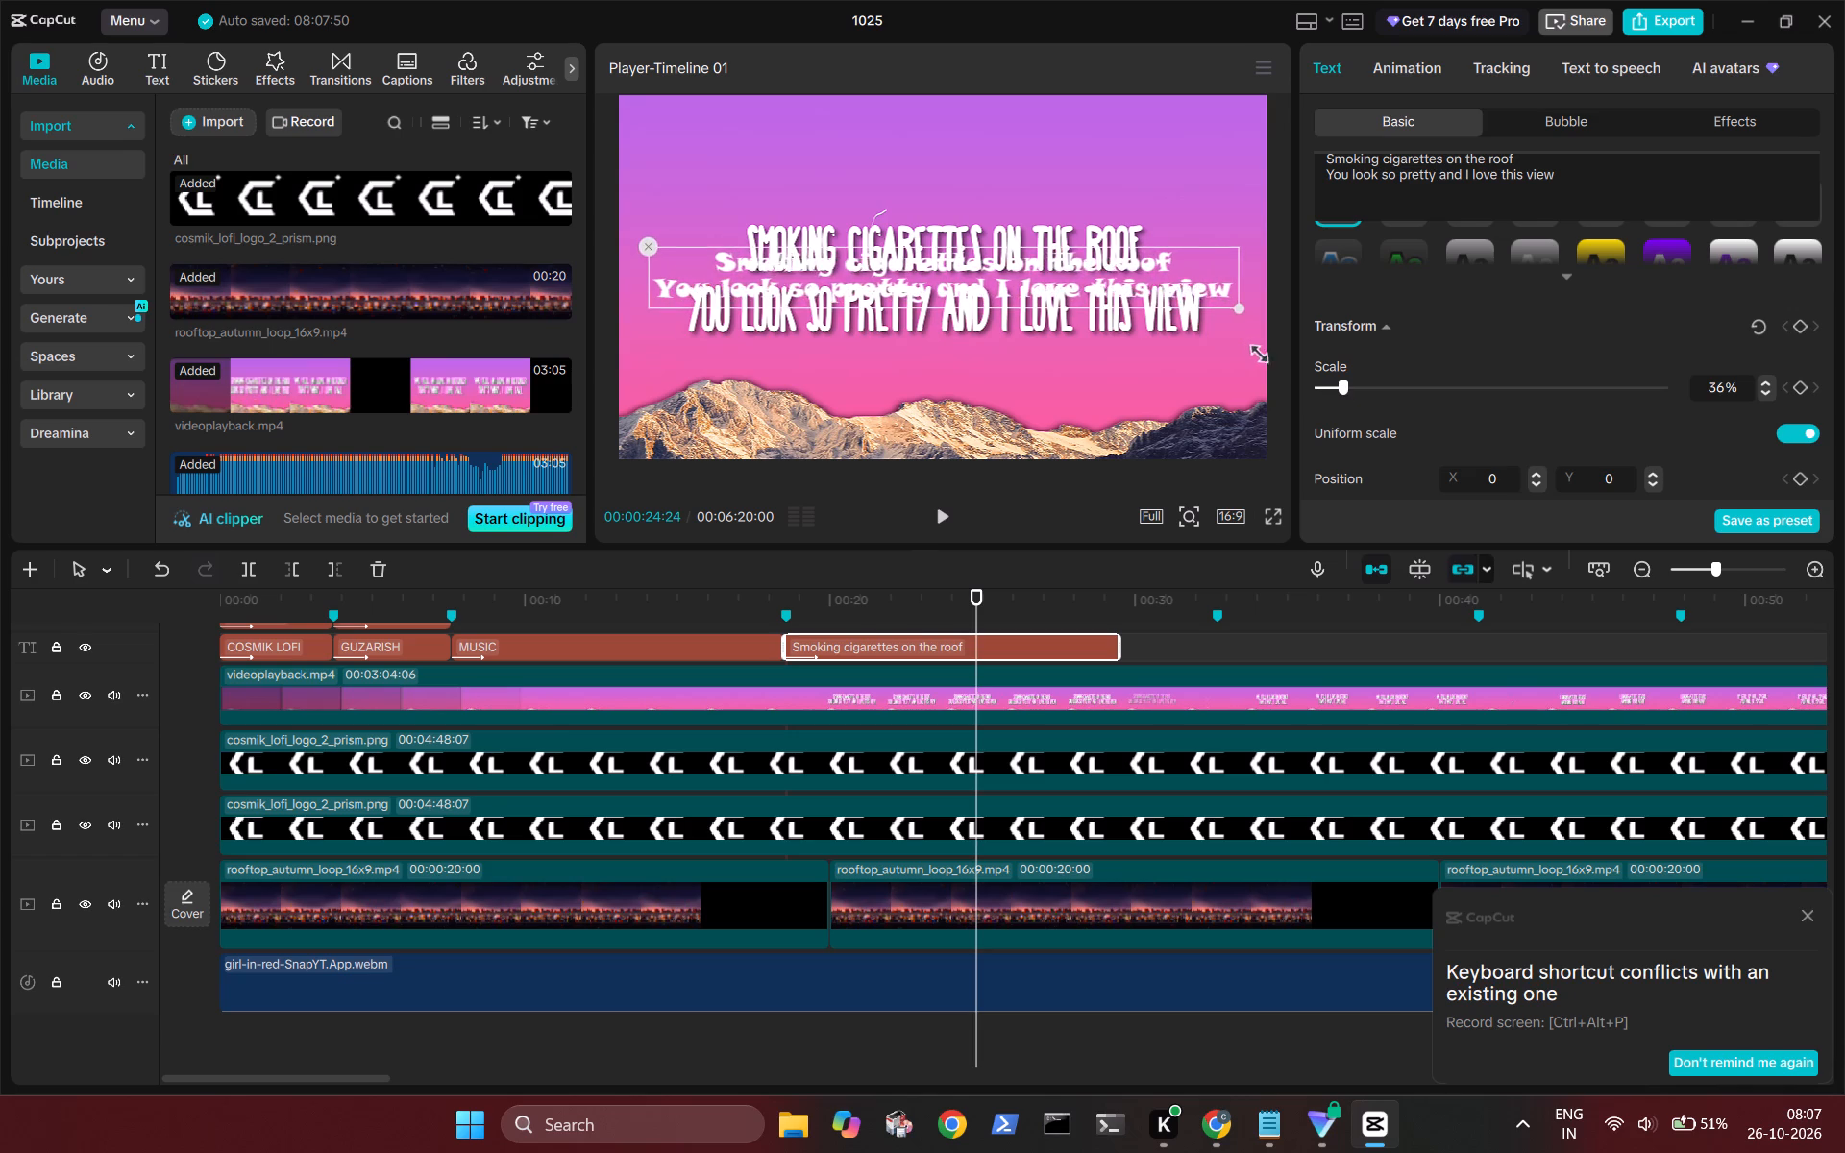
{"action": "left_click_drag", "start_coordinate": [1252, 351], "coordinate": [1308, 367]}
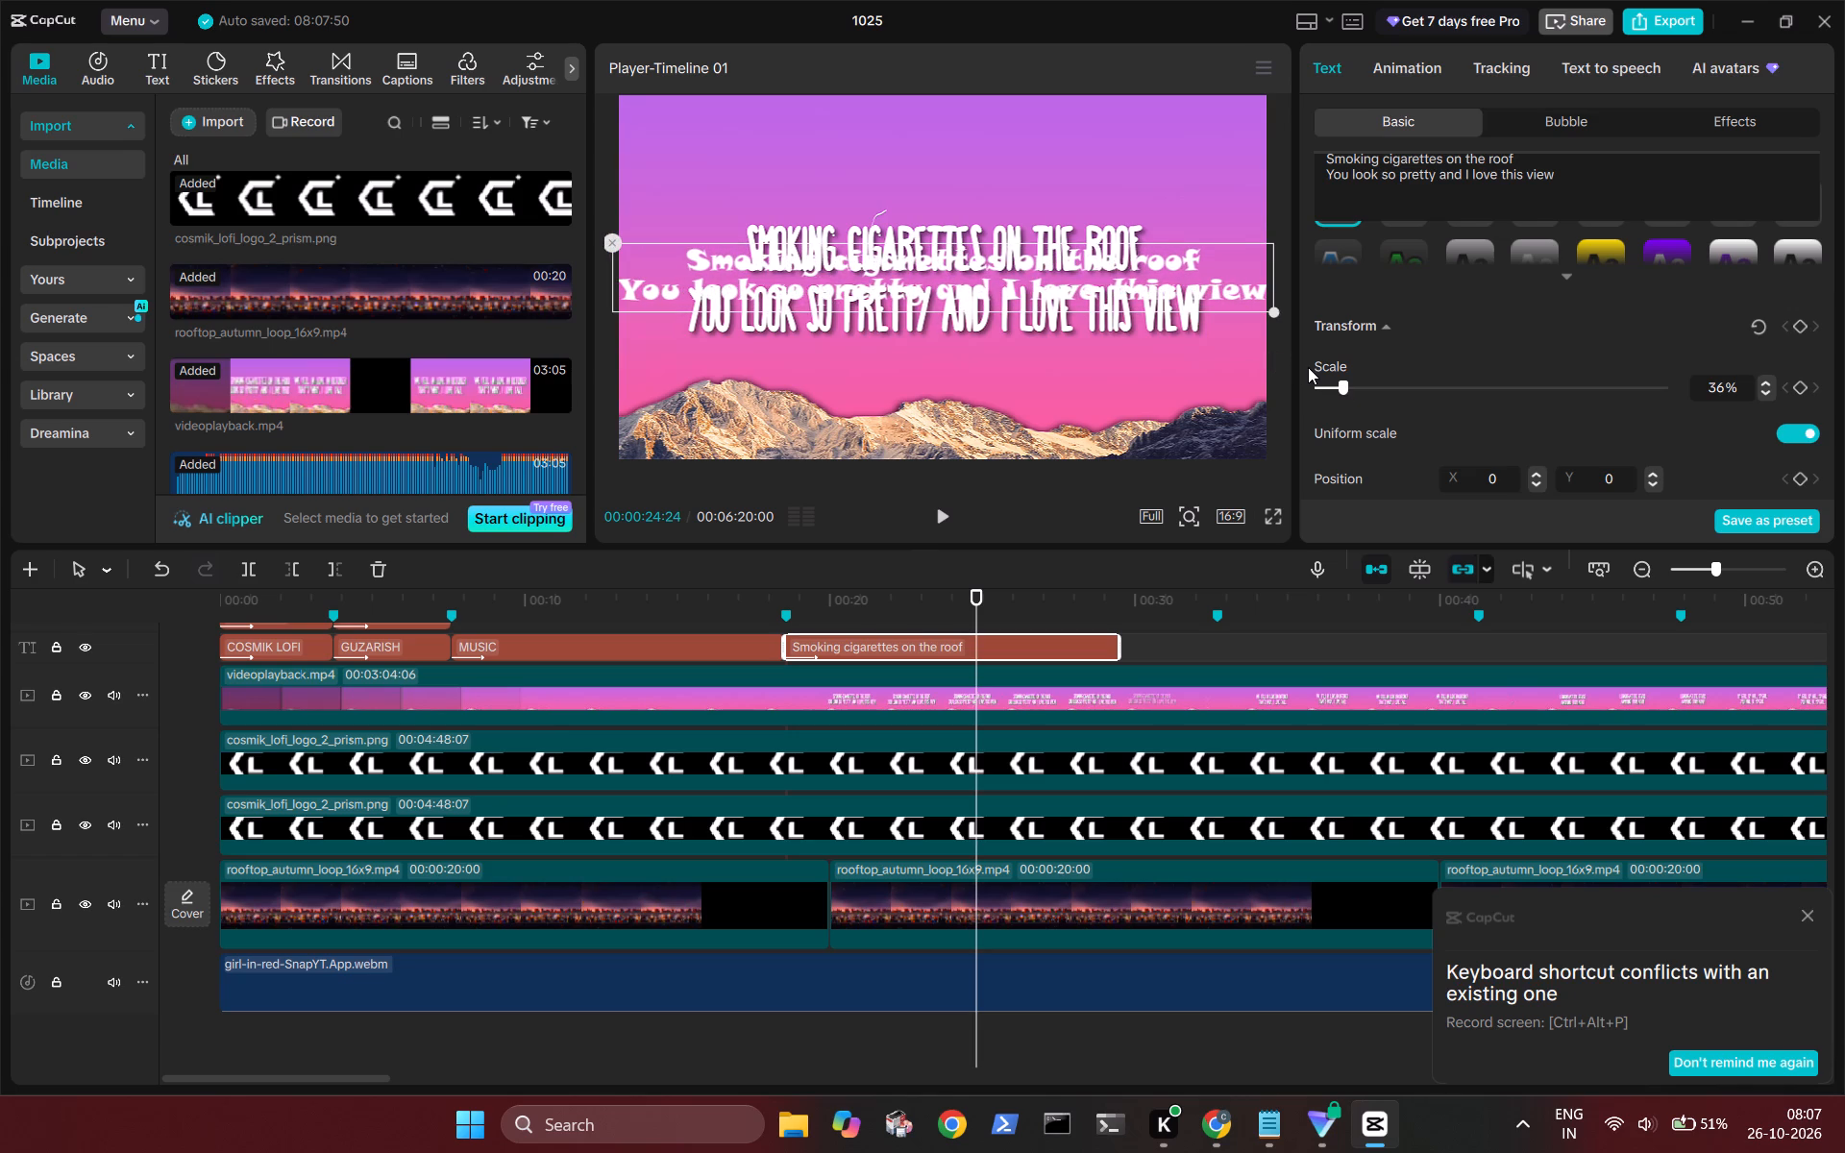
{"action": "left_click_drag", "start_coordinate": [1308, 367], "coordinate": [1237, 346]}
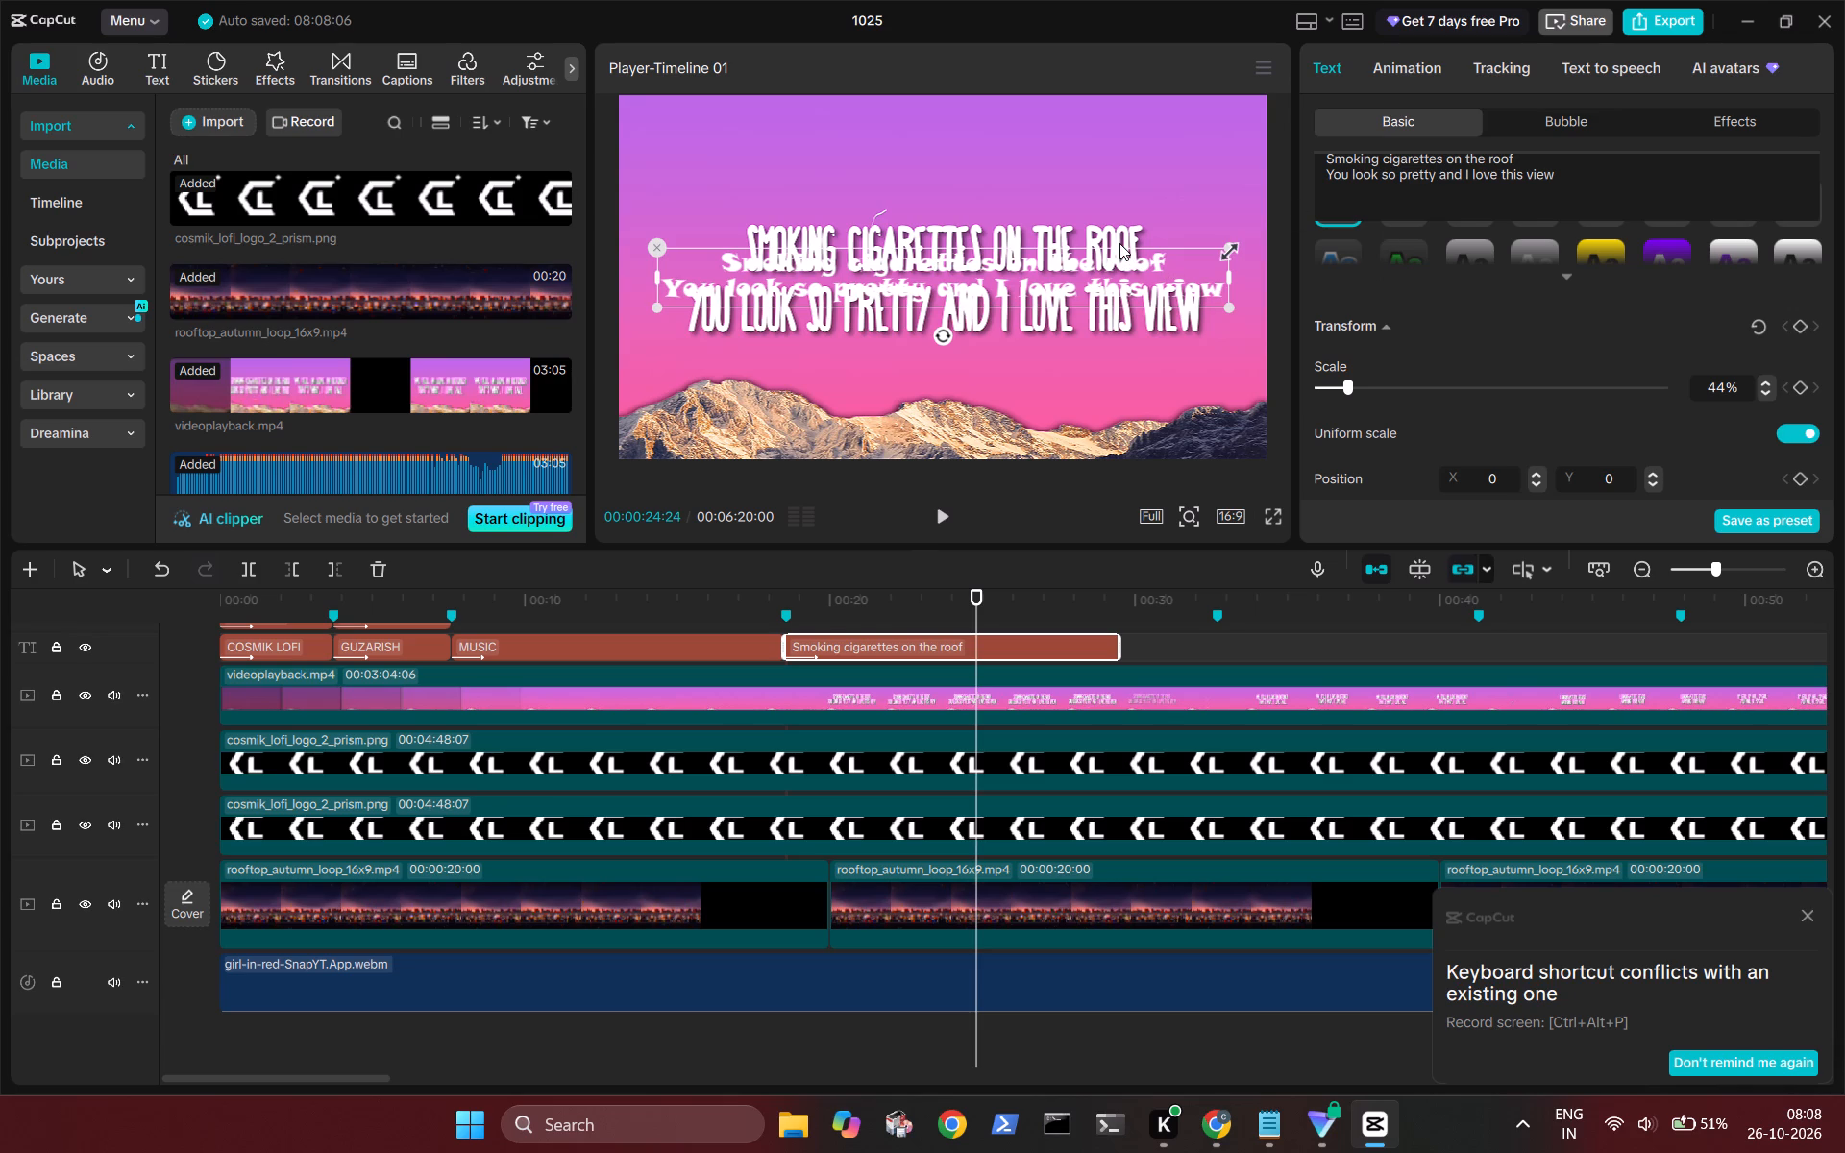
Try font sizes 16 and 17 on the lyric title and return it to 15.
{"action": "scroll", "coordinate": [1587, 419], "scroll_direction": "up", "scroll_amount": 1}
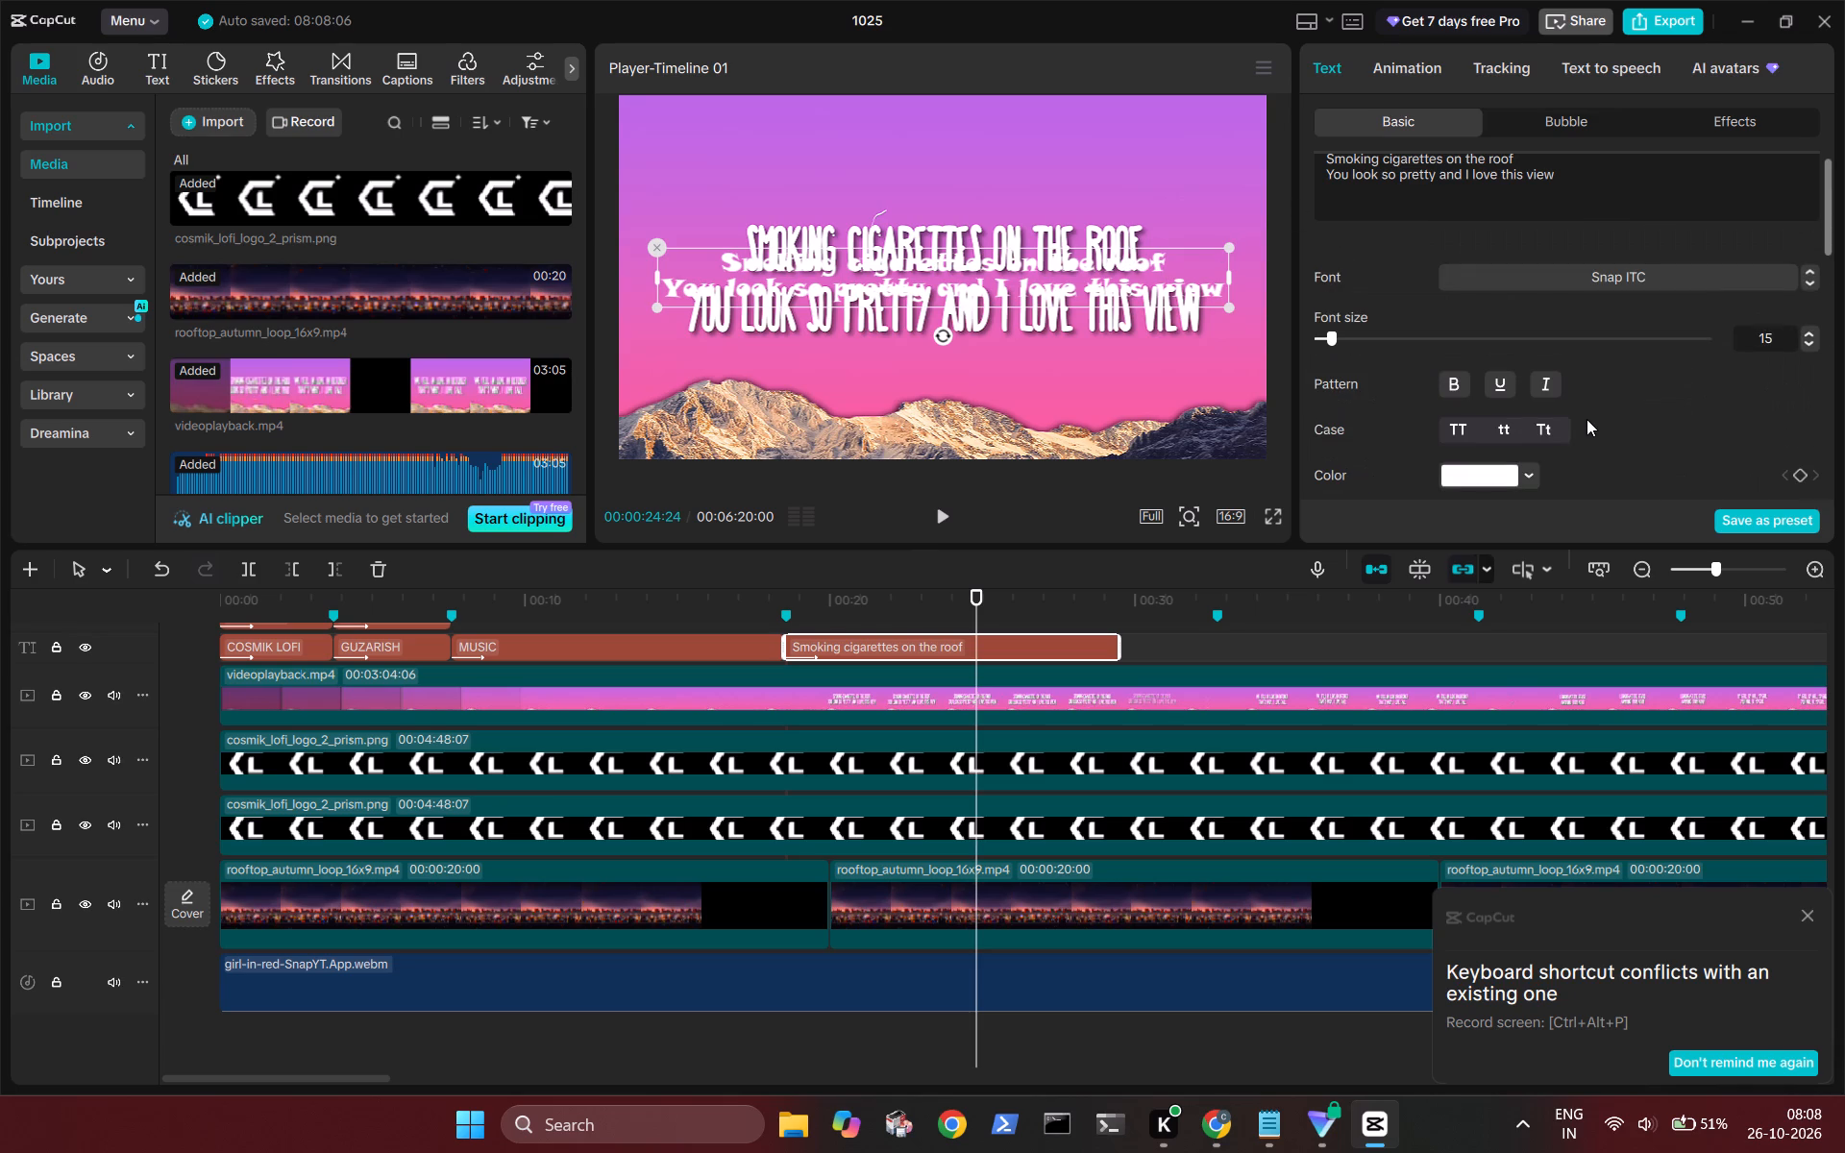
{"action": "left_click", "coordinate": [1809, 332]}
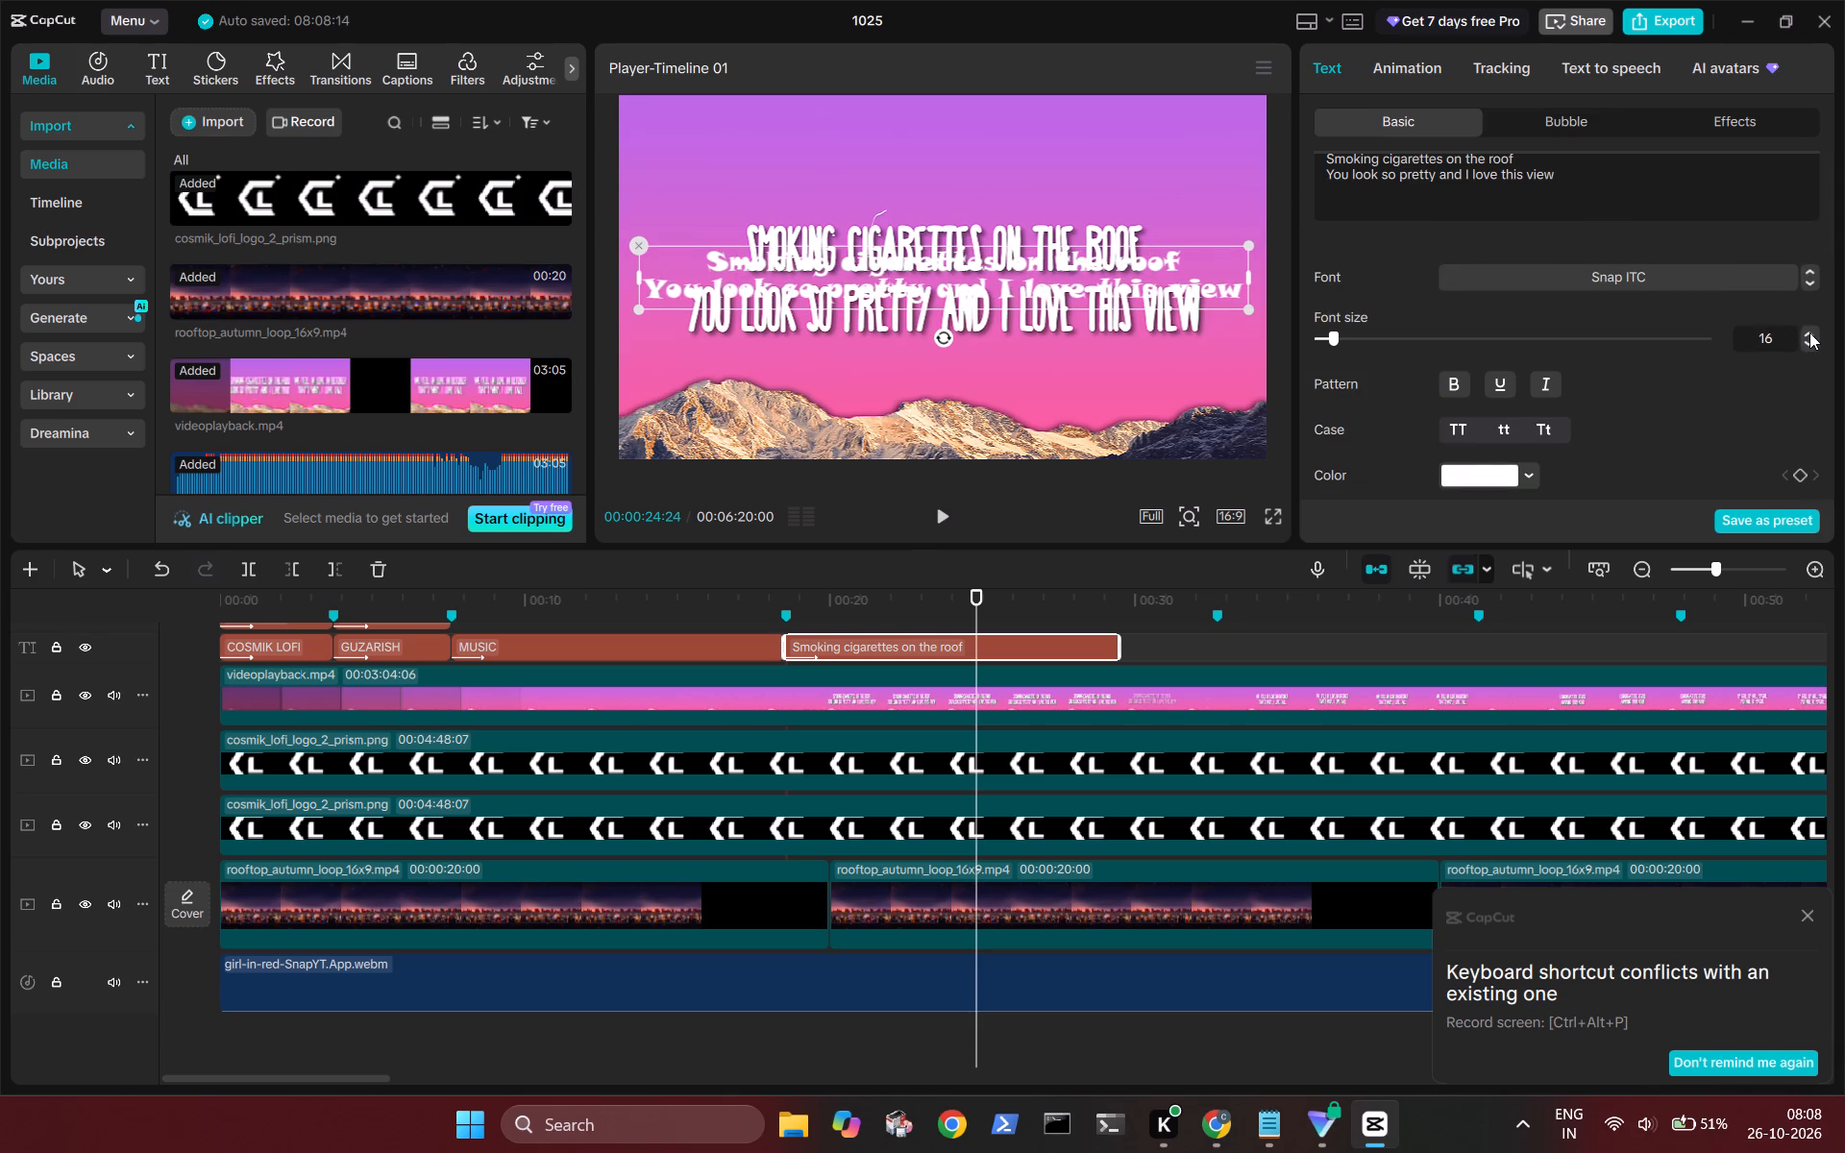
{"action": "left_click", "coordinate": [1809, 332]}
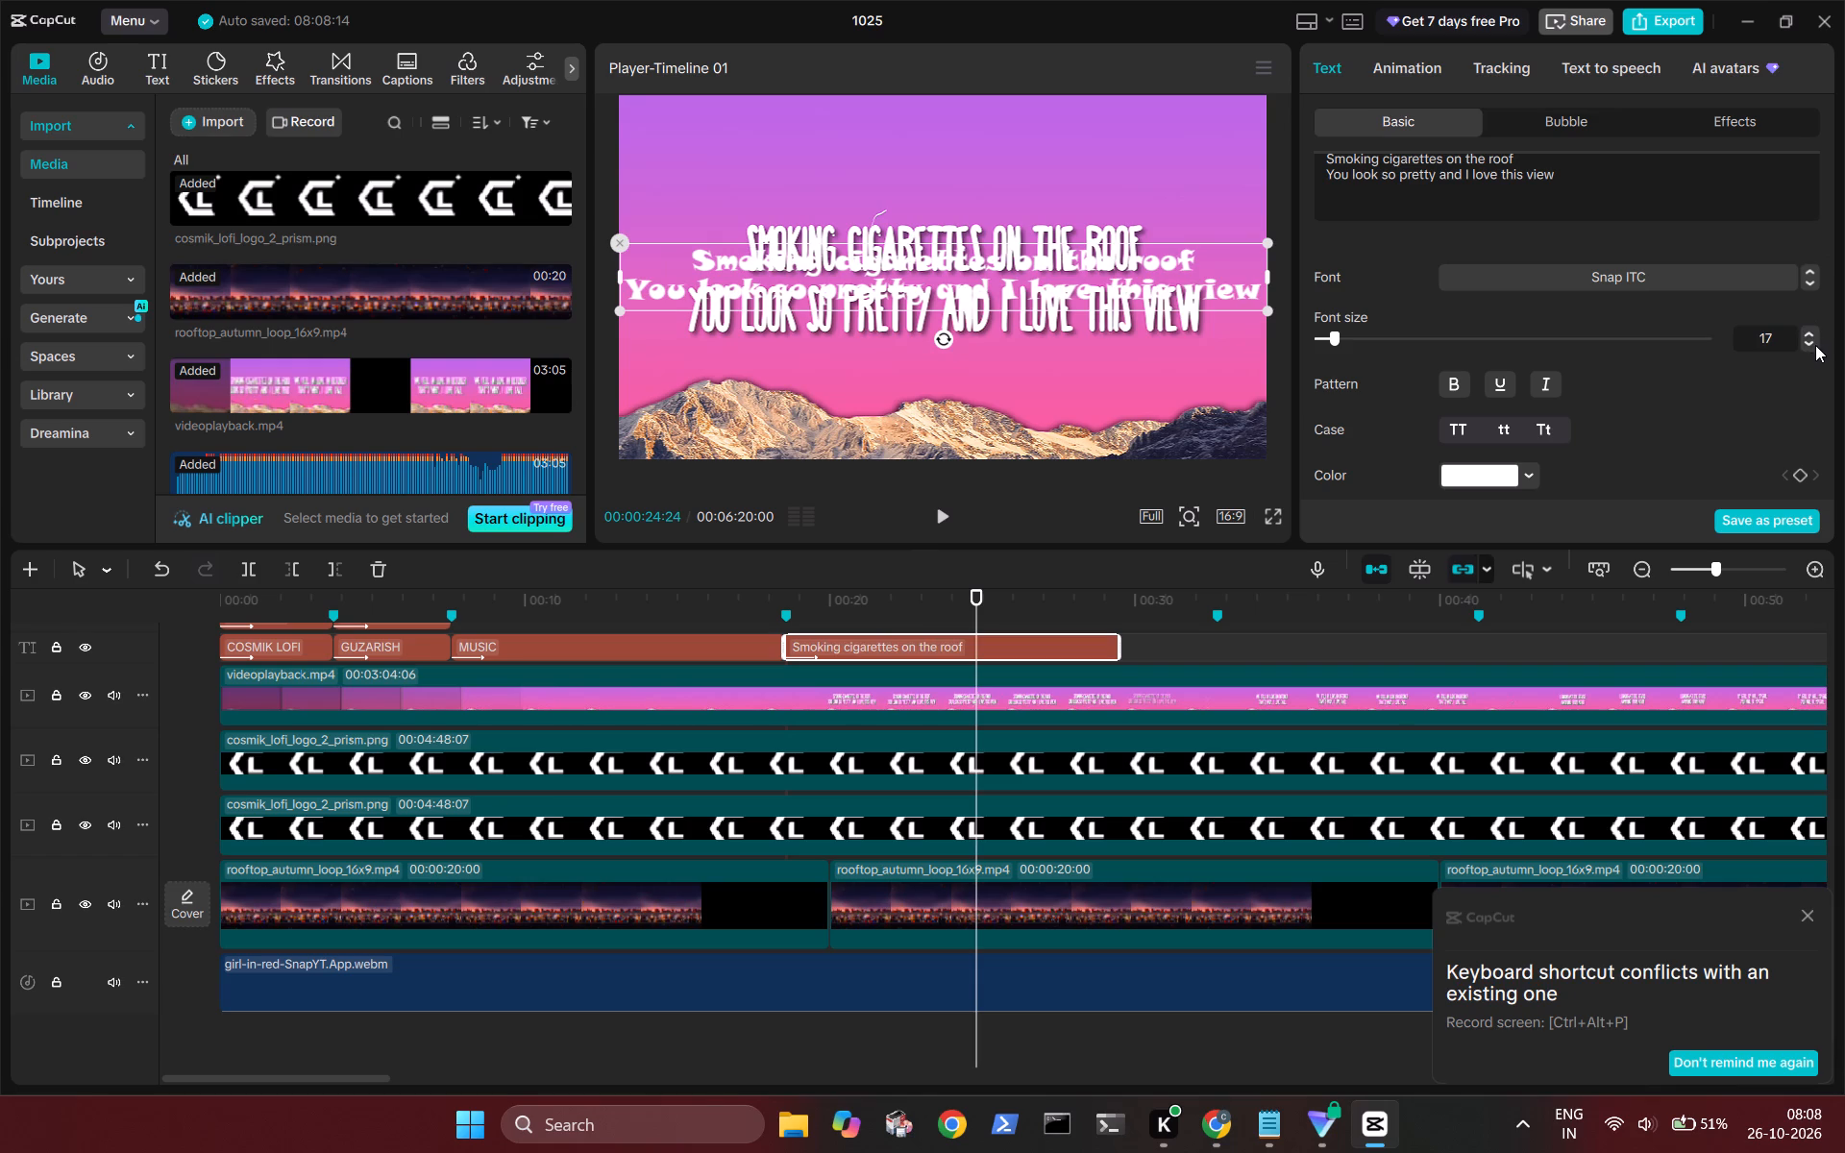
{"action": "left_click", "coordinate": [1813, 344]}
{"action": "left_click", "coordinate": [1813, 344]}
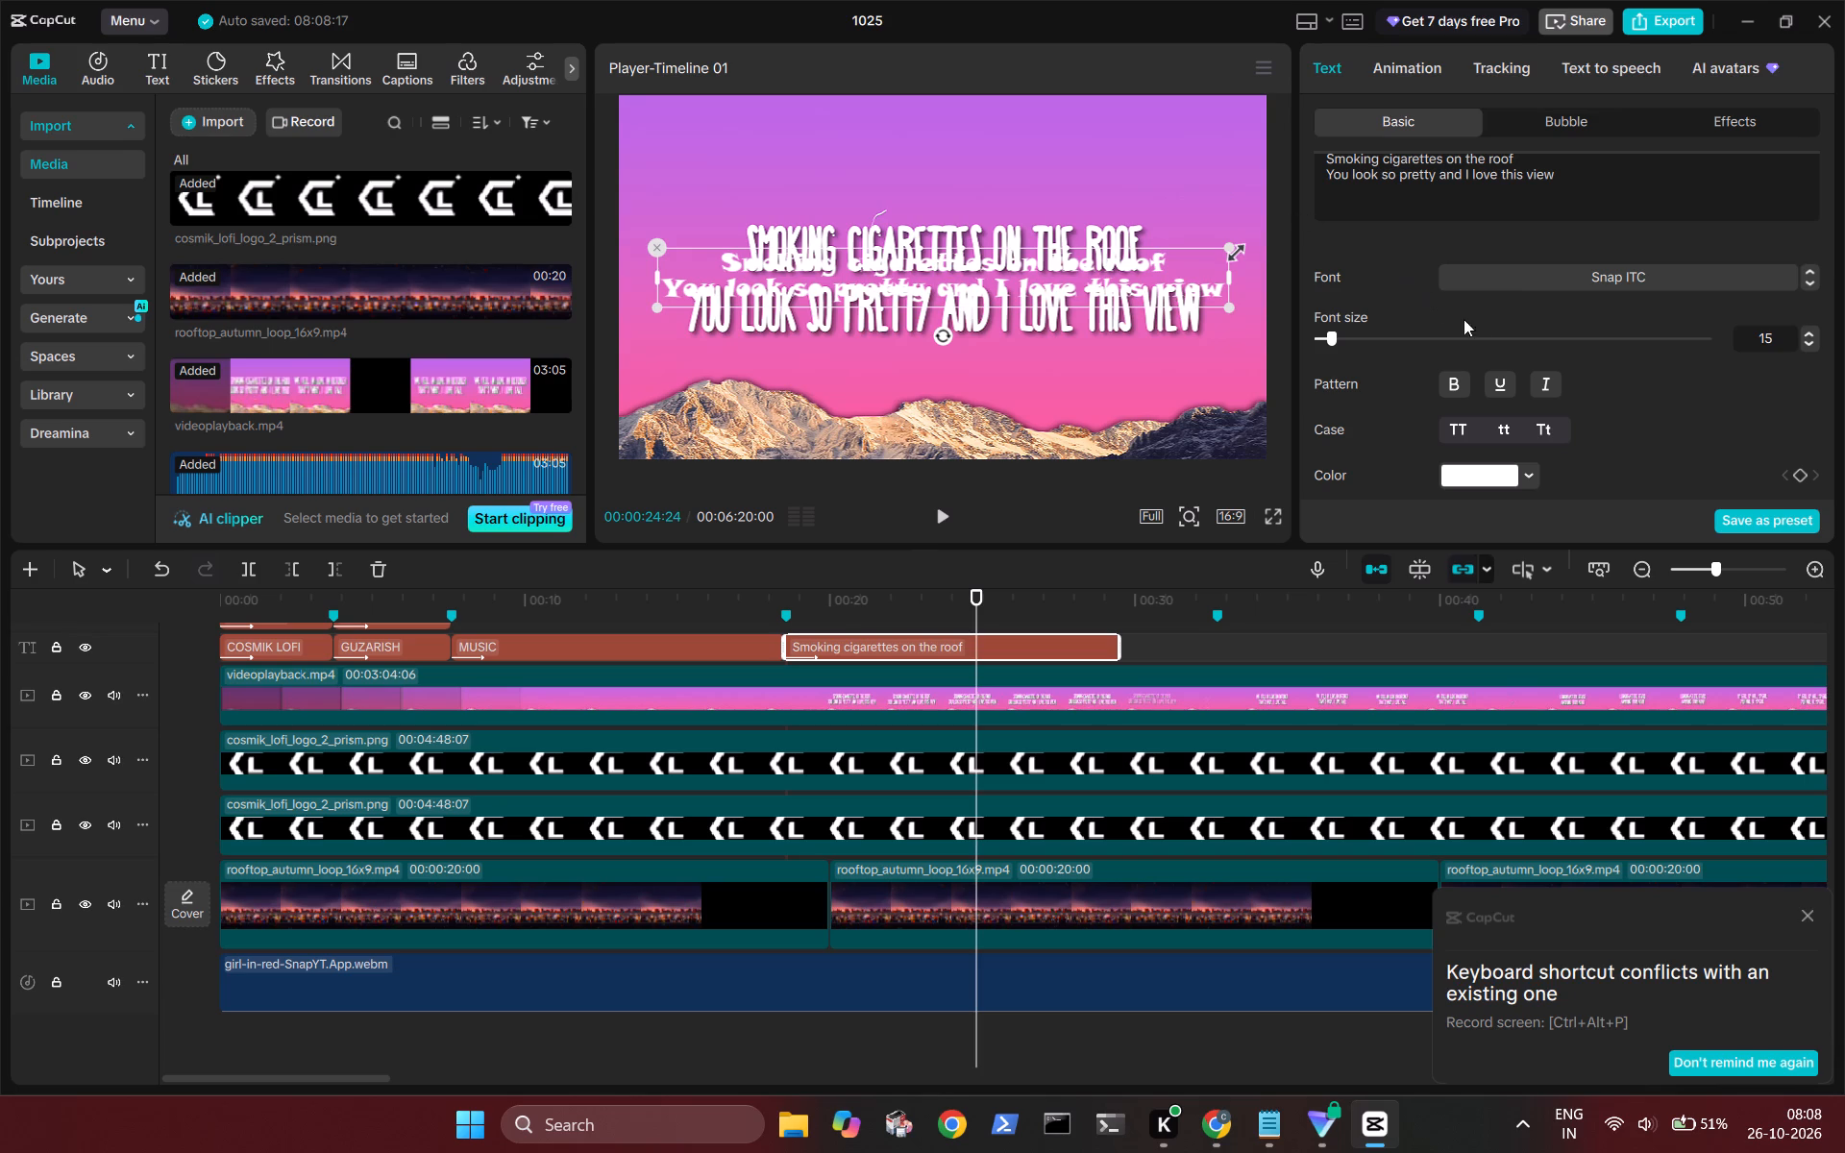
Look through the lyric title's basic text settings, from the font options down to transform, blend, background, glow, shadow and curve.
{"action": "scroll", "coordinate": [1477, 330], "scroll_direction": "down", "scroll_amount": 2}
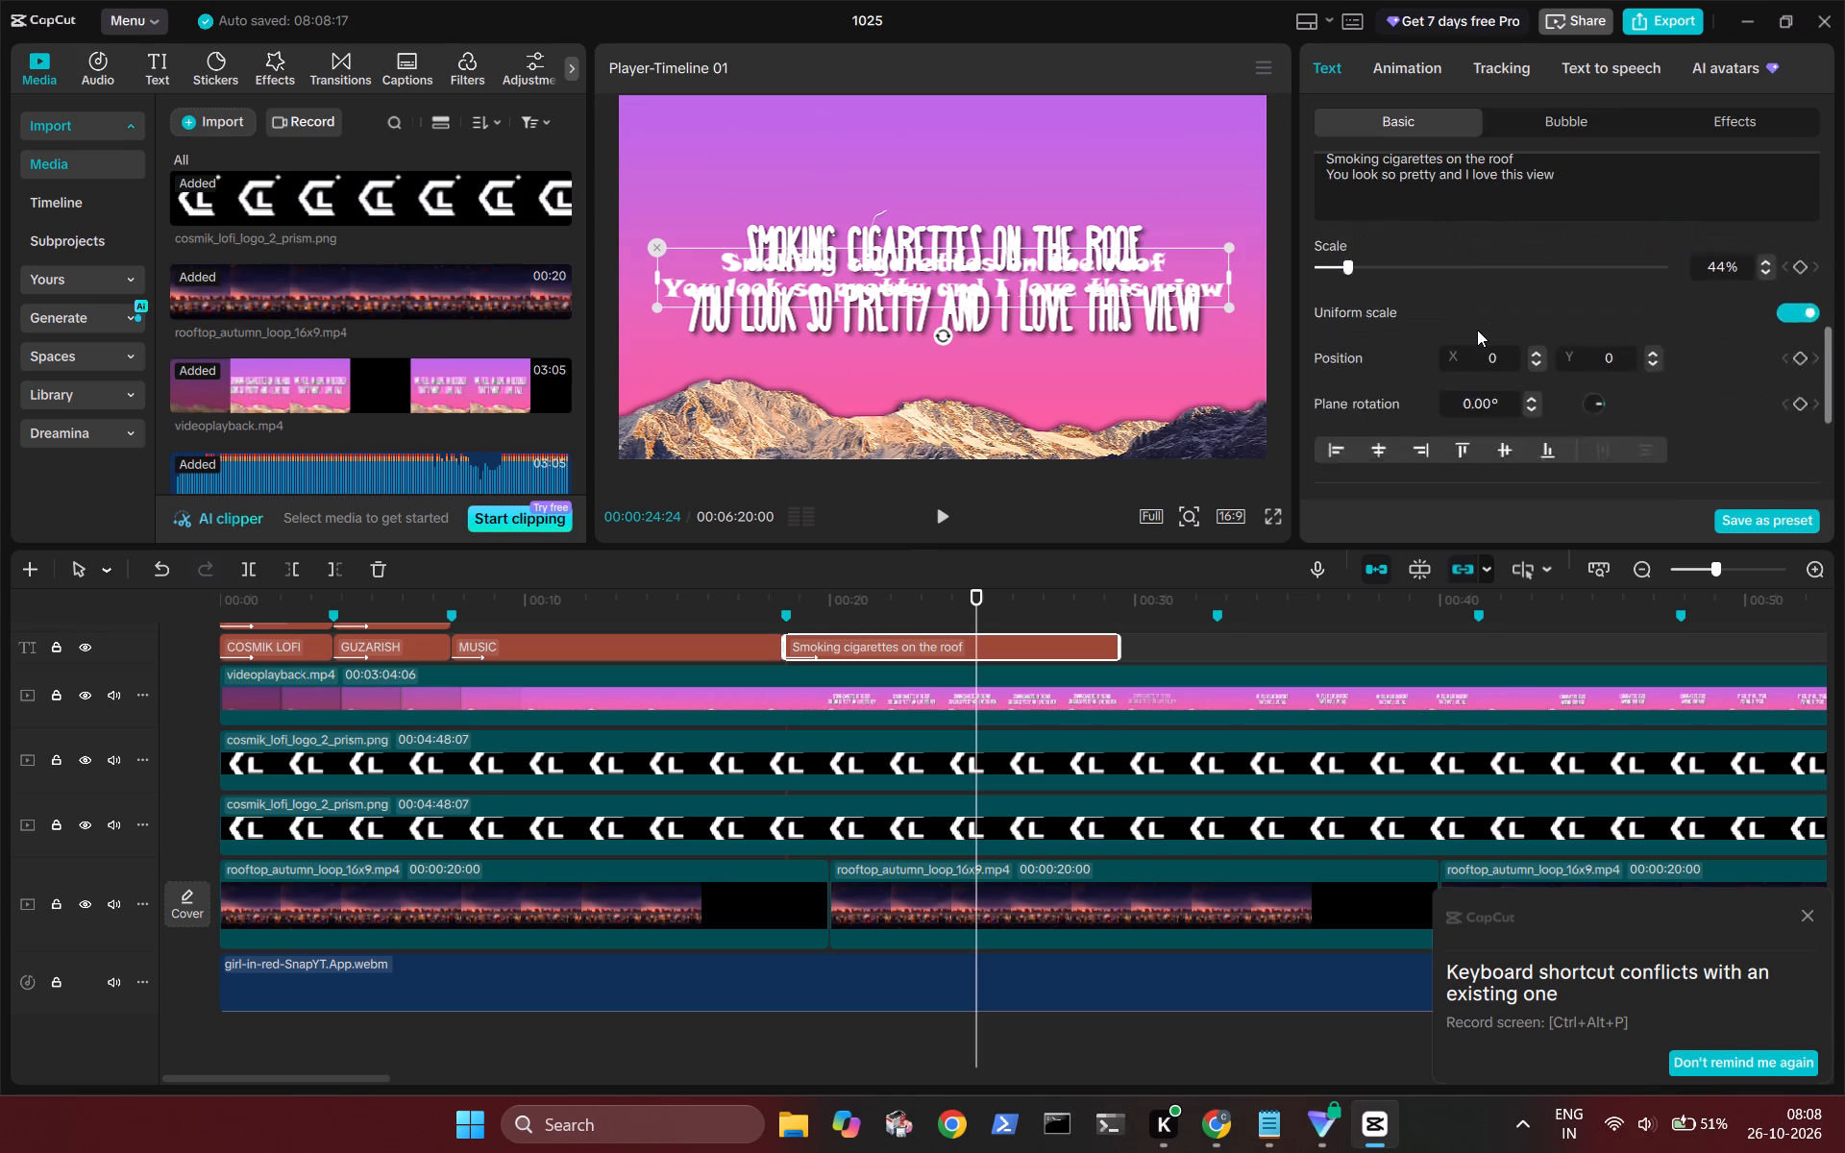
{"action": "scroll", "coordinate": [1477, 330], "scroll_direction": "down", "scroll_amount": 2}
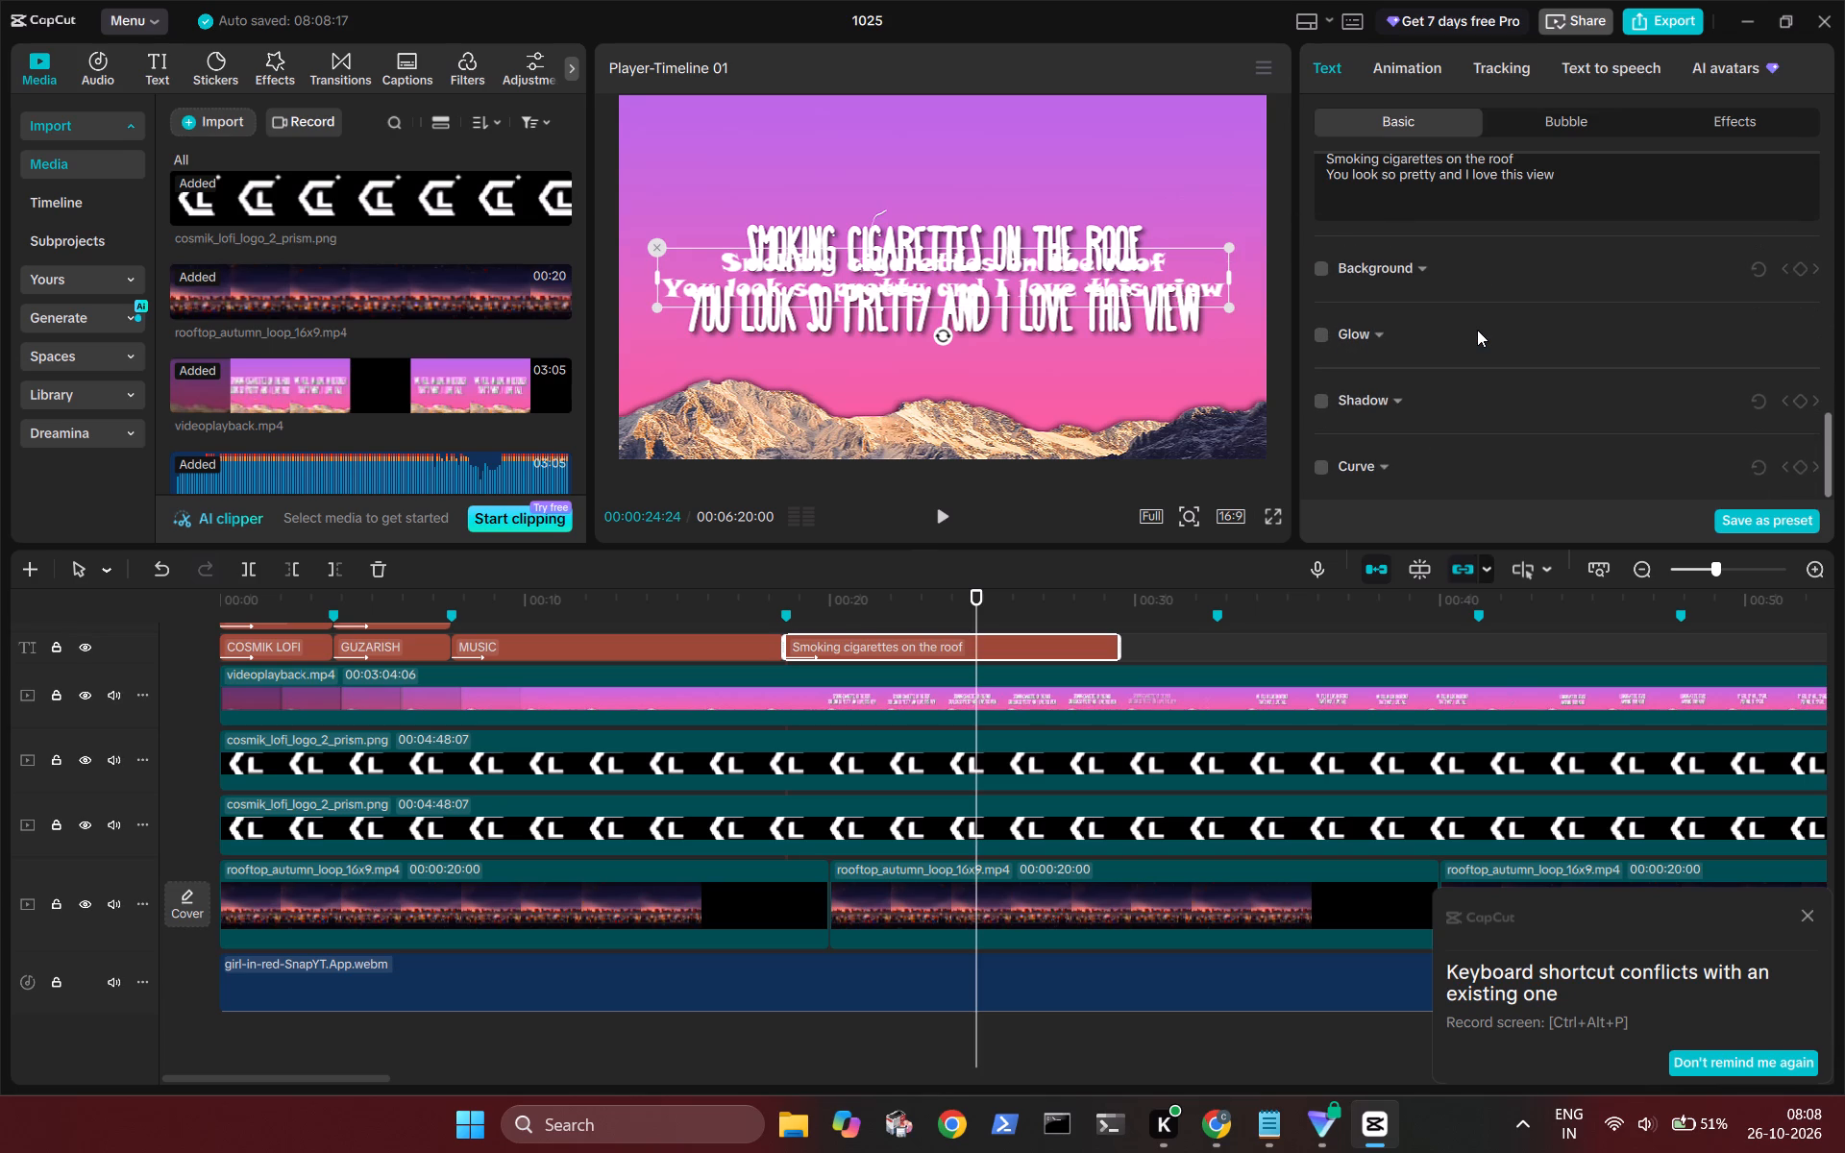
{"action": "scroll", "coordinate": [1477, 330], "scroll_direction": "down", "scroll_amount": 1}
{"action": "scroll", "coordinate": [1477, 330], "scroll_direction": "up", "scroll_amount": 1}
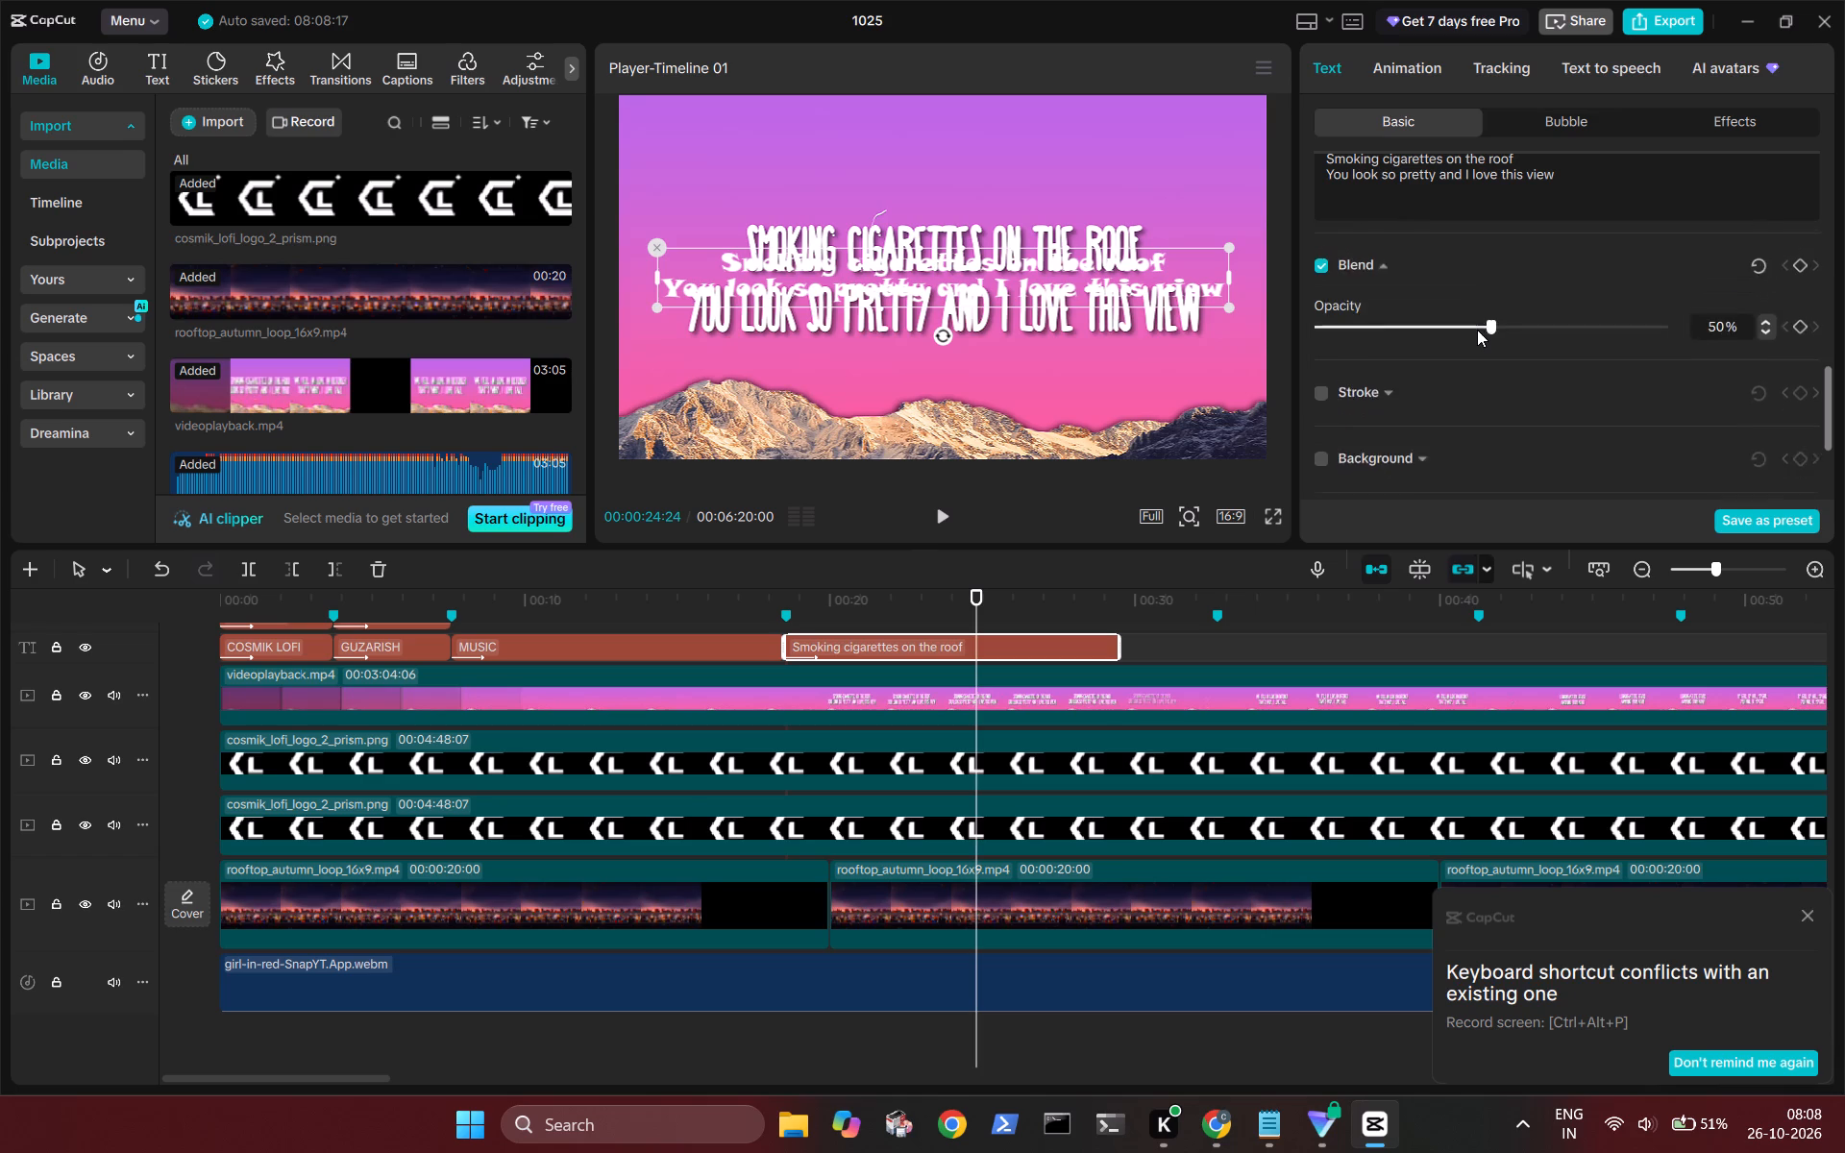
{"action": "scroll", "coordinate": [1477, 330], "scroll_direction": "up", "scroll_amount": 2}
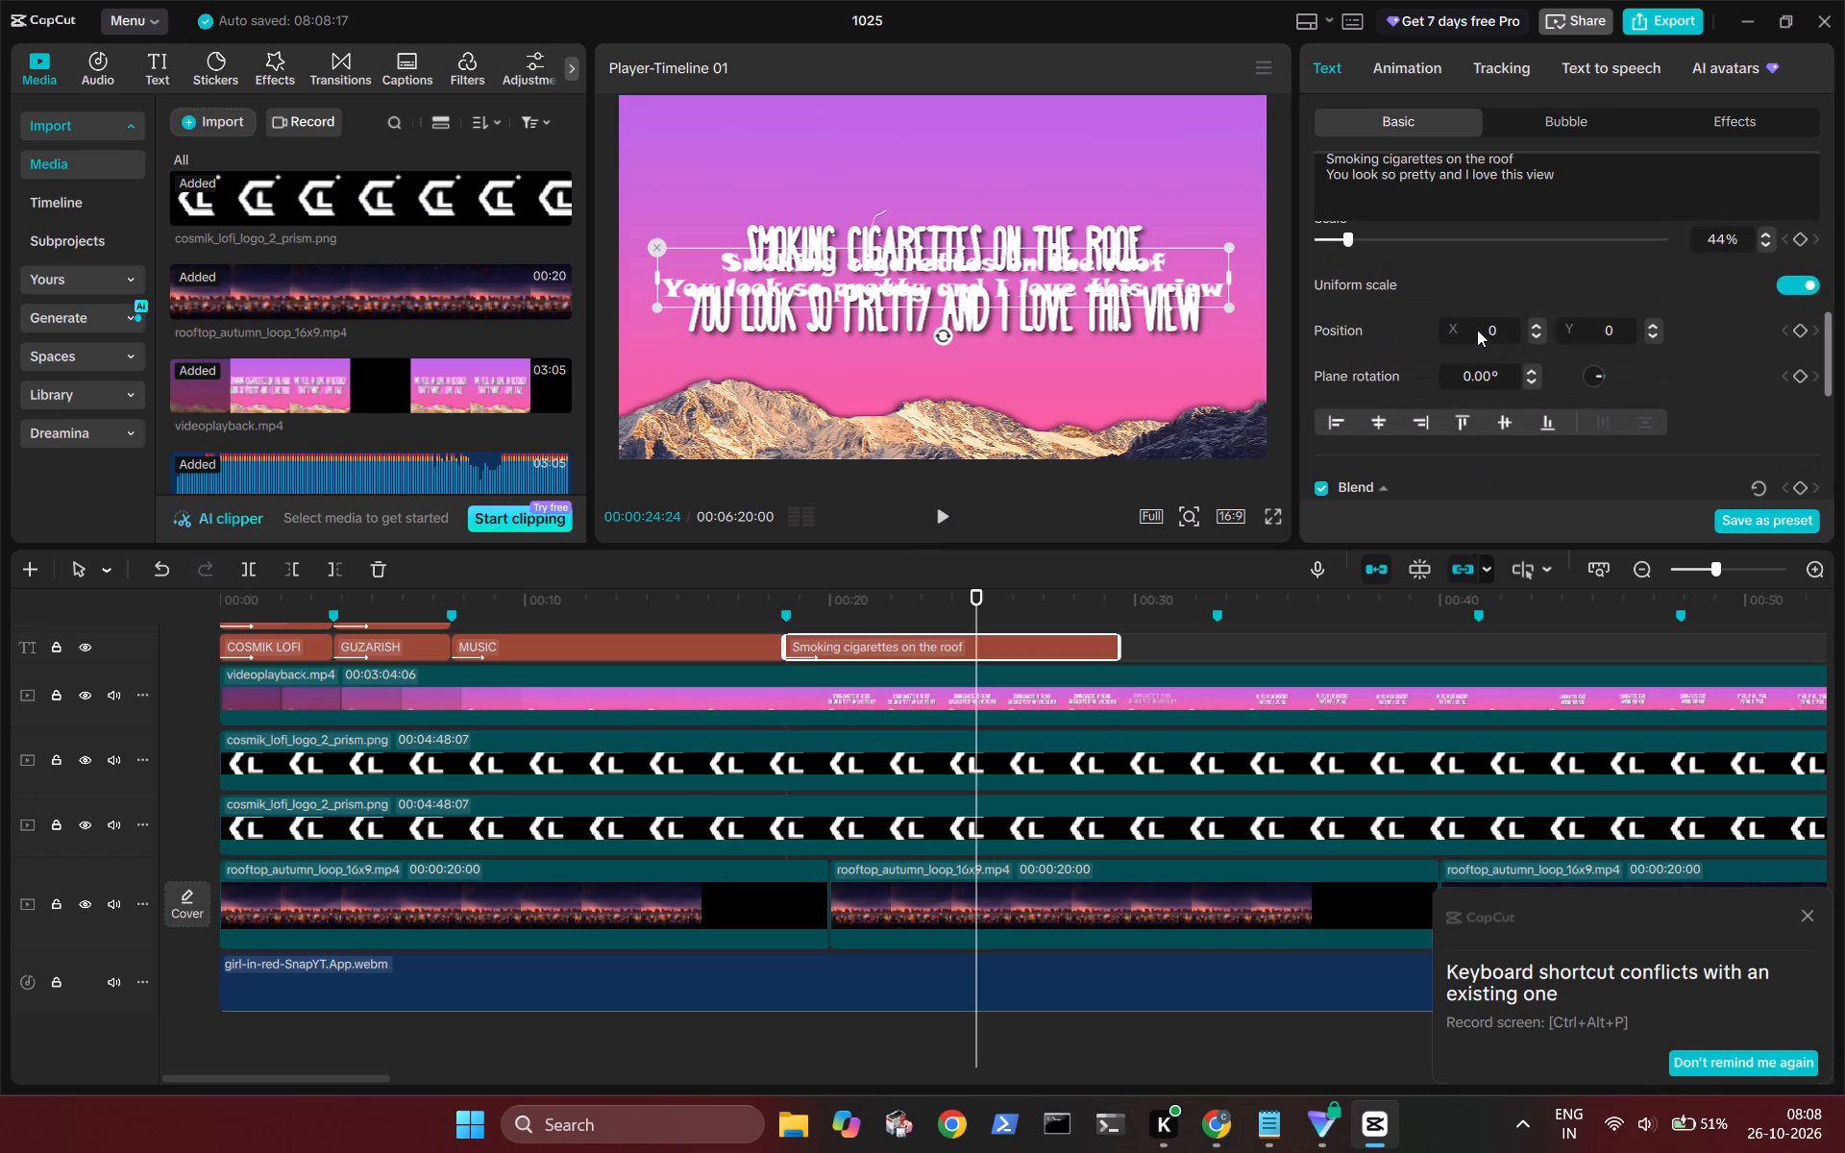
{"action": "scroll", "coordinate": [1477, 330], "scroll_direction": "up", "scroll_amount": 2}
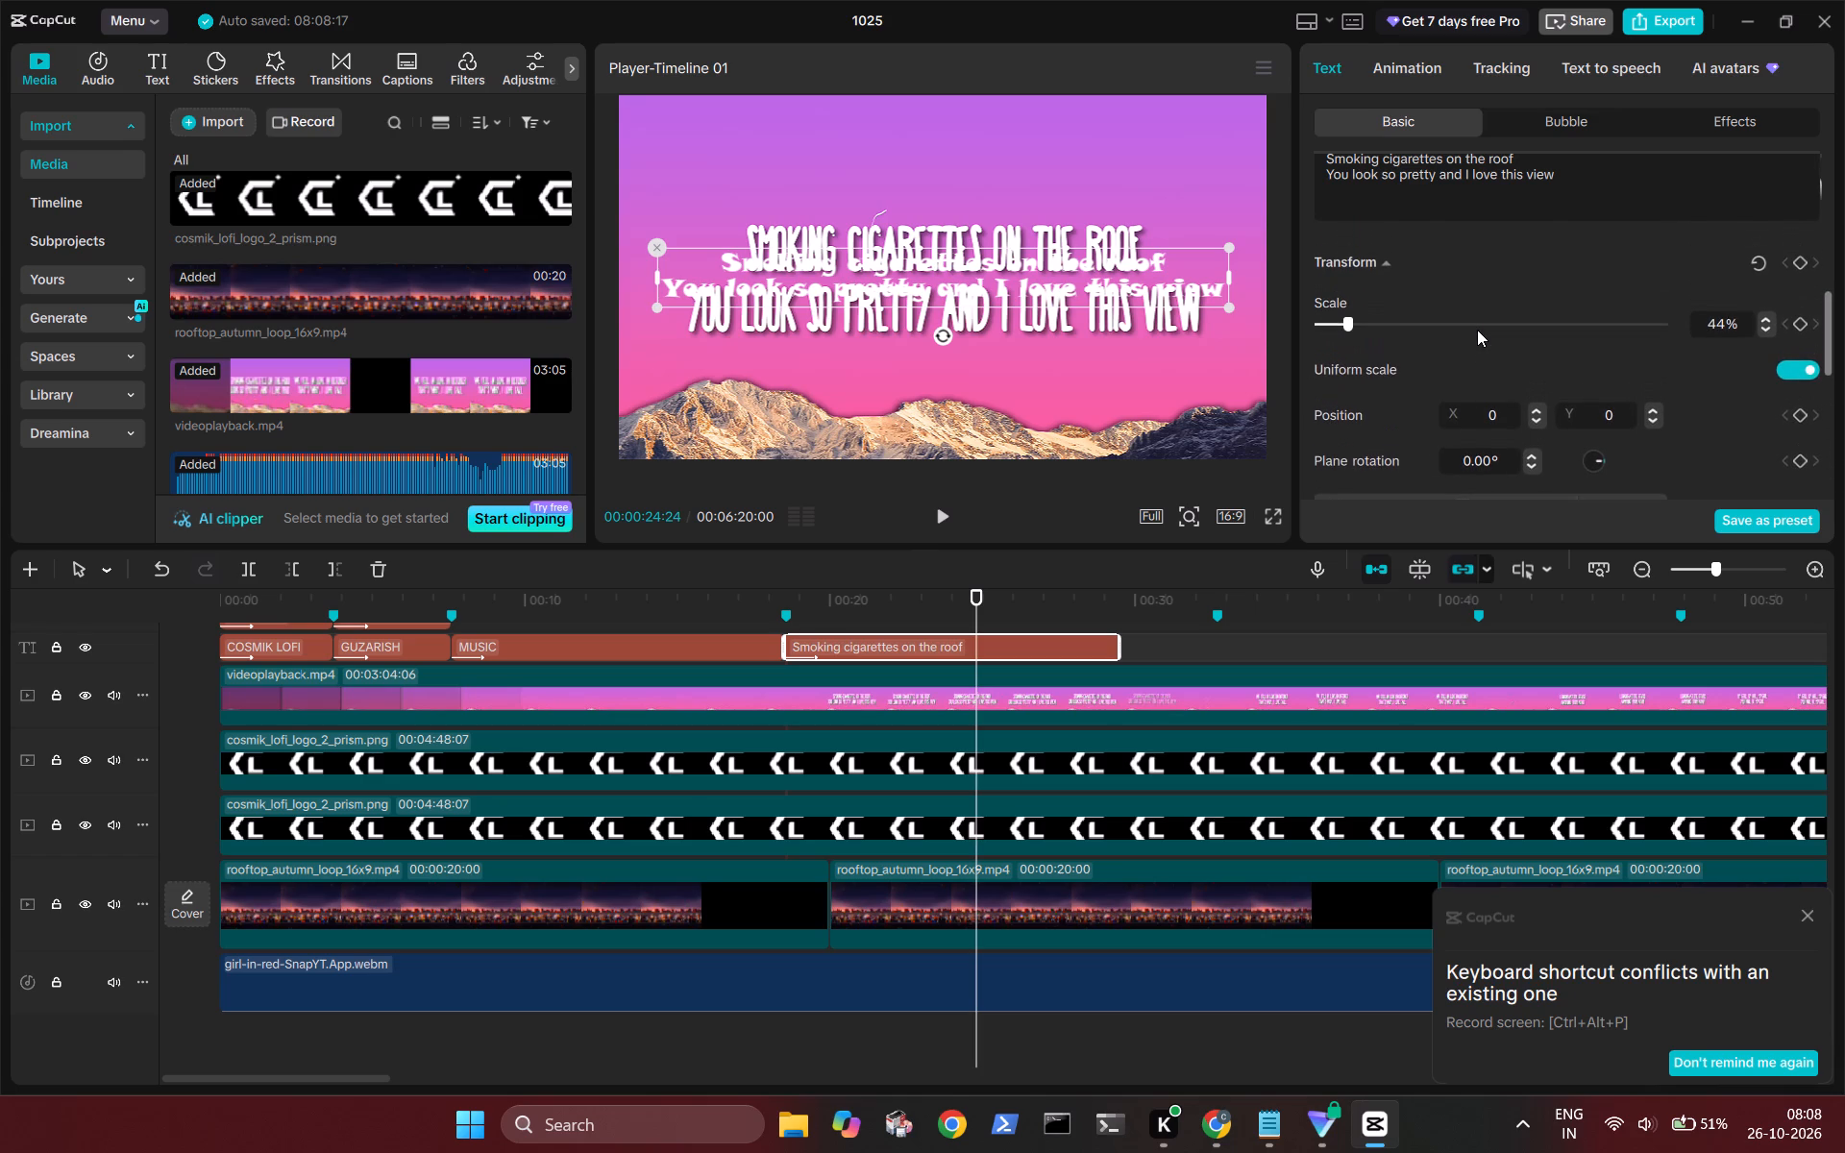
{"action": "scroll", "coordinate": [1477, 330], "scroll_direction": "up", "scroll_amount": 2}
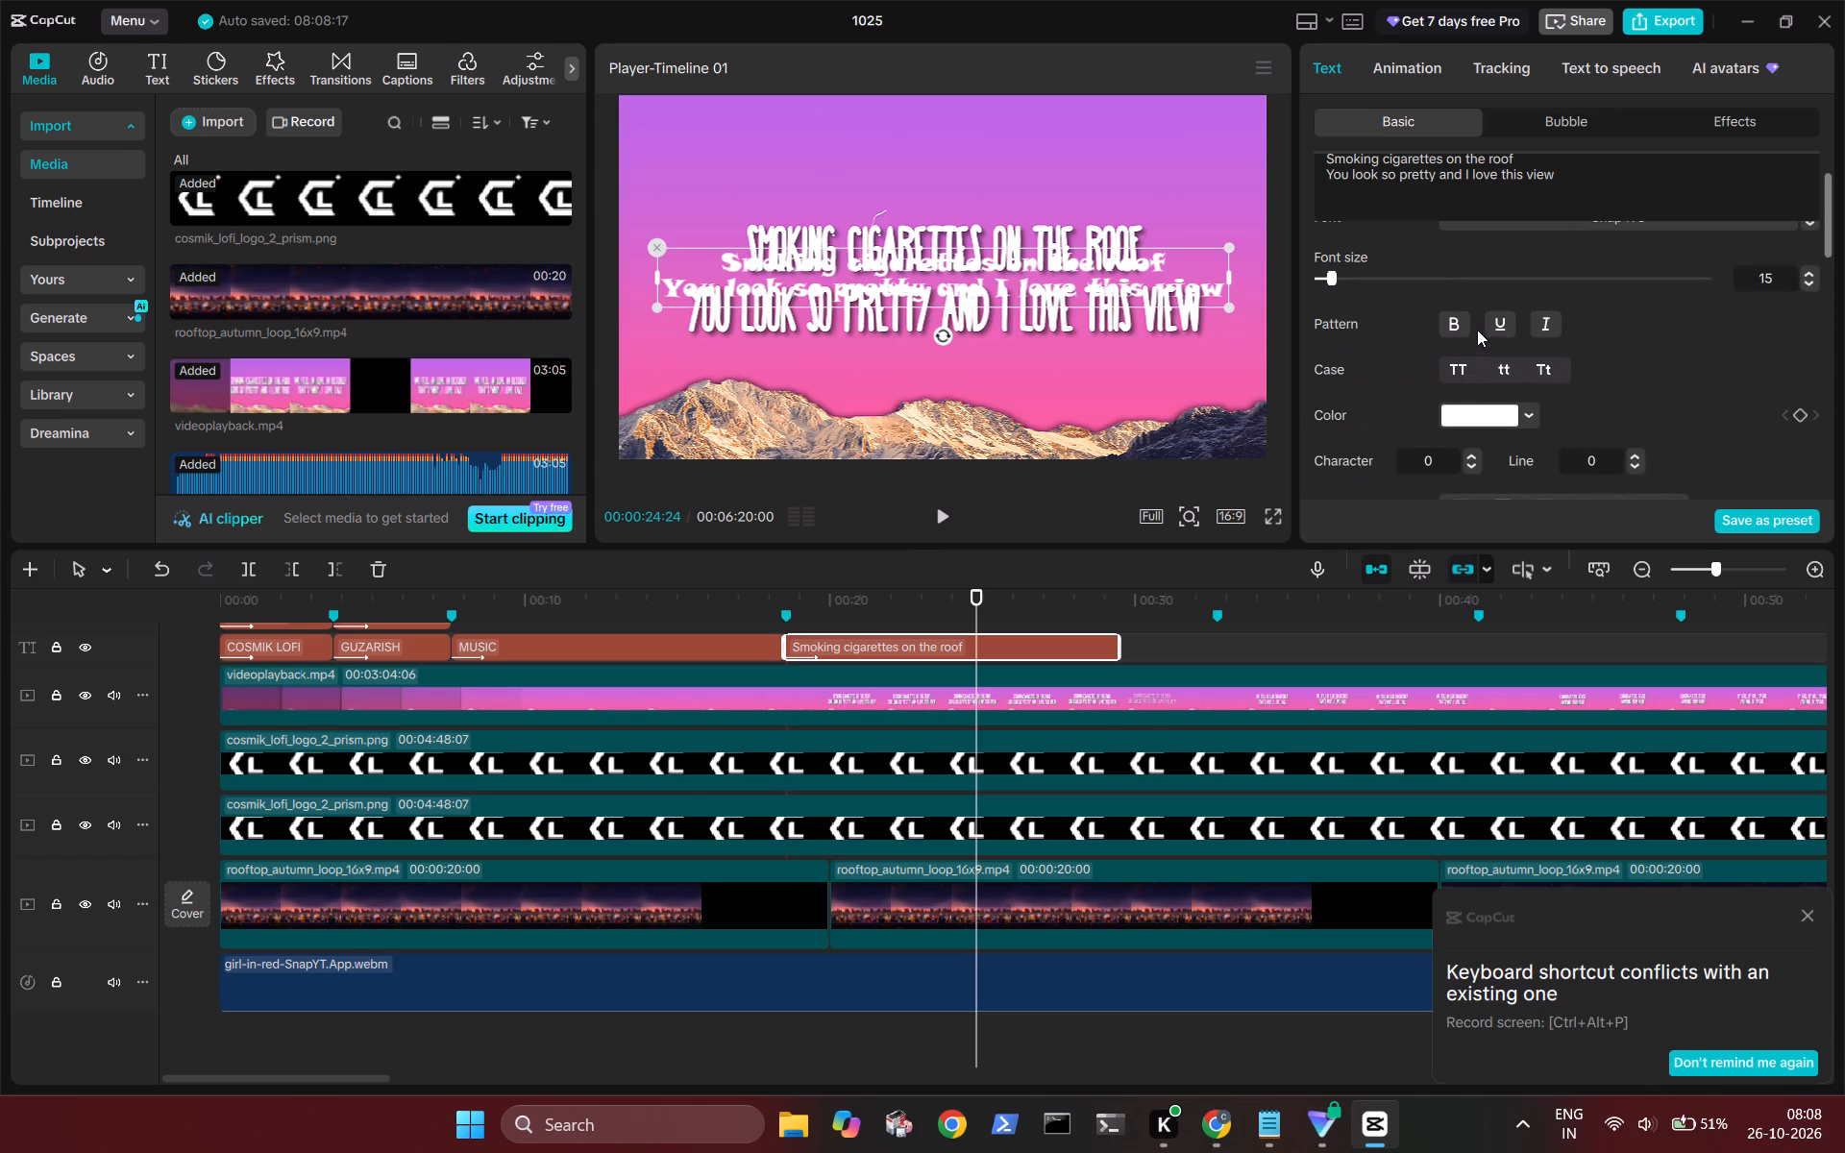
{"action": "scroll", "coordinate": [1477, 330], "scroll_direction": "up", "scroll_amount": 1}
{"action": "scroll", "coordinate": [1447, 223], "scroll_direction": "up", "scroll_amount": 3}
{"action": "scroll", "coordinate": [1488, 289], "scroll_direction": "up", "scroll_amount": 2}
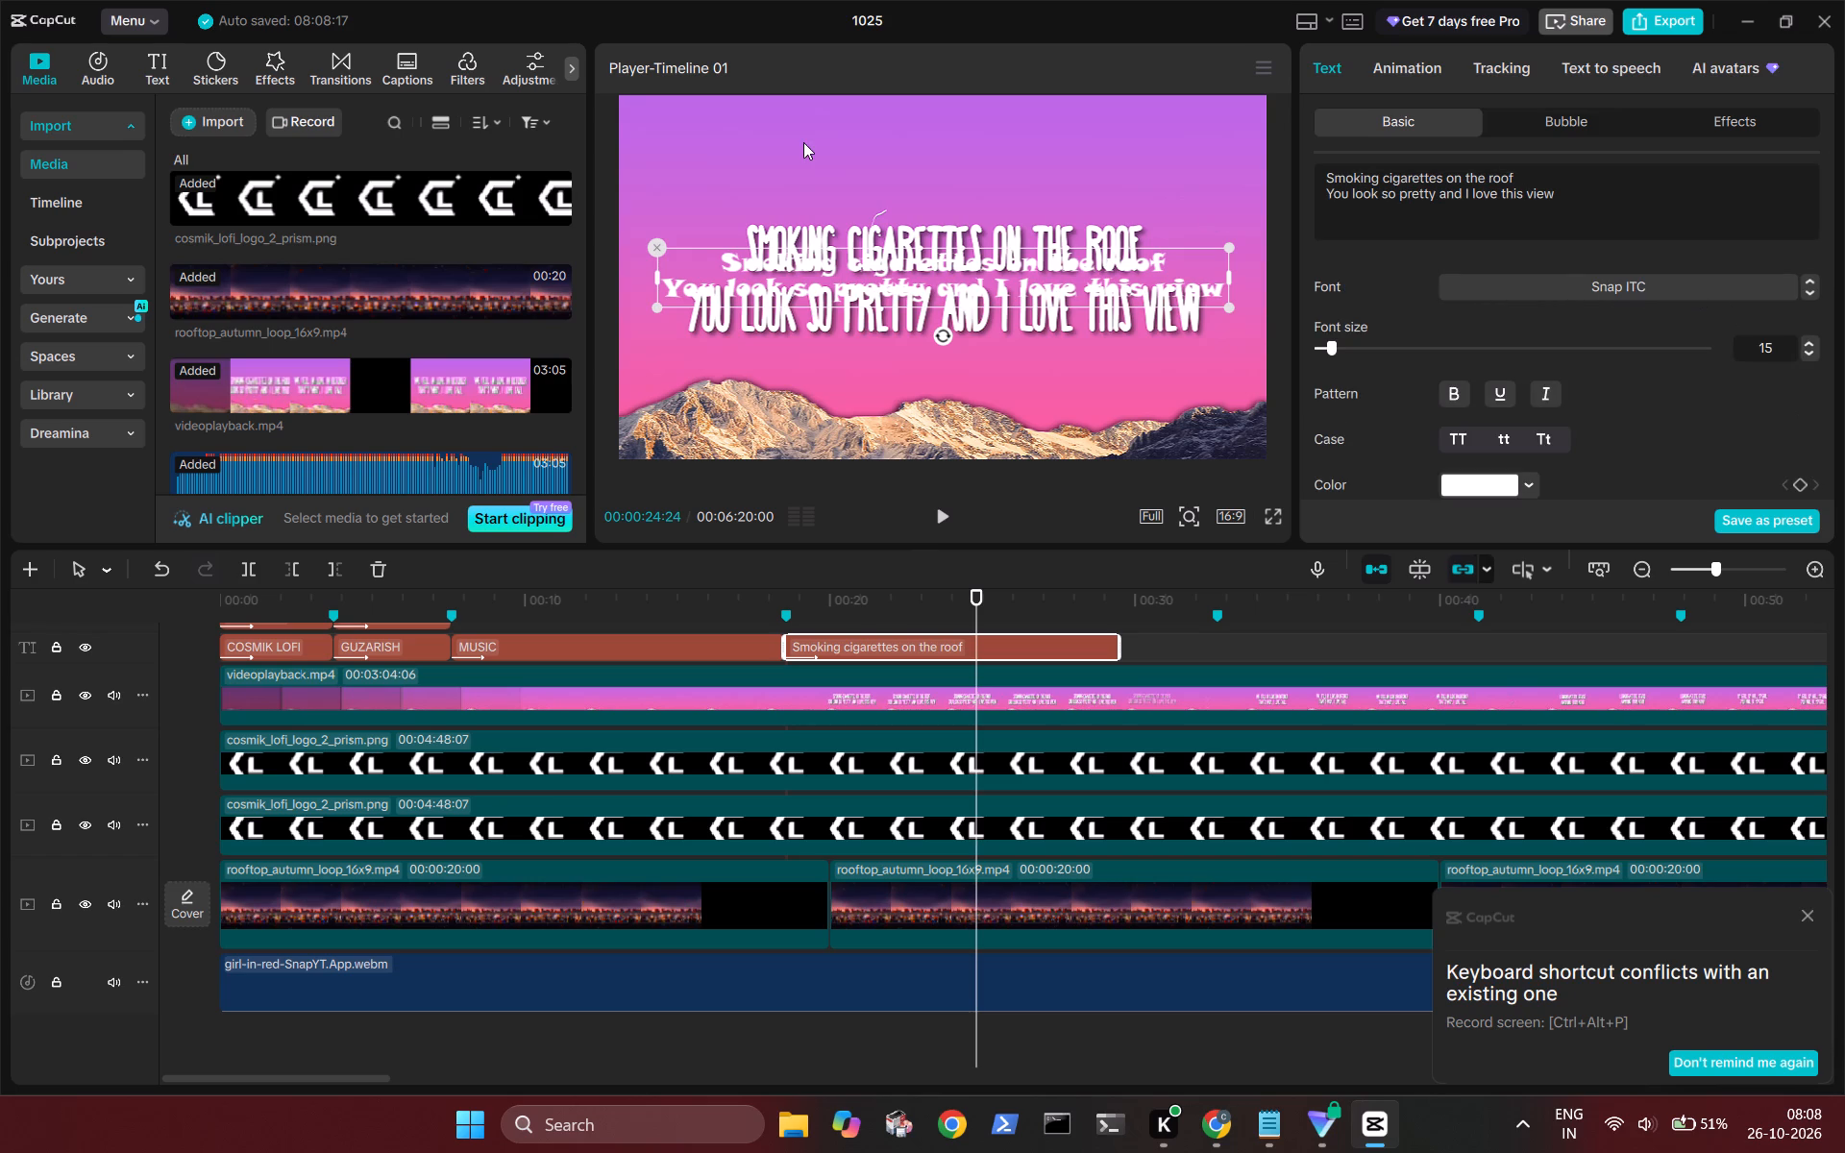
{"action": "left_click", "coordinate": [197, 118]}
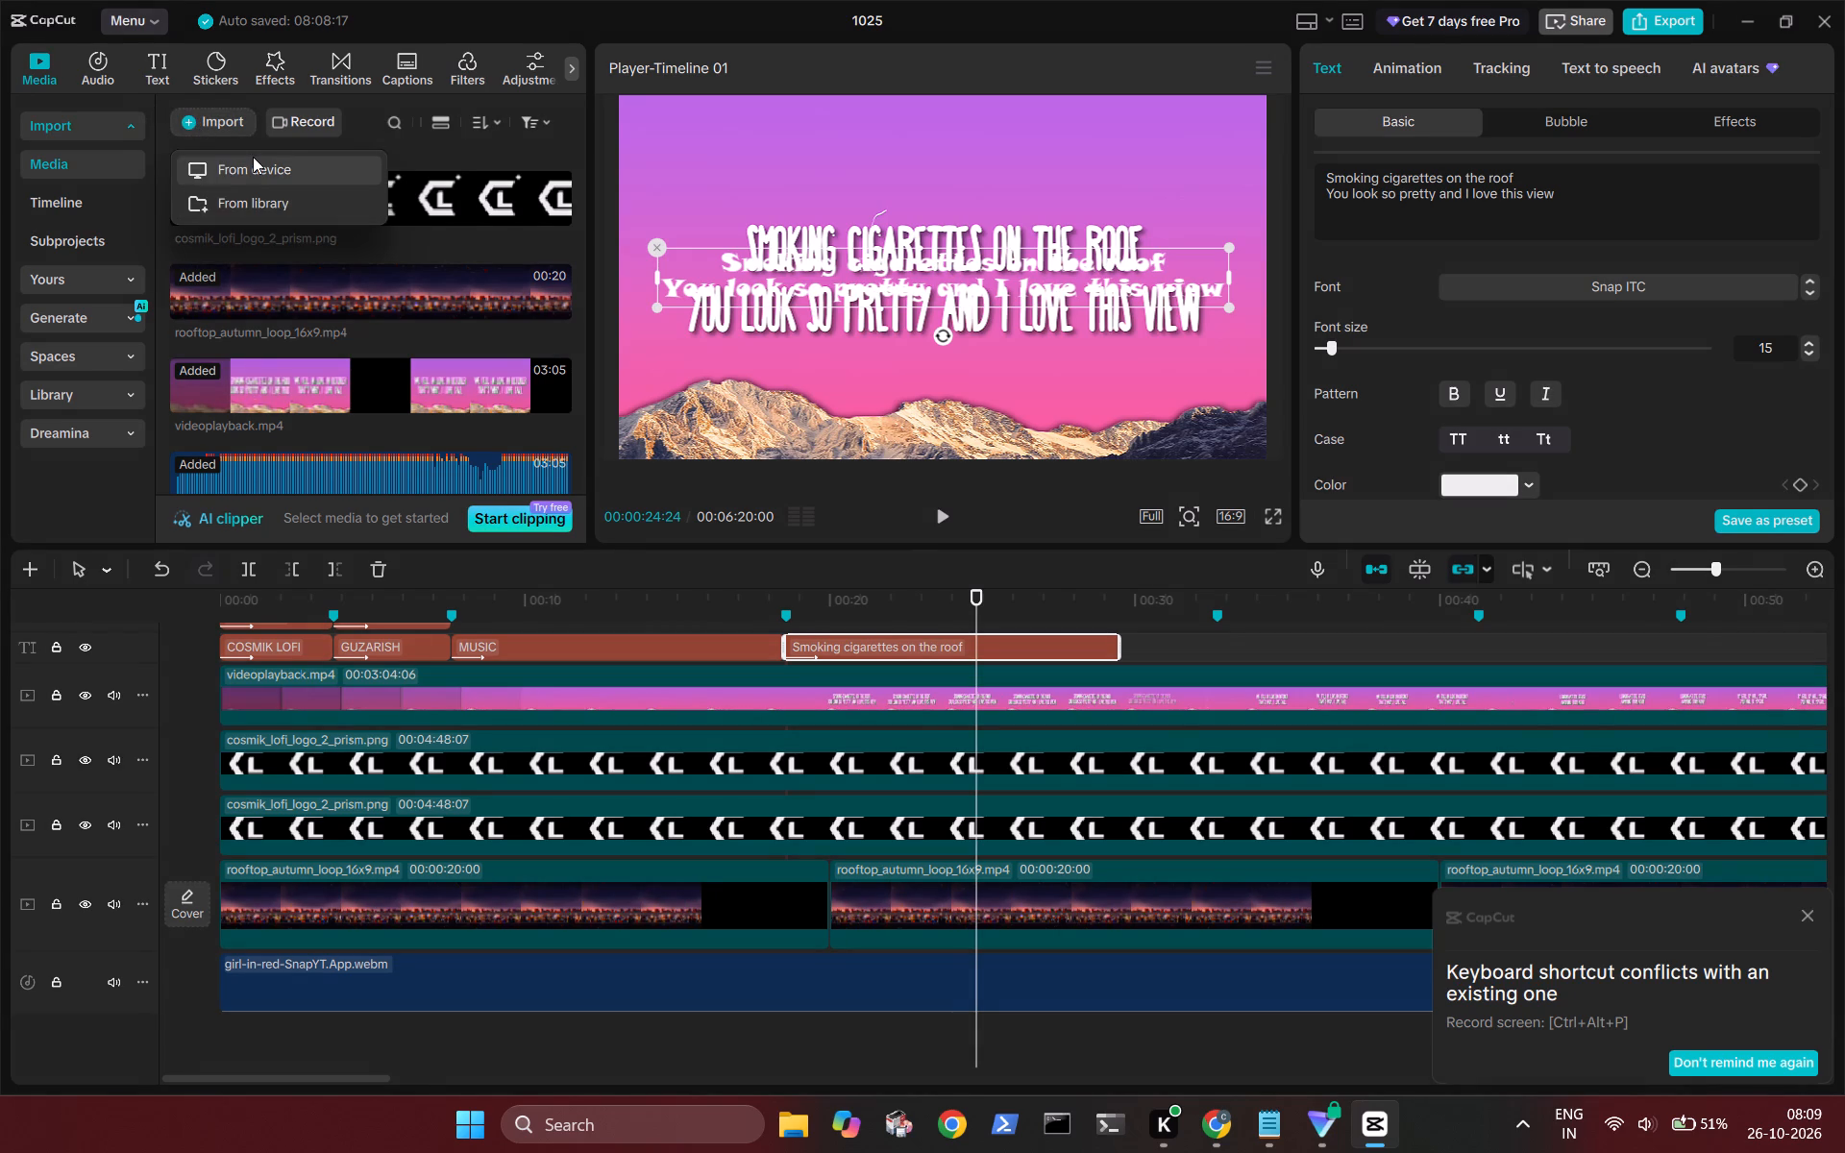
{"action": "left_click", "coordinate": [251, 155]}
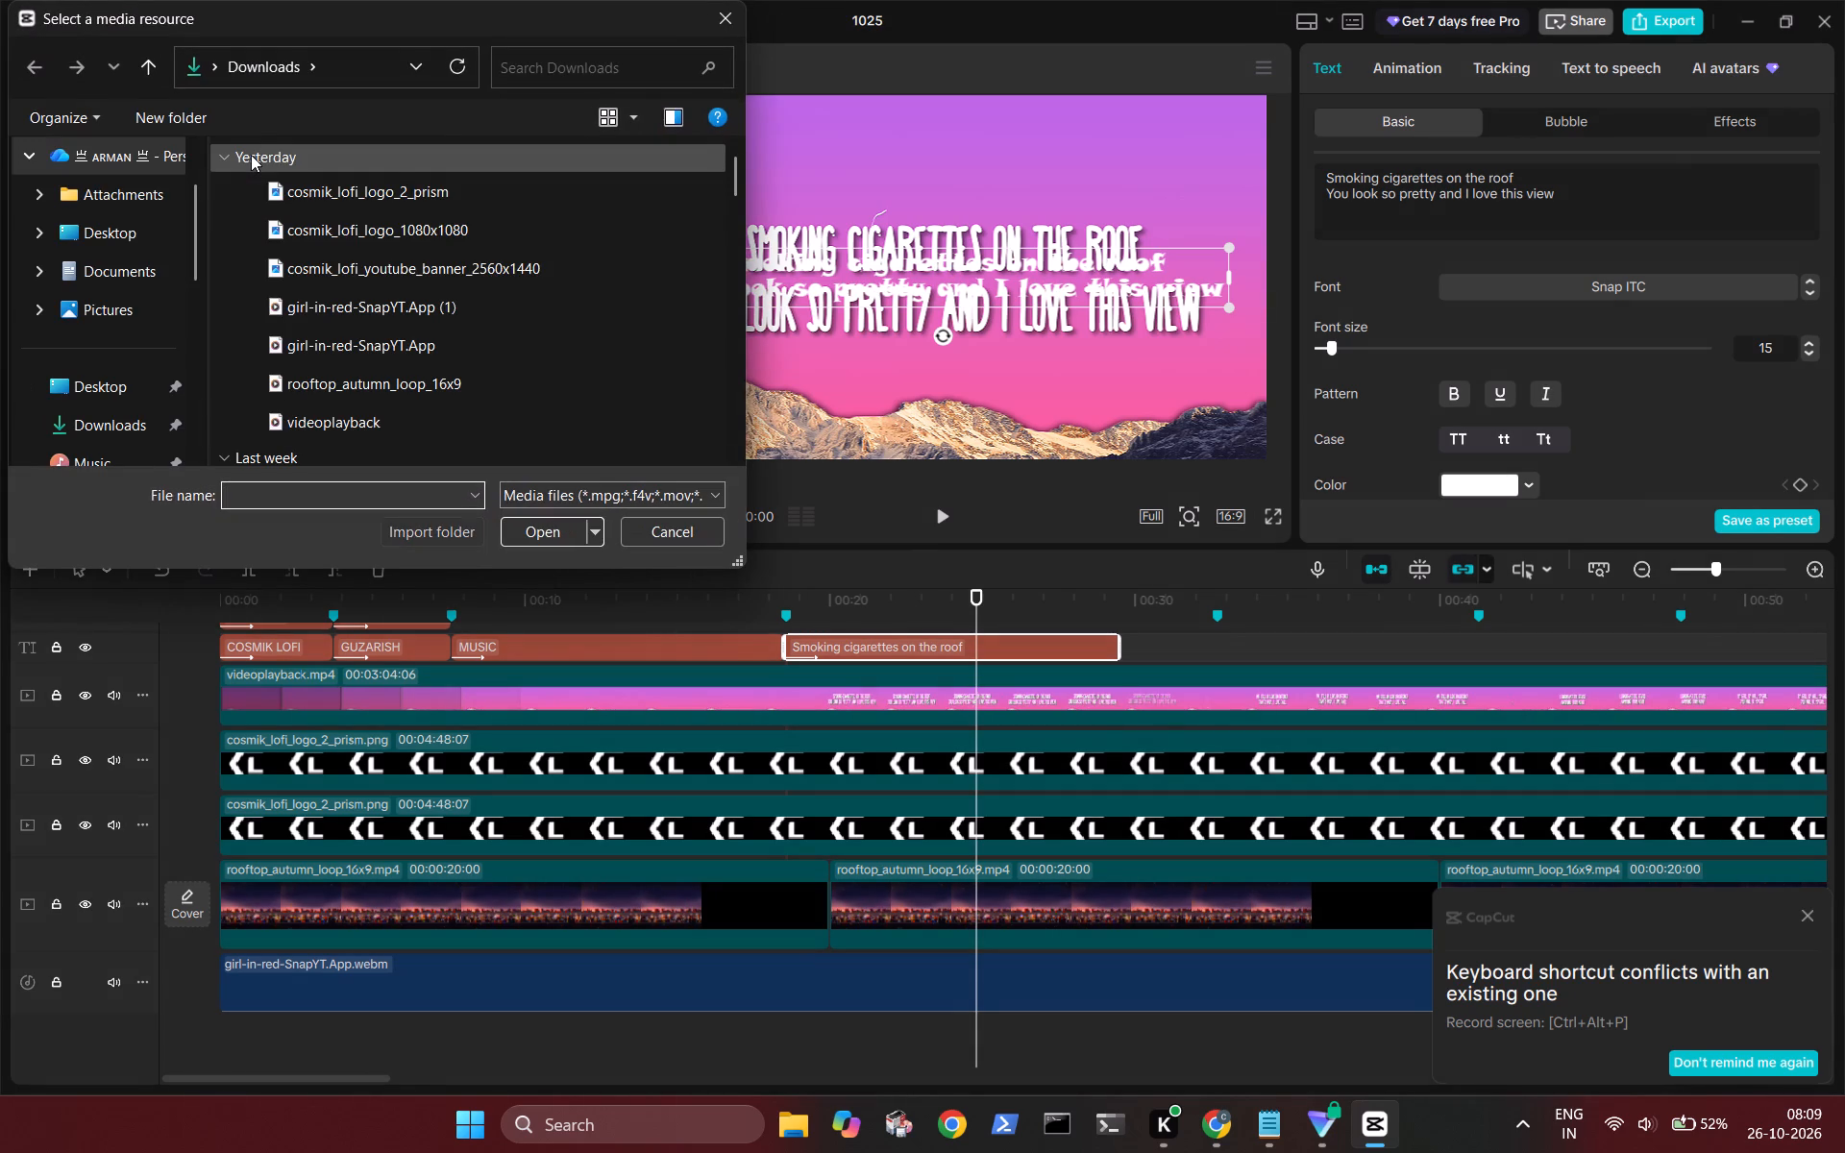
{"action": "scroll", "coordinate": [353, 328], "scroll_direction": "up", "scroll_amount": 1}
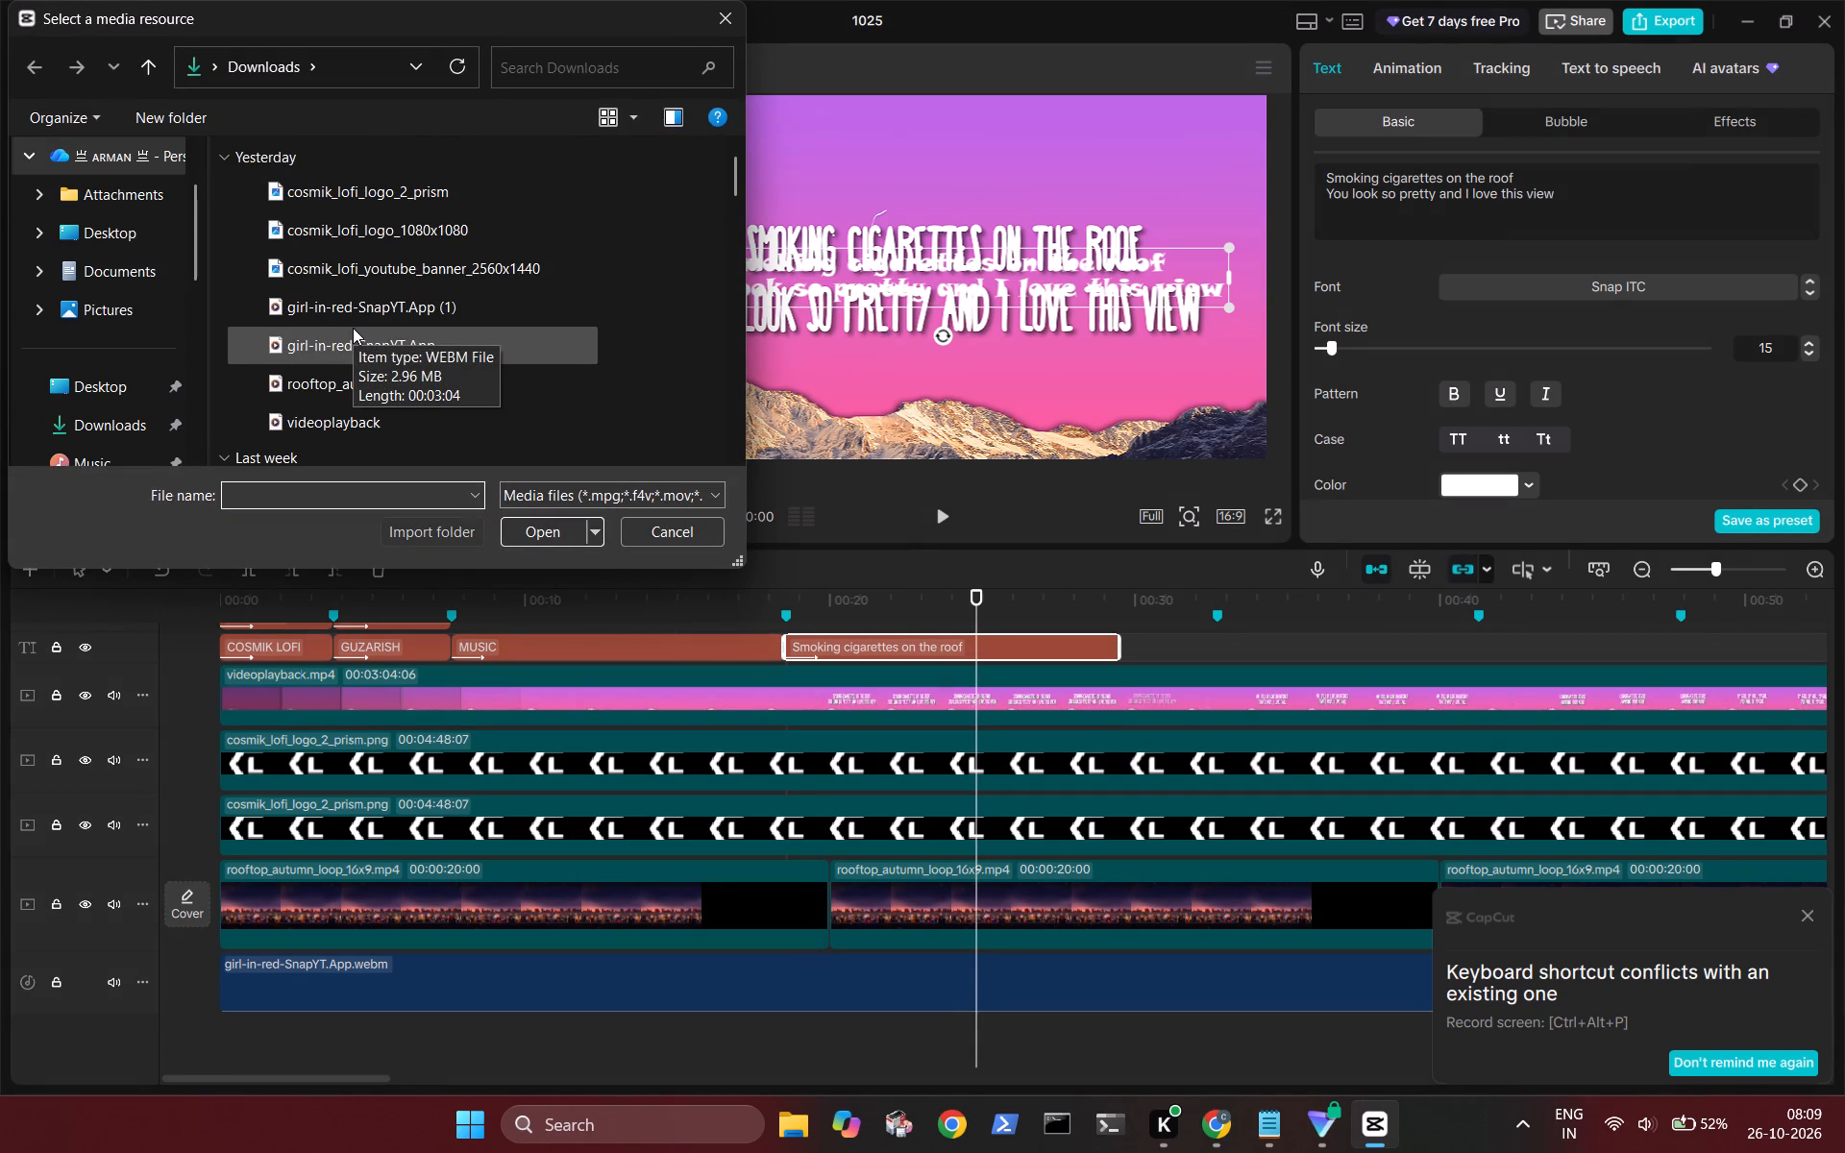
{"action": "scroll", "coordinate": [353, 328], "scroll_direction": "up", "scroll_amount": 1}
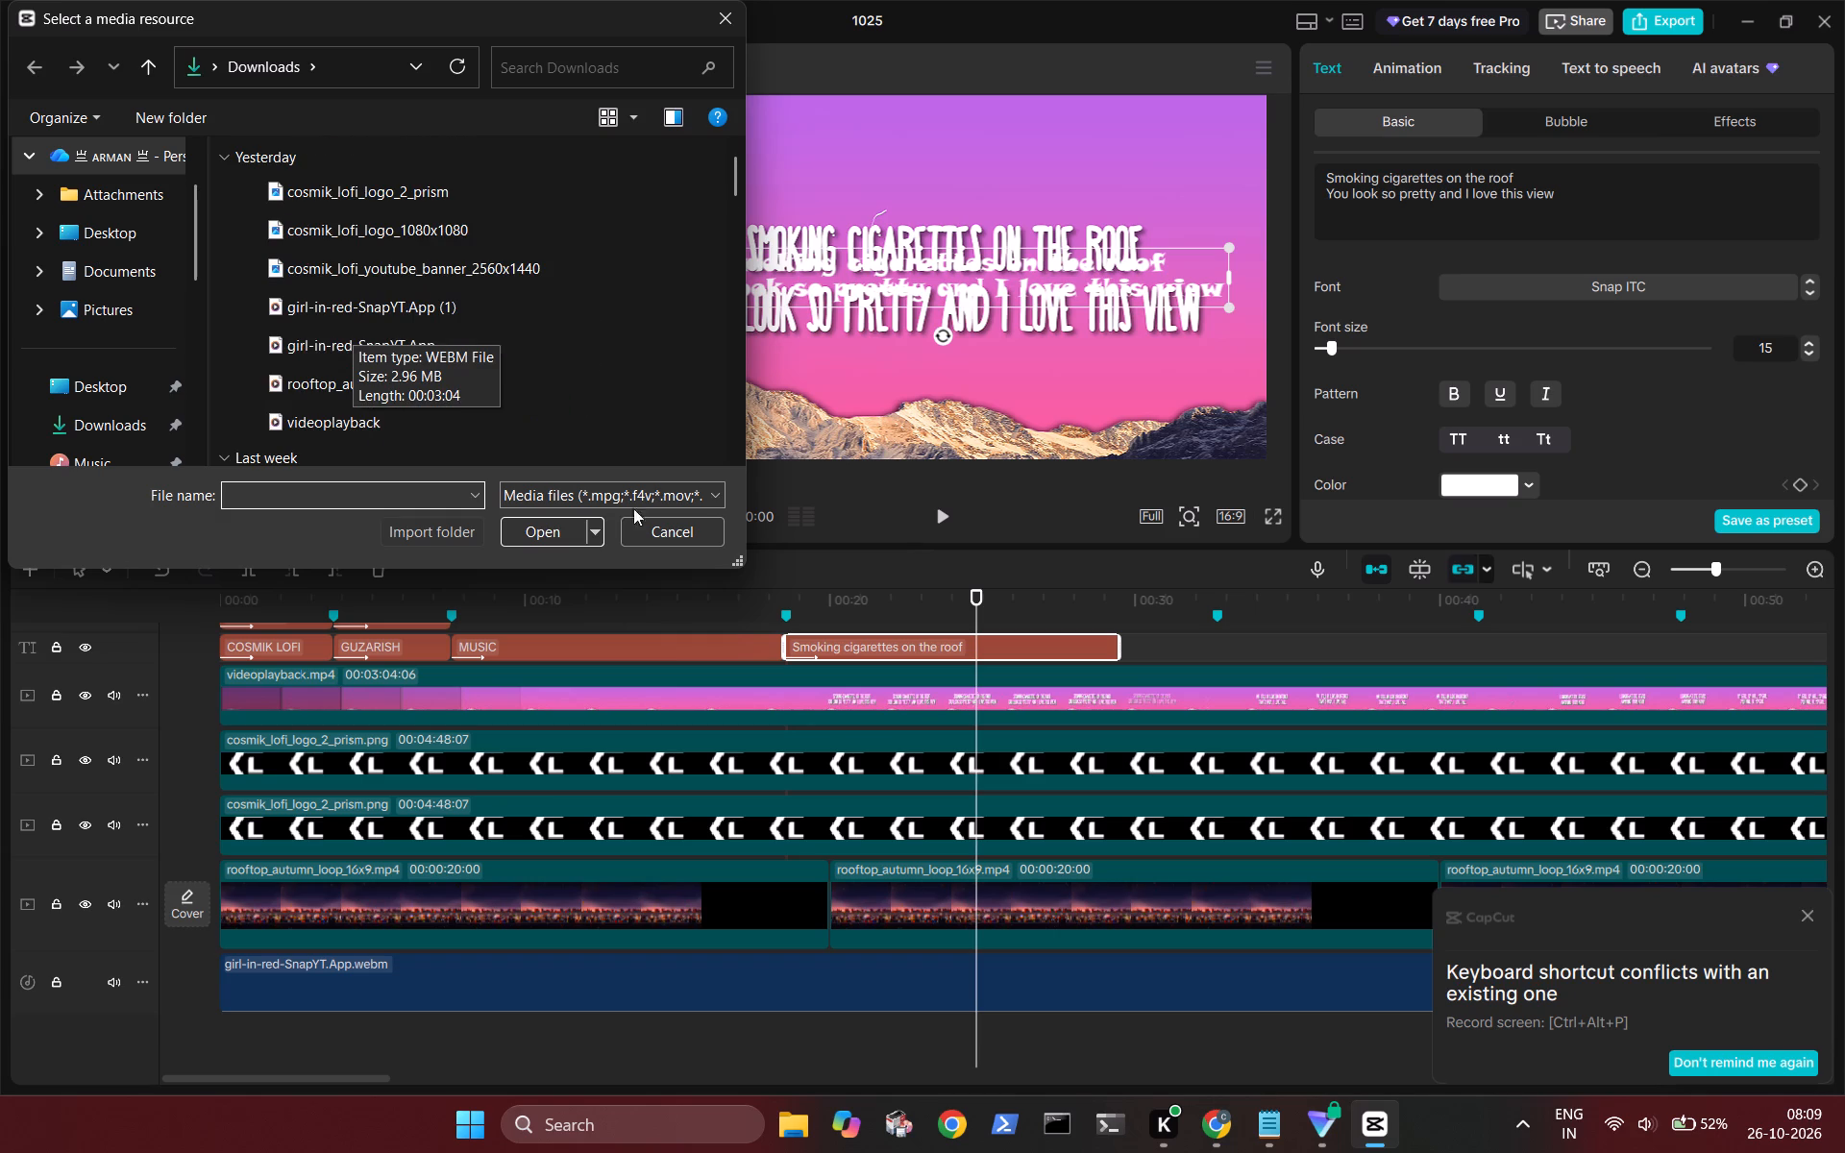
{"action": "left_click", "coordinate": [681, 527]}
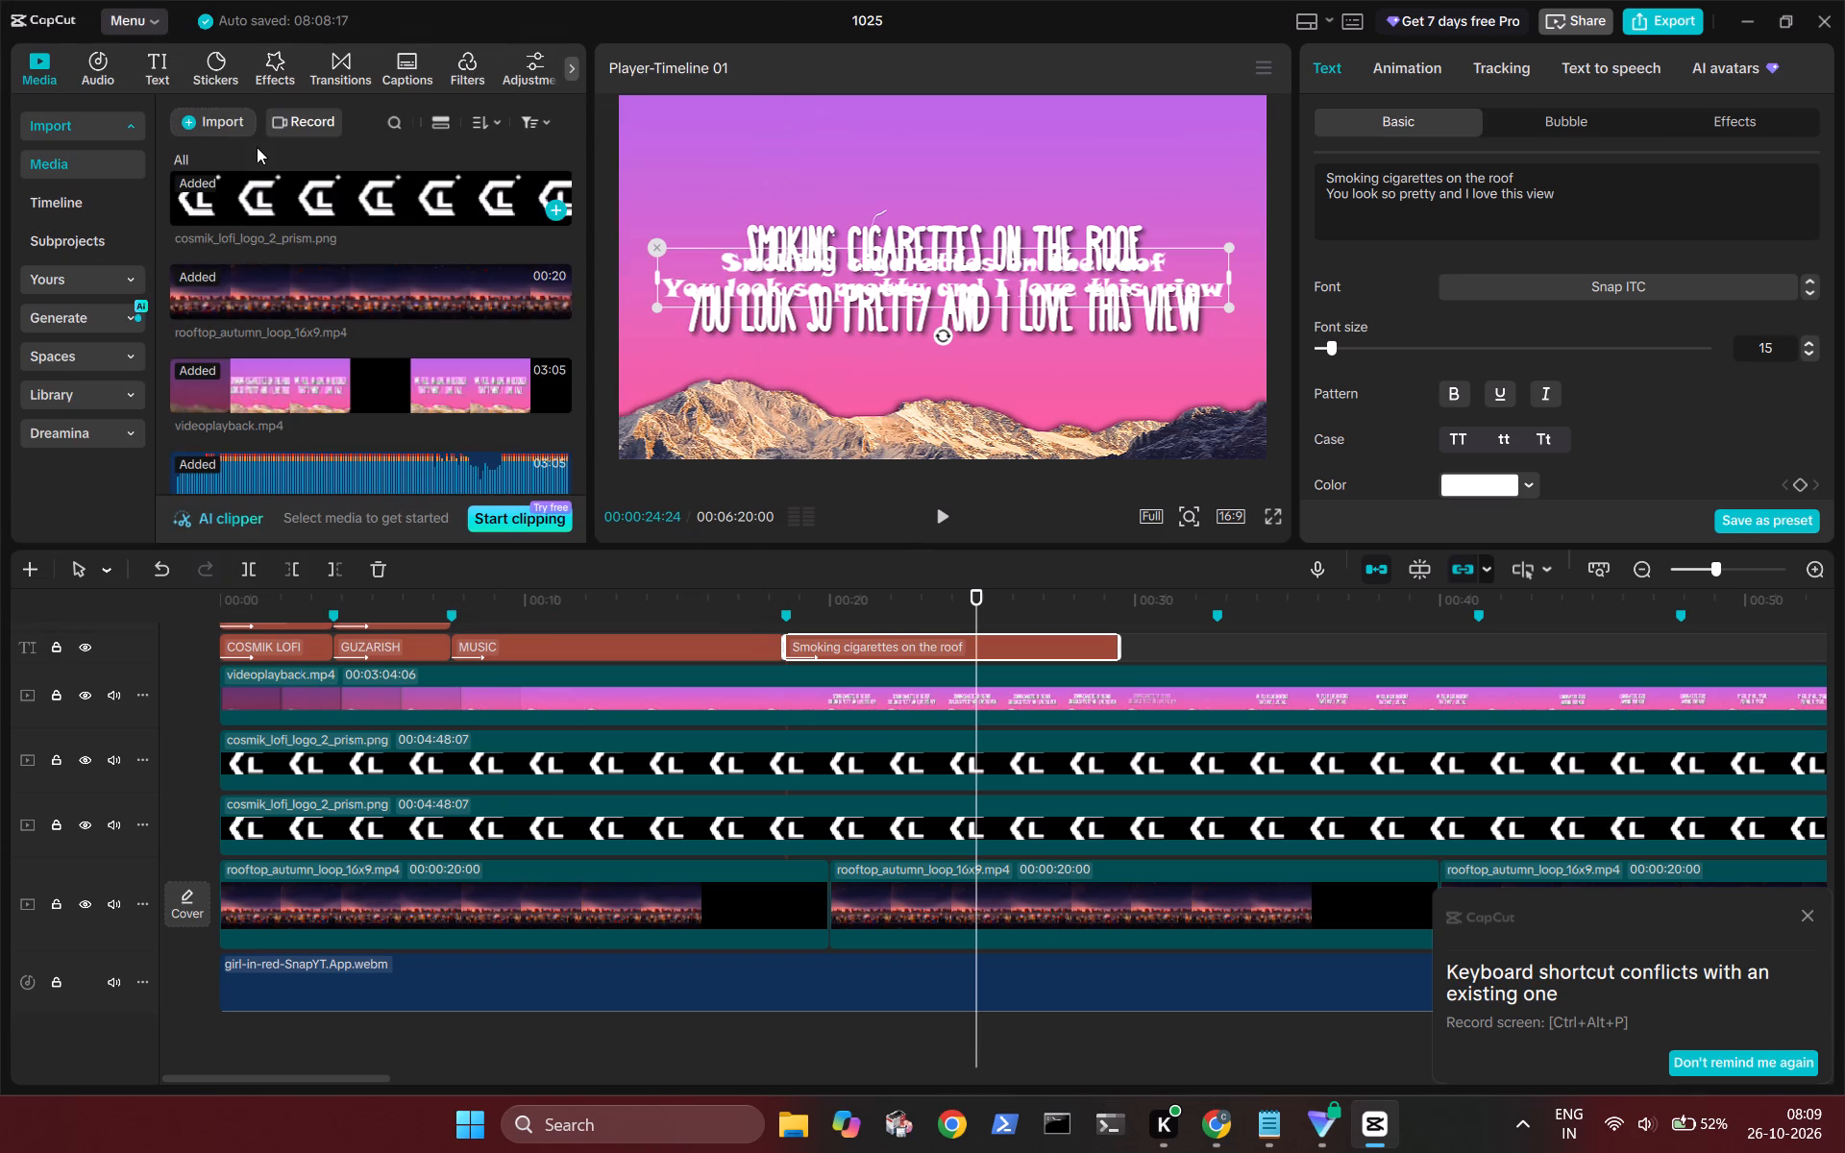
Browse the text favorites, presets and trending text templates, and mark the CINEMATIC template as a favorite.
{"action": "left_click", "coordinate": [172, 70]}
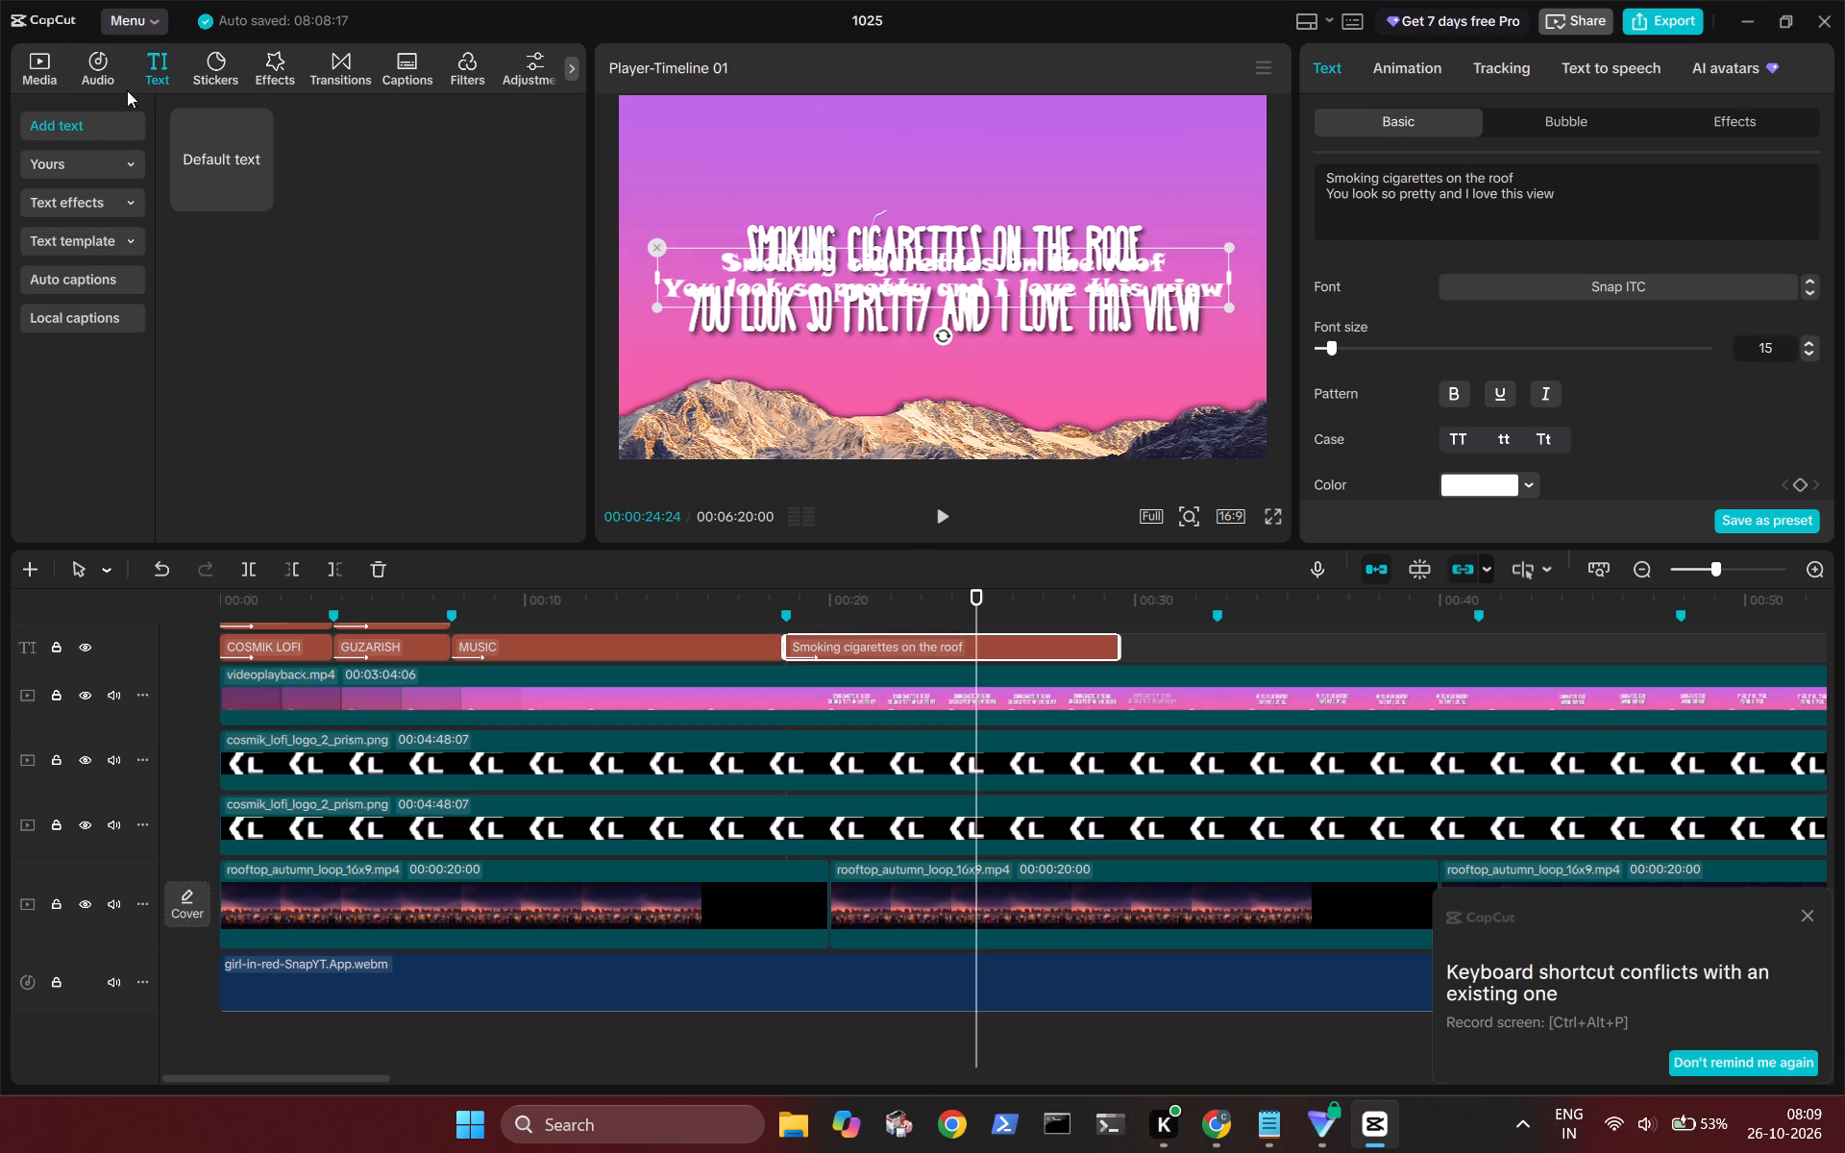
{"action": "left_click", "coordinate": [135, 162]}
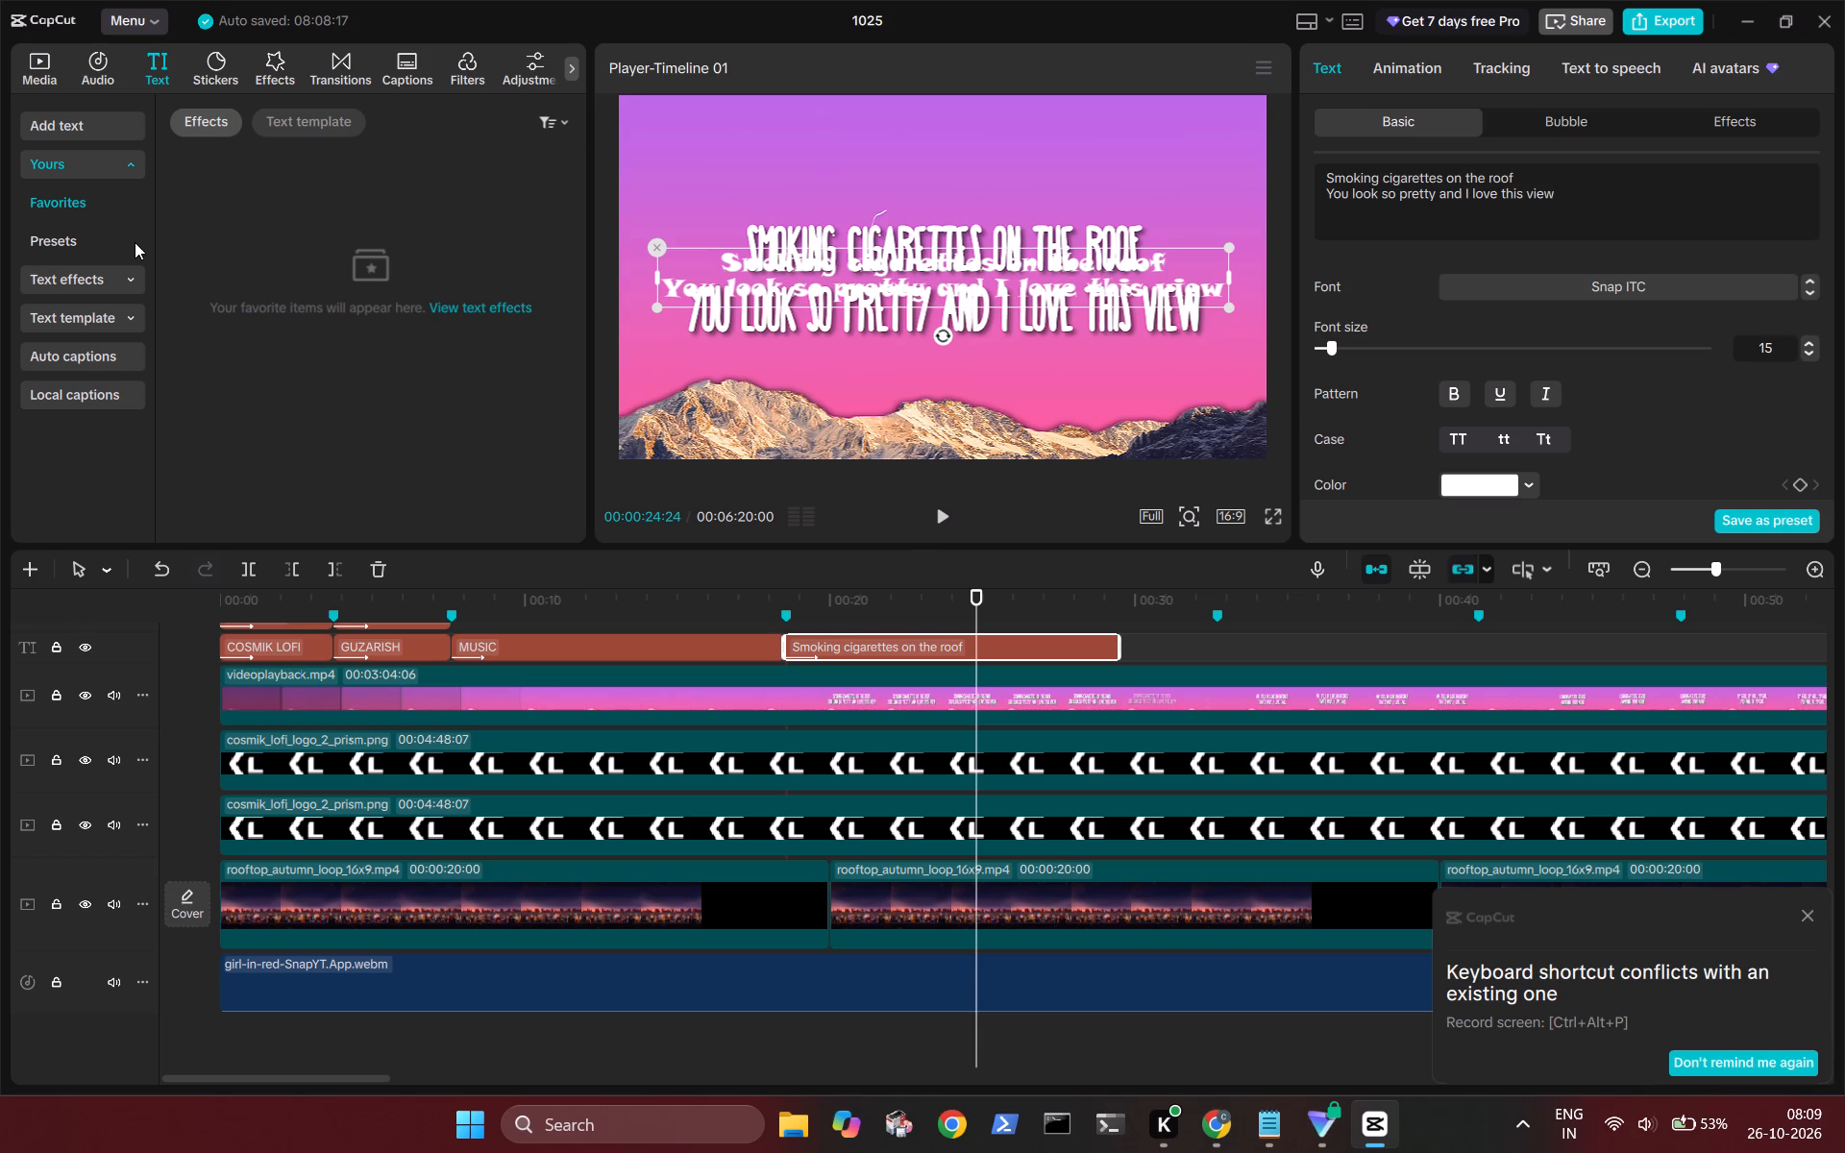
{"action": "left_click", "coordinate": [300, 130]}
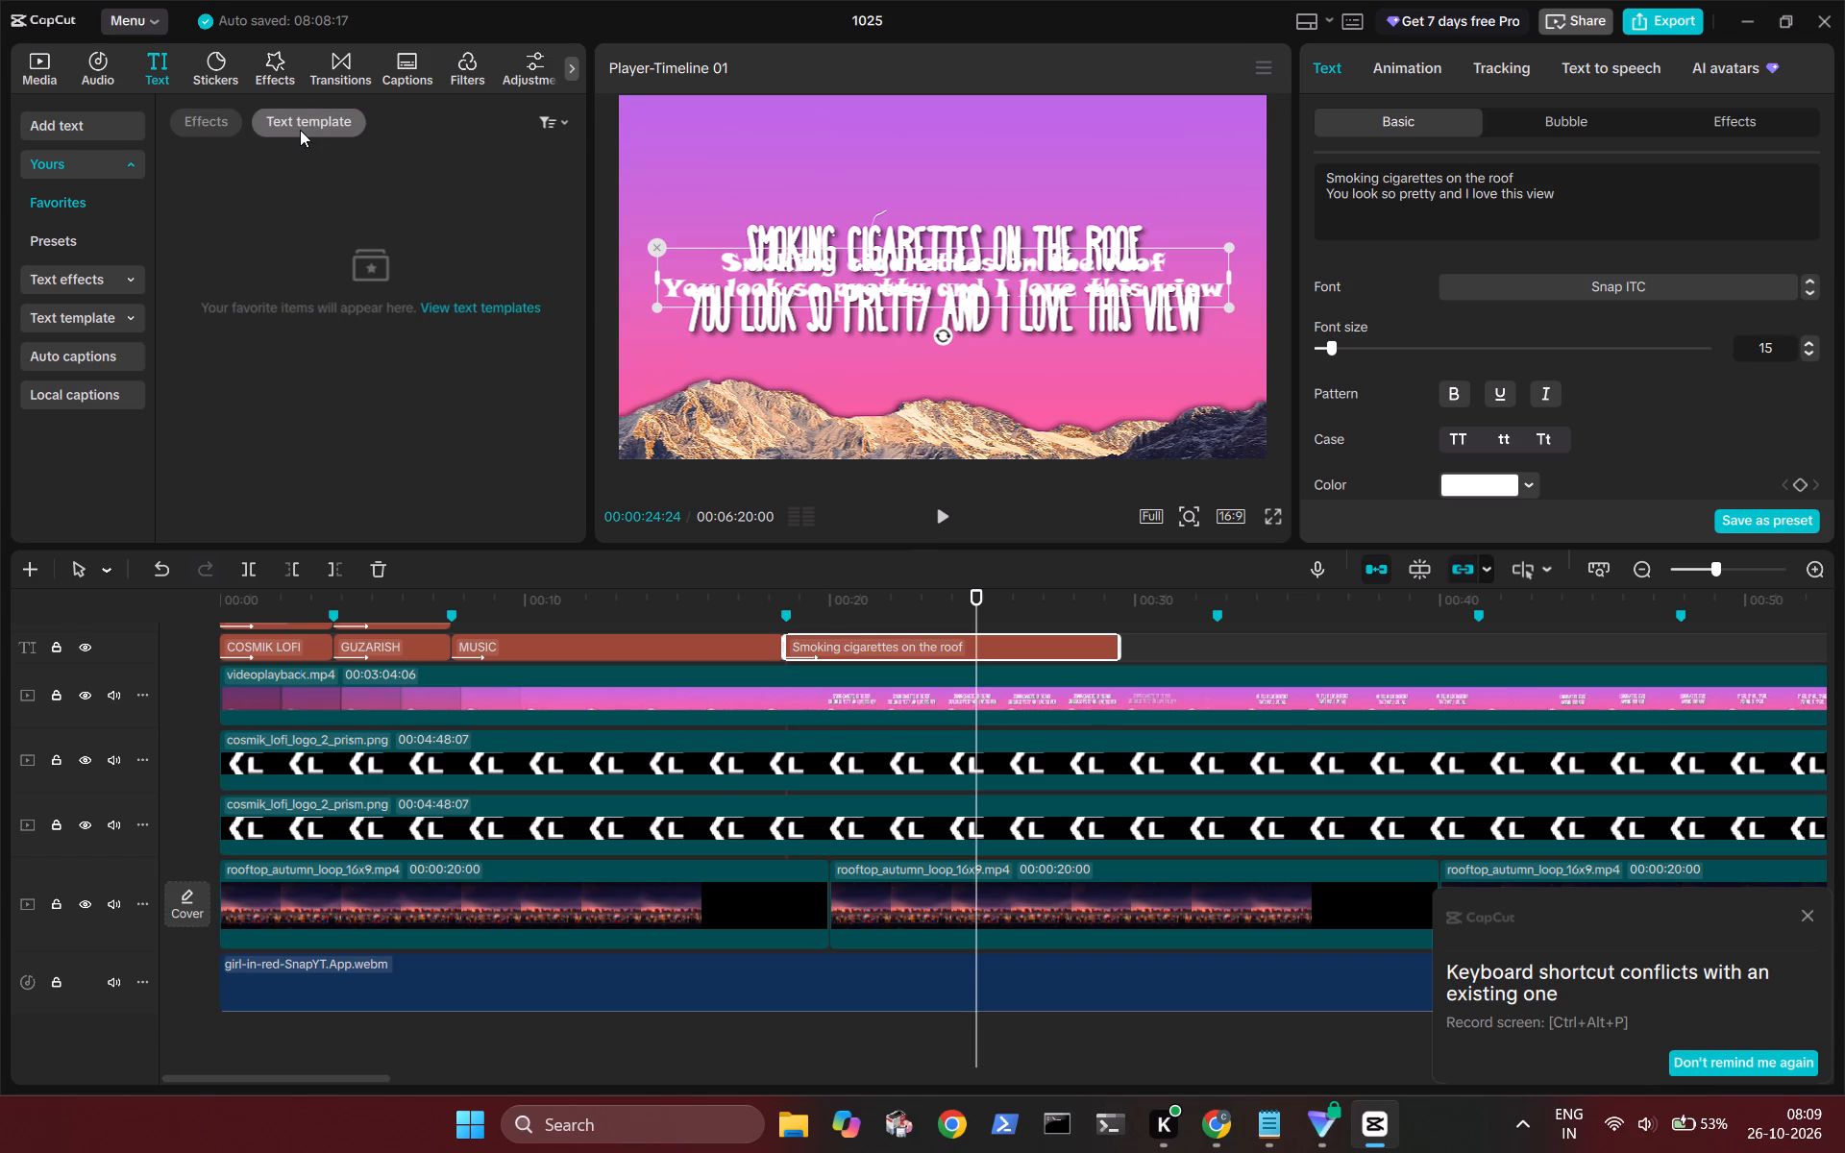
{"action": "left_click", "coordinate": [235, 127]}
{"action": "left_click", "coordinate": [98, 242]}
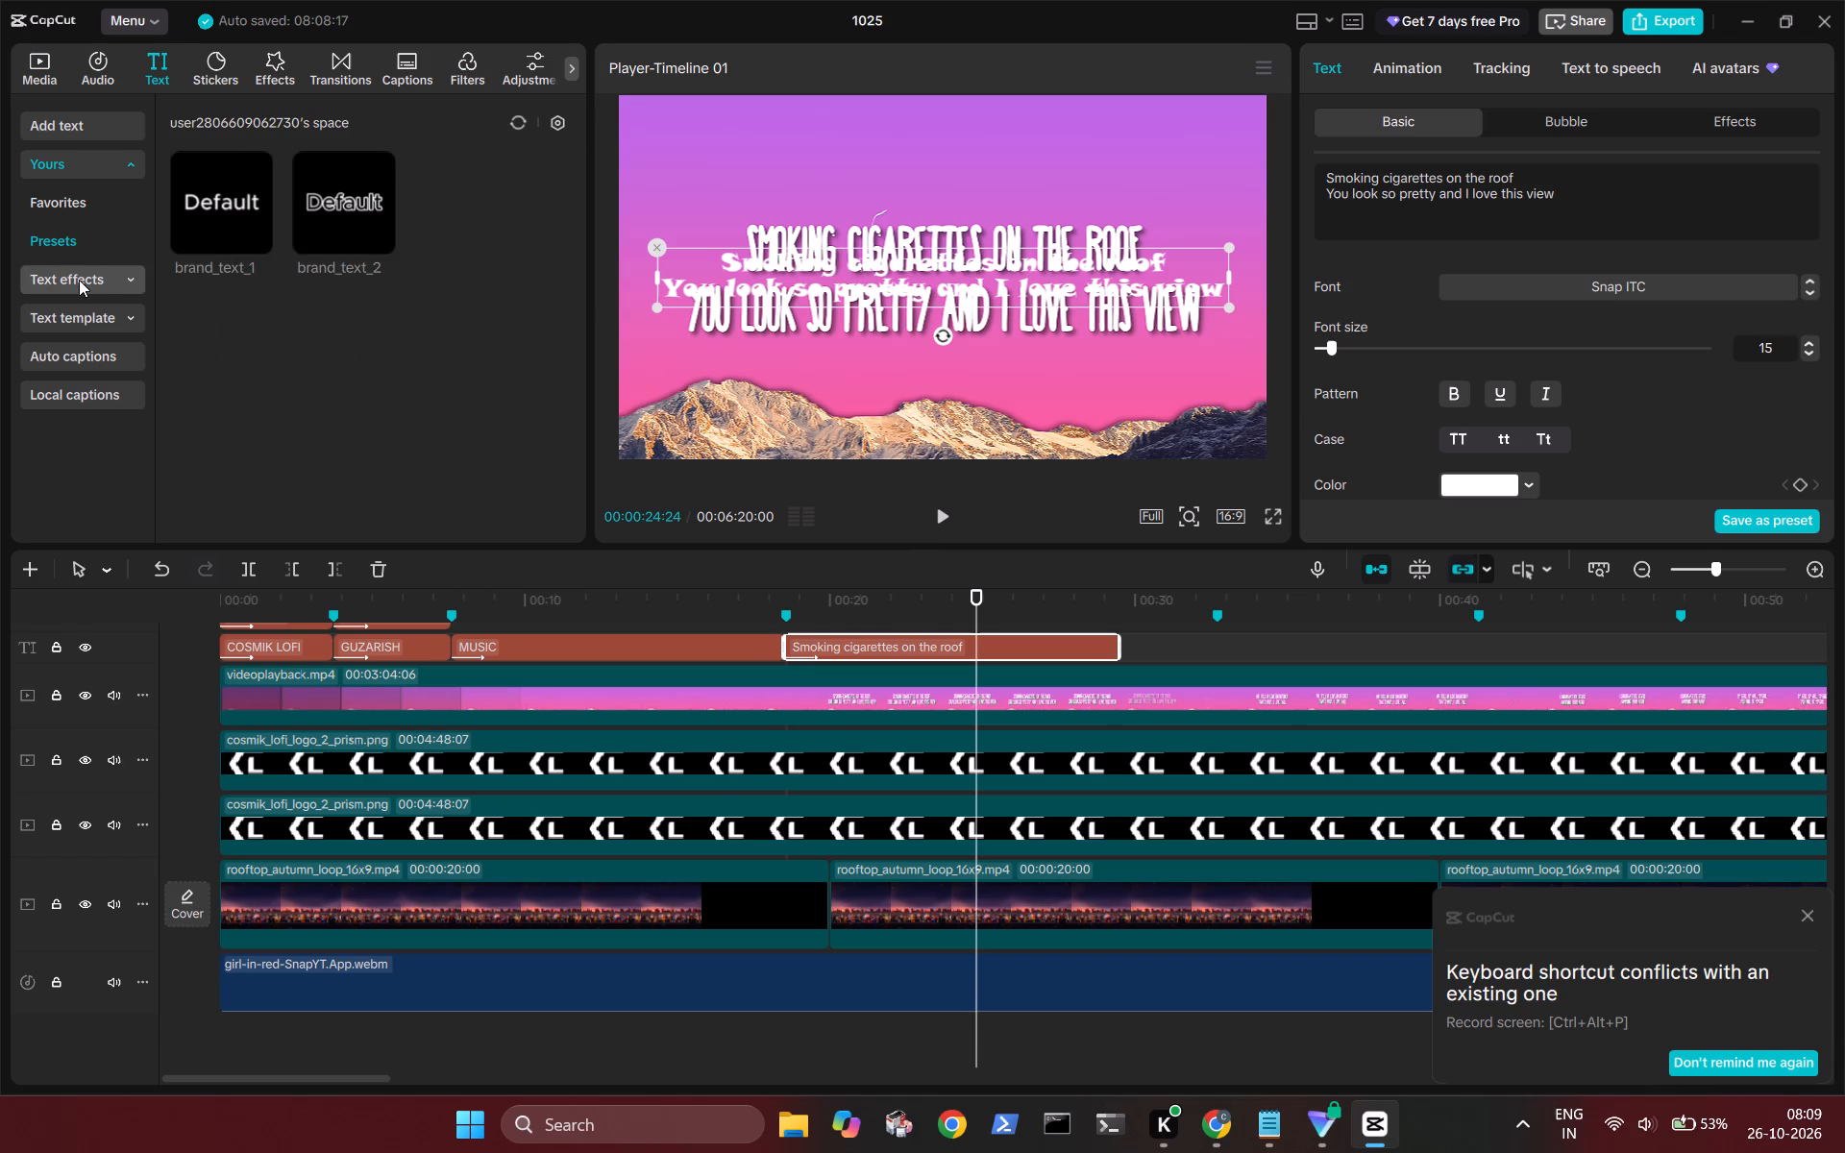
{"action": "left_click", "coordinate": [90, 319]}
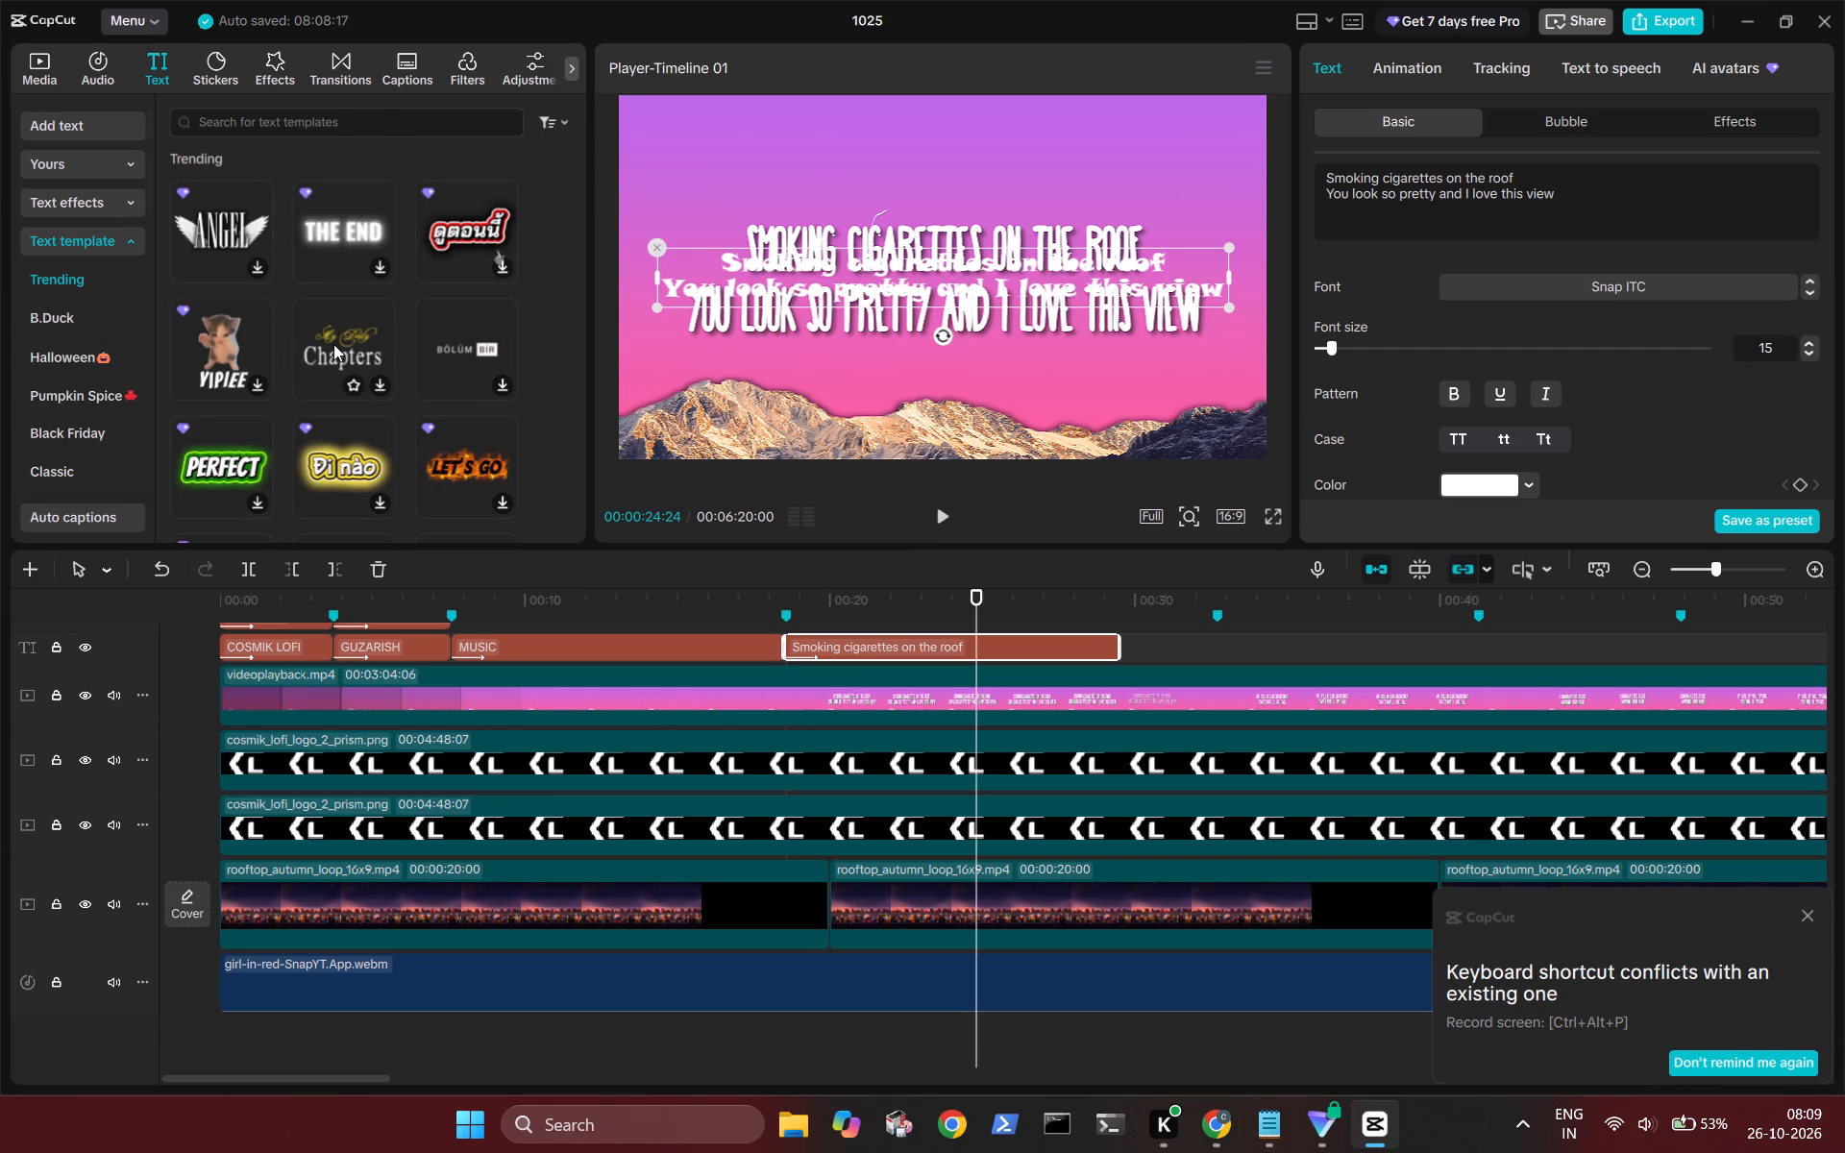
{"action": "scroll", "coordinate": [333, 344], "scroll_direction": "down", "scroll_amount": 2}
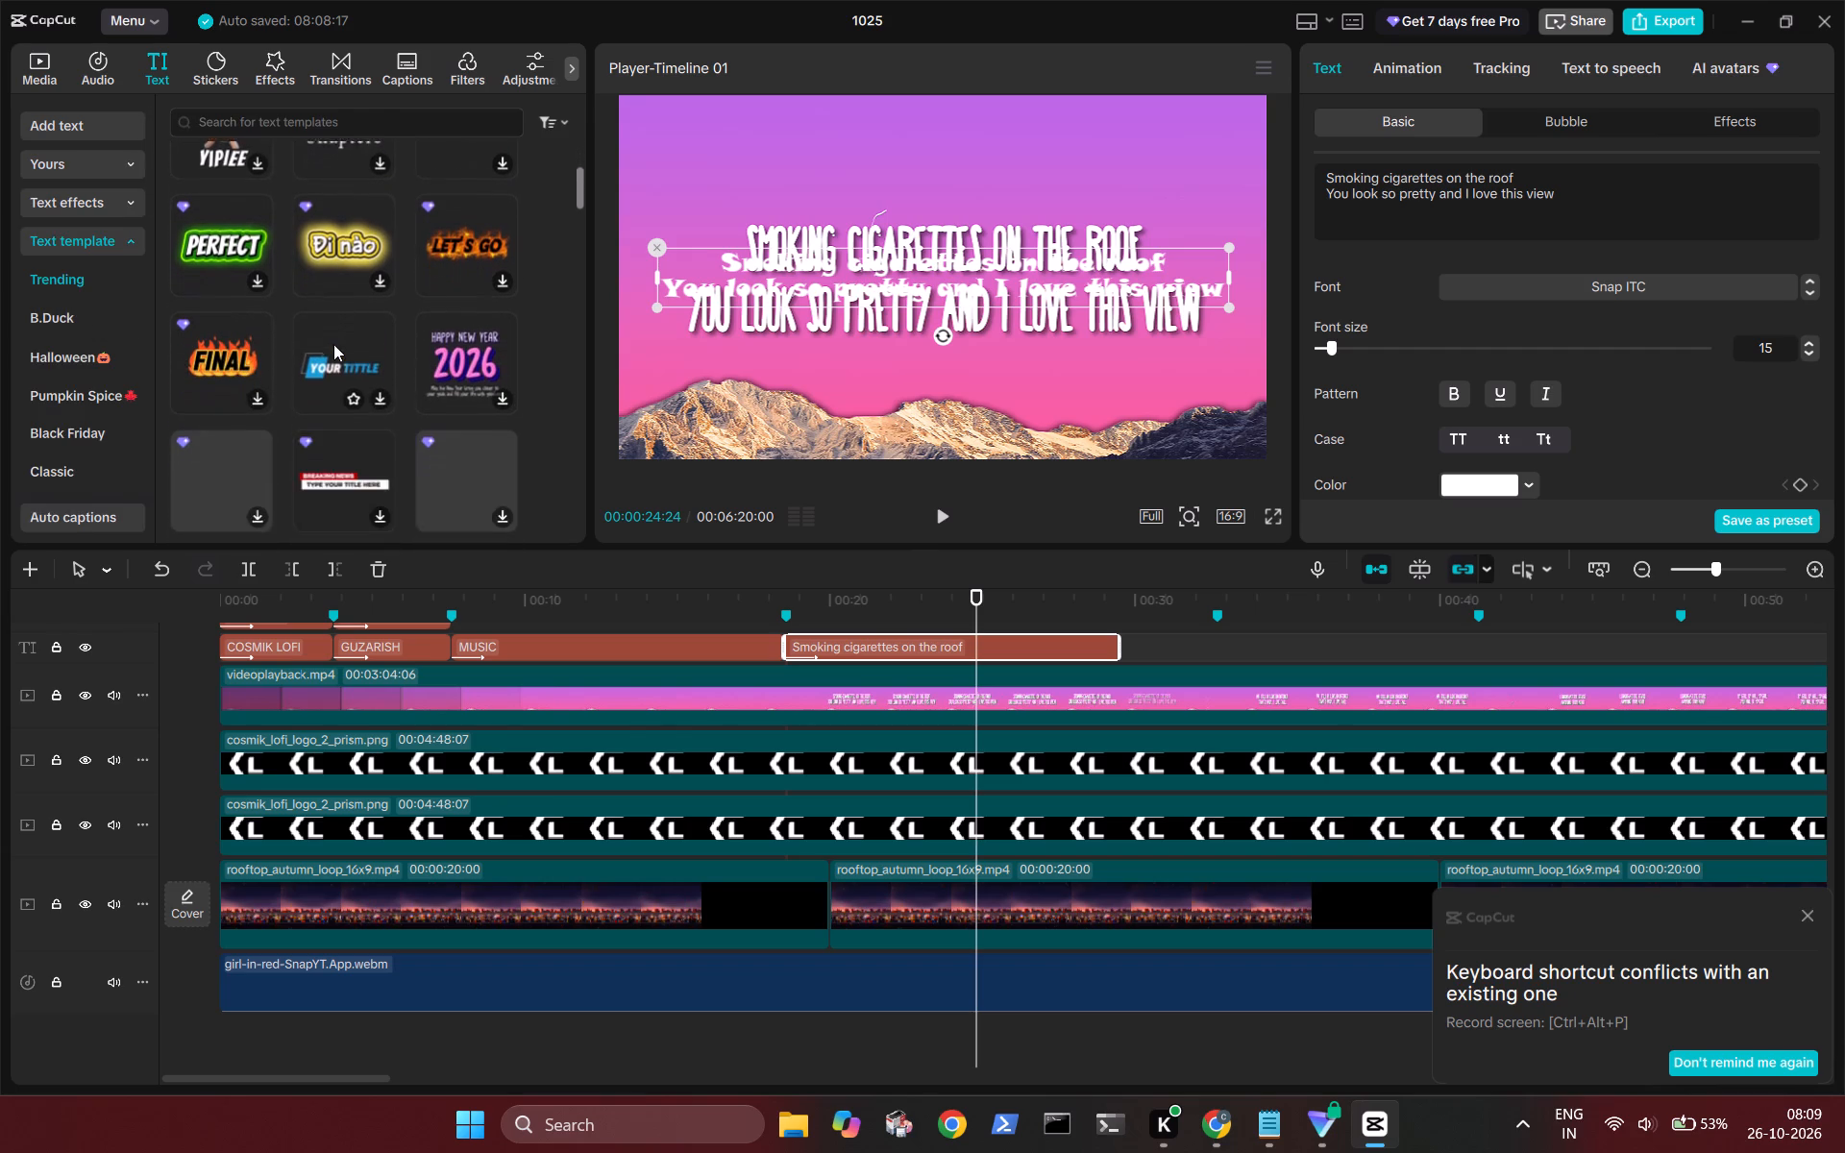
{"action": "scroll", "coordinate": [333, 344], "scroll_direction": "down", "scroll_amount": 2}
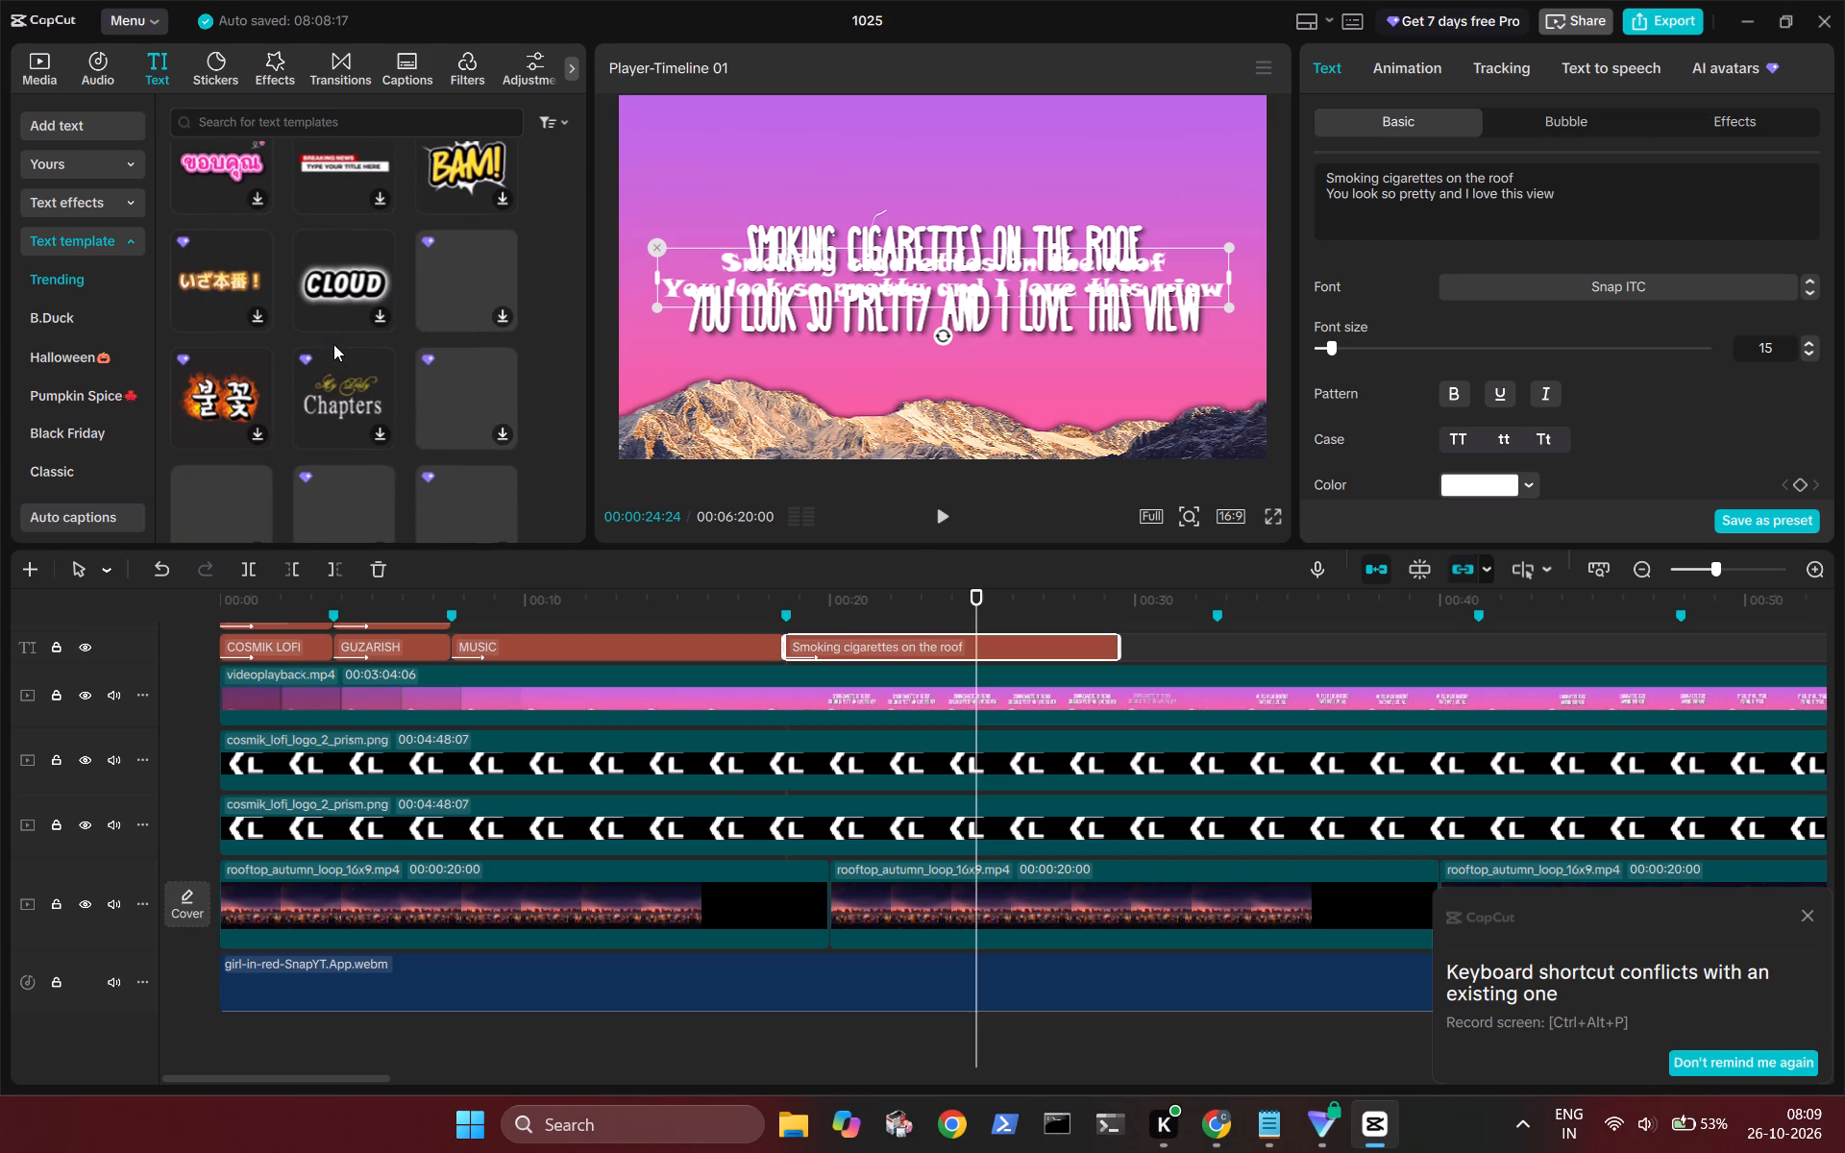
{"action": "scroll", "coordinate": [333, 344], "scroll_direction": "down", "scroll_amount": 1}
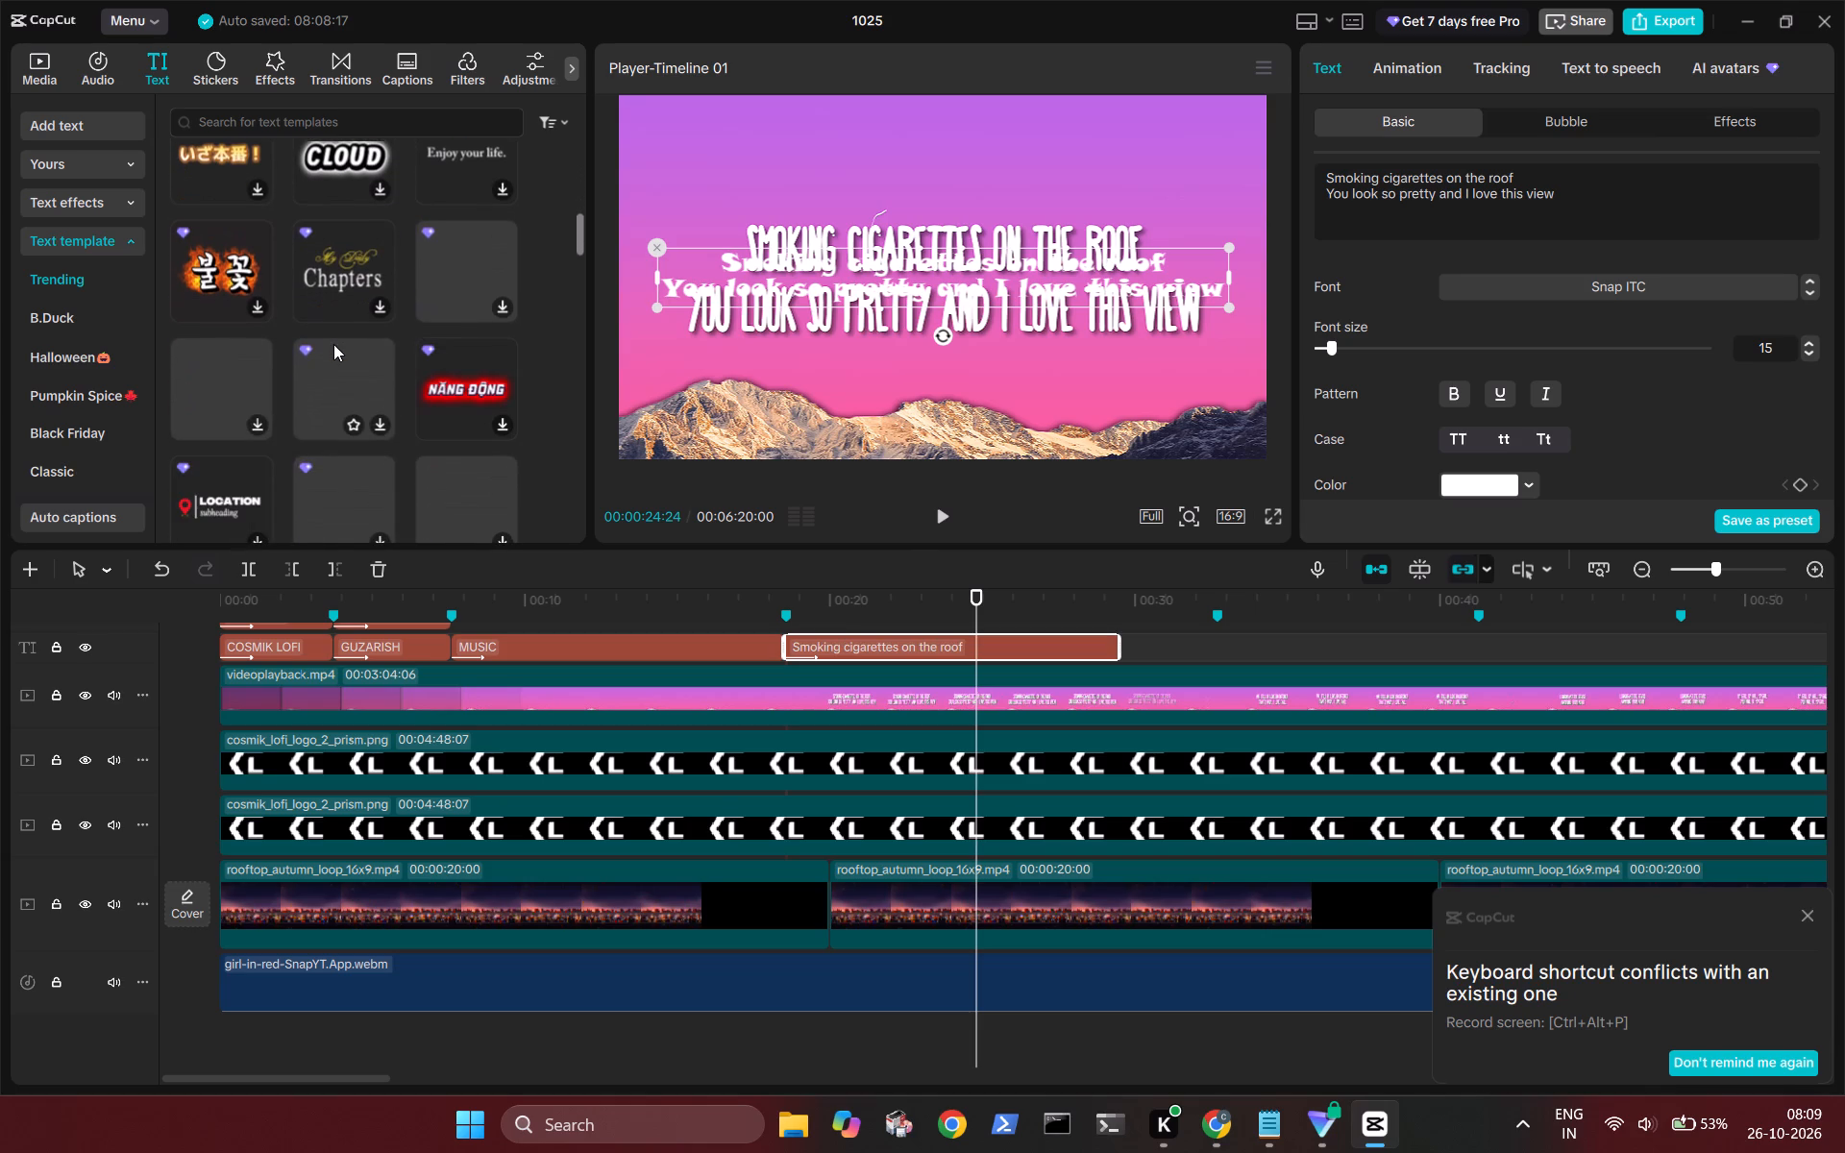
{"action": "scroll", "coordinate": [333, 344], "scroll_direction": "down", "scroll_amount": 1}
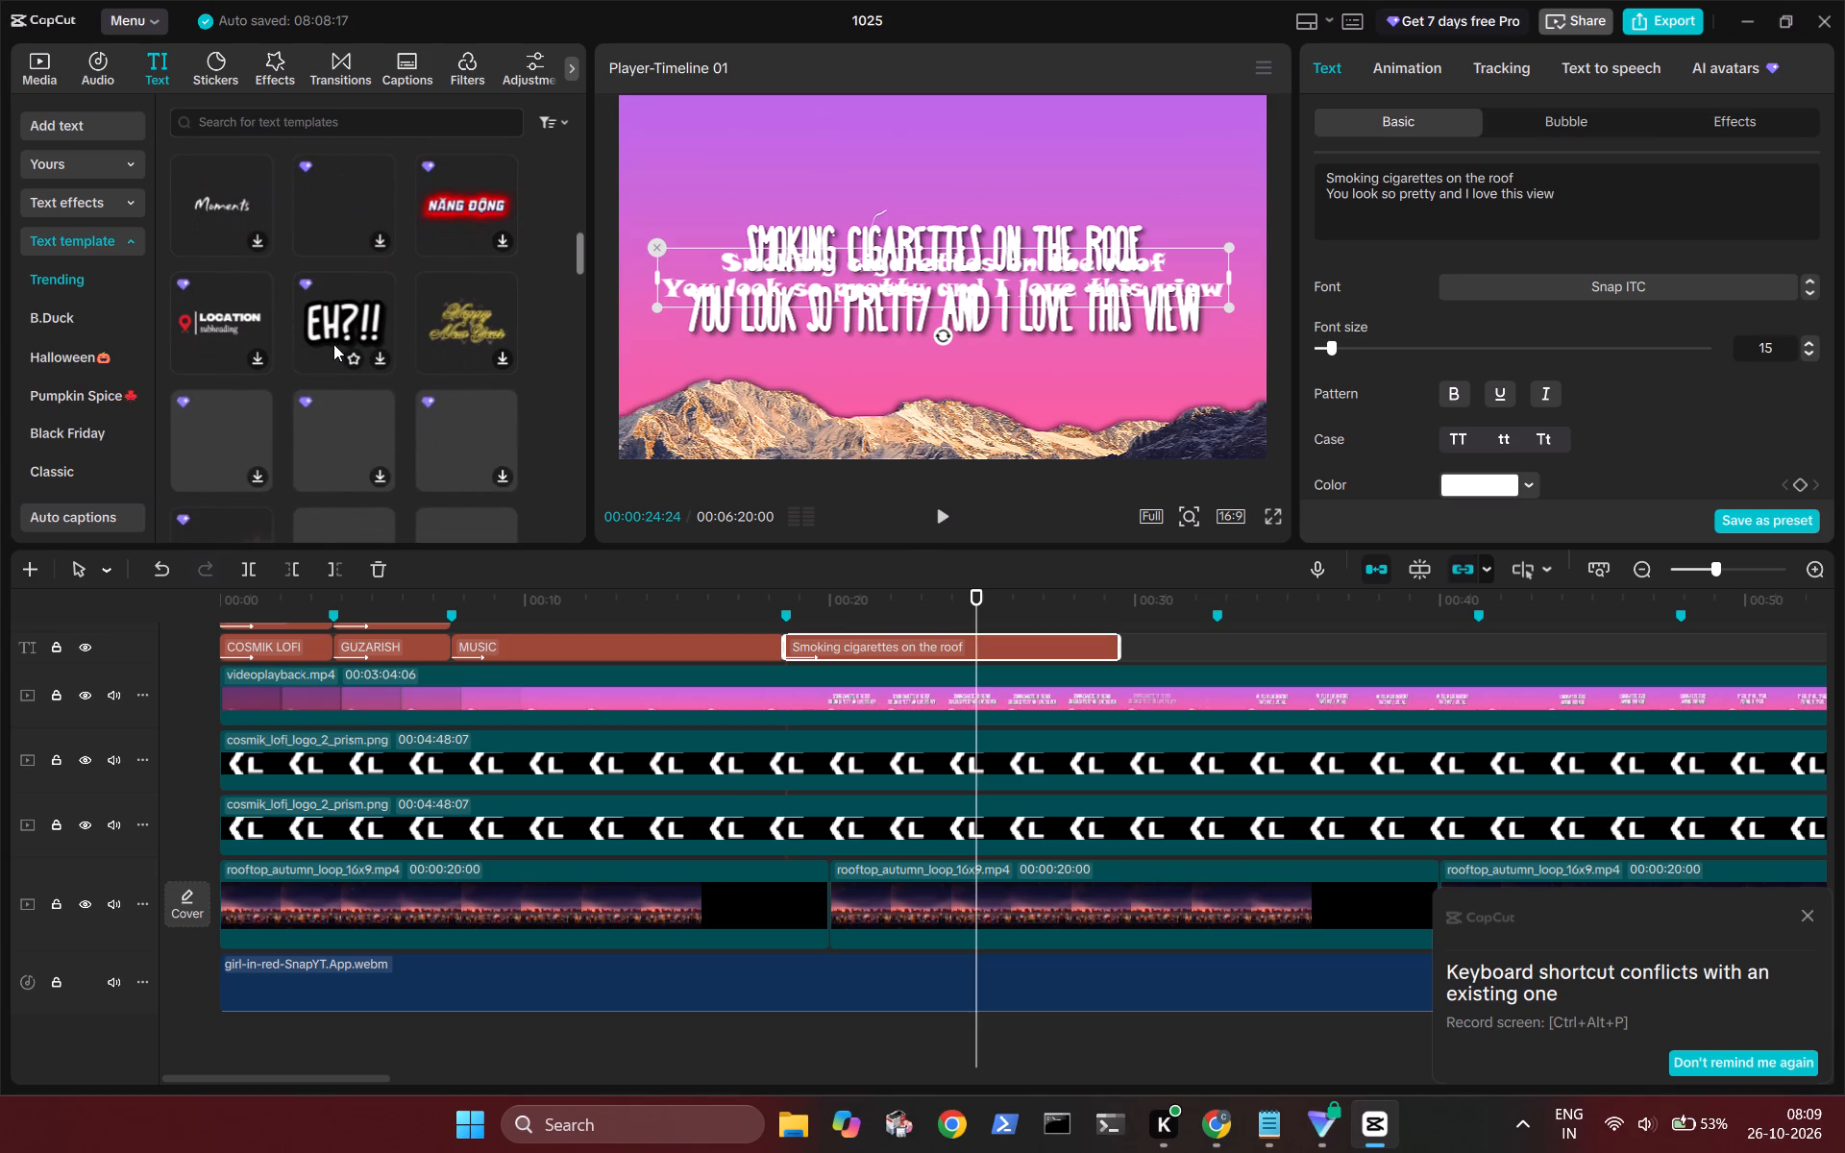
{"action": "scroll", "coordinate": [333, 344], "scroll_direction": "down", "scroll_amount": 2}
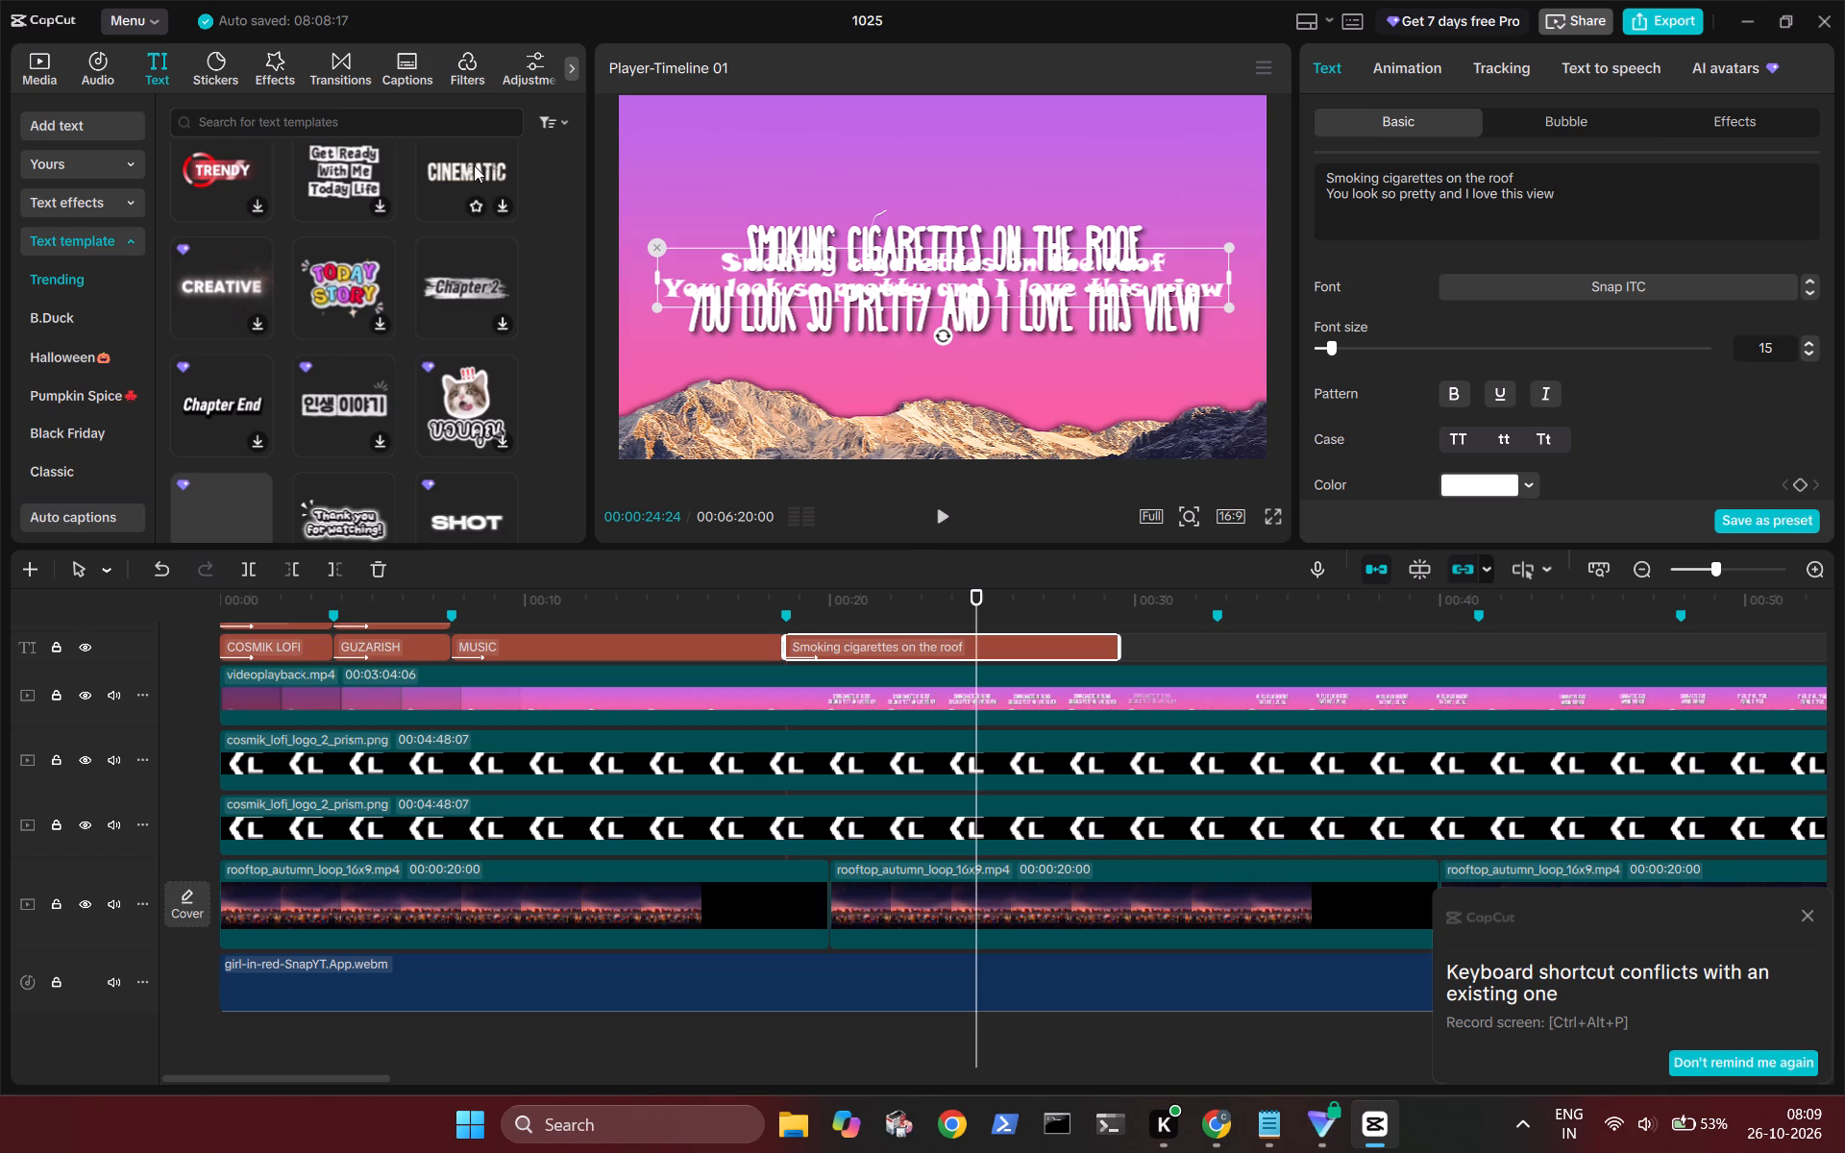
{"action": "left_click", "coordinate": [472, 204]}
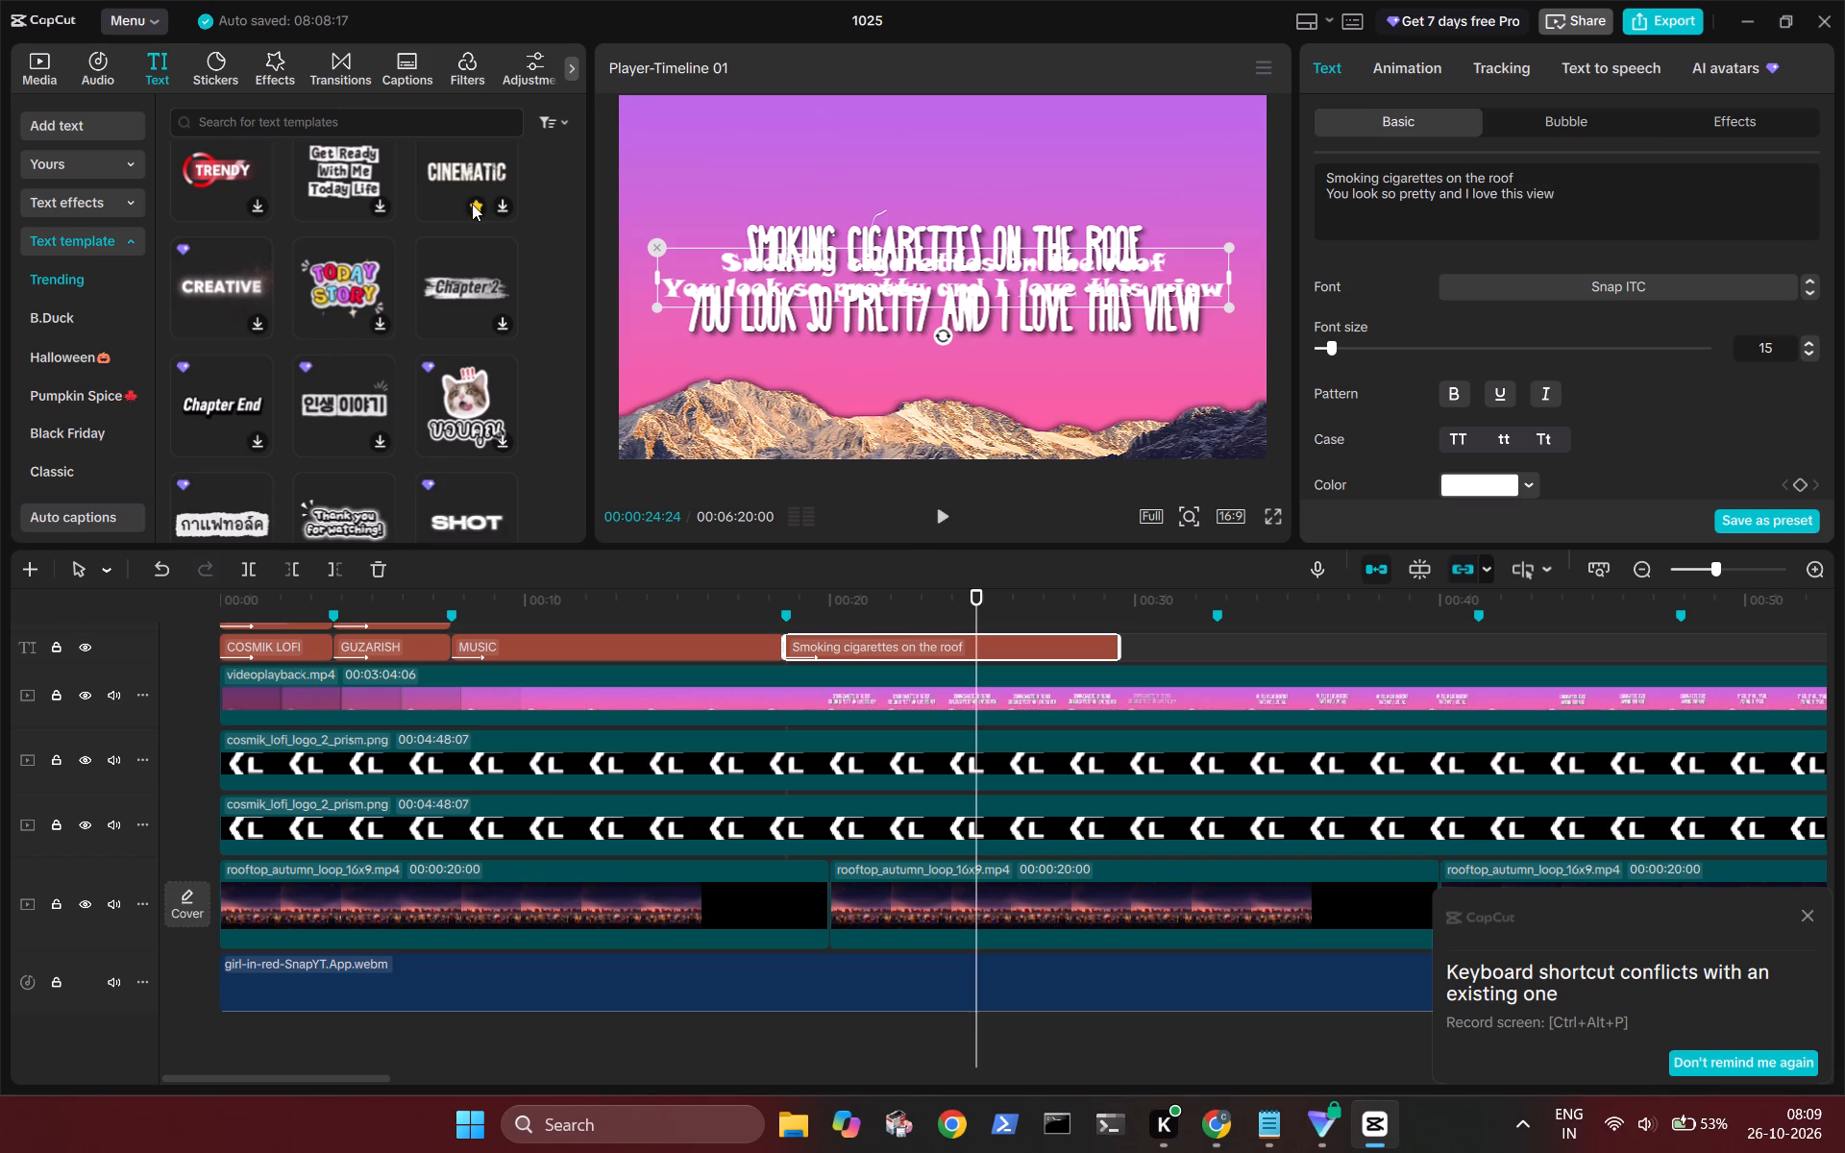
Add the CINEMATIC text template on the track above the "Smoking cigarettes on the roof" title, starting at the 00:00:18:17 marker.
{"action": "double_click", "coordinate": [472, 176]}
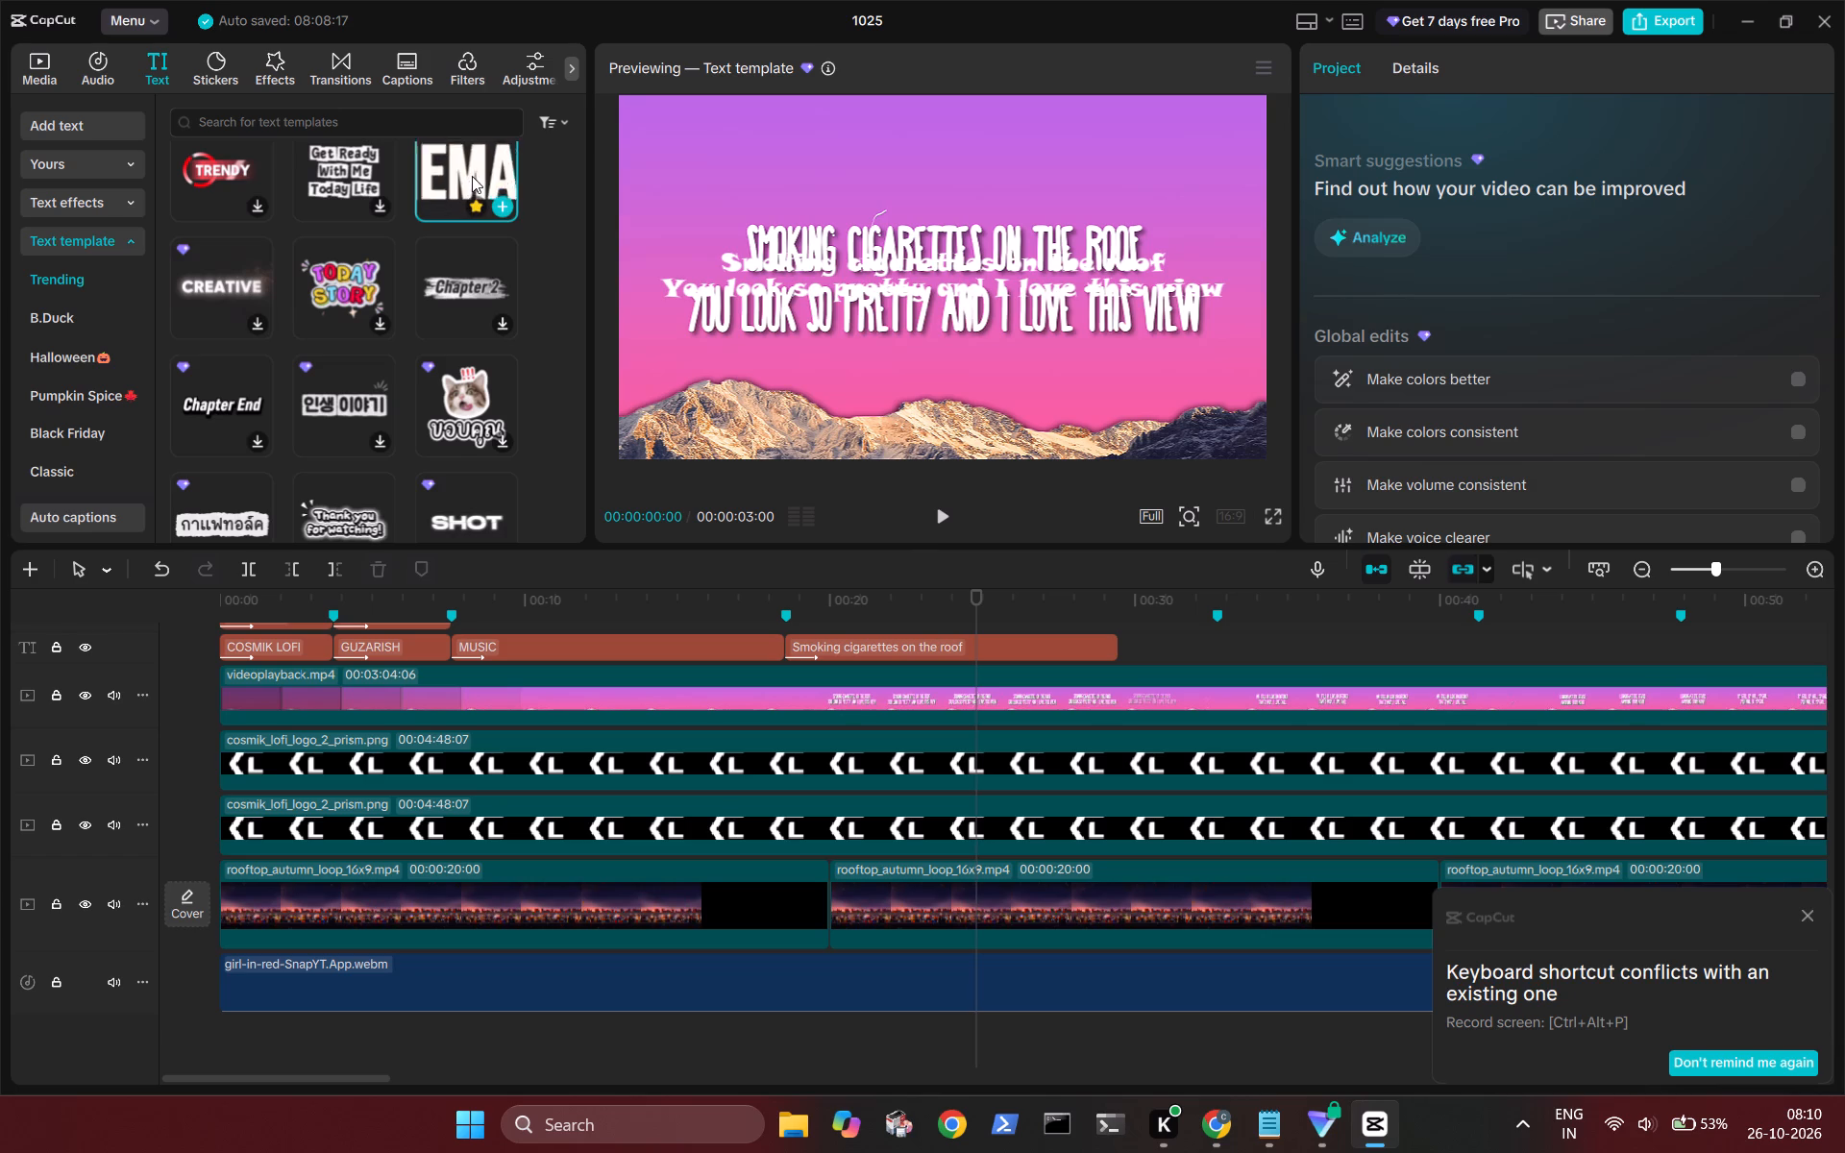
{"action": "left_click", "coordinate": [502, 202]}
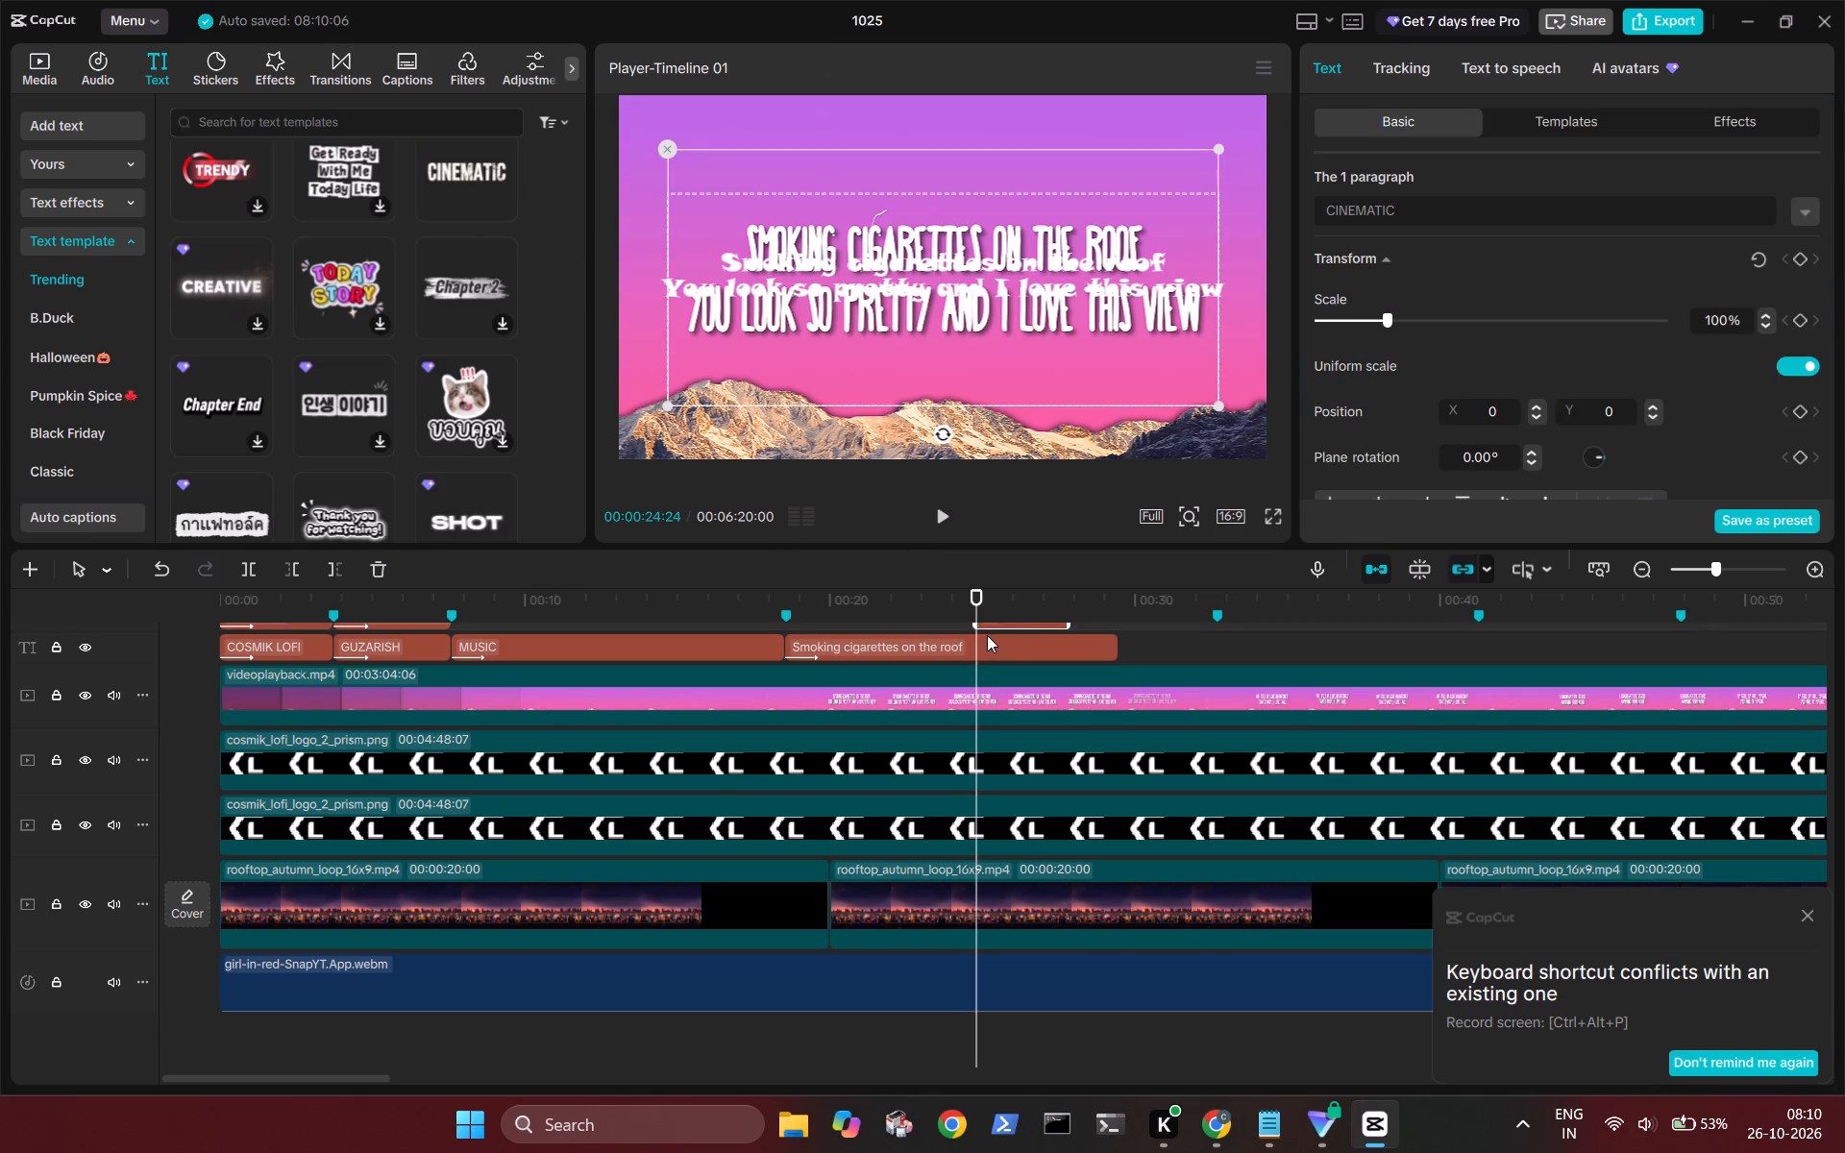
{"action": "left_click_drag", "start_coordinate": [1009, 624], "coordinate": [949, 658]}
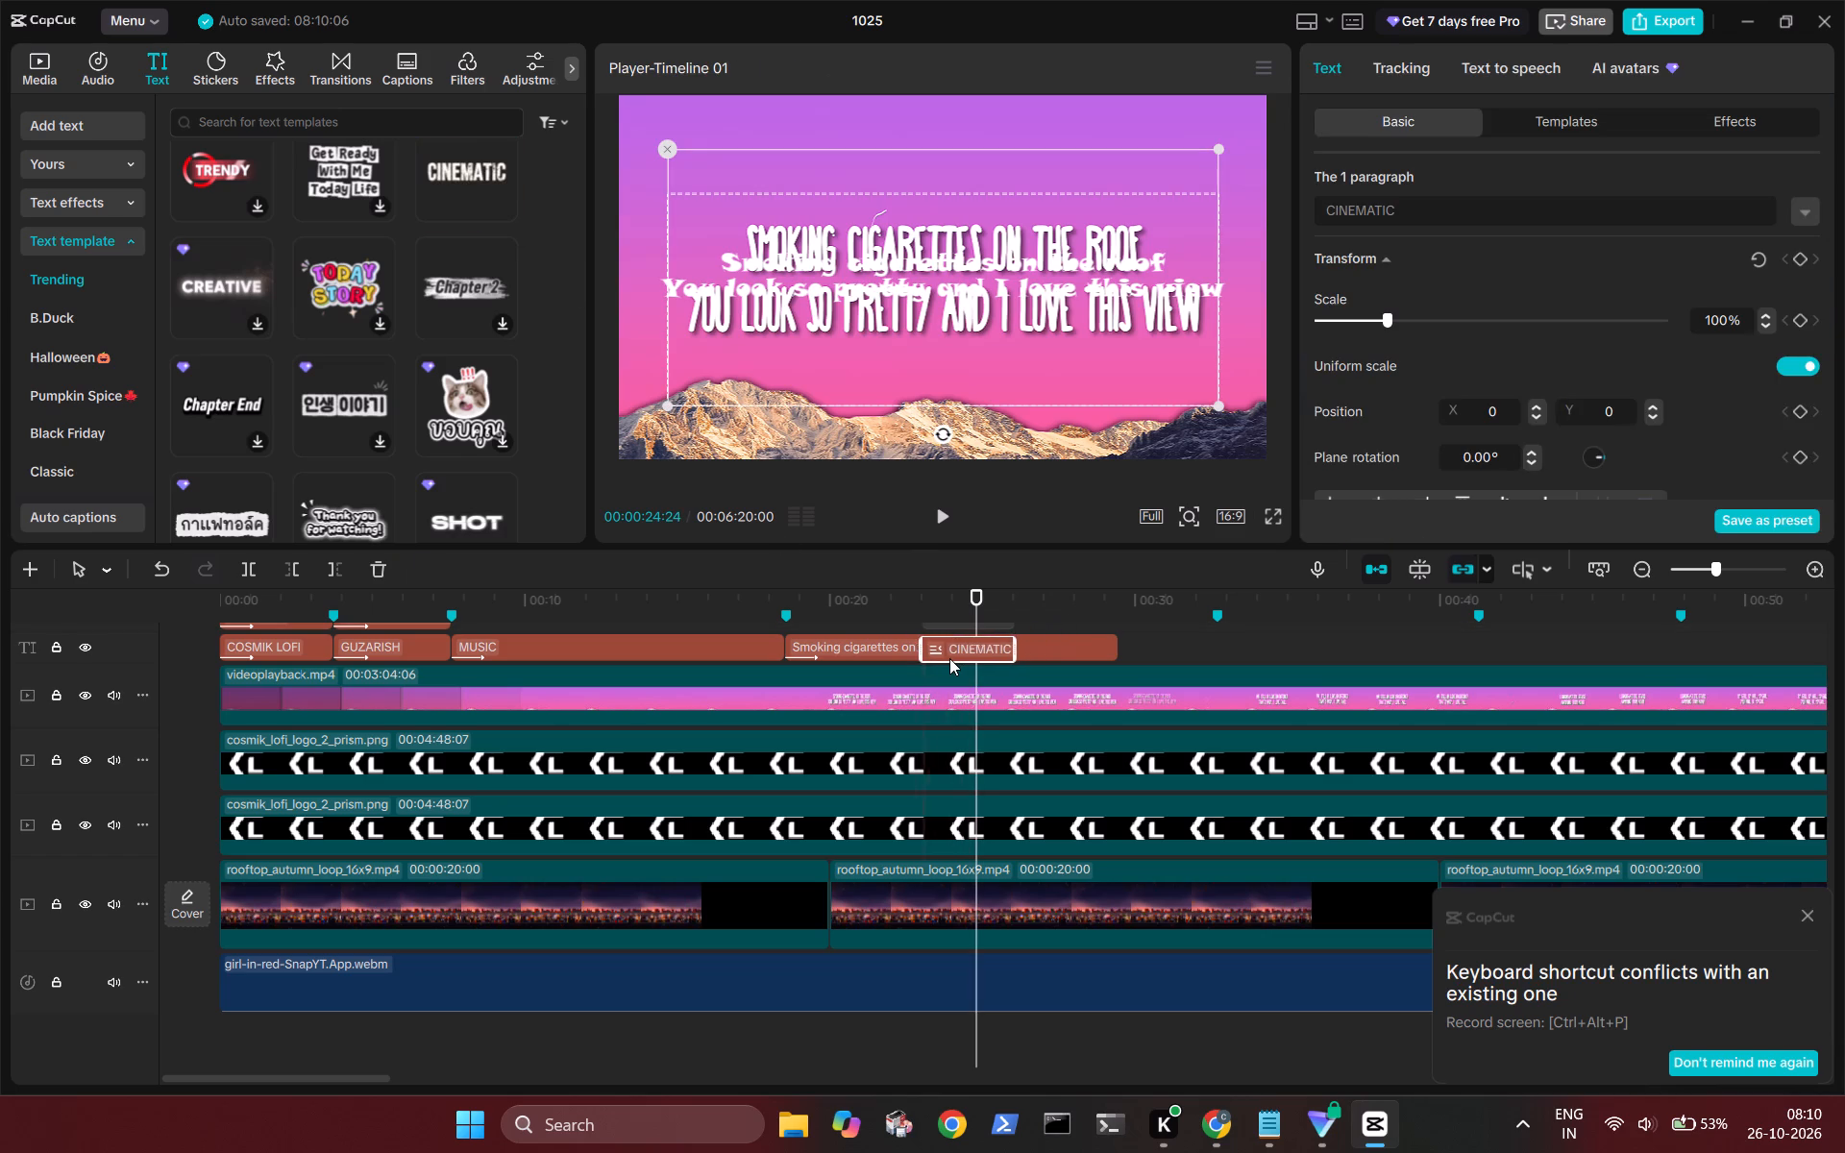
{"action": "left_click_drag", "start_coordinate": [949, 658], "coordinate": [947, 658]}
{"action": "scroll", "coordinate": [947, 658], "scroll_direction": "up", "scroll_amount": 1}
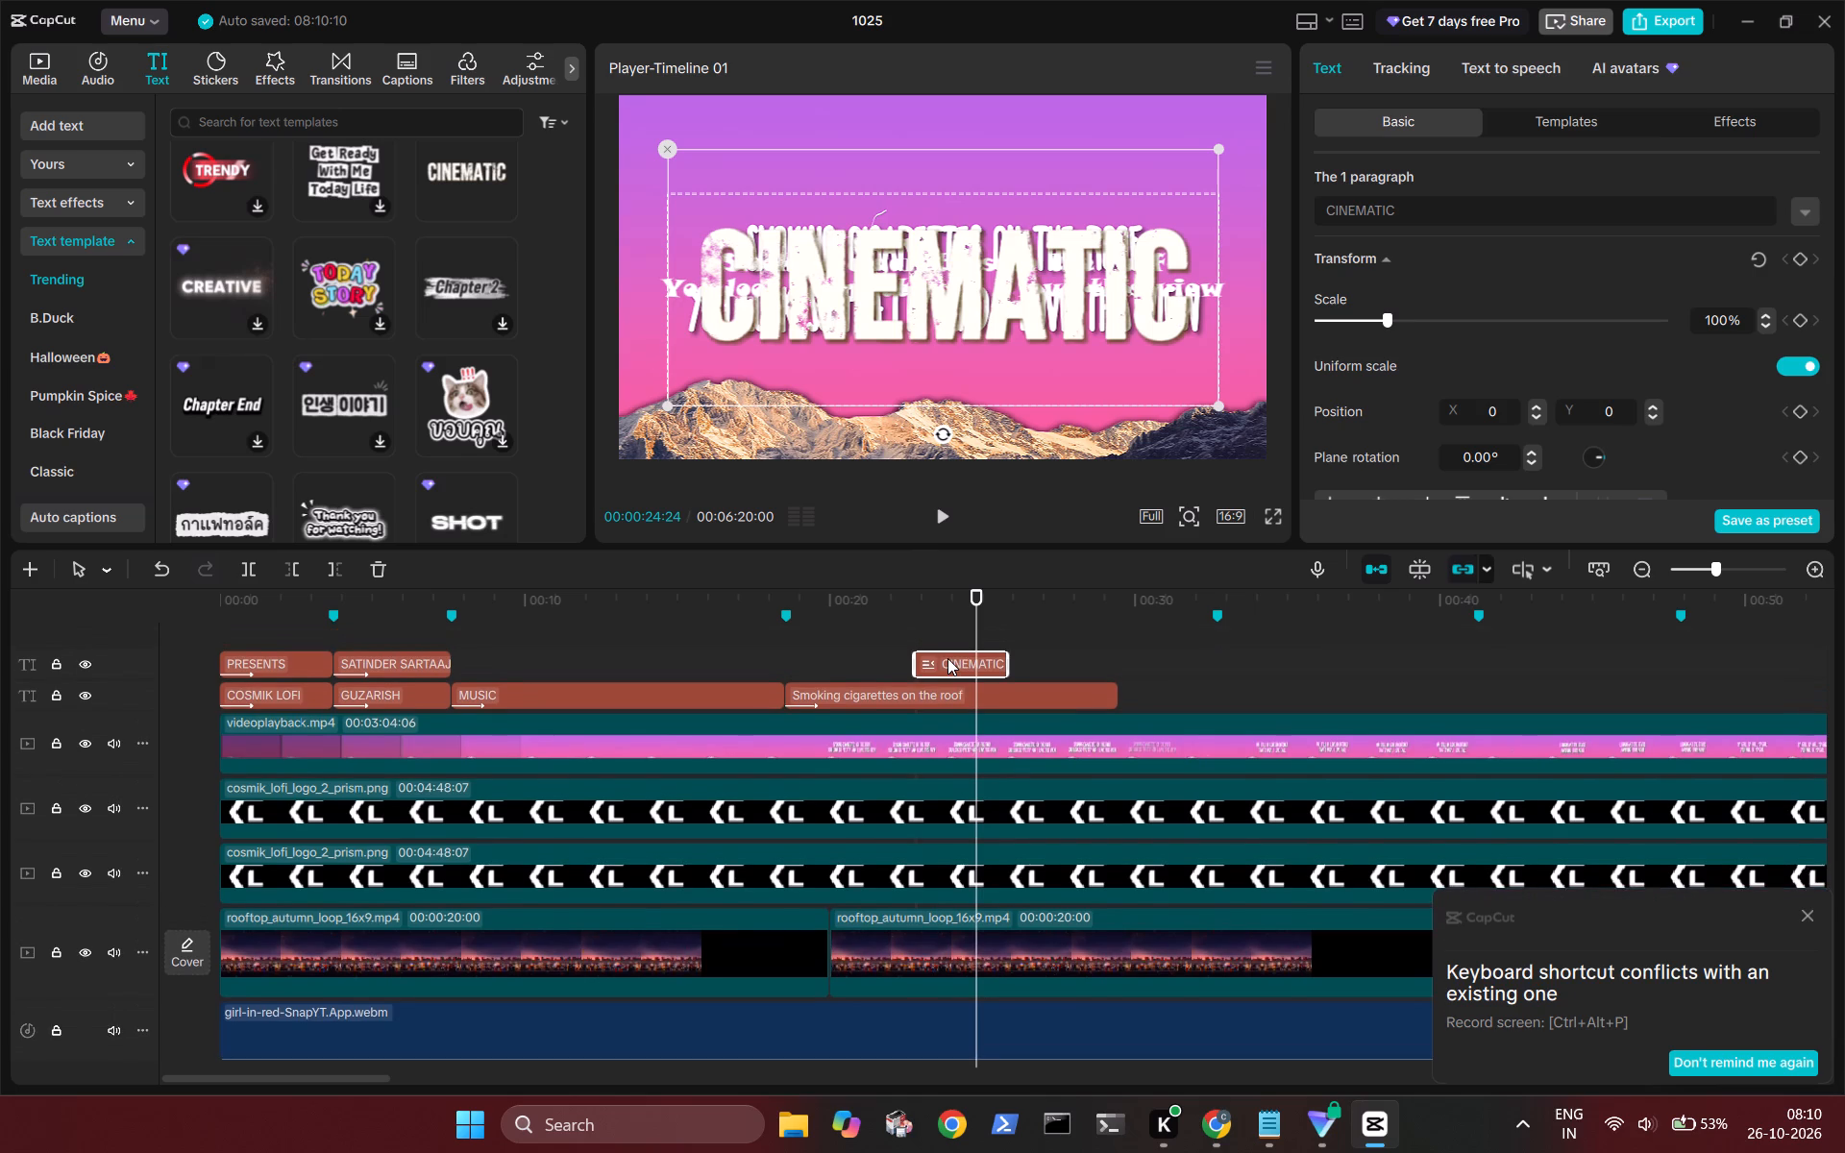
{"action": "left_click_drag", "start_coordinate": [947, 658], "coordinate": [821, 663]}
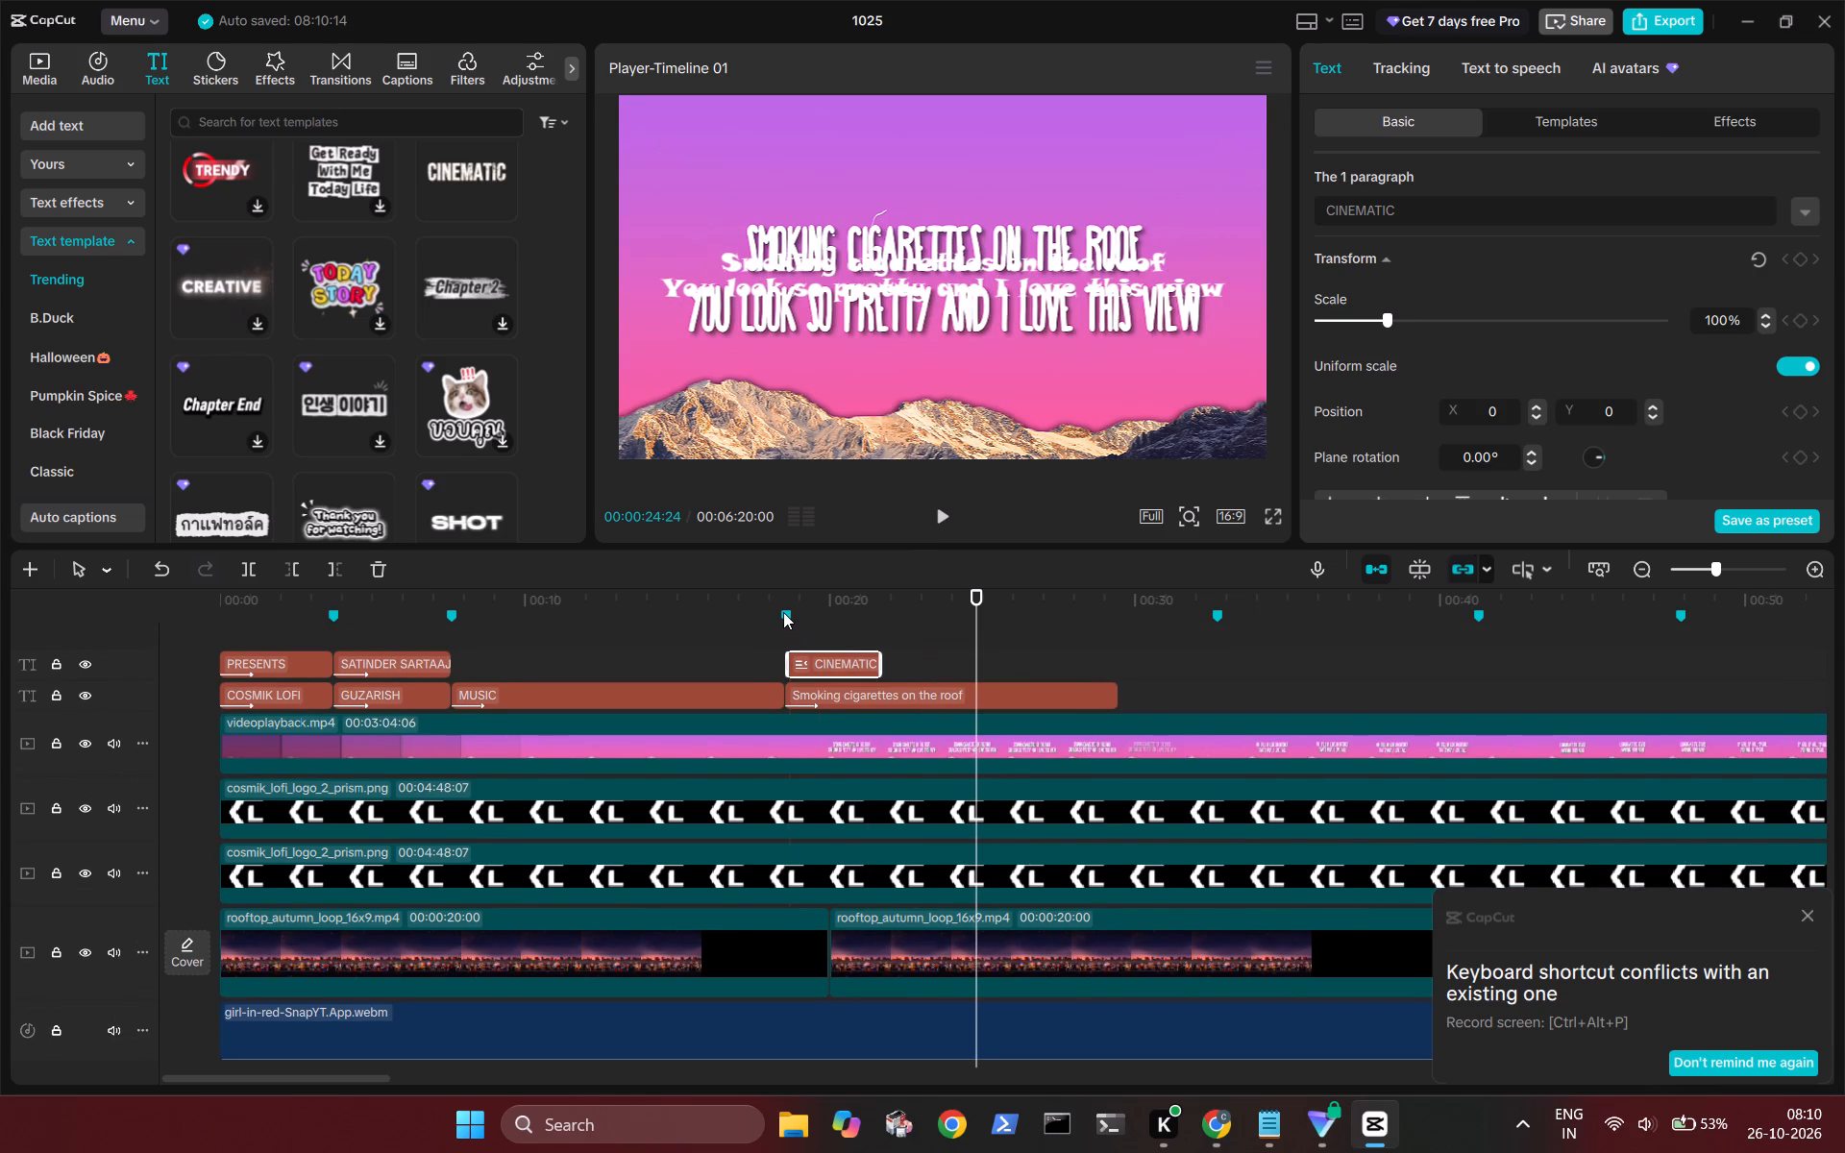
{"action": "left_click", "coordinate": [785, 627]}
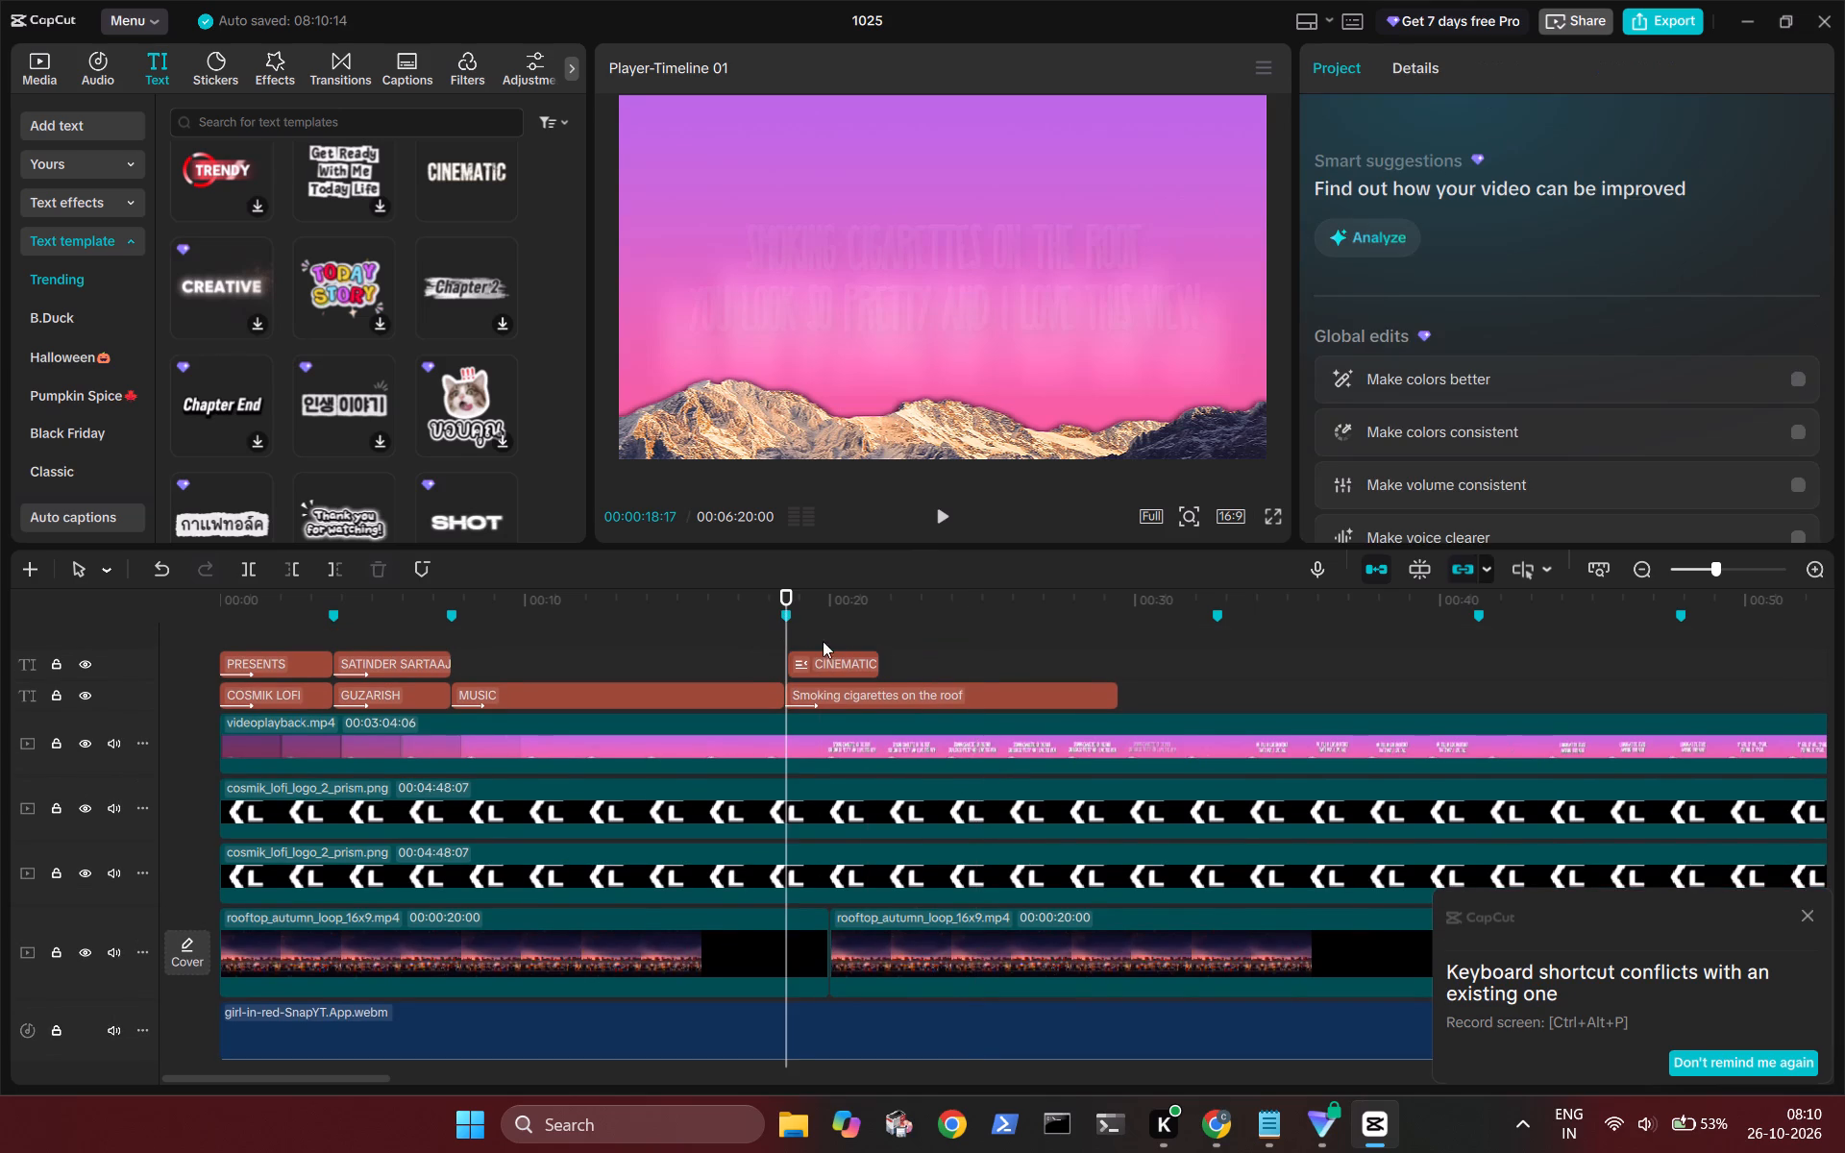
Examine the CINEMATIC title's basic, effects and template settings for font and styling options.
{"action": "left_click", "coordinate": [834, 655]}
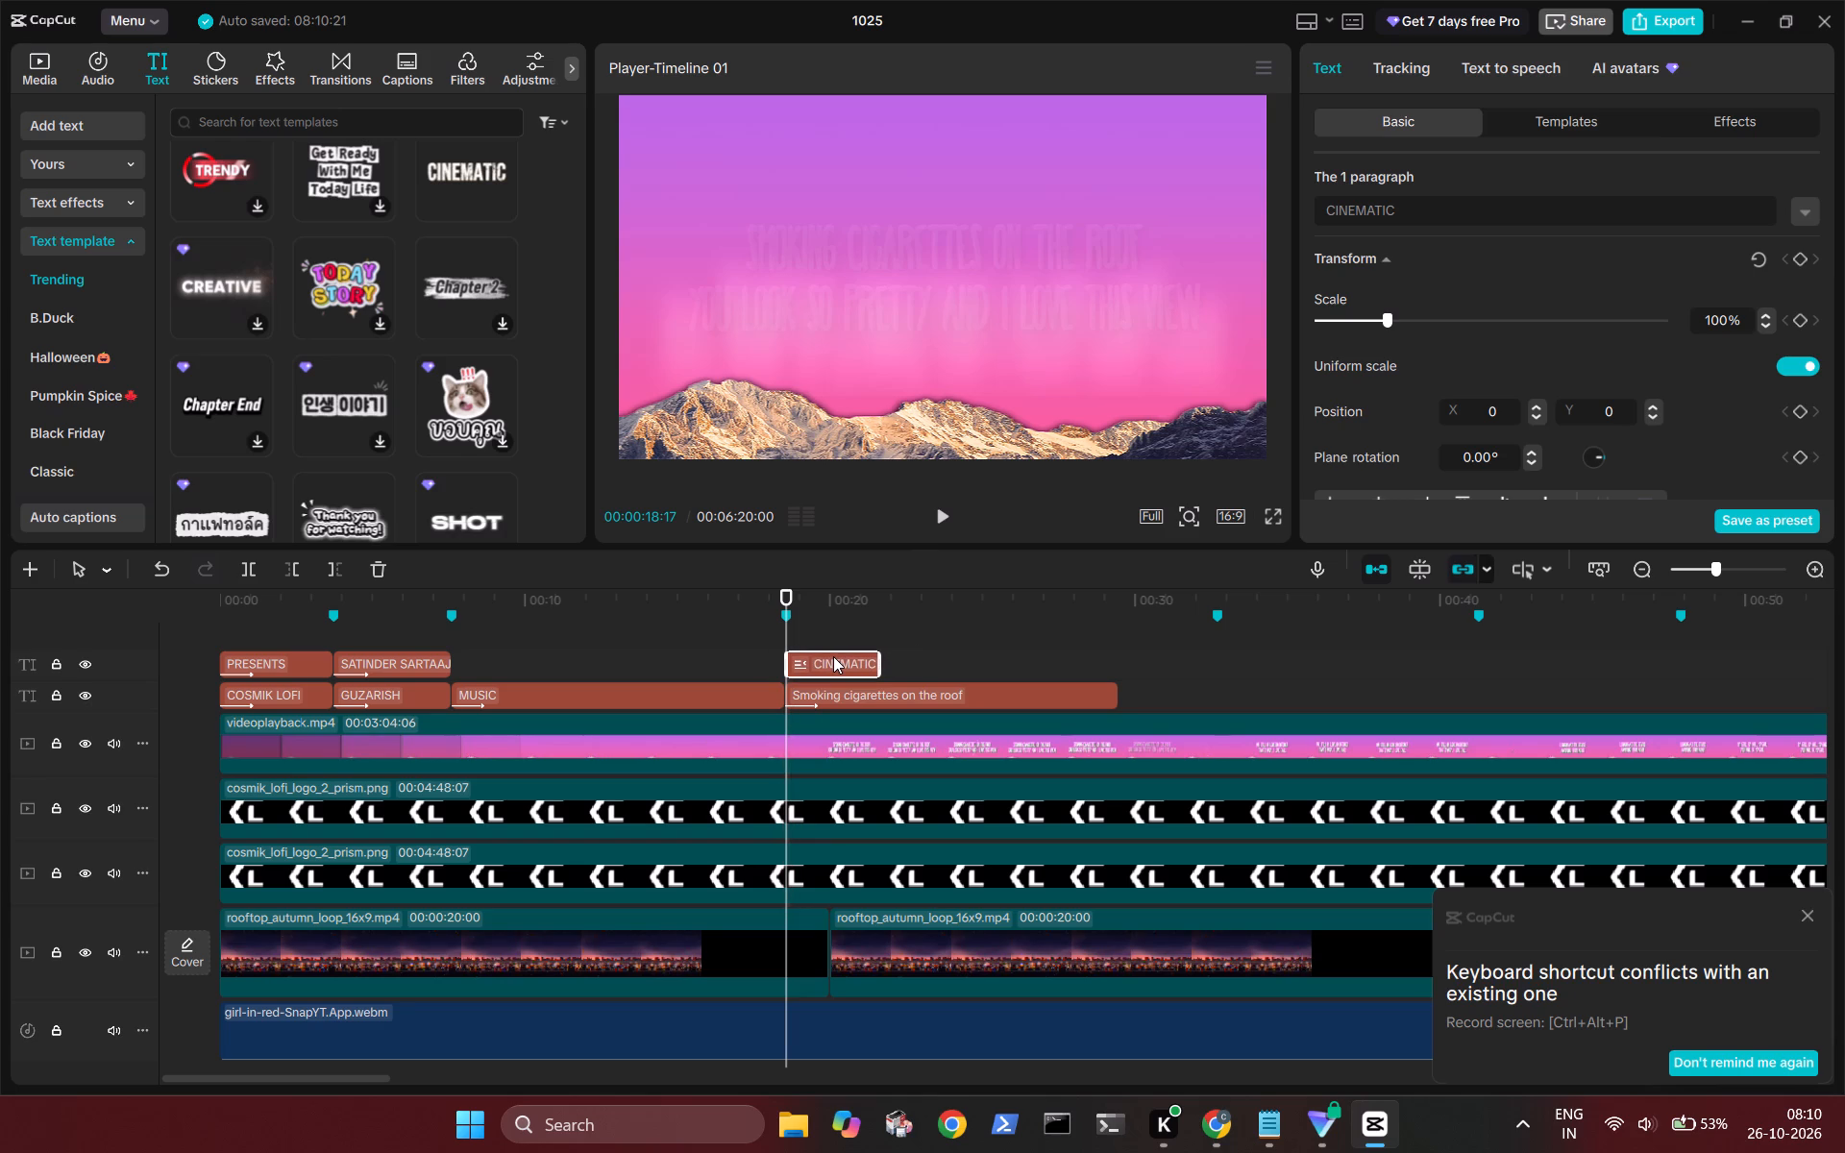
{"action": "scroll", "coordinate": [1493, 265], "scroll_direction": "down", "scroll_amount": 1}
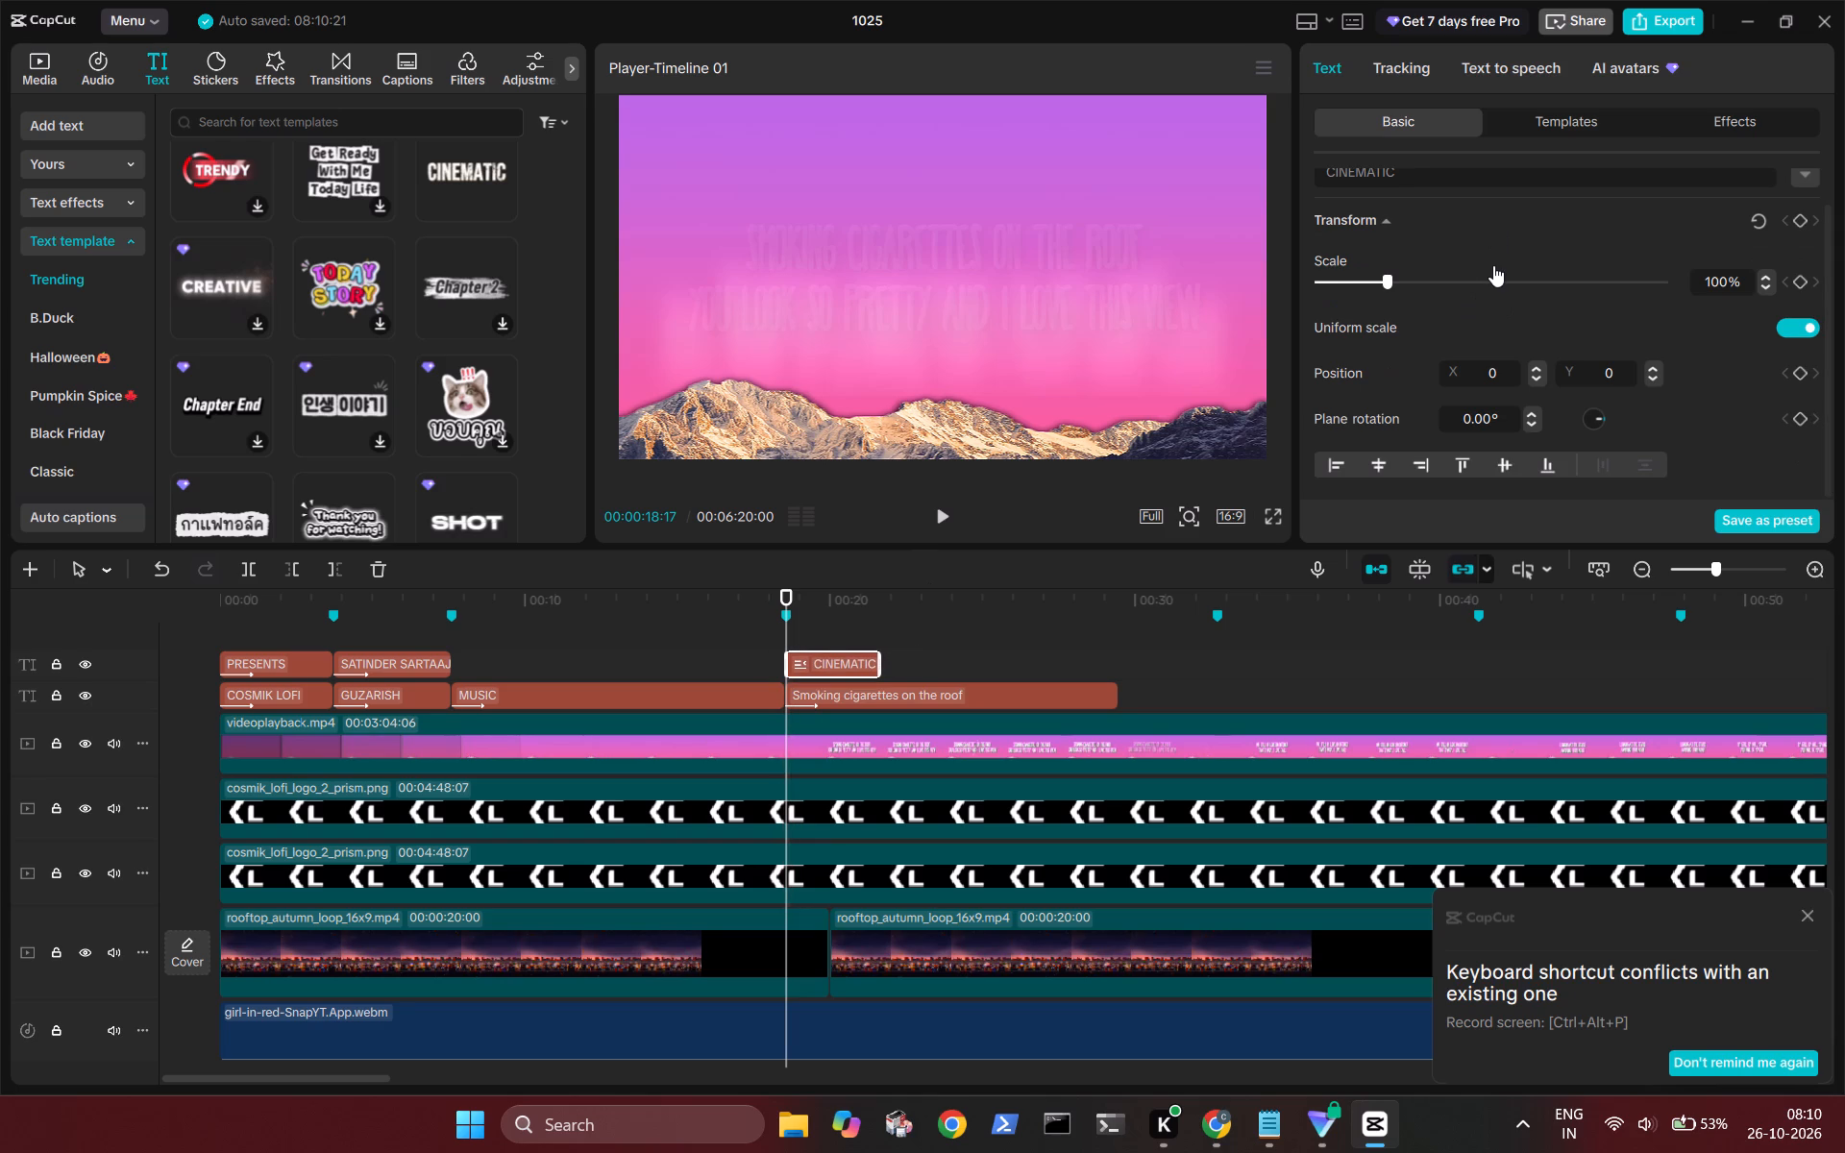
{"action": "scroll", "coordinate": [1493, 265], "scroll_direction": "down", "scroll_amount": 3}
{"action": "scroll", "coordinate": [1493, 265], "scroll_direction": "up", "scroll_amount": 1}
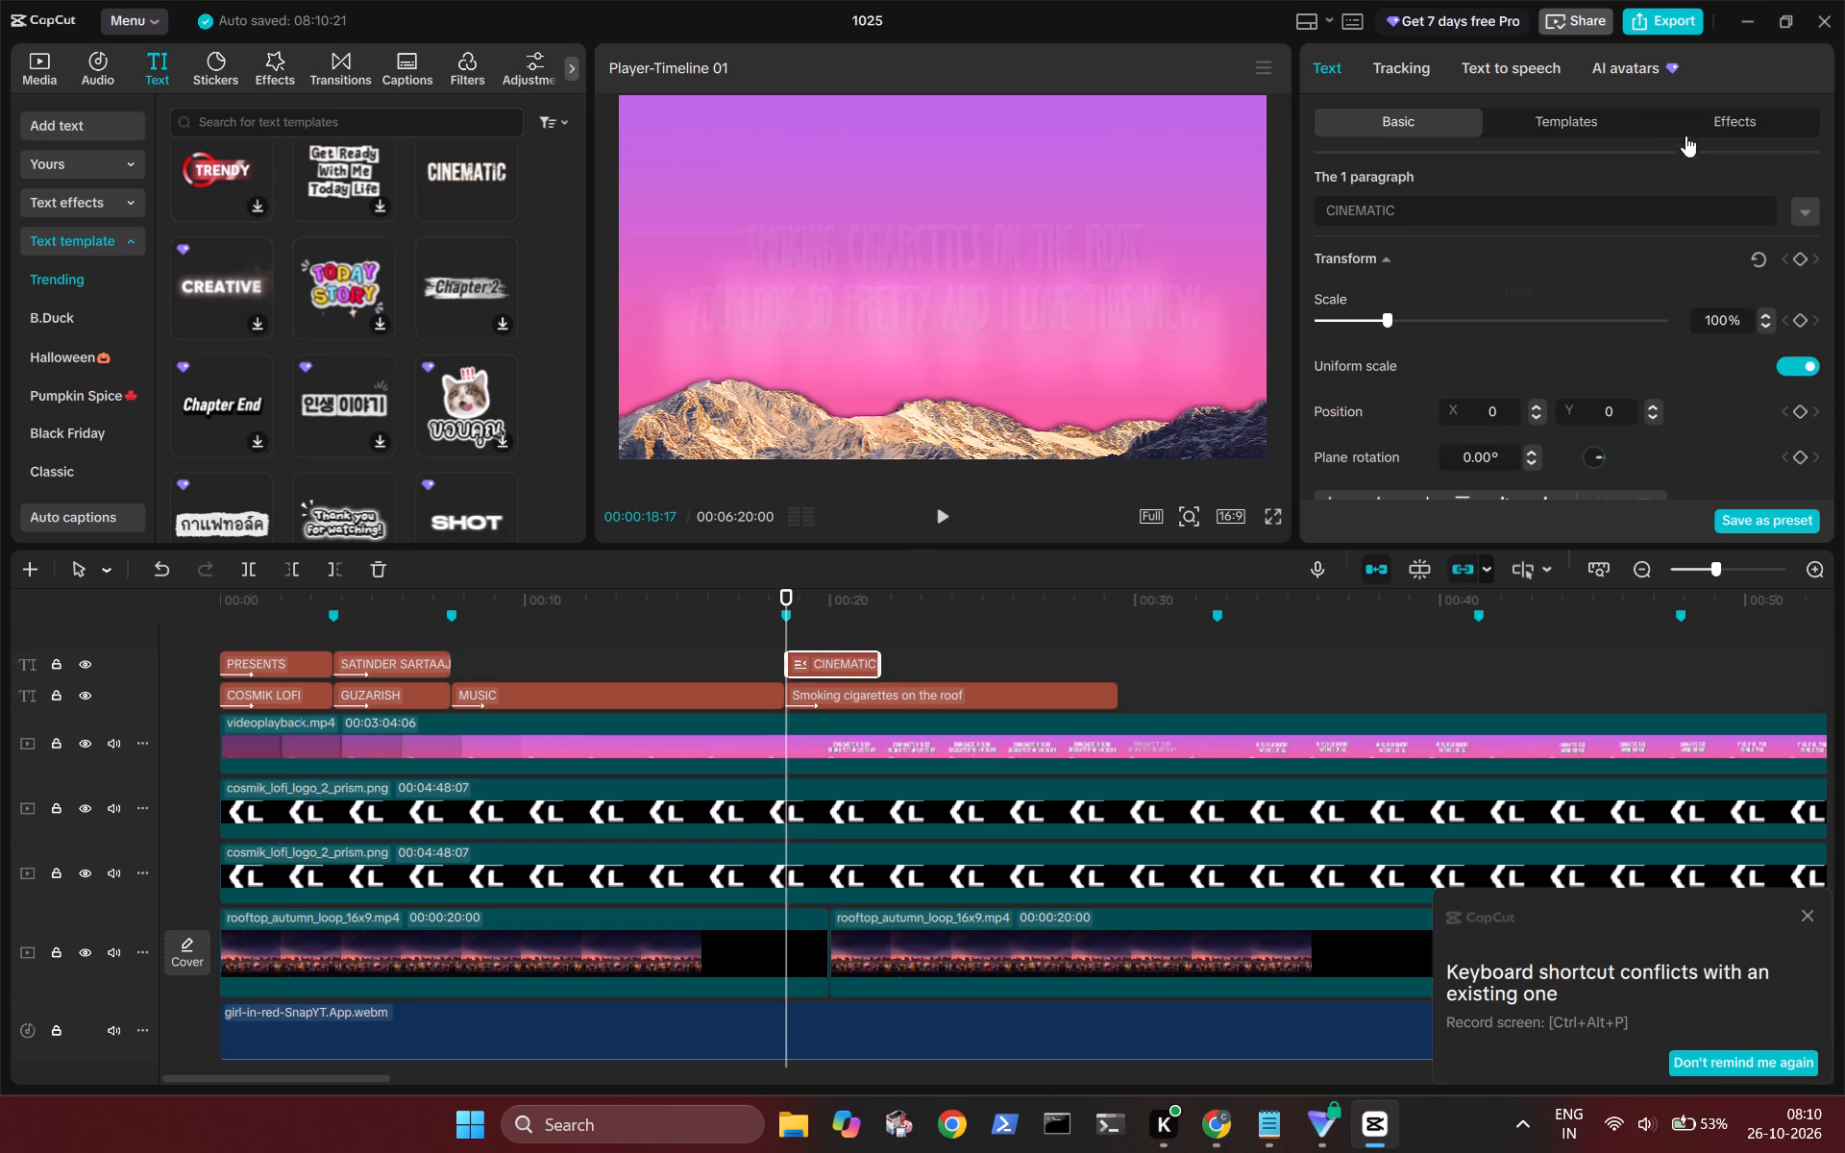
{"action": "left_click", "coordinate": [1701, 124]}
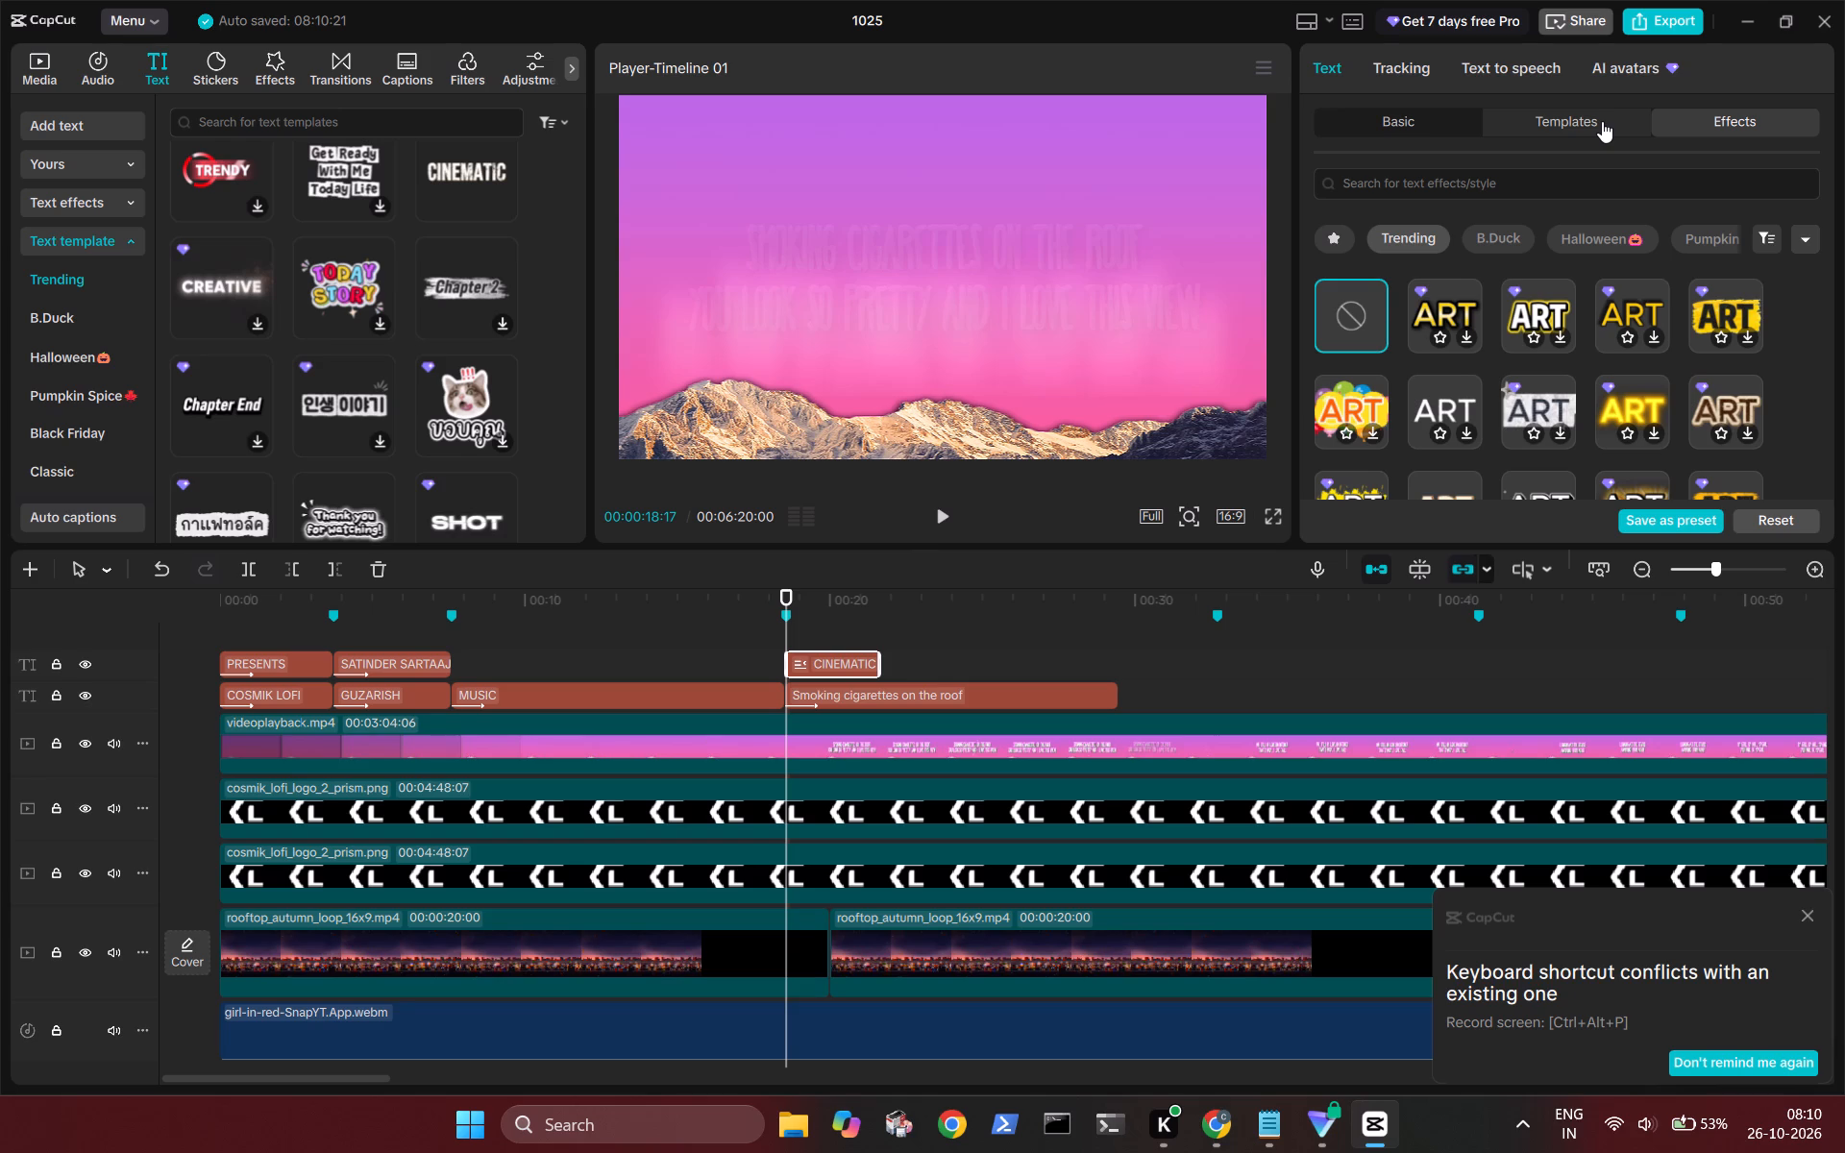
{"action": "left_click", "coordinate": [1546, 128]}
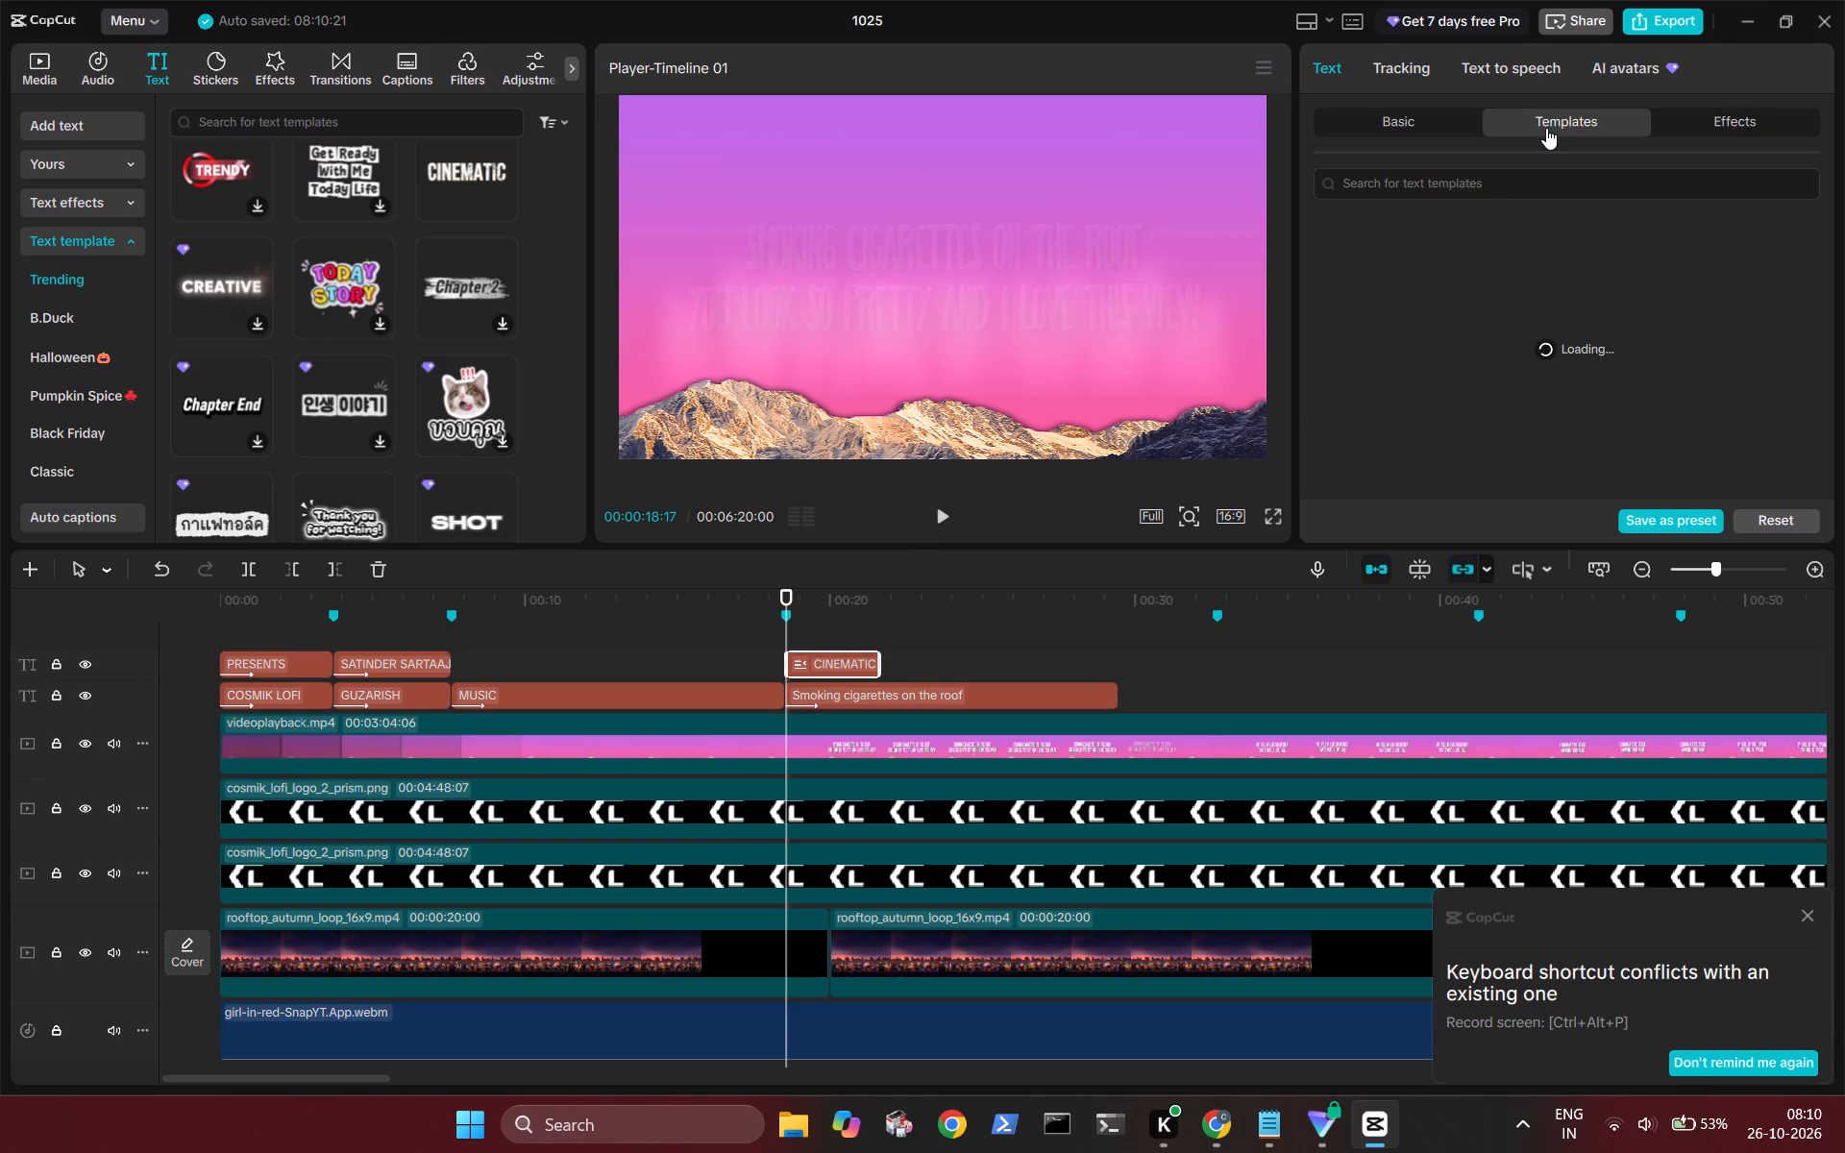
{"action": "left_click", "coordinate": [1414, 112]}
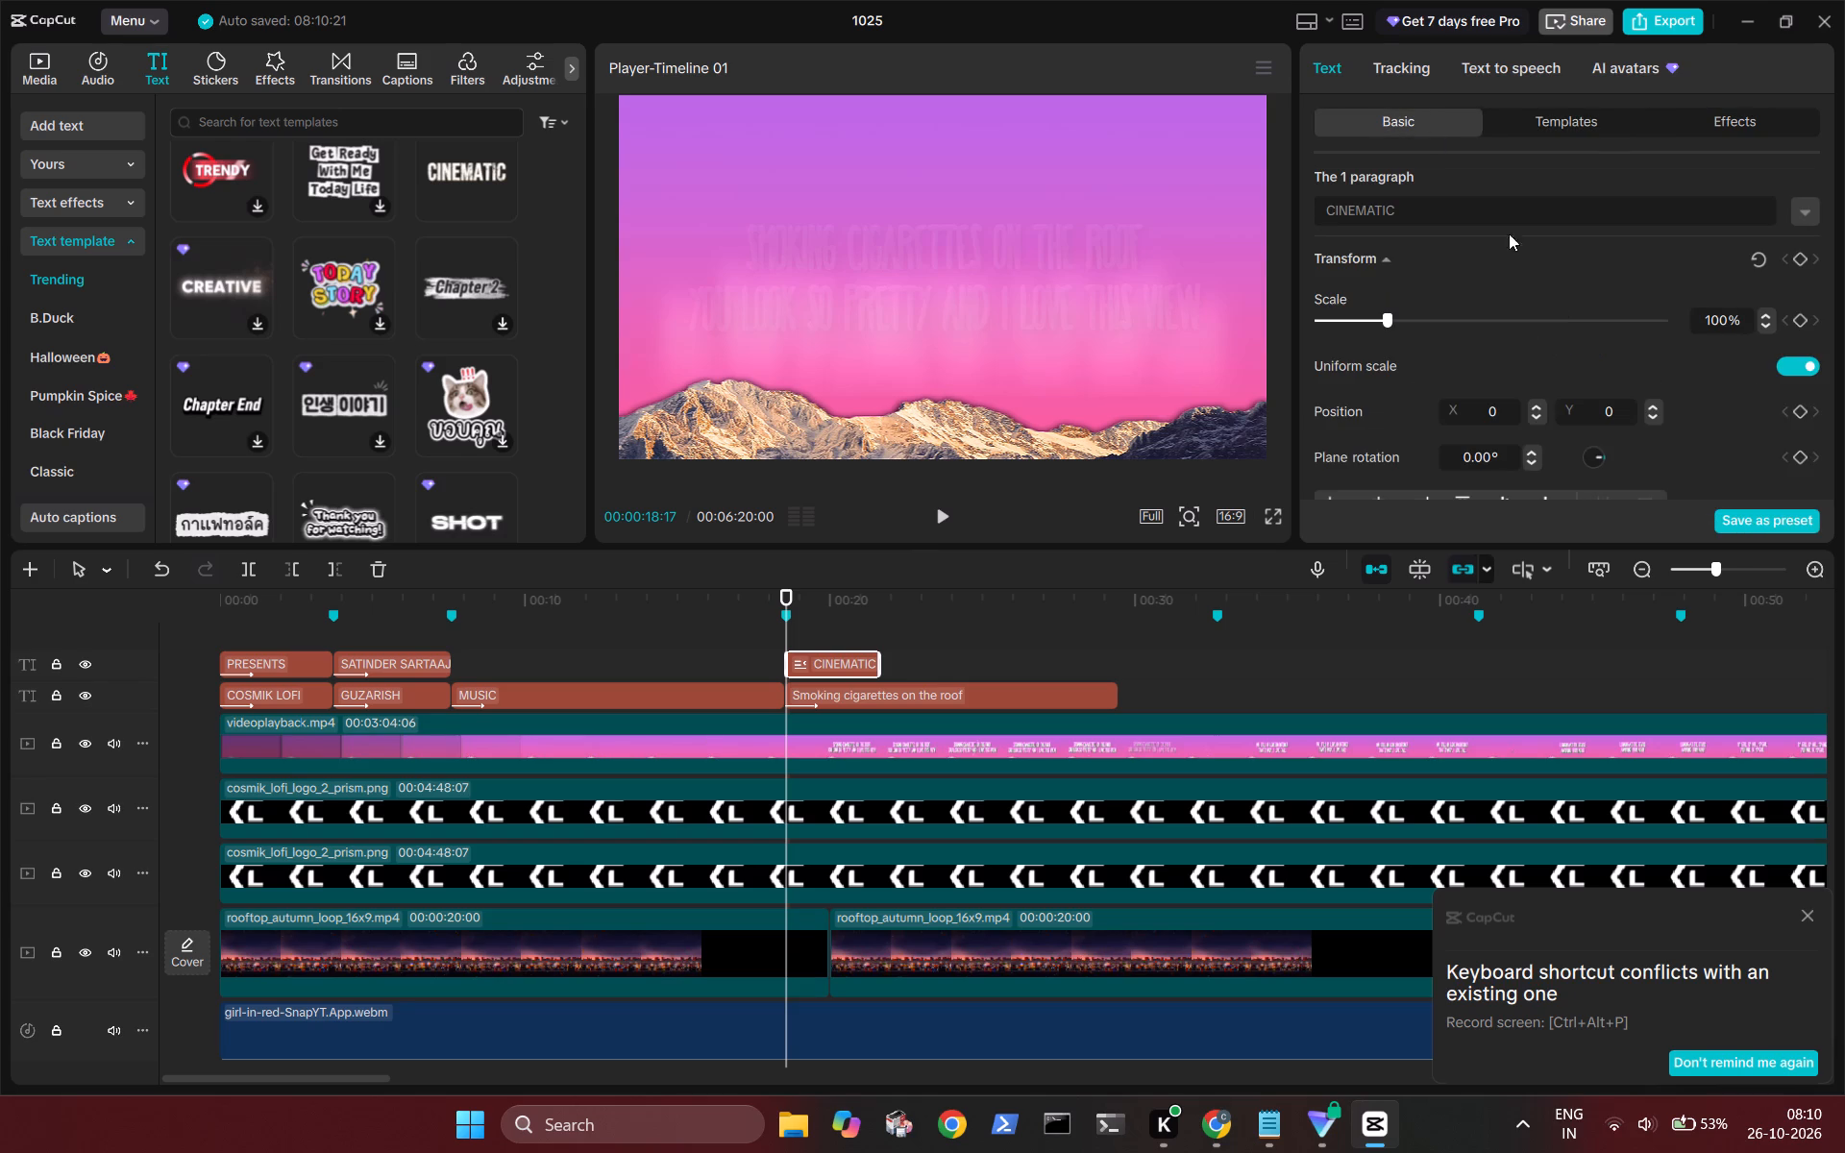
{"action": "scroll", "coordinate": [1558, 306], "scroll_direction": "down", "scroll_amount": 2}
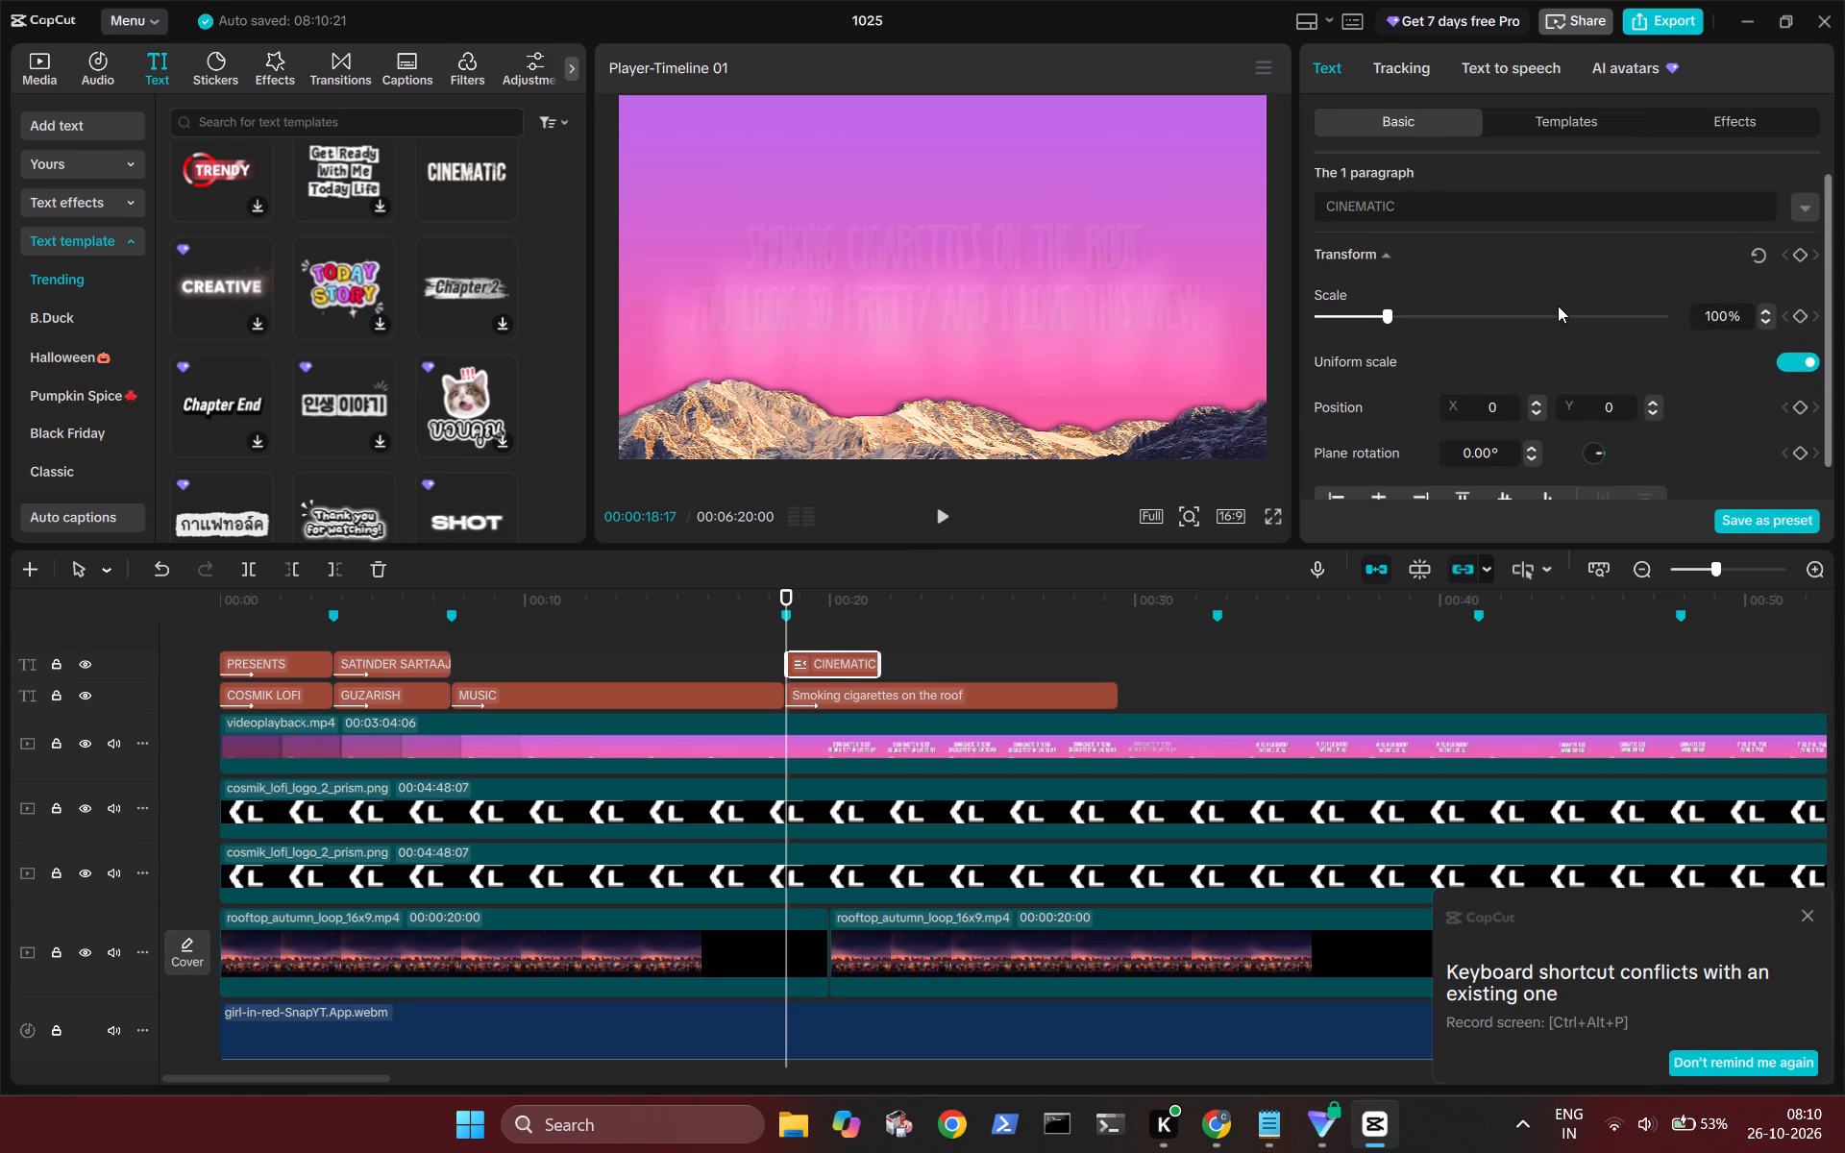
{"action": "scroll", "coordinate": [1558, 306], "scroll_direction": "down", "scroll_amount": 2}
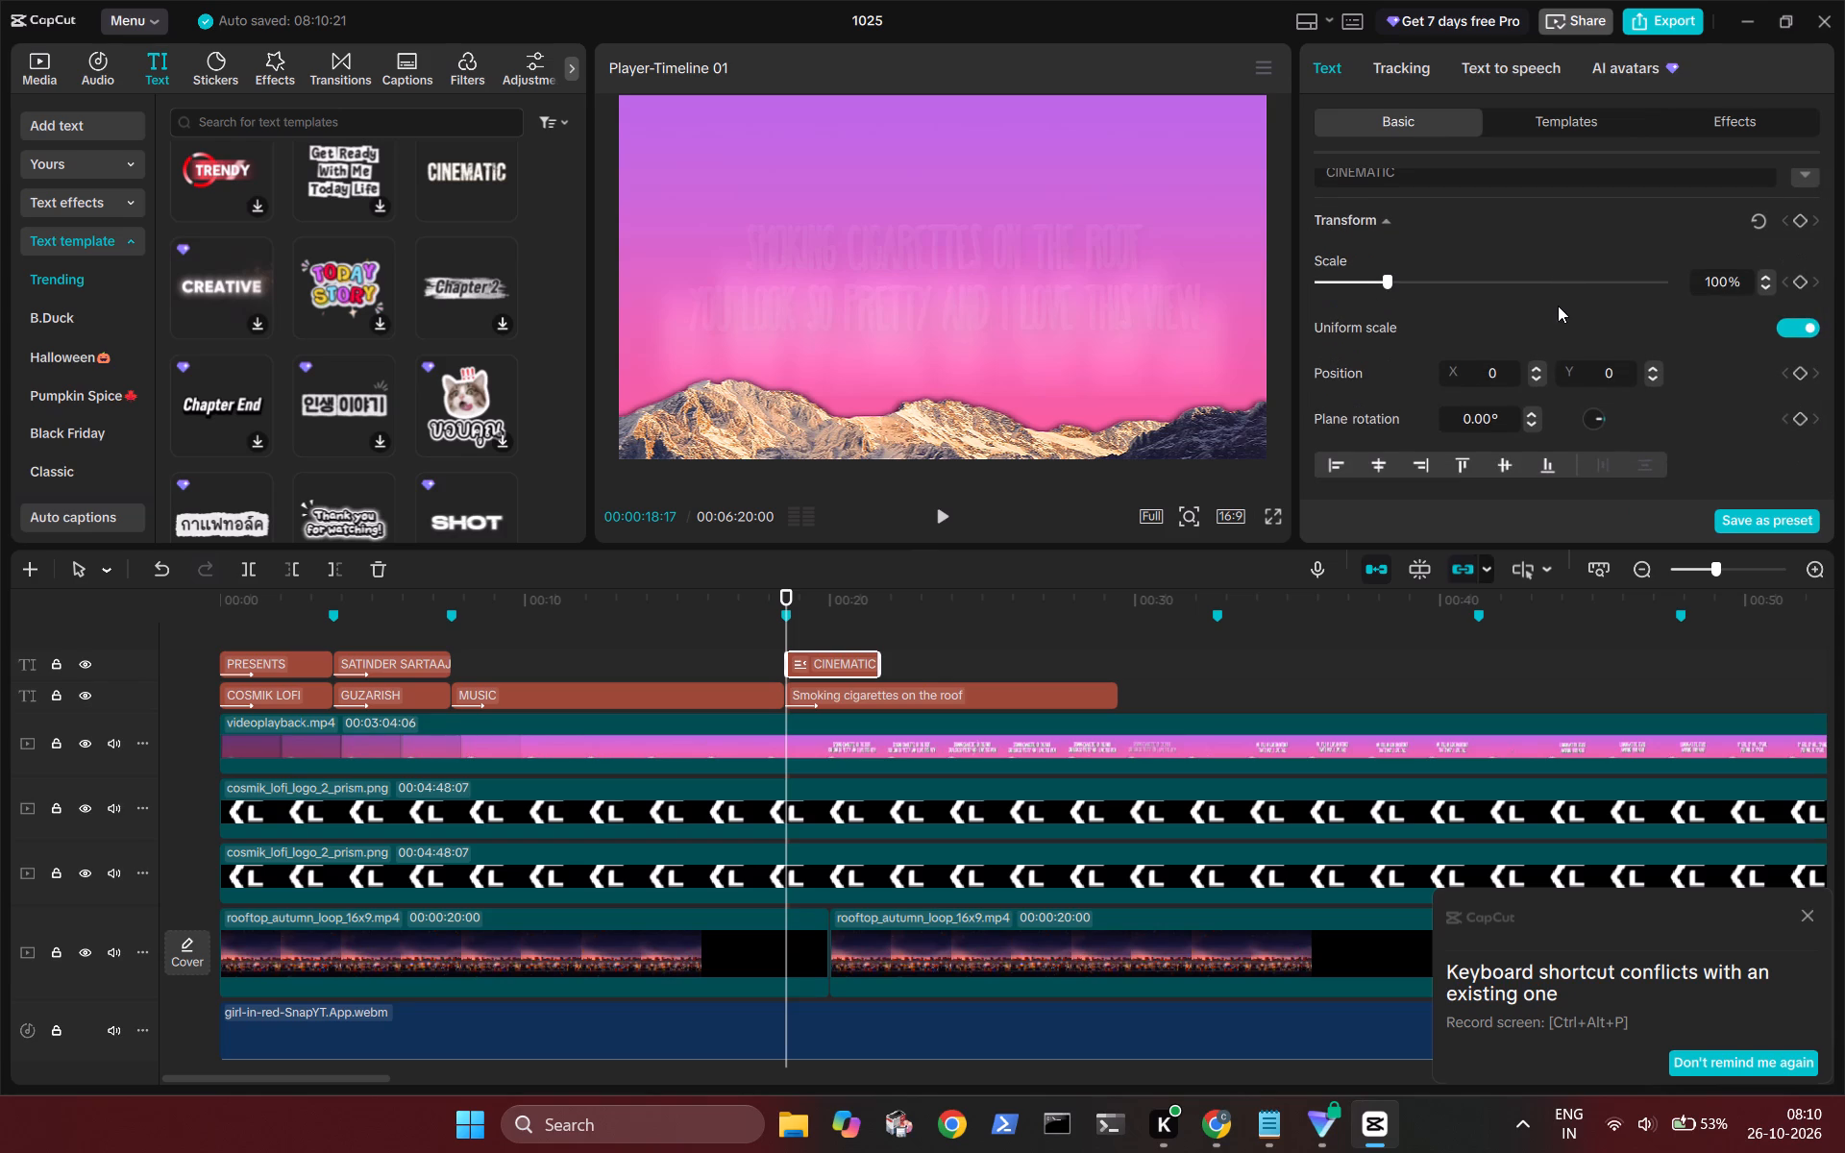
{"action": "scroll", "coordinate": [1558, 306], "scroll_direction": "down", "scroll_amount": 2}
{"action": "scroll", "coordinate": [1558, 306], "scroll_direction": "up", "scroll_amount": 1}
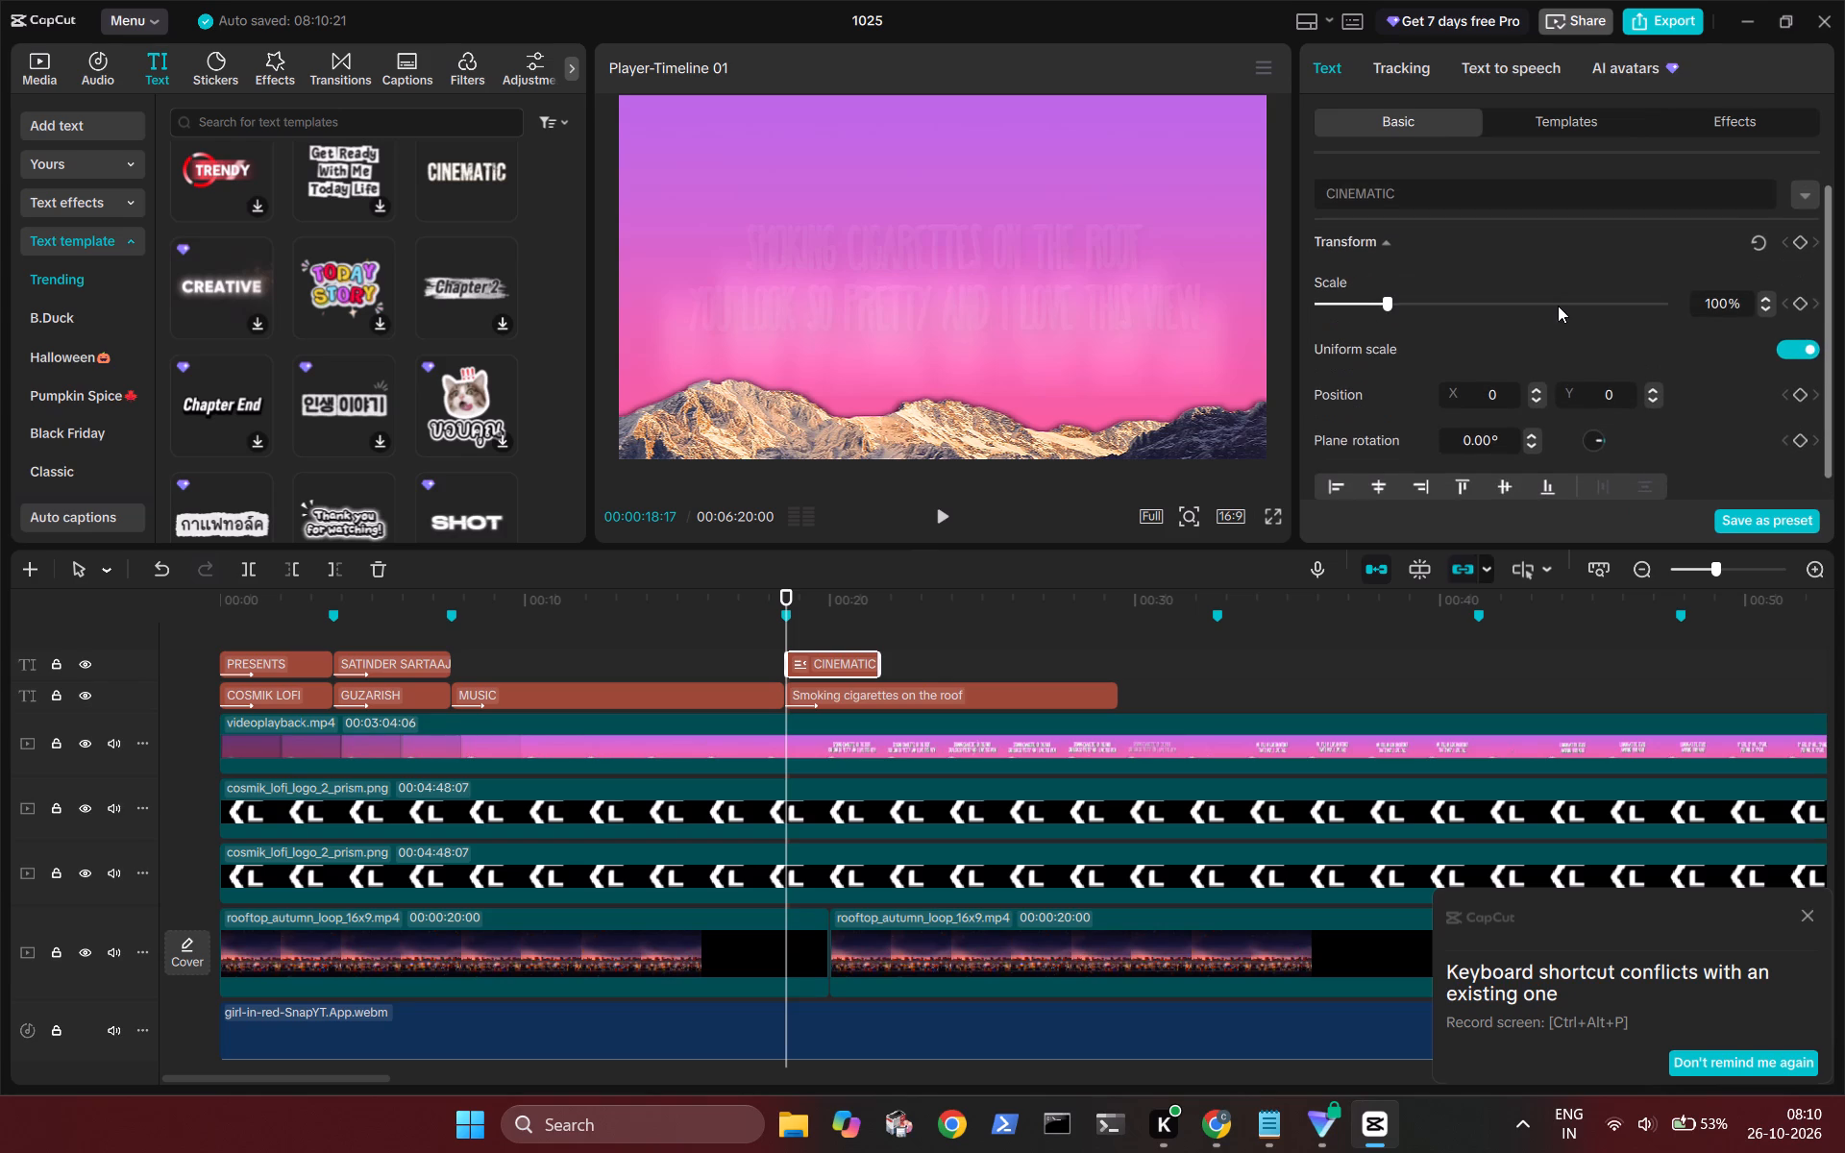
{"action": "scroll", "coordinate": [1453, 210], "scroll_direction": "down", "scroll_amount": 1}
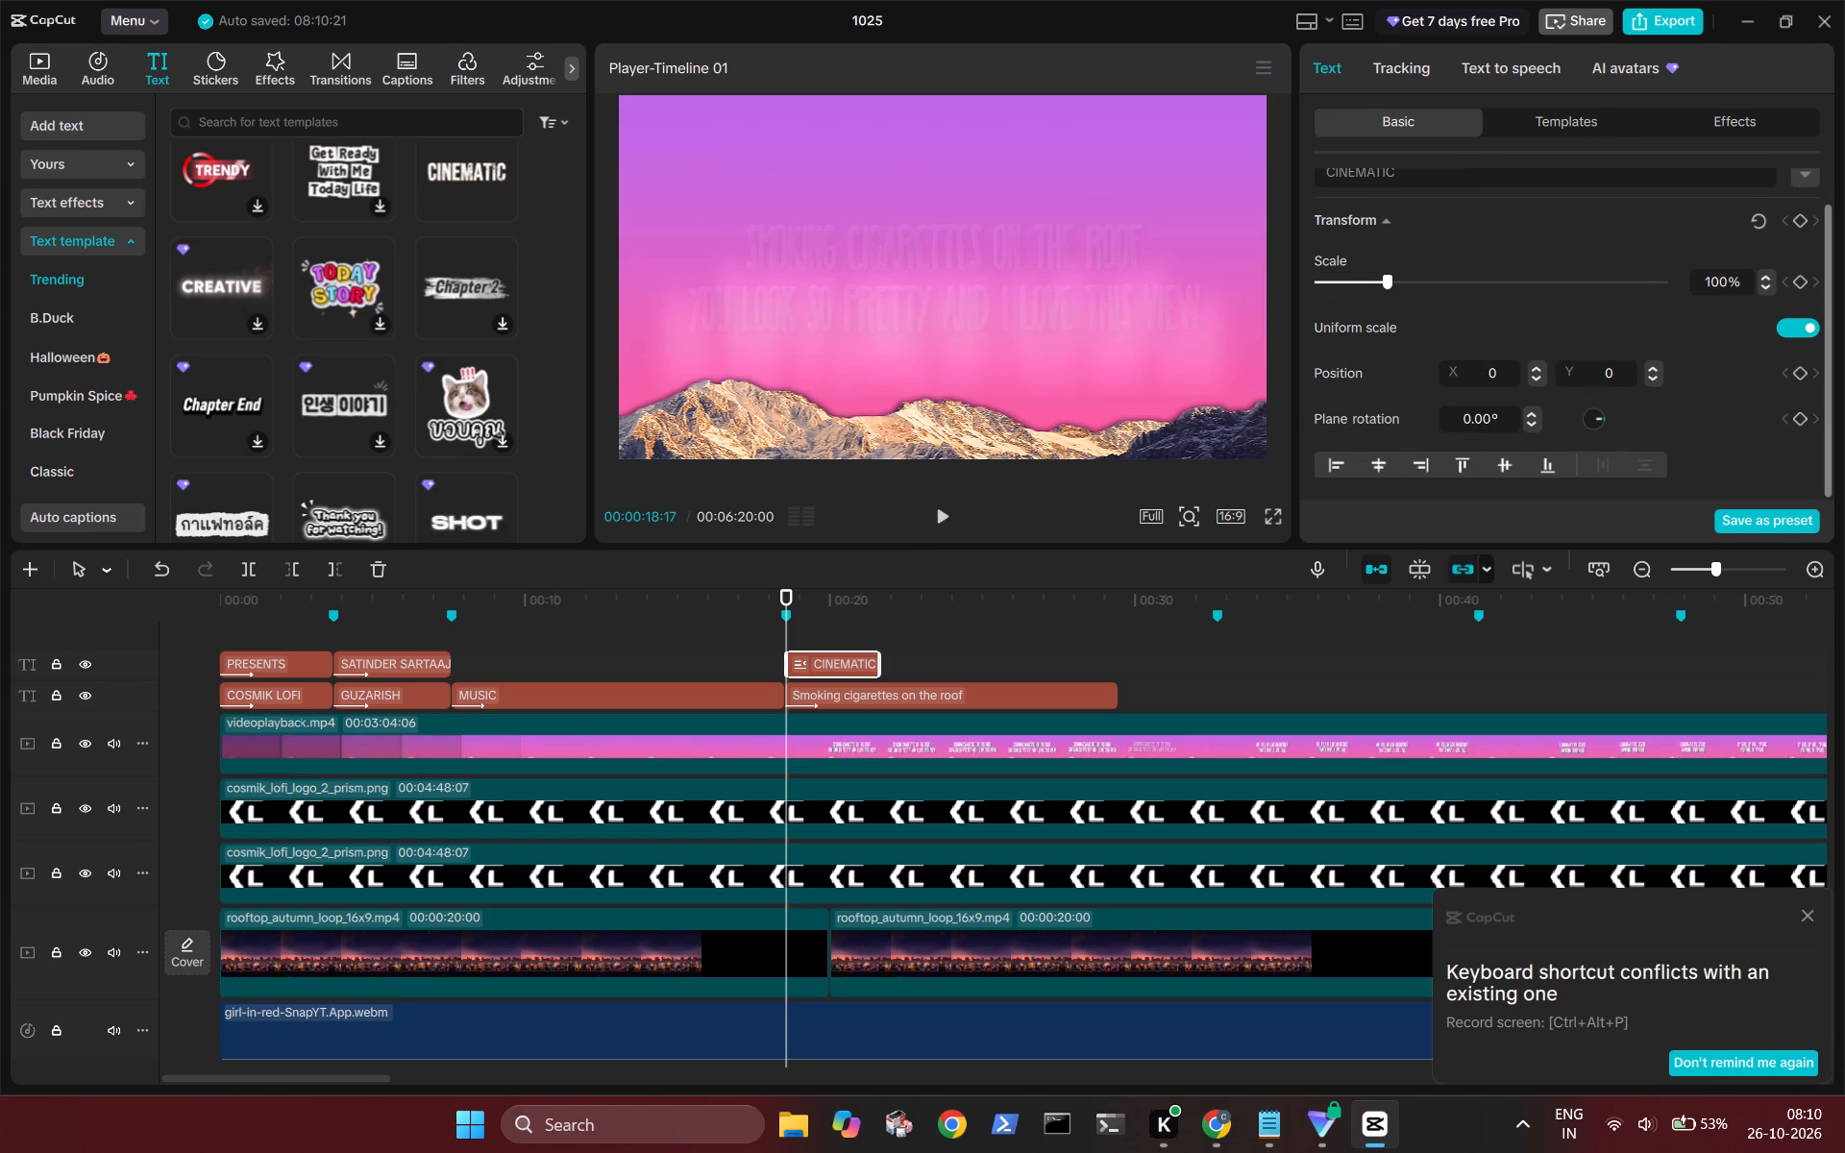
{"action": "scroll", "coordinate": [1453, 210], "scroll_direction": "down", "scroll_amount": 1}
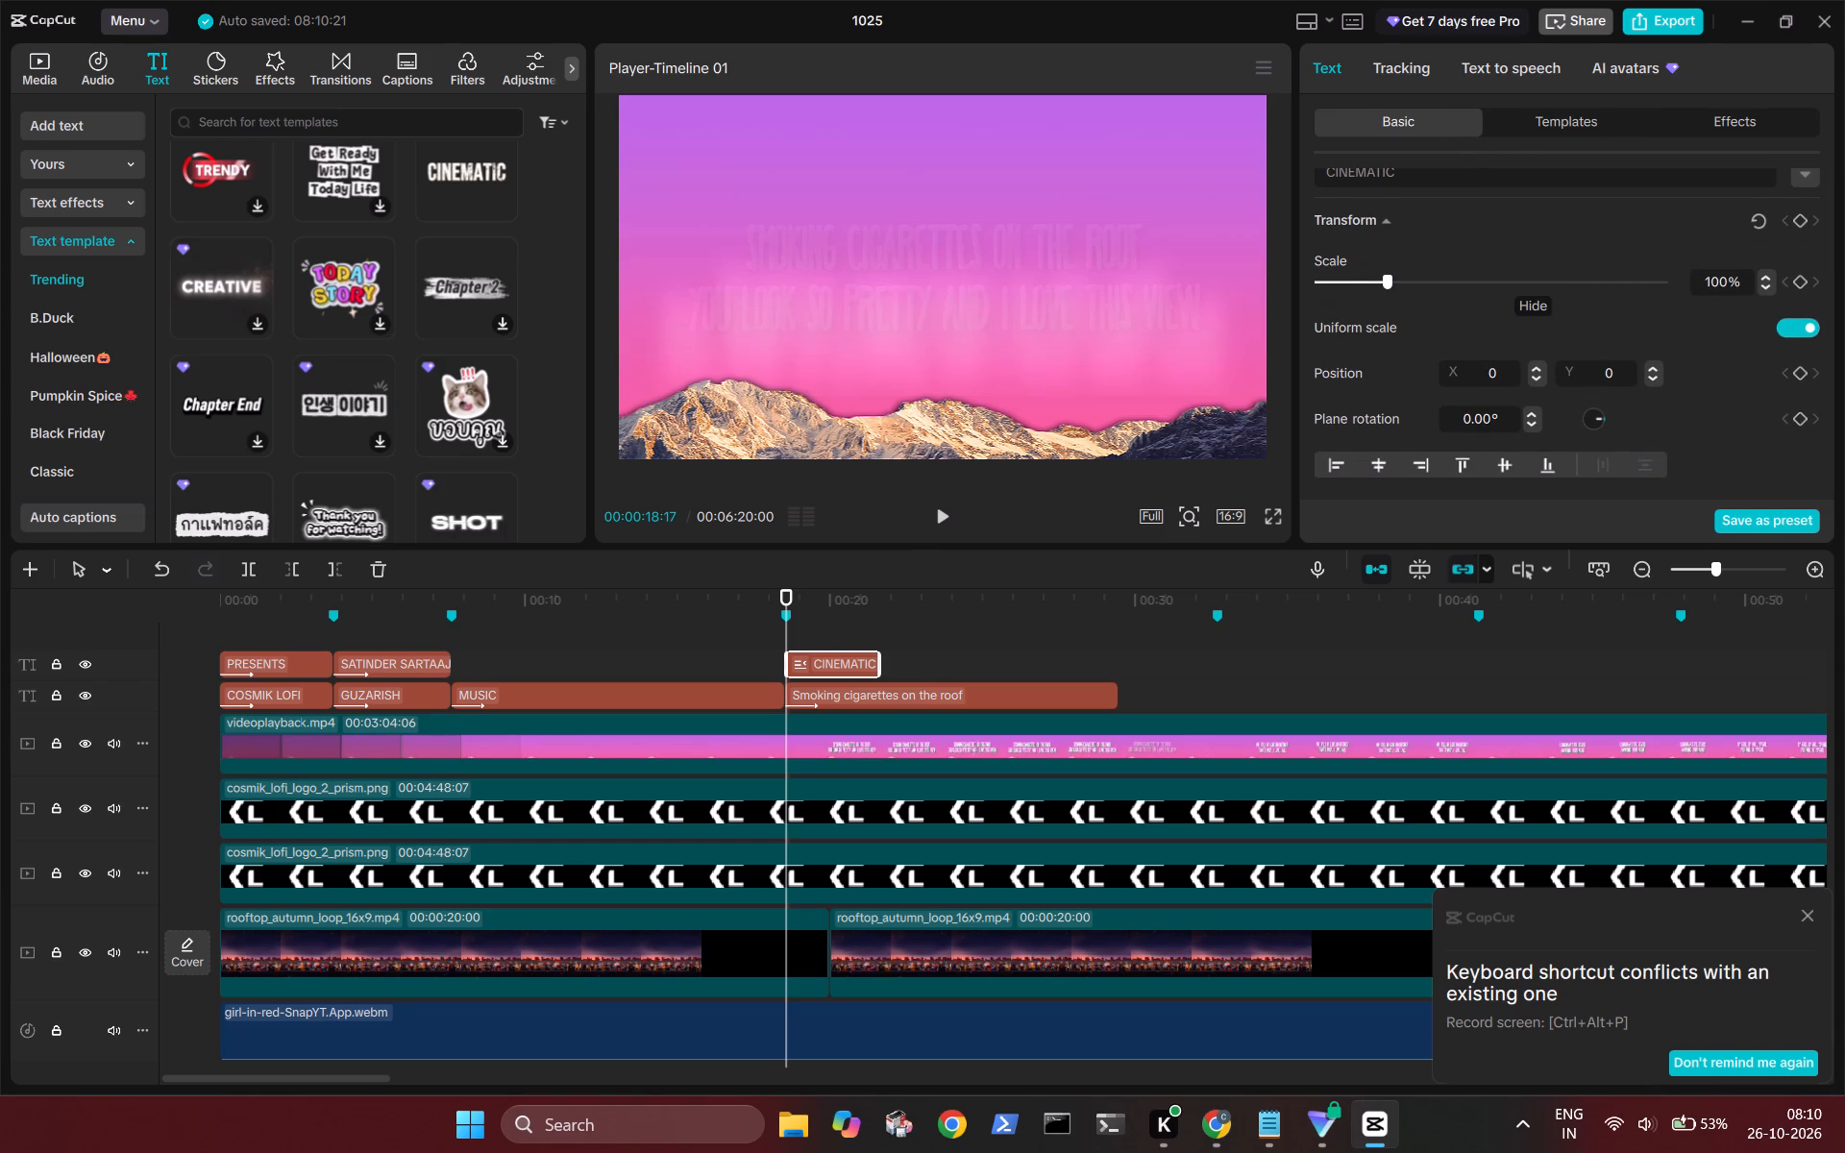
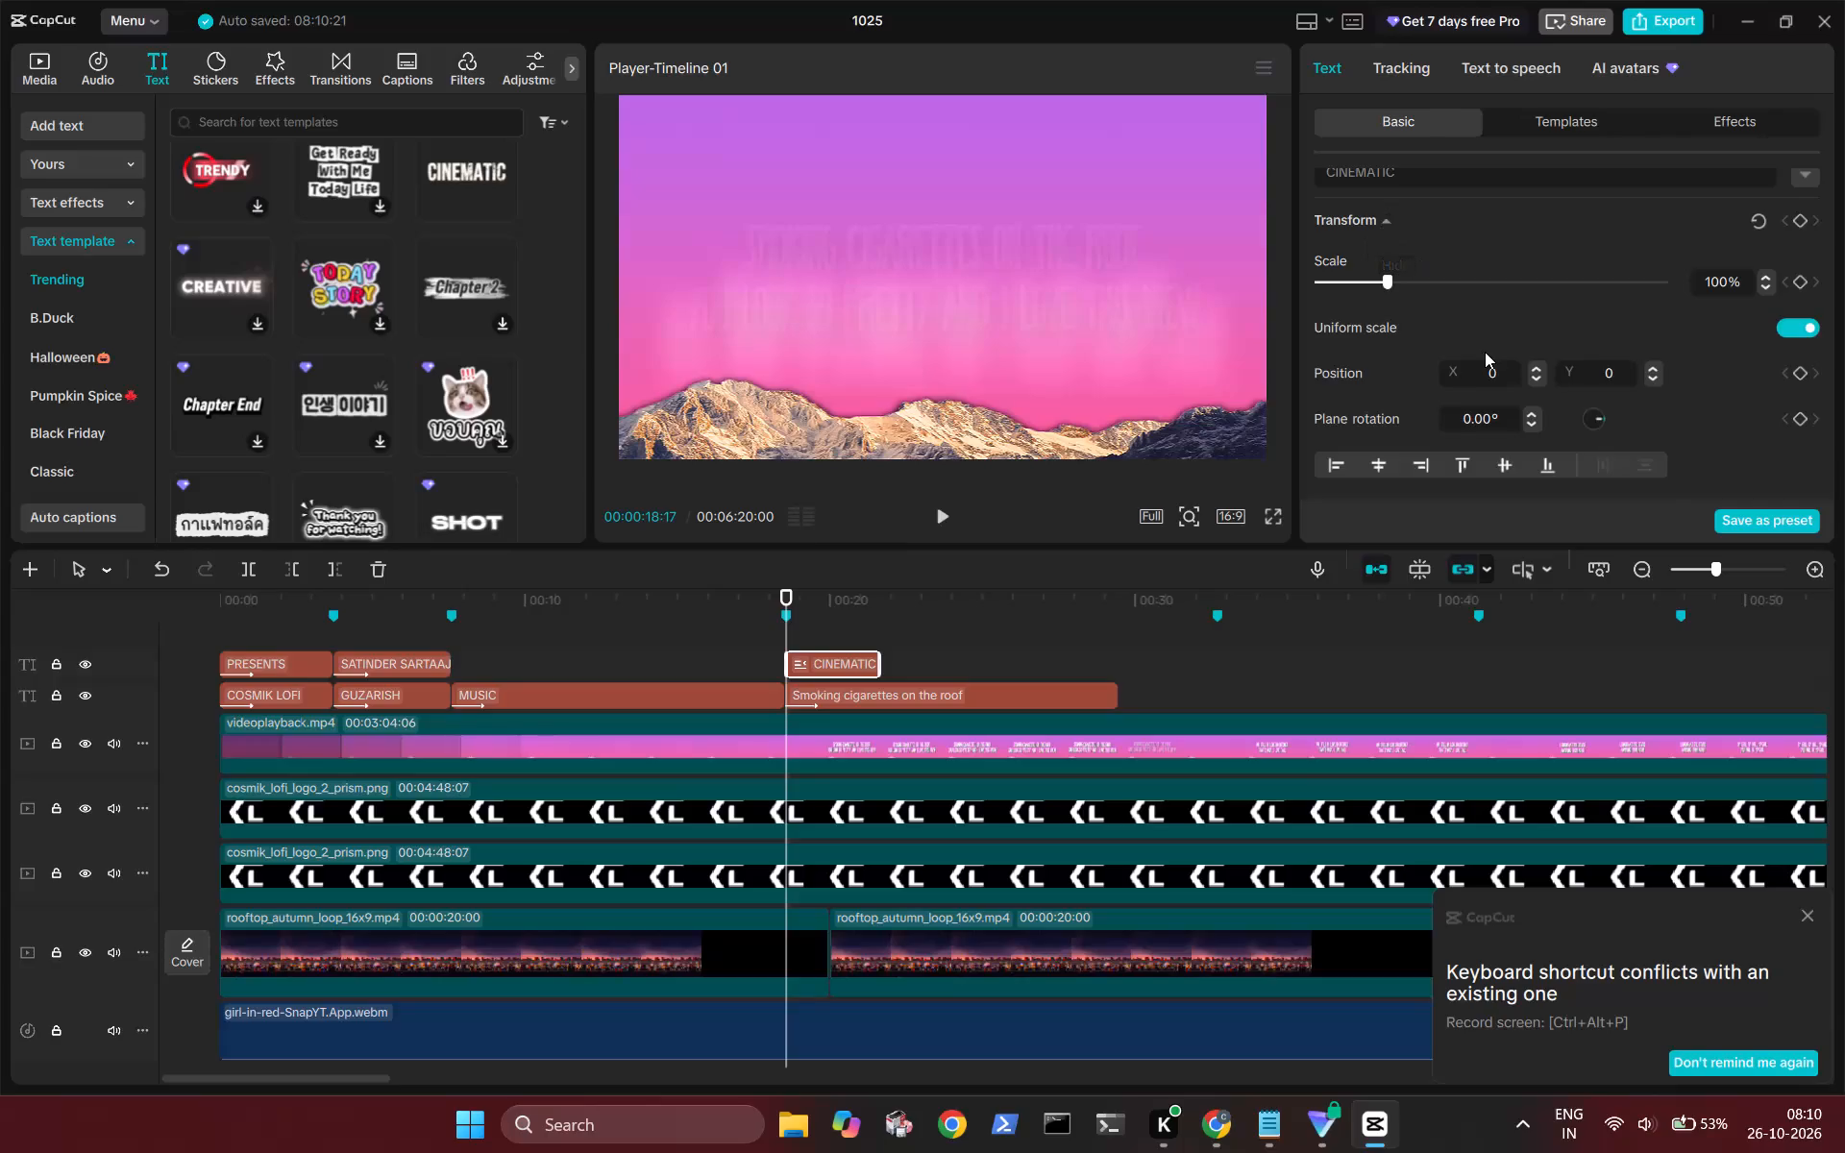
Try to load the text templates offered in the CINEMATIC title's template settings.
{"action": "scroll", "coordinate": [1485, 352], "scroll_direction": "up", "scroll_amount": 2}
{"action": "left_click", "coordinate": [1538, 128]}
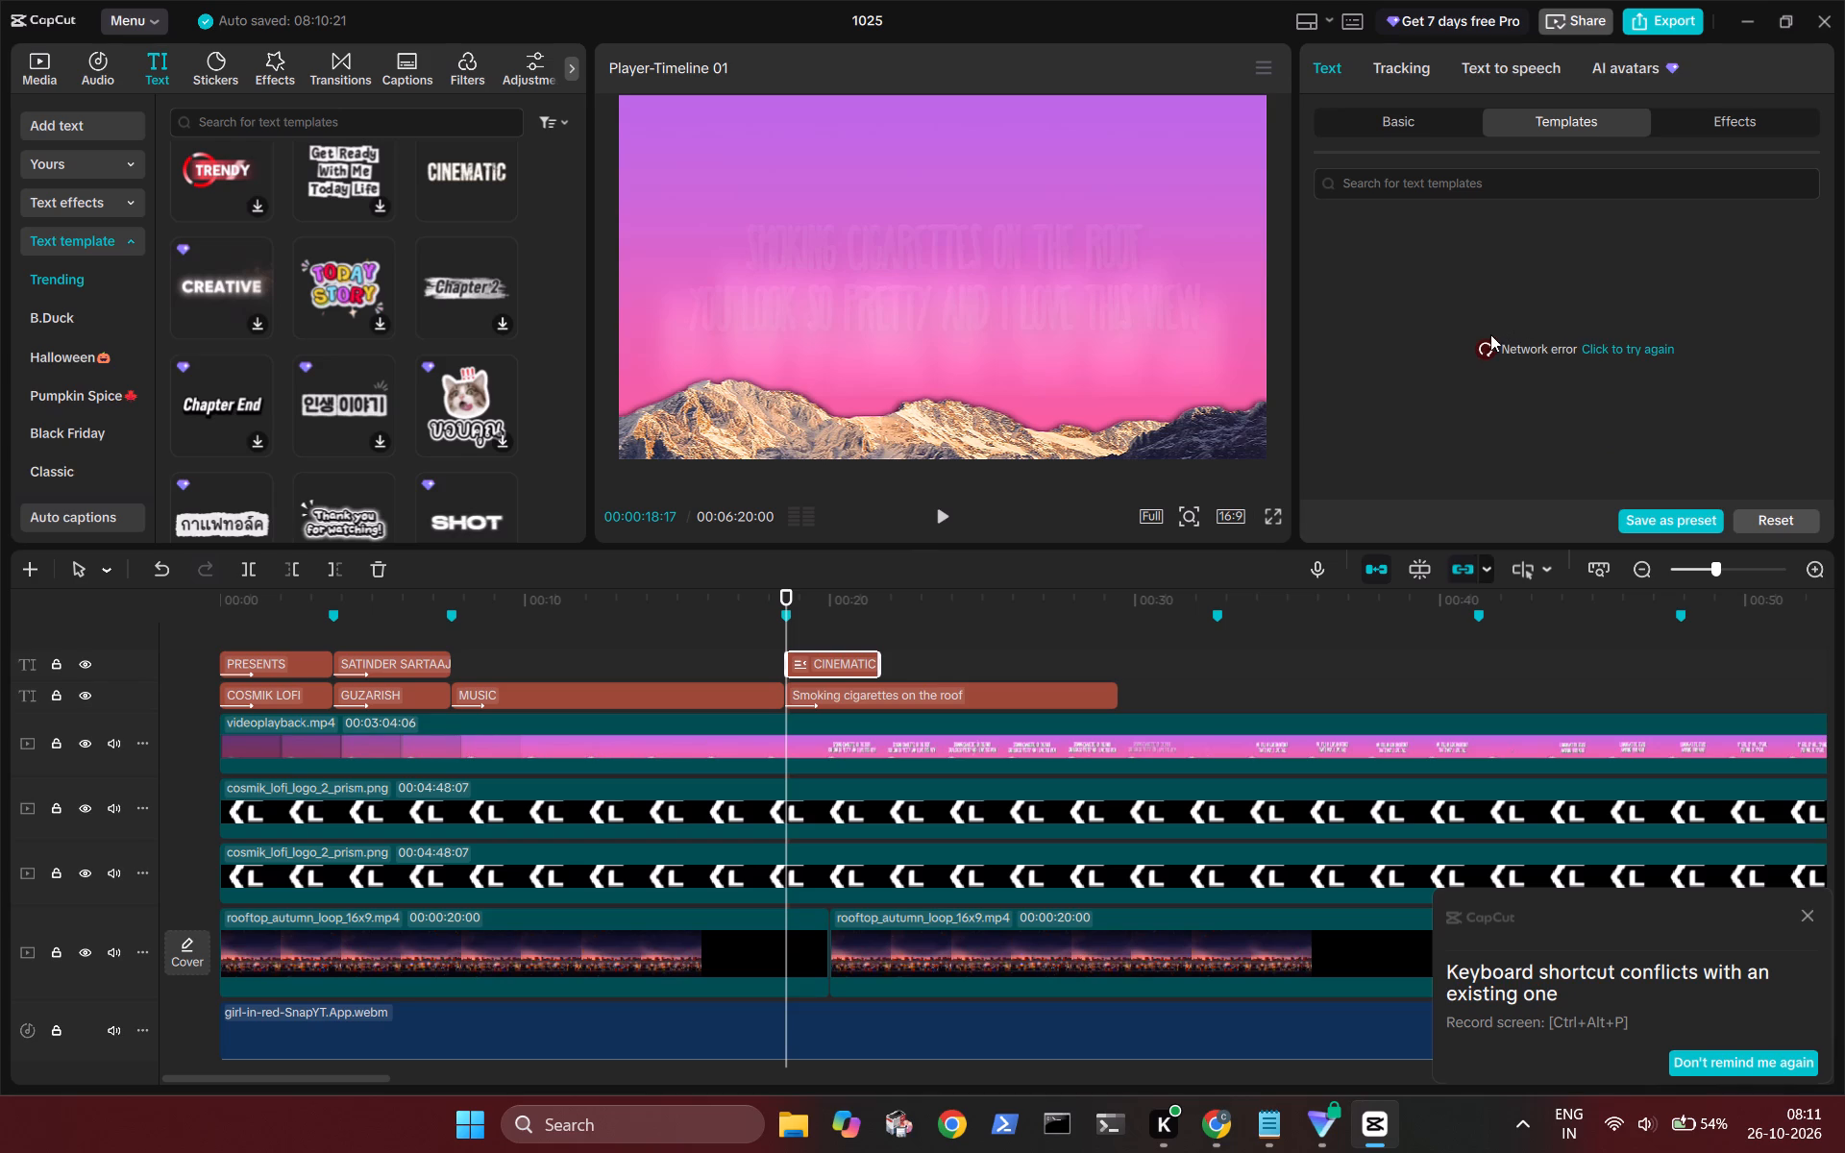
{"action": "left_click", "coordinate": [1483, 341]}
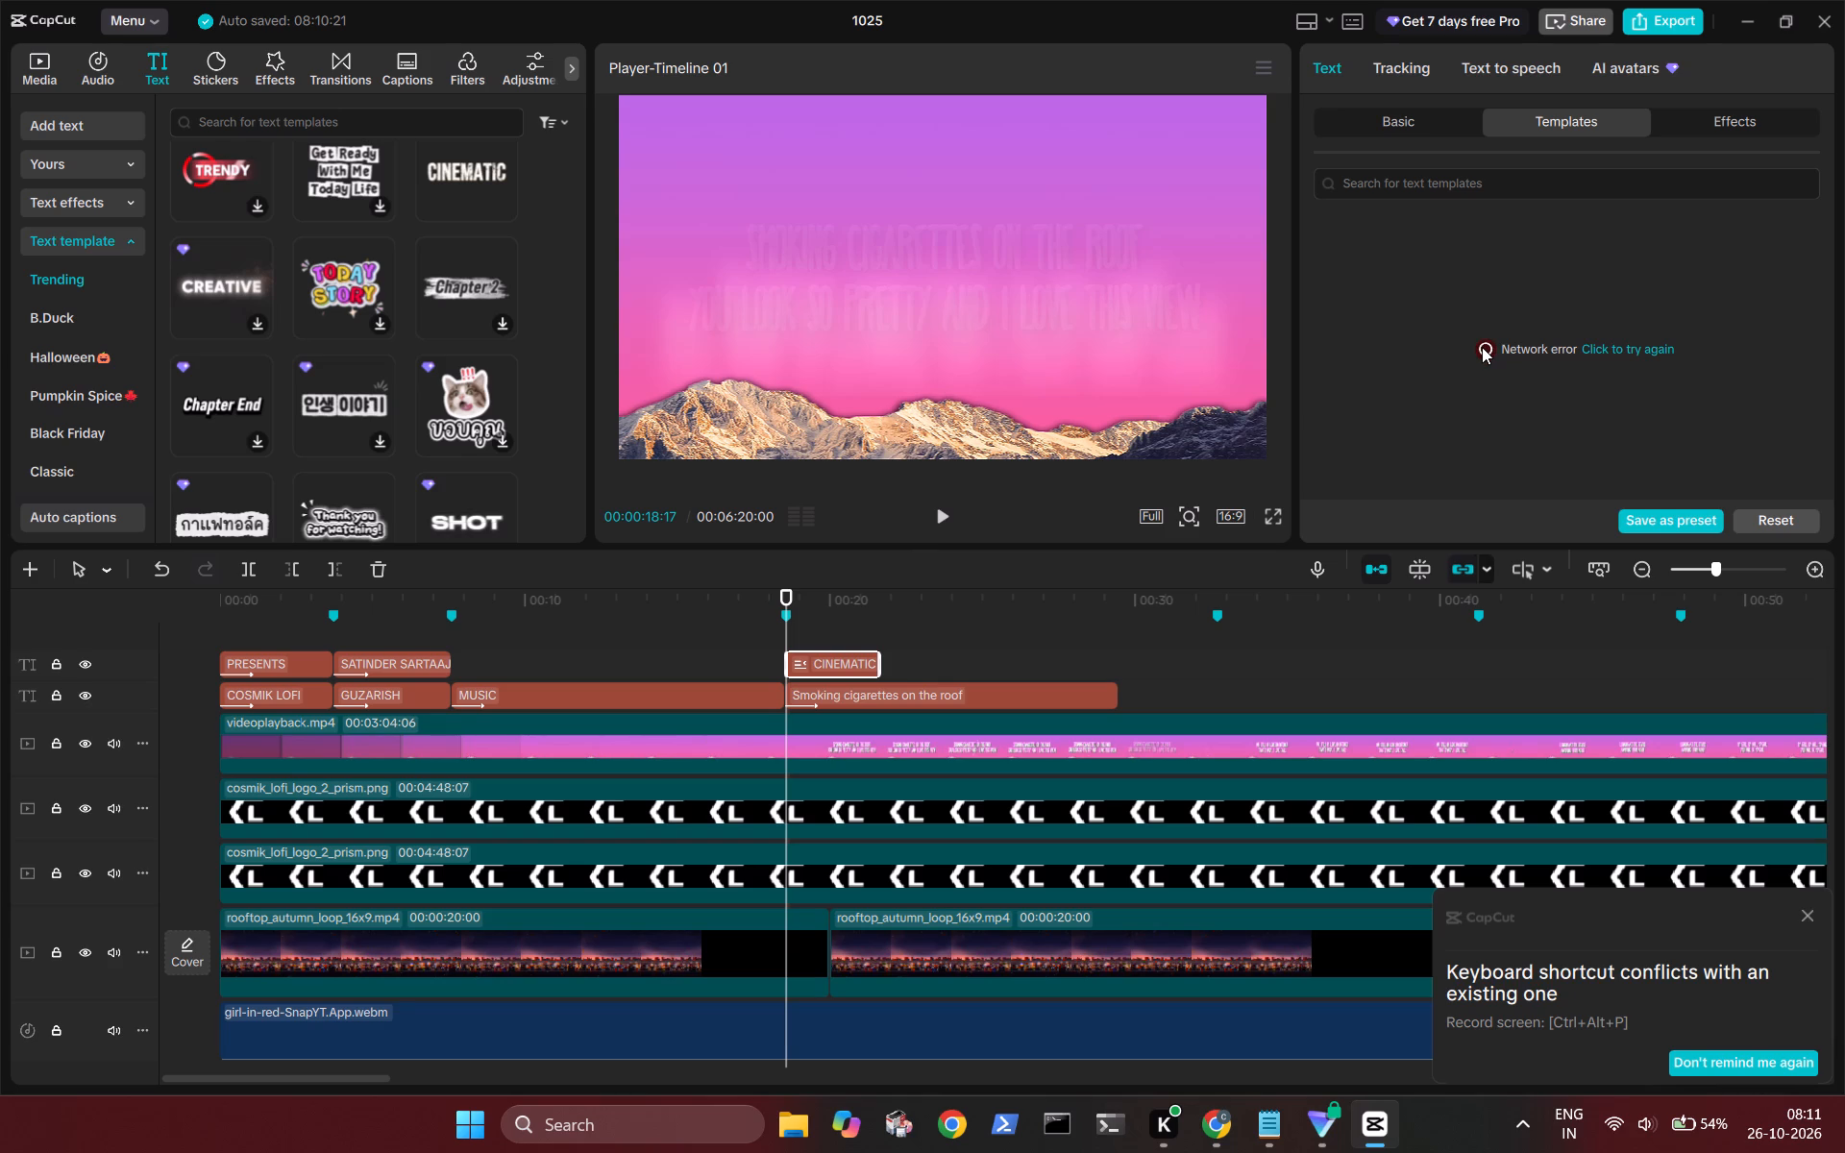
{"action": "triple_click", "coordinate": [1482, 347]}
{"action": "left_click_drag", "start_coordinate": [1482, 347], "coordinate": [1463, 358]}
{"action": "triple_click", "coordinate": [1463, 358]}
{"action": "triple_click", "coordinate": [1463, 358]}
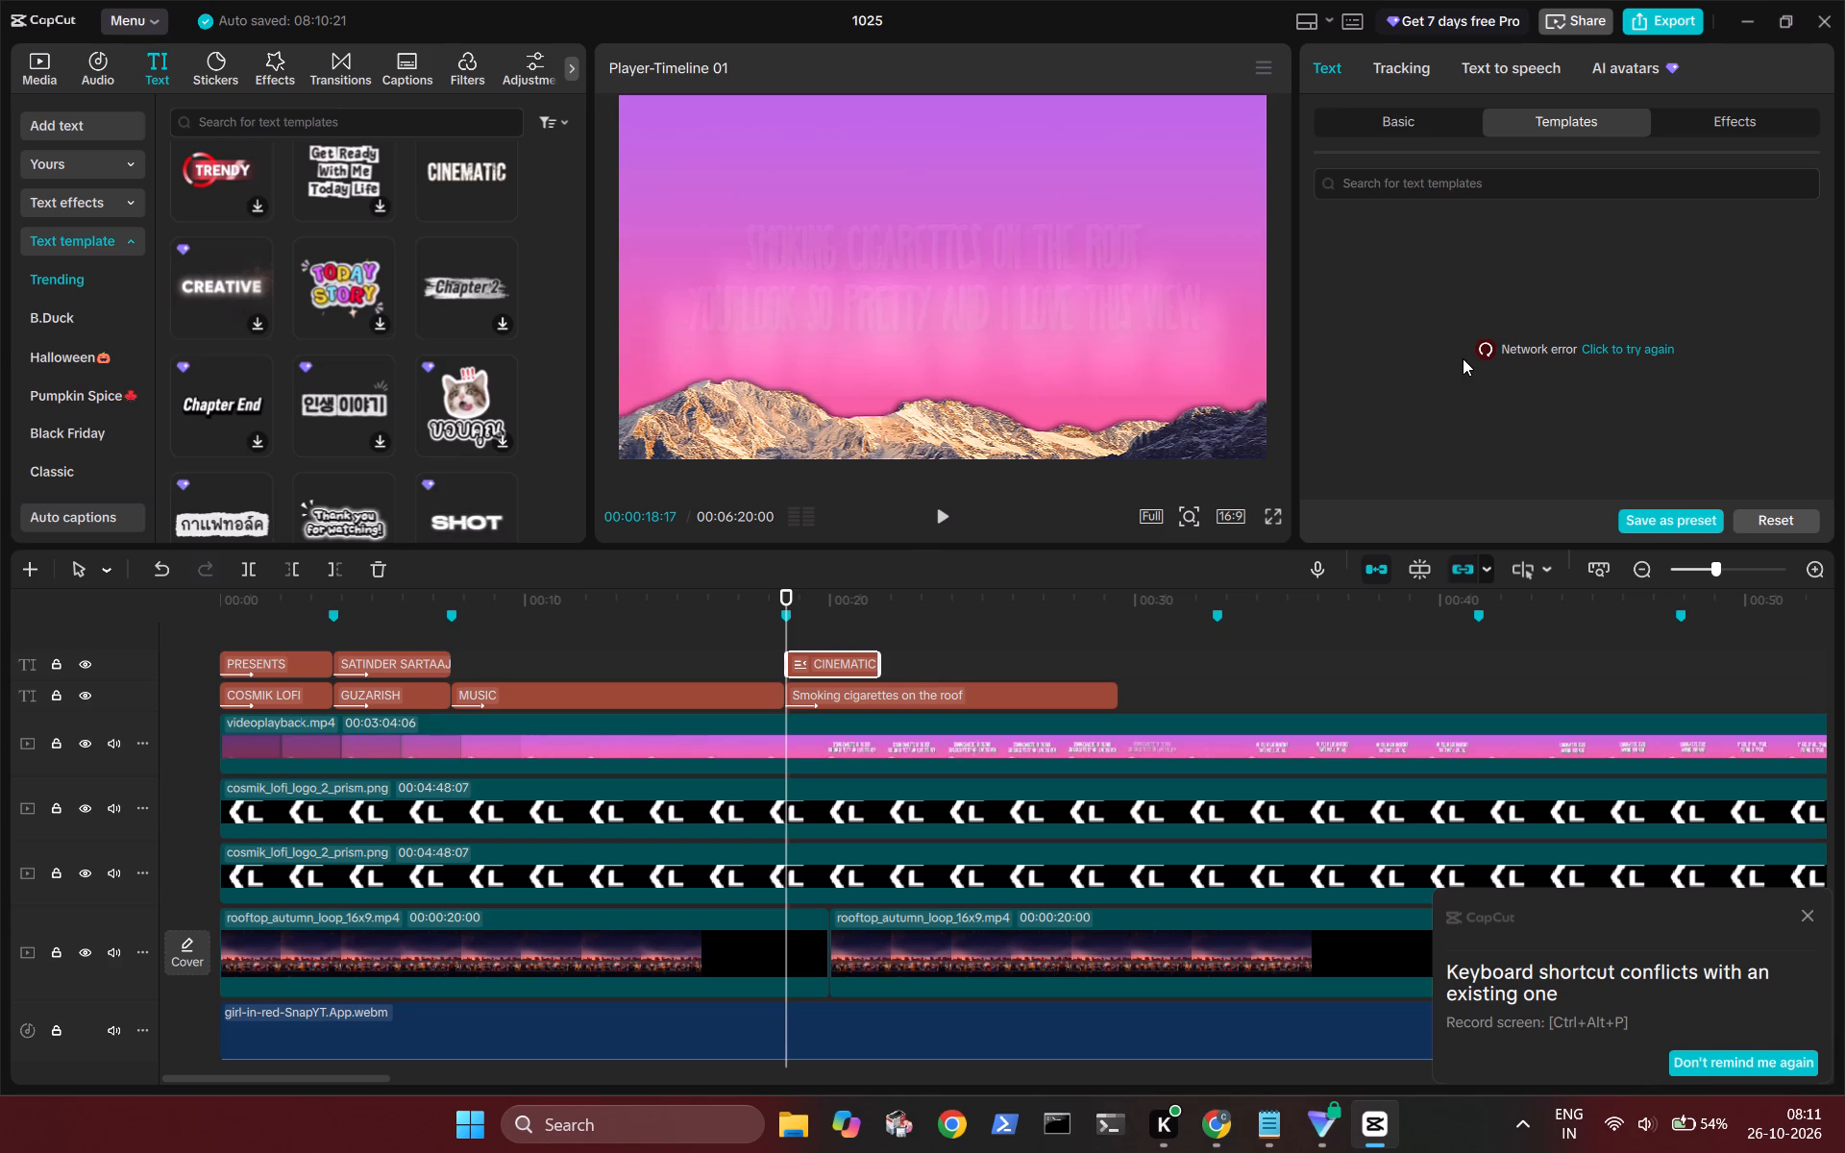
{"action": "triple_click", "coordinate": [1463, 358]}
{"action": "left_click", "coordinate": [1463, 358]}
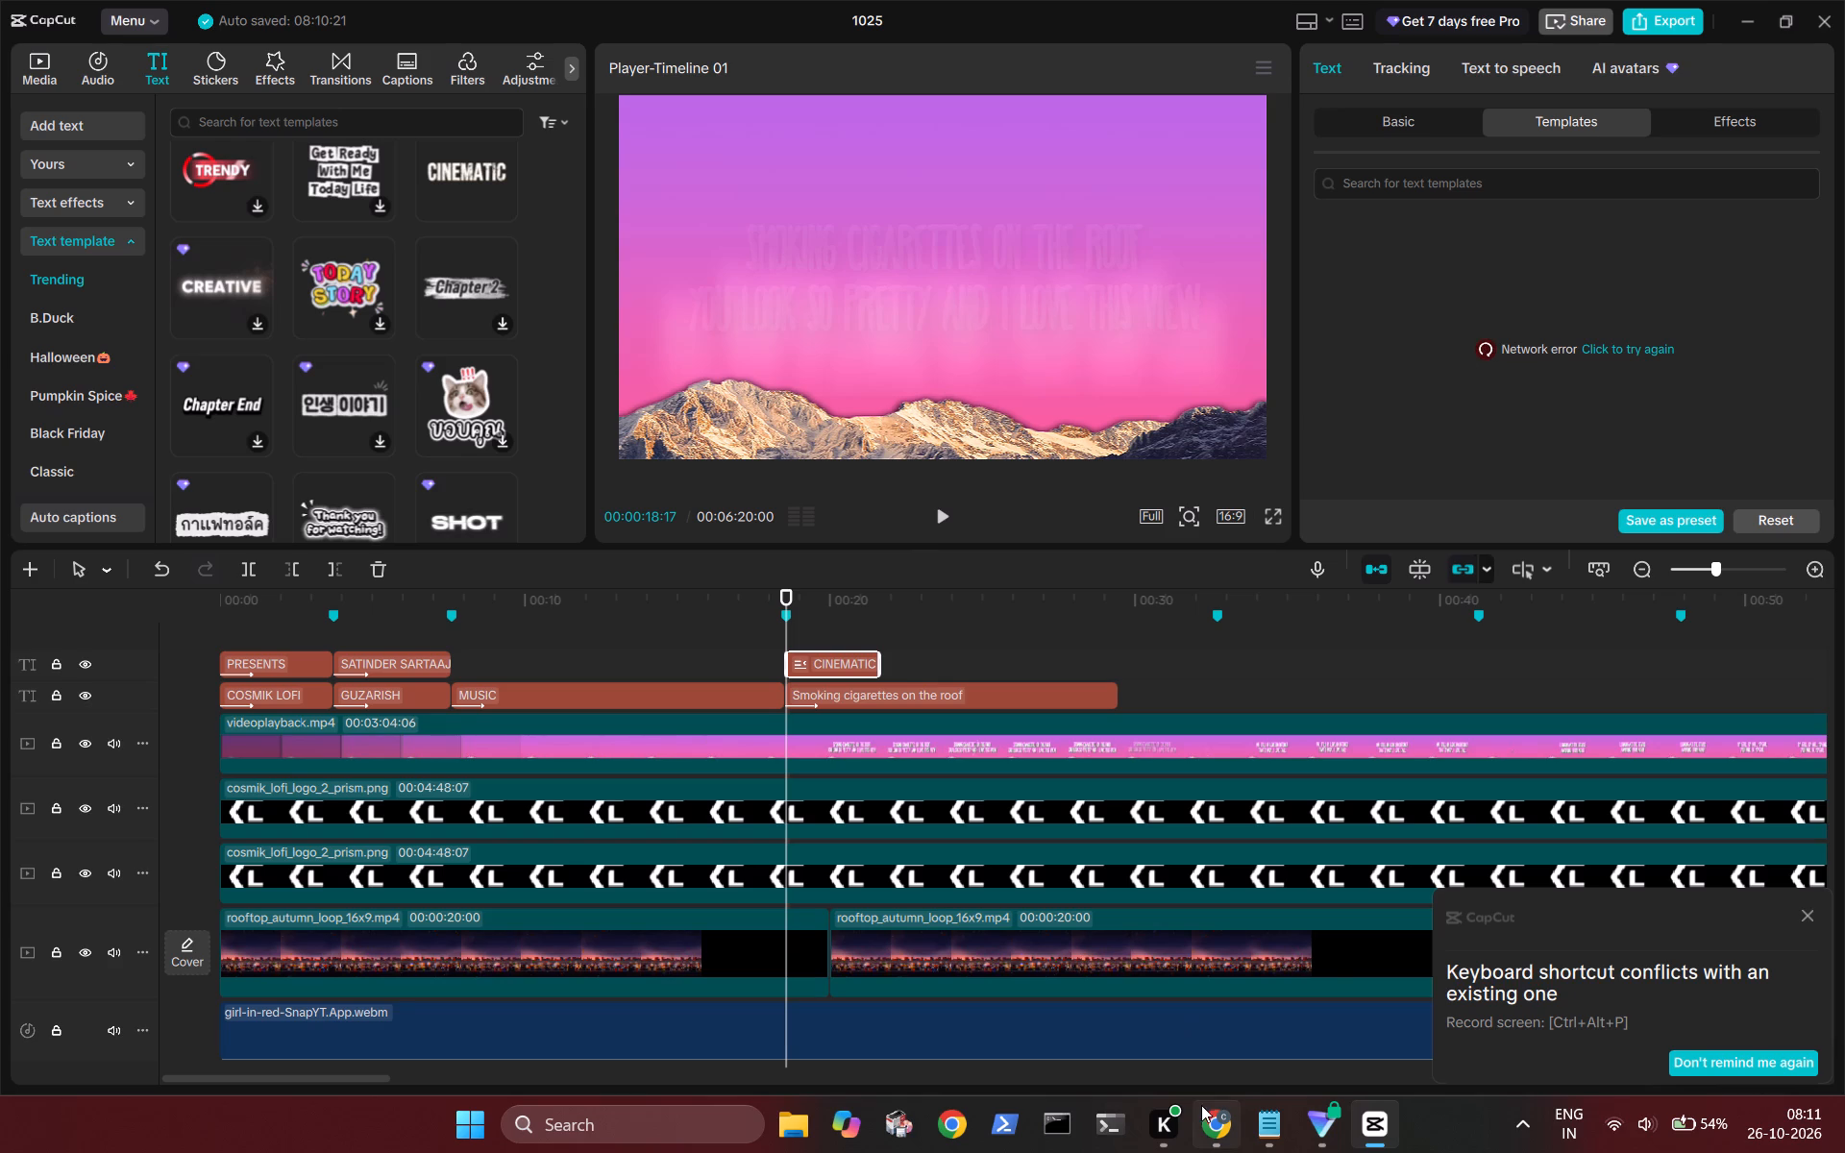
Switch to Chrome and search Google in a new tab for "how to add downloaded font in capcut pc".
{"action": "left_click", "coordinate": [1215, 1123]}
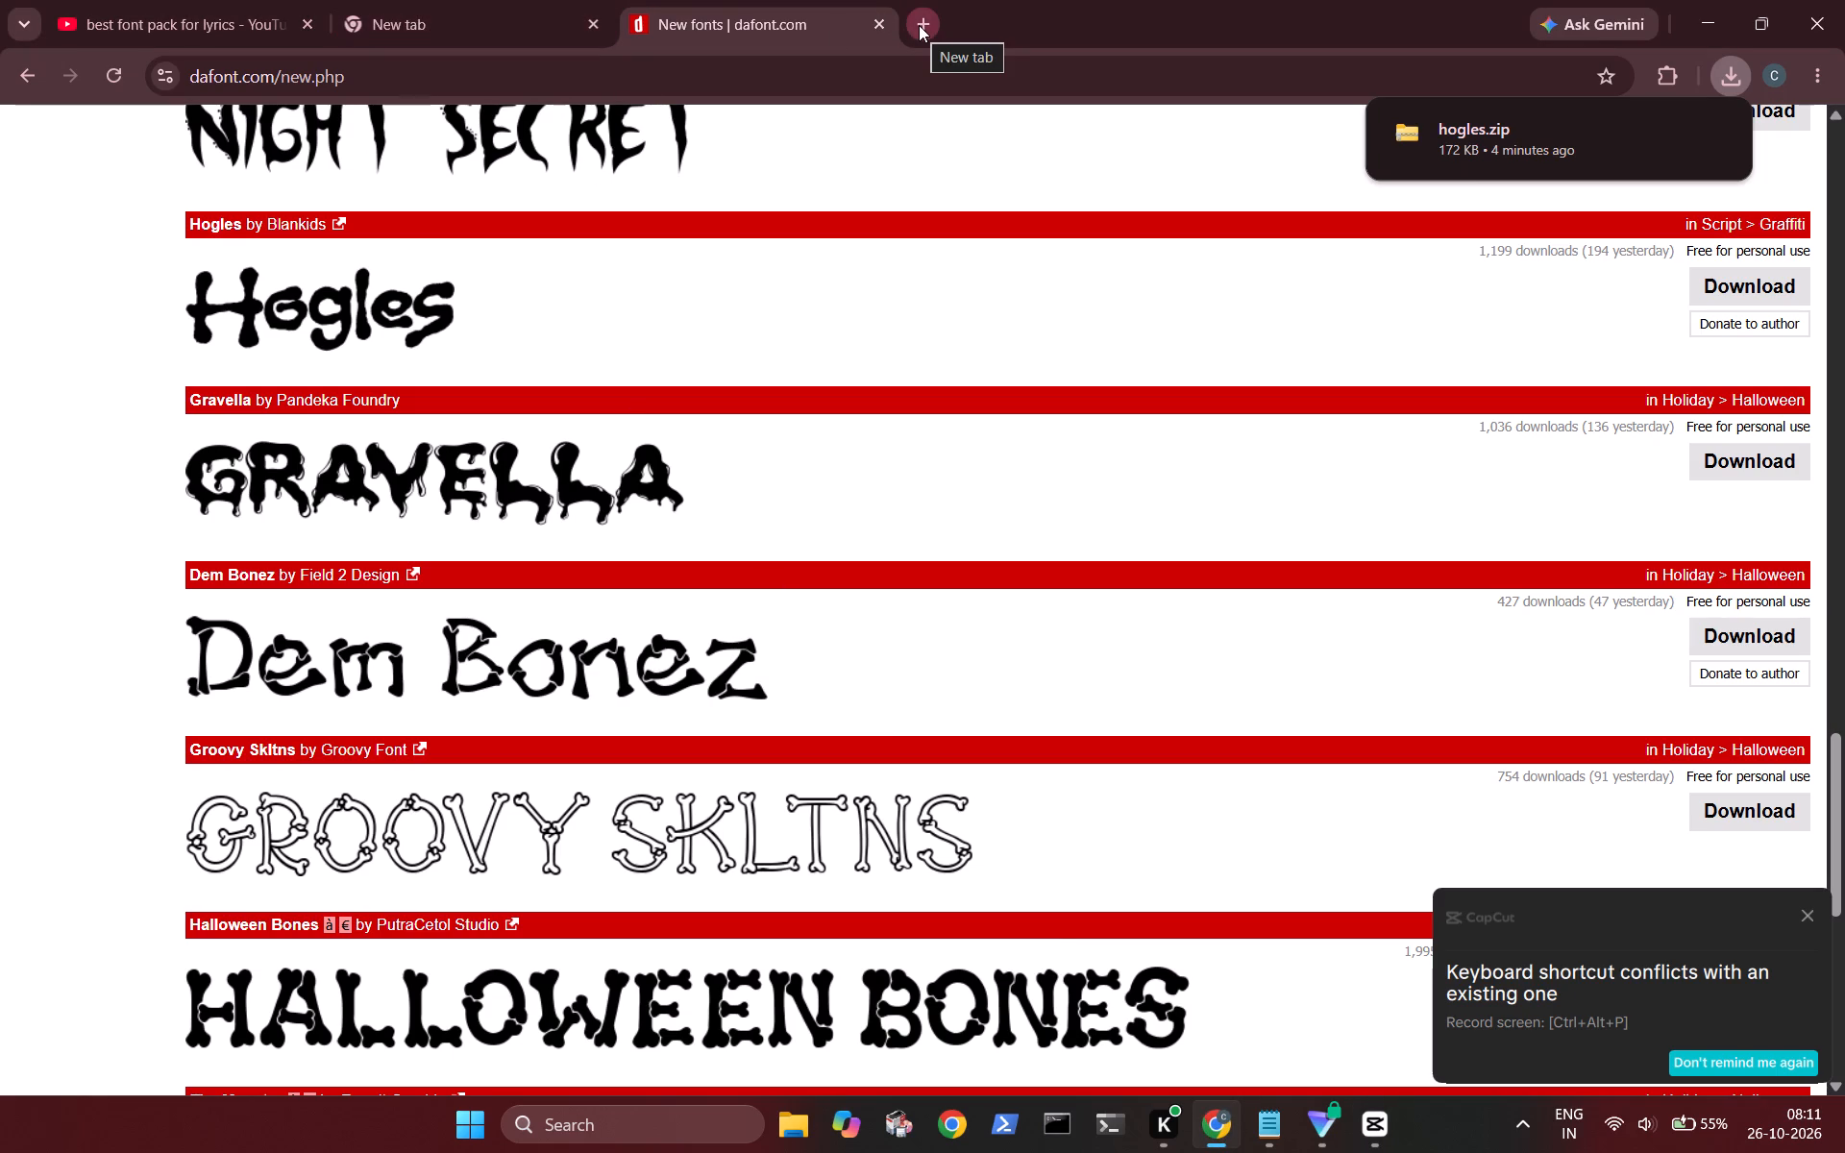
{"action": "left_click", "coordinate": [919, 25]}
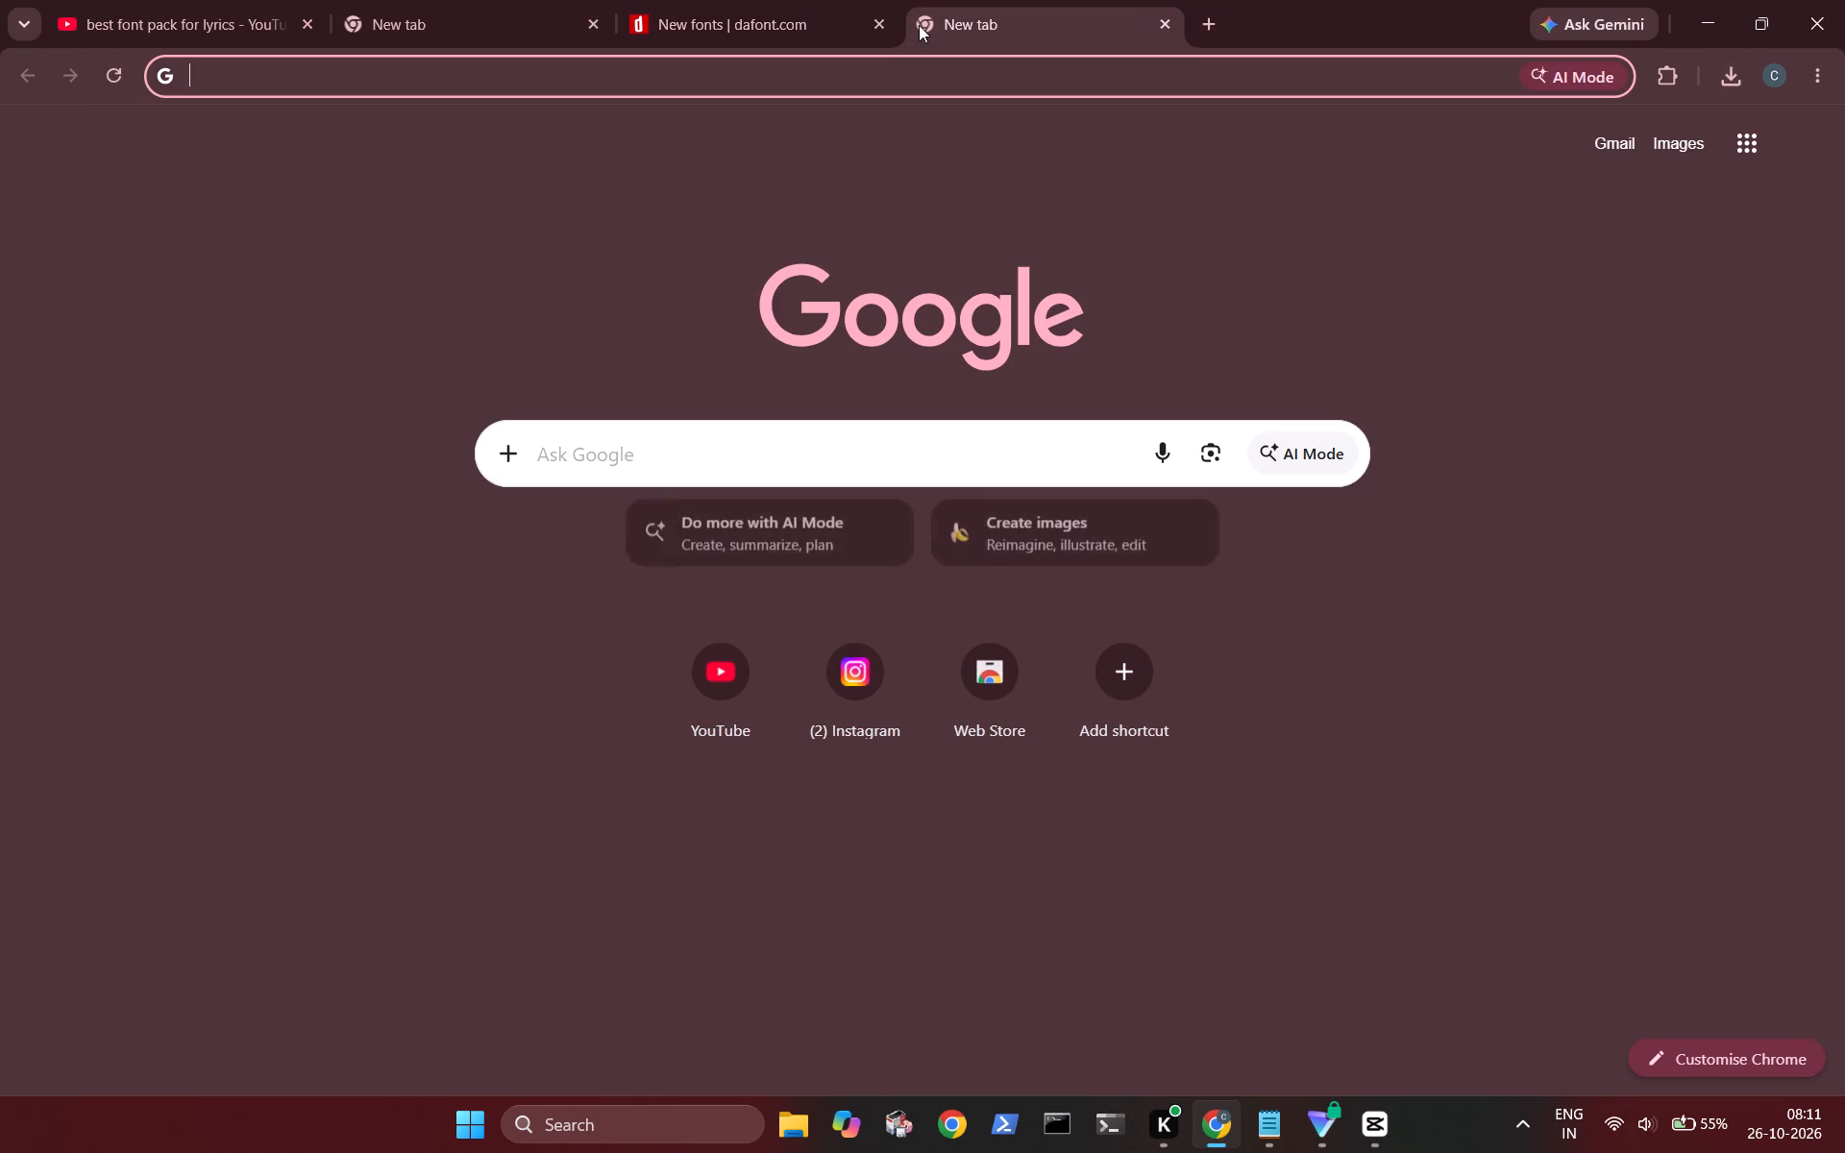
{"action": "type", "text": "how to ad"}
{"action": "type", "text": "d"}
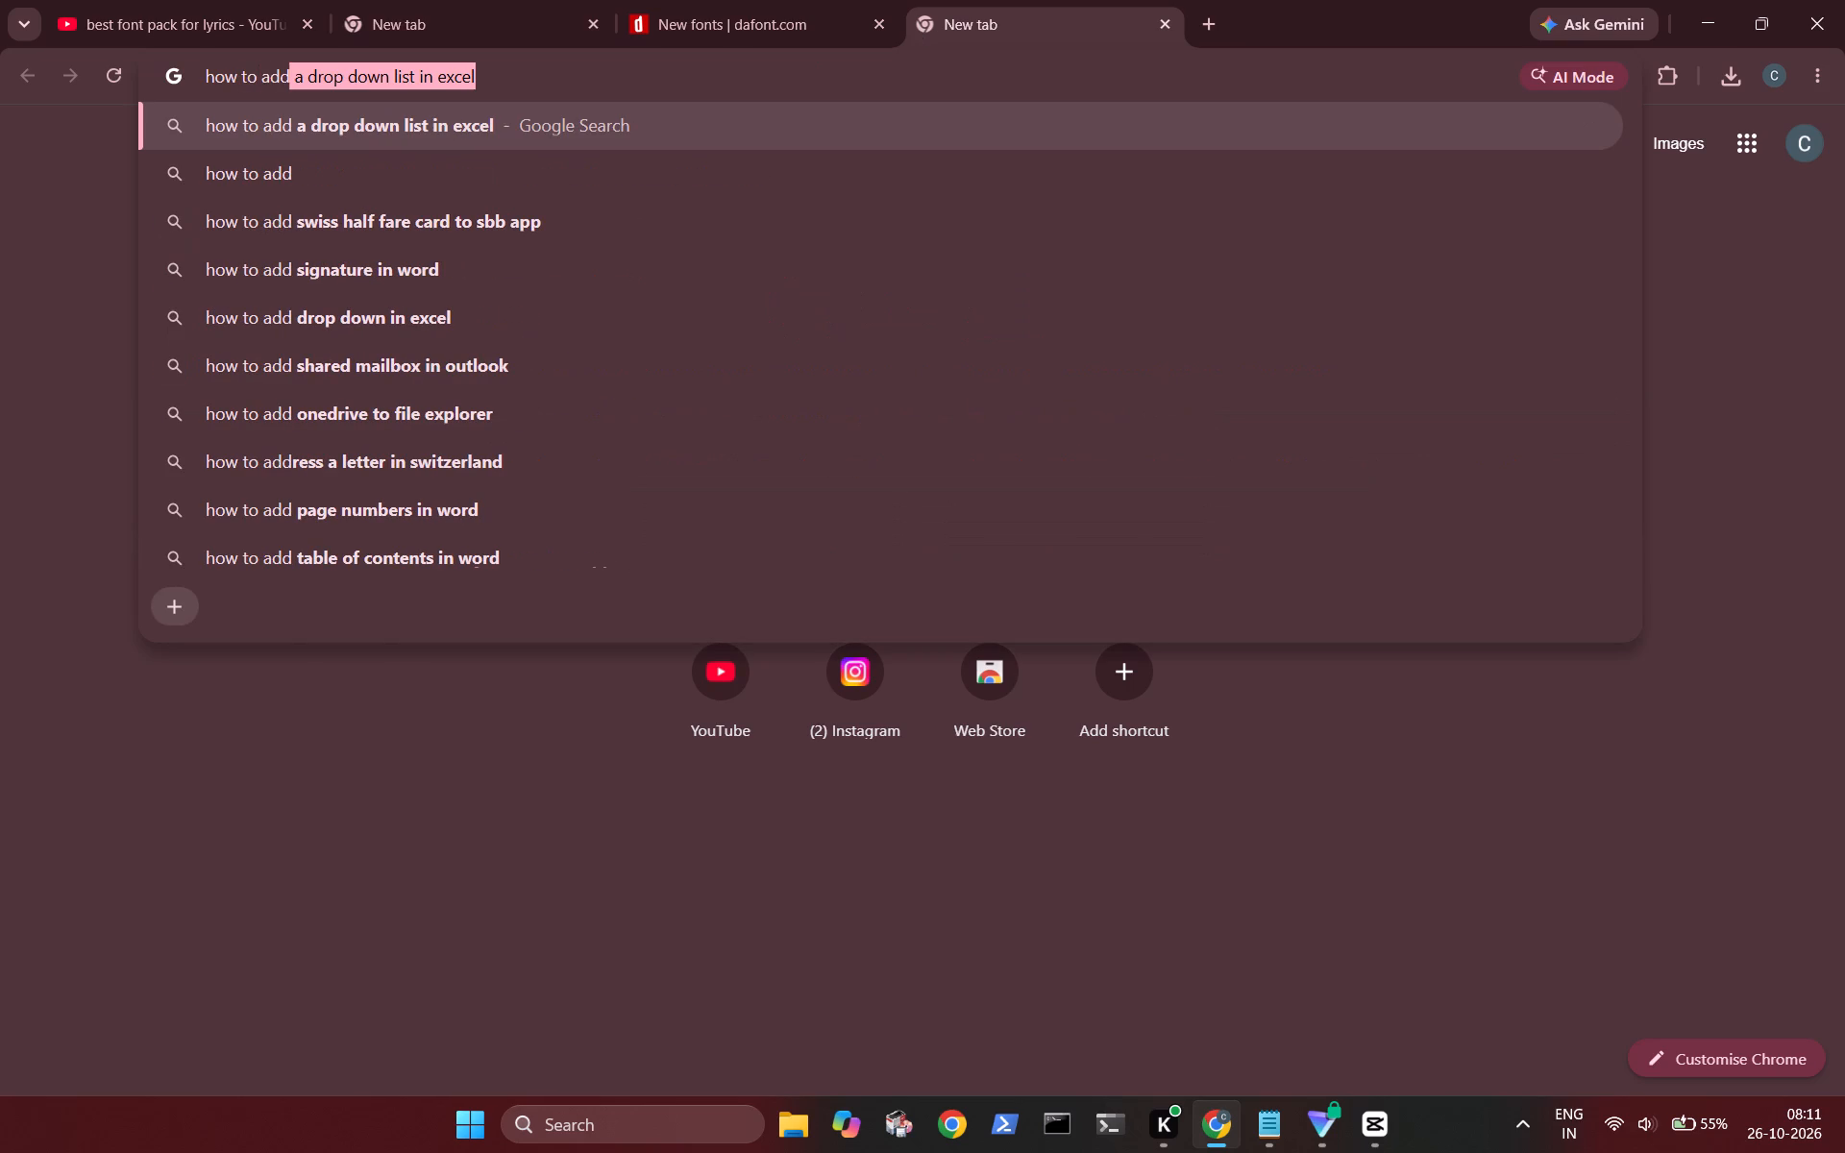
{"action": "key", "text": "space"}
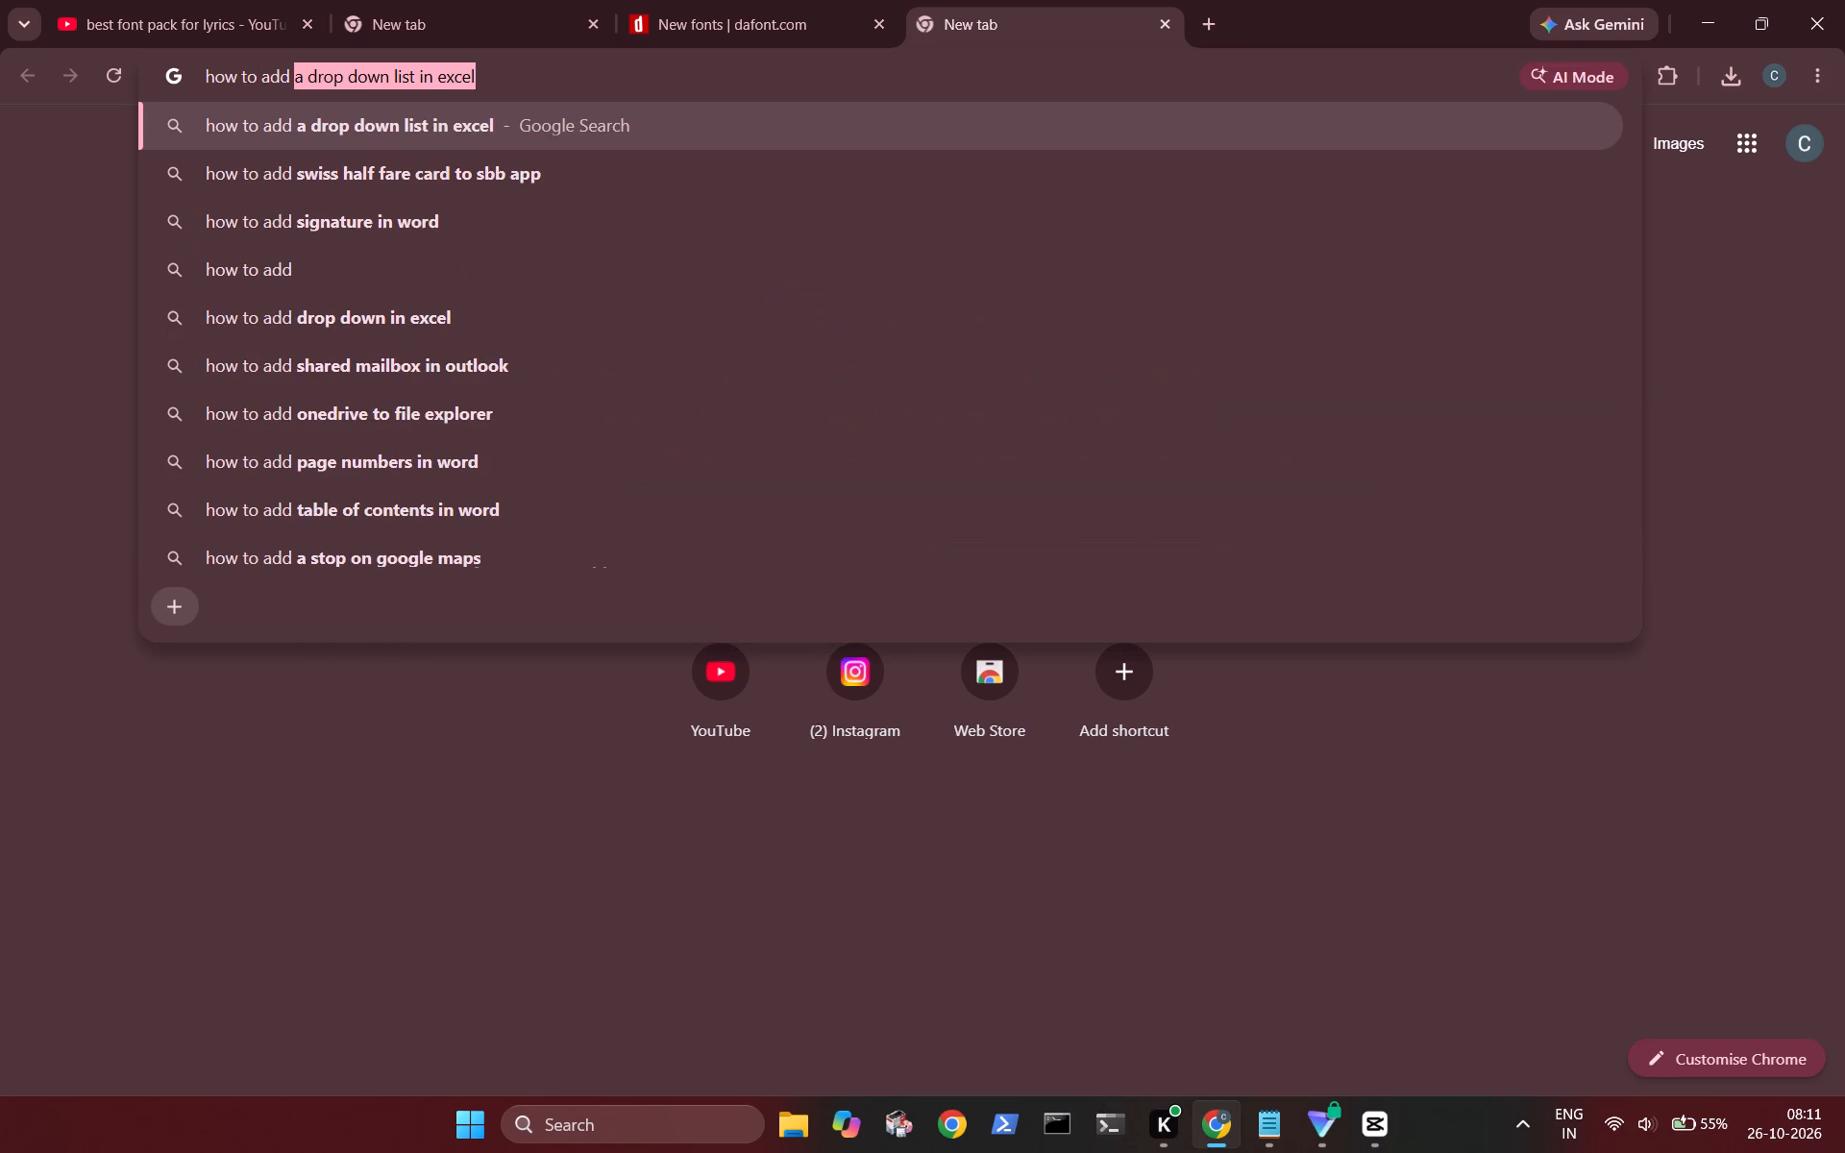
{"action": "type", "text": "downloaded font"}
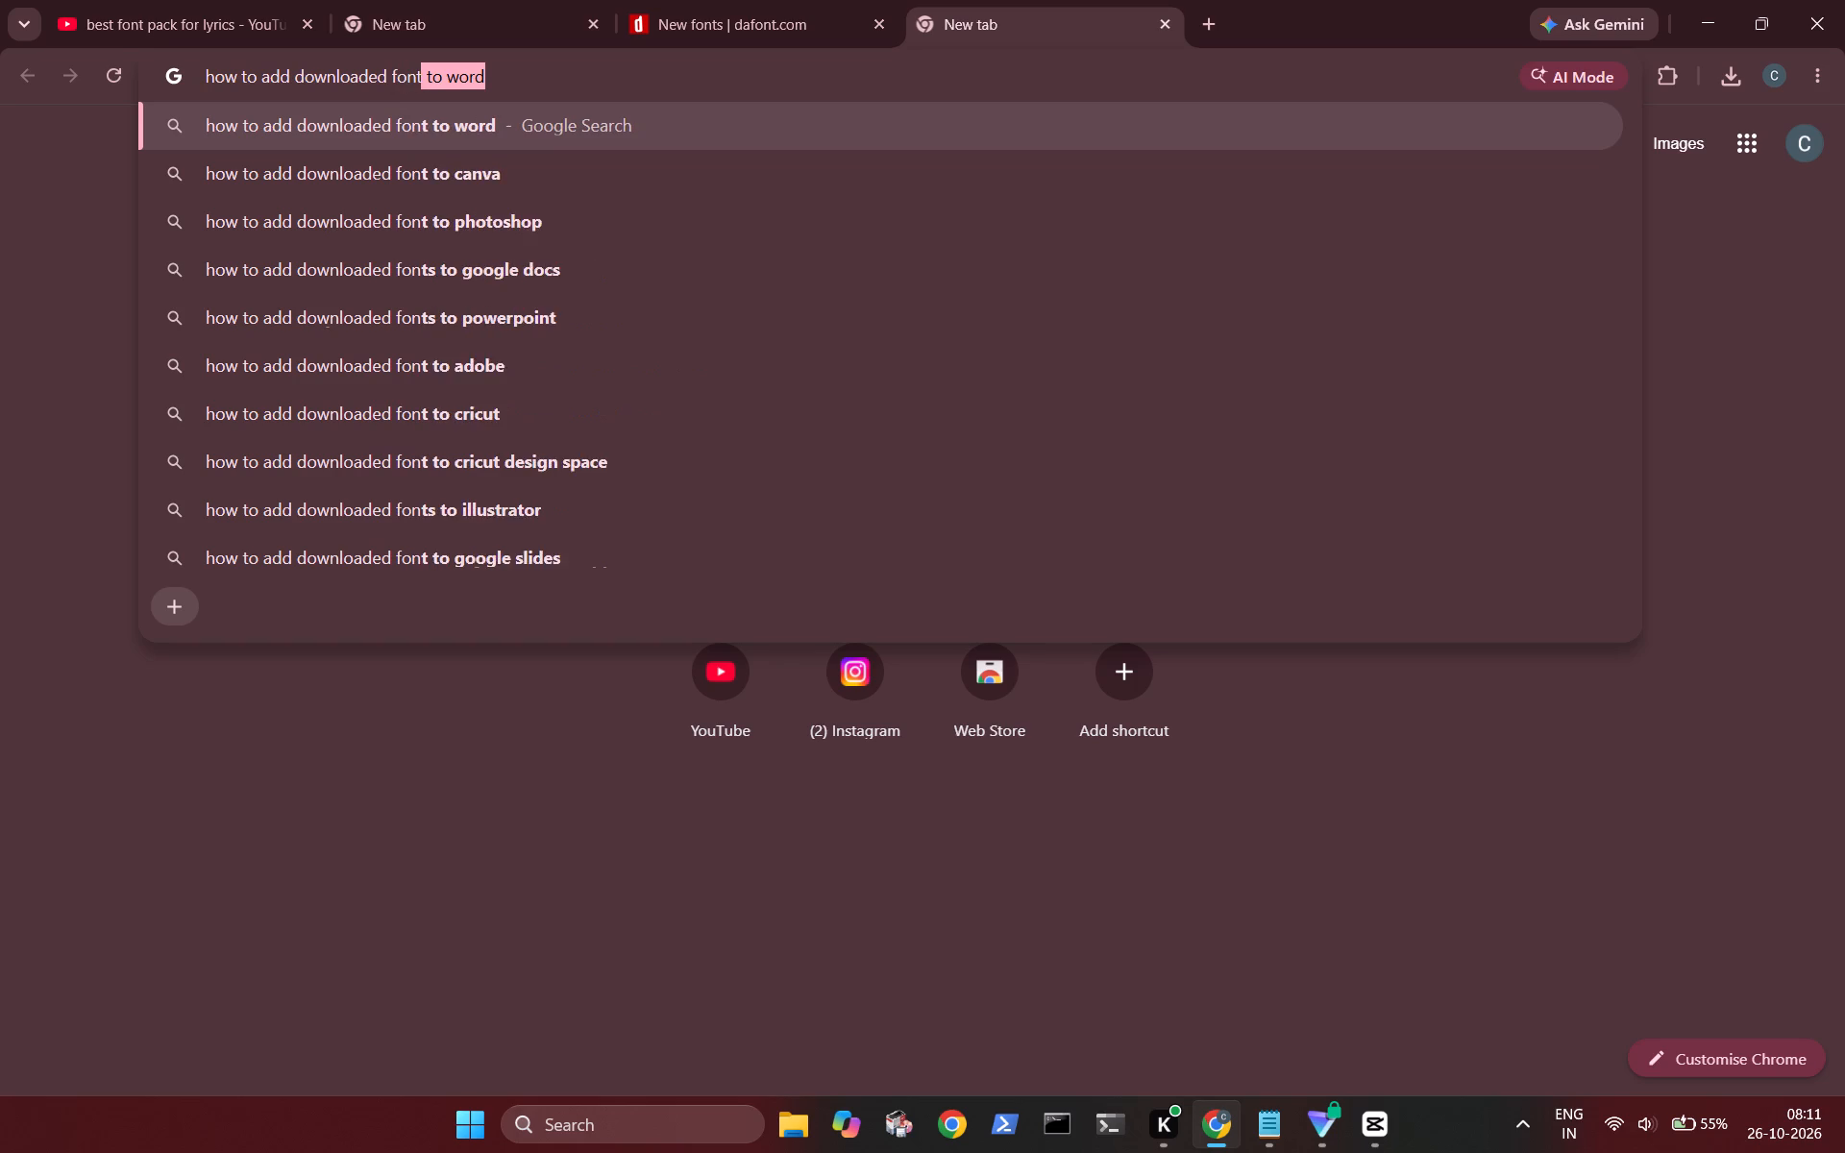
{"action": "key", "text": "space"}
{"action": "type", "text": "in capcut"}
{"action": "key", "text": "Return"}
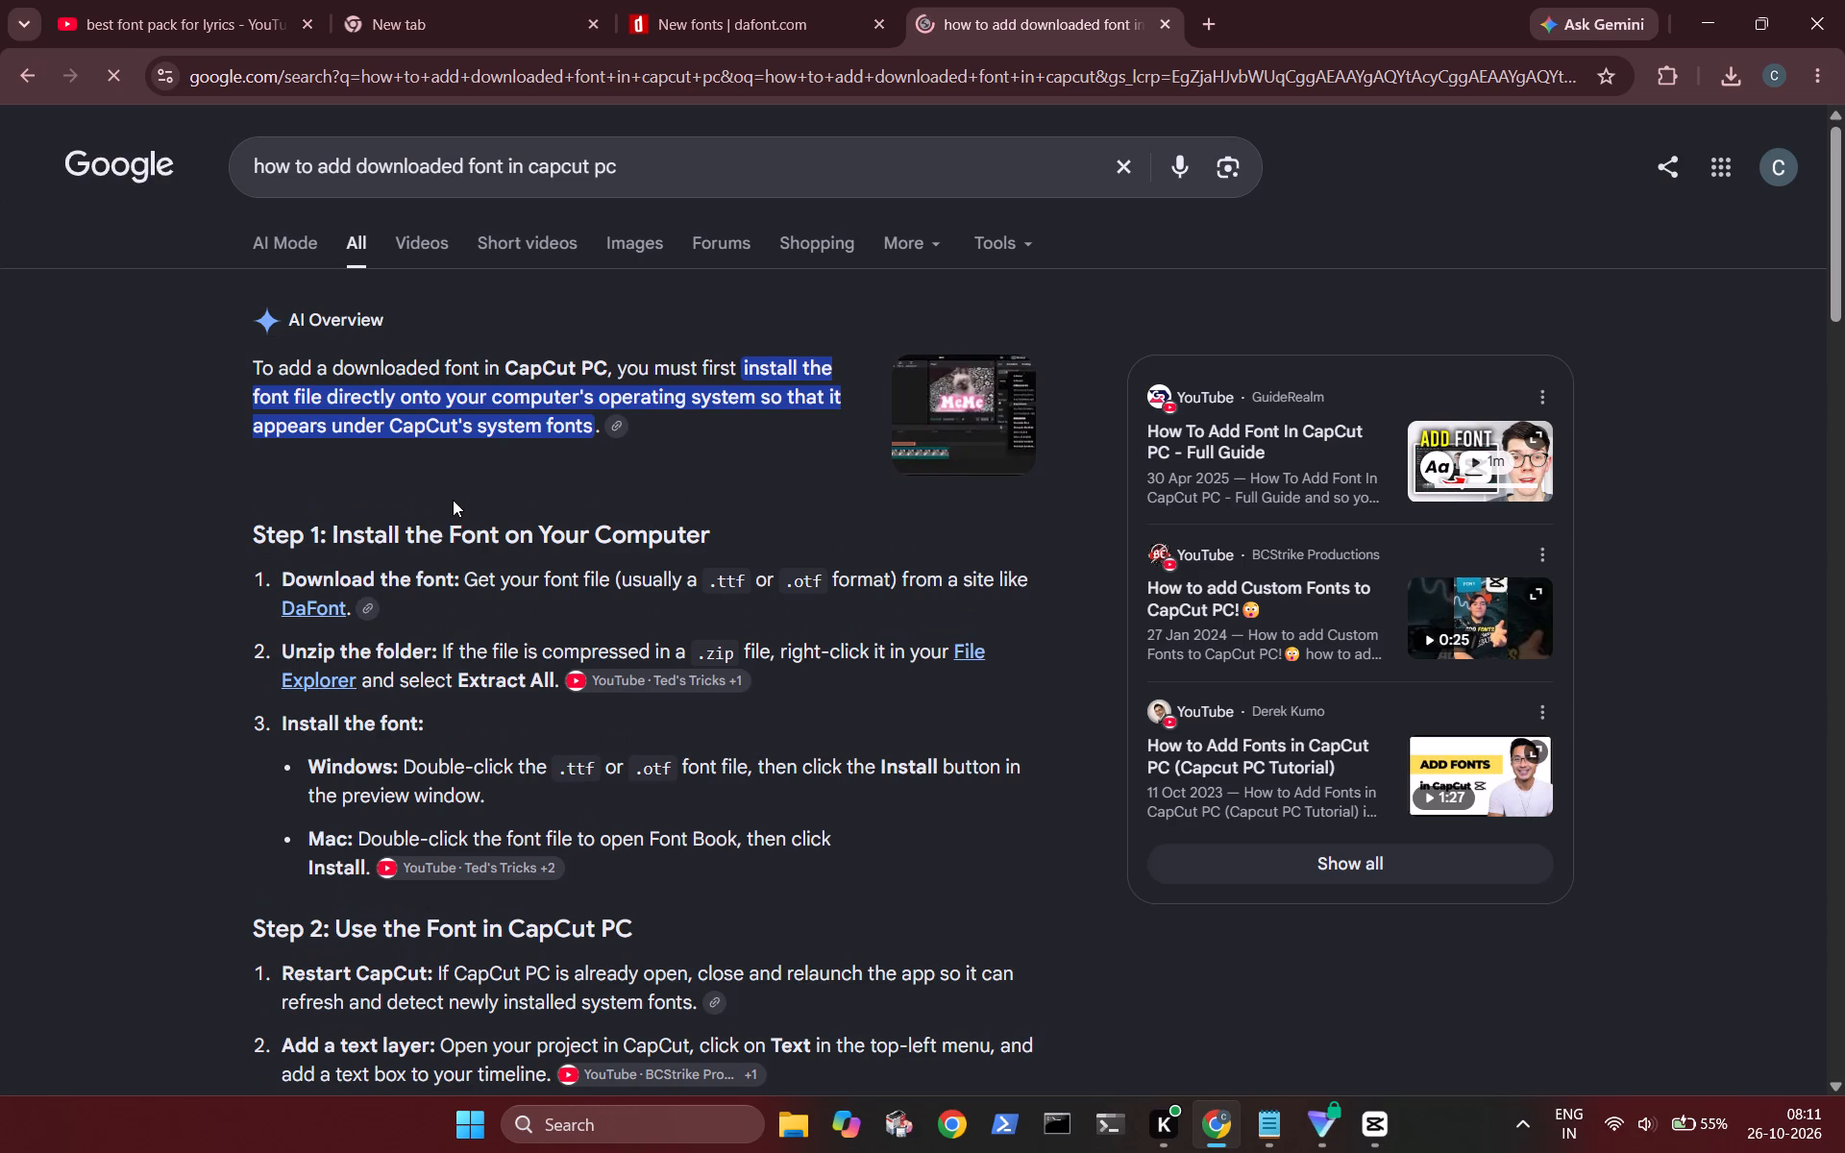
Read the AI Overview instructions for installing a downloaded font on Windows and using it in CapCut PC.
{"action": "scroll", "coordinate": [453, 500], "scroll_direction": "down", "scroll_amount": 1}
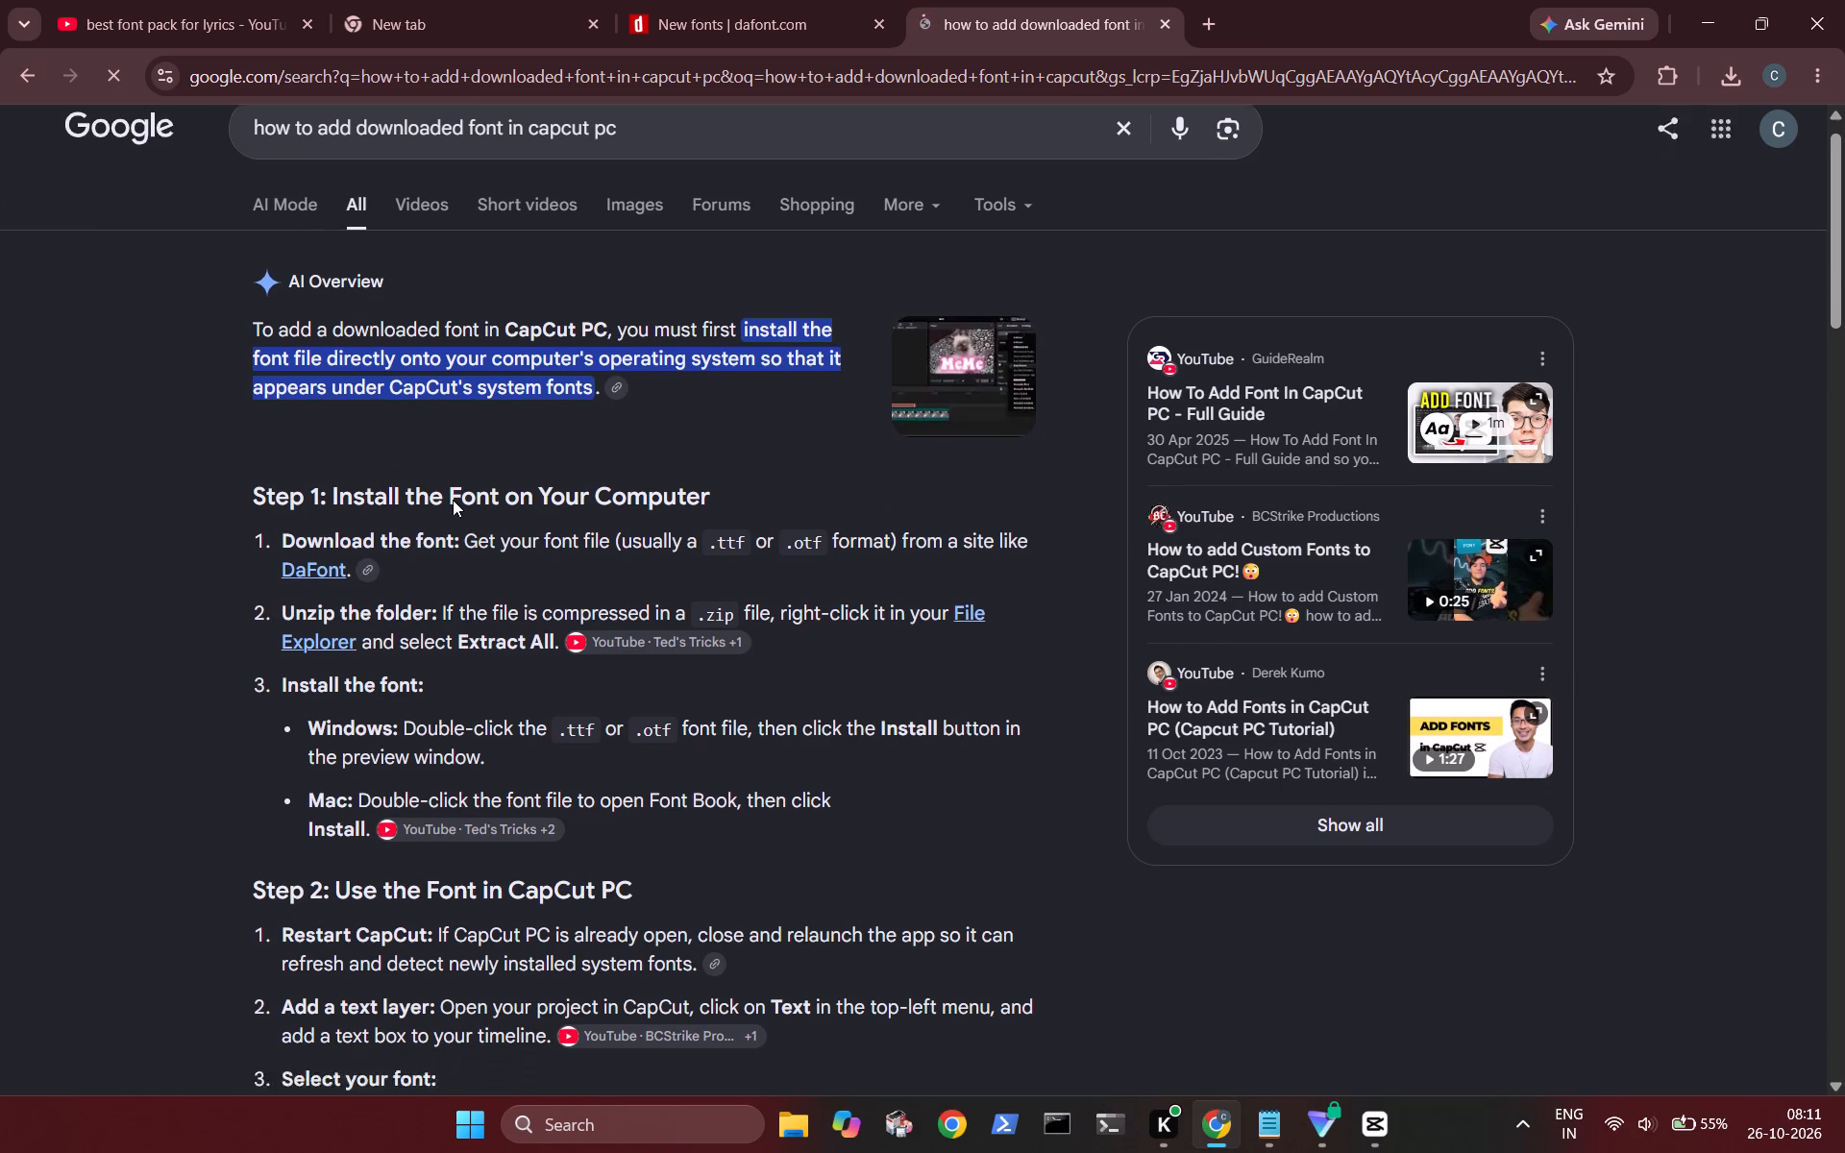
{"action": "scroll", "coordinate": [453, 500], "scroll_direction": "down", "scroll_amount": 2}
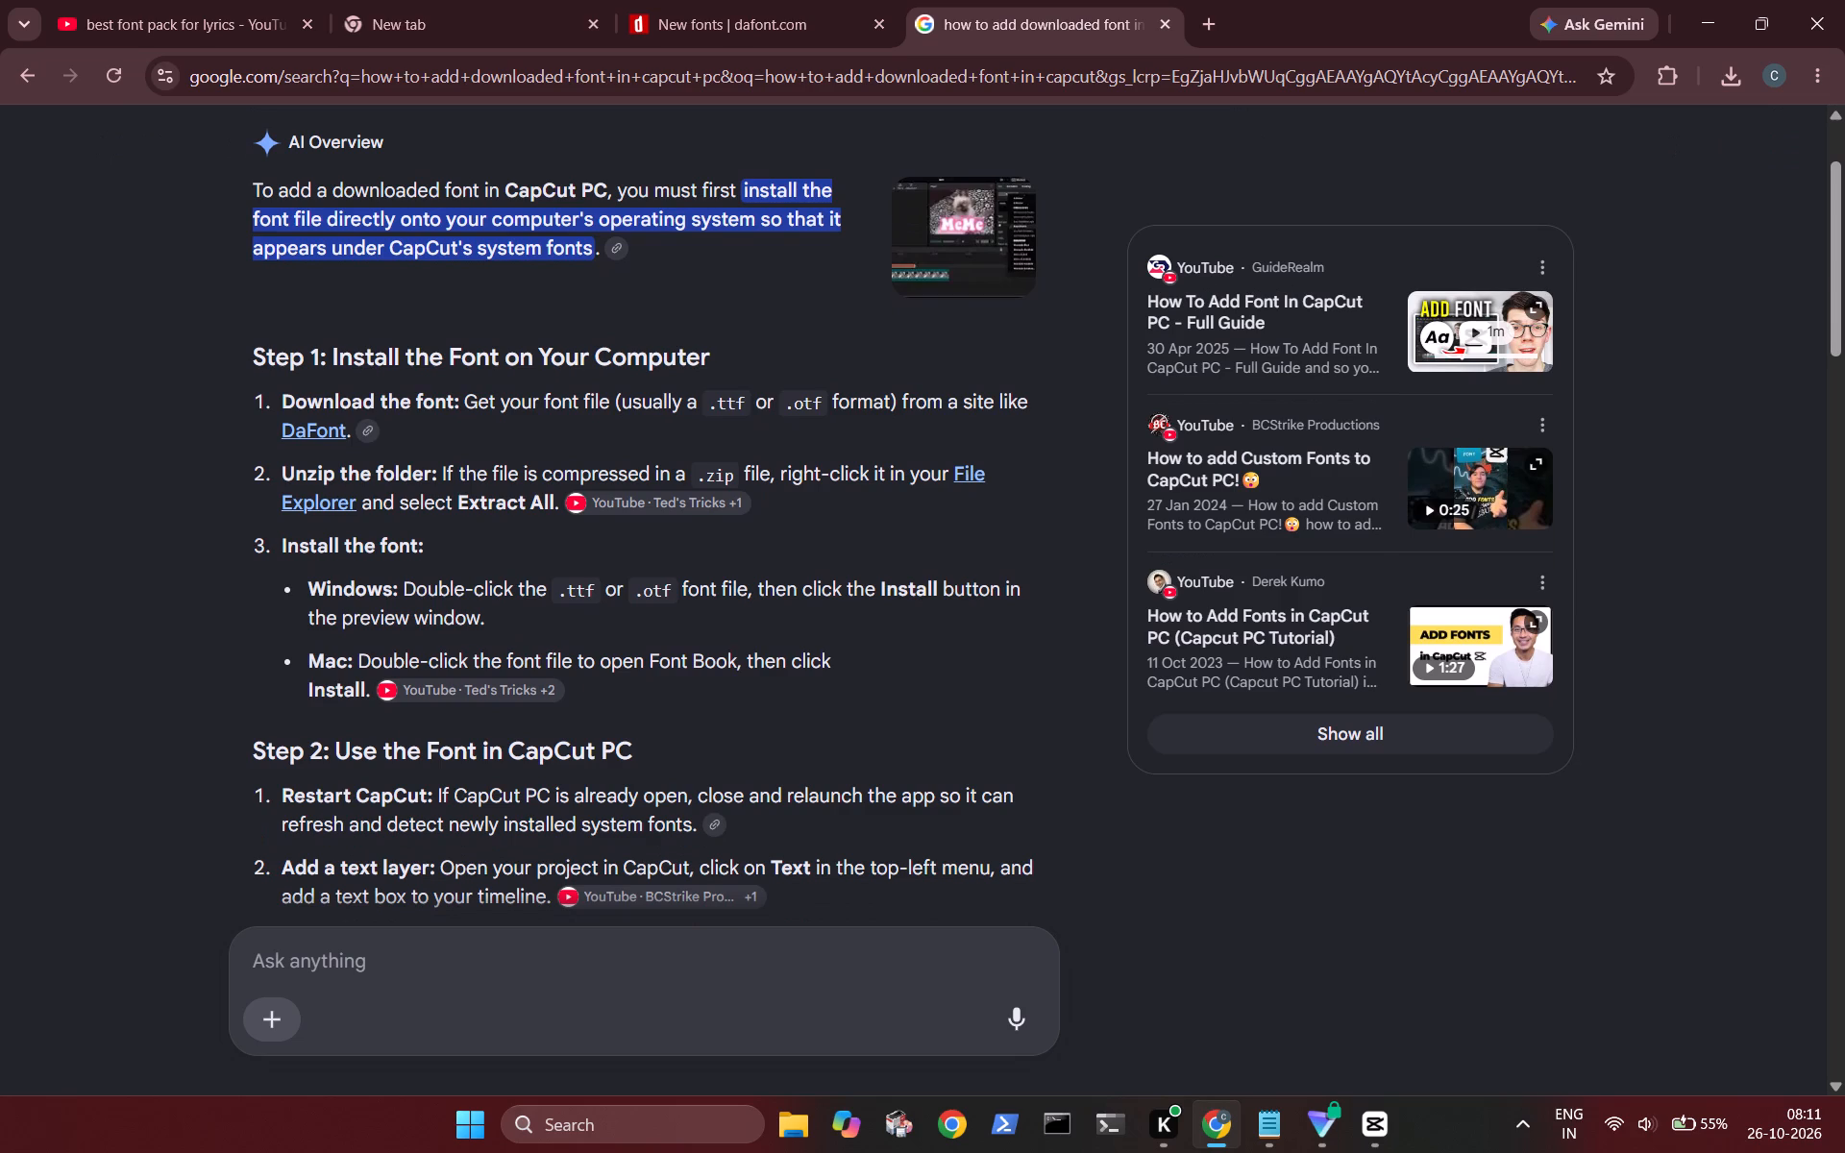
{"action": "scroll", "coordinate": [453, 500], "scroll_direction": "down", "scroll_amount": 1}
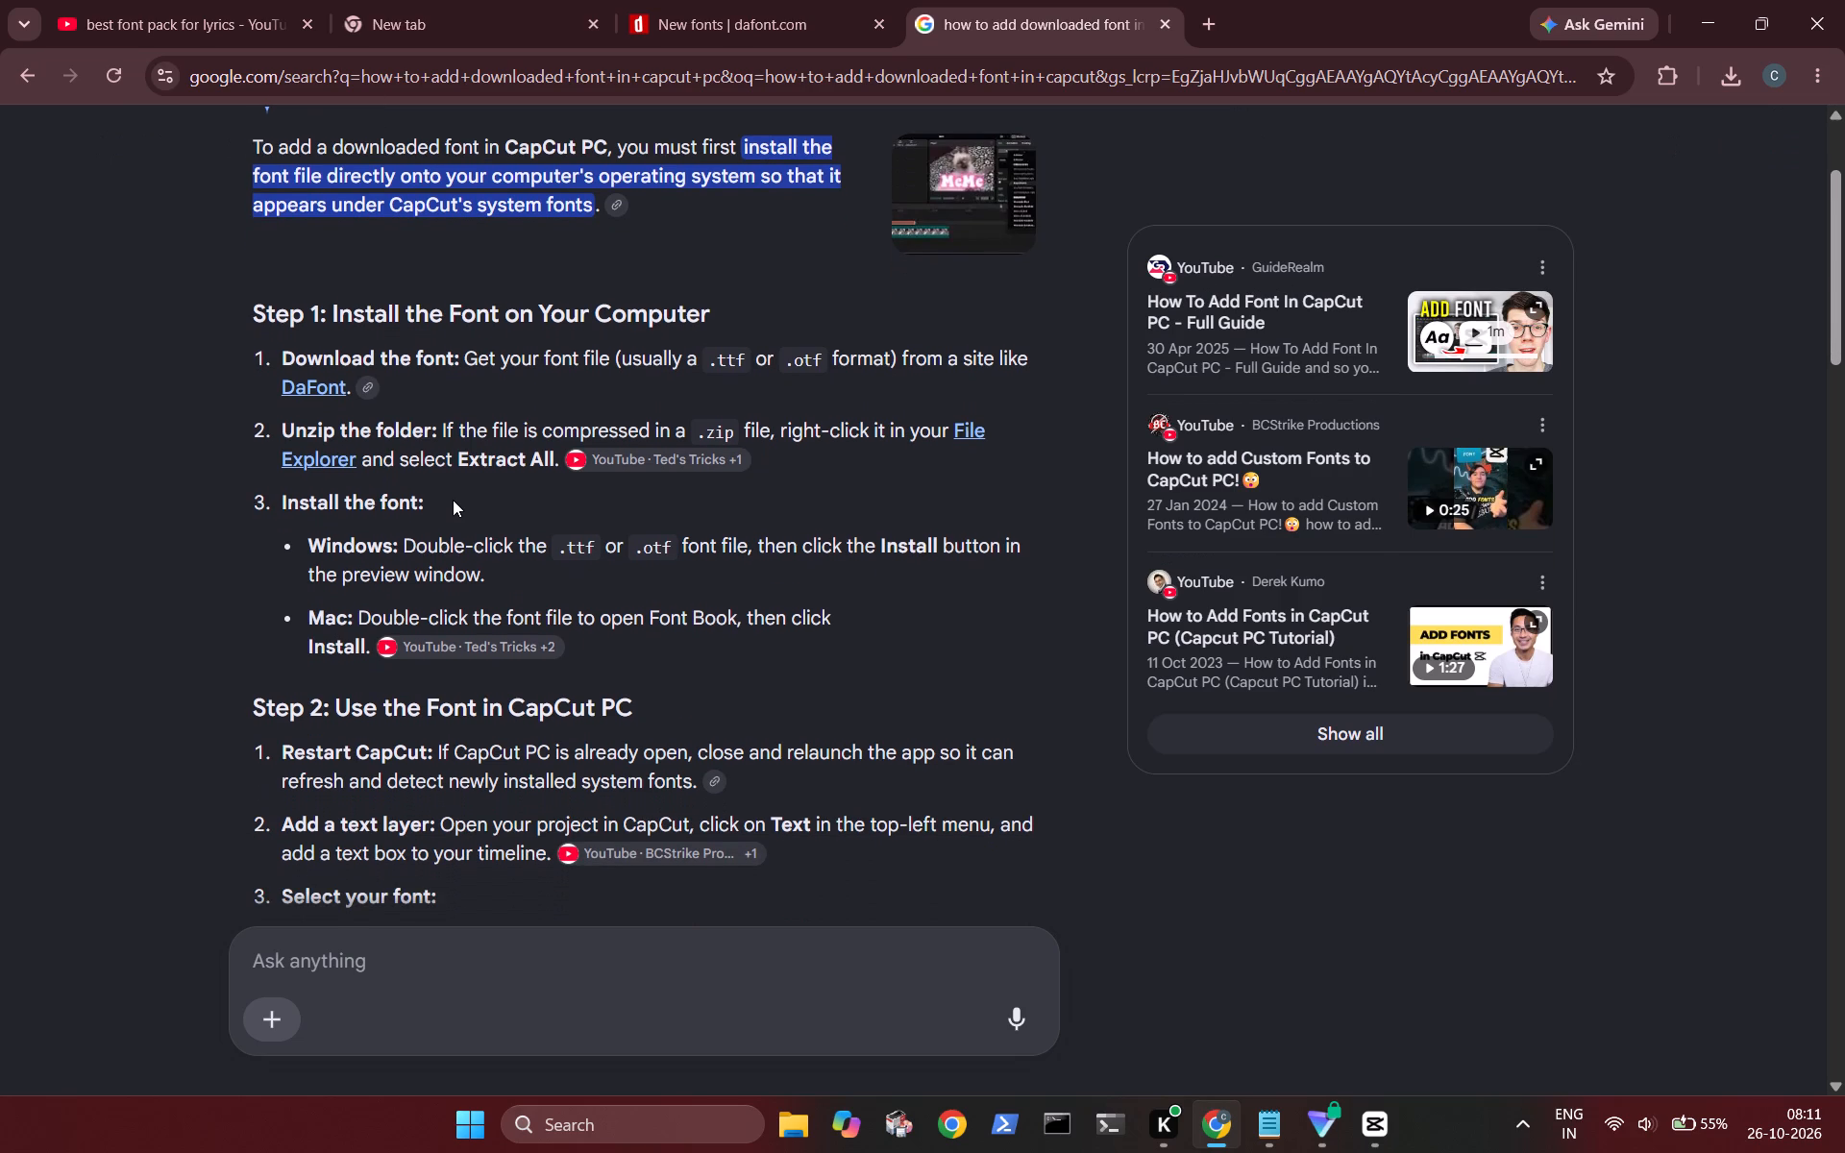
{"action": "scroll", "coordinate": [453, 500], "scroll_direction": "down", "scroll_amount": 1}
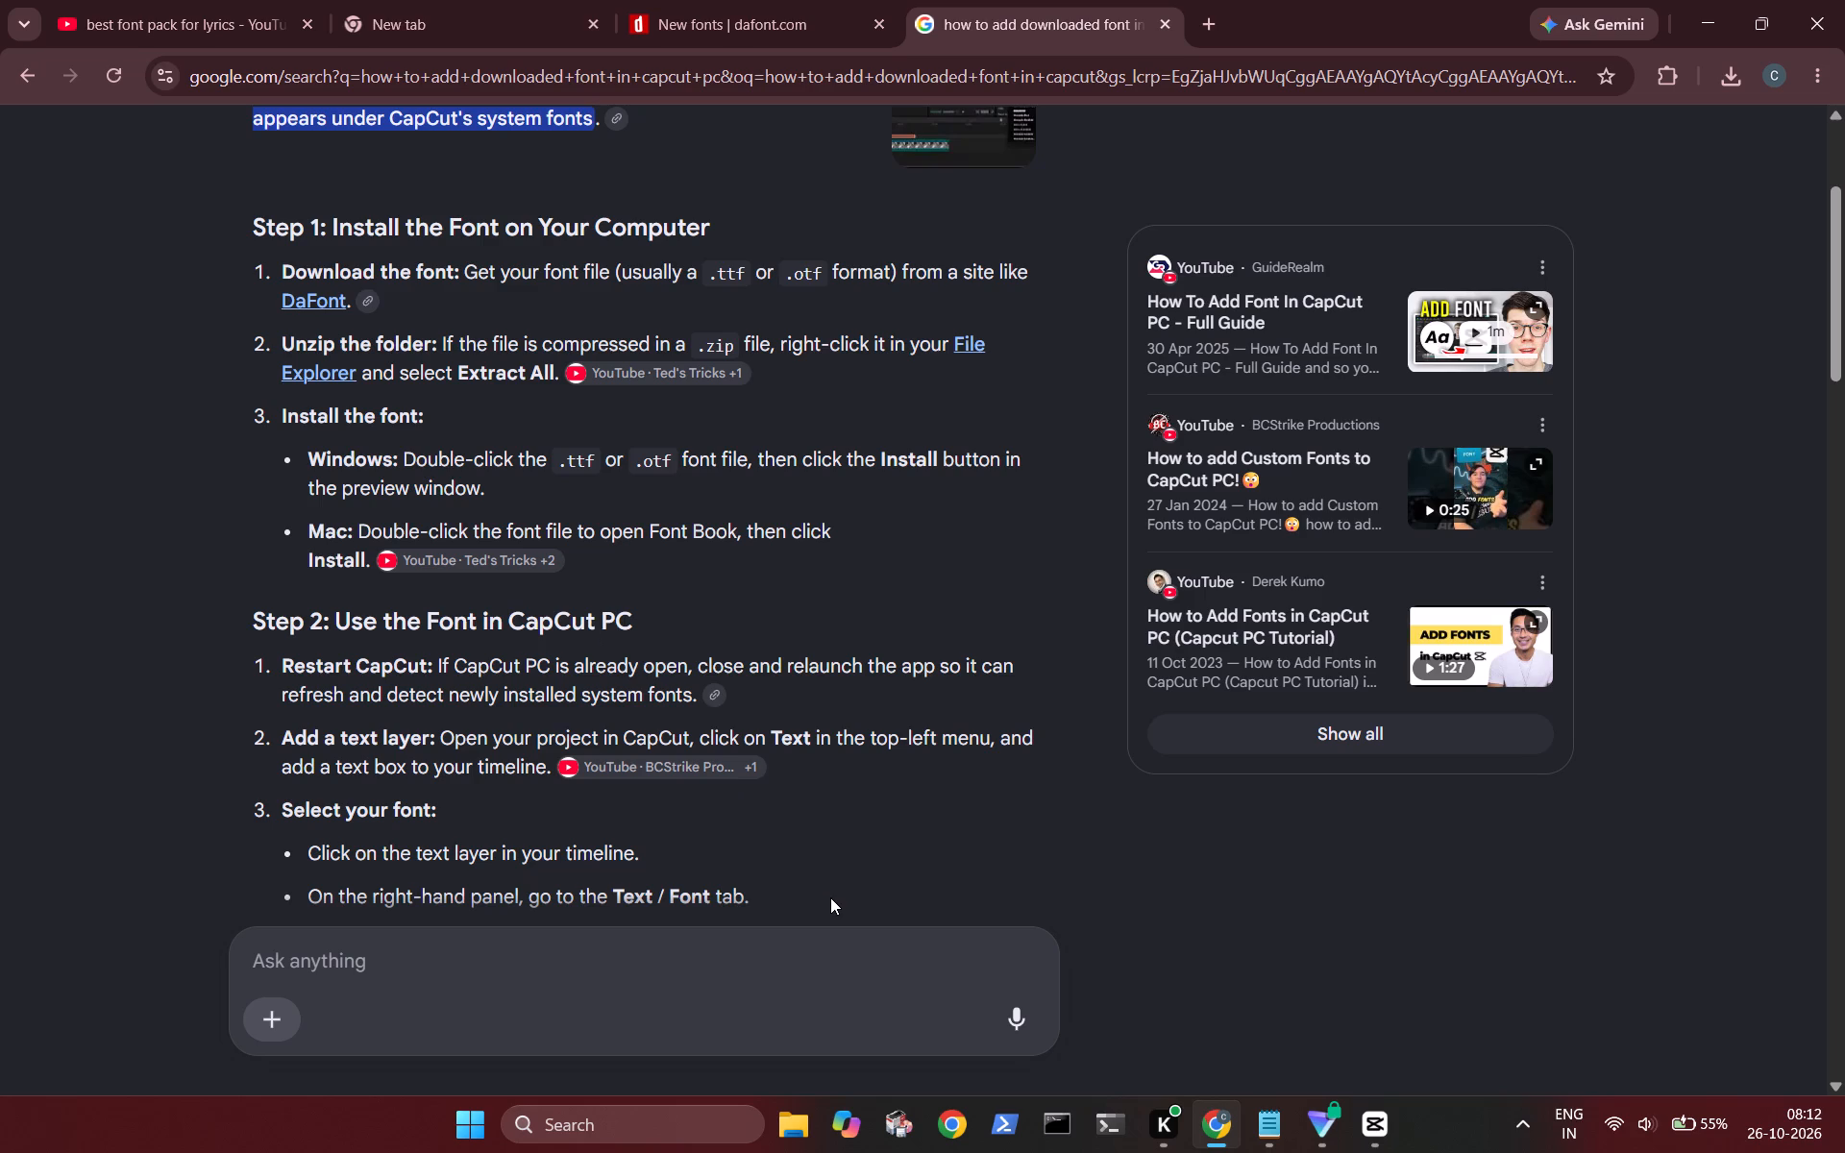
{"action": "scroll", "coordinate": [830, 897], "scroll_direction": "down", "scroll_amount": 1}
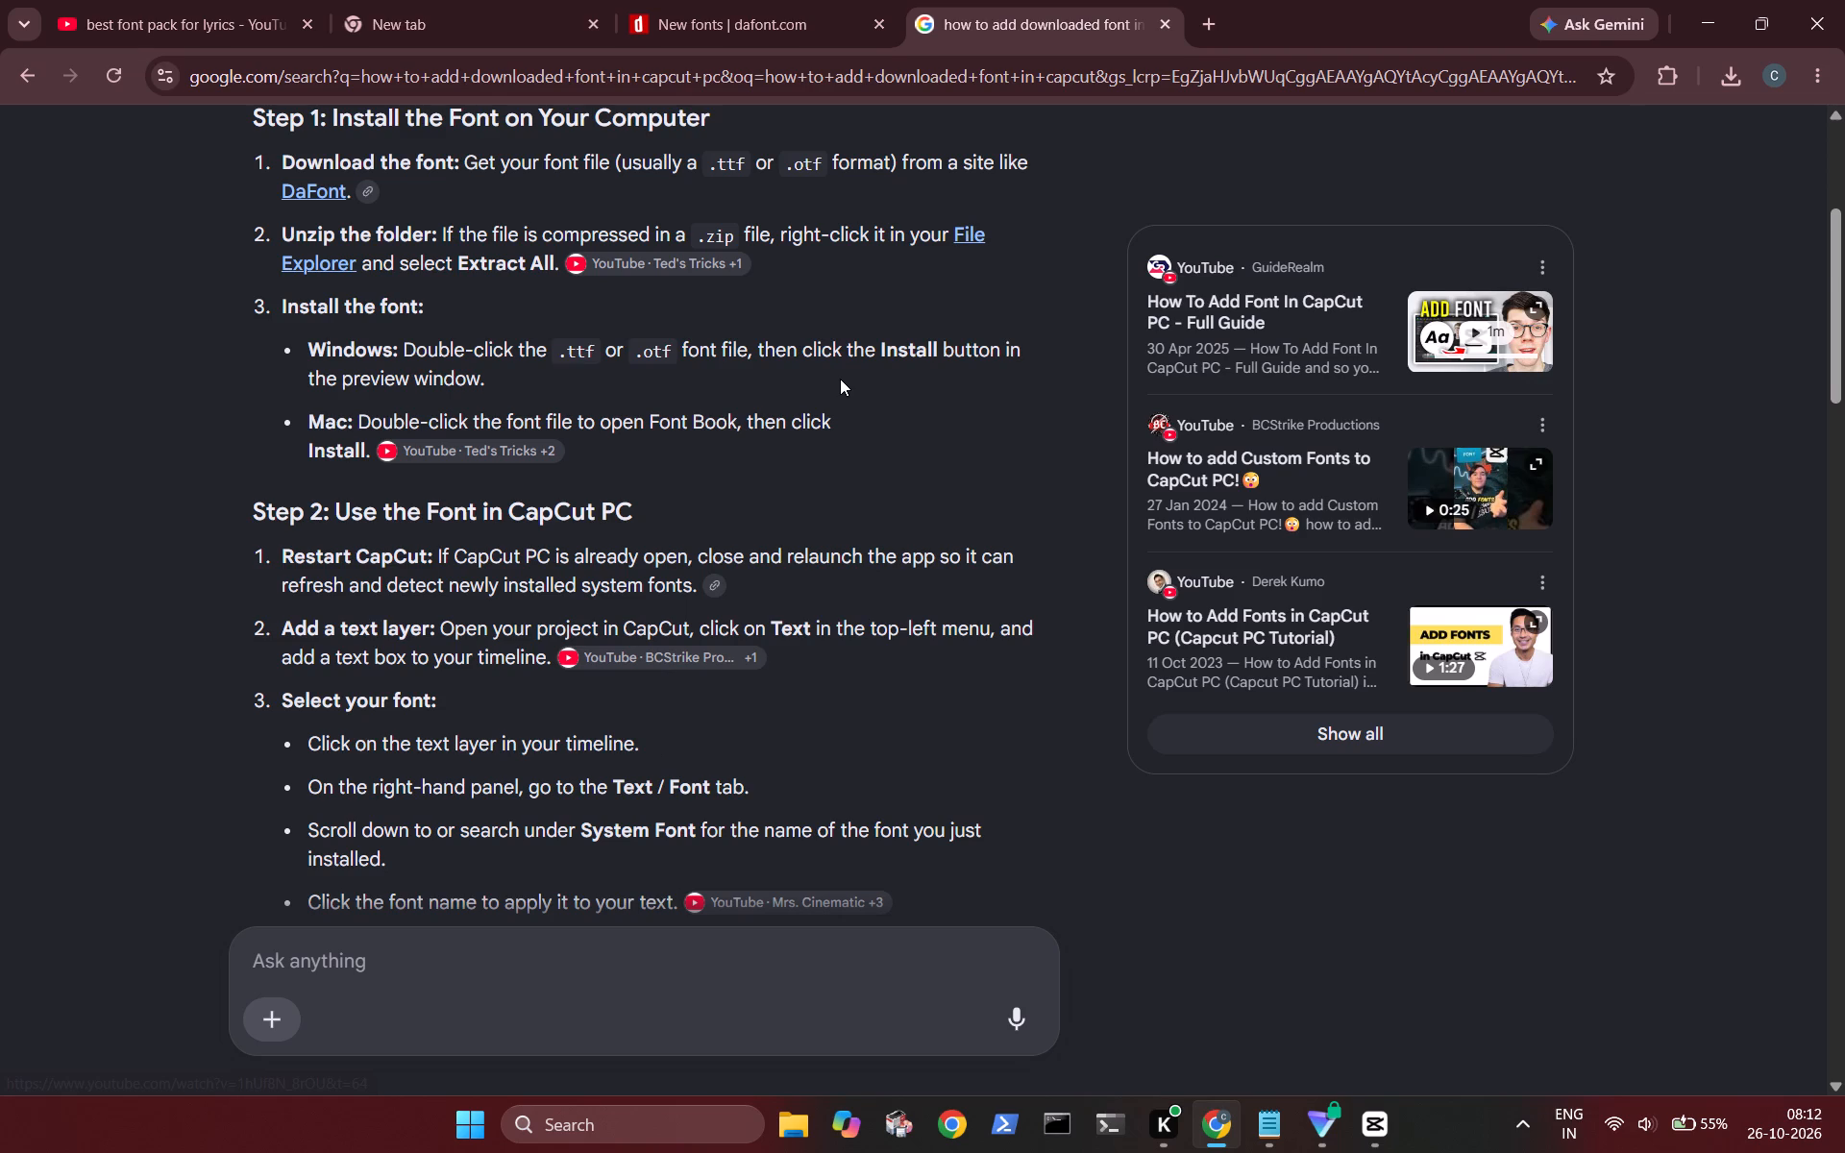
{"action": "scroll", "coordinate": [840, 379], "scroll_direction": "down", "scroll_amount": 2}
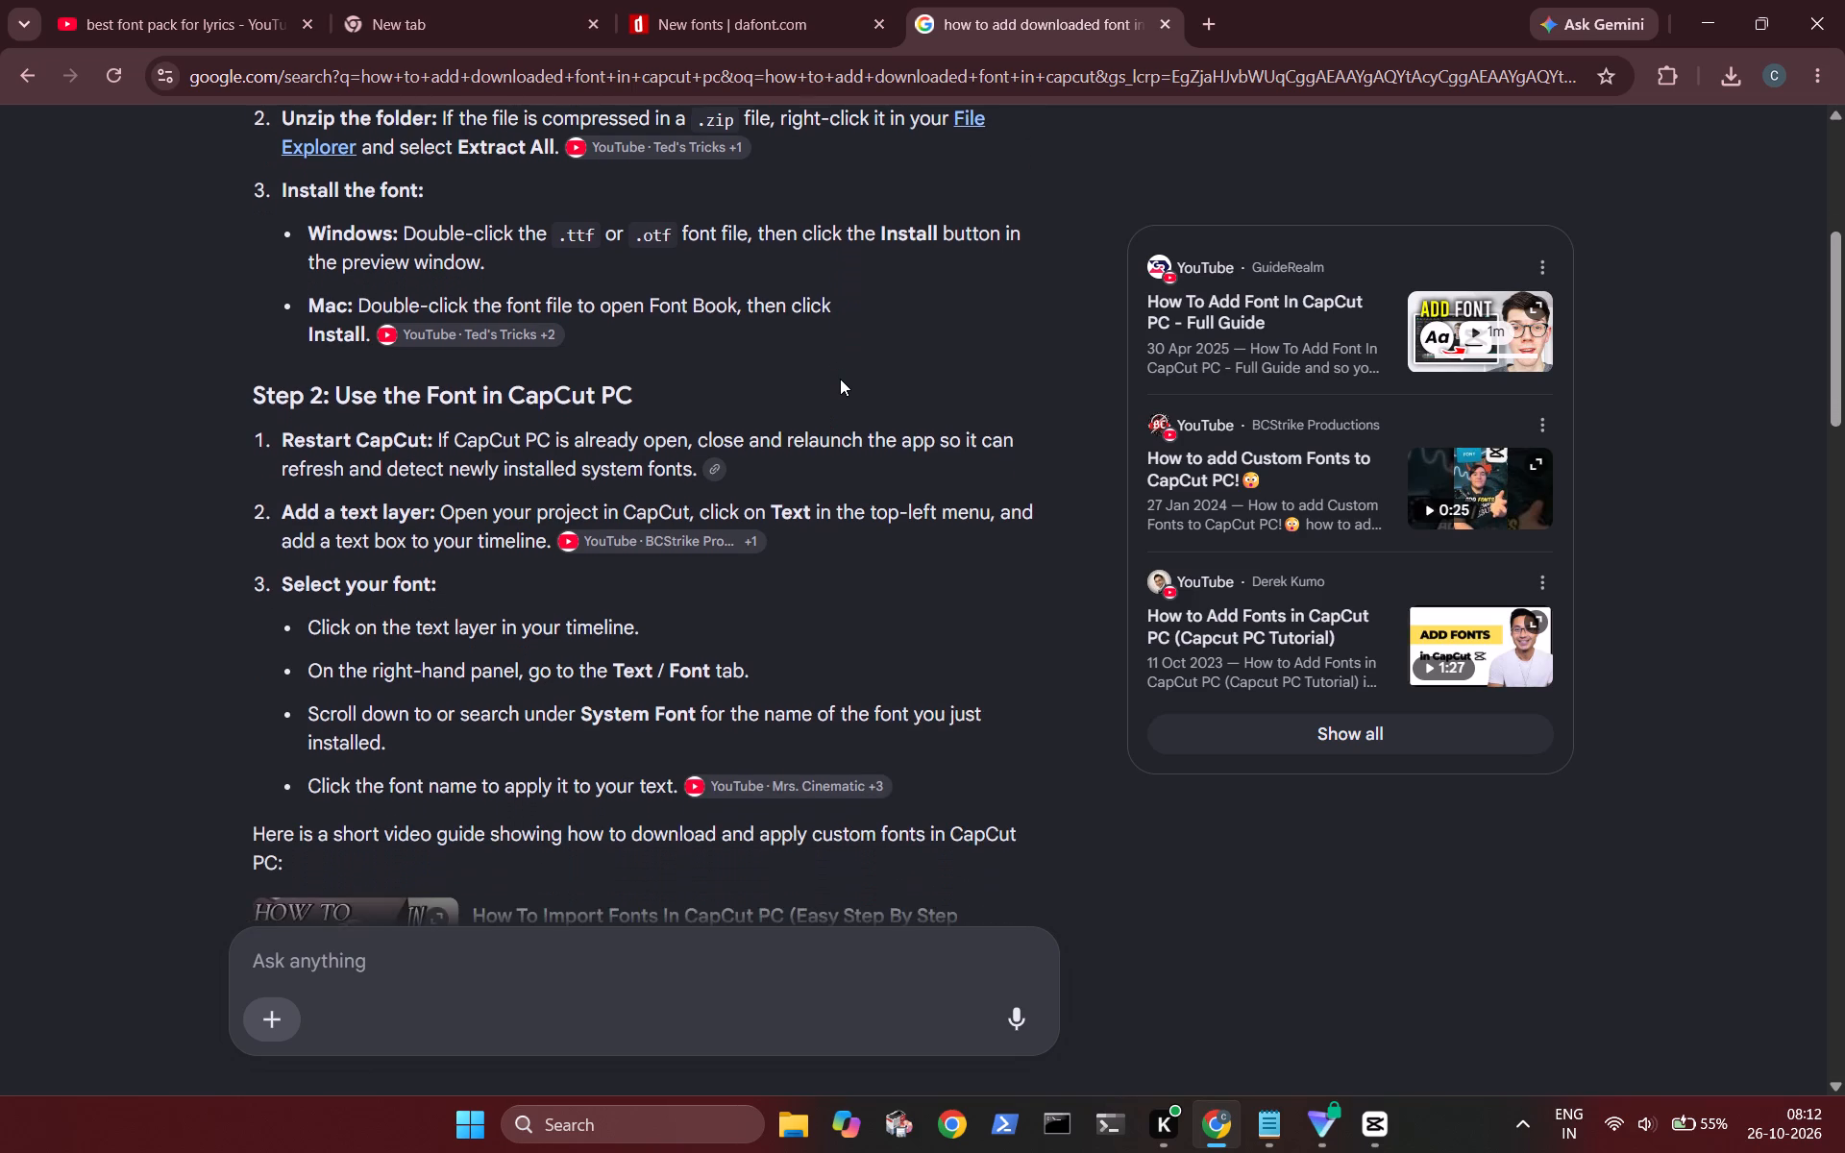
{"action": "scroll", "coordinate": [840, 379], "scroll_direction": "down", "scroll_amount": 1}
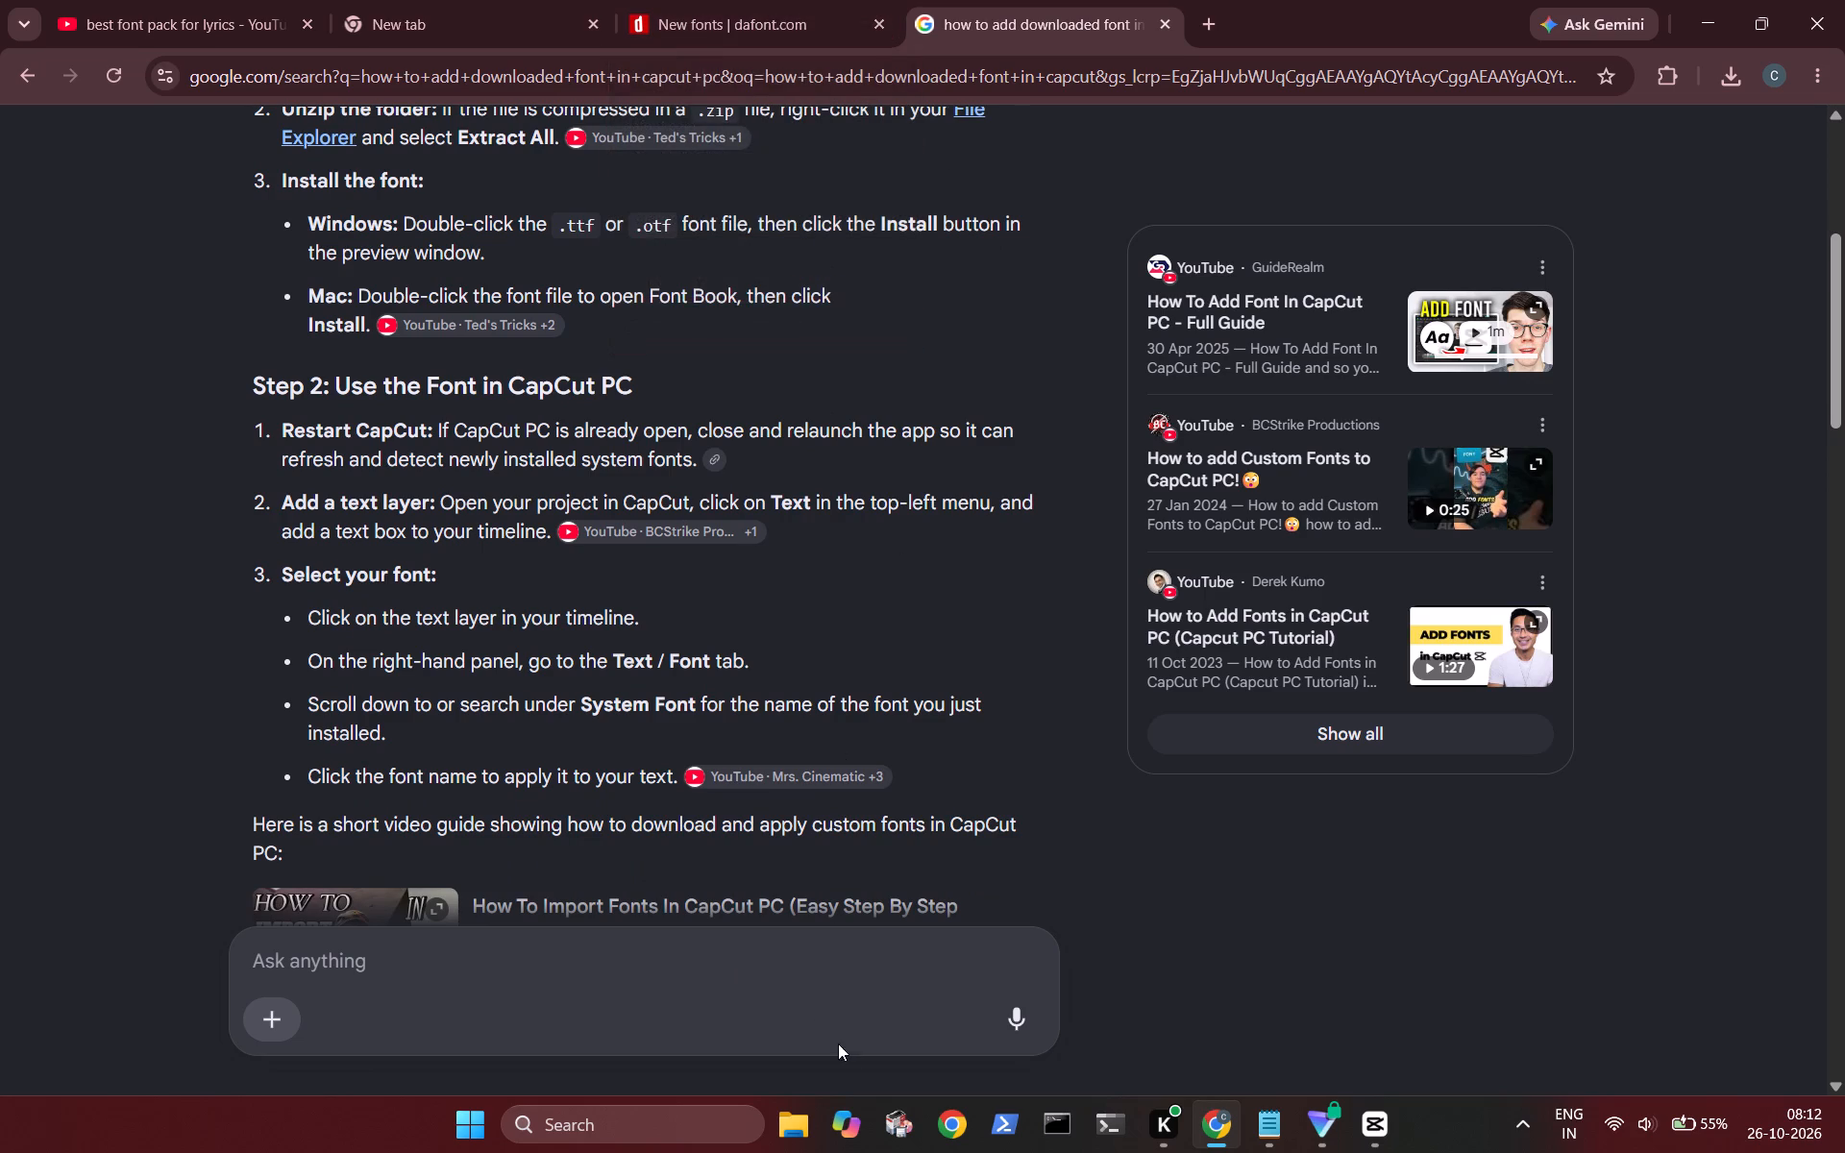
Open the hogles archive in the Downloads folder and install the Hogles TrueType font in Windows.
{"action": "left_click", "coordinate": [784, 1138]}
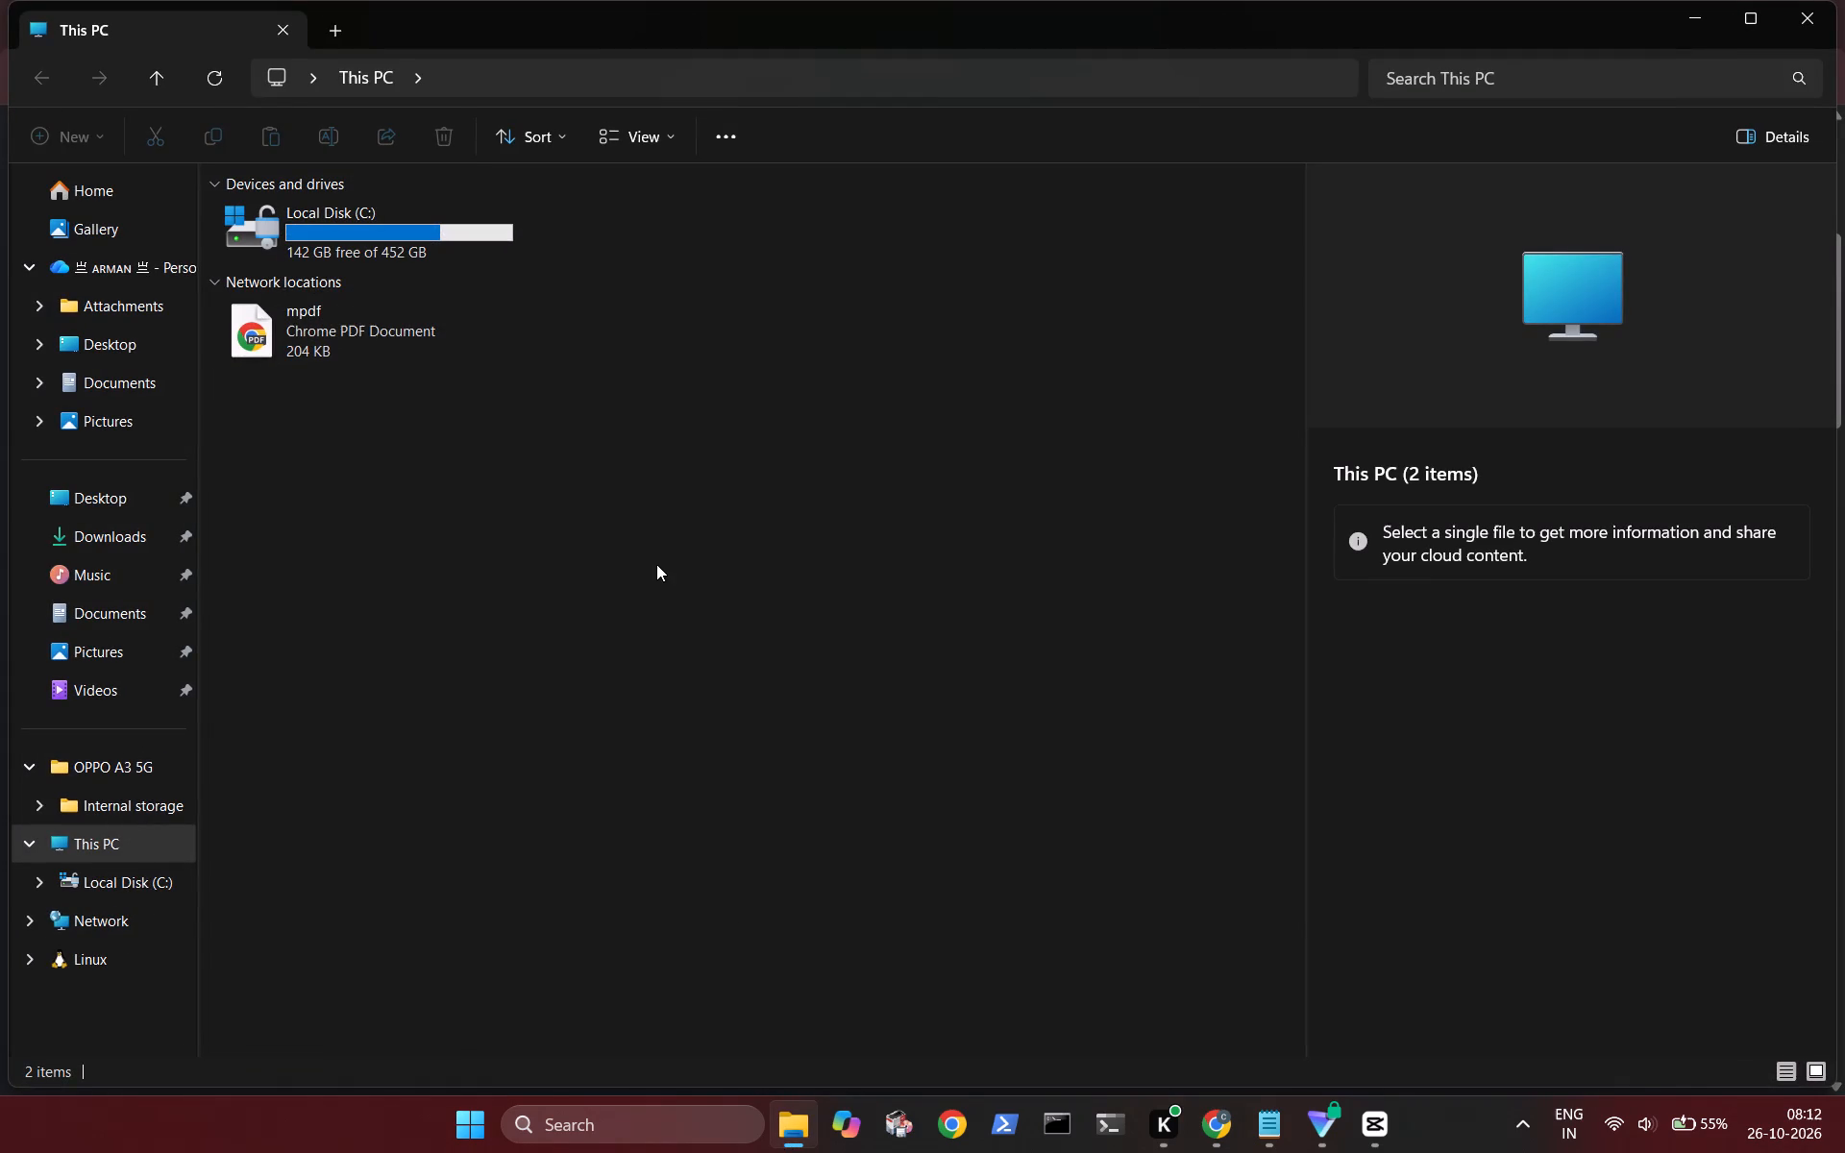
{"action": "left_click", "coordinate": [102, 535]}
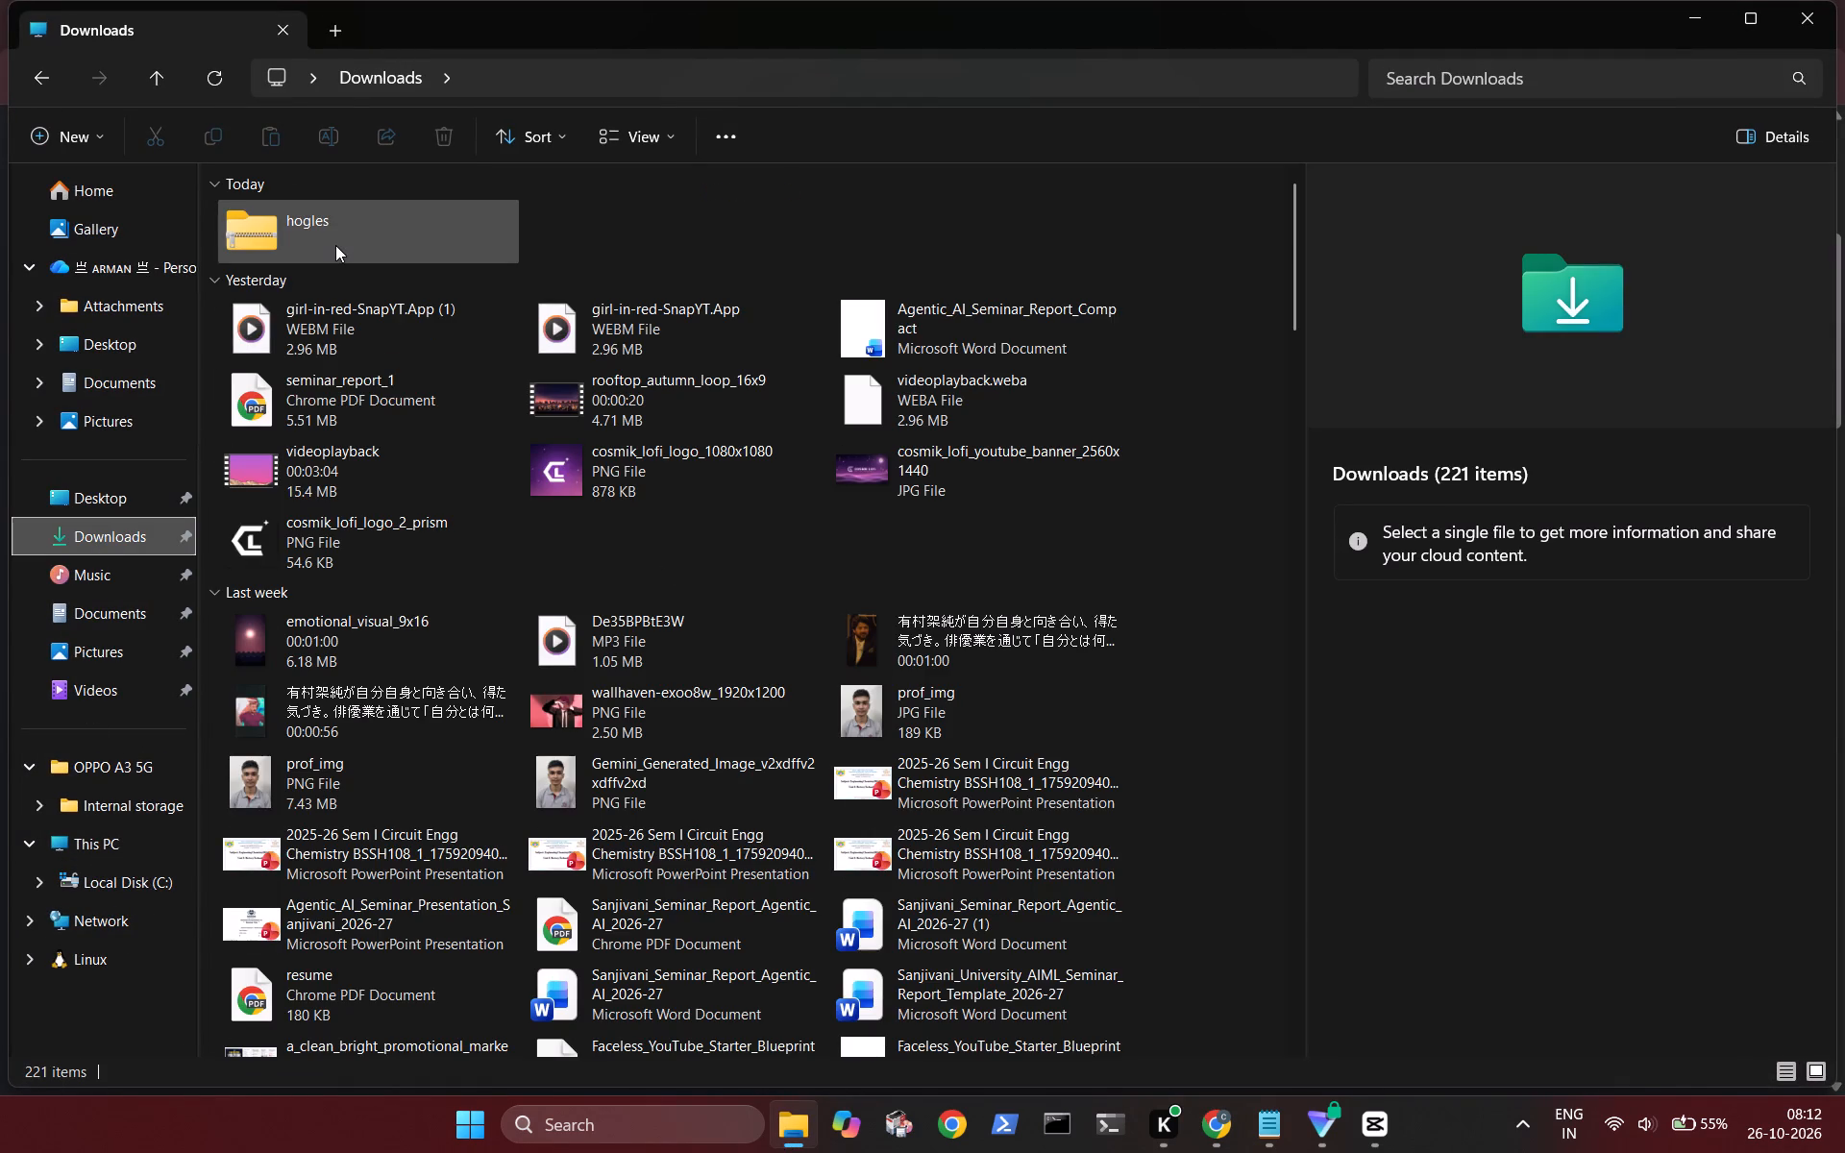
{"action": "double_click", "coordinate": [332, 240]}
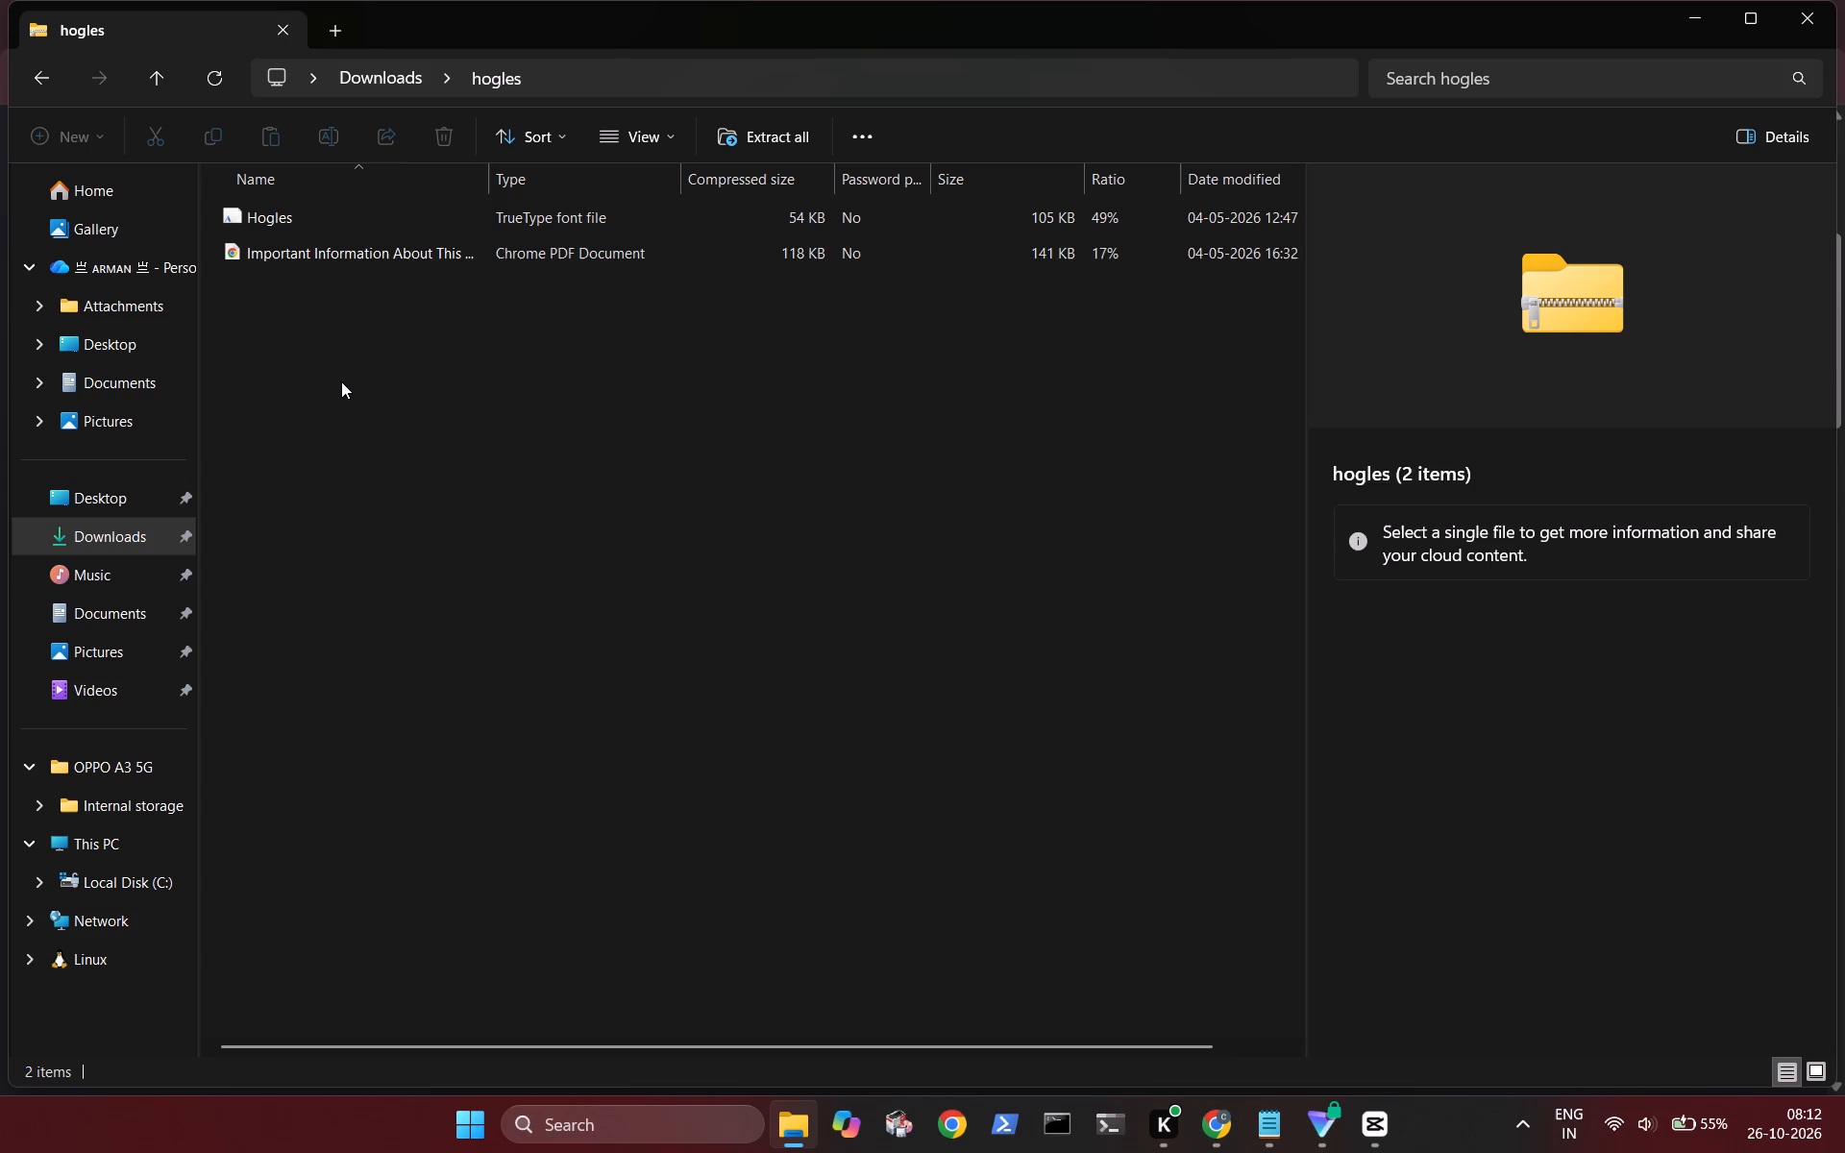
{"action": "left_click", "coordinate": [332, 219]}
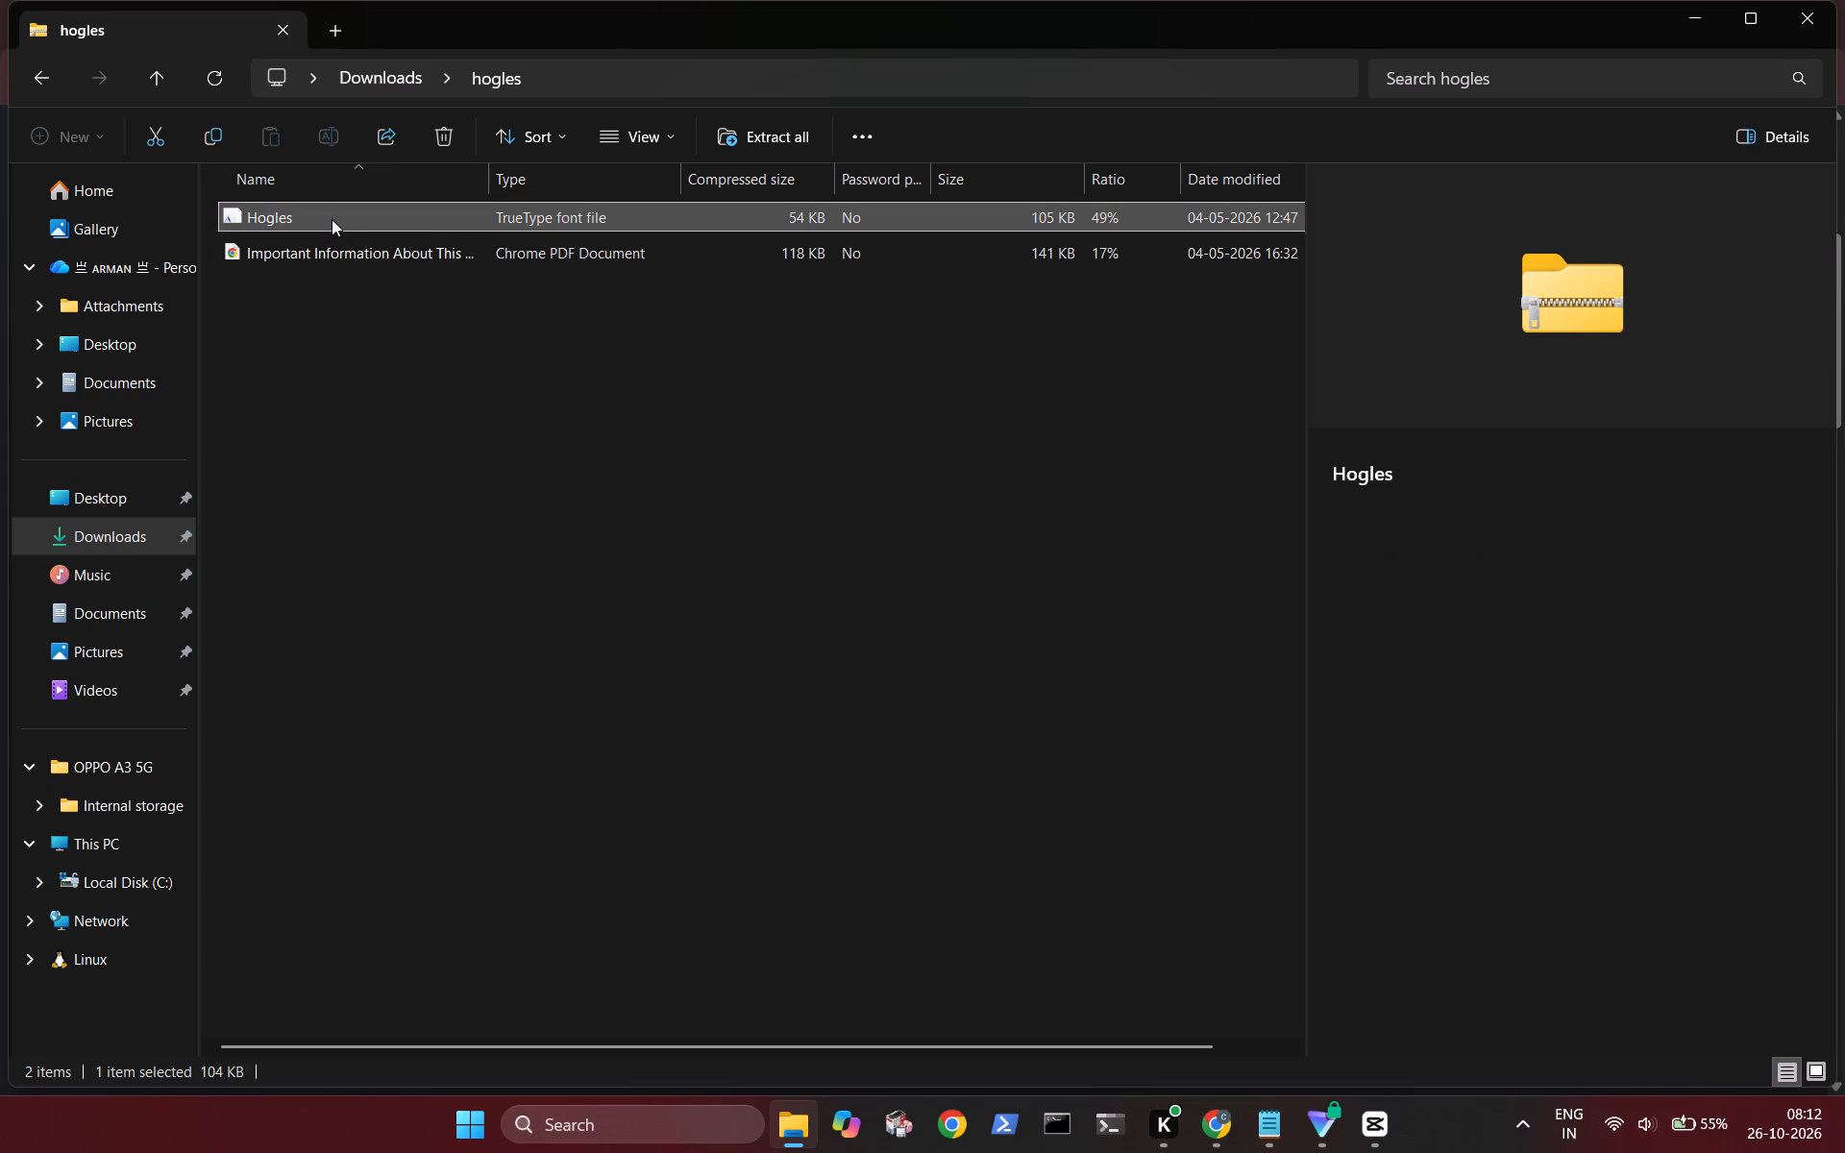
{"action": "double_click", "coordinate": [332, 219]}
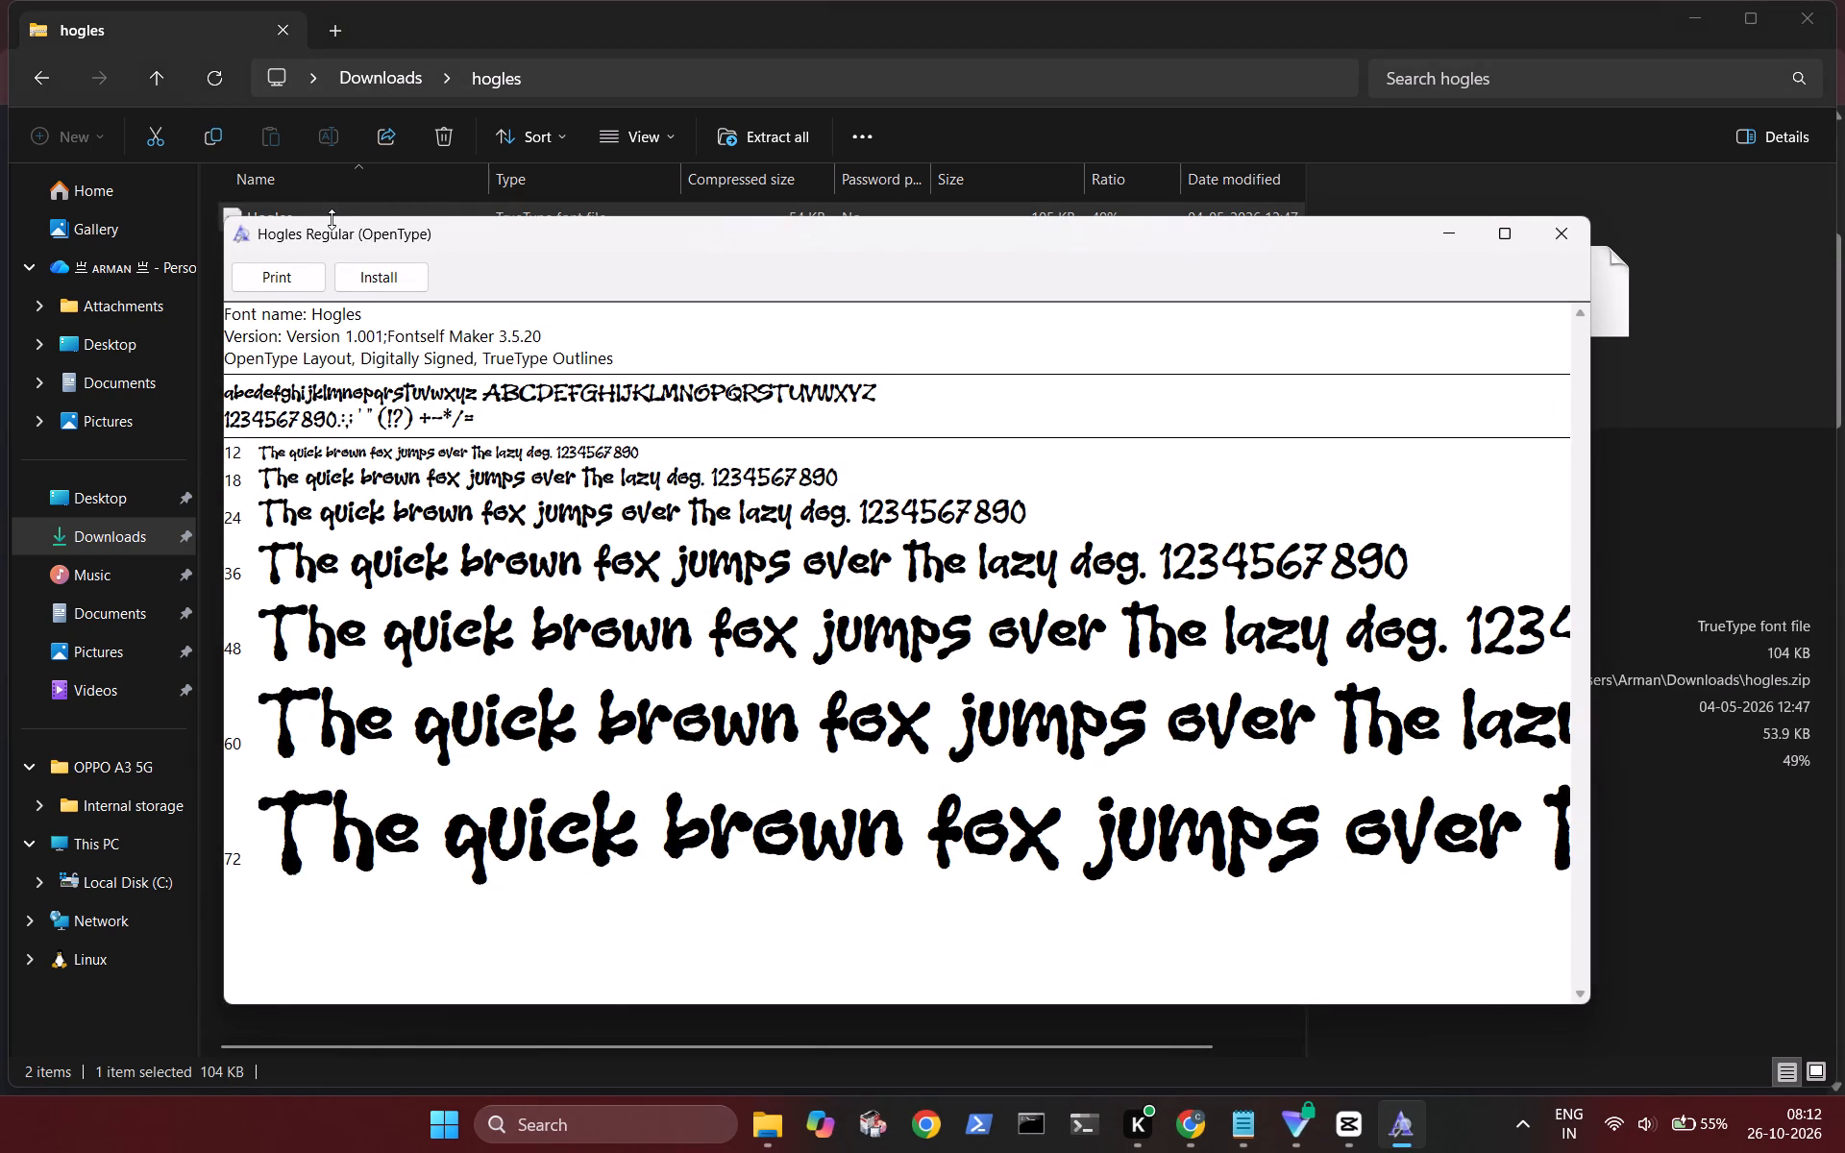
{"action": "left_click", "coordinate": [362, 286]}
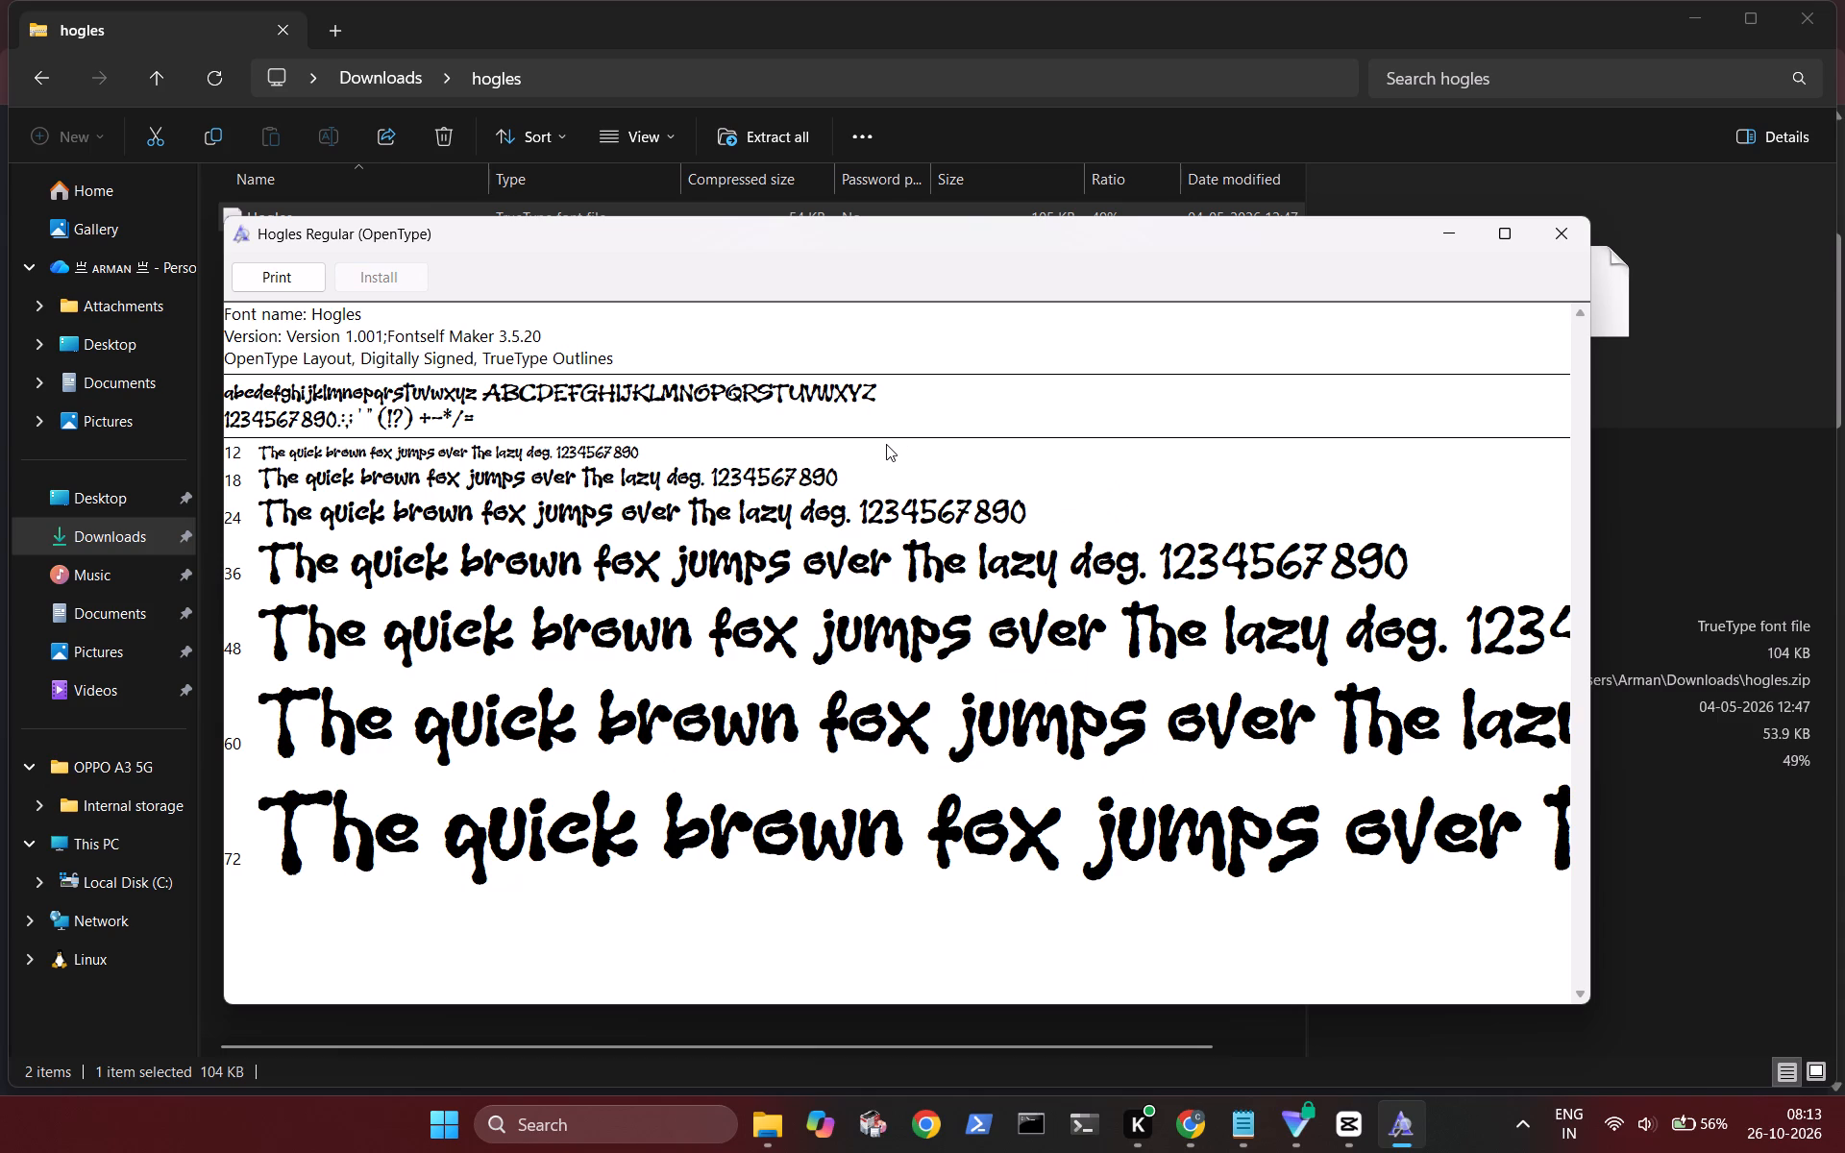
{"action": "left_click", "coordinate": [372, 282]}
{"action": "left_click", "coordinate": [1560, 237]}
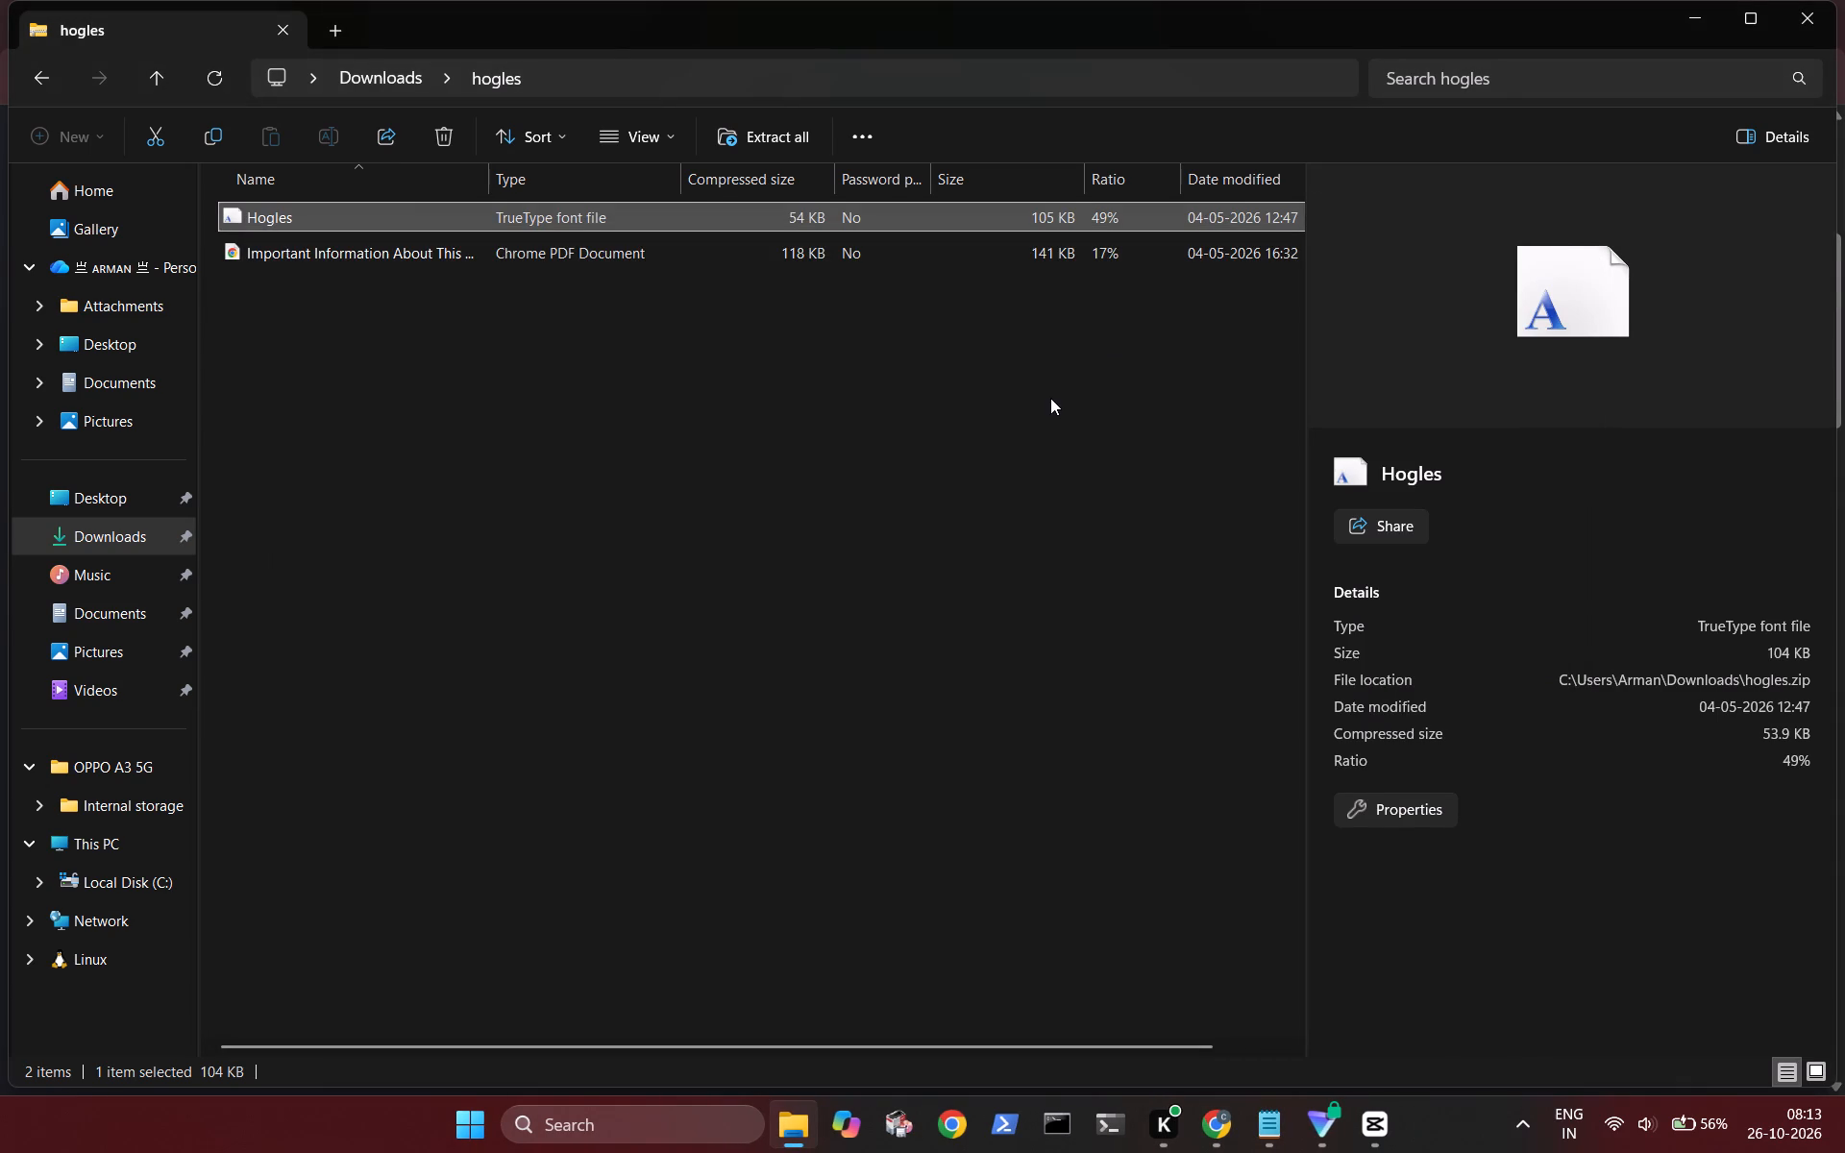
Close the 1025 project editor and the CapCut home window to quit CapCut.
{"action": "left_click", "coordinate": [1380, 1121]}
{"action": "left_click", "coordinate": [1833, 0]}
{"action": "left_click", "coordinate": [1829, 15]}
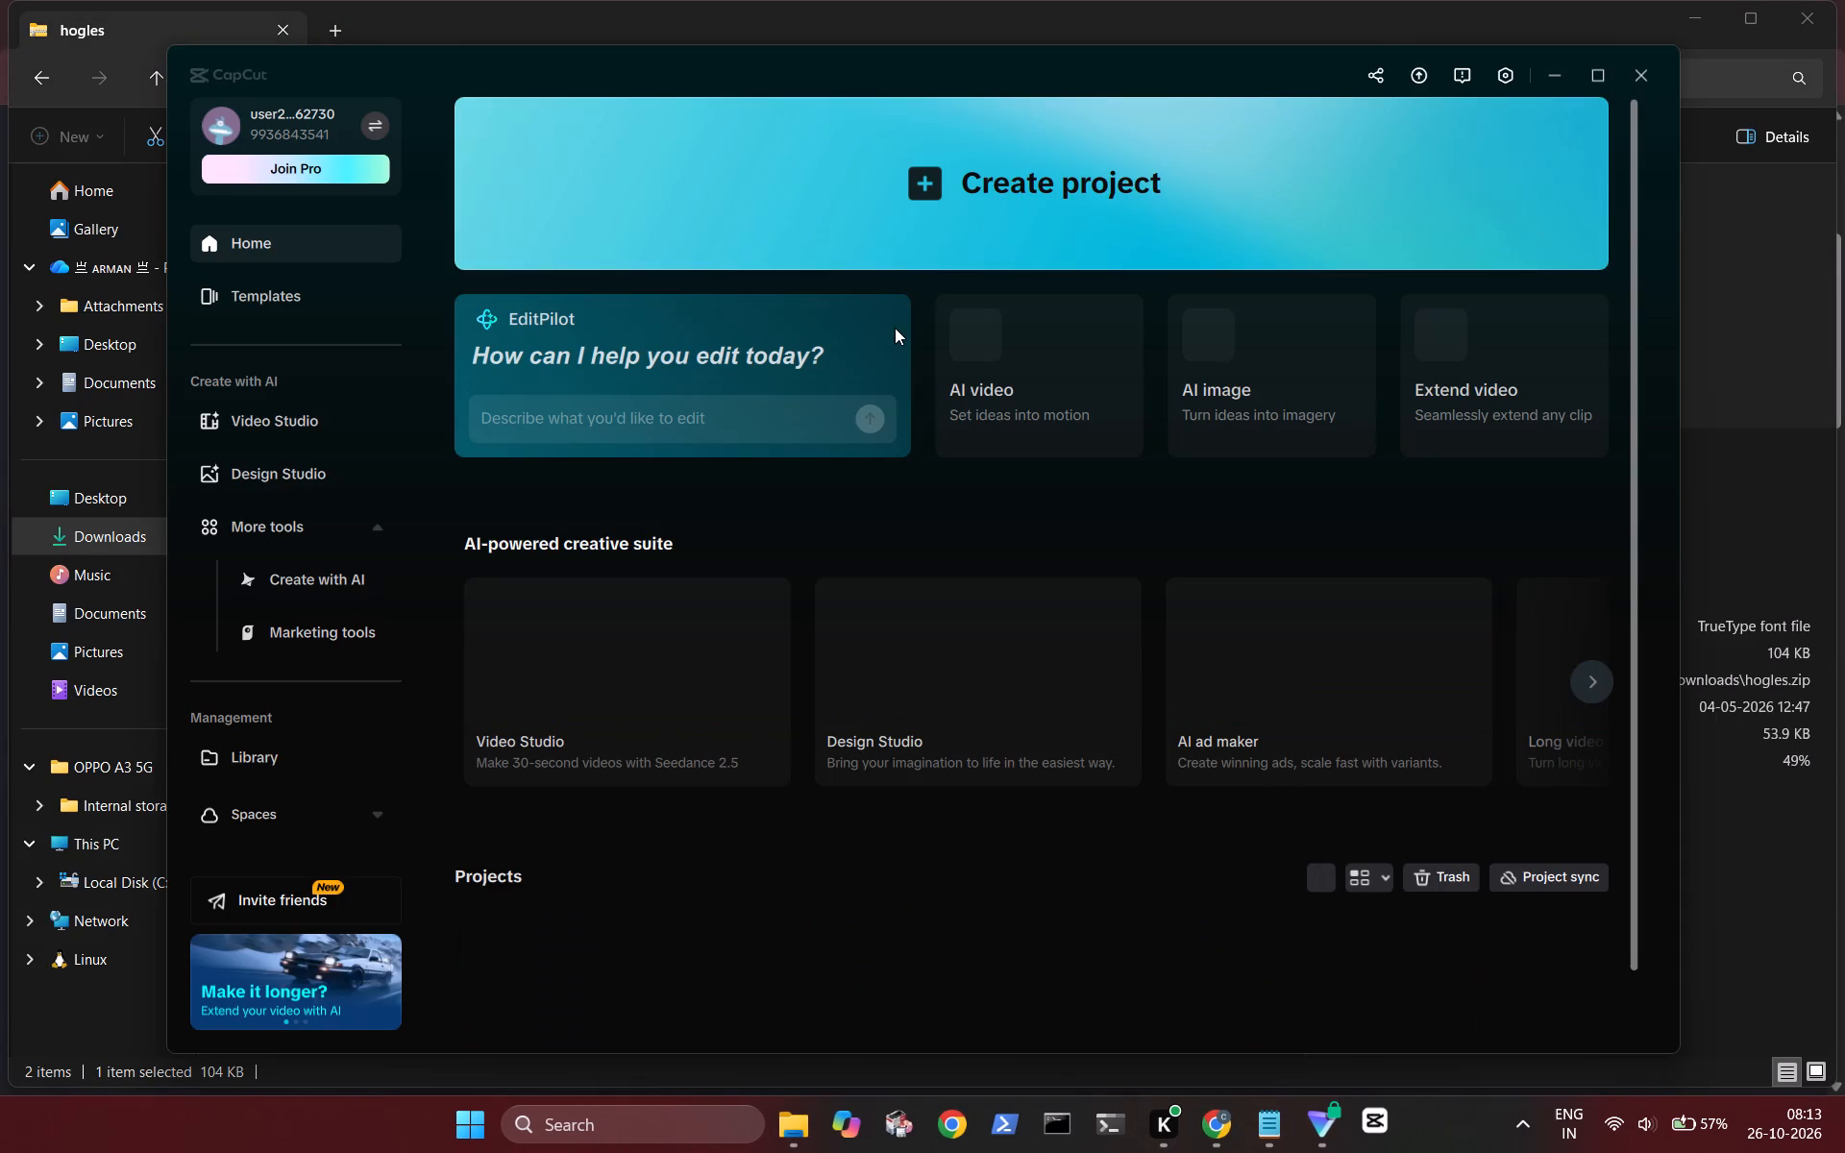
{"action": "left_click", "coordinate": [1642, 67]}
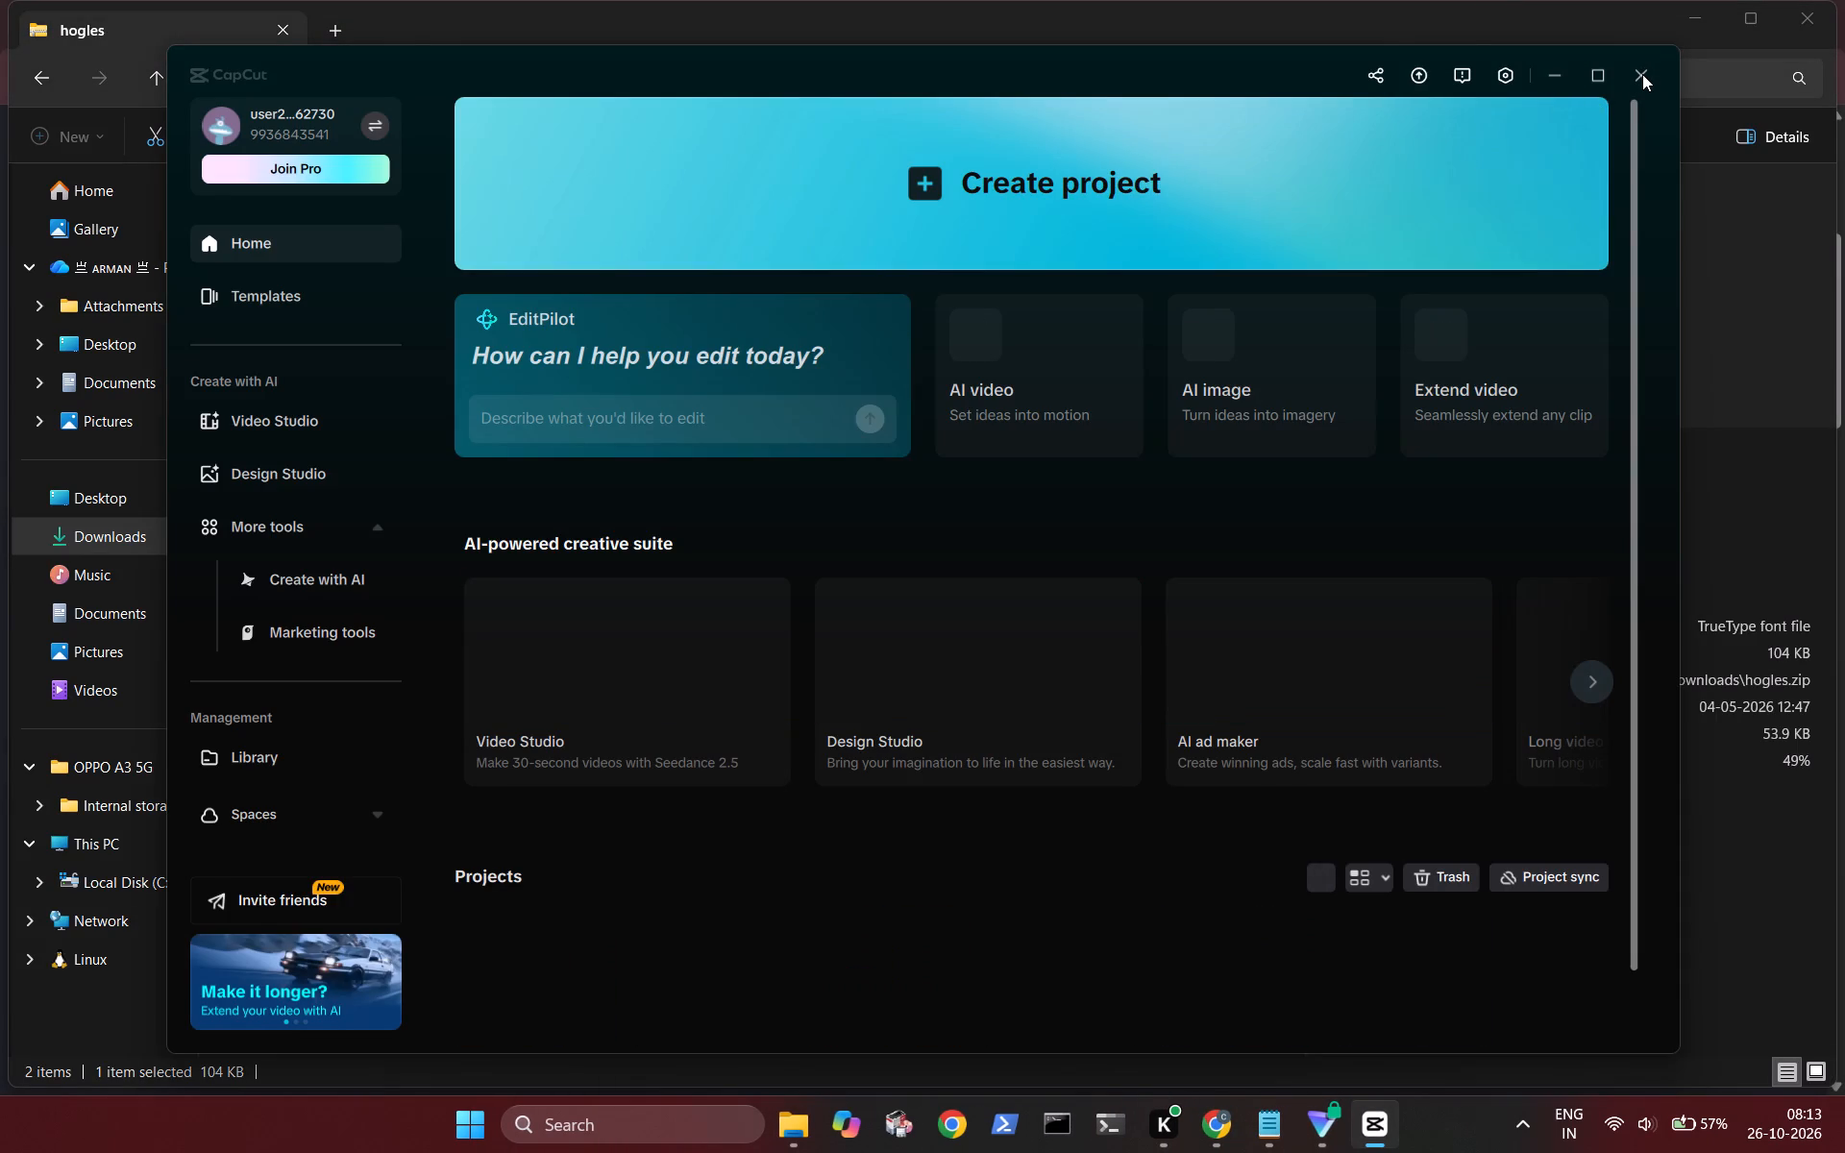
{"action": "left_click", "coordinate": [1642, 74]}
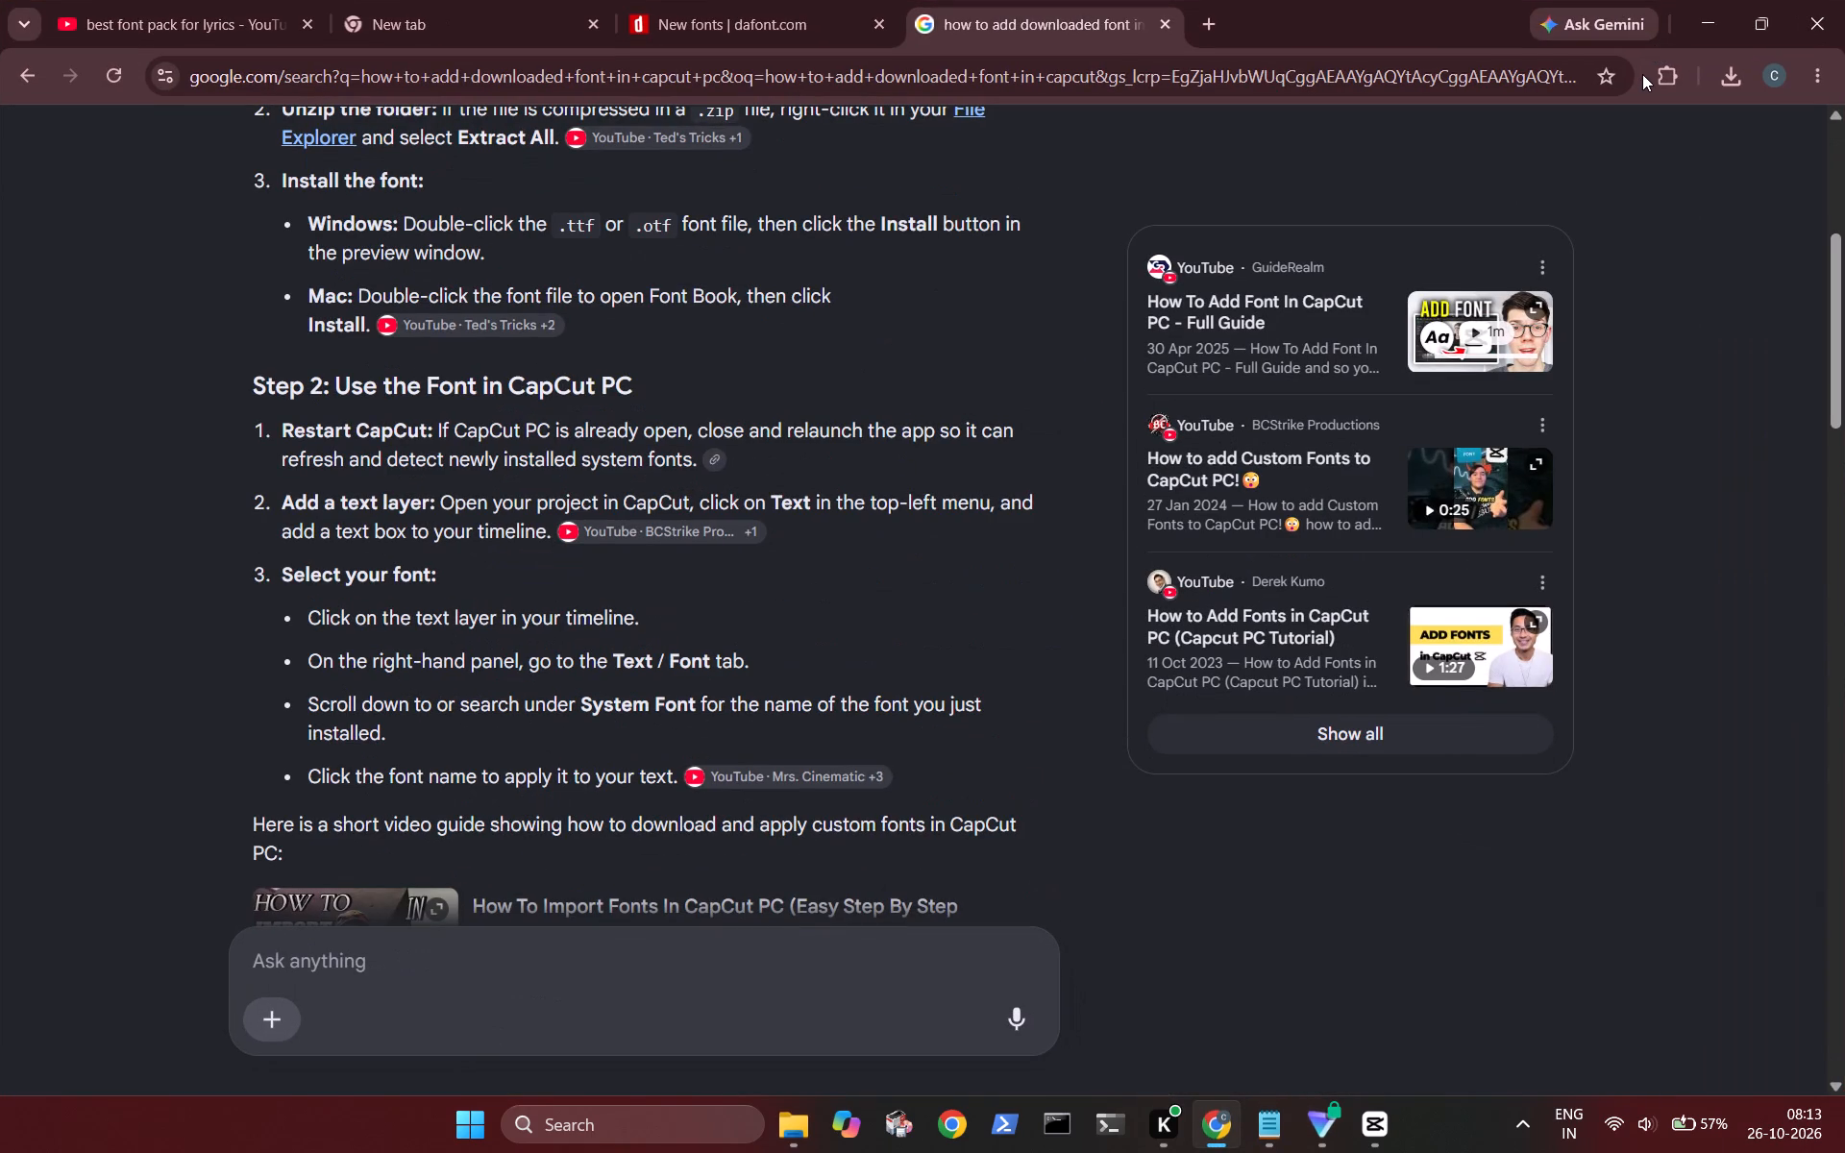
{"action": "left_click", "coordinate": [1369, 1121]}
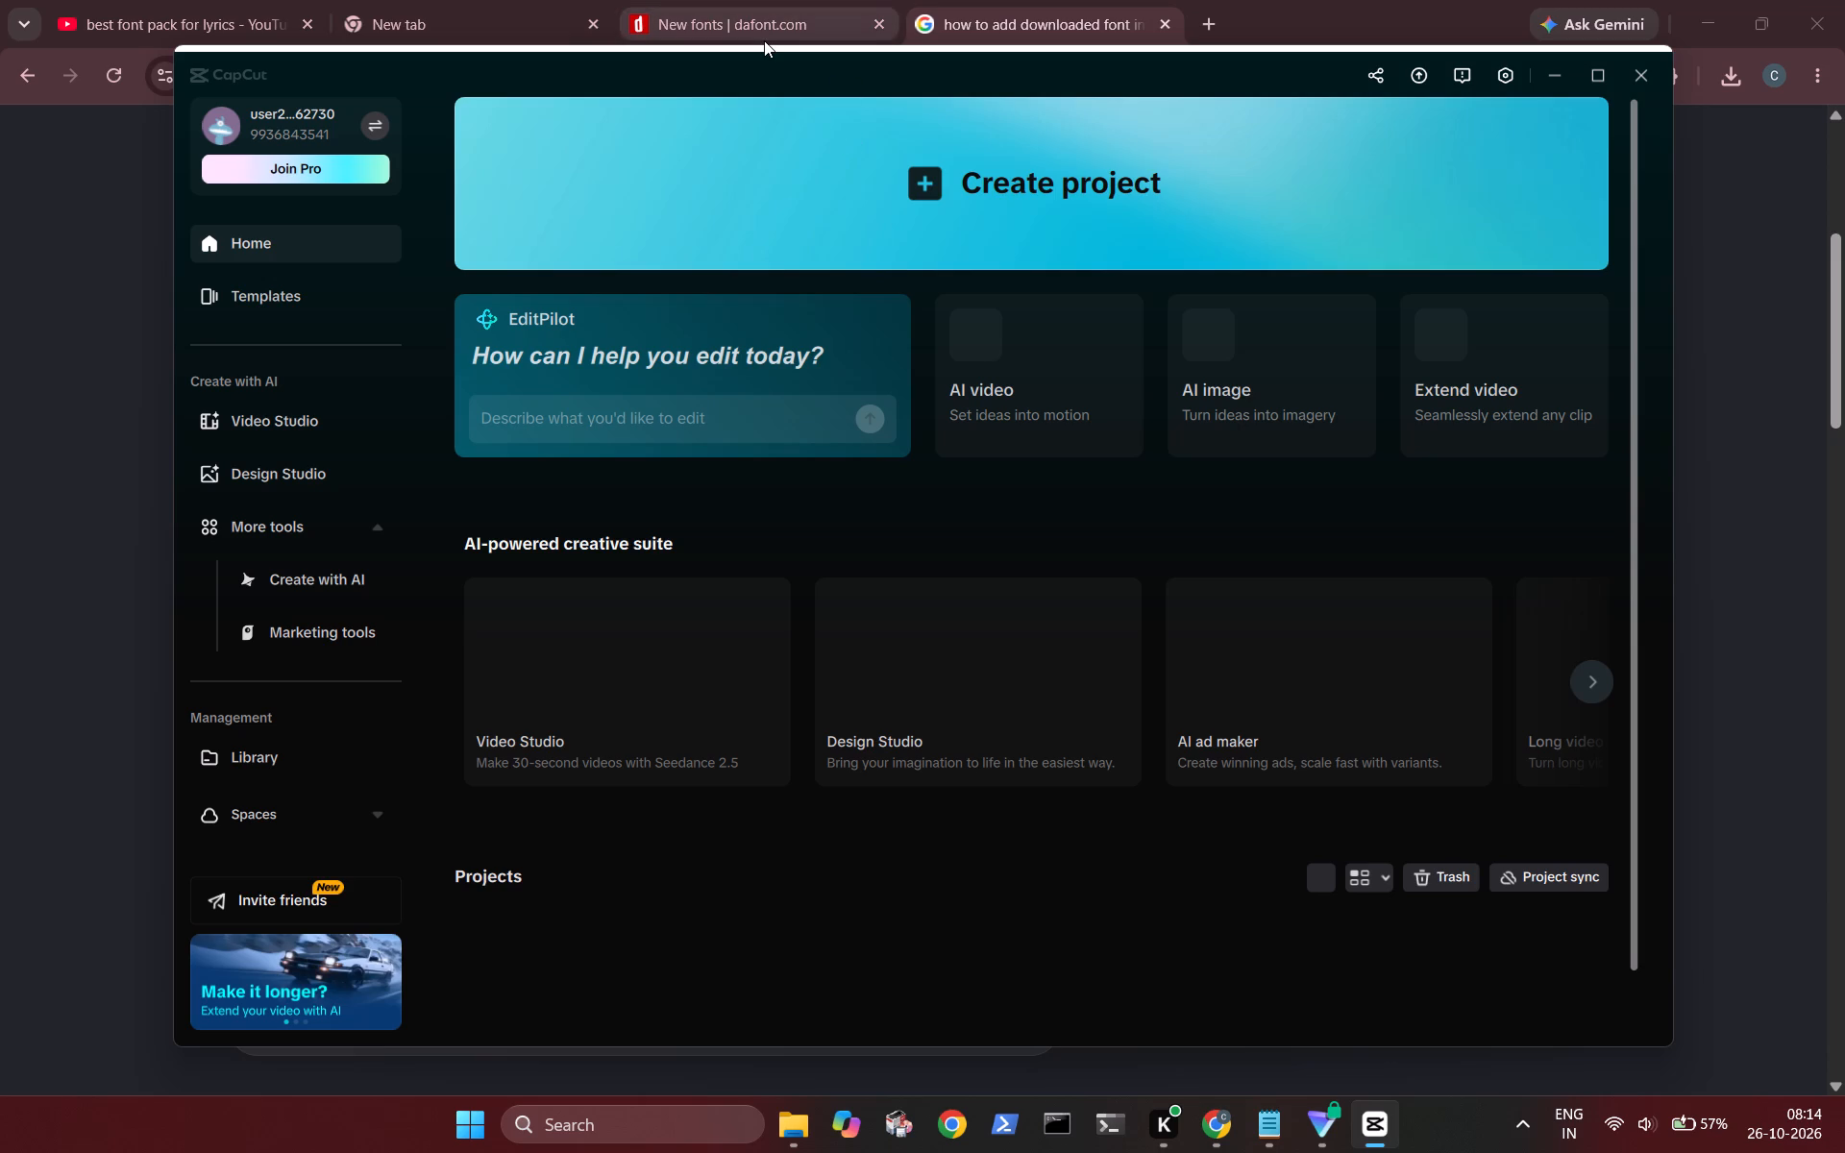
{"action": "left_click", "coordinate": [1638, 79]}
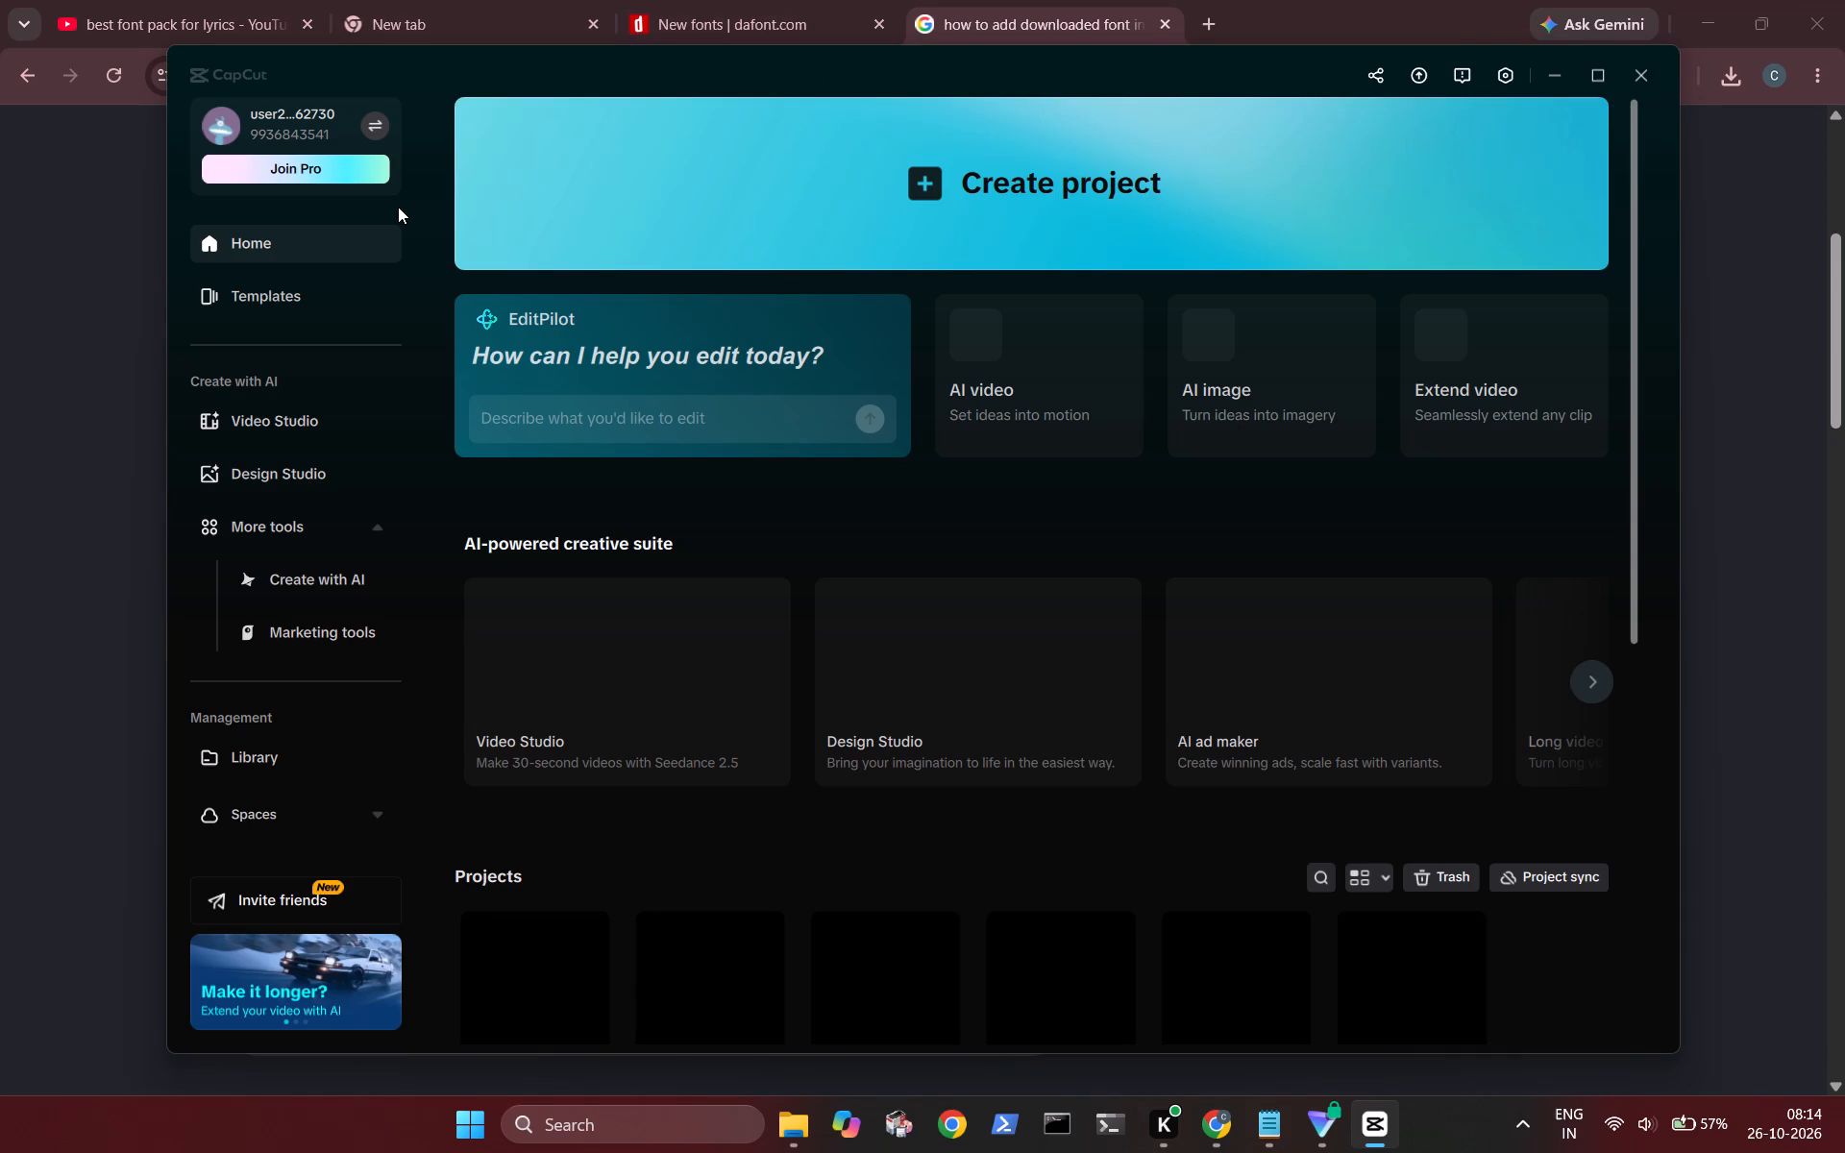
Resume the YouTube mix in Chrome's mini player and close the font instructions tab and the empty new tab.
{"action": "left_click", "coordinate": [135, 0]}
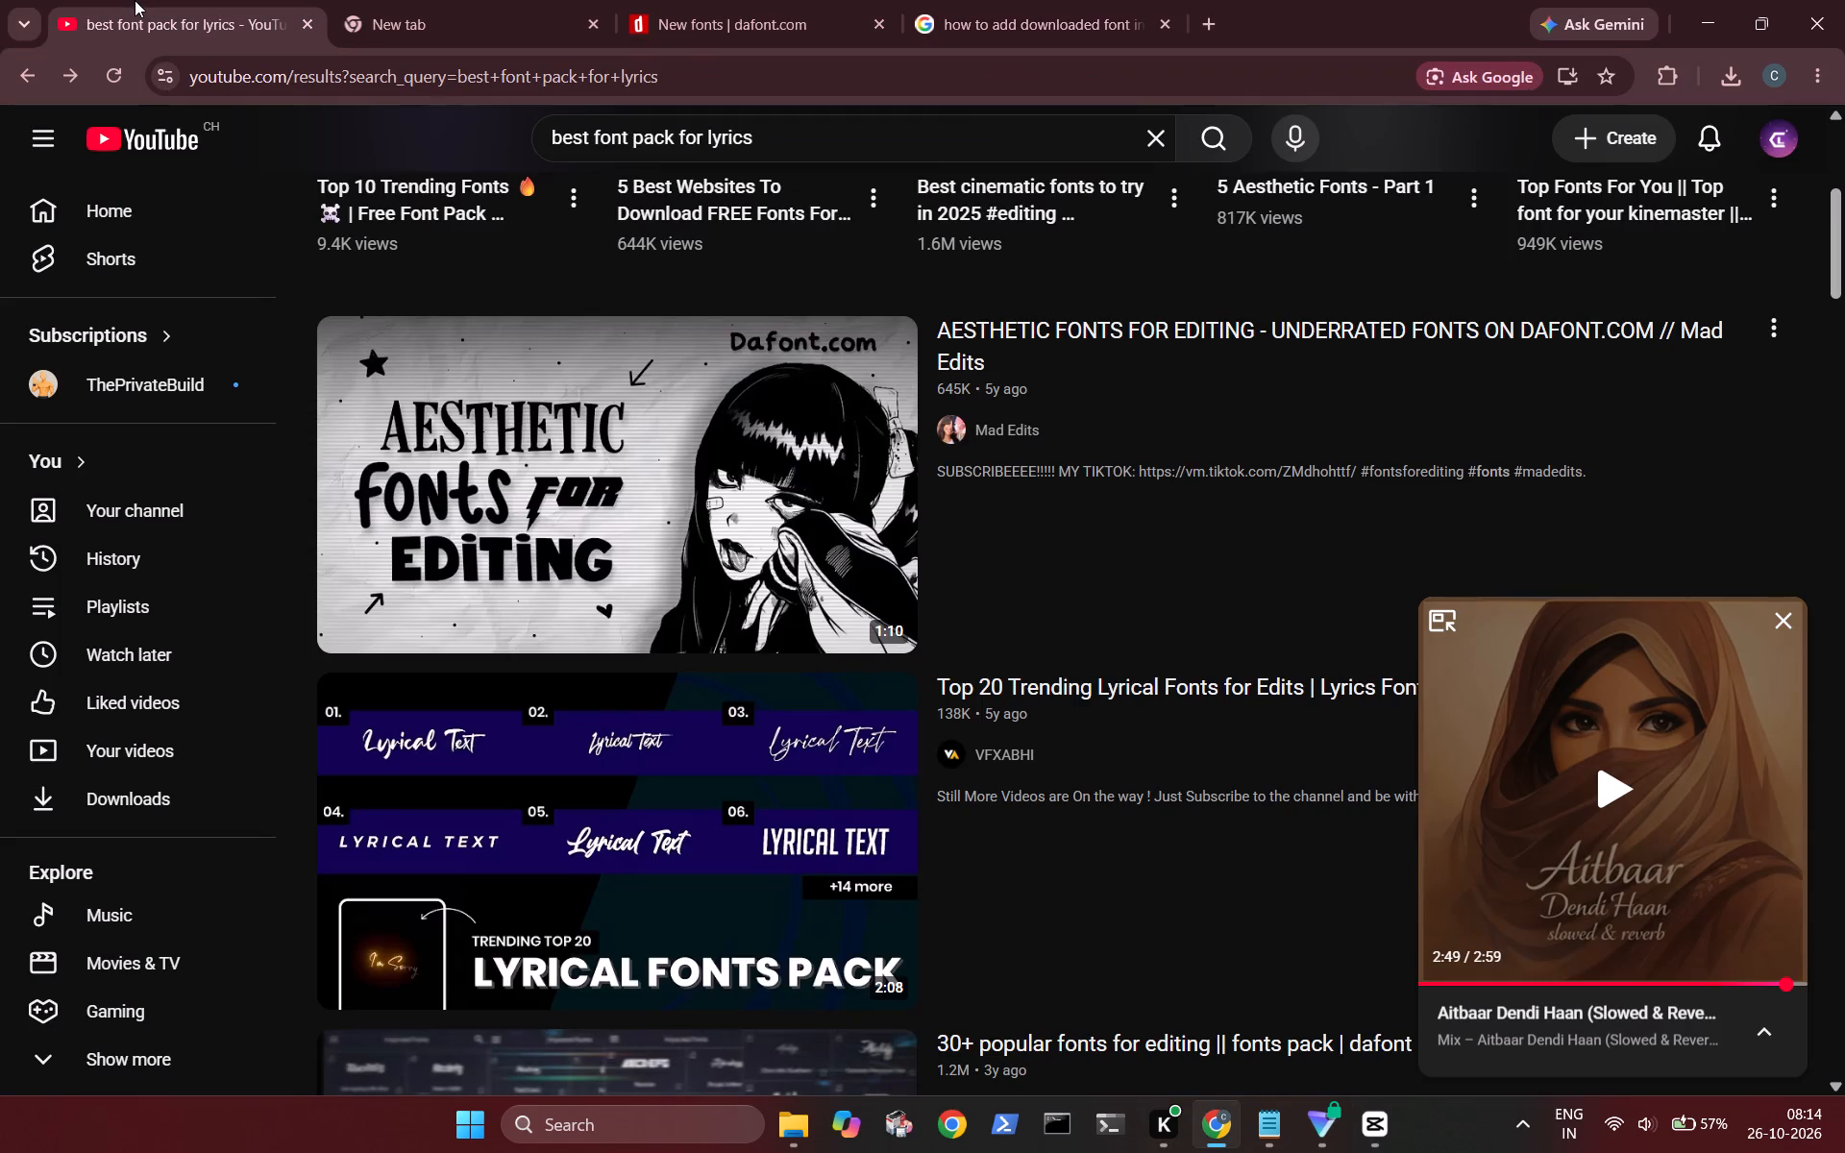
{"action": "left_click", "coordinate": [1591, 790]}
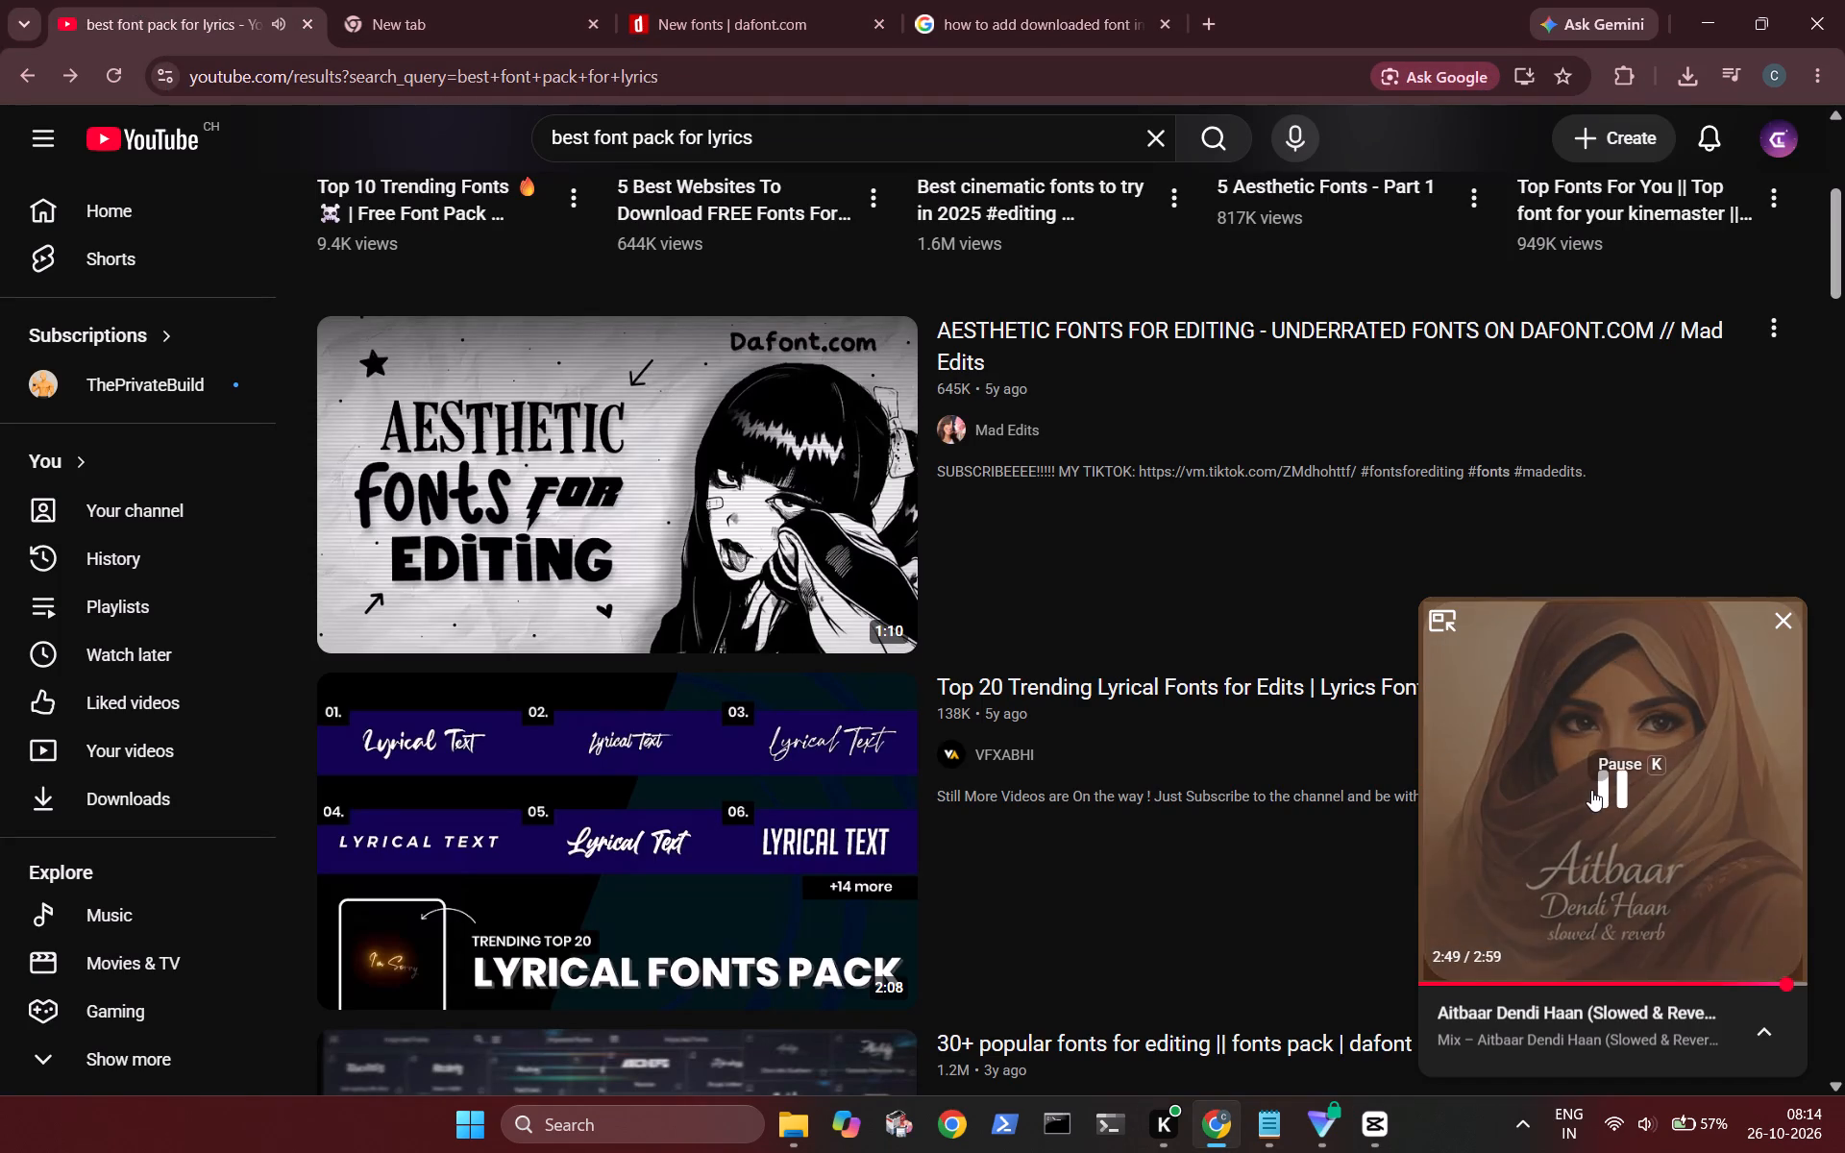
{"action": "left_click", "coordinate": [1165, 28]}
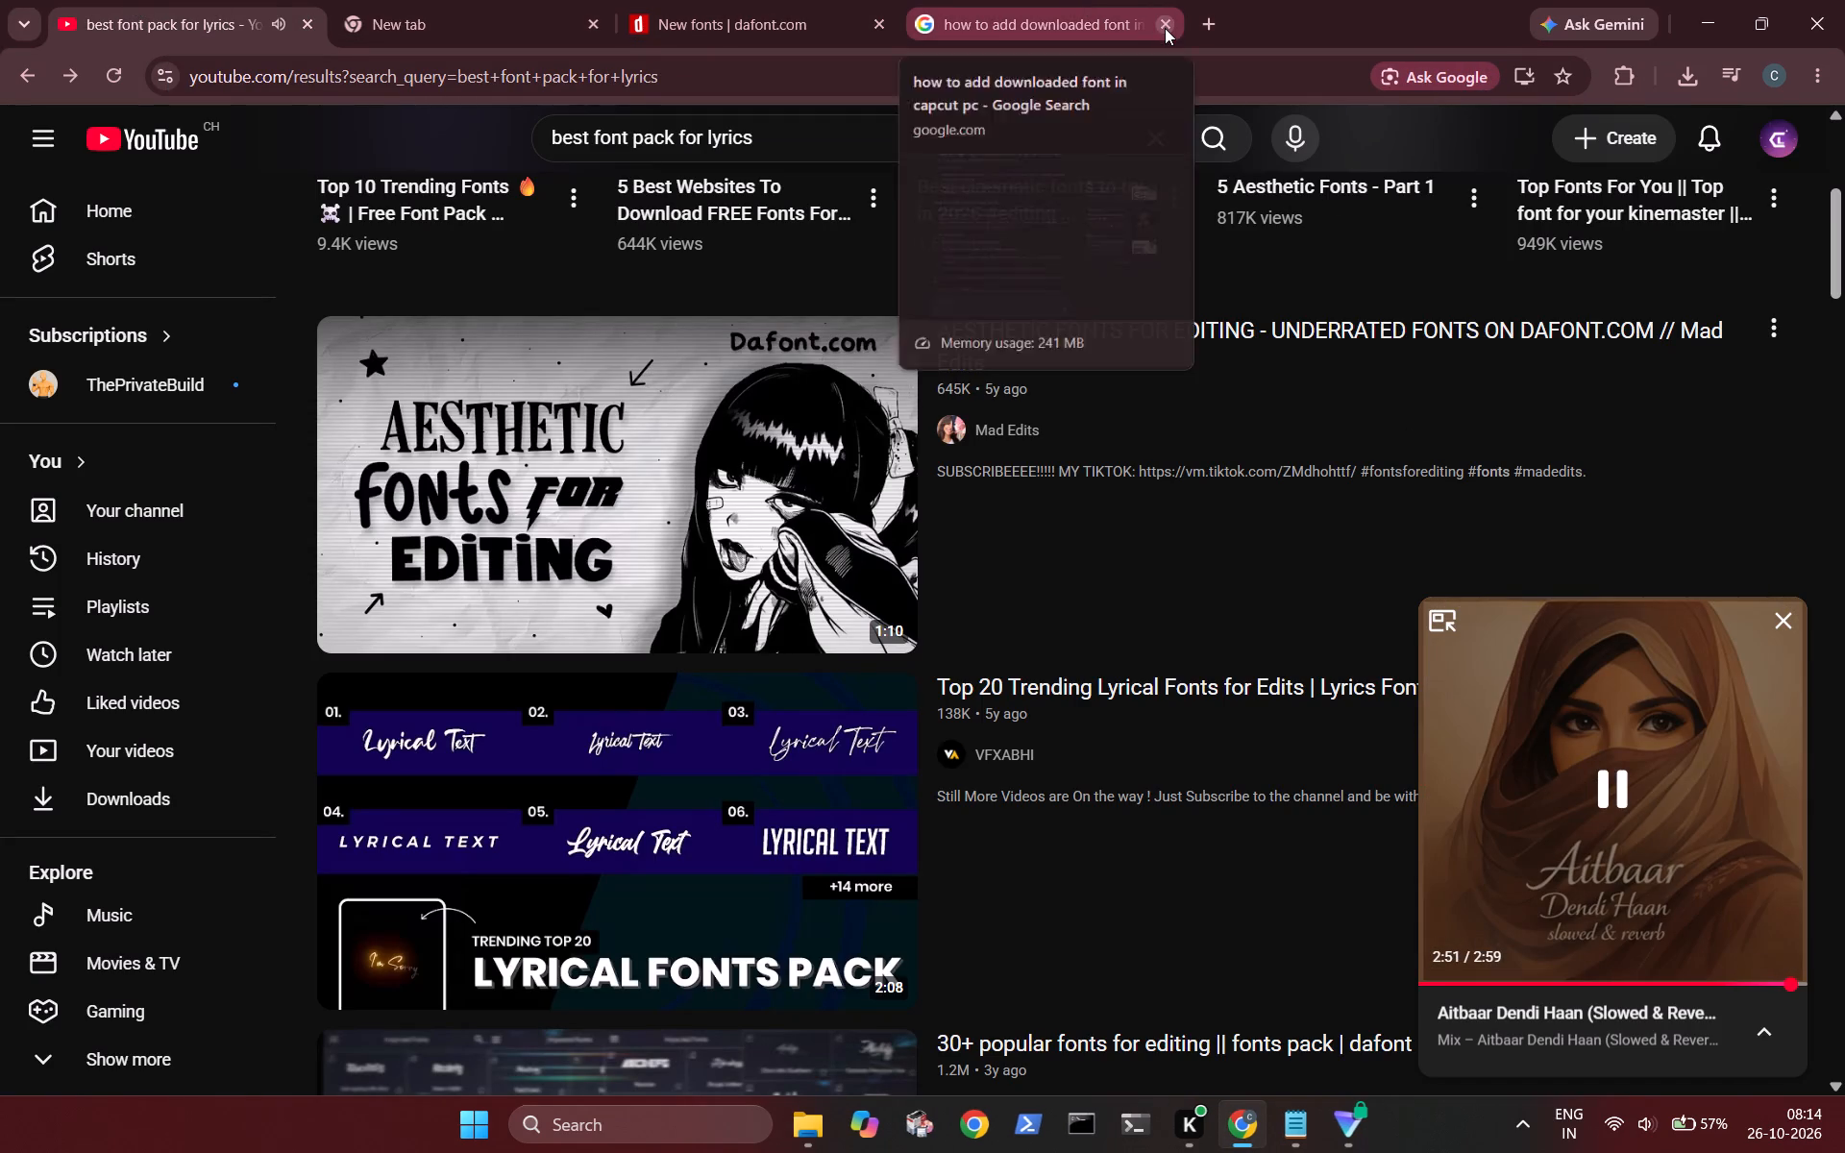
{"action": "left_click", "coordinate": [592, 30]}
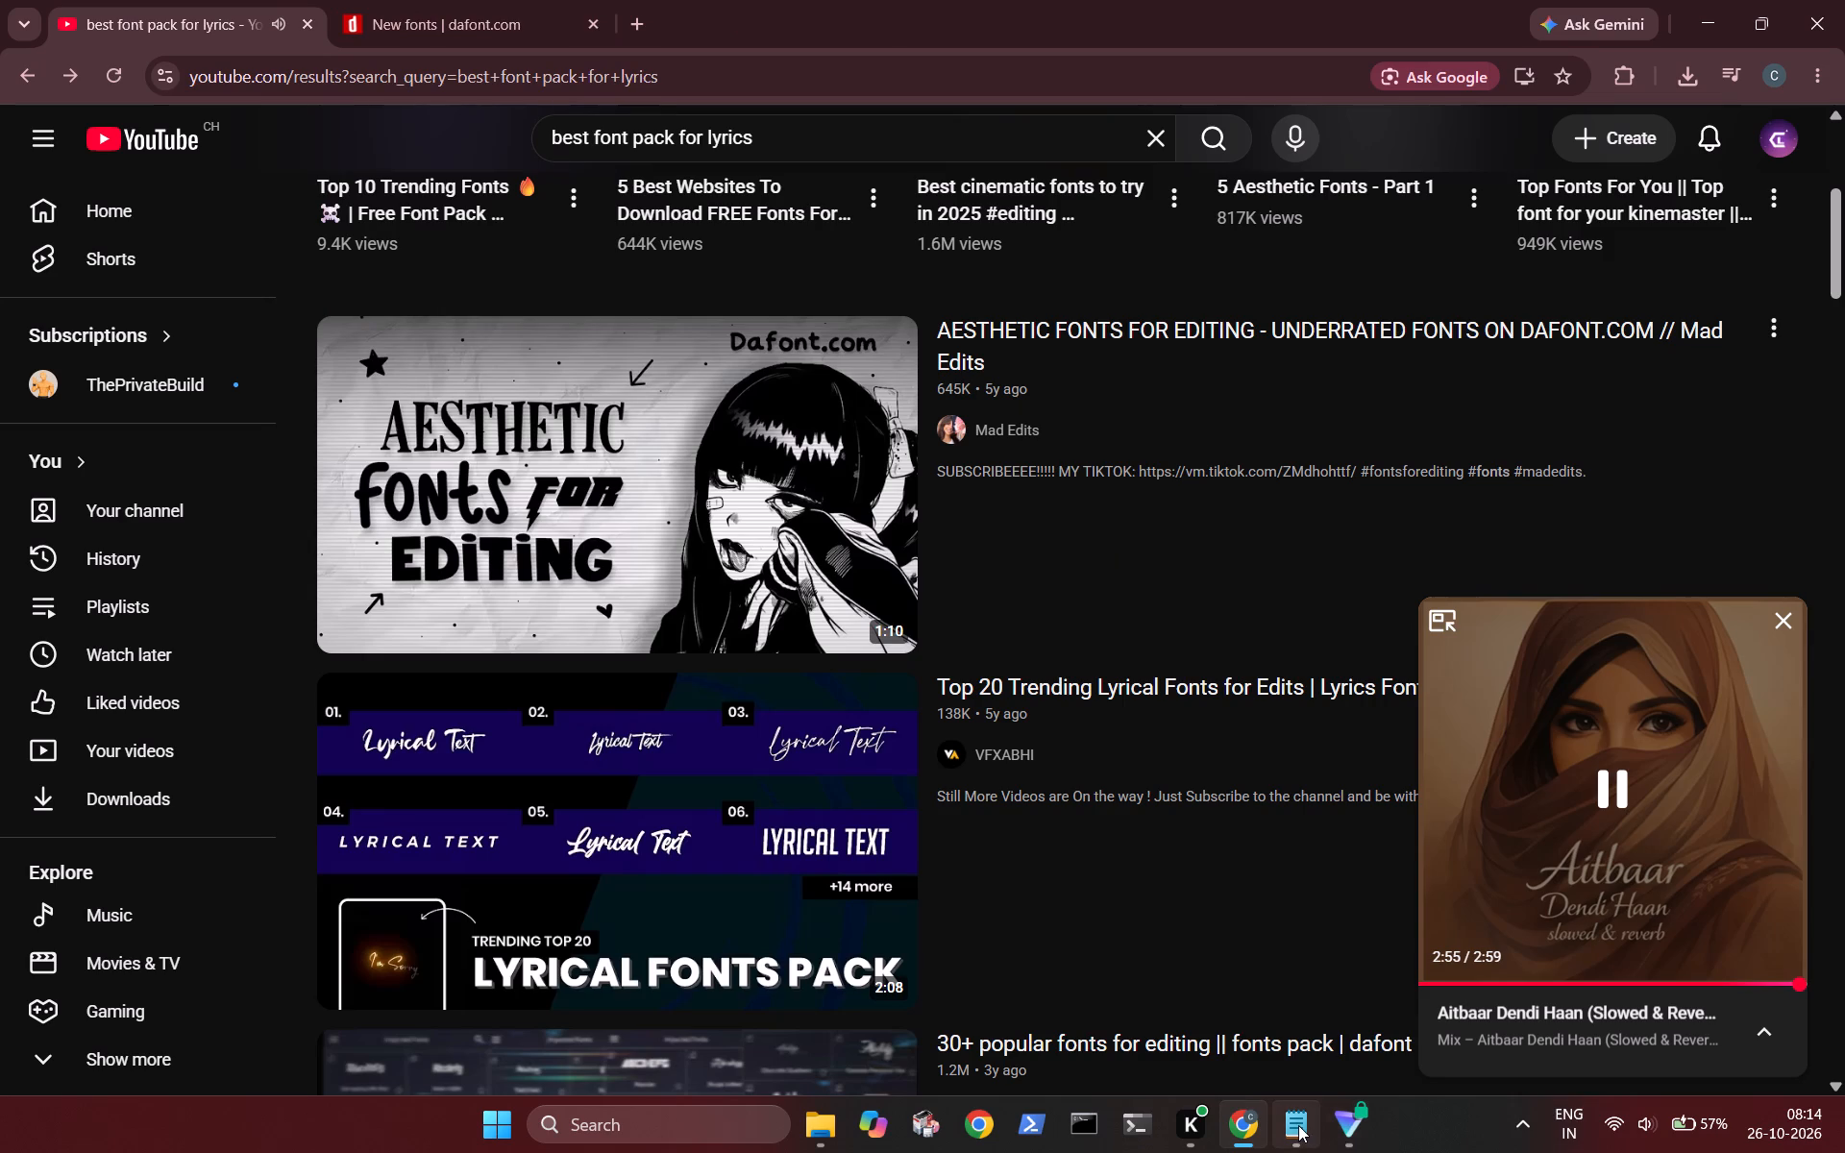
Relaunch CapCut by searching Windows for "cap".
{"action": "type", "text": "cap"}
{"action": "key", "text": "Return"}
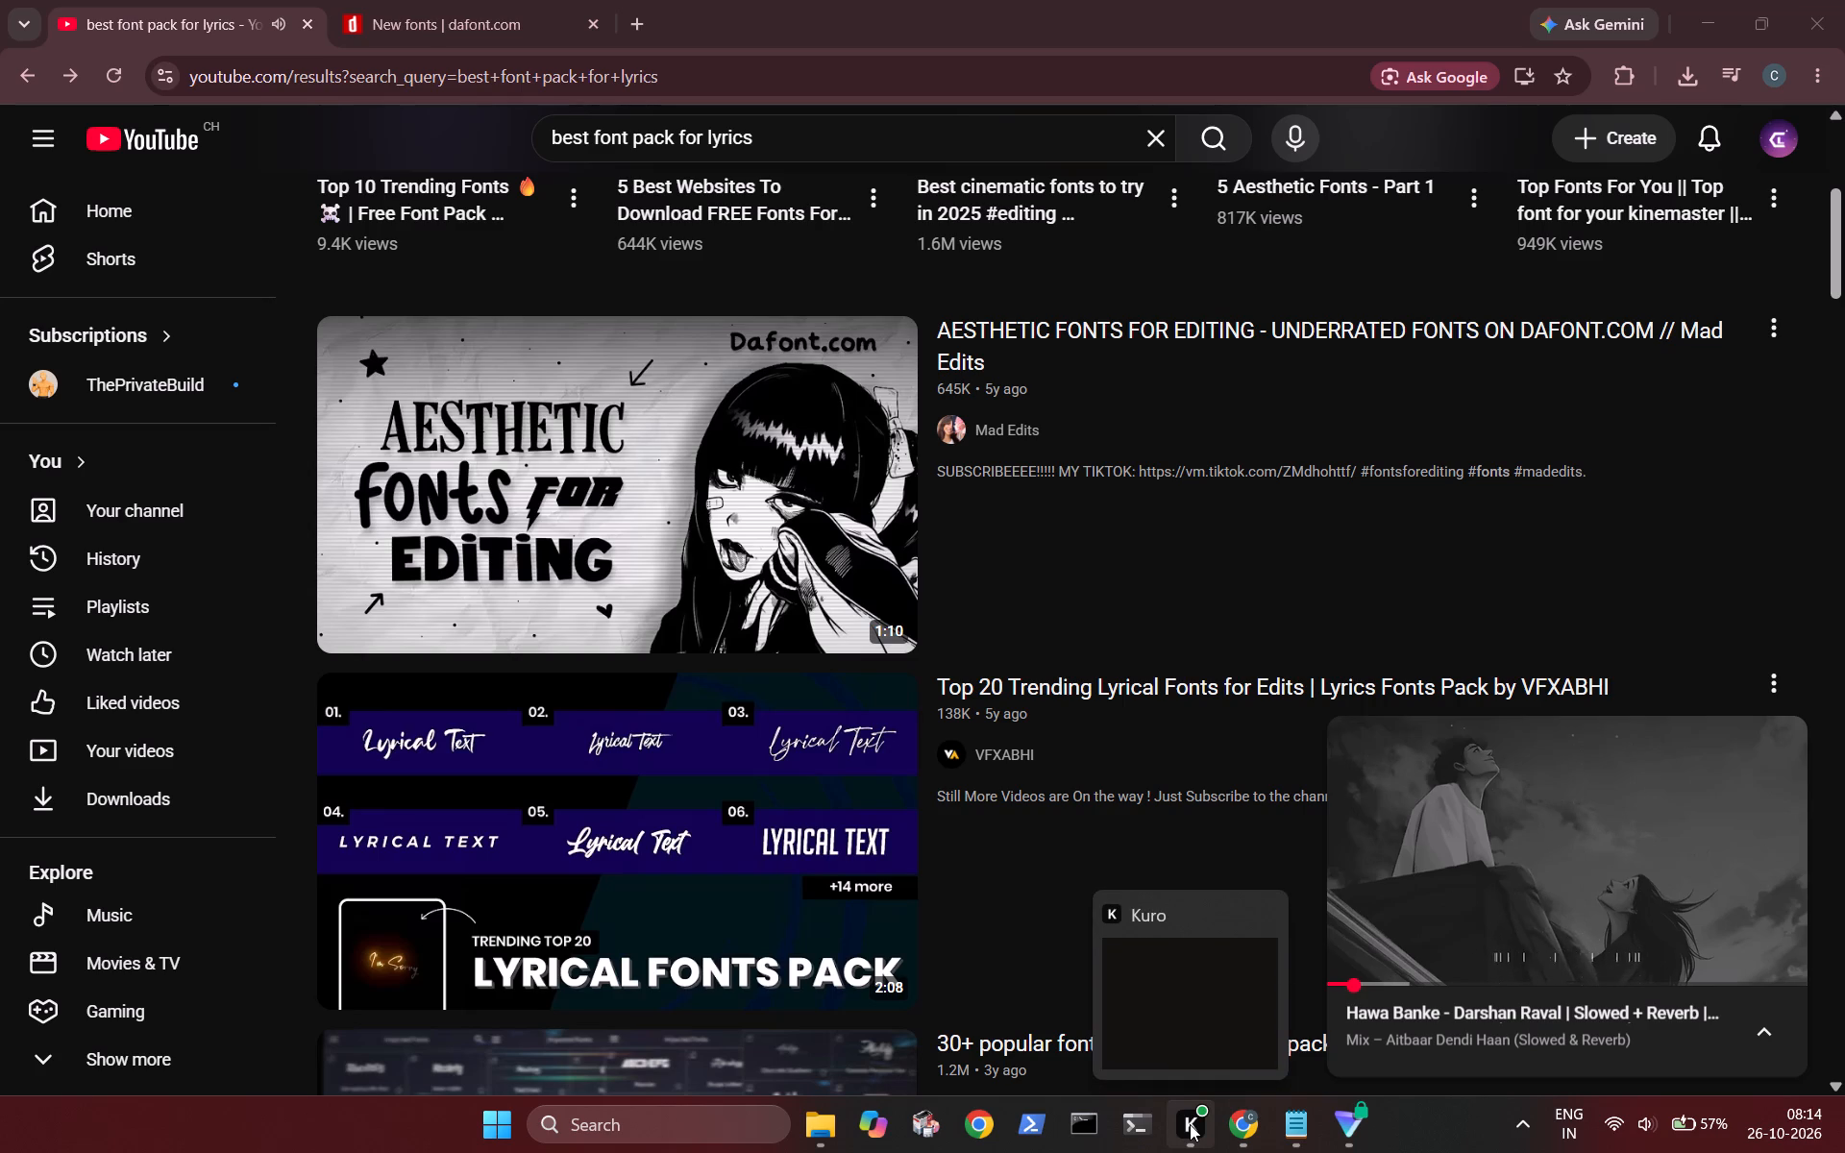
Minimize the Chrome and File Explorer windows to clear the desktop.
{"action": "left_click", "coordinate": [1712, 0]}
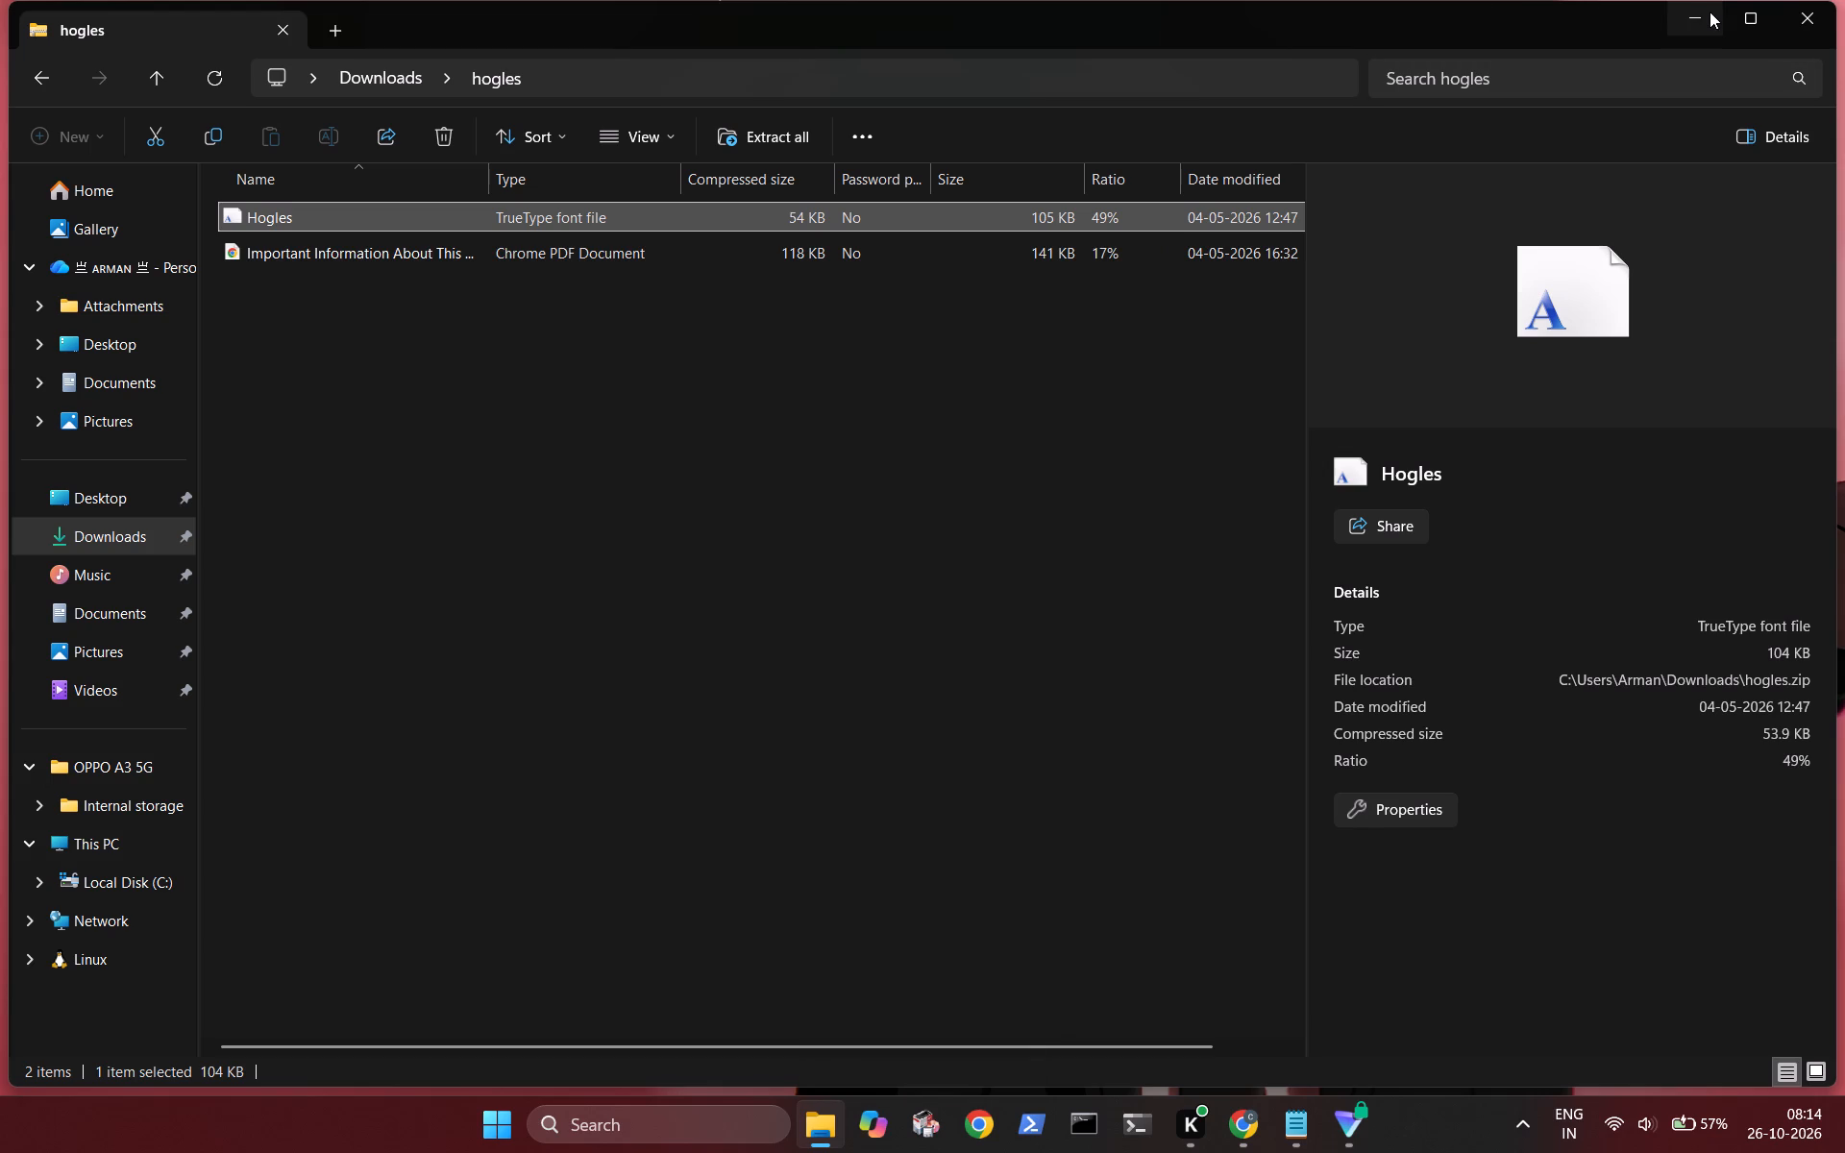
{"action": "left_click", "coordinate": [1710, 12]}
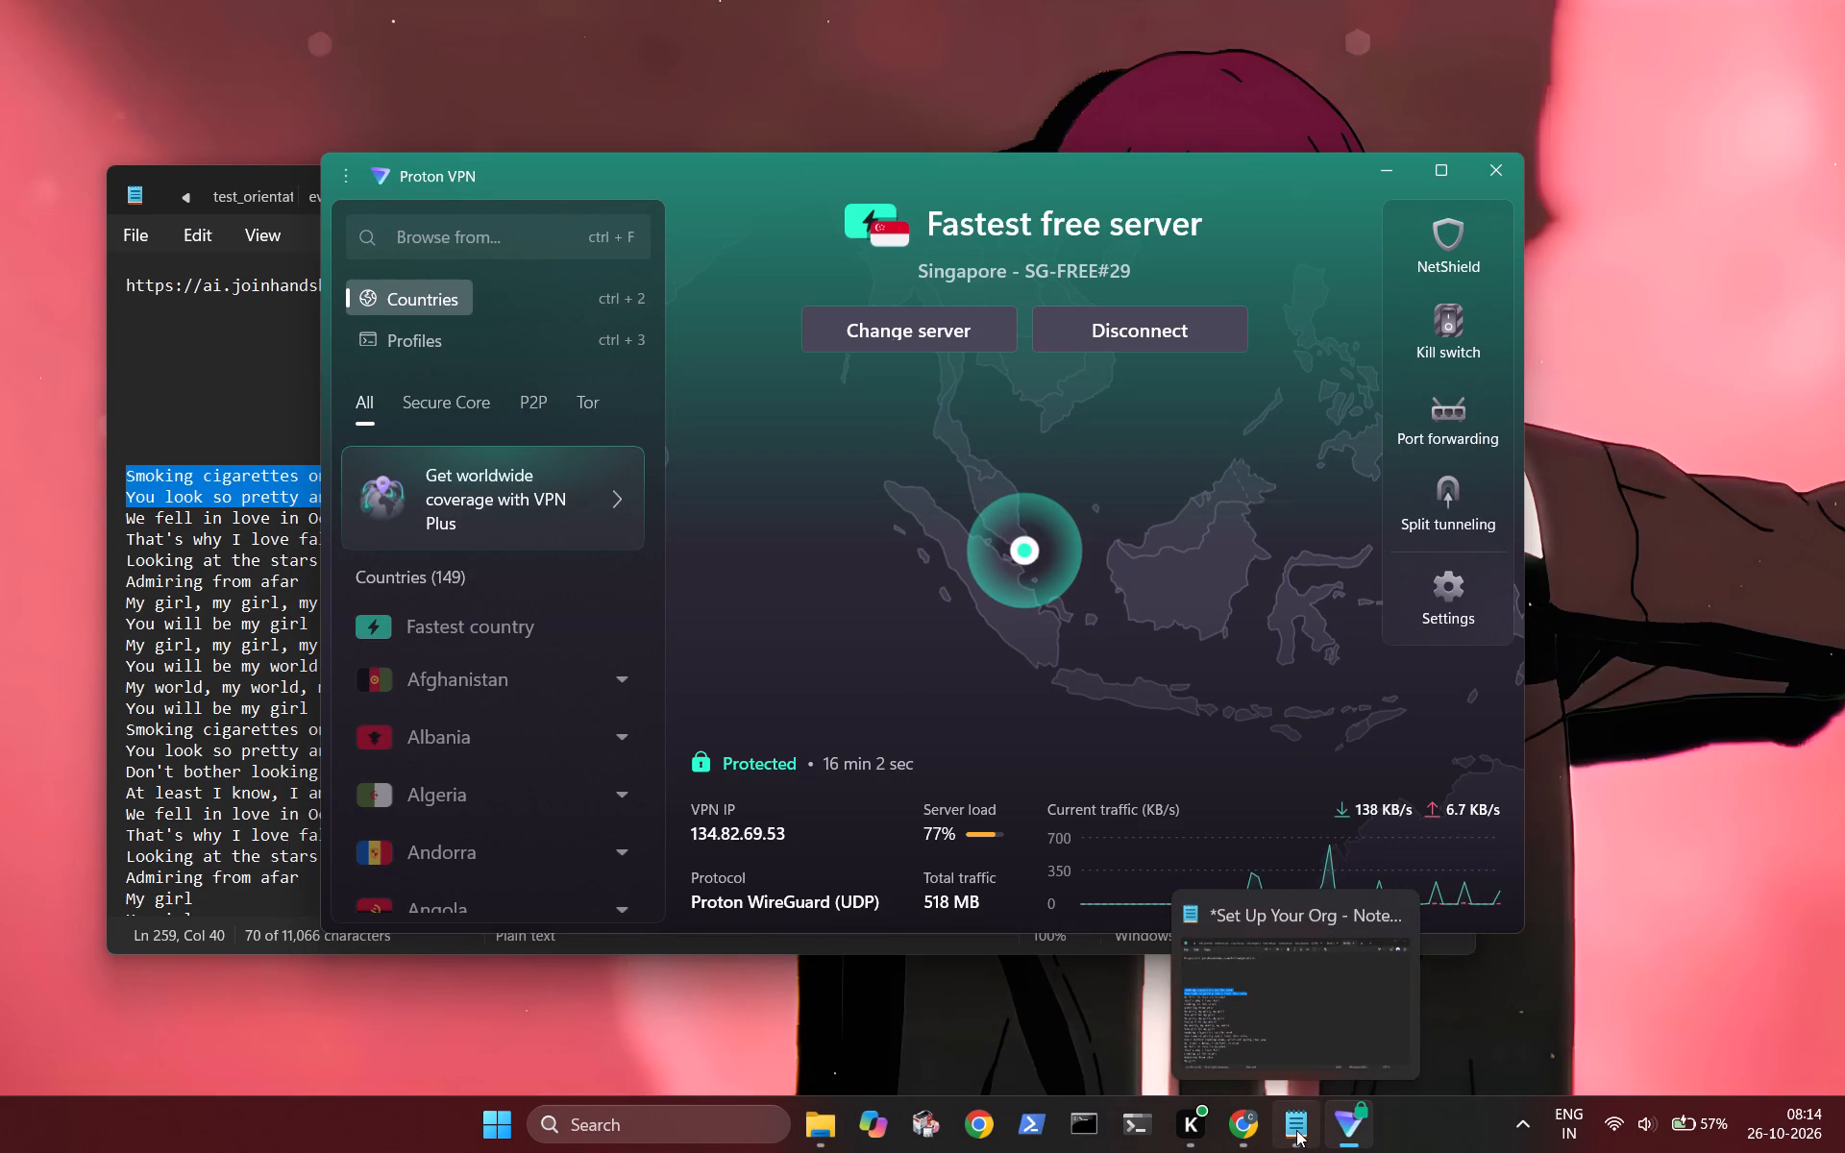
Launch CapCut by searching Windows for "ca" and open the 1025 project.
{"action": "type", "text": "ca"}
{"action": "key", "text": "Return"}
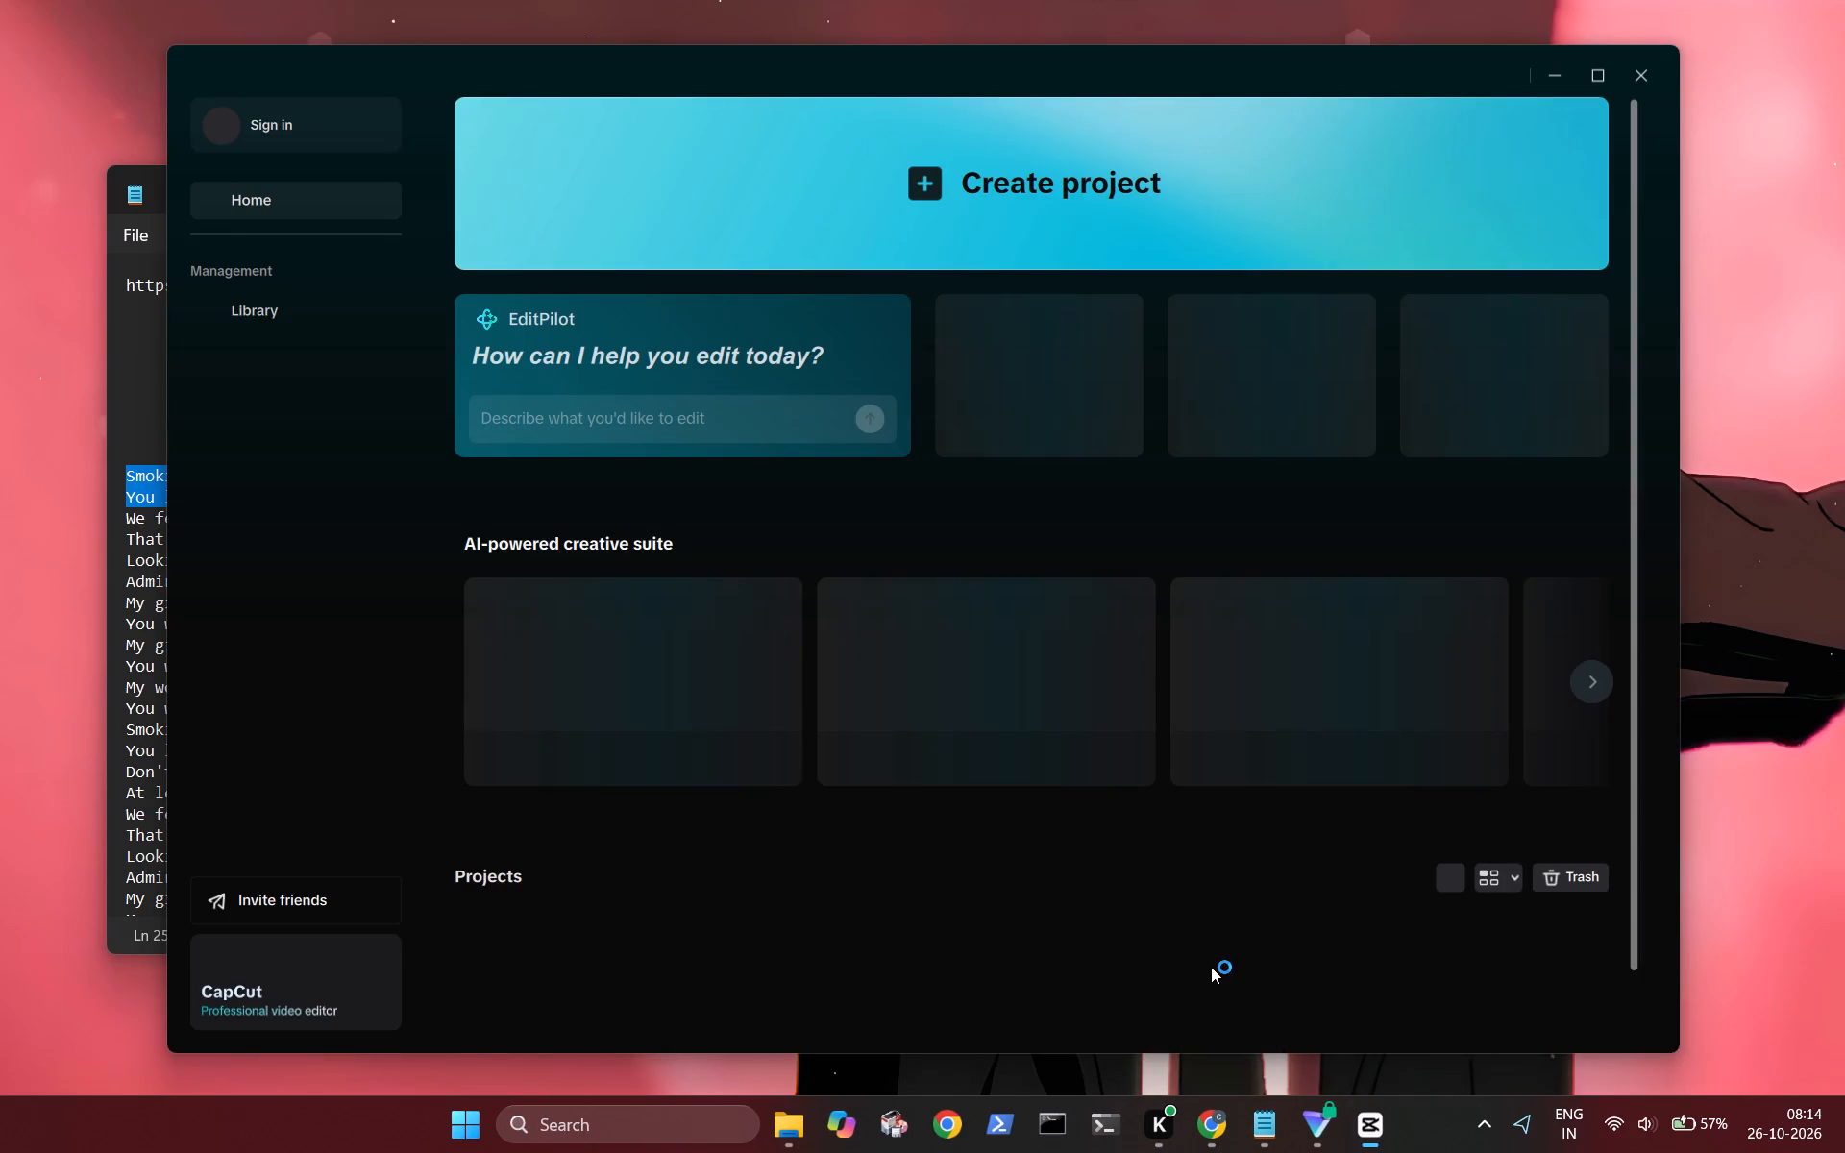
{"action": "left_click", "coordinate": [509, 960]}
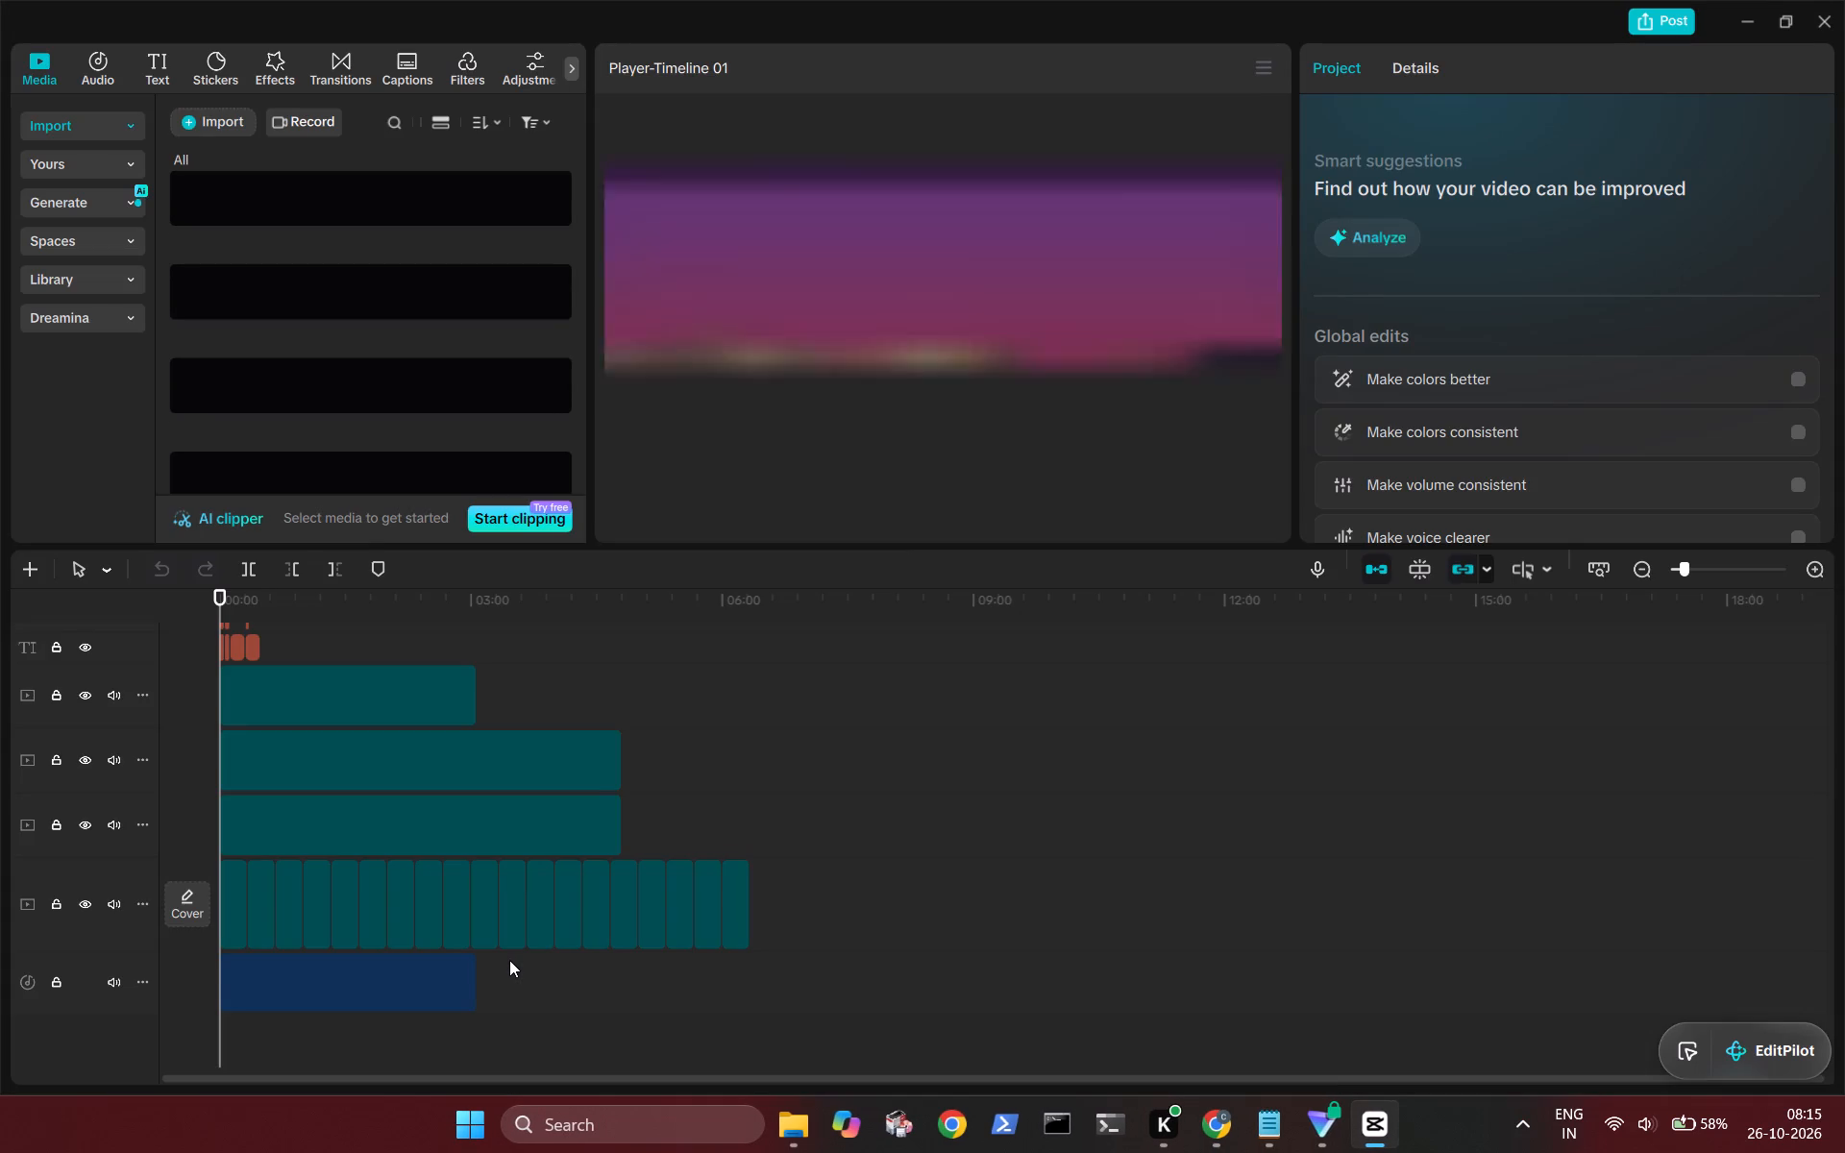
Dismiss the CapCut Pro trial offer and delete the short text clip above the "Smoking cigarettes on the roof" lyric title.
{"action": "scroll", "coordinate": [421, 803], "scroll_direction": "up", "scroll_amount": 4, "text": "ctrl"}
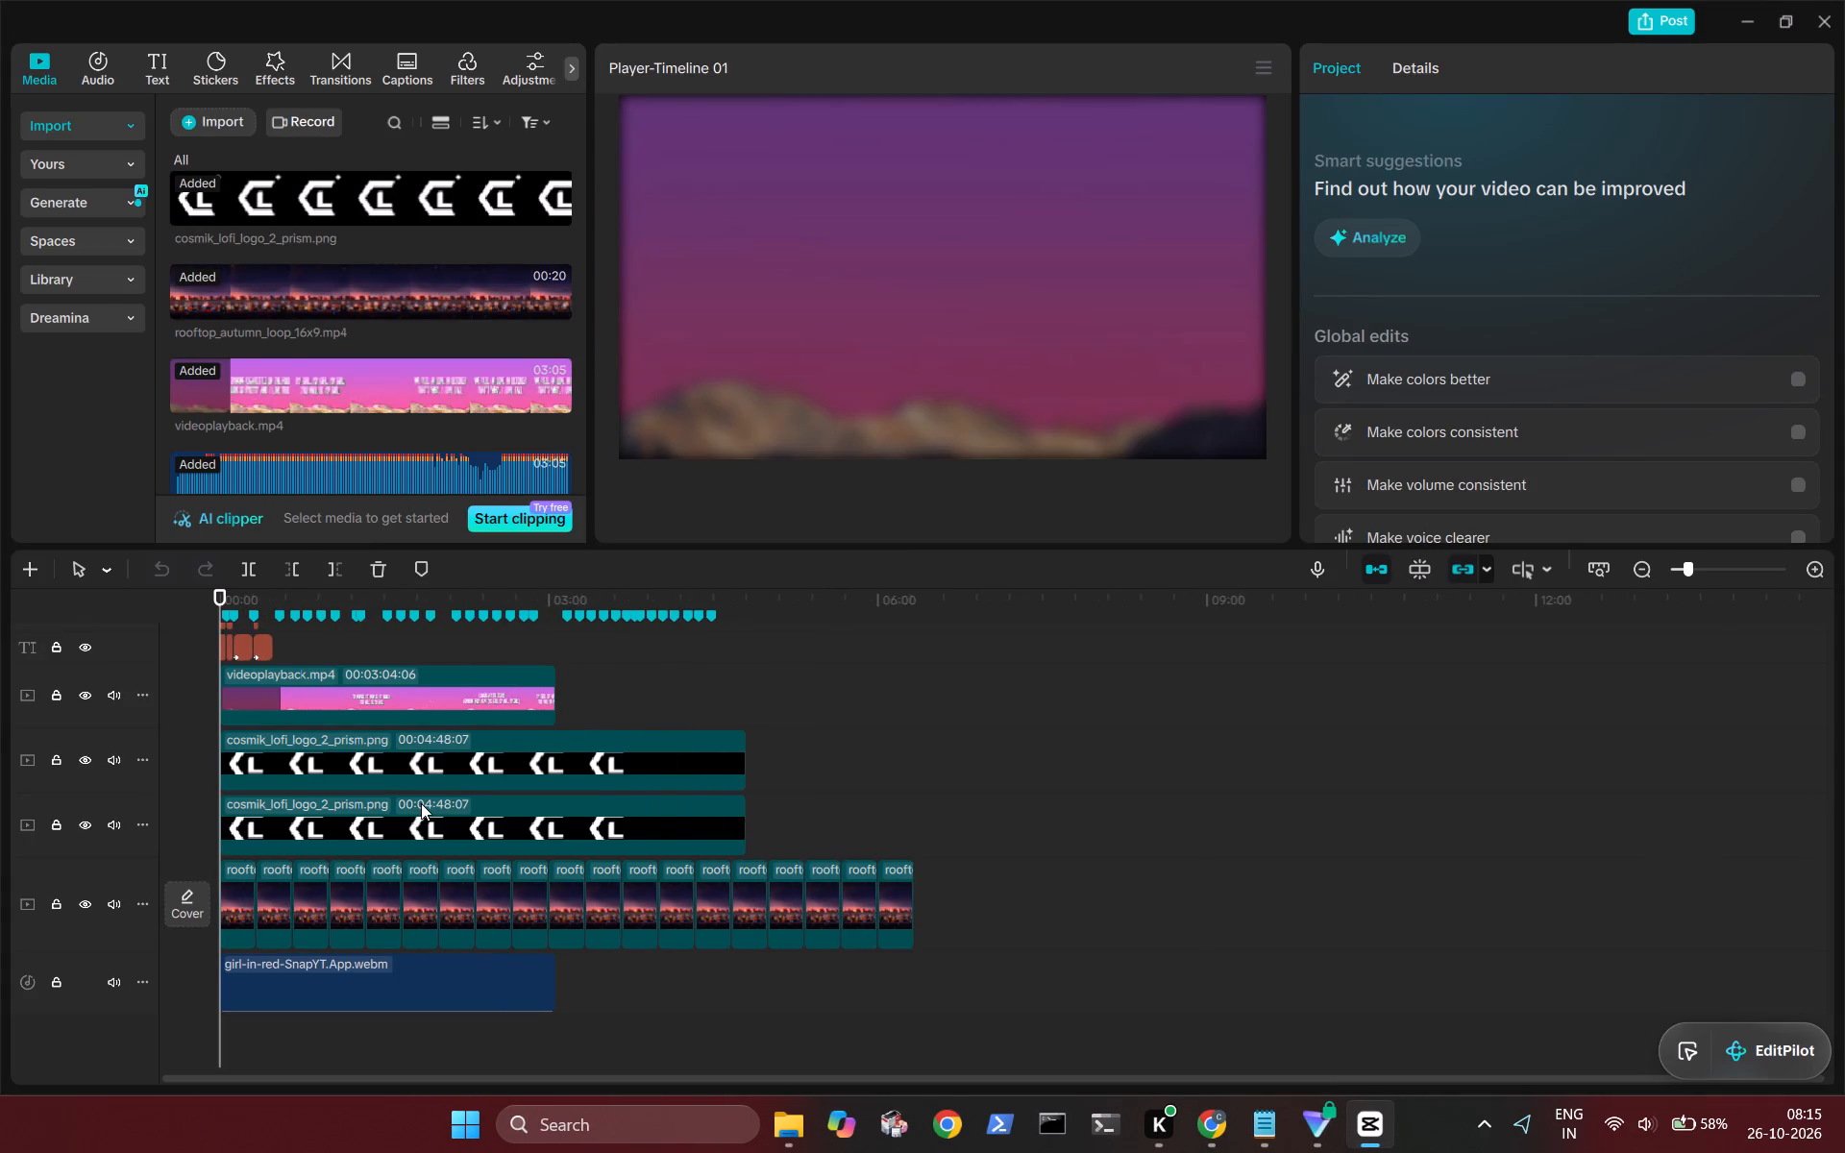
{"action": "scroll", "coordinate": [421, 803], "scroll_direction": "up", "scroll_amount": 13, "text": "ctrl"}
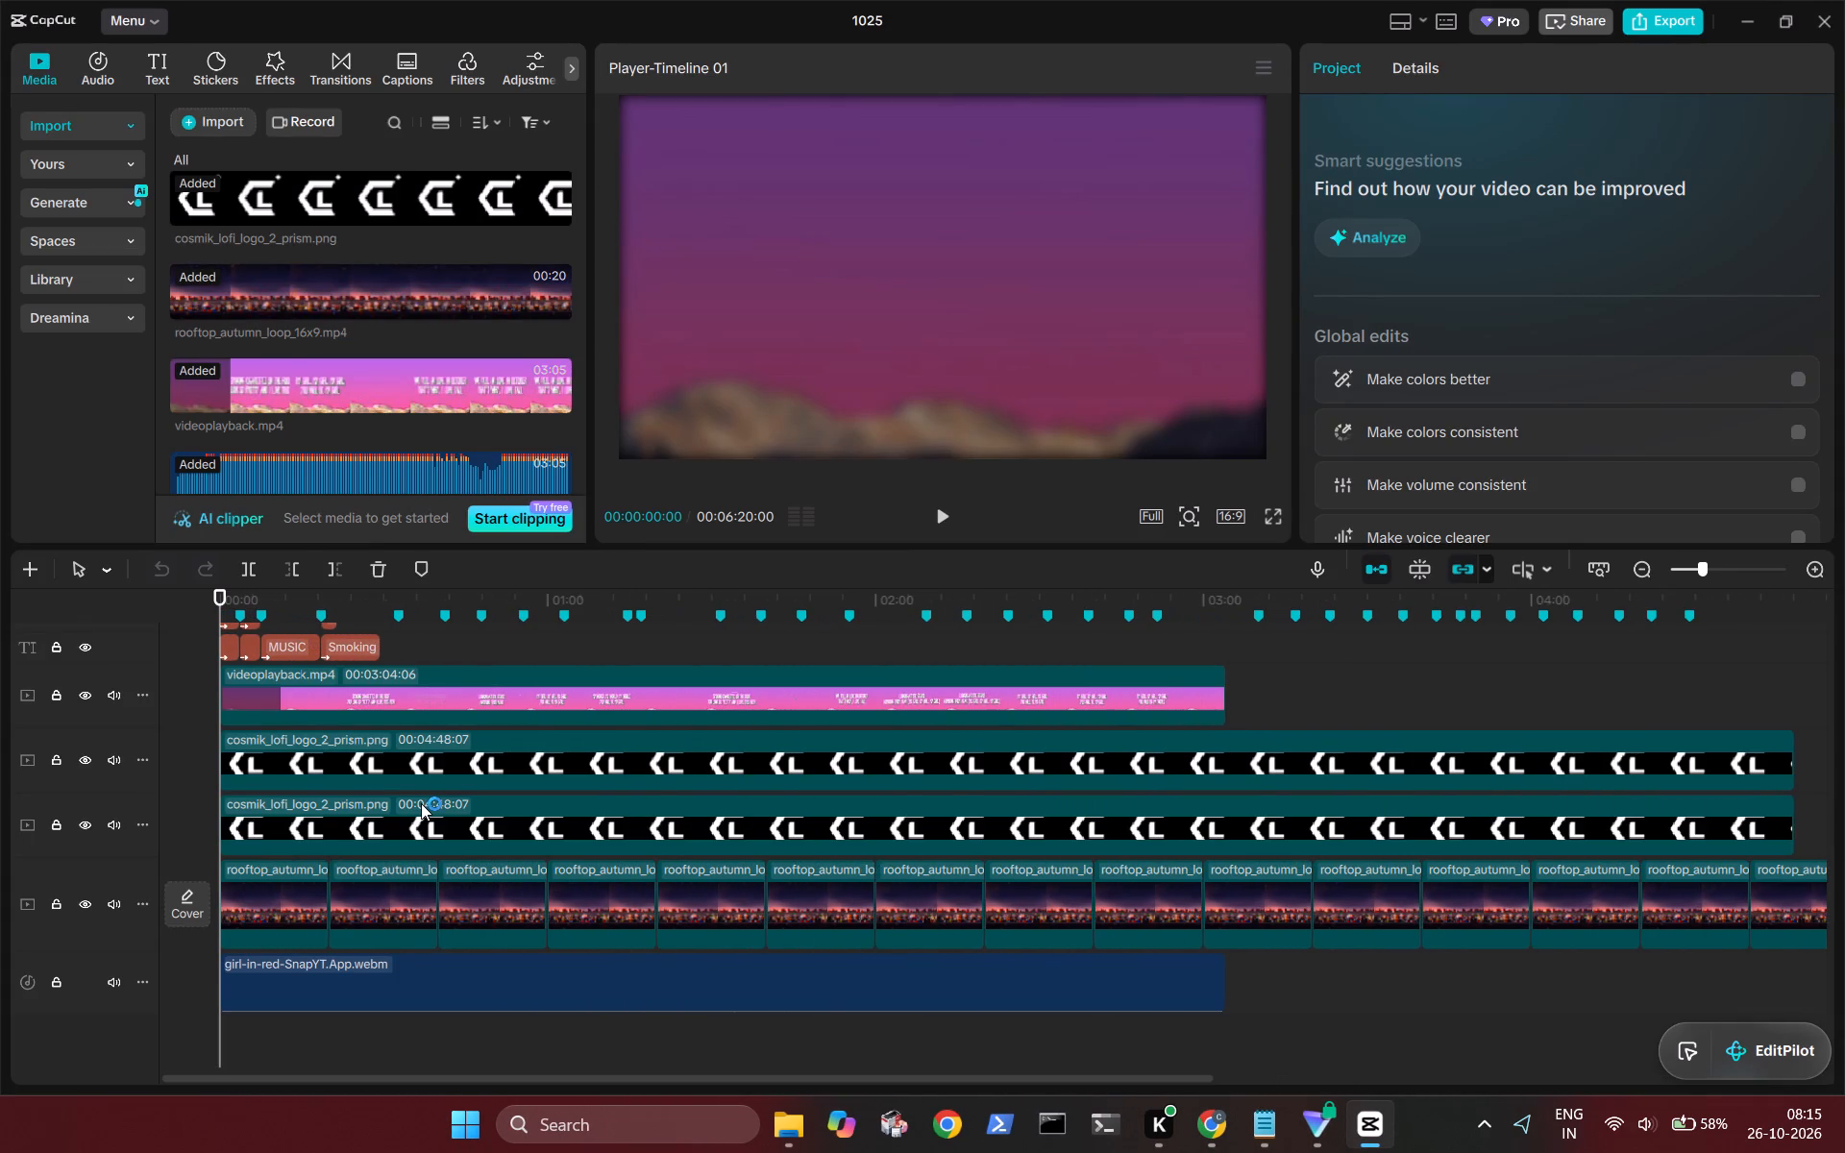
{"action": "scroll", "coordinate": [421, 803], "scroll_direction": "up", "scroll_amount": 2}
{"action": "scroll", "coordinate": [421, 803], "scroll_direction": "up", "scroll_amount": 3, "text": "ctrl"}
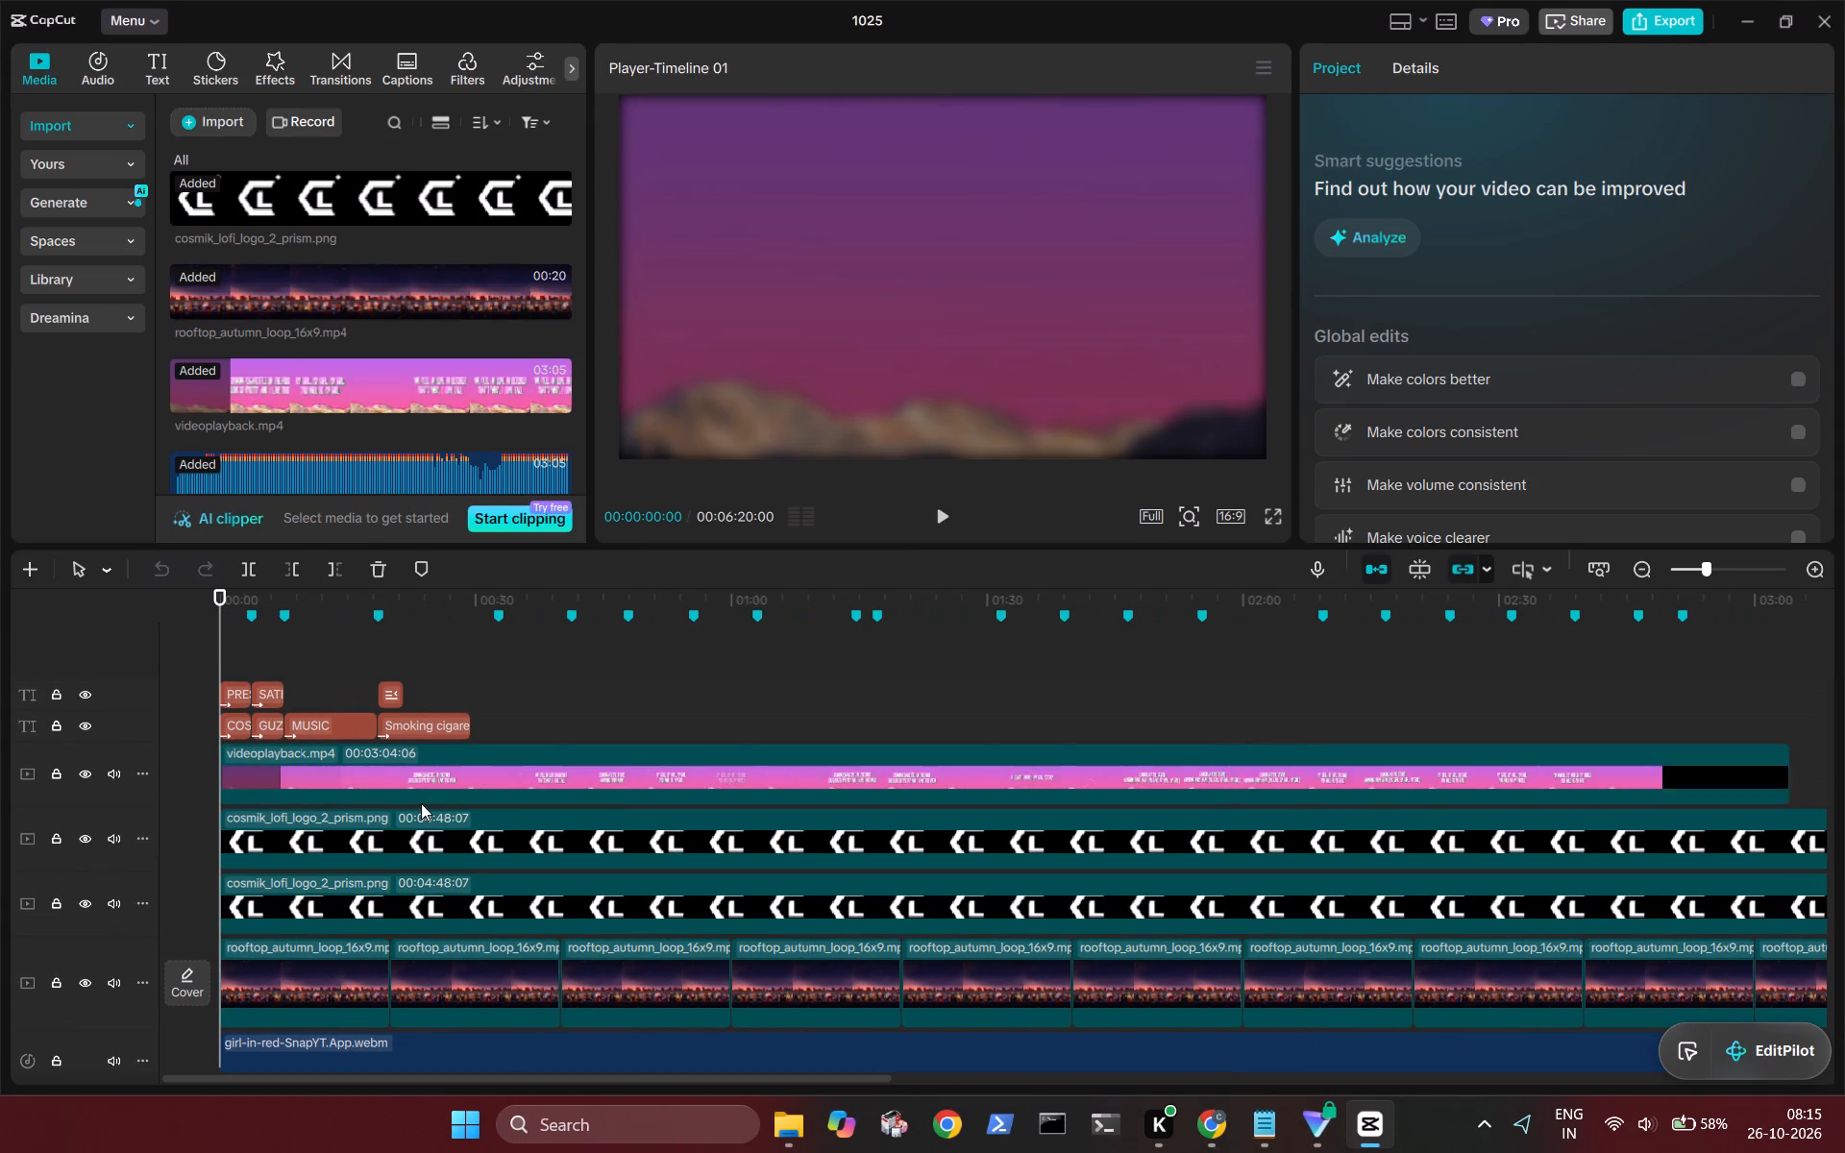
{"action": "scroll", "coordinate": [421, 803], "scroll_direction": "up", "scroll_amount": 2, "text": "ctrl"}
{"action": "scroll", "coordinate": [421, 803], "scroll_direction": "left", "scroll_amount": 2}
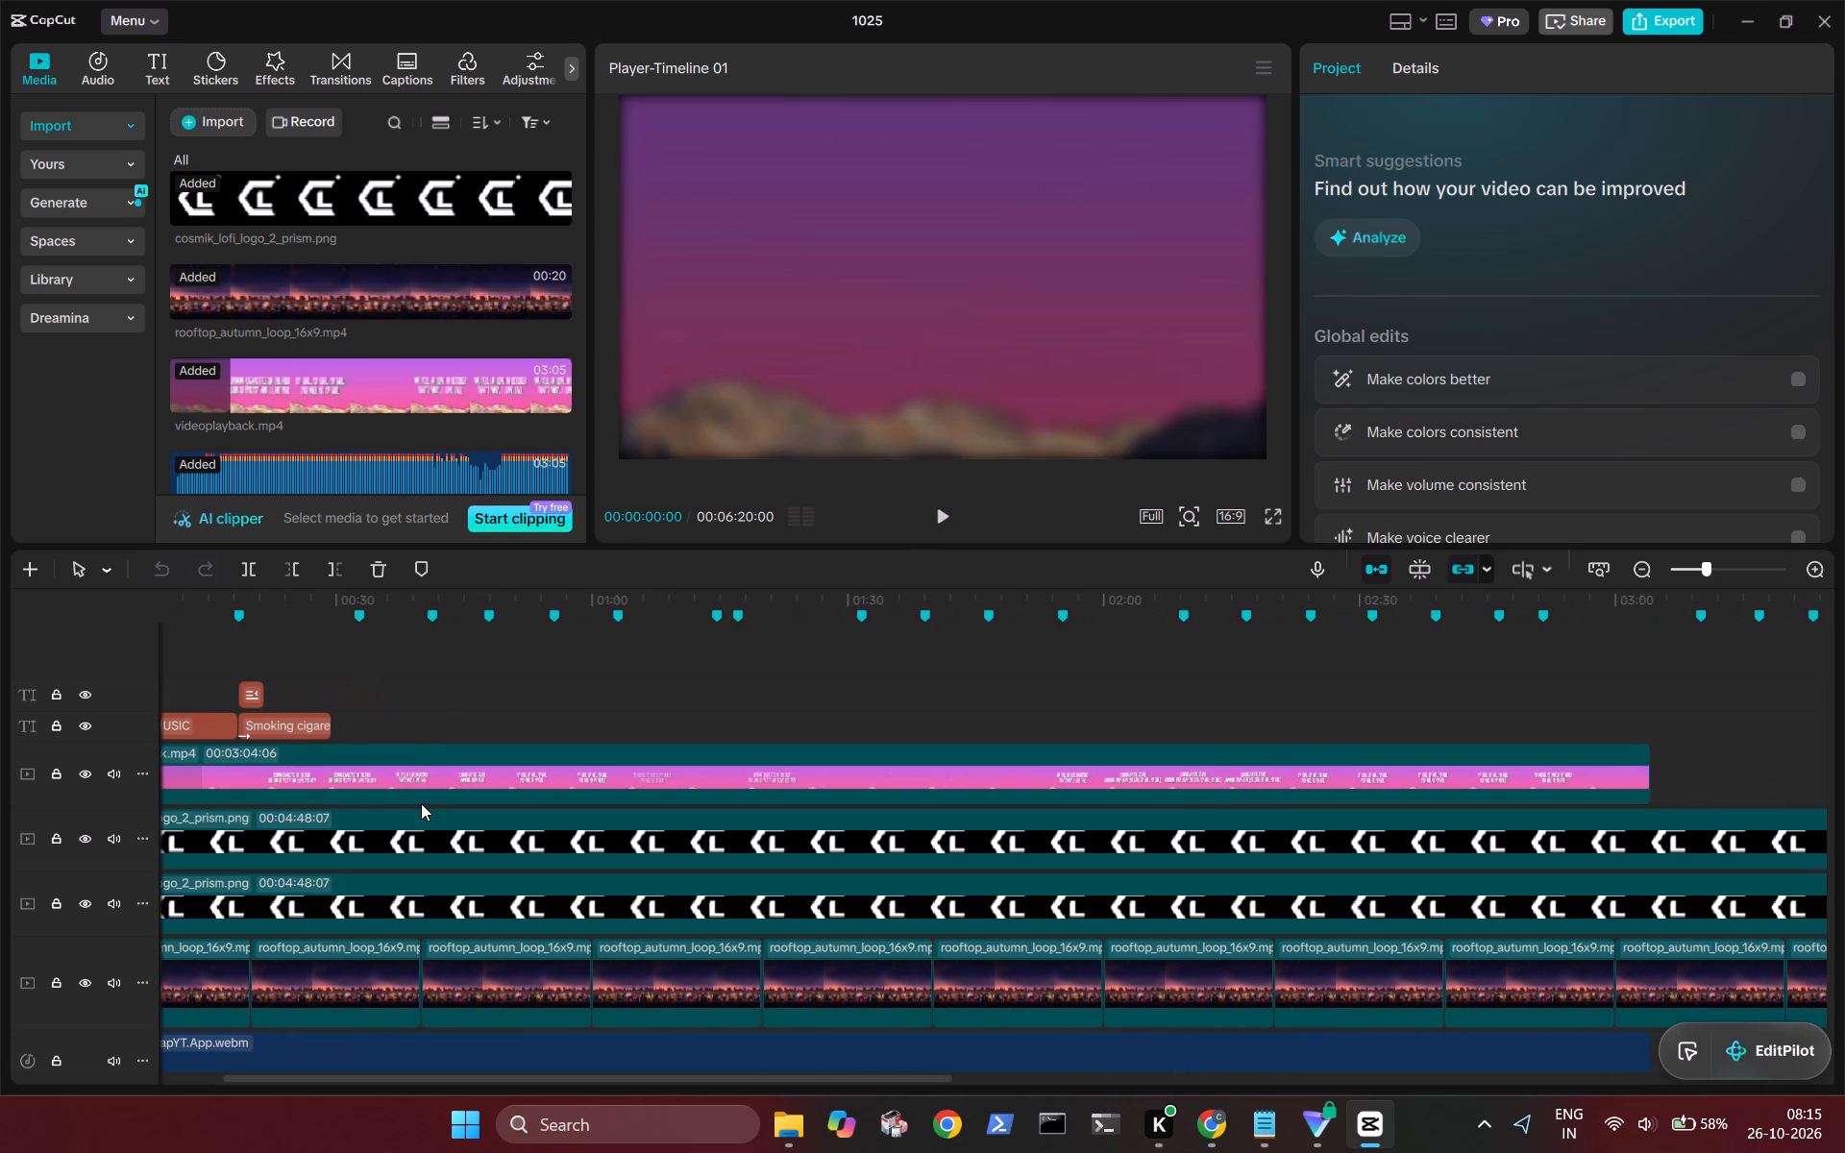
{"action": "scroll", "coordinate": [421, 803], "scroll_direction": "right", "scroll_amount": 1}
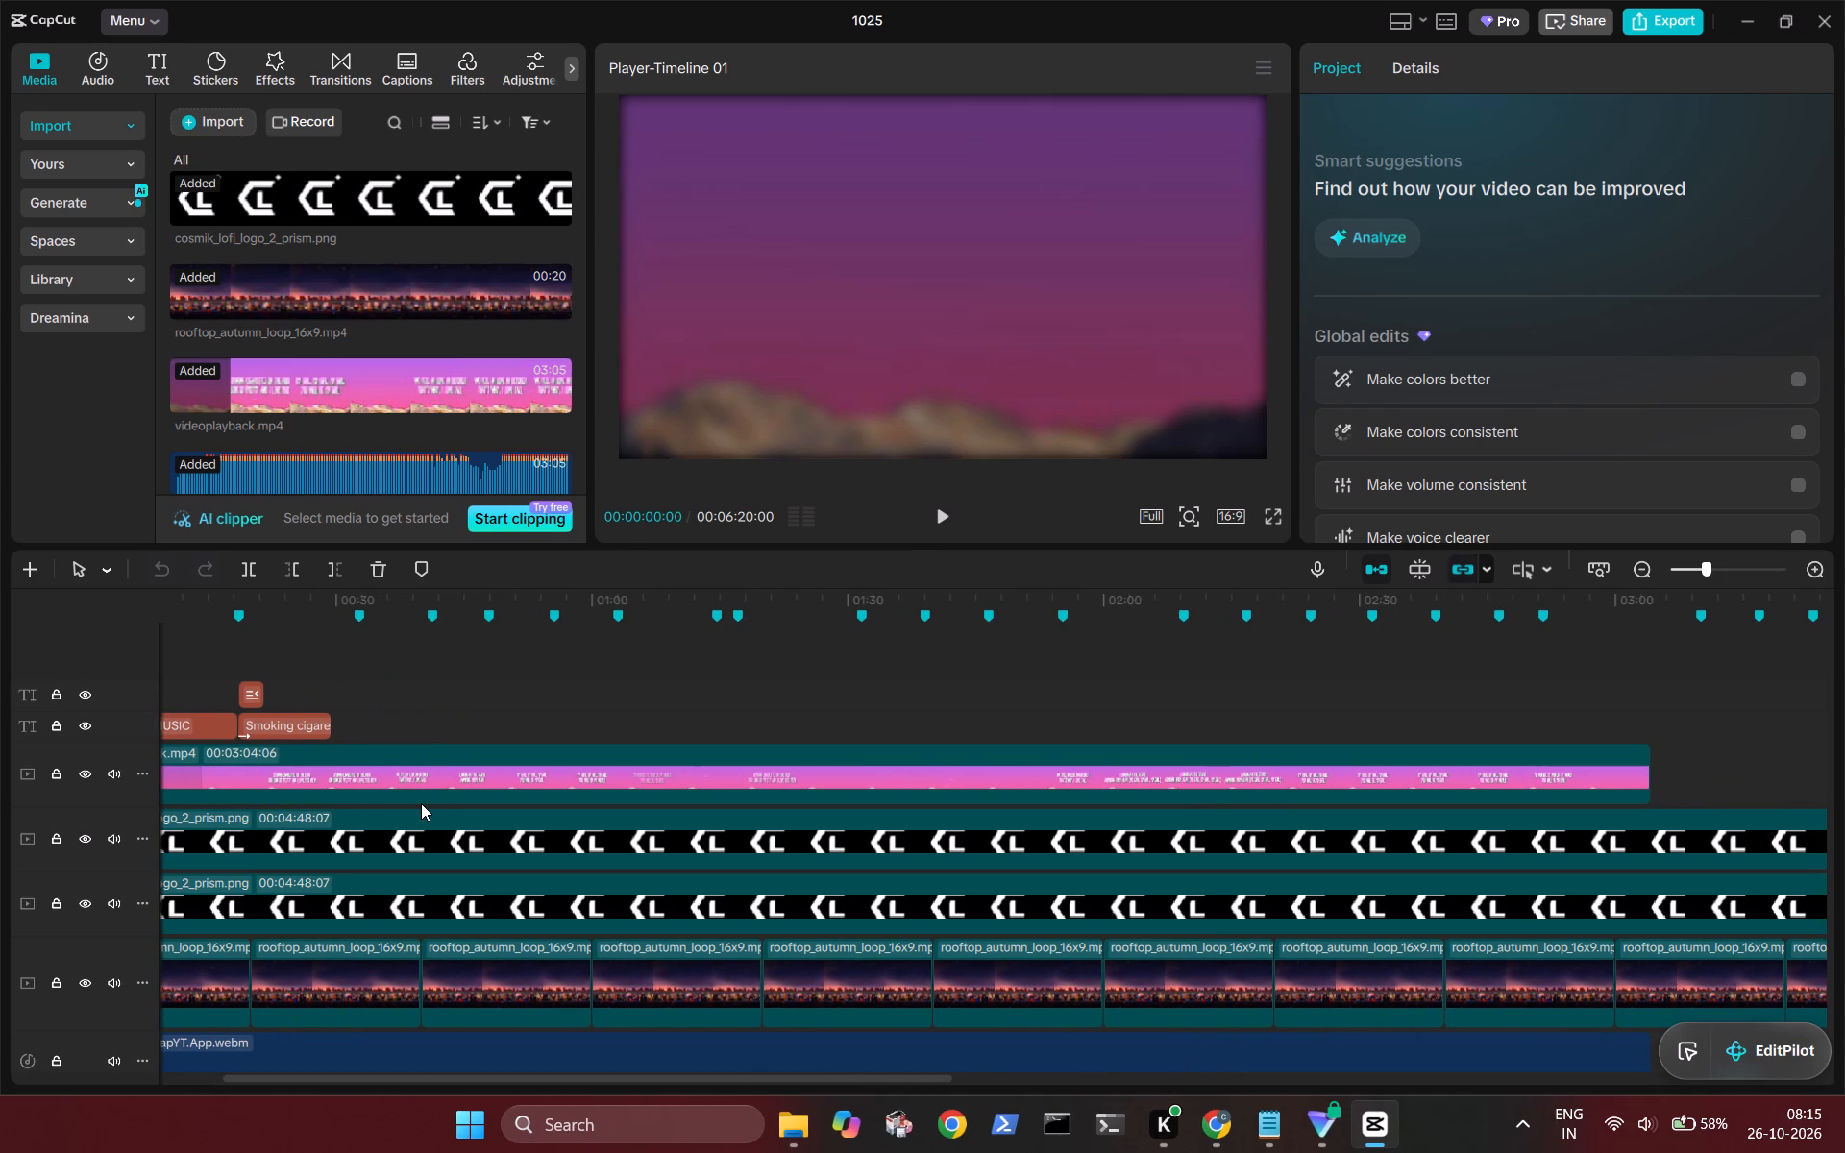
{"action": "scroll", "coordinate": [421, 803], "scroll_direction": "up", "scroll_amount": 1, "text": "ctrl"}
{"action": "scroll", "coordinate": [371, 677], "scroll_direction": "up", "scroll_amount": 3, "text": "ctrl"}
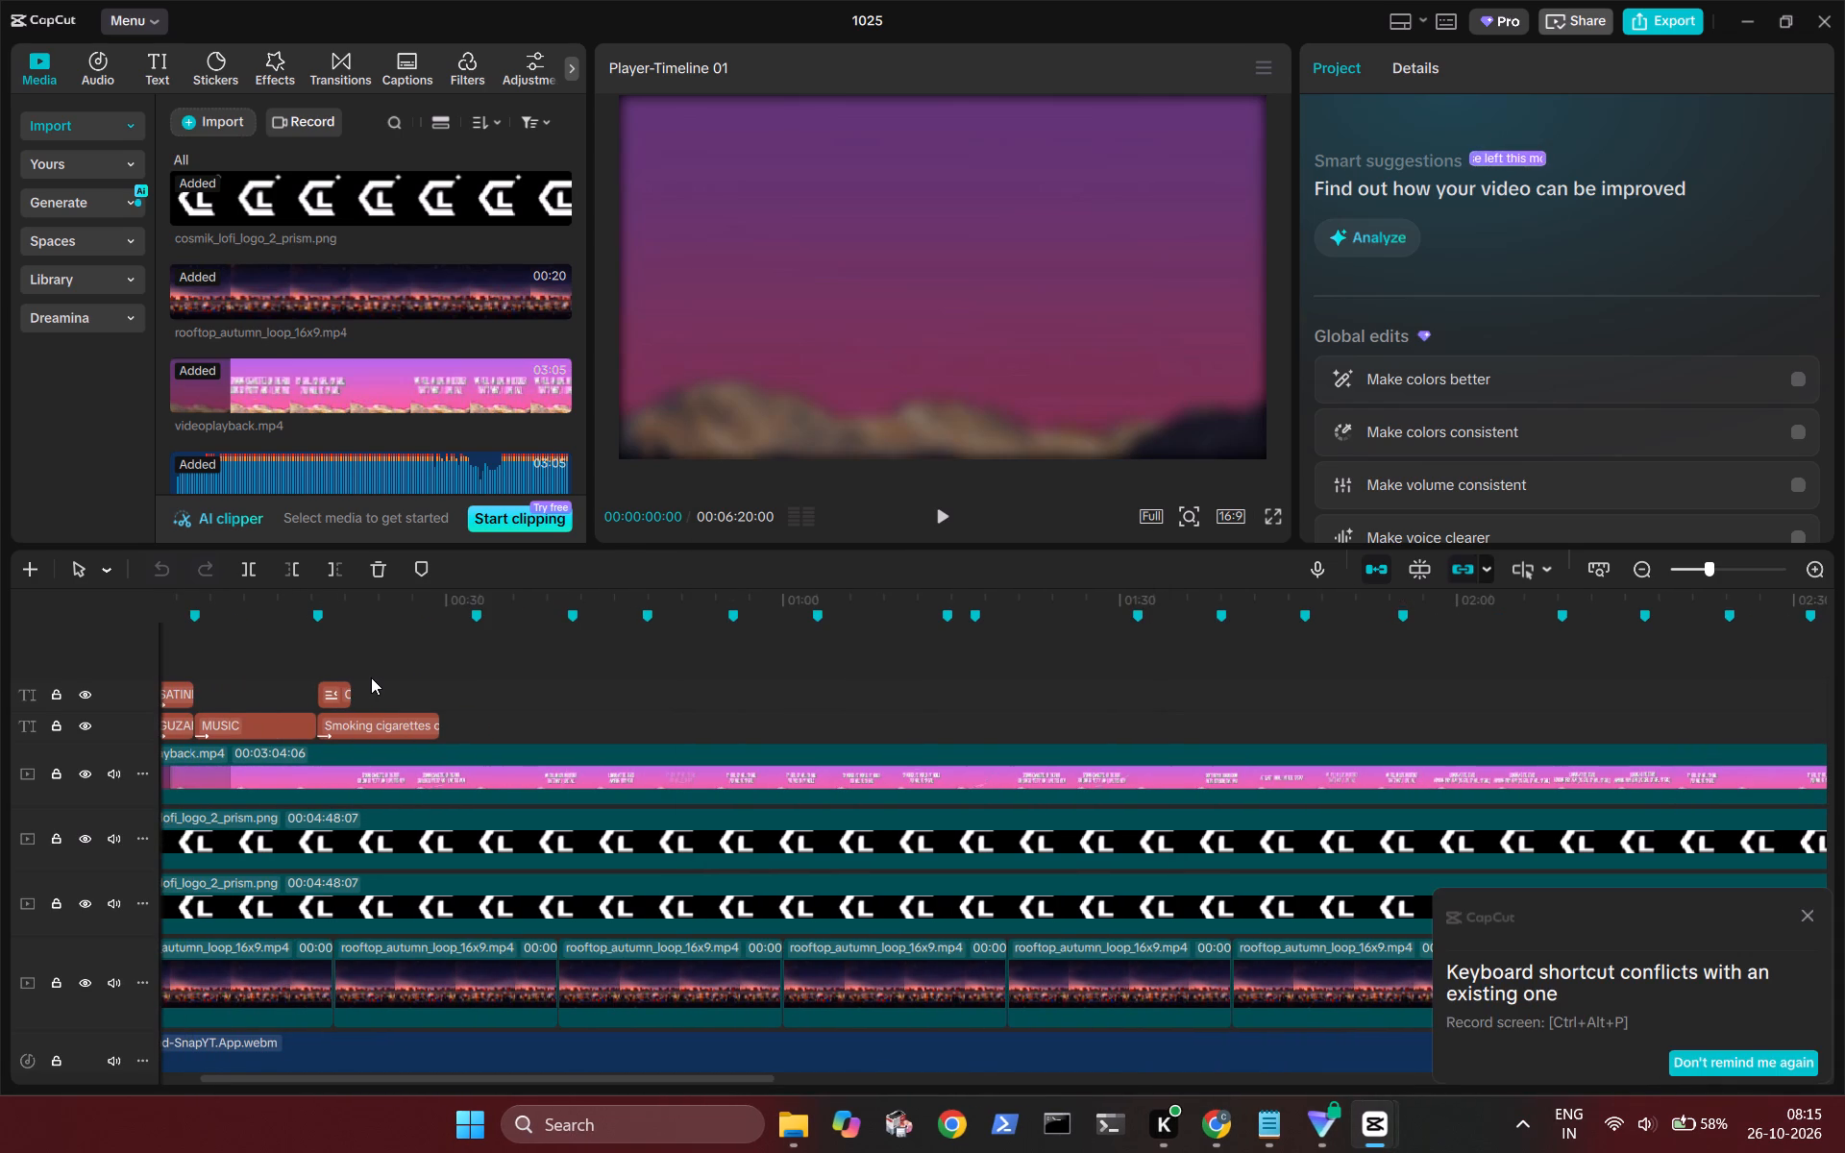
{"action": "left_click", "coordinate": [385, 728]}
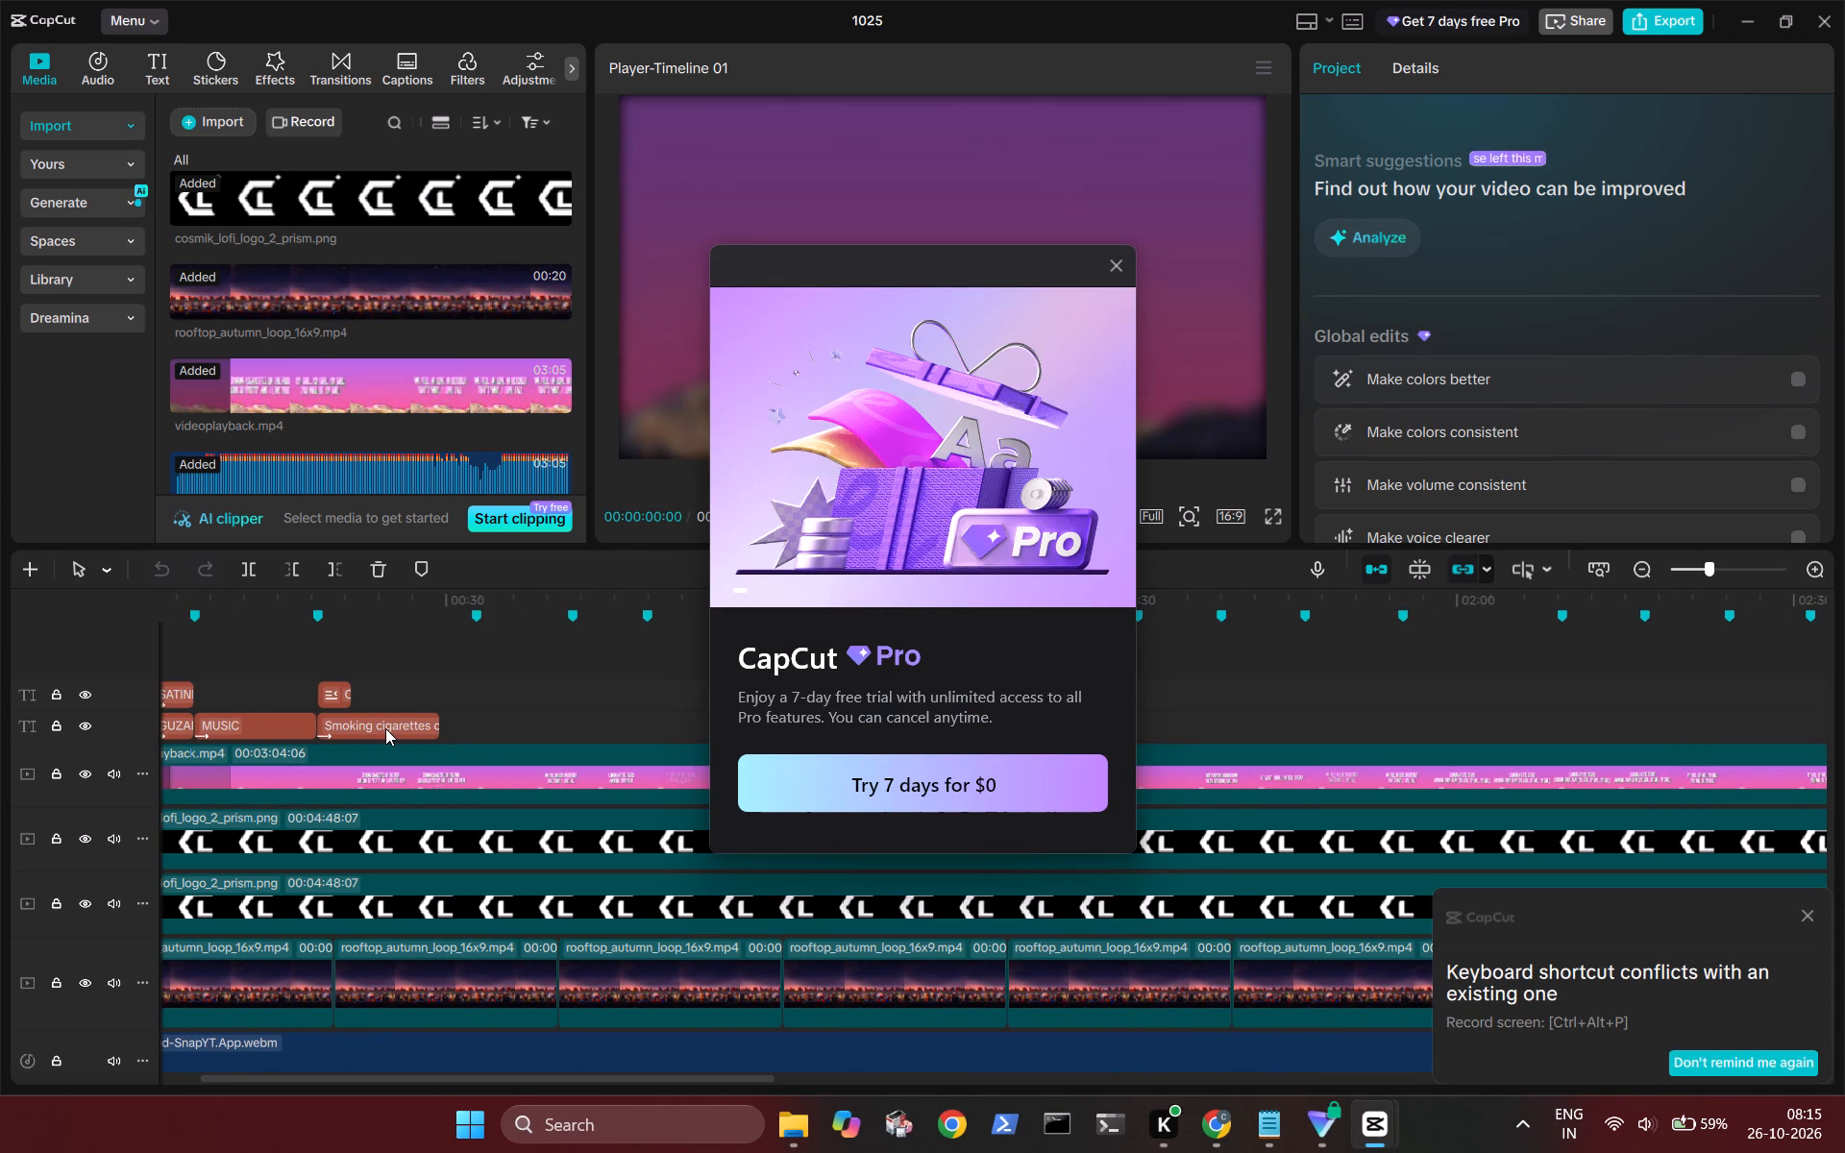
{"action": "left_click", "coordinate": [1113, 265]}
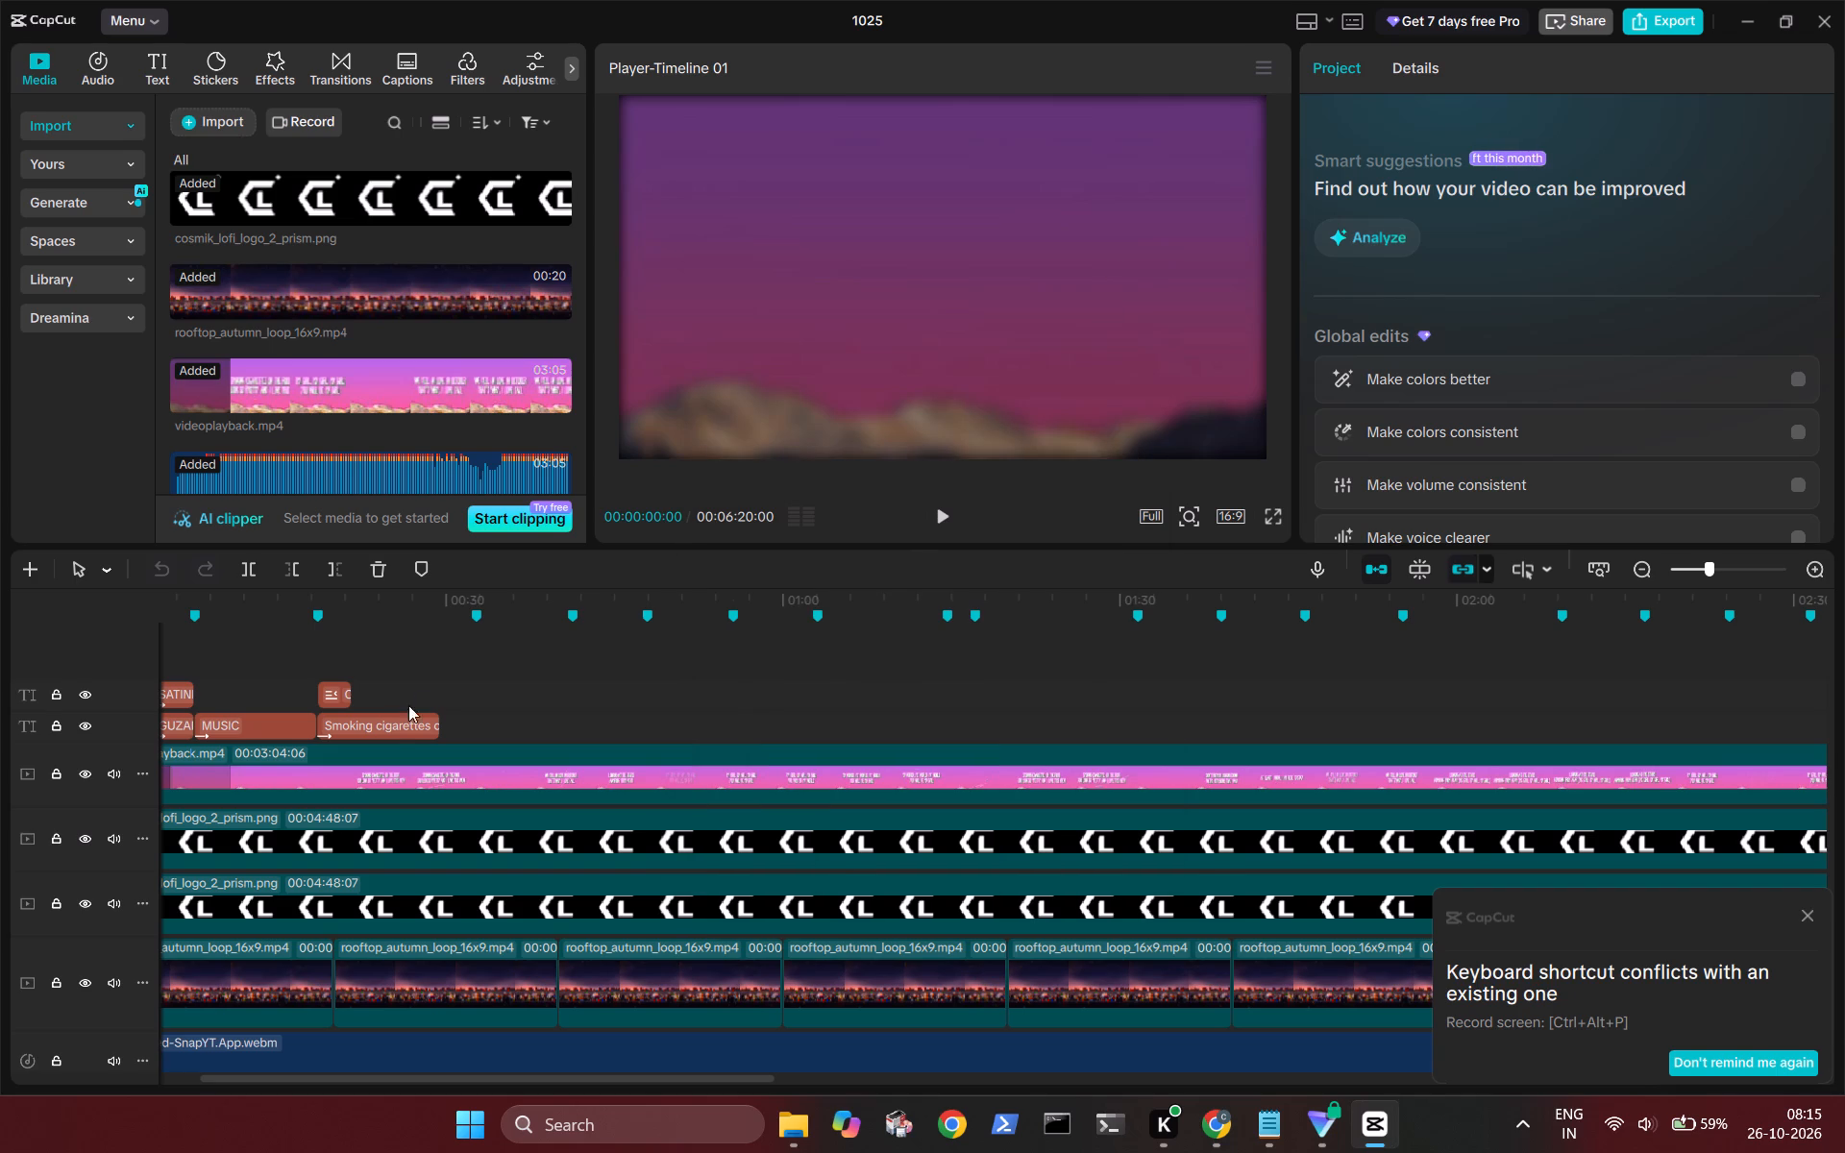
{"action": "left_click", "coordinate": [388, 730]}
{"action": "left_click", "coordinate": [332, 694]}
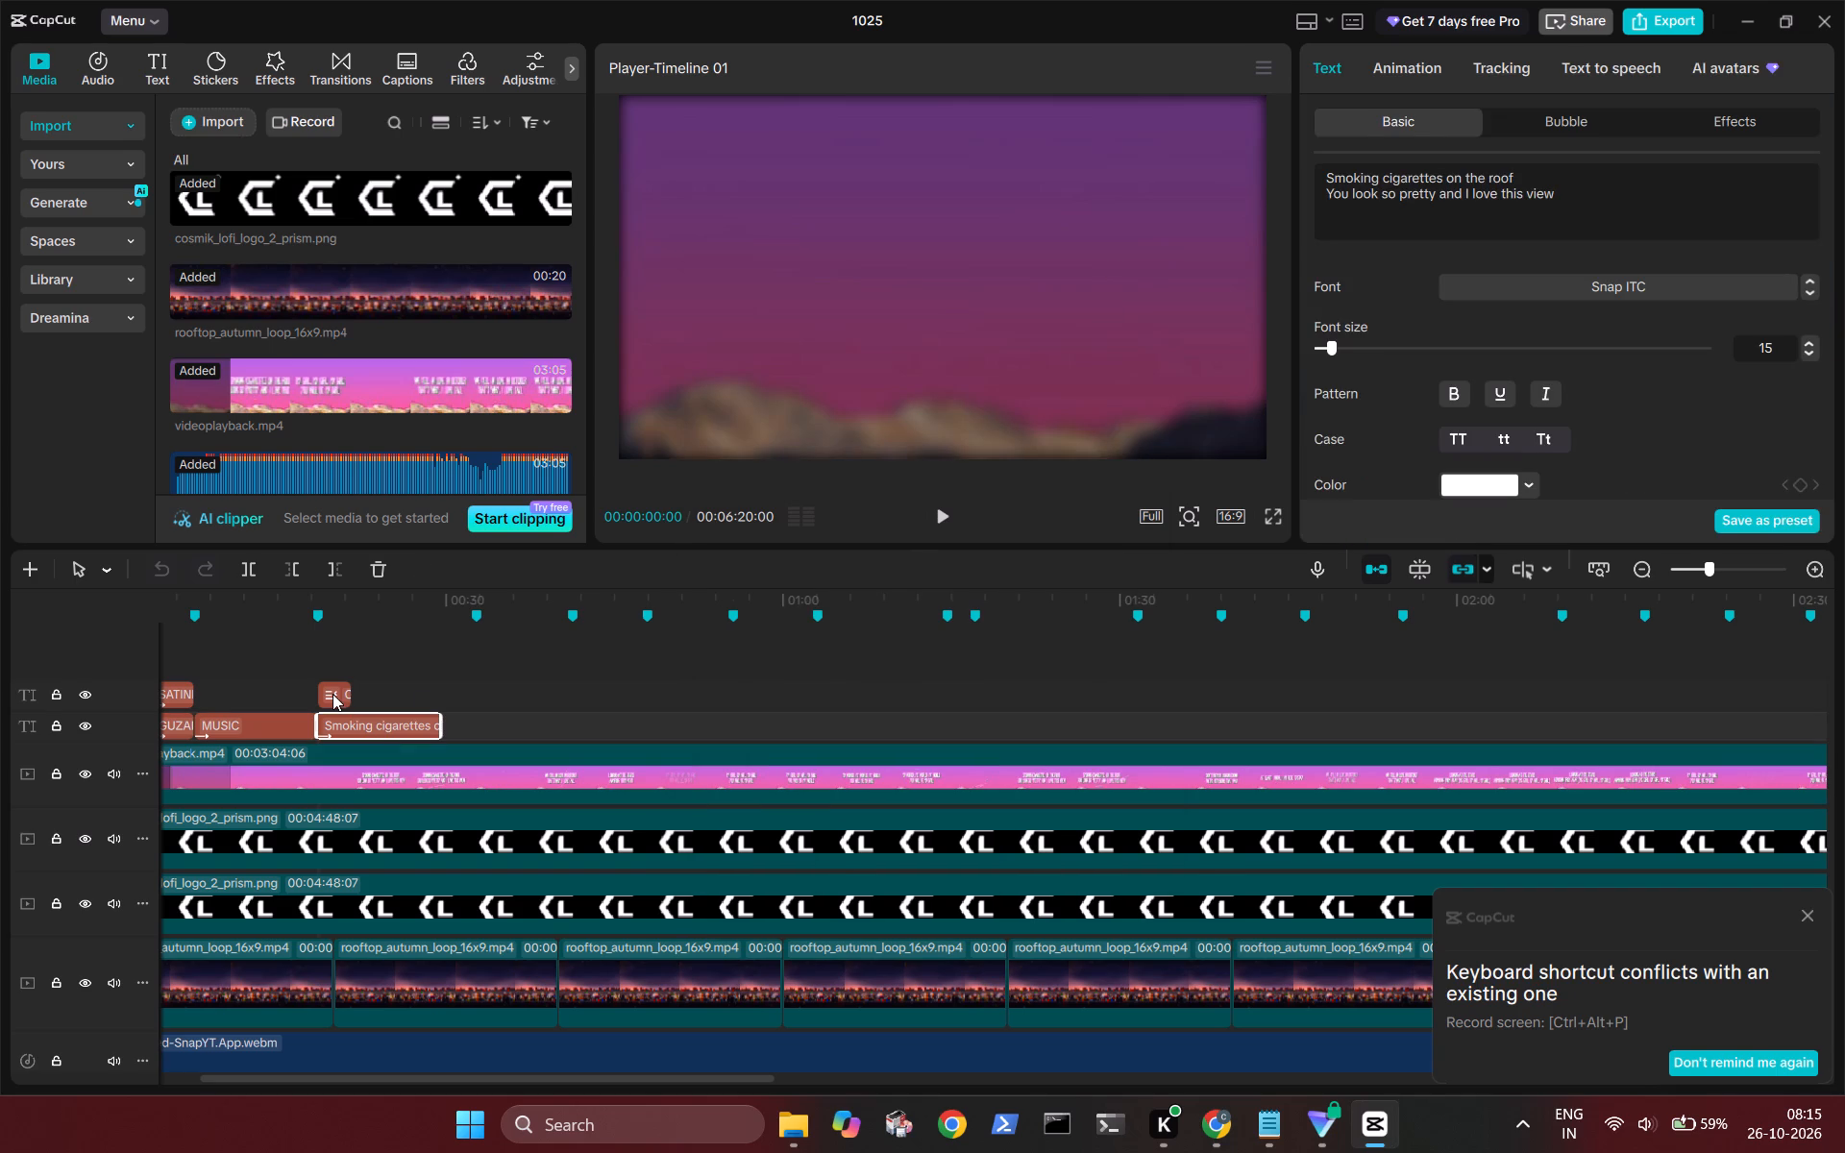
{"action": "key", "text": "BackSpace"}
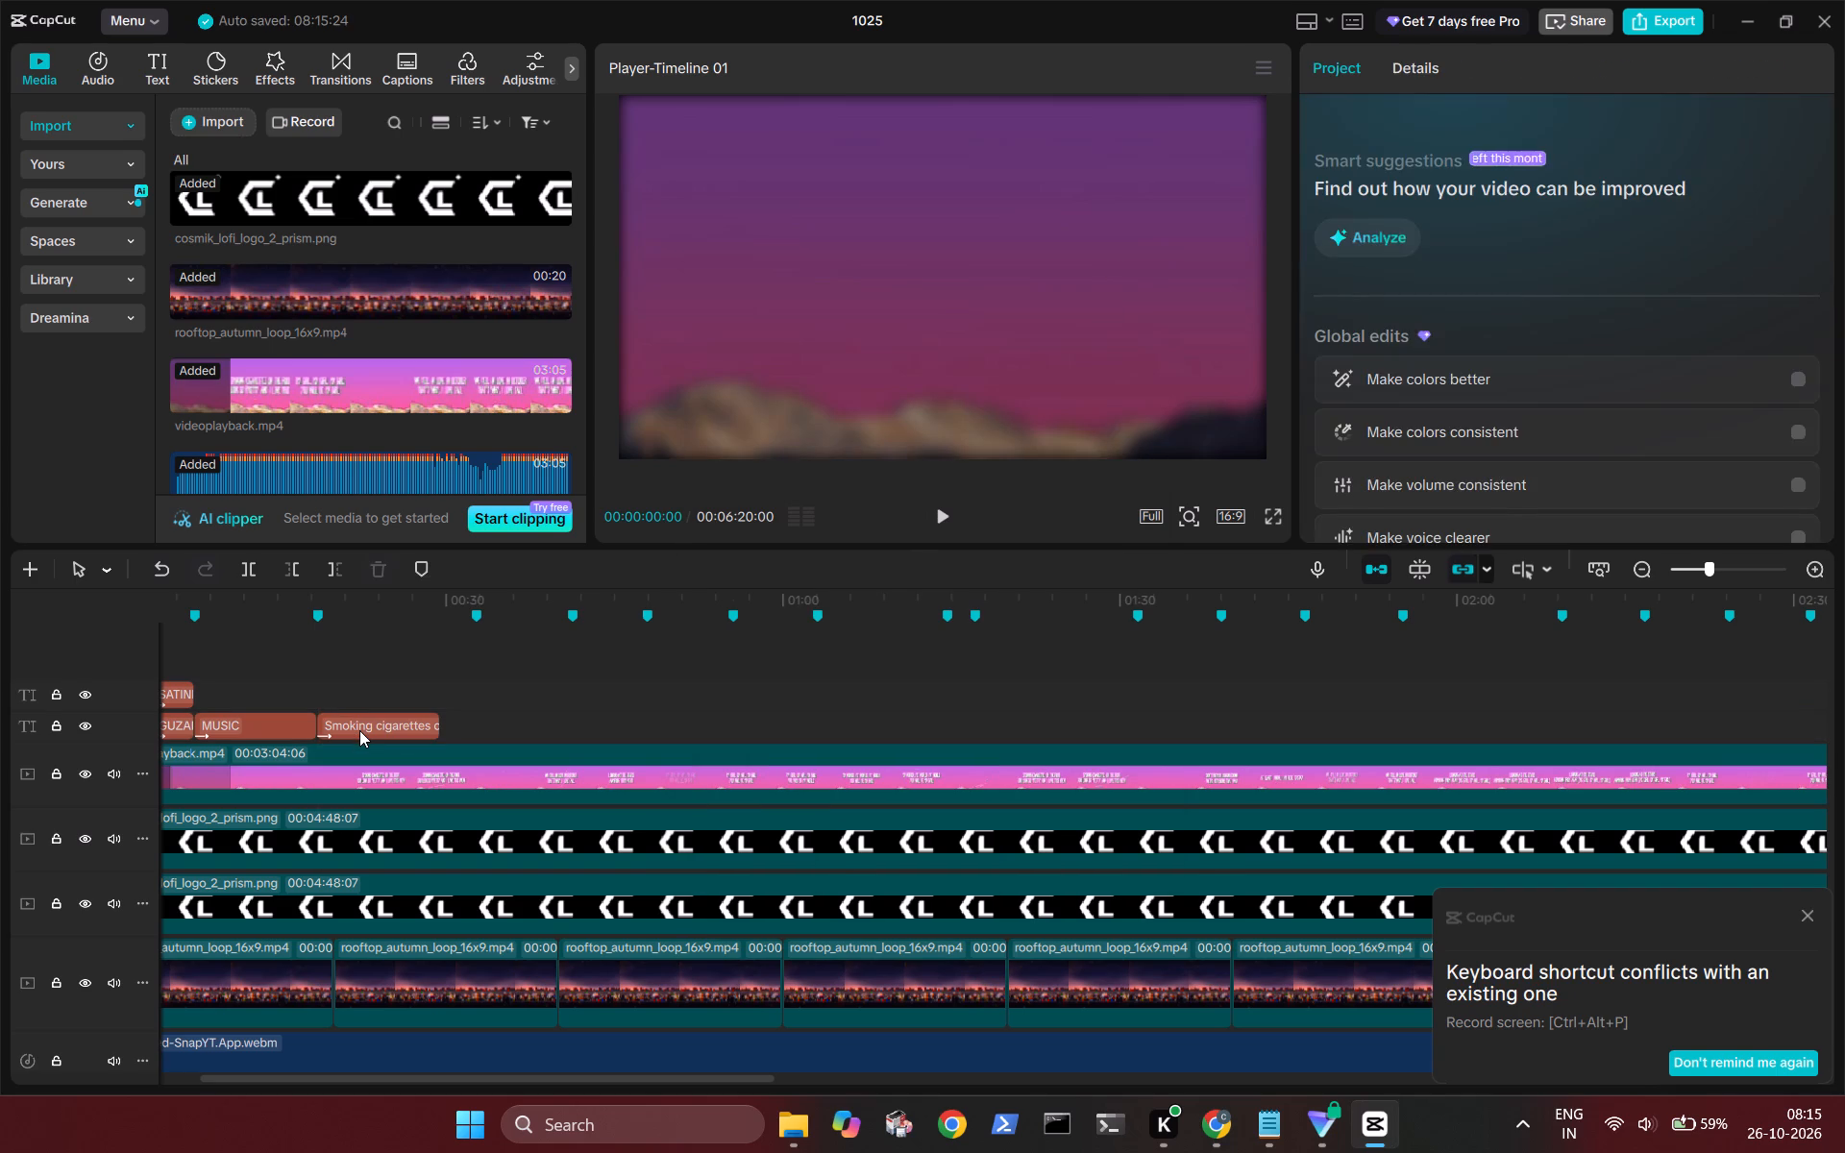
Search the fonts for "hogles" and set the "Smoking cigarettes on the roof" title's font to Hogles Regular.
{"action": "left_click", "coordinate": [359, 730]}
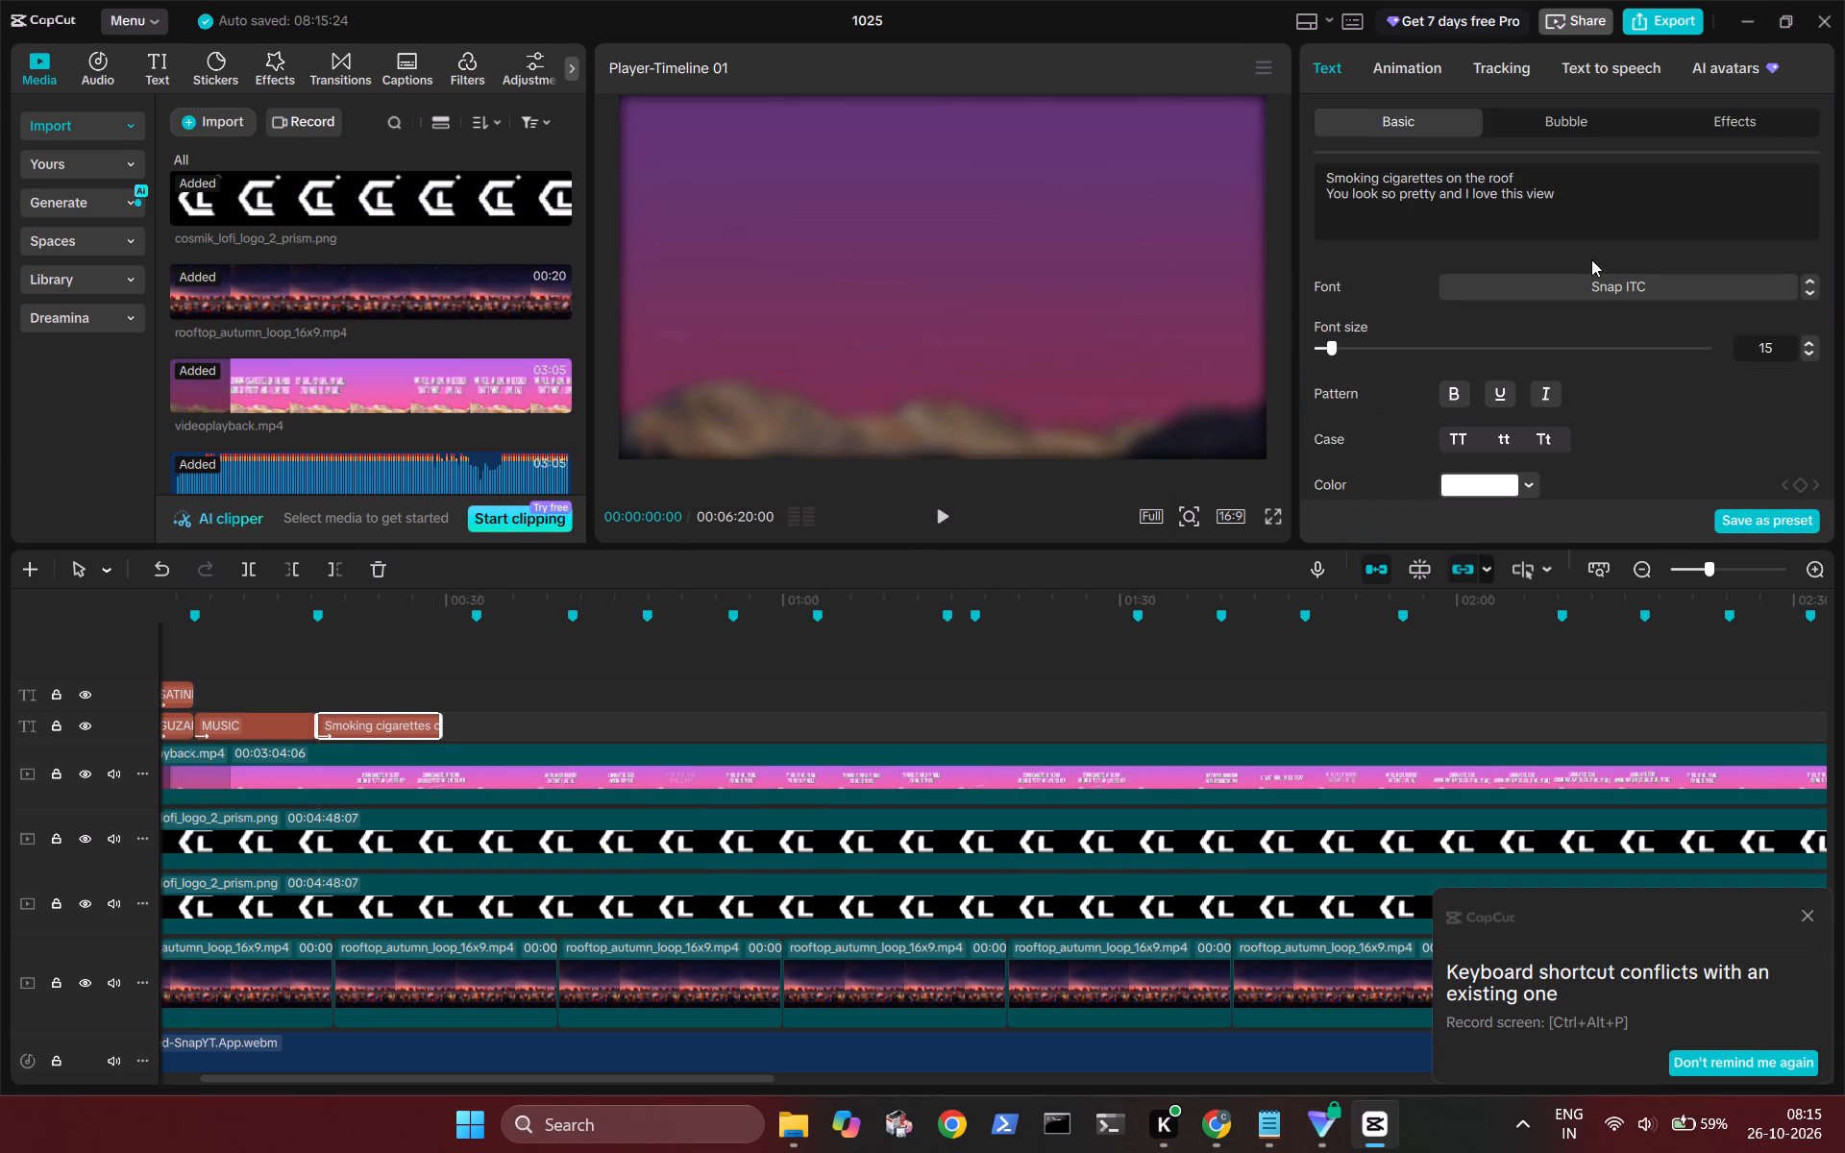
{"action": "scroll", "coordinate": [1617, 258], "scroll_direction": "up", "scroll_amount": 4, "text": "ctrl"}
{"action": "left_click", "coordinate": [1724, 286]}
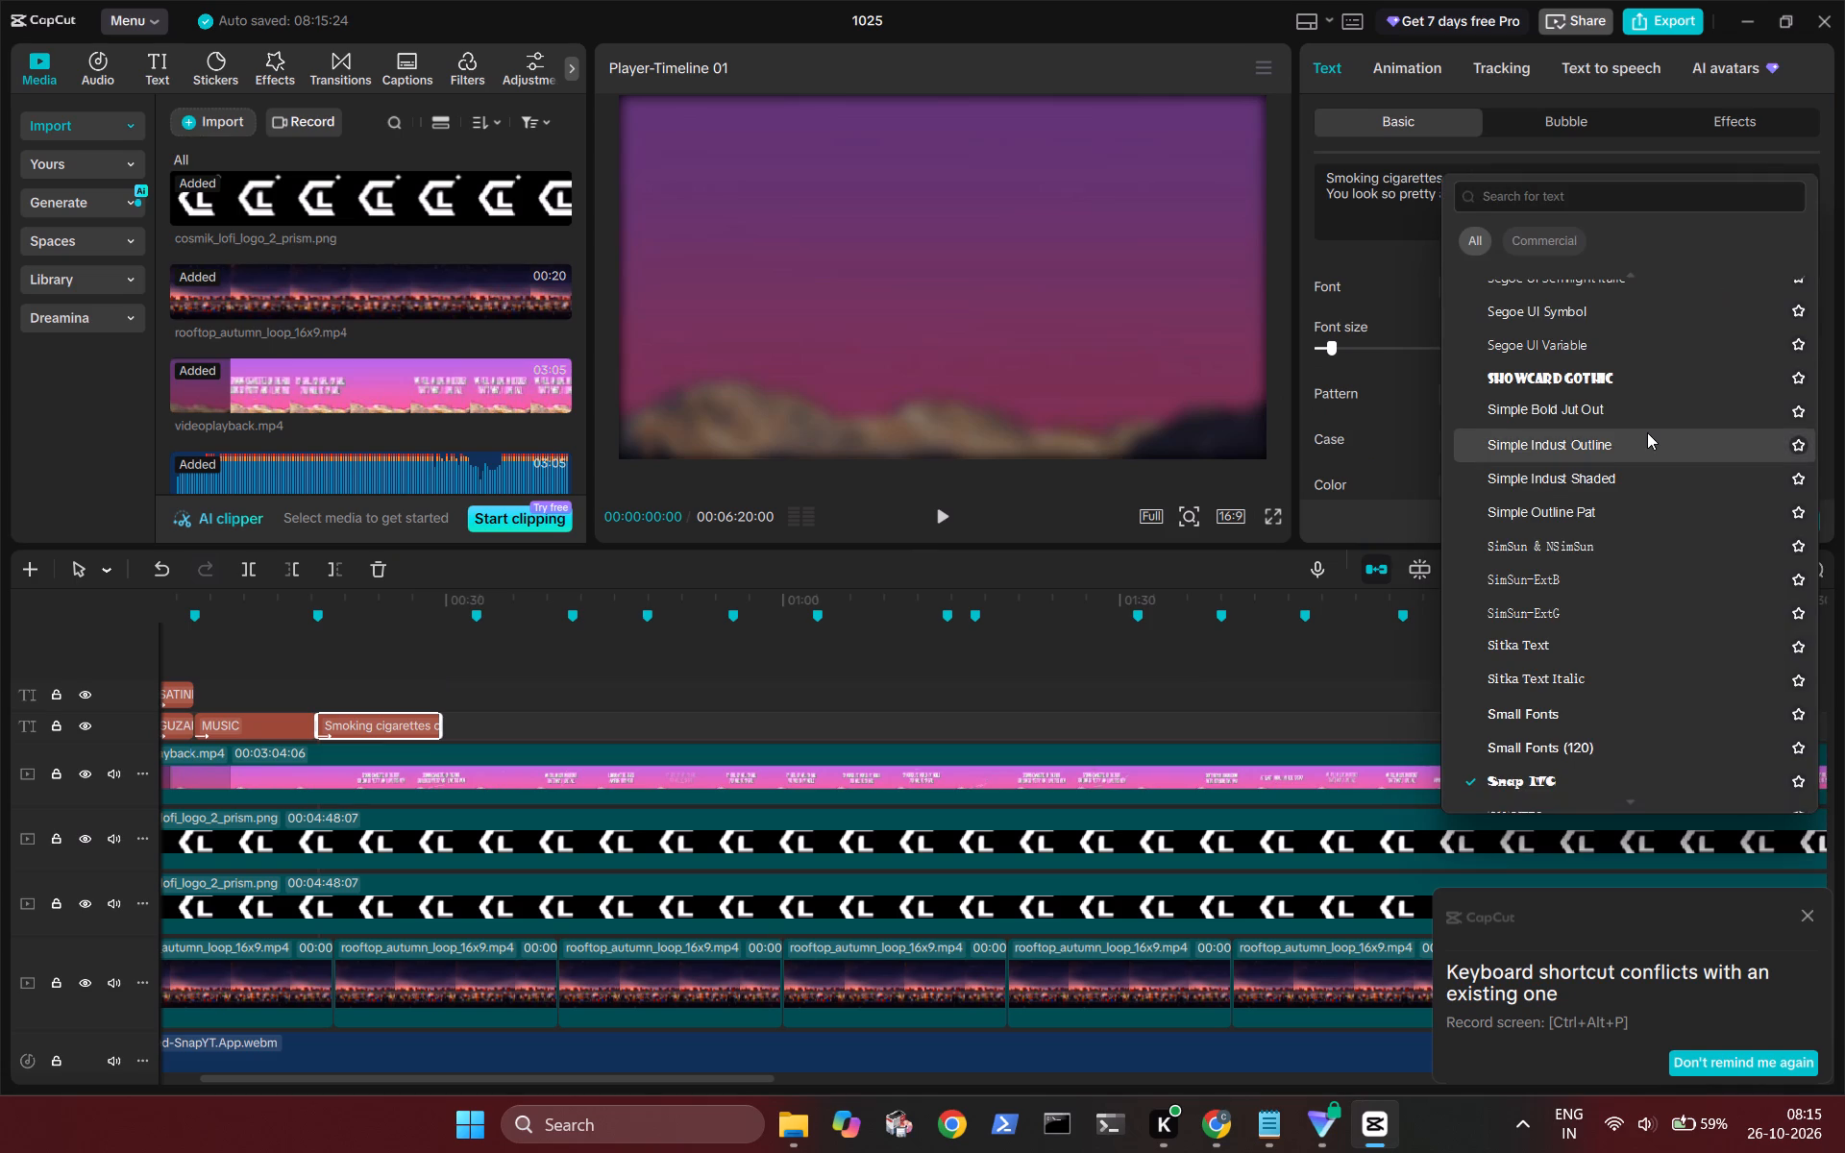
{"action": "scroll", "coordinate": [1647, 432], "scroll_direction": "up", "scroll_amount": 8}
{"action": "scroll", "coordinate": [1647, 432], "scroll_direction": "up", "scroll_amount": 20}
{"action": "scroll", "coordinate": [1647, 432], "scroll_direction": "up", "scroll_amount": 15}
{"action": "scroll", "coordinate": [1647, 432], "scroll_direction": "up", "scroll_amount": 11}
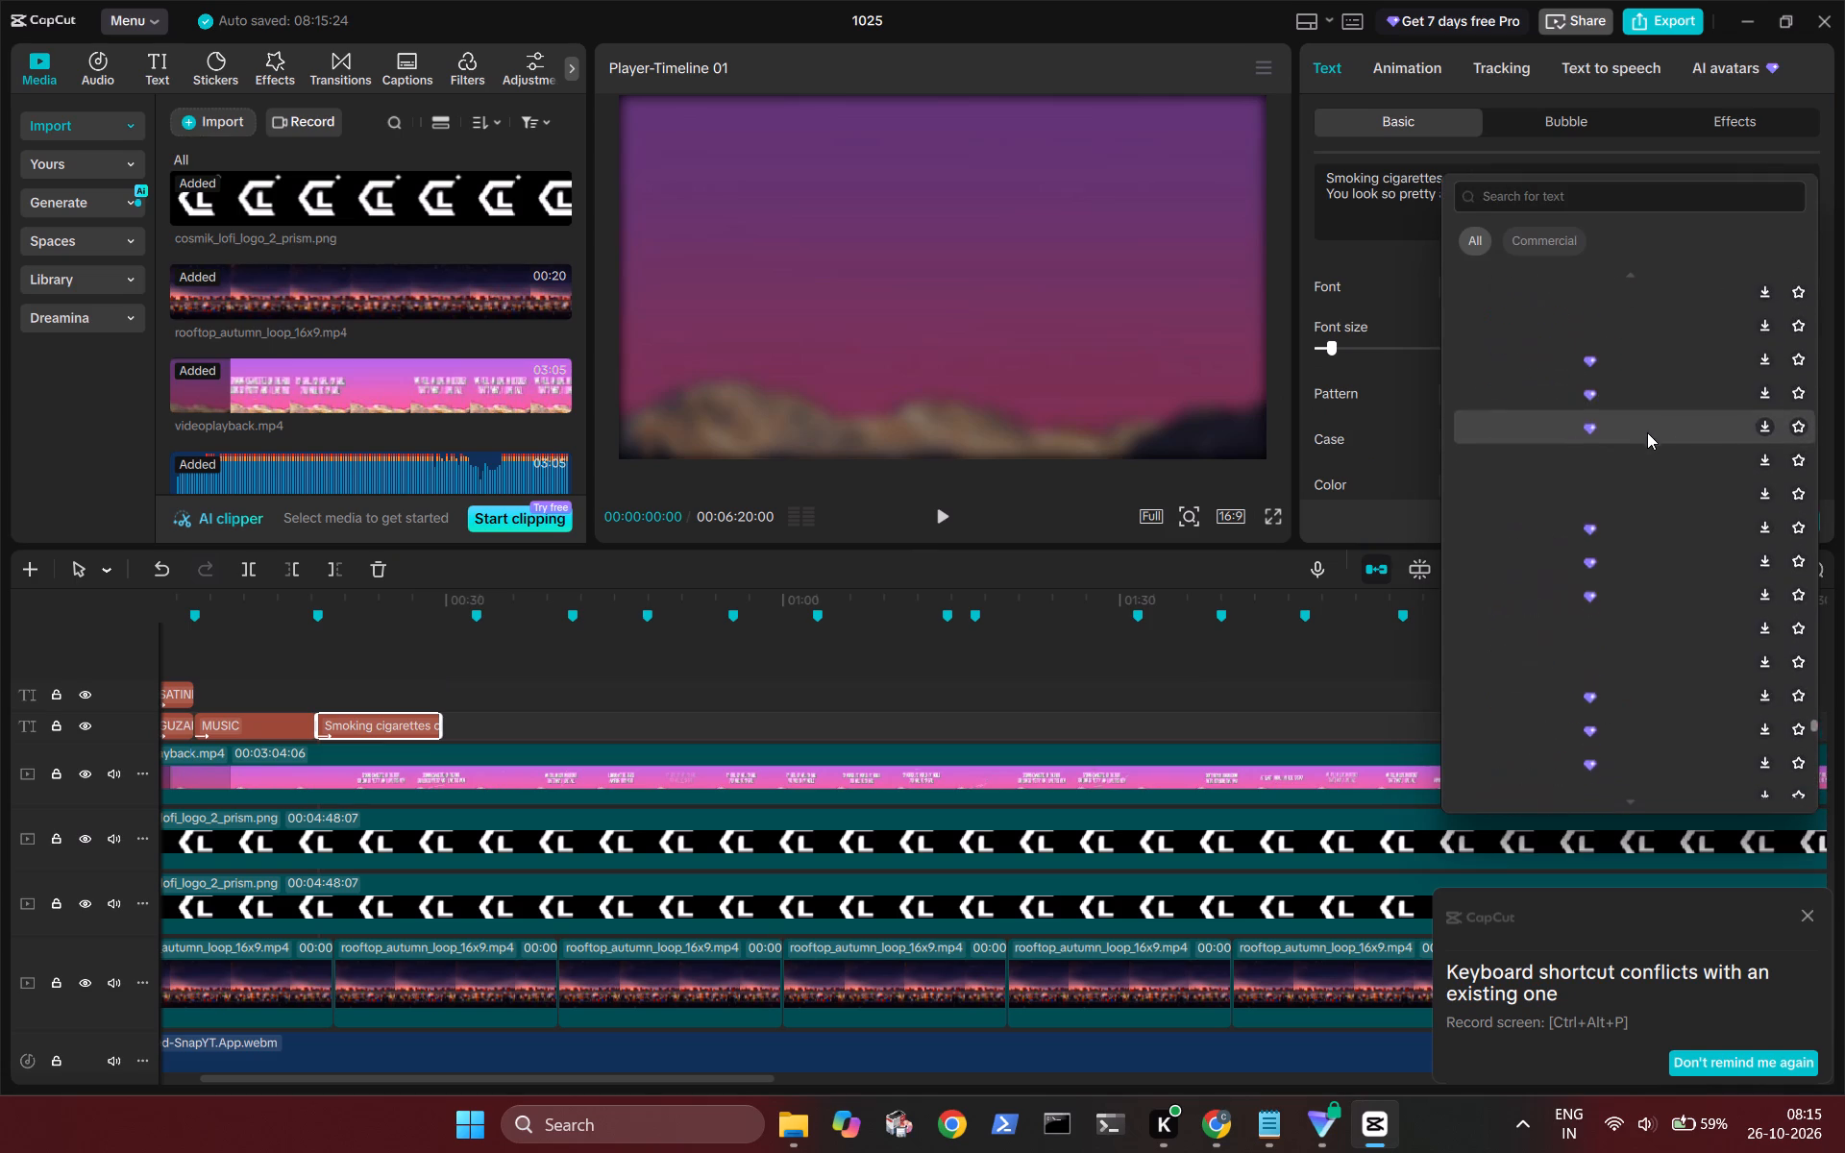
{"action": "scroll", "coordinate": [1647, 432], "scroll_direction": "up", "scroll_amount": 15}
{"action": "scroll", "coordinate": [1647, 432], "scroll_direction": "up", "scroll_amount": 16}
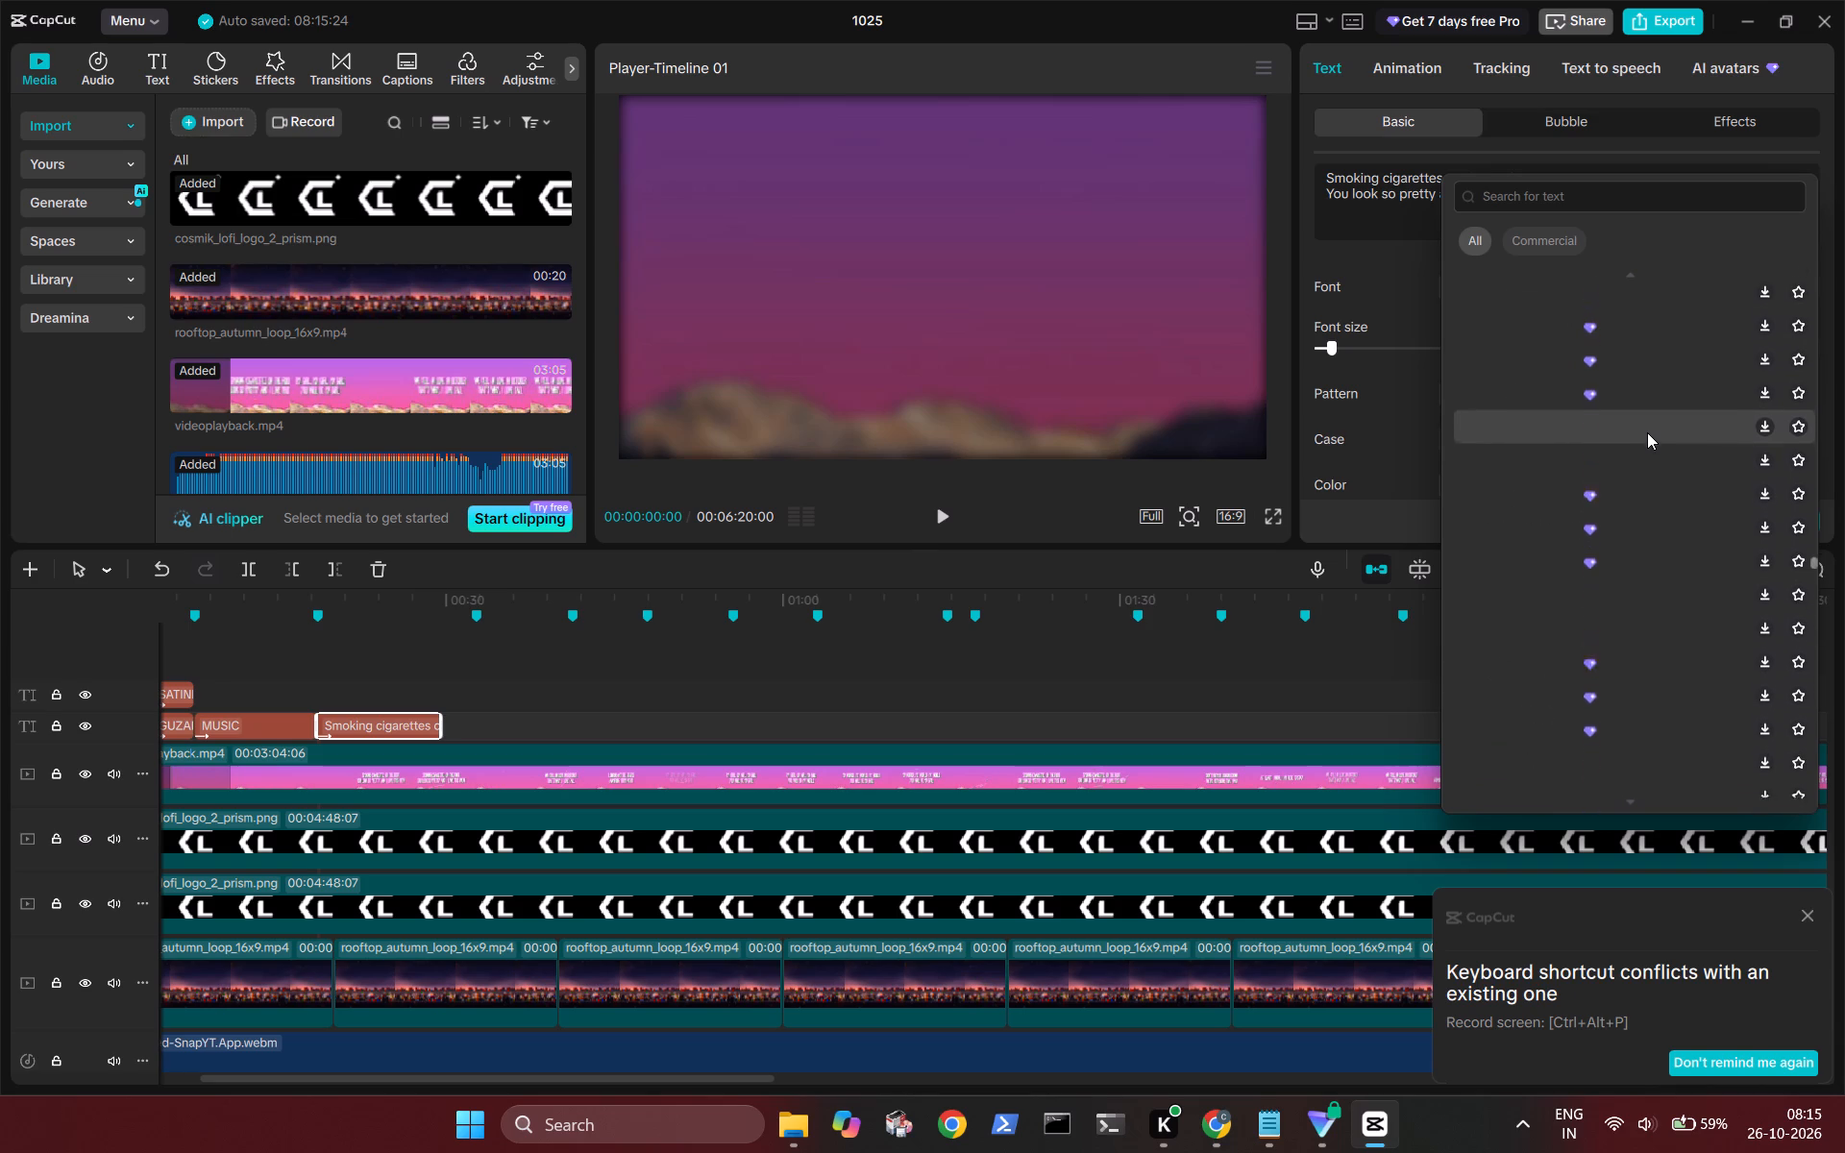
{"action": "scroll", "coordinate": [1647, 432], "scroll_direction": "up", "scroll_amount": 20}
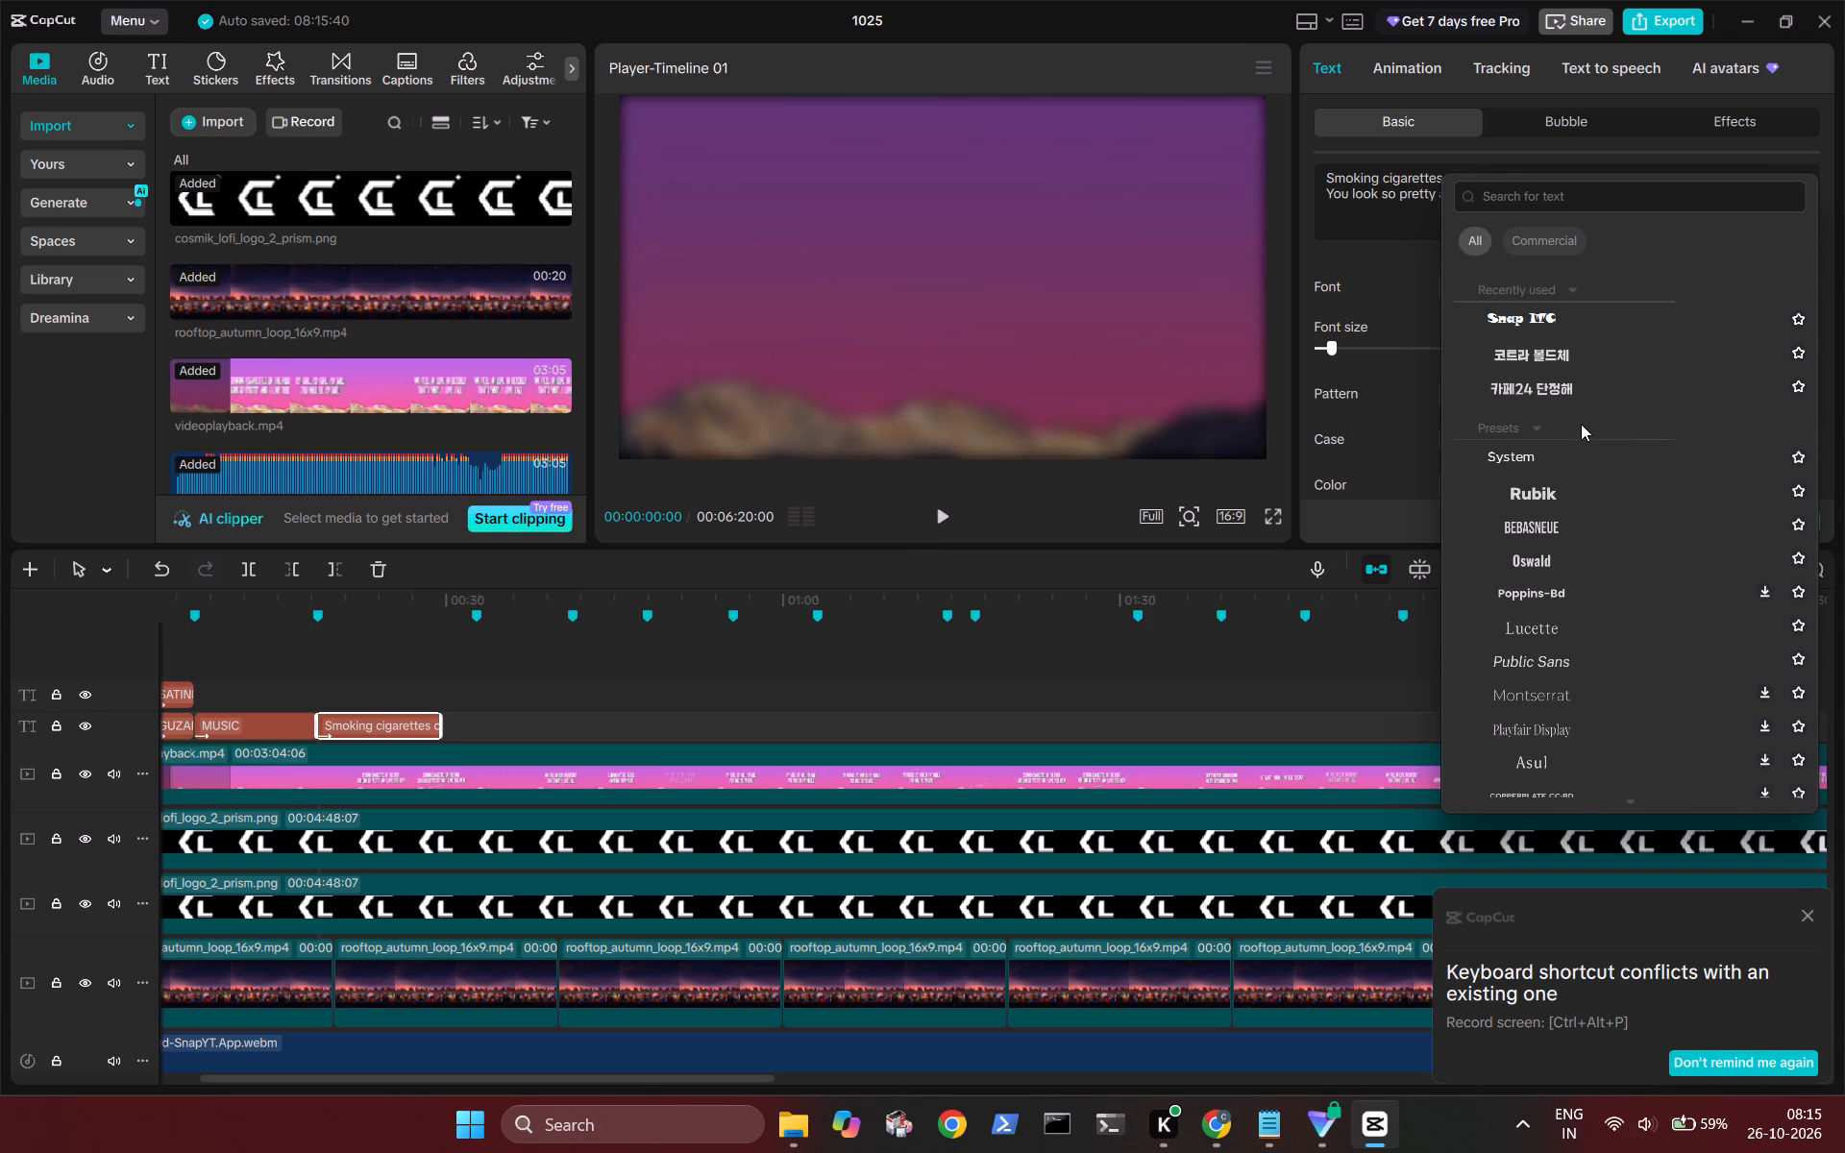
{"action": "scroll", "coordinate": [1581, 424], "scroll_direction": "down", "scroll_amount": 2}
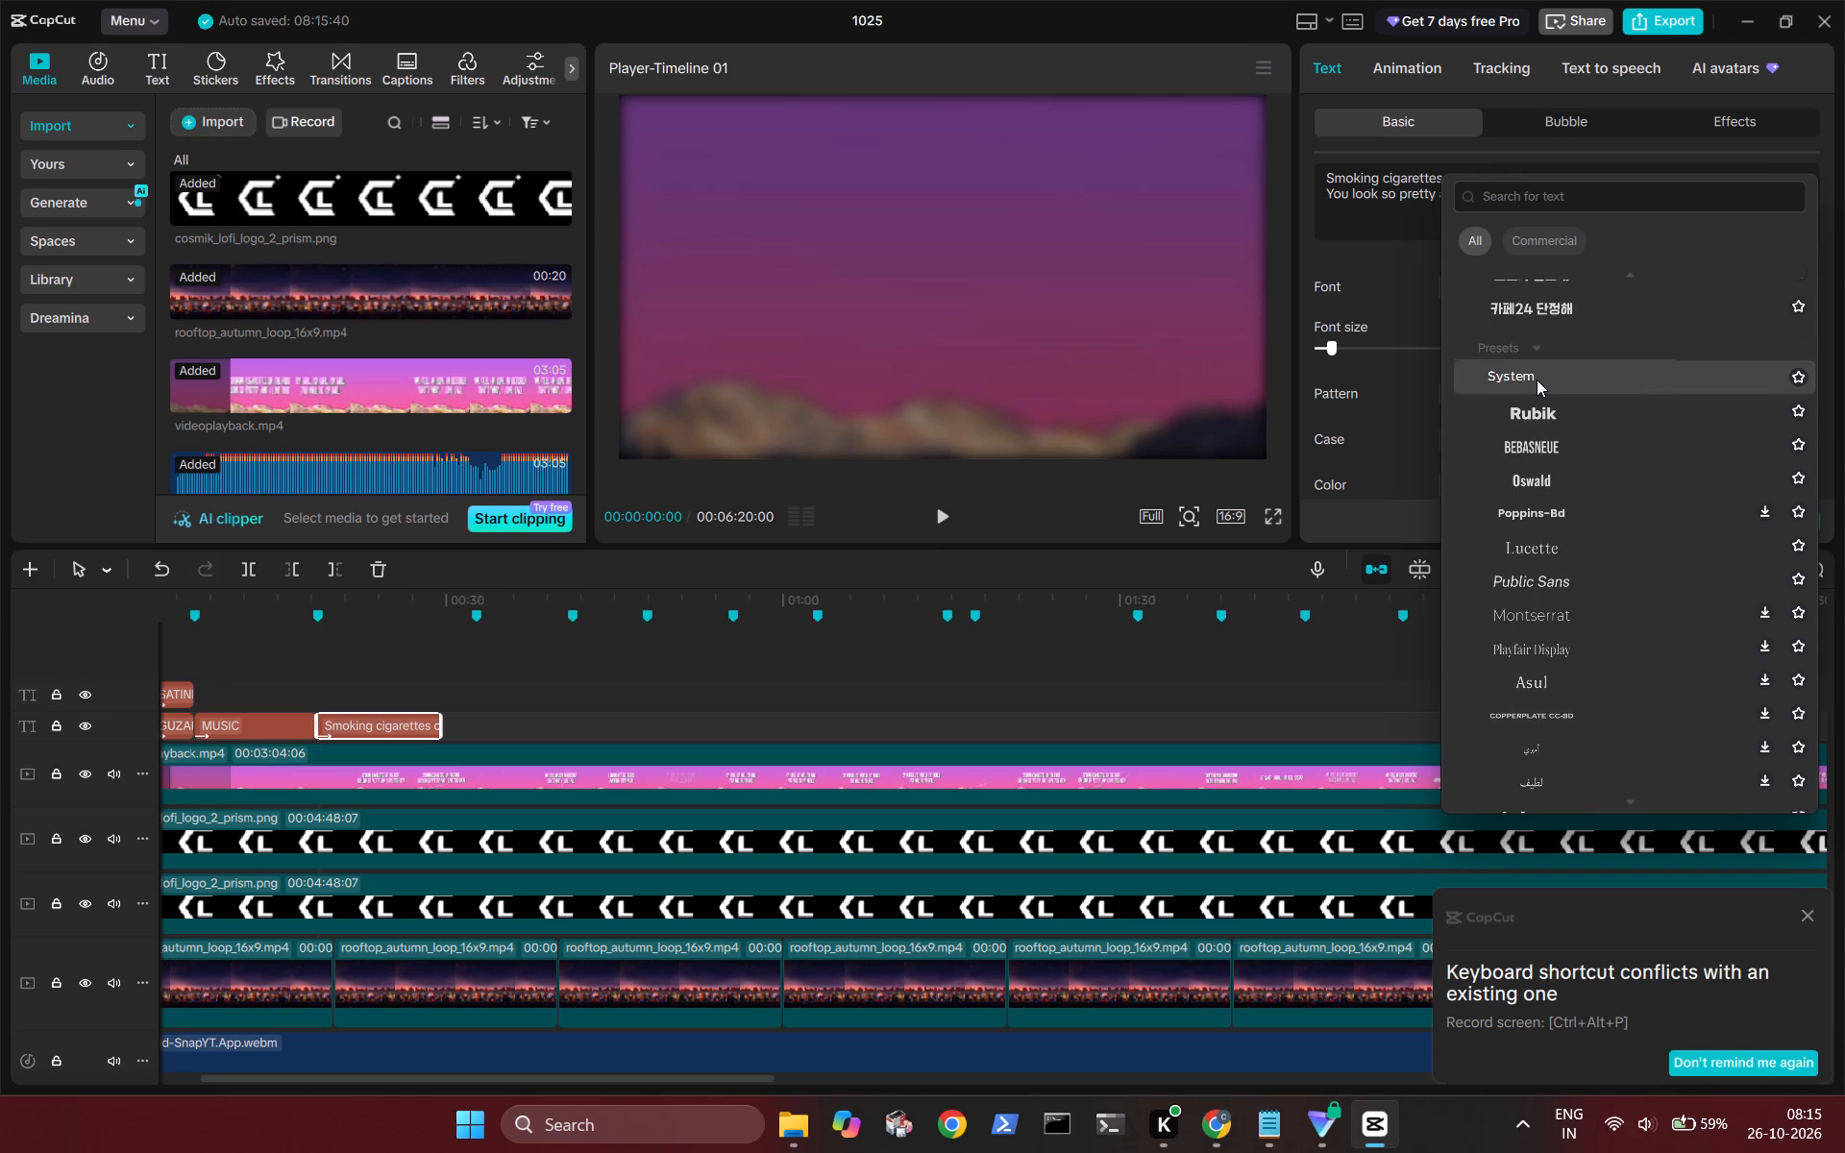
{"action": "scroll", "coordinate": [1537, 380], "scroll_direction": "down", "scroll_amount": 1}
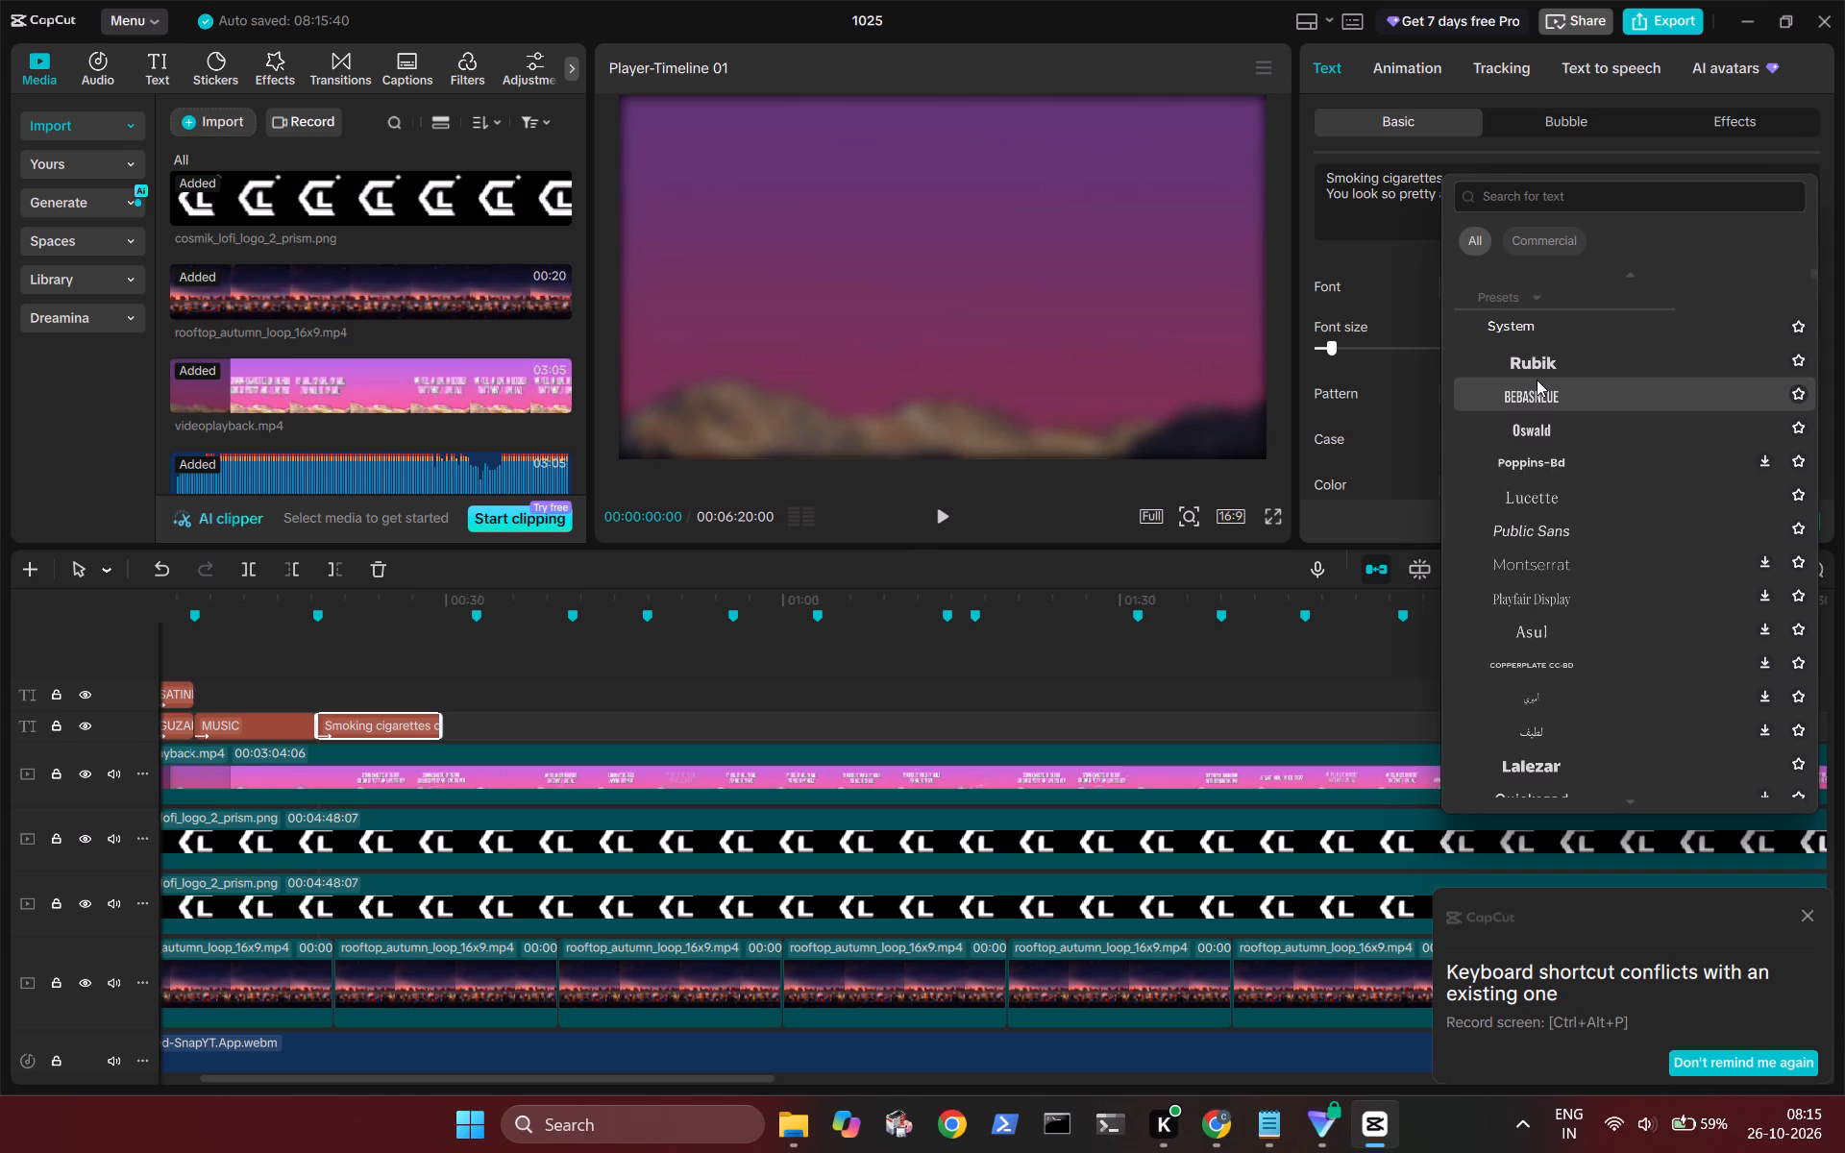
{"action": "left_click", "coordinate": [1560, 193]}
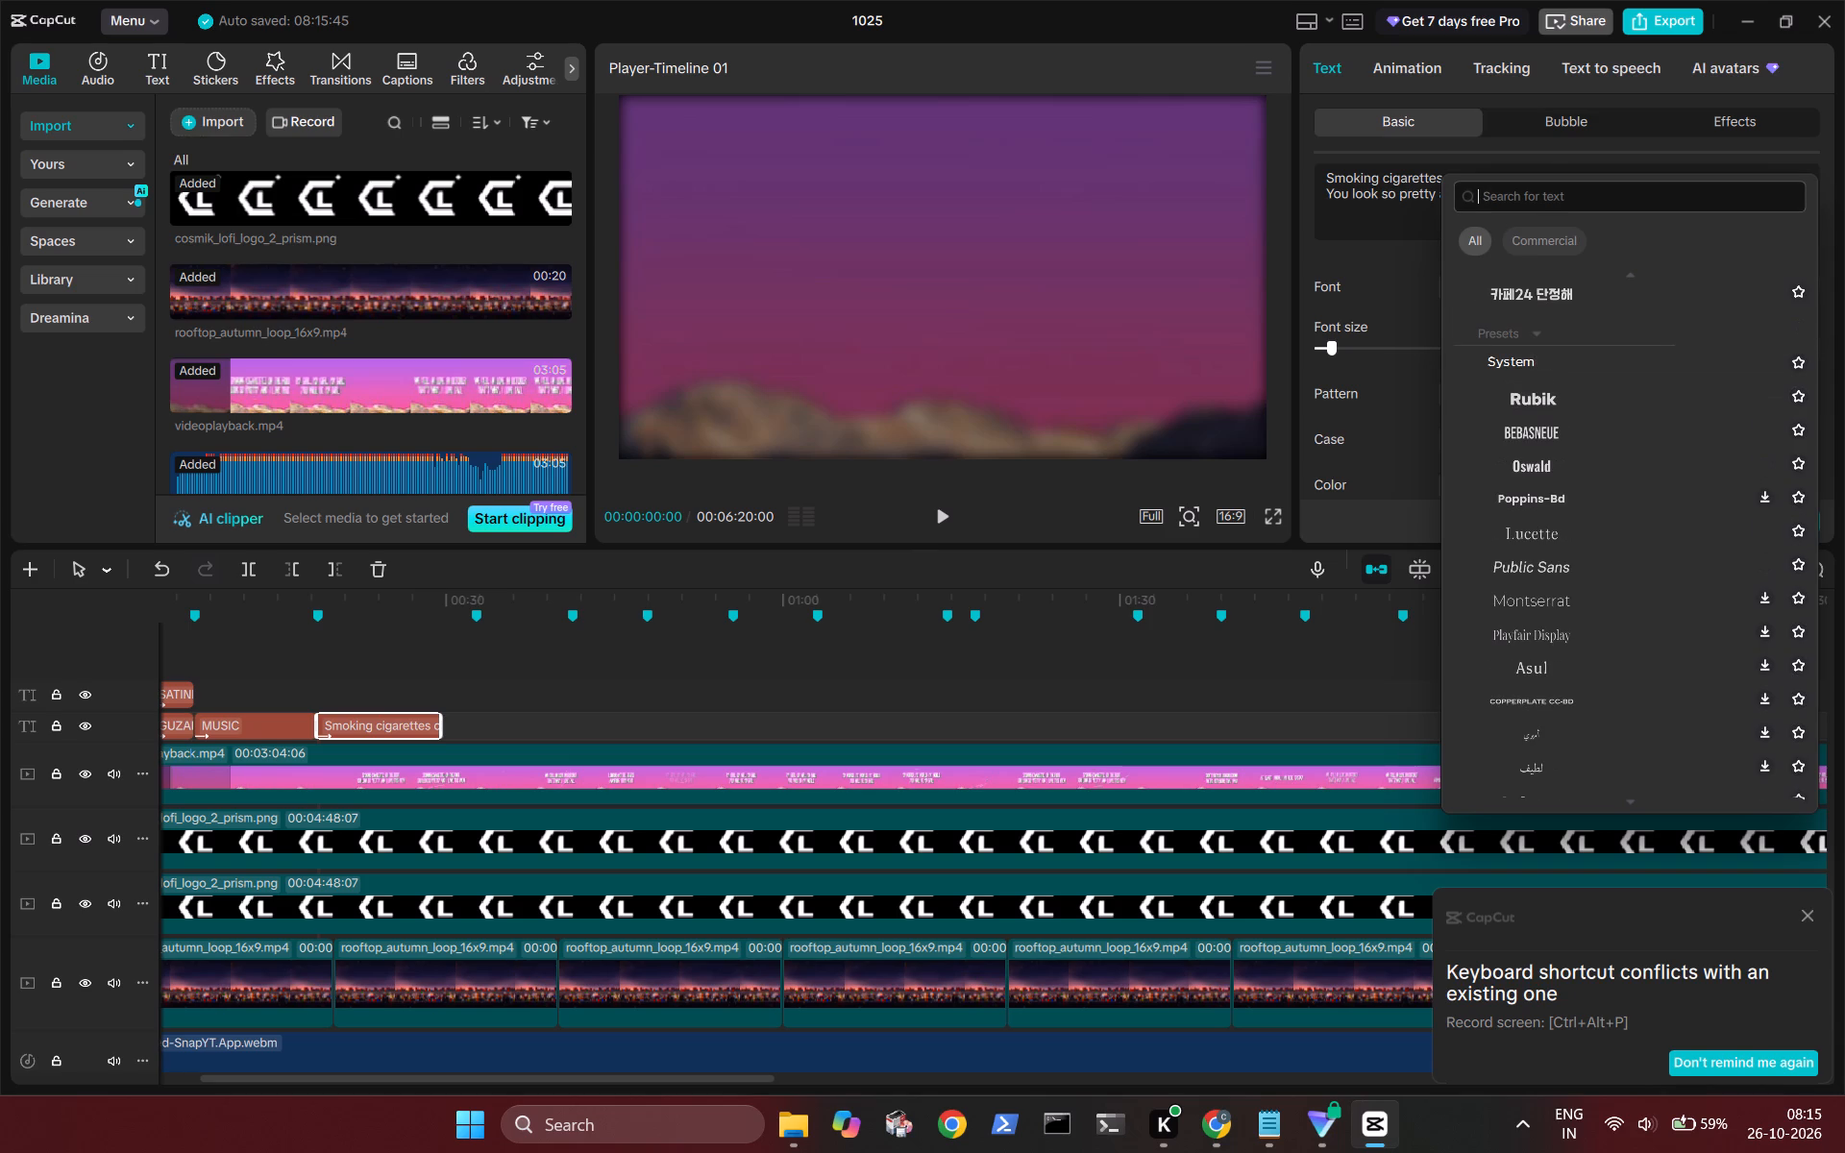
{"action": "type", "text": "hog"}
{"action": "type", "text": "les"}
{"action": "key", "text": "Return"}
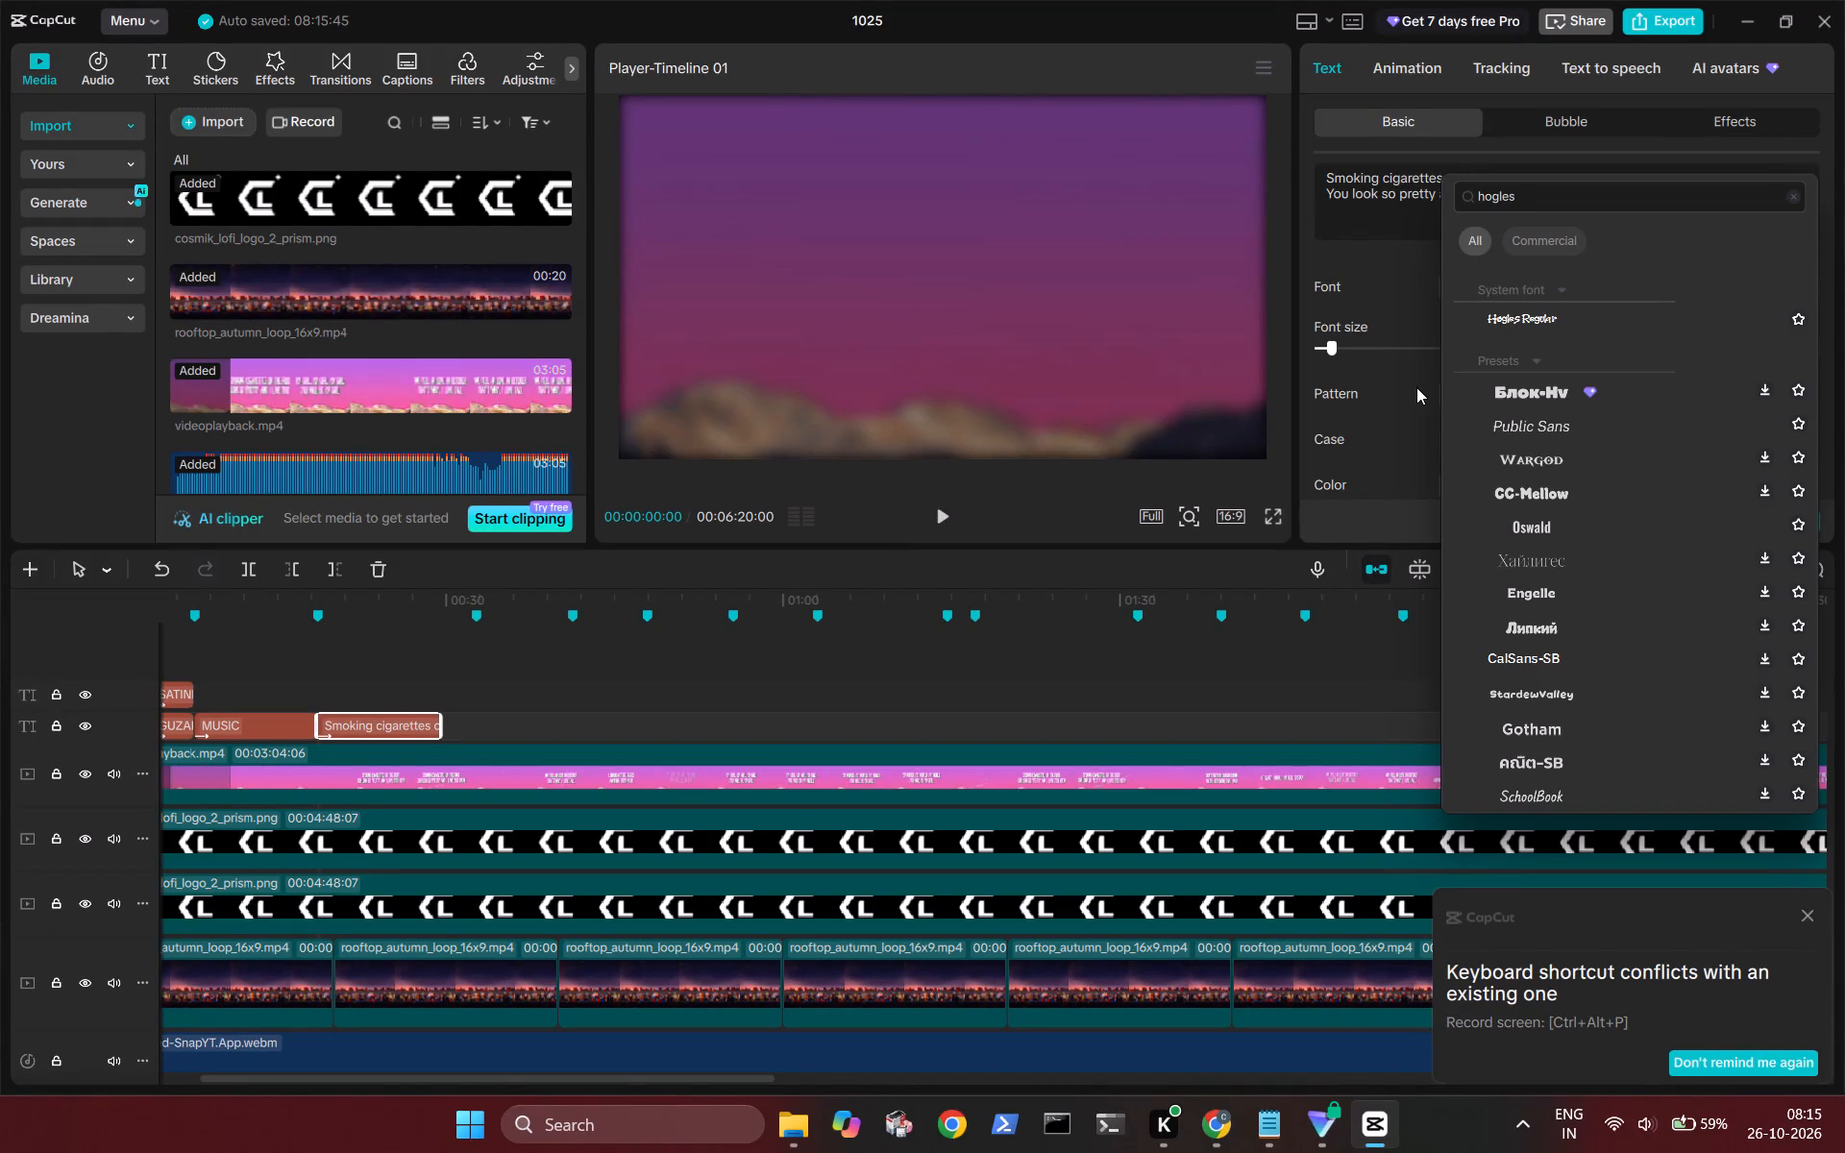
{"action": "left_click", "coordinate": [1526, 322]}
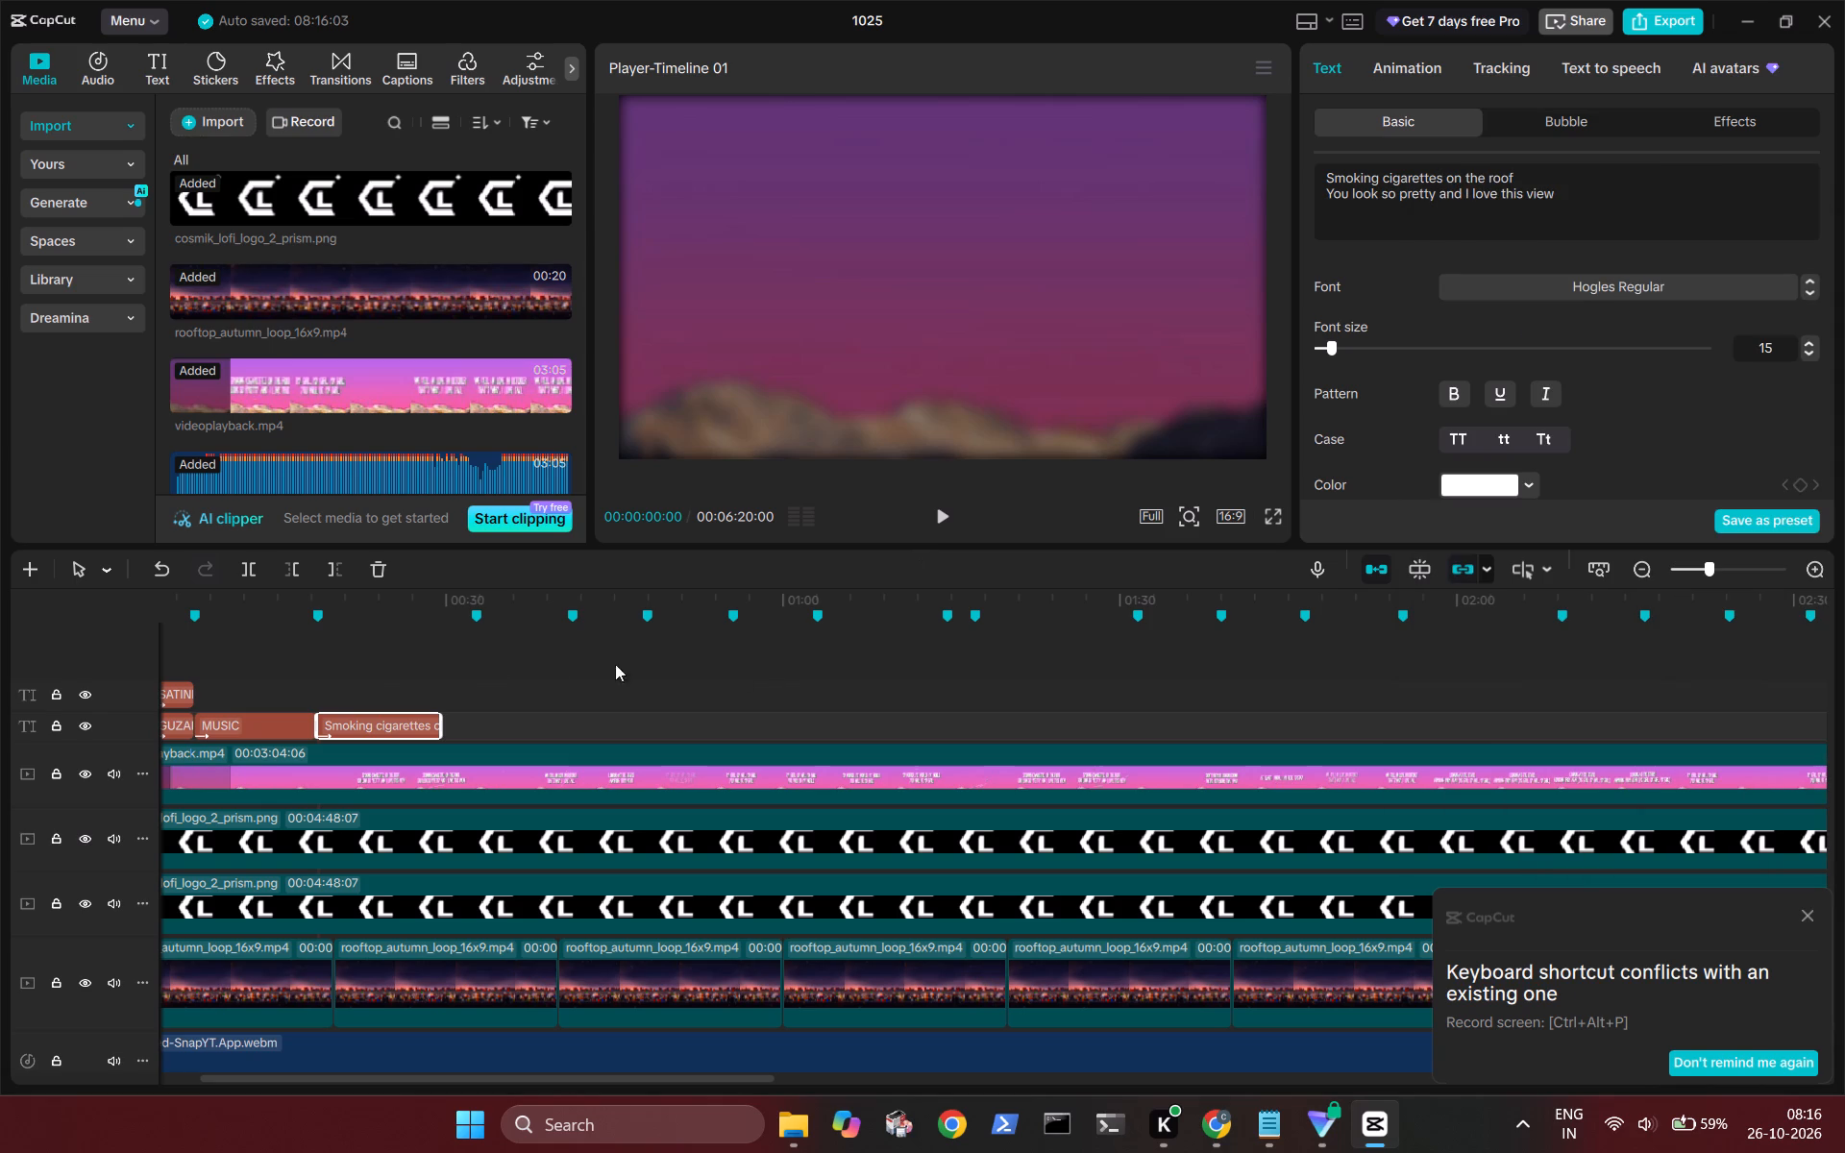
With the playhead at about 00:00:25:08, enlarge the "Smoking cigarettes" lyric title in the preview to about 77% scale.
{"action": "left_click", "coordinate": [393, 674]}
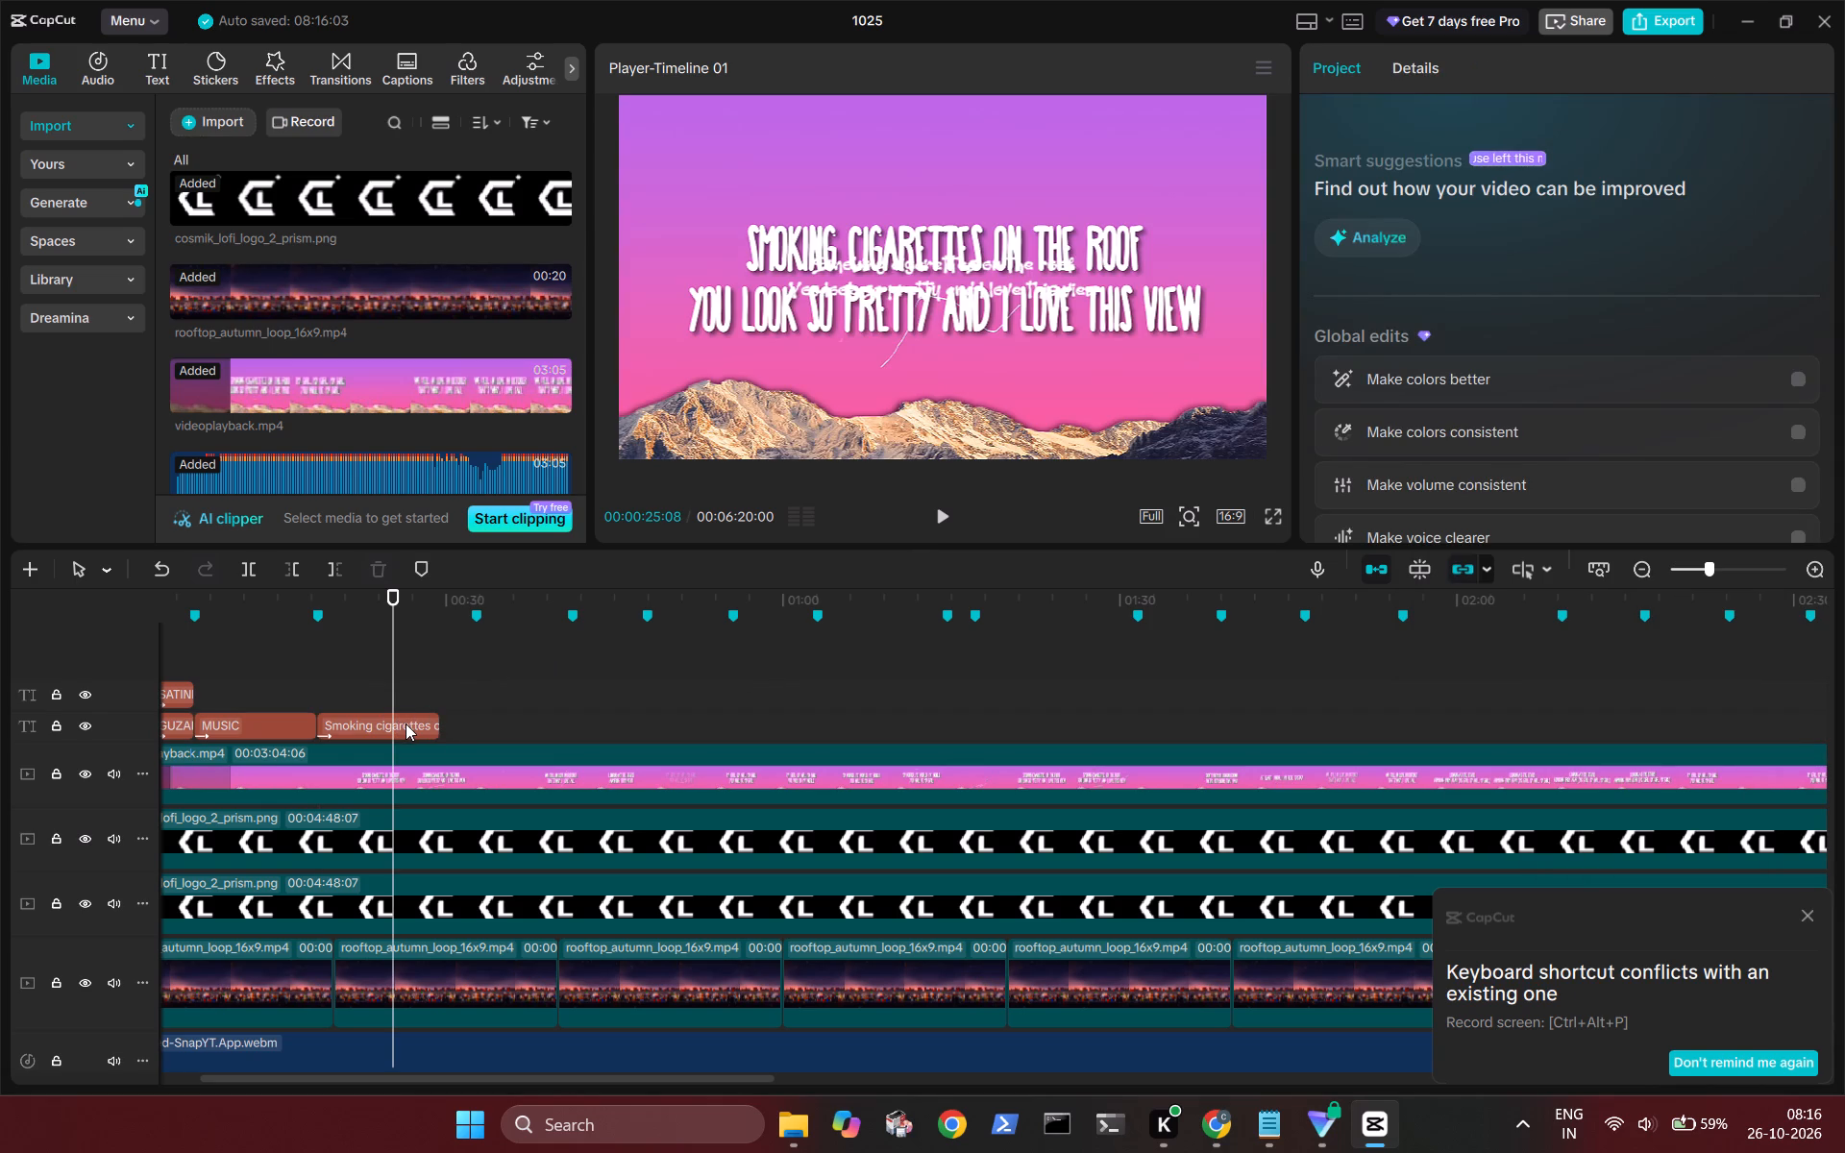
{"action": "left_click", "coordinate": [406, 724]}
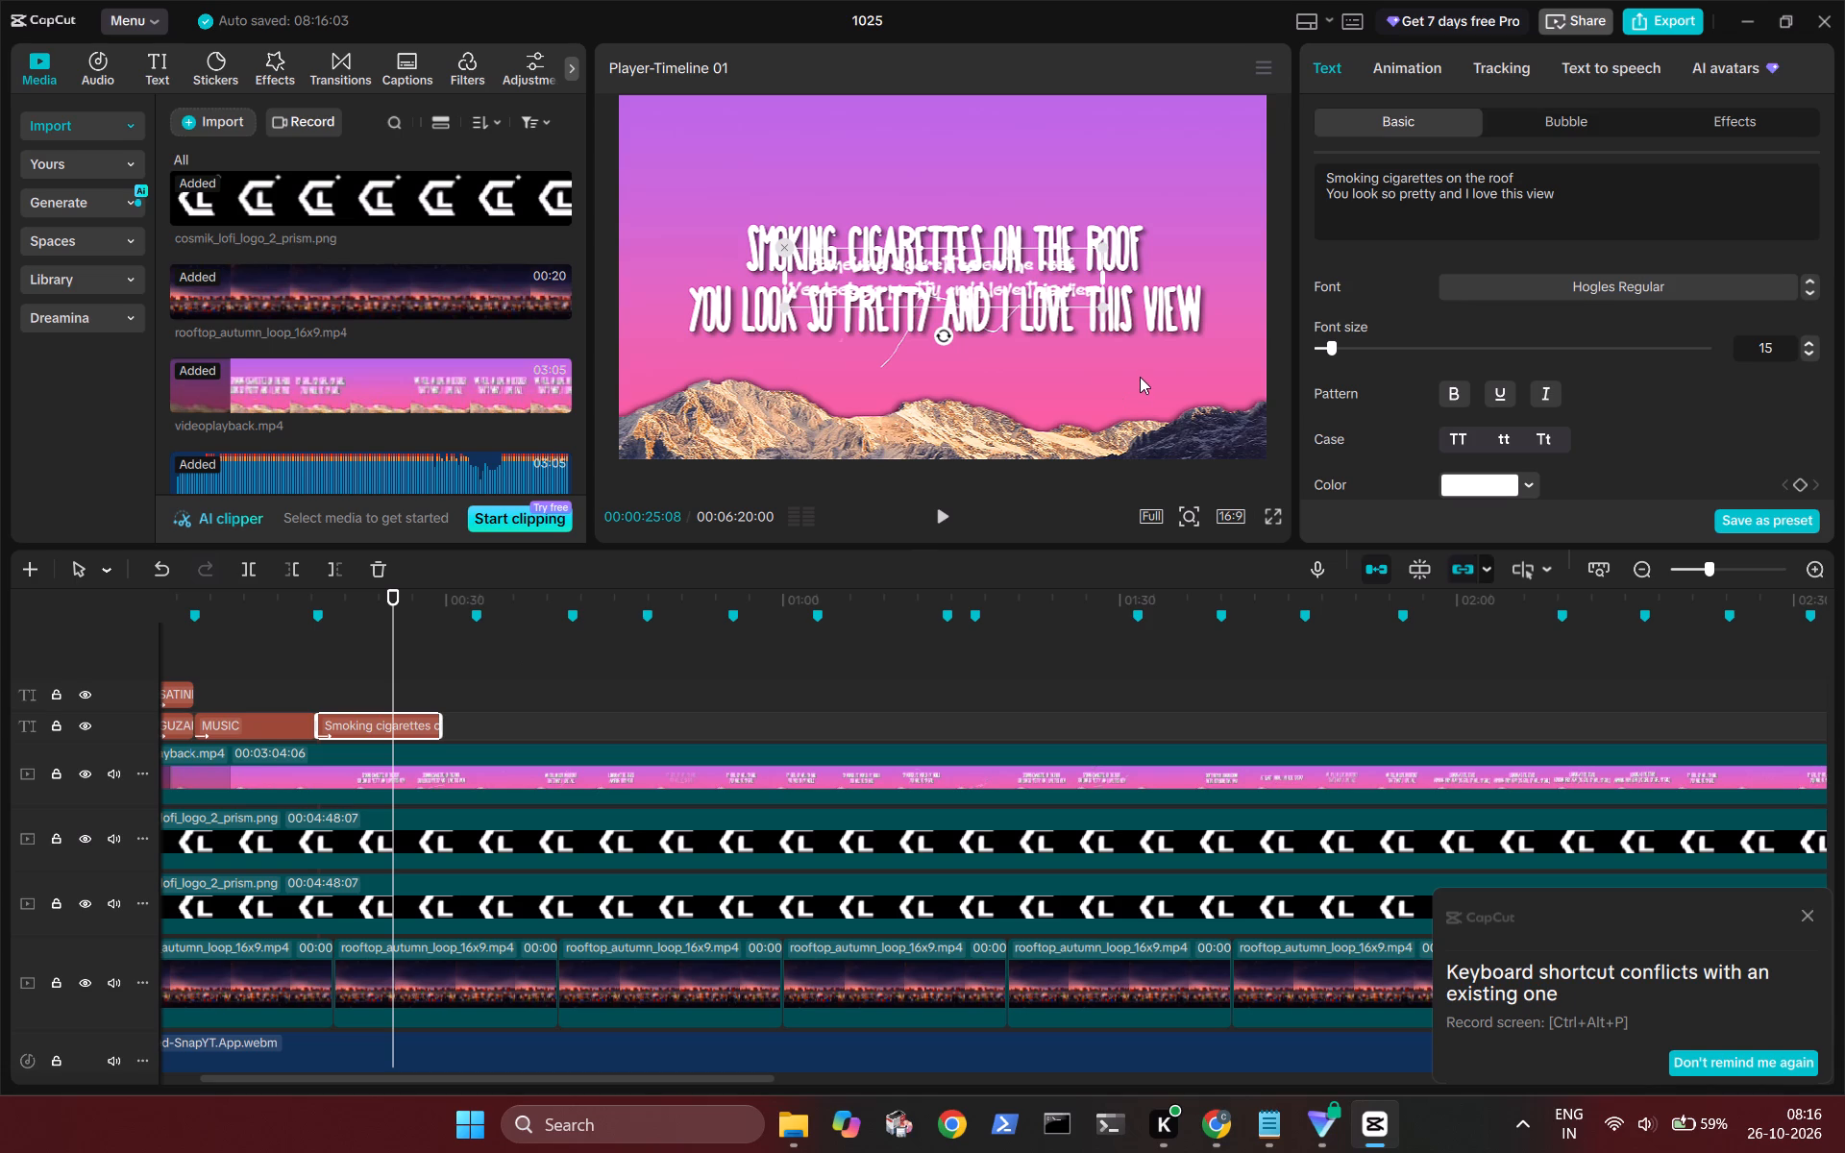
{"action": "left_click_drag", "start_coordinate": [1096, 309], "coordinate": [1289, 368]}
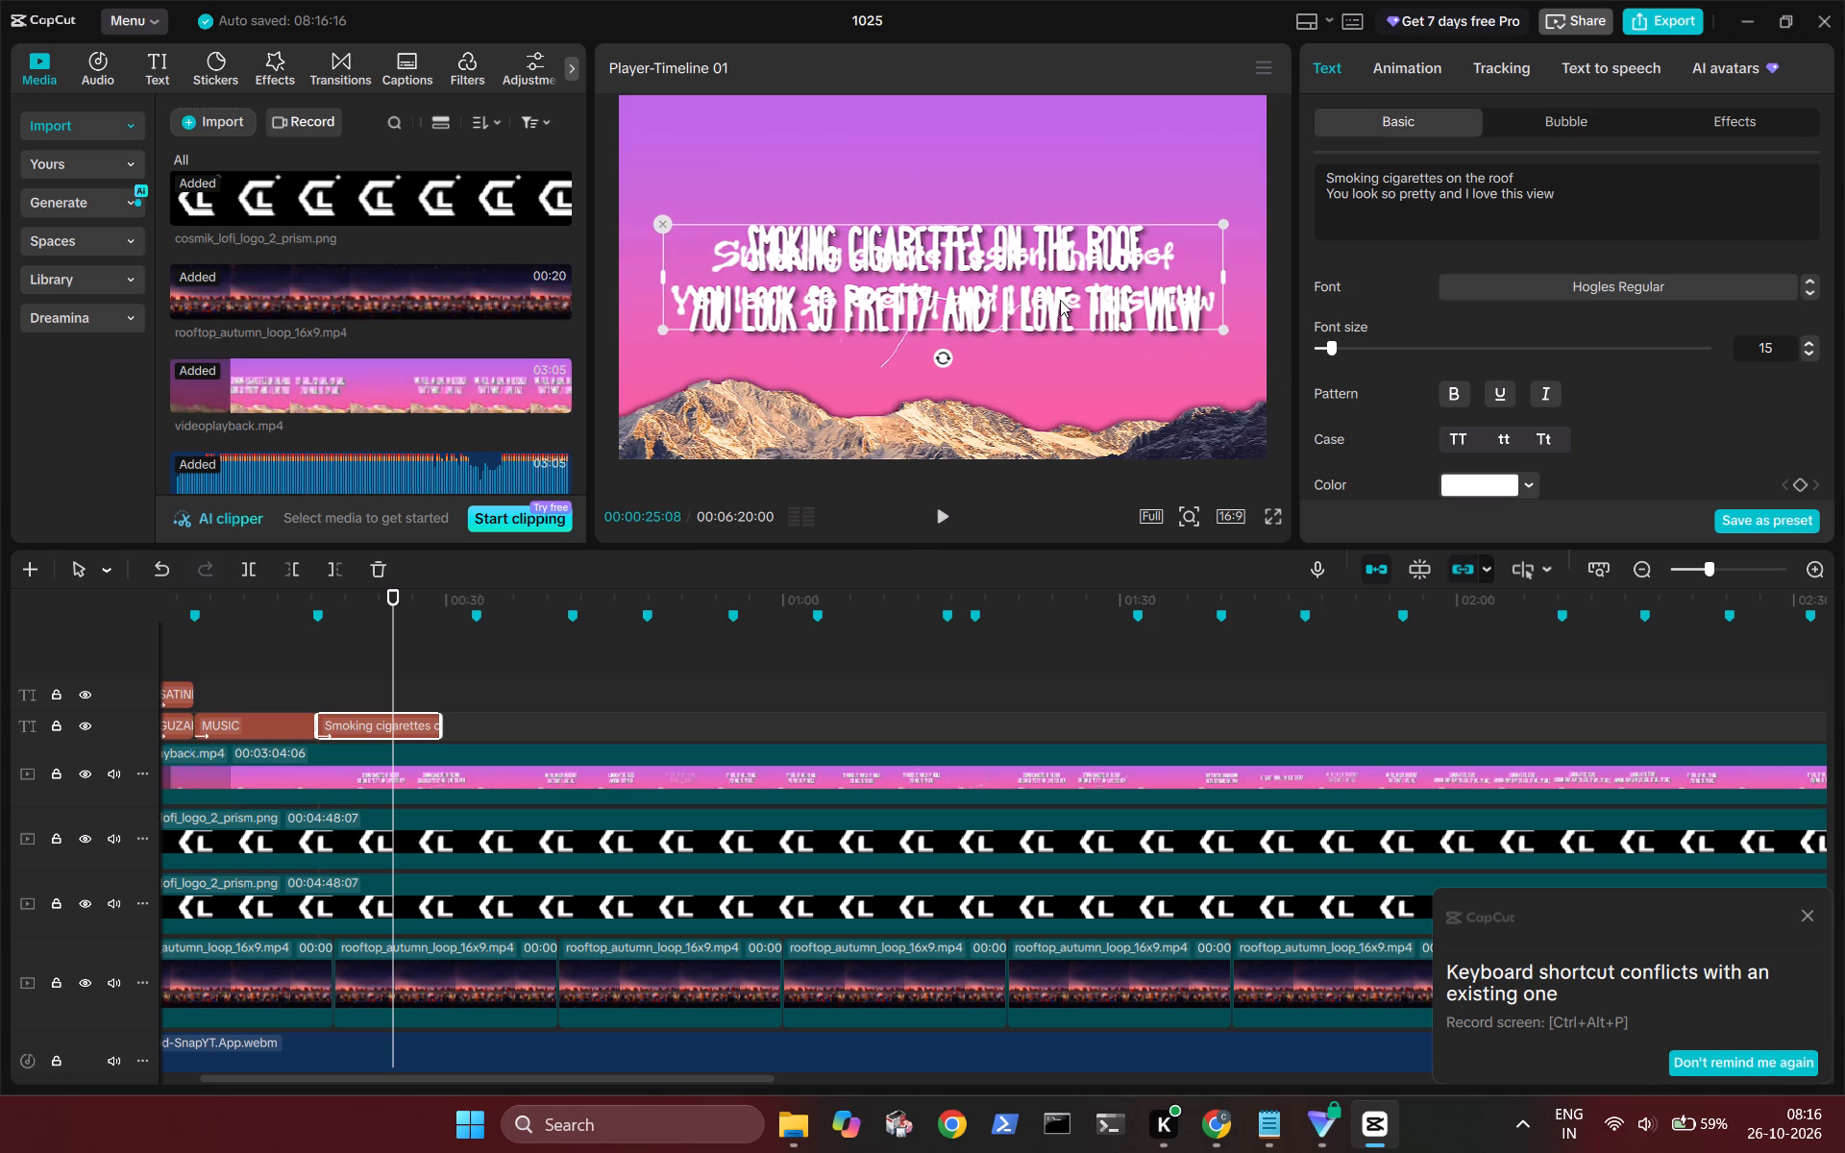
{"action": "left_click_drag", "start_coordinate": [1060, 300], "coordinate": [1060, 278]}
{"action": "left_click_drag", "start_coordinate": [1060, 278], "coordinate": [1060, 273]}
Apply the white preset text style with a black shadow to the "Smoking cigarettes" lyric title.
{"action": "scroll", "coordinate": [1671, 355], "scroll_direction": "down", "scroll_amount": 2}
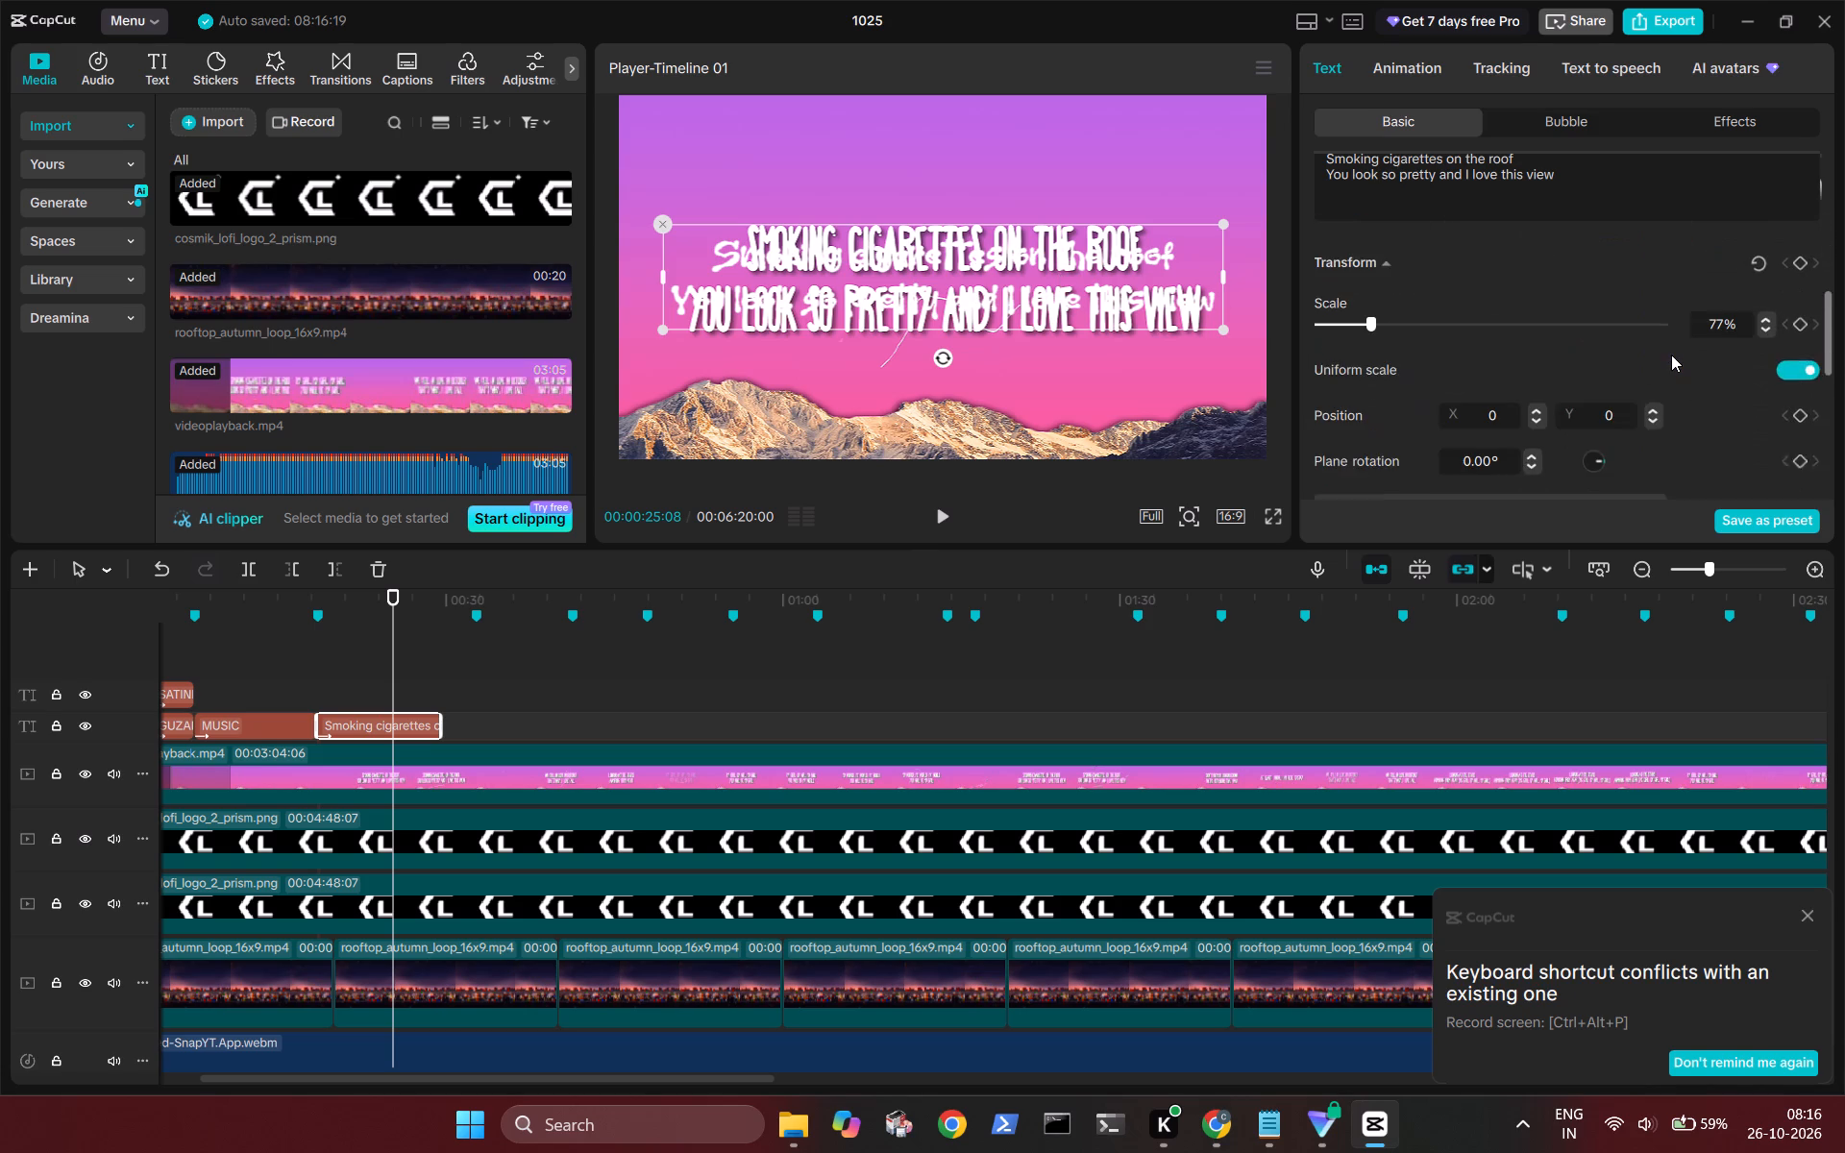
{"action": "scroll", "coordinate": [1671, 355], "scroll_direction": "down", "scroll_amount": 1}
{"action": "scroll", "coordinate": [1671, 355], "scroll_direction": "up", "scroll_amount": 2}
{"action": "left_click", "coordinate": [1541, 379]}
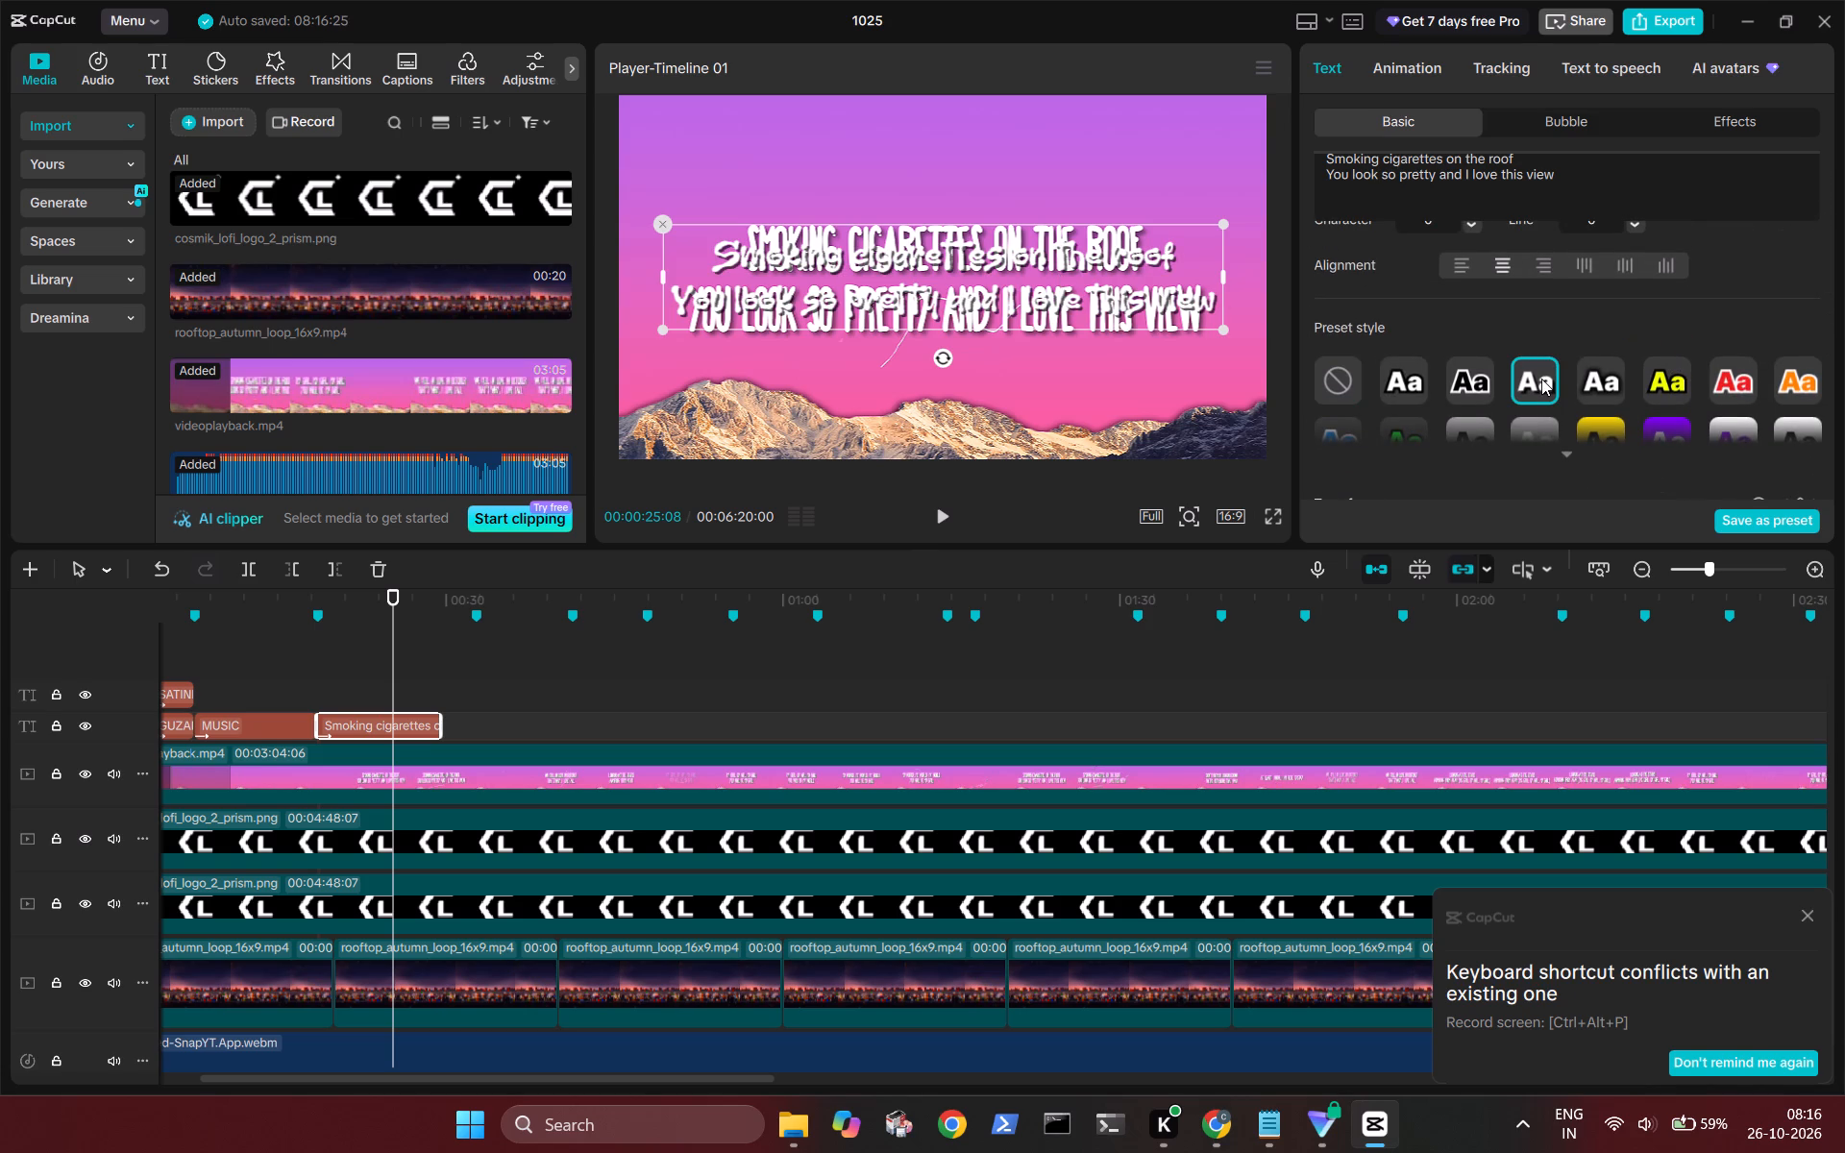
Lower the shadow opacity of the "Smoking cigarettes on the roof" title to 46%.
{"action": "scroll", "coordinate": [1541, 379], "scroll_direction": "down", "scroll_amount": 2}
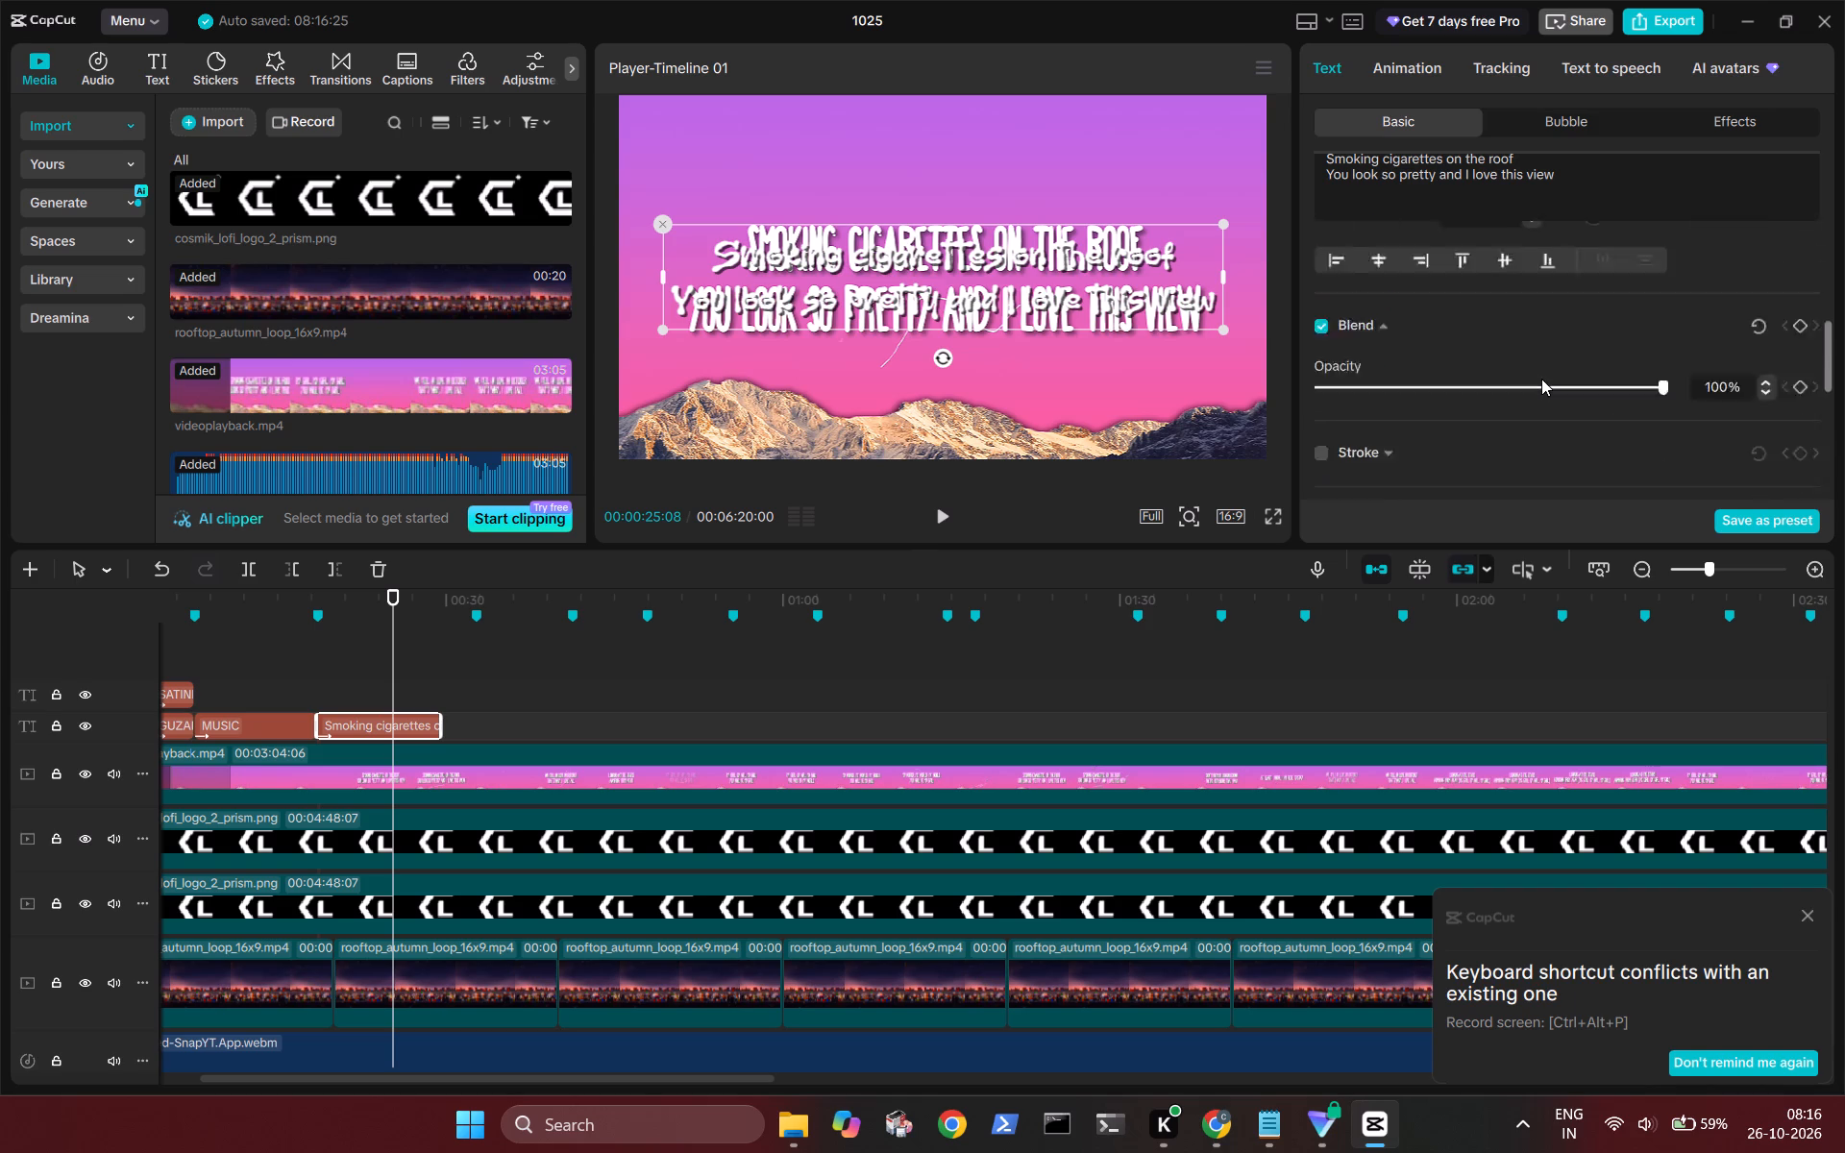
{"action": "scroll", "coordinate": [1541, 379], "scroll_direction": "down", "scroll_amount": 1}
{"action": "scroll", "coordinate": [1541, 379], "scroll_direction": "up", "scroll_amount": 1}
{"action": "scroll", "coordinate": [1541, 379], "scroll_direction": "down", "scroll_amount": 1}
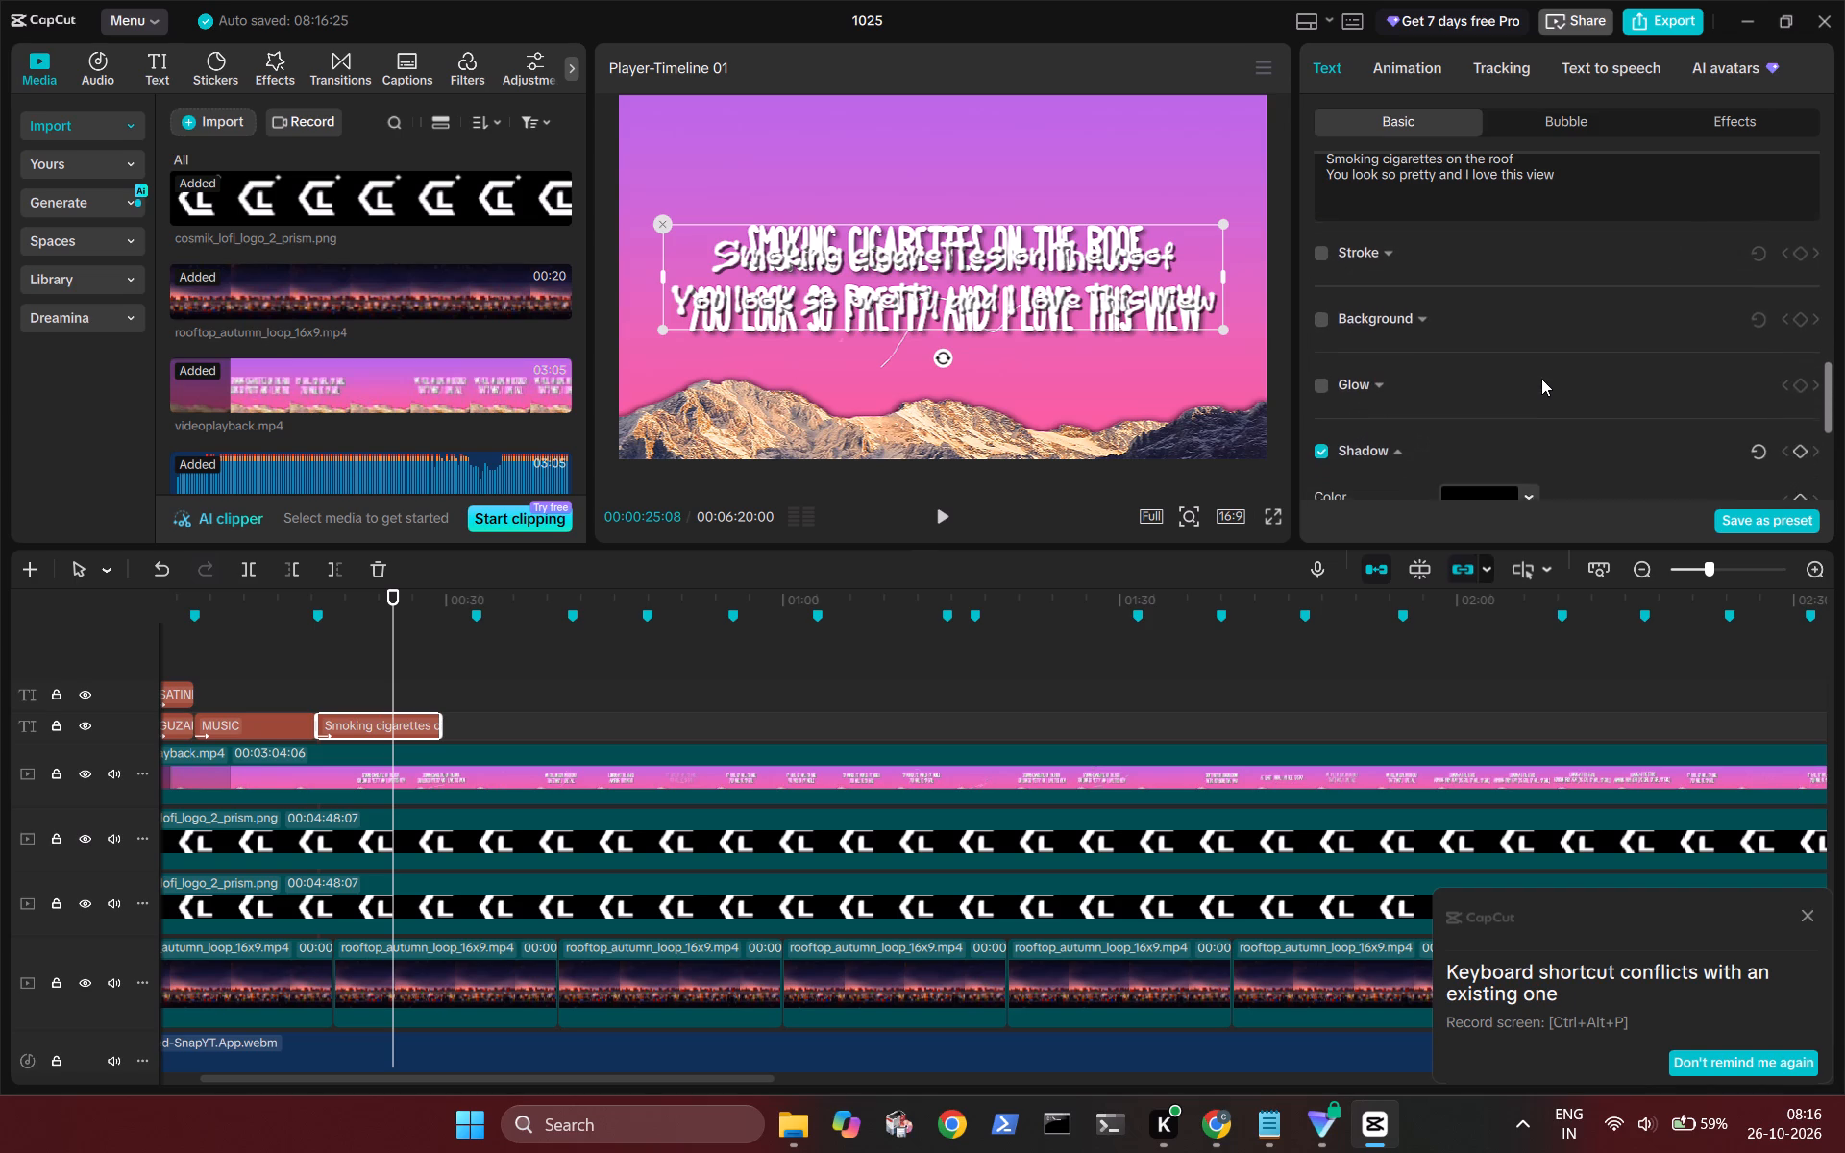
{"action": "scroll", "coordinate": [1541, 379], "scroll_direction": "down", "scroll_amount": 2}
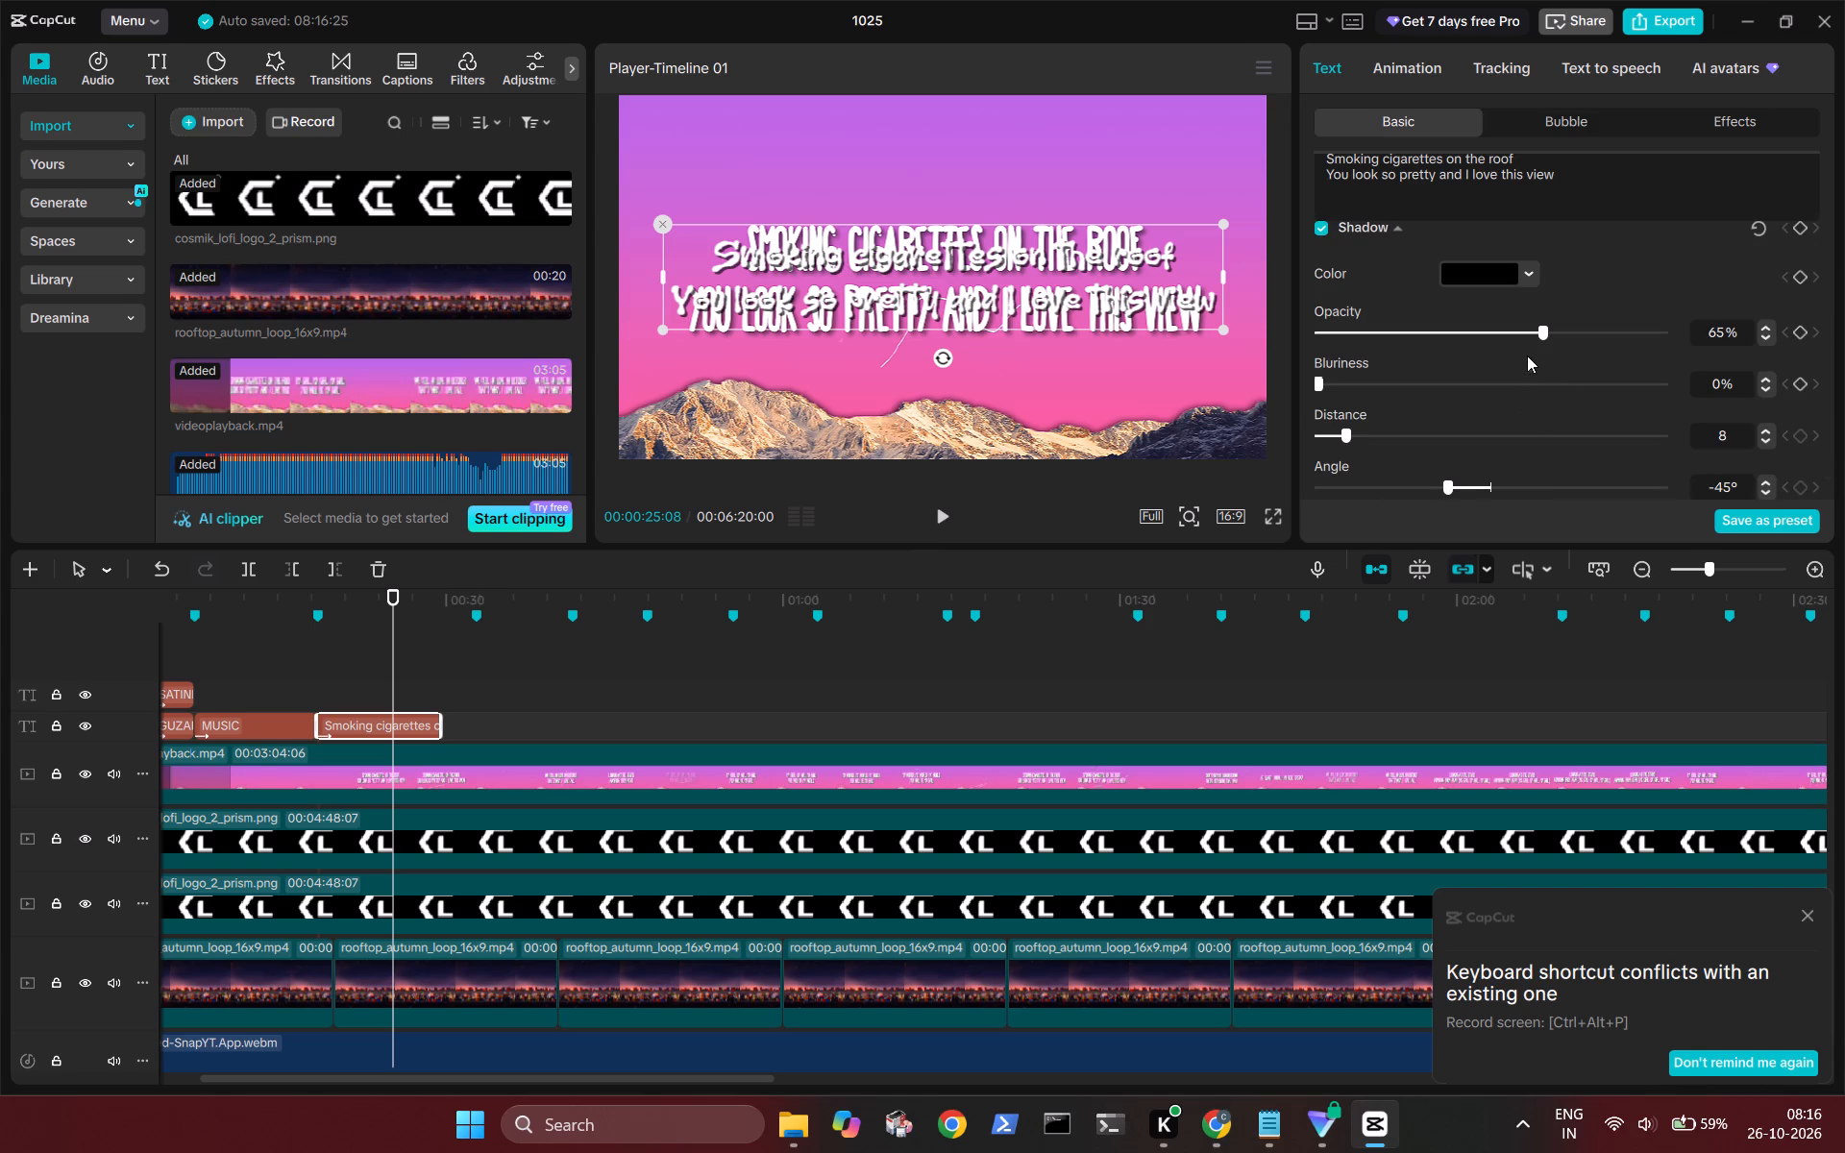
{"action": "left_click", "coordinate": [1511, 331]}
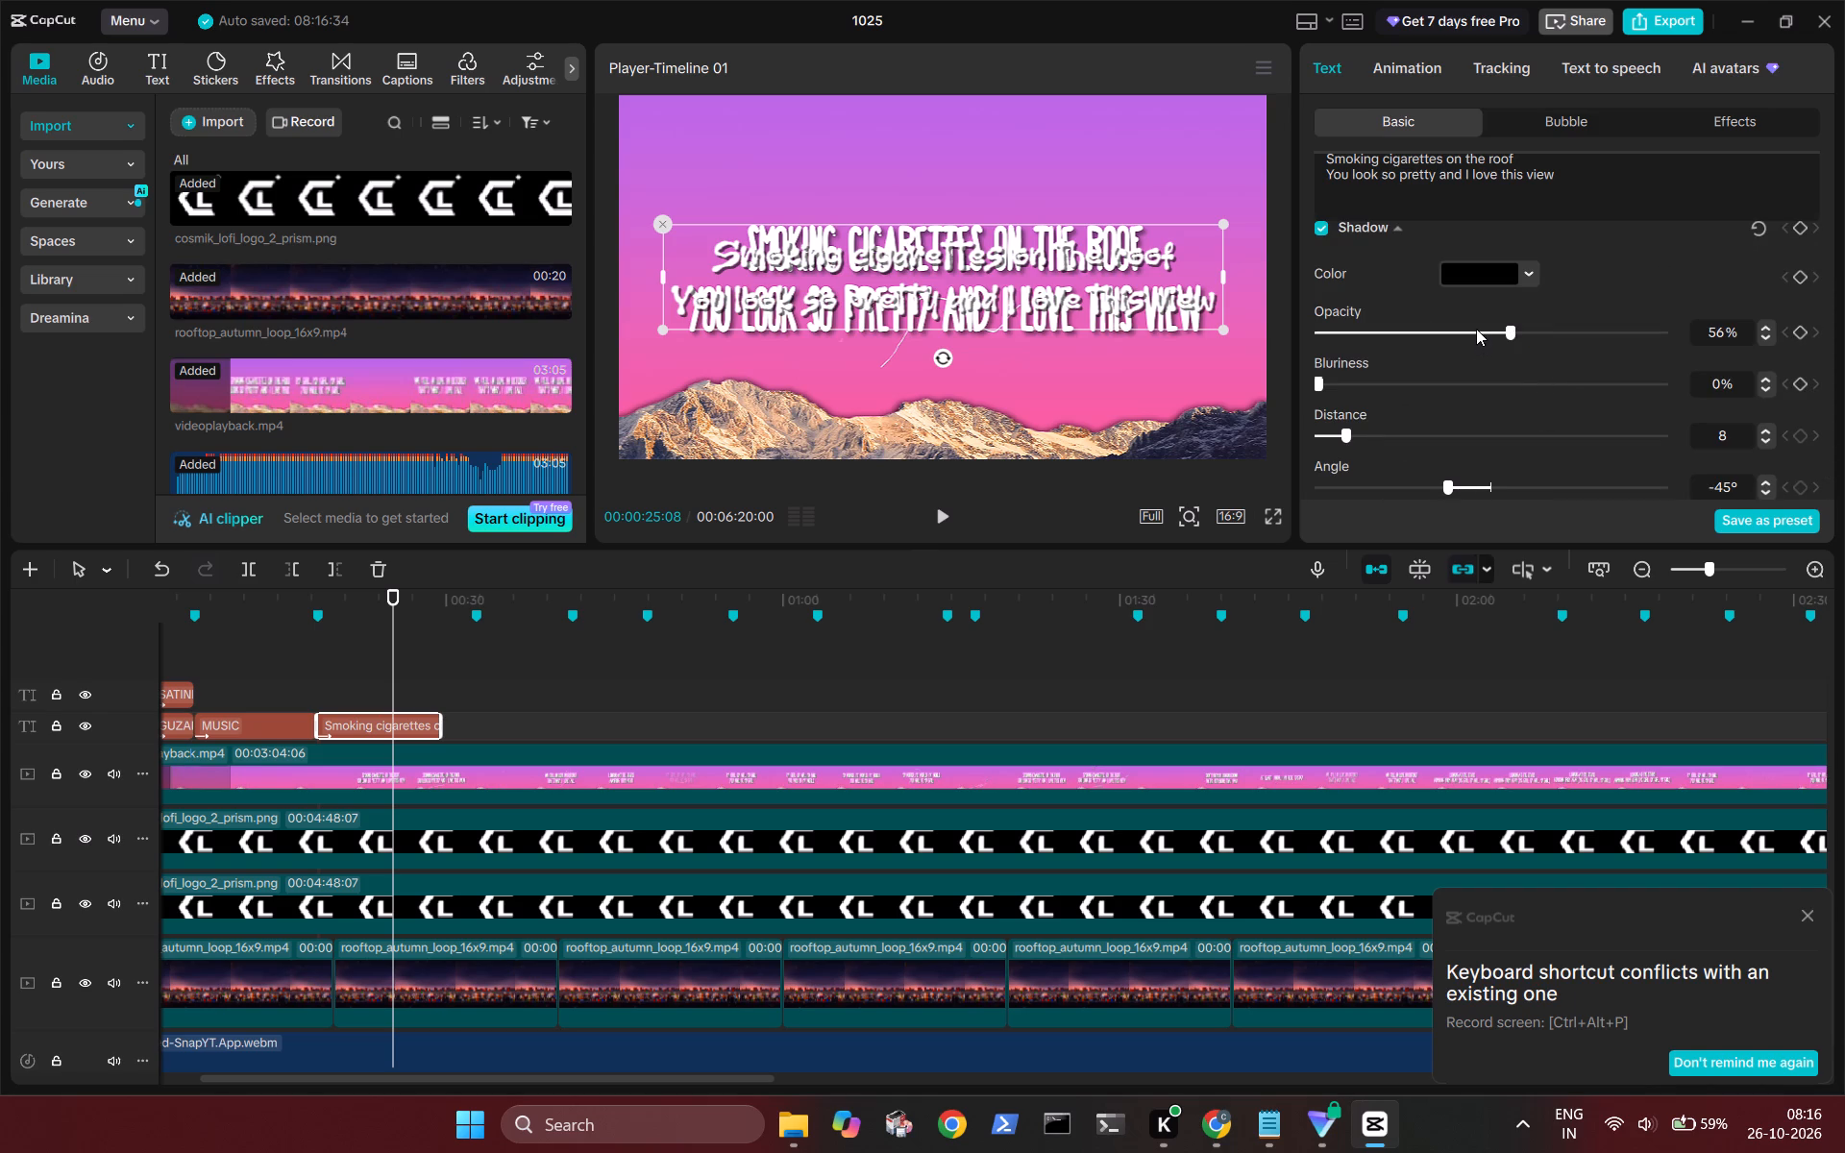
{"action": "left_click", "coordinate": [1476, 329]}
{"action": "scroll", "coordinate": [1476, 329], "scroll_direction": "down", "scroll_amount": 1}
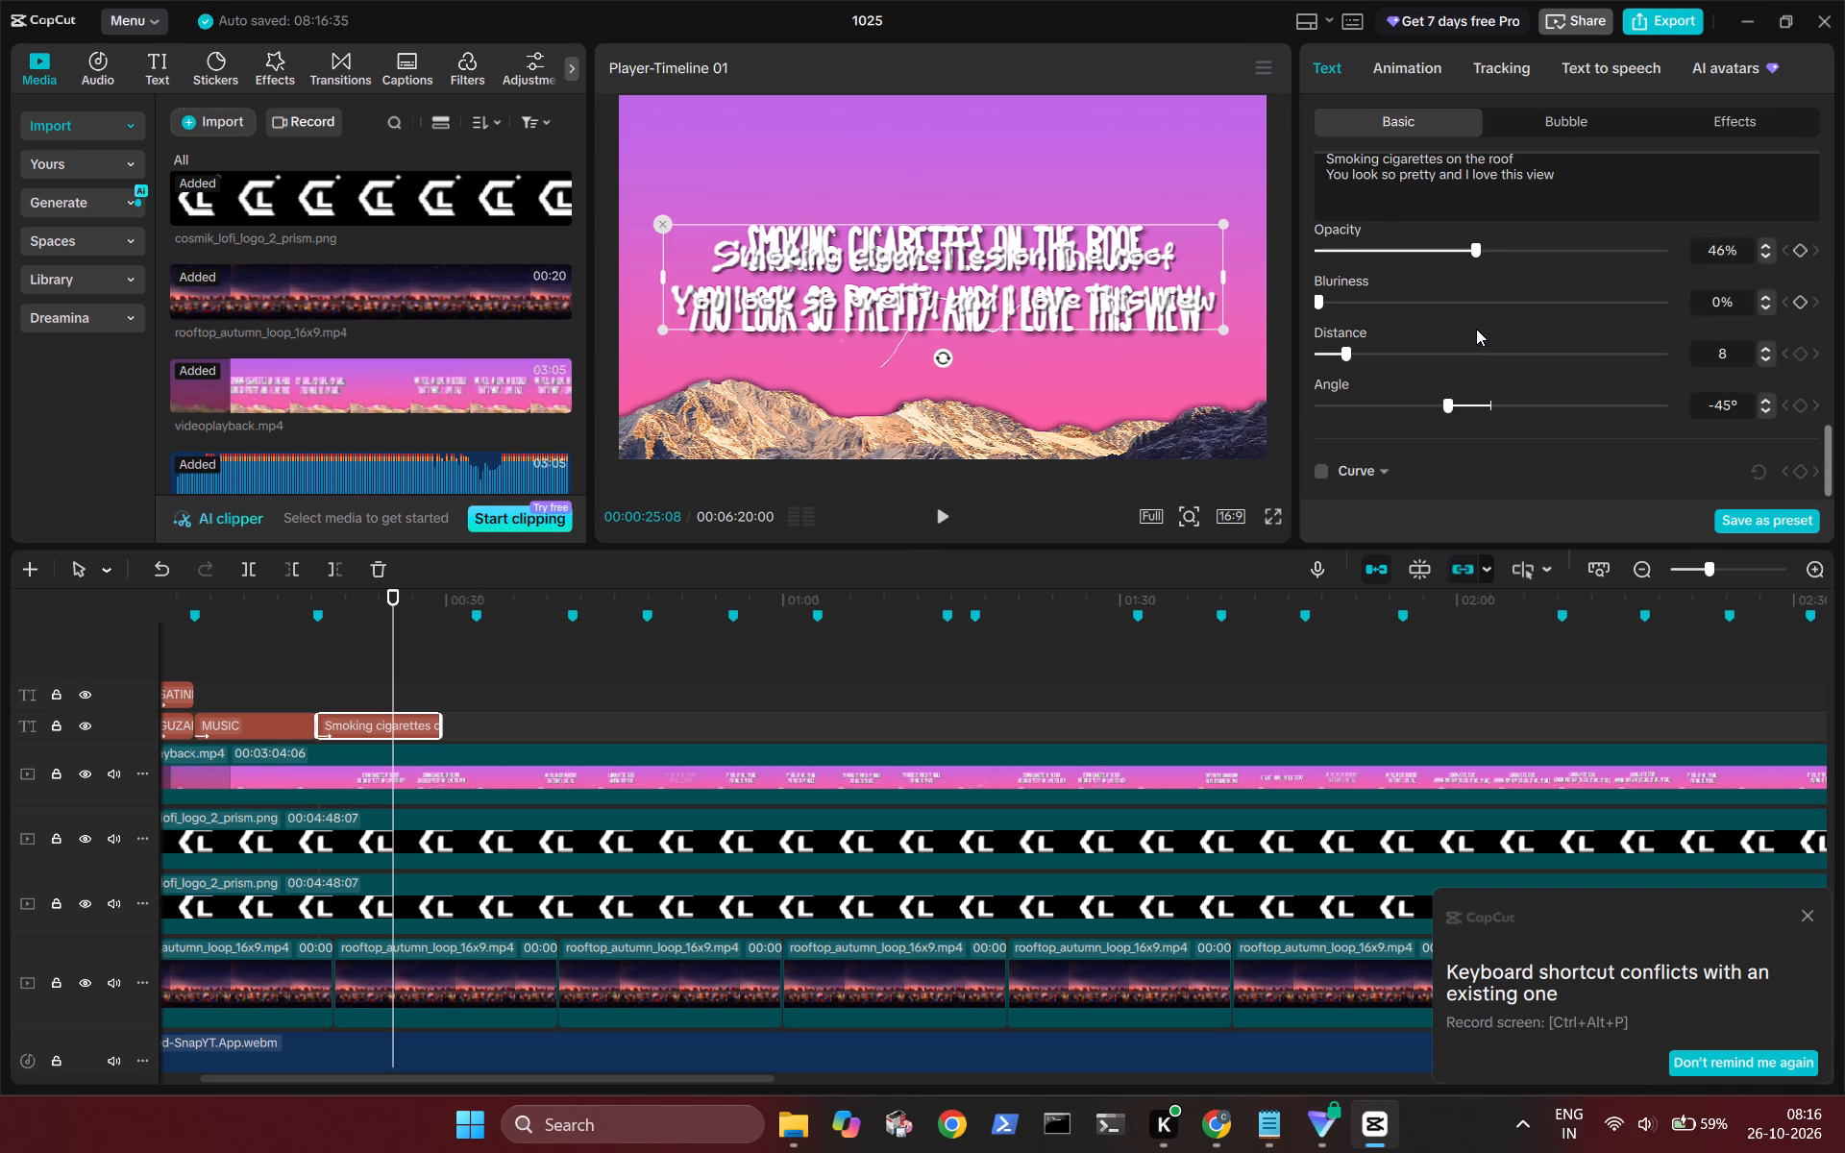
{"action": "scroll", "coordinate": [1476, 329], "scroll_direction": "down", "scroll_amount": 2}
{"action": "scroll", "coordinate": [1476, 329], "scroll_direction": "up", "scroll_amount": 2}
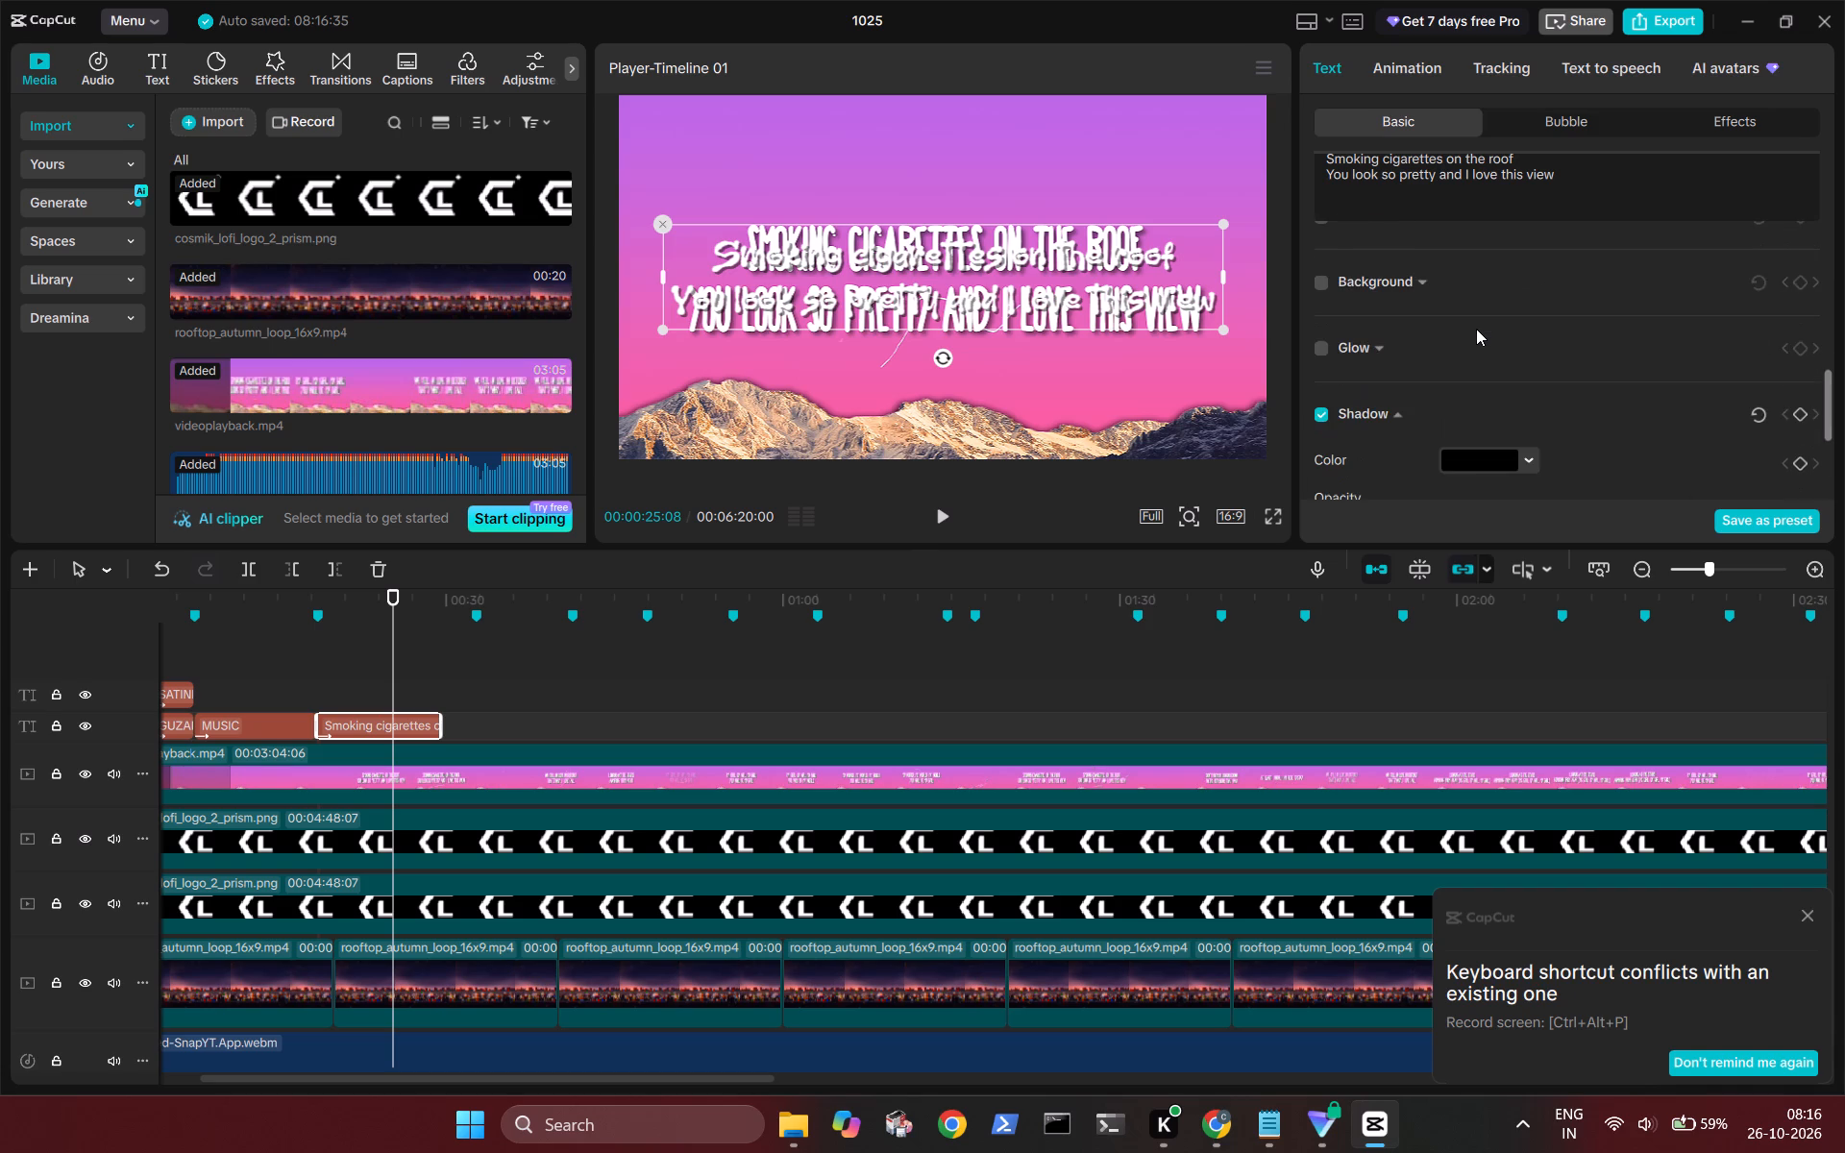
{"action": "scroll", "coordinate": [1476, 329], "scroll_direction": "up", "scroll_amount": 3}
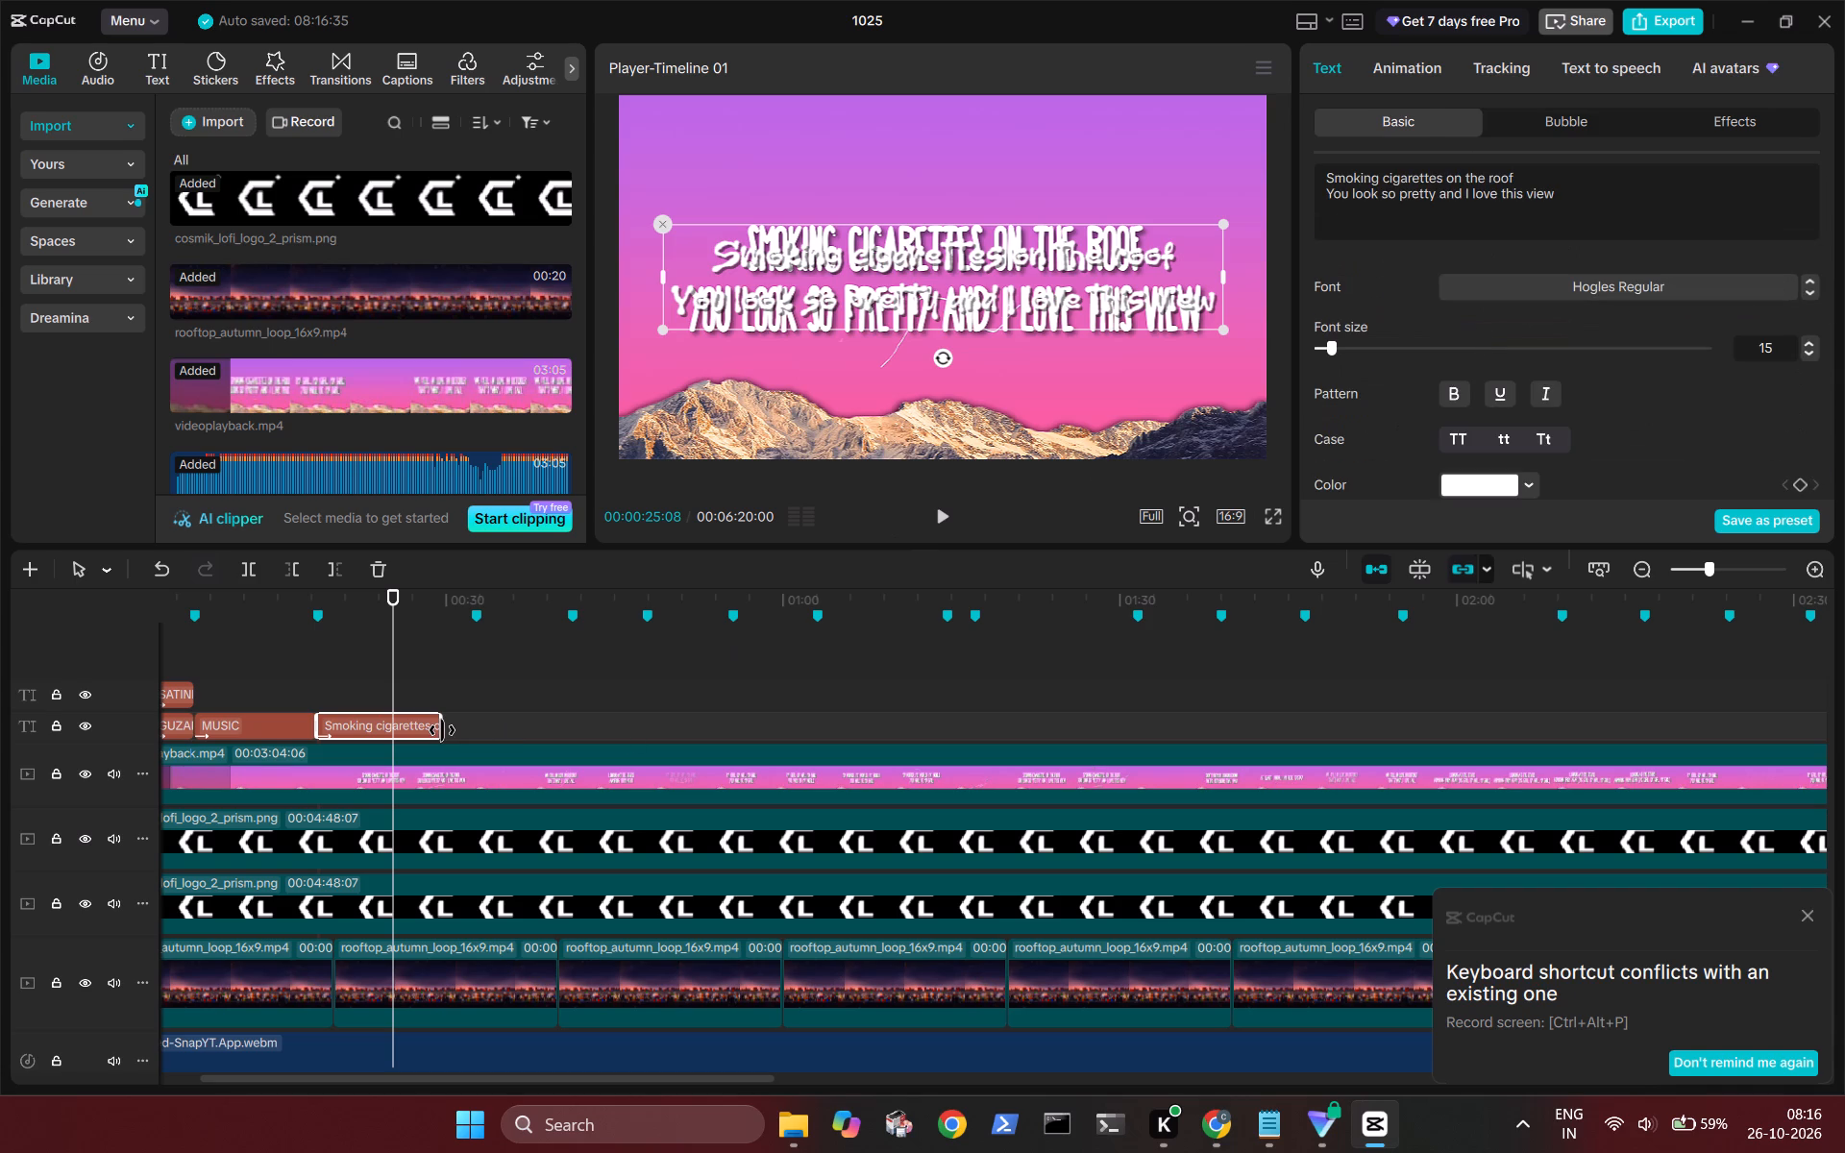
Extend the end of the "Smoking cigarettes" title clip along its track beyond the end of videoplayback.mp4, past 00:03:30.
{"action": "left_click_drag", "start_coordinate": [442, 730], "coordinate": [1221, 704]}
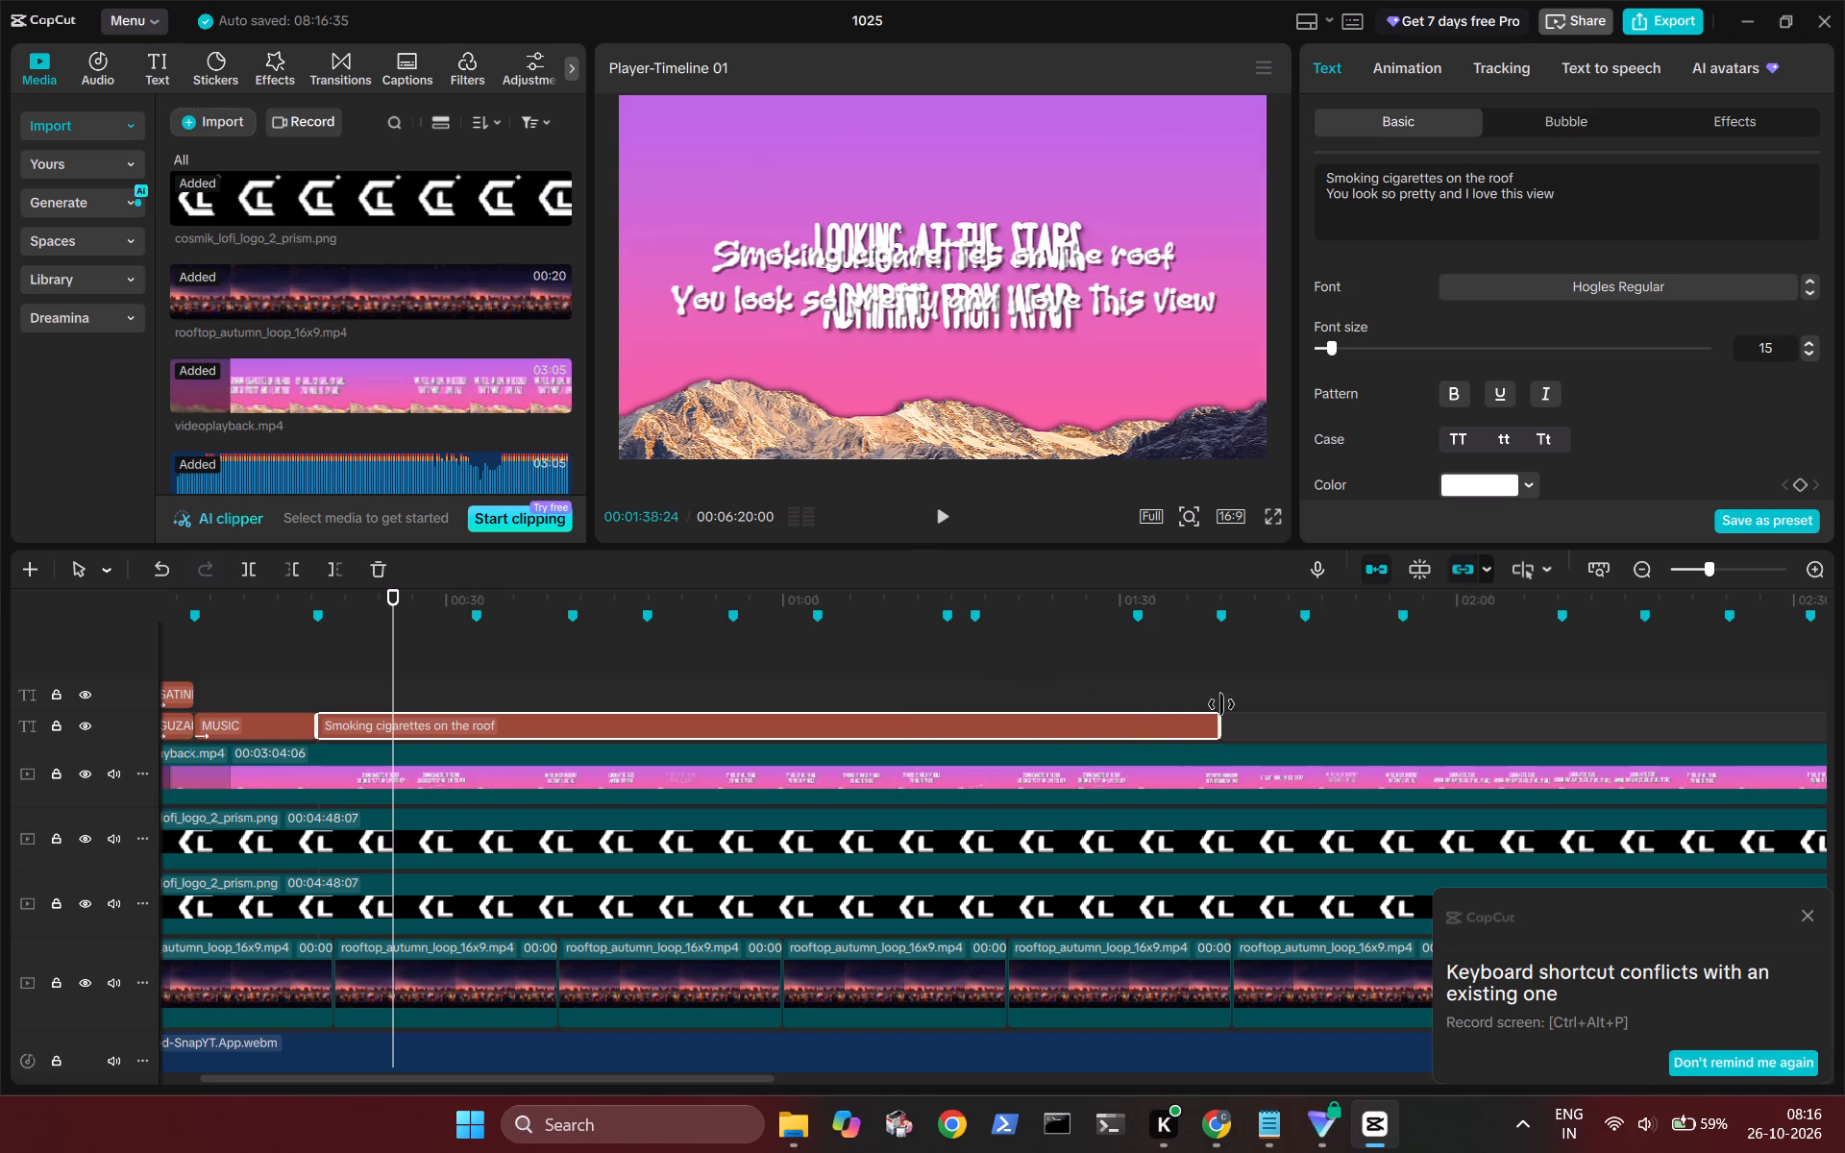
{"action": "left_click_drag", "start_coordinate": [1221, 704], "coordinate": [1627, 704]}
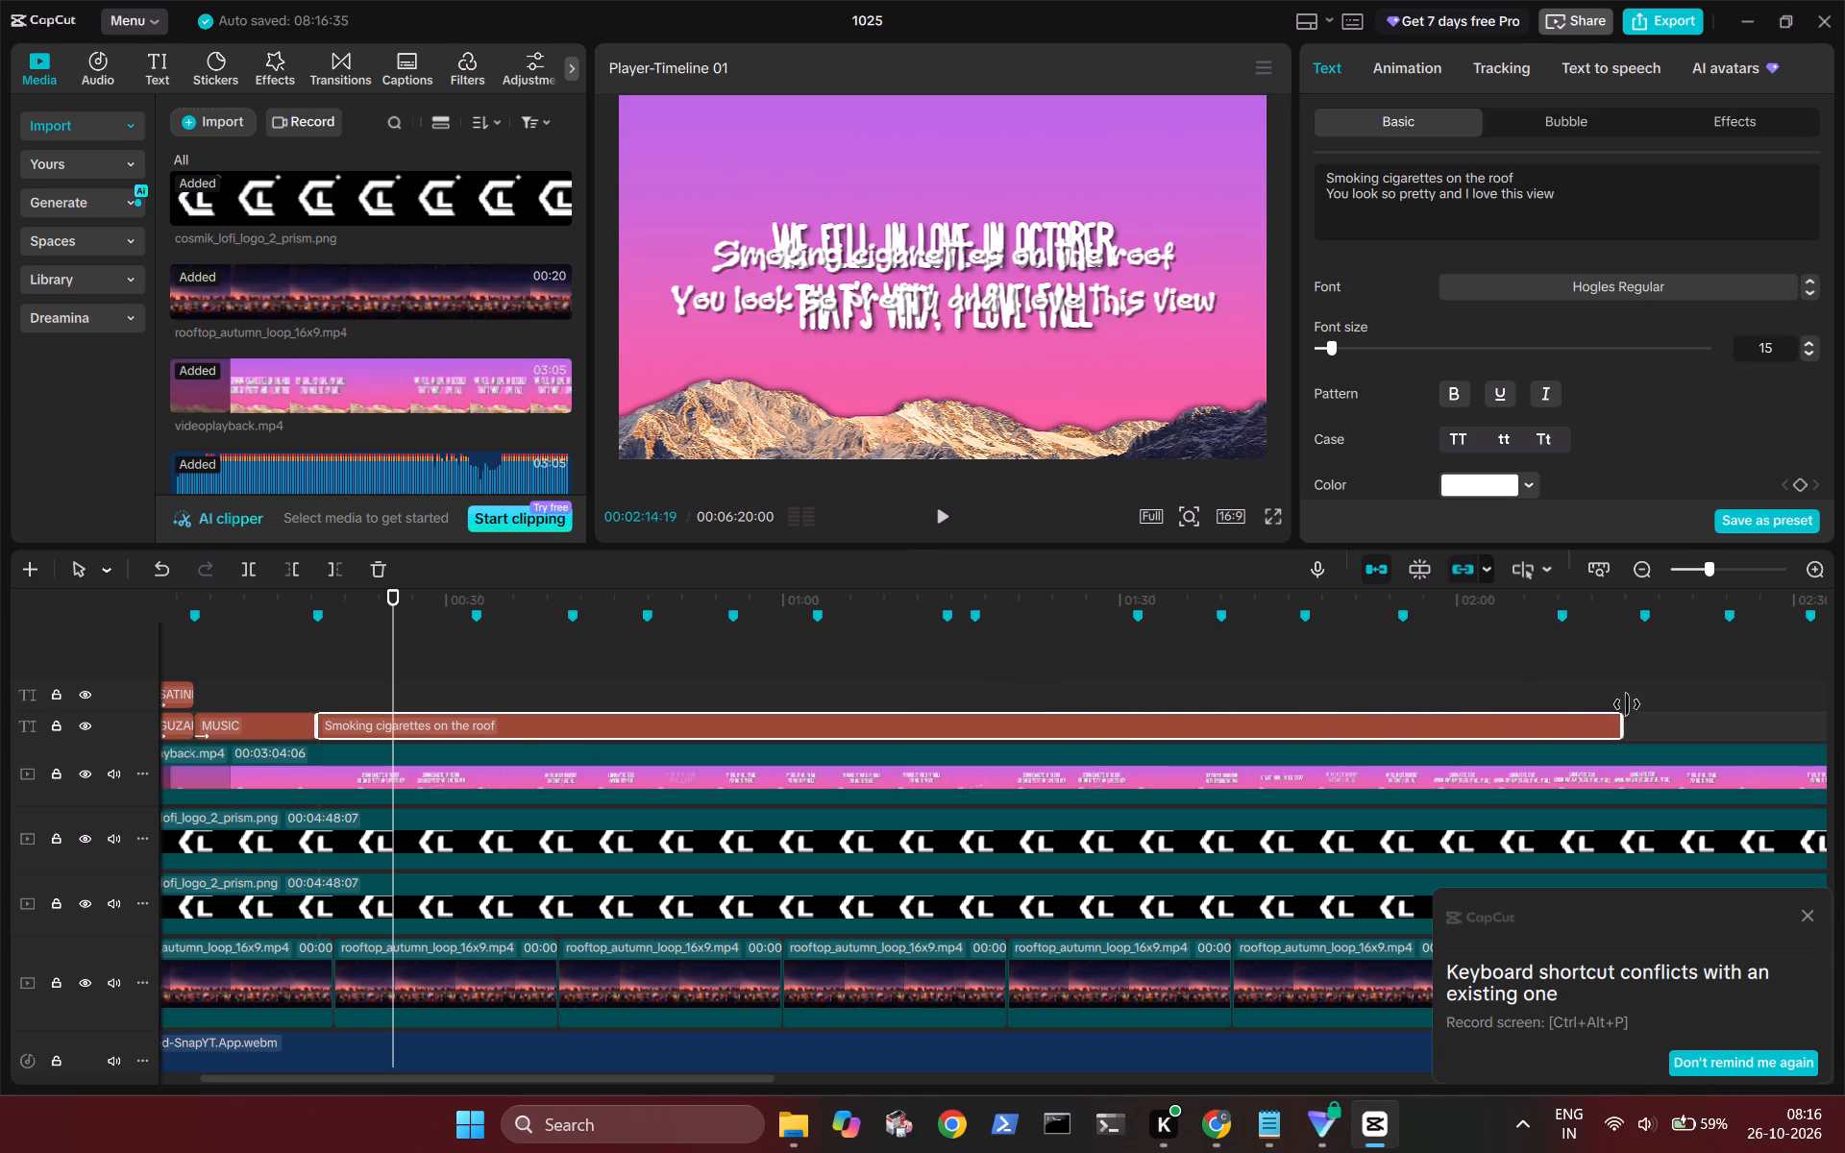
{"action": "left_click_drag", "start_coordinate": [1627, 704], "coordinate": [1844, 704]}
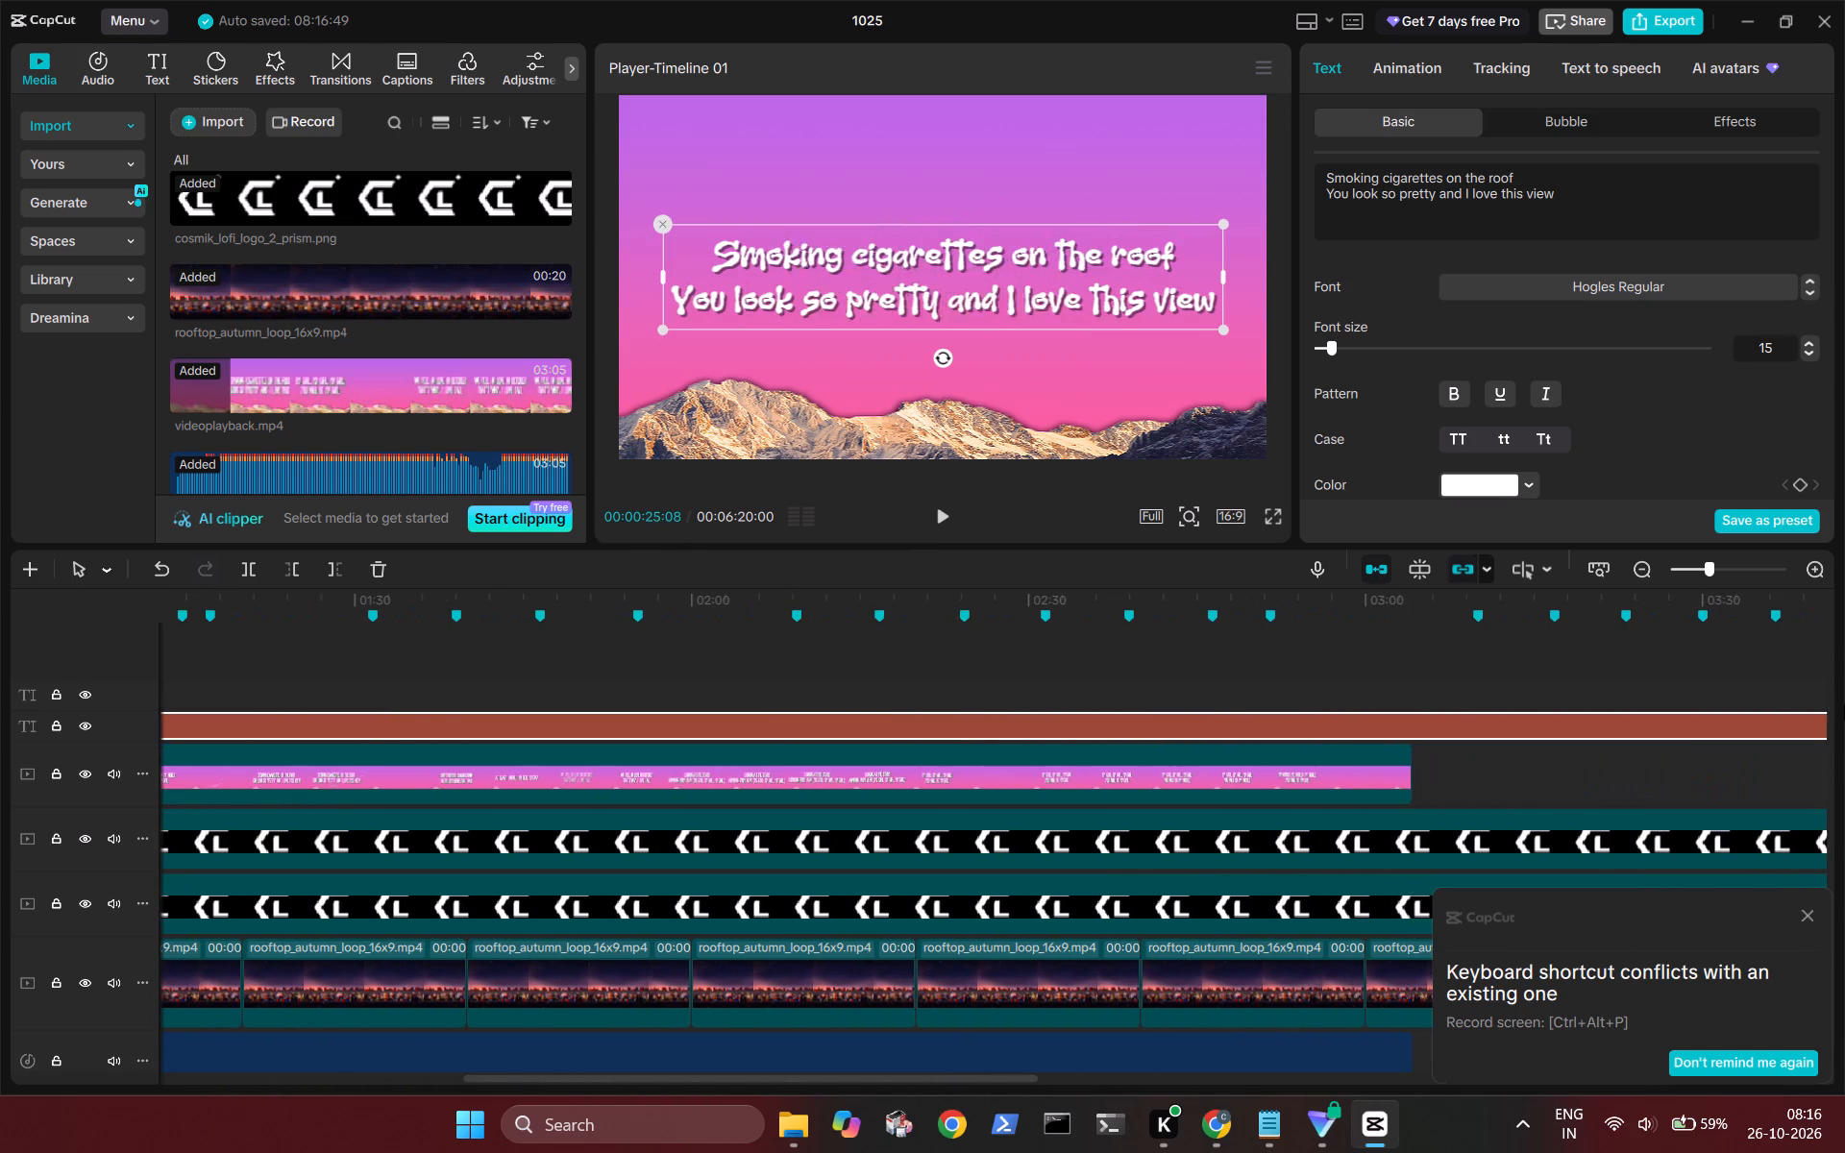
Split the extended "Smoking cigarettes" title clip at the marker at 00:00:32:21.
{"action": "scroll", "coordinate": [833, 911], "scroll_direction": "right", "scroll_amount": 2}
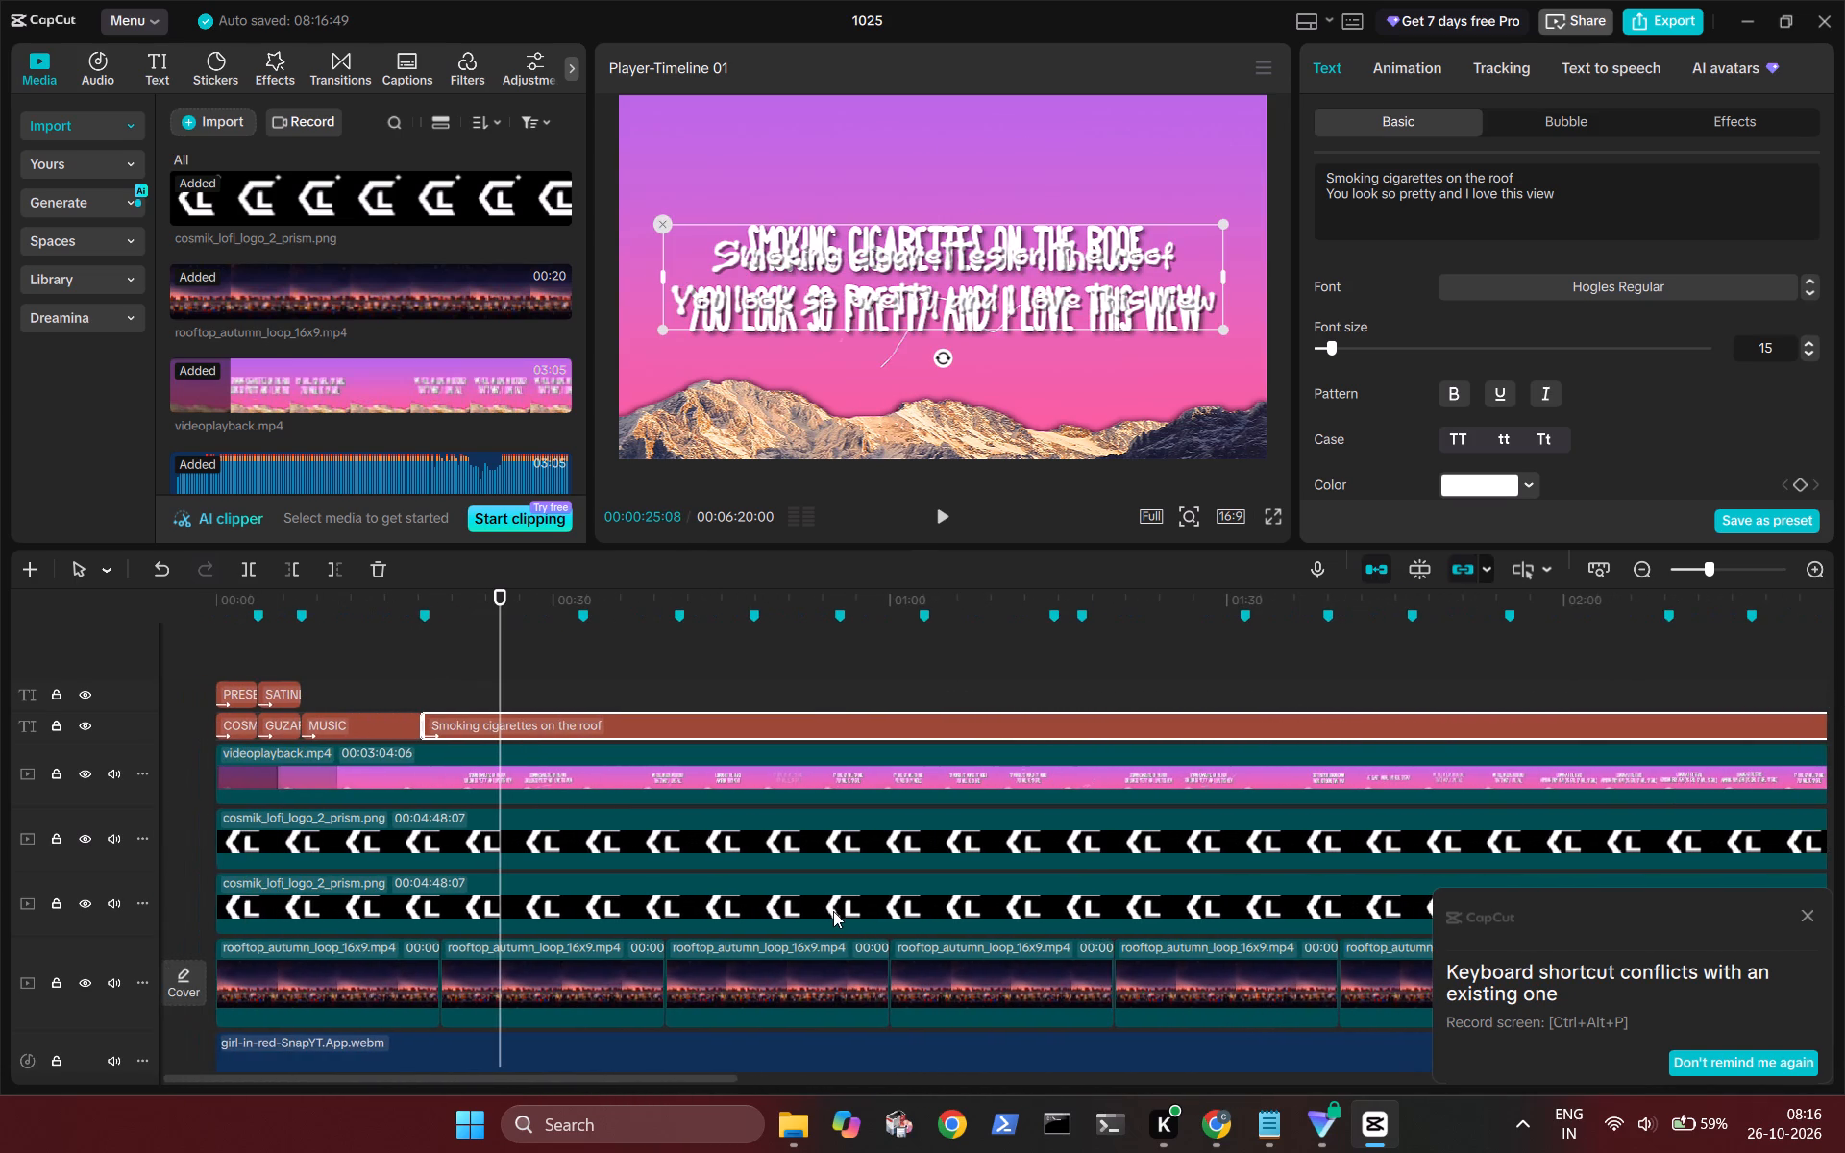
{"action": "left_click", "coordinate": [586, 630]}
{"action": "scroll", "coordinate": [586, 630], "scroll_direction": "up", "scroll_amount": 7, "text": "ctrl"}
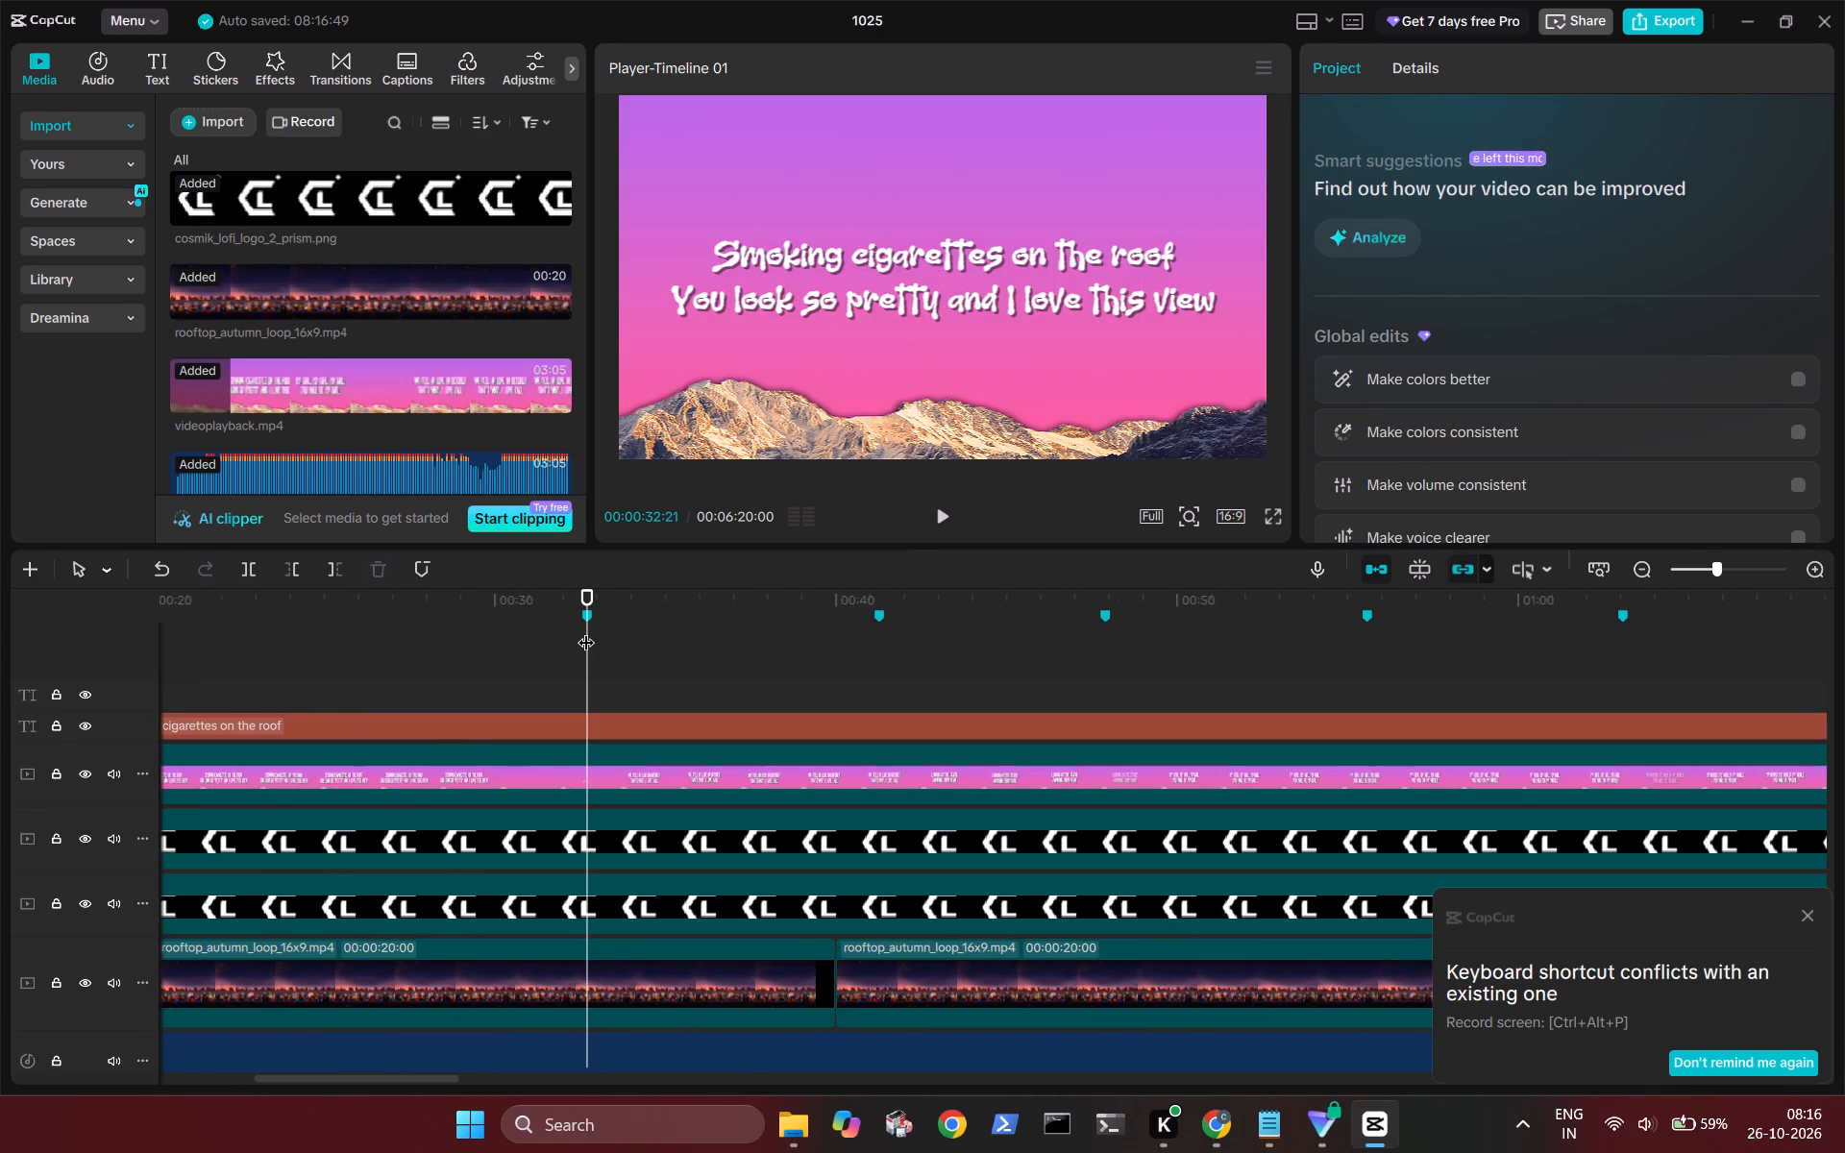
{"action": "scroll", "coordinate": [586, 630], "scroll_direction": "up", "scroll_amount": 3, "text": "ctrl"}
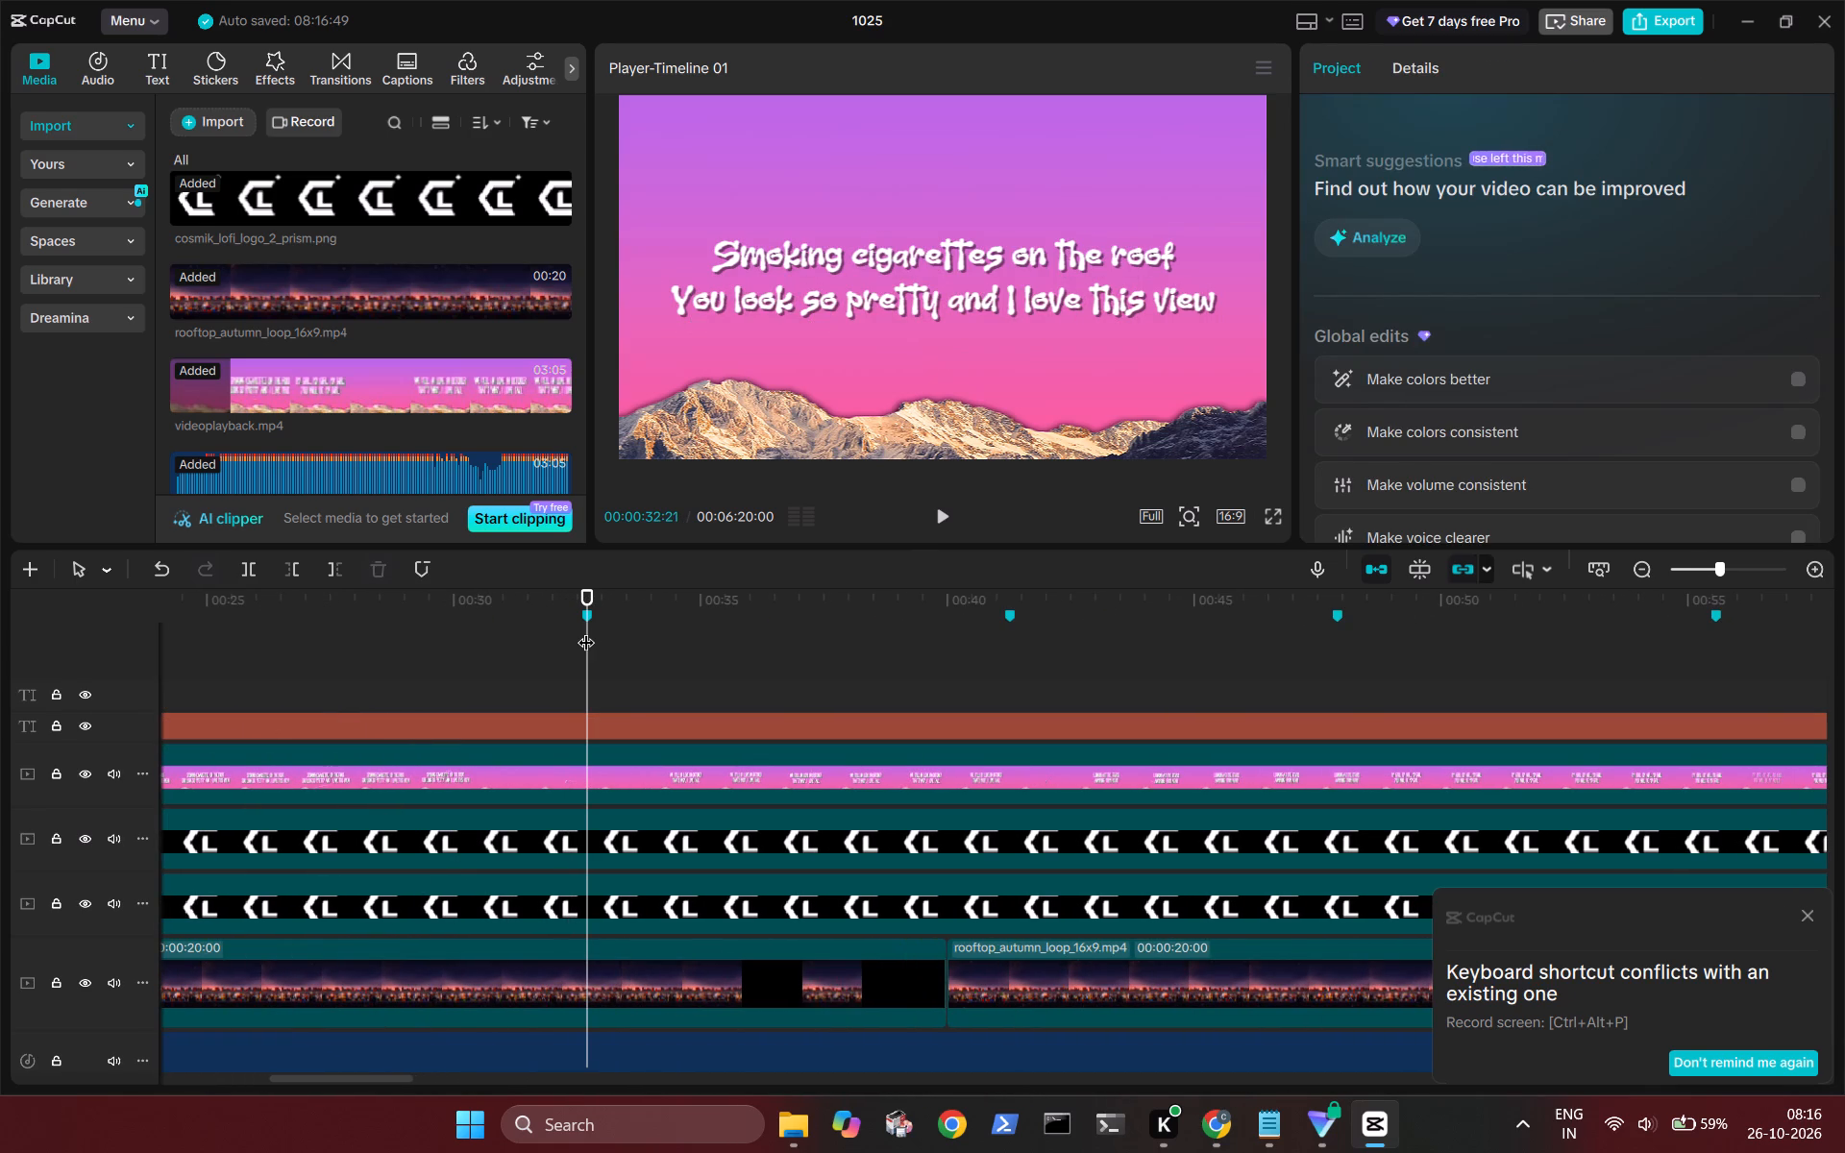
{"action": "left_click", "coordinate": [624, 711]}
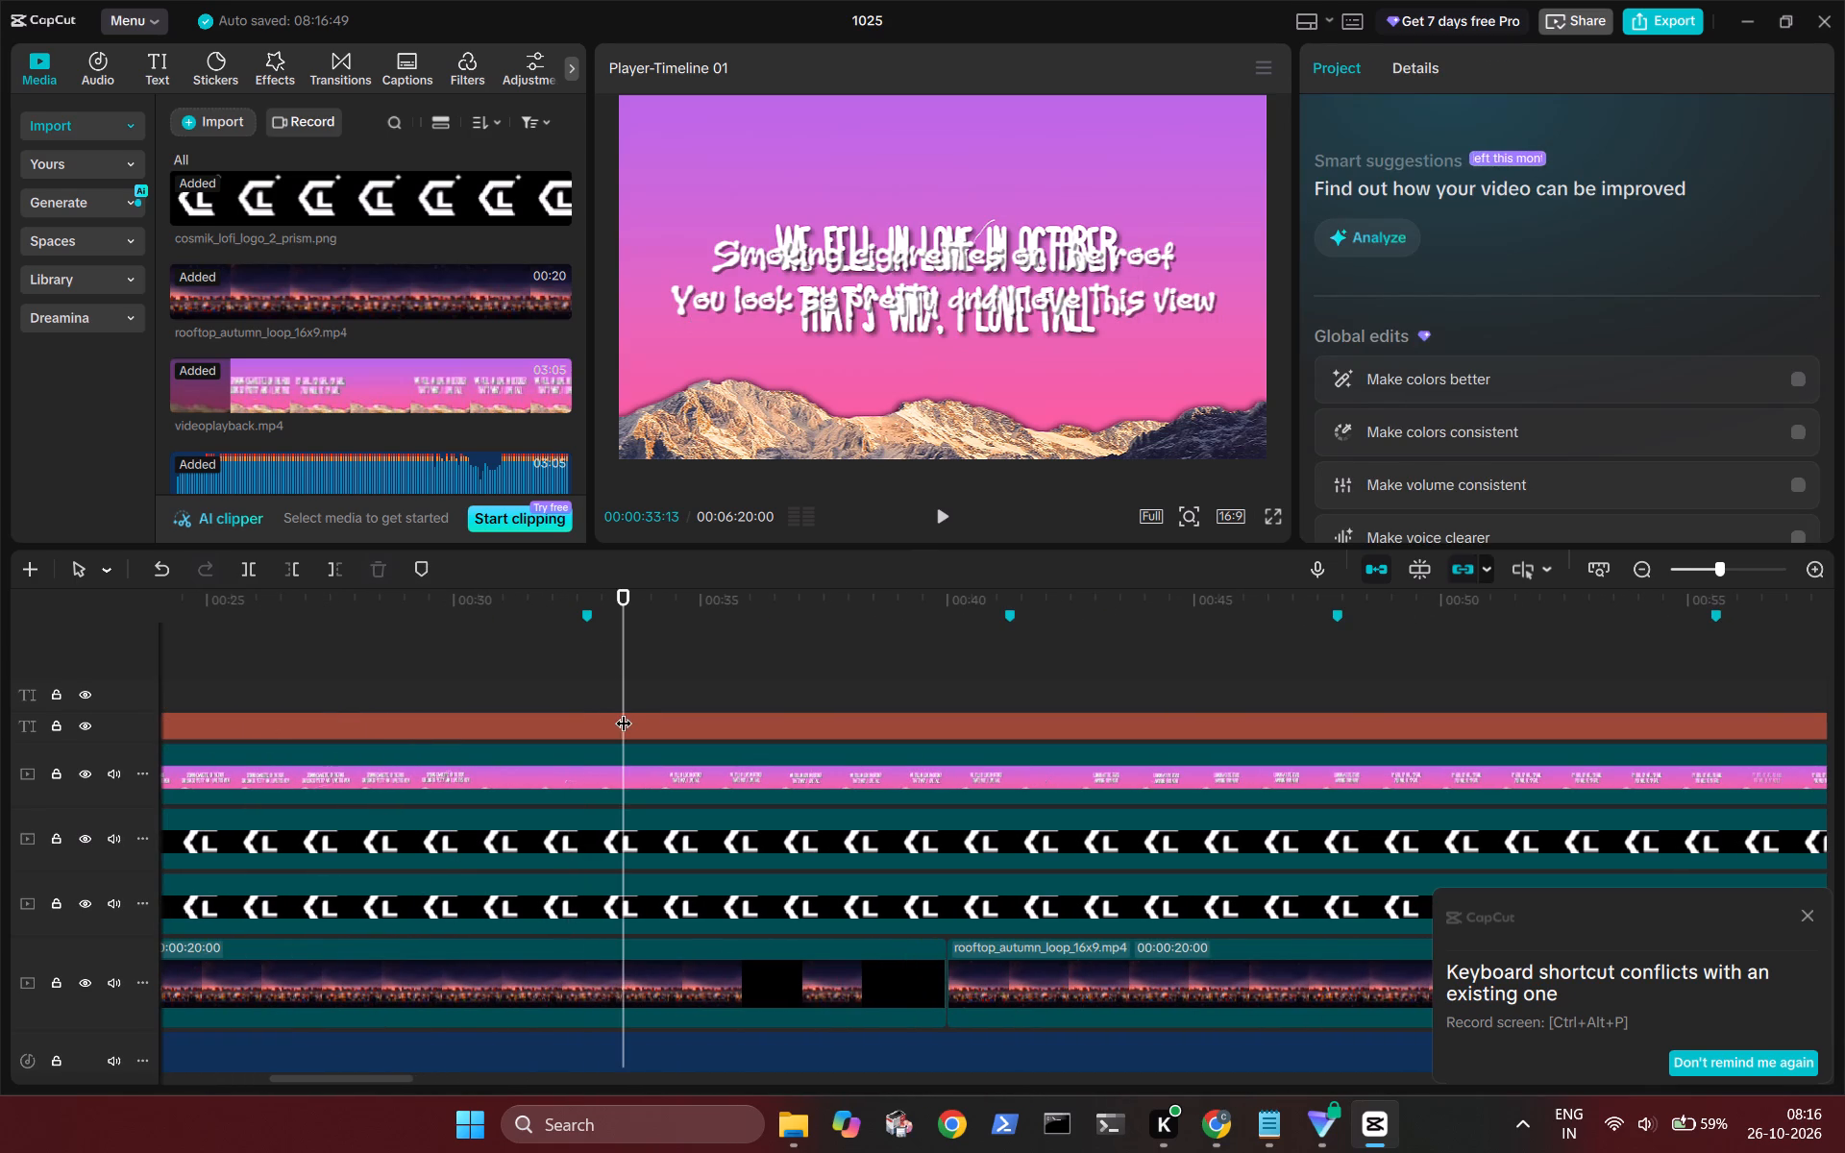
{"action": "left_click", "coordinate": [589, 666]}
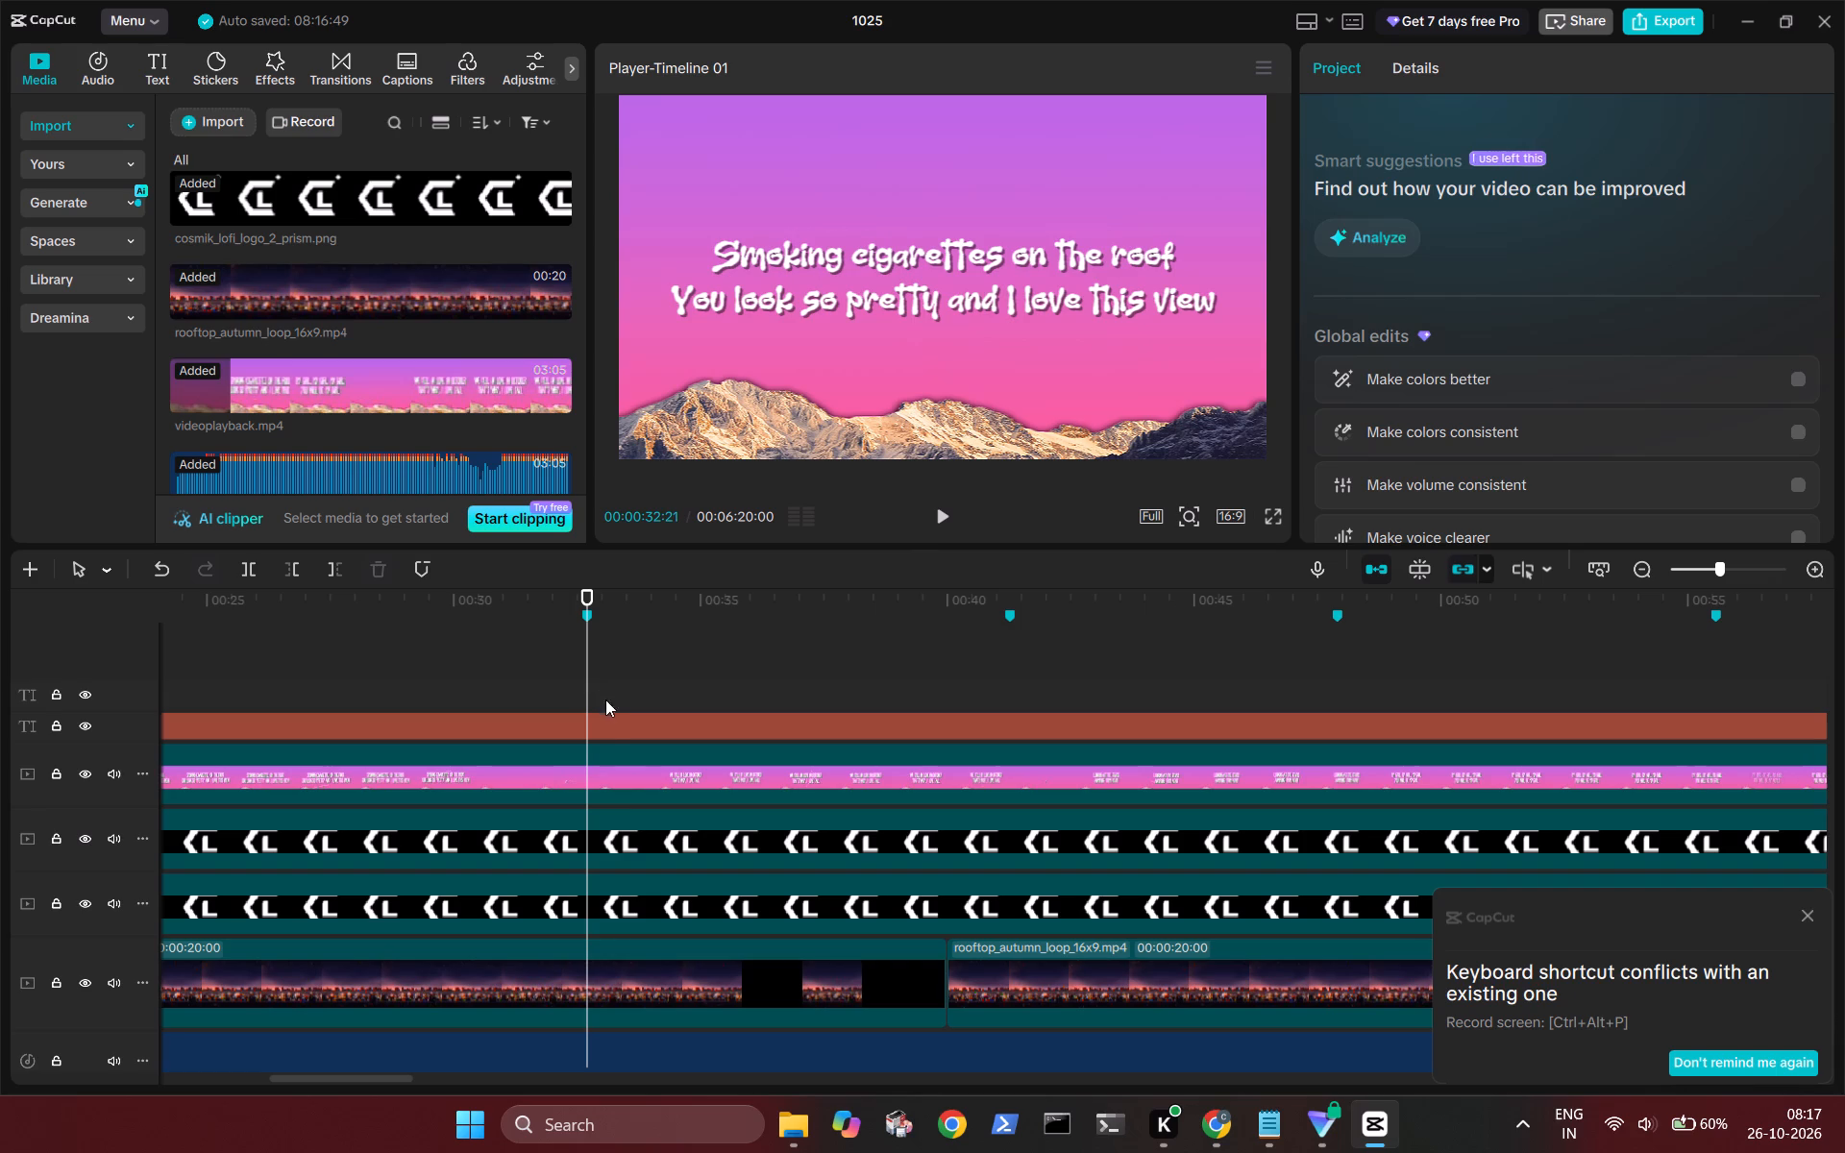
{"action": "left_click", "coordinate": [607, 725]}
{"action": "key", "text": "ctrl+b"}
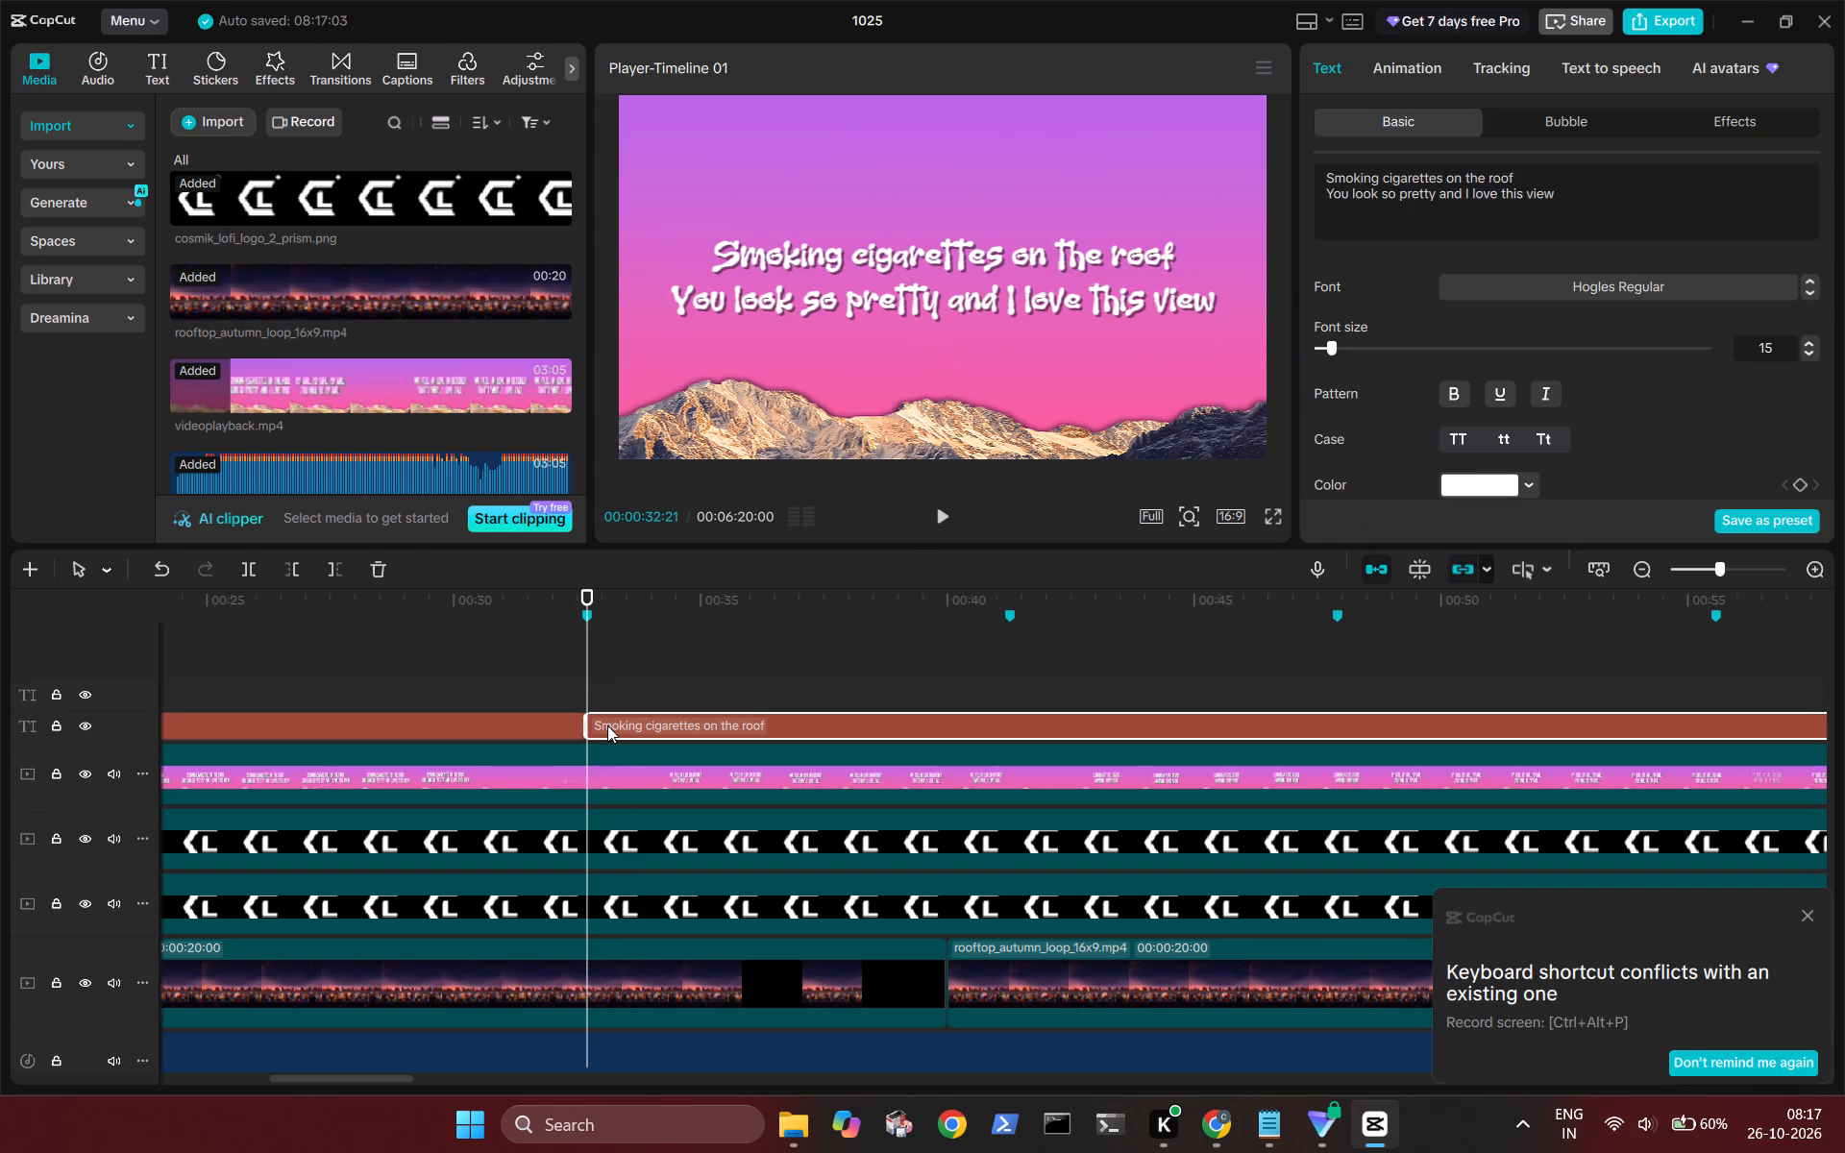
Split the remaining "Smoking cigarettes" title clip at the markers at 00:00:41:08 and 00:00:47:27.
{"action": "left_click", "coordinate": [1010, 650]}
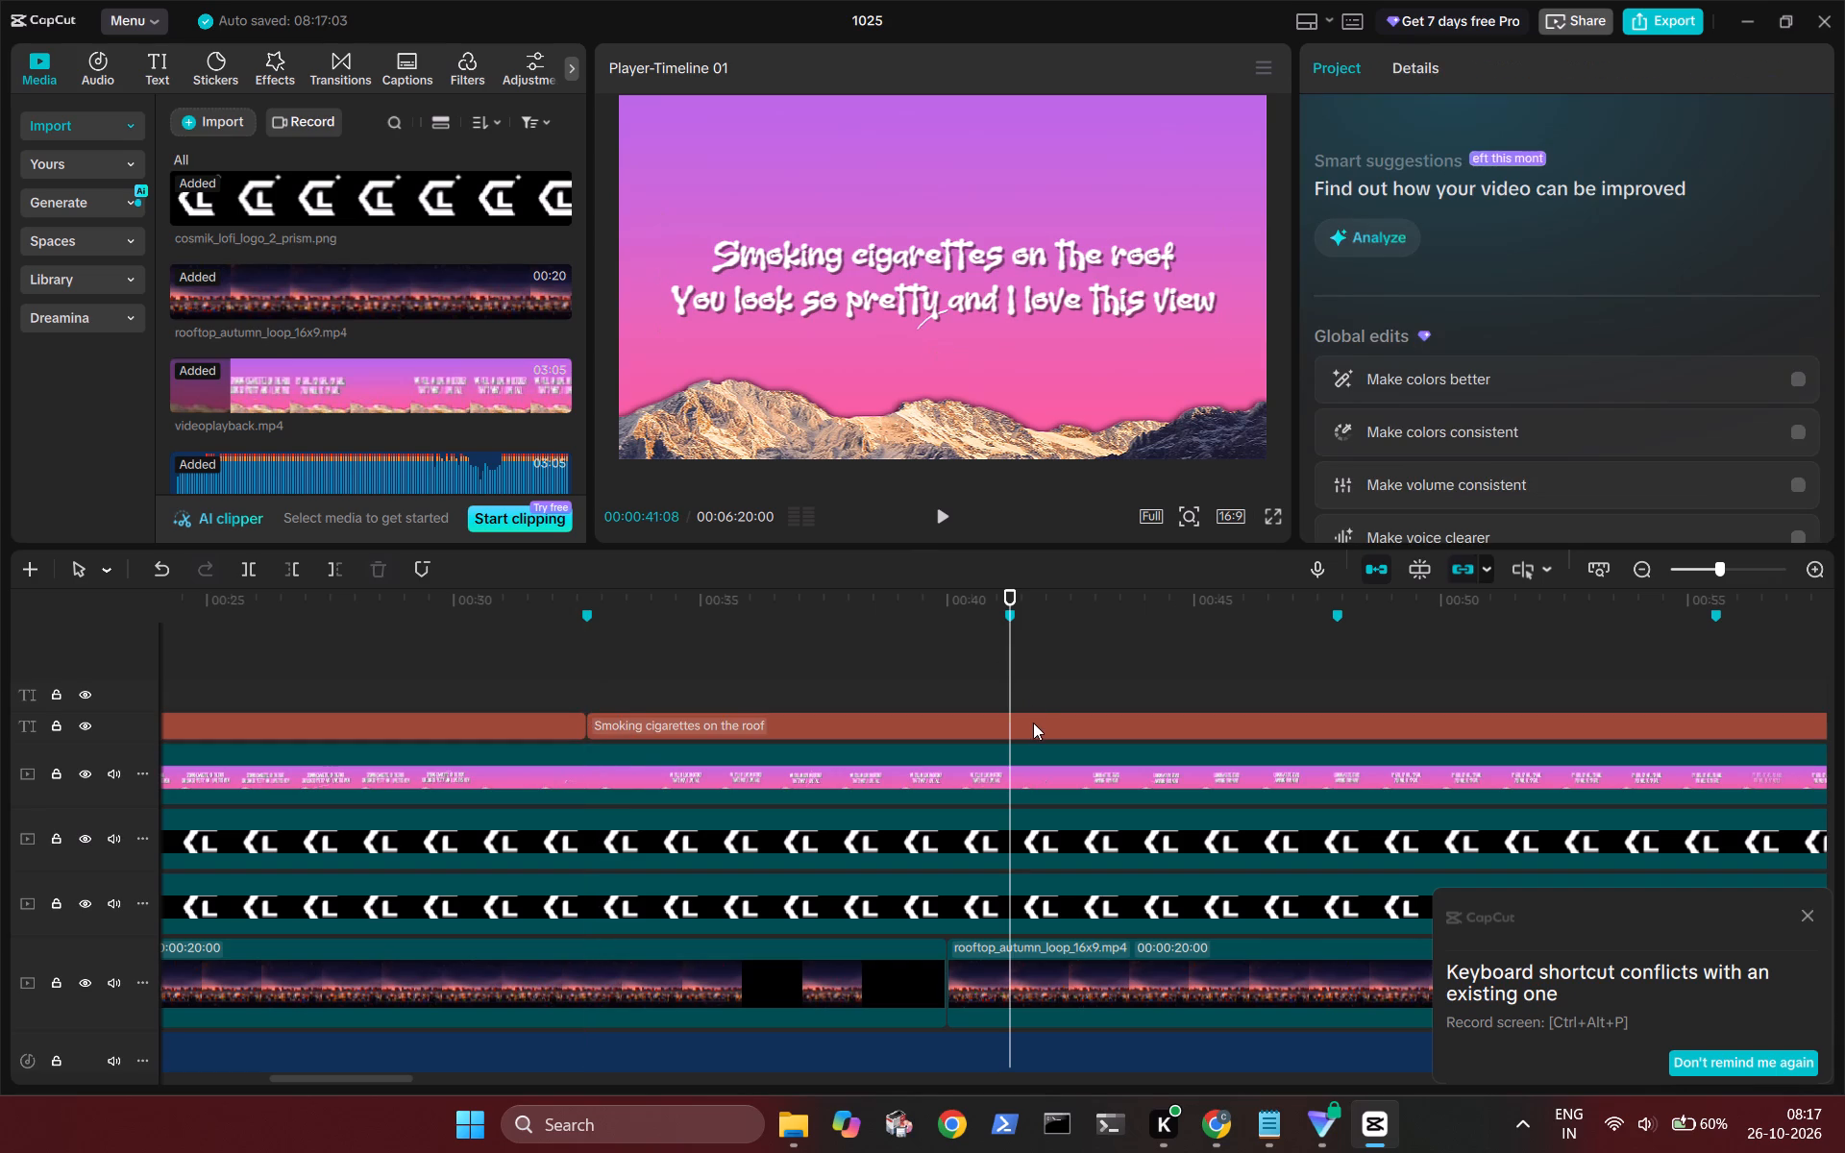
{"action": "left_click", "coordinate": [1032, 724]}
{"action": "key", "text": "ctrl+b"}
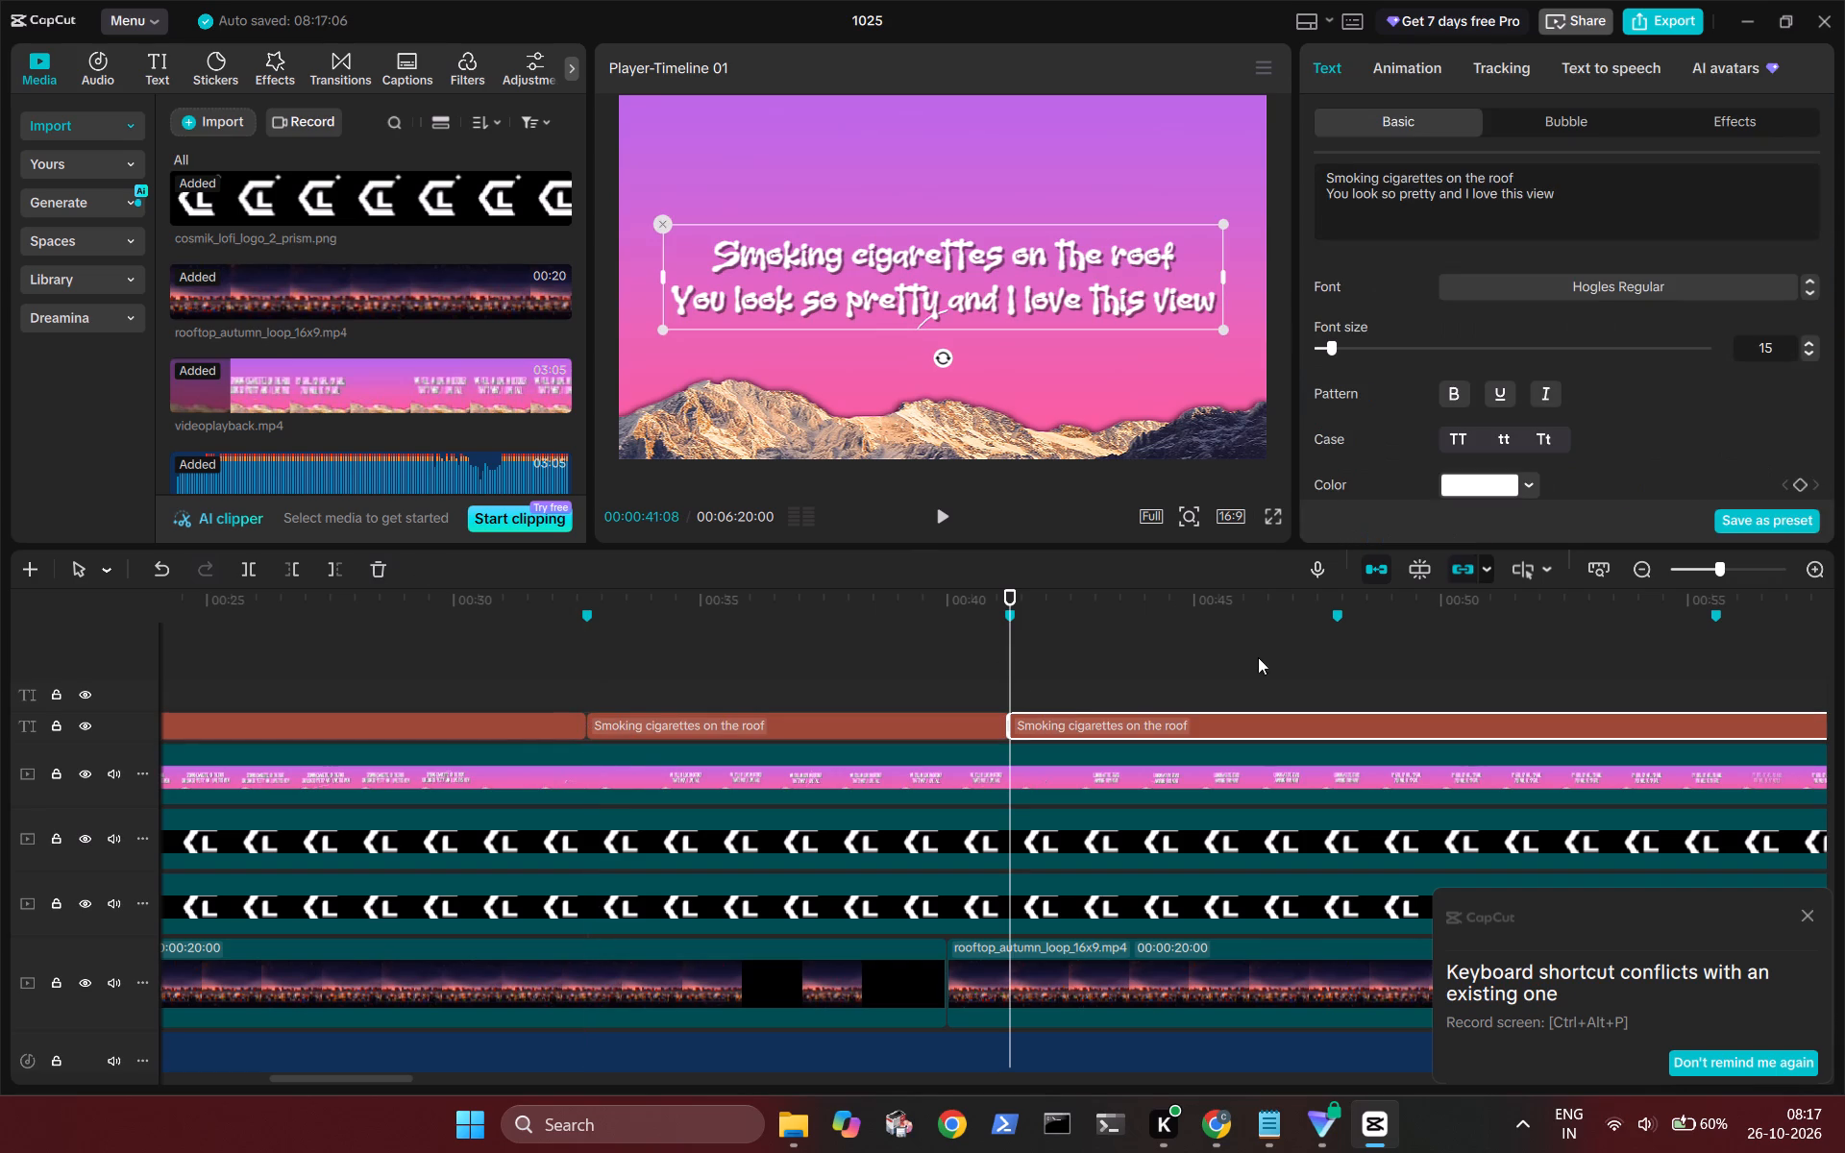
{"action": "left_click", "coordinate": [1338, 661]}
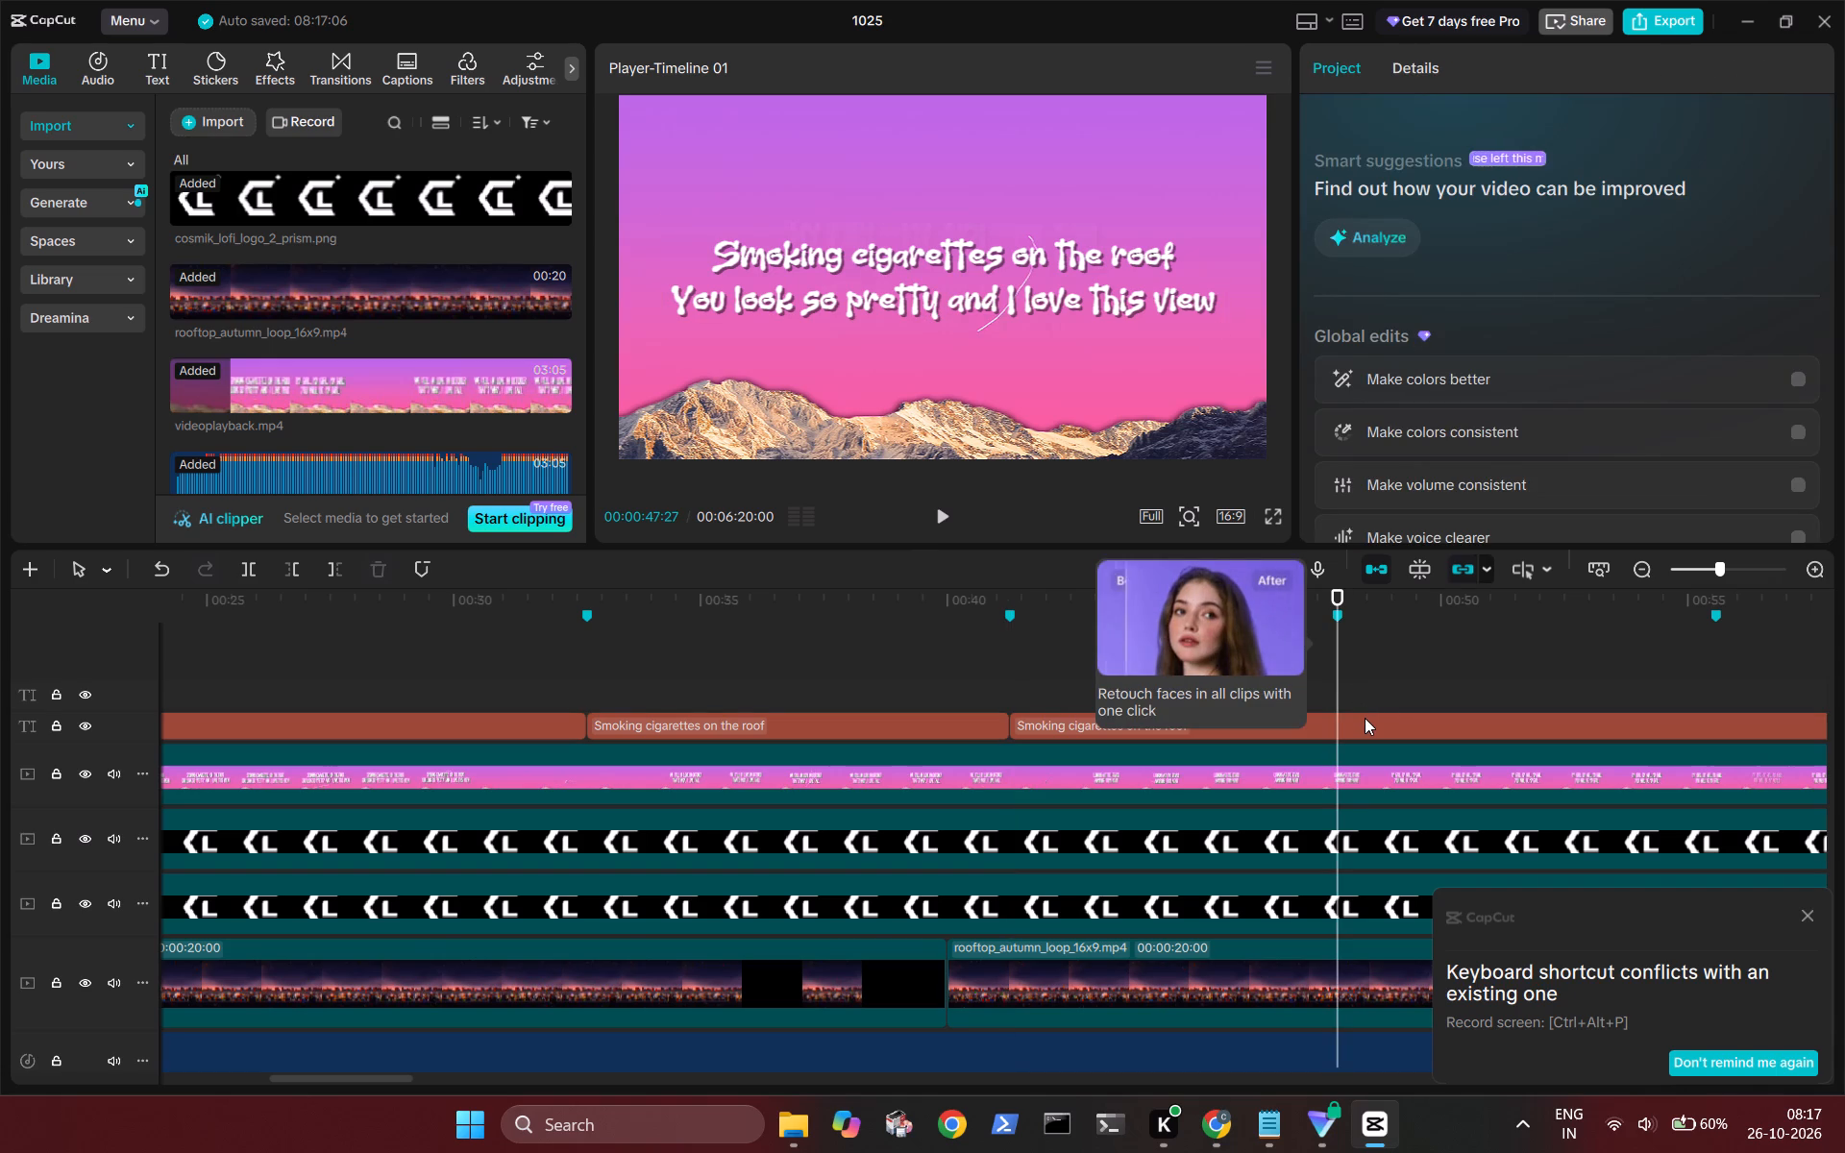
{"action": "left_click", "coordinate": [1355, 724]}
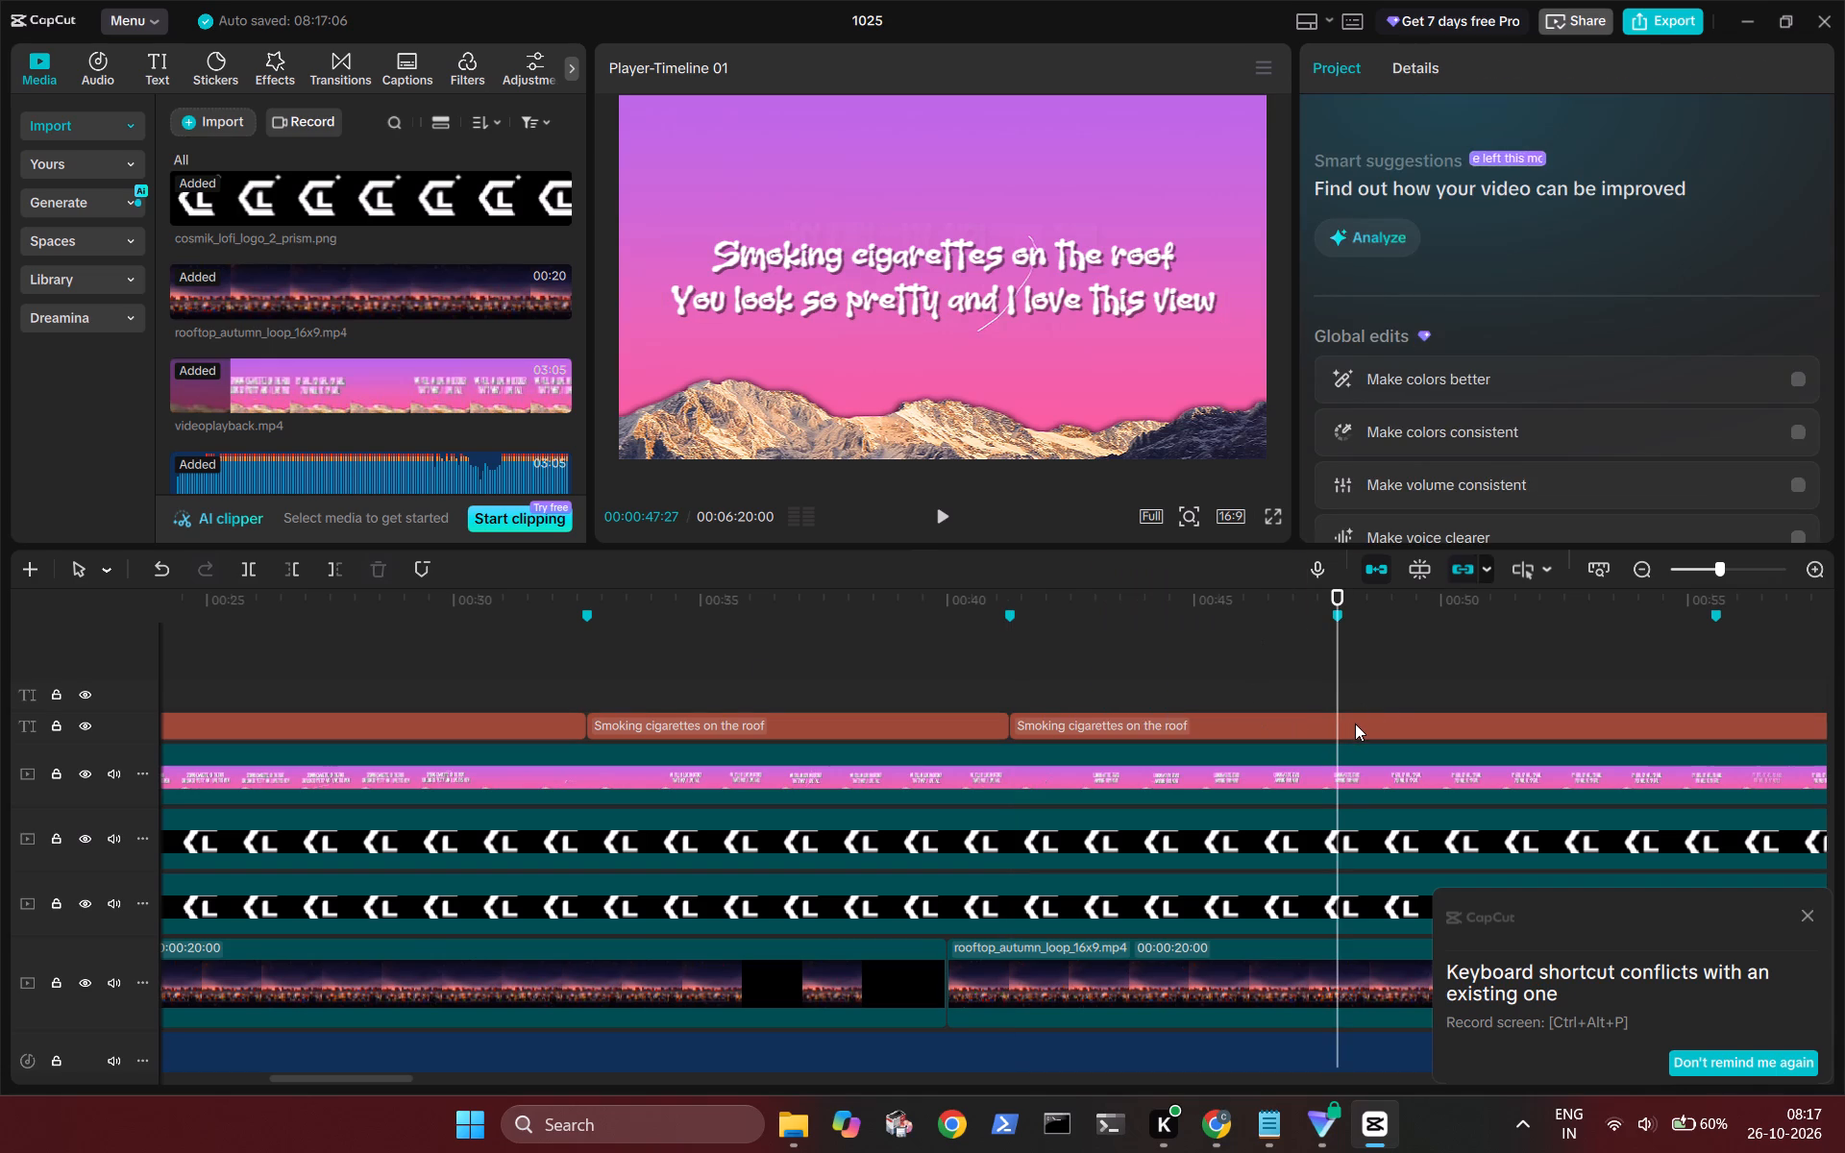
{"action": "key", "text": "ctrl+b"}
Split the remaining title clip at the markers at 00:00:55:17 and 00:01:03:02.
{"action": "scroll", "coordinate": [1355, 724], "scroll_direction": "left", "scroll_amount": 1}
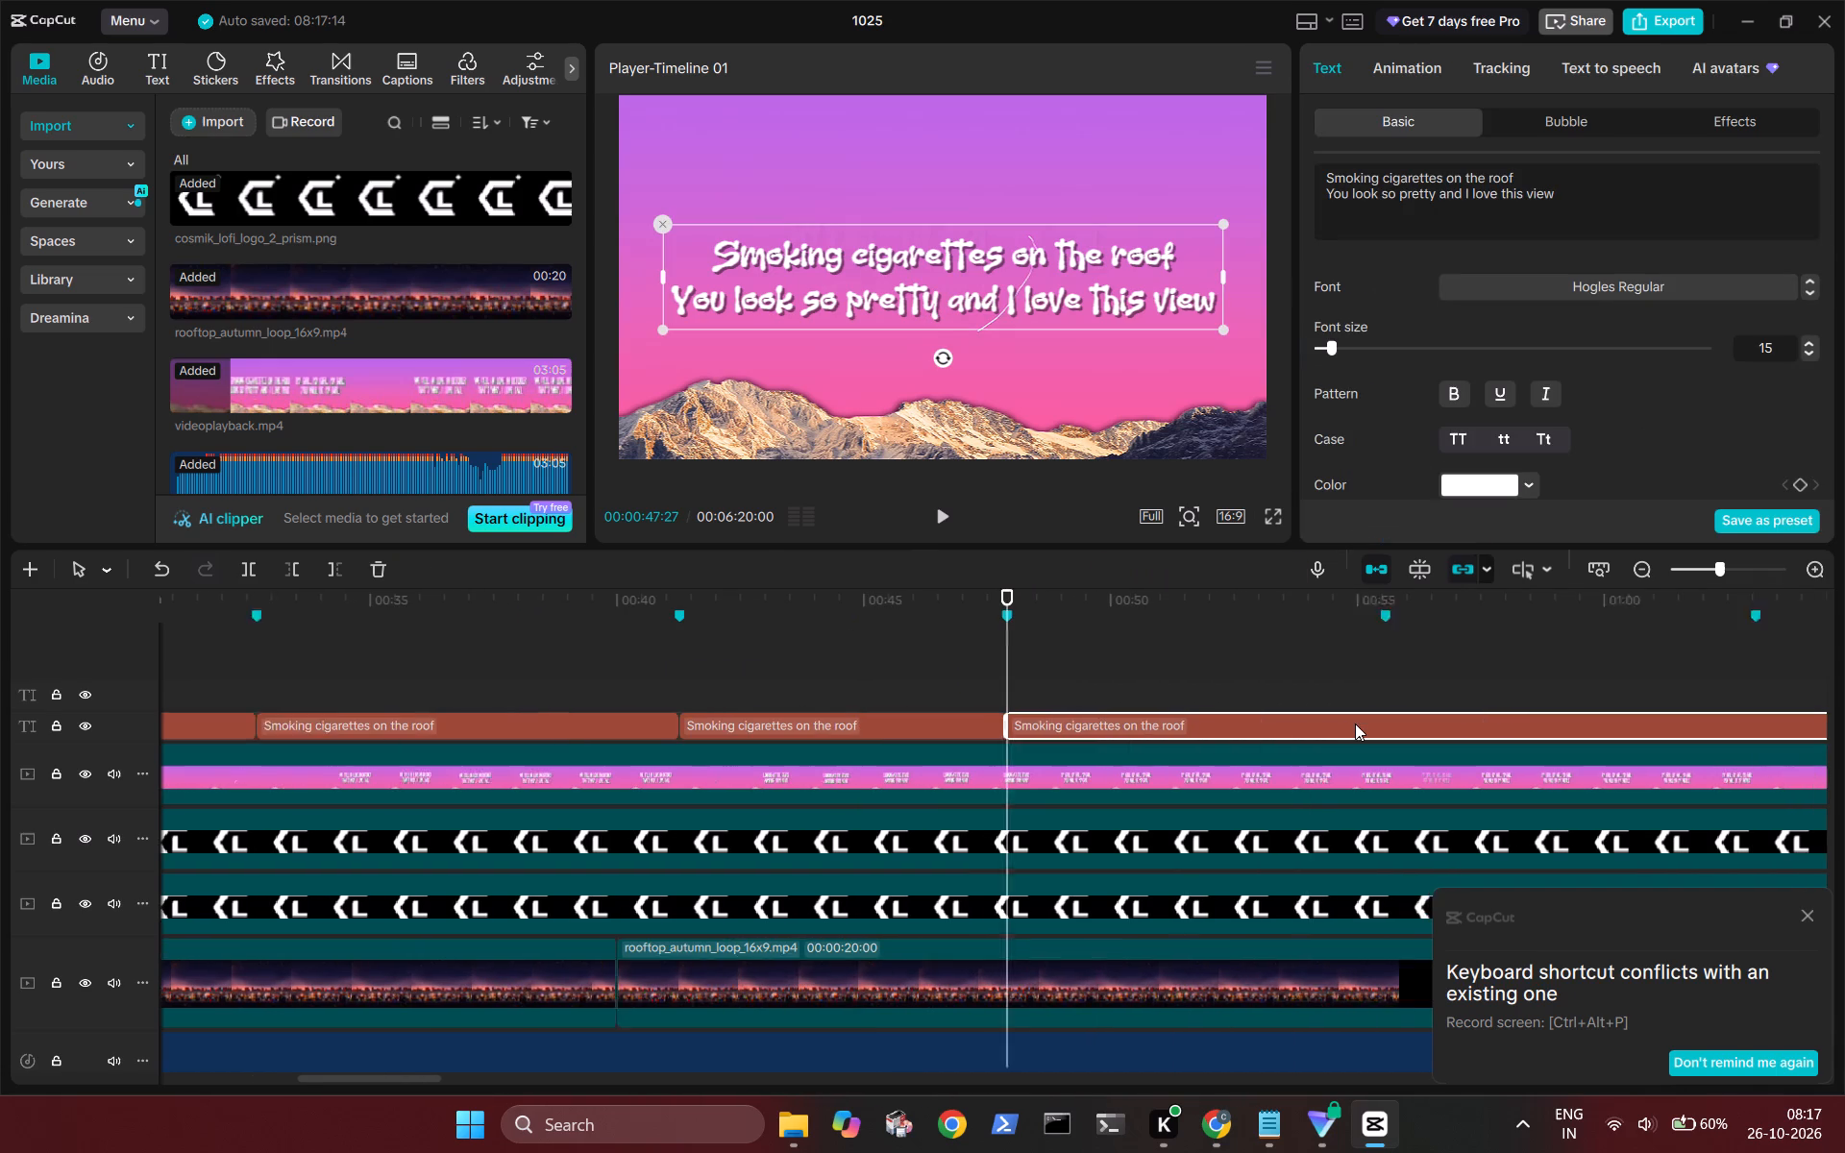
{"action": "scroll", "coordinate": [1355, 724], "scroll_direction": "left", "scroll_amount": 1}
{"action": "left_click", "coordinate": [1216, 659]}
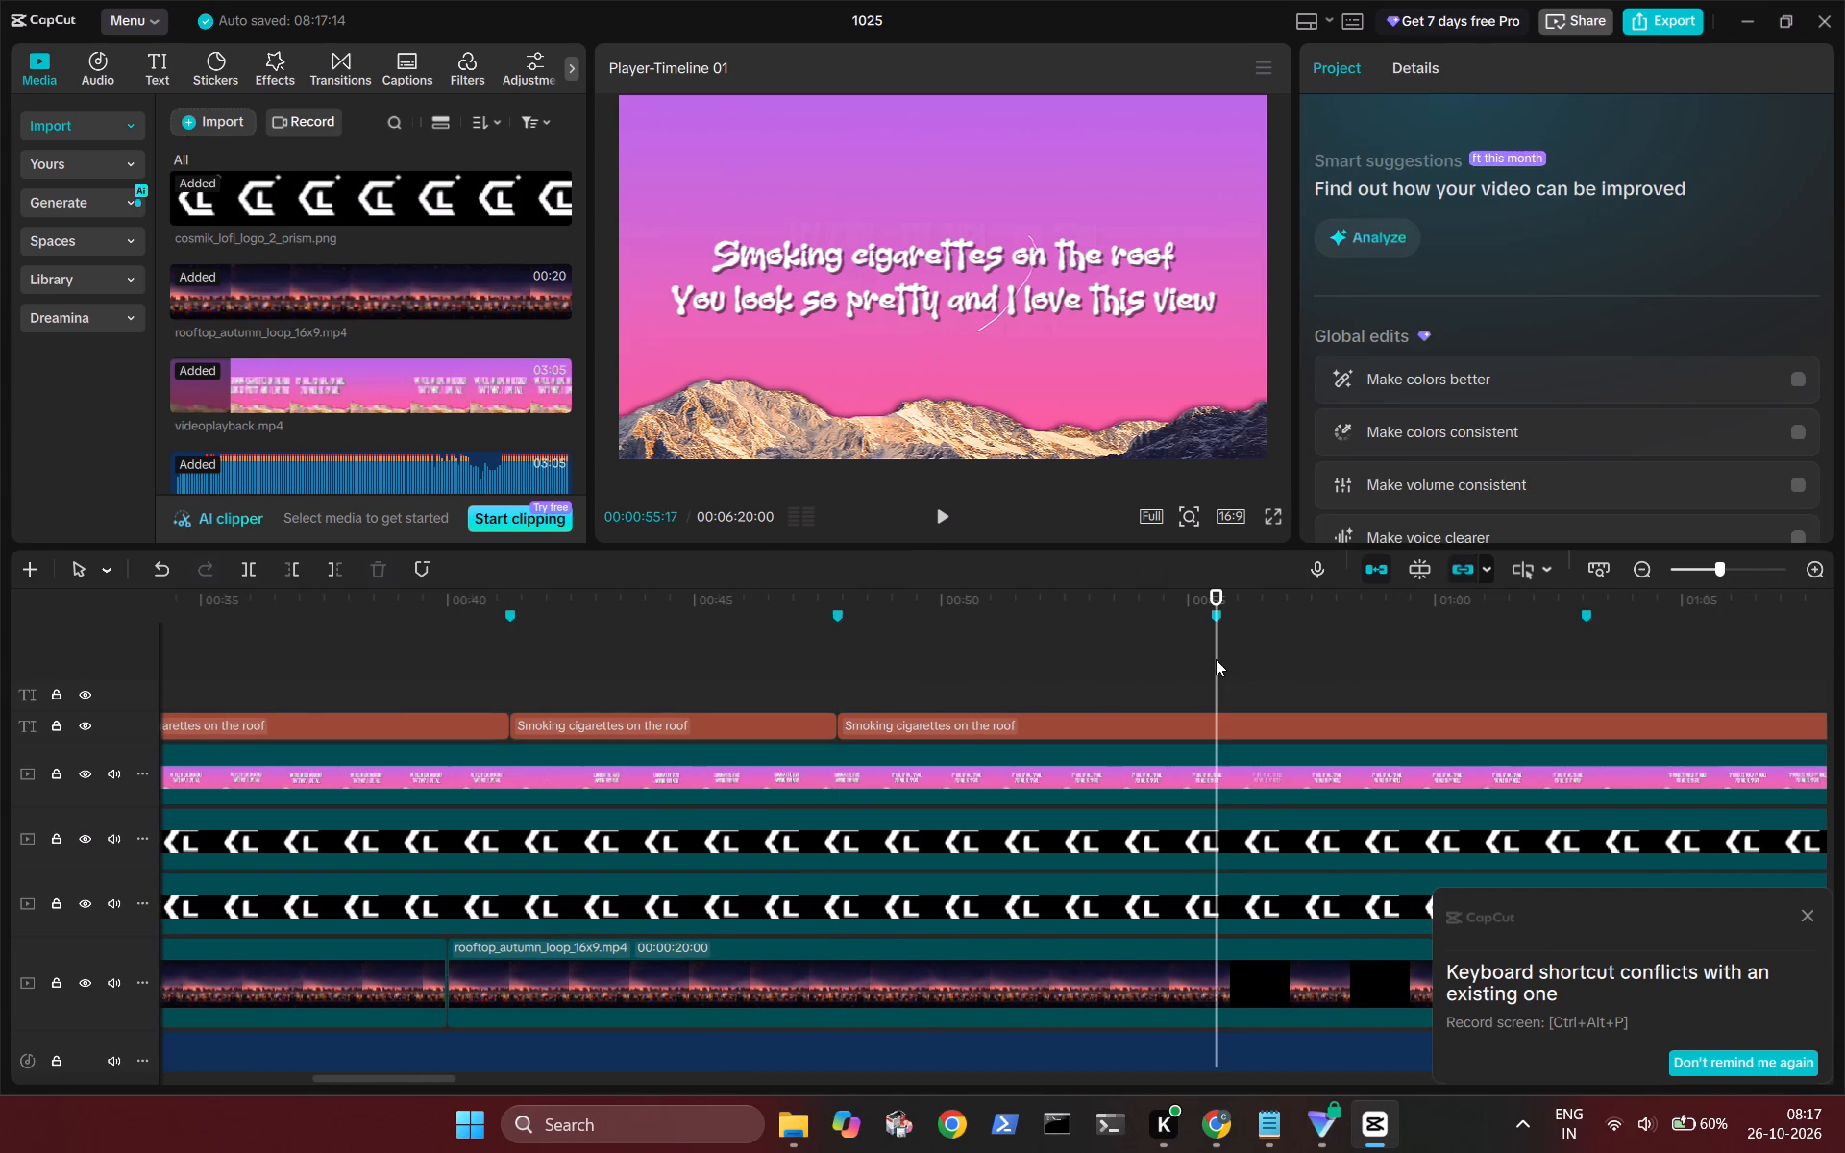
{"action": "left_click", "coordinate": [1241, 719]}
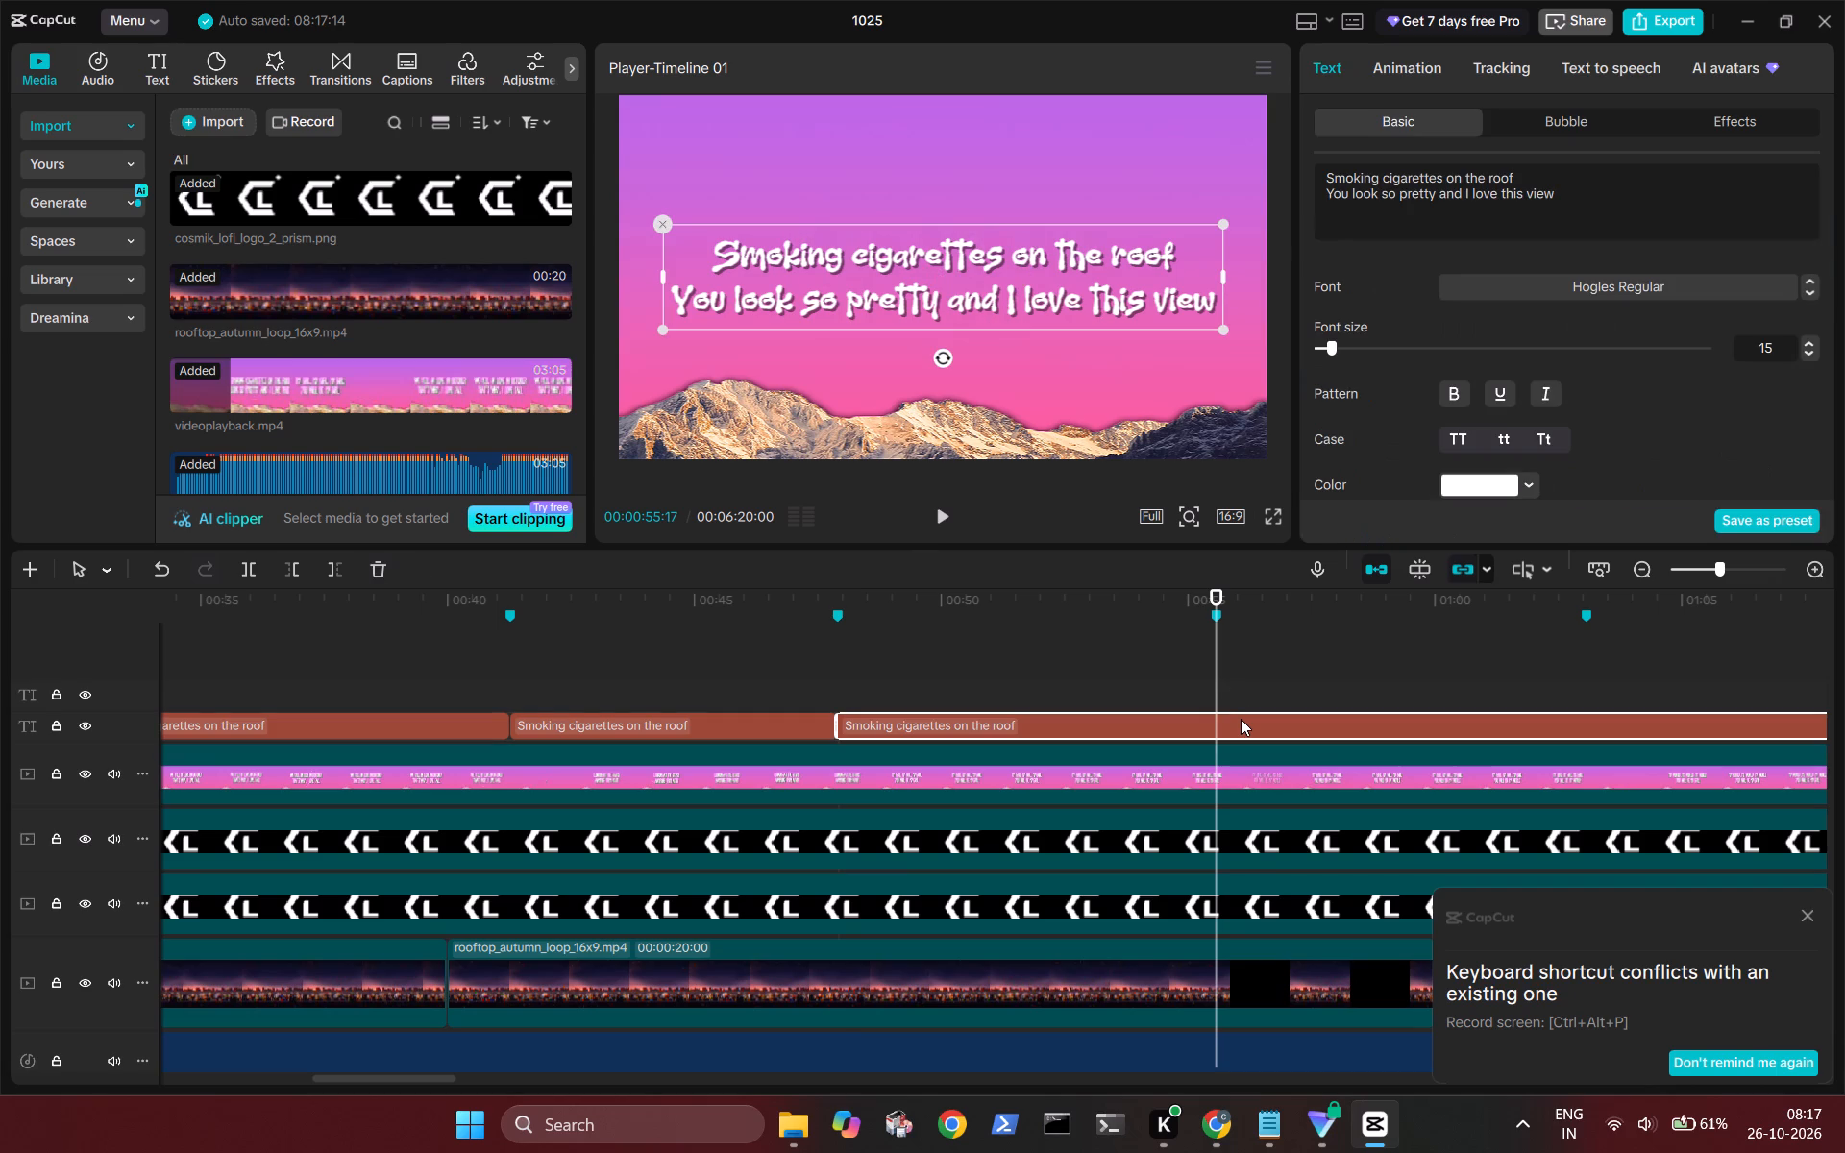
{"action": "key", "text": "ctrl+b"}
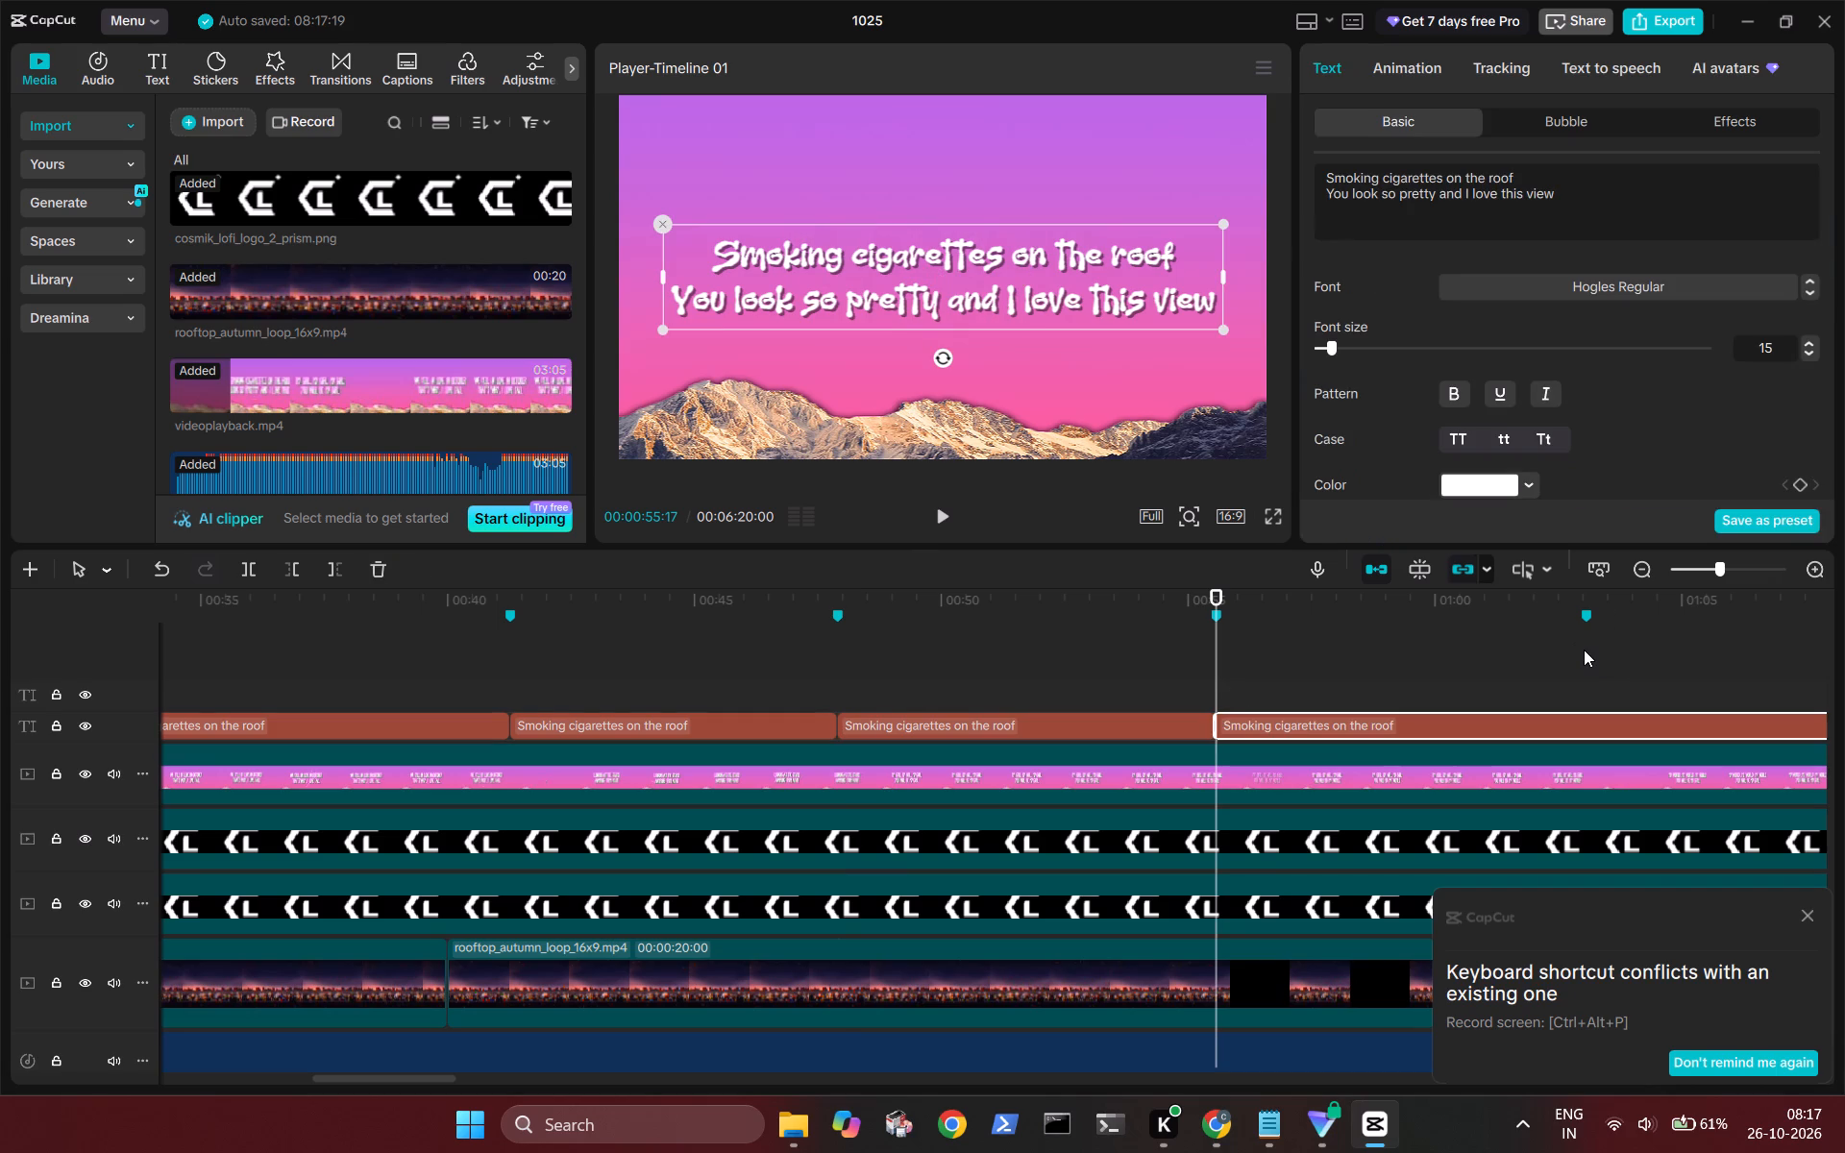
{"action": "left_click", "coordinate": [1587, 646]}
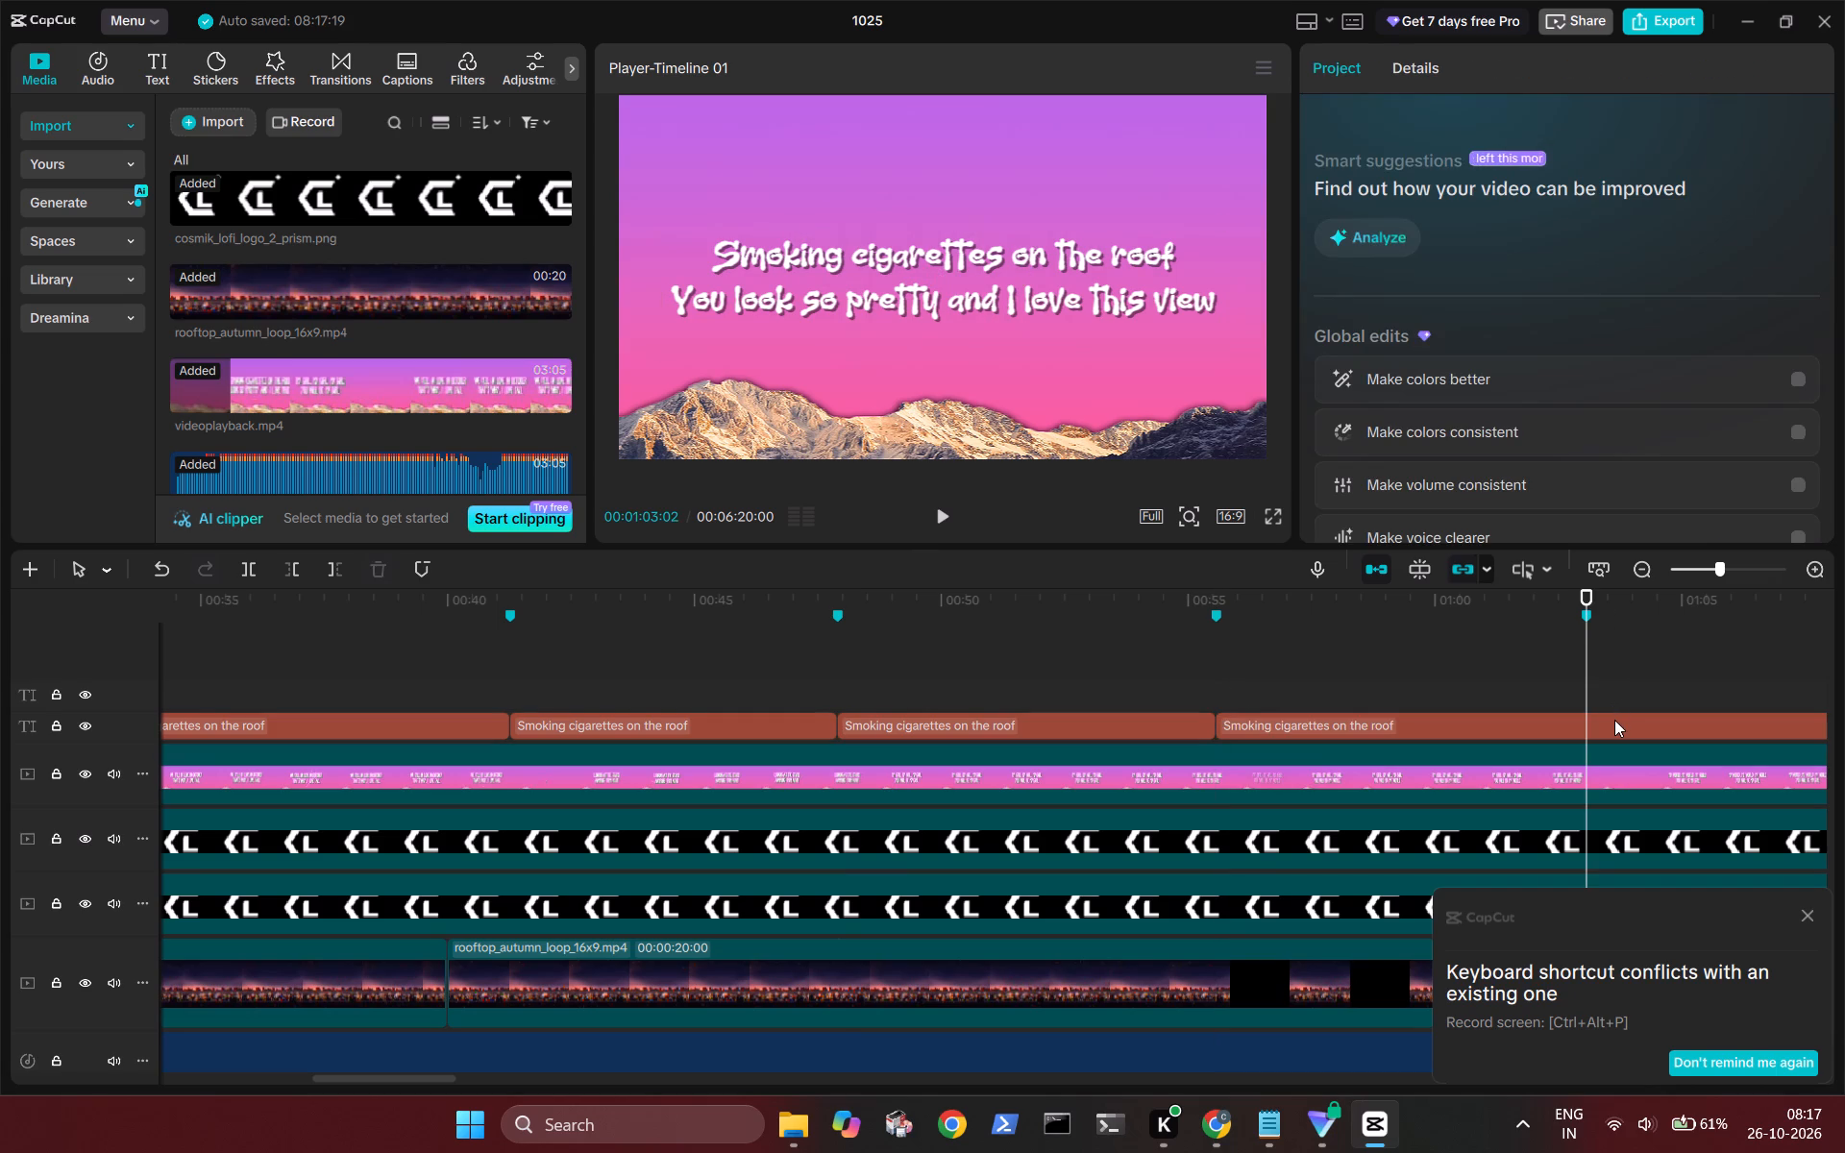
{"action": "left_click", "coordinate": [1614, 720]}
{"action": "key", "text": "ctrl+b"}
Split the remaining title clip at the marker at 00:01:14:19.
{"action": "scroll", "coordinate": [1614, 720], "scroll_direction": "left", "scroll_amount": 2}
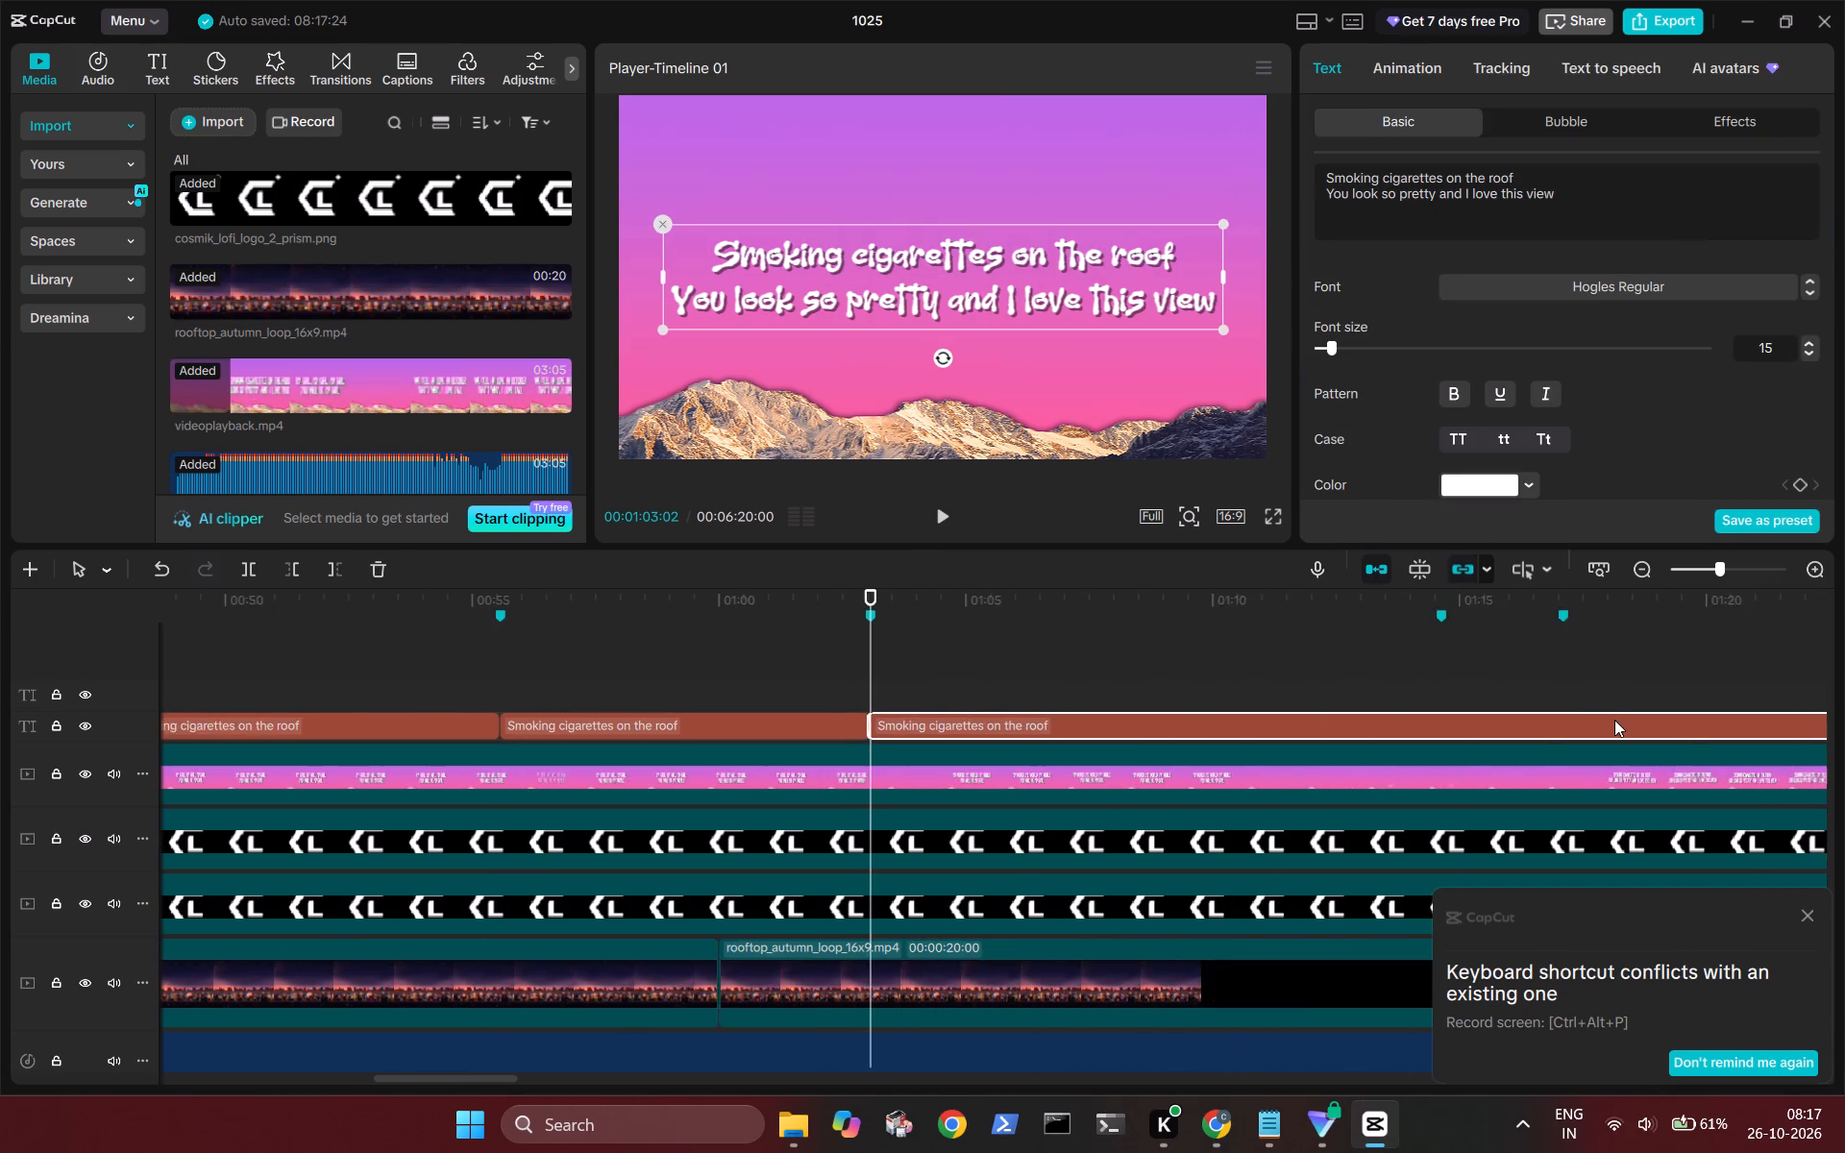
{"action": "scroll", "coordinate": [1614, 720], "scroll_direction": "left", "scroll_amount": 1}
{"action": "left_click", "coordinate": [1202, 664]}
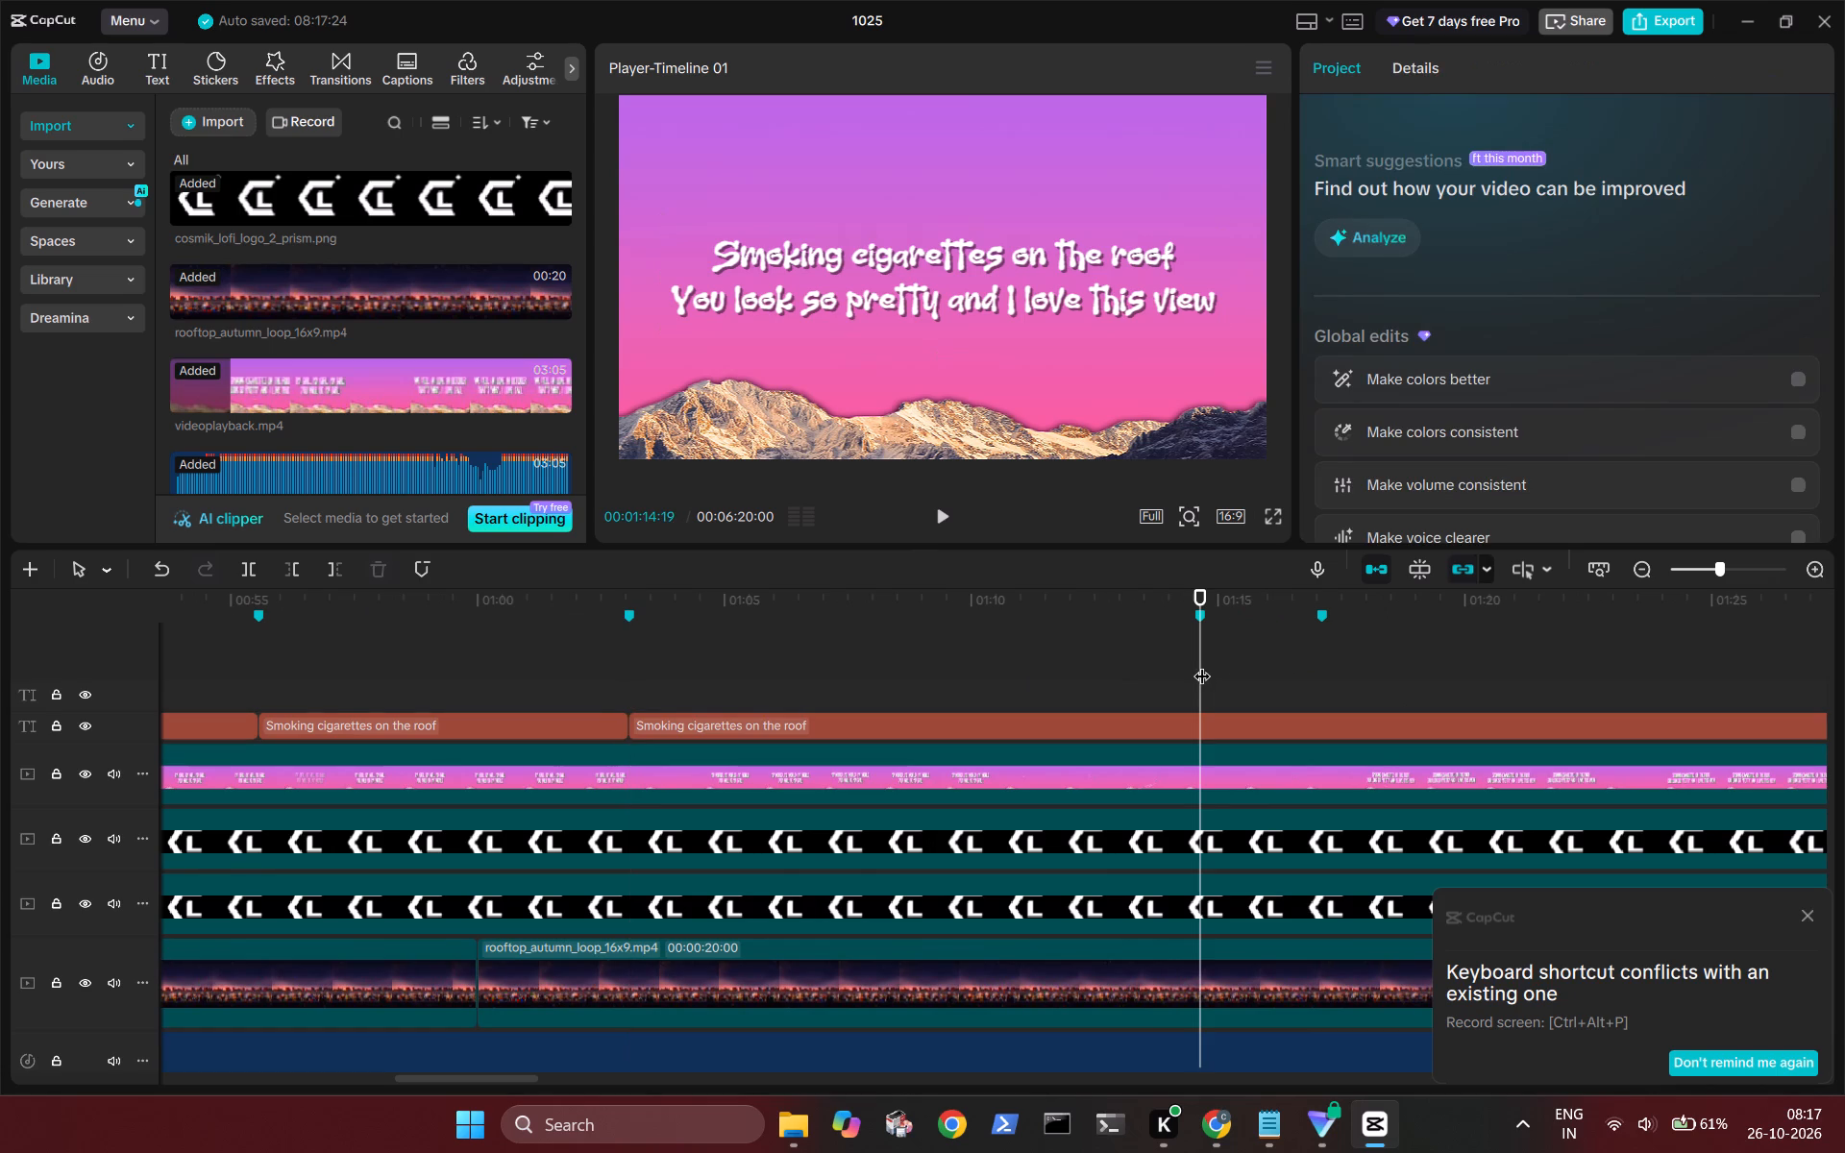
{"action": "left_click", "coordinate": [1238, 725]}
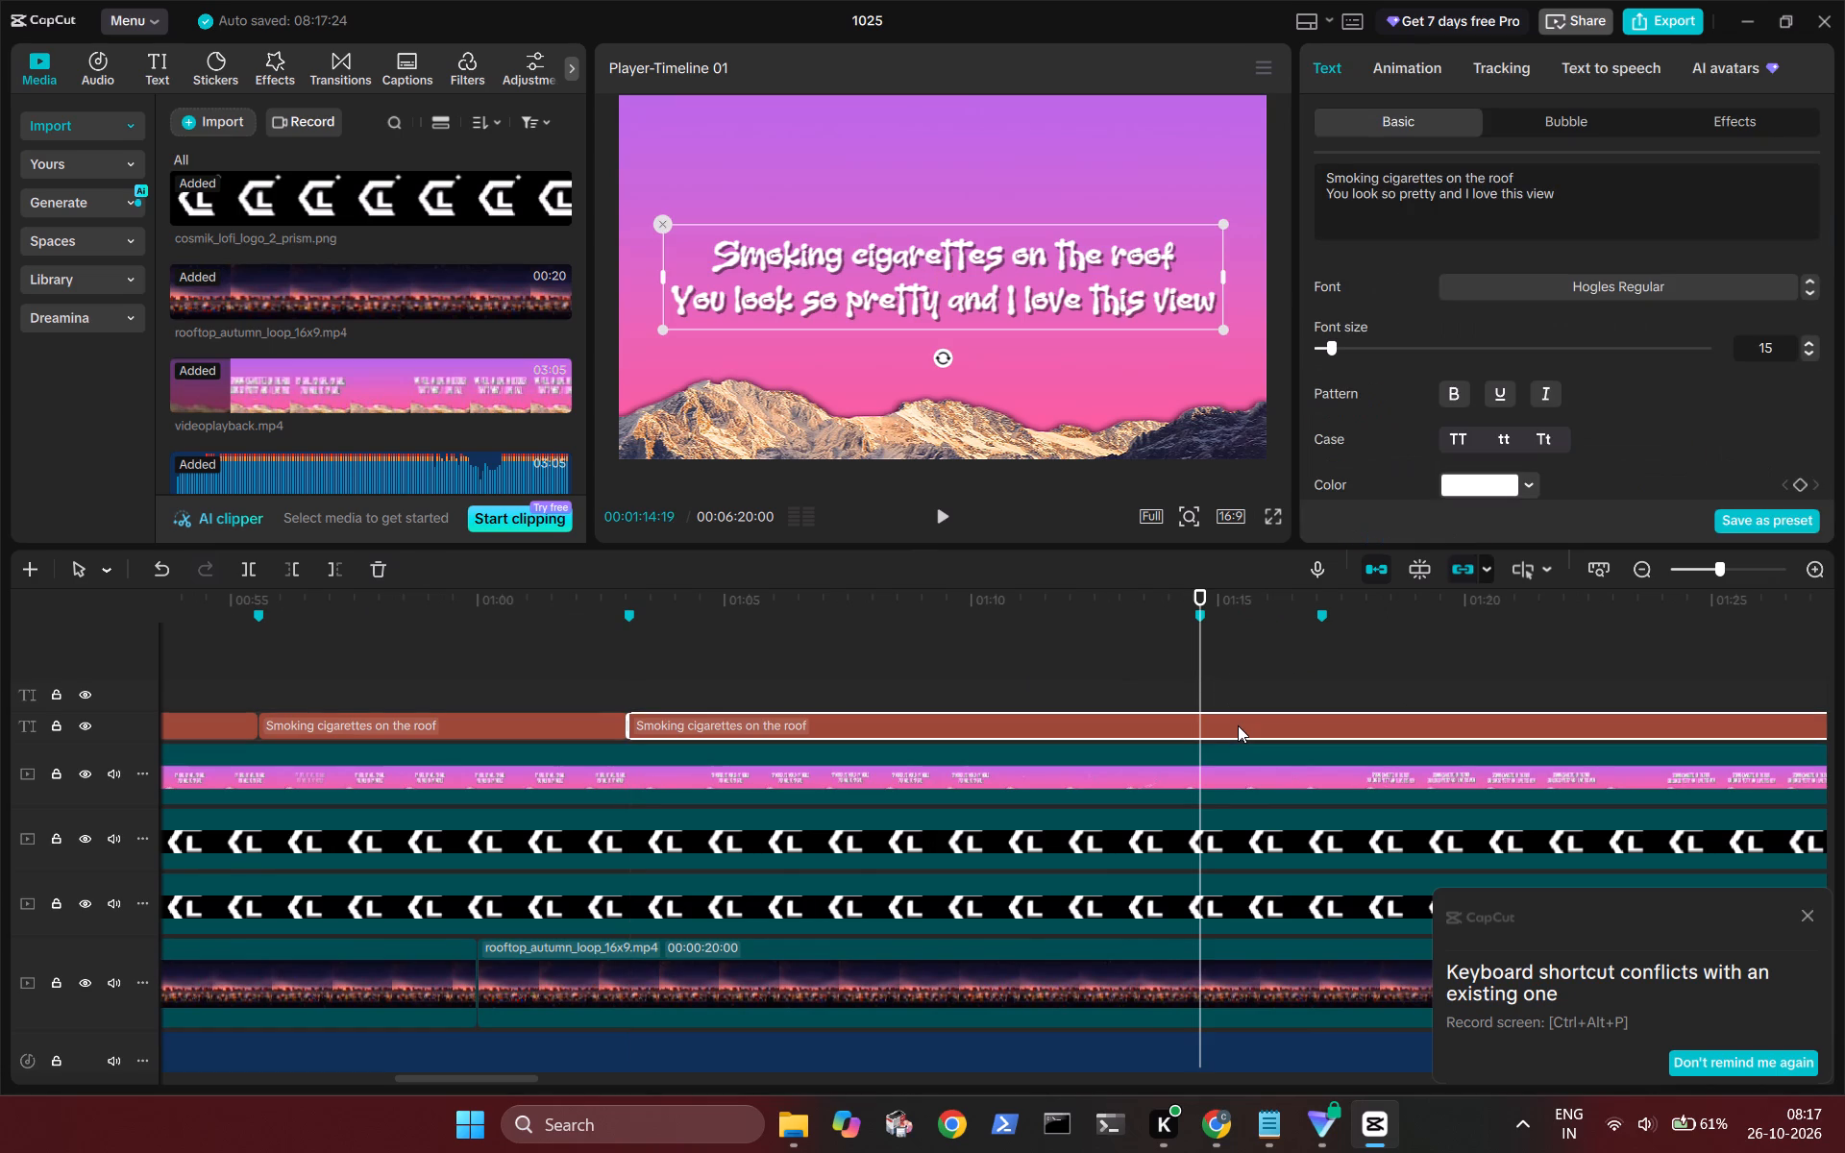
{"action": "key", "text": "ctrl+b"}
Play the section after the 00:01:14:19 cut and split the remaining title clip at the next marker, at 00:01:17:03.
{"action": "key", "text": "space"}
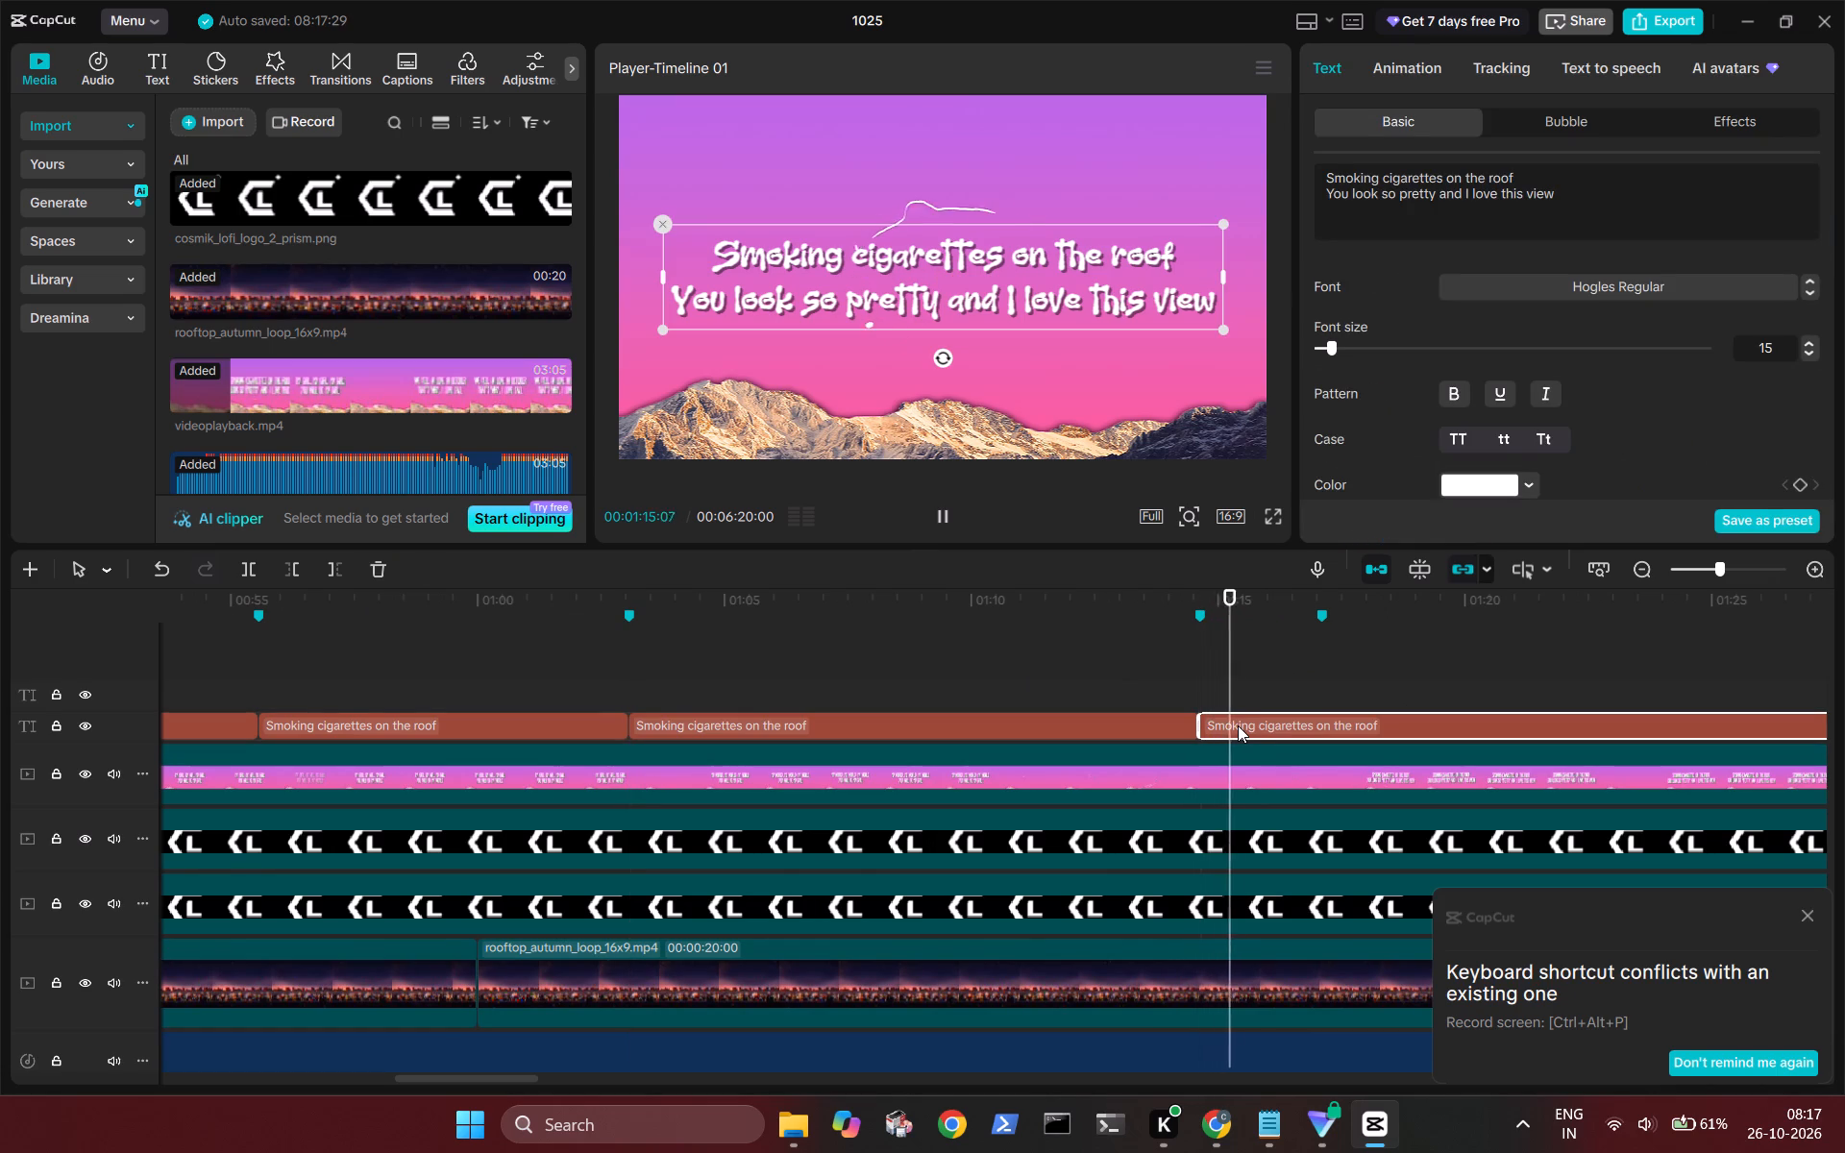
{"action": "key", "text": "space"}
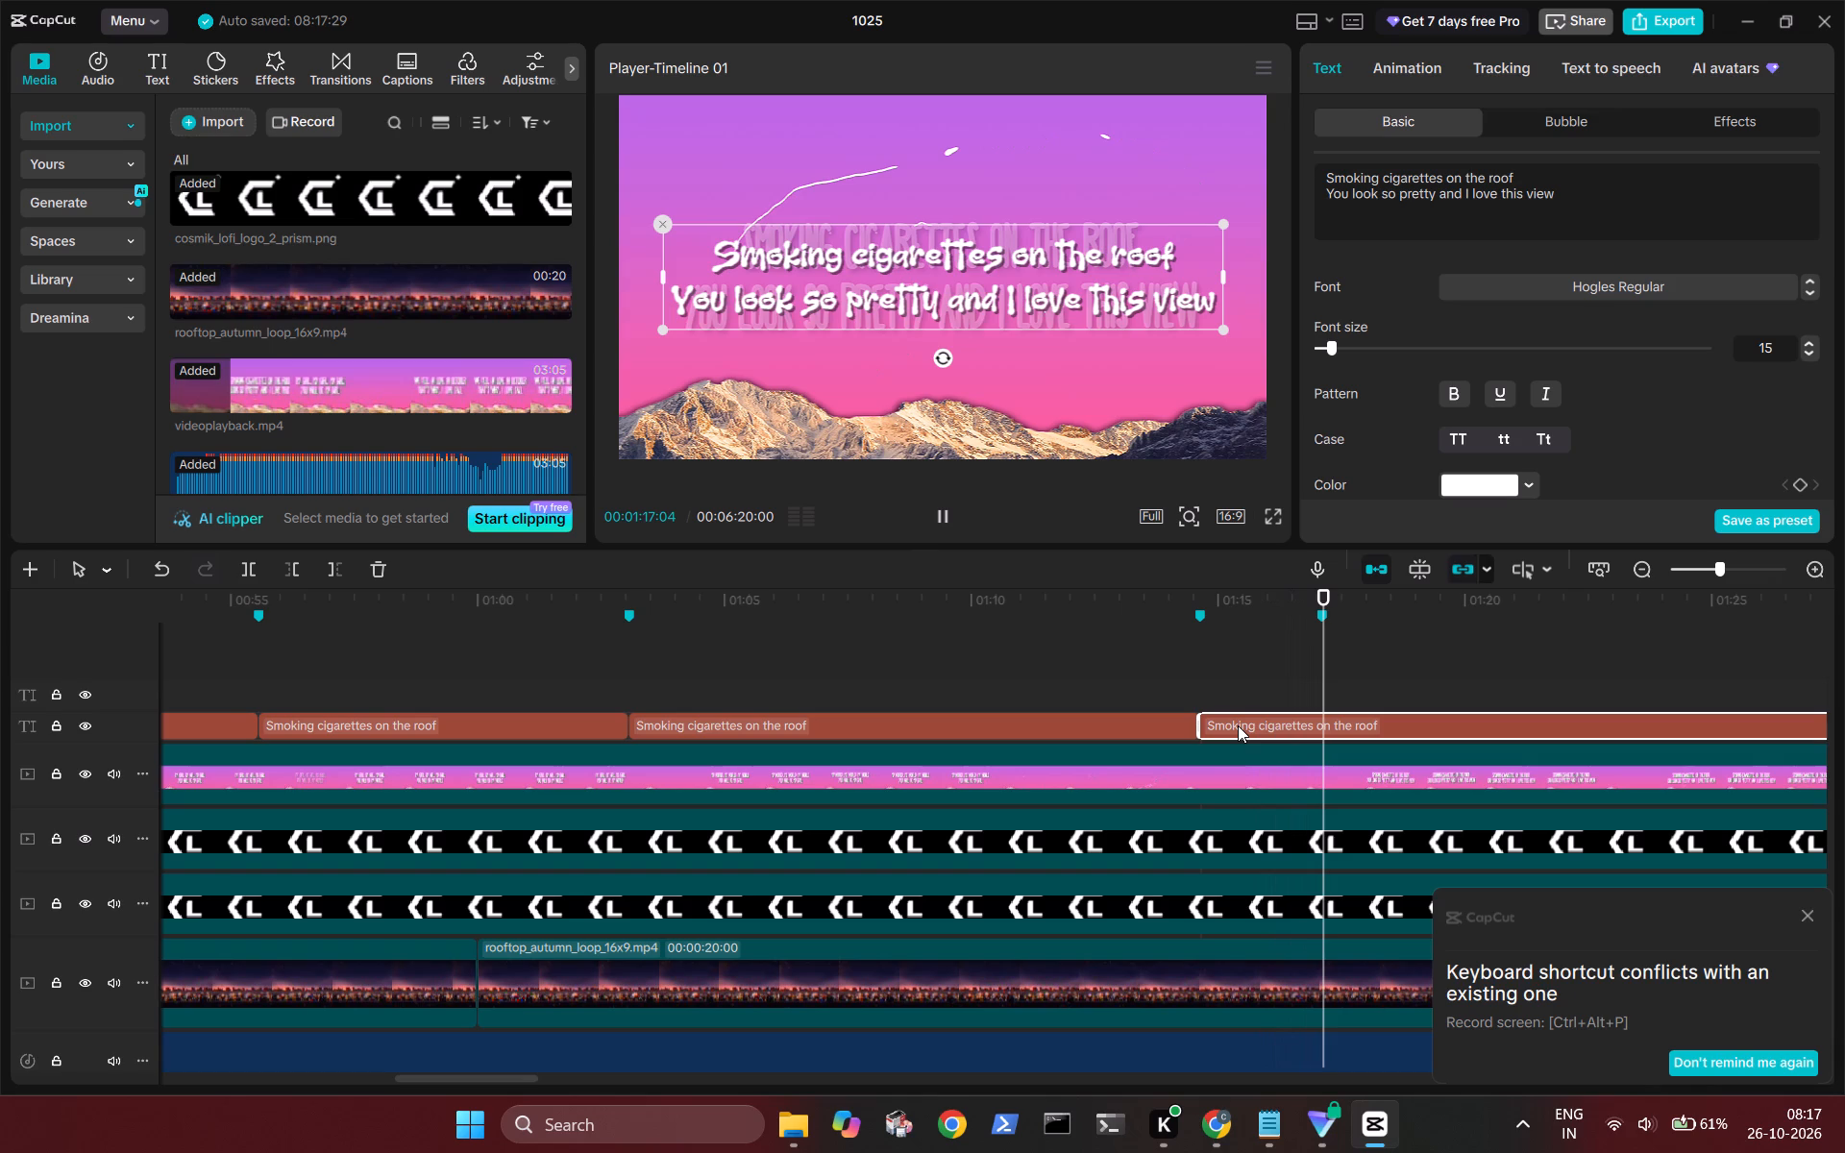
{"action": "left_click", "coordinate": [808, 666]}
{"action": "key", "text": "space"}
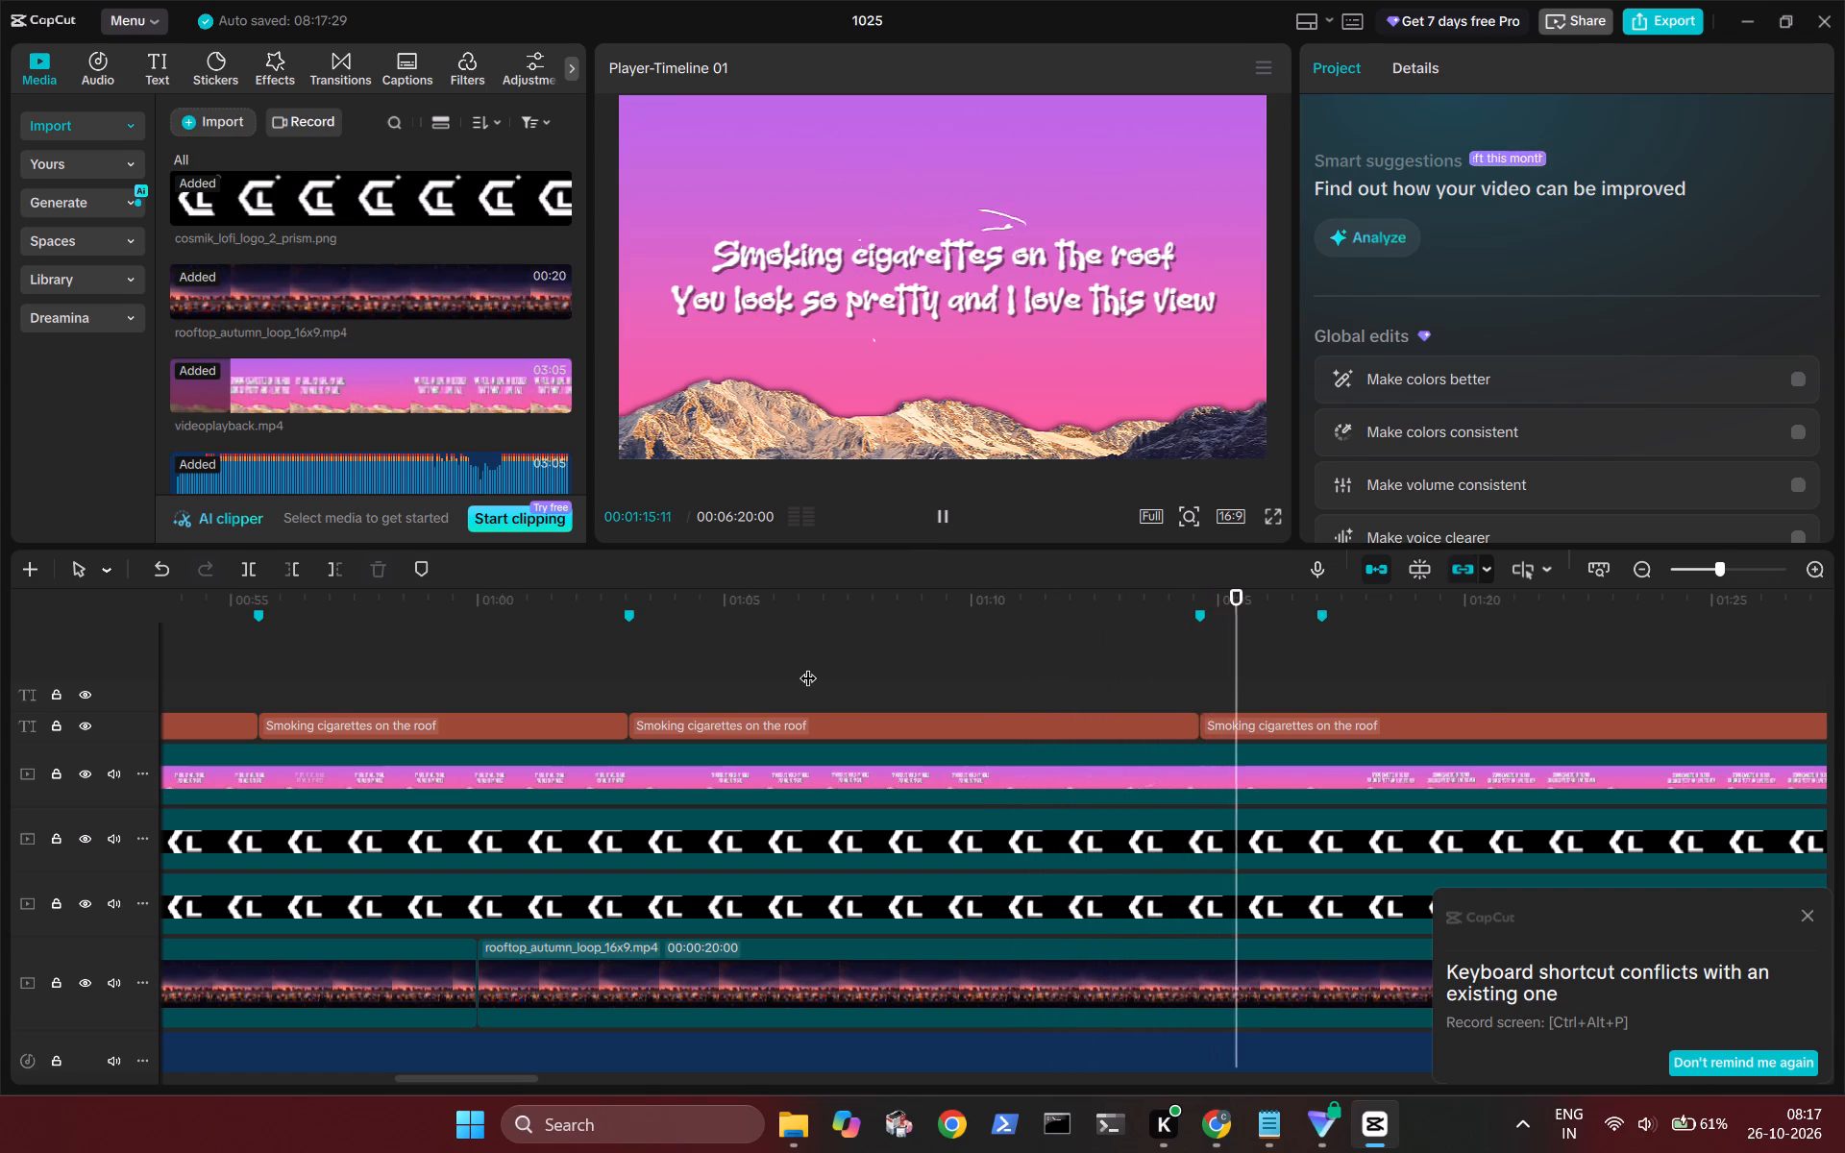
{"action": "key", "text": "space"}
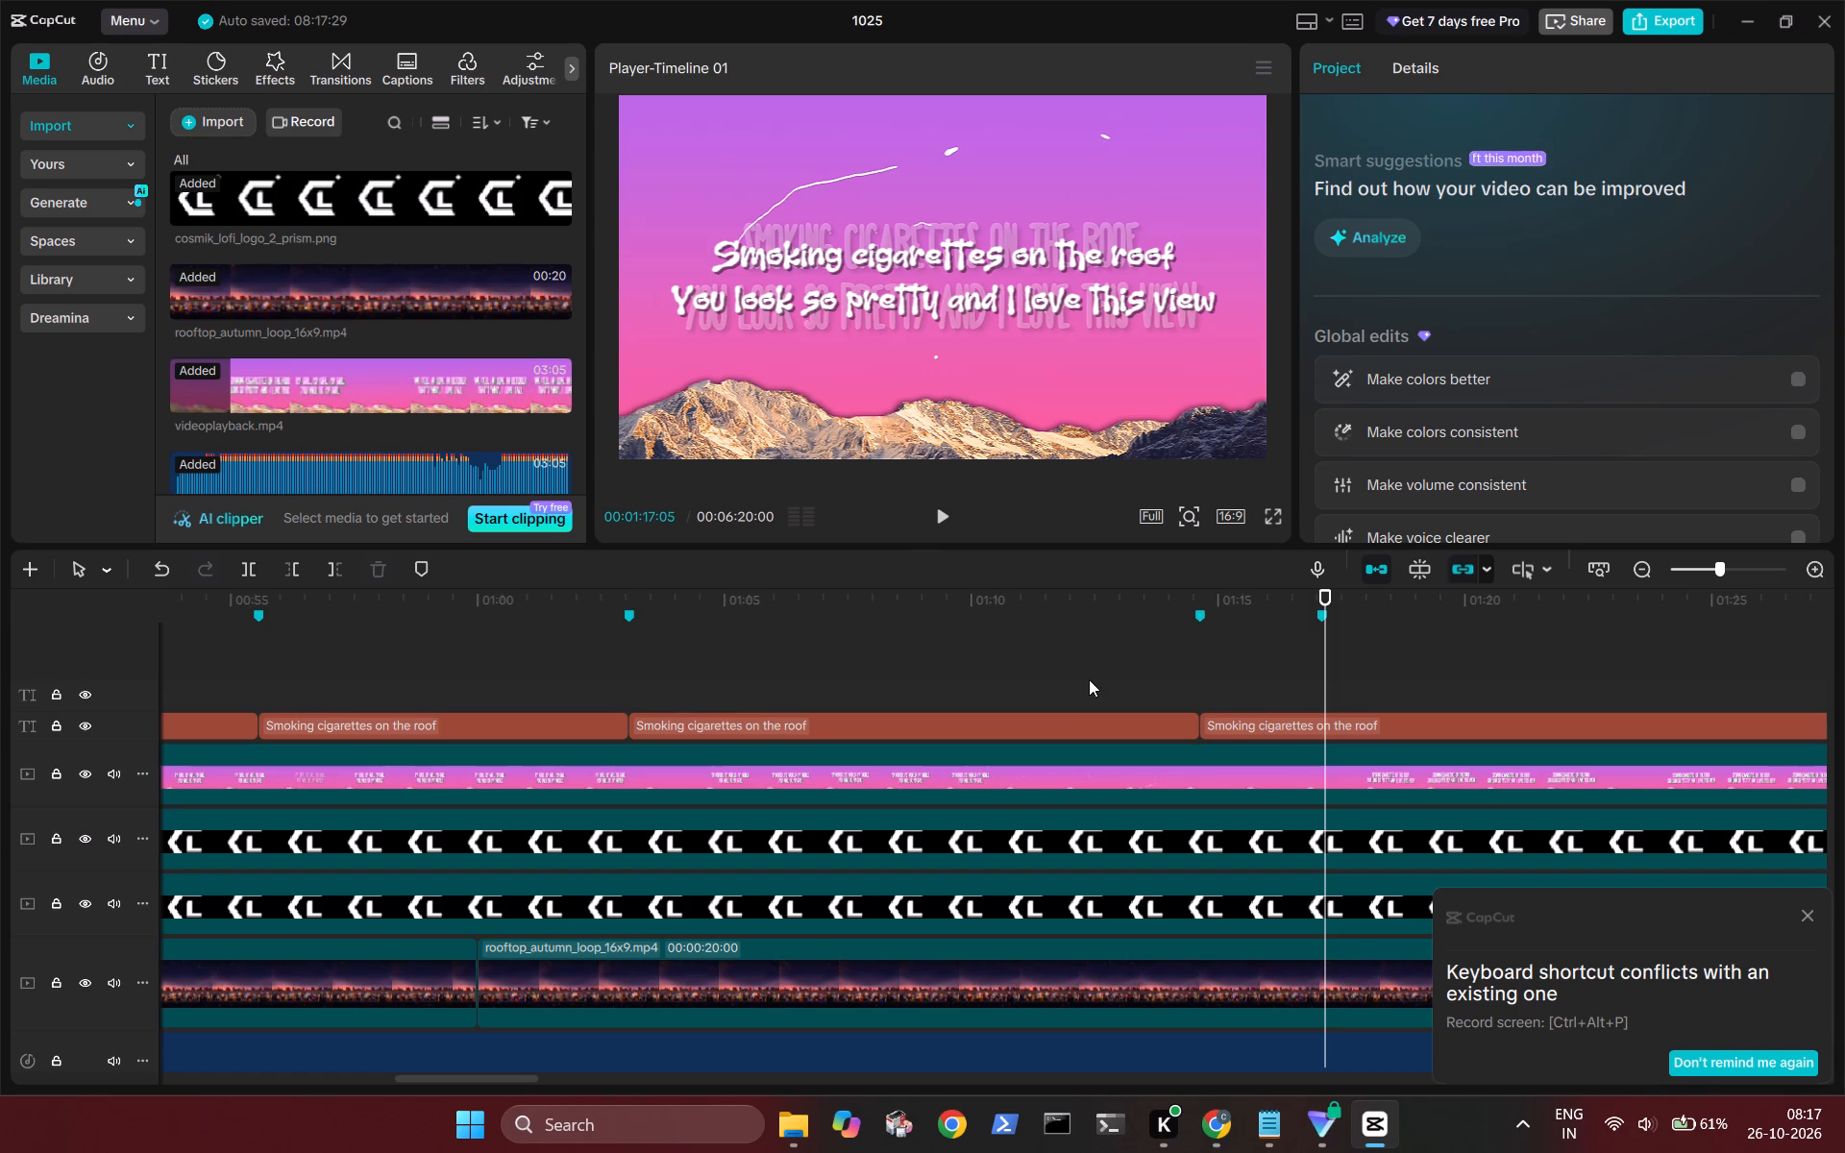
{"action": "key", "text": "Left"}
{"action": "key", "text": "Left"}
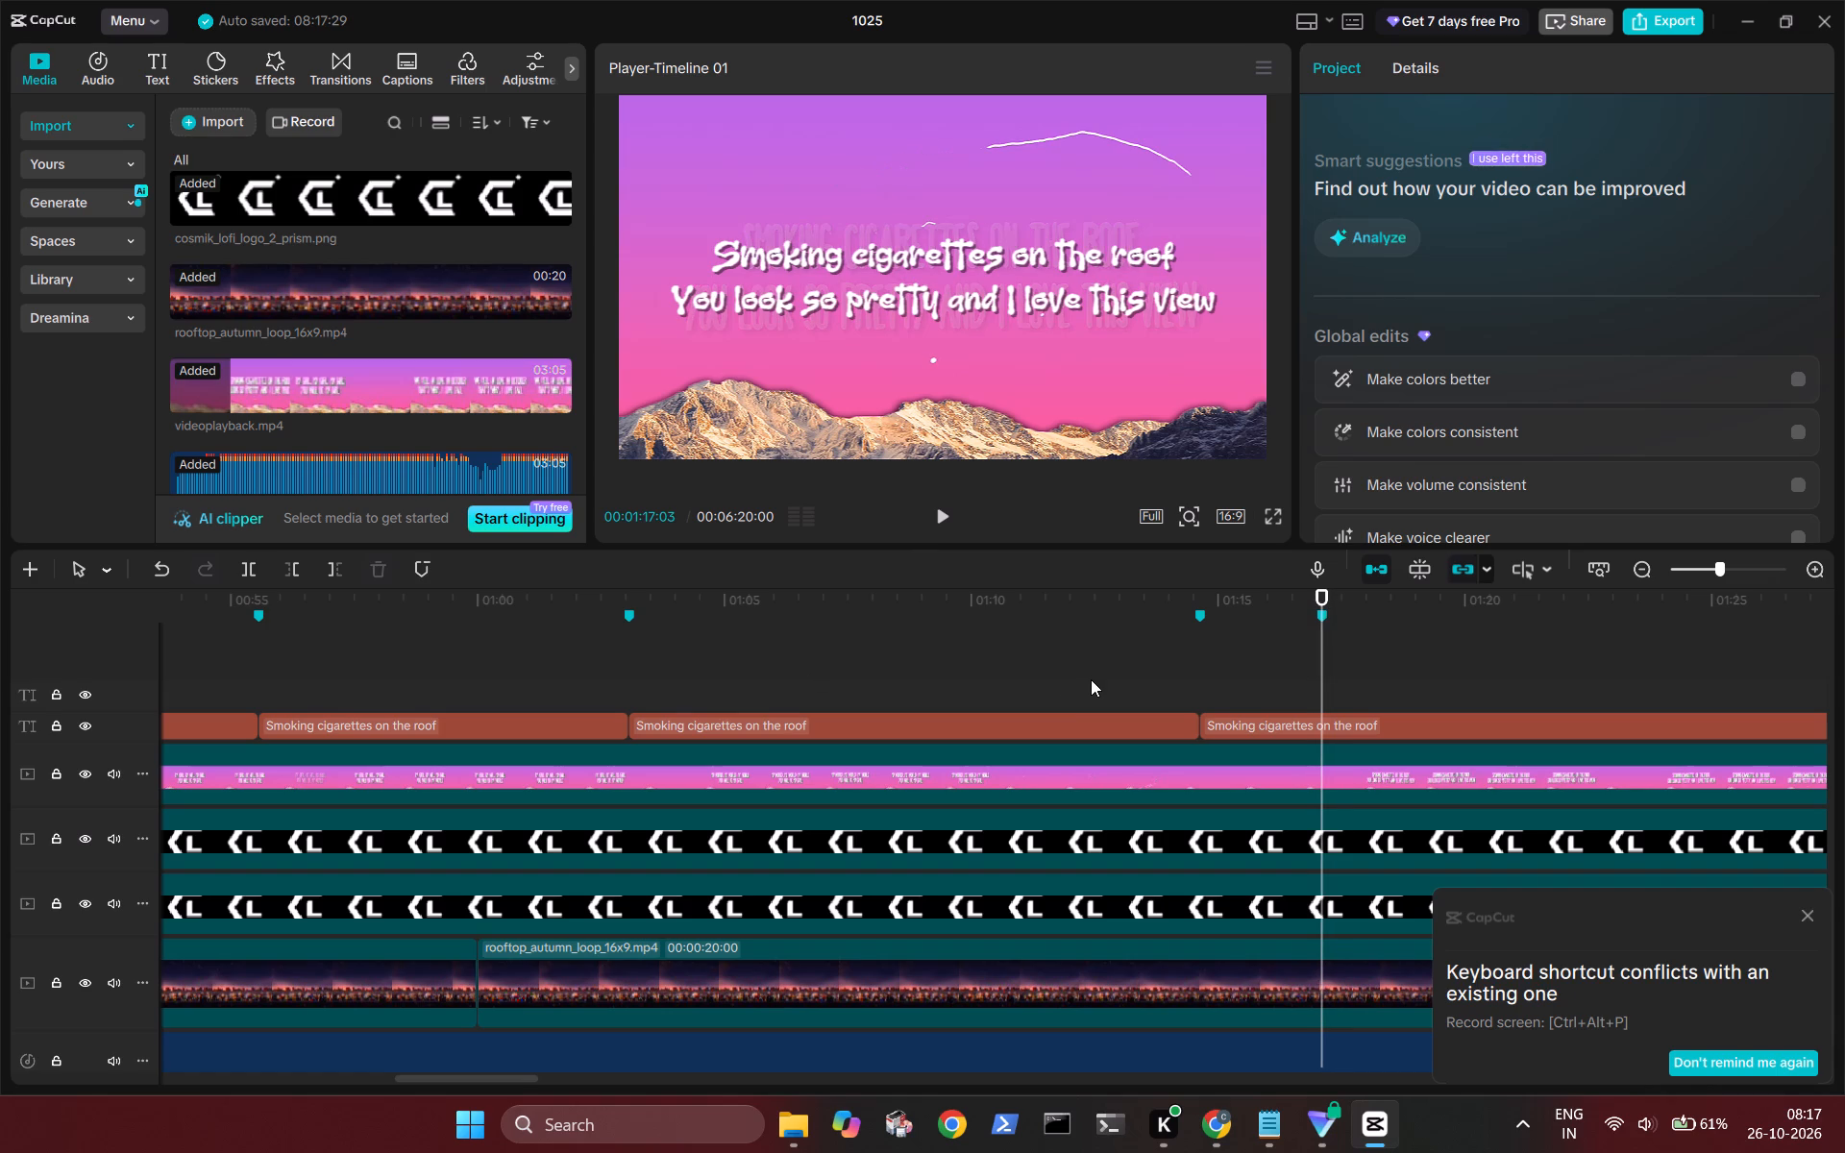
{"action": "left_click", "coordinate": [1365, 720]}
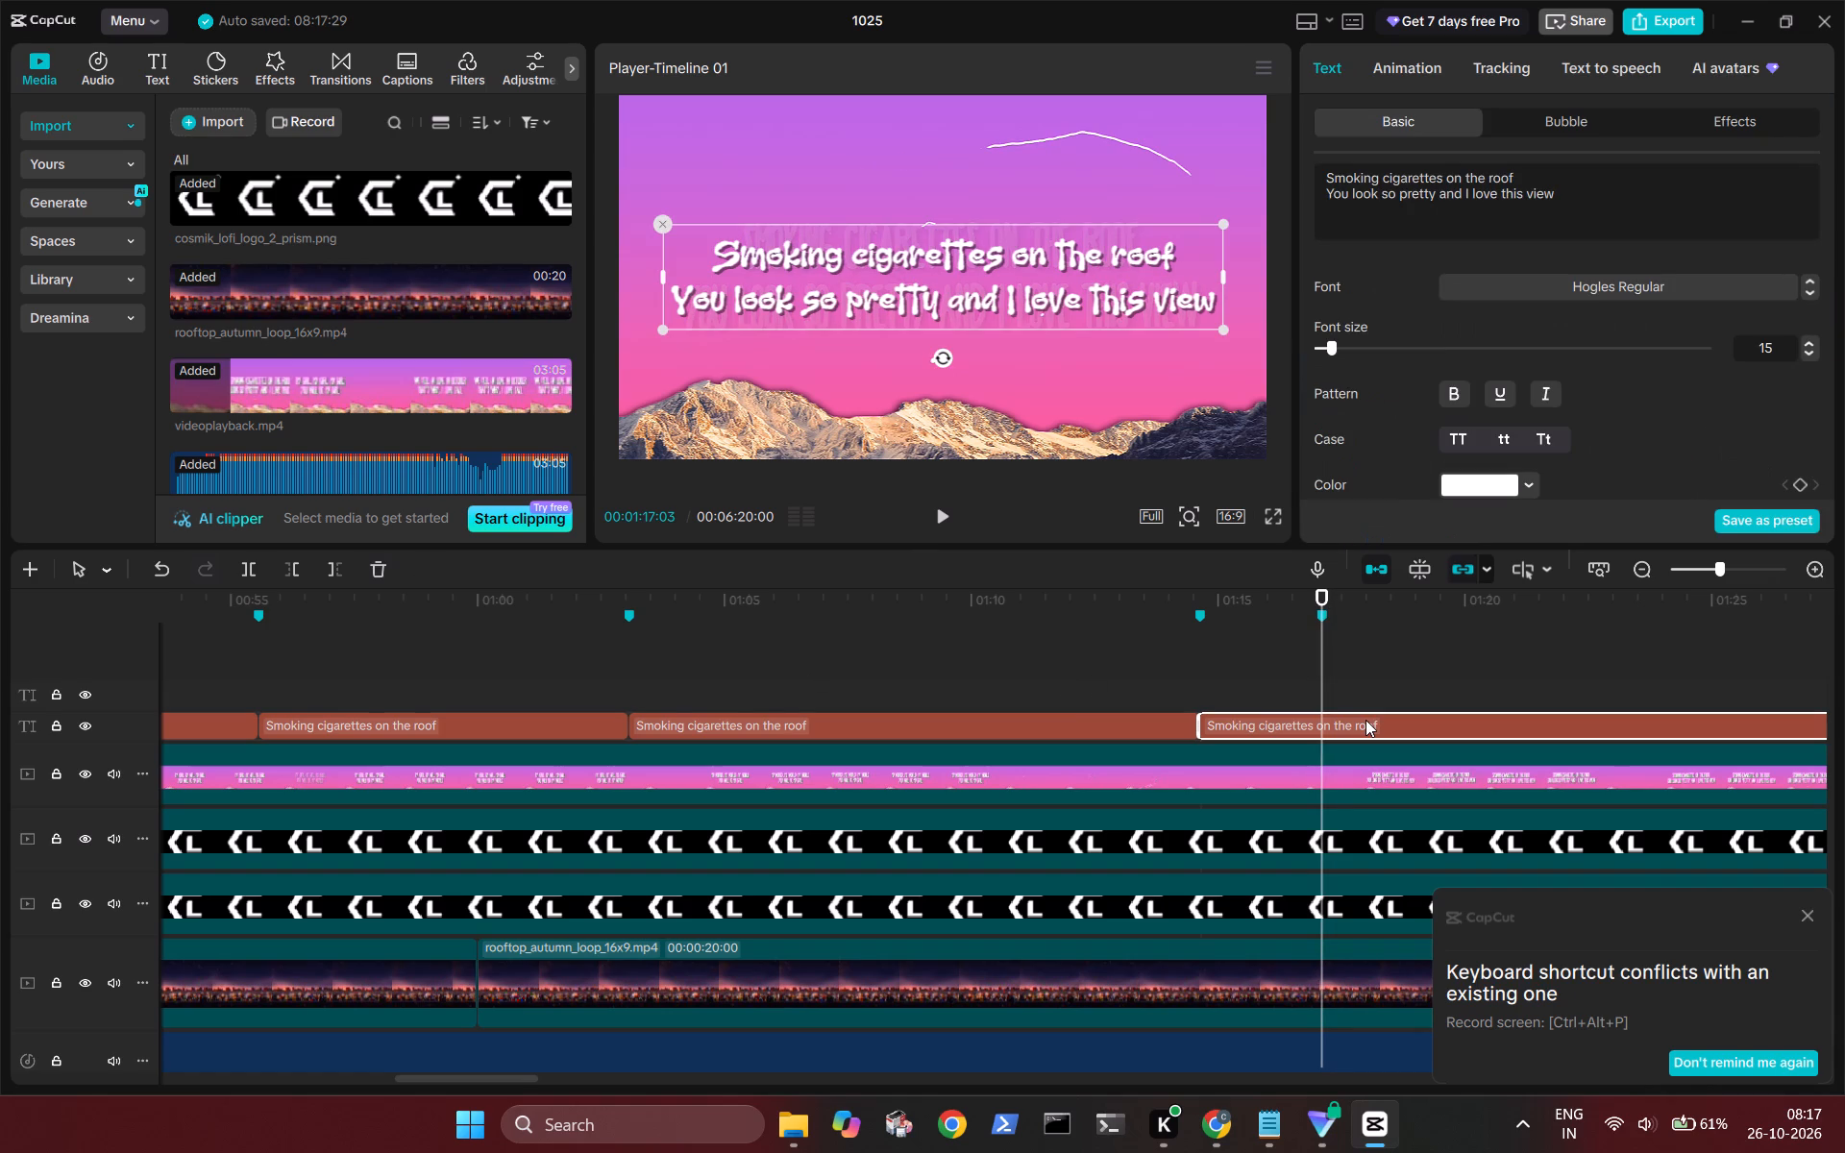
{"action": "key", "text": "ctrl+b"}
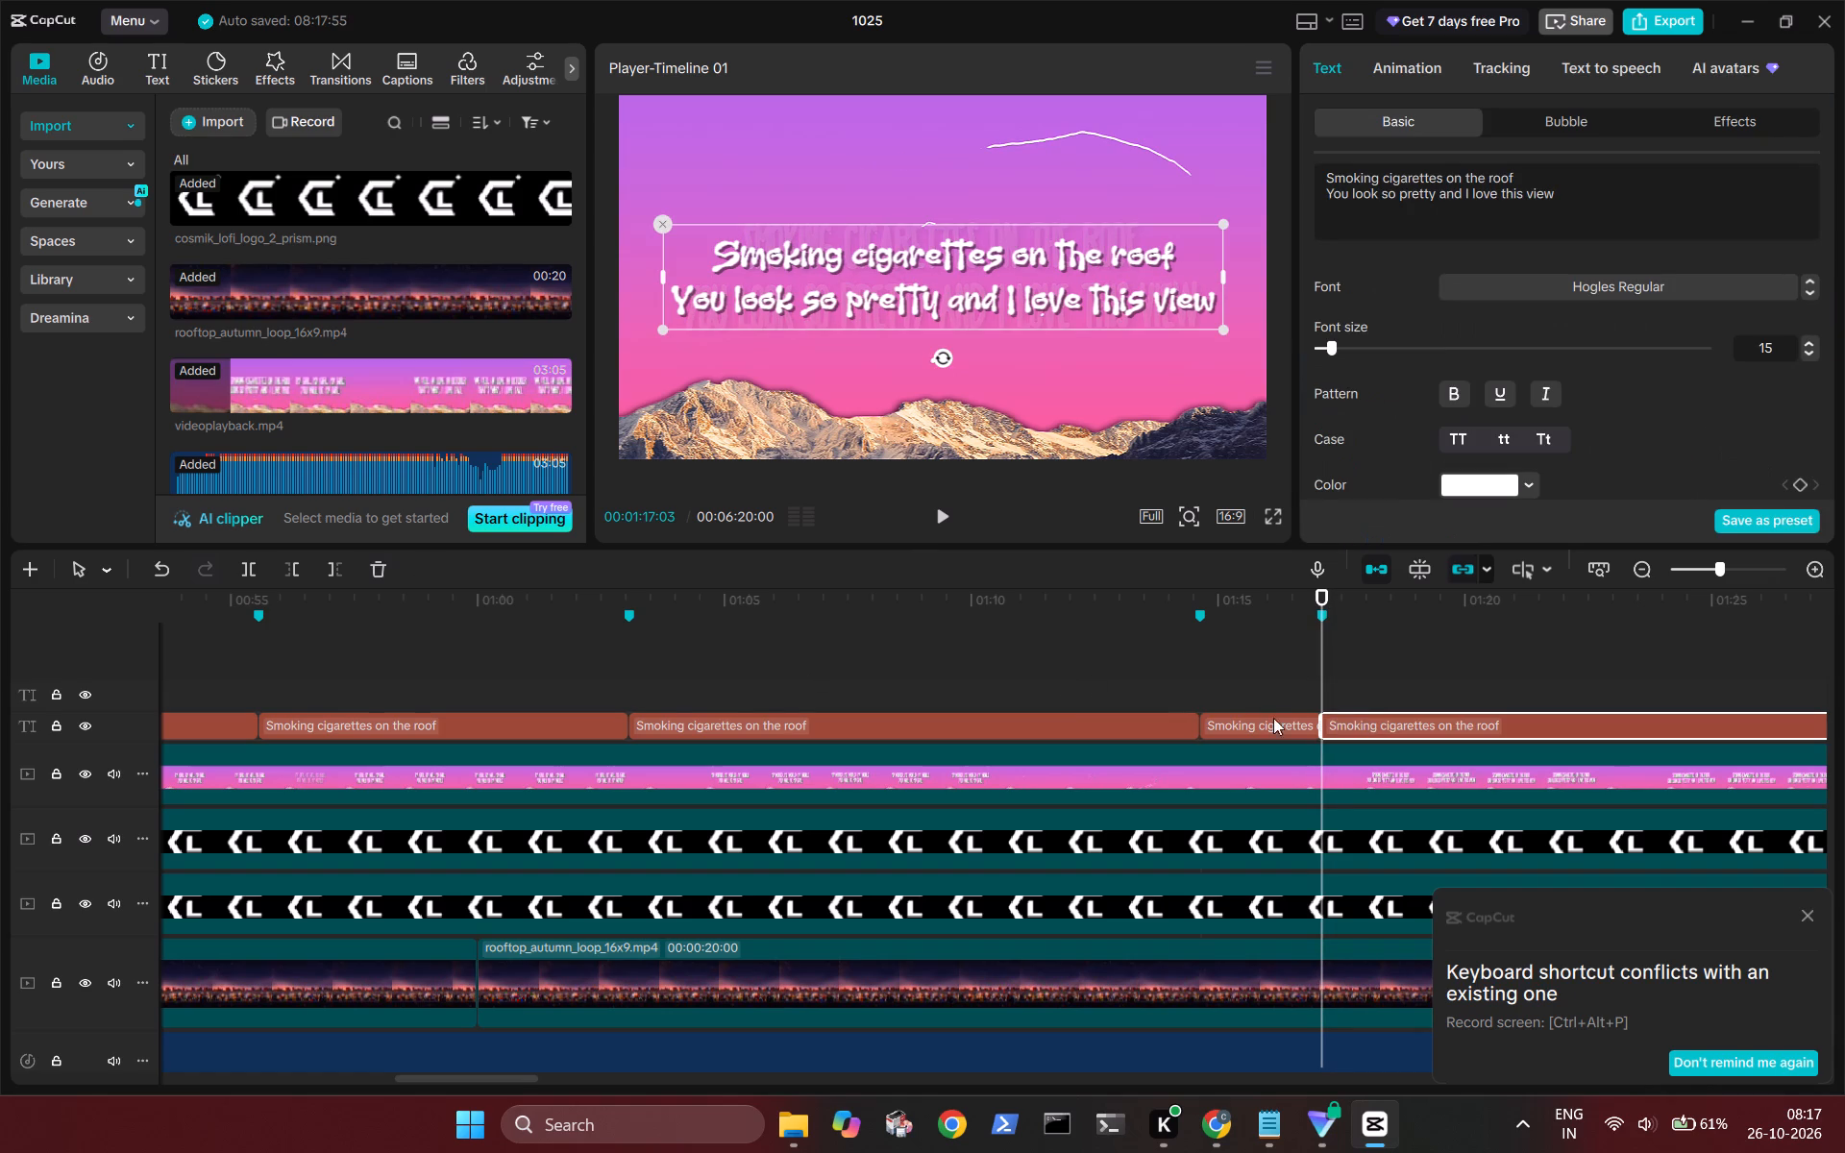
Delete the short "Smoking cigarettes" title segment between the markers at 00:01:14:19 and 00:01:17:03.
{"action": "left_click", "coordinate": [1259, 730]}
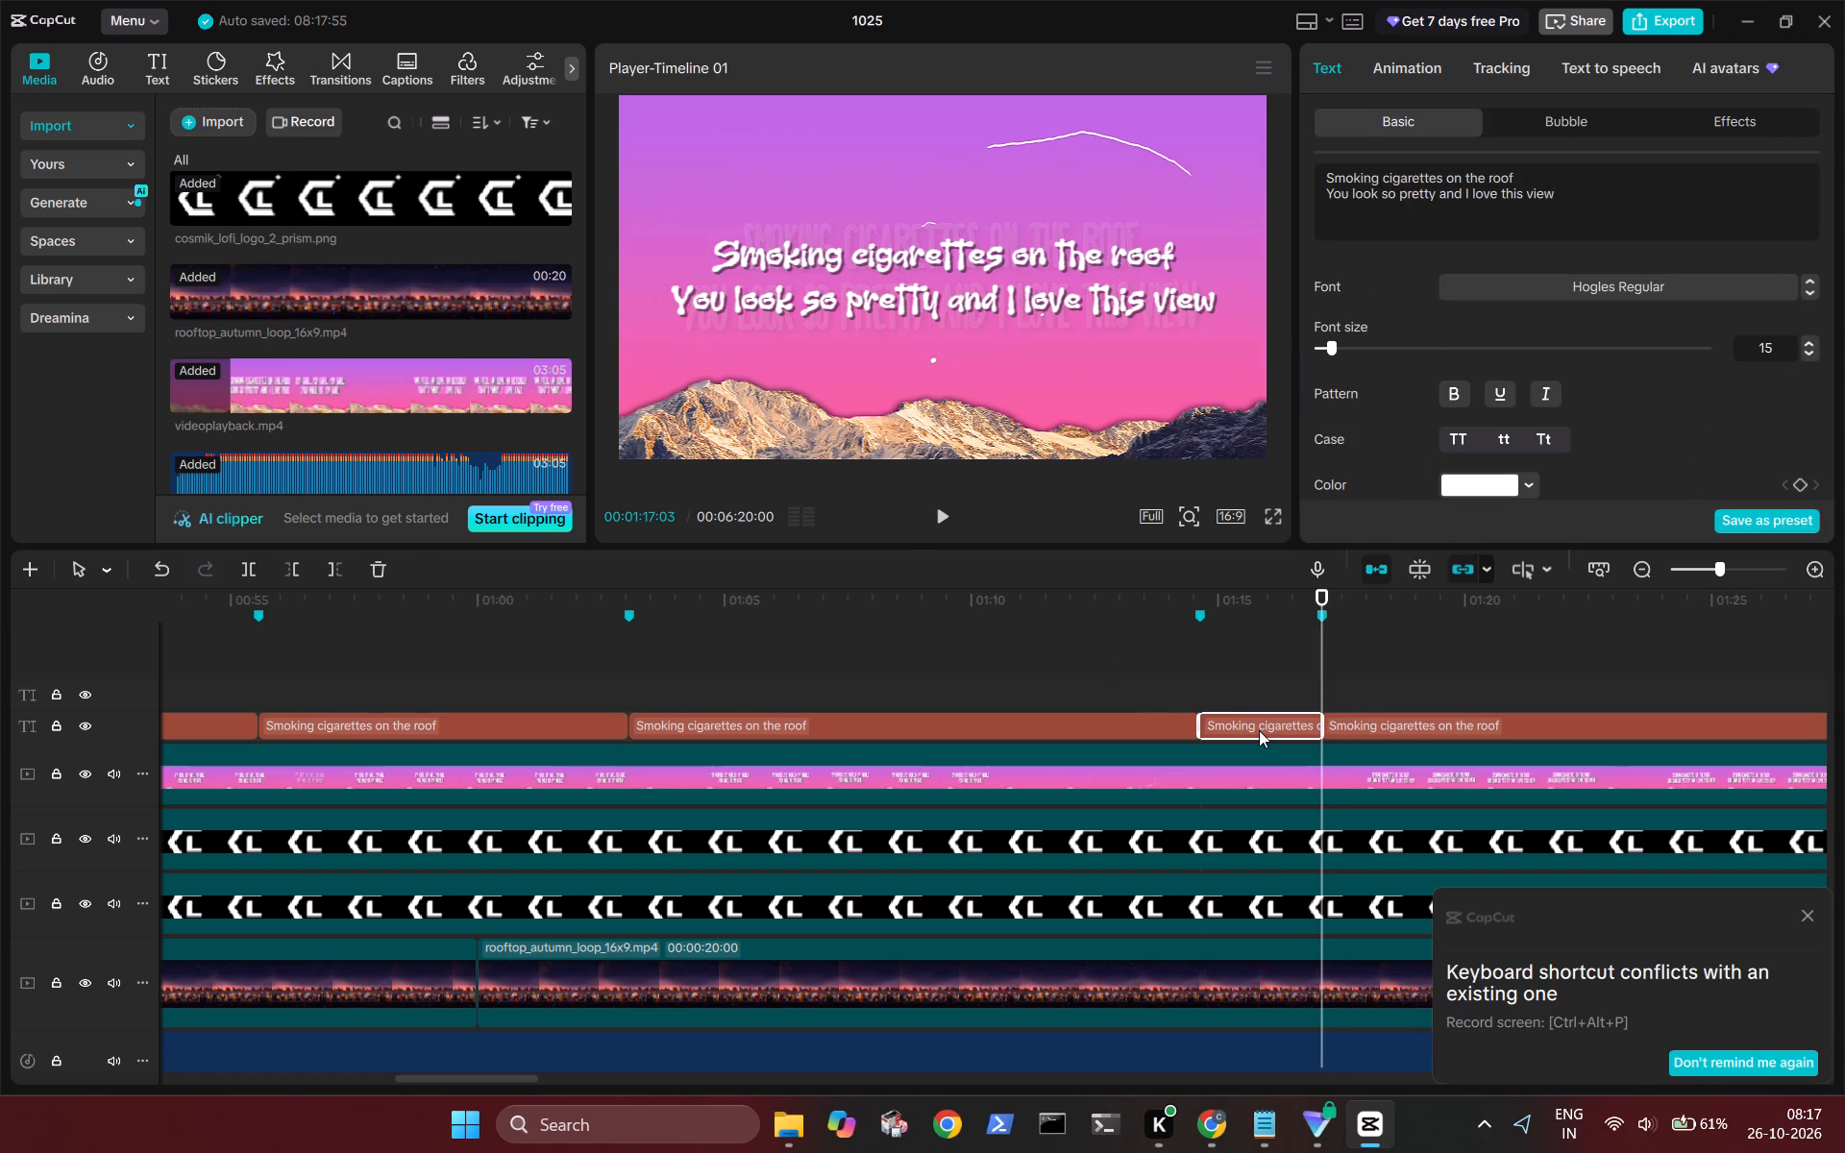
{"action": "key", "text": "BackSpace"}
Play on from 00:01:17:03 and split the remaining title clip at the markers at 00:01:31:18 and 00:01:39:01.
{"action": "key", "text": "space"}
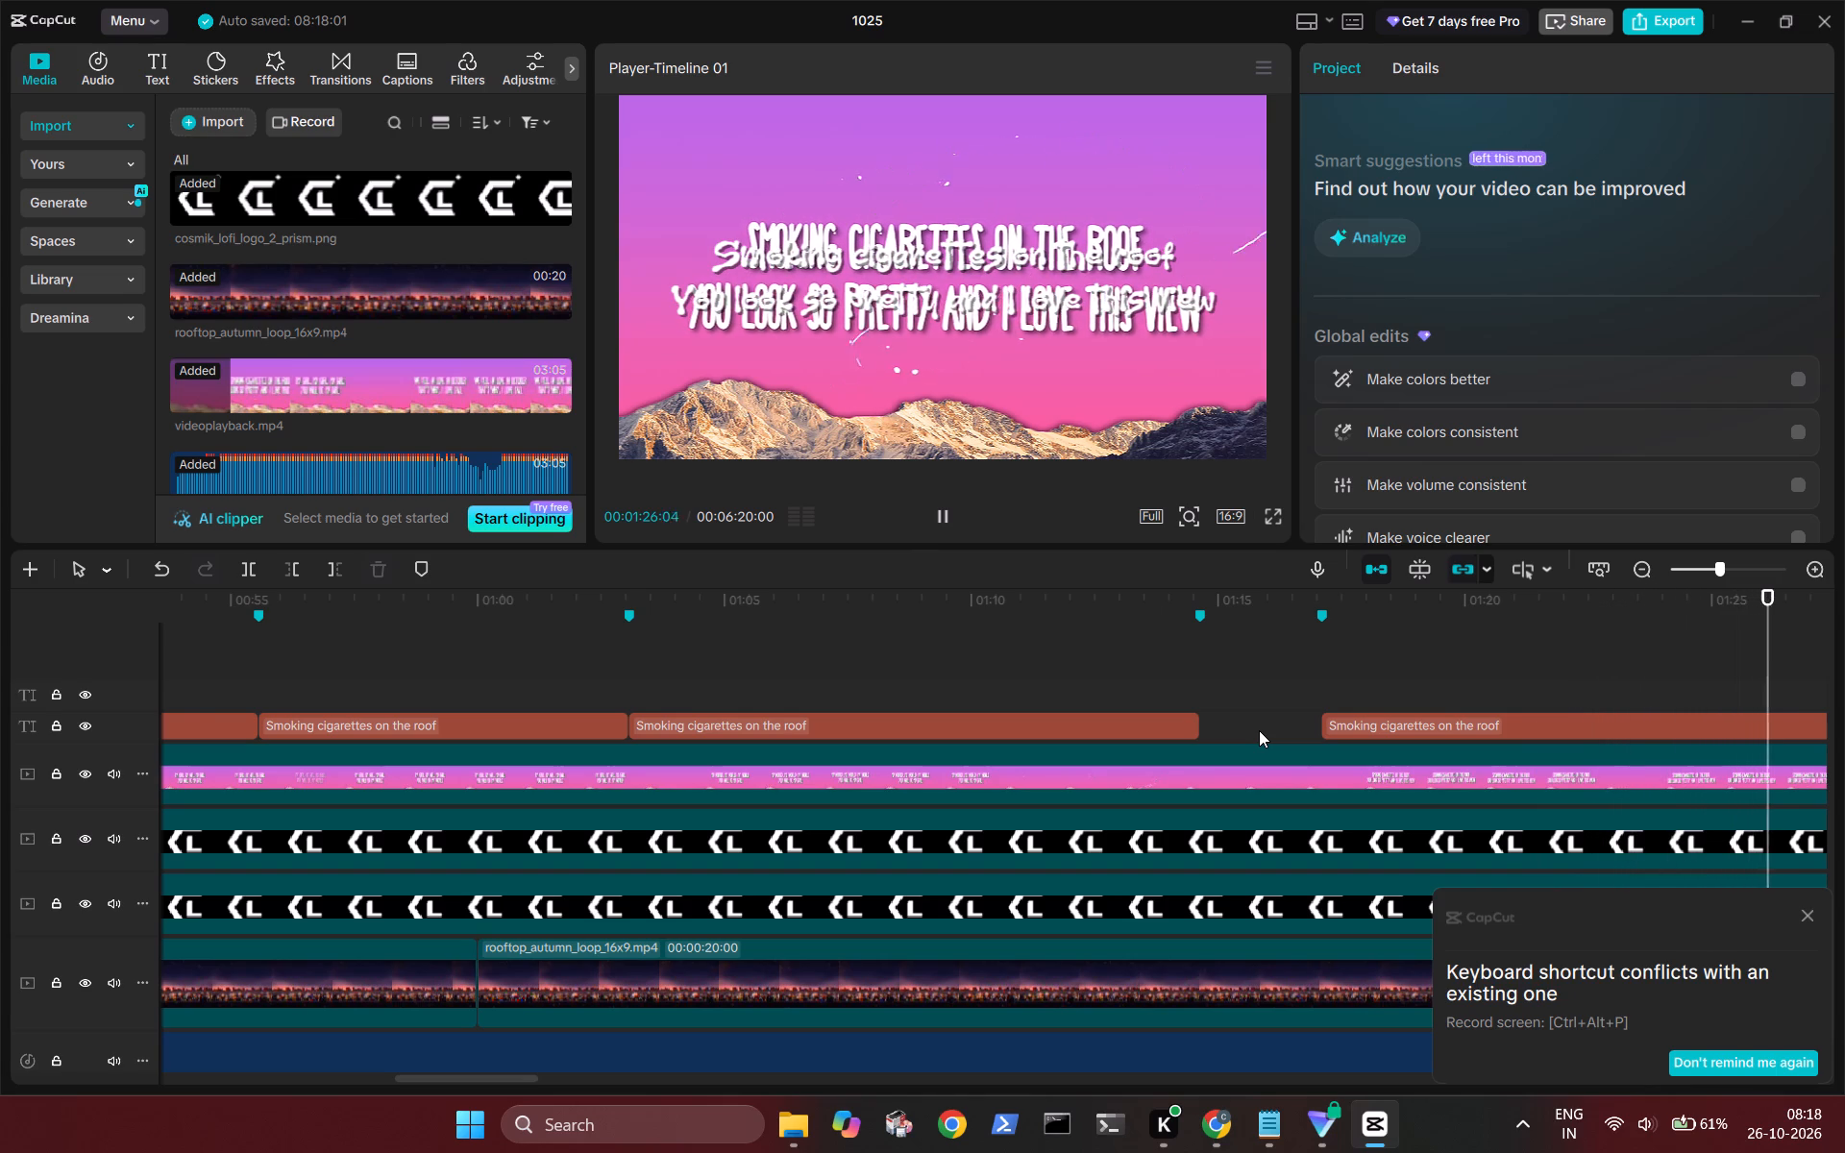
{"action": "scroll", "coordinate": [1259, 730], "scroll_direction": "left", "scroll_amount": 3}
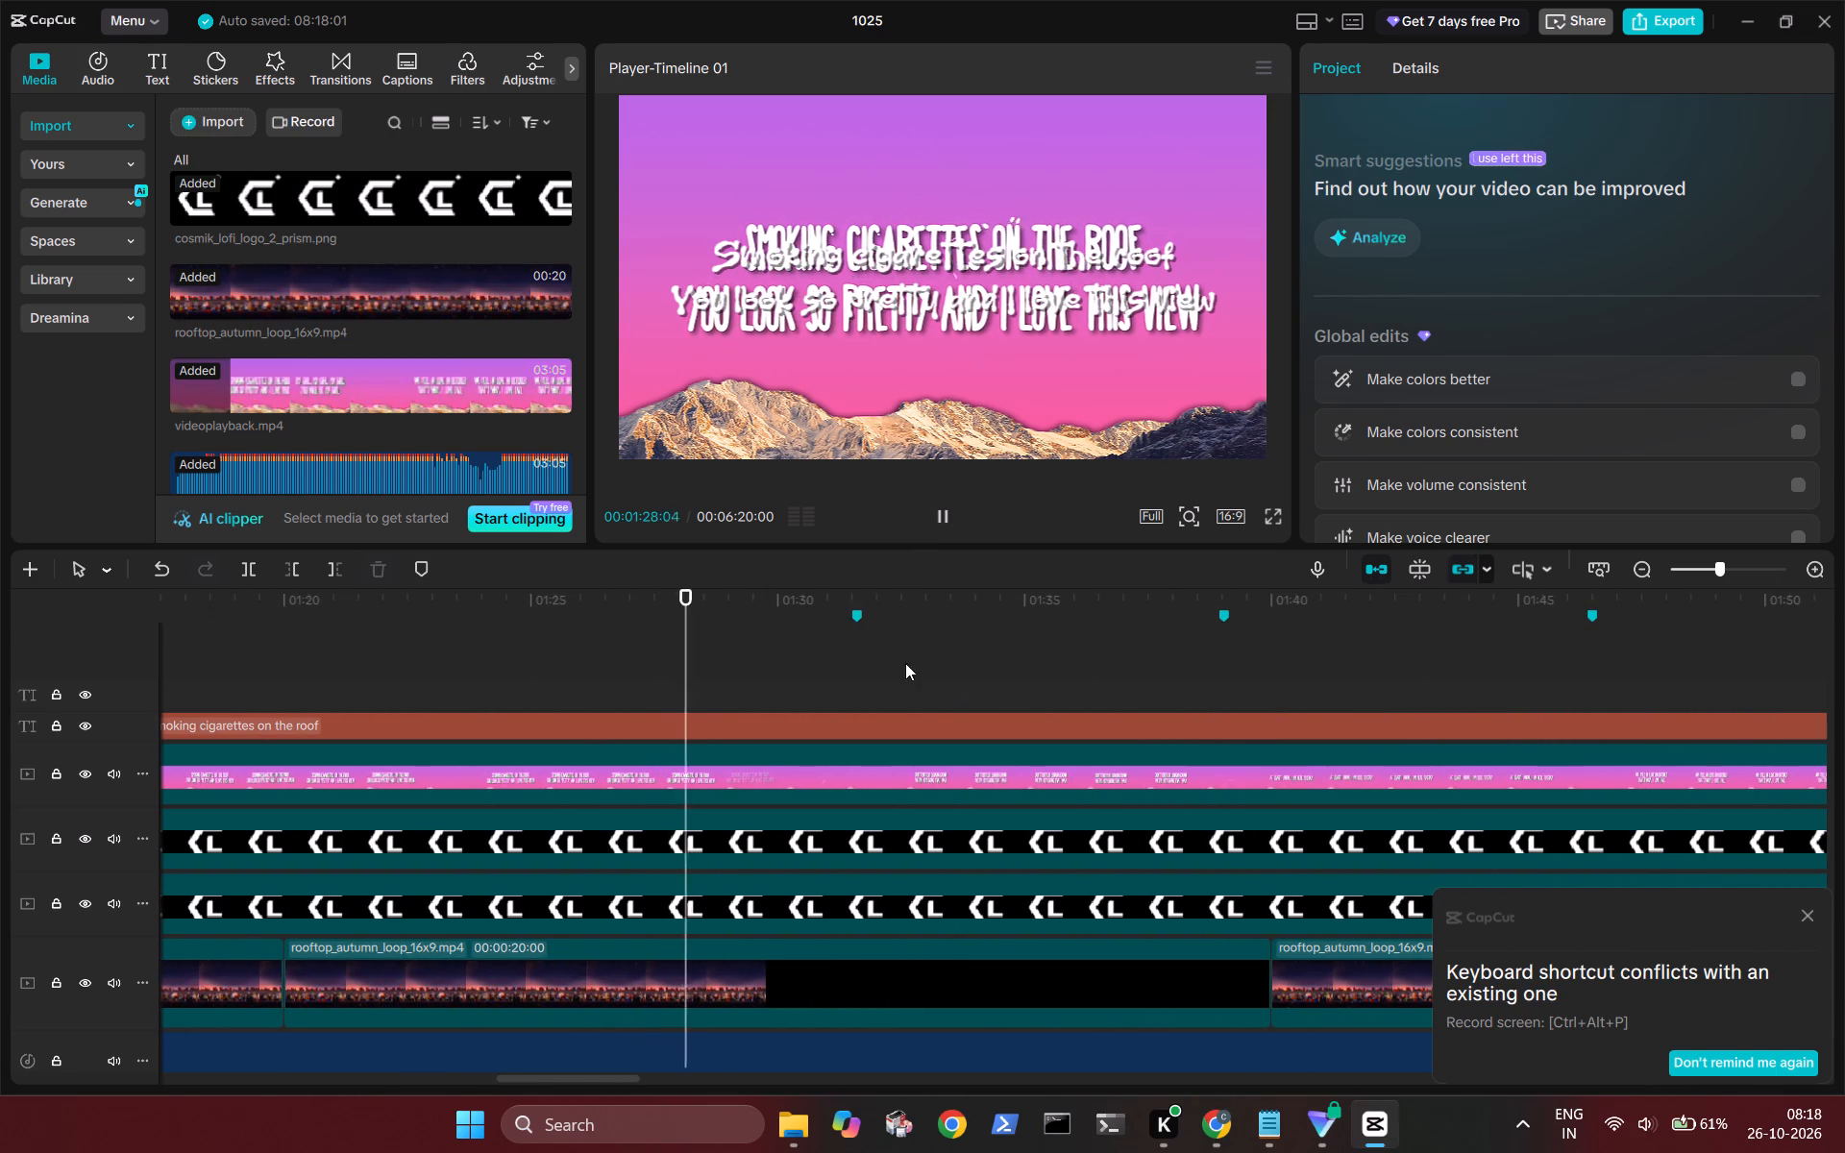
{"action": "left_click", "coordinate": [854, 663]}
{"action": "left_click", "coordinate": [909, 721]}
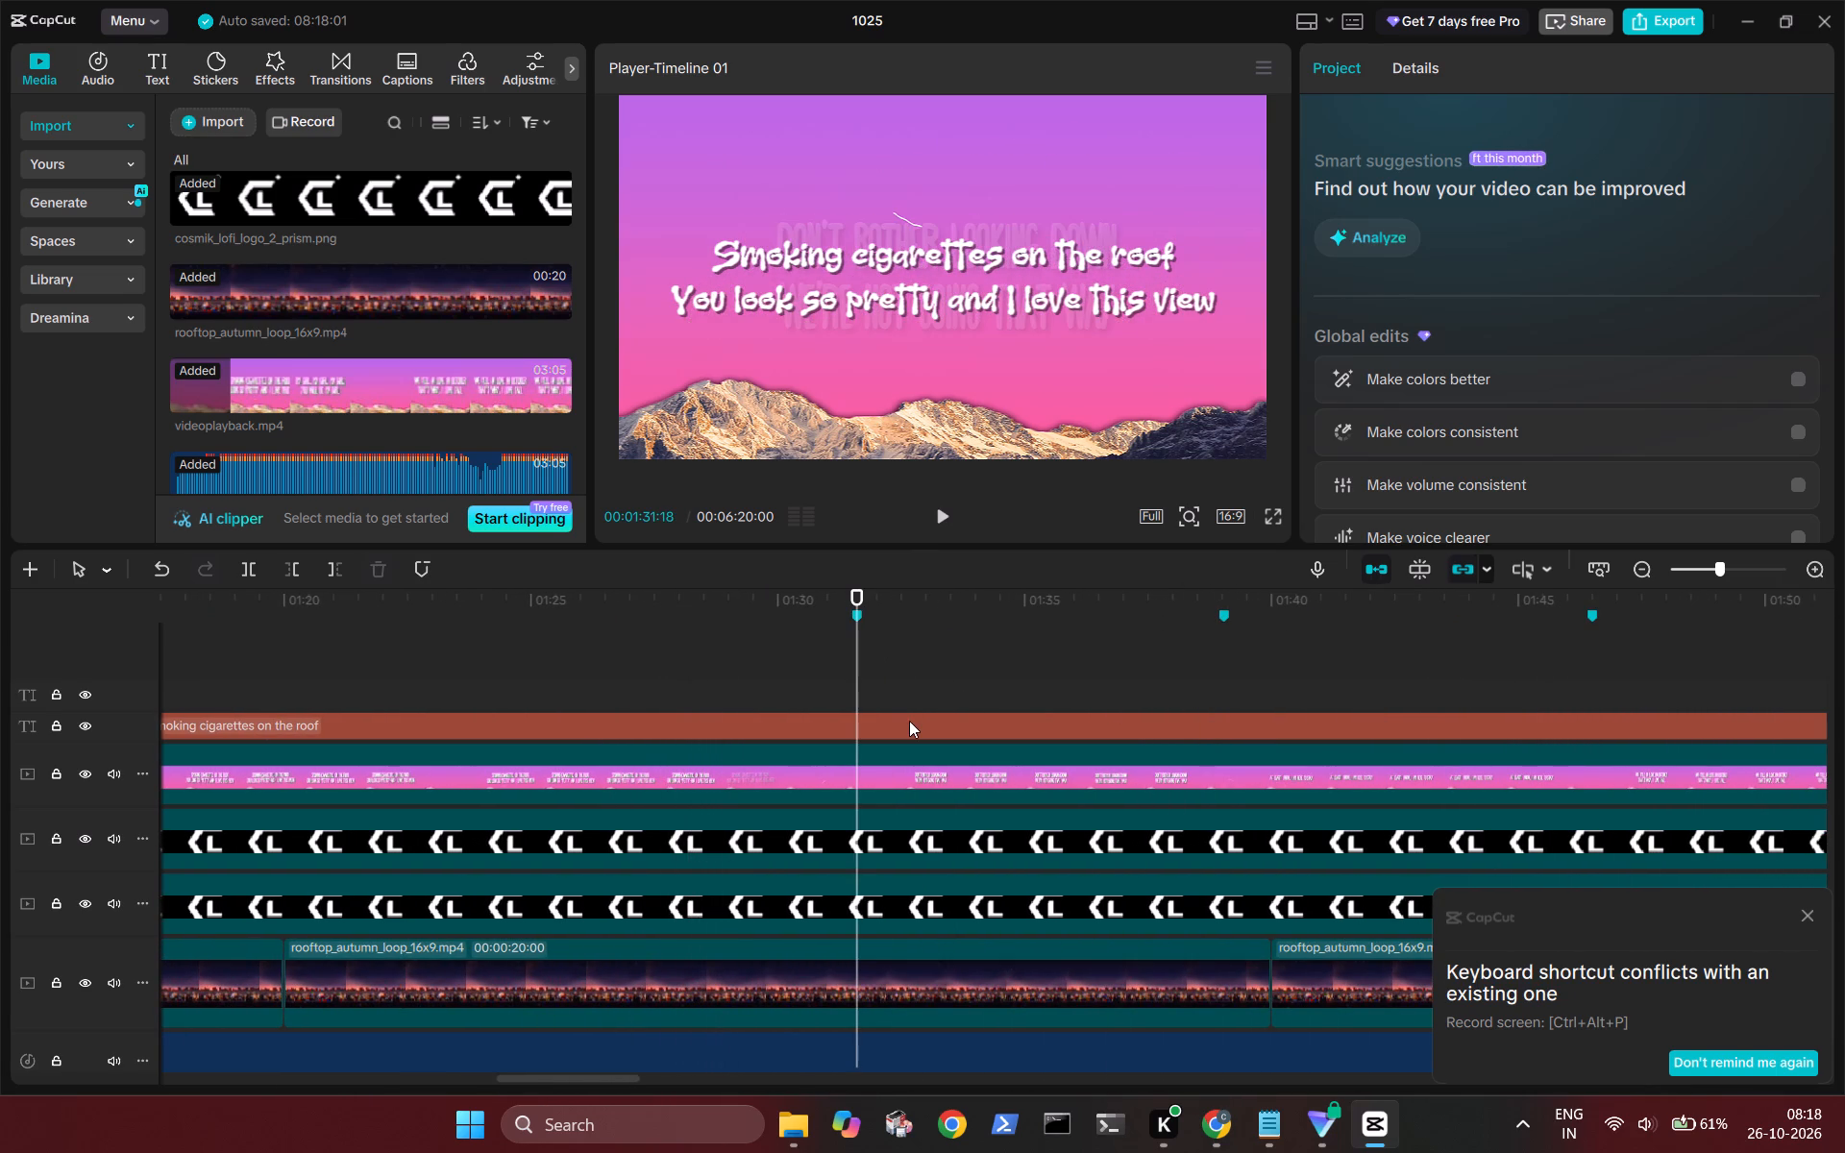
{"action": "key", "text": "ctrl+b"}
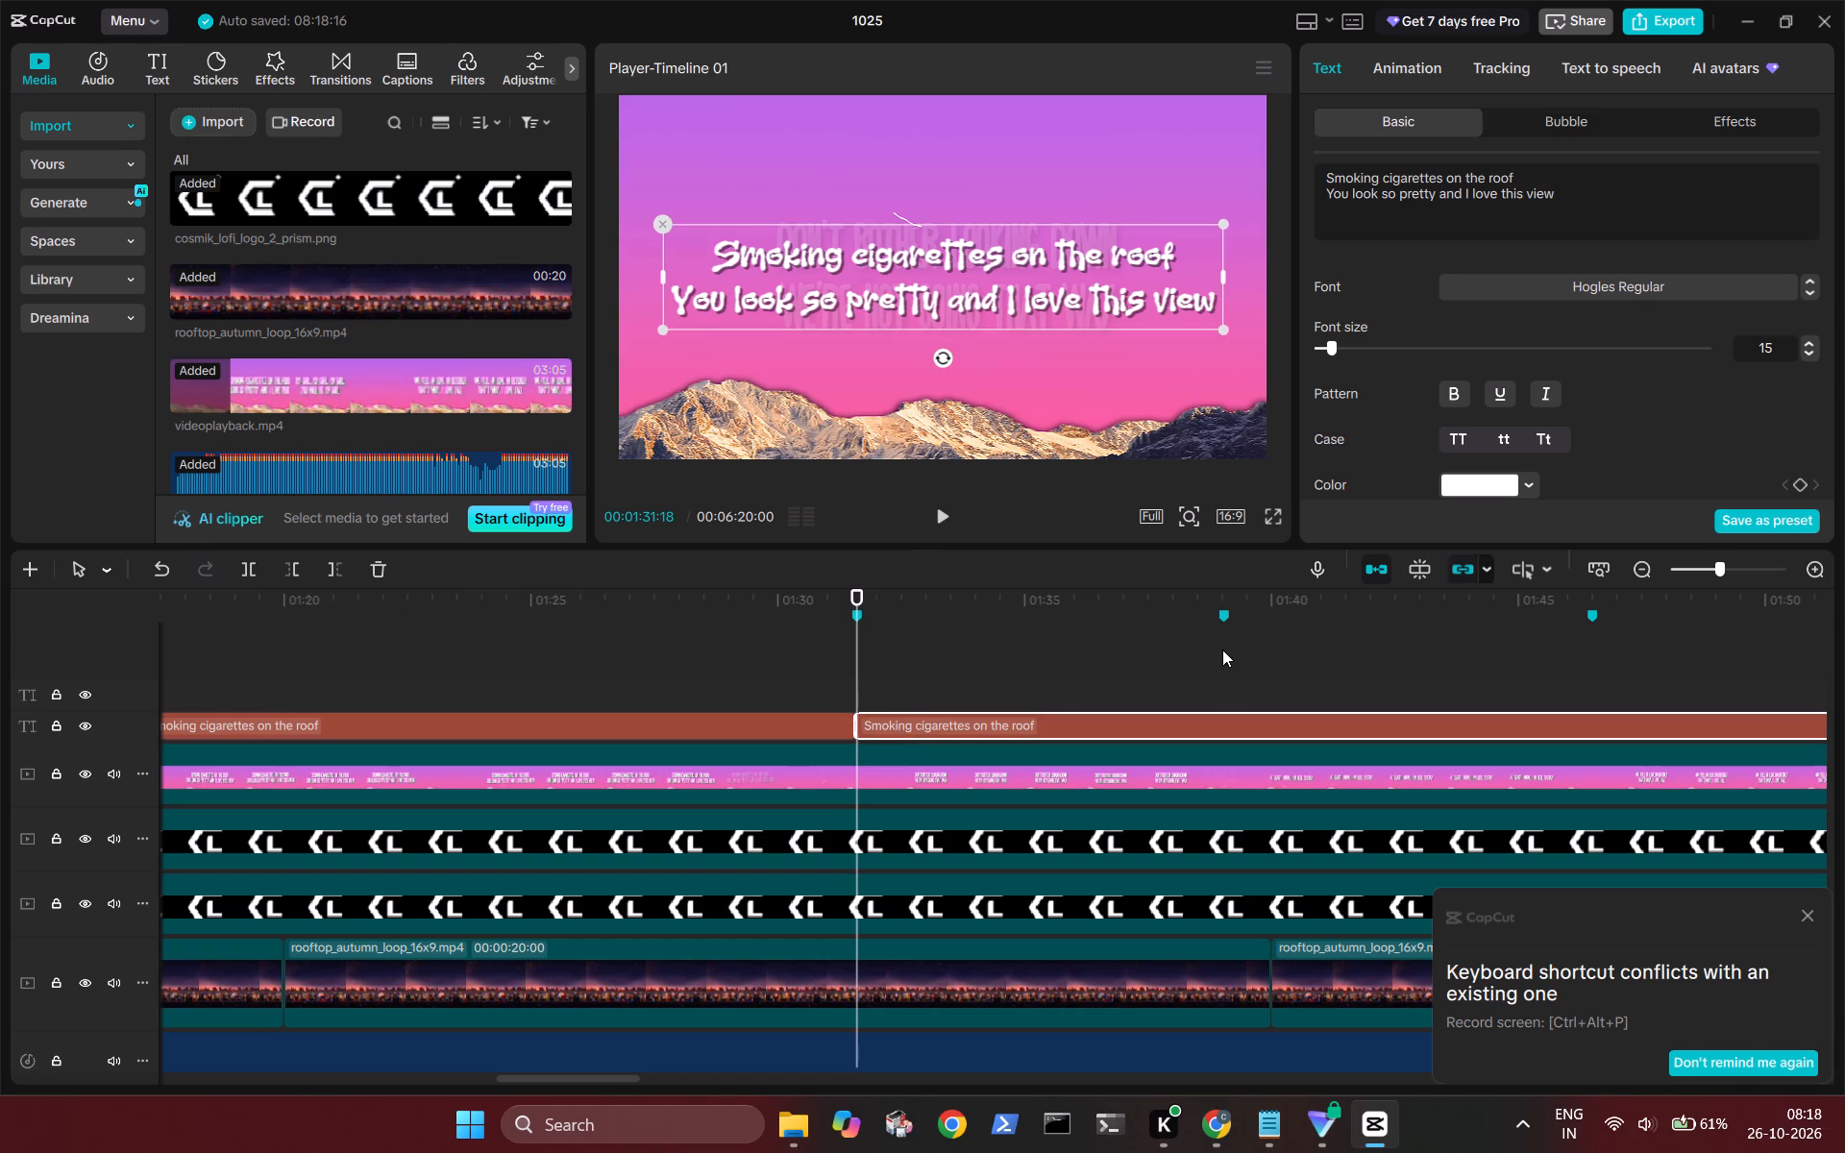
{"action": "left_click", "coordinate": [1222, 650]}
{"action": "left_click", "coordinate": [1269, 722]}
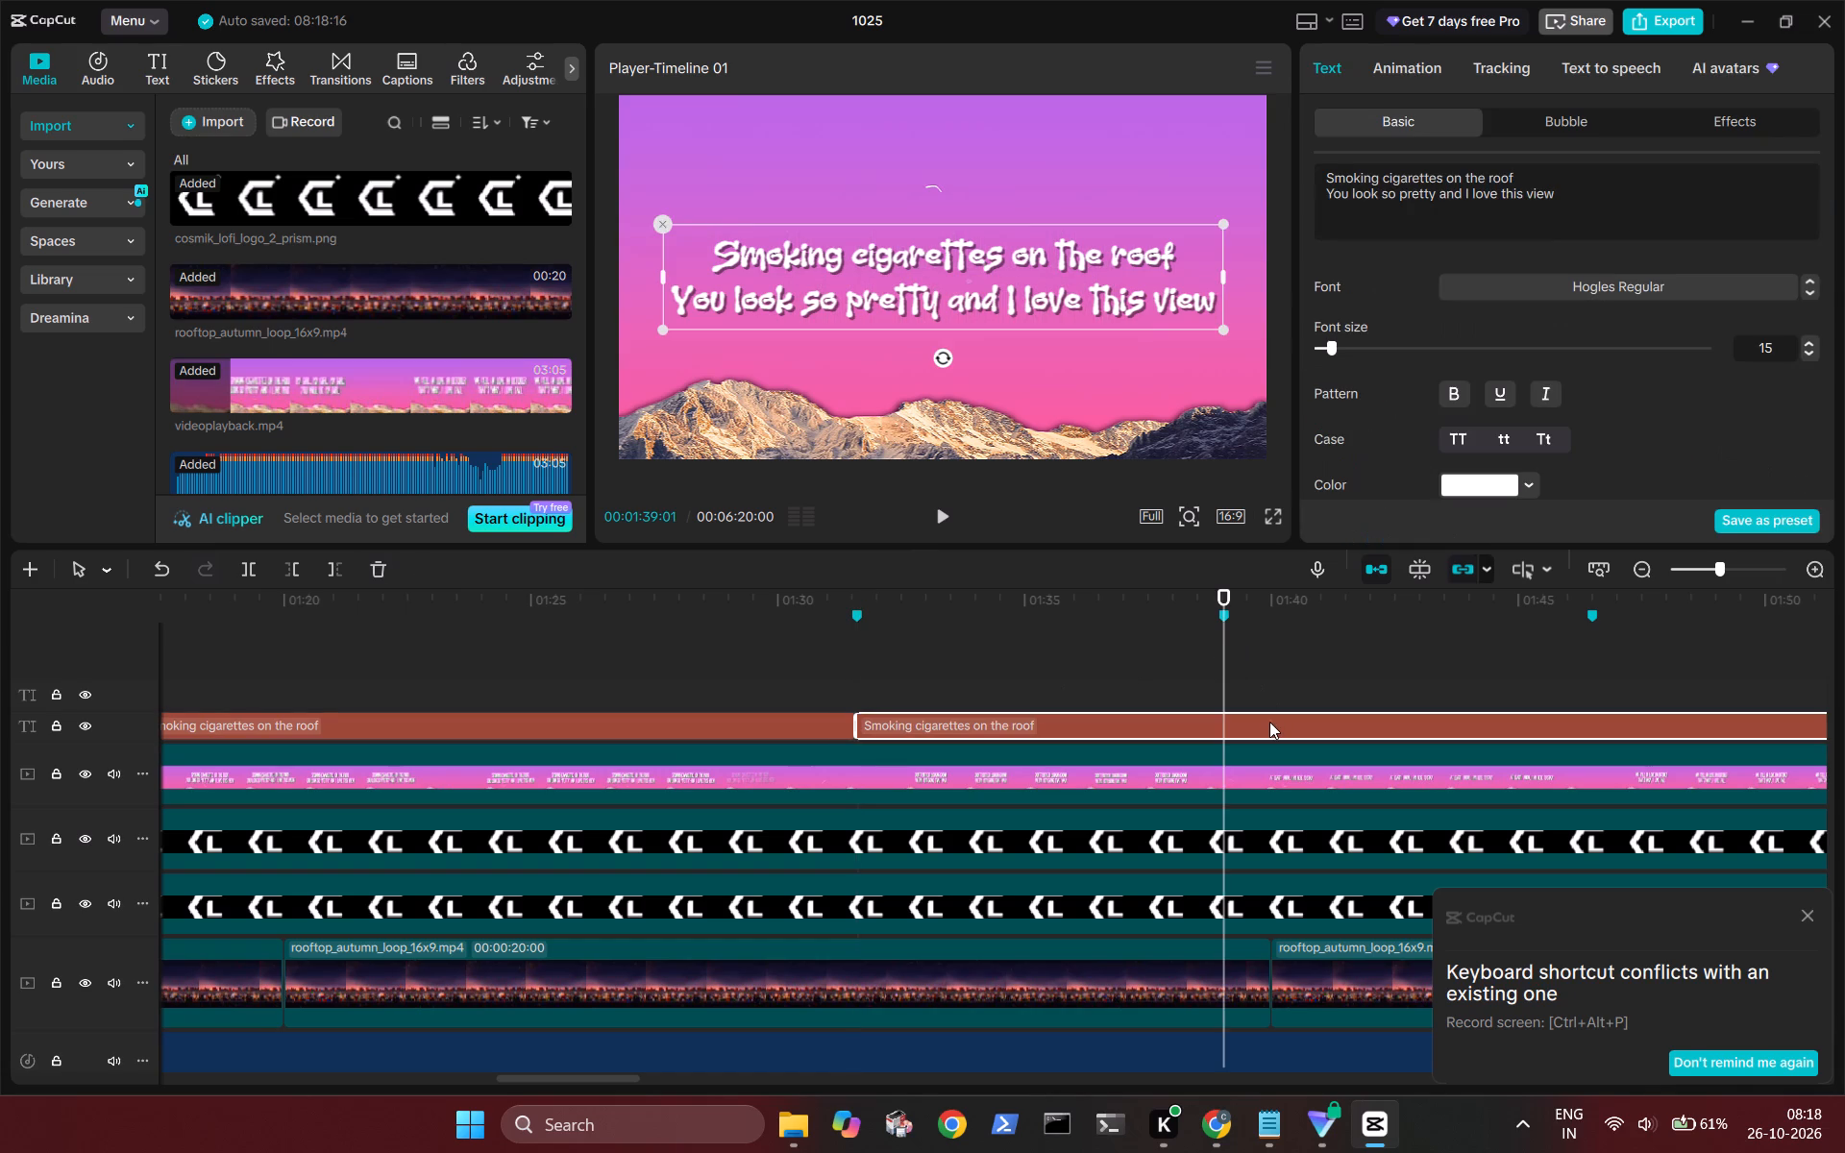
{"action": "key", "text": "ctrl+b"}
Split the remaining title clip at the markers at 00:01:46:15 and 00:01:55:06.
{"action": "key", "text": "space"}
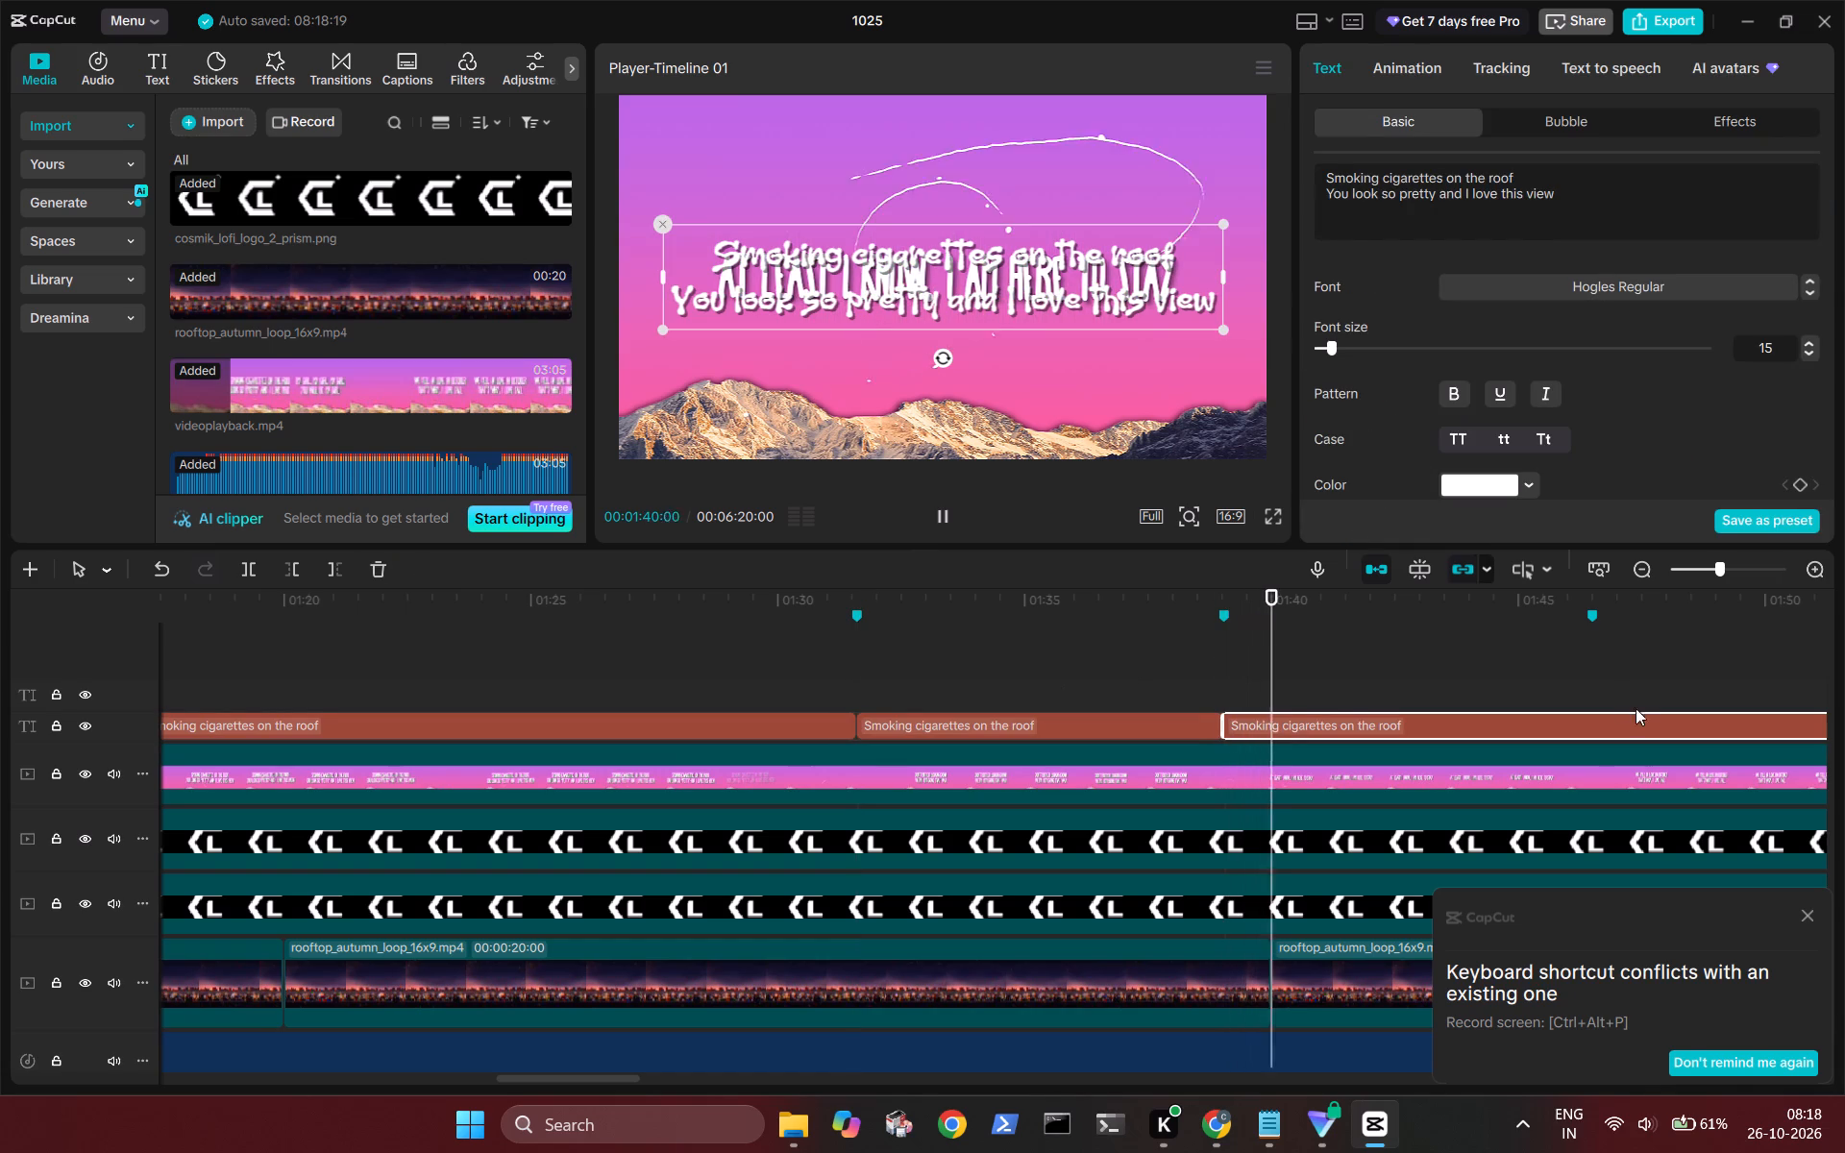
{"action": "left_click", "coordinate": [1594, 660]}
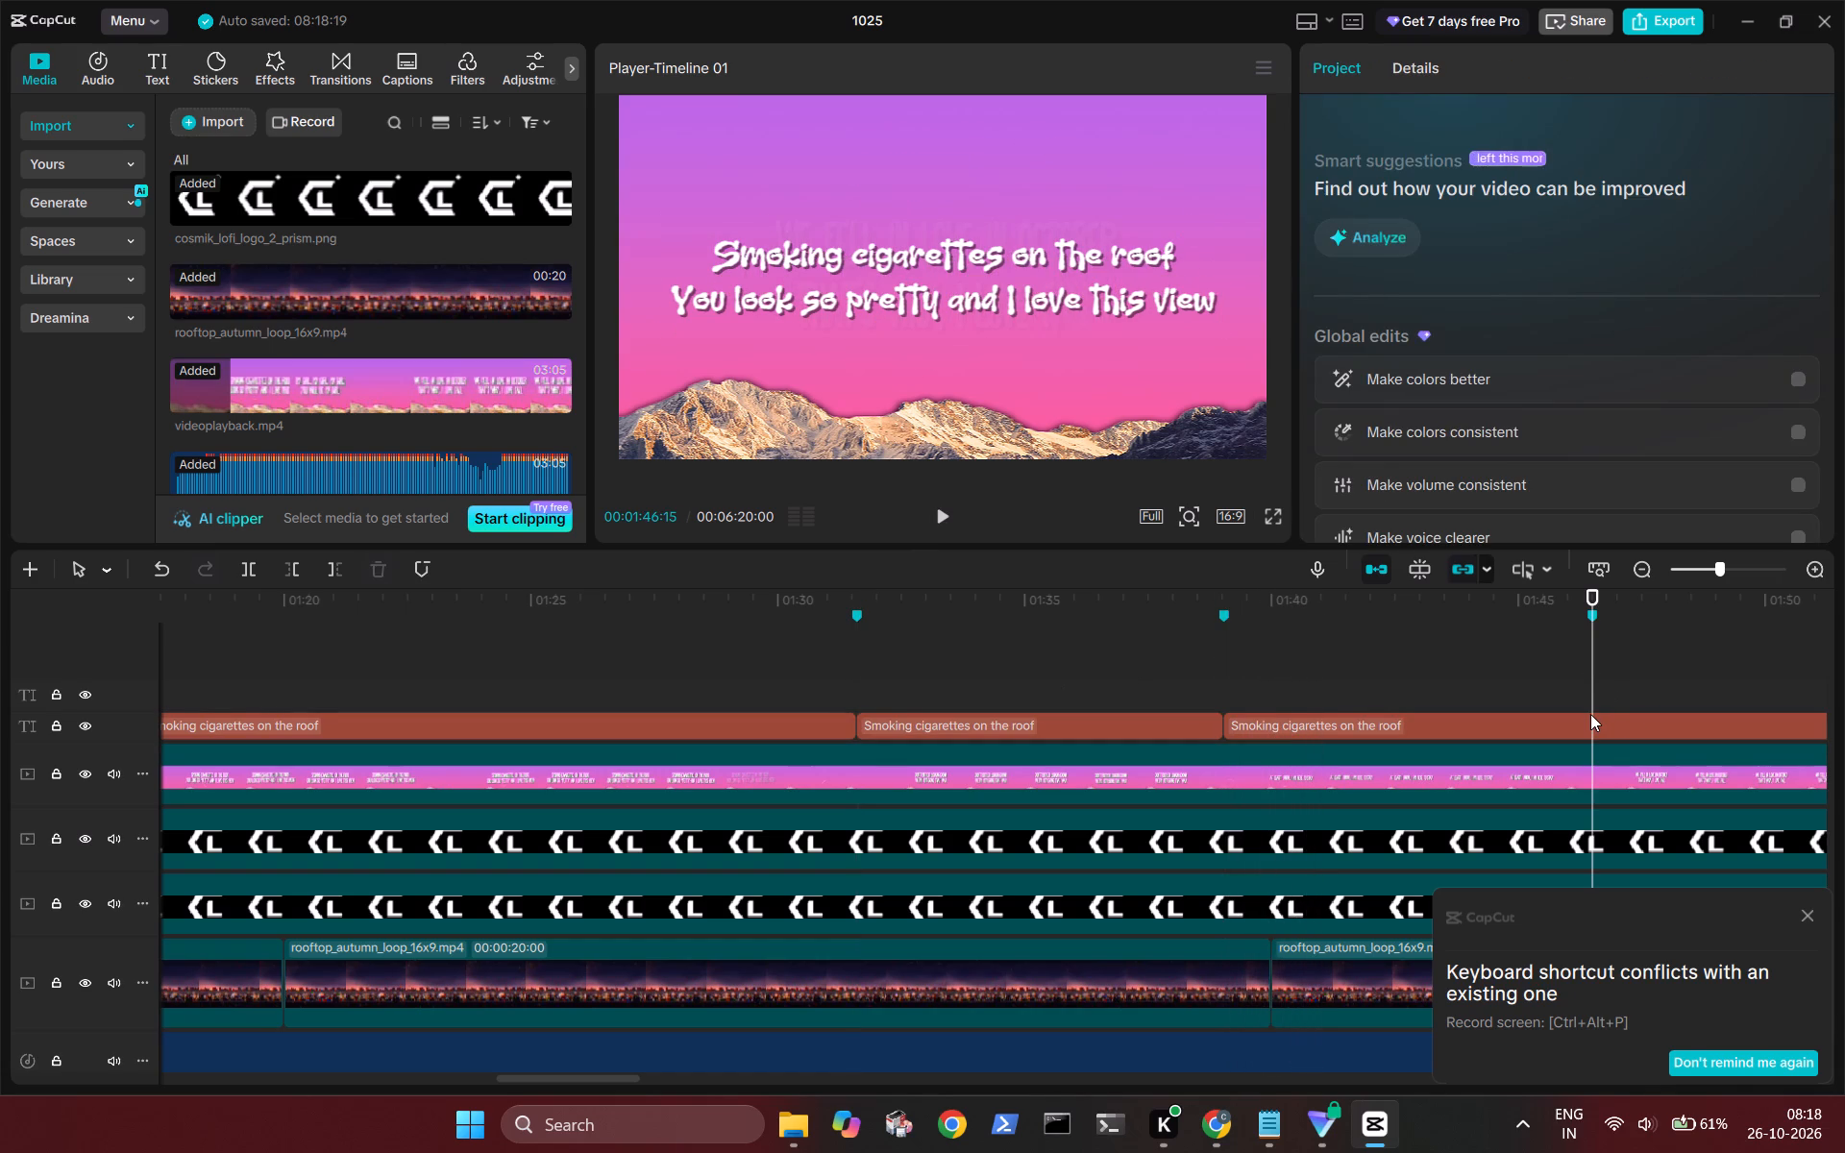
{"action": "left_click", "coordinate": [1590, 714]}
{"action": "key", "text": "ctrl+b"}
{"action": "scroll", "coordinate": [1590, 714], "scroll_direction": "left", "scroll_amount": 1}
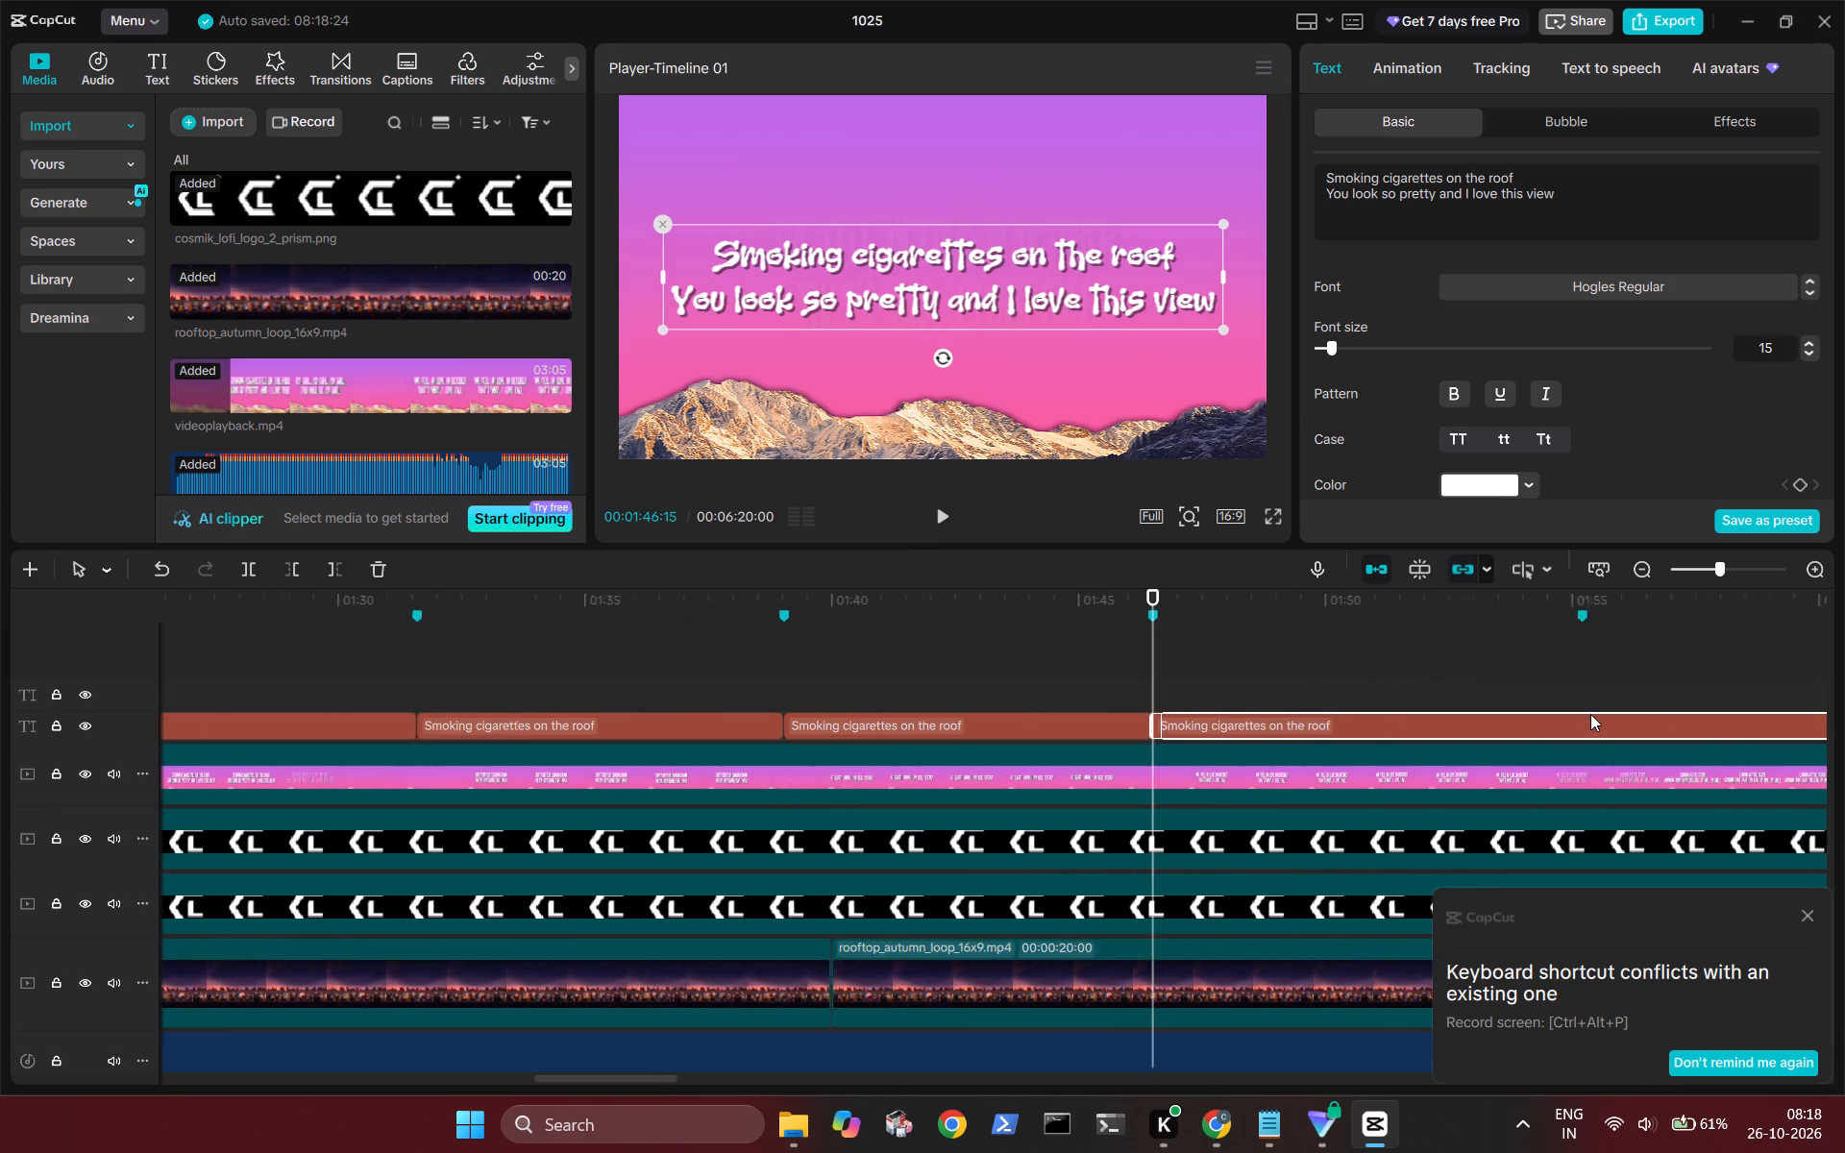
{"action": "scroll", "coordinate": [1590, 714], "scroll_direction": "left", "scroll_amount": 1}
{"action": "left_click", "coordinate": [1233, 655]}
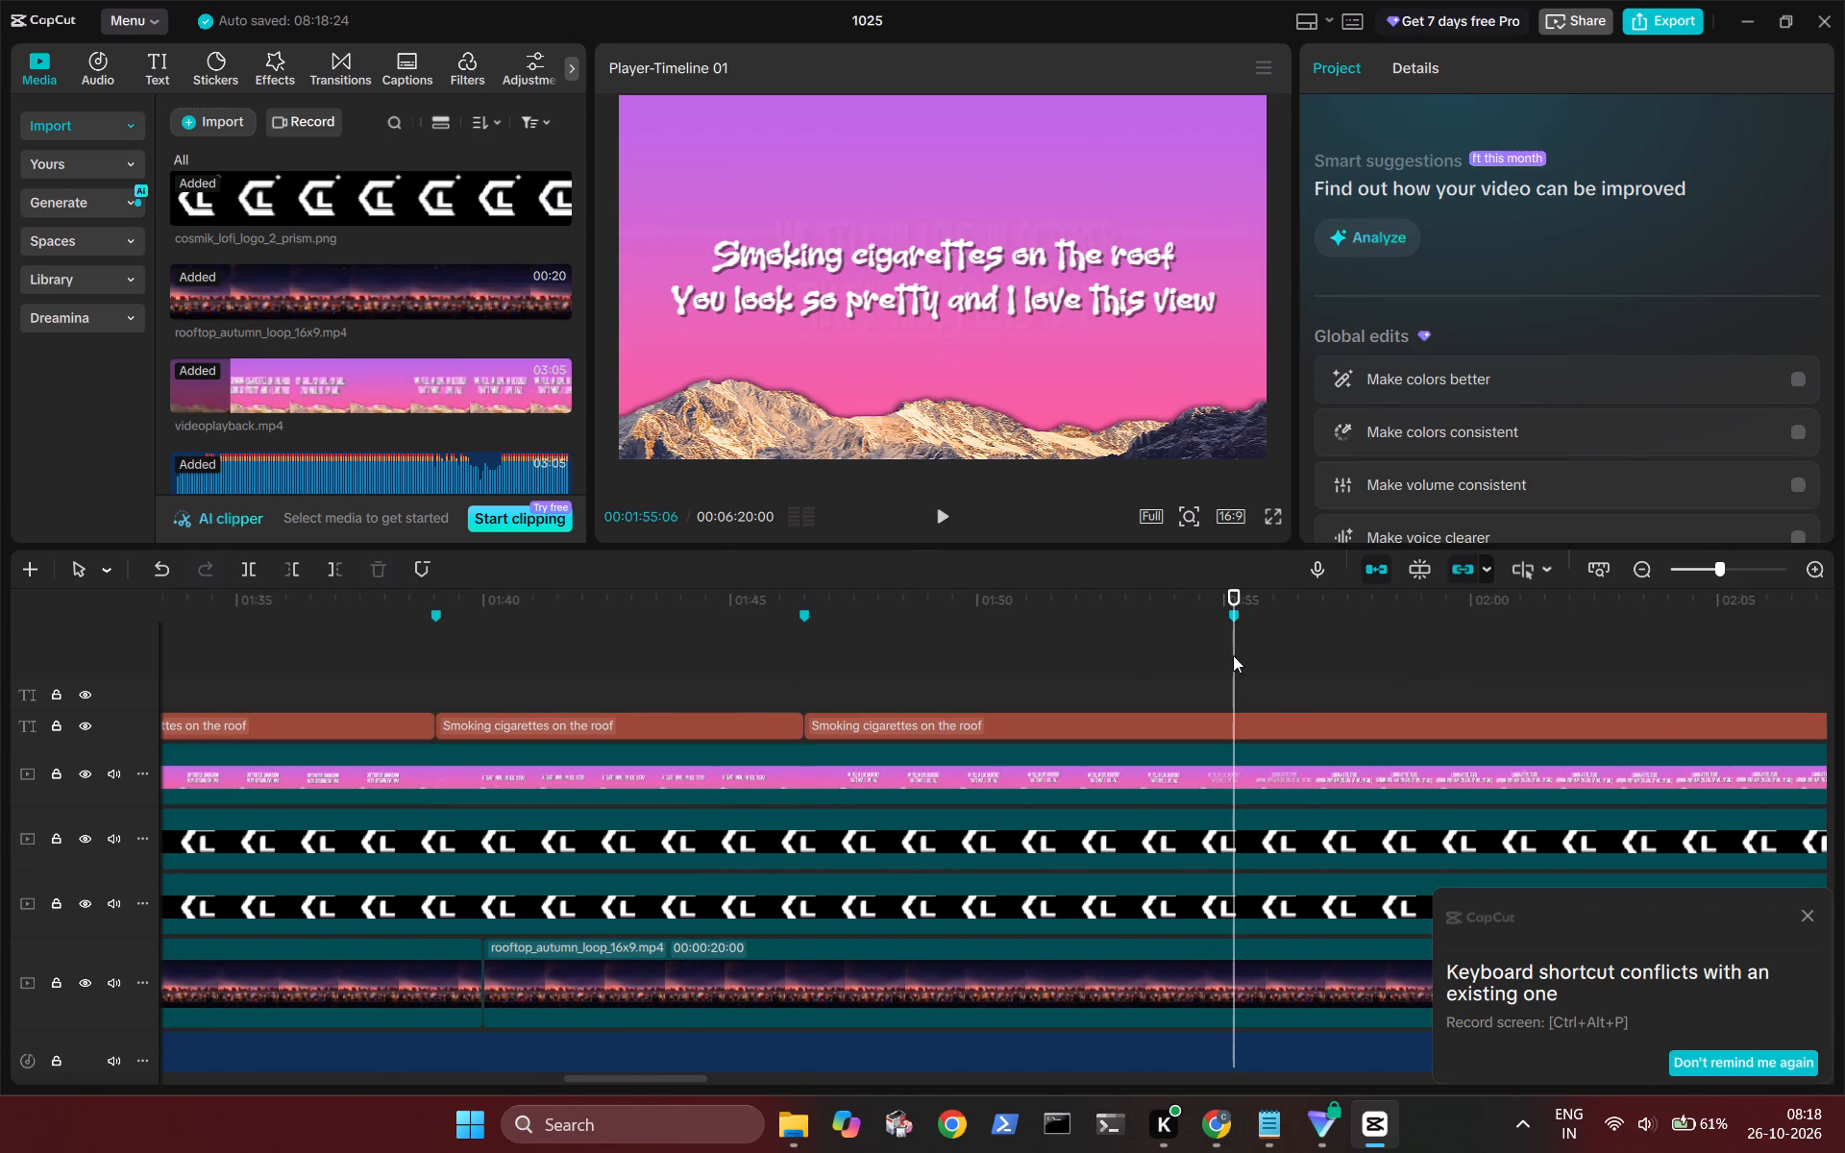
{"action": "left_click", "coordinate": [1288, 733]}
{"action": "key", "text": "ctrl+b"}
Split the remaining title clip at the markers at 00:02:09:11 and 00:02:16:22.
{"action": "scroll", "coordinate": [1288, 733], "scroll_direction": "left", "scroll_amount": 2}
{"action": "left_click", "coordinate": [1095, 661]}
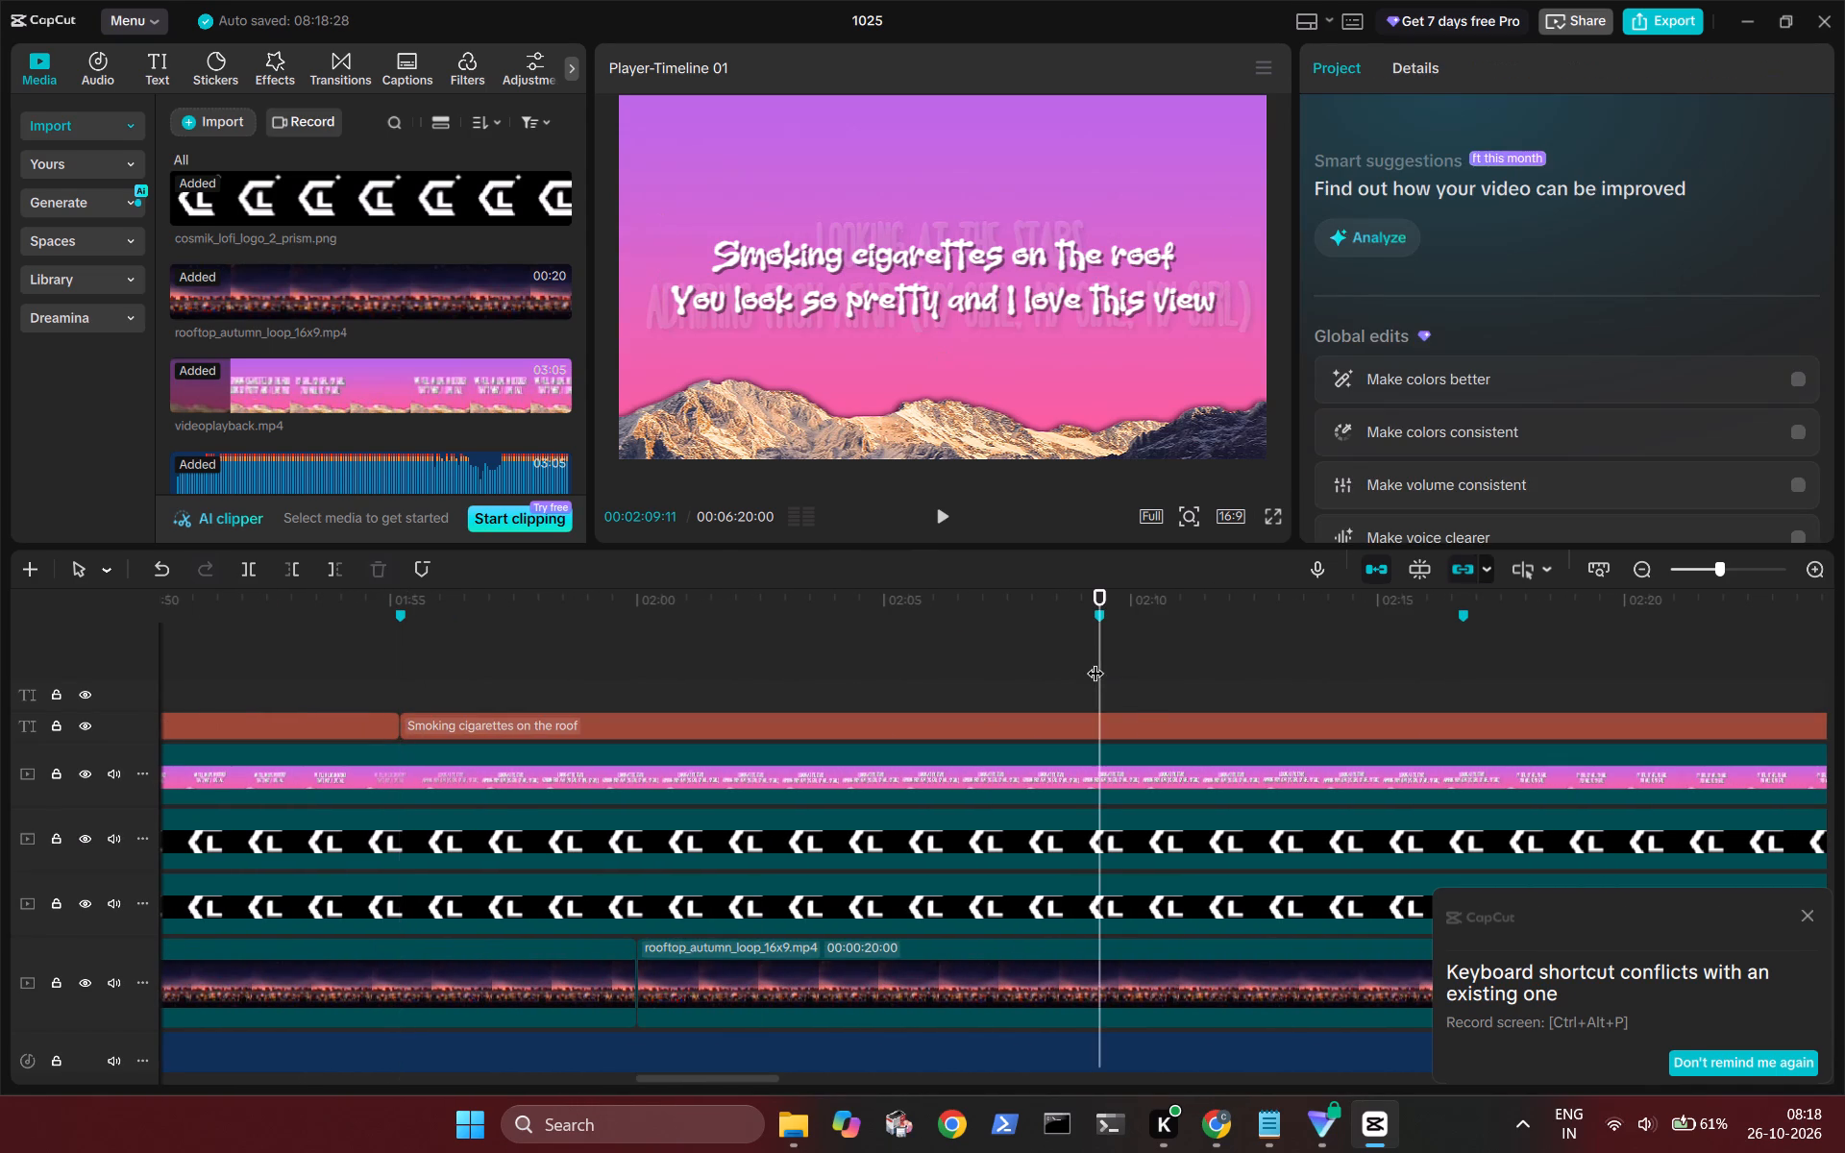
{"action": "left_click", "coordinate": [1131, 724]}
{"action": "key", "text": "ctrl+b"}
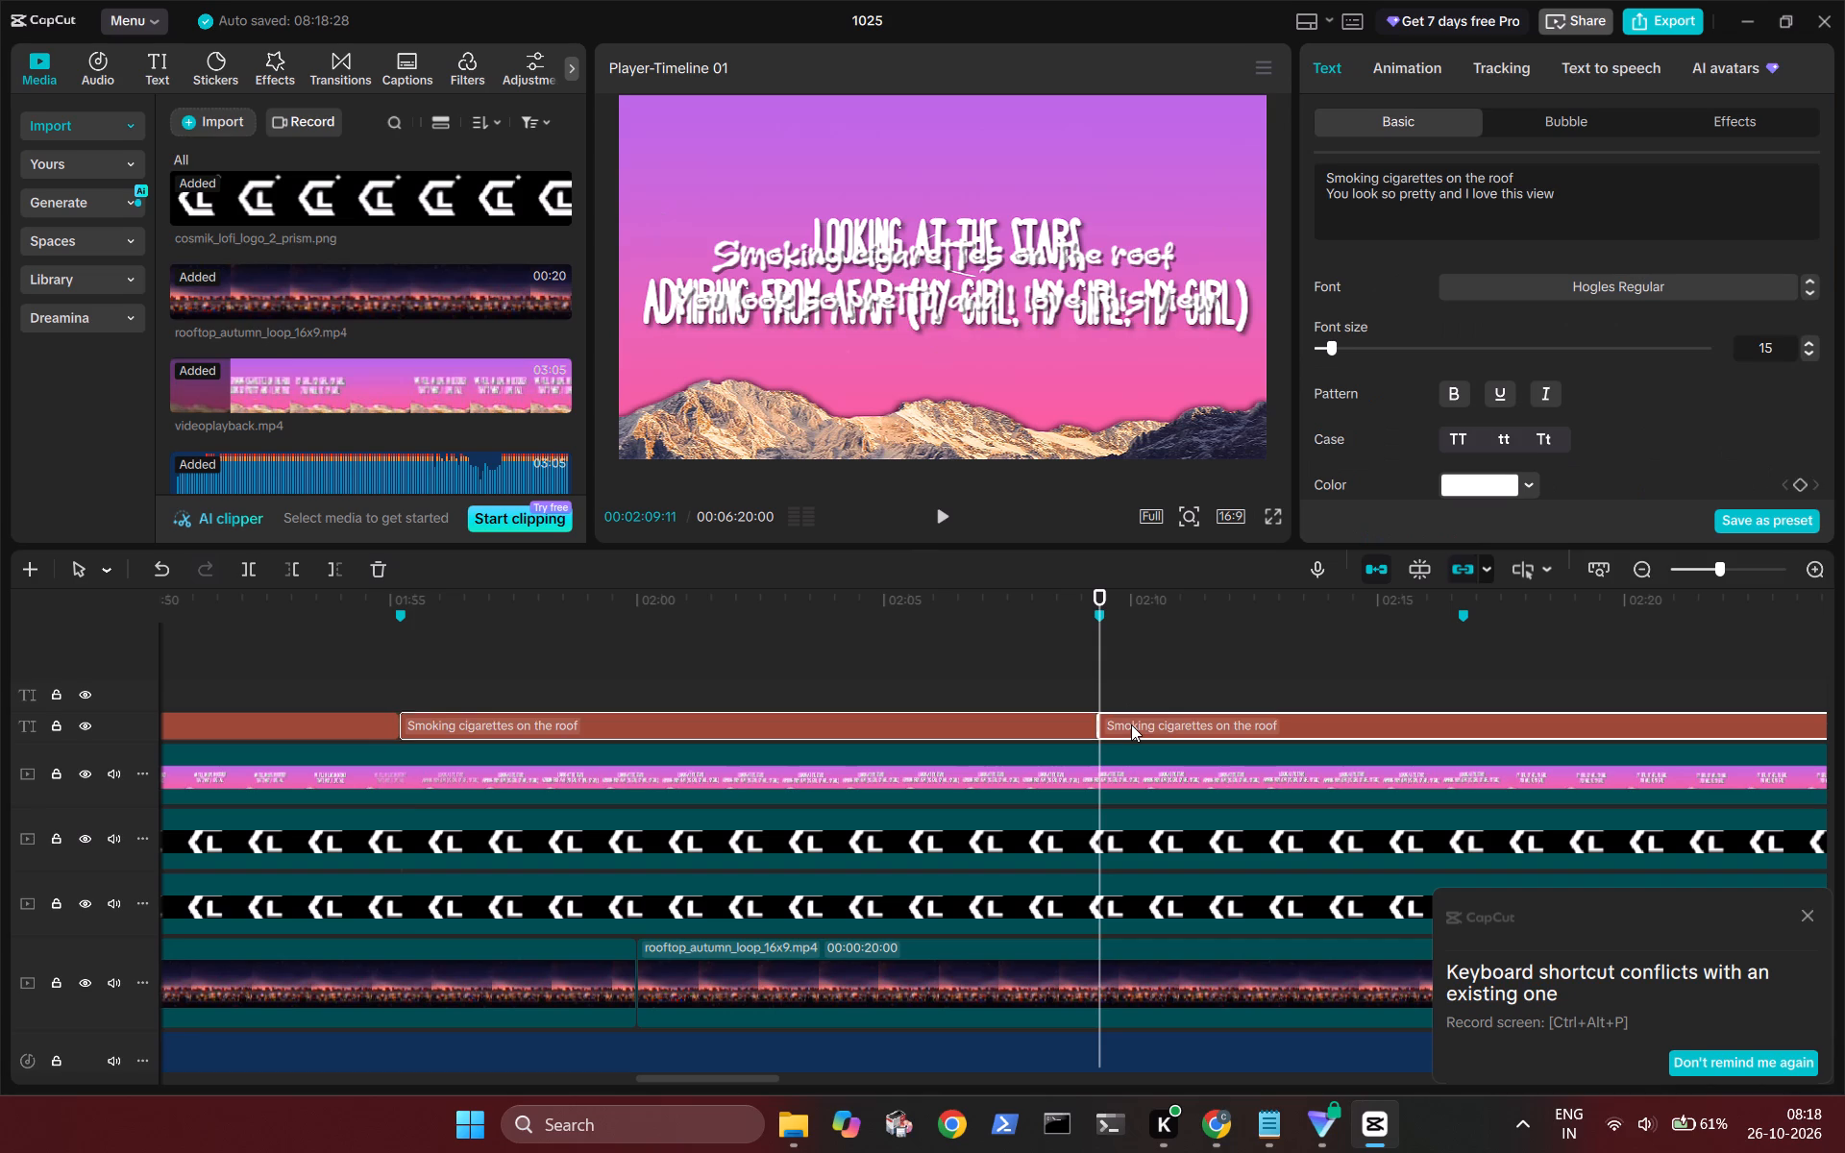
{"action": "left_click", "coordinate": [1467, 652]}
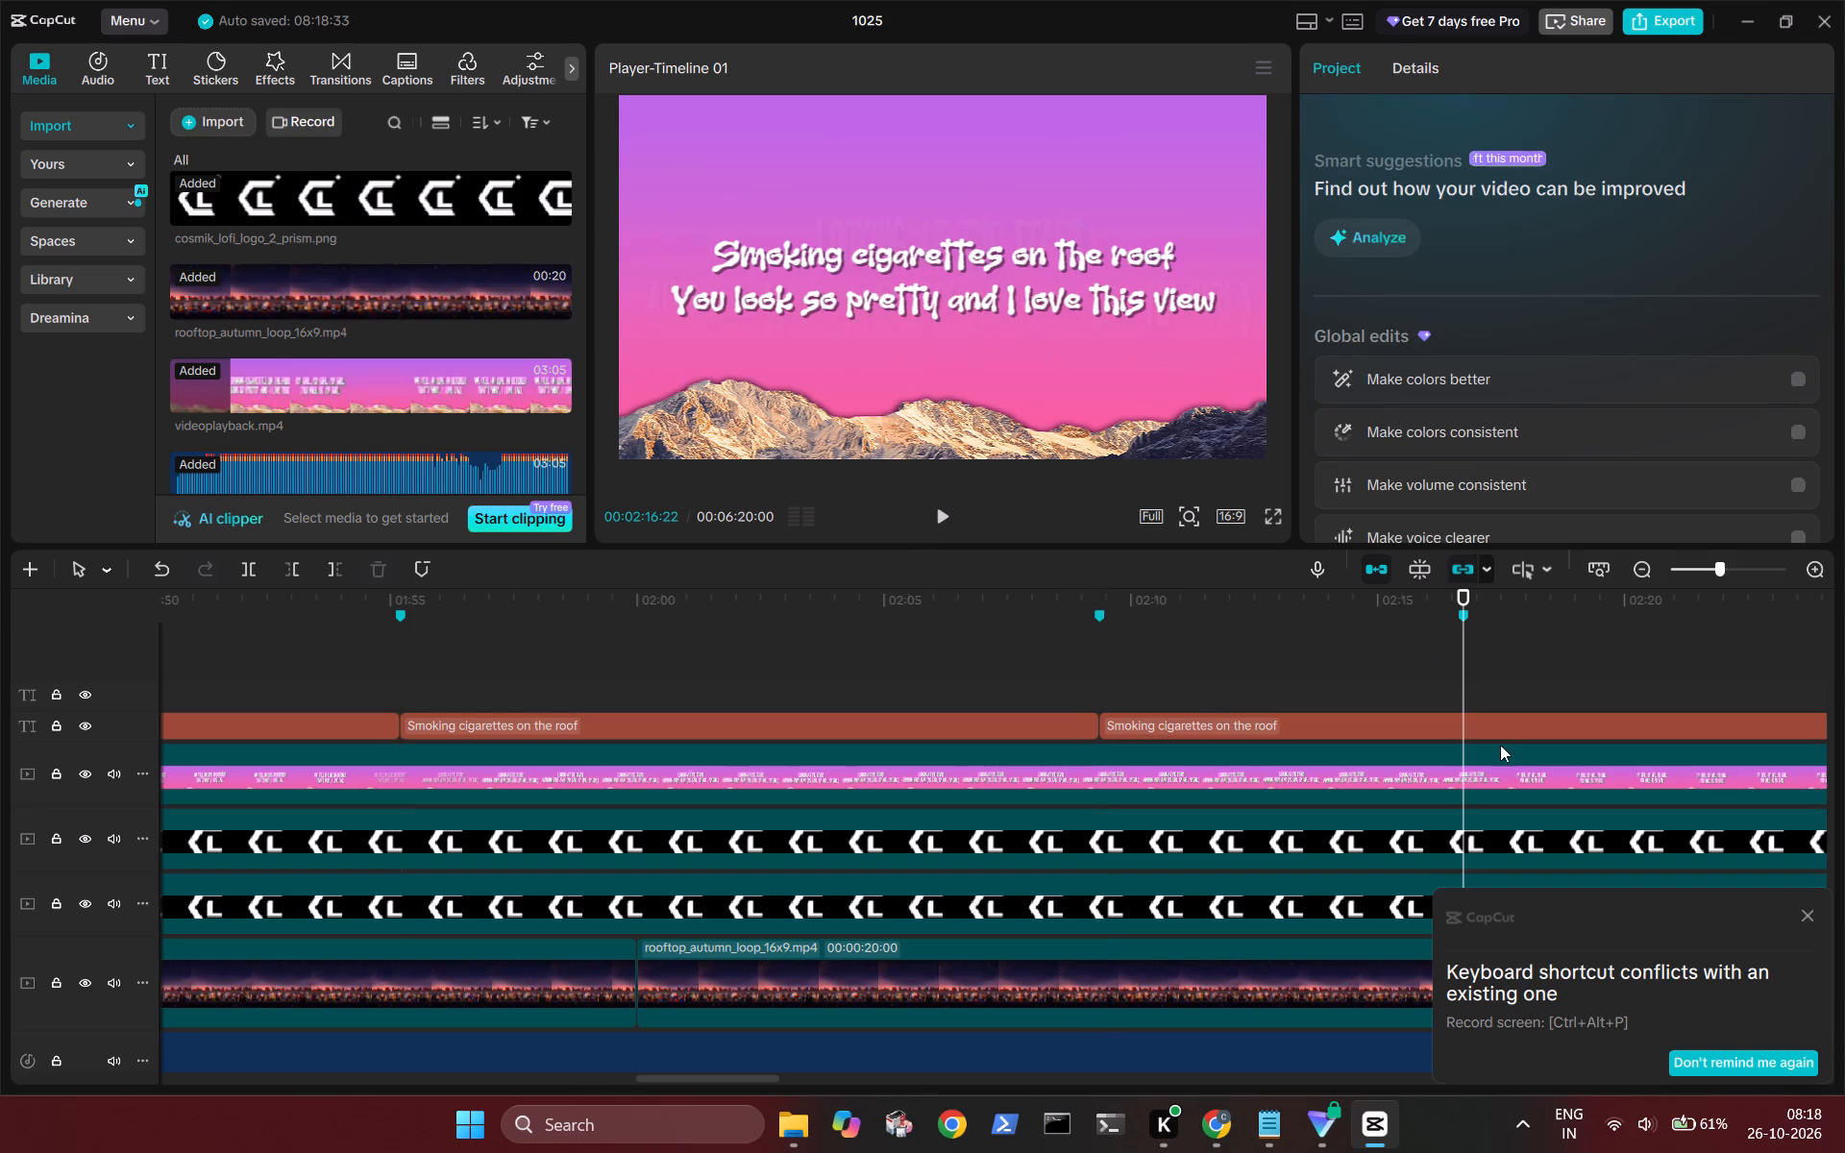
{"action": "left_click", "coordinate": [1490, 730]}
{"action": "key", "text": "ctrl+b"}
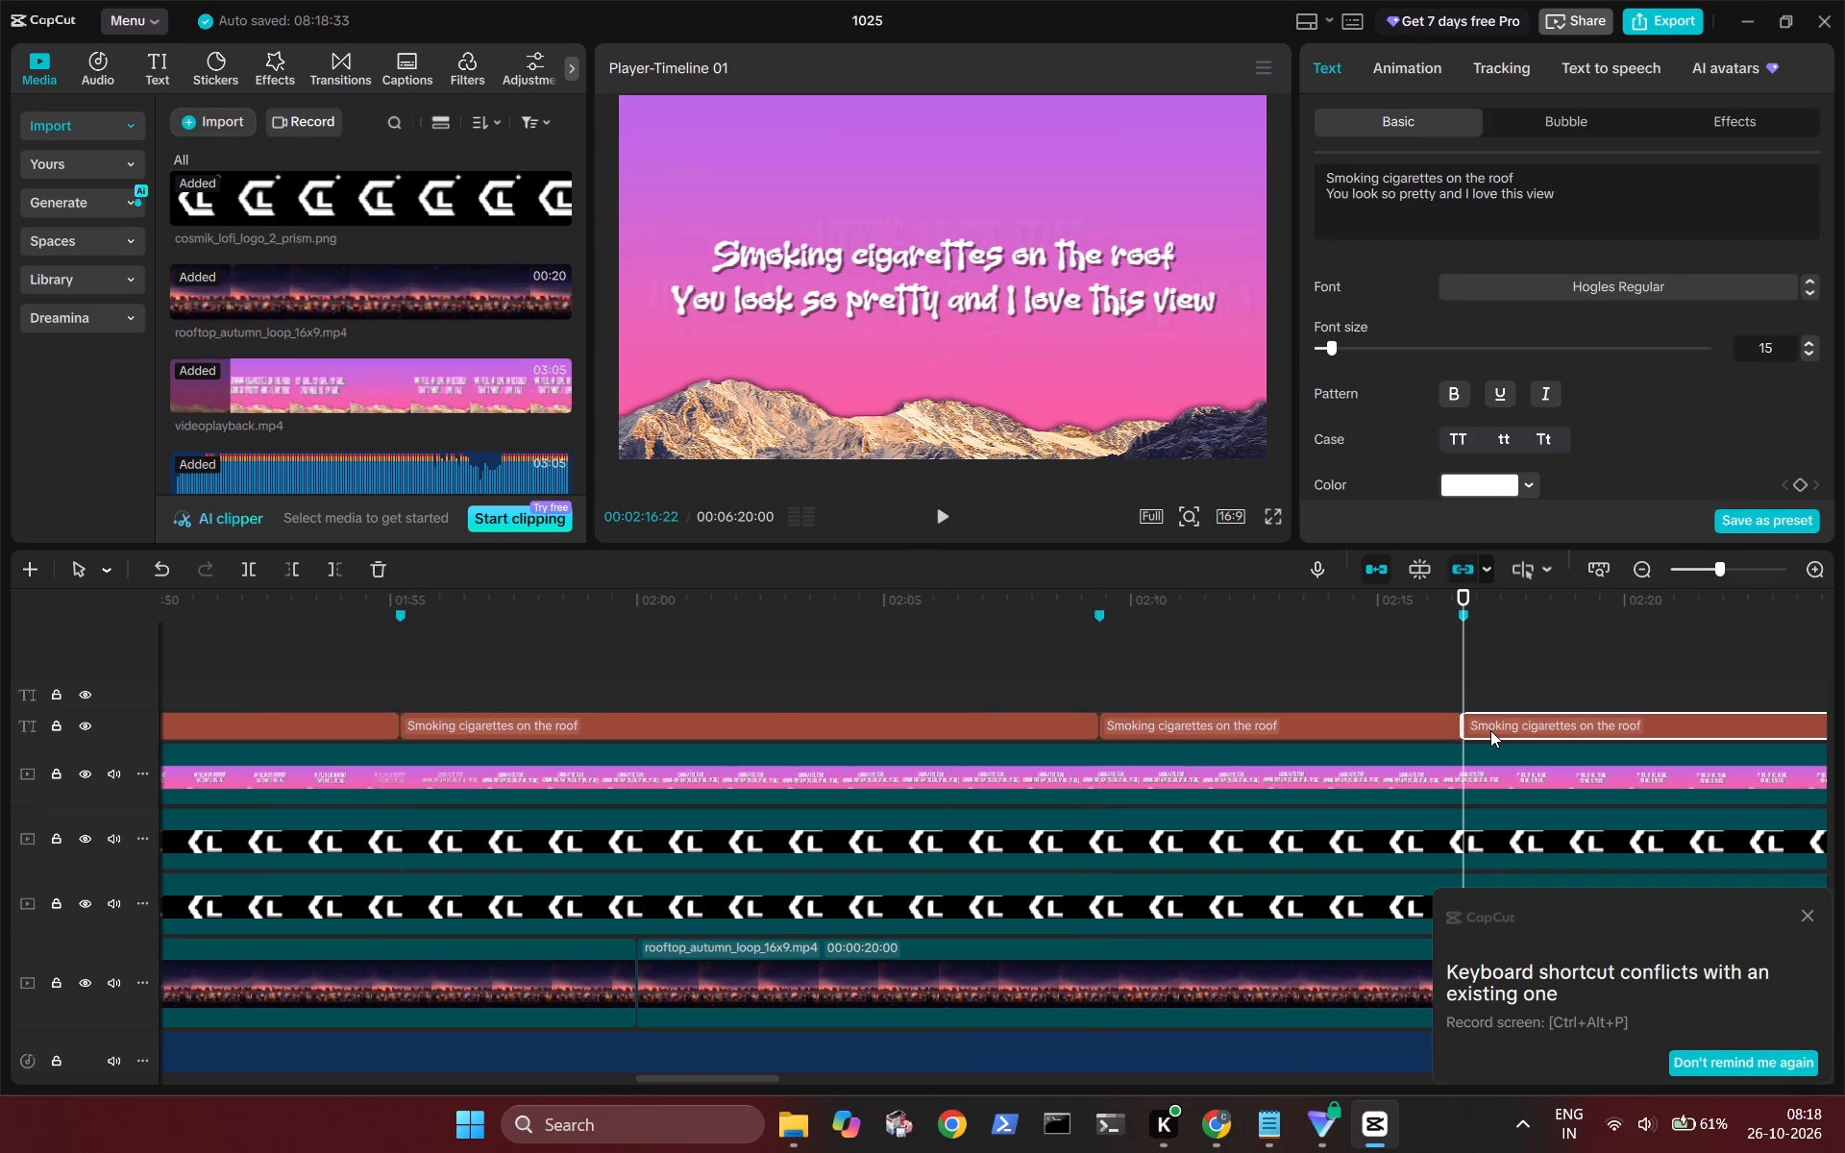
Split the remaining title clip at the markers at 00:02:24:08 and 00:02:31:15.
{"action": "scroll", "coordinate": [1490, 730], "scroll_direction": "left", "scroll_amount": 1}
{"action": "left_click", "coordinate": [1229, 656]}
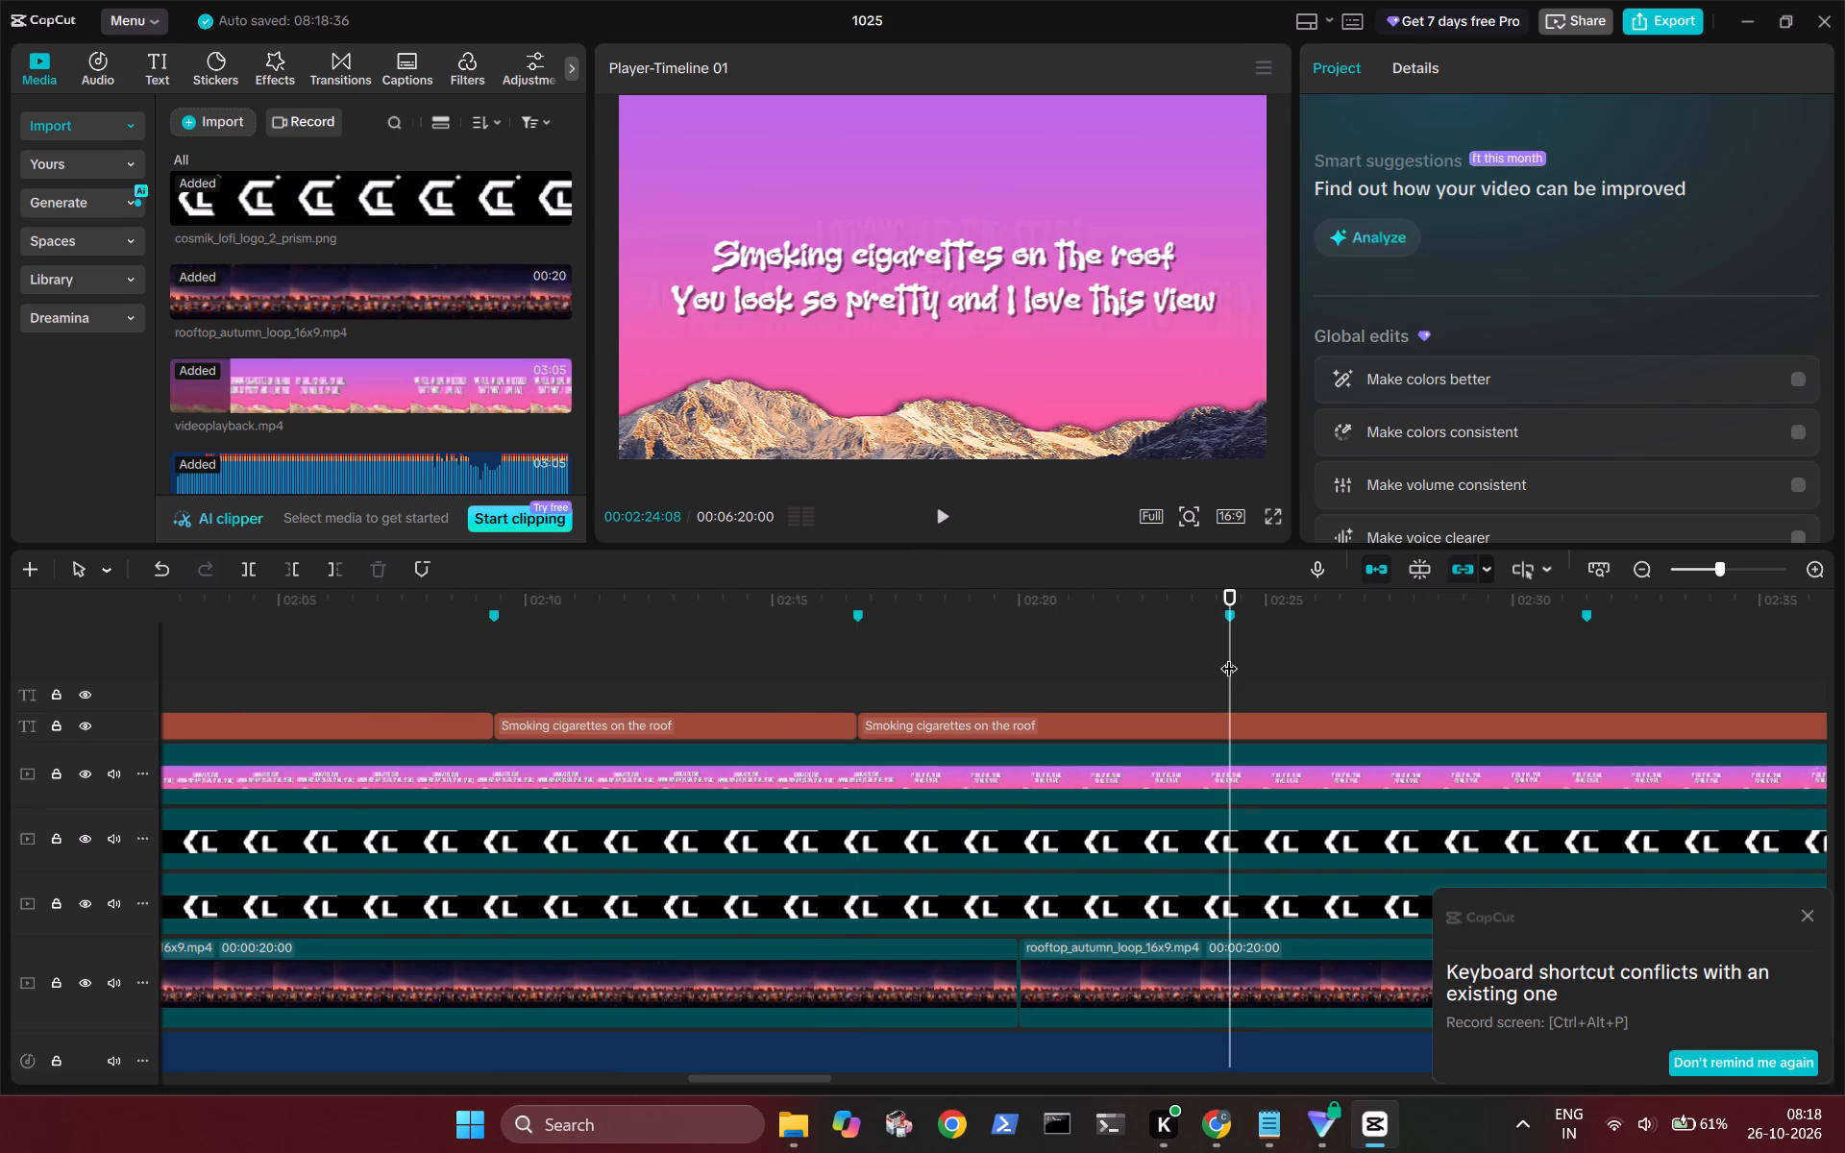
{"action": "left_click", "coordinate": [1256, 727]}
{"action": "key", "text": "ctrl+b"}
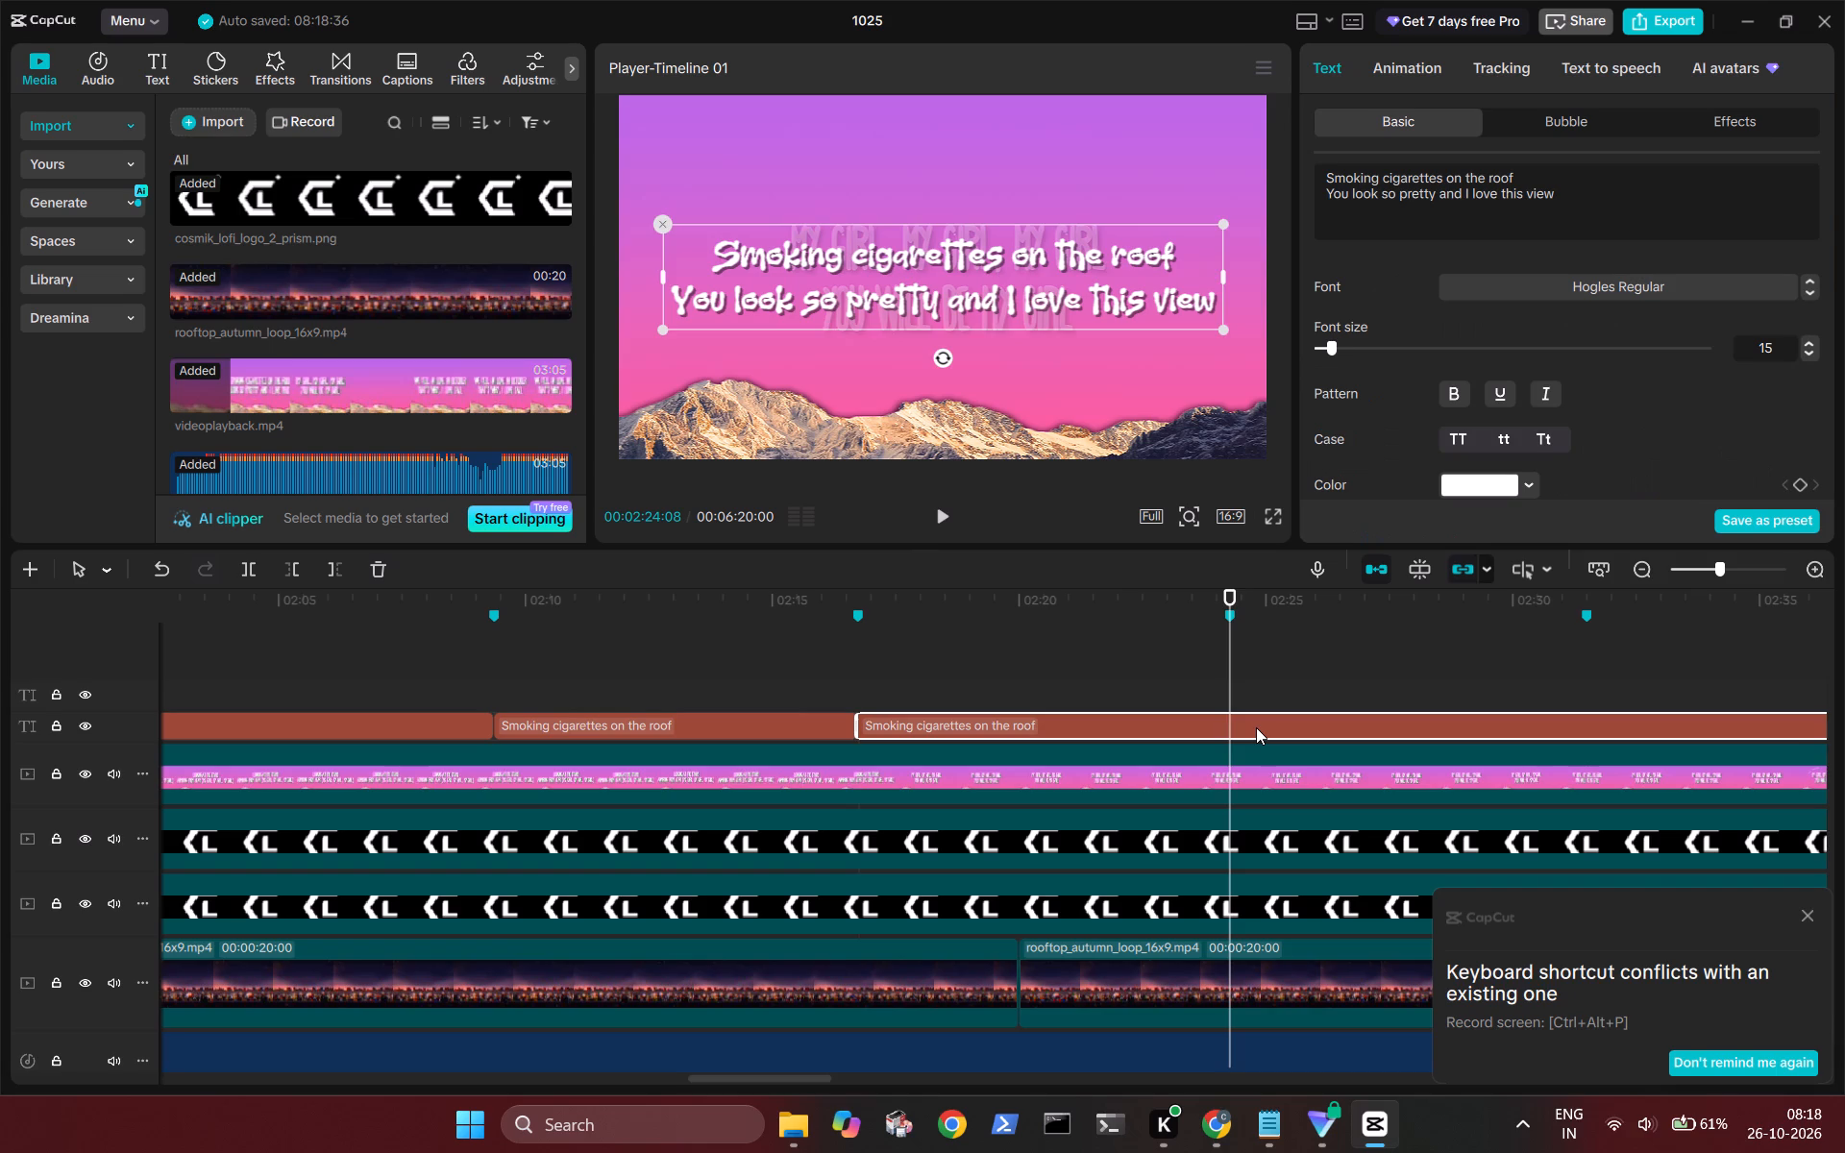
{"action": "scroll", "coordinate": [1256, 727], "scroll_direction": "left", "scroll_amount": 1}
{"action": "left_click", "coordinate": [1143, 659]}
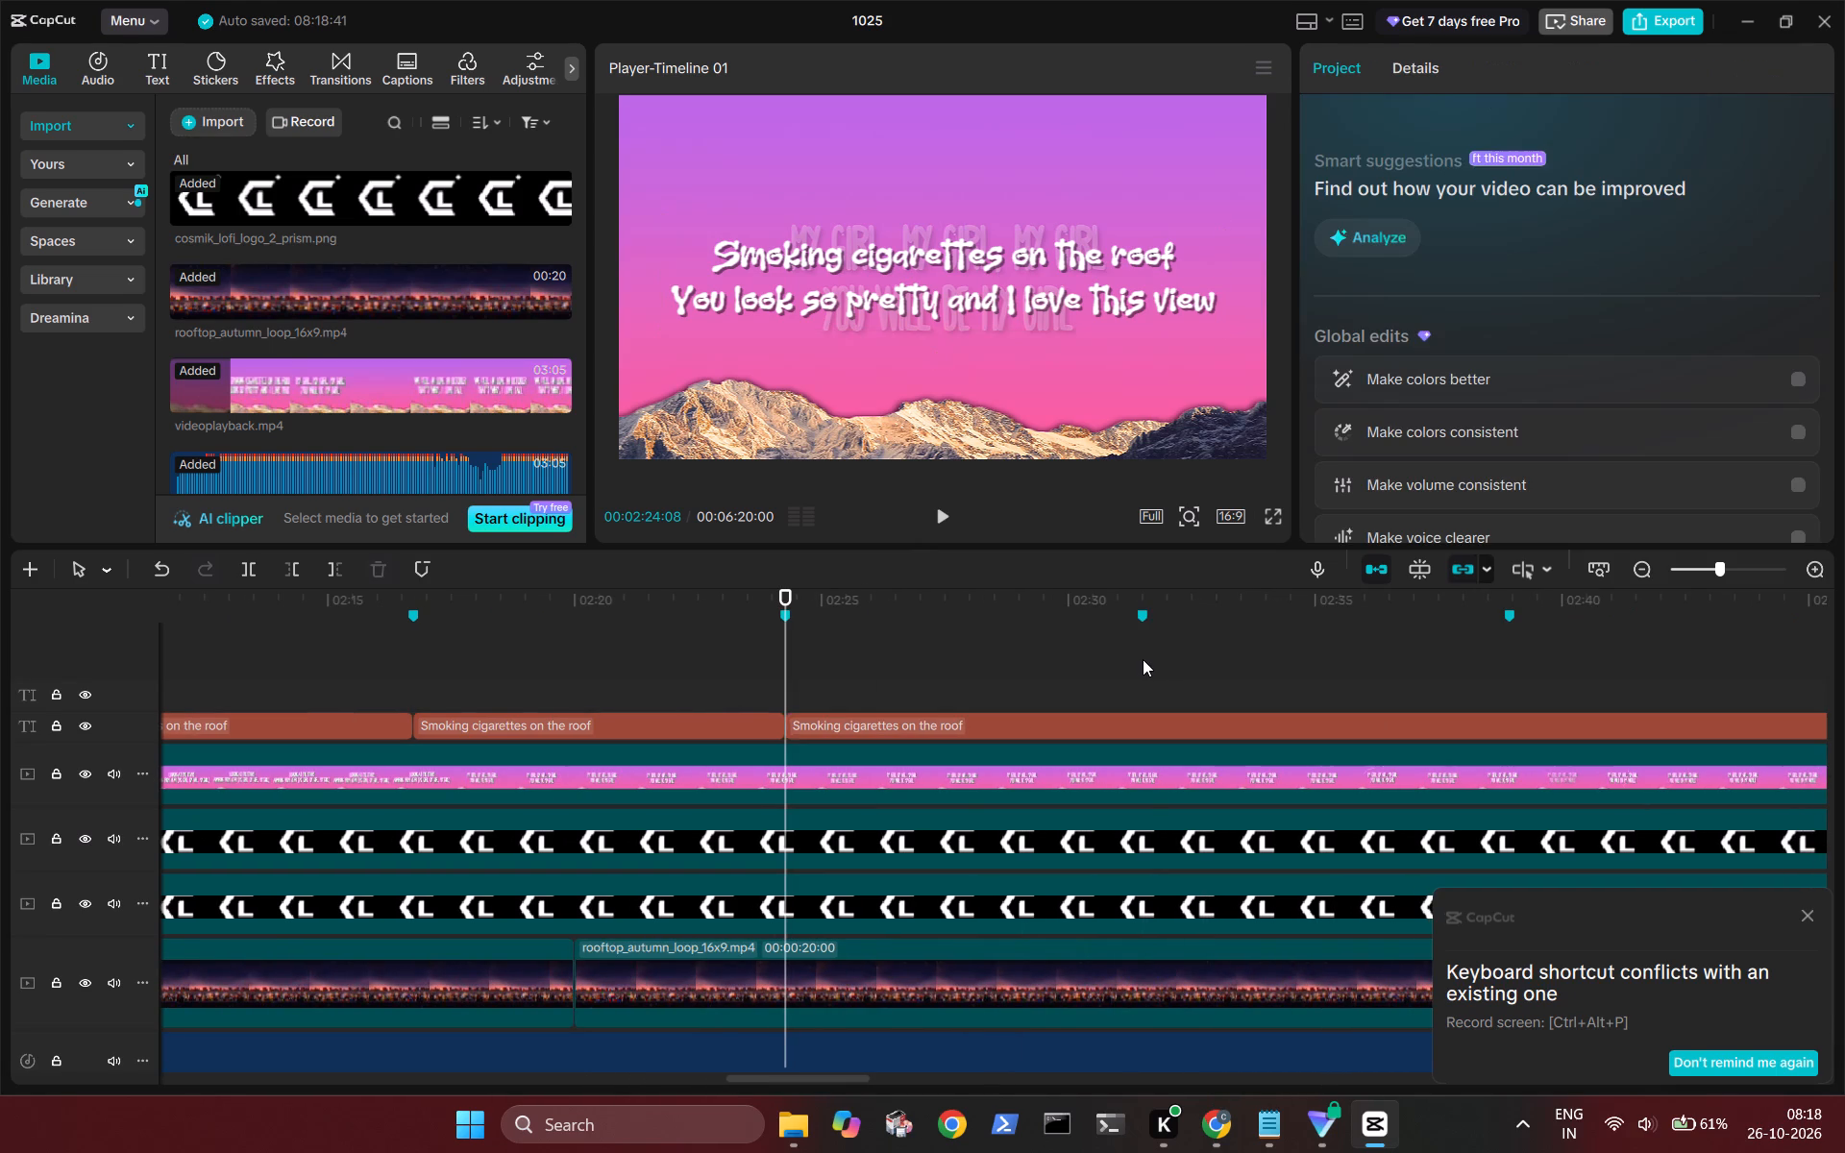
{"action": "left_click", "coordinate": [1169, 722]}
{"action": "key", "text": "ctrl+b"}
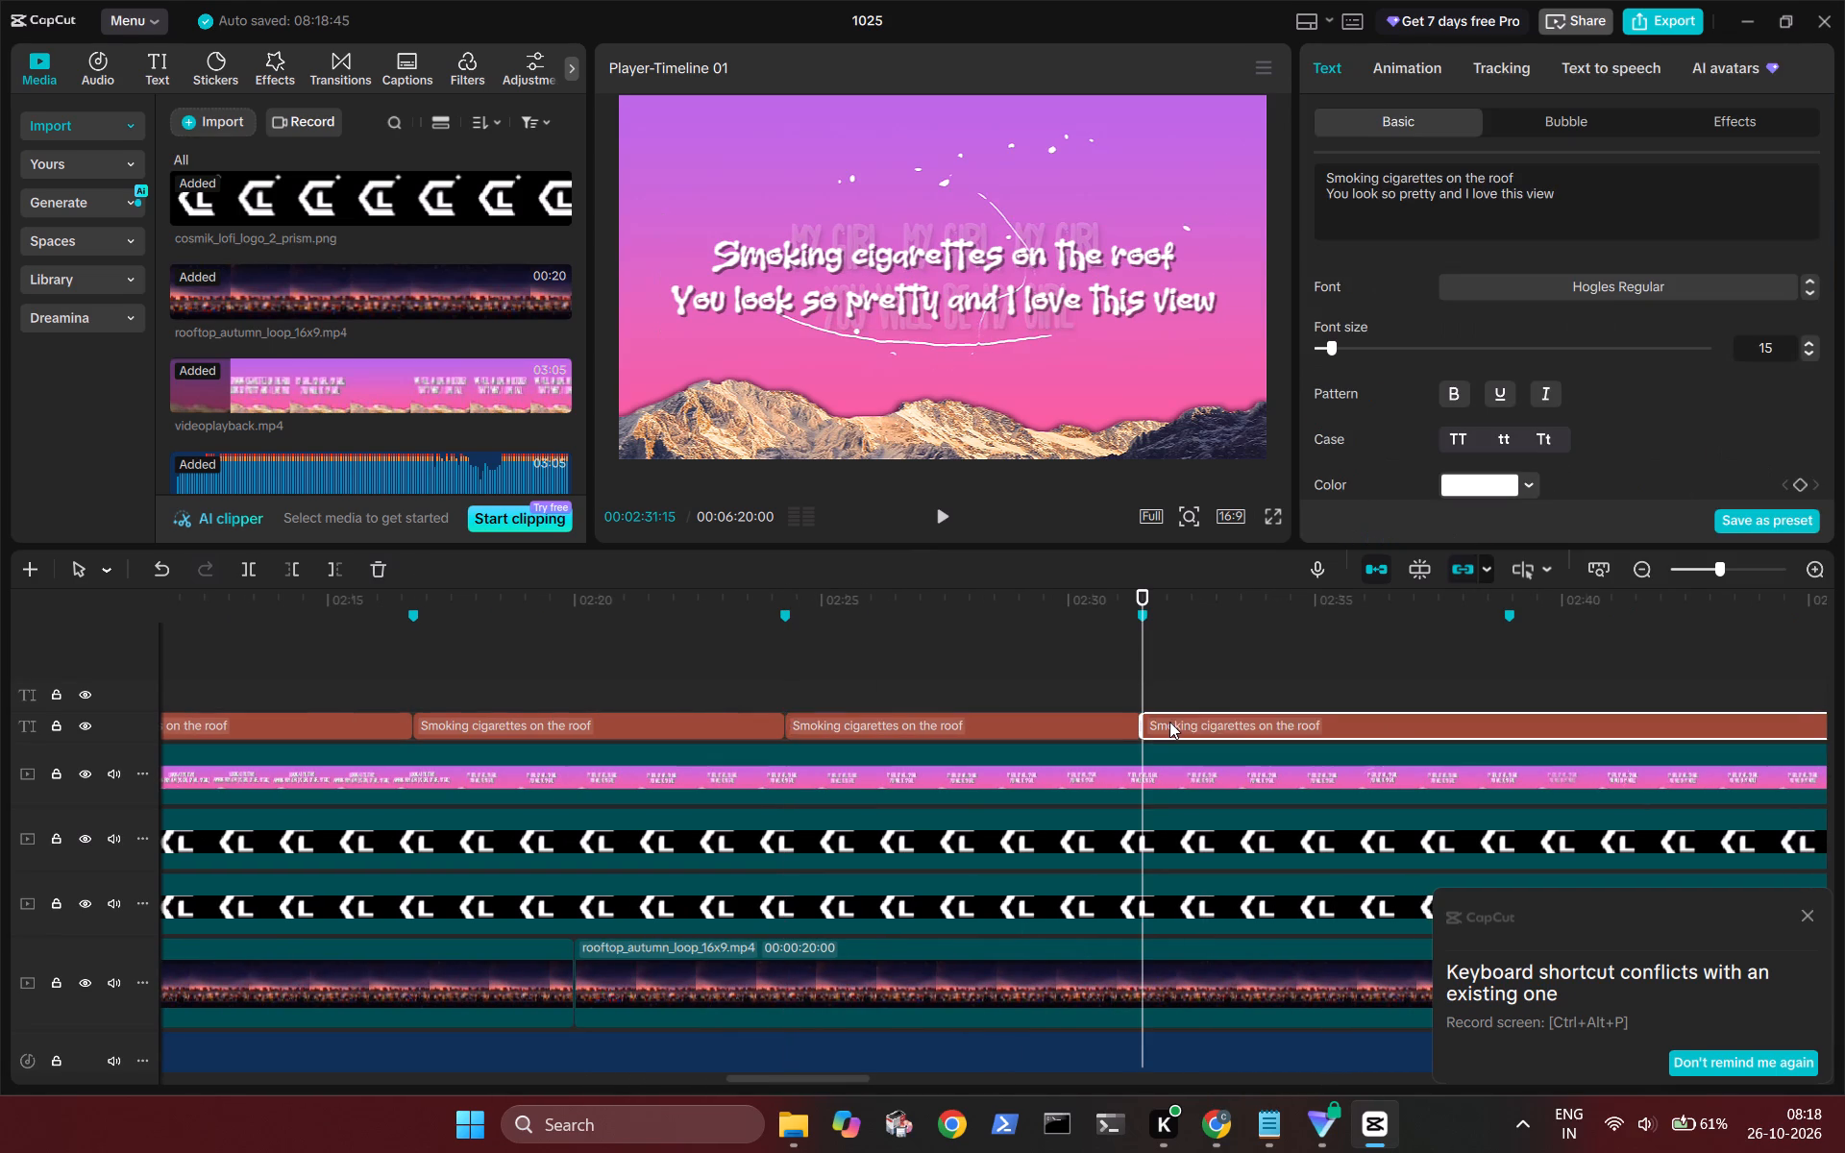
Split the remaining title clip at the markers at 00:02:38:28 and 00:02:46:11.
{"action": "scroll", "coordinate": [1169, 722], "scroll_direction": "left", "scroll_amount": 1}
{"action": "left_click", "coordinate": [958, 662]}
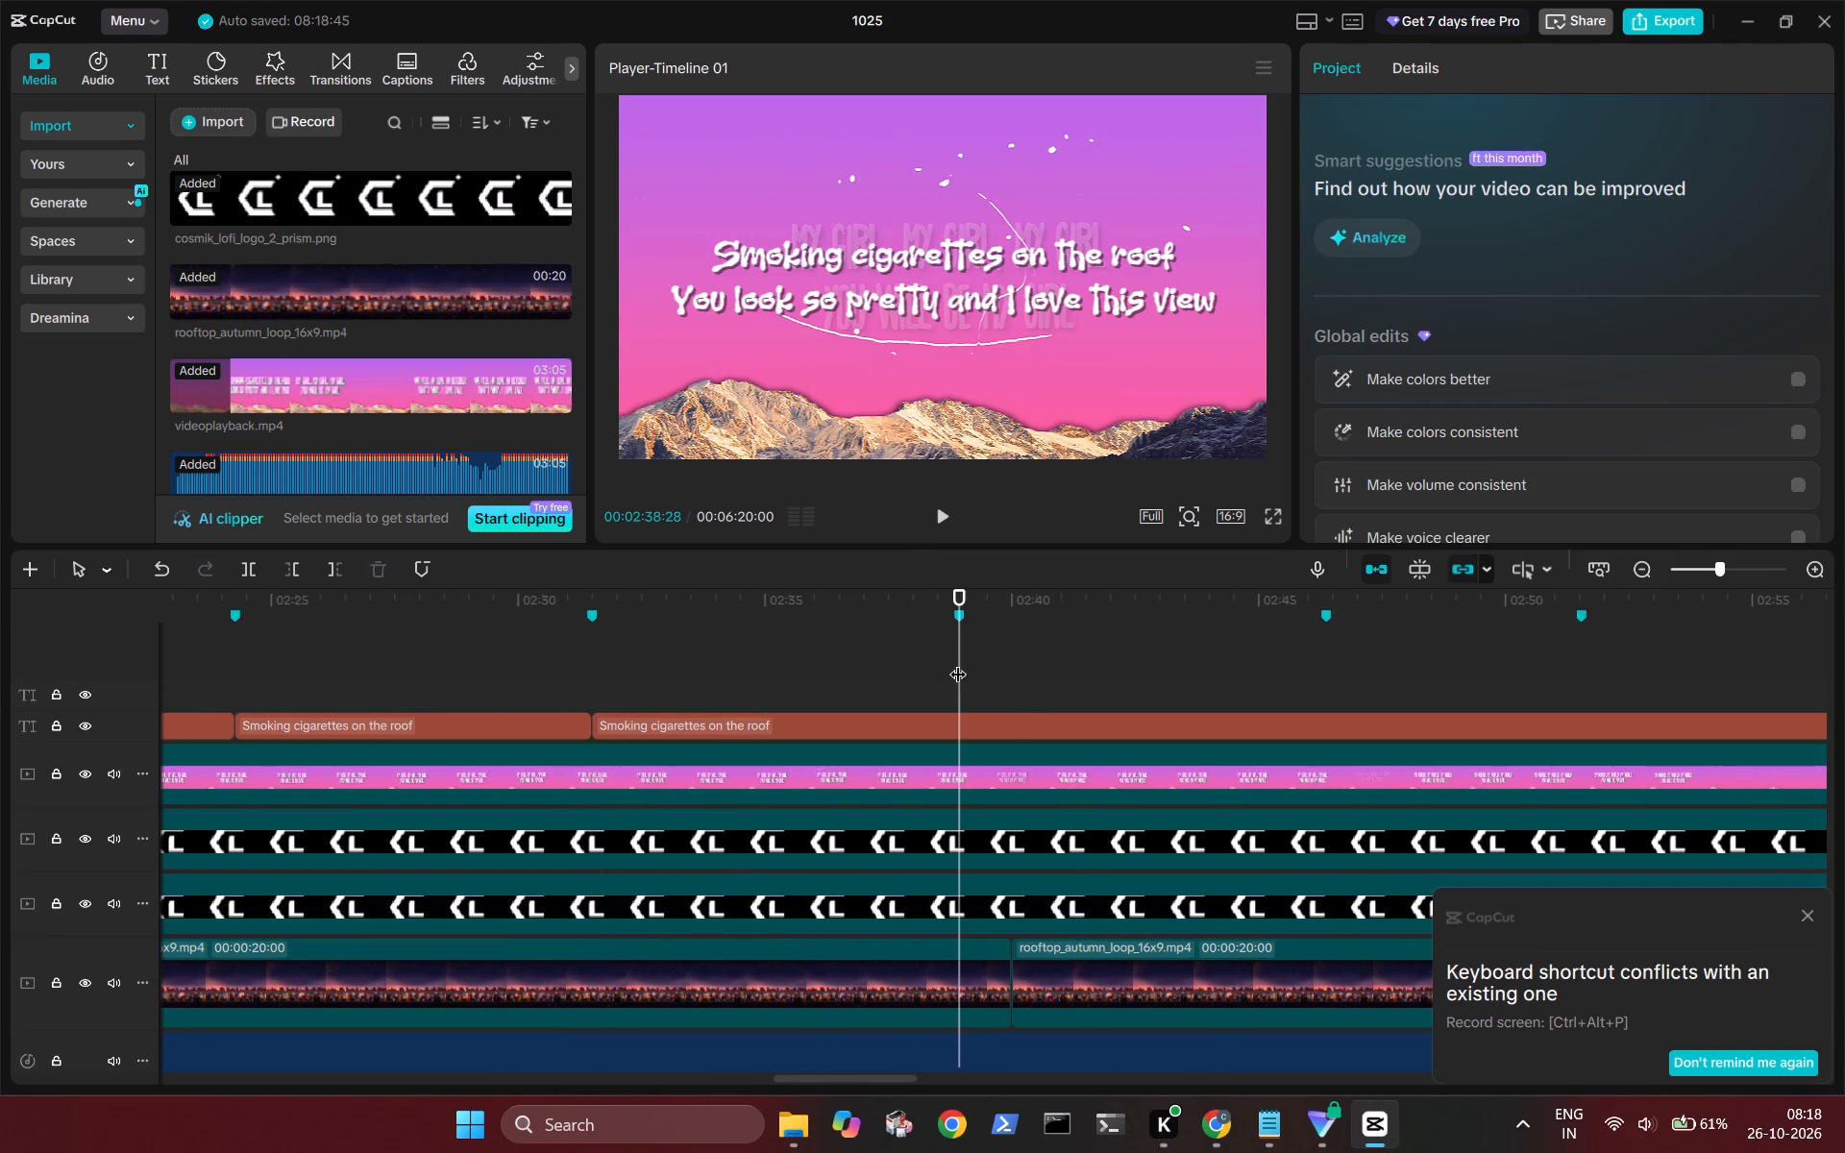
{"action": "left_click", "coordinate": [1011, 724]}
{"action": "key", "text": "ctrl+b"}
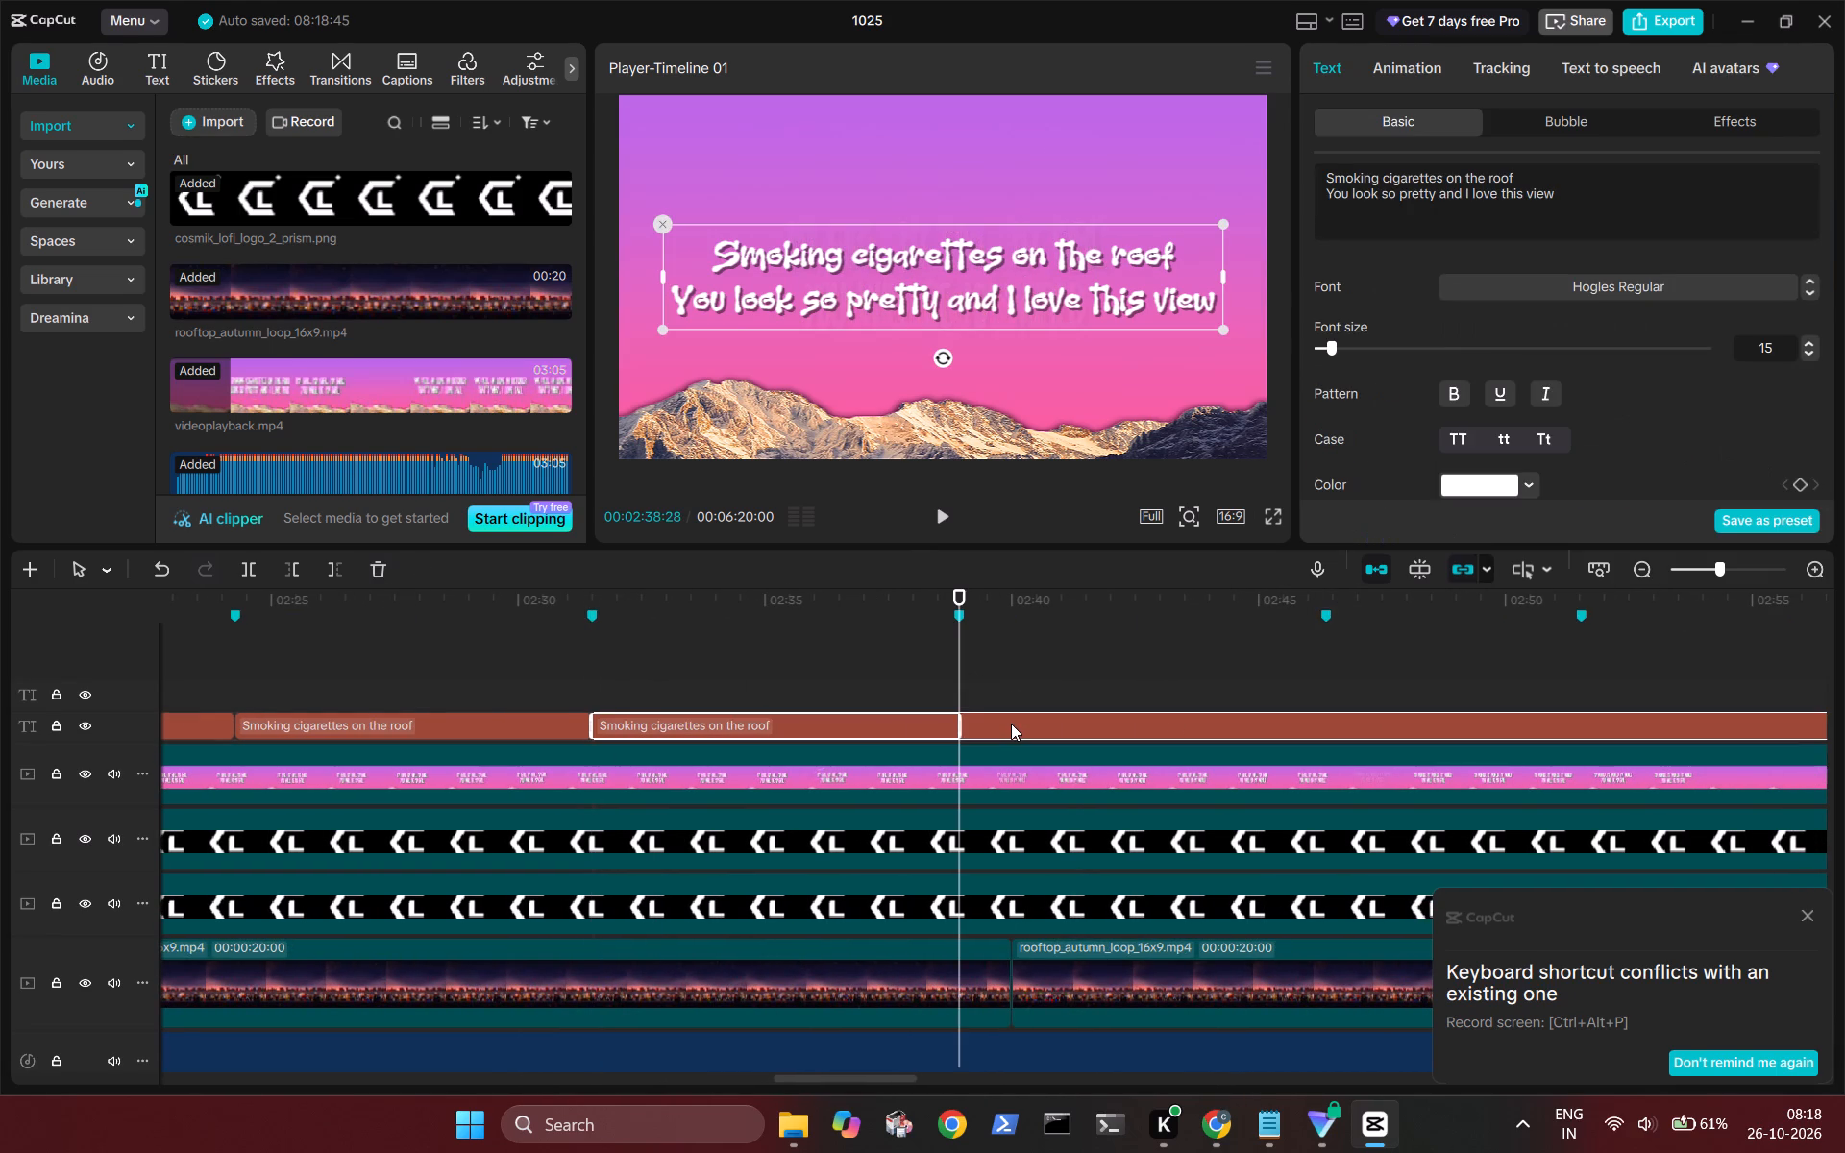
{"action": "left_click", "coordinate": [1319, 649]}
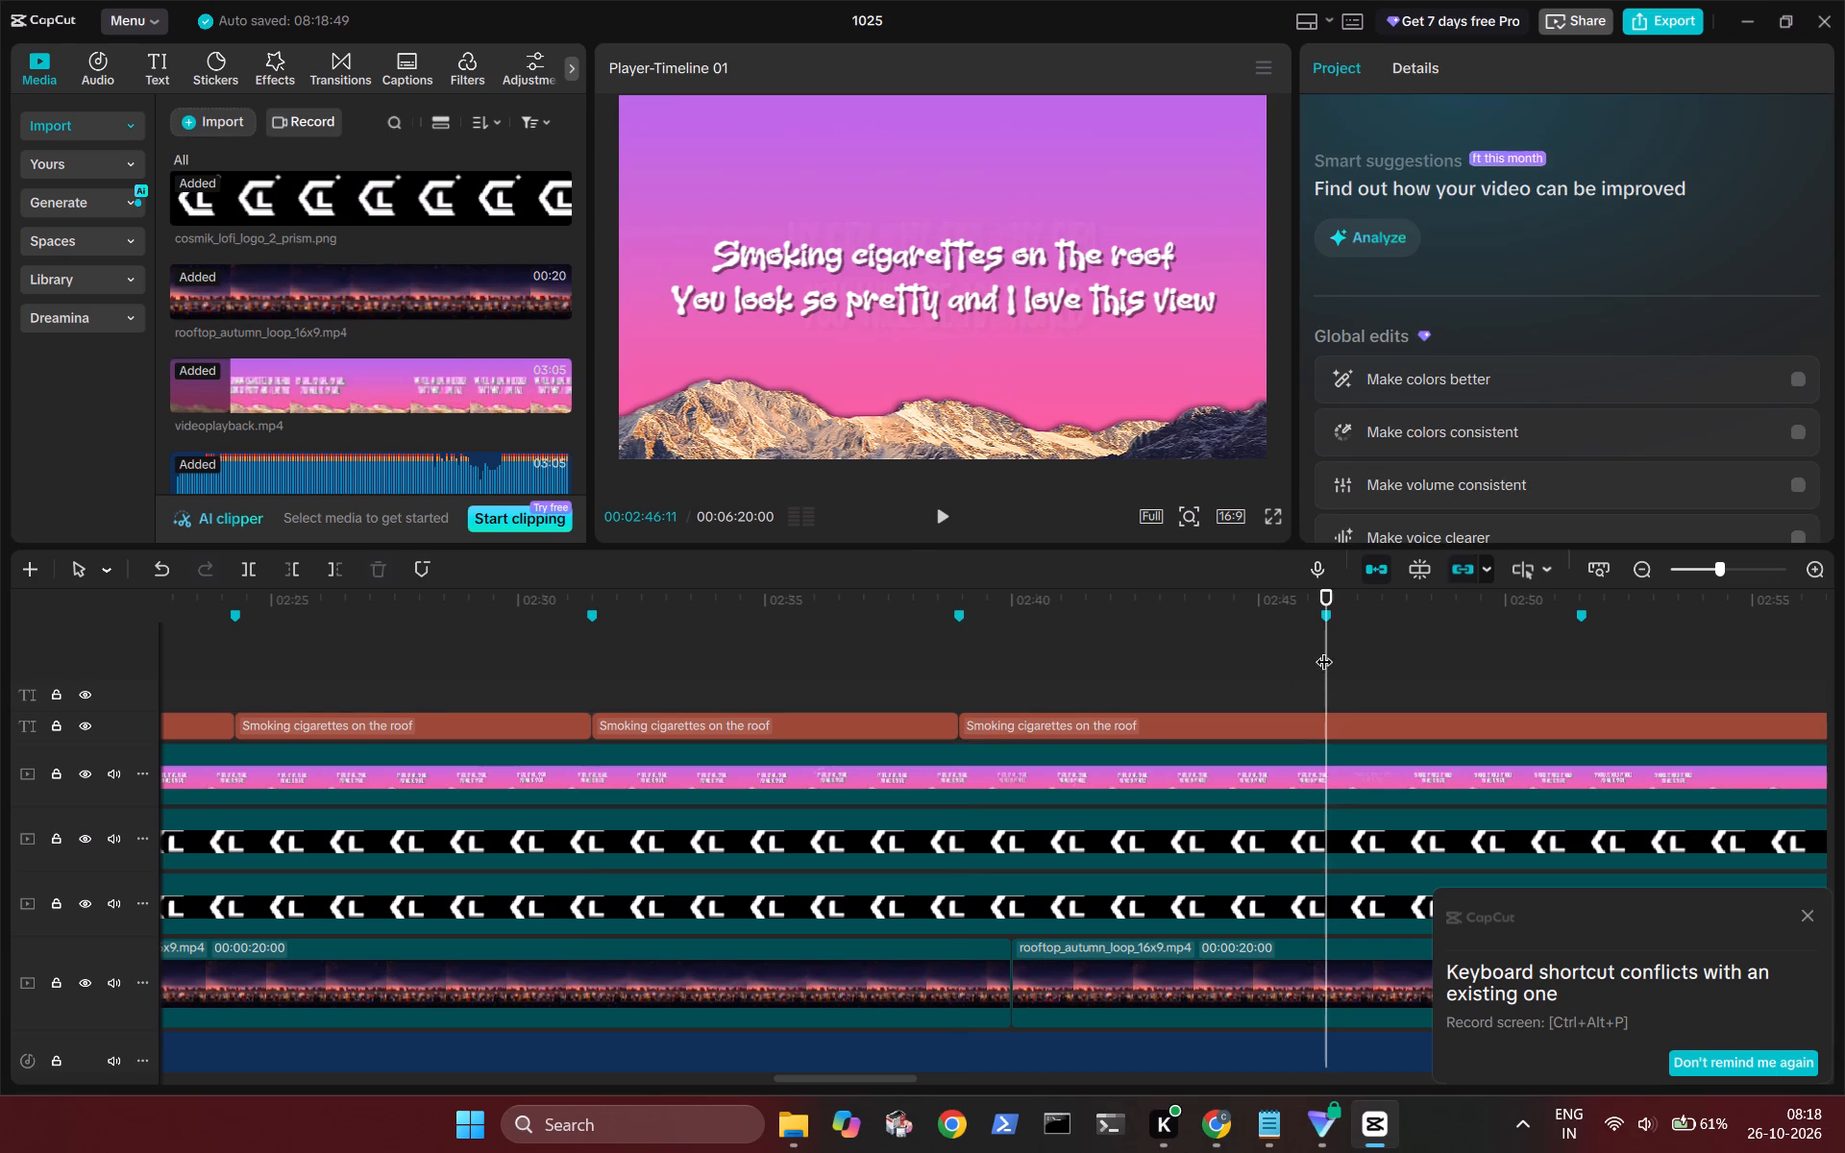
{"action": "left_click", "coordinate": [1345, 724]}
{"action": "key", "text": "ctrl+b"}
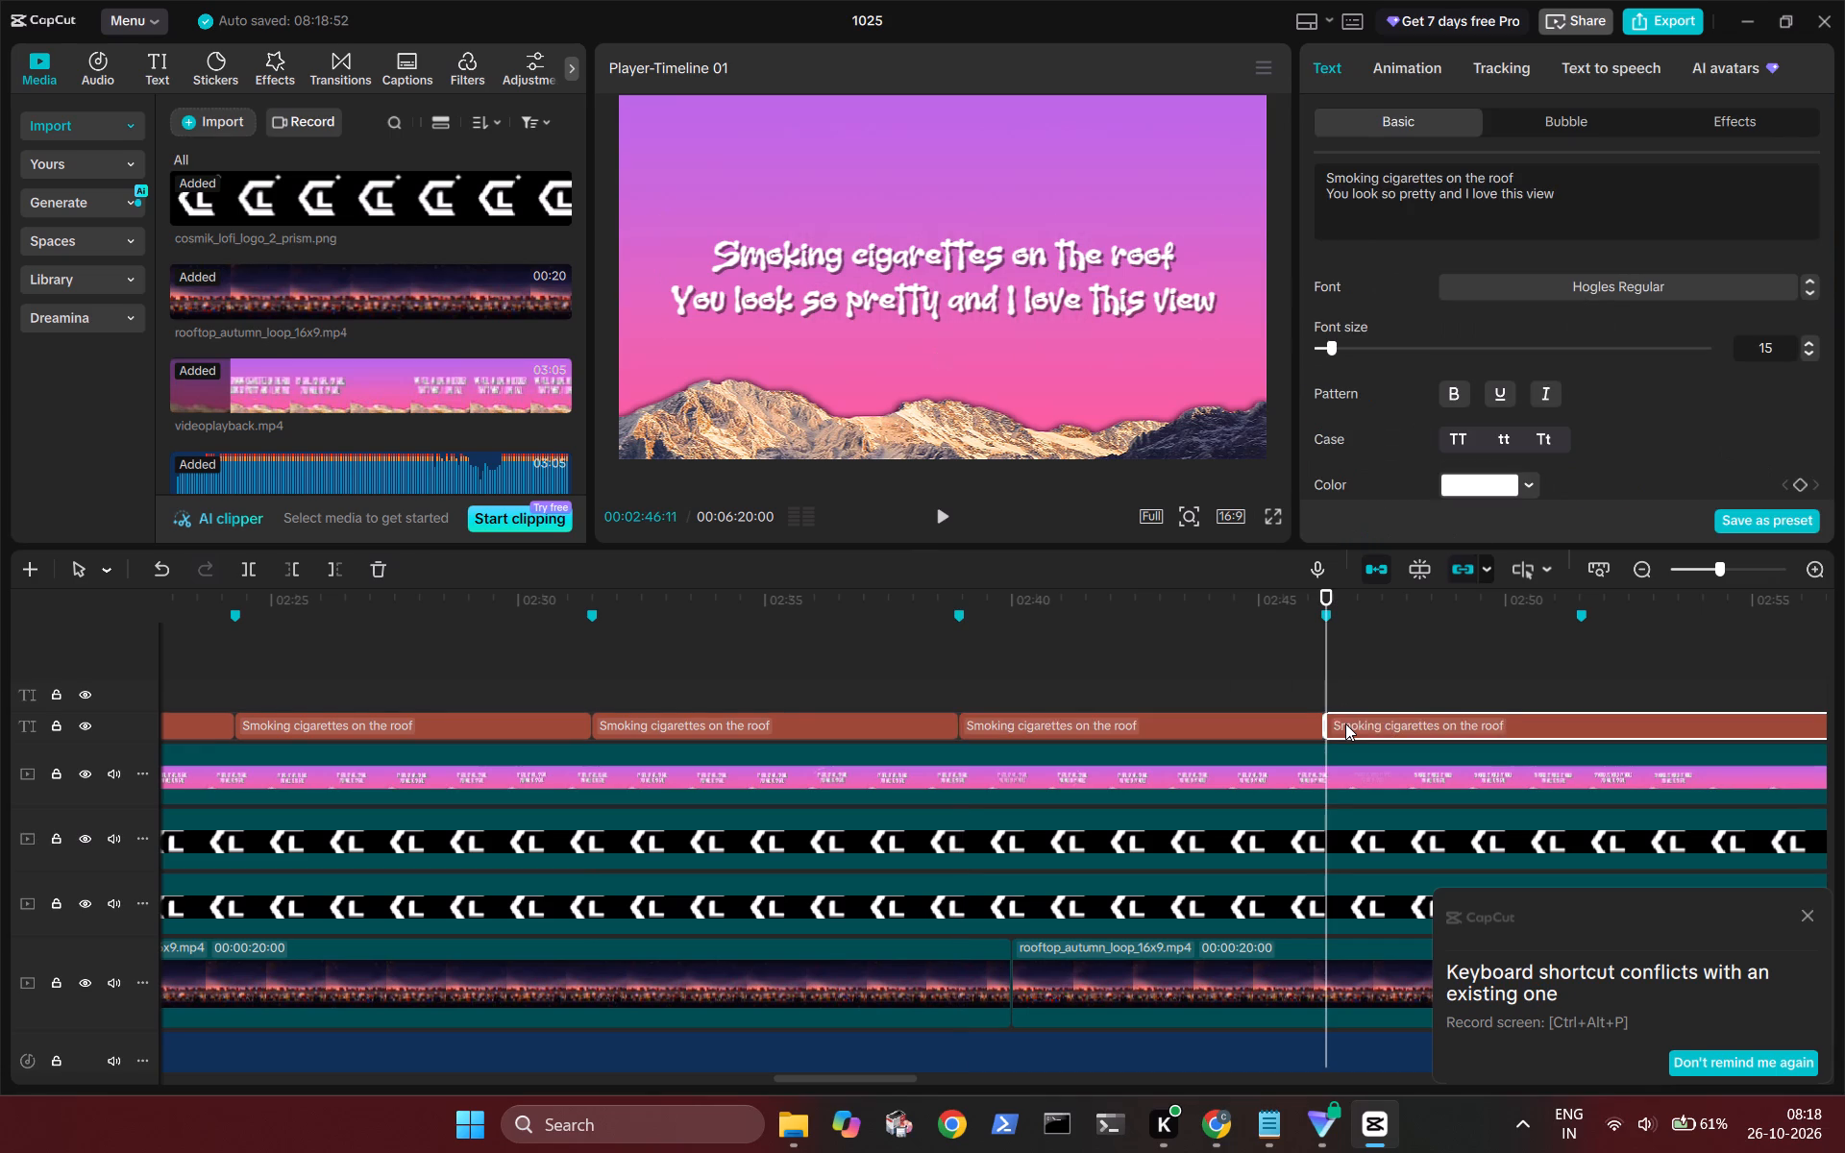
Split the remaining title clip at the last marker, at 00:02:51:16.
{"action": "scroll", "coordinate": [1345, 724], "scroll_direction": "left", "scroll_amount": 1}
{"action": "left_click", "coordinate": [1088, 667]}
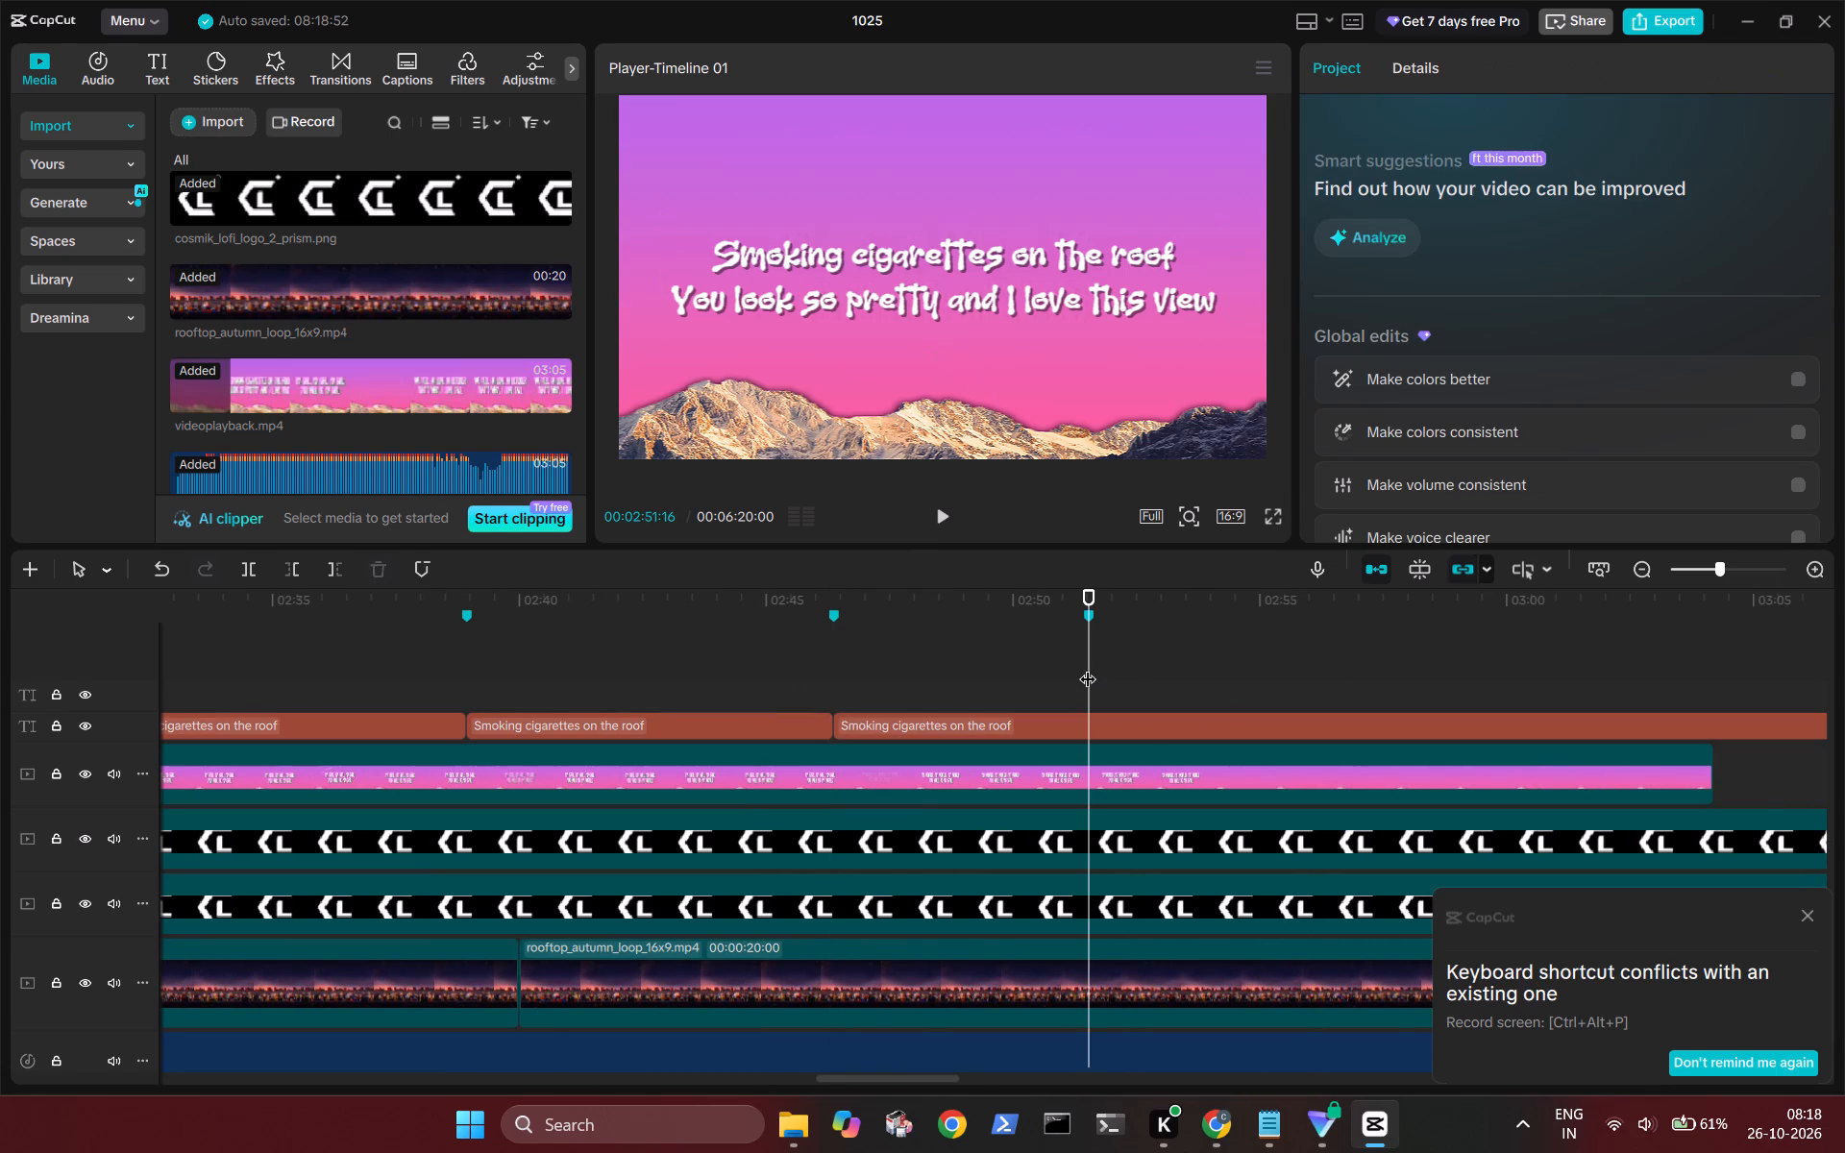
{"action": "left_click", "coordinate": [1143, 727]}
{"action": "key", "text": "ctrl+b"}
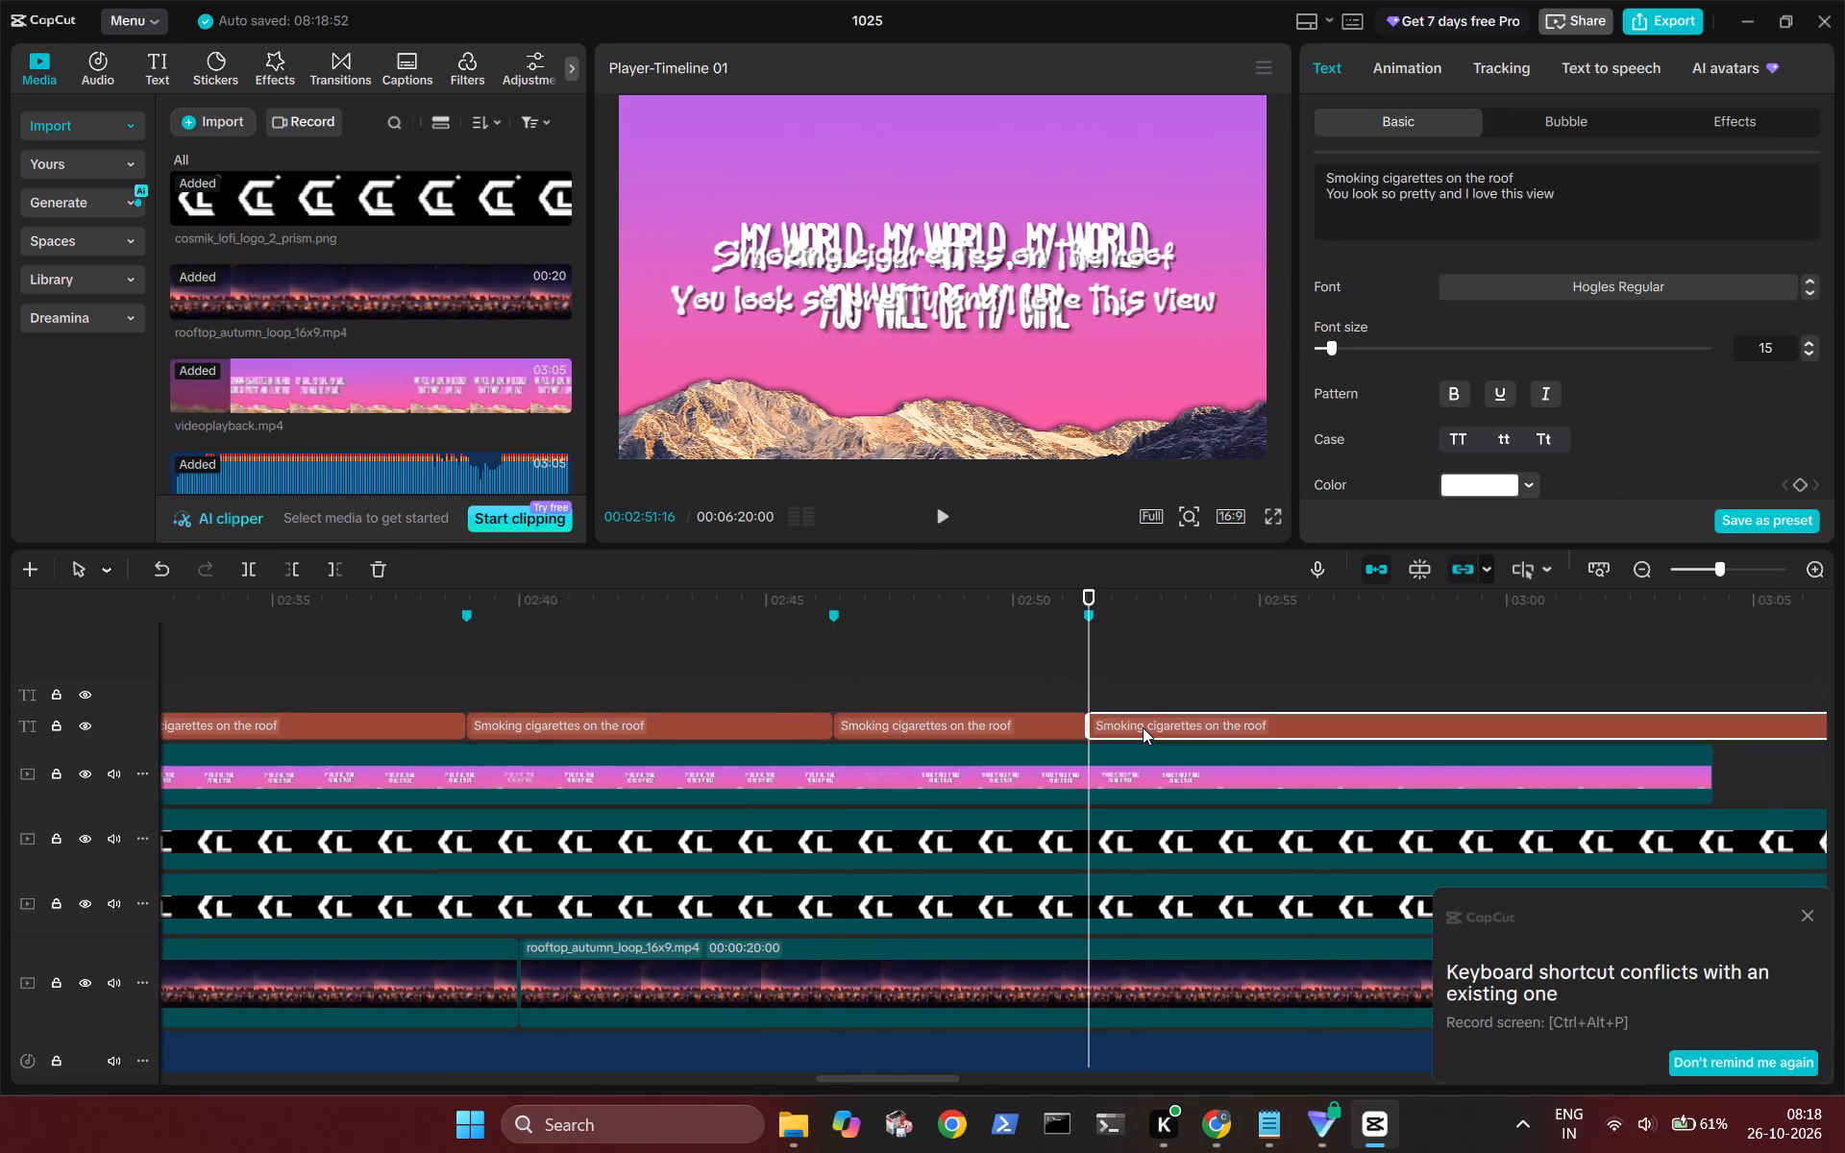
Return to the beginning of the timeline and preview the MUSIC title and the start of the first lyric title.
{"action": "scroll", "coordinate": [1143, 727], "scroll_direction": "left", "scroll_amount": 1}
{"action": "scroll", "coordinate": [1143, 727], "scroll_direction": "right", "scroll_amount": 2}
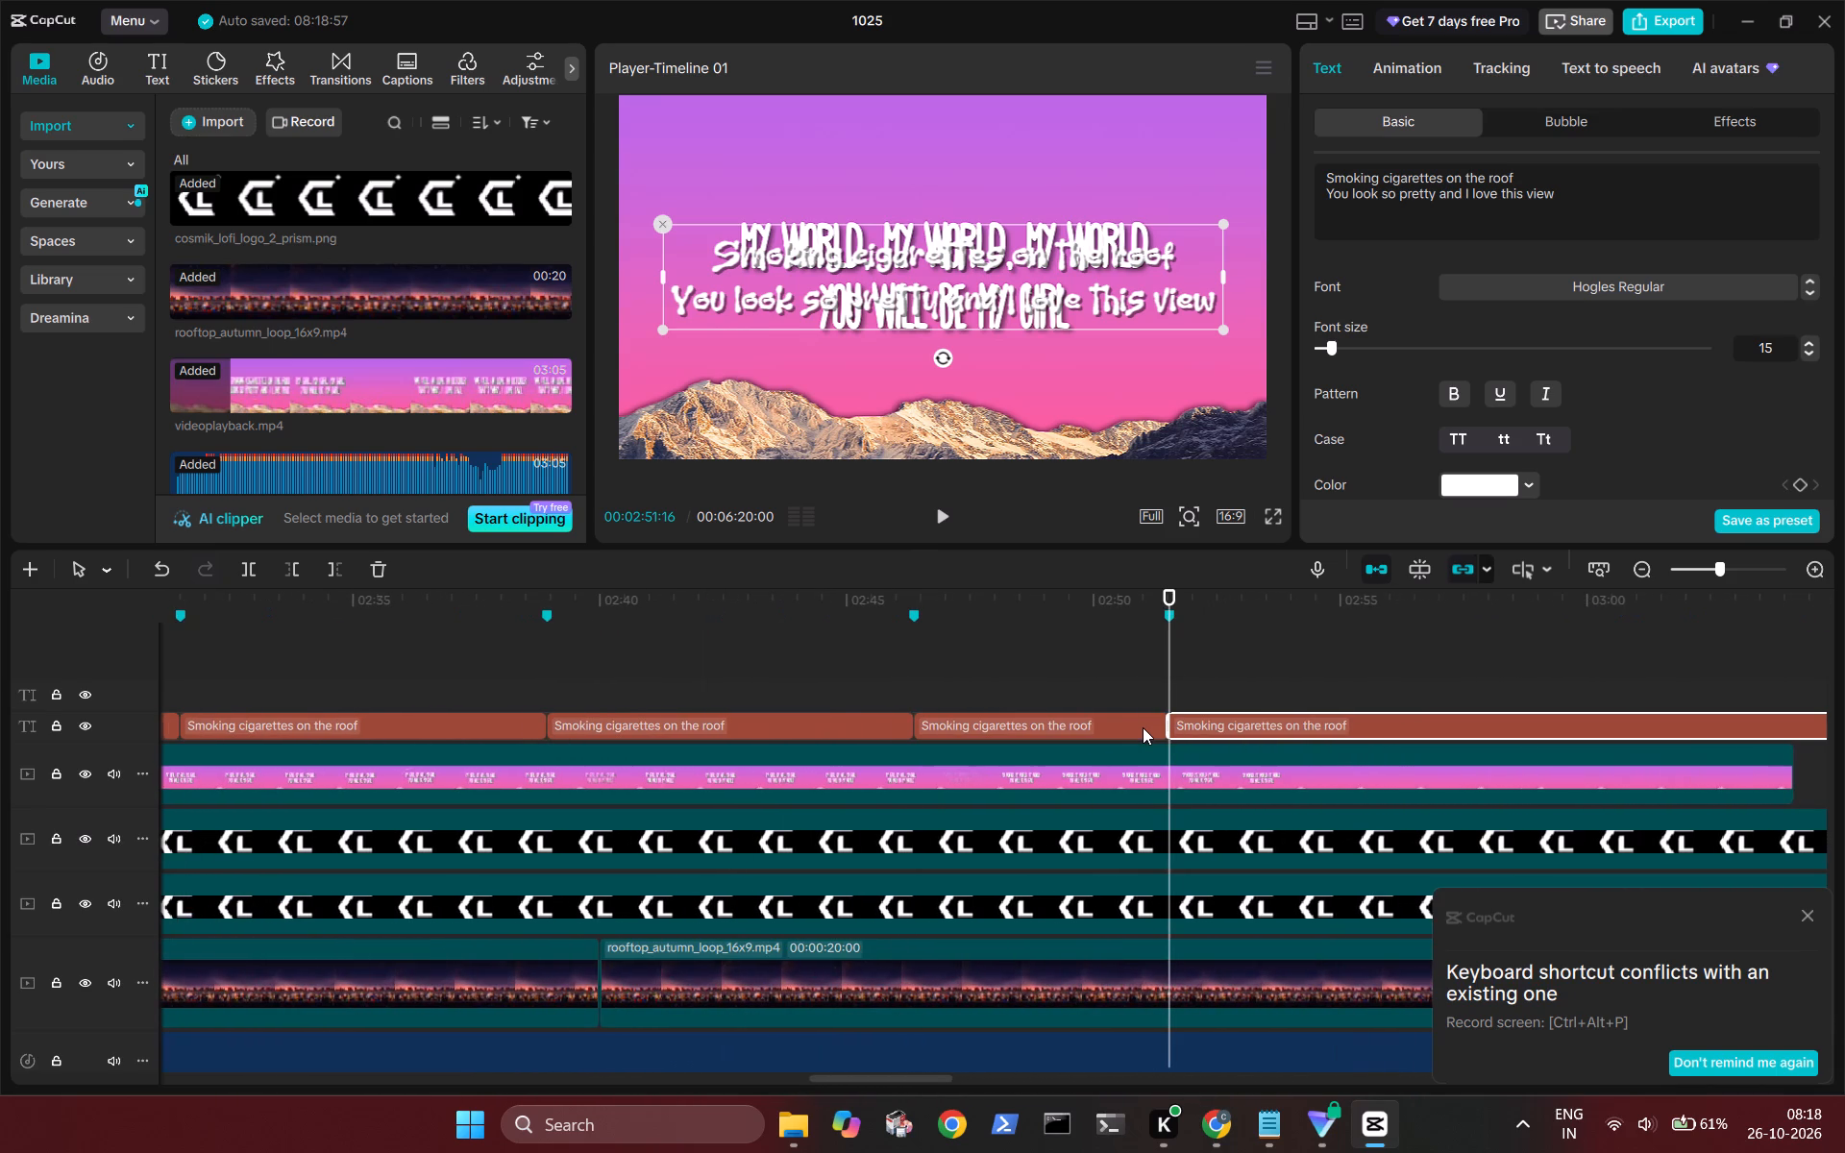
{"action": "scroll", "coordinate": [1143, 727], "scroll_direction": "right", "scroll_amount": 13}
{"action": "scroll", "coordinate": [1143, 727], "scroll_direction": "right", "scroll_amount": 8}
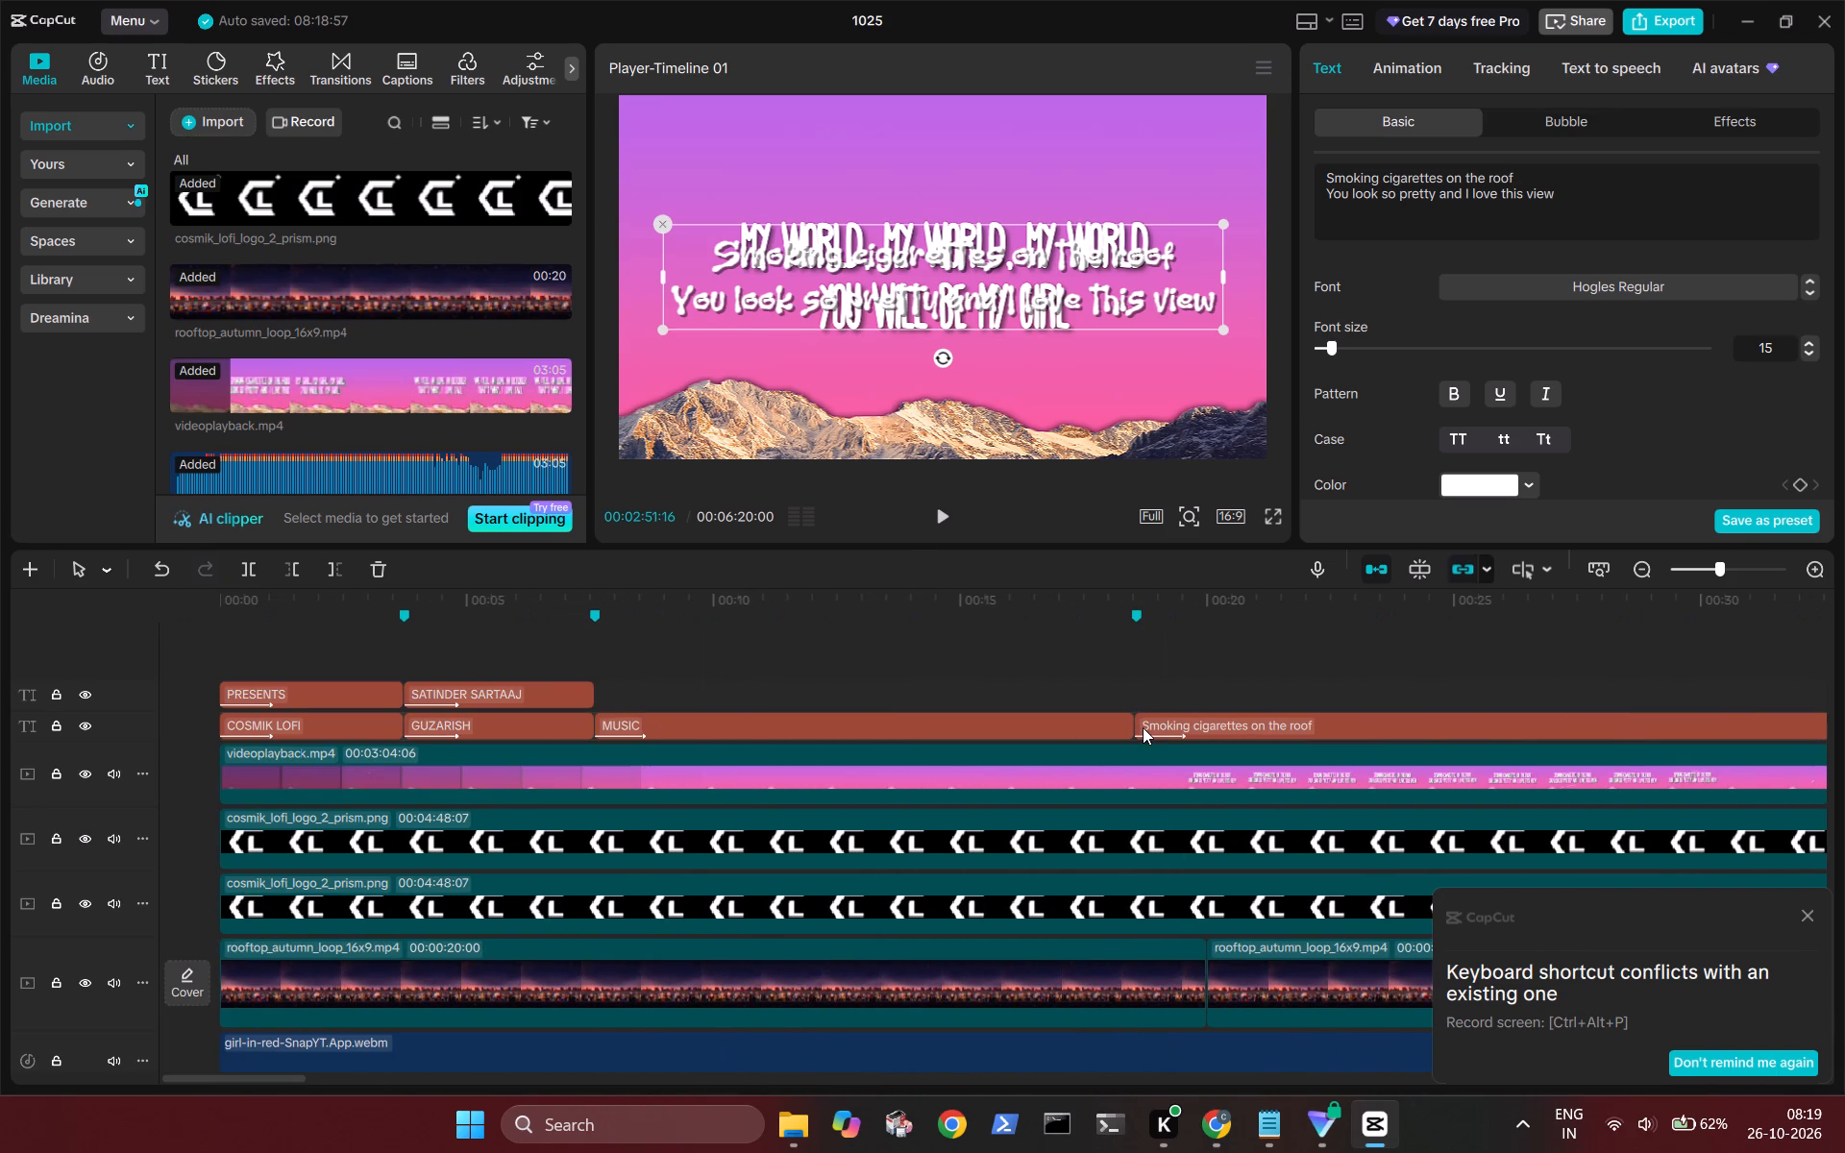
{"action": "left_click", "coordinate": [639, 663]}
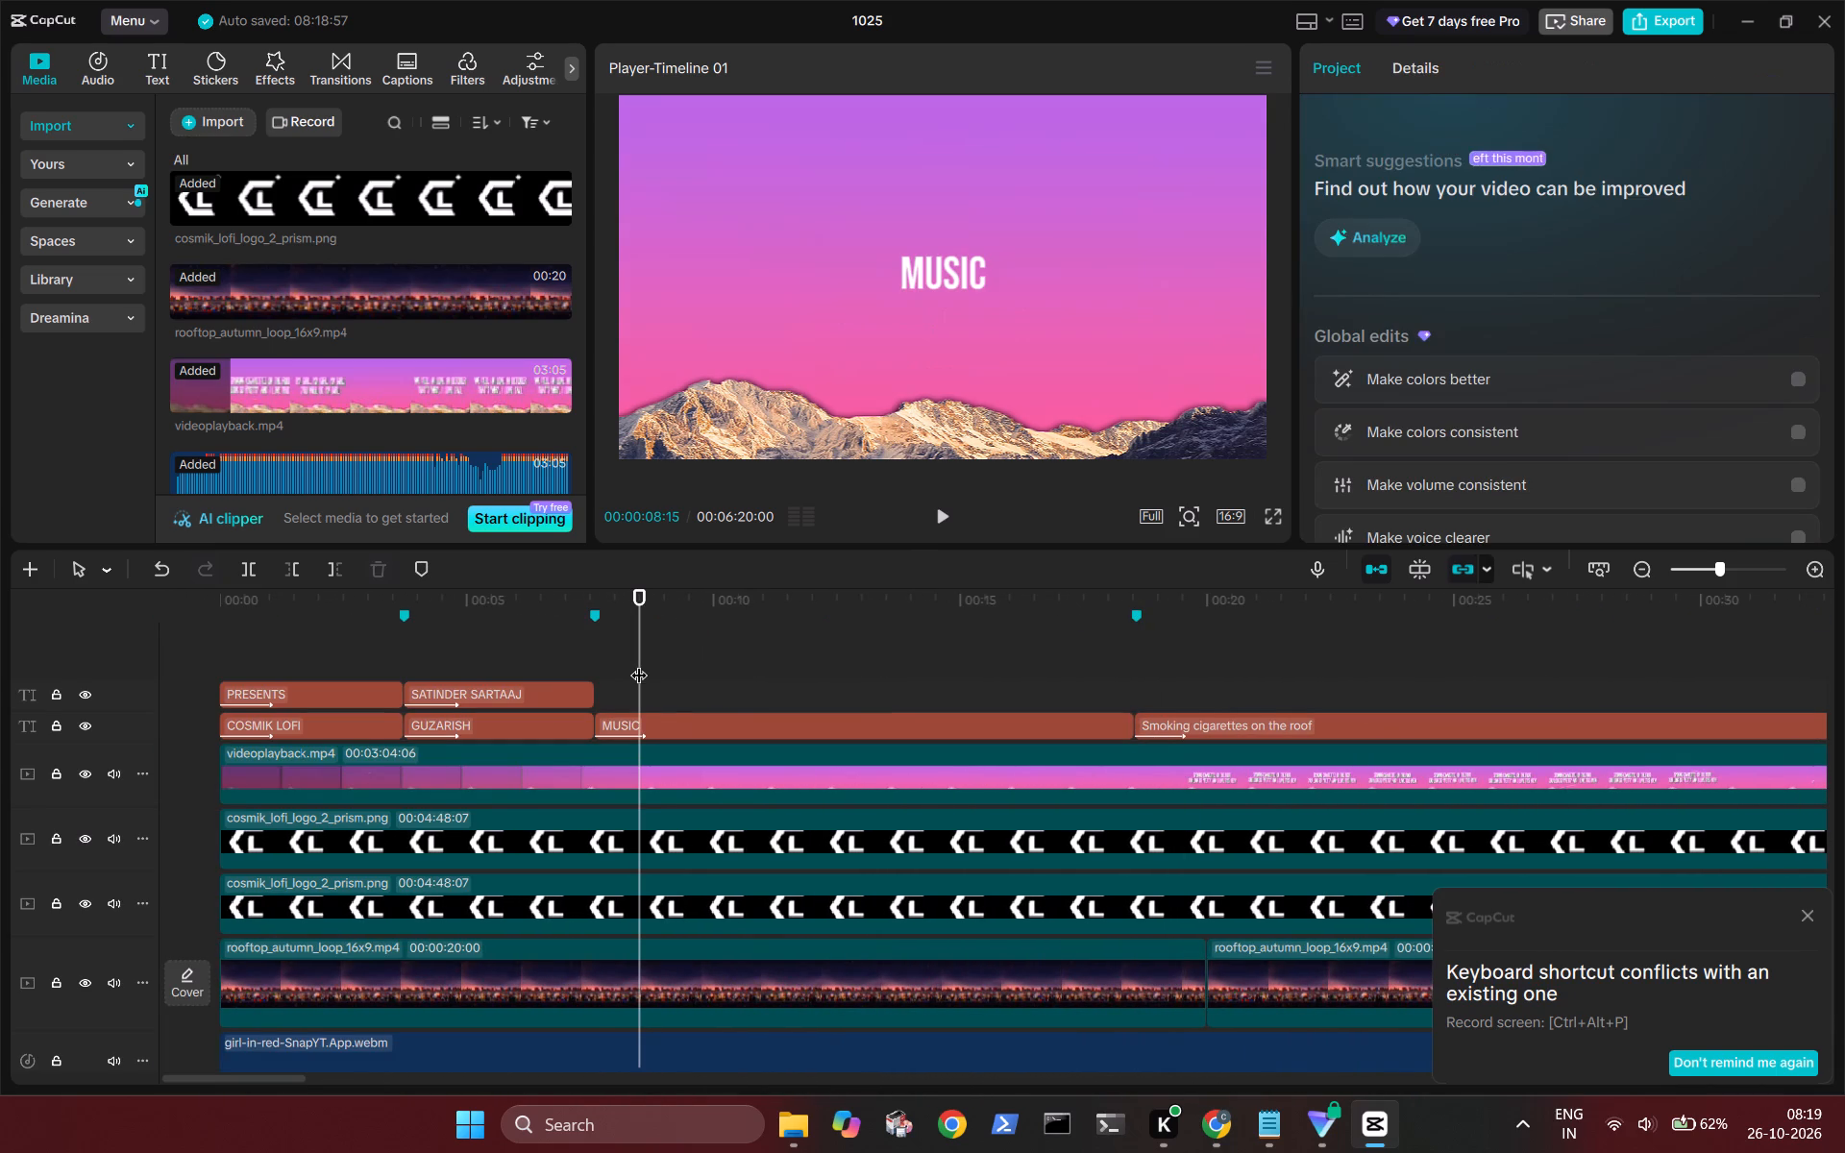
{"action": "key", "text": "space"}
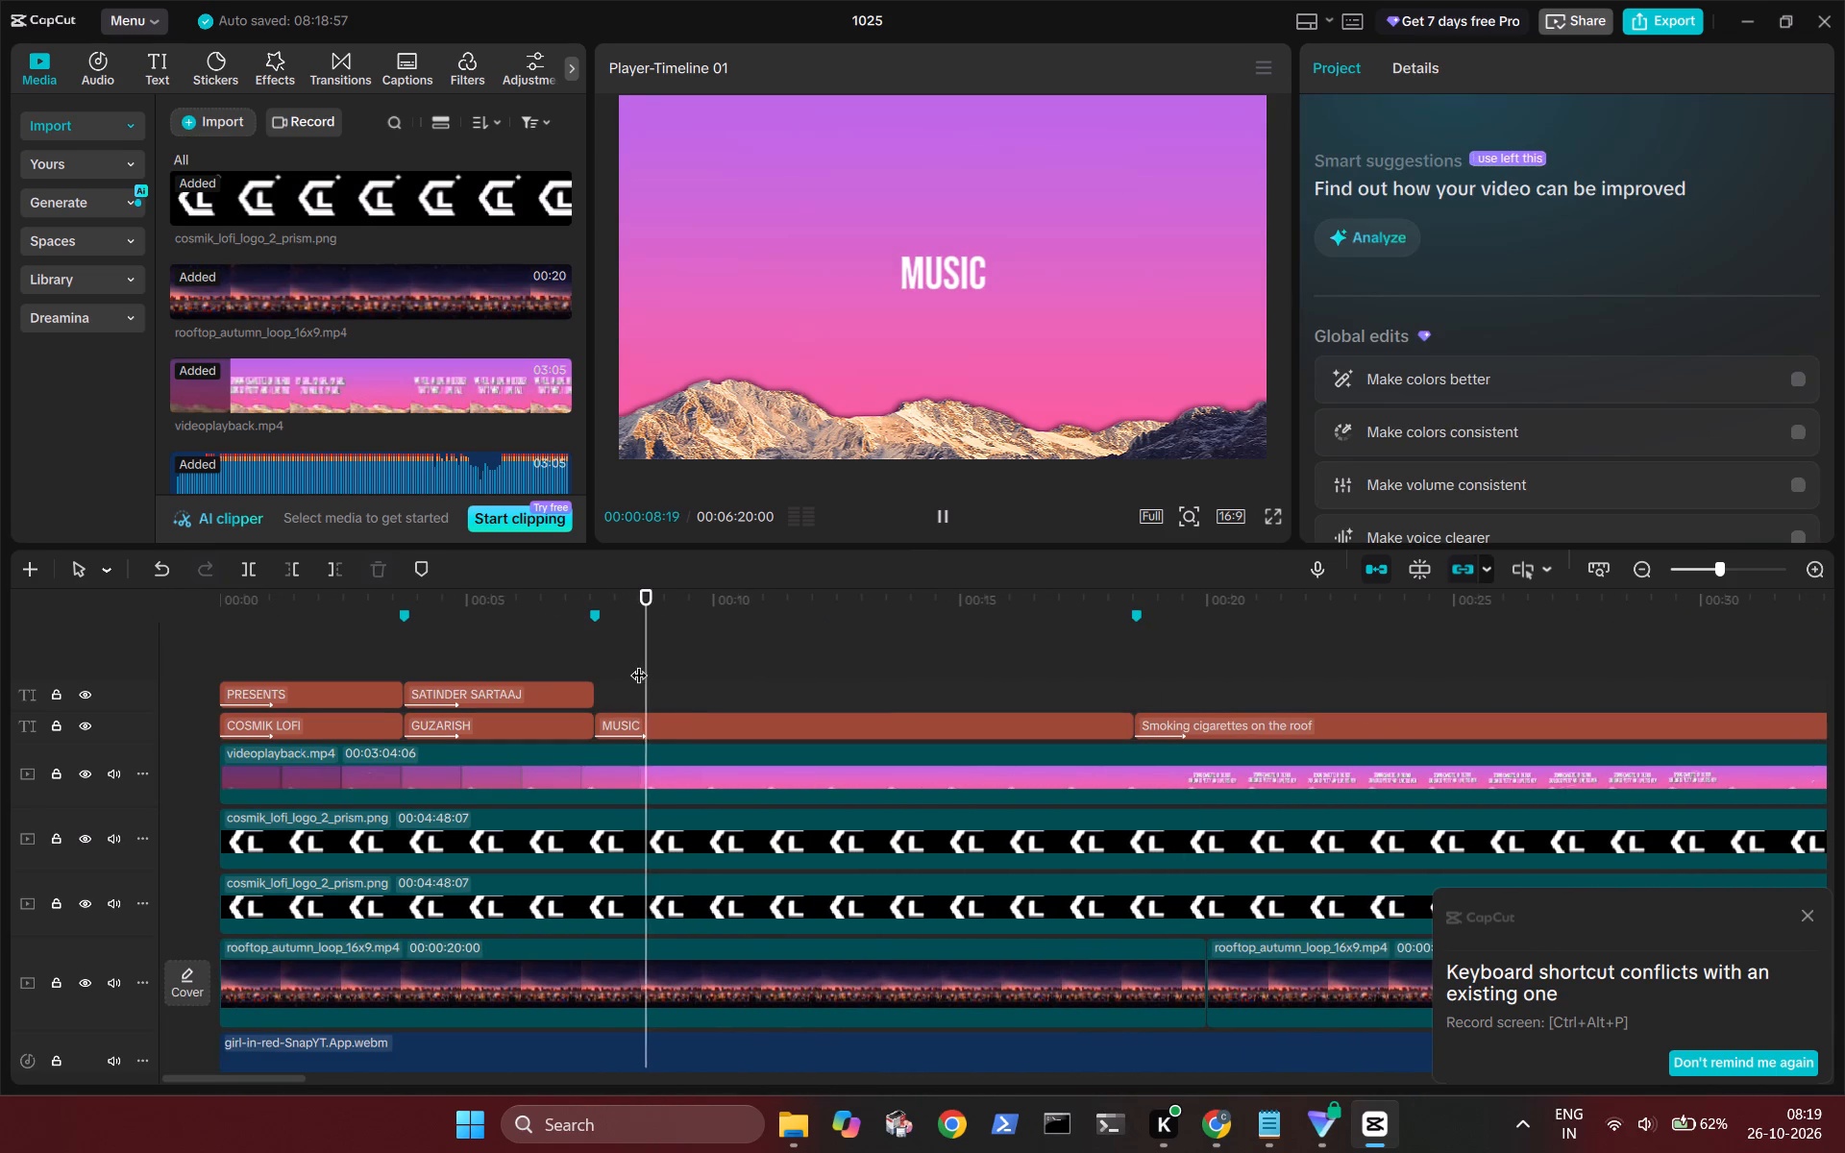
{"action": "left_click", "coordinate": [1108, 643]}
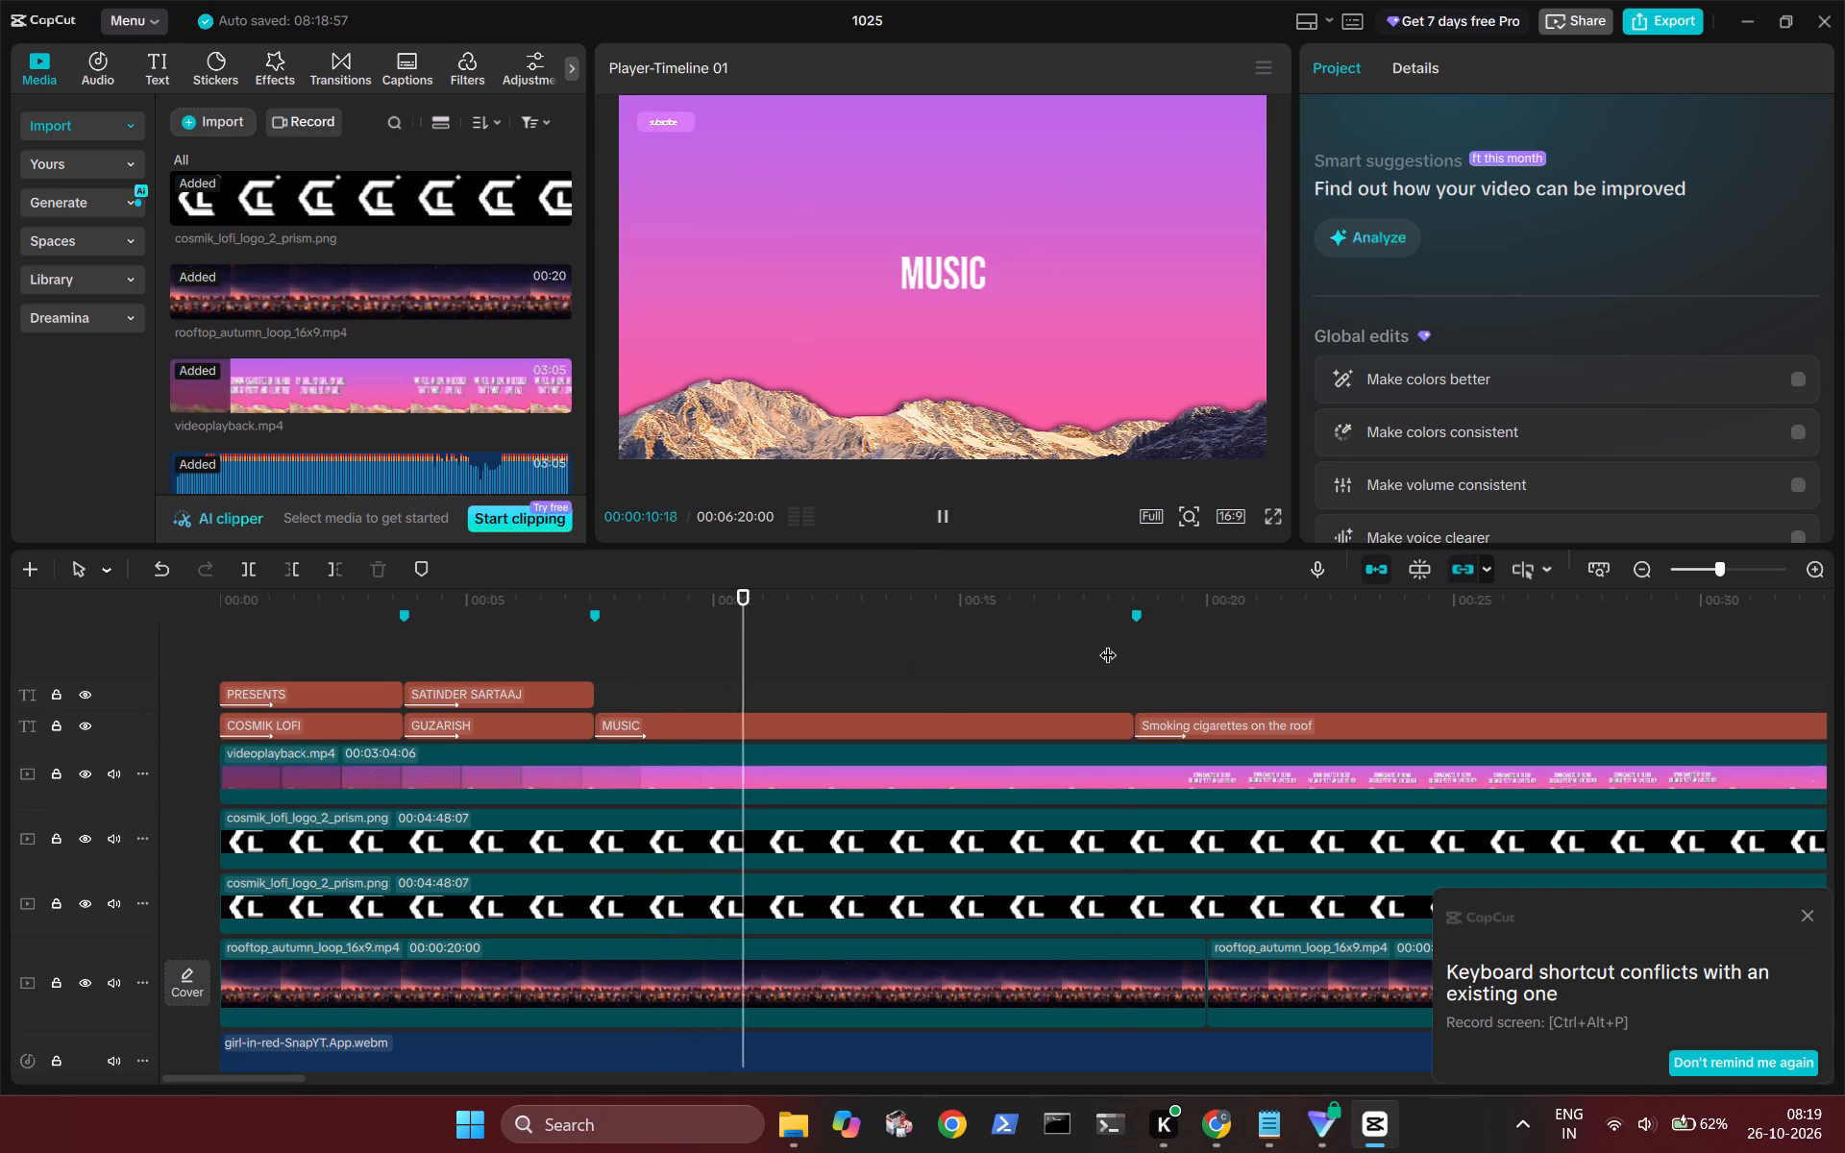
{"action": "left_click", "coordinate": [1220, 678]}
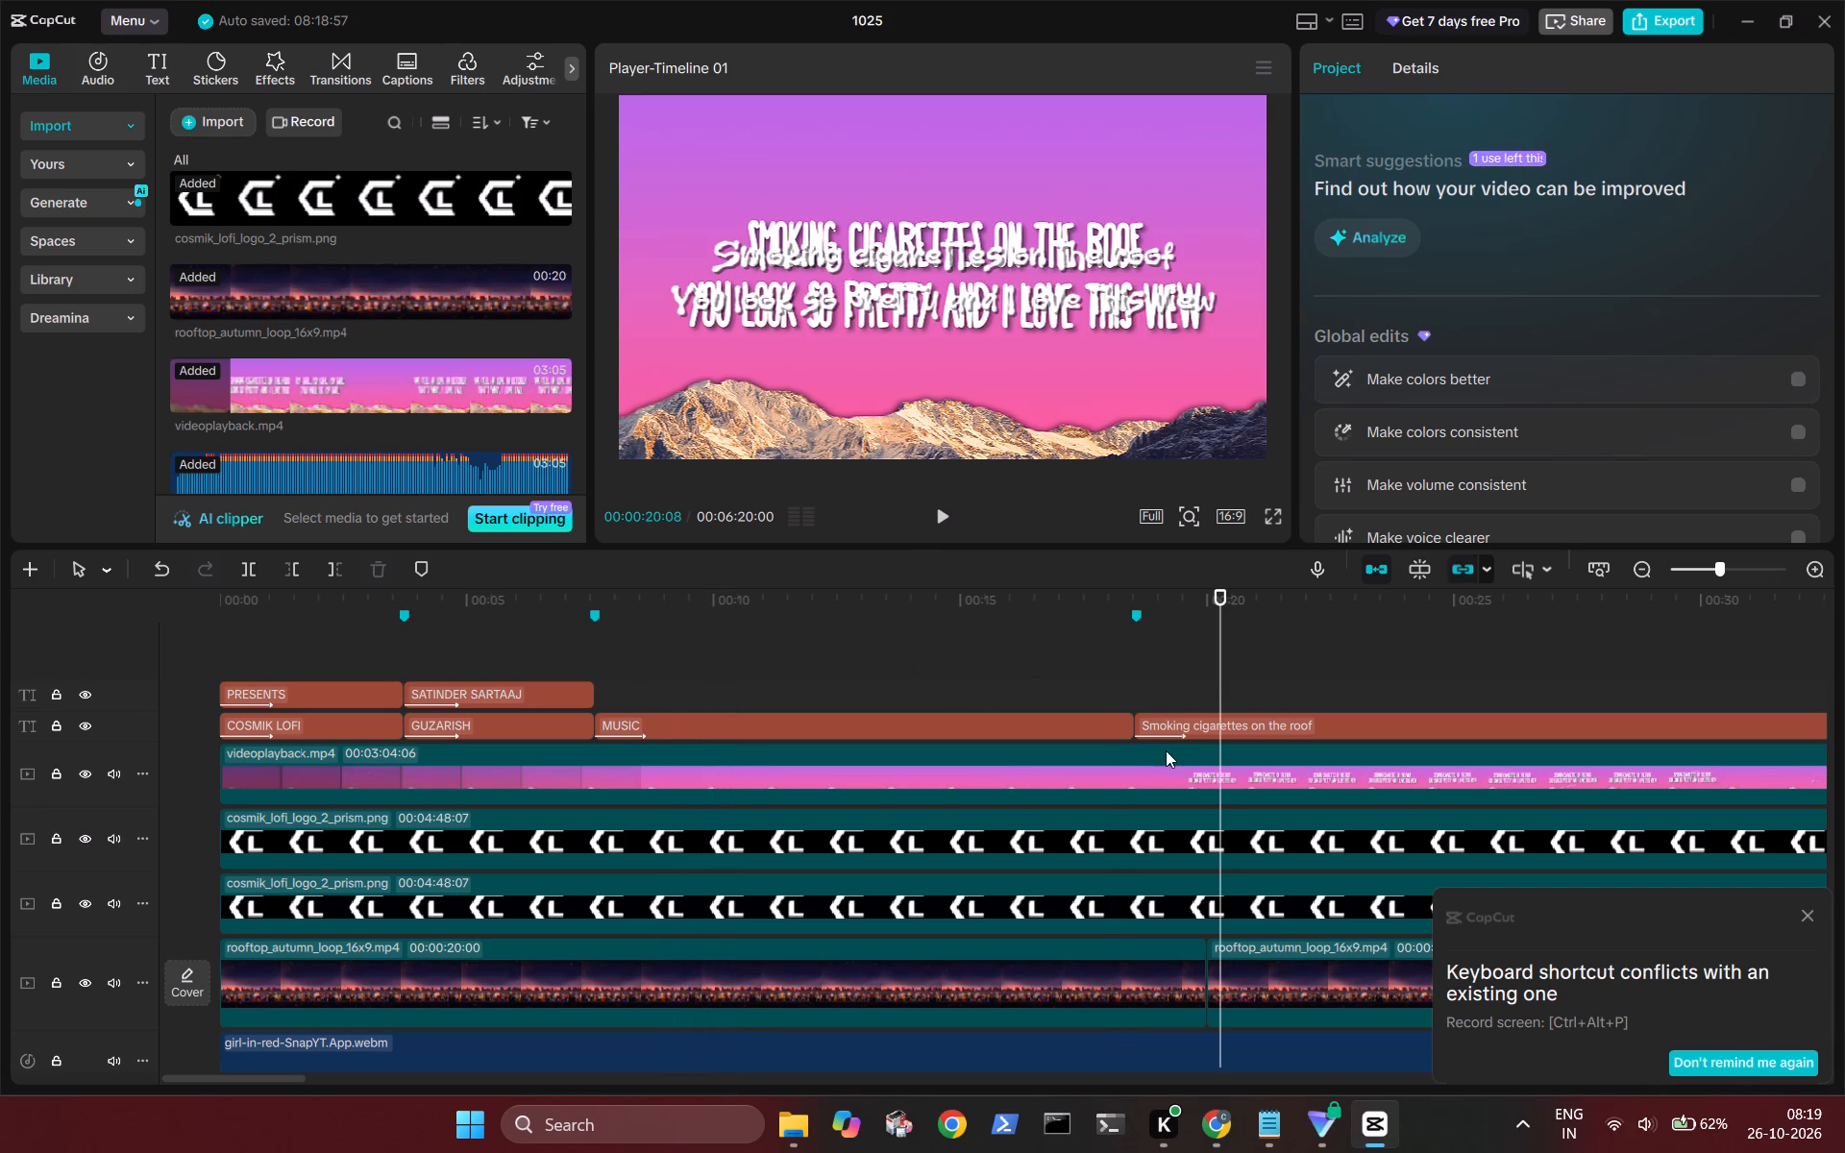
{"action": "left_click", "coordinate": [1110, 676]}
{"action": "key", "text": "space"}
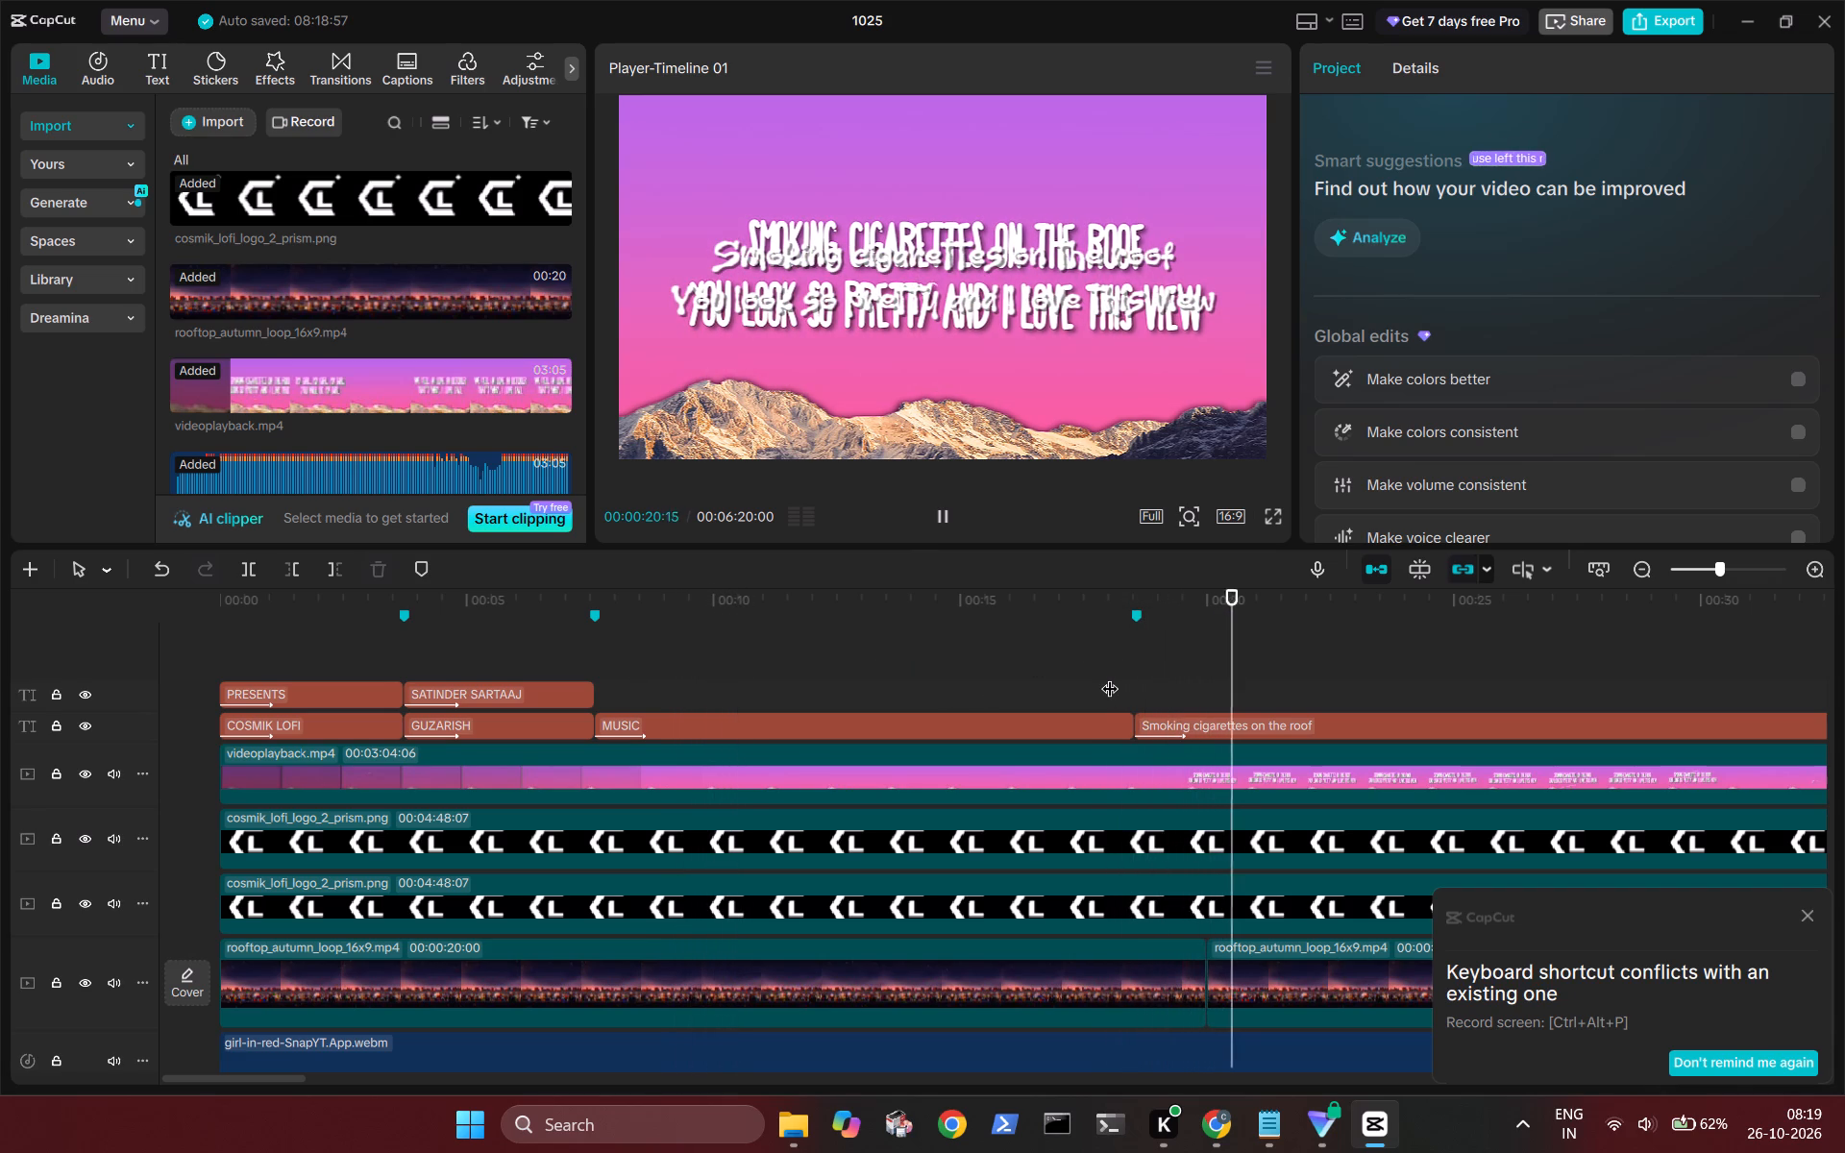
{"action": "key", "text": "space"}
Apply the Fade In entrance animation to the first lyric title, "Smoking cigarettes on the roof".
{"action": "left_click", "coordinate": [1173, 720]}
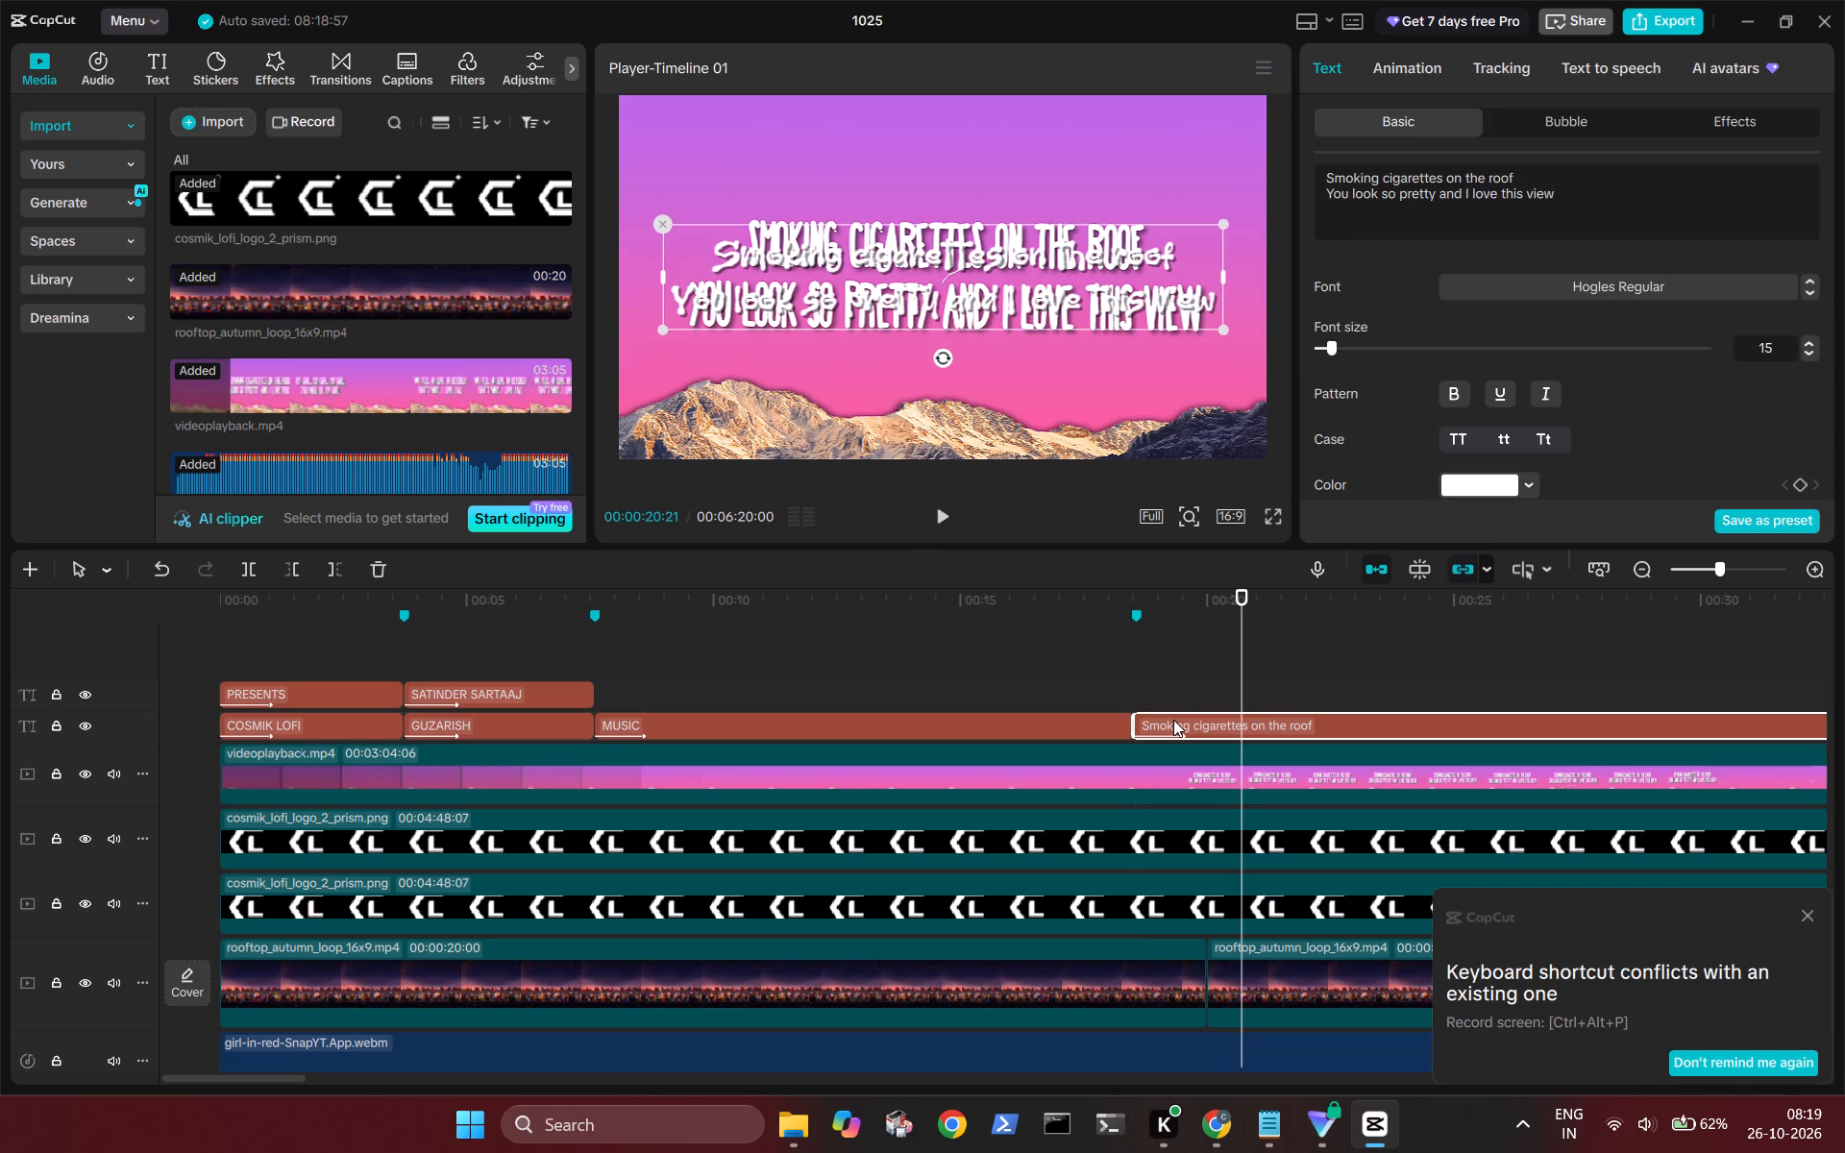
{"action": "left_click", "coordinate": [1398, 64]}
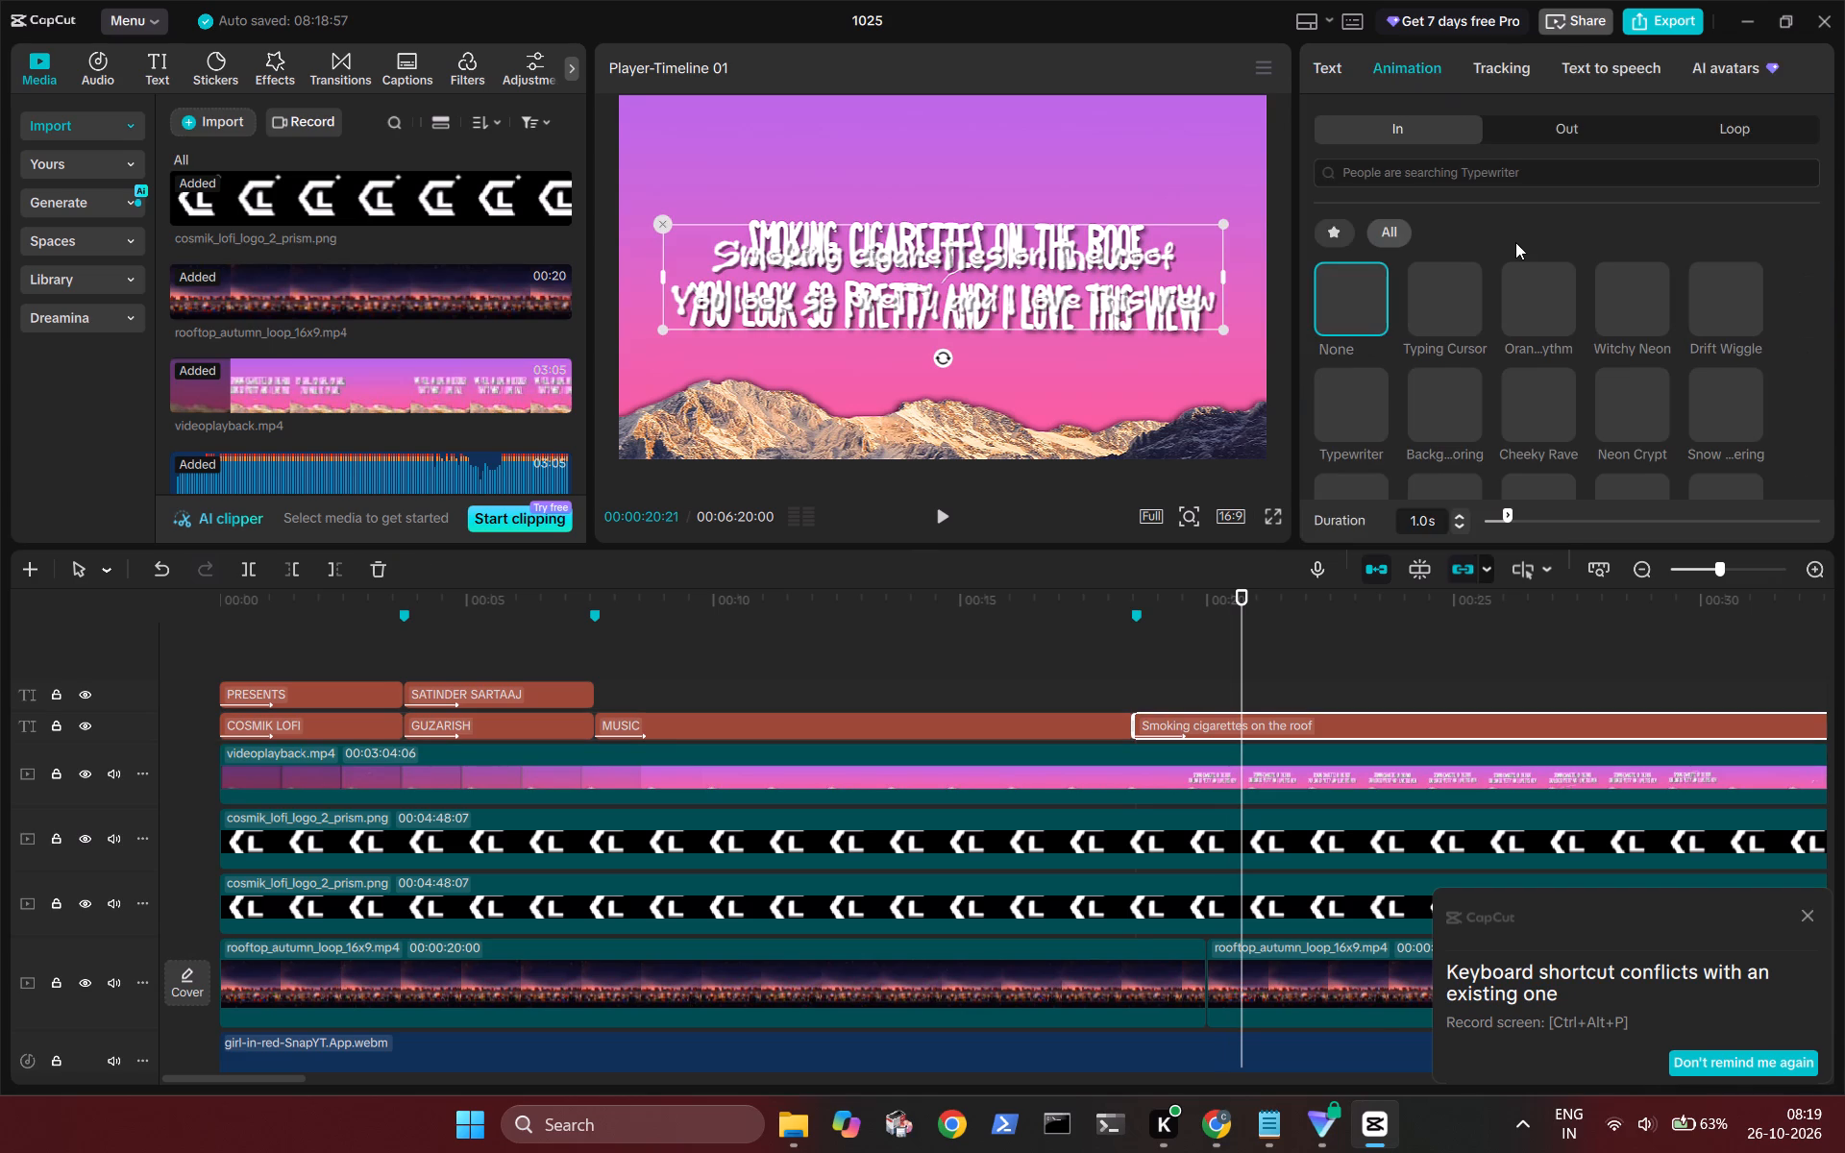
{"action": "scroll", "coordinate": [1515, 242], "scroll_direction": "down", "scroll_amount": 1}
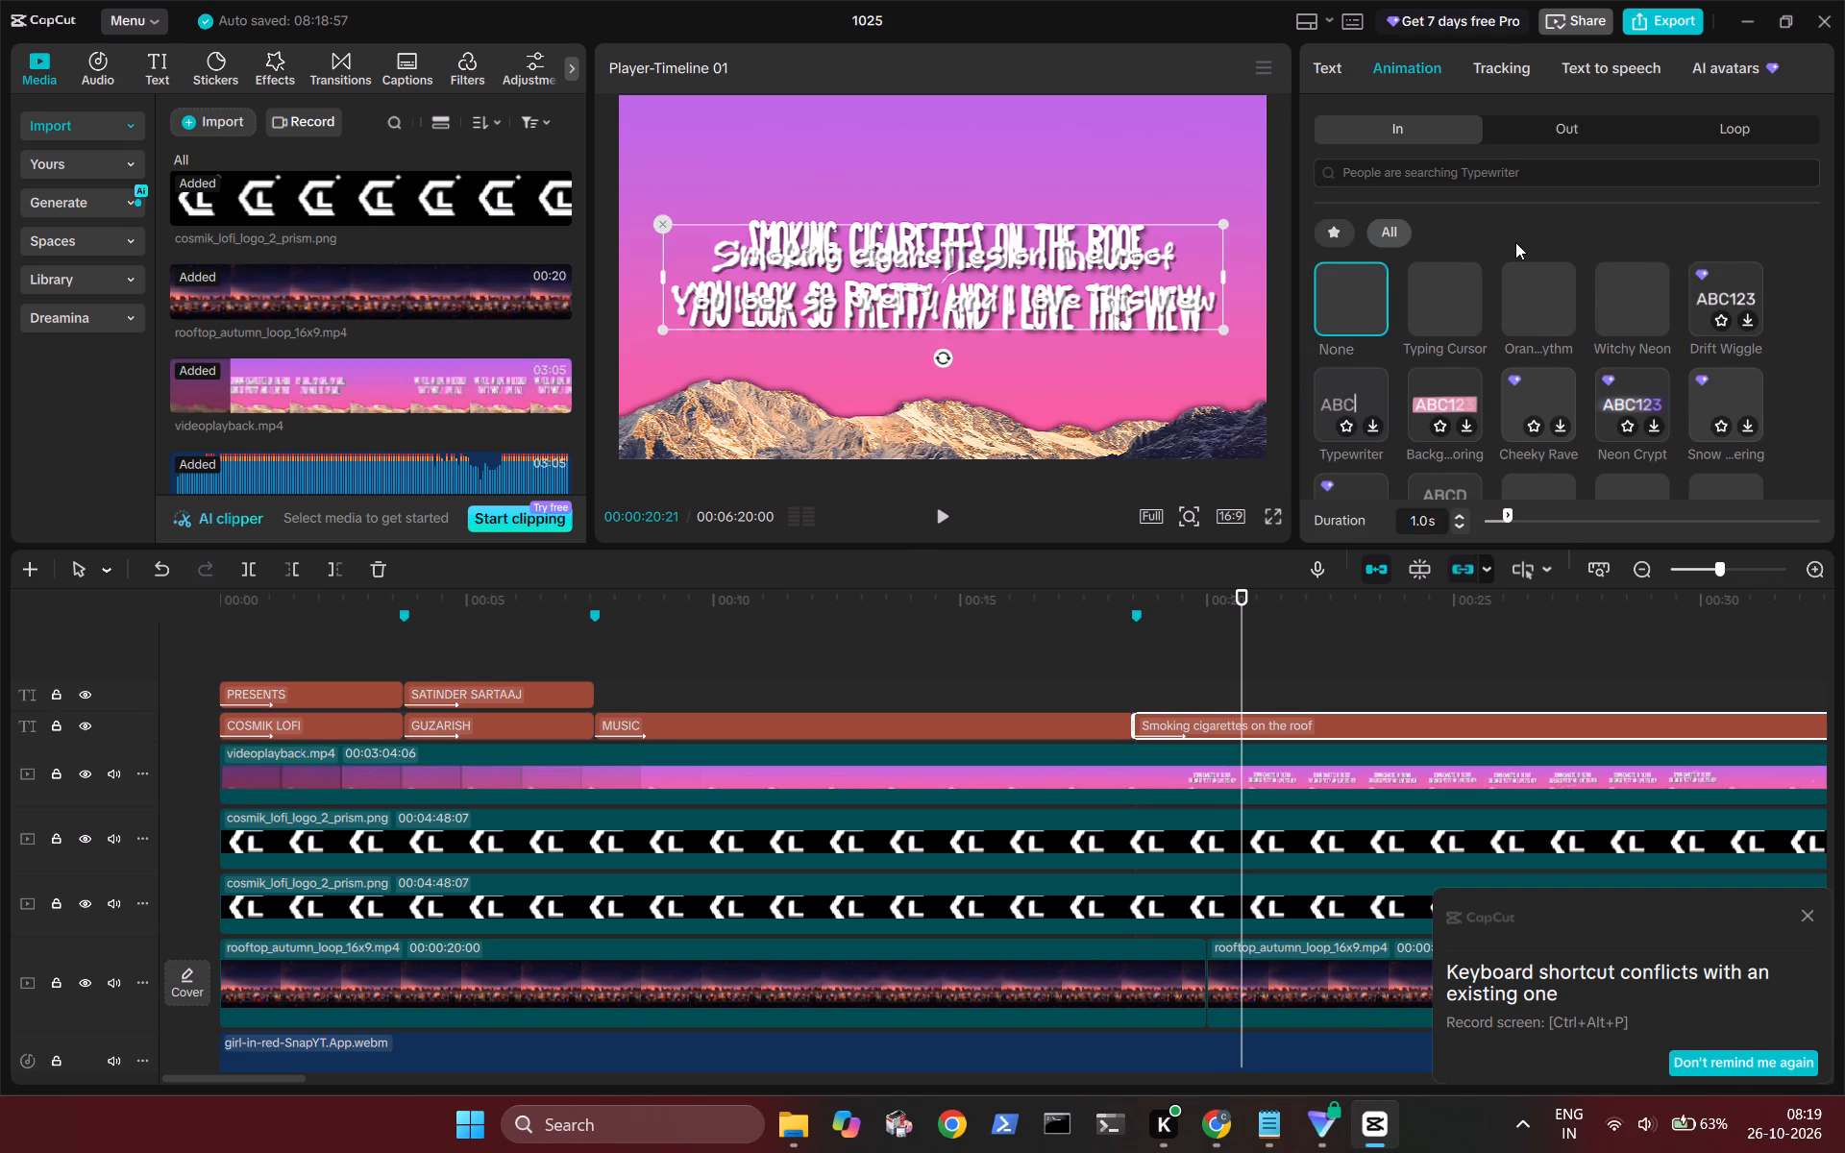
{"action": "scroll", "coordinate": [1515, 242], "scroll_direction": "down", "scroll_amount": 1}
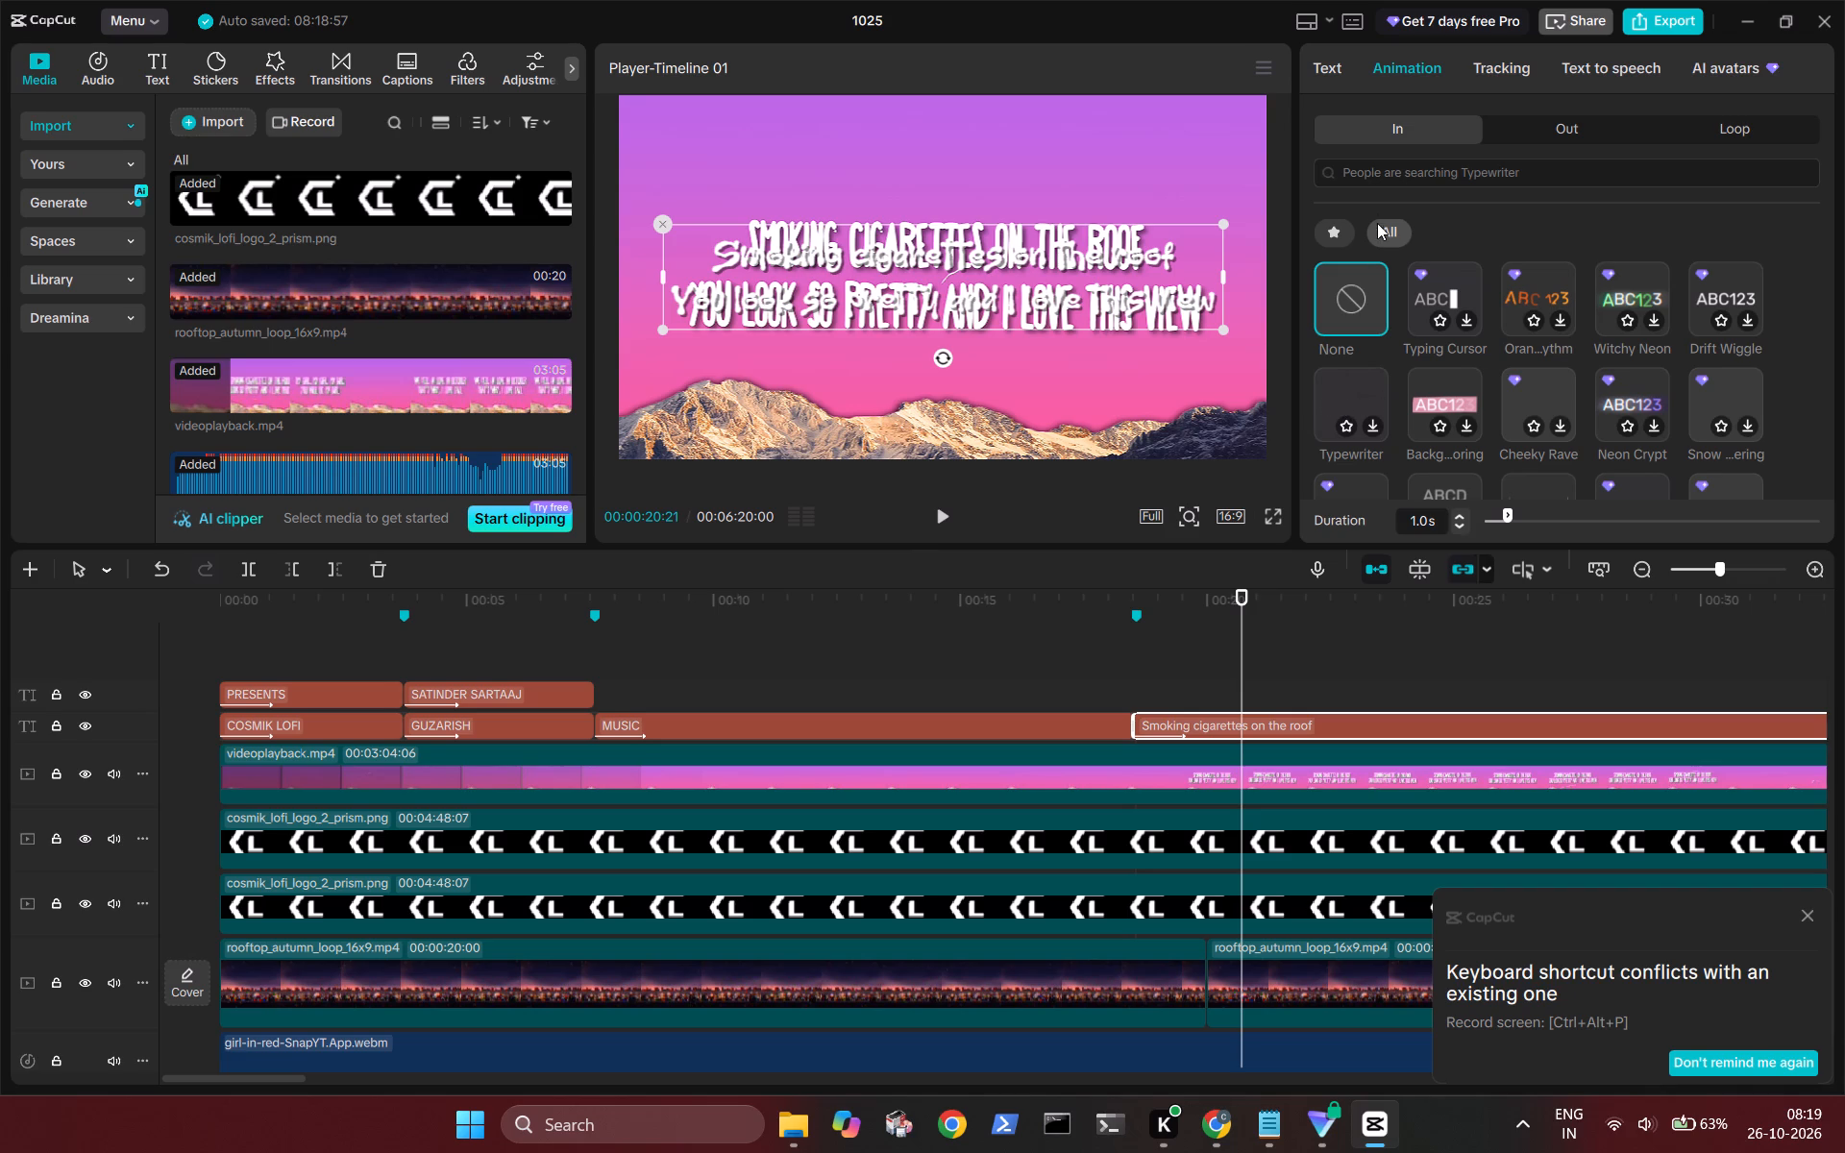
{"action": "left_click", "coordinate": [1372, 173]}
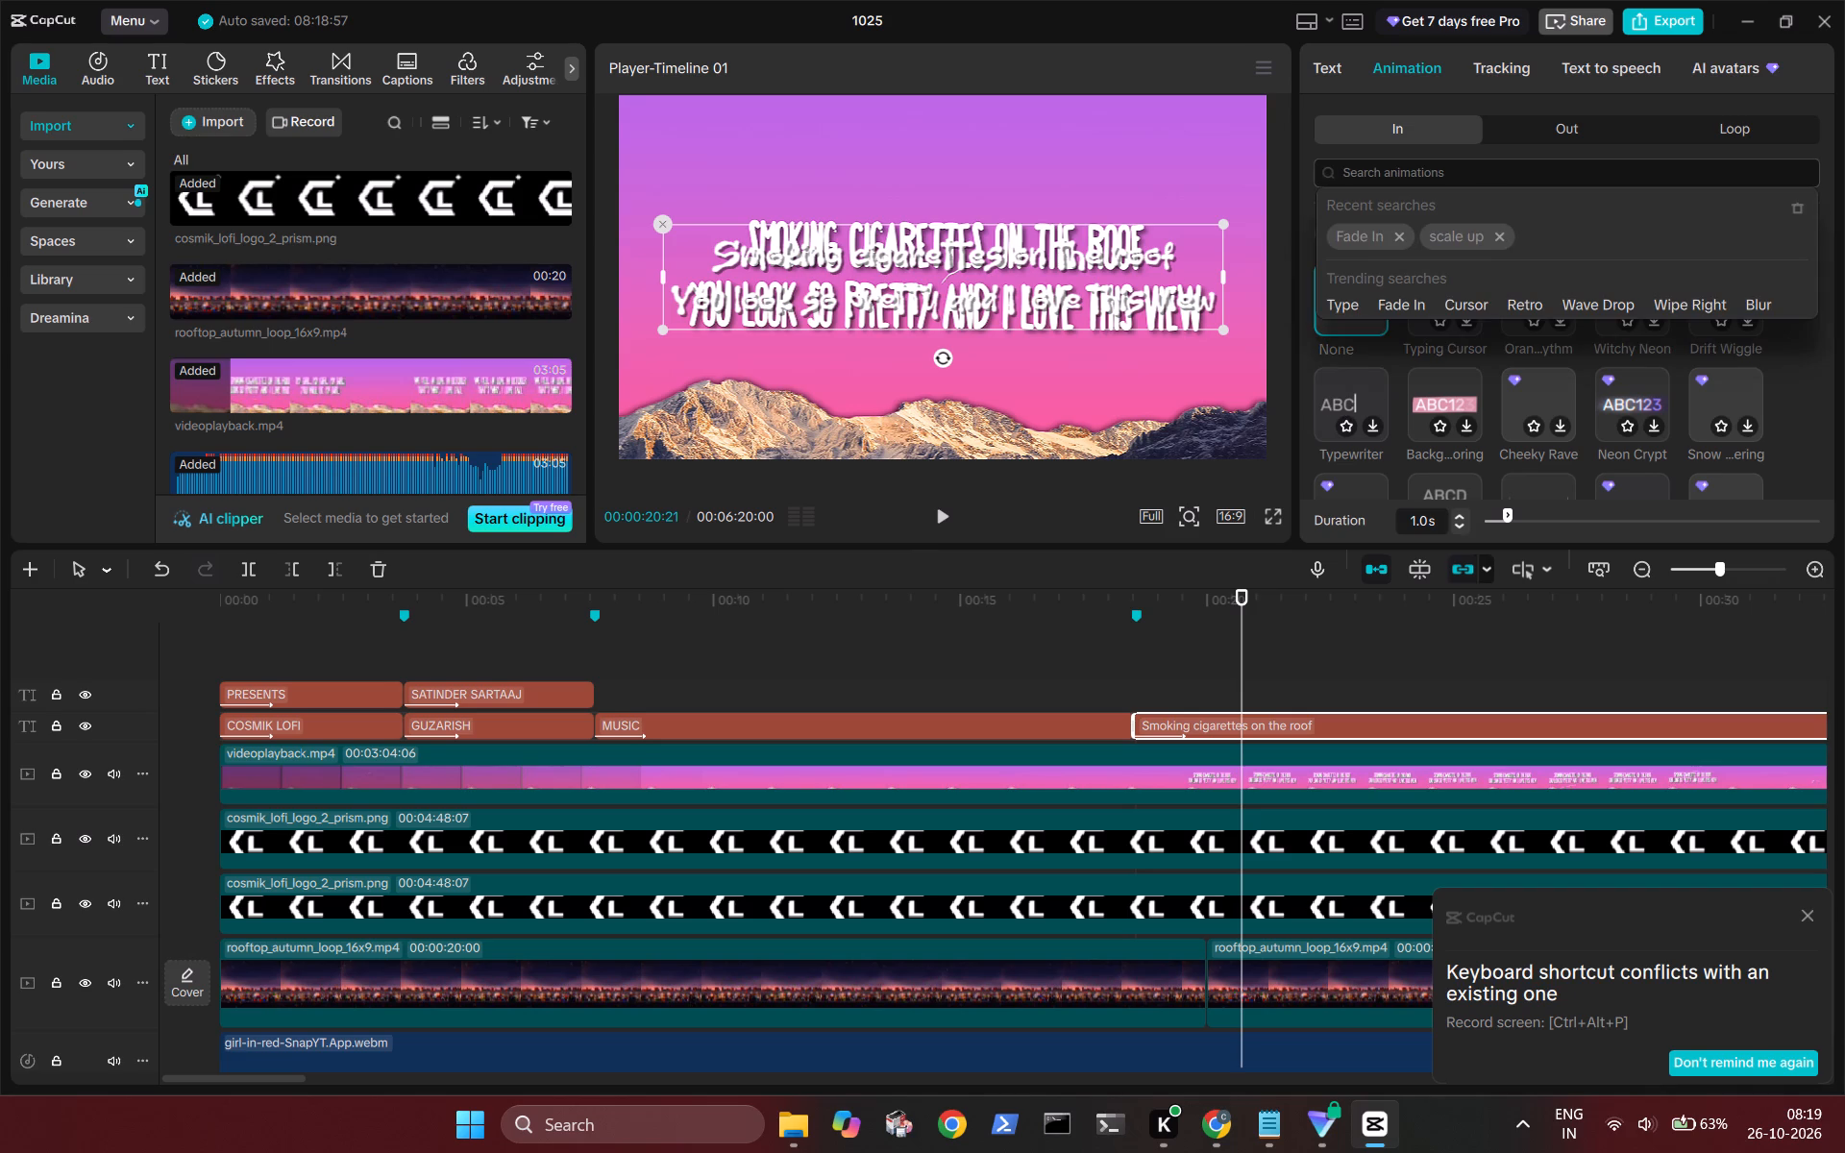
{"action": "left_click", "coordinate": [1350, 249]}
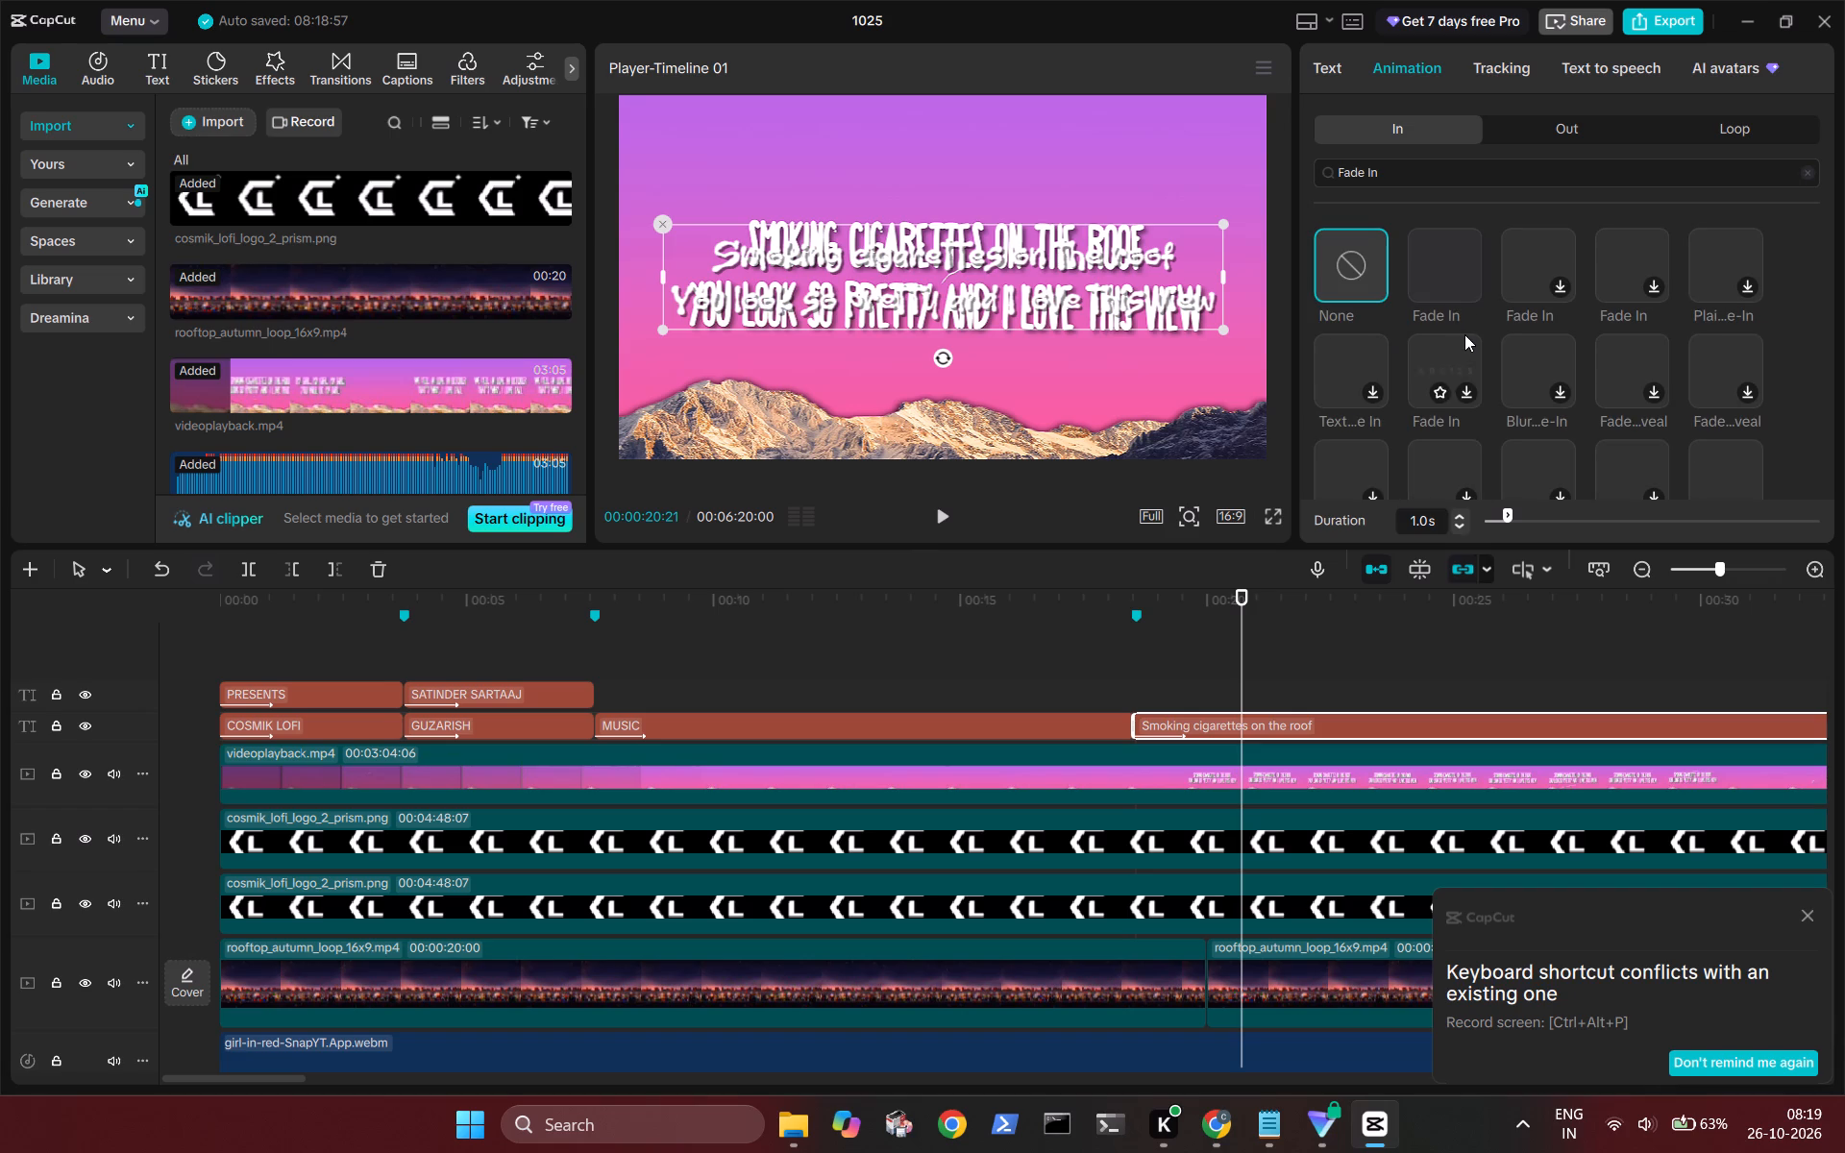
{"action": "double_click", "coordinate": [1431, 263]}
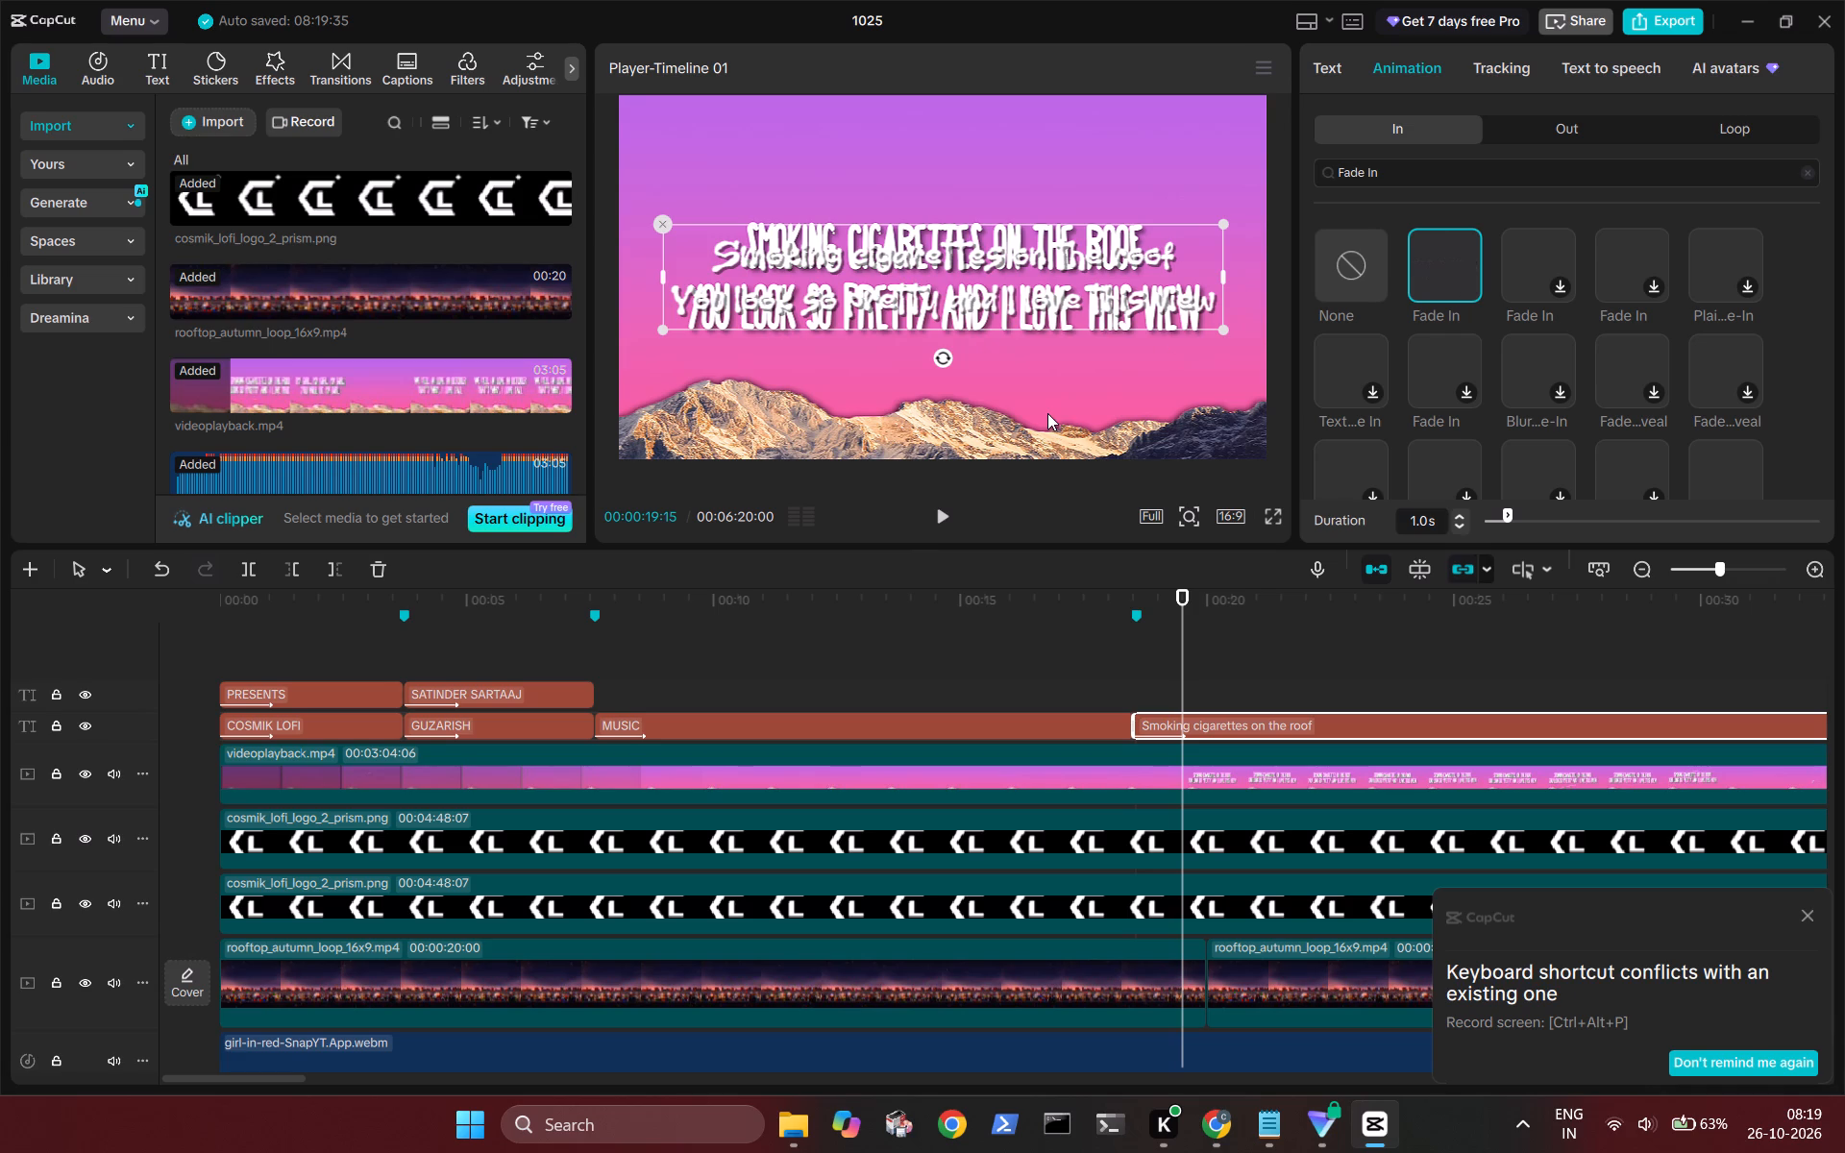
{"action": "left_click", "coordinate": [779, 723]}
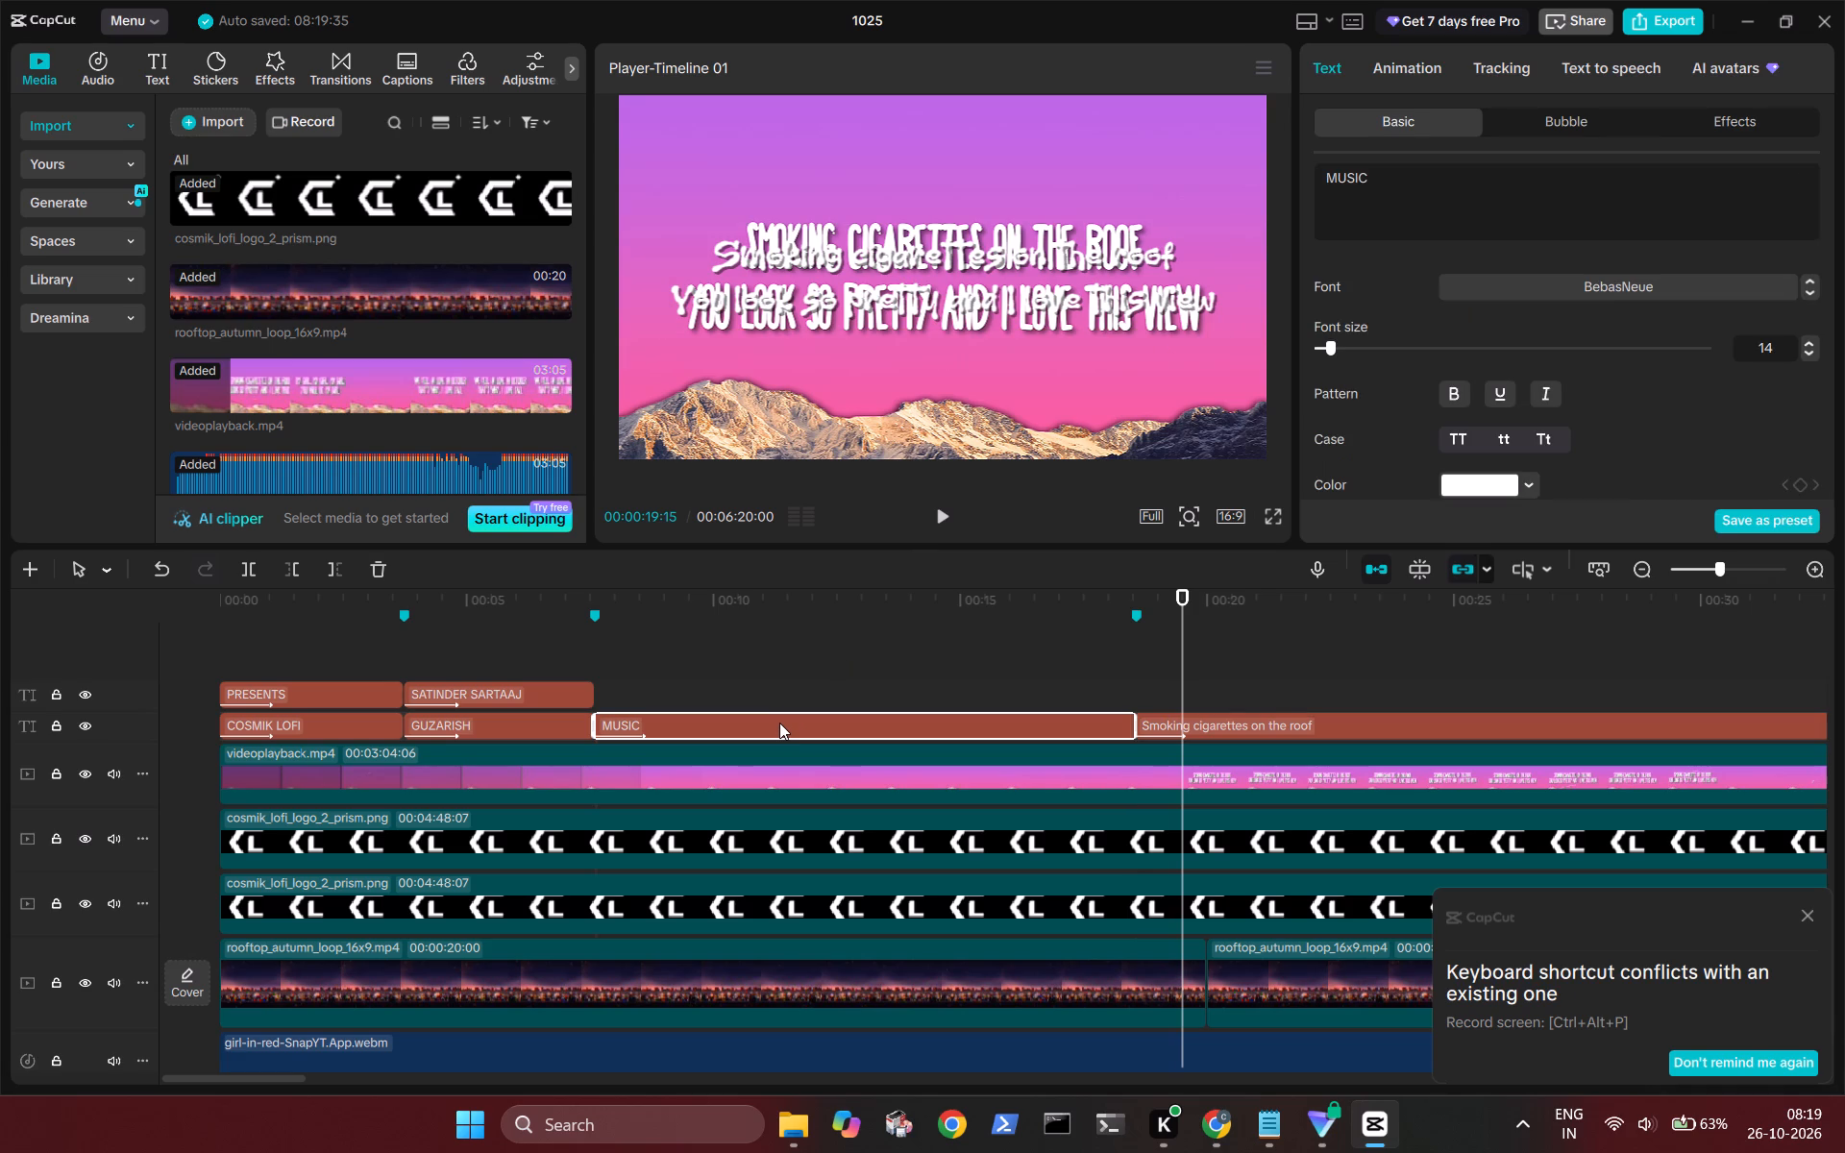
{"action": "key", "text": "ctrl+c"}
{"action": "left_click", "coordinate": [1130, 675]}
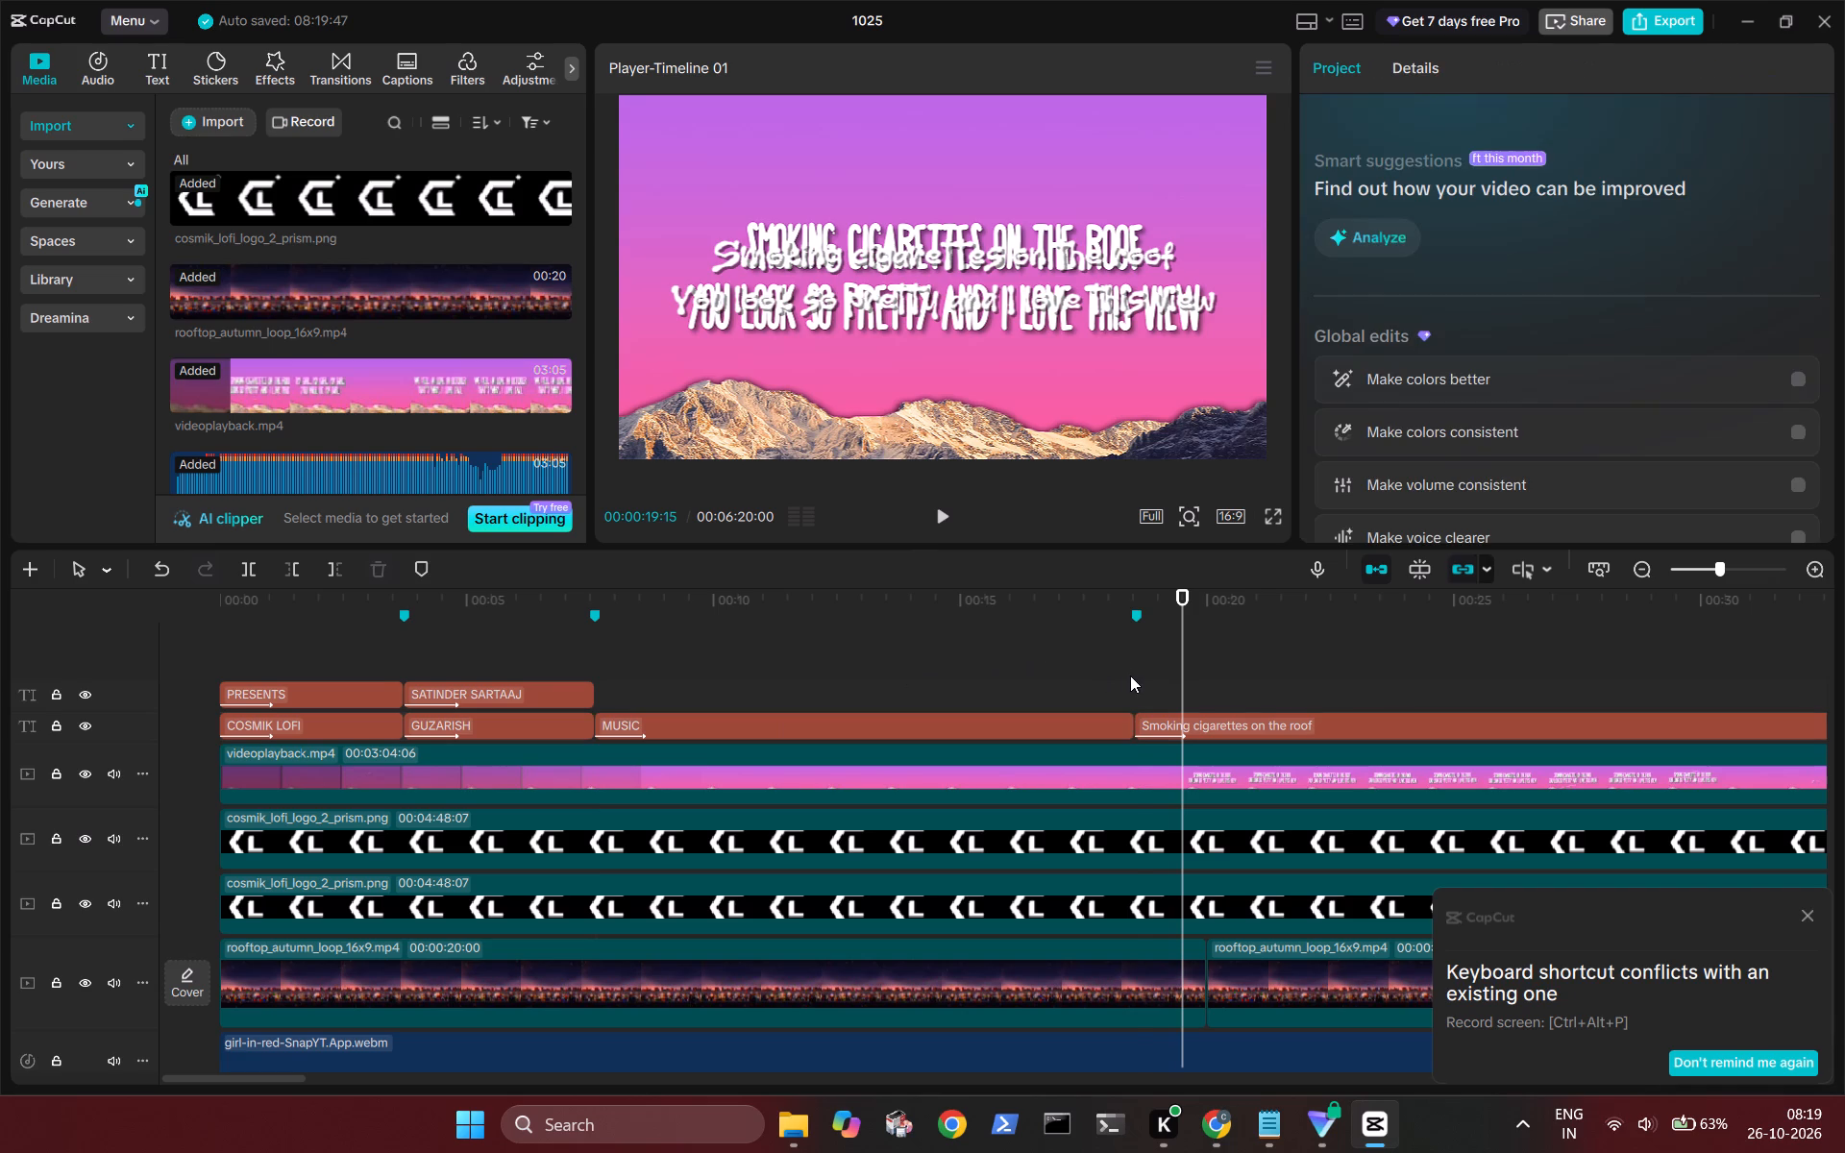
Play through the first lyric title and step frame by frame to 00:00:29:12 to examine the reference lyric's fade-out.
{"action": "key", "text": "space"}
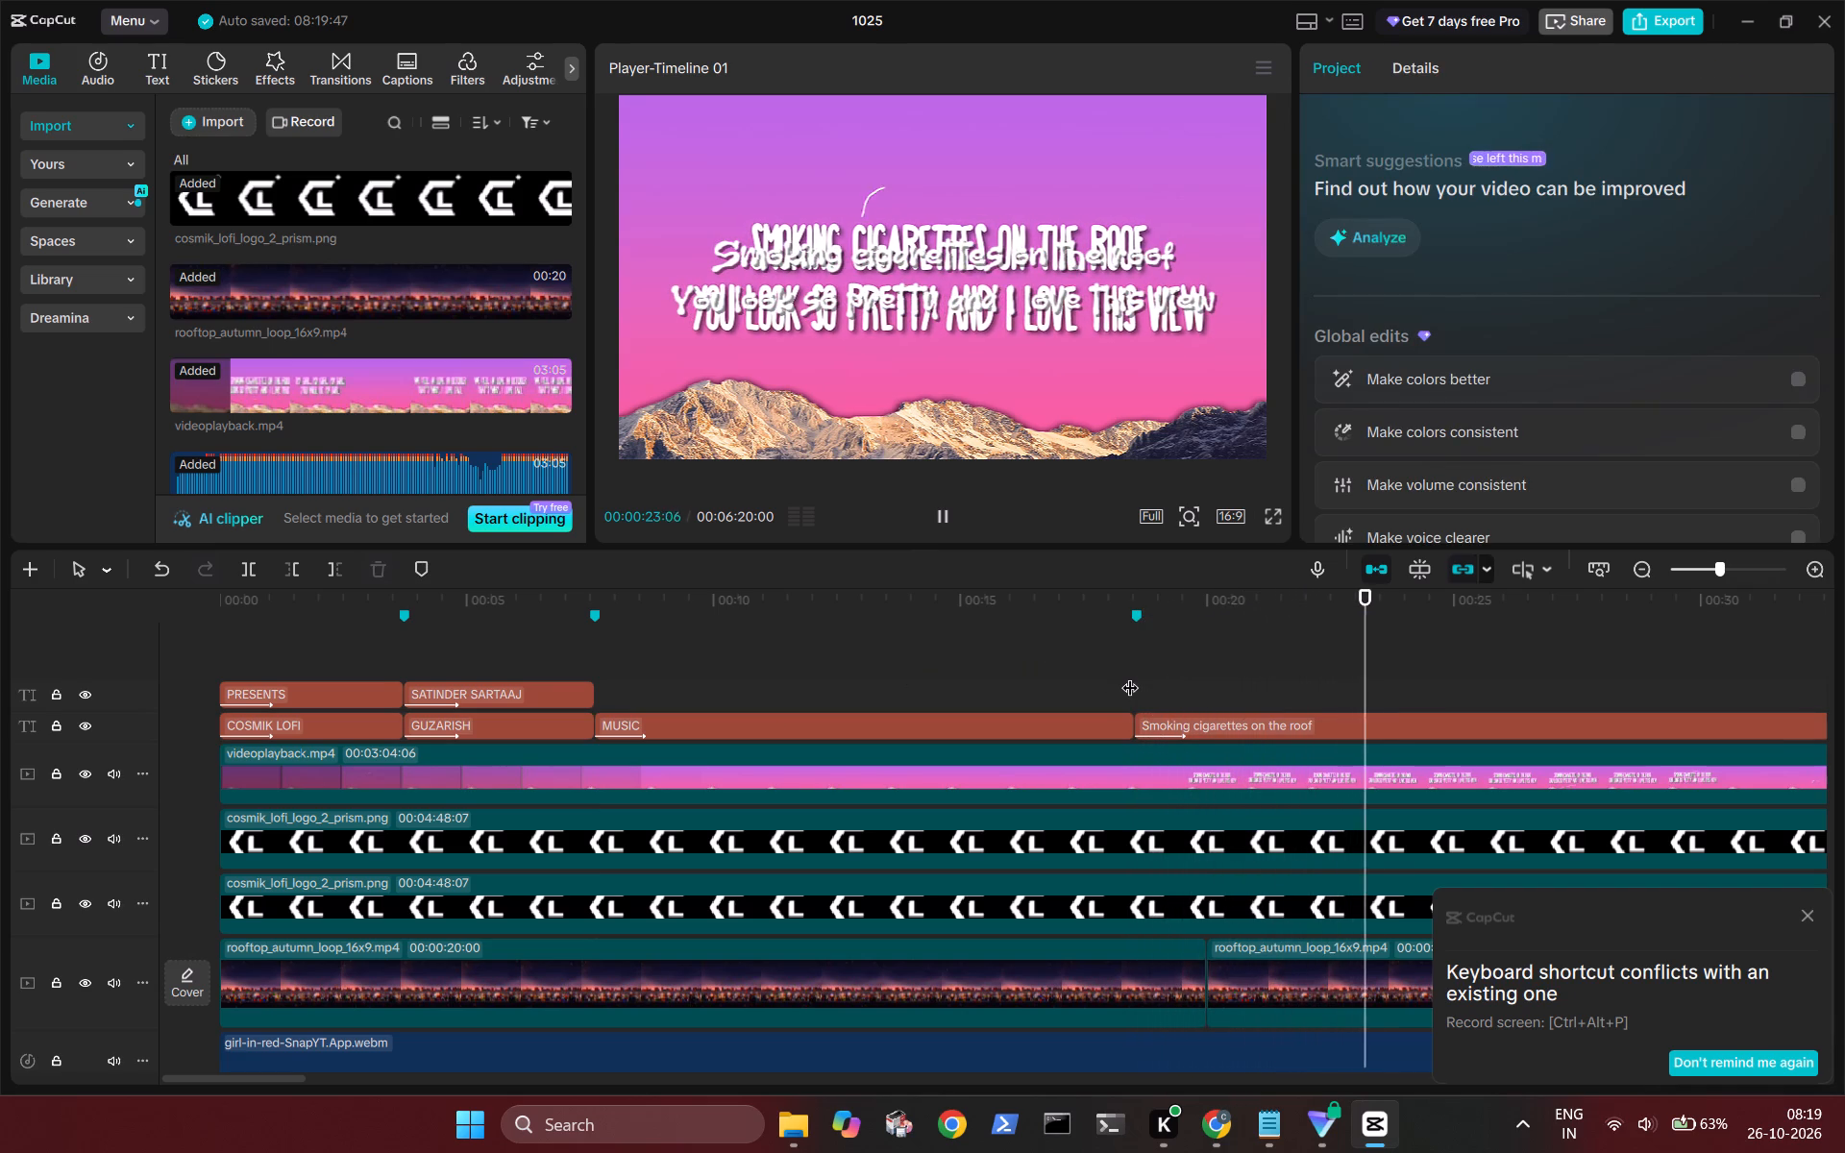
{"action": "scroll", "coordinate": [1130, 675], "scroll_direction": "left", "scroll_amount": 2}
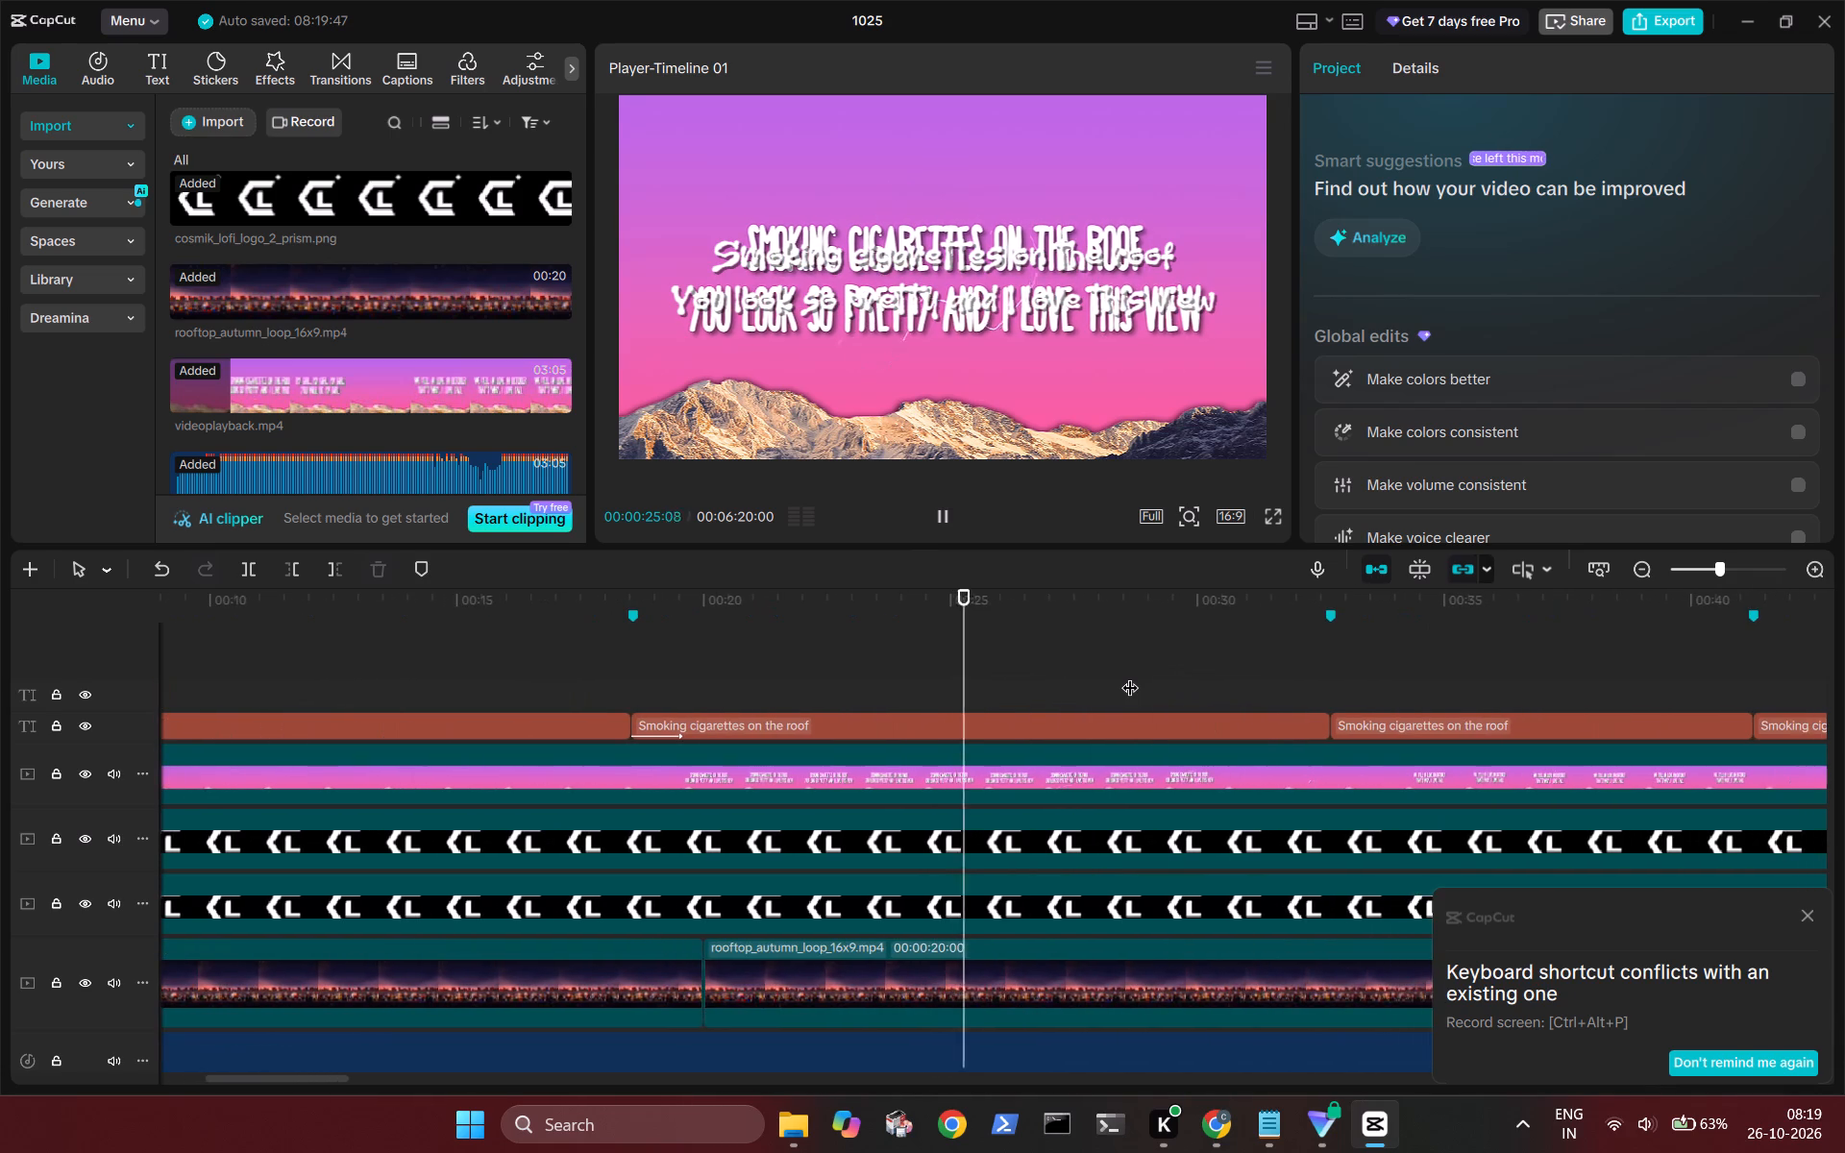
{"action": "scroll", "coordinate": [1130, 675], "scroll_direction": "left", "scroll_amount": 2}
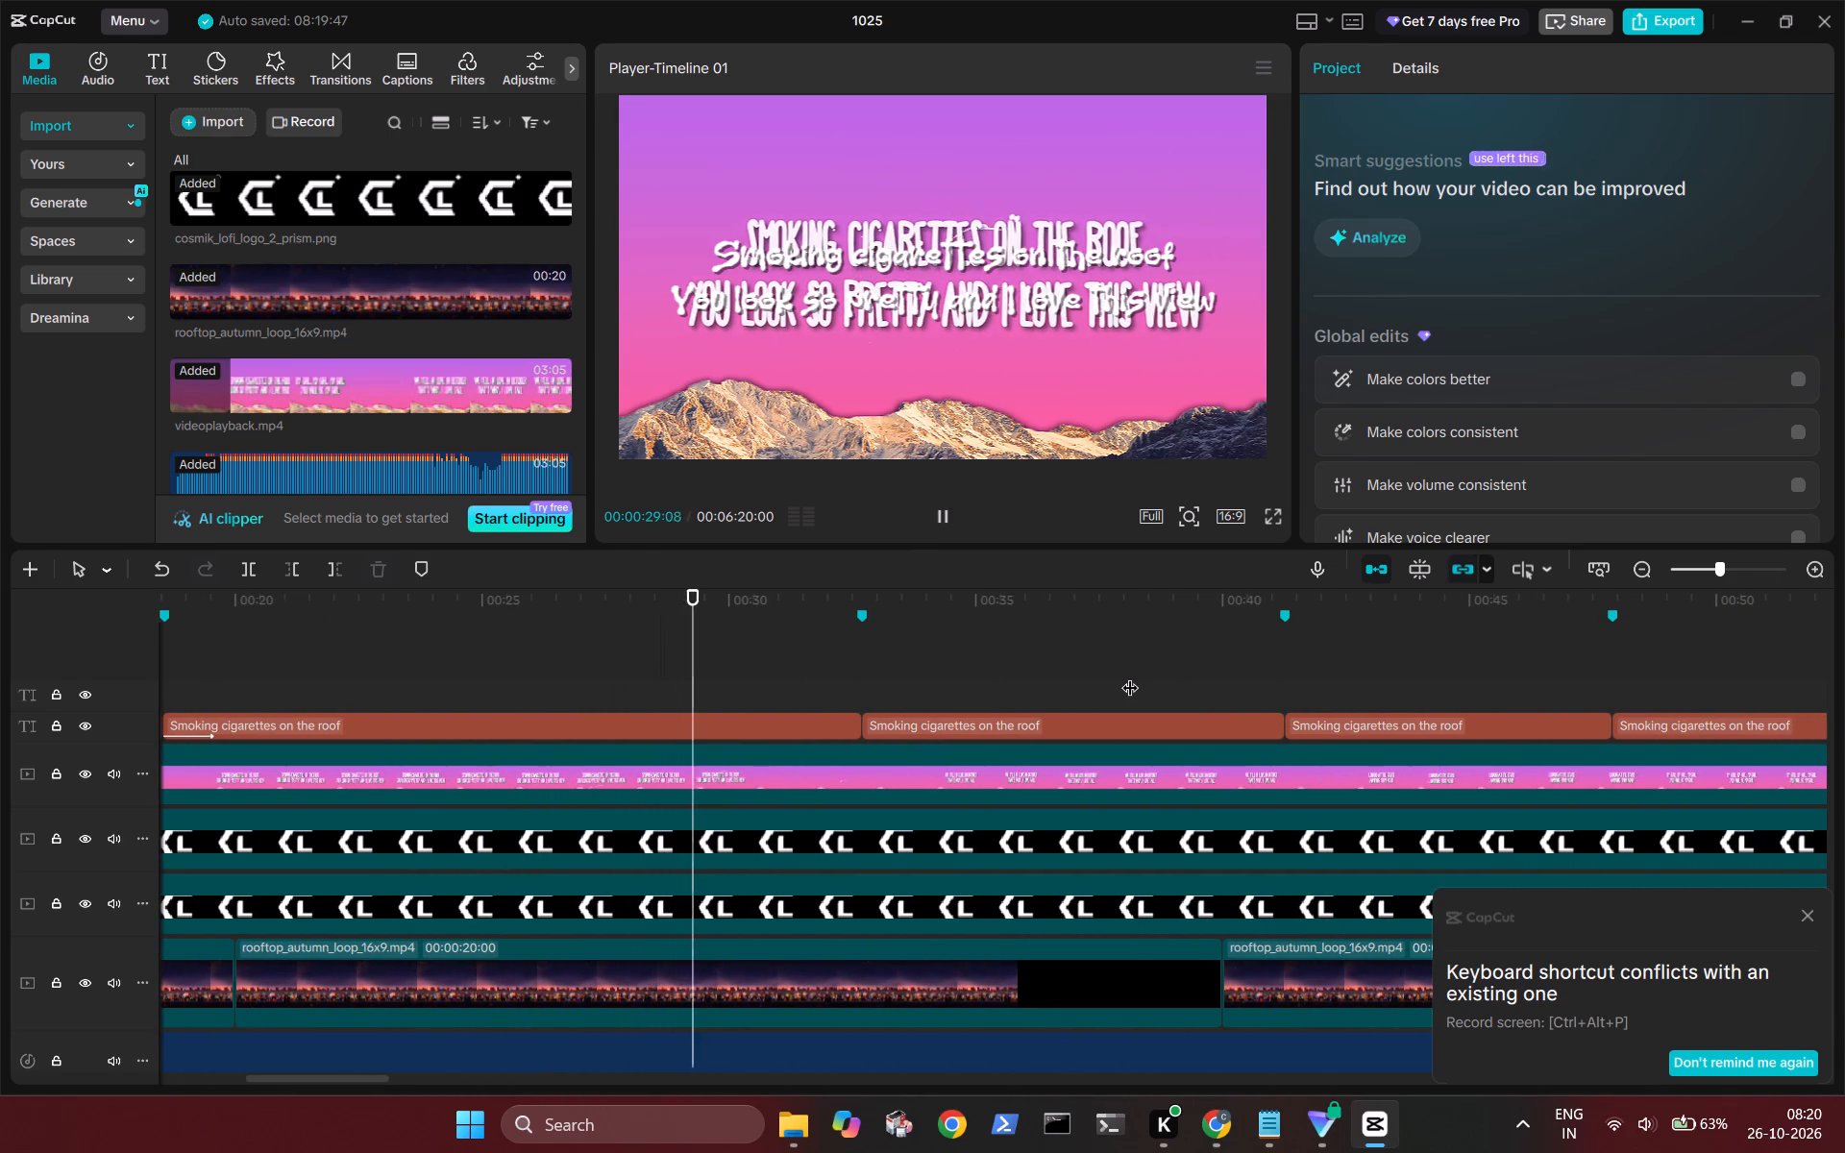
{"action": "key", "text": "space"}
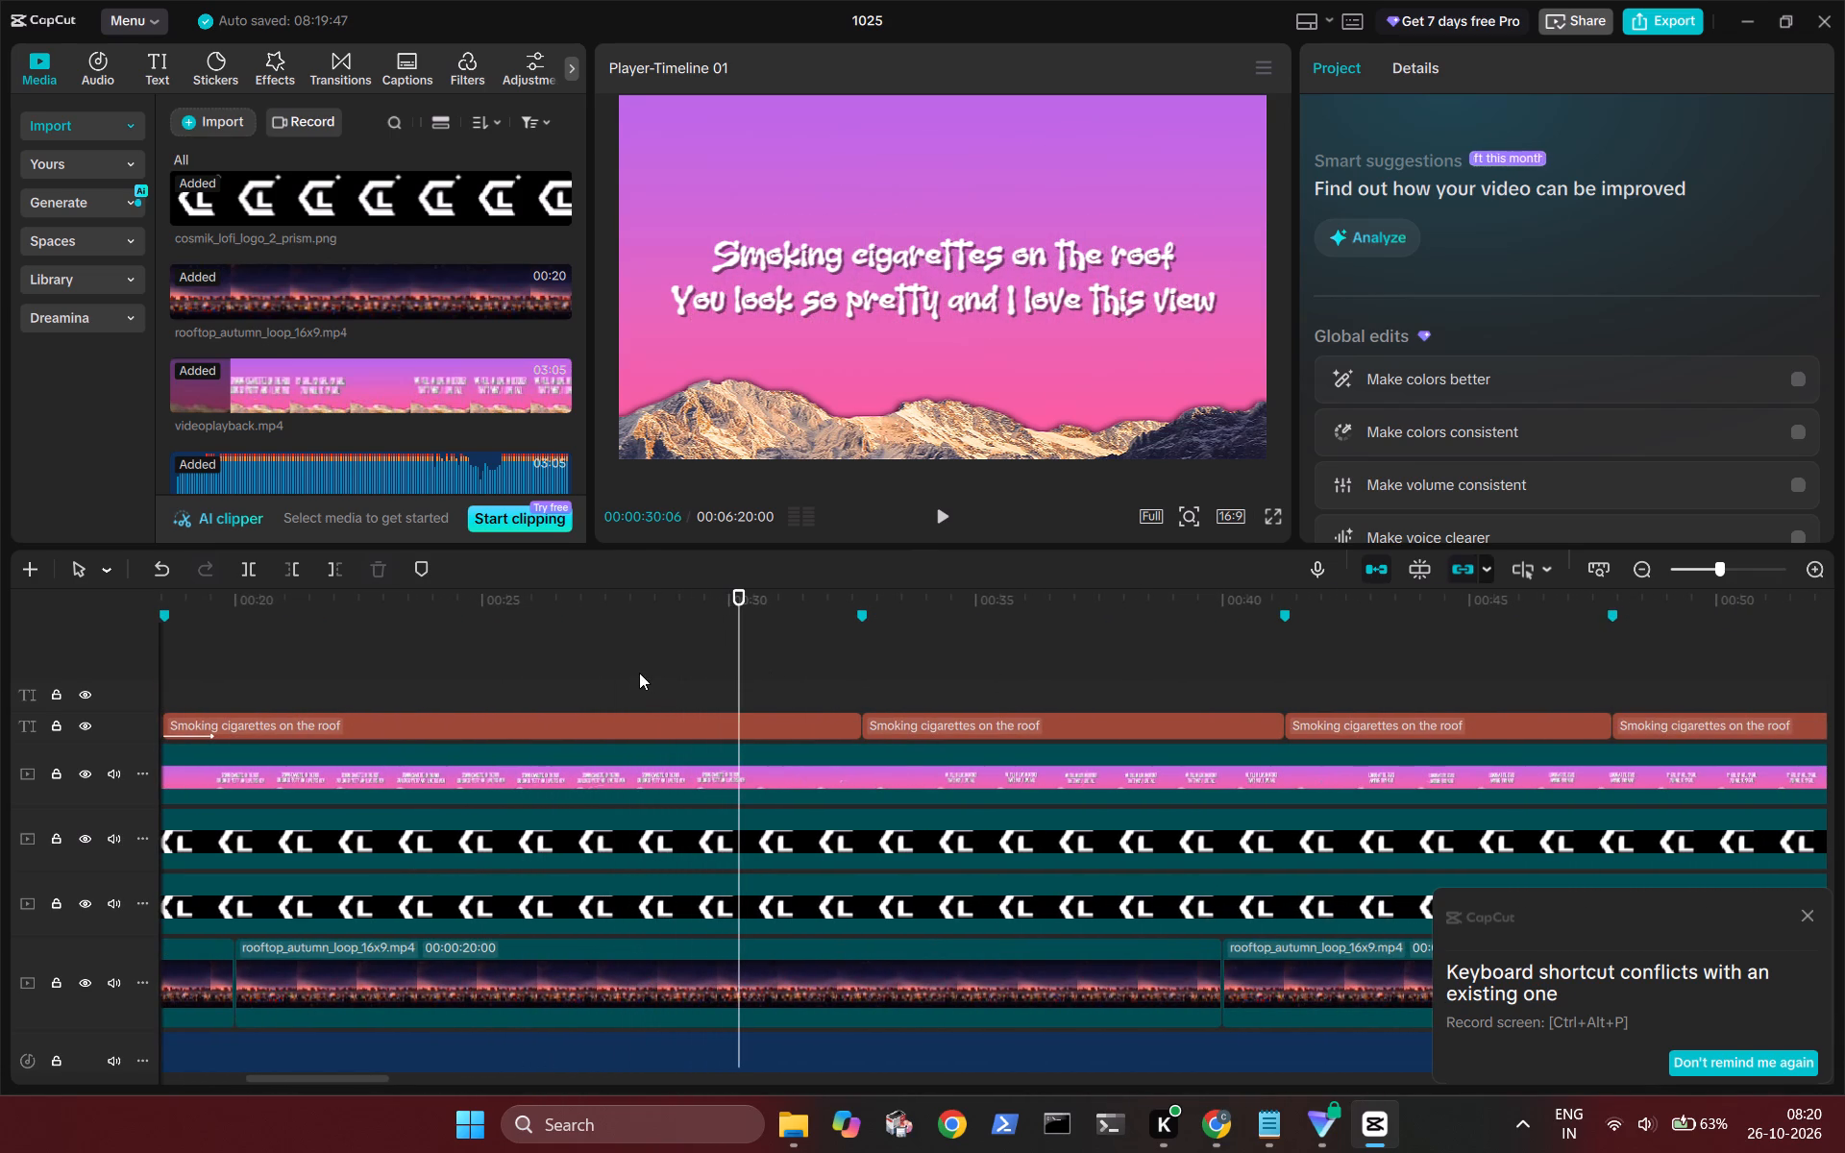
{"action": "left_click", "coordinate": [639, 673]}
{"action": "key", "text": "space"}
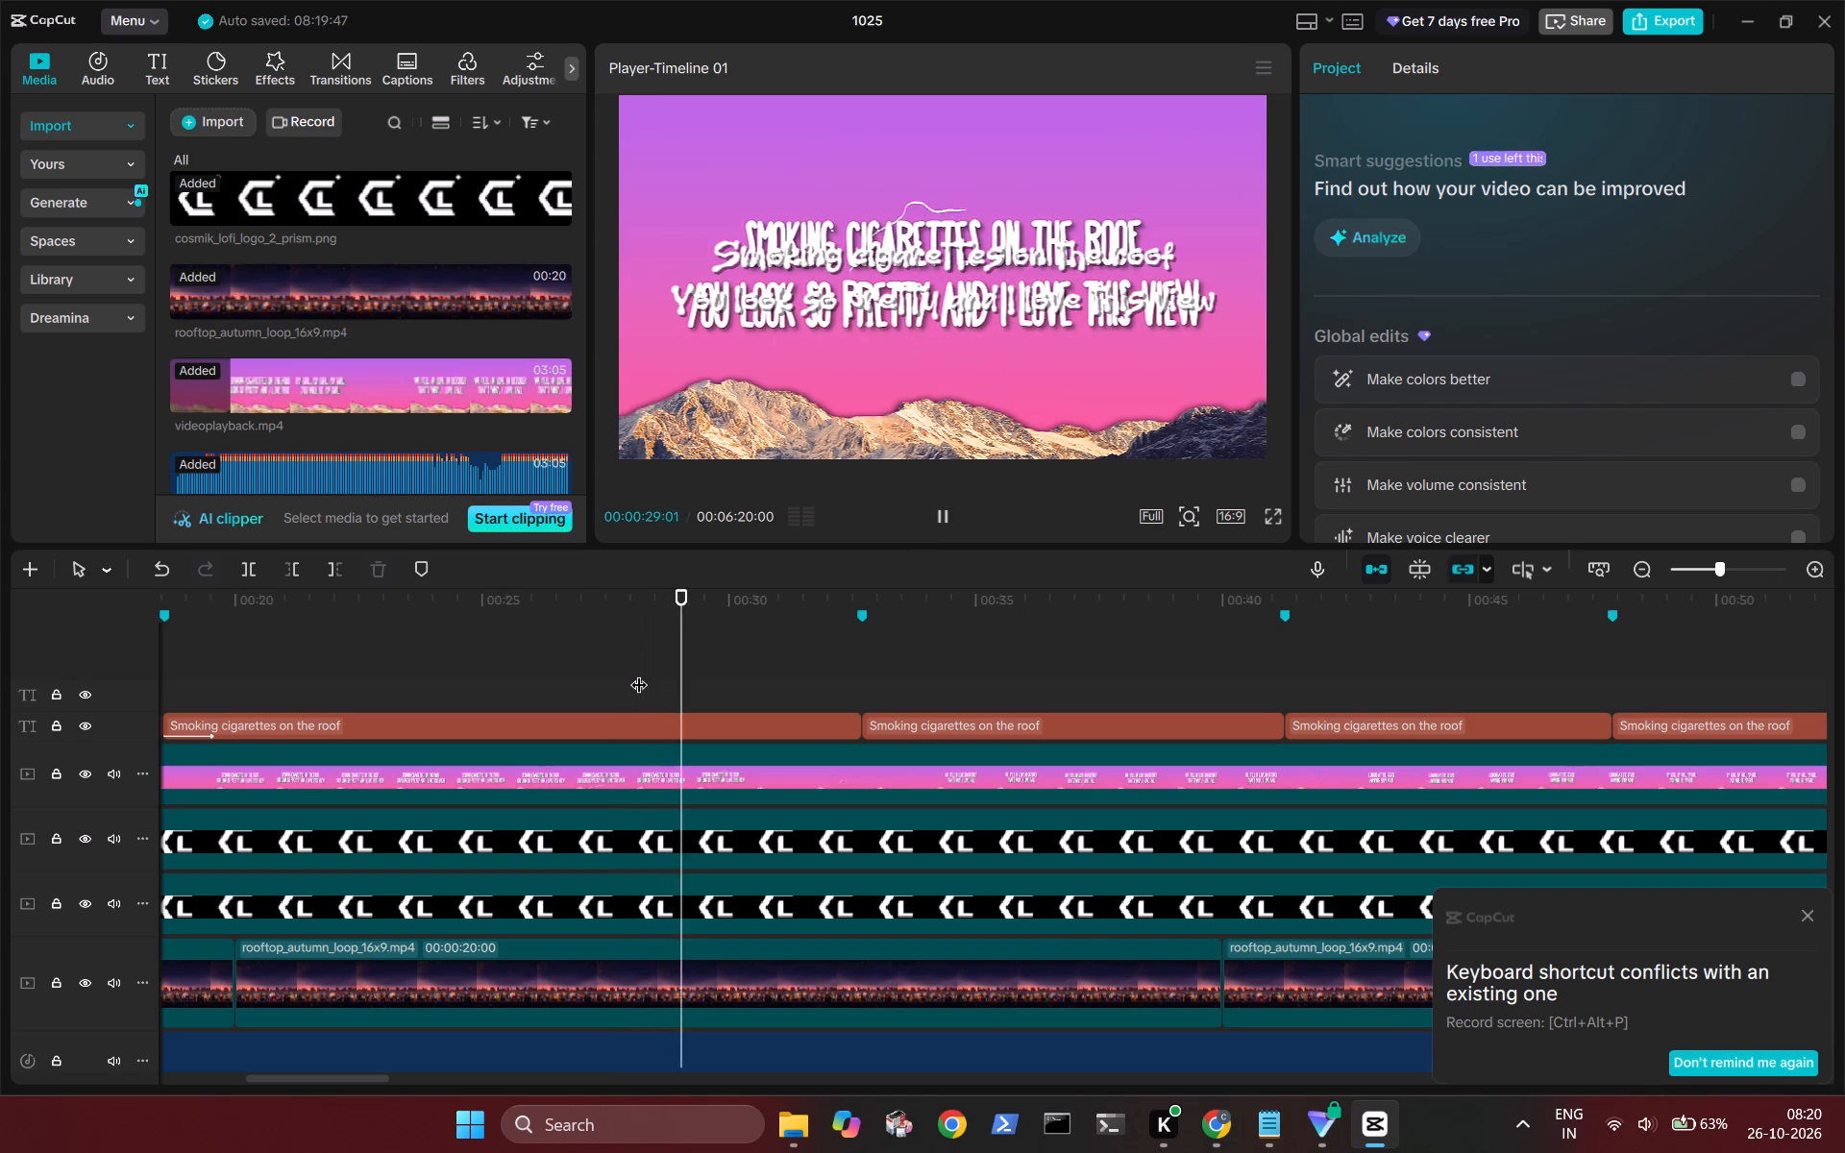
{"action": "key", "text": "space"}
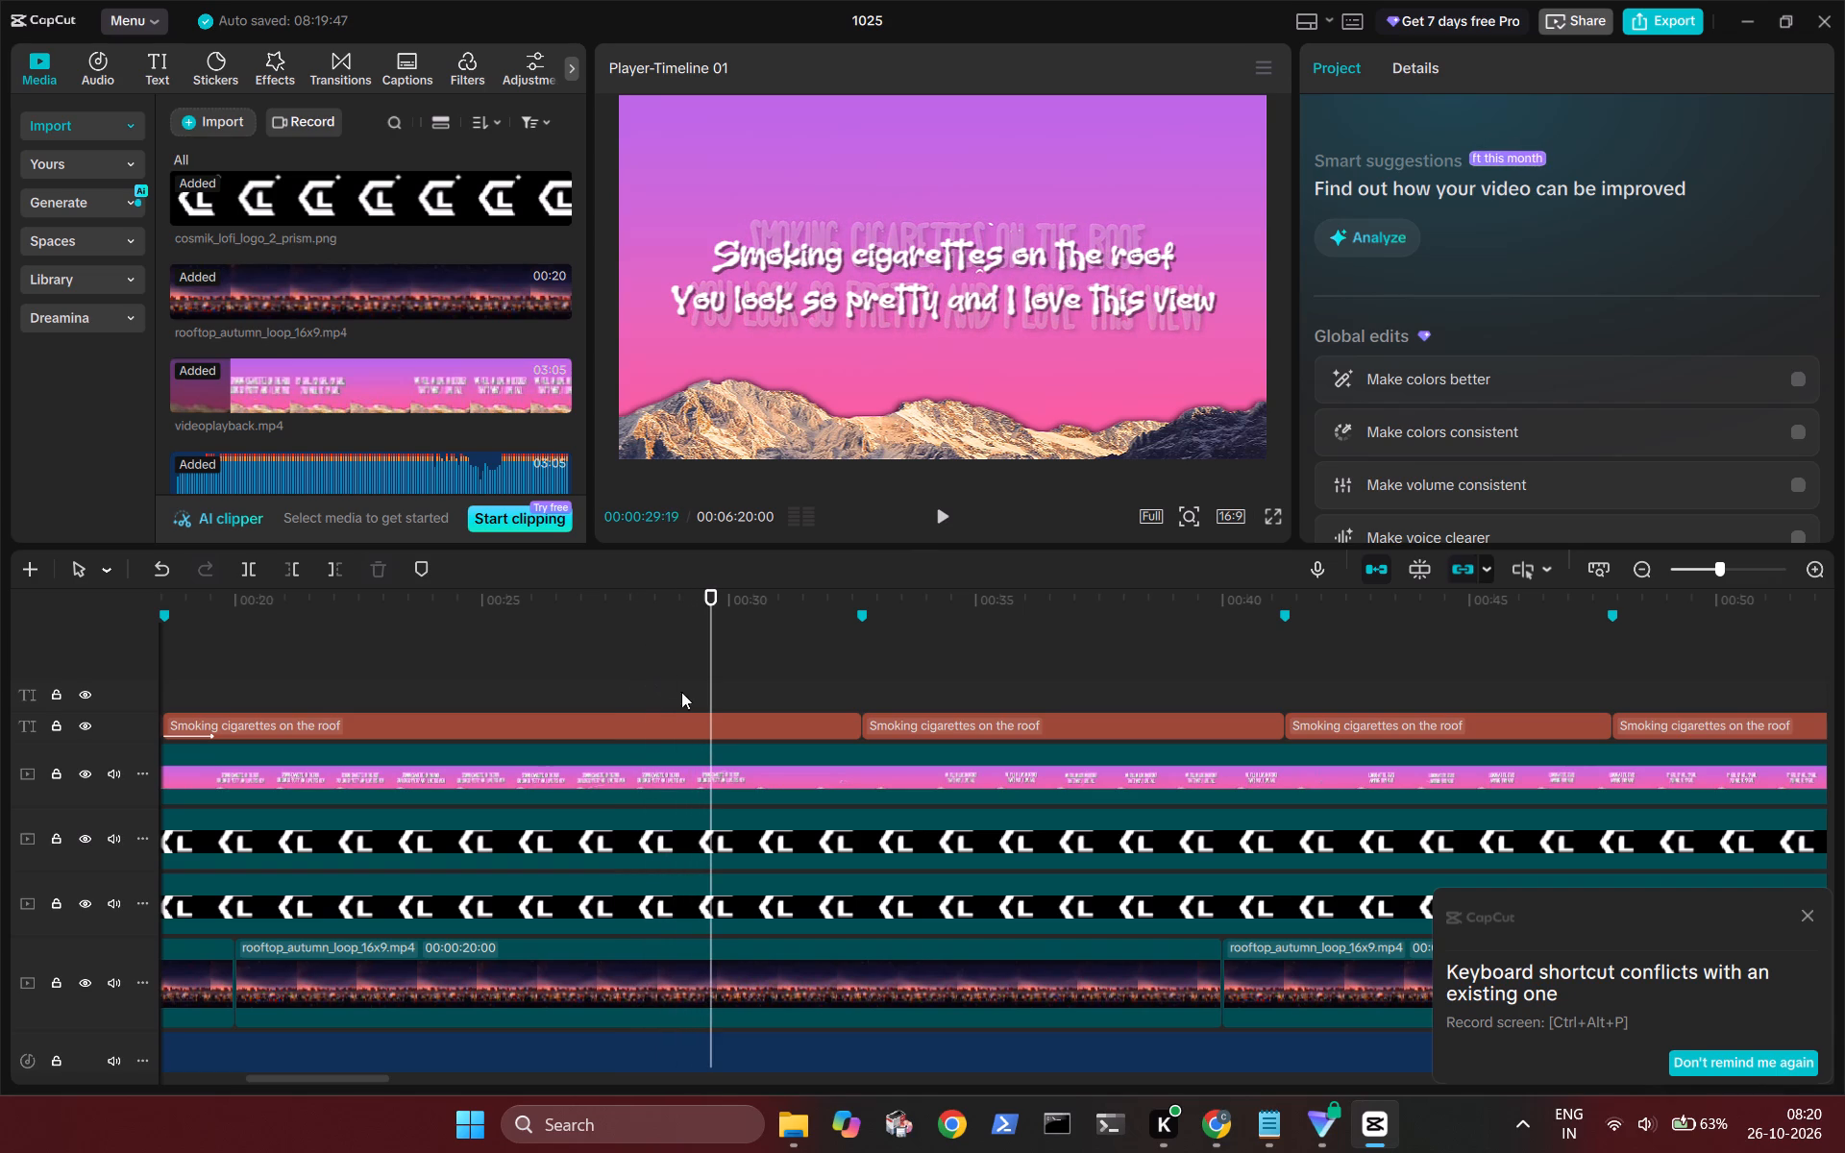
{"action": "key", "text": "Left"}
{"action": "key", "text": "Left"}
{"action": "key", "text": "Left"}
{"action": "key", "text": "Left"}
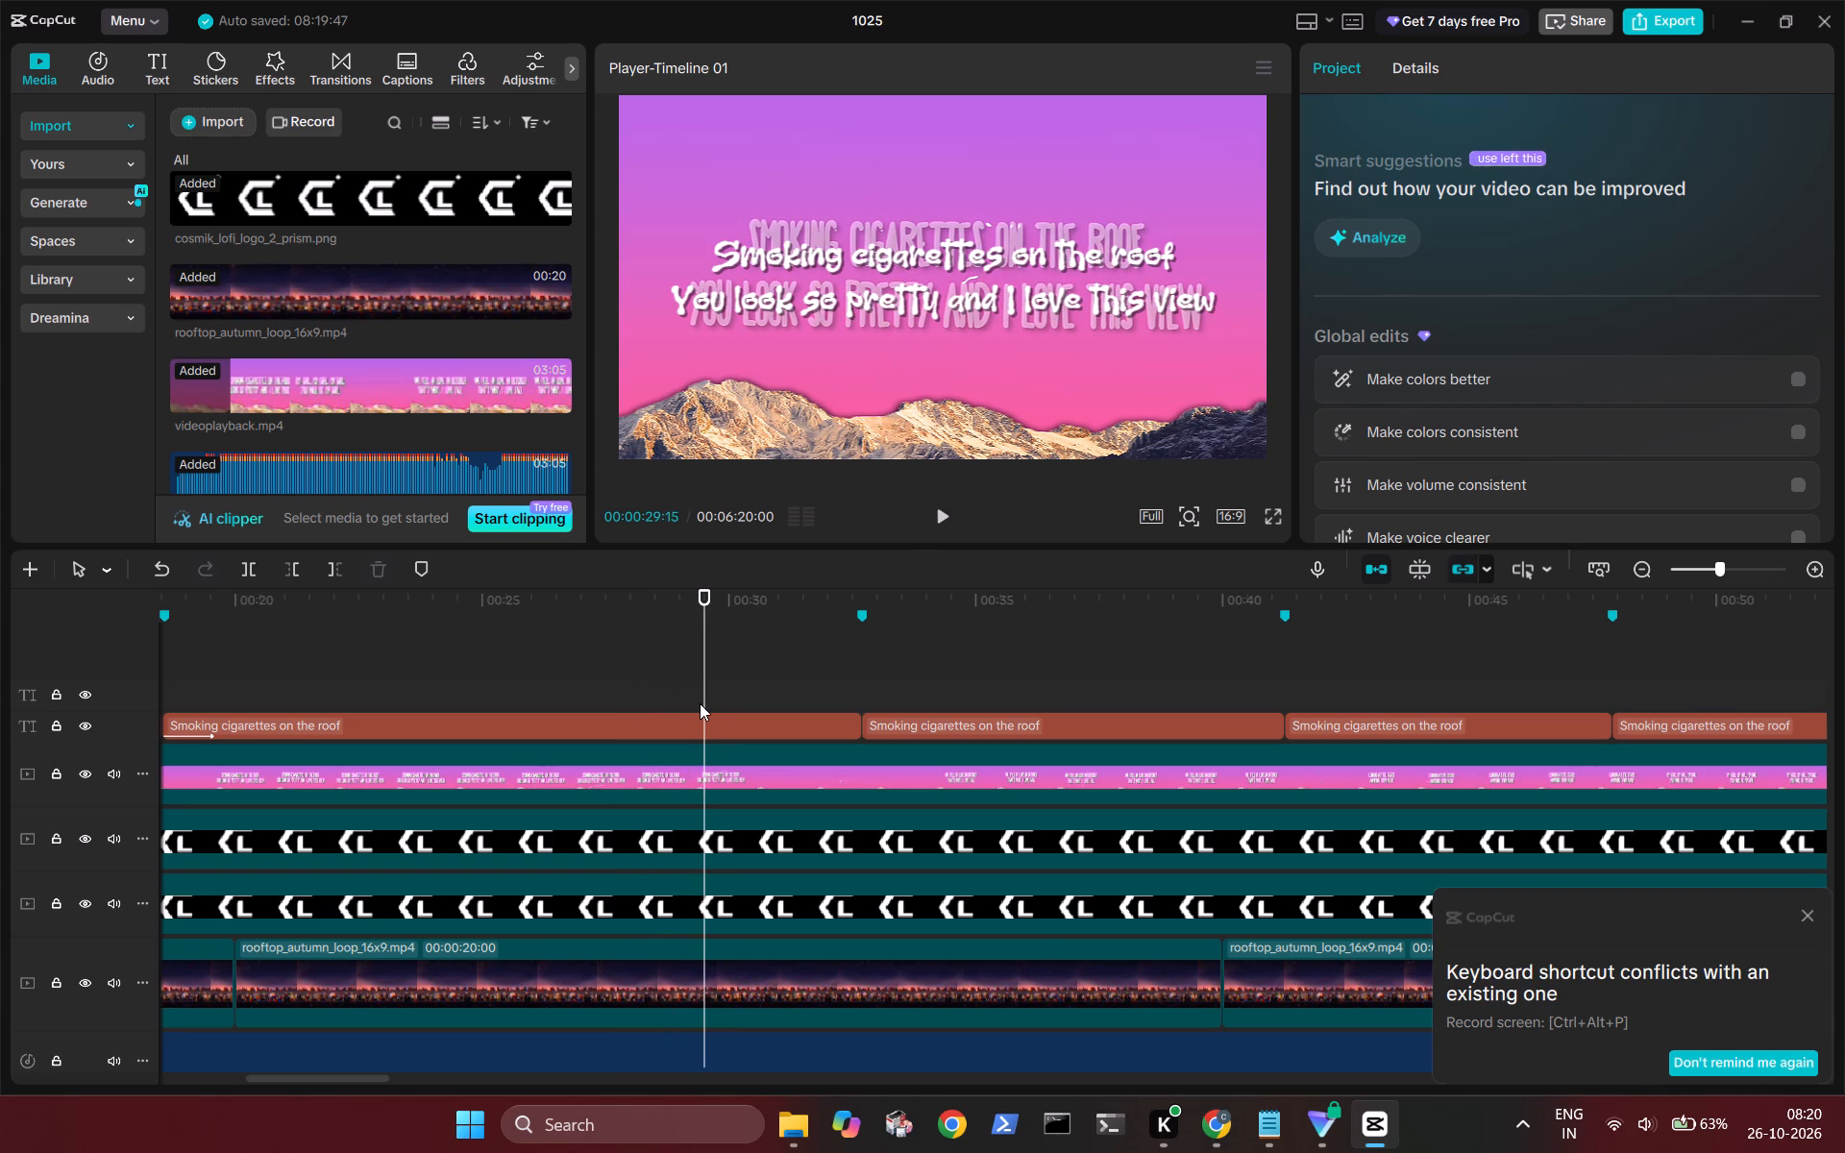
{"action": "key", "text": "Left"}
{"action": "left_click", "coordinate": [725, 710]}
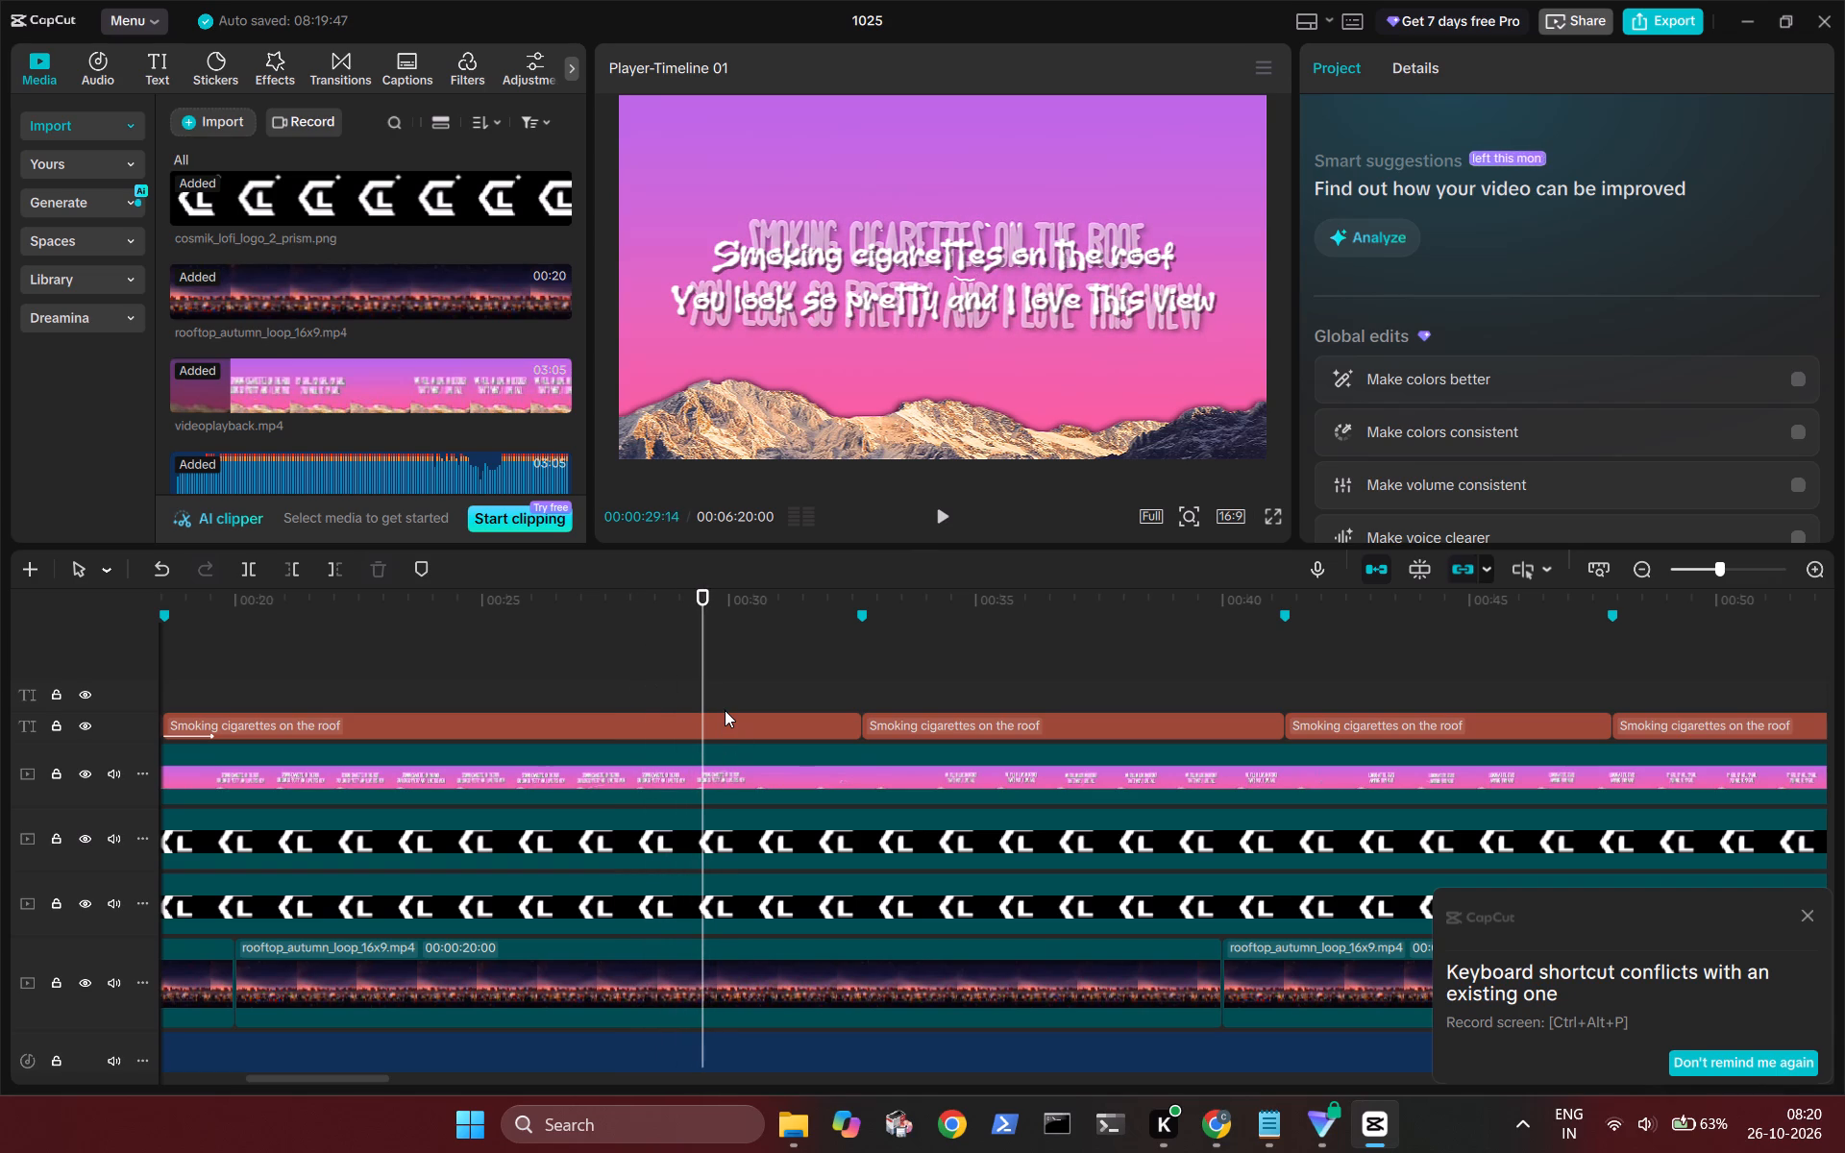
{"action": "left_click", "coordinate": [696, 699]}
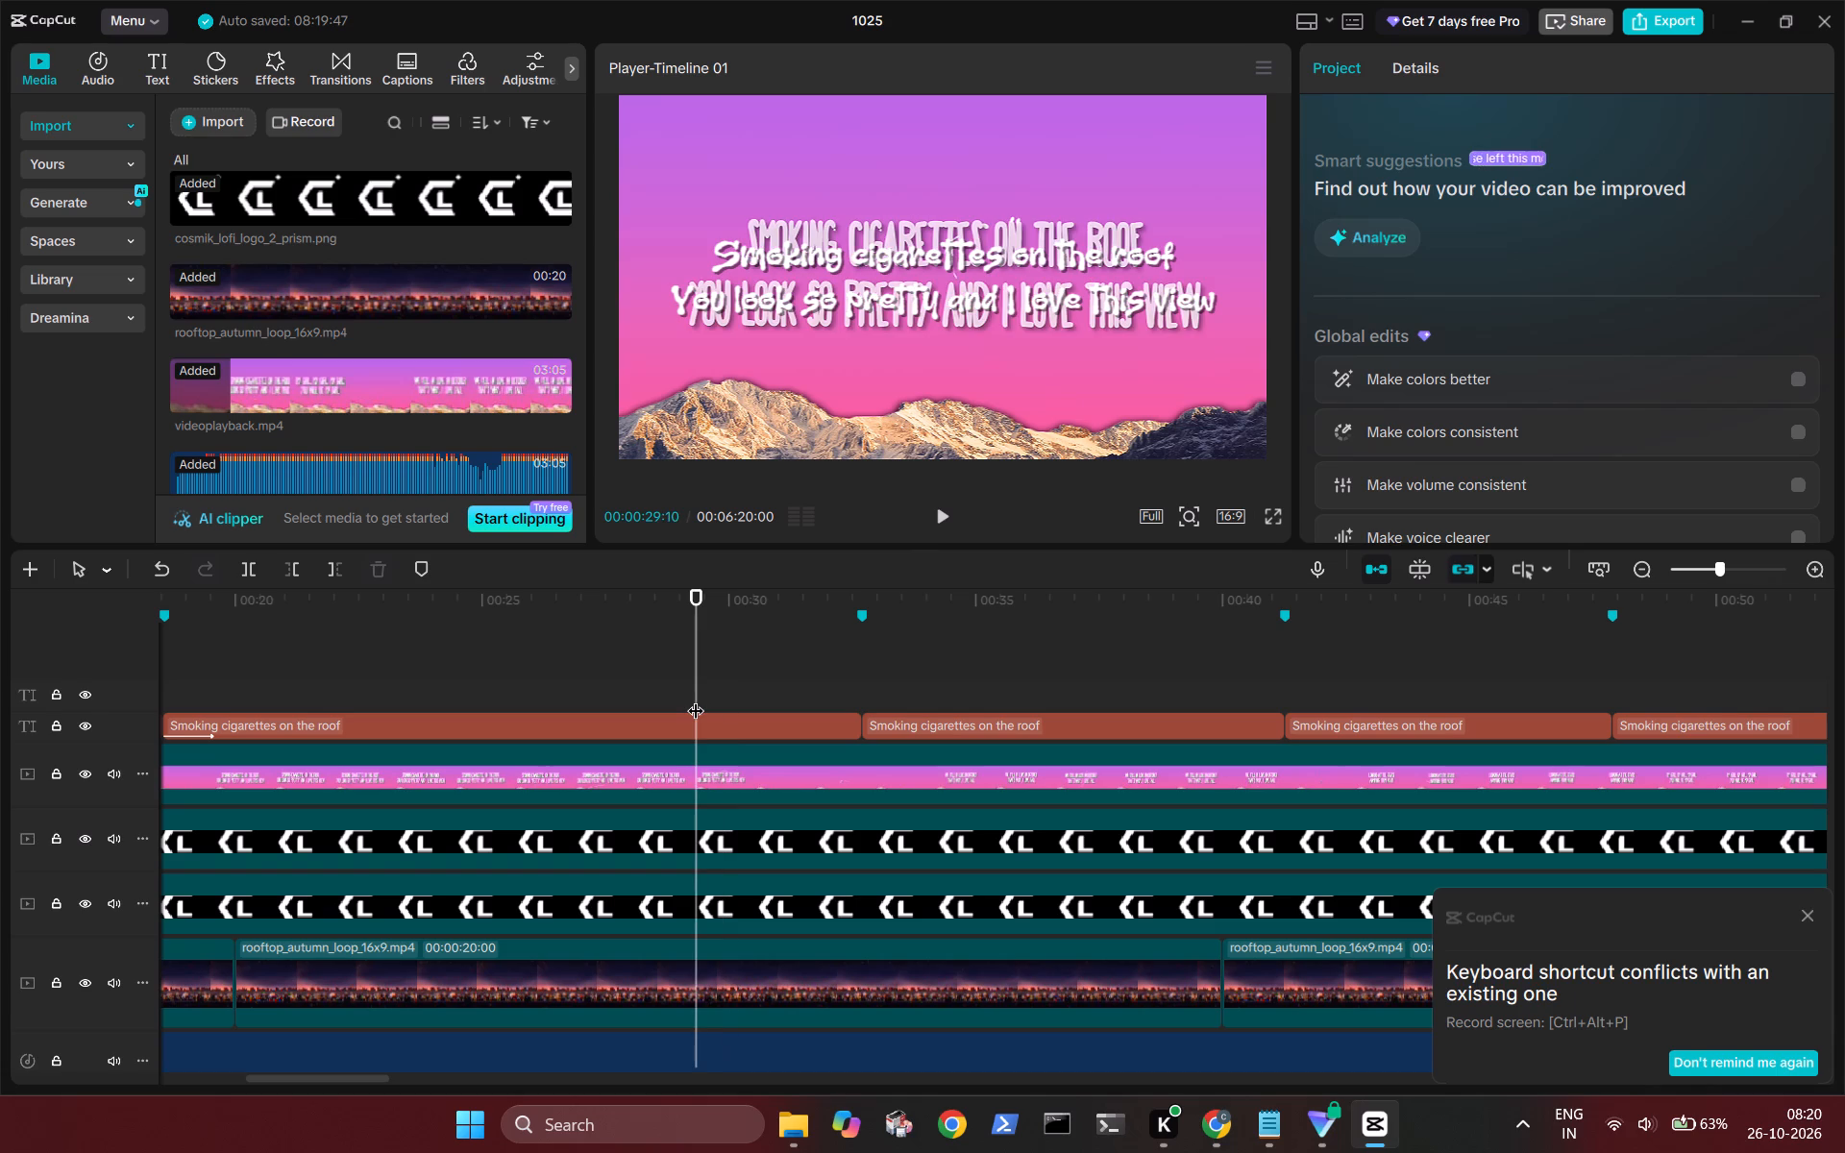
{"action": "key", "text": "Right"}
{"action": "key", "text": "Right"}
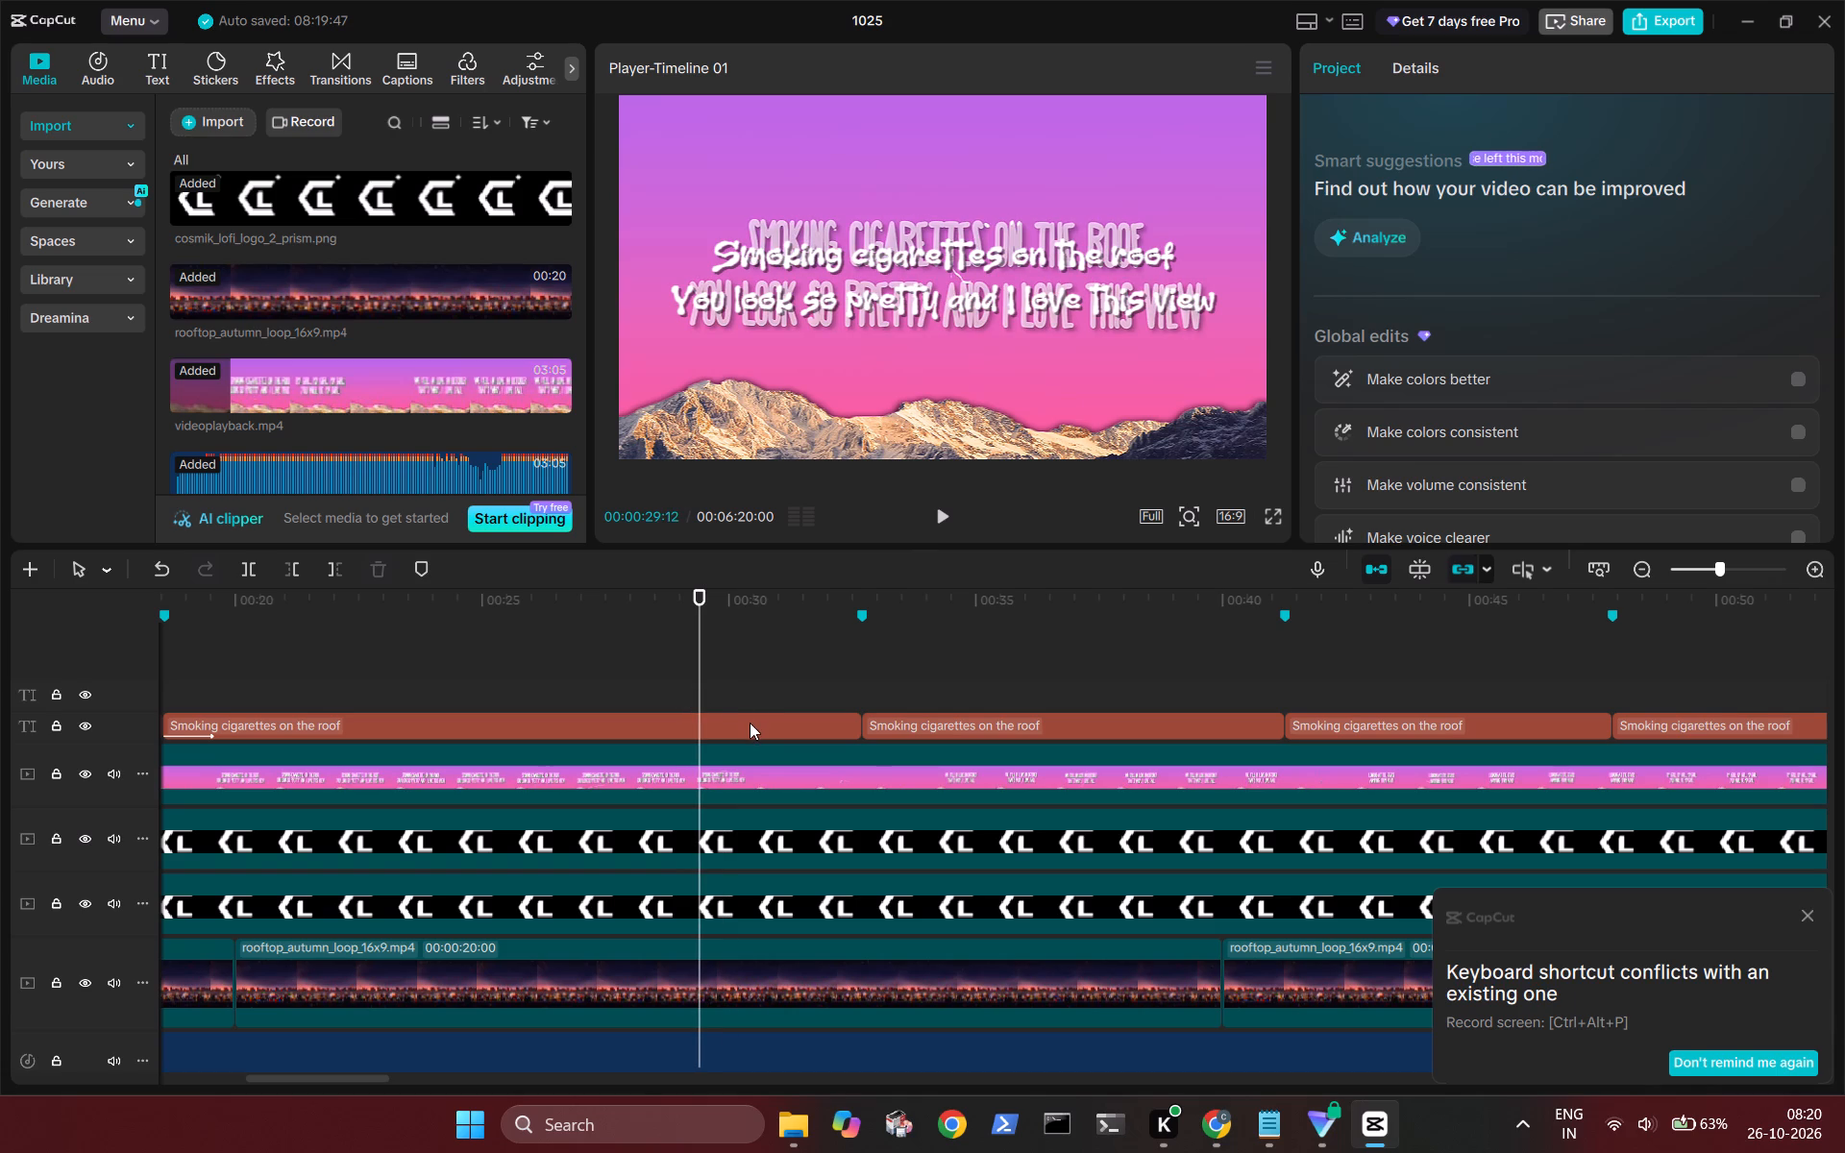
Search the first lyric title's entrance animations for "Fade" and examine the fade variants offered.
{"action": "left_click", "coordinate": [750, 723]}
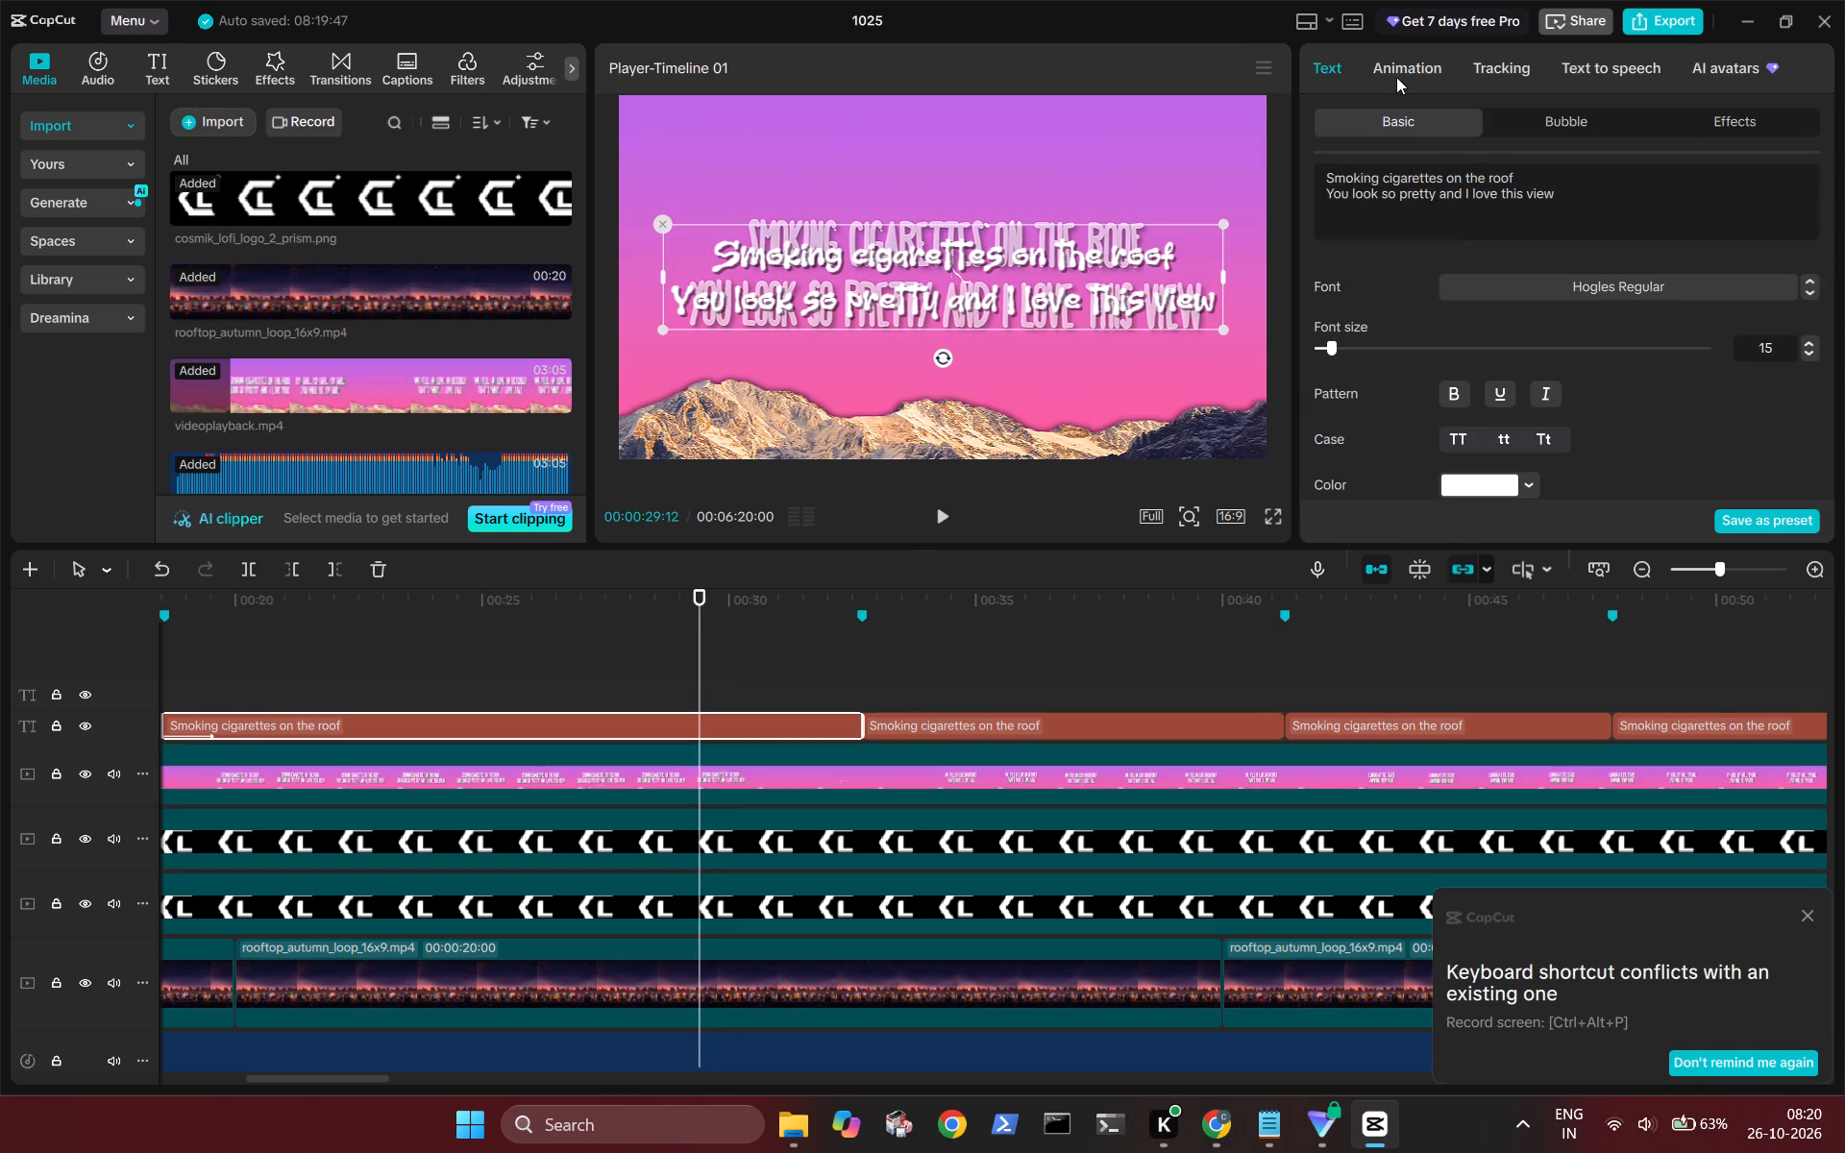
{"action": "left_click", "coordinate": [1396, 74]}
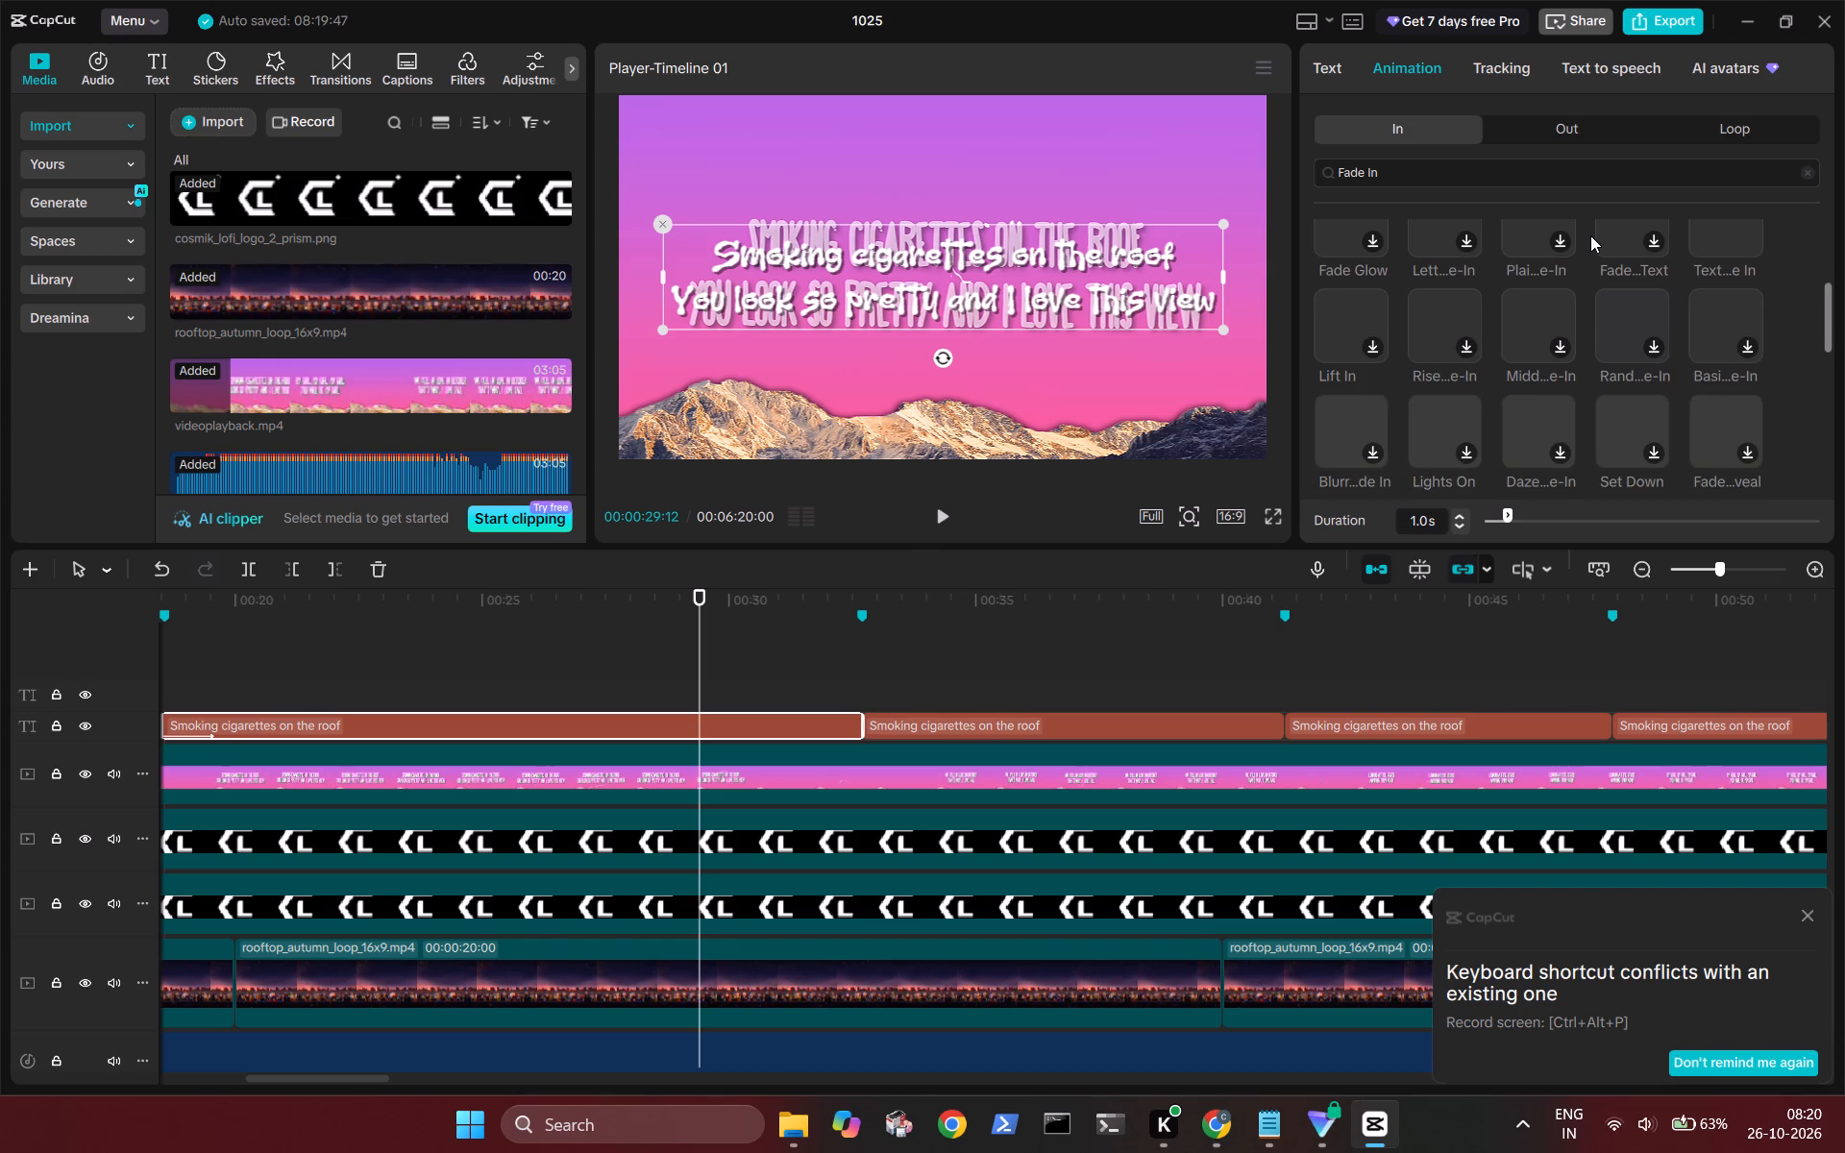
{"action": "left_click", "coordinate": [1401, 178]}
{"action": "key", "text": "BackSpace"}
{"action": "key", "text": "BackSpace"}
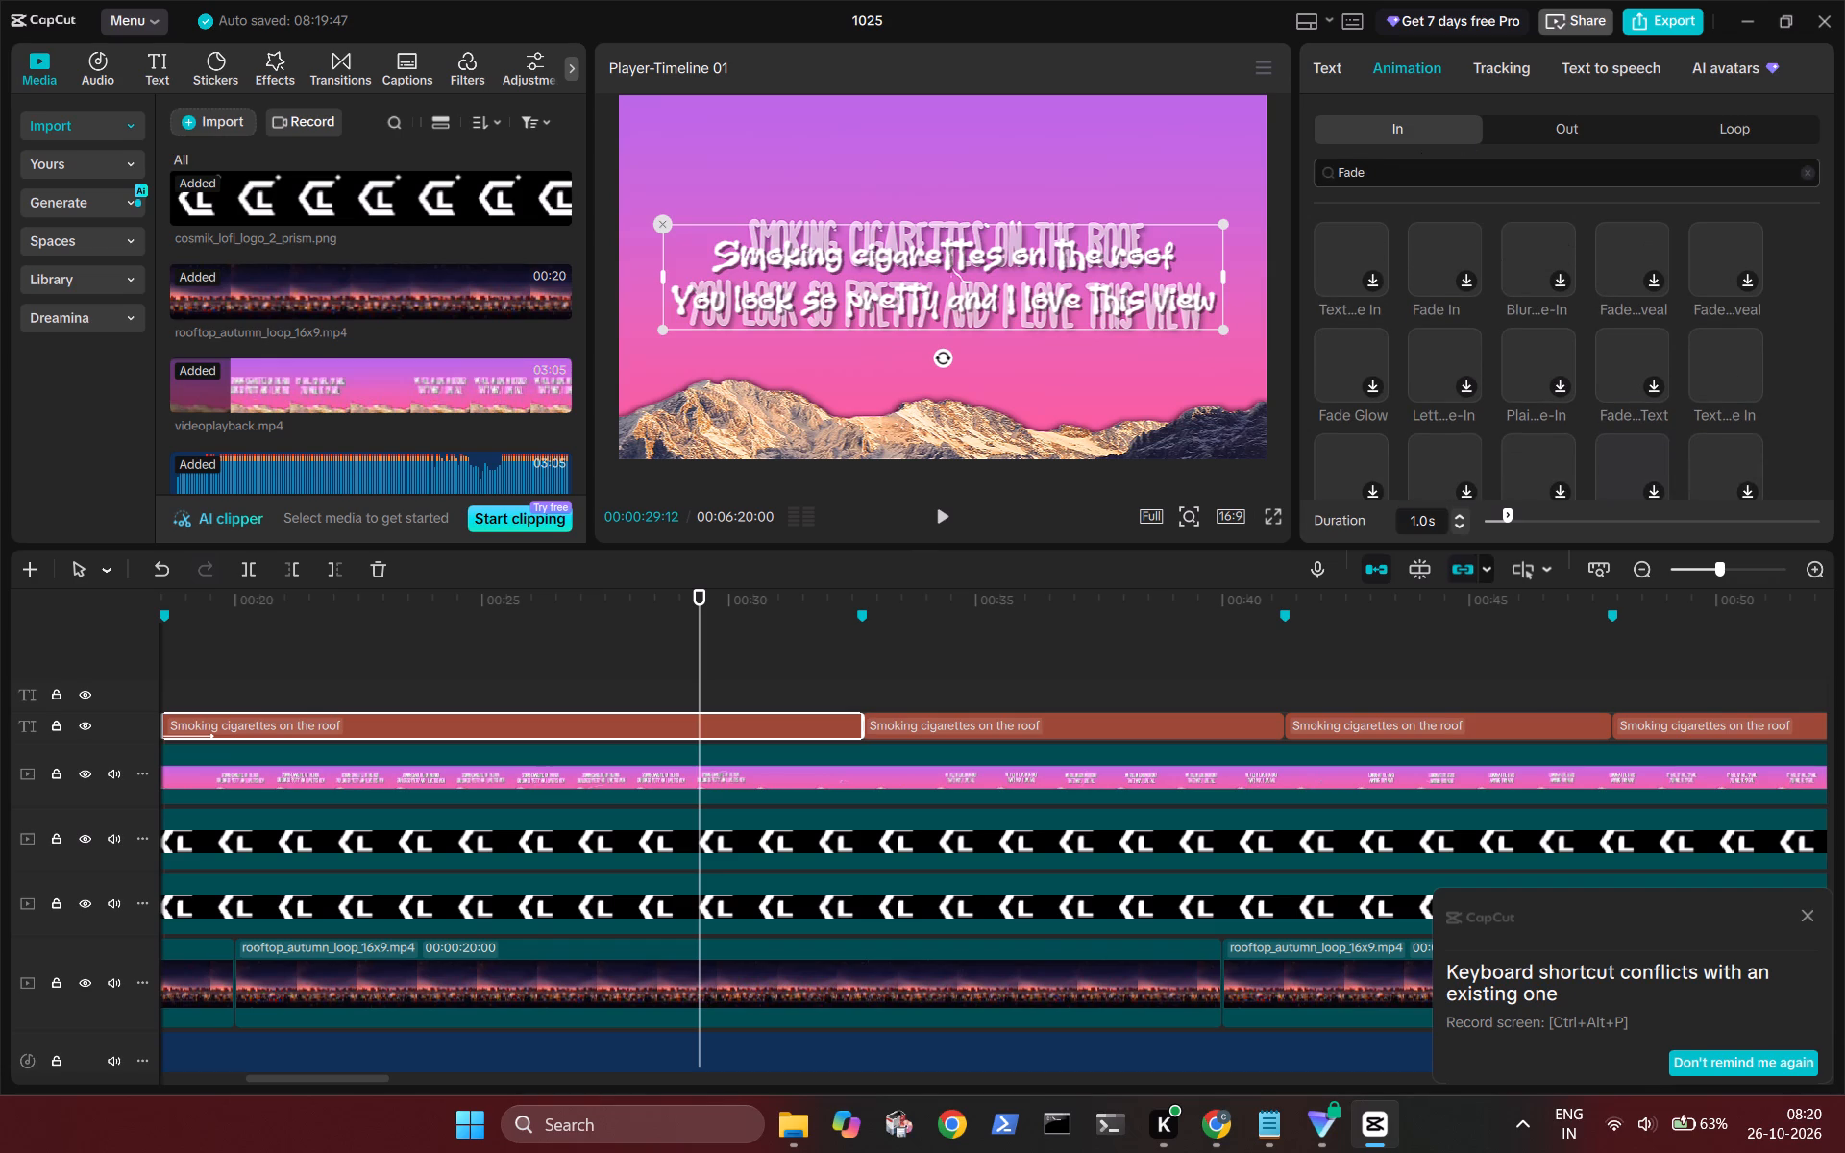
{"action": "key", "text": "Return"}
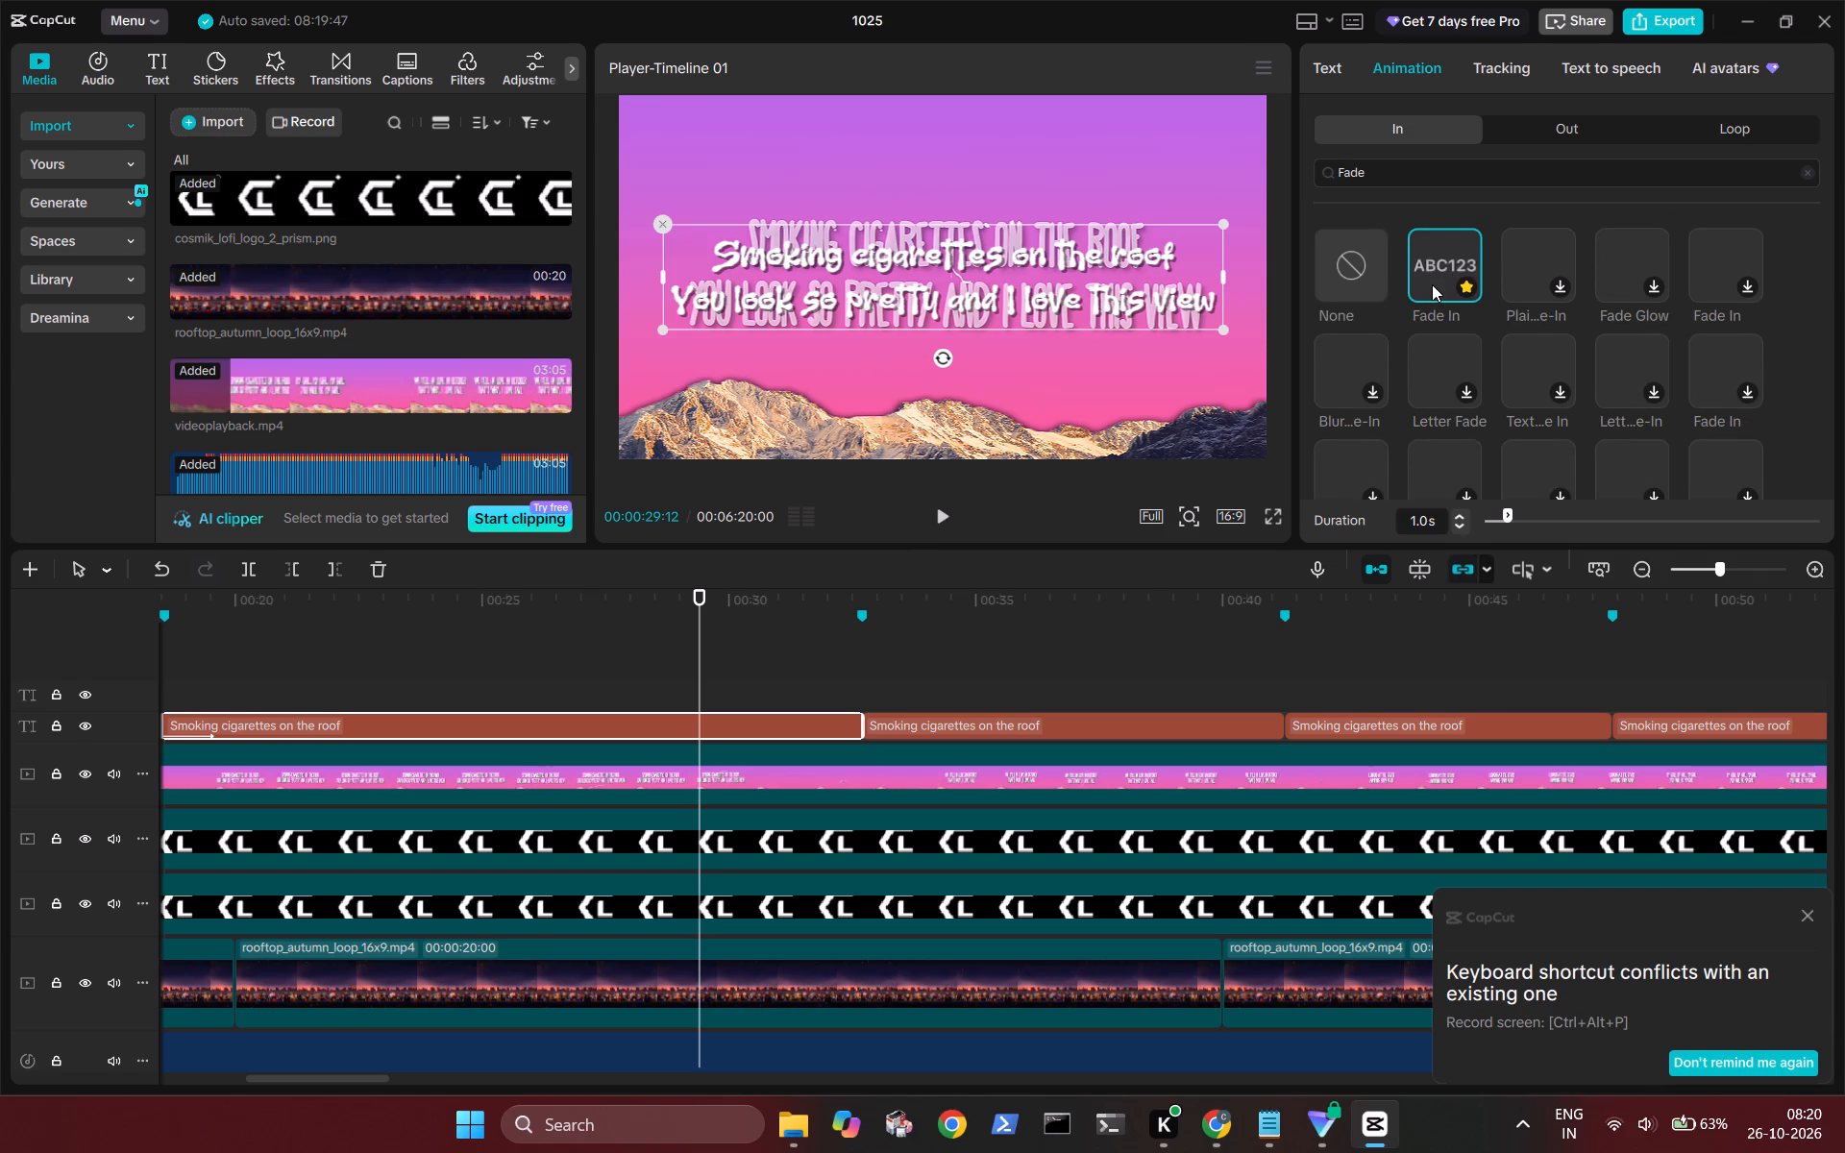
{"action": "scroll", "coordinate": [1432, 284], "scroll_direction": "down", "scroll_amount": 1}
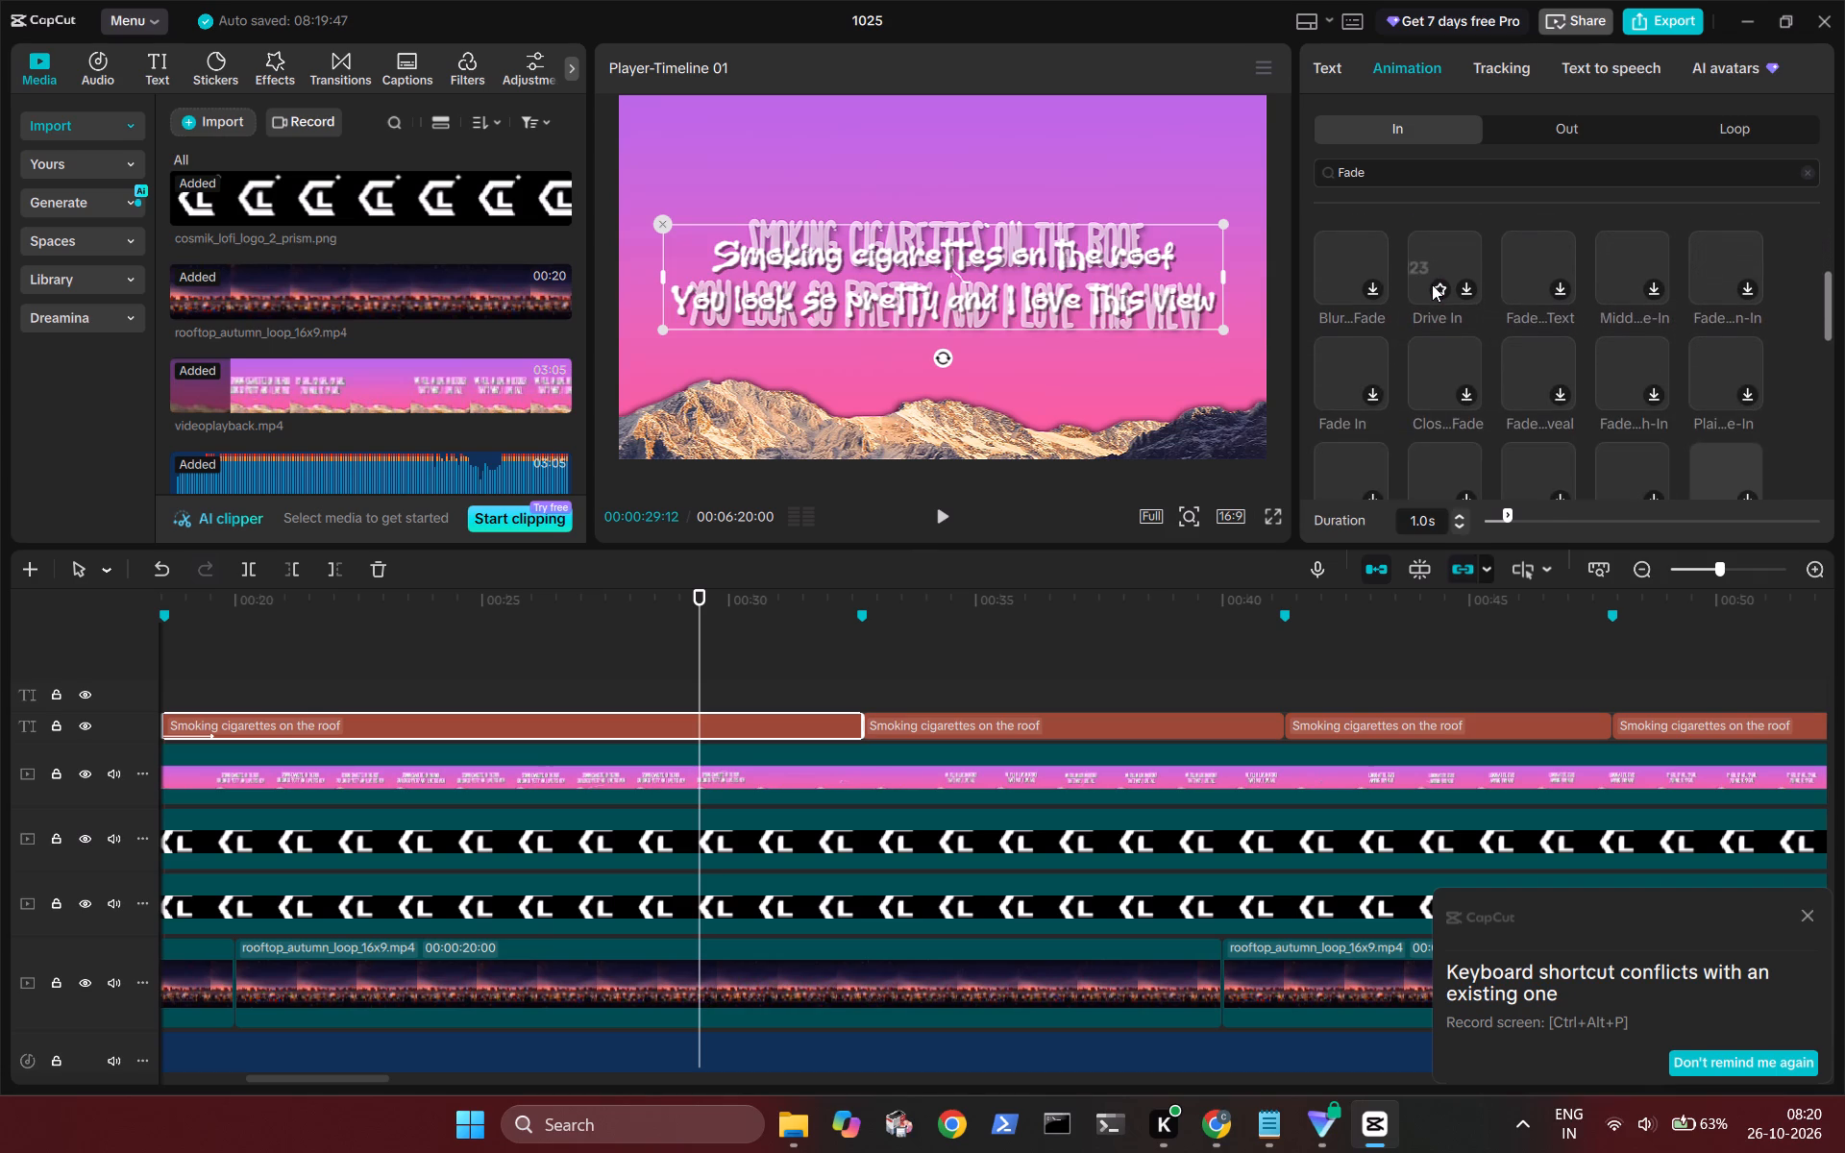
{"action": "scroll", "coordinate": [1432, 284], "scroll_direction": "down", "scroll_amount": 2}
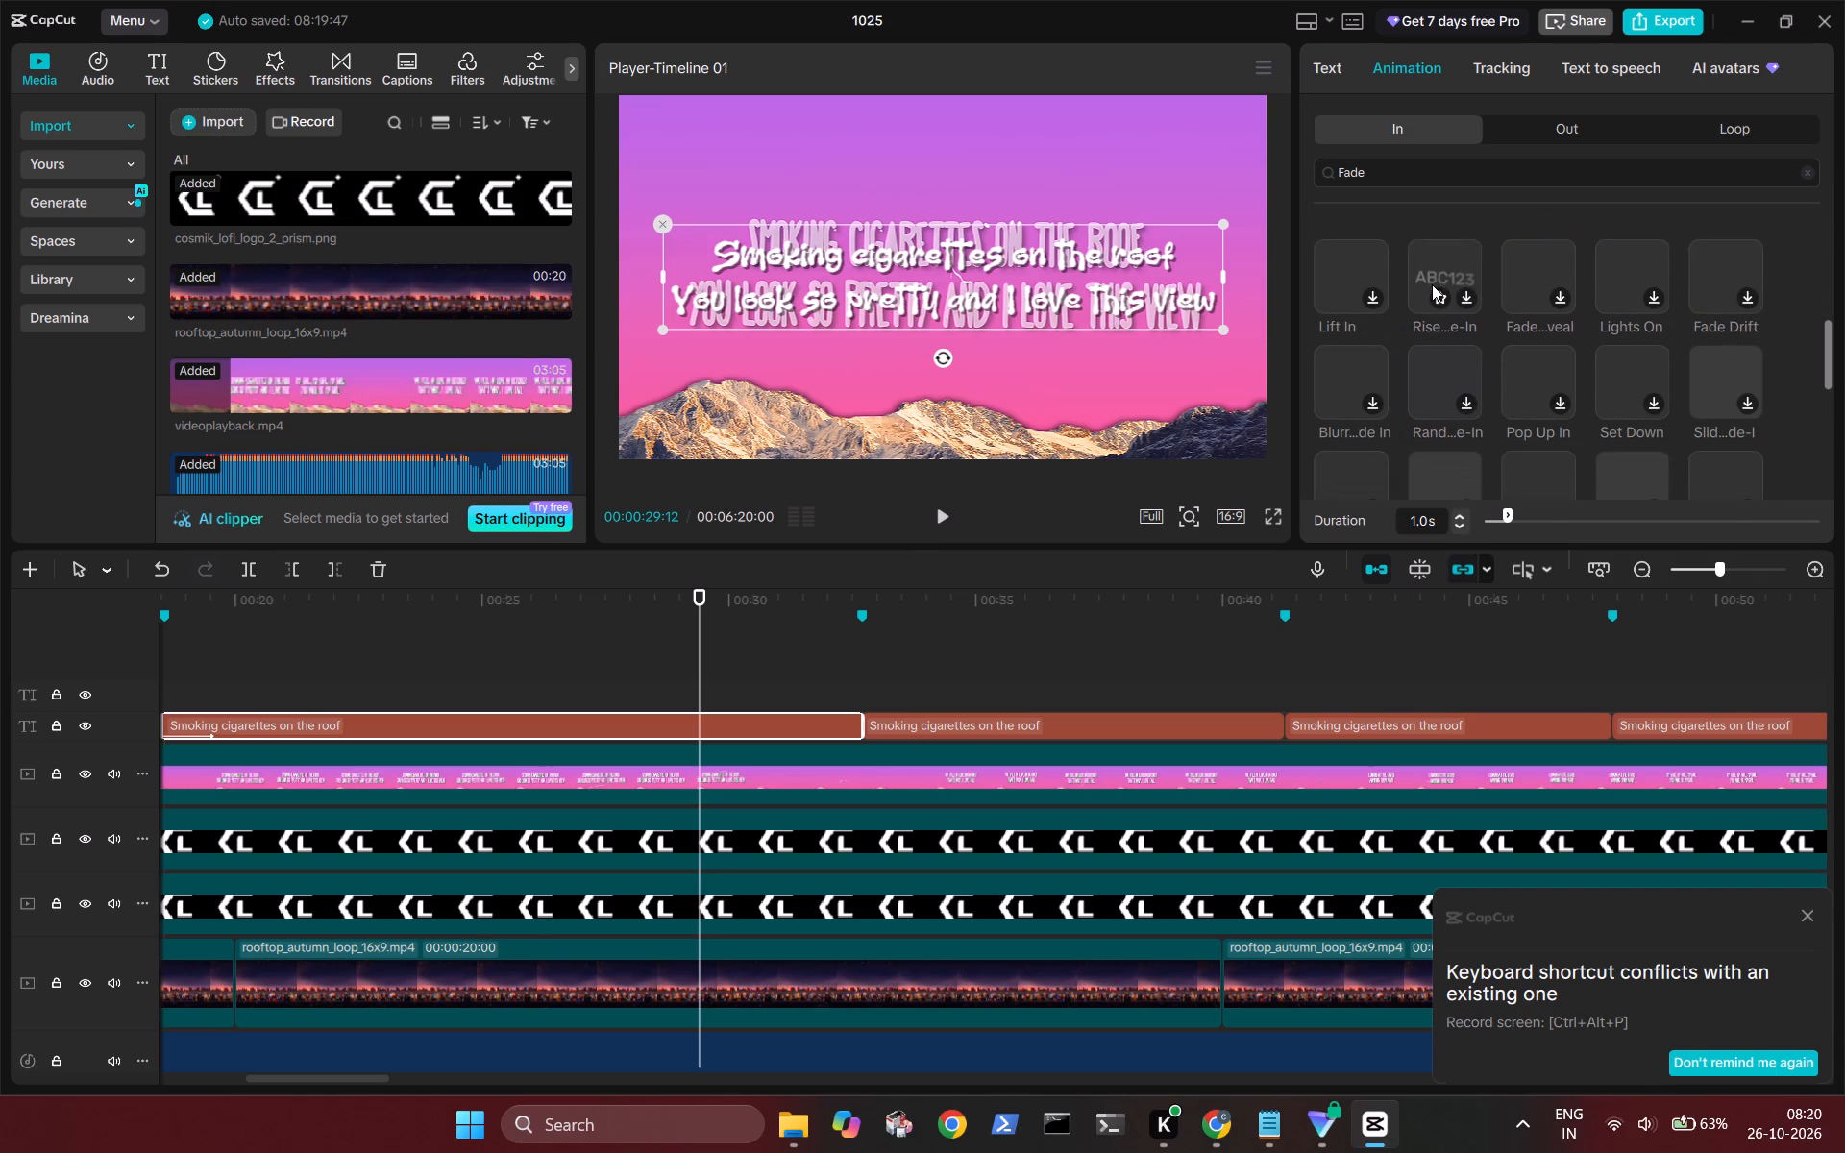
{"action": "scroll", "coordinate": [1432, 284], "scroll_direction": "down", "scroll_amount": 3}
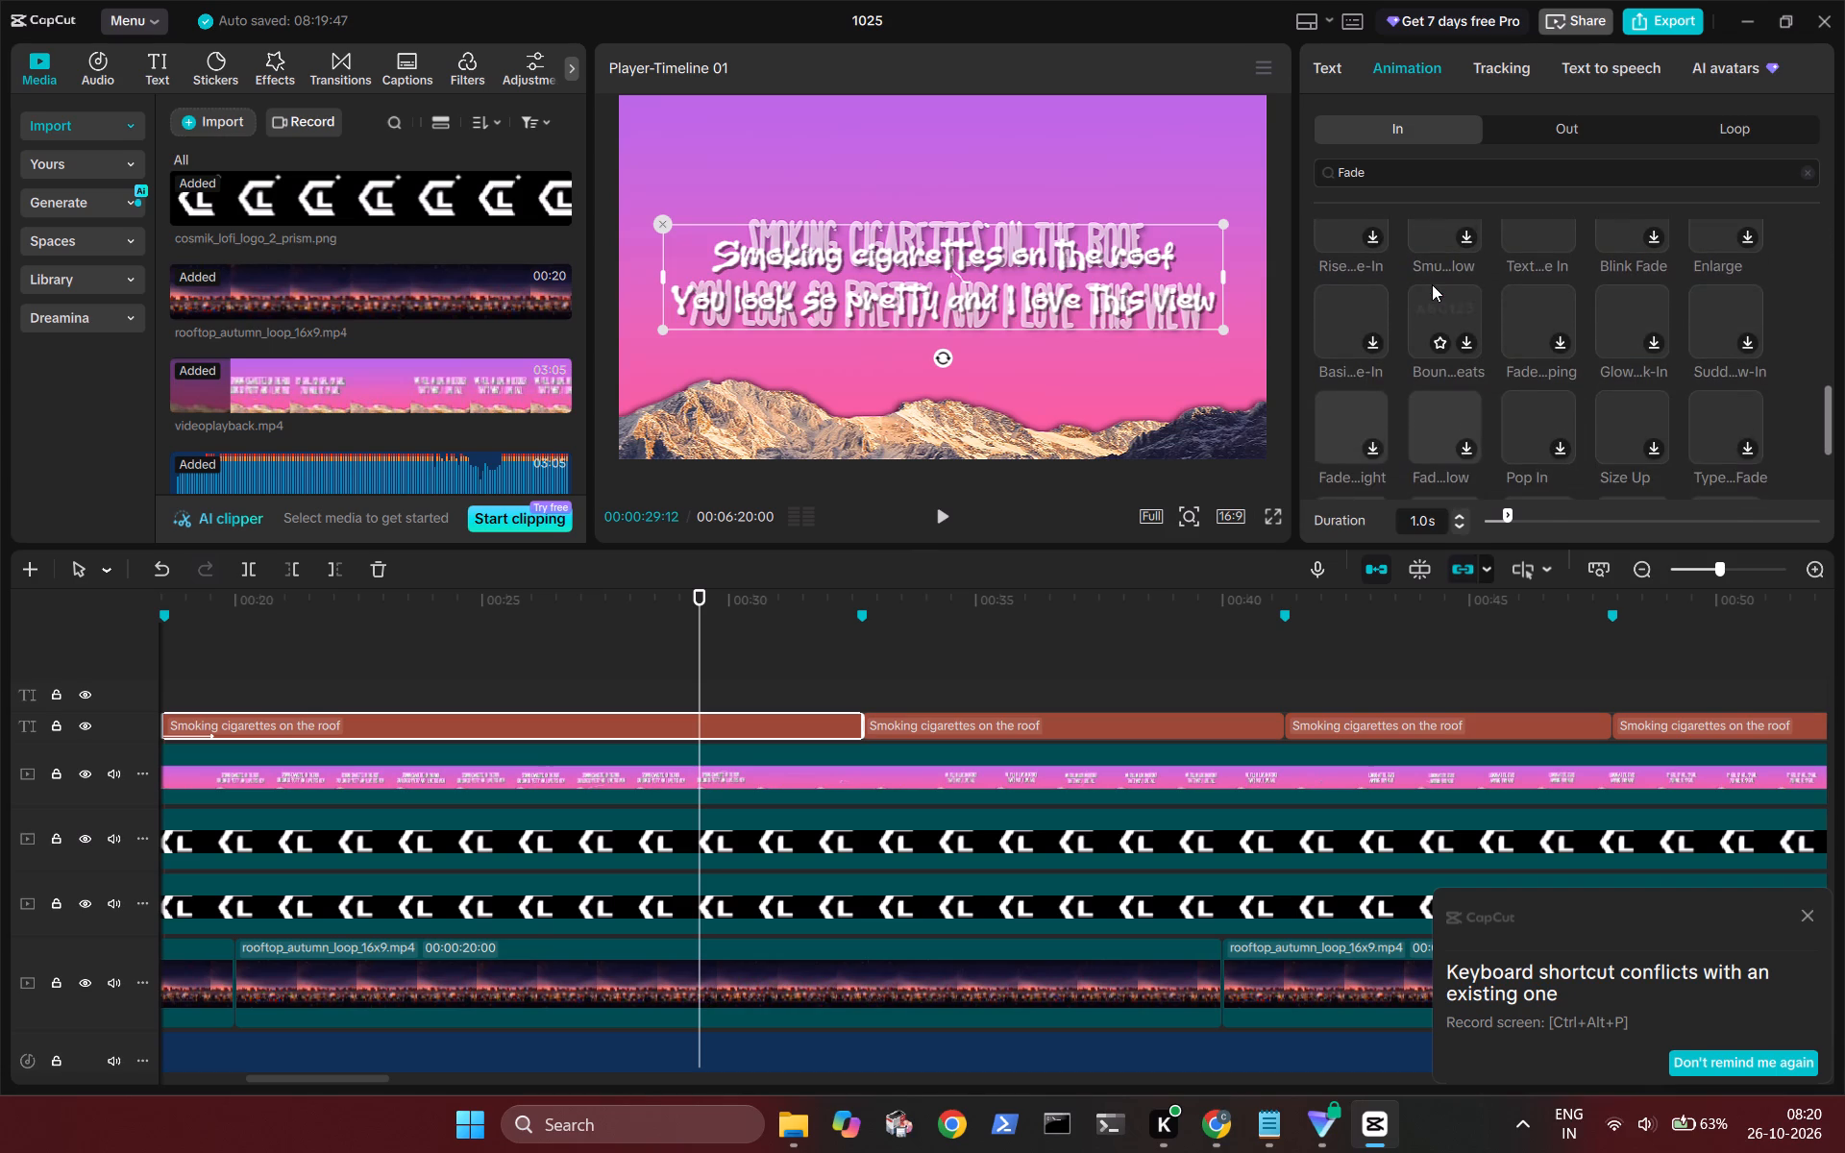
{"action": "scroll", "coordinate": [1432, 284], "scroll_direction": "down", "scroll_amount": 3}
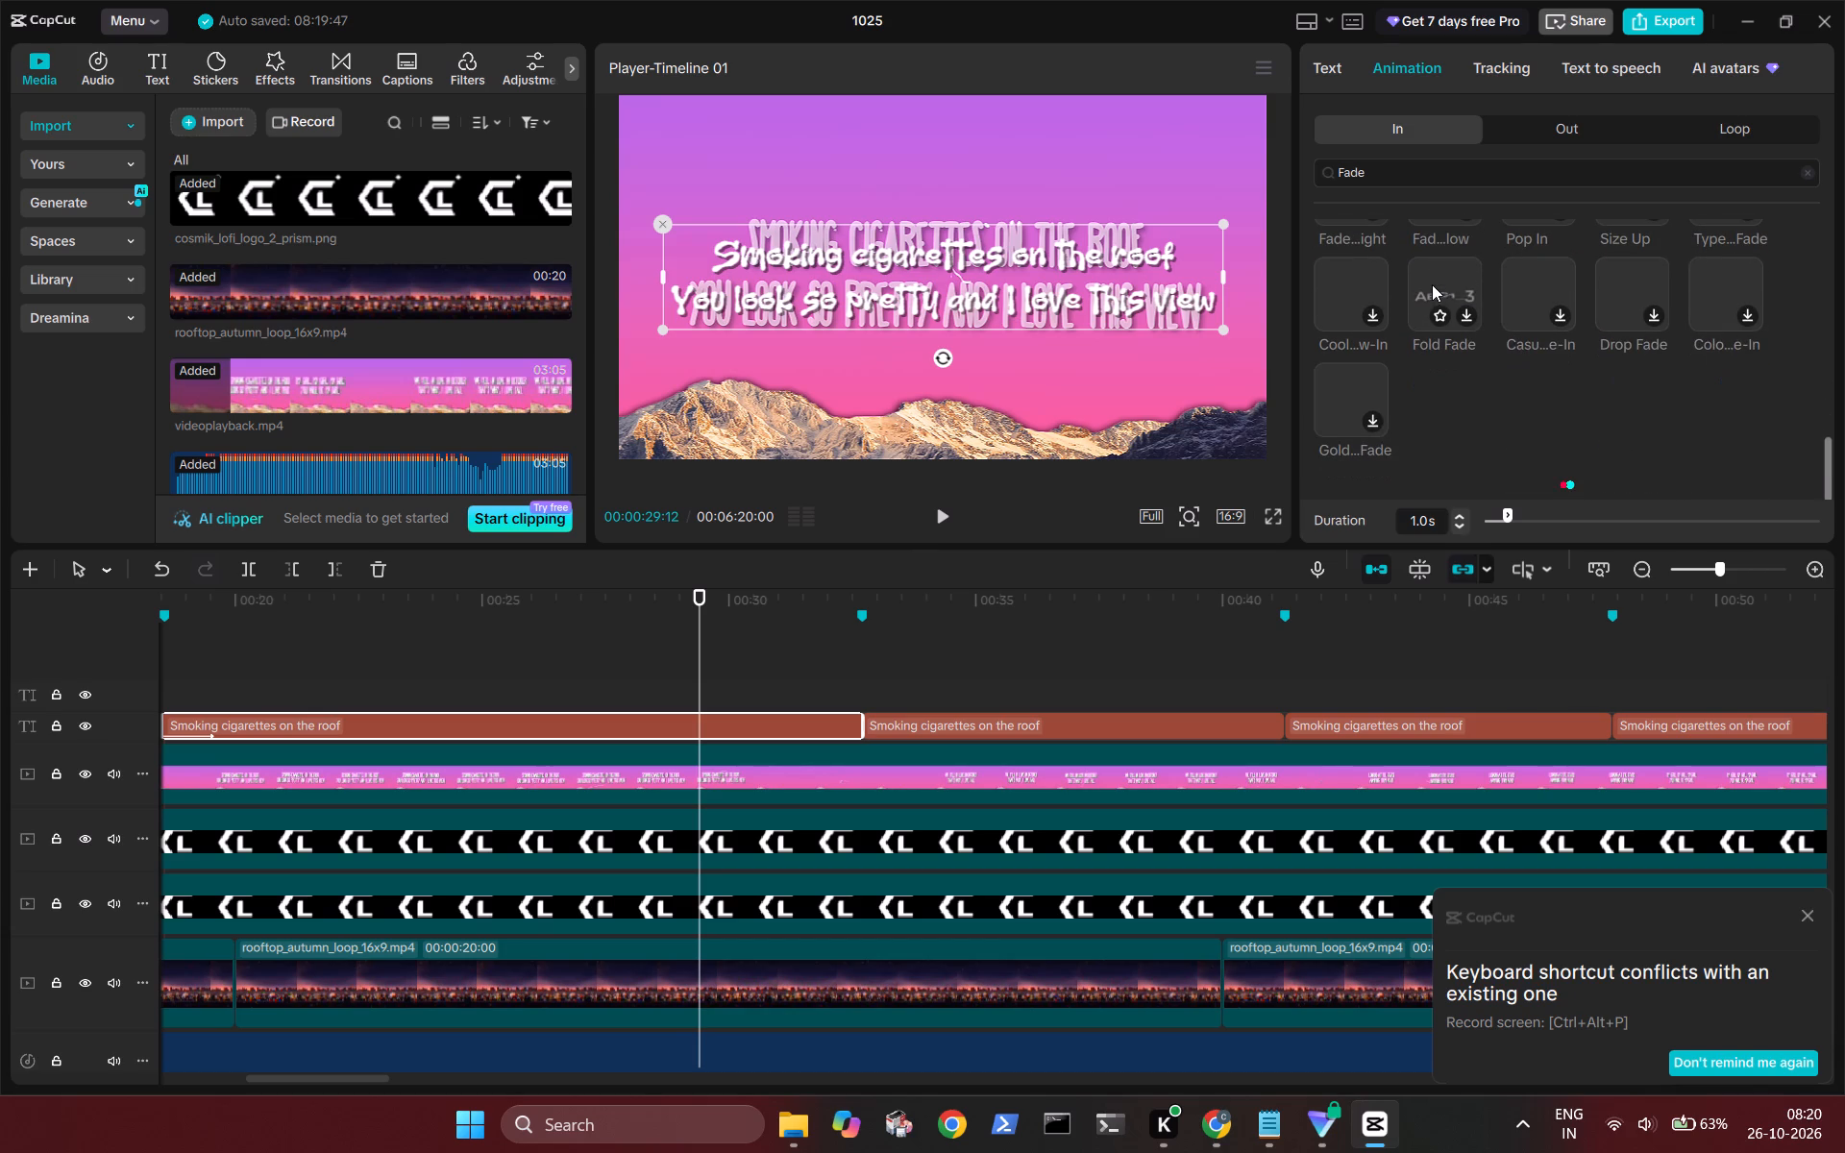
{"action": "scroll", "coordinate": [1432, 284], "scroll_direction": "up", "scroll_amount": 1}
{"action": "scroll", "coordinate": [1432, 284], "scroll_direction": "down", "scroll_amount": 1, "text": "ctrl"}
{"action": "scroll", "coordinate": [1432, 284], "scroll_direction": "up", "scroll_amount": 1, "text": "ctrl"}
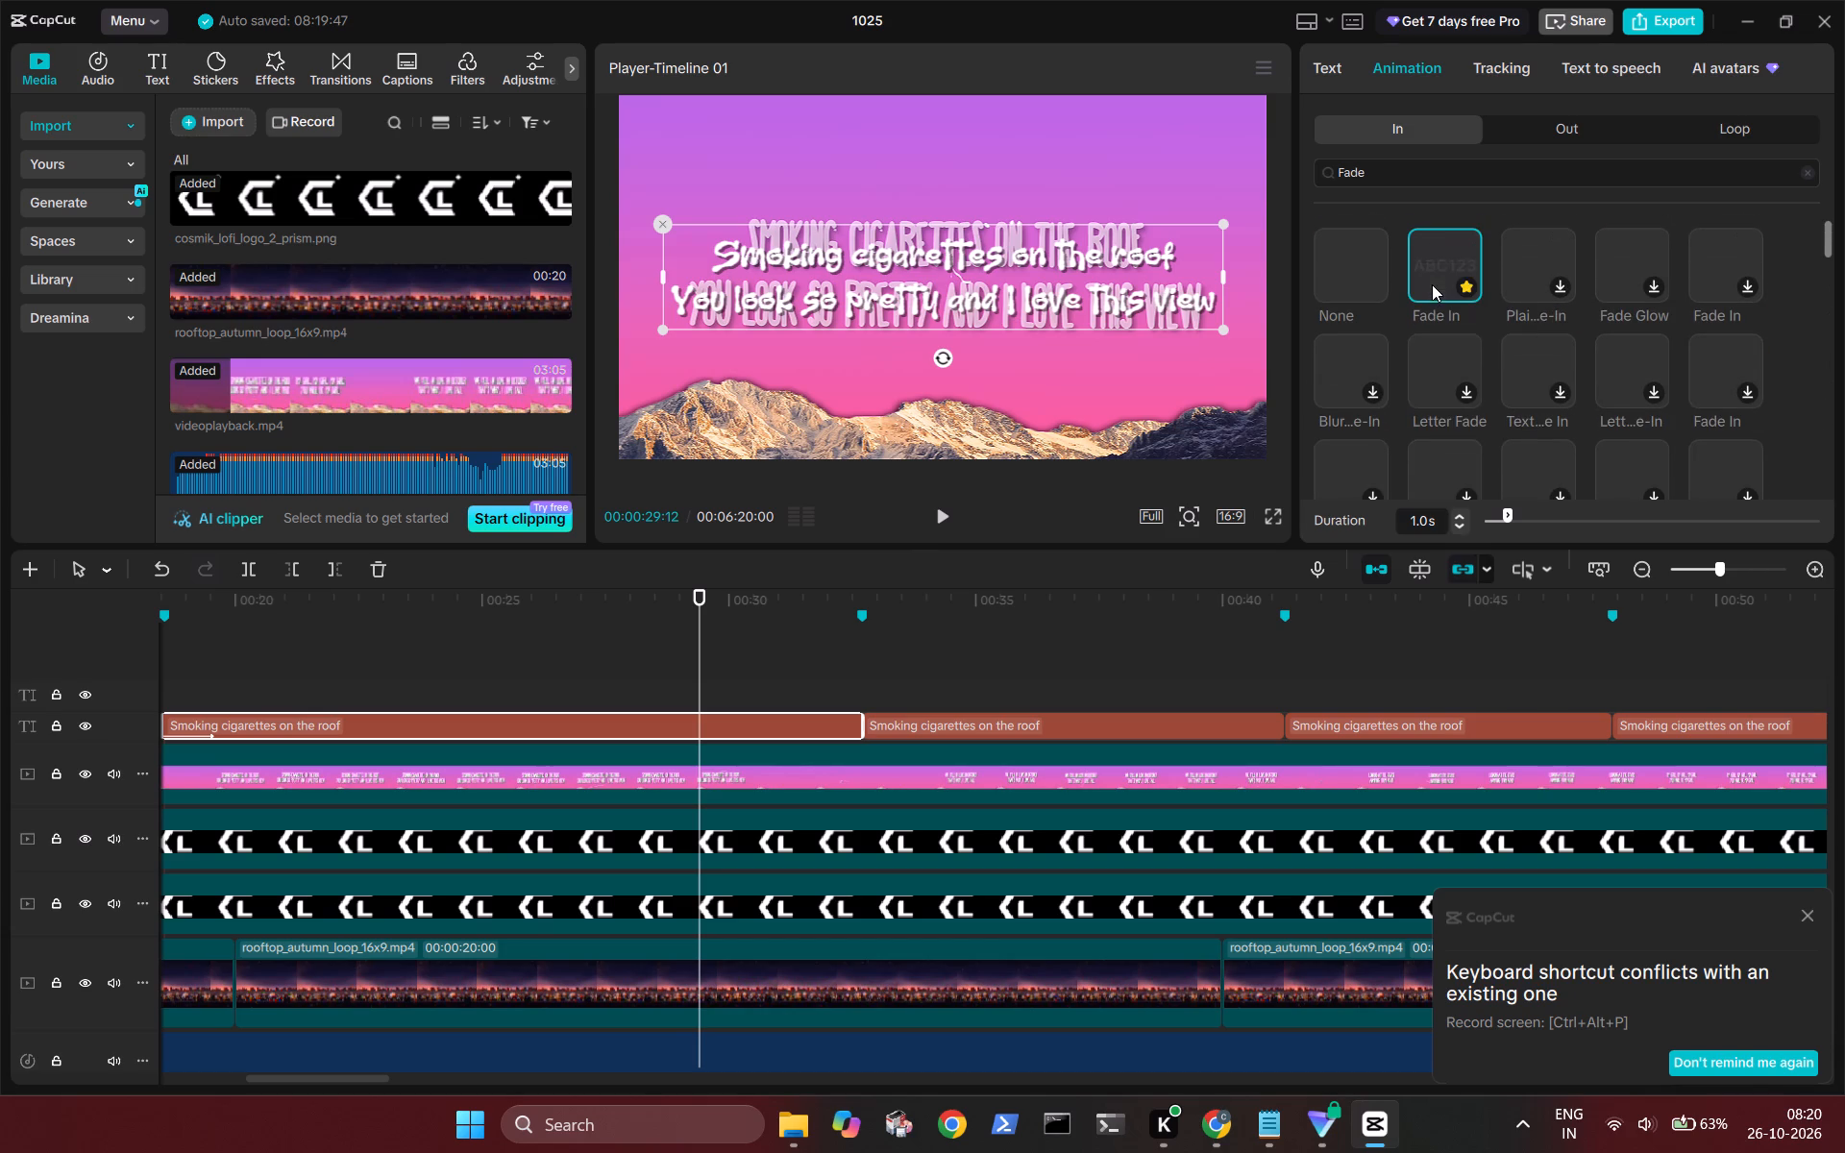
{"action": "left_click", "coordinate": [1402, 184]}
Search the exit animations for "Fade" and apply Fade Out to the first lyric title.
{"action": "left_click", "coordinate": [1518, 120]}
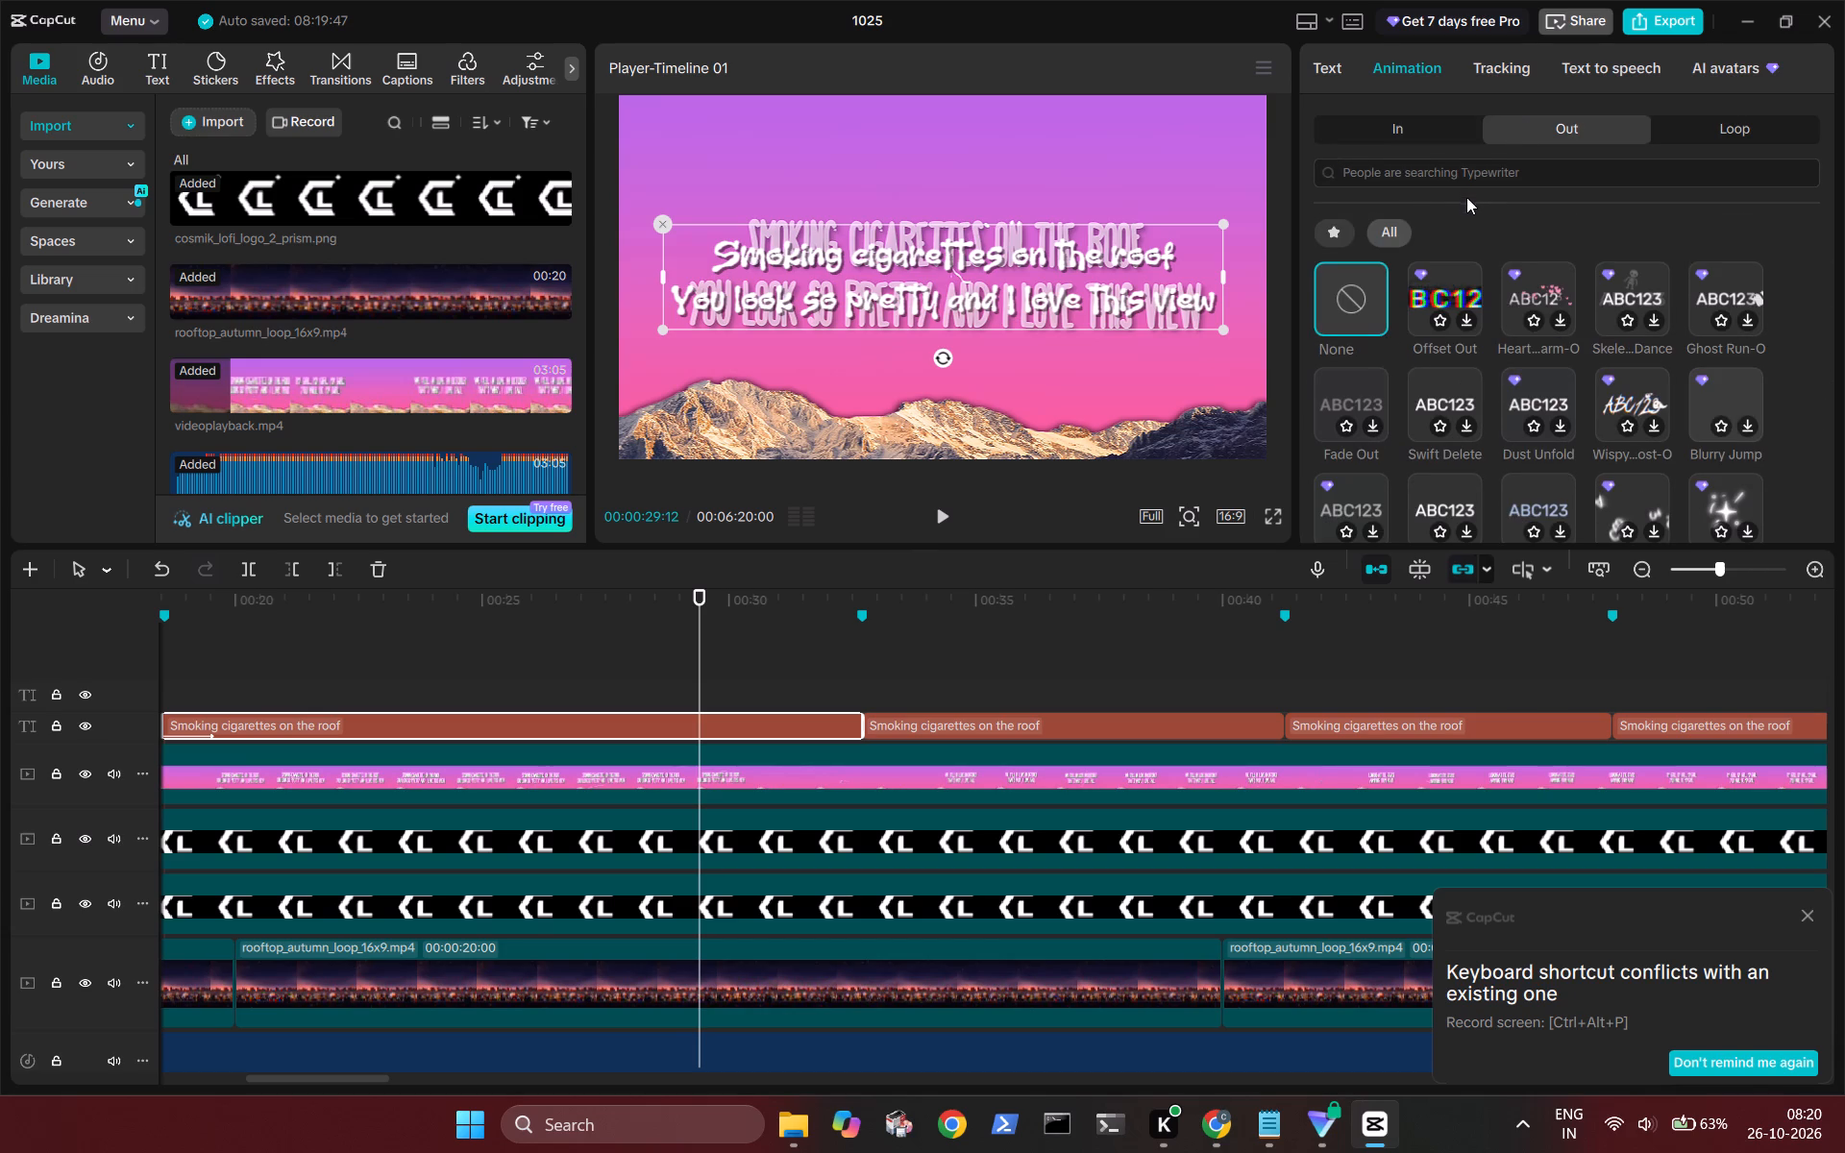
{"action": "left_click", "coordinate": [1442, 174]}
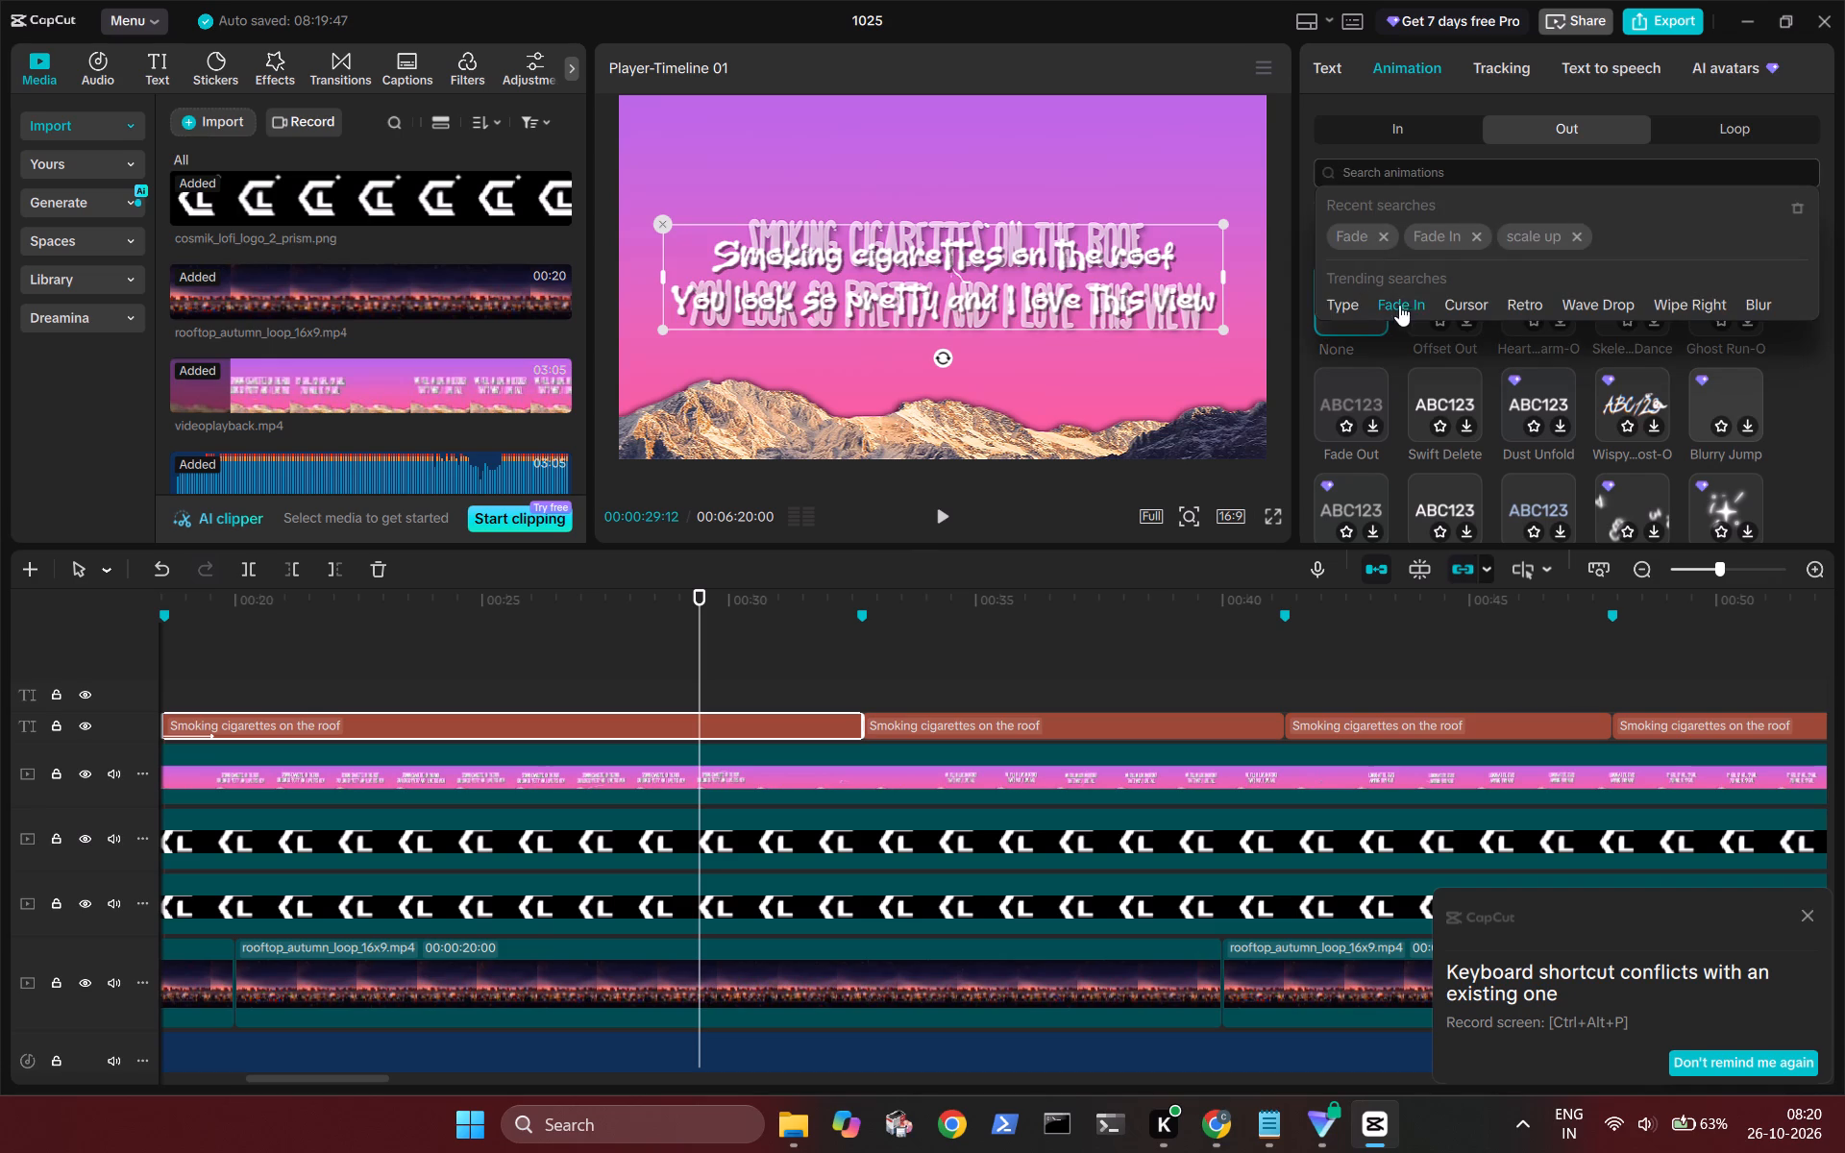
{"action": "left_click", "coordinate": [1343, 239]}
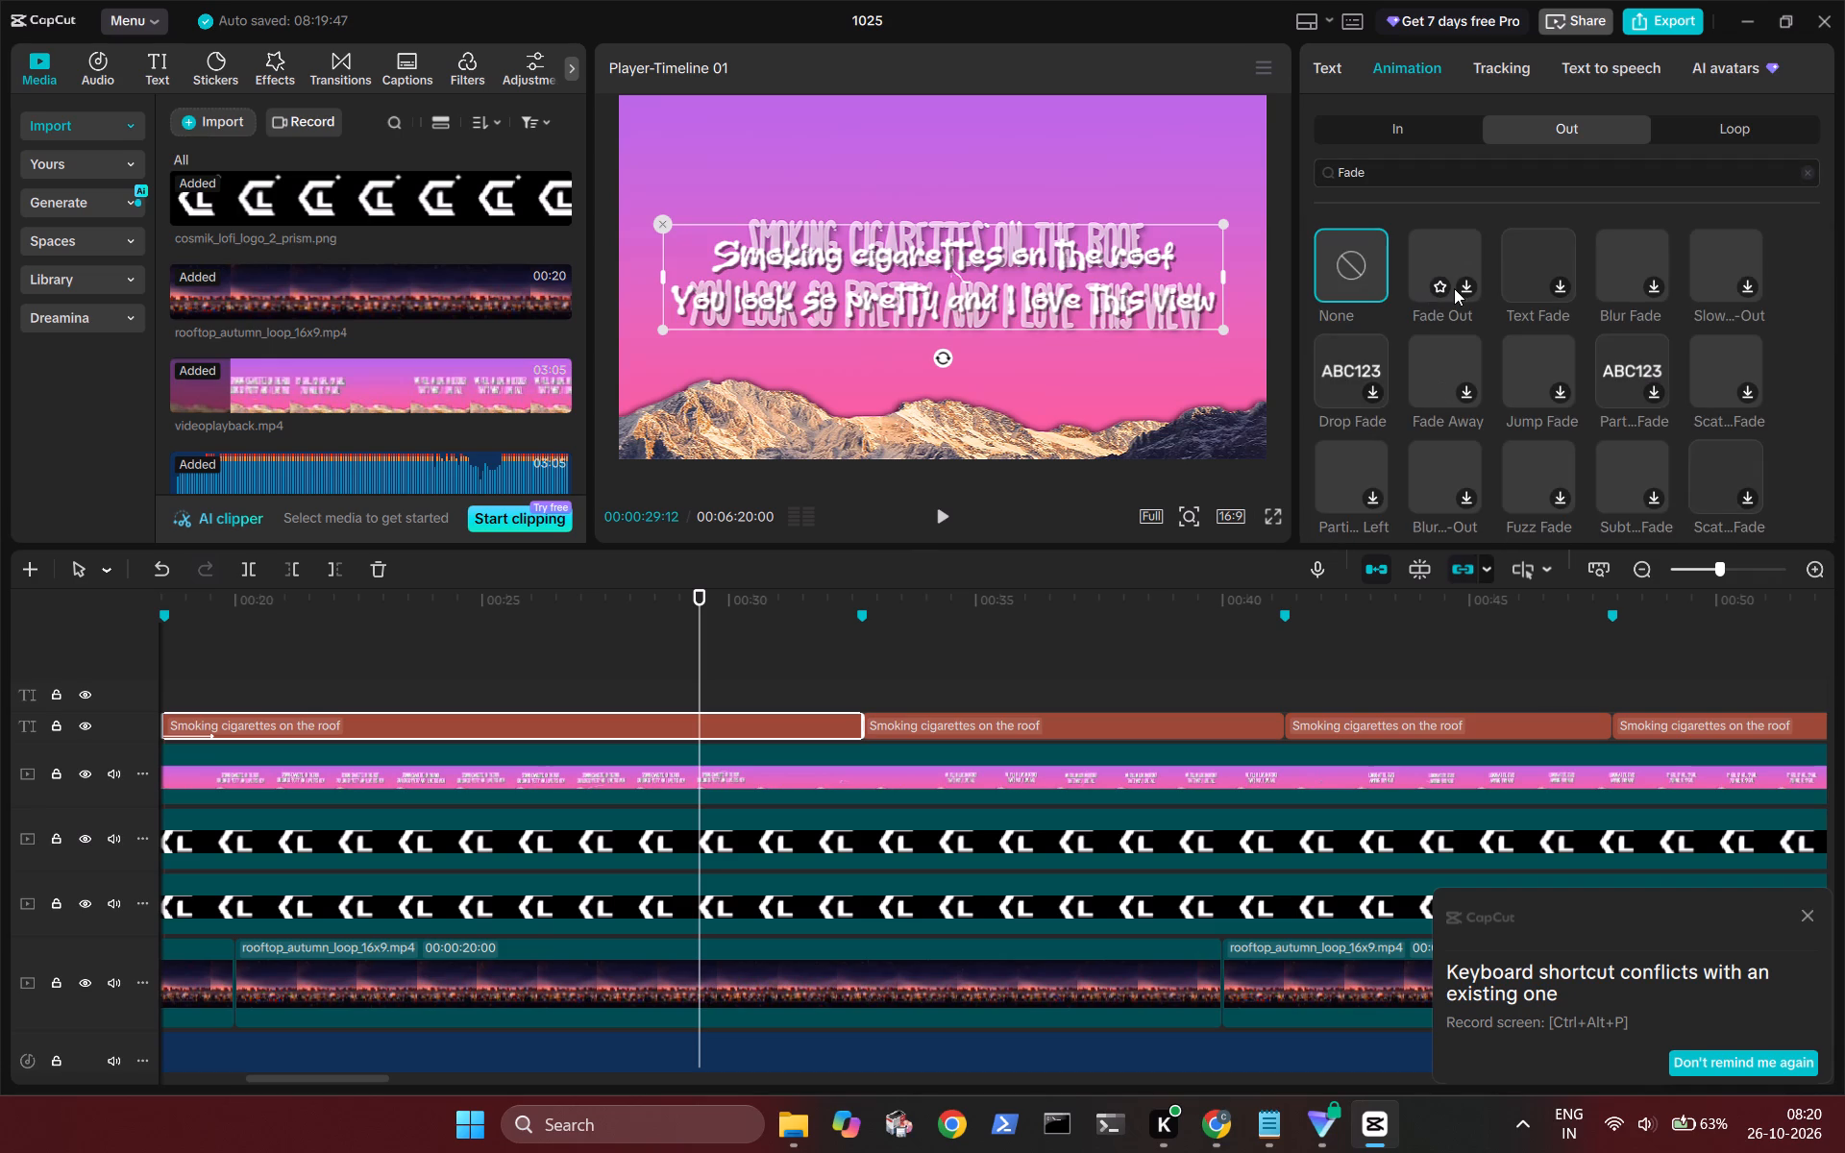
{"action": "left_click", "coordinate": [1454, 288]}
{"action": "left_click", "coordinate": [1433, 286]}
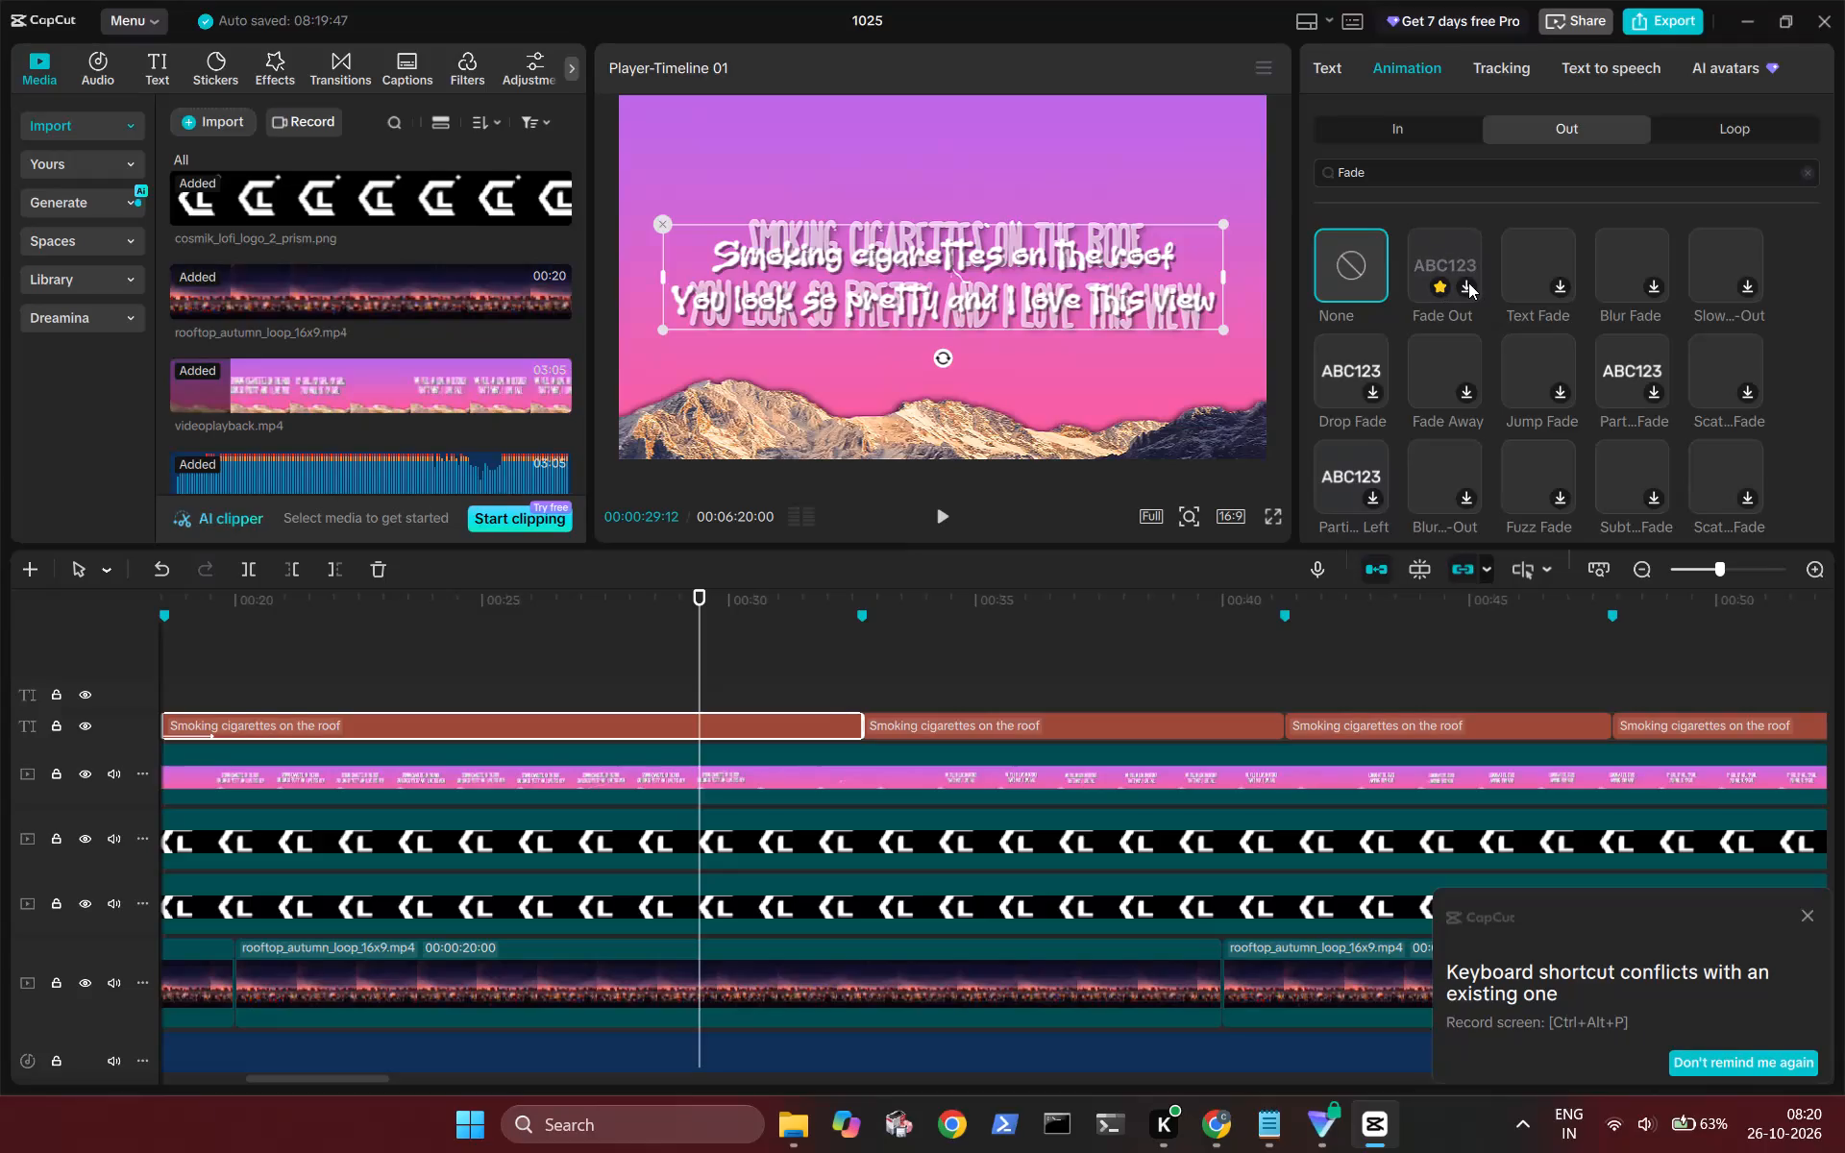
{"action": "left_click", "coordinate": [1468, 282]}
{"action": "double_click", "coordinate": [1430, 250]}
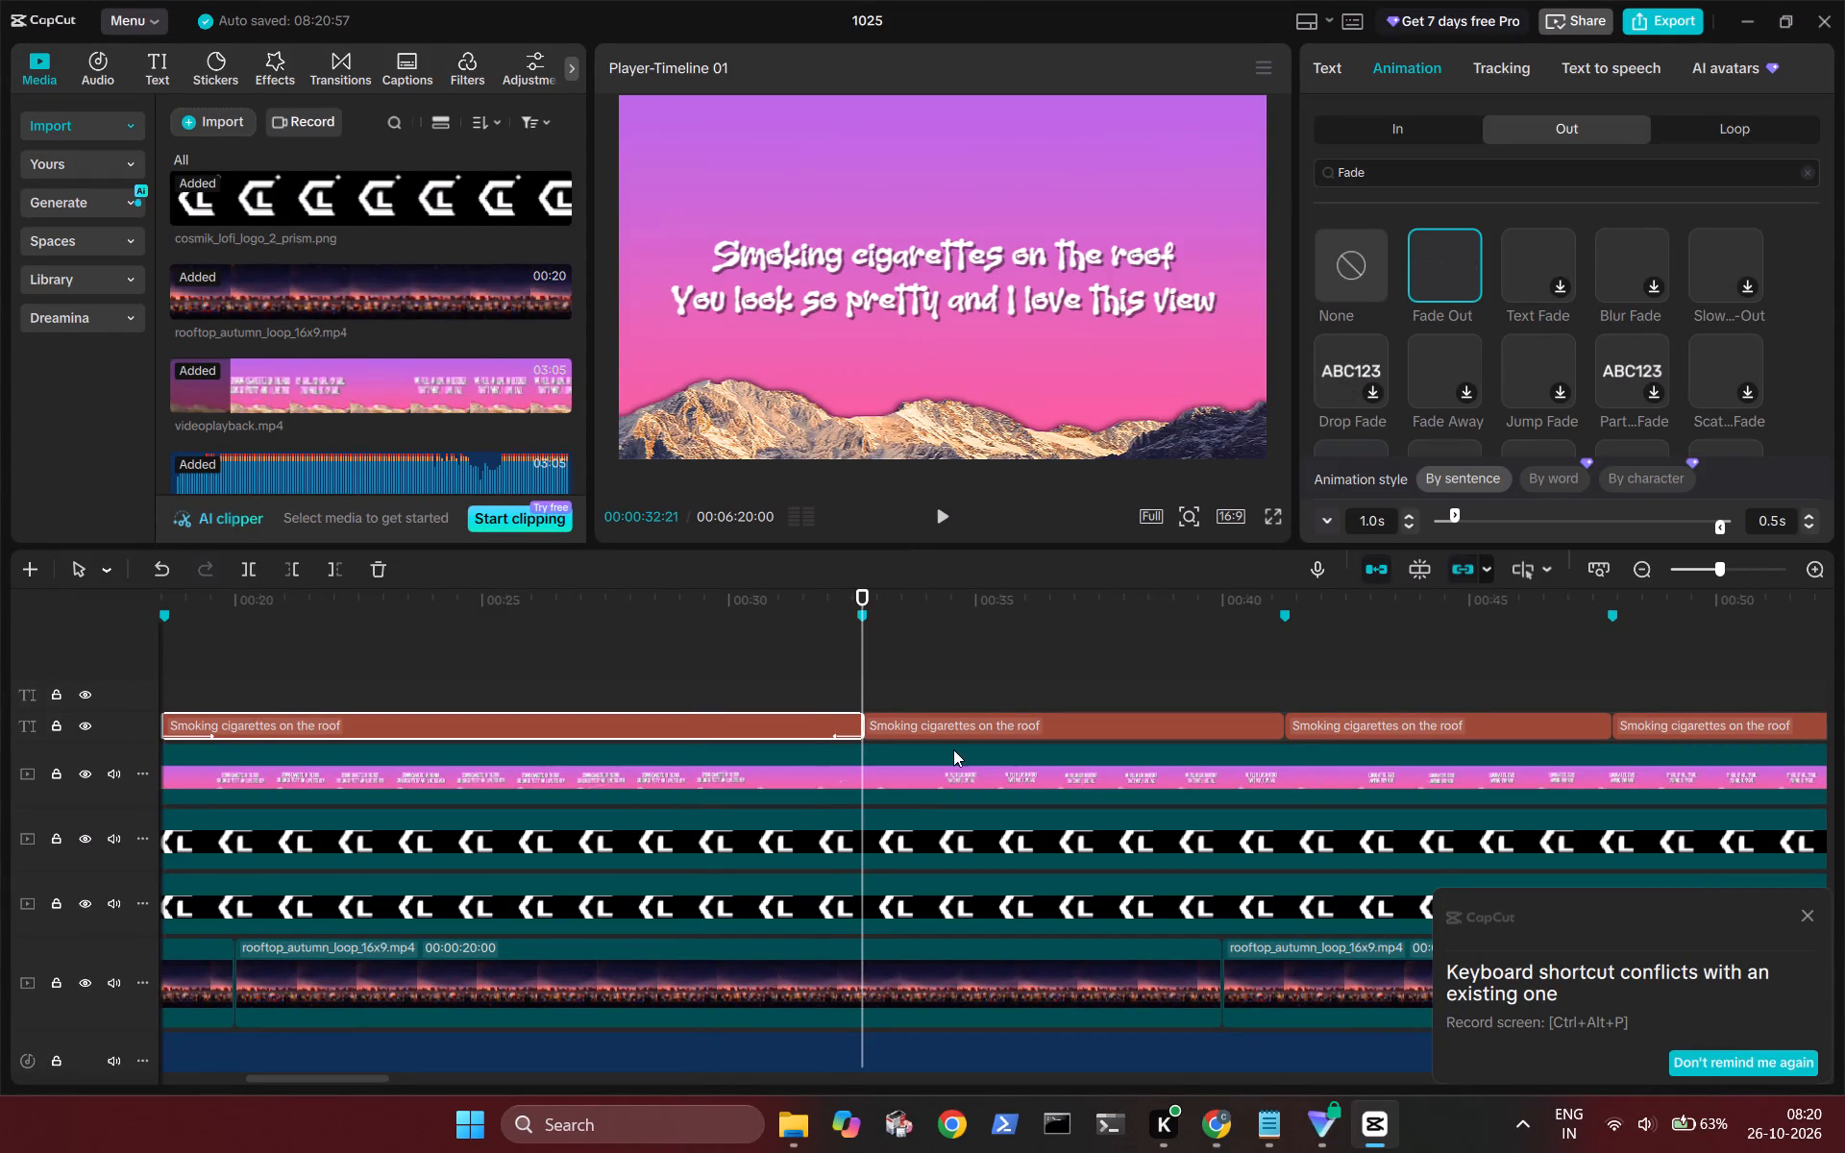
Replace the second lyric title's text with "We fell in love in October / That's why I love fall" copied from the Notepad lyrics.
{"action": "key", "text": "space"}
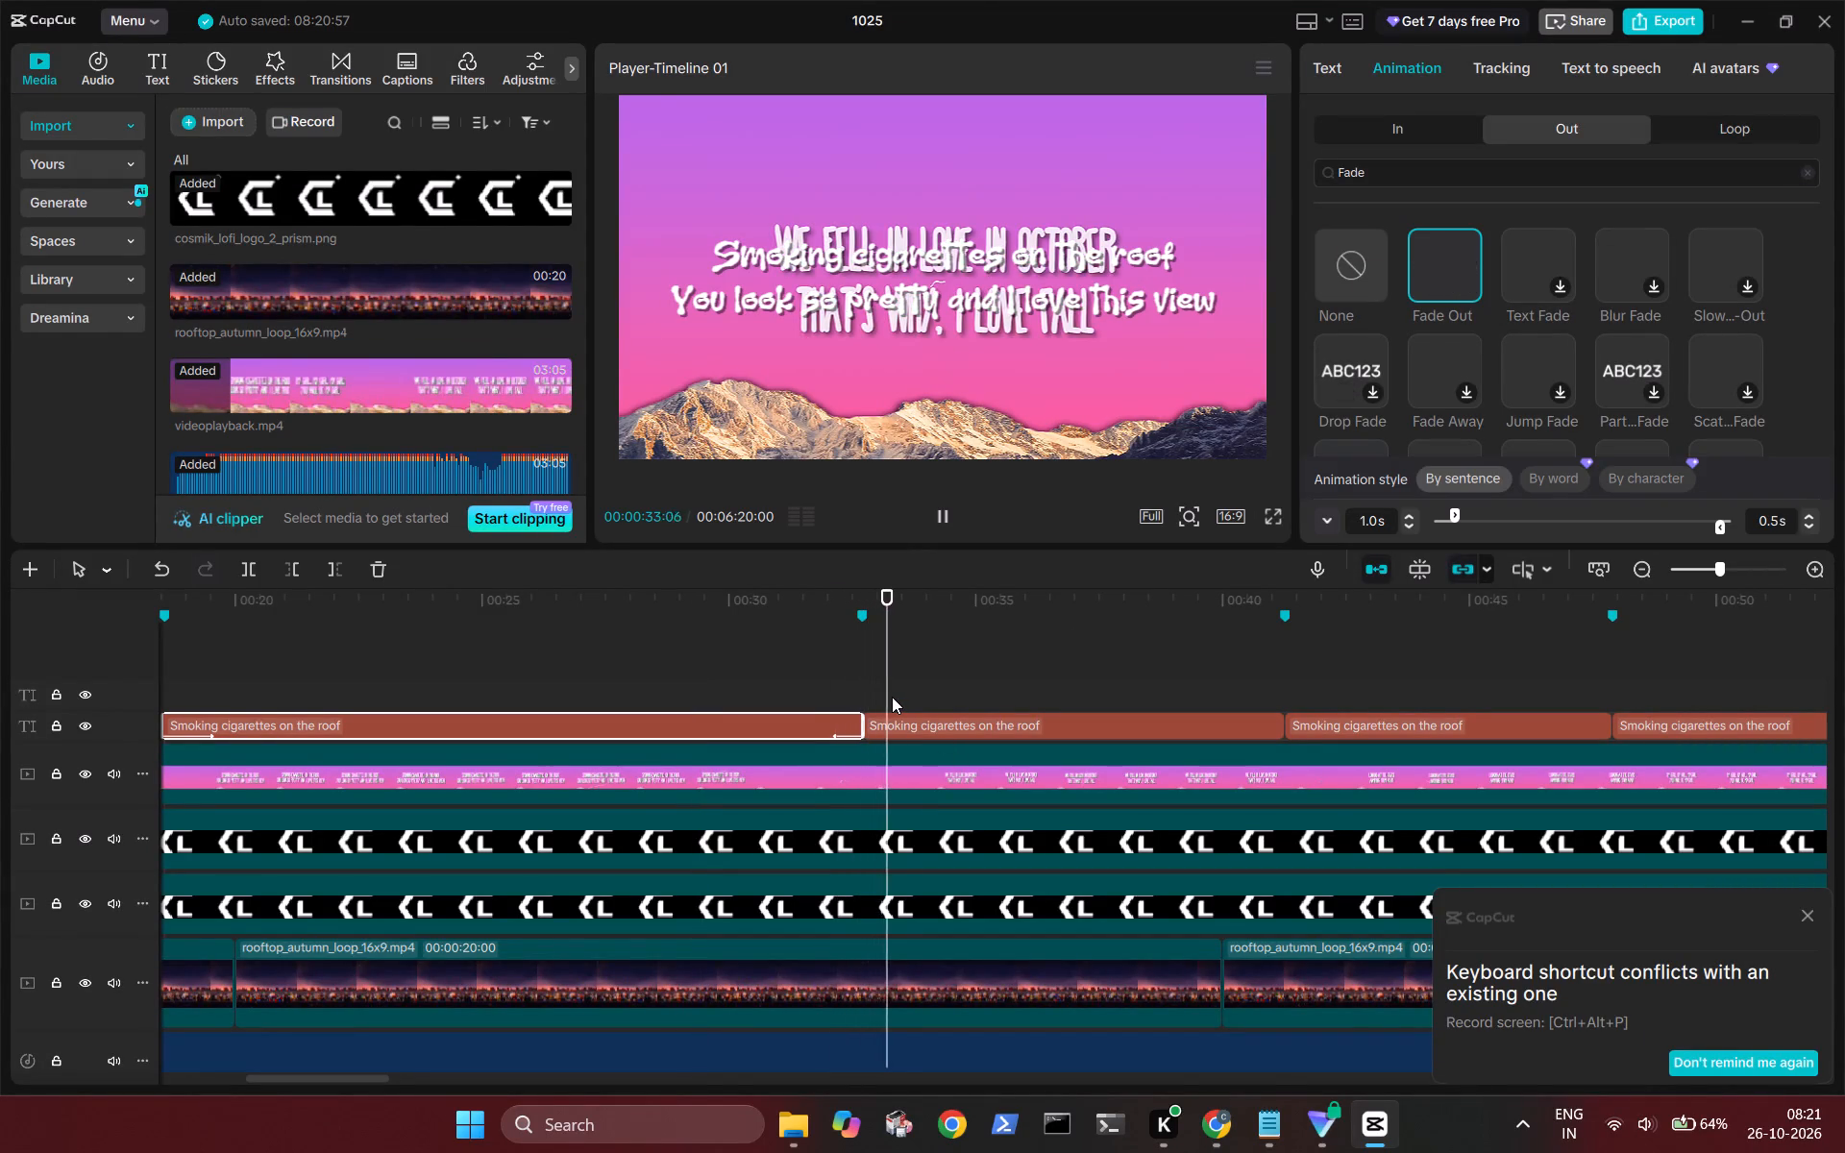
{"action": "key", "text": "space"}
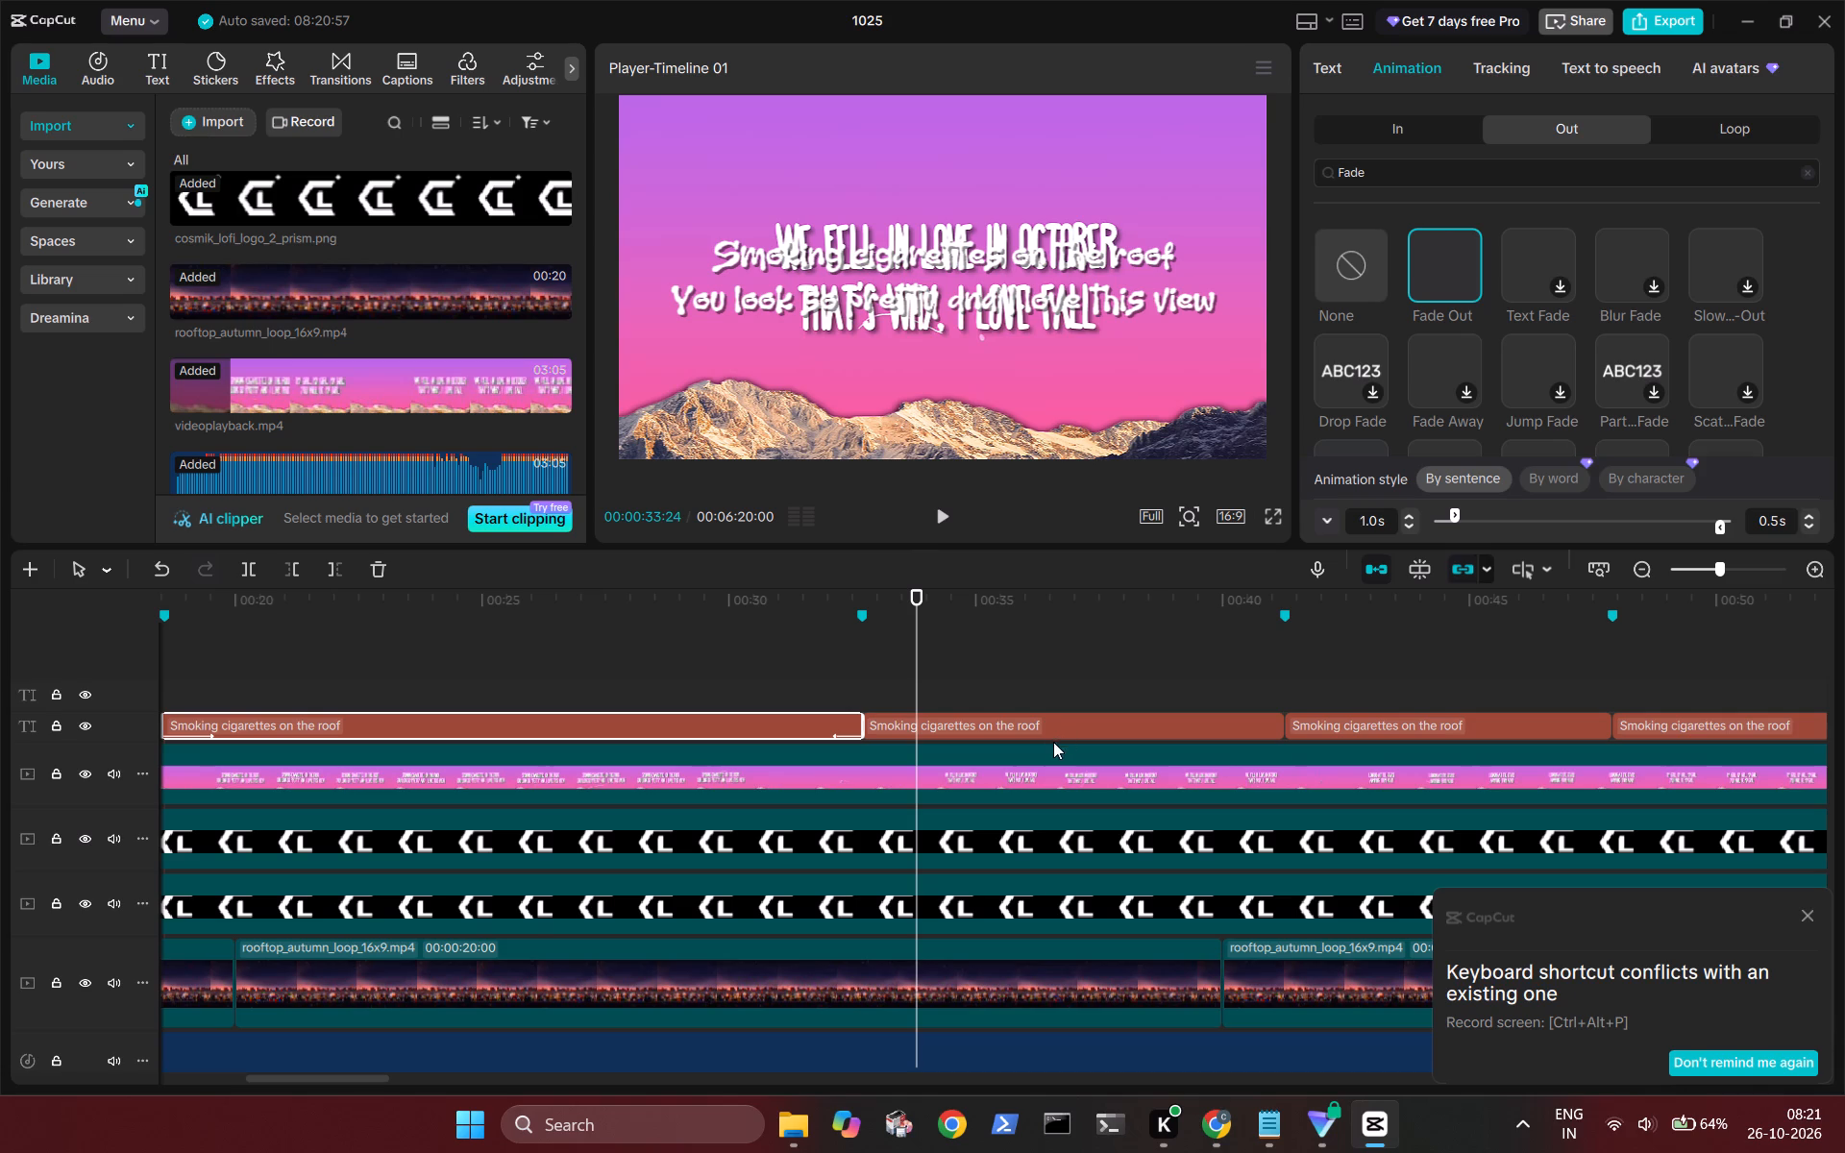
{"action": "left_click", "coordinate": [1041, 726]}
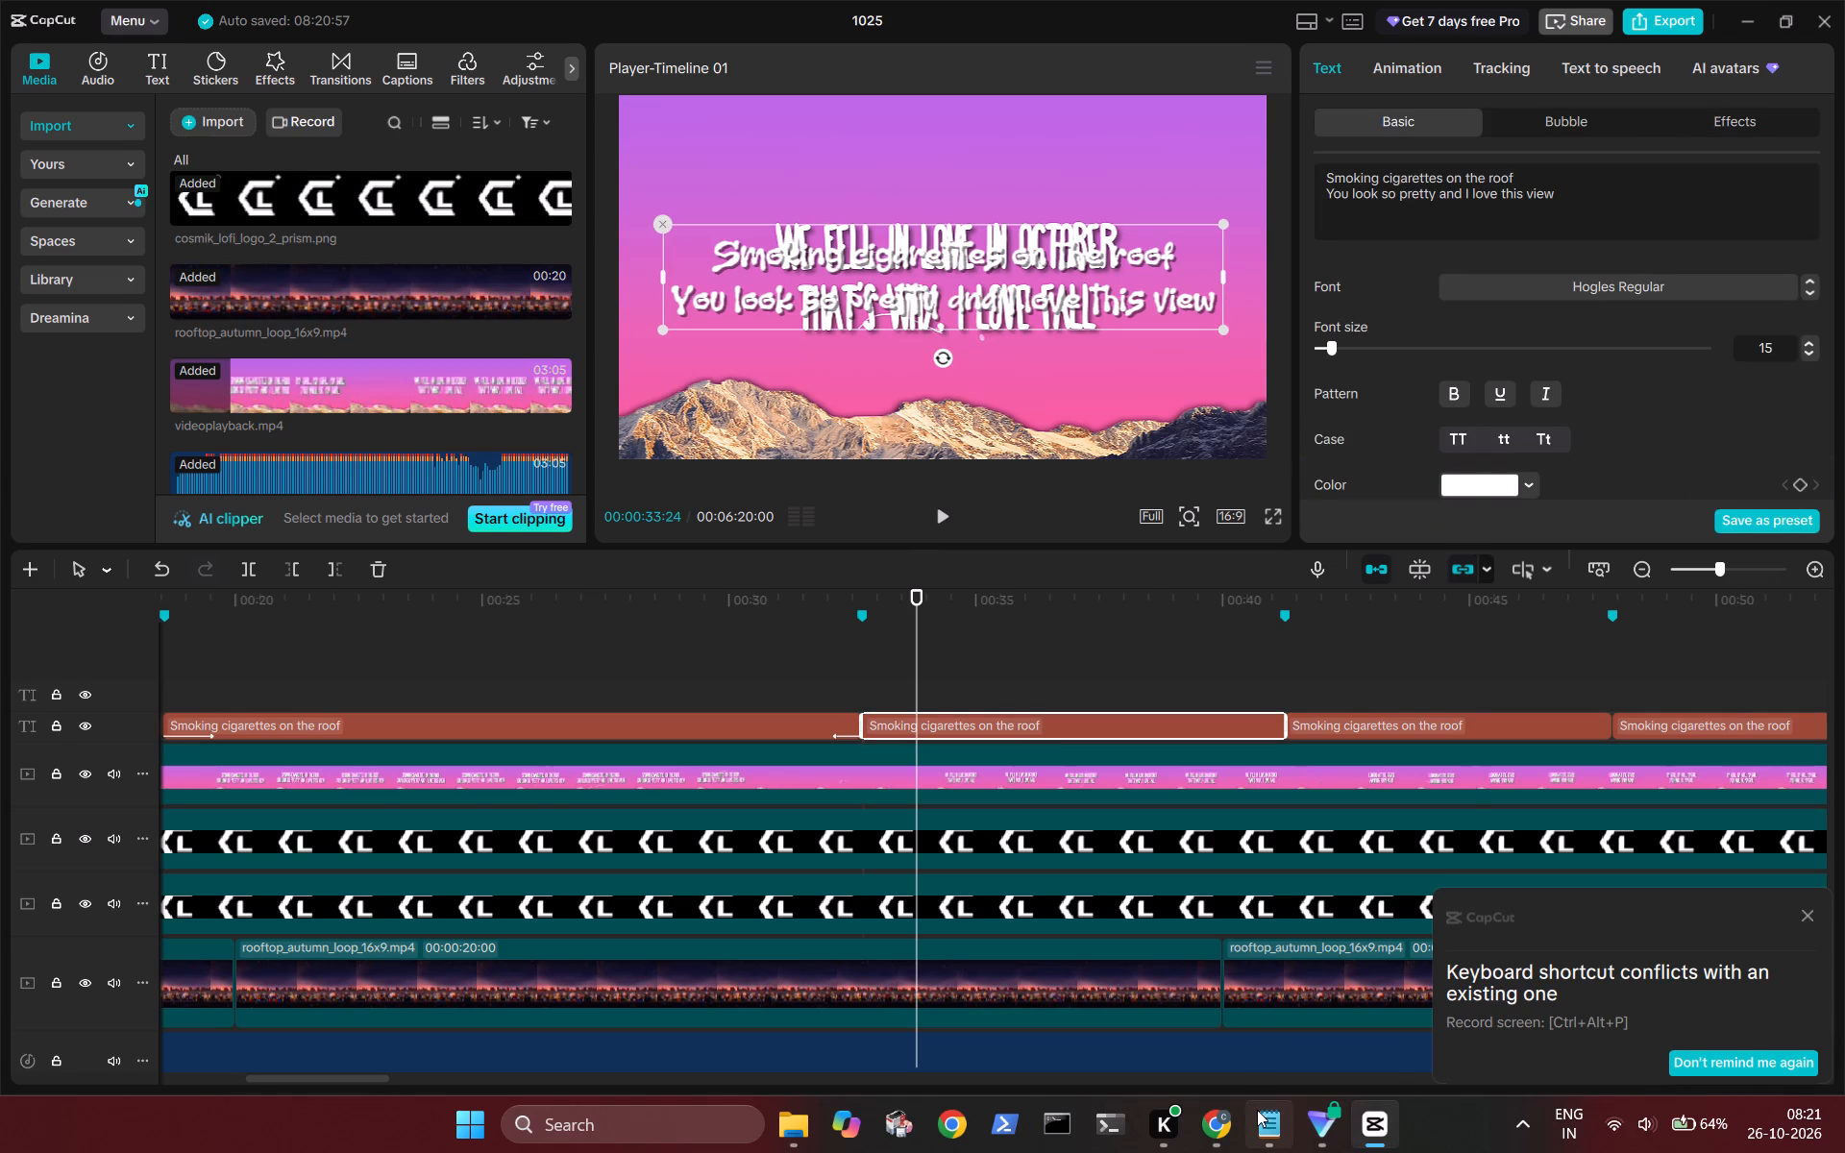
{"action": "left_click", "coordinate": [1257, 1110]}
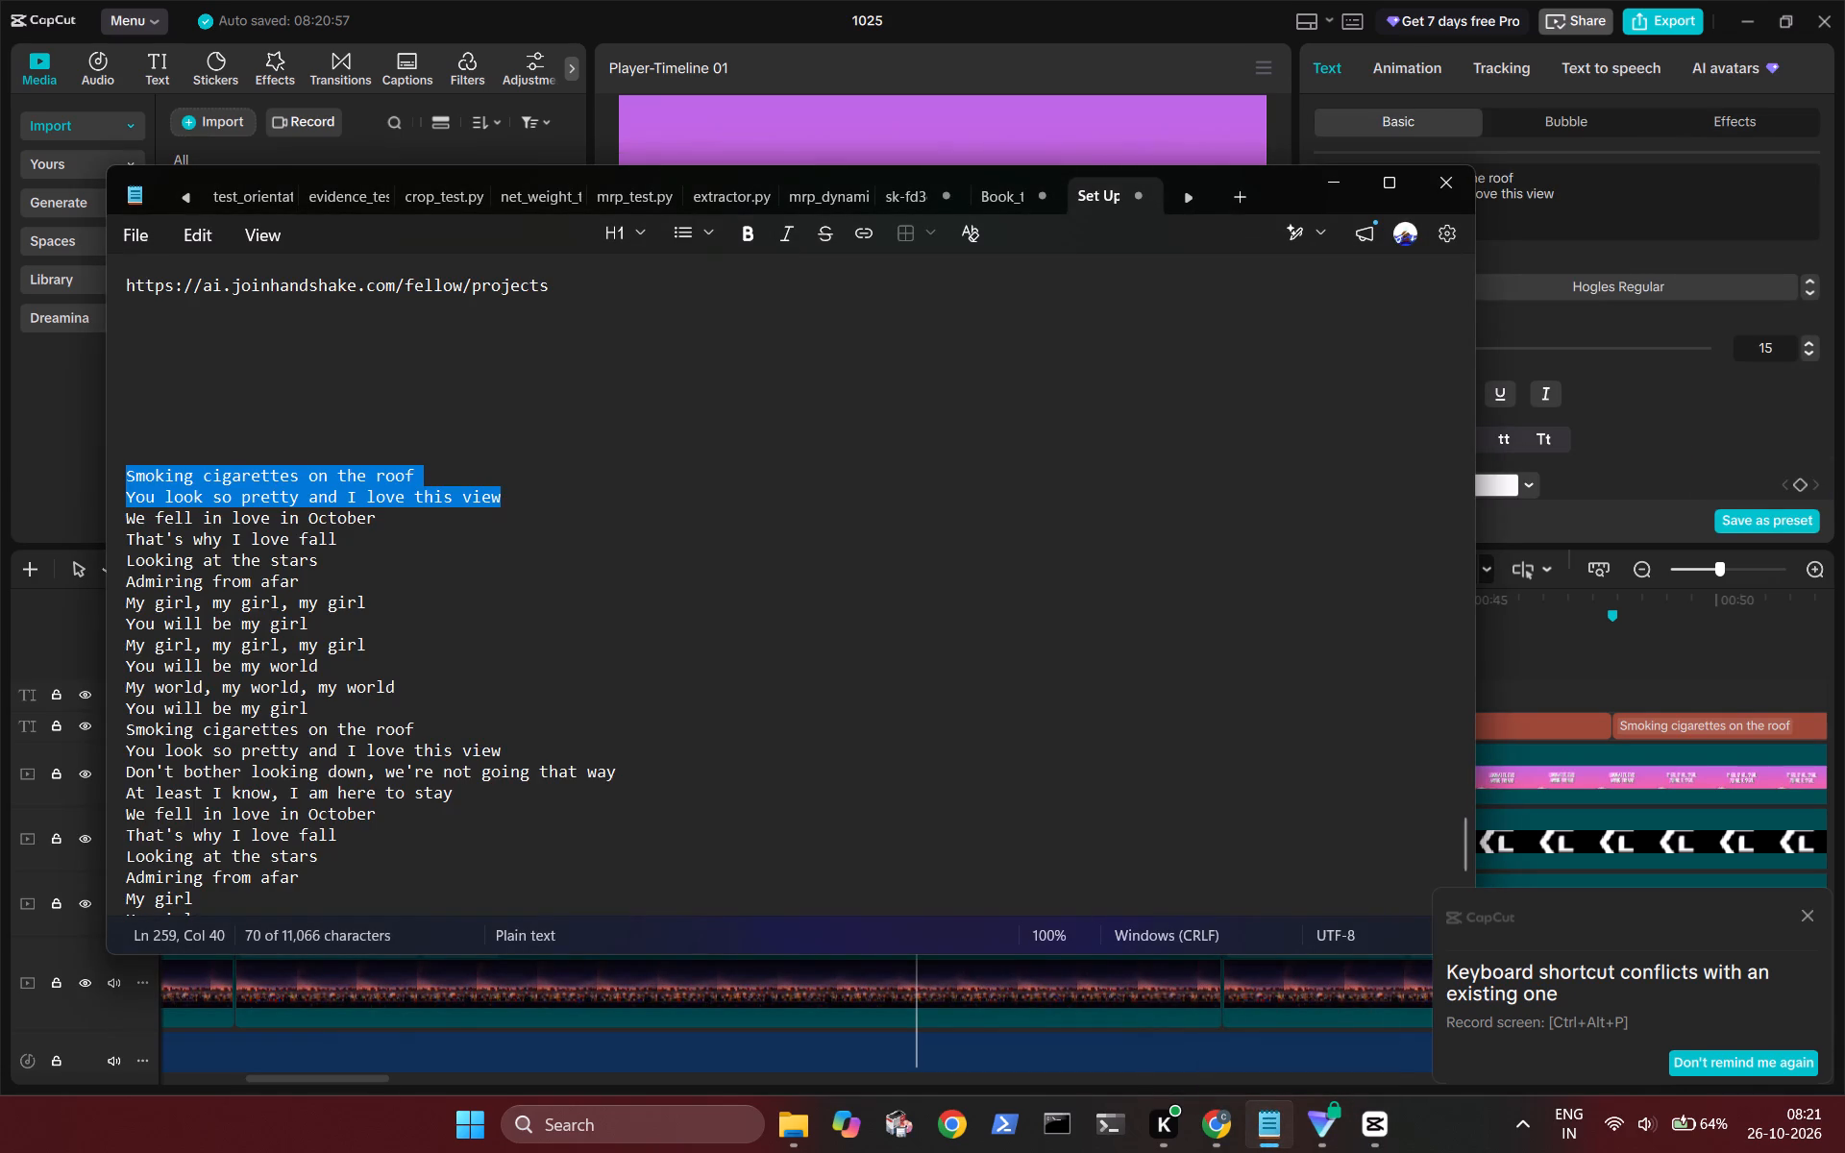
{"action": "left_click", "coordinate": [339, 545]}
{"action": "left_click_drag", "start_coordinate": [339, 545], "coordinate": [103, 520]}
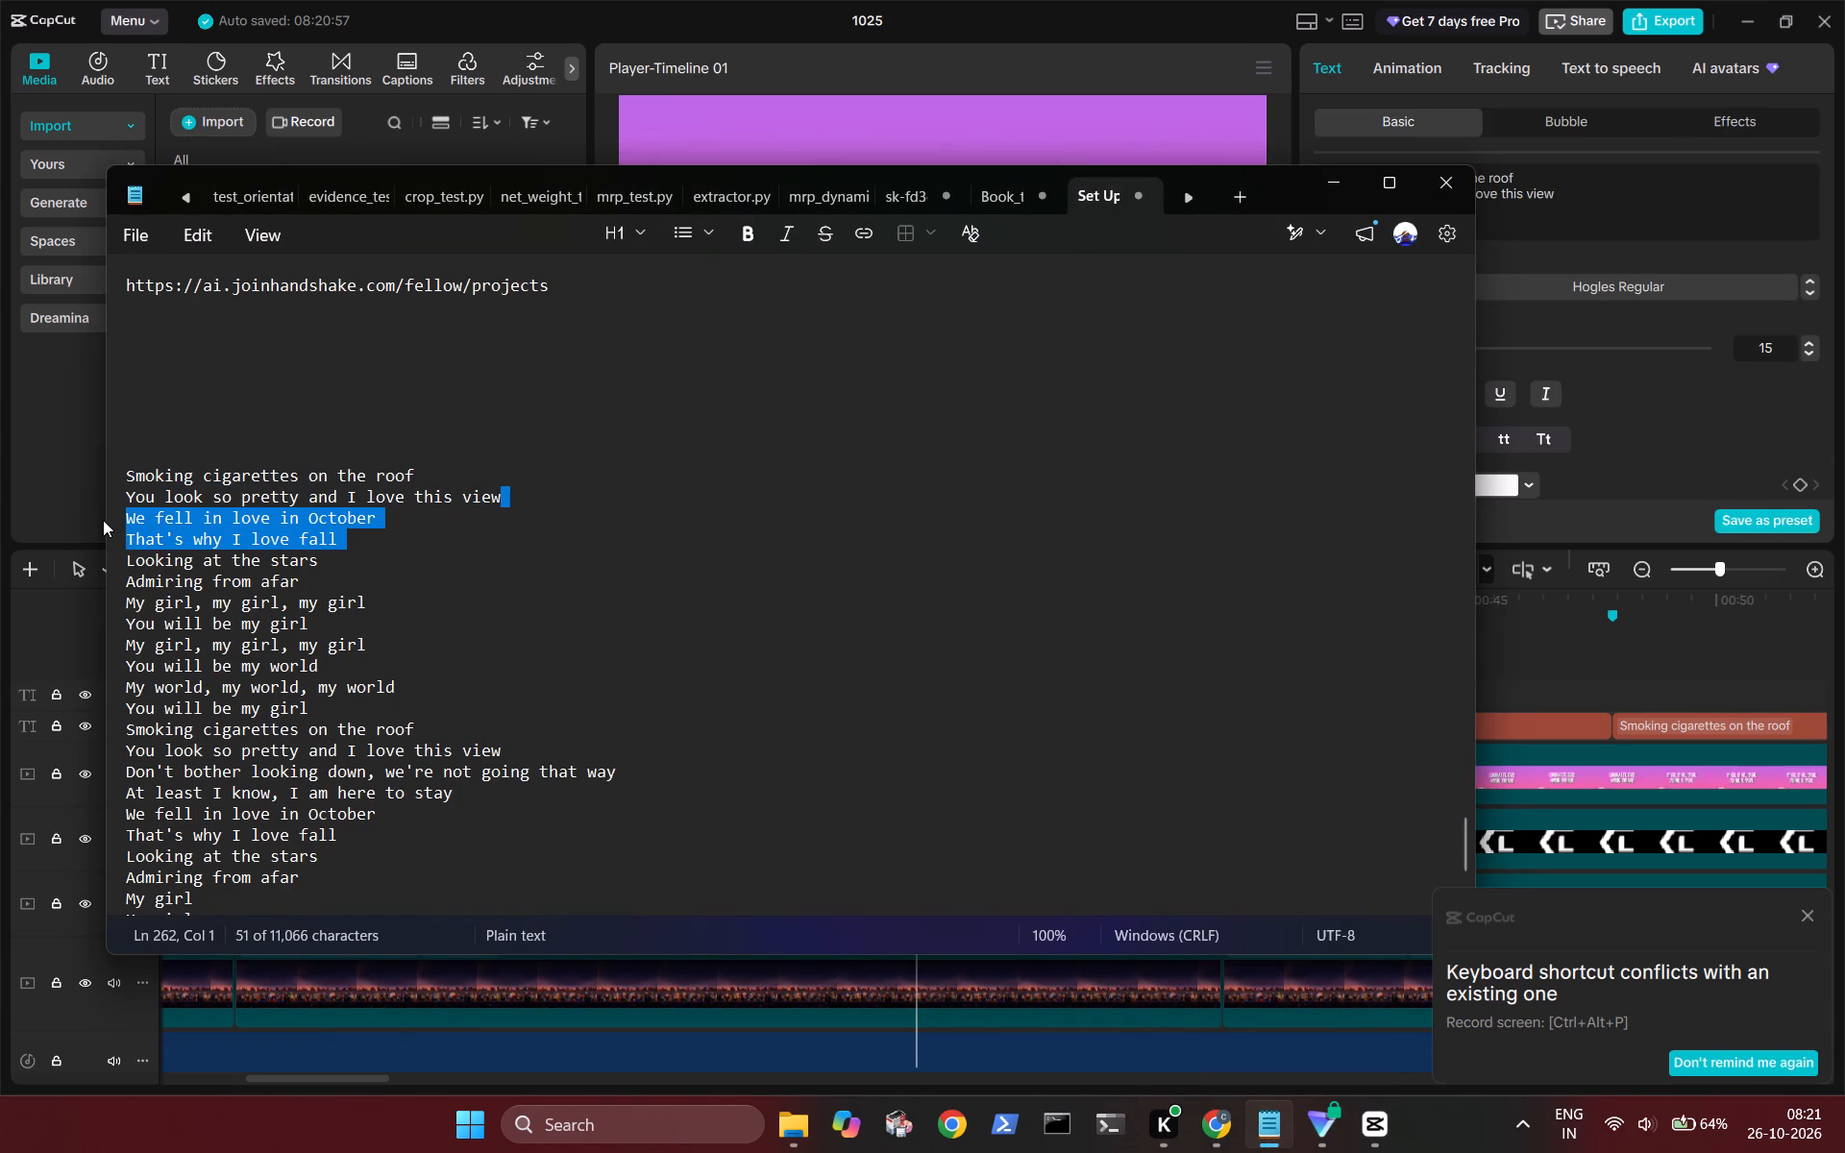
{"action": "key", "text": "ctrl+c"}
{"action": "left_click", "coordinate": [1588, 199]}
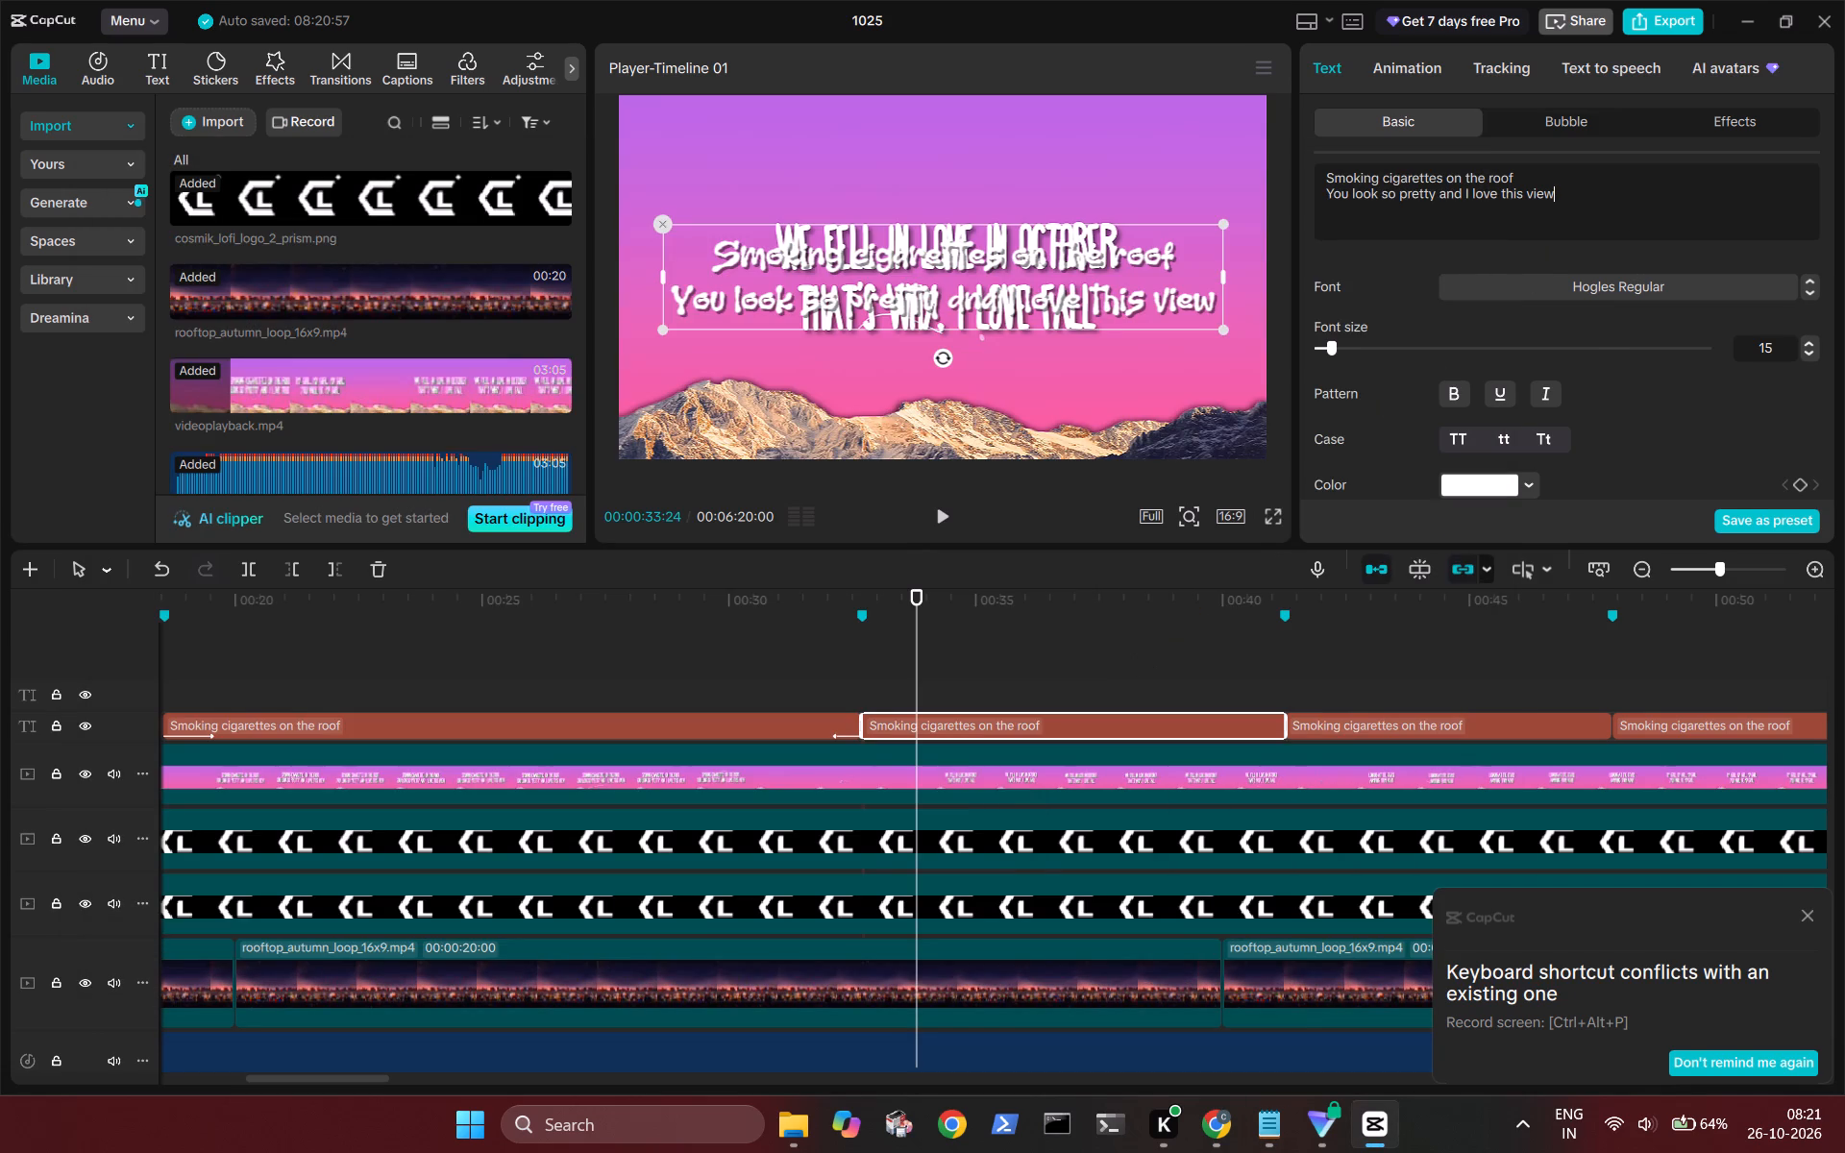
{"action": "key", "text": "ctrl+a"}
{"action": "key", "text": "ctrl+c"}
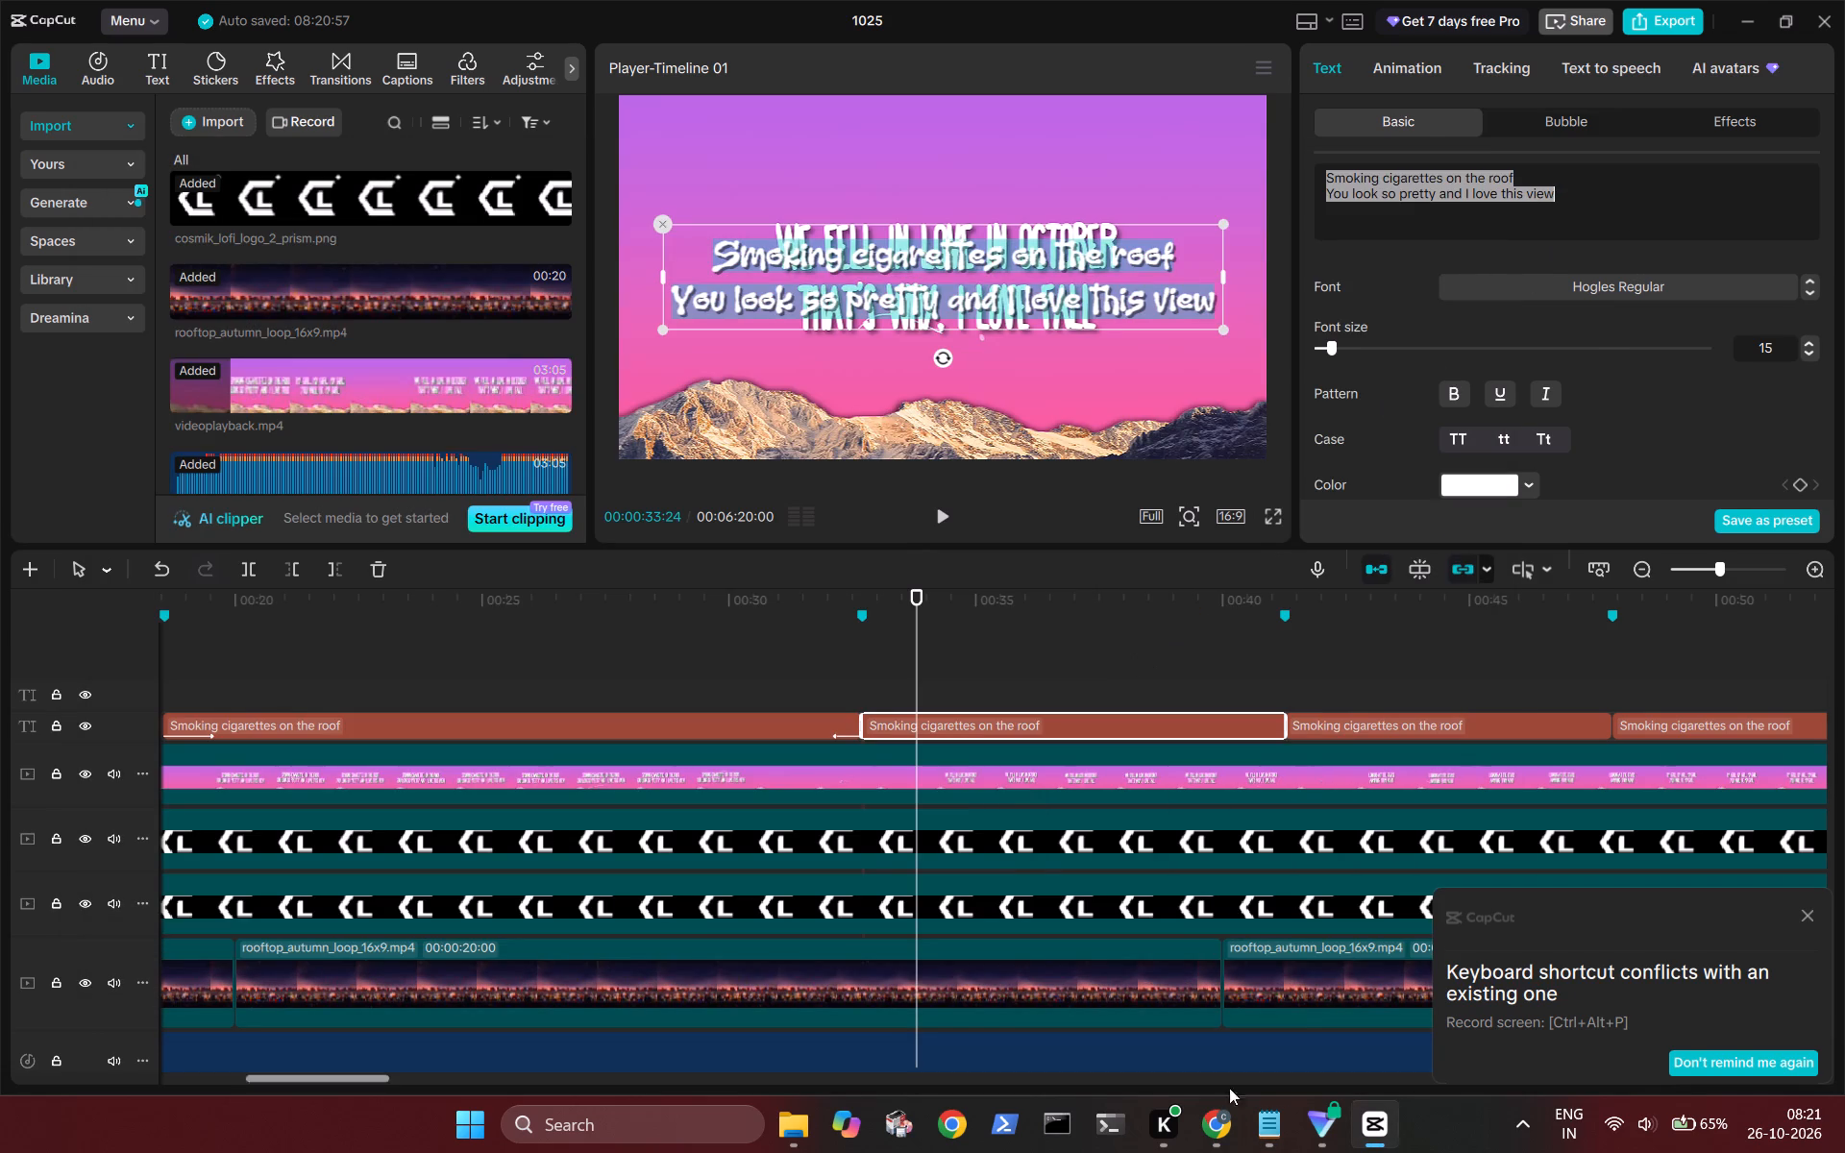
{"action": "left_click", "coordinate": [1259, 1111]}
{"action": "key", "text": "ctrl+c"}
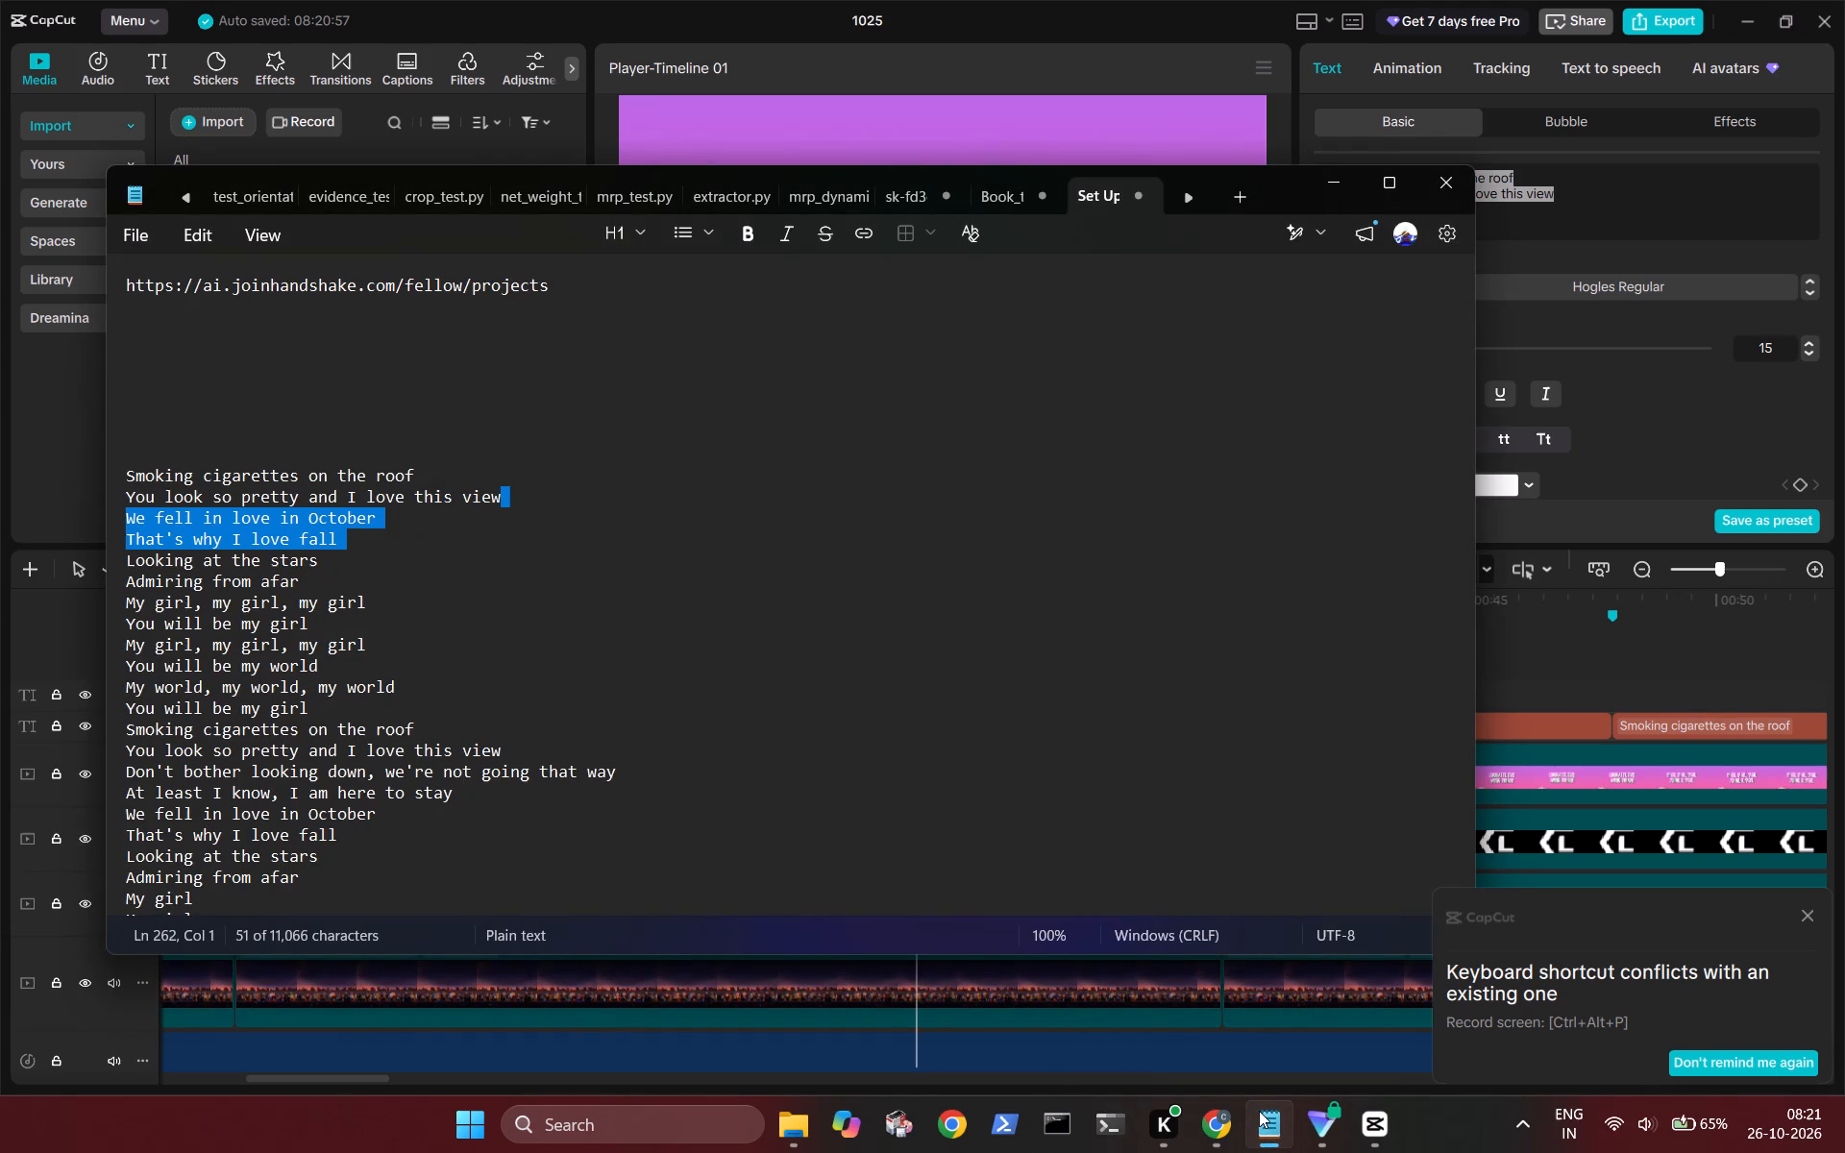
{"action": "left_click", "coordinate": [1635, 163]}
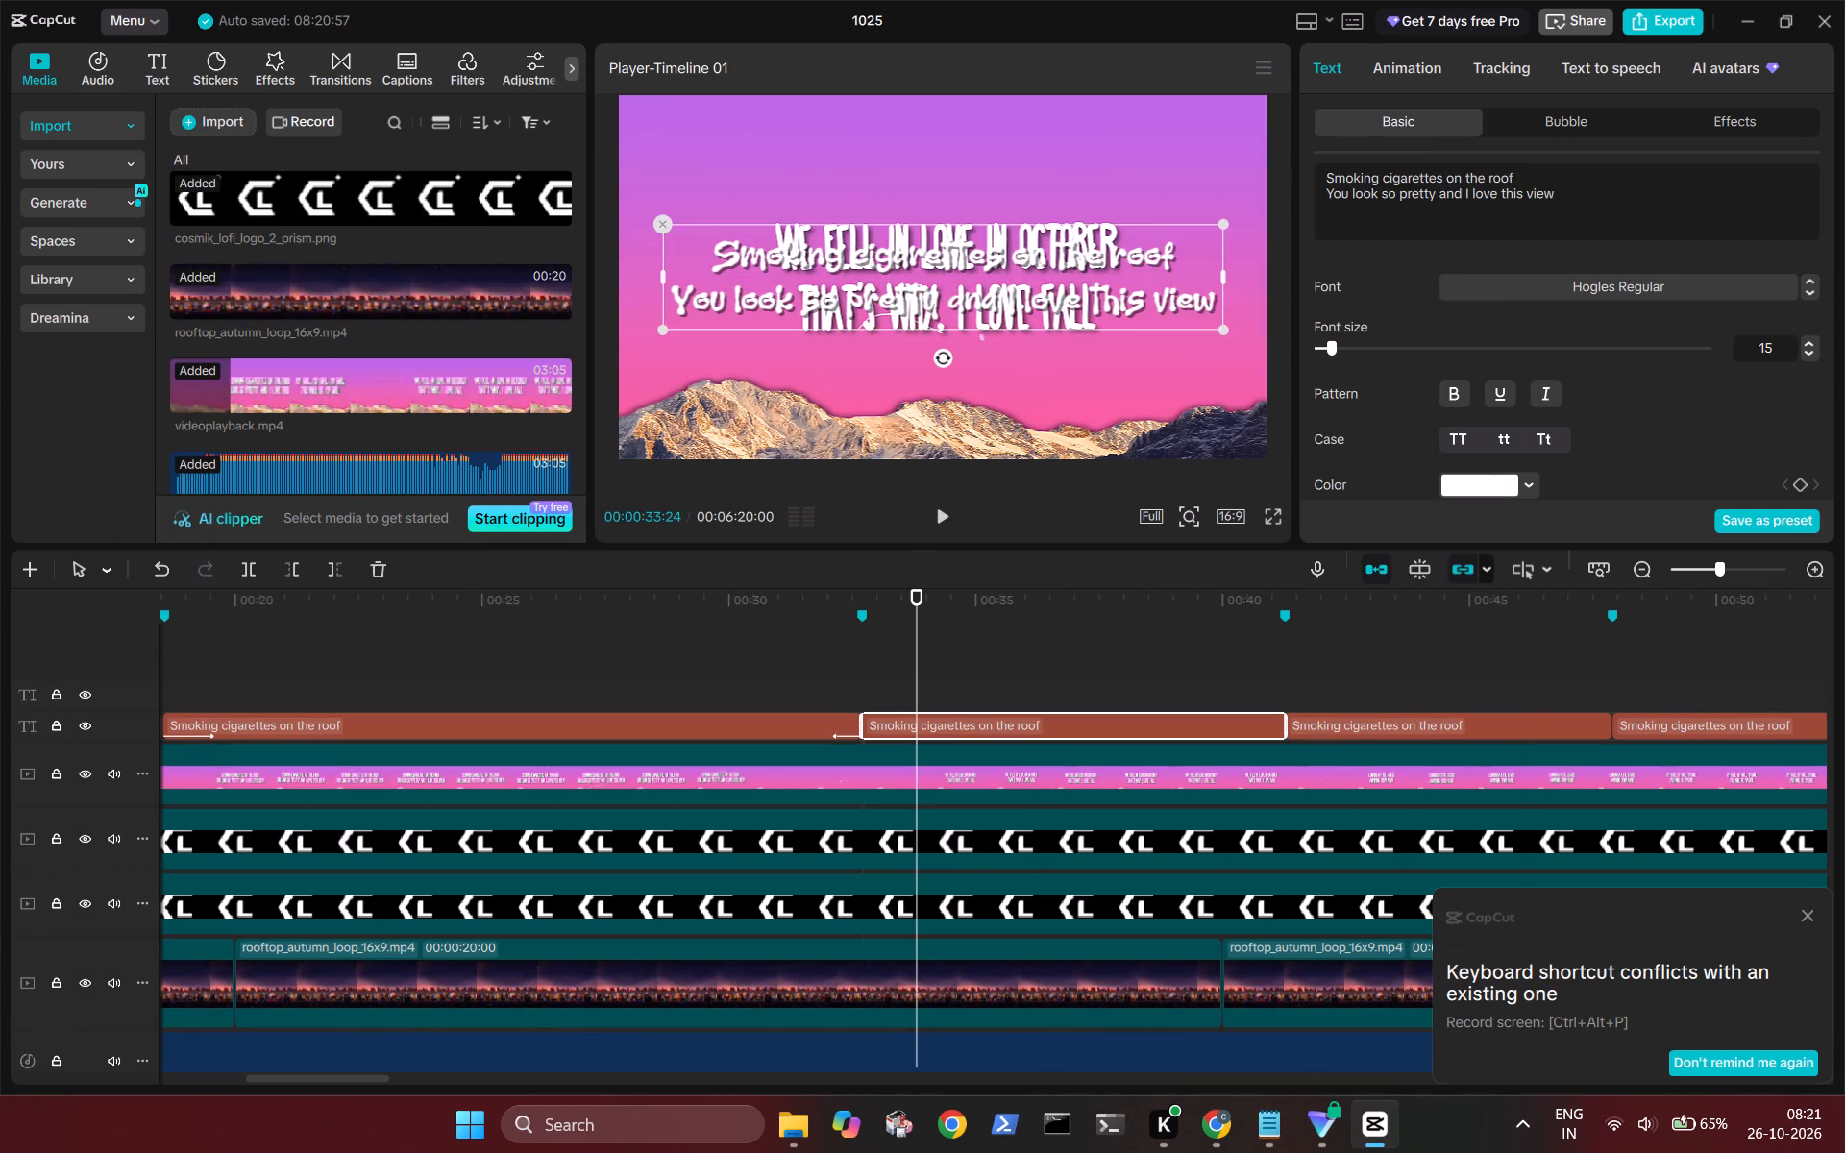
{"action": "key", "text": "ctrl+a"}
{"action": "key", "text": "ctrl+v"}
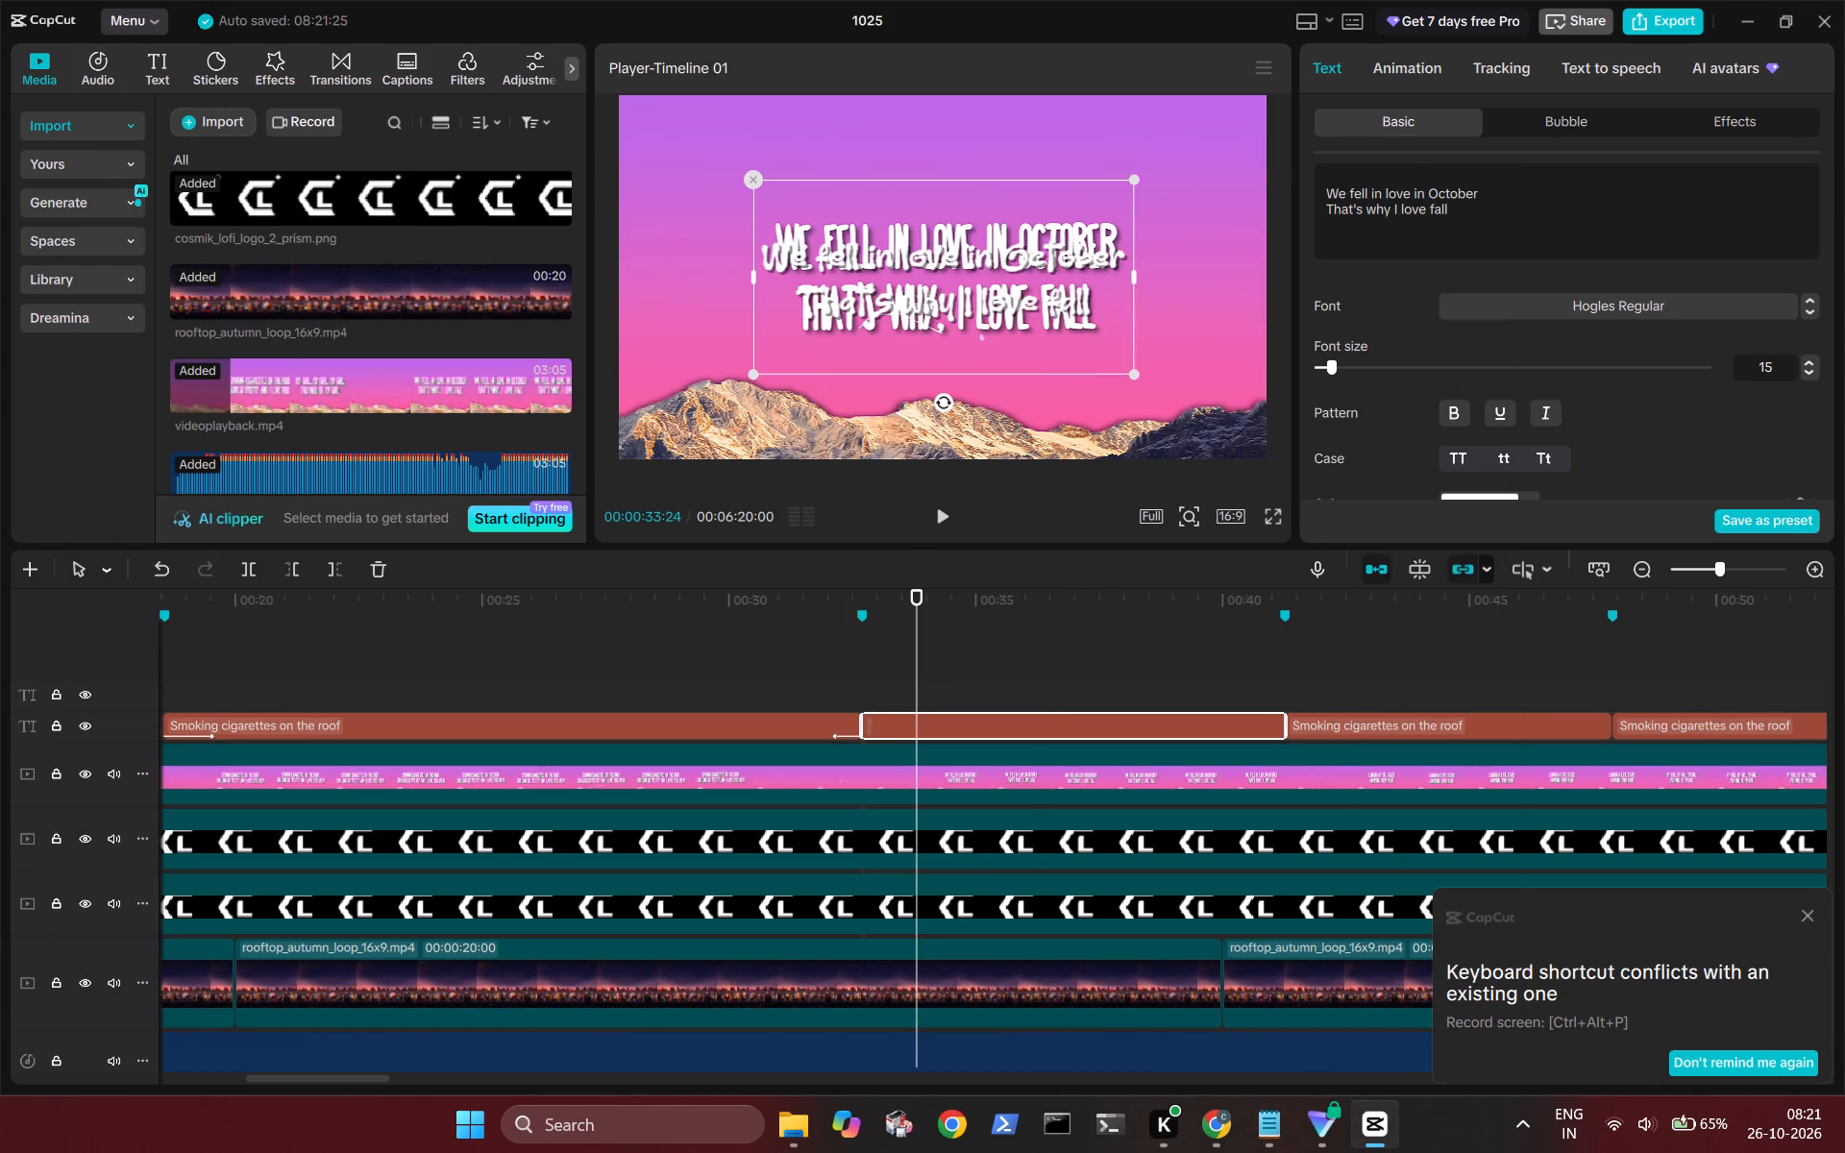
Remove the blank line above "We fell in love in October" and any stray blank after the second title's text.
{"action": "left_click", "coordinate": [1338, 178]}
{"action": "key", "text": "Down"}
{"action": "key", "text": "BackSpace"}
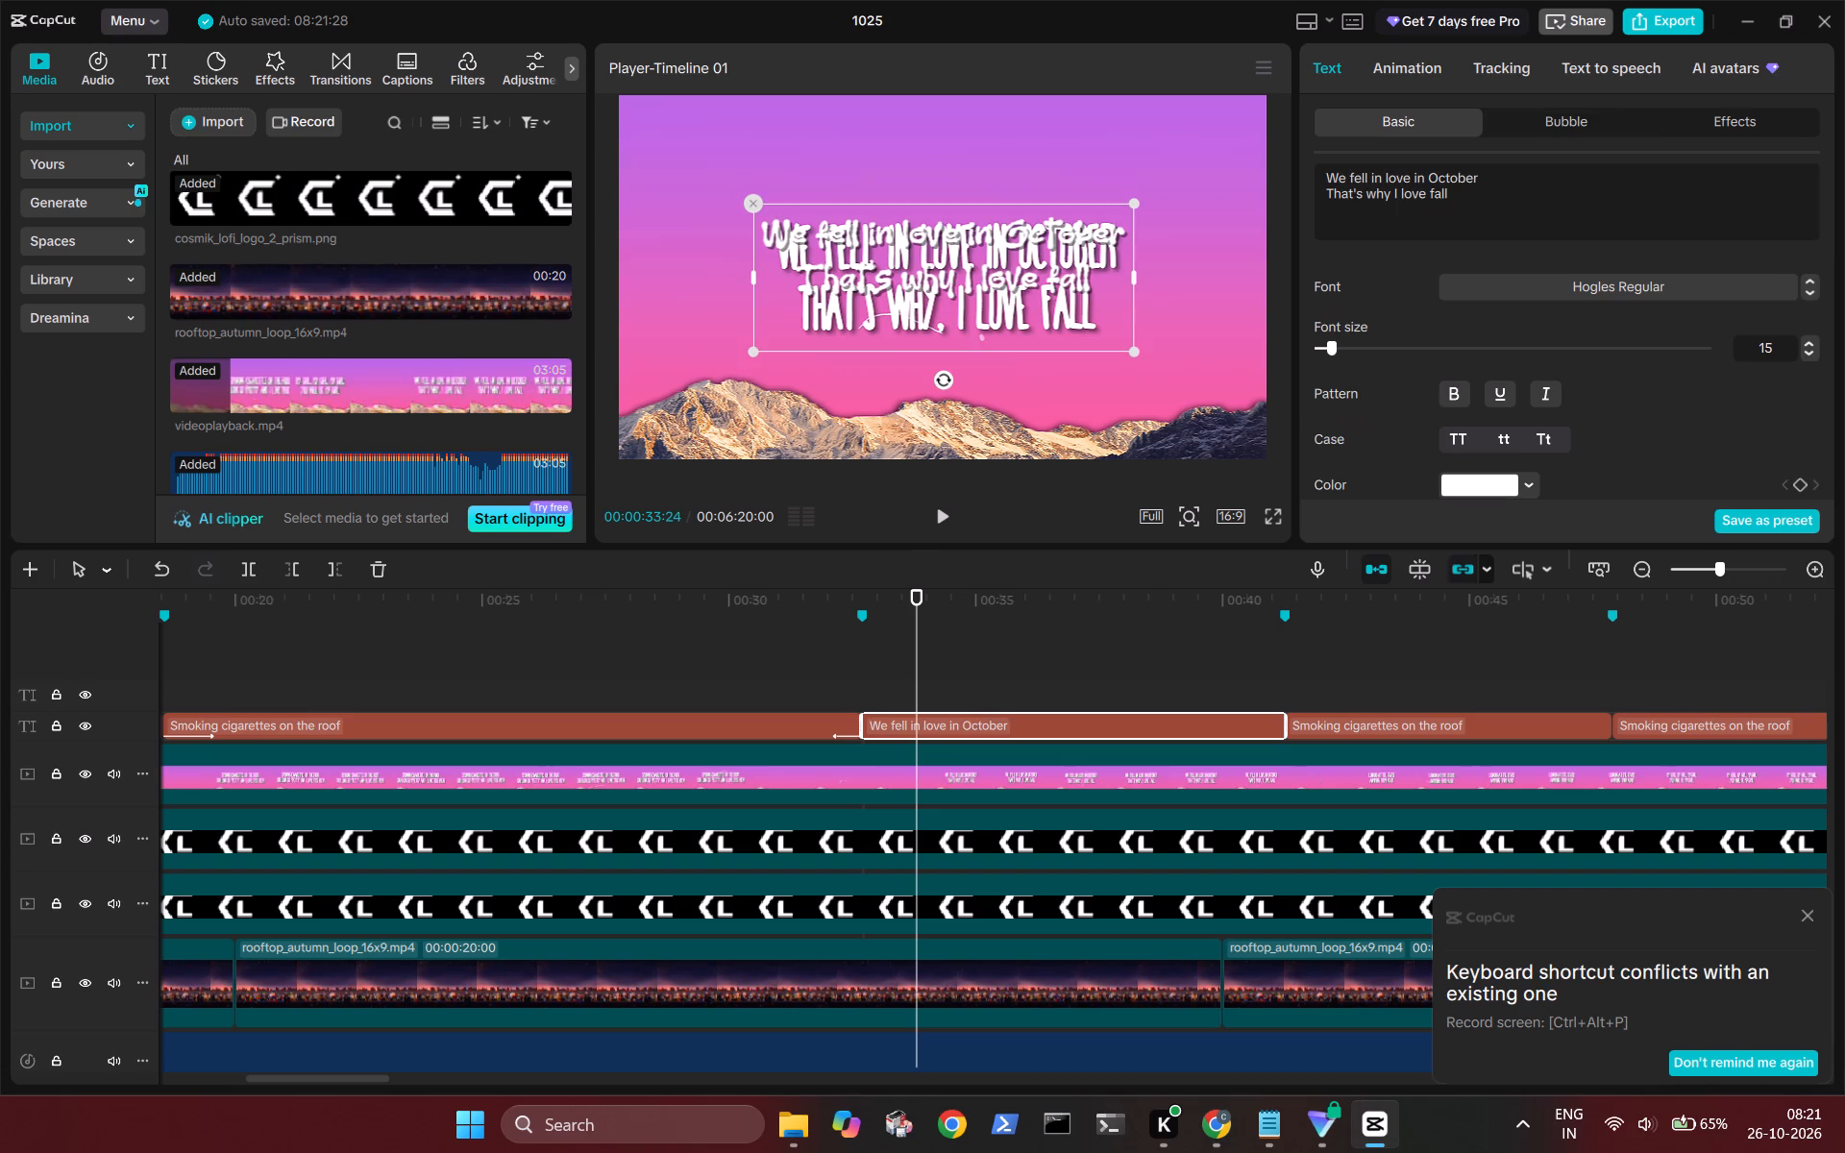
{"action": "left_click", "coordinate": [1457, 199]}
{"action": "key", "text": "space"}
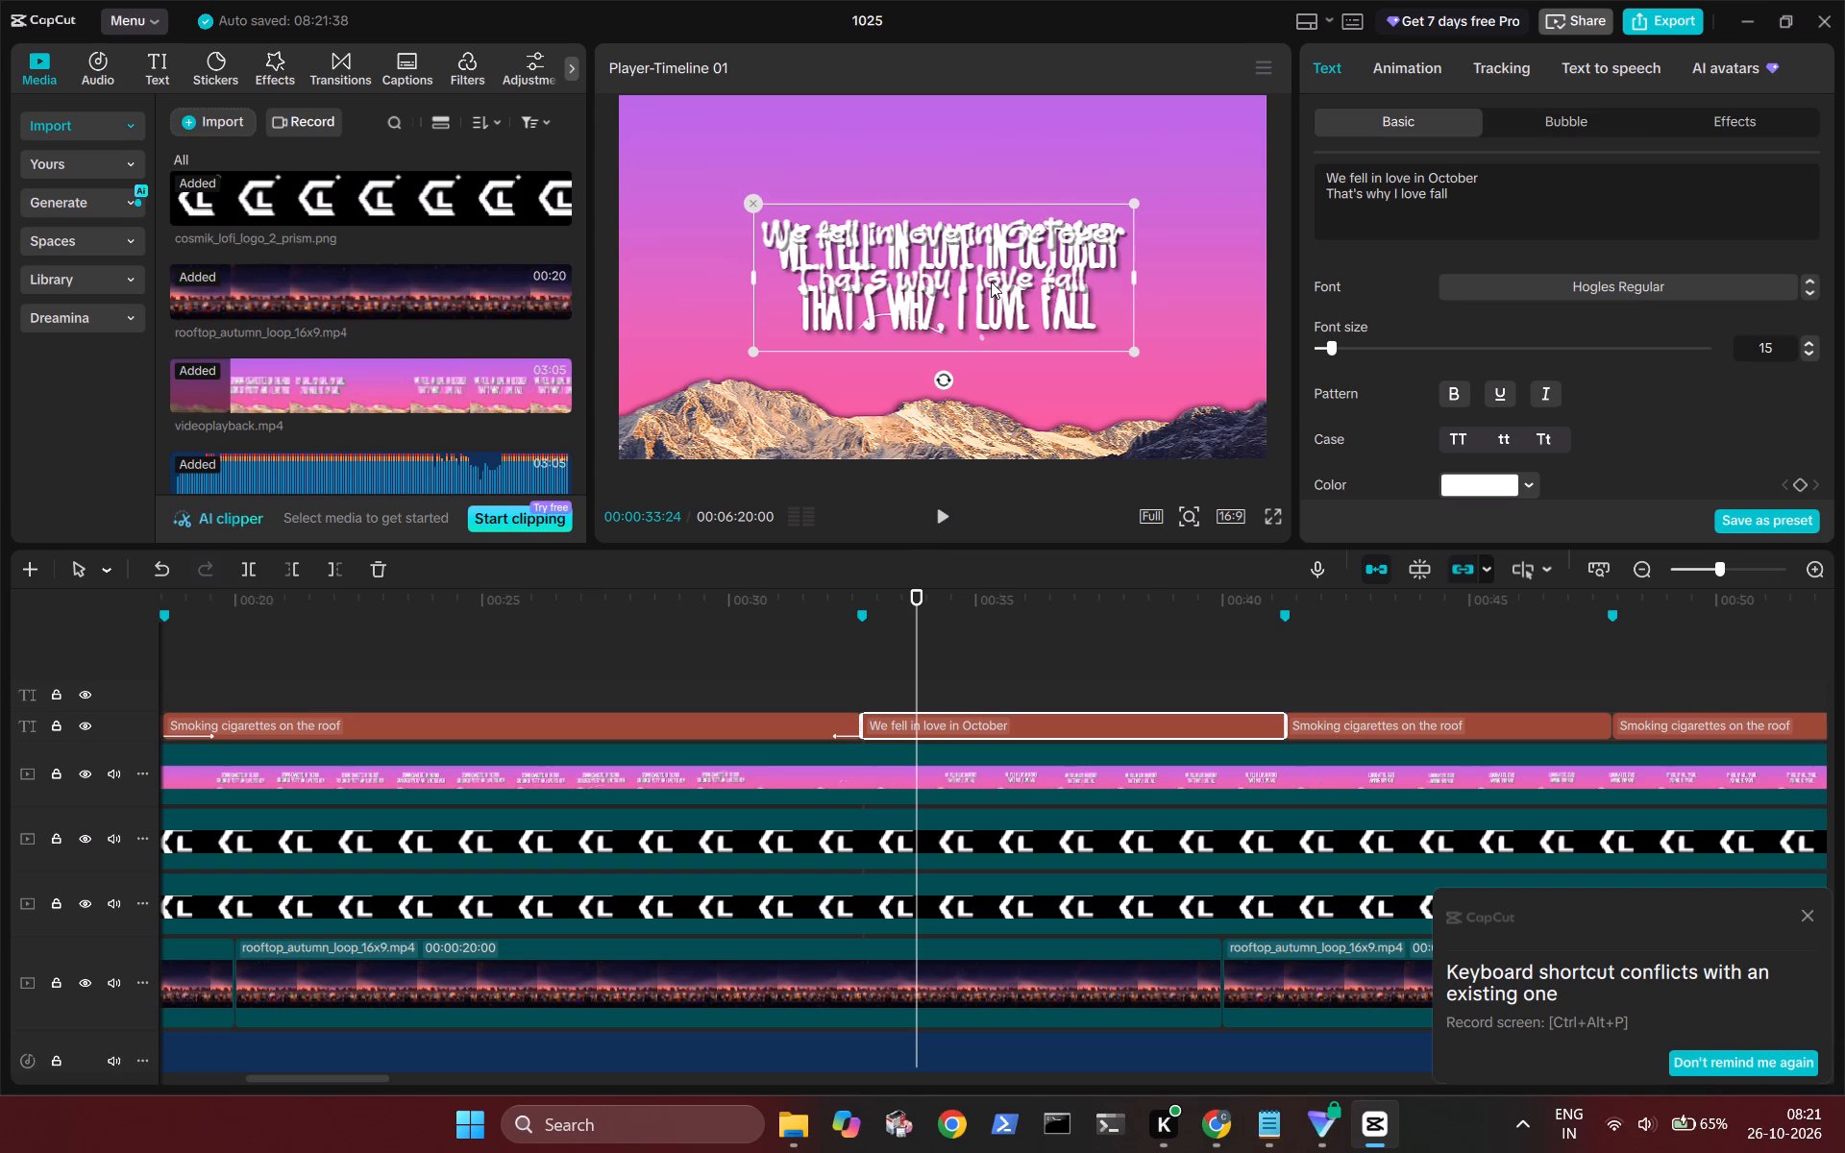
{"action": "key", "text": "BackSpace"}
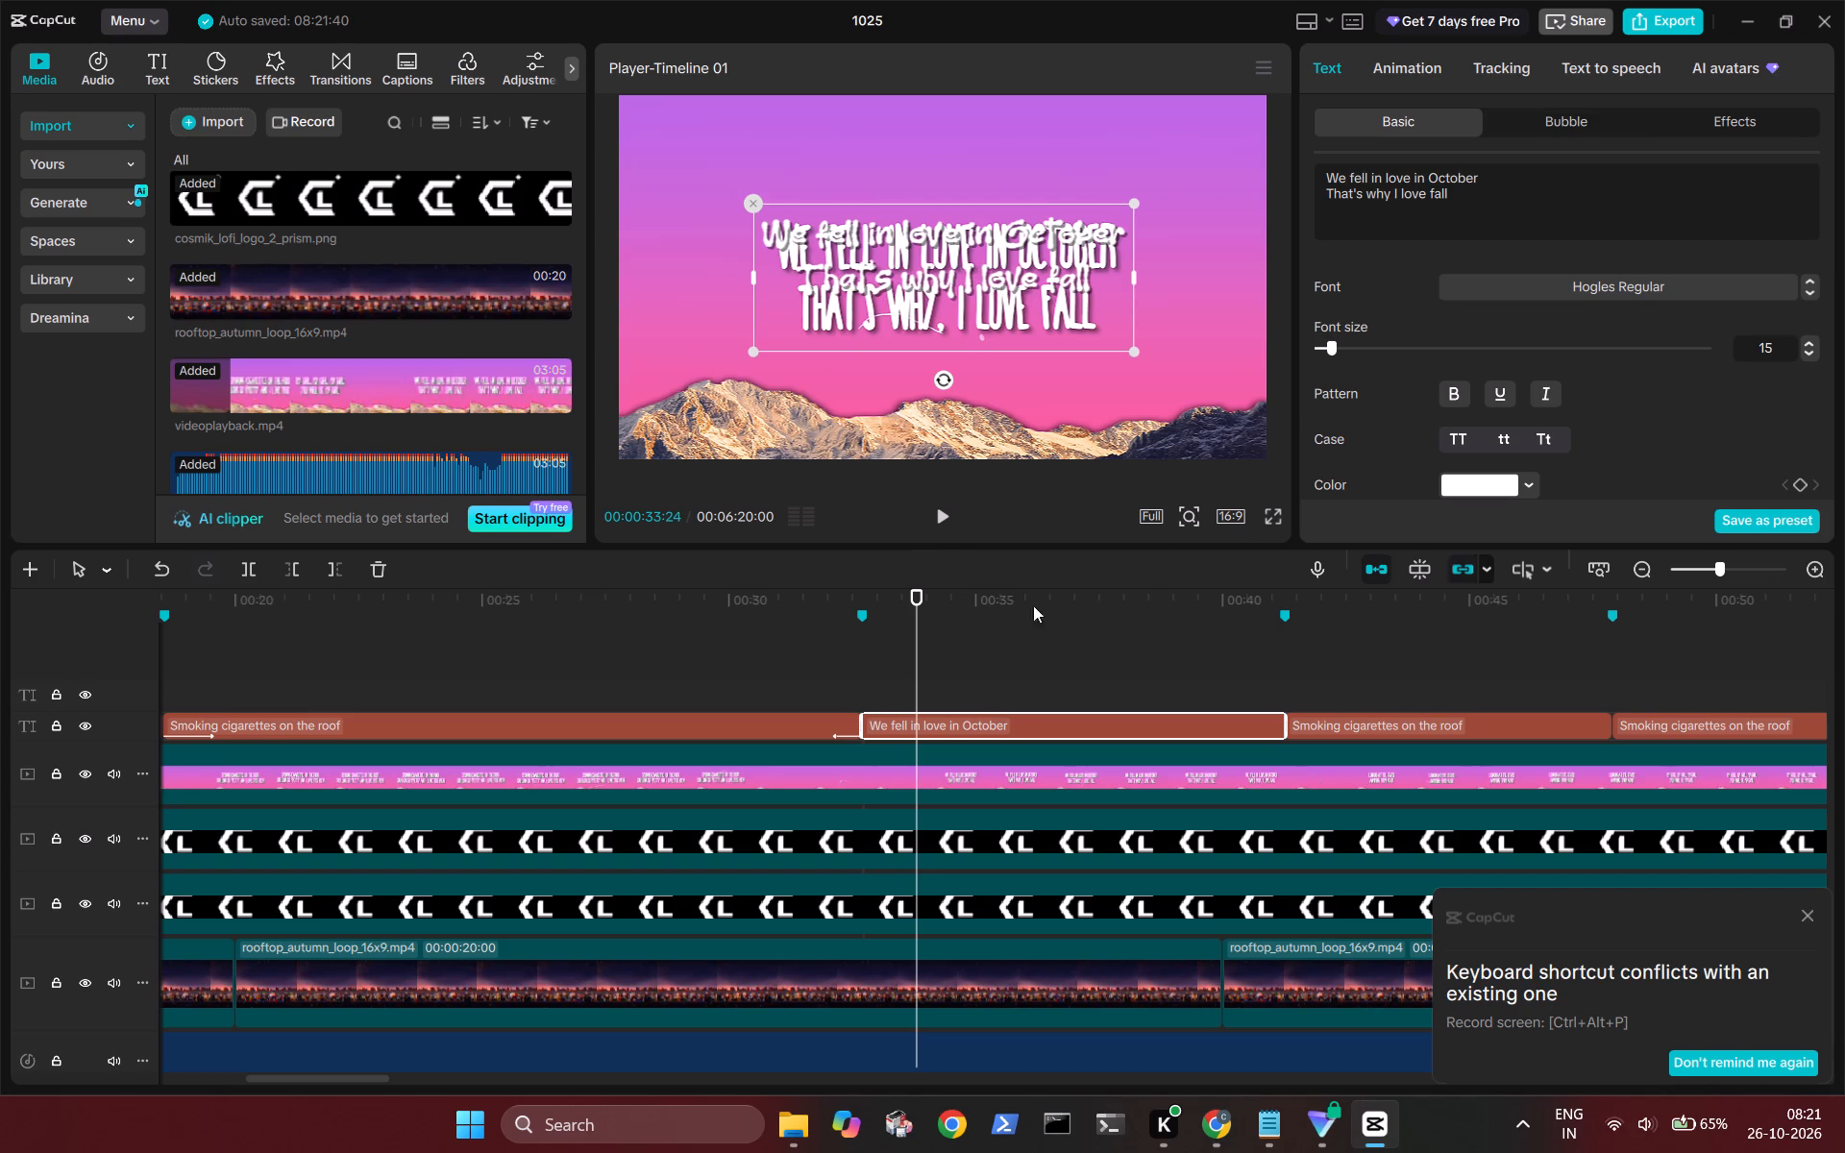
Apply the Fade Out exit animation and the favourited Fade In entrance animation to the "We fell in love in October" title.
{"action": "scroll", "coordinate": [1493, 311], "scroll_direction": "down", "scroll_amount": 1}
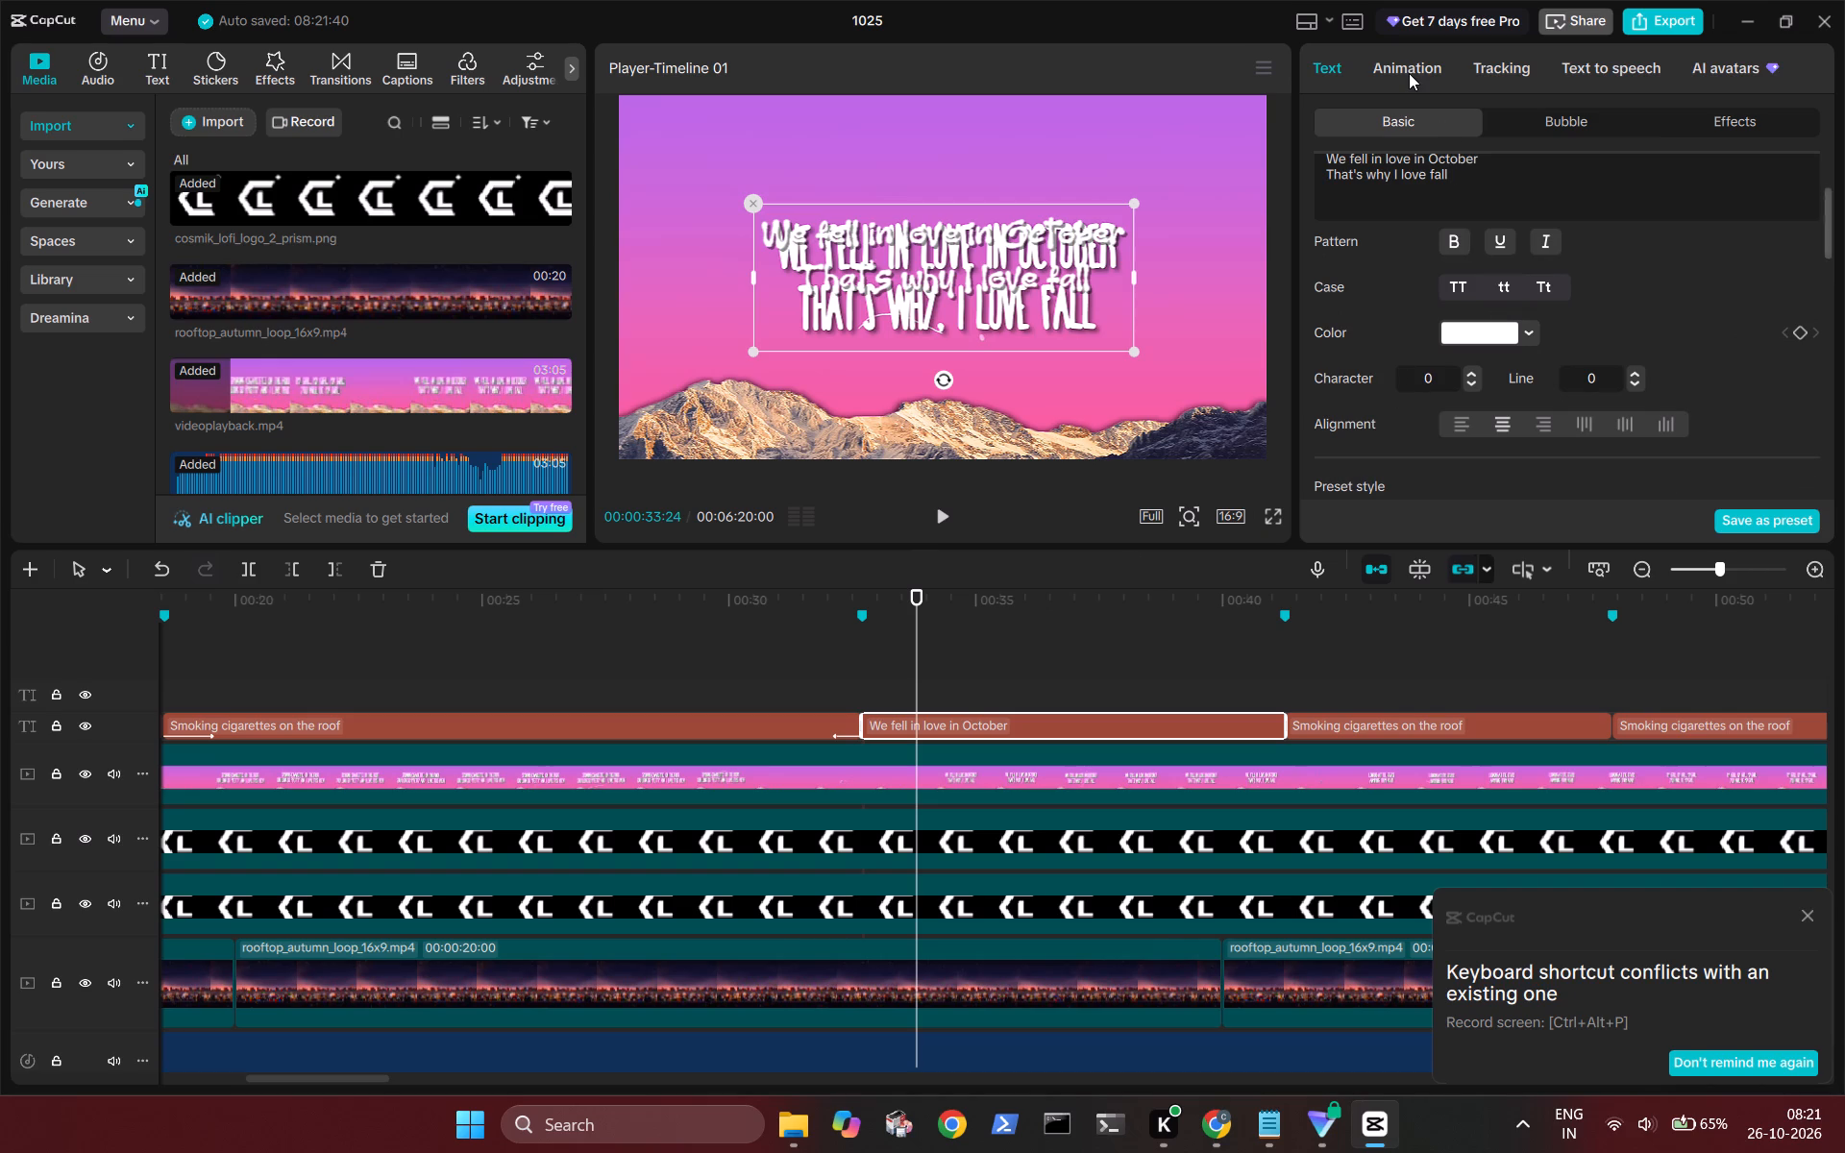
{"action": "left_click", "coordinate": [1409, 73]}
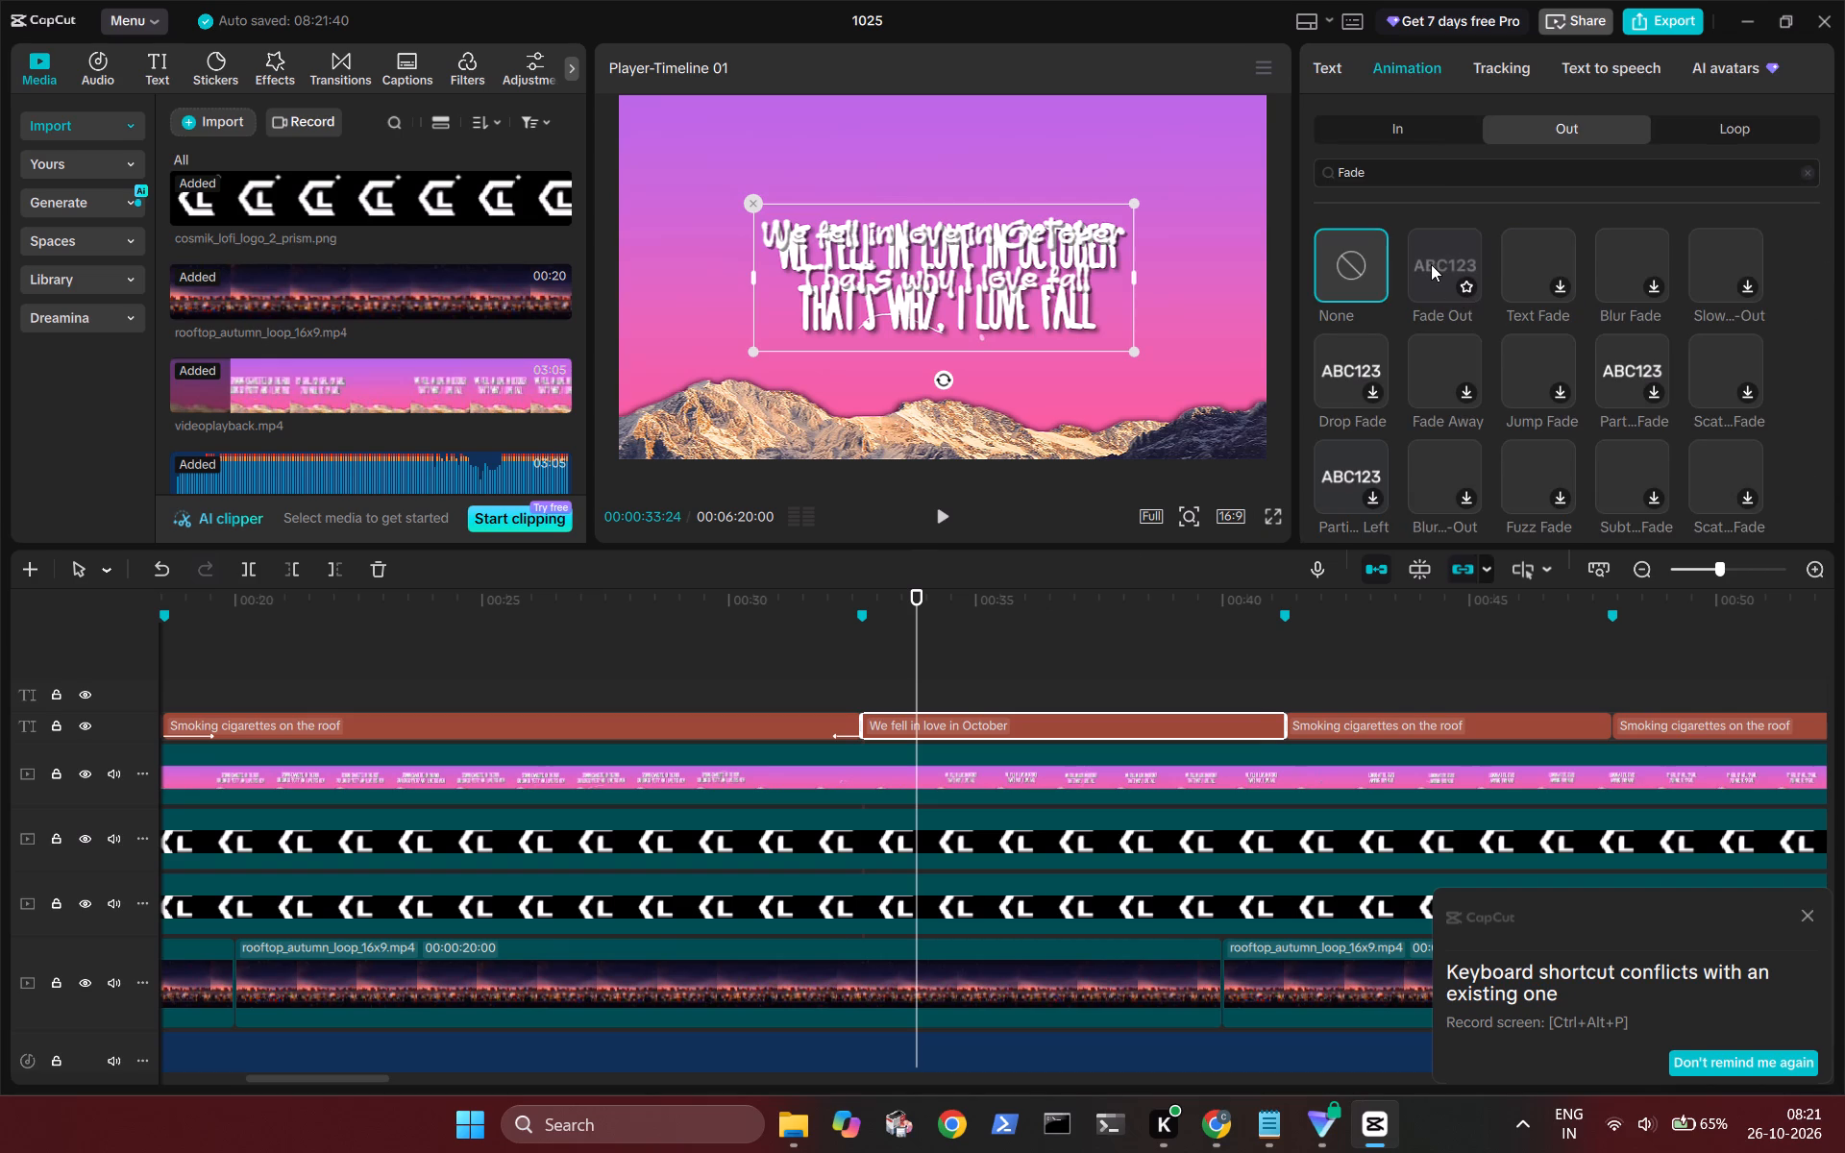
{"action": "double_click", "coordinate": [1431, 264]}
{"action": "left_click", "coordinate": [1399, 133]}
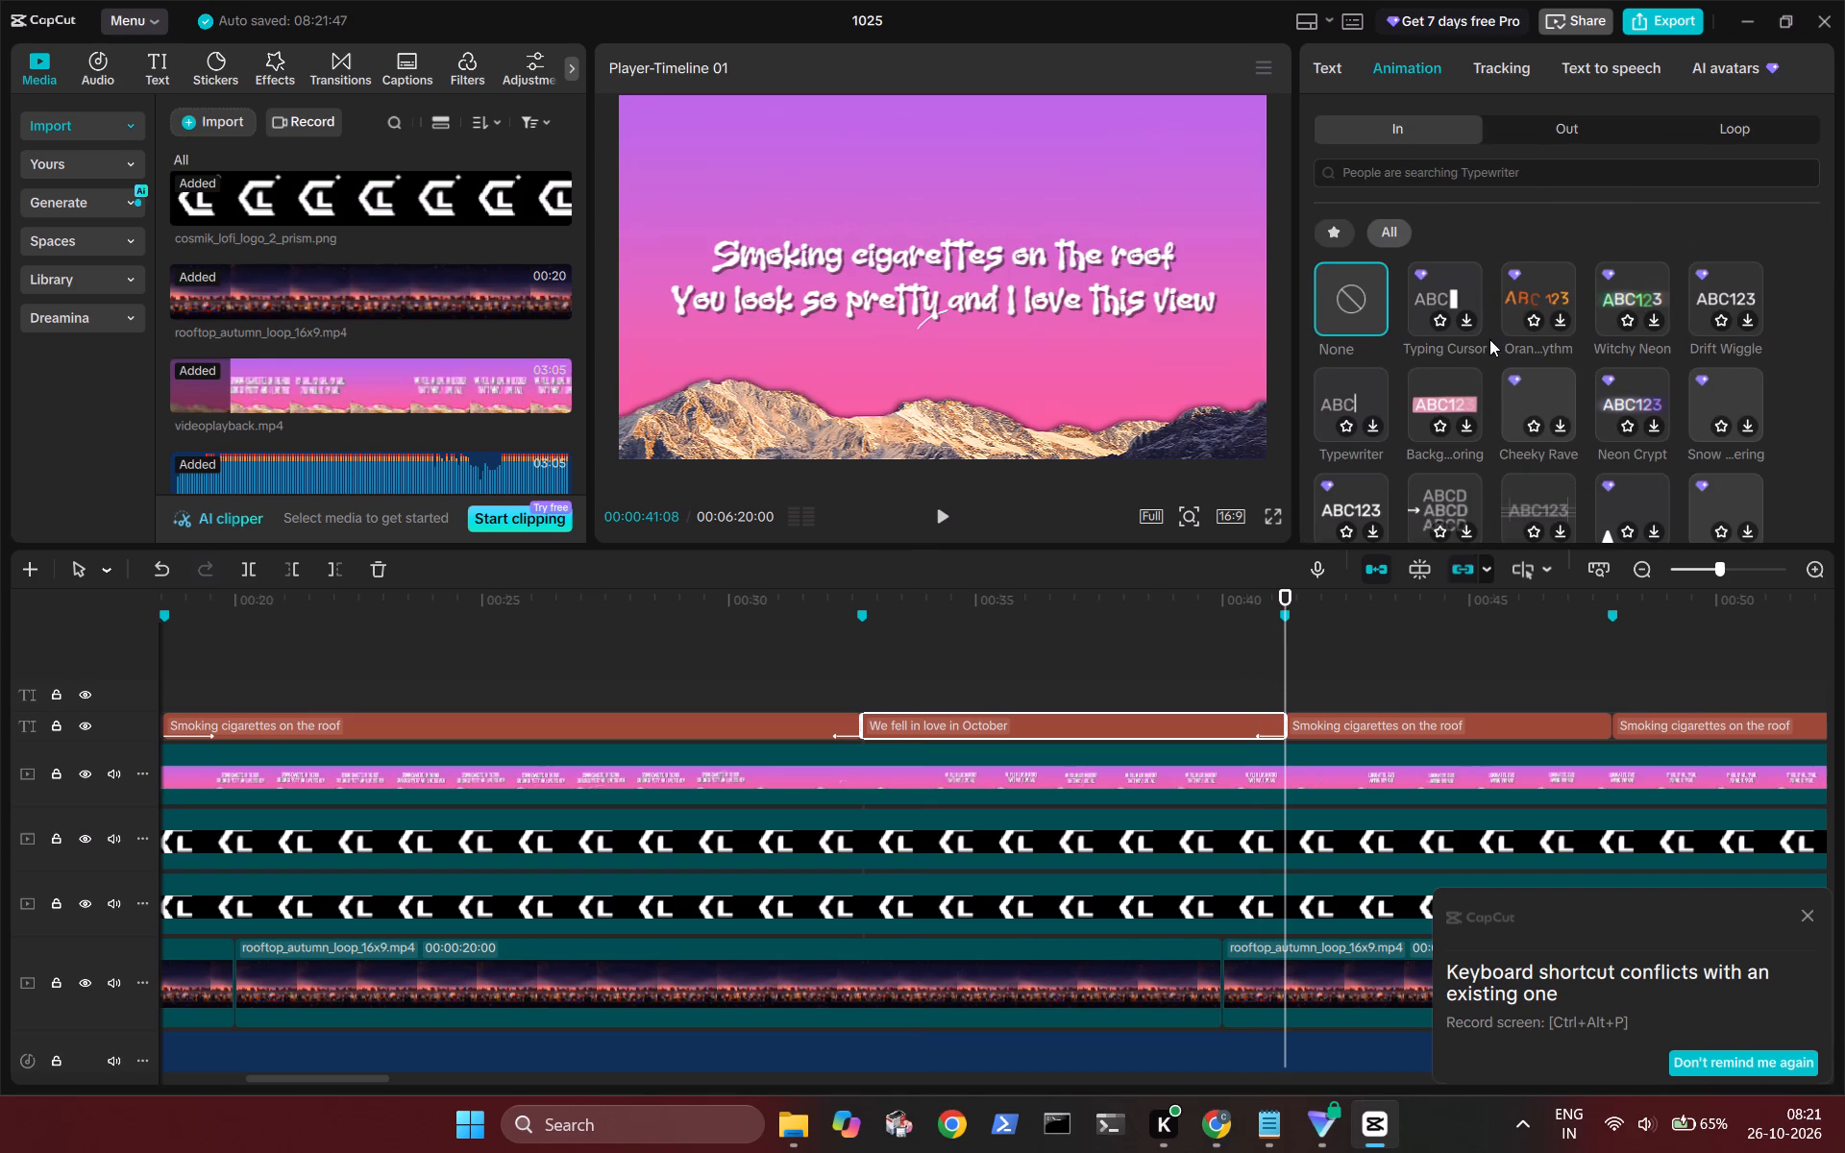
{"action": "left_click", "coordinate": [1339, 234]}
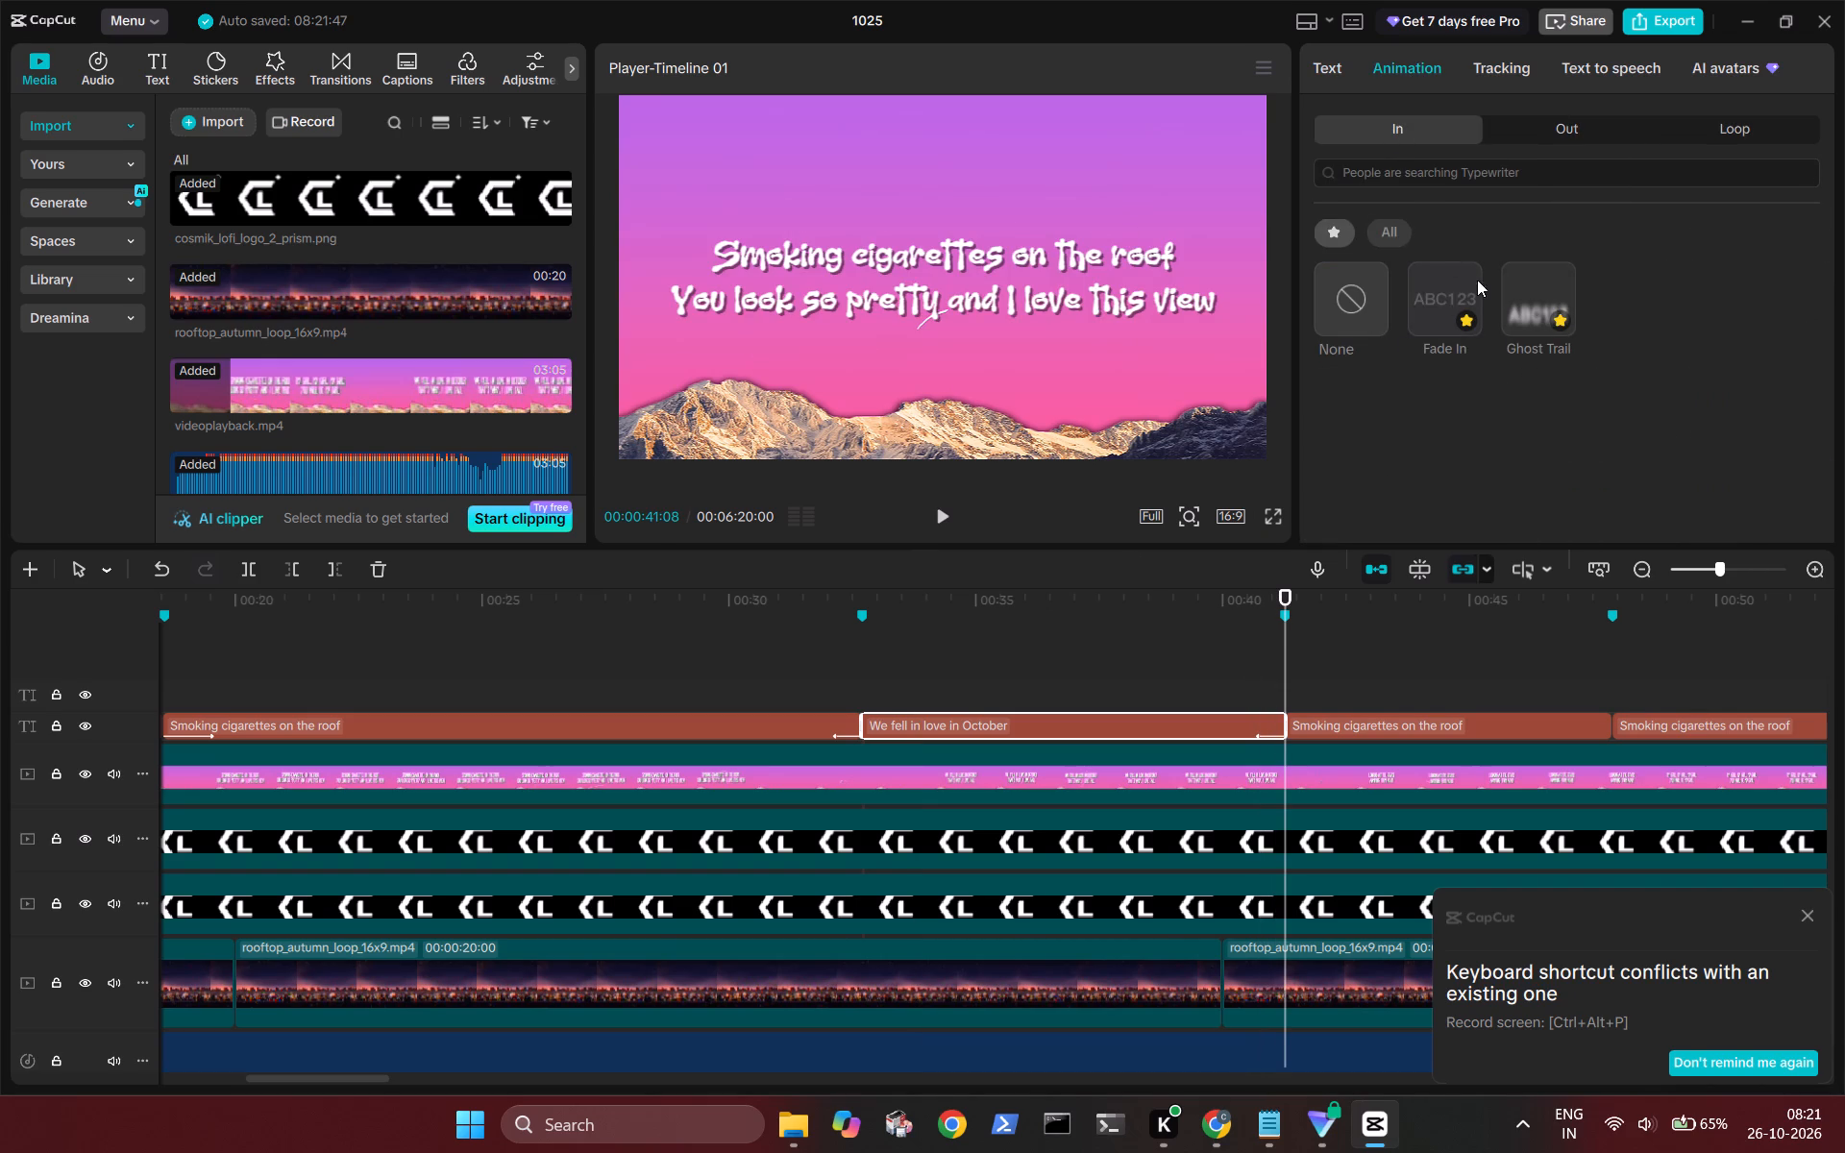
{"action": "double_click", "coordinate": [1447, 288]}
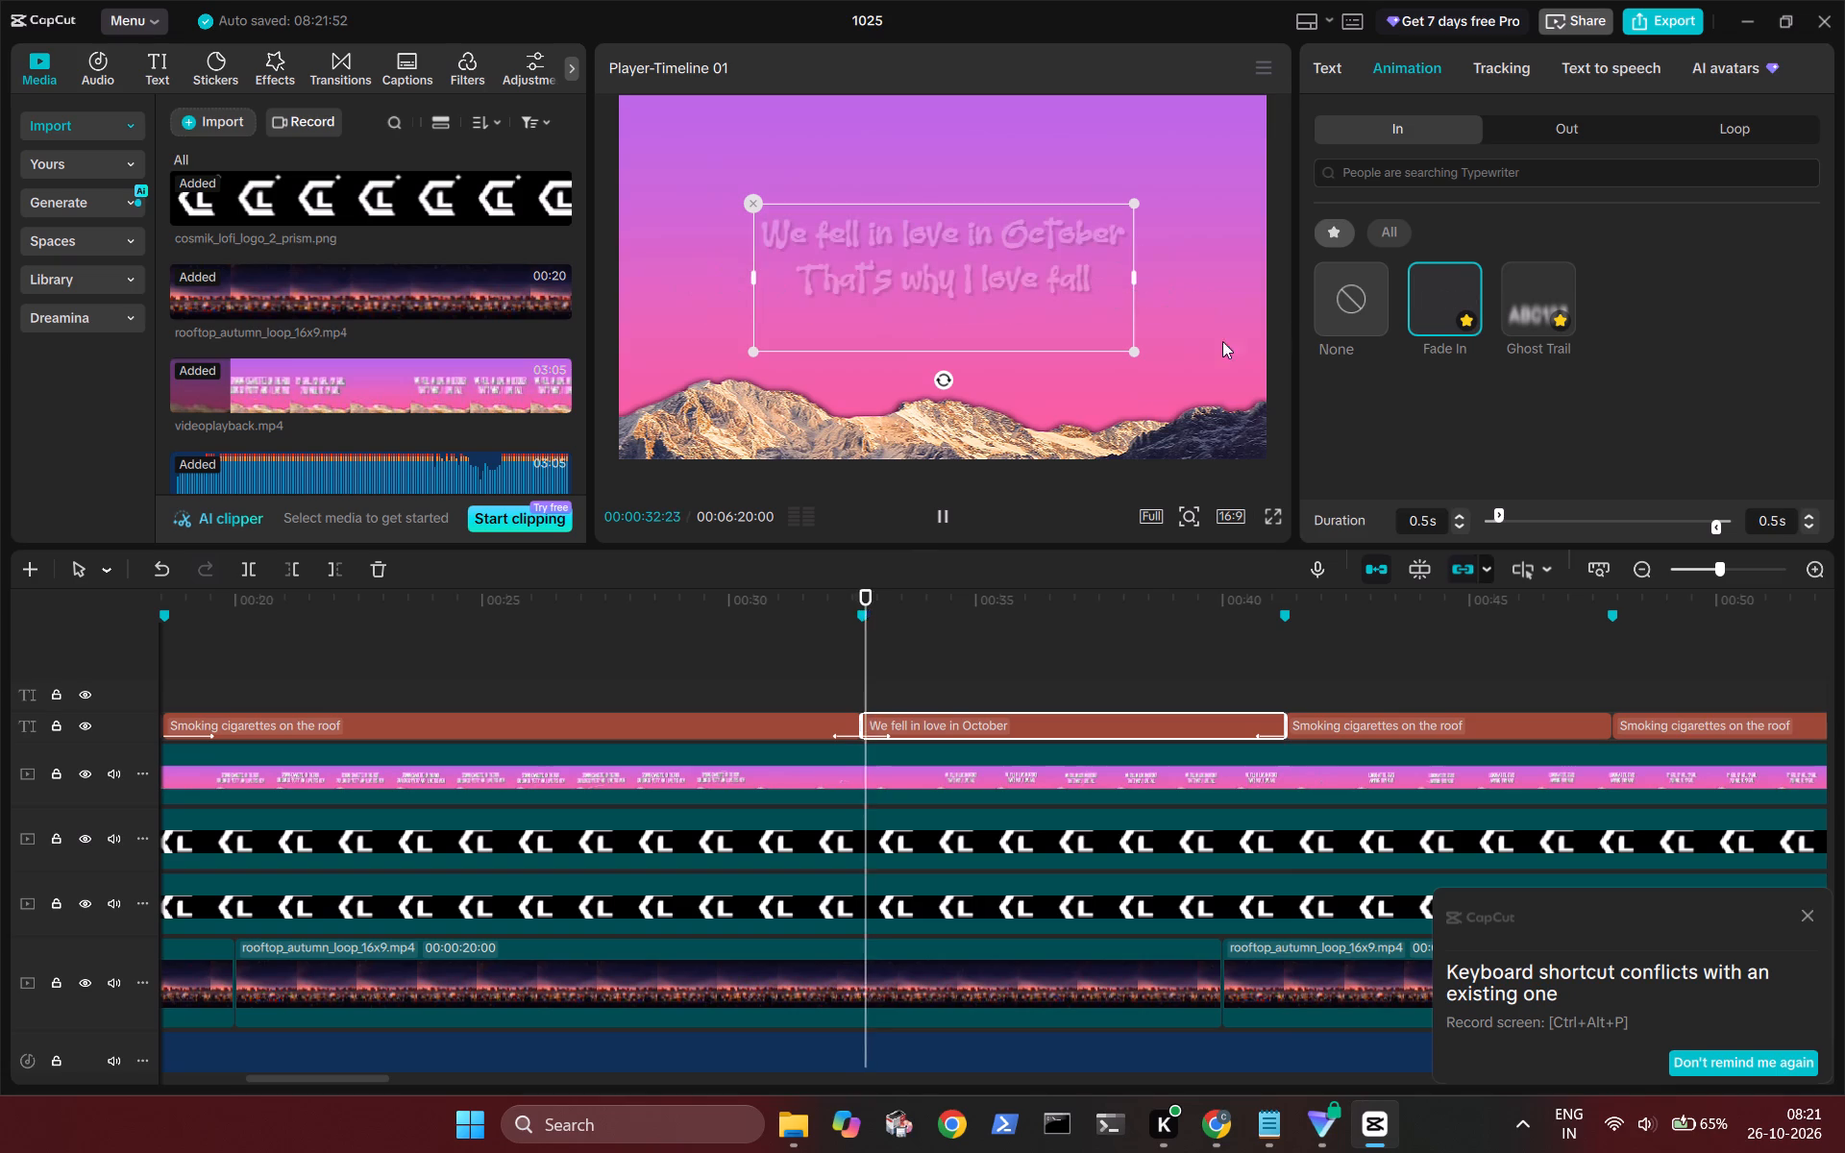
Replace the third lyric title's text with "Looking at the stars / Admiring from afar" from the Notepad lyrics, without a trailing blank line.
{"action": "key", "text": "space"}
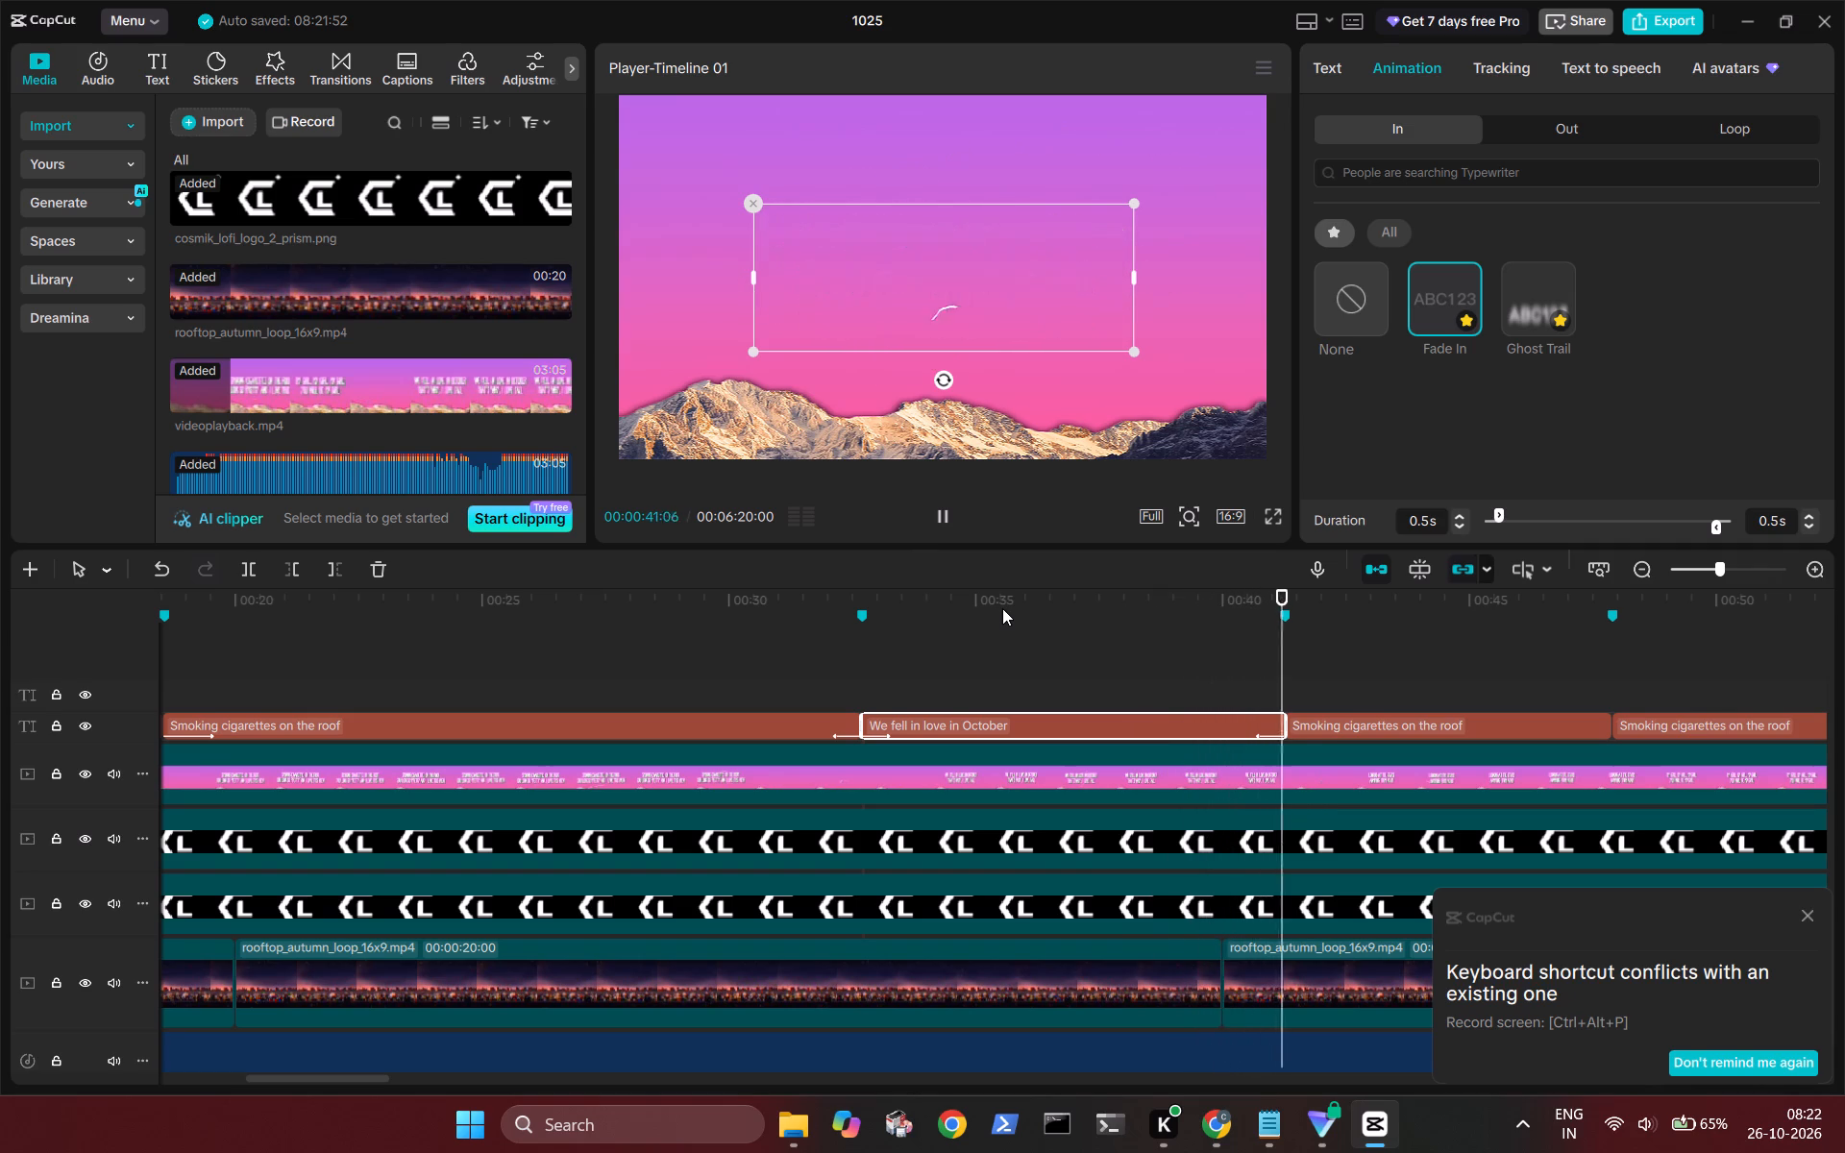
{"action": "key", "text": "space"}
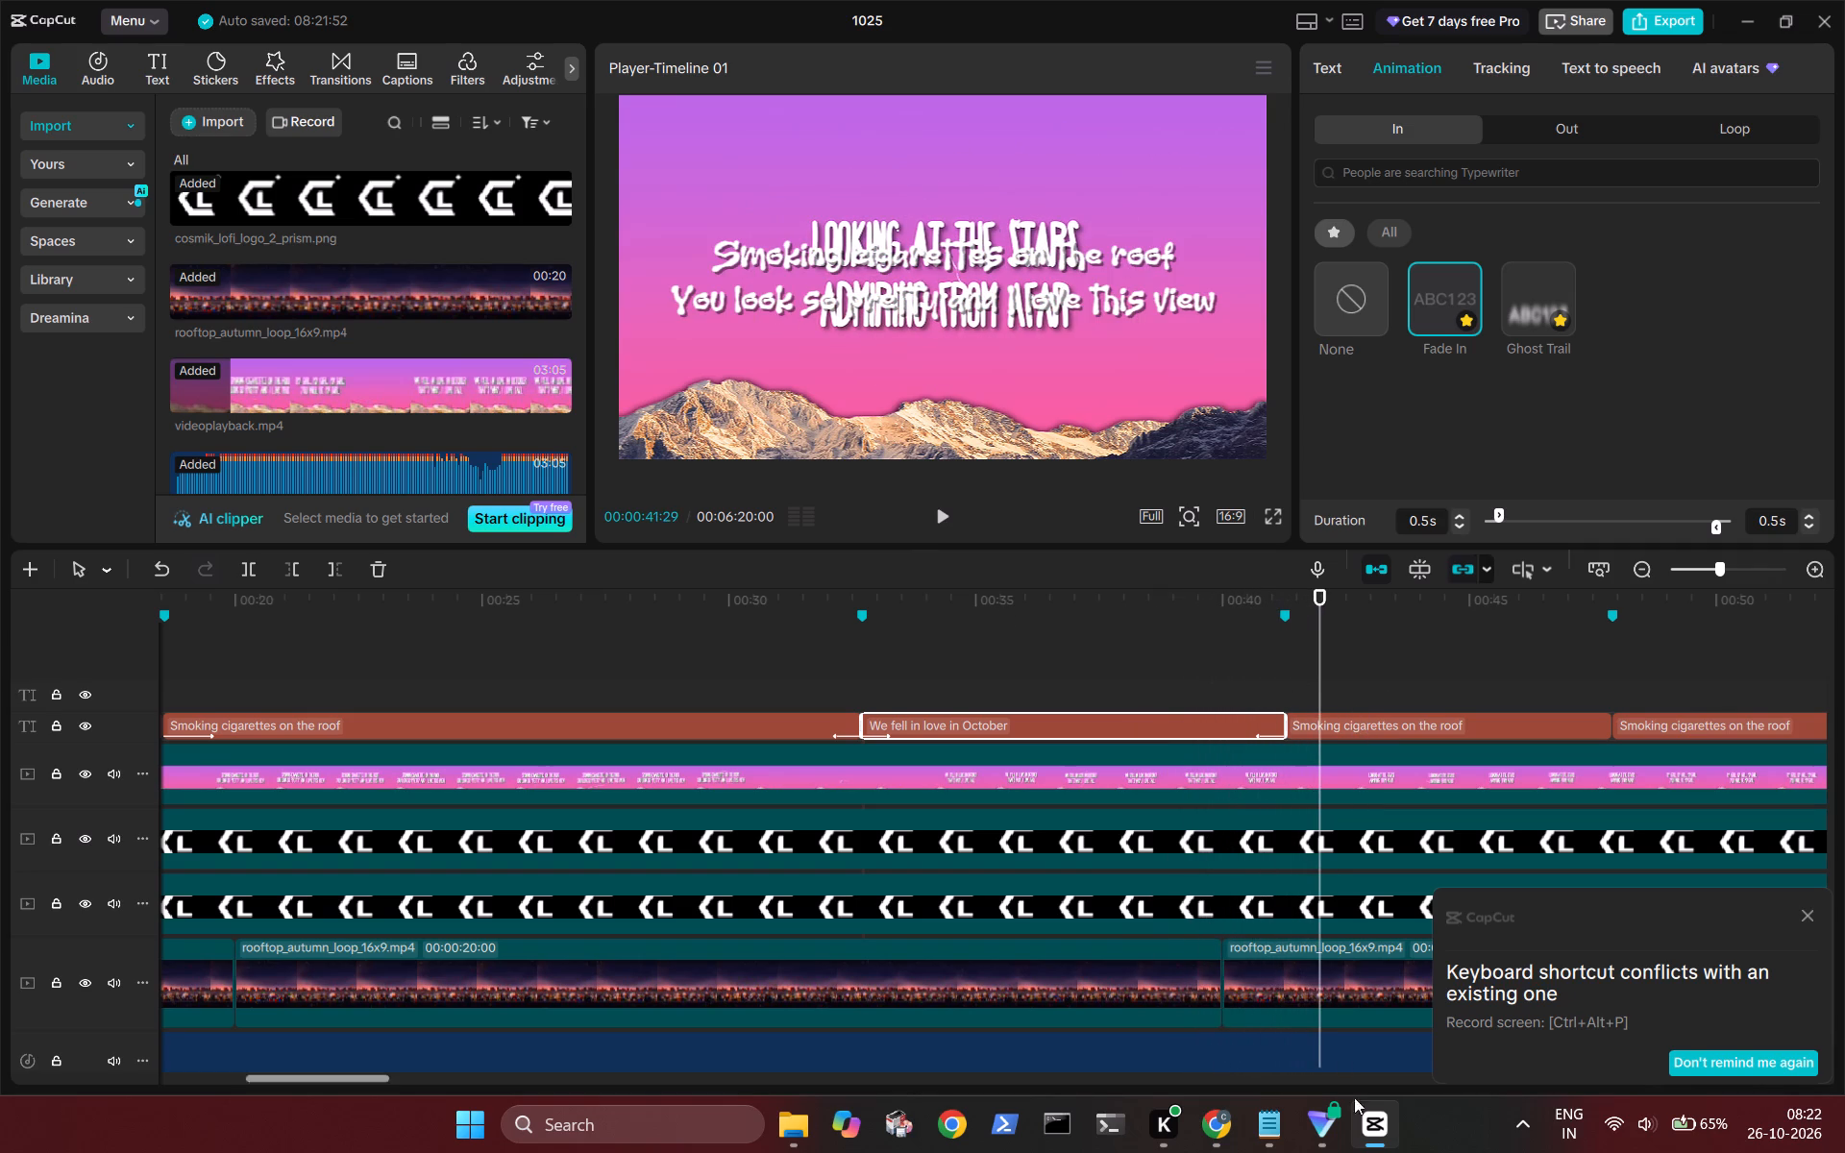
{"action": "left_click", "coordinate": [1272, 1122]}
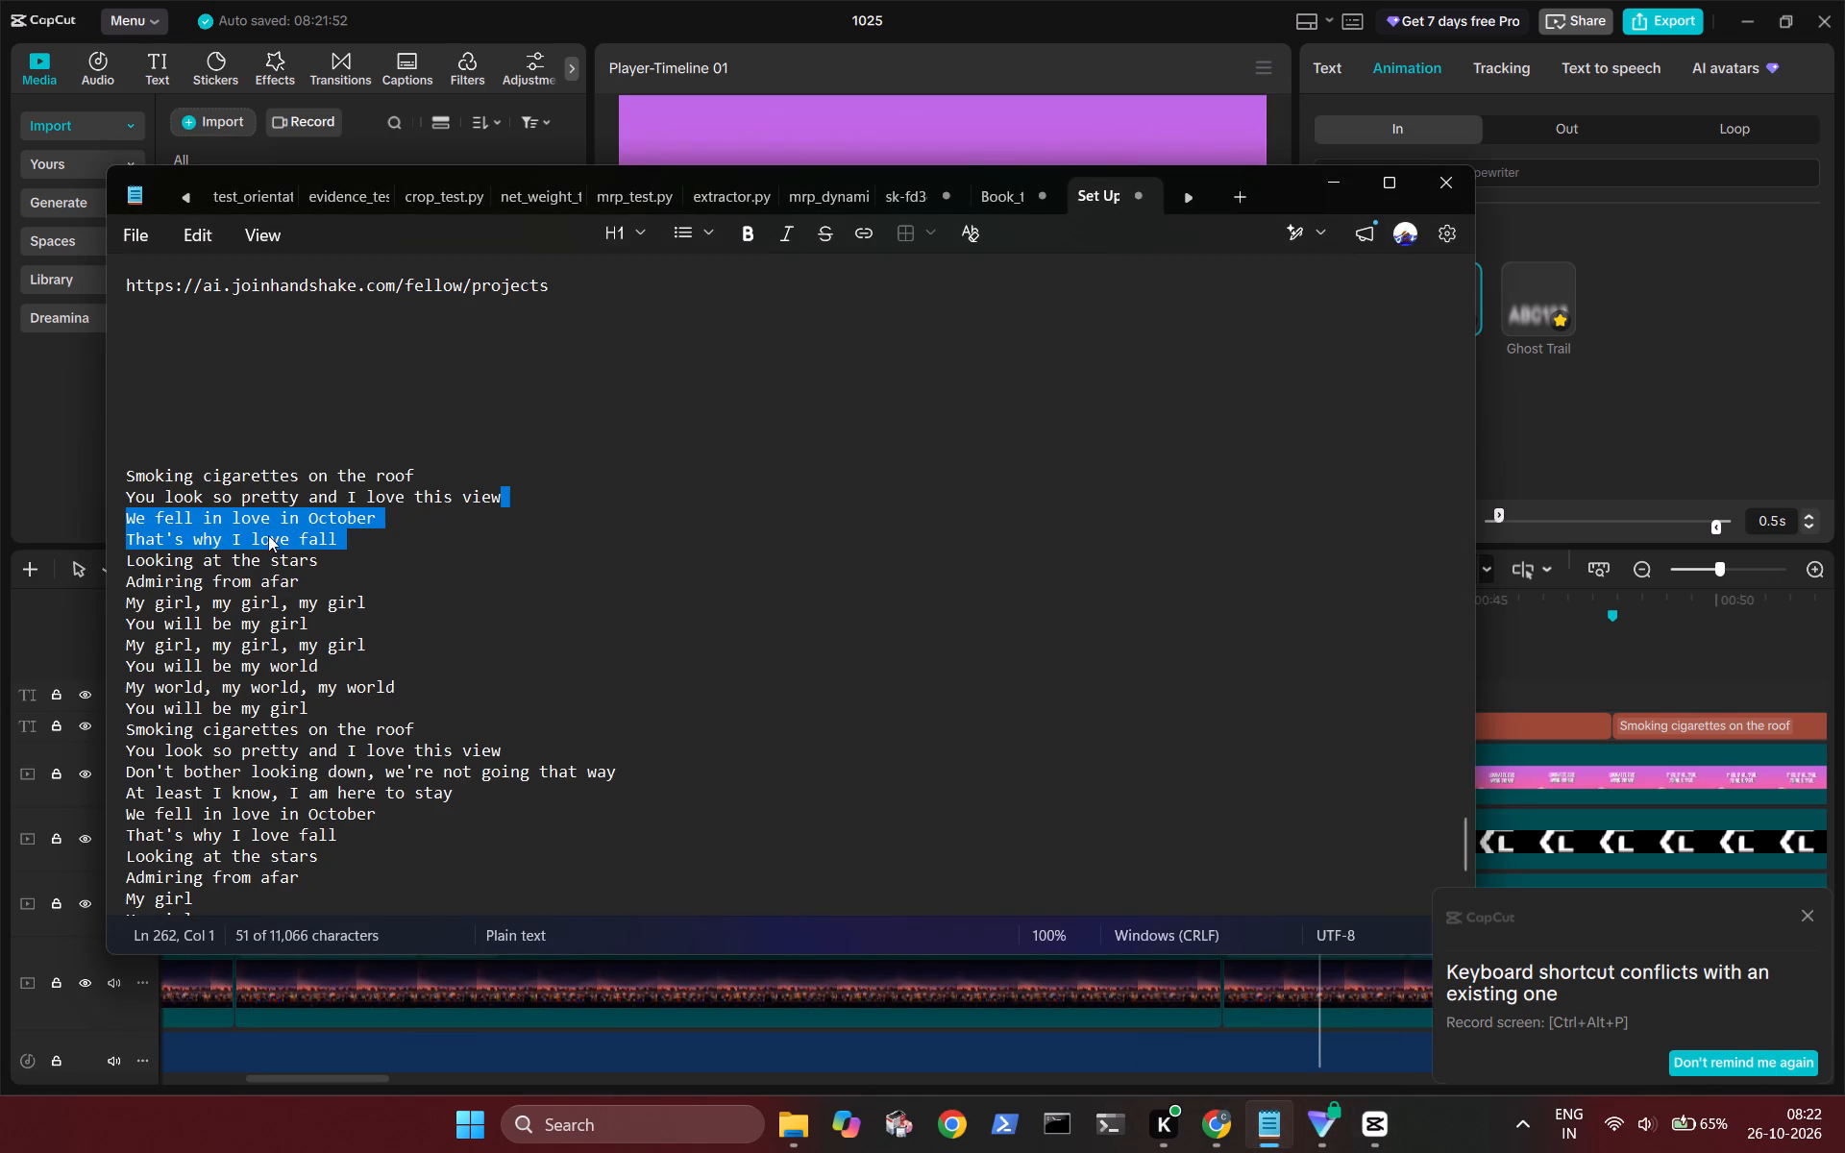
{"action": "left_click", "coordinate": [302, 583]}
{"action": "left_click_drag", "start_coordinate": [302, 583], "coordinate": [139, 557]}
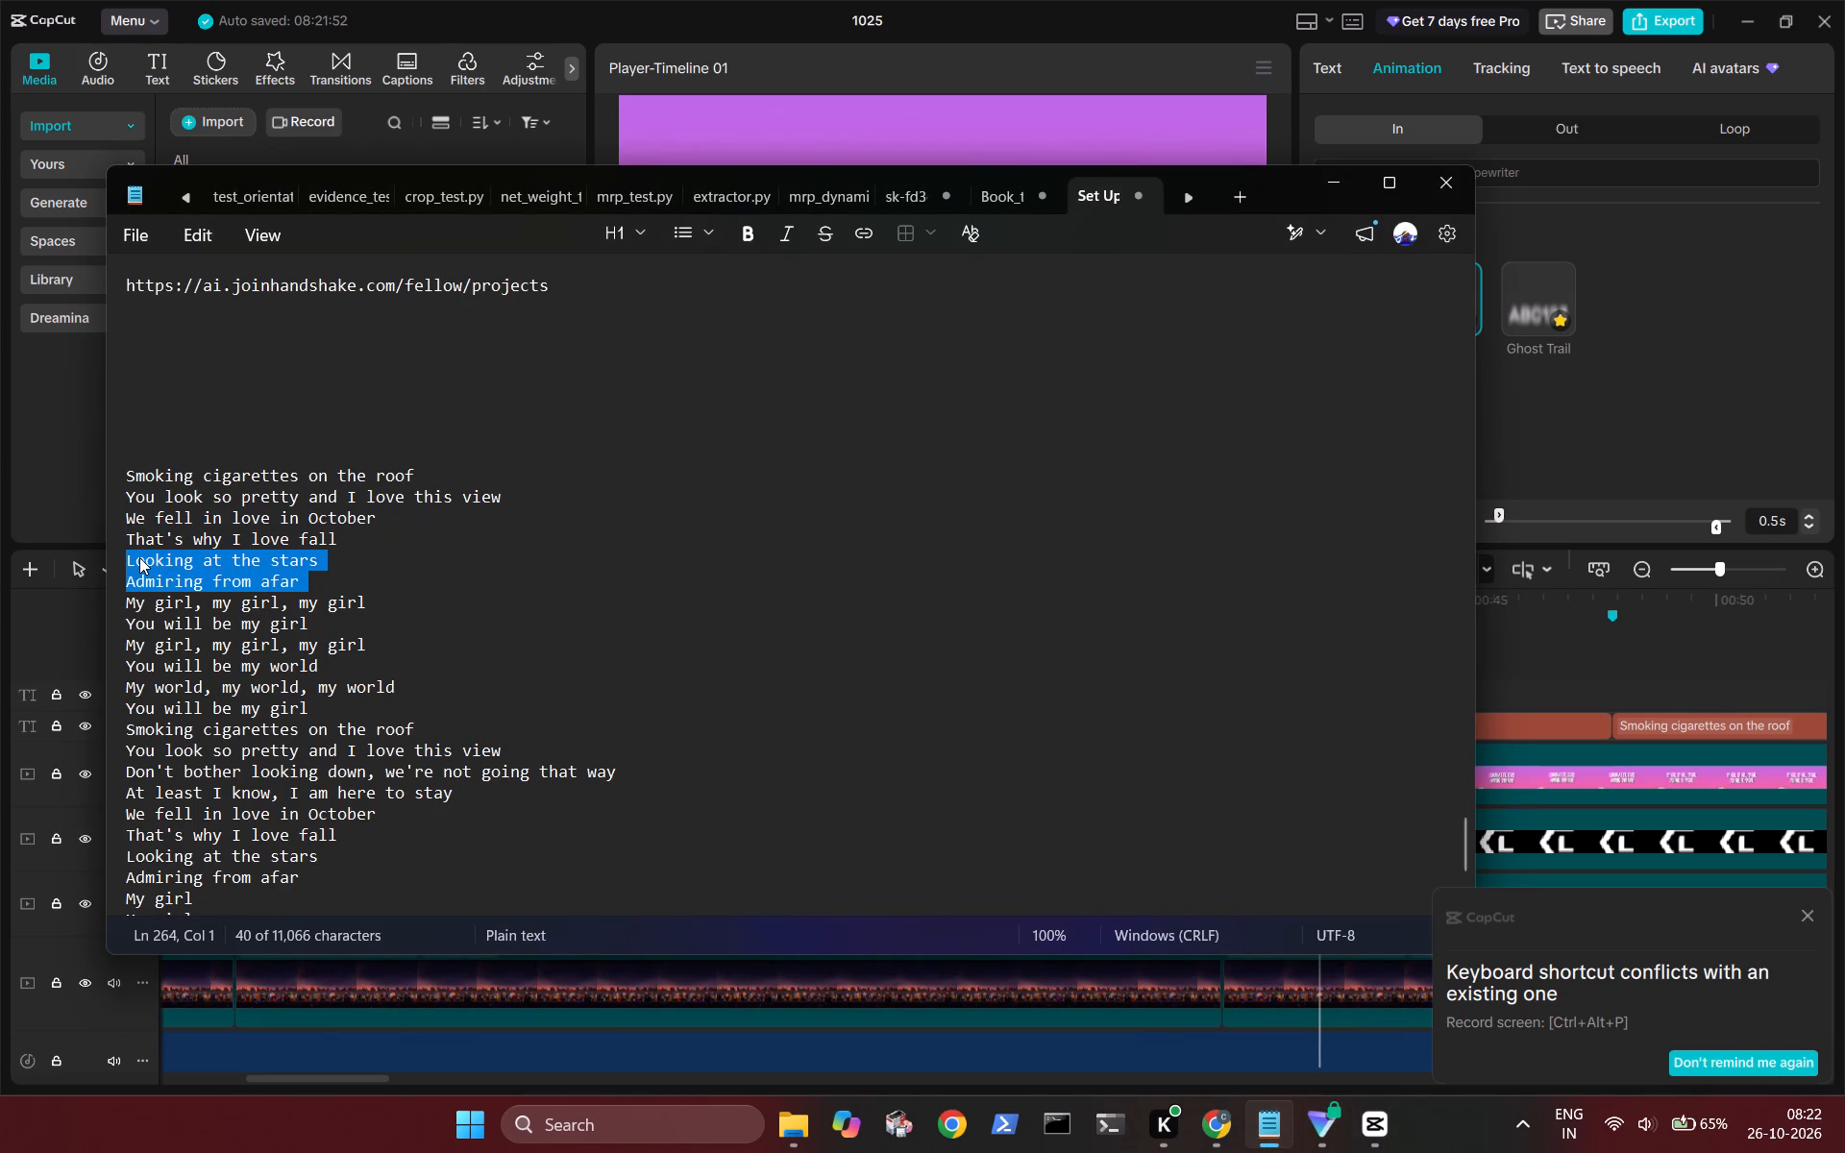
{"action": "key", "text": "ctrl+c"}
{"action": "left_click", "coordinate": [1580, 203]}
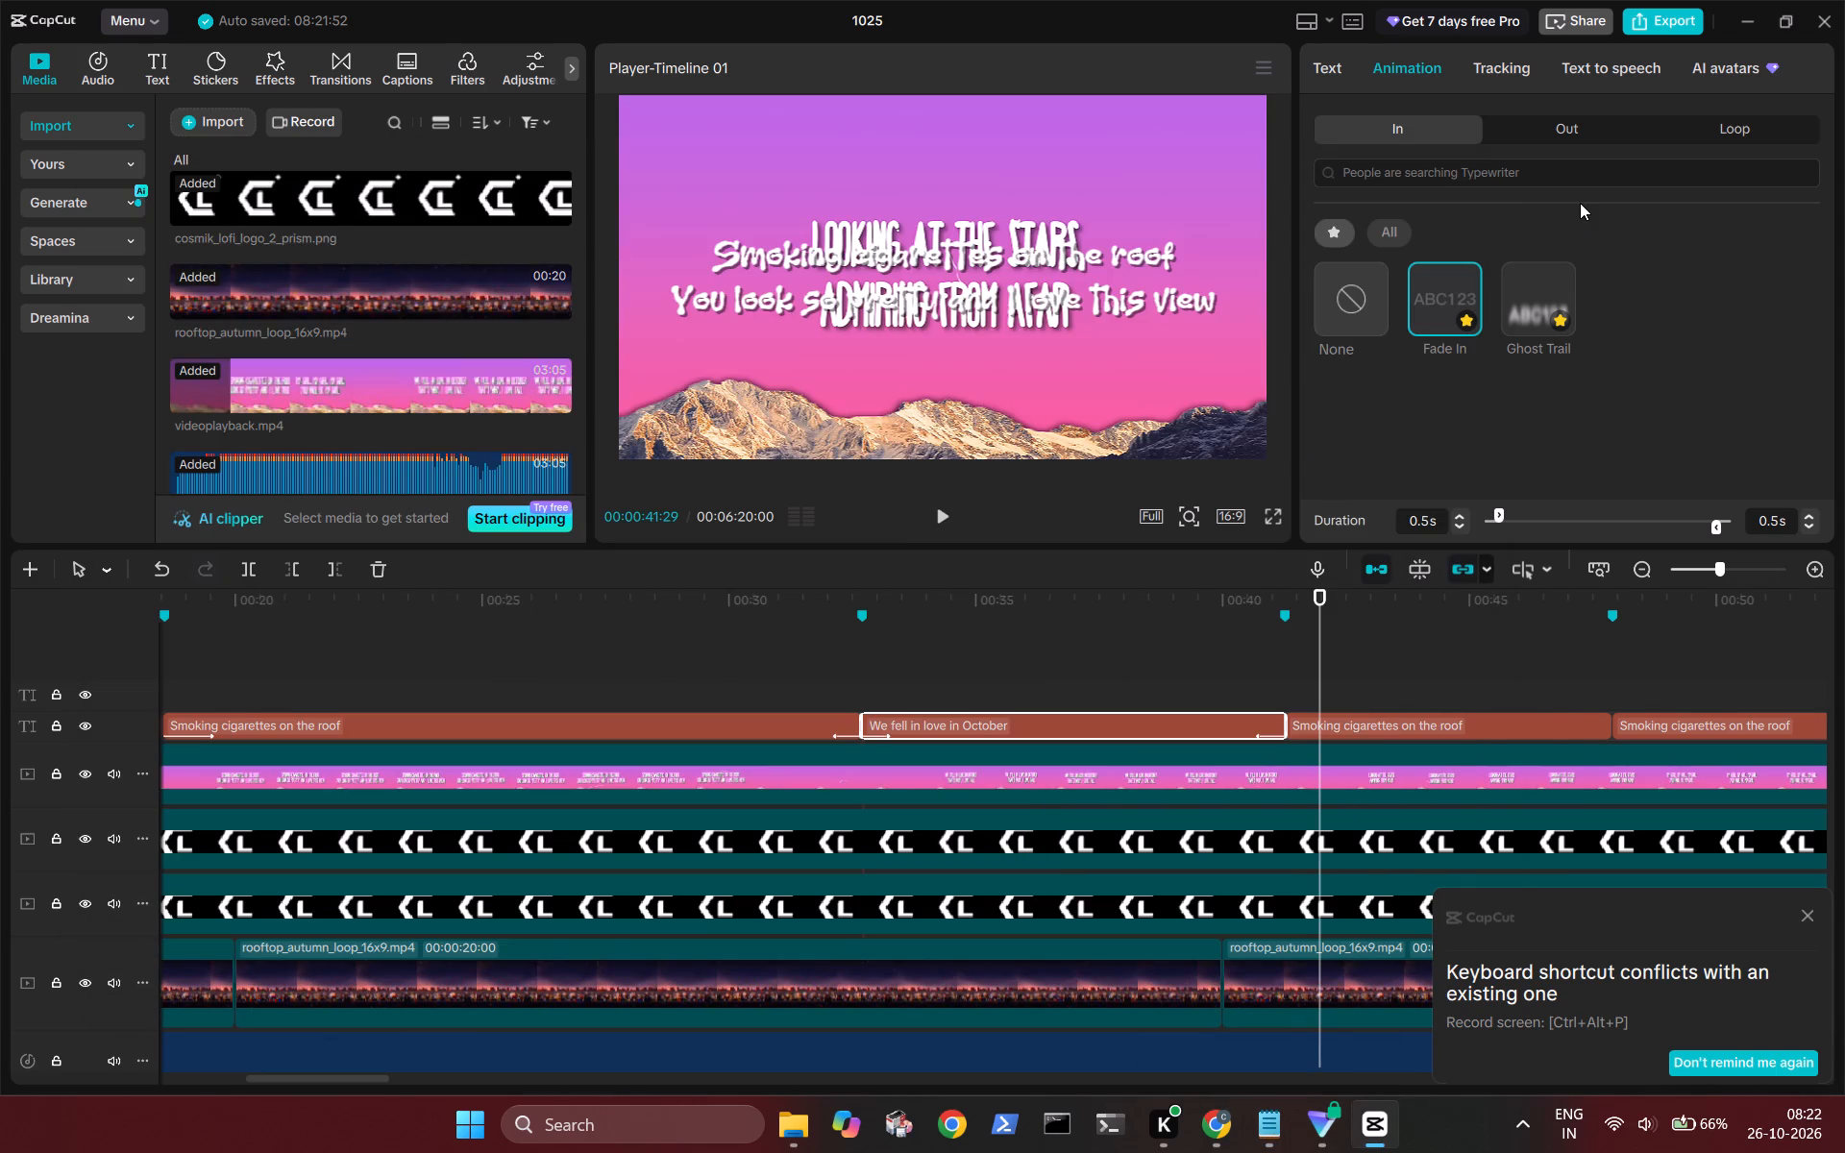
{"action": "left_click", "coordinate": [1336, 724]}
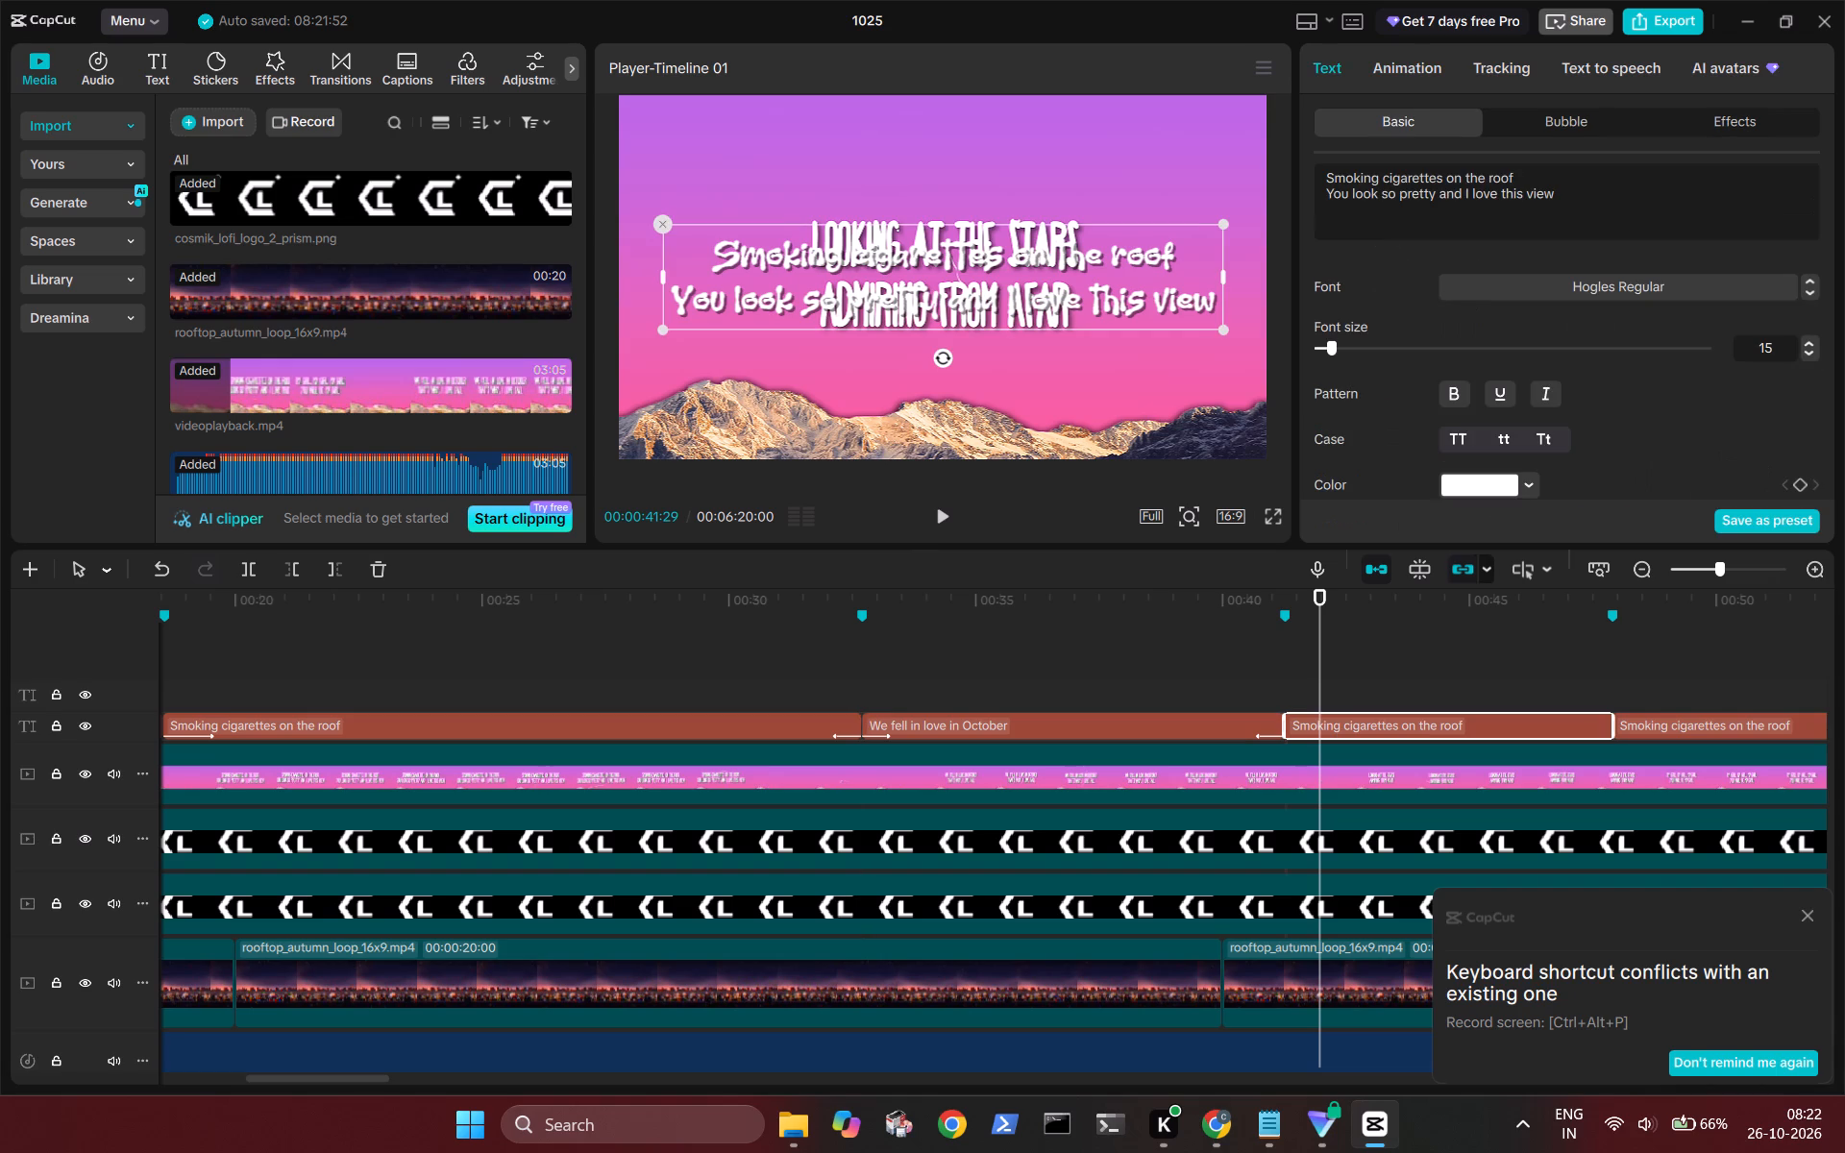
{"action": "left_click", "coordinate": [1552, 190]}
{"action": "key", "text": "ctrl+a"}
{"action": "key", "text": "ctrl+v"}
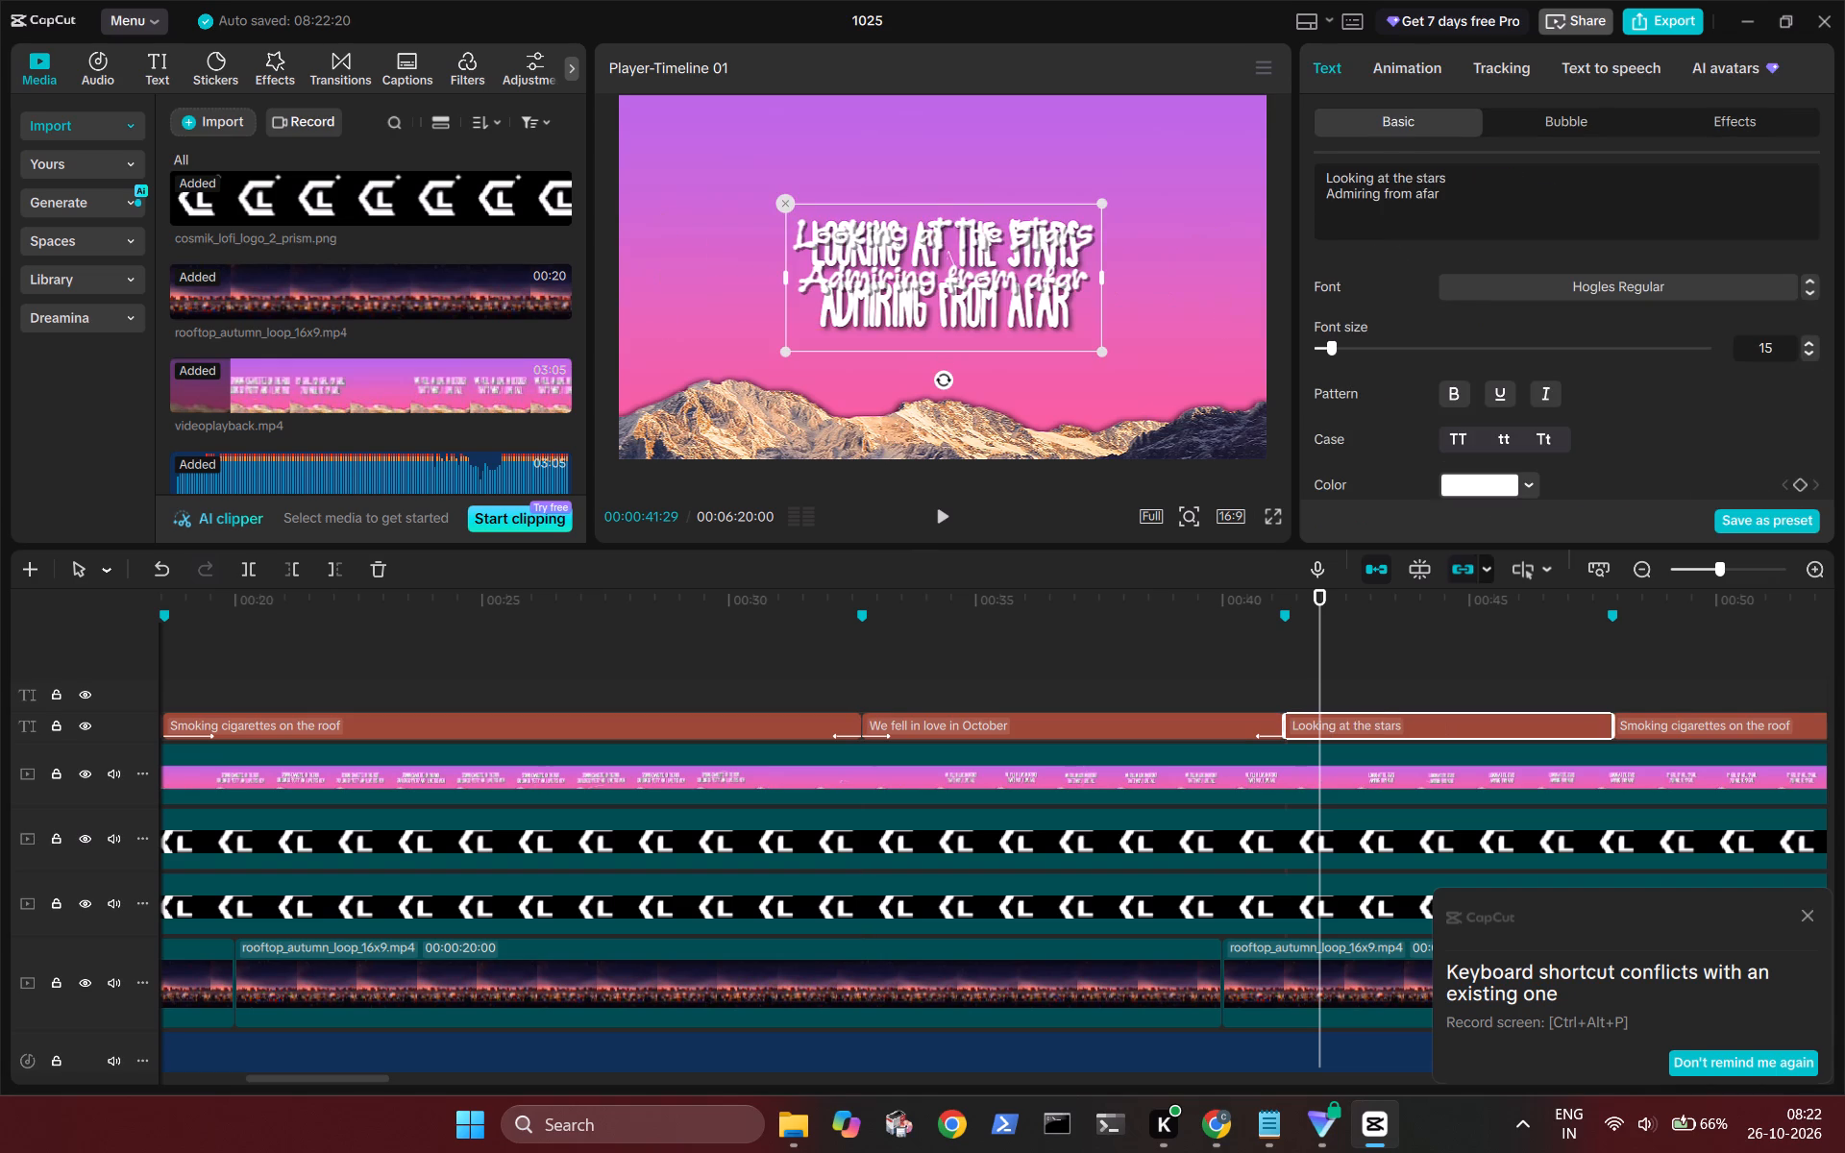
{"action": "key", "text": "BackSpace"}
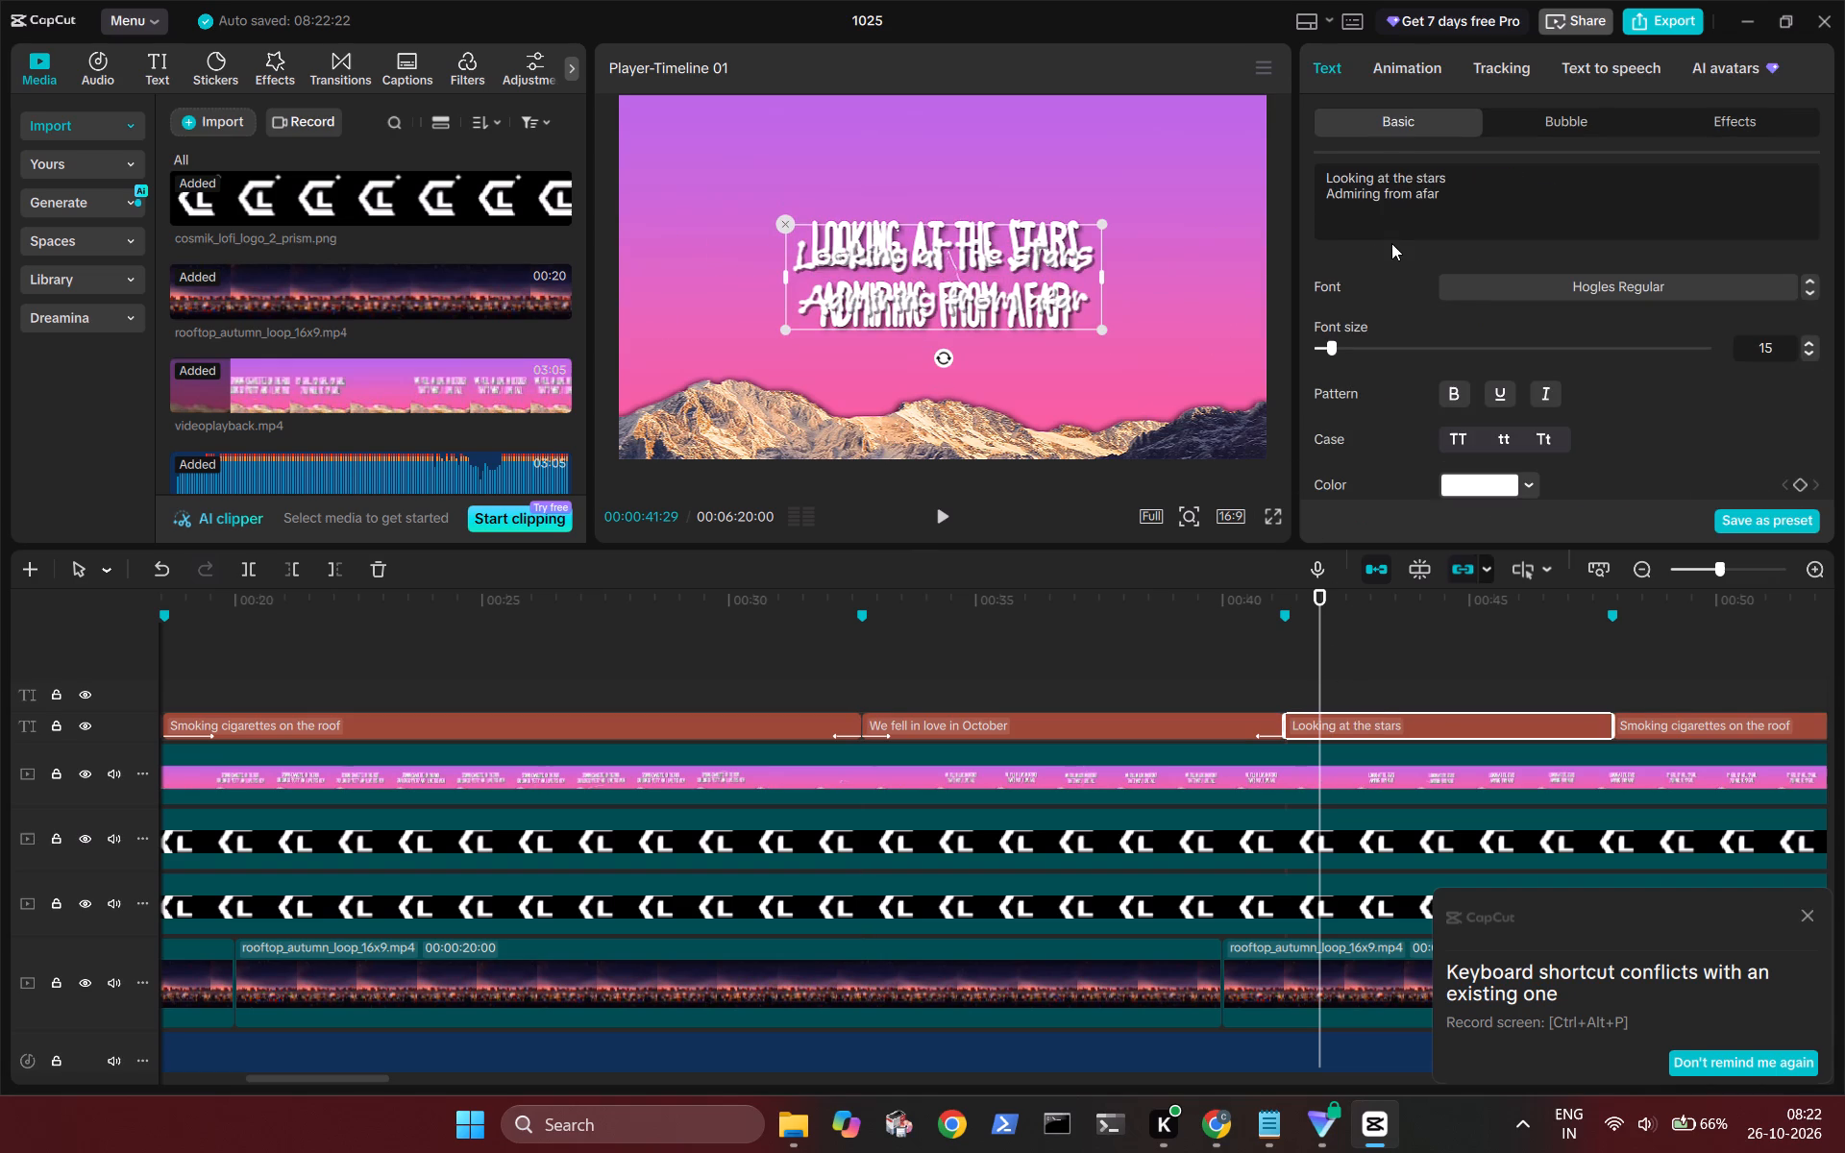
Apply the favourited Fade In entrance and Fade Out exit animations to the "Looking at the stars" title.
{"action": "left_click", "coordinate": [1407, 64]}
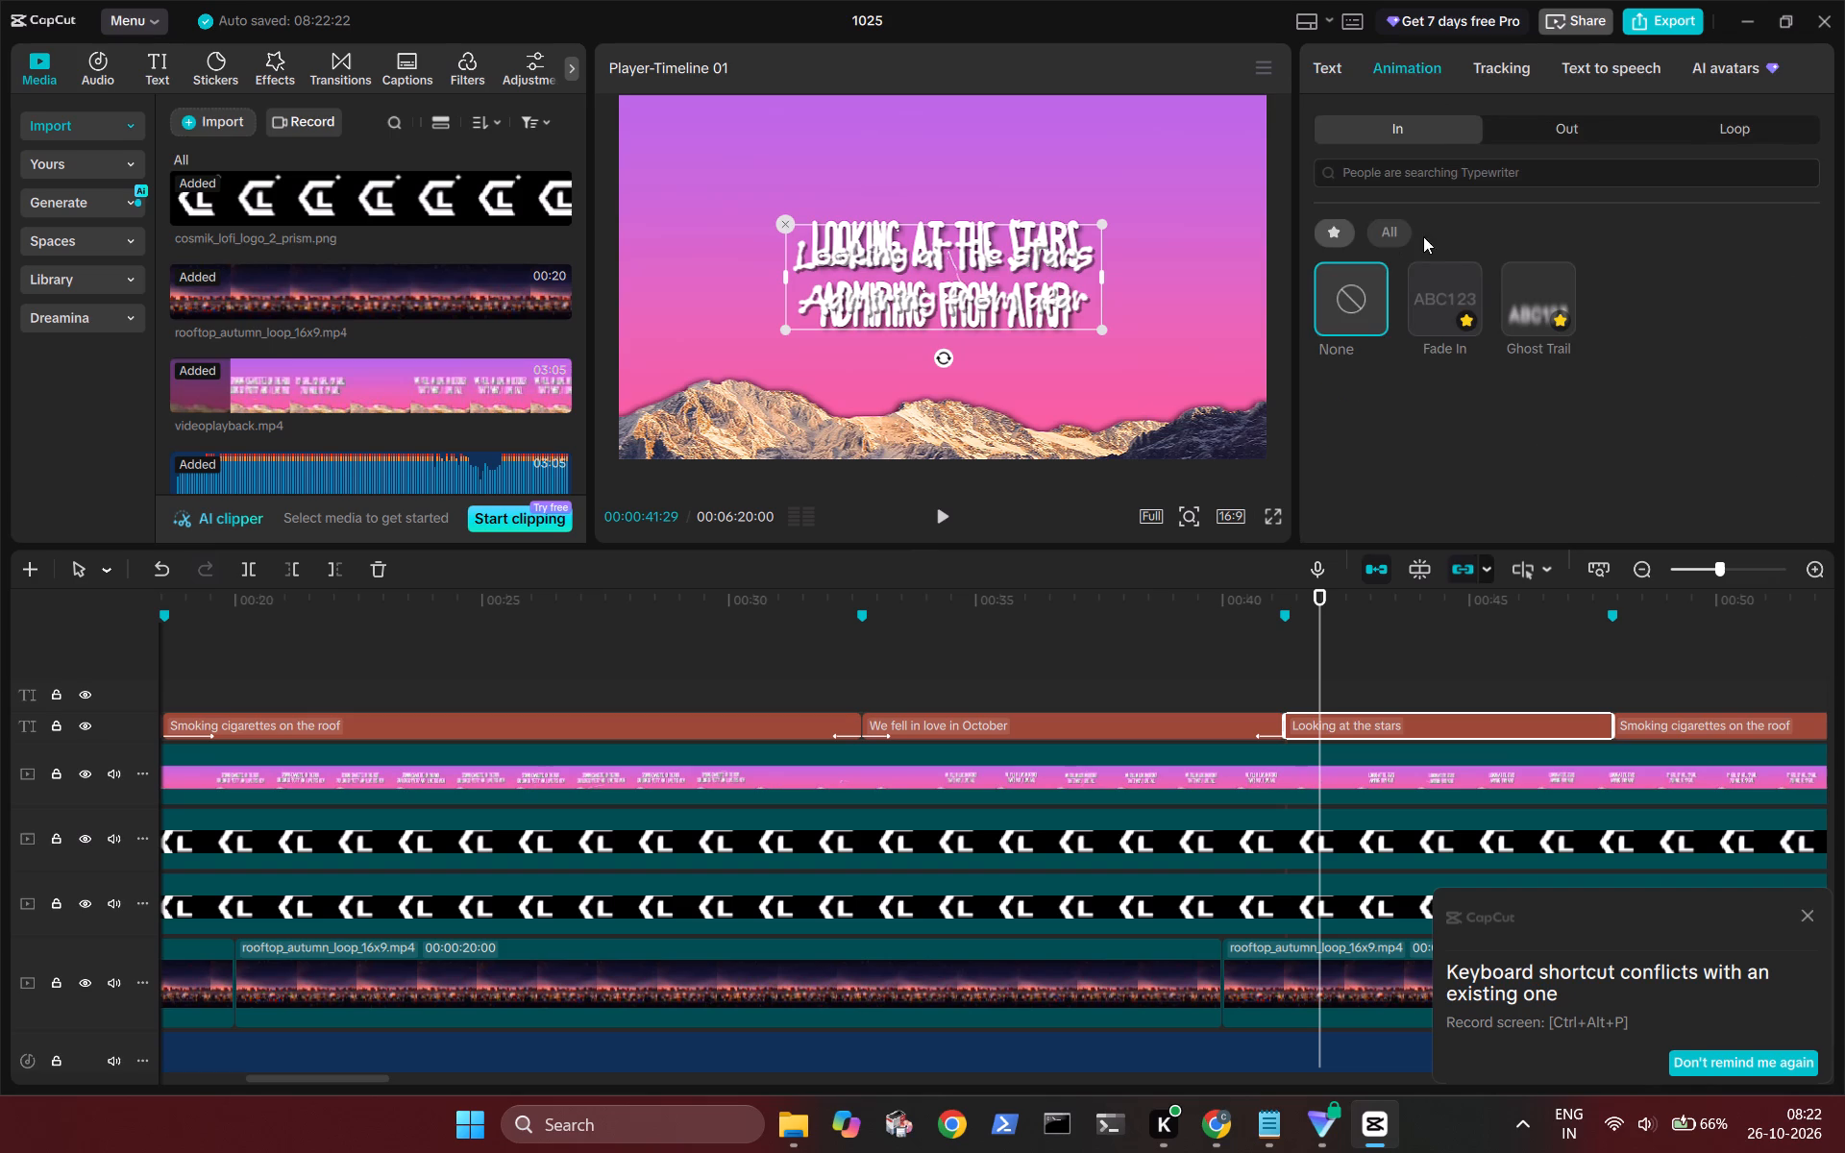
{"action": "double_click", "coordinate": [1439, 300]}
{"action": "left_click", "coordinate": [1543, 126]}
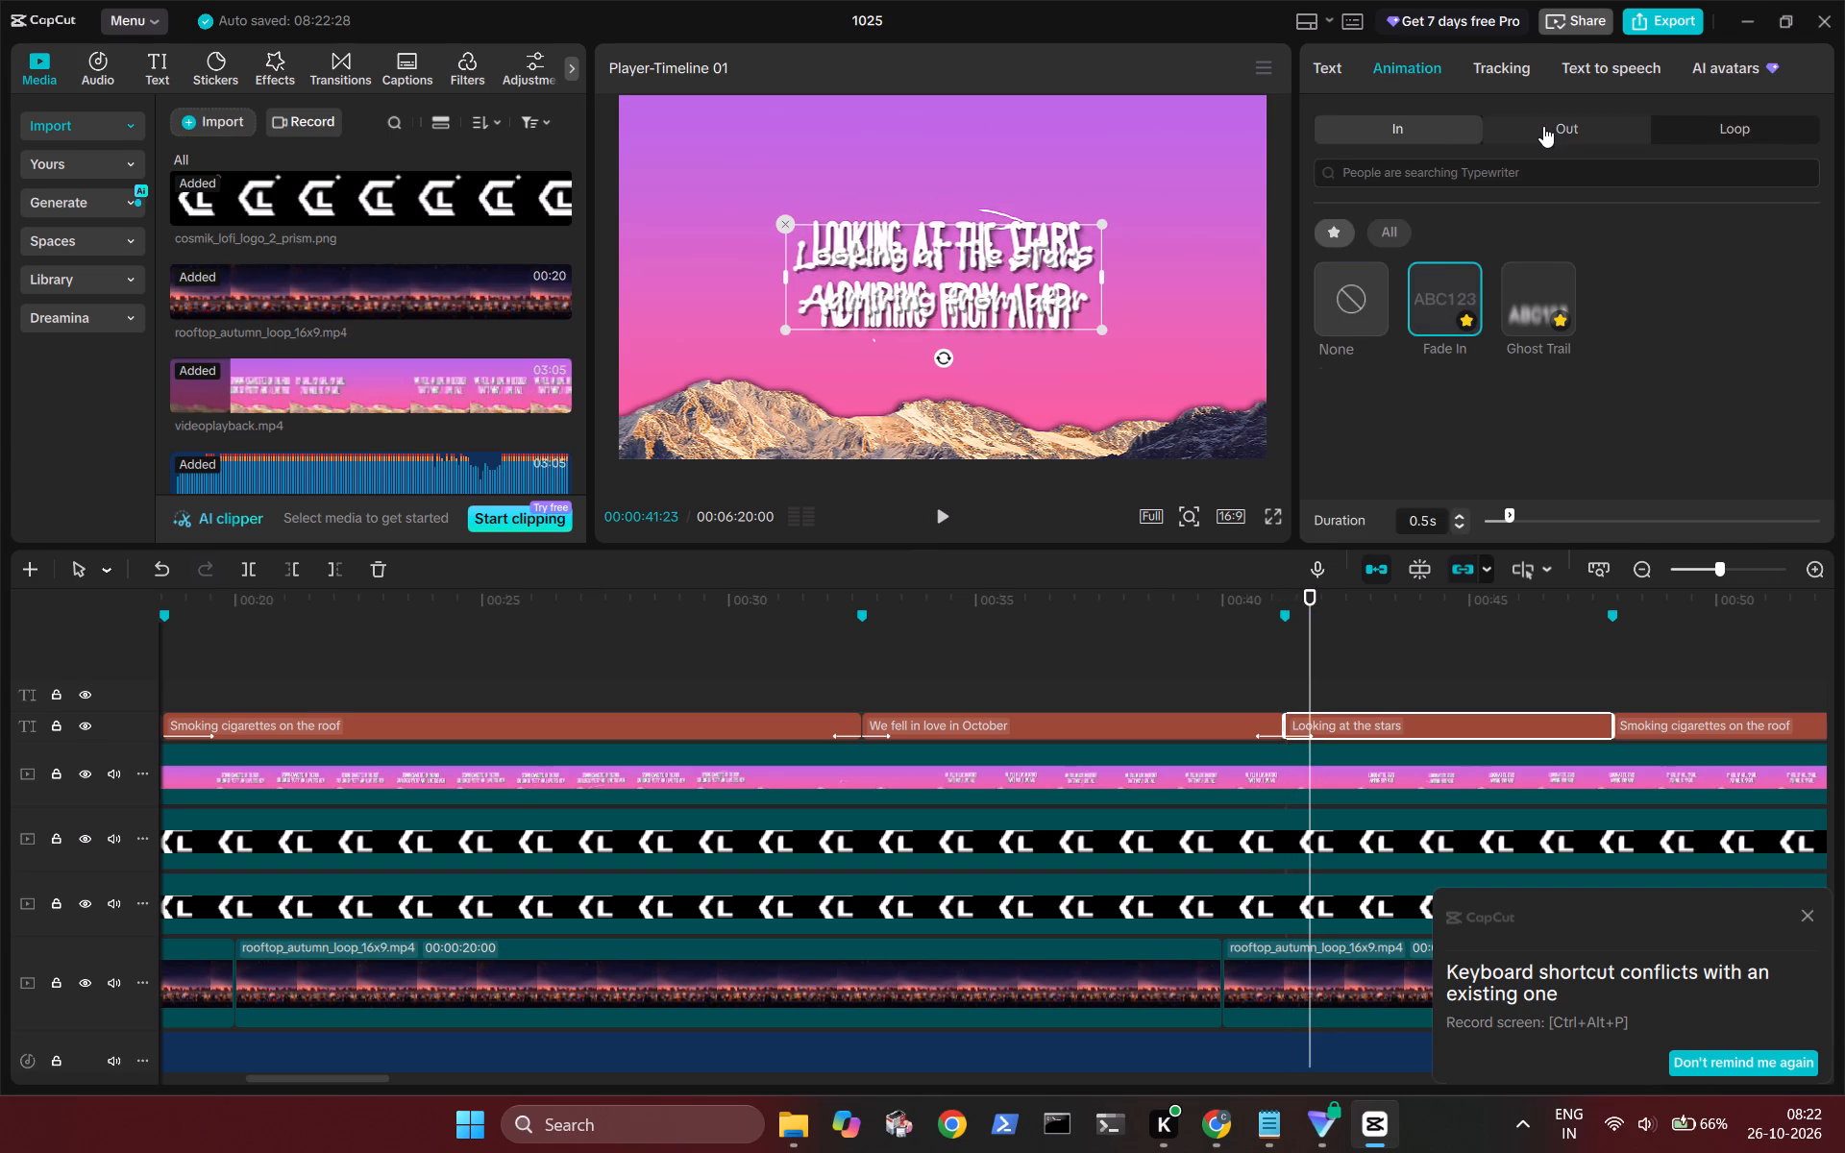
{"action": "left_click", "coordinate": [1338, 236]}
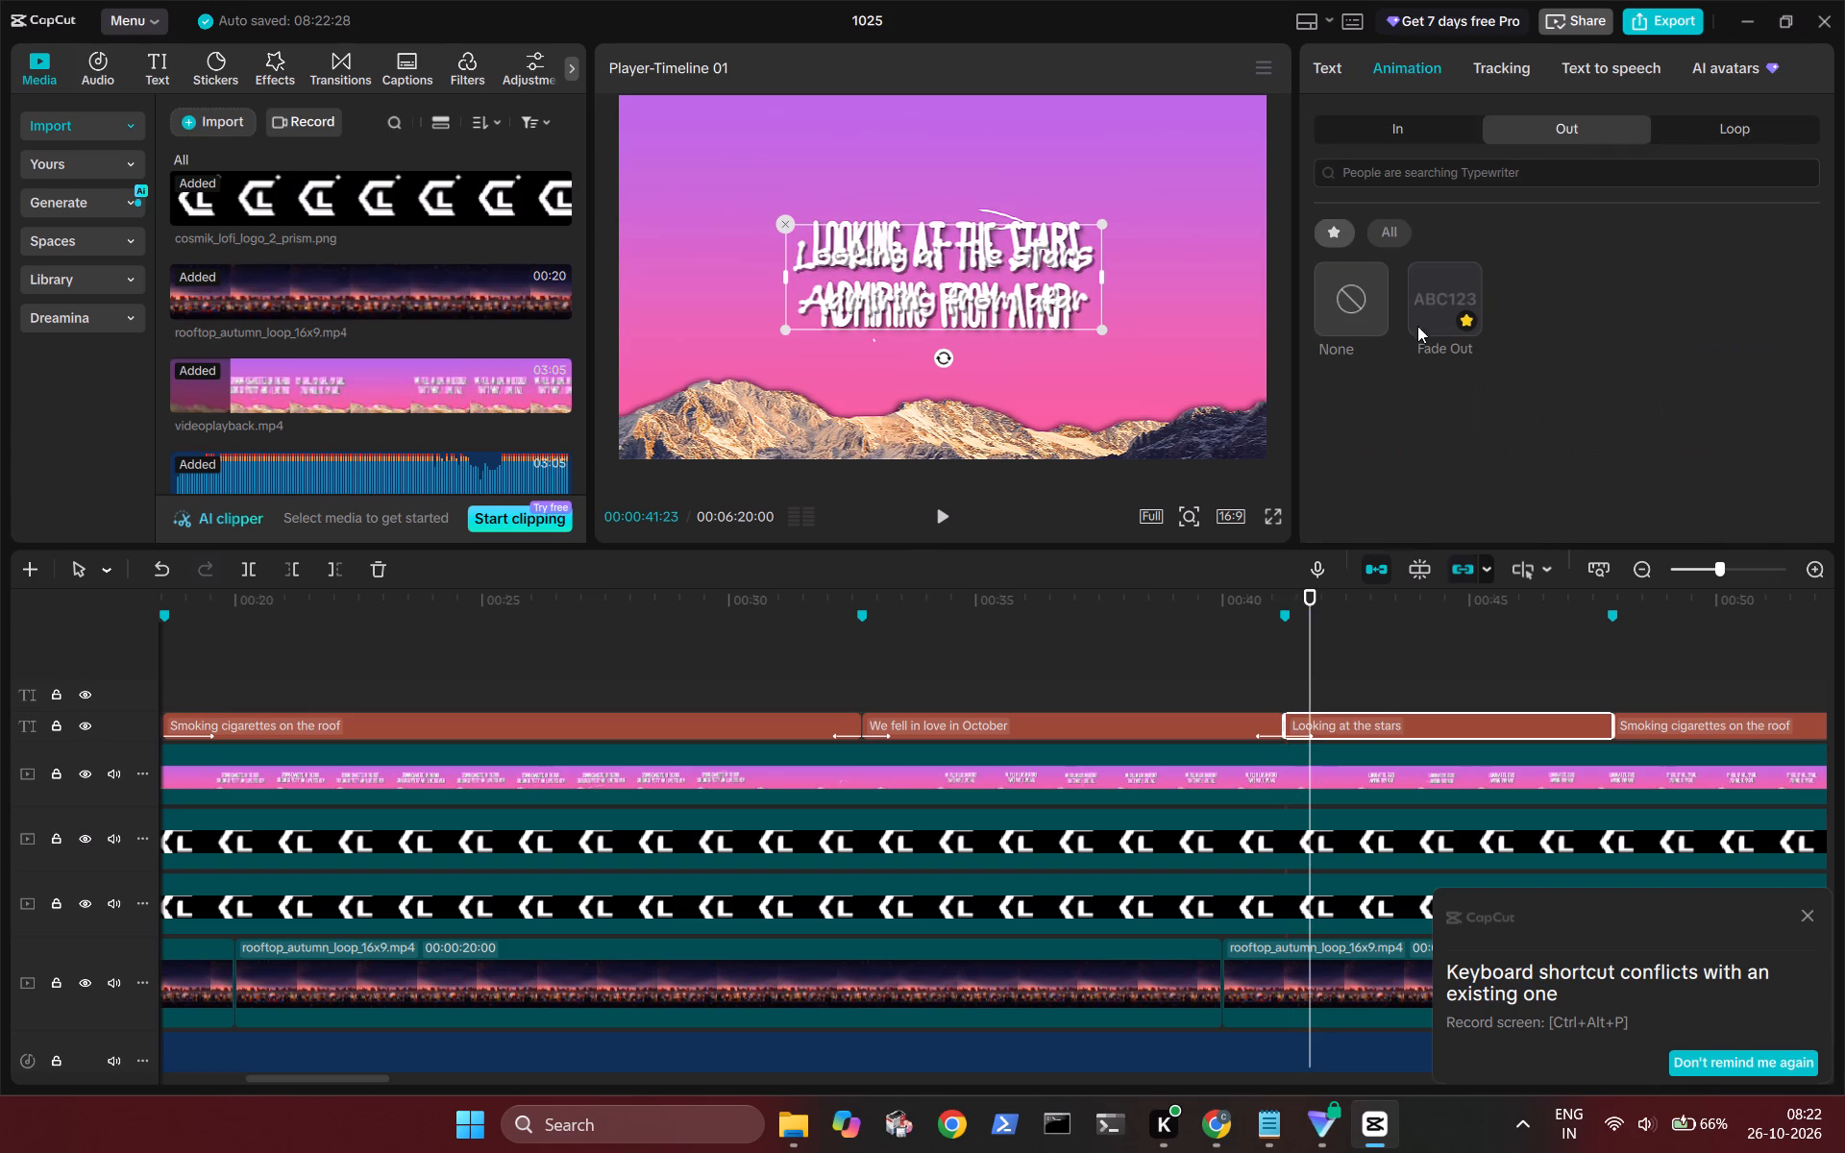
{"action": "double_click", "coordinate": [1432, 311]}
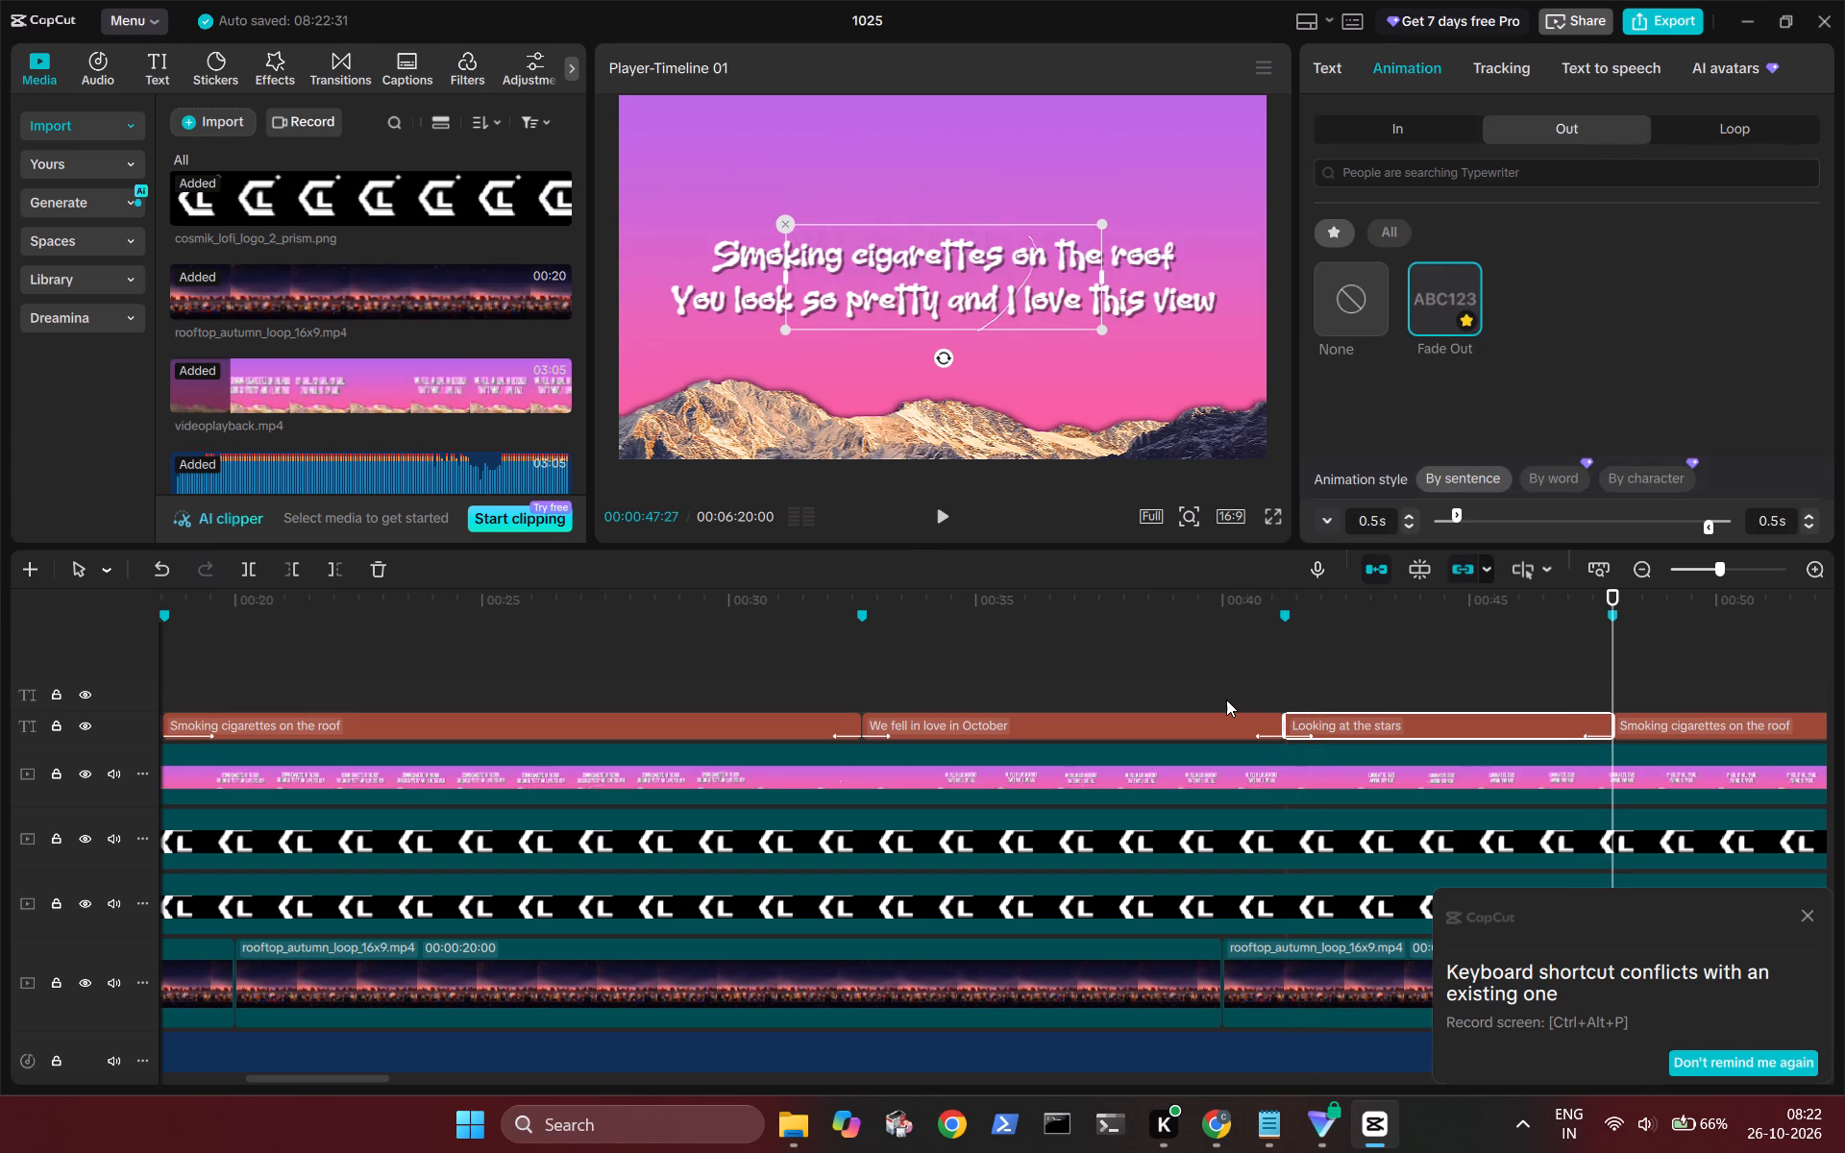
Replace the fourth lyric title's text with "My girl, my girl, my girl / You will be my girl" from the Notepad lyrics.
{"action": "left_click", "coordinate": [1529, 675]}
{"action": "key", "text": "space"}
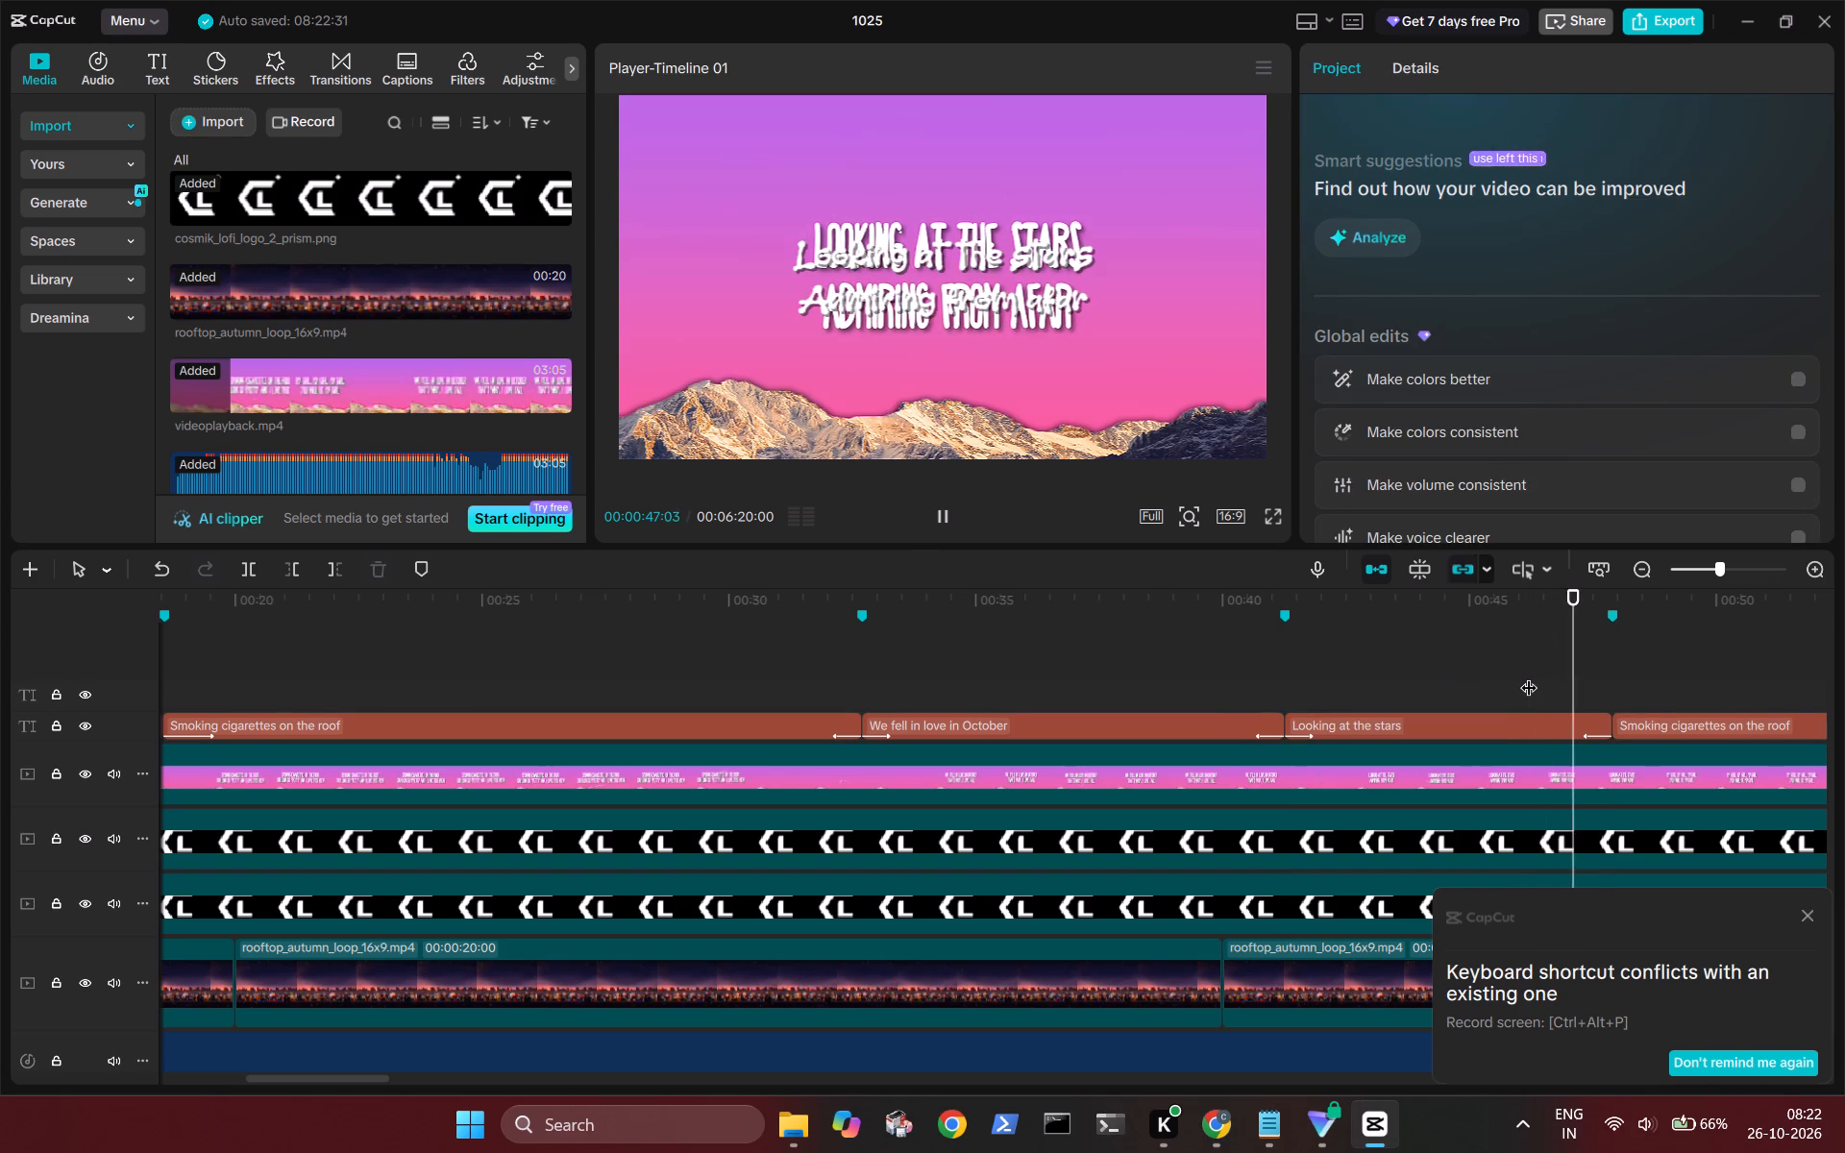
{"action": "key", "text": "space"}
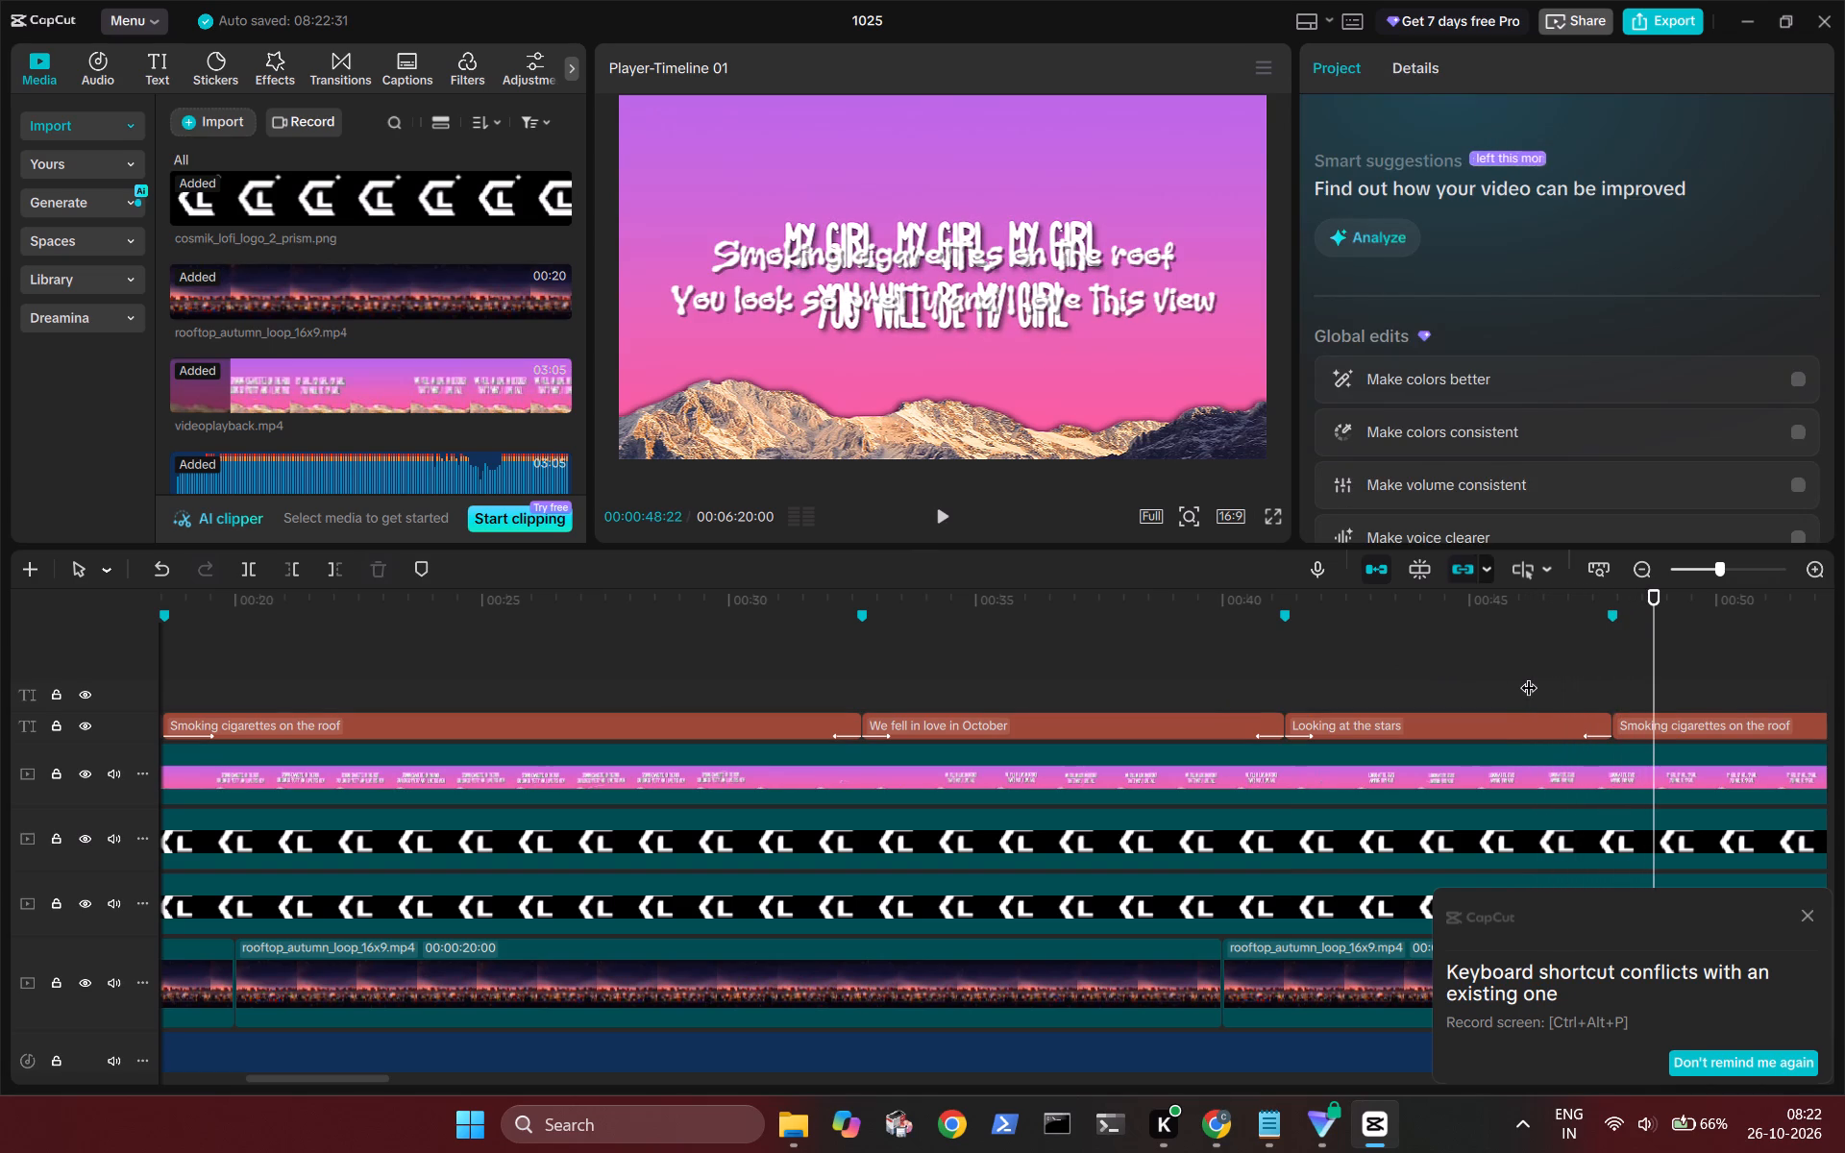
{"action": "left_click", "coordinate": [1692, 734]}
{"action": "left_click", "coordinate": [1273, 1119]}
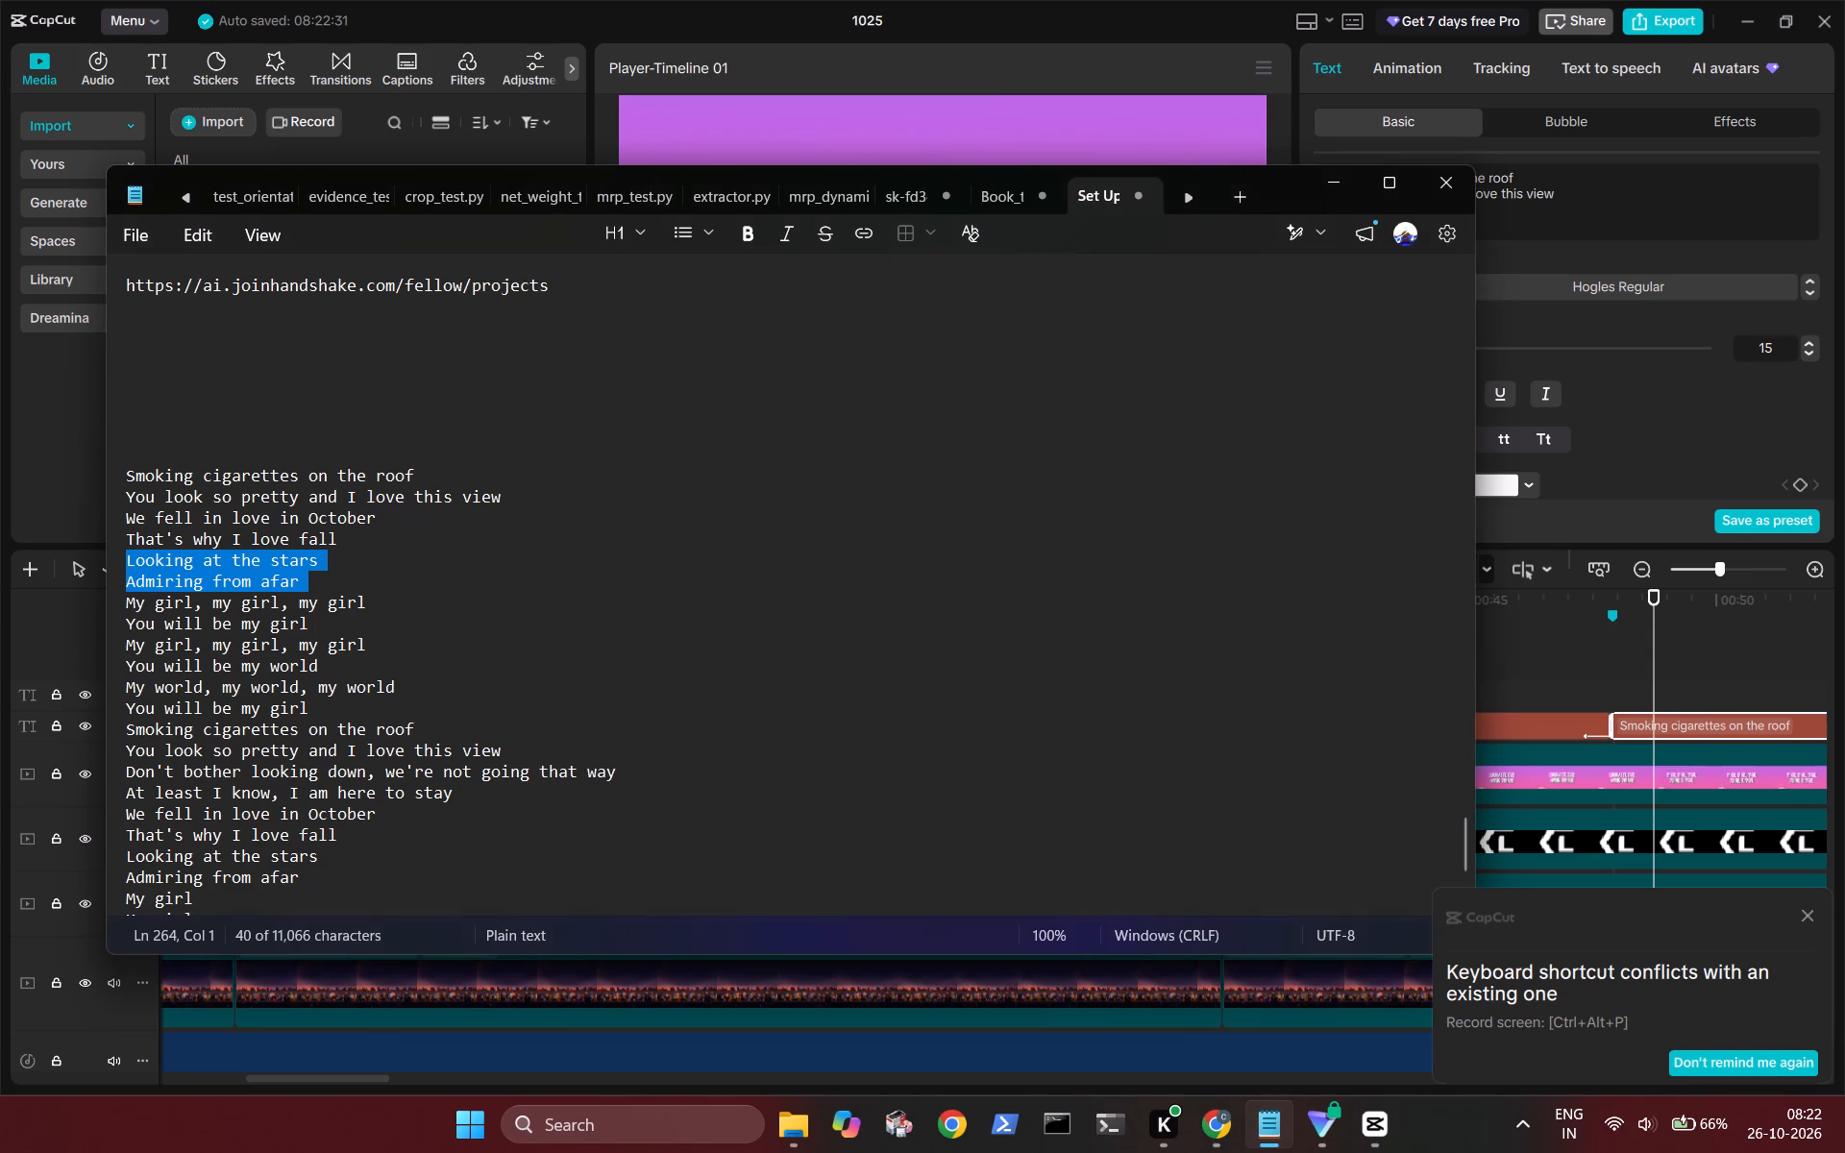
{"action": "left_click_drag", "start_coordinate": [319, 629], "coordinate": [141, 606]}
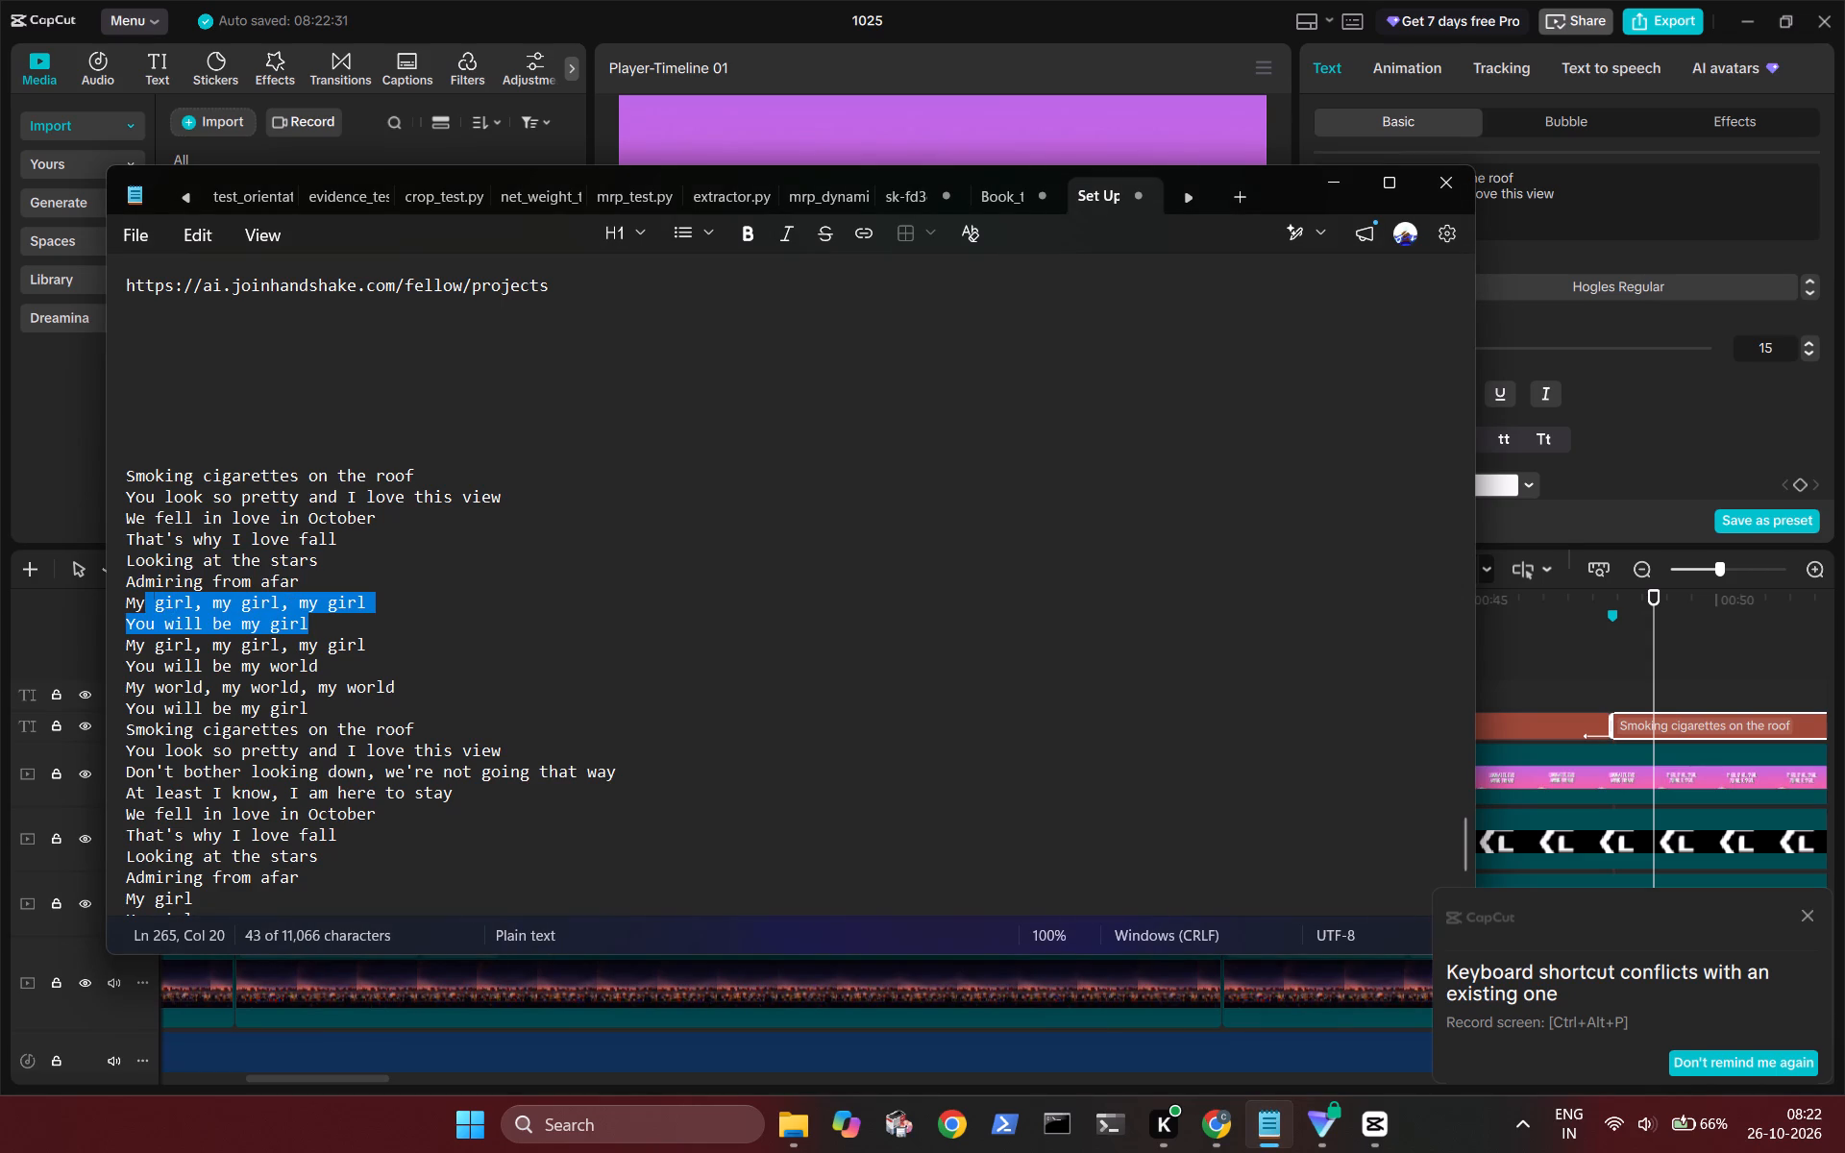
{"action": "left_click_drag", "start_coordinate": [141, 606], "coordinate": [120, 608]}
{"action": "key", "text": "ctrl+c"}
{"action": "left_click", "coordinate": [1595, 195]}
{"action": "key", "text": "ctrl+a"}
{"action": "key", "text": "ctrl+v"}
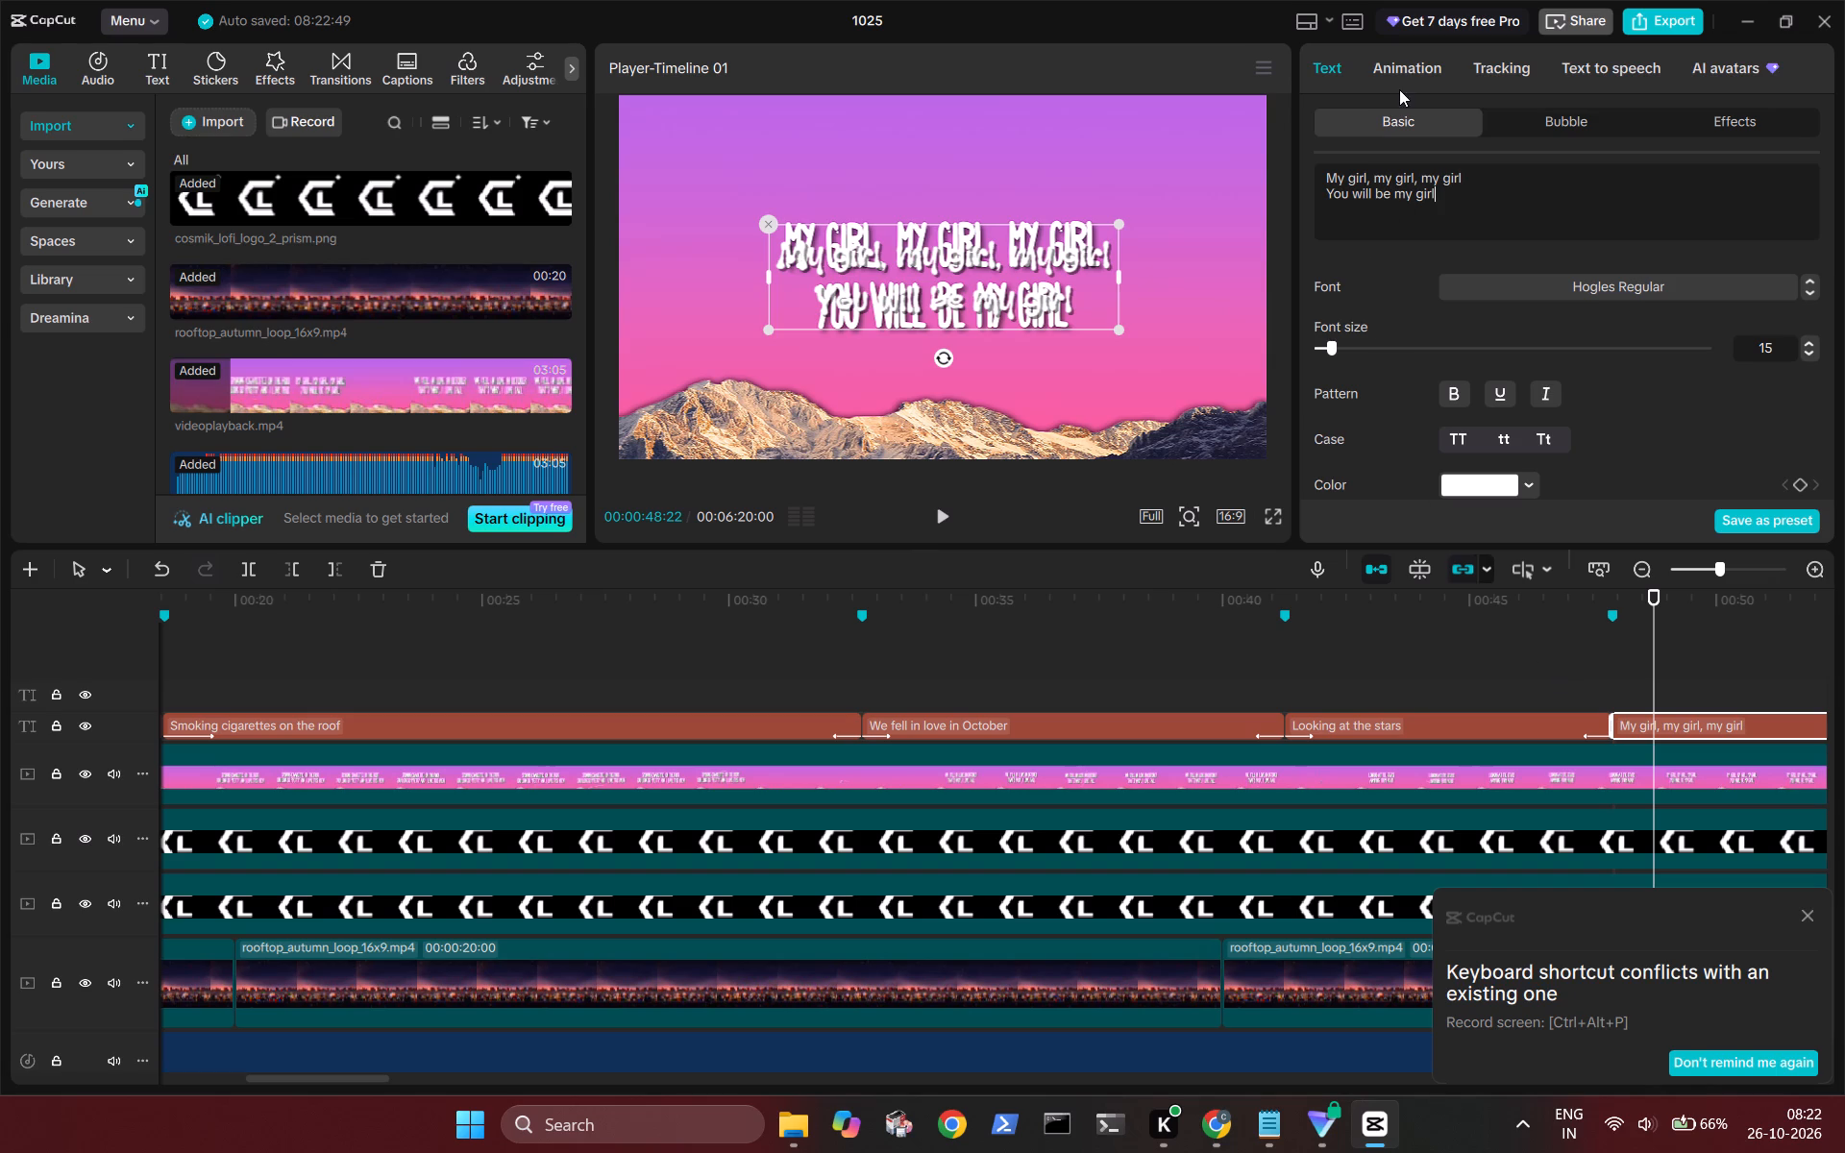
Apply the favourited Fade Out exit and Fade In entrance animations to the fourth lyric title, "My girl, my girl, my girl".
{"action": "left_click", "coordinate": [1400, 57]}
{"action": "double_click", "coordinate": [1427, 276]}
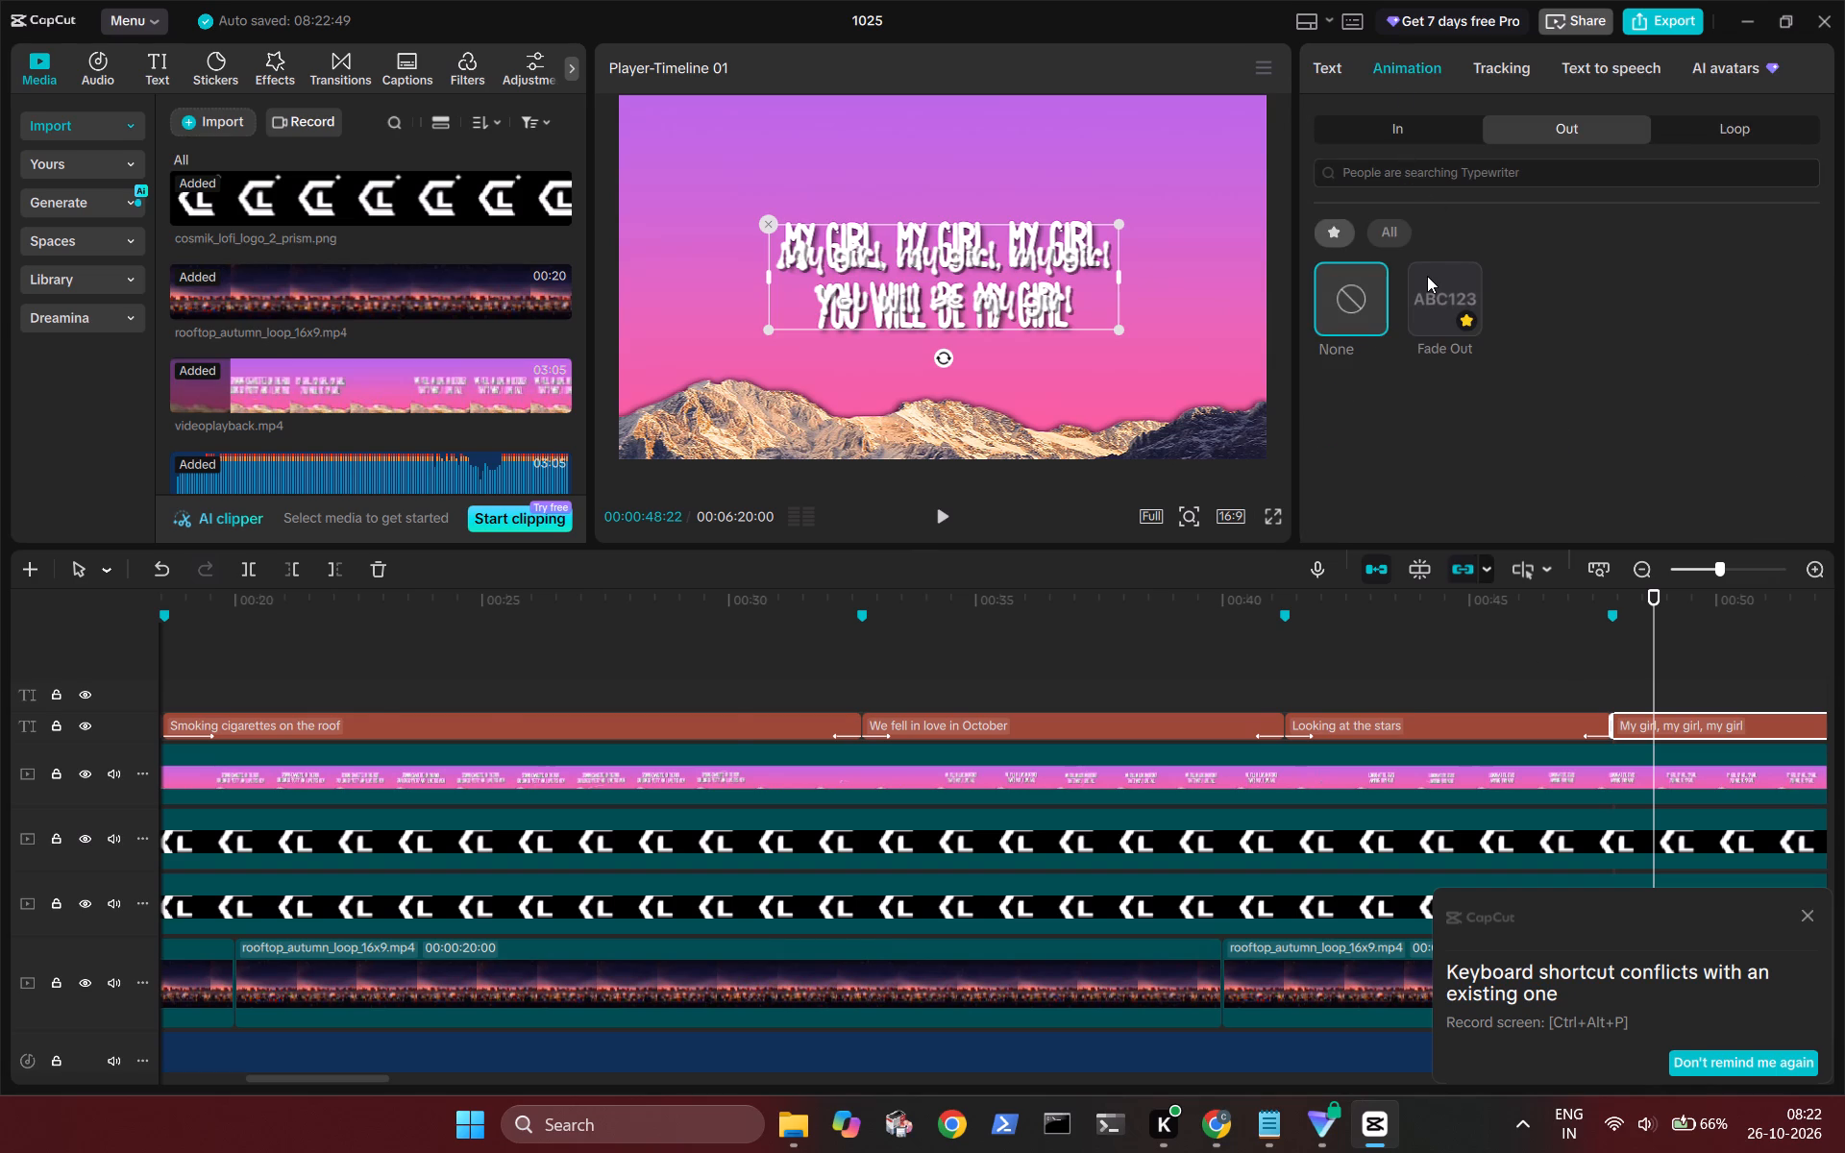
{"action": "left_click", "coordinate": [1390, 118]}
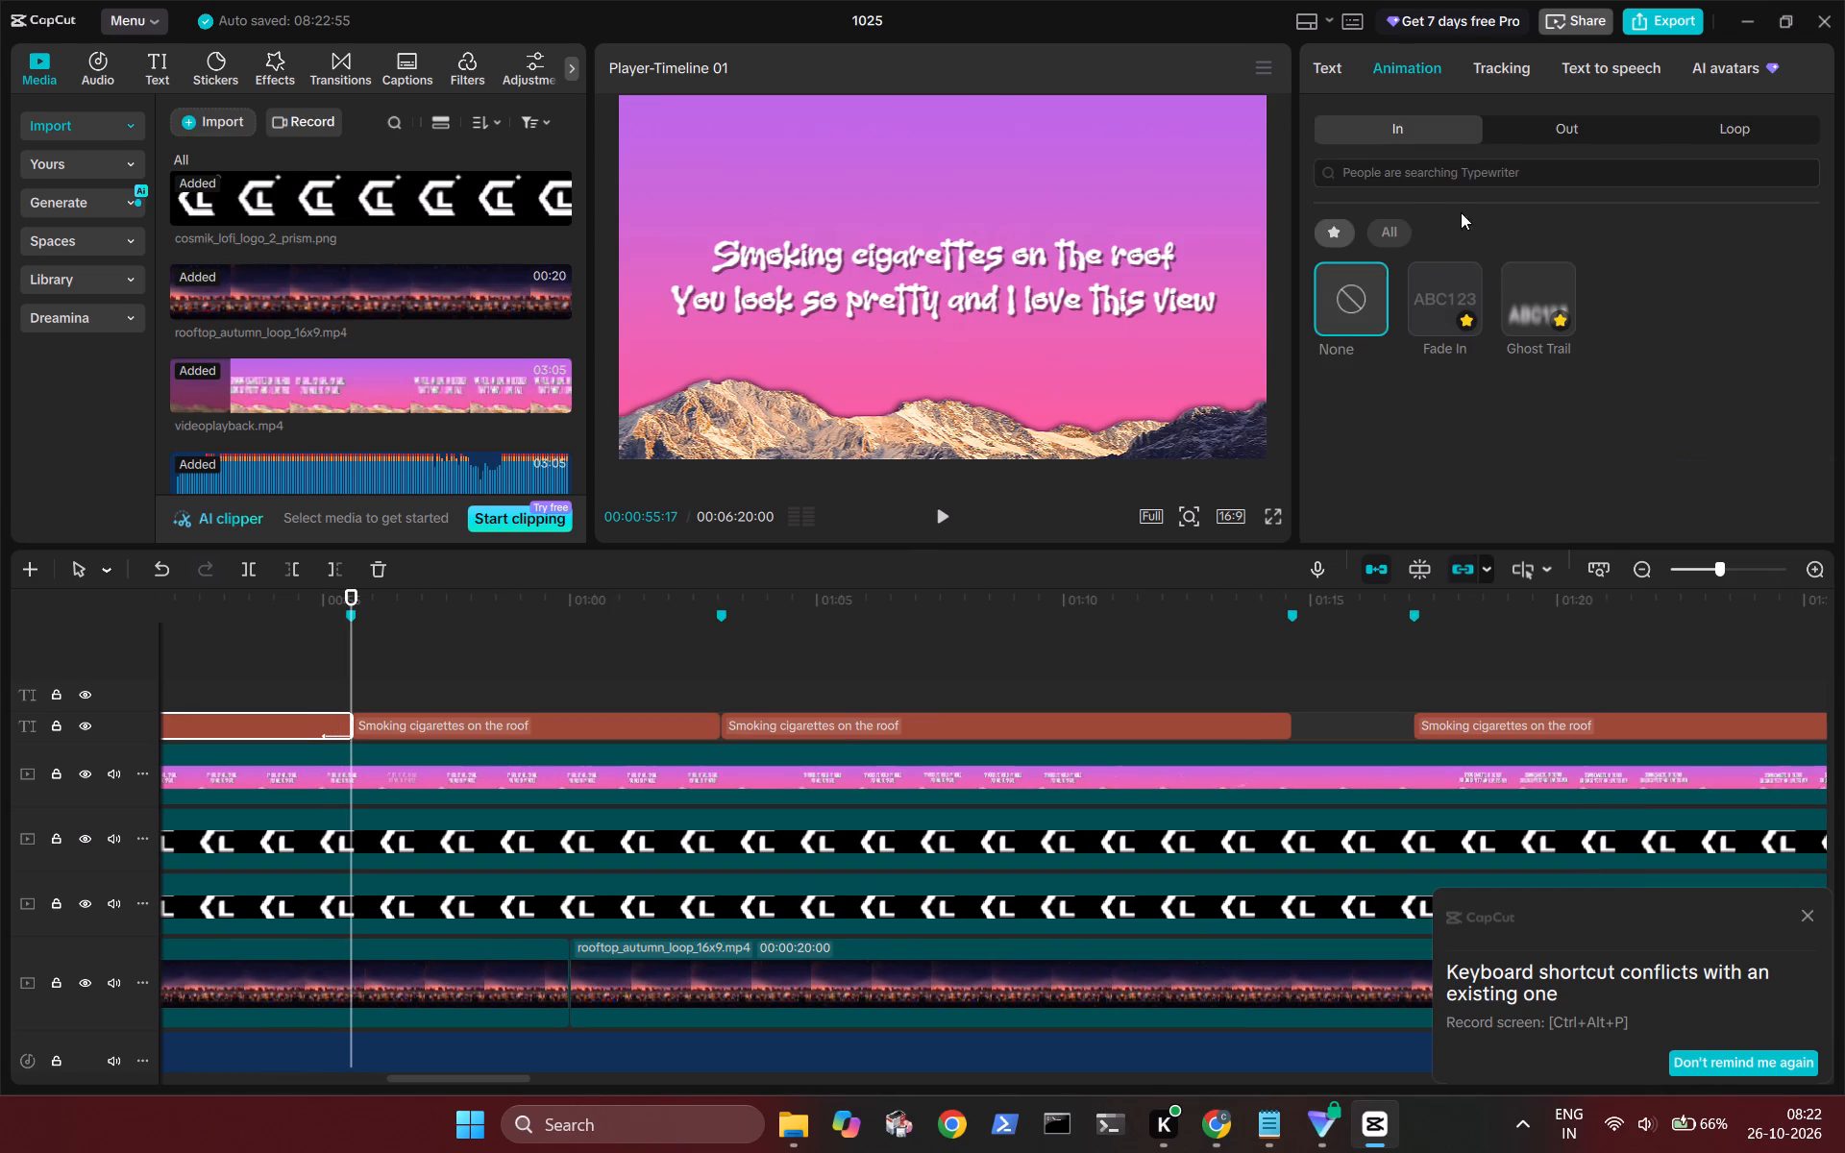
{"action": "double_click", "coordinate": [1456, 282]}
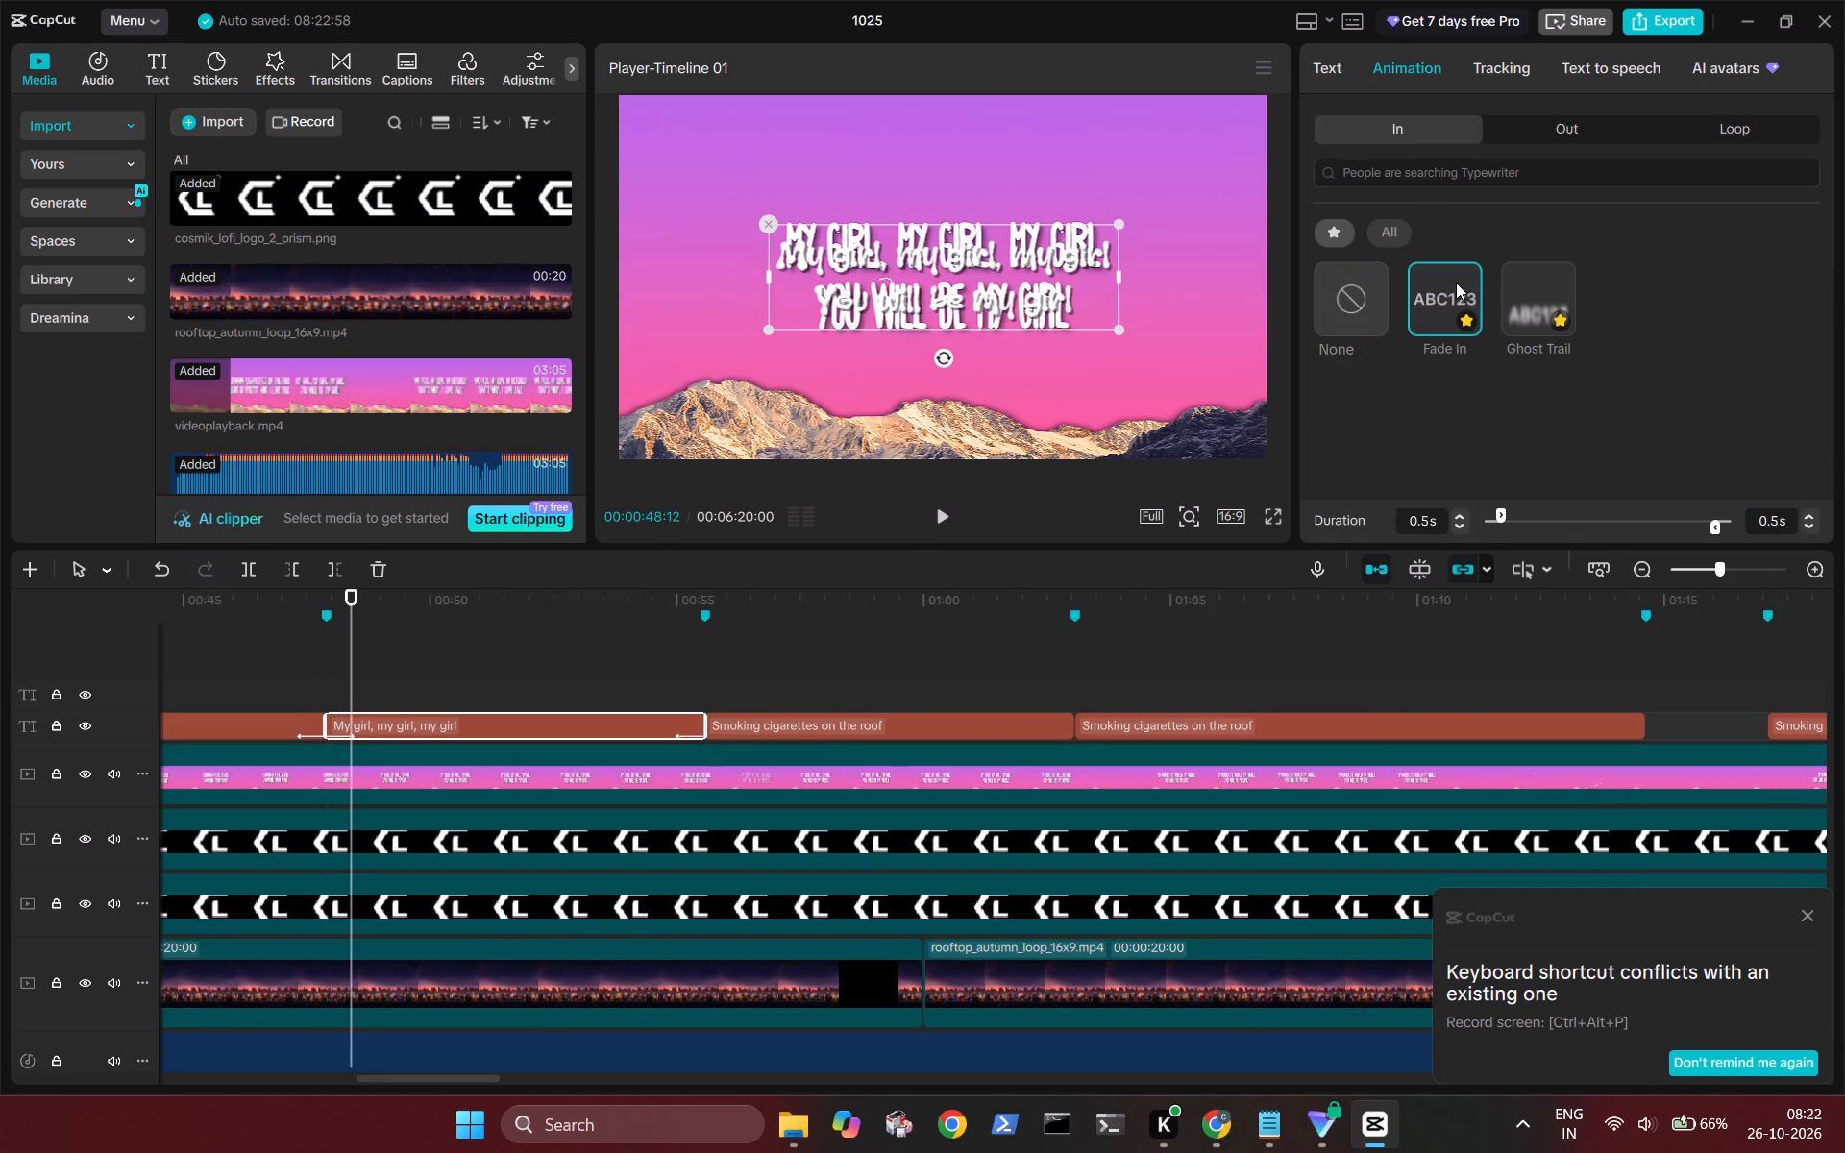
Replace the fifth lyric title's text with the copied "My girl, my girl, my girl / You will be my girl" lyrics.
{"action": "key", "text": "space"}
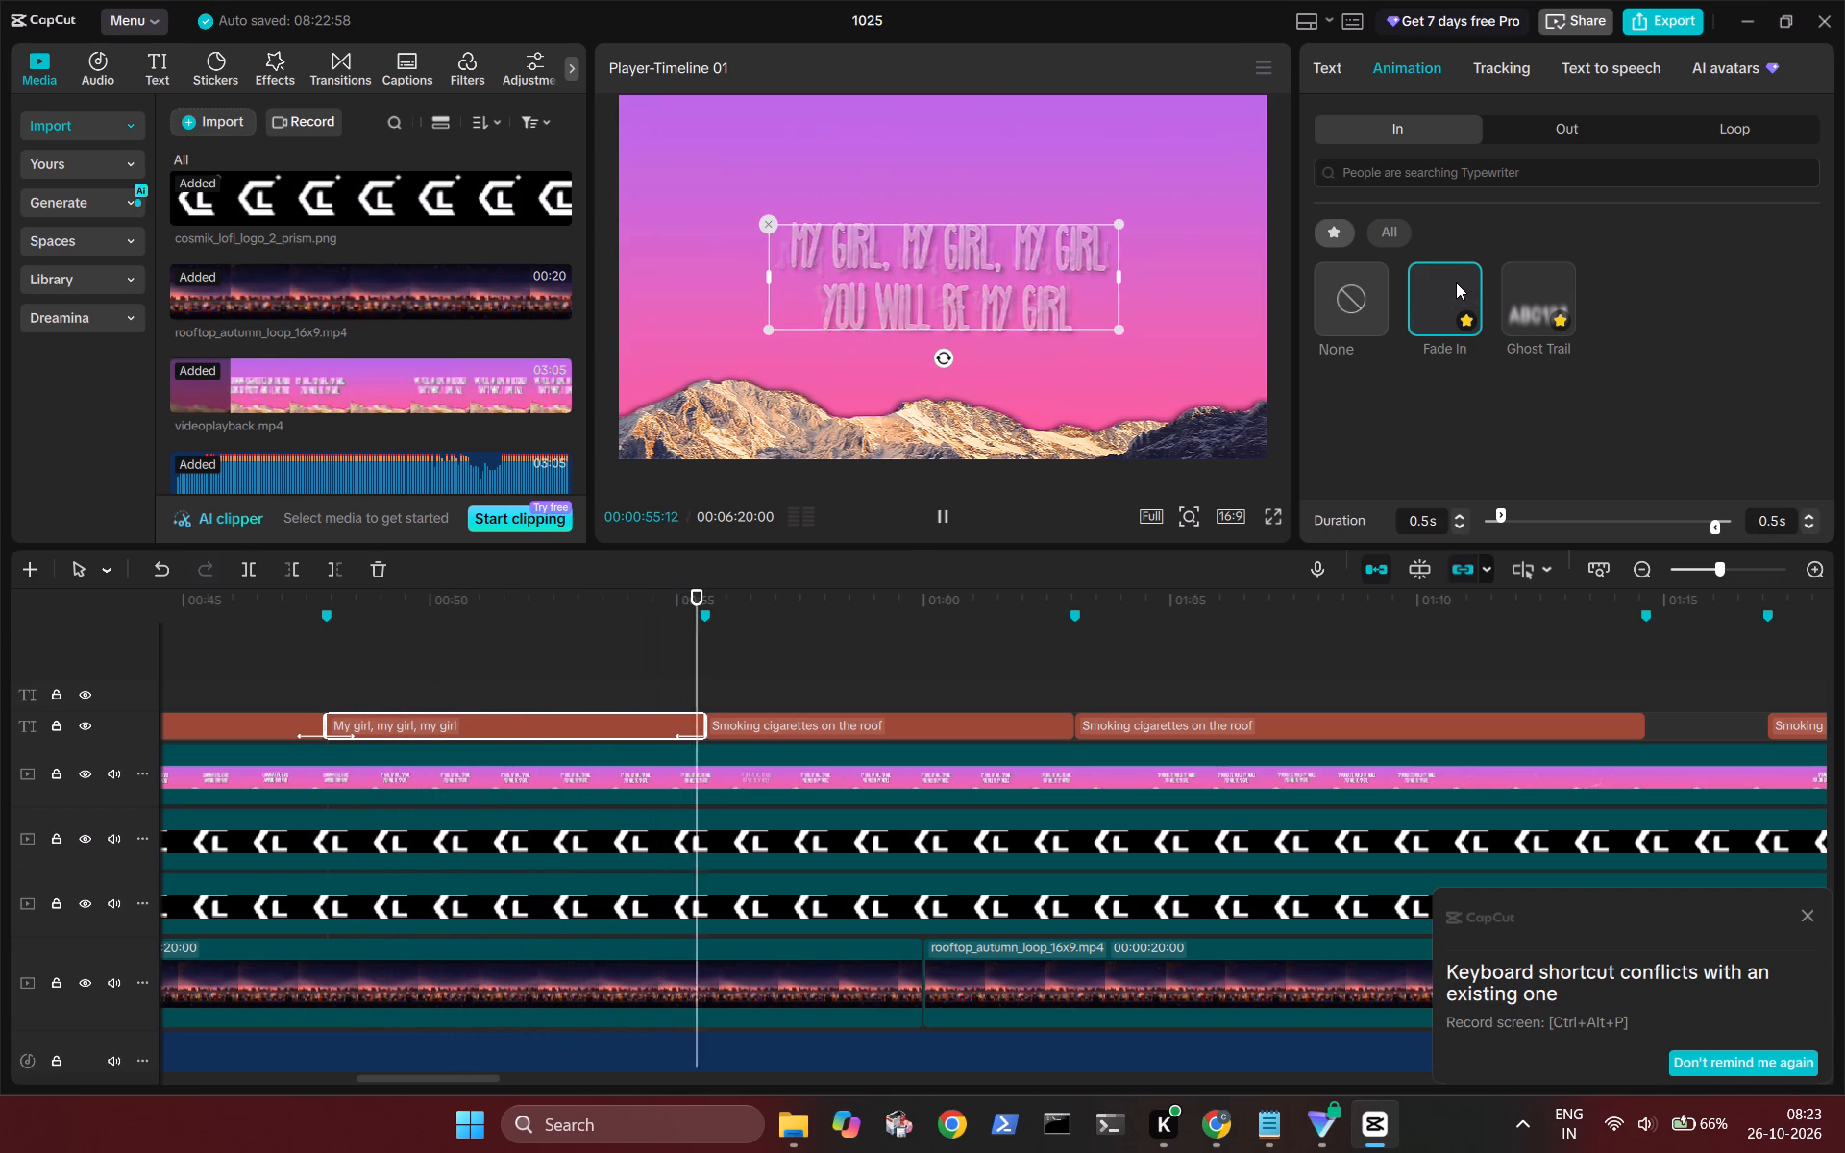
{"action": "left_click", "coordinate": [727, 694]}
{"action": "left_click", "coordinate": [764, 720]}
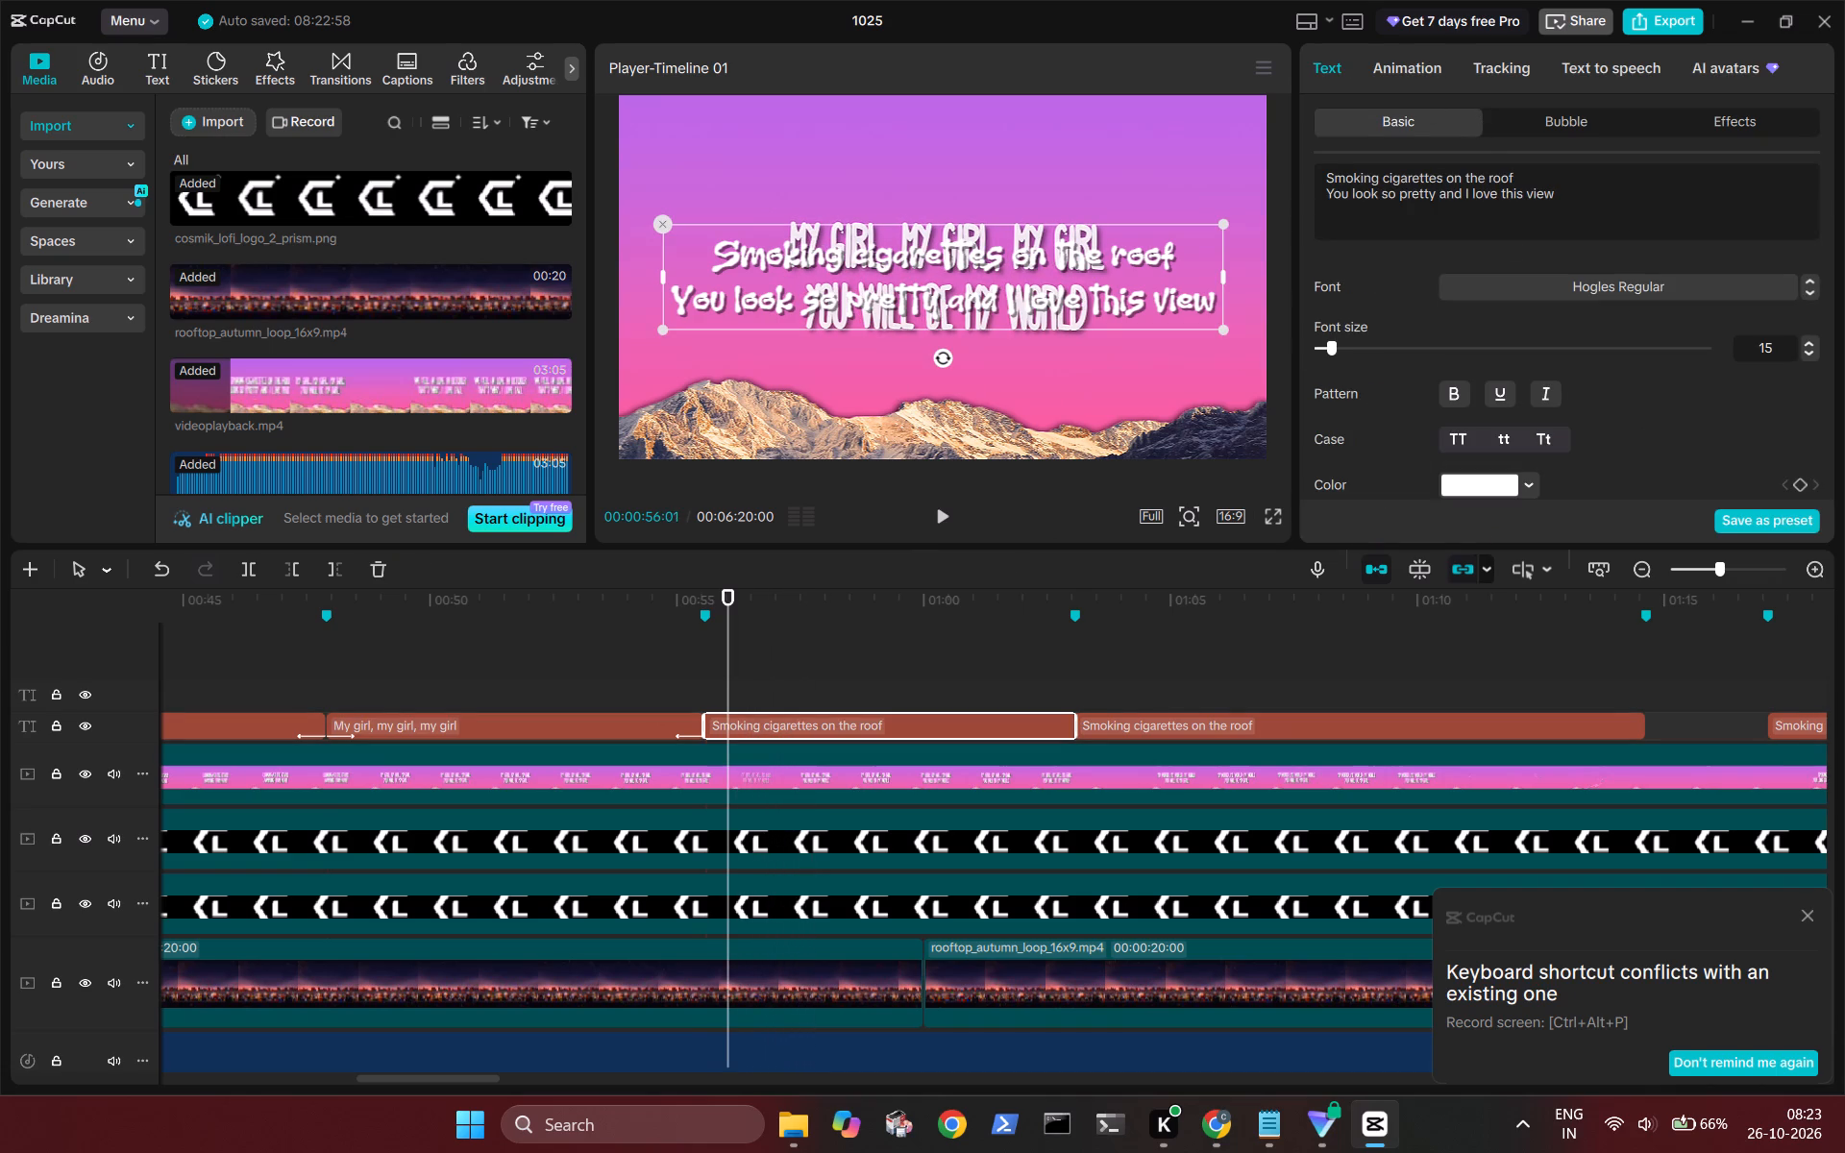
{"action": "left_click", "coordinate": [1509, 225]}
{"action": "key", "text": "ctrl+a"}
{"action": "key", "text": "ctrl+v"}
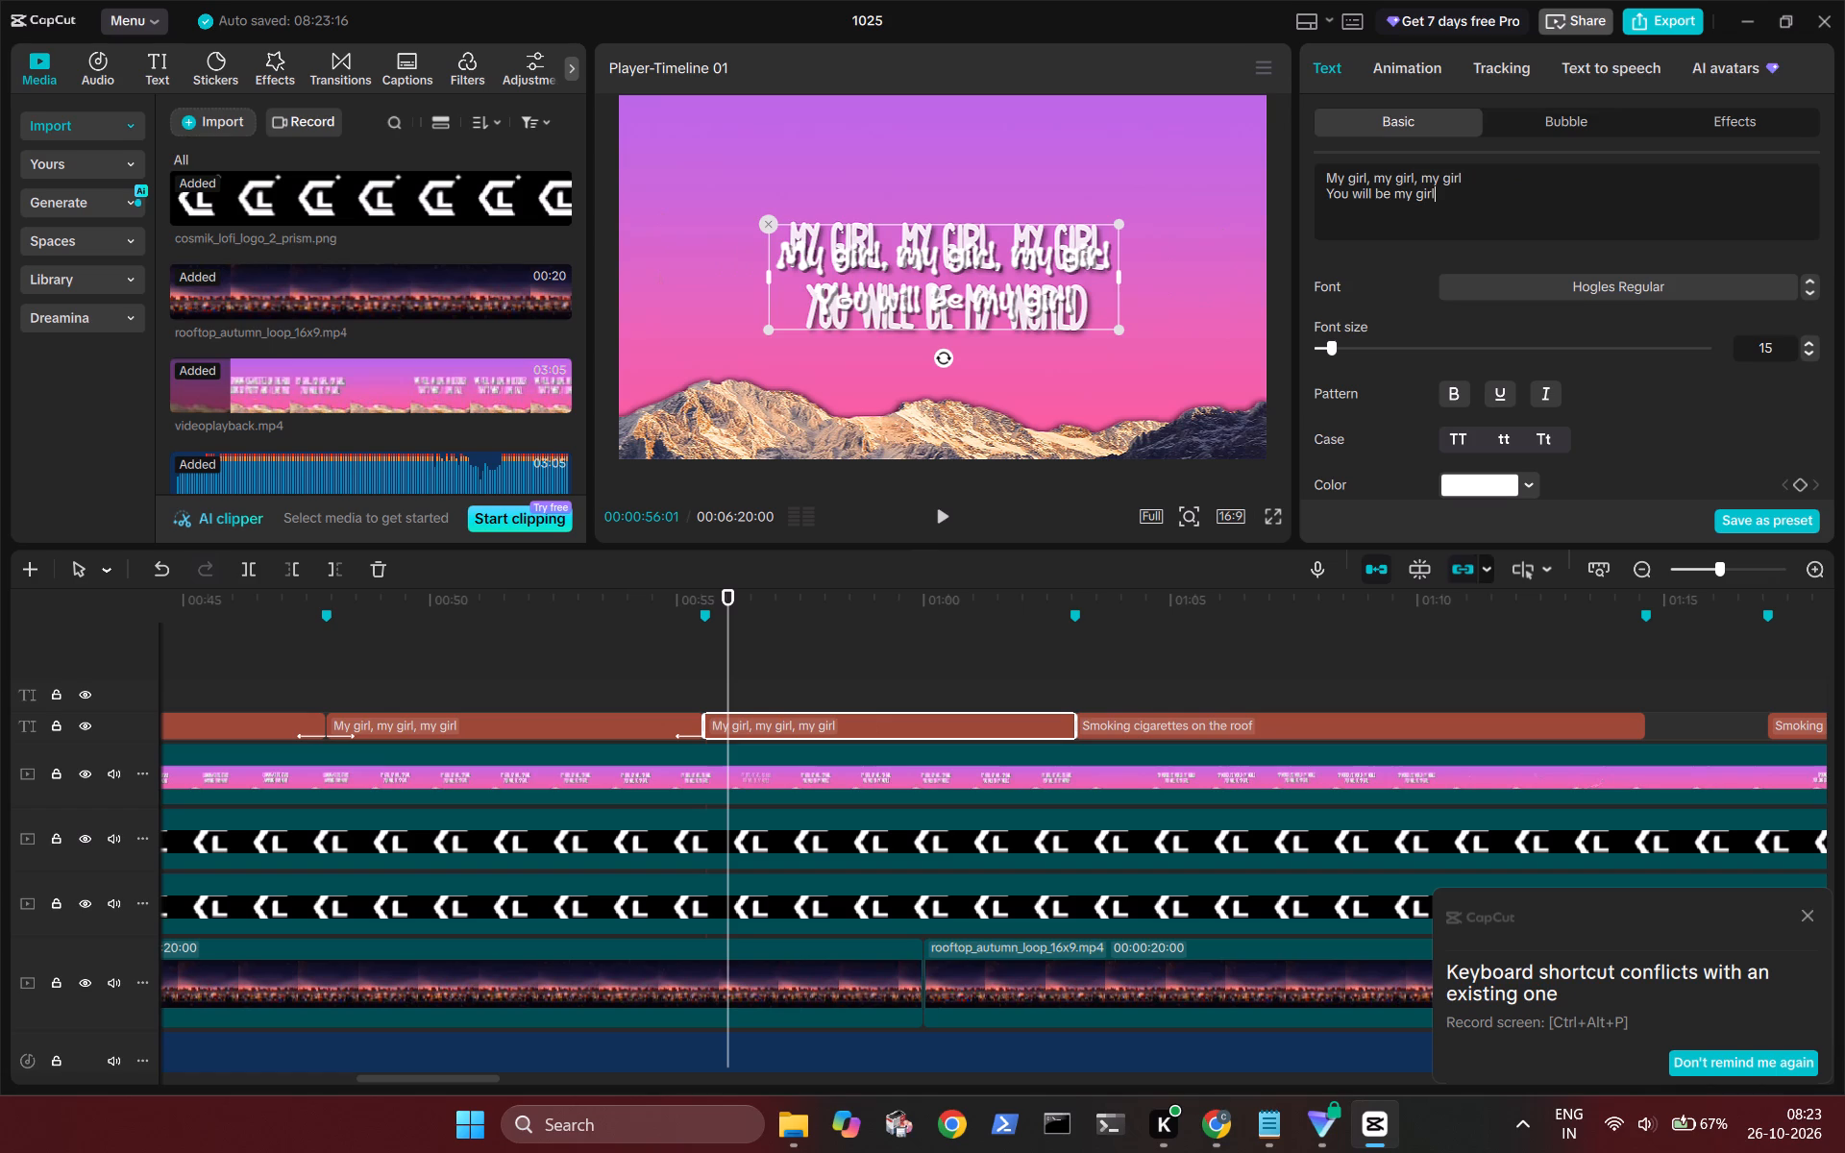
Apply the favourited Fade In entrance and Fade Out exit animations to the fifth lyric title.
{"action": "left_click", "coordinate": [1395, 75]}
{"action": "double_click", "coordinate": [1441, 322]}
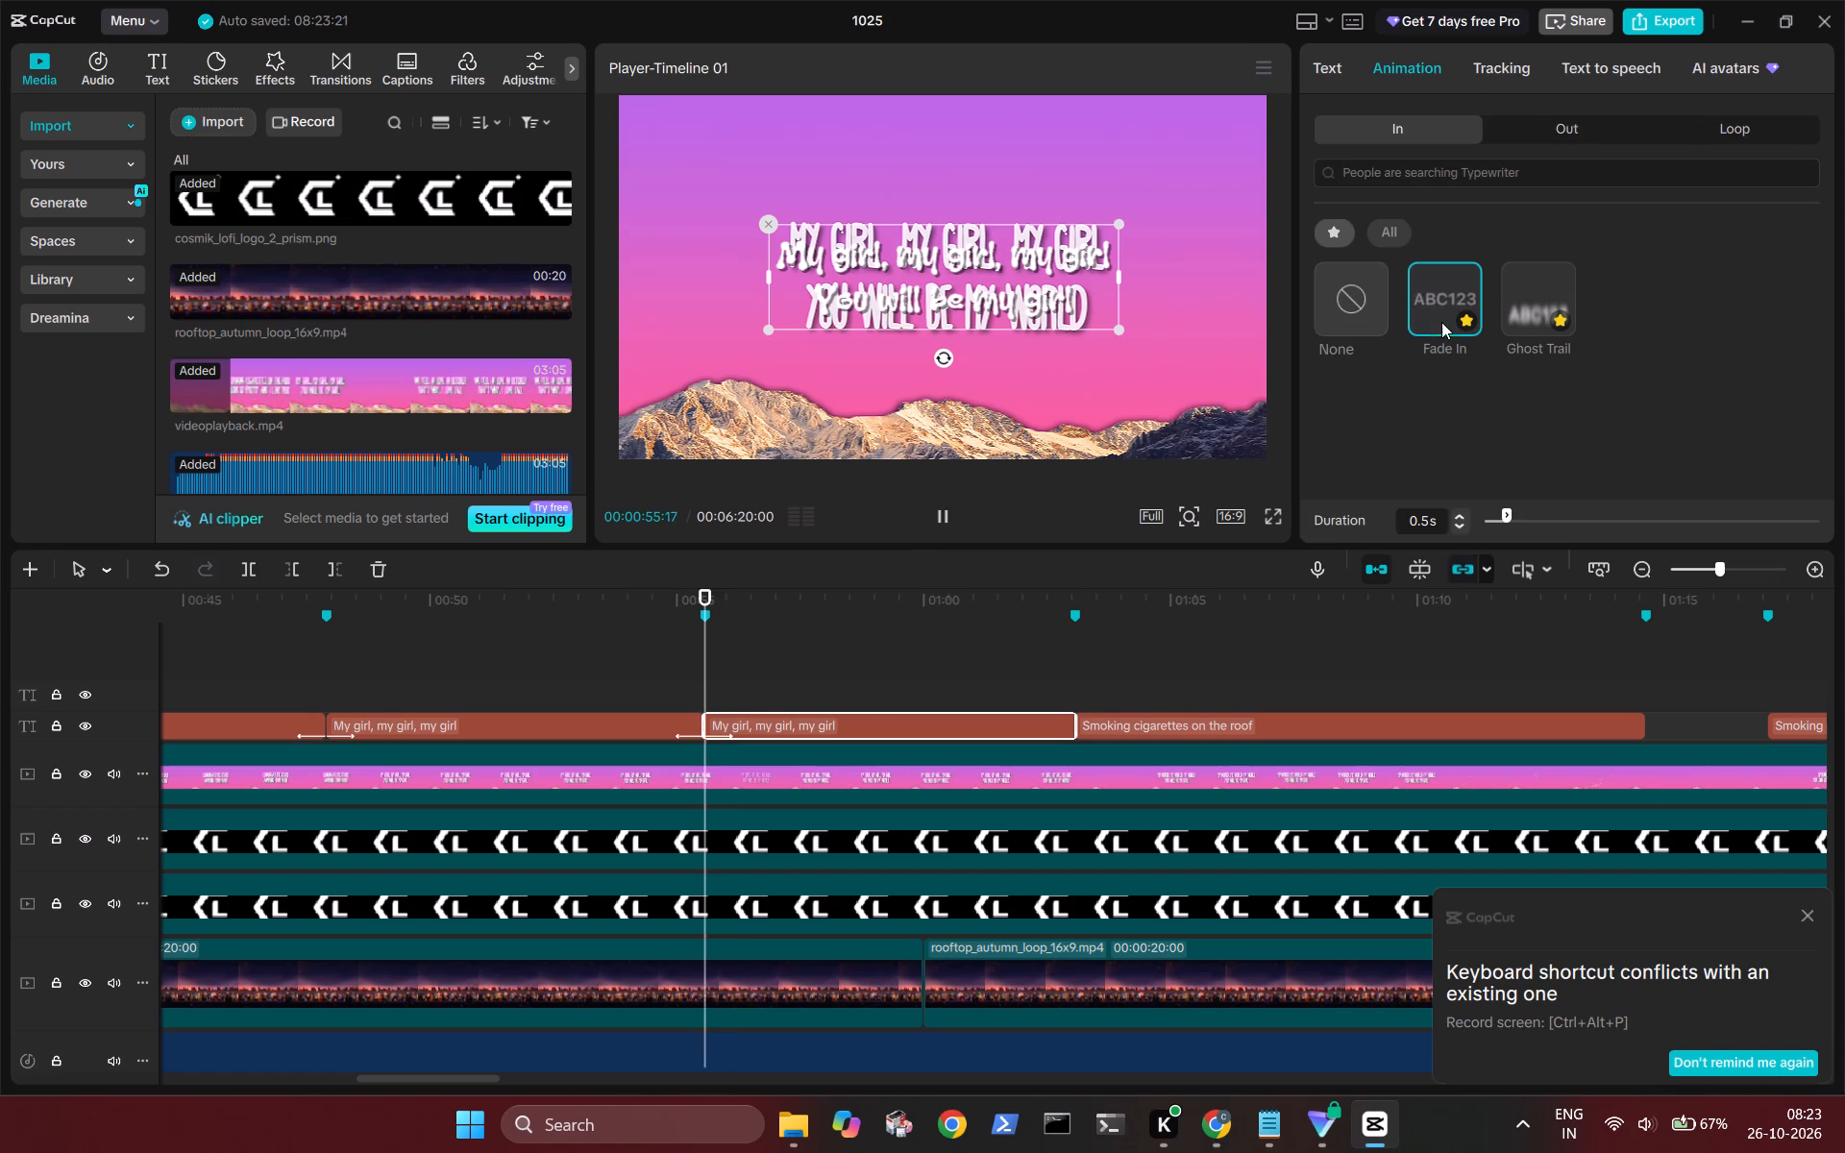
{"action": "left_click", "coordinate": [1538, 129]}
{"action": "double_click", "coordinate": [1421, 315]}
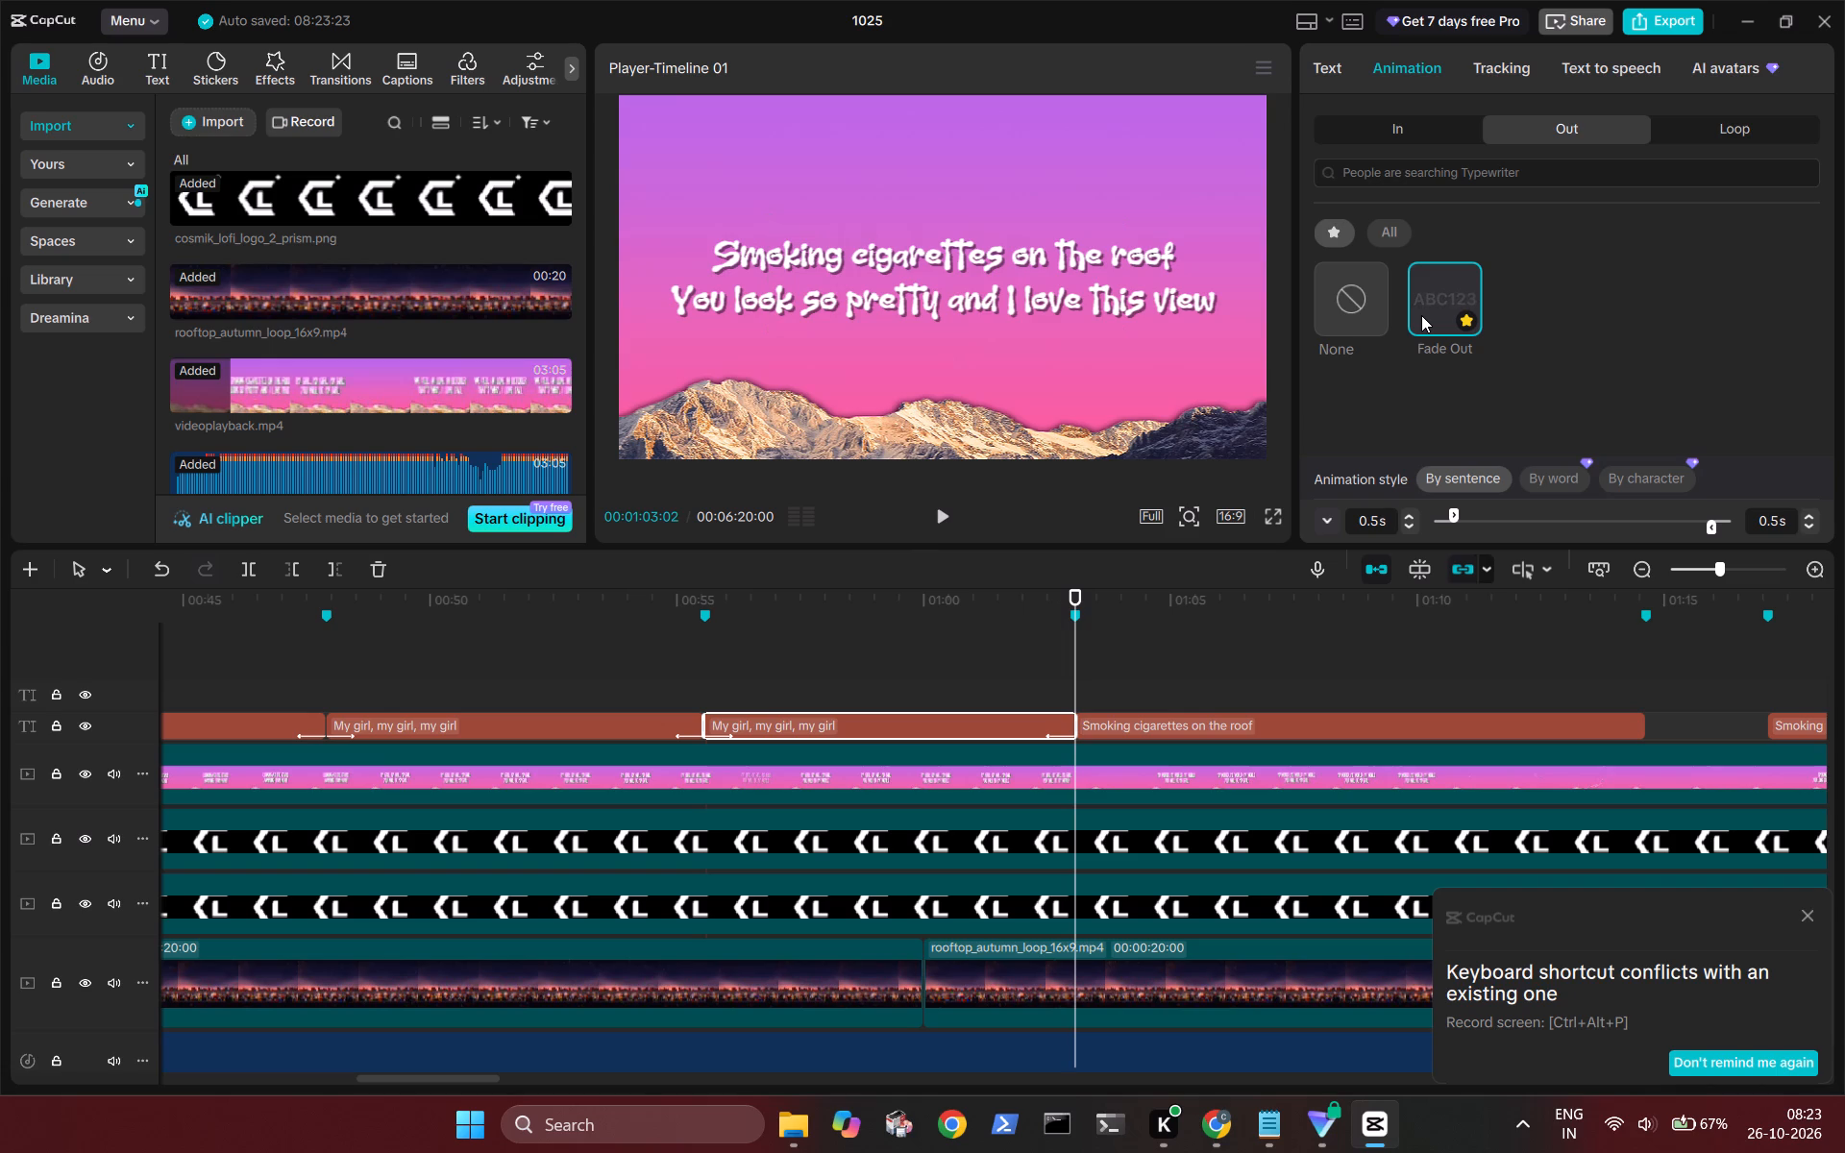
Check the fifth title against the reference video and Notepad lyrics, and change its second line to "You will be my world".
{"action": "key", "text": "space"}
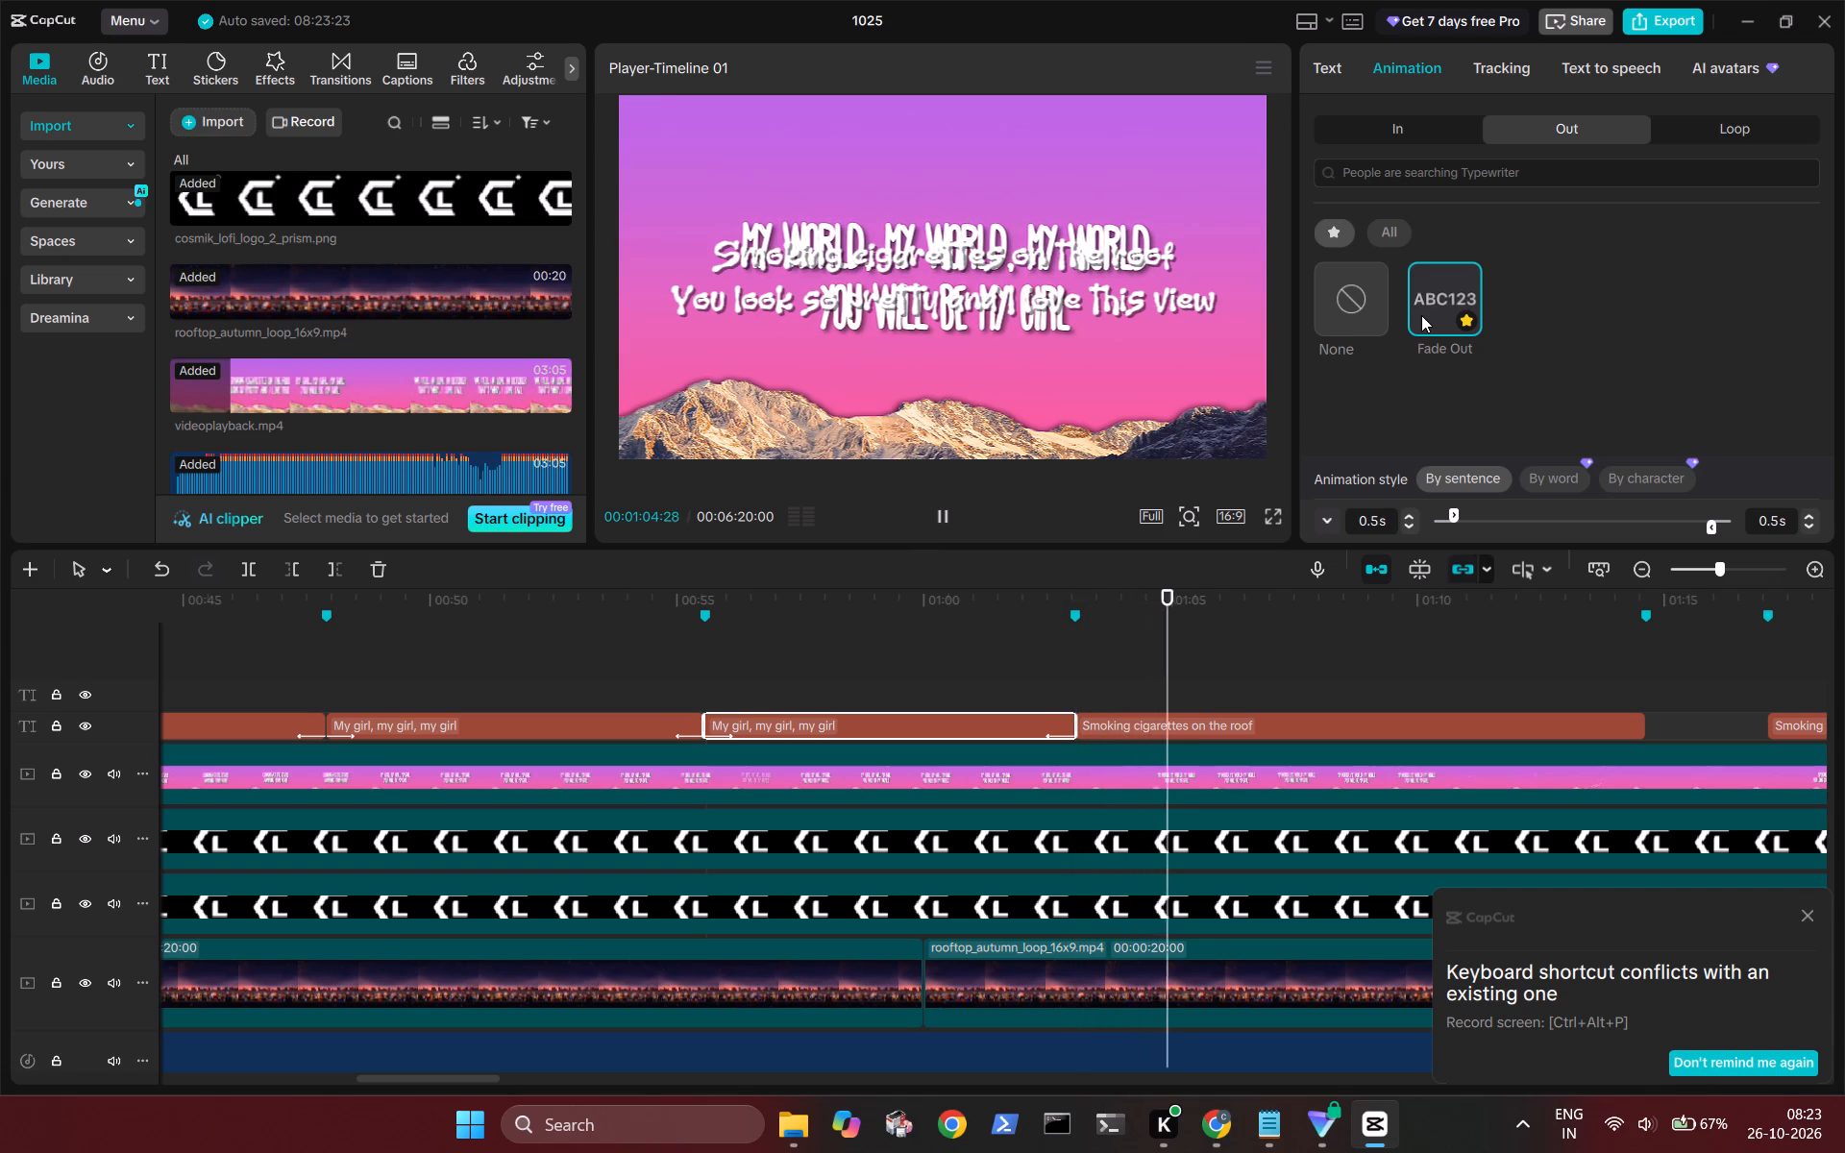
{"action": "key", "text": "space"}
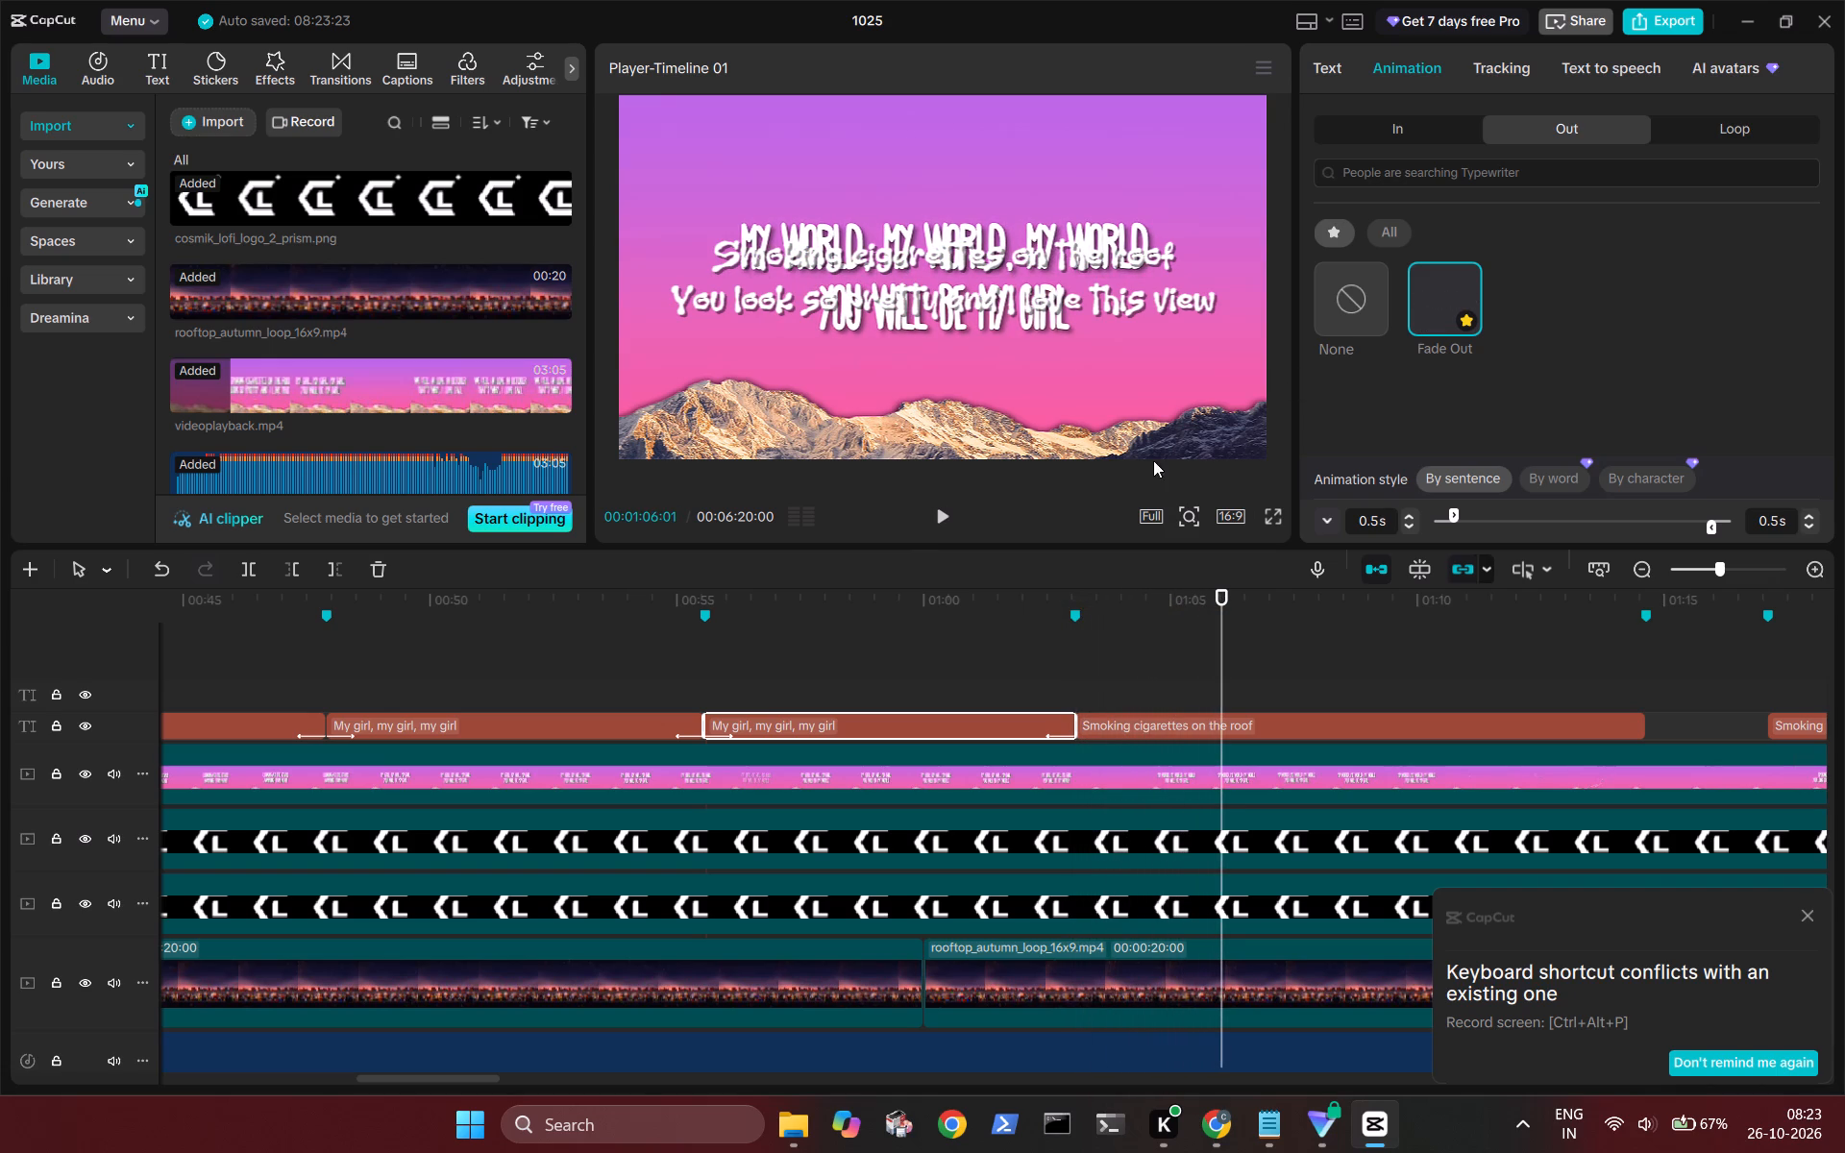
{"action": "left_click", "coordinate": [784, 673]}
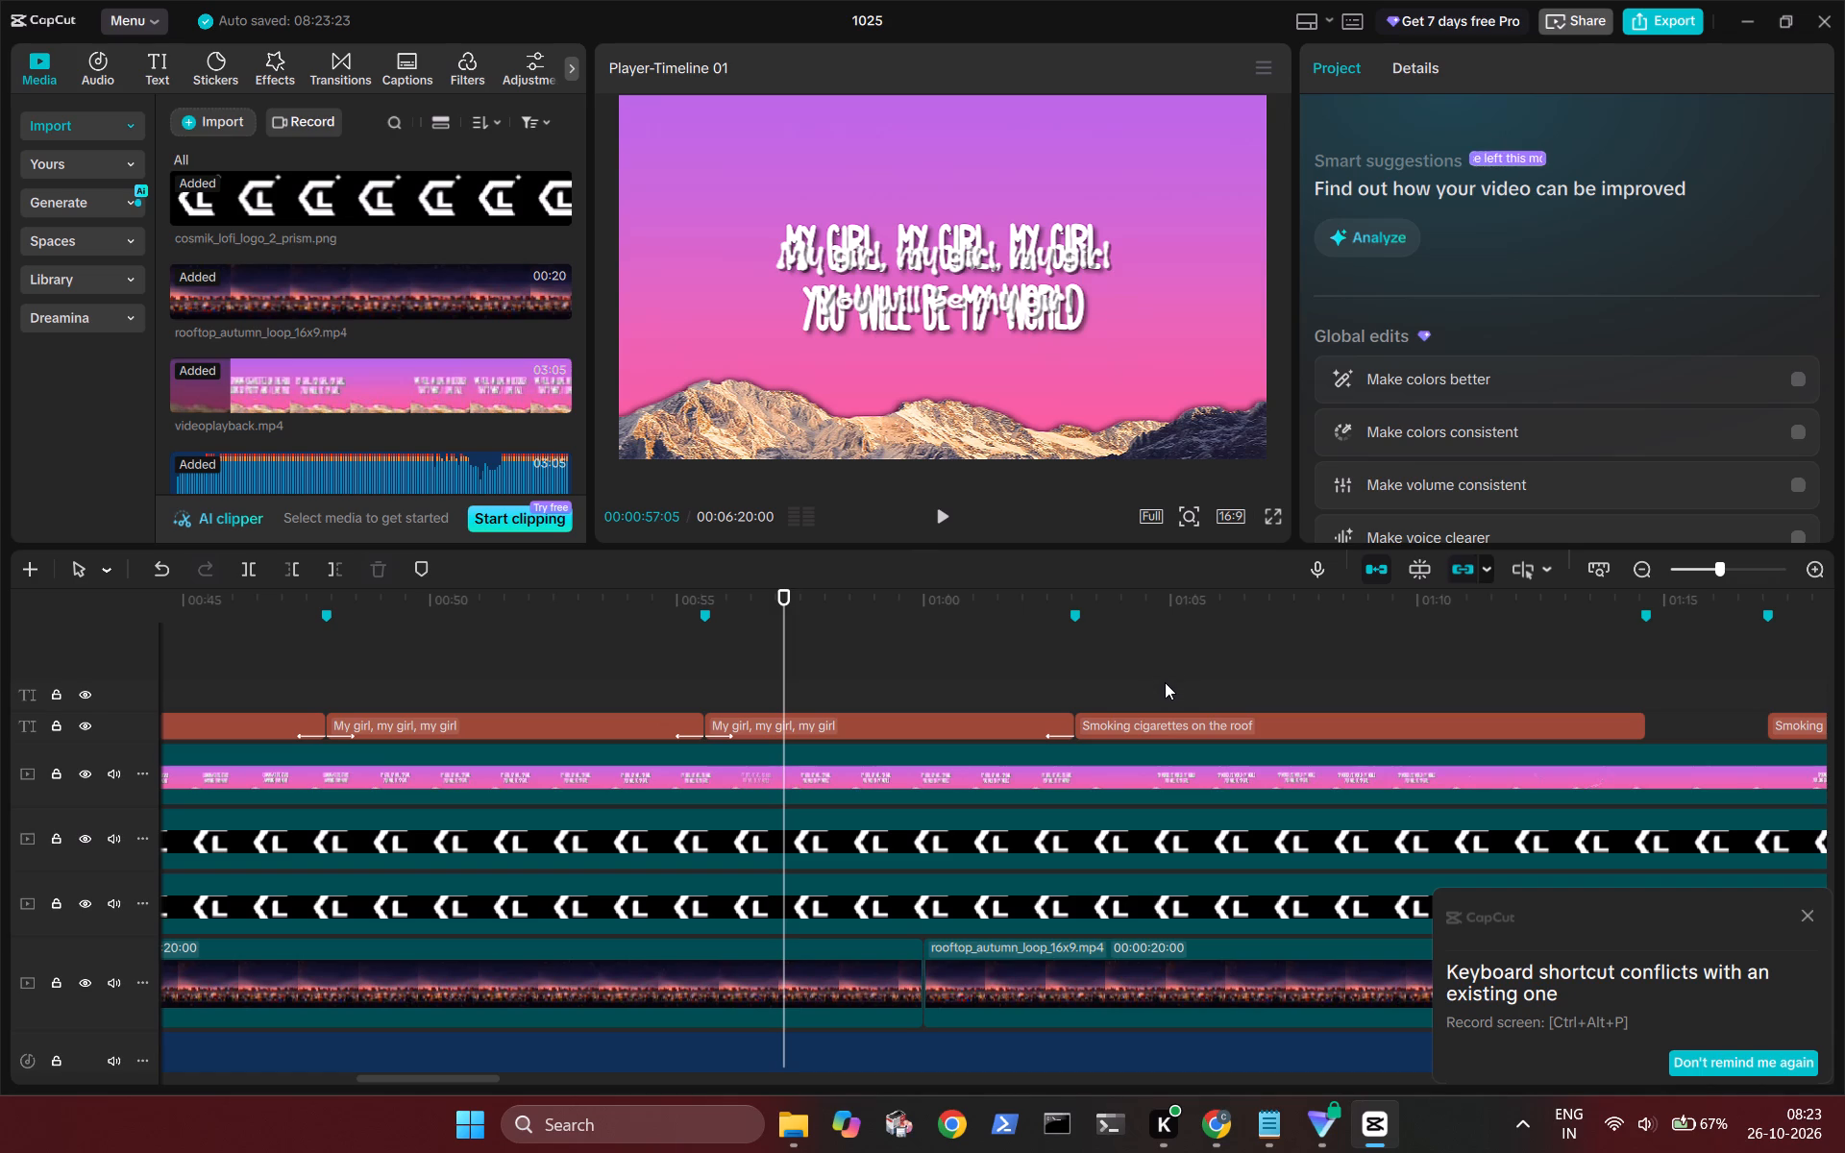
{"action": "left_click", "coordinate": [1165, 682]}
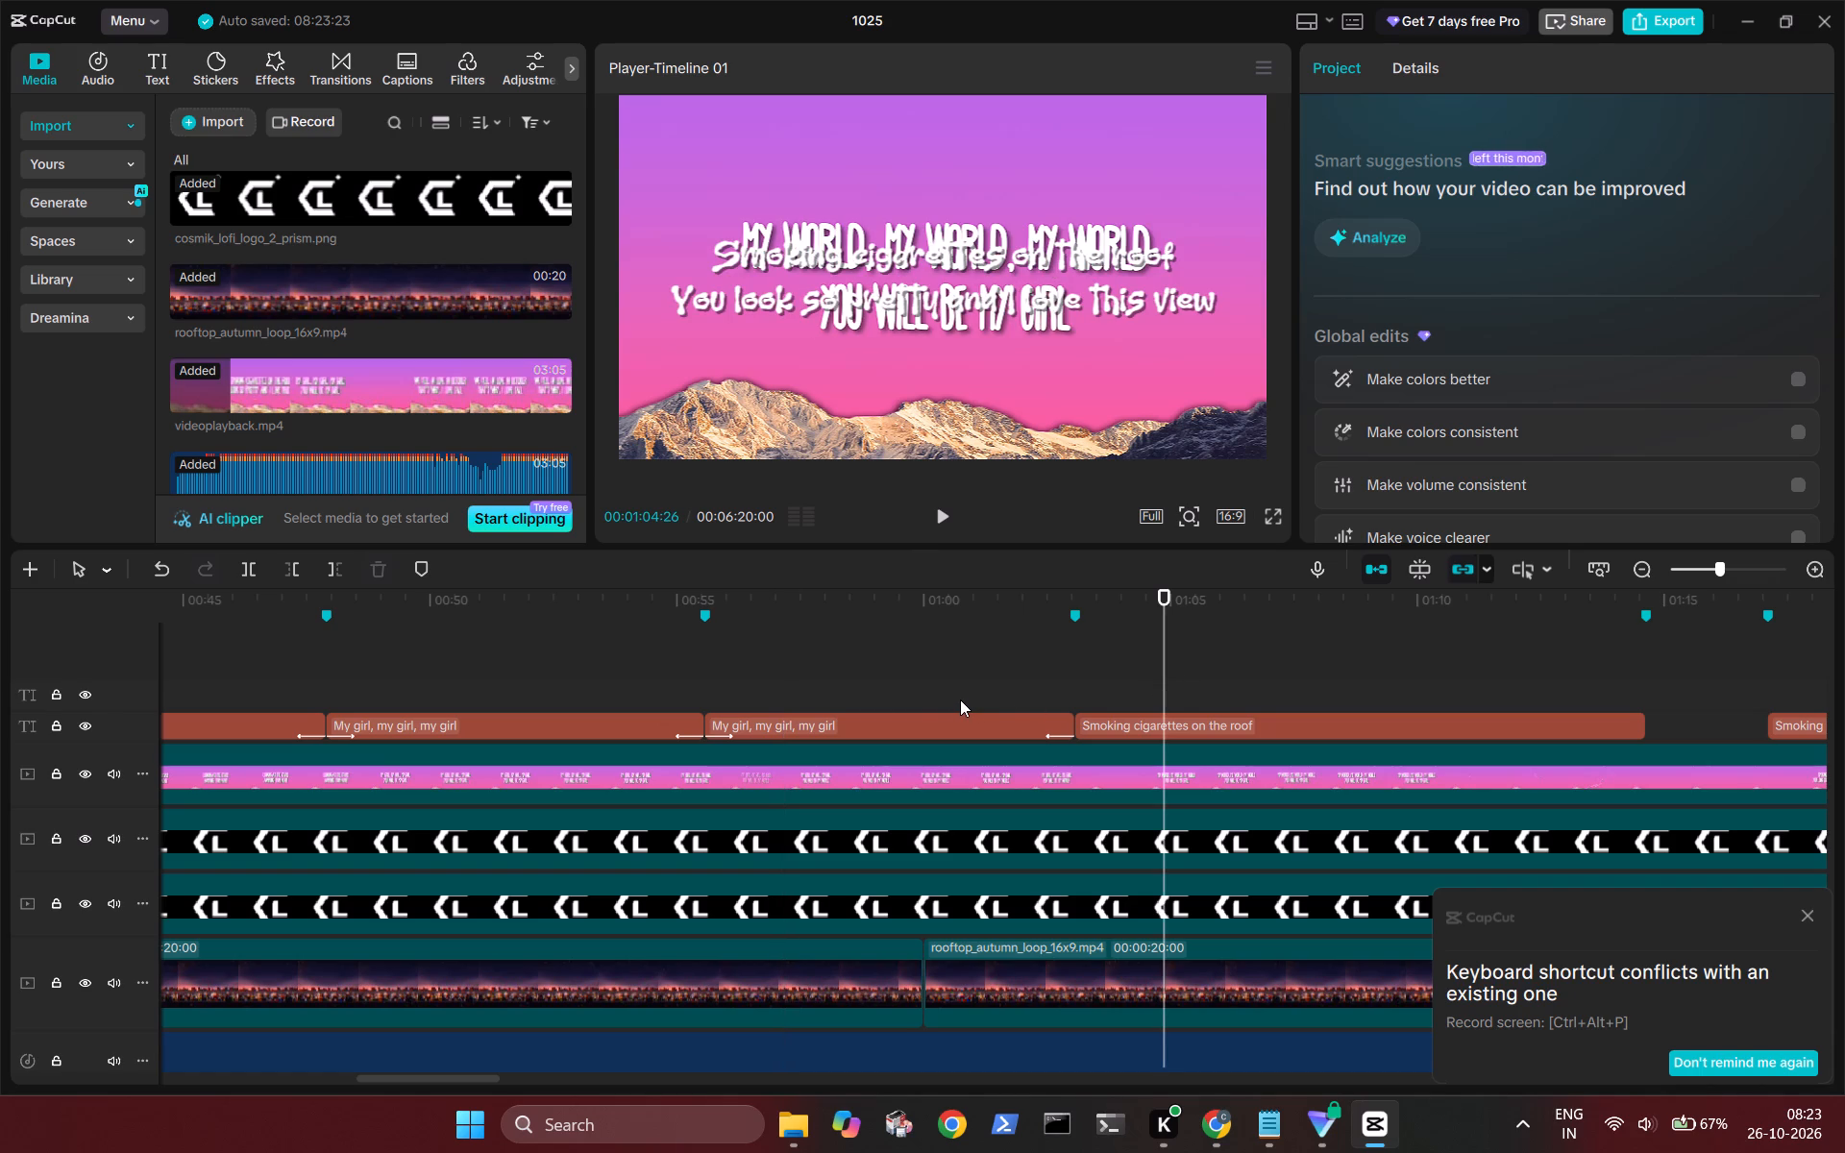
{"action": "left_click", "coordinate": [840, 699]}
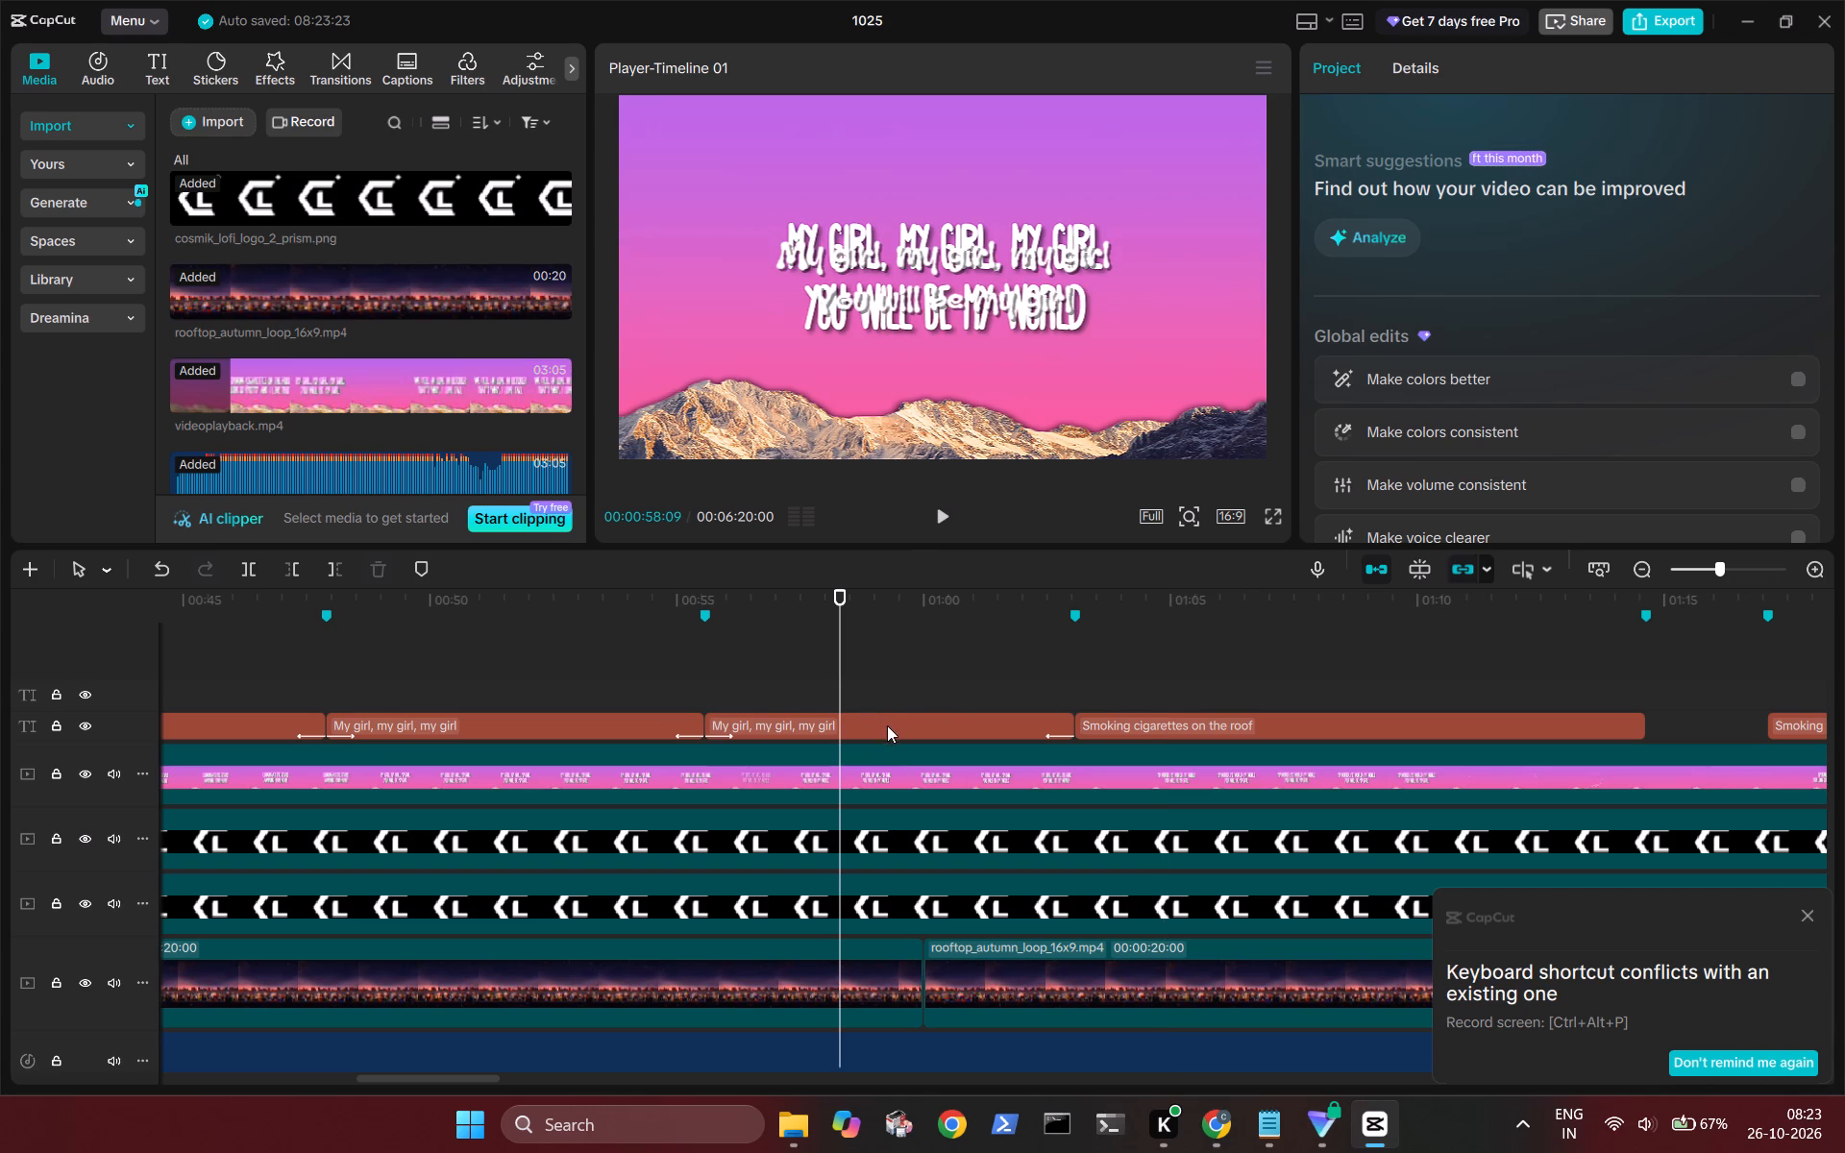
{"action": "left_click", "coordinate": [1265, 1124]}
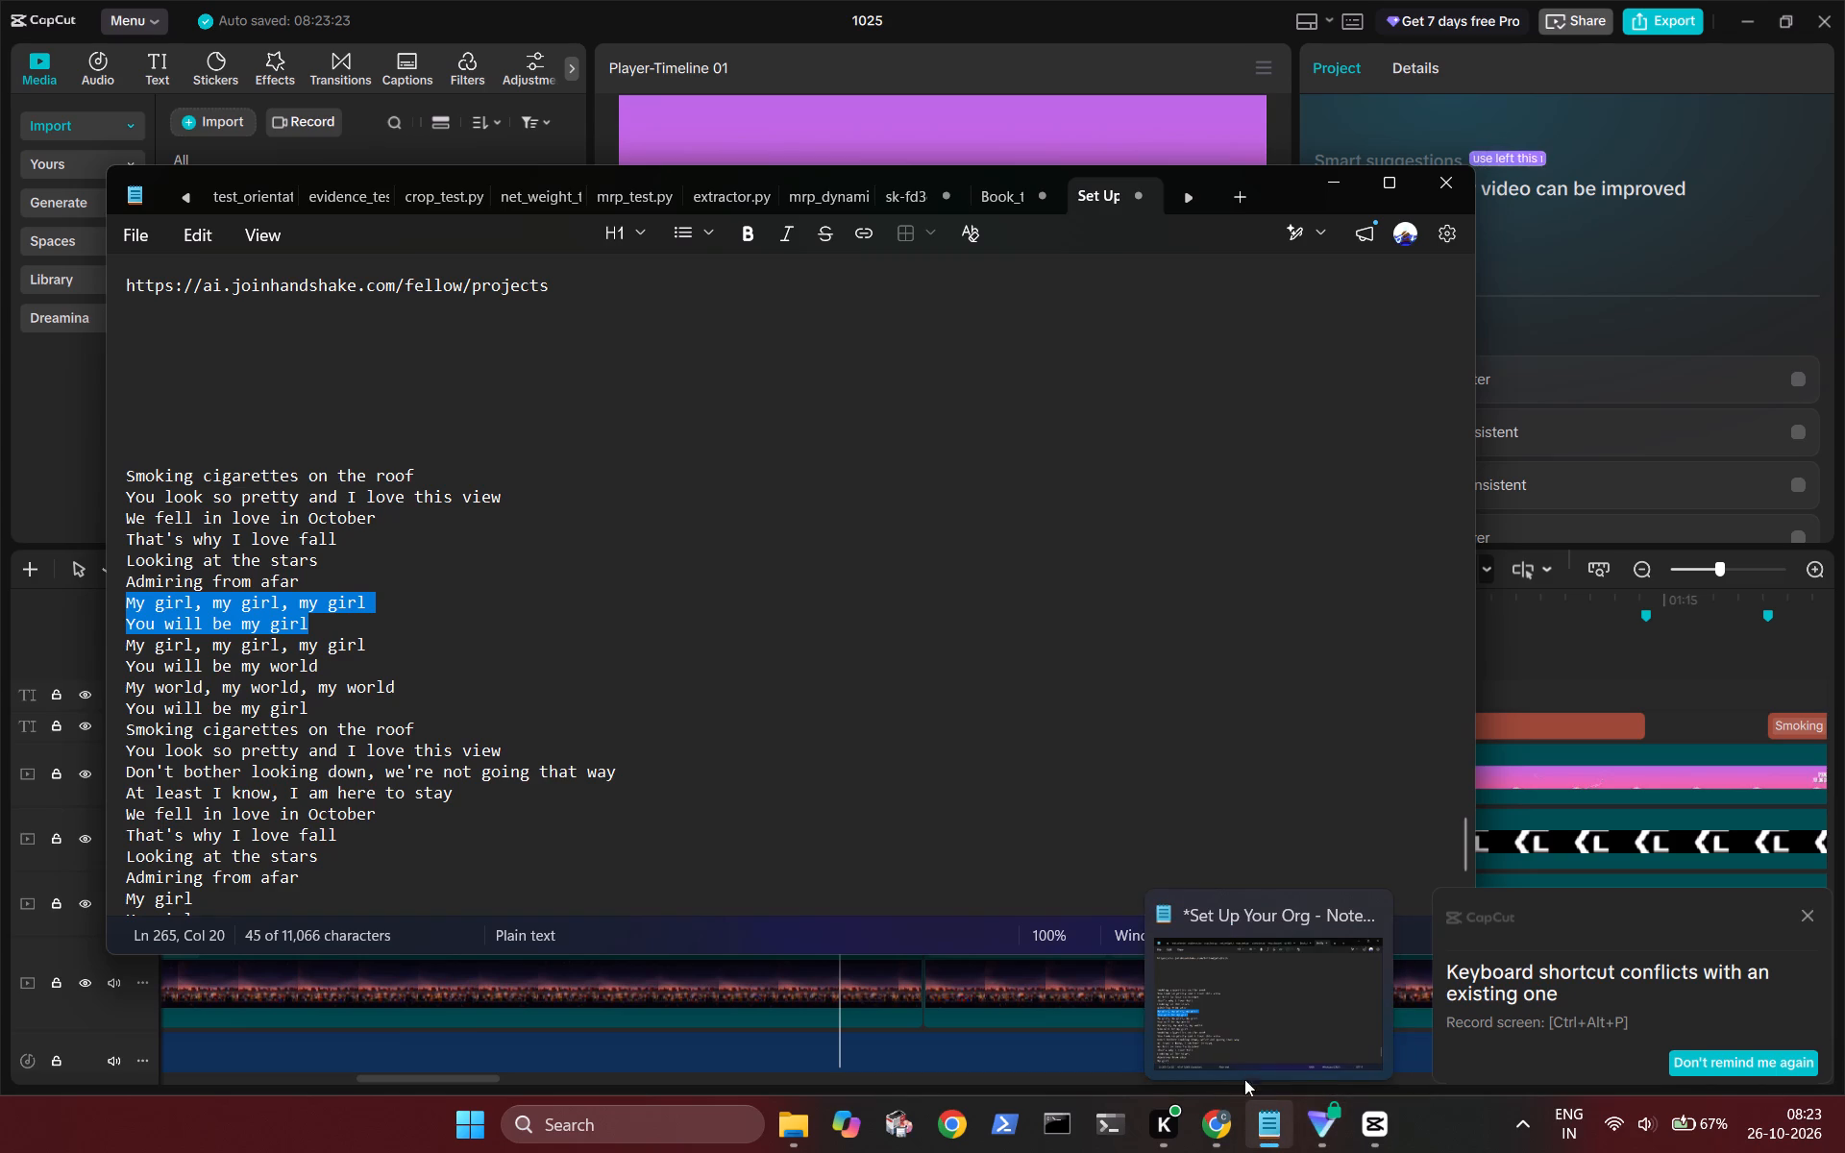
{"action": "left_click", "coordinate": [1373, 1104]}
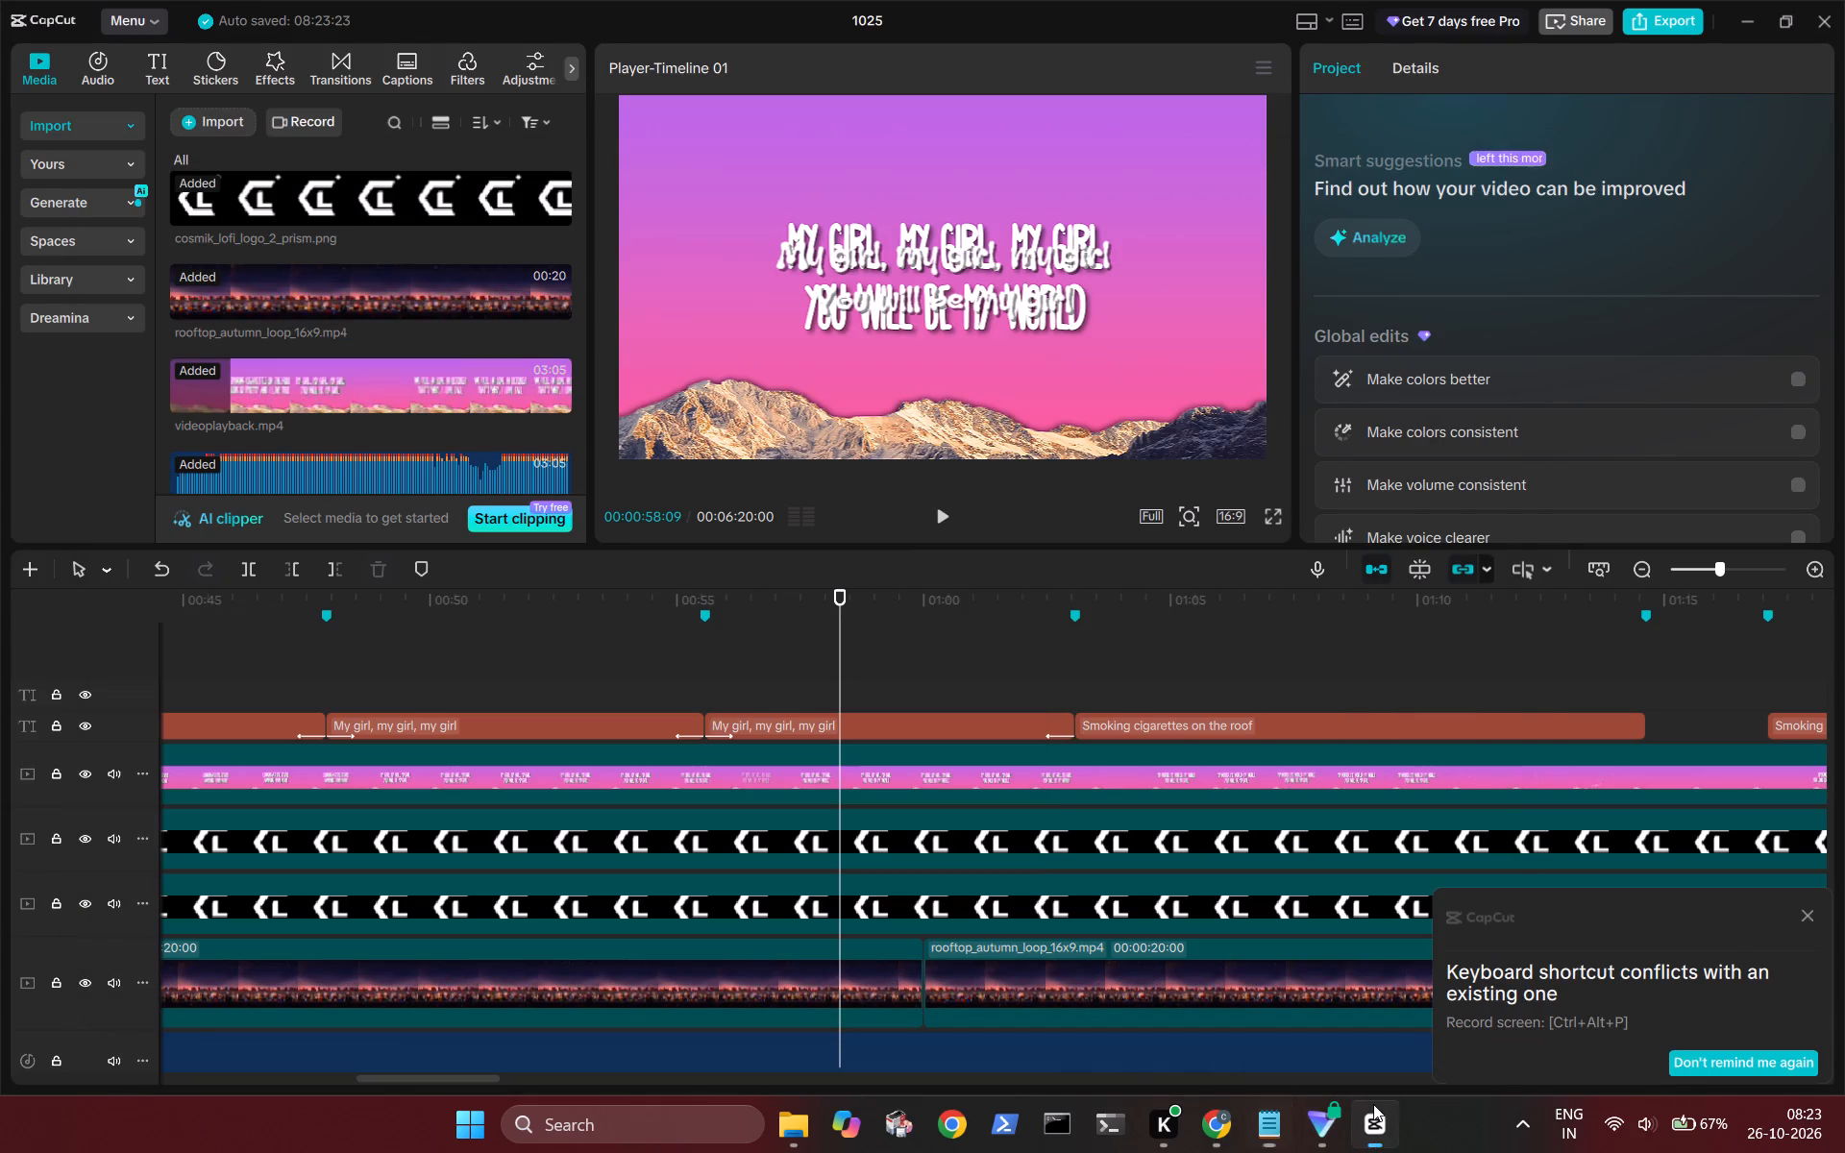
{"action": "left_click", "coordinate": [993, 716]}
{"action": "left_click", "coordinate": [1429, 230]}
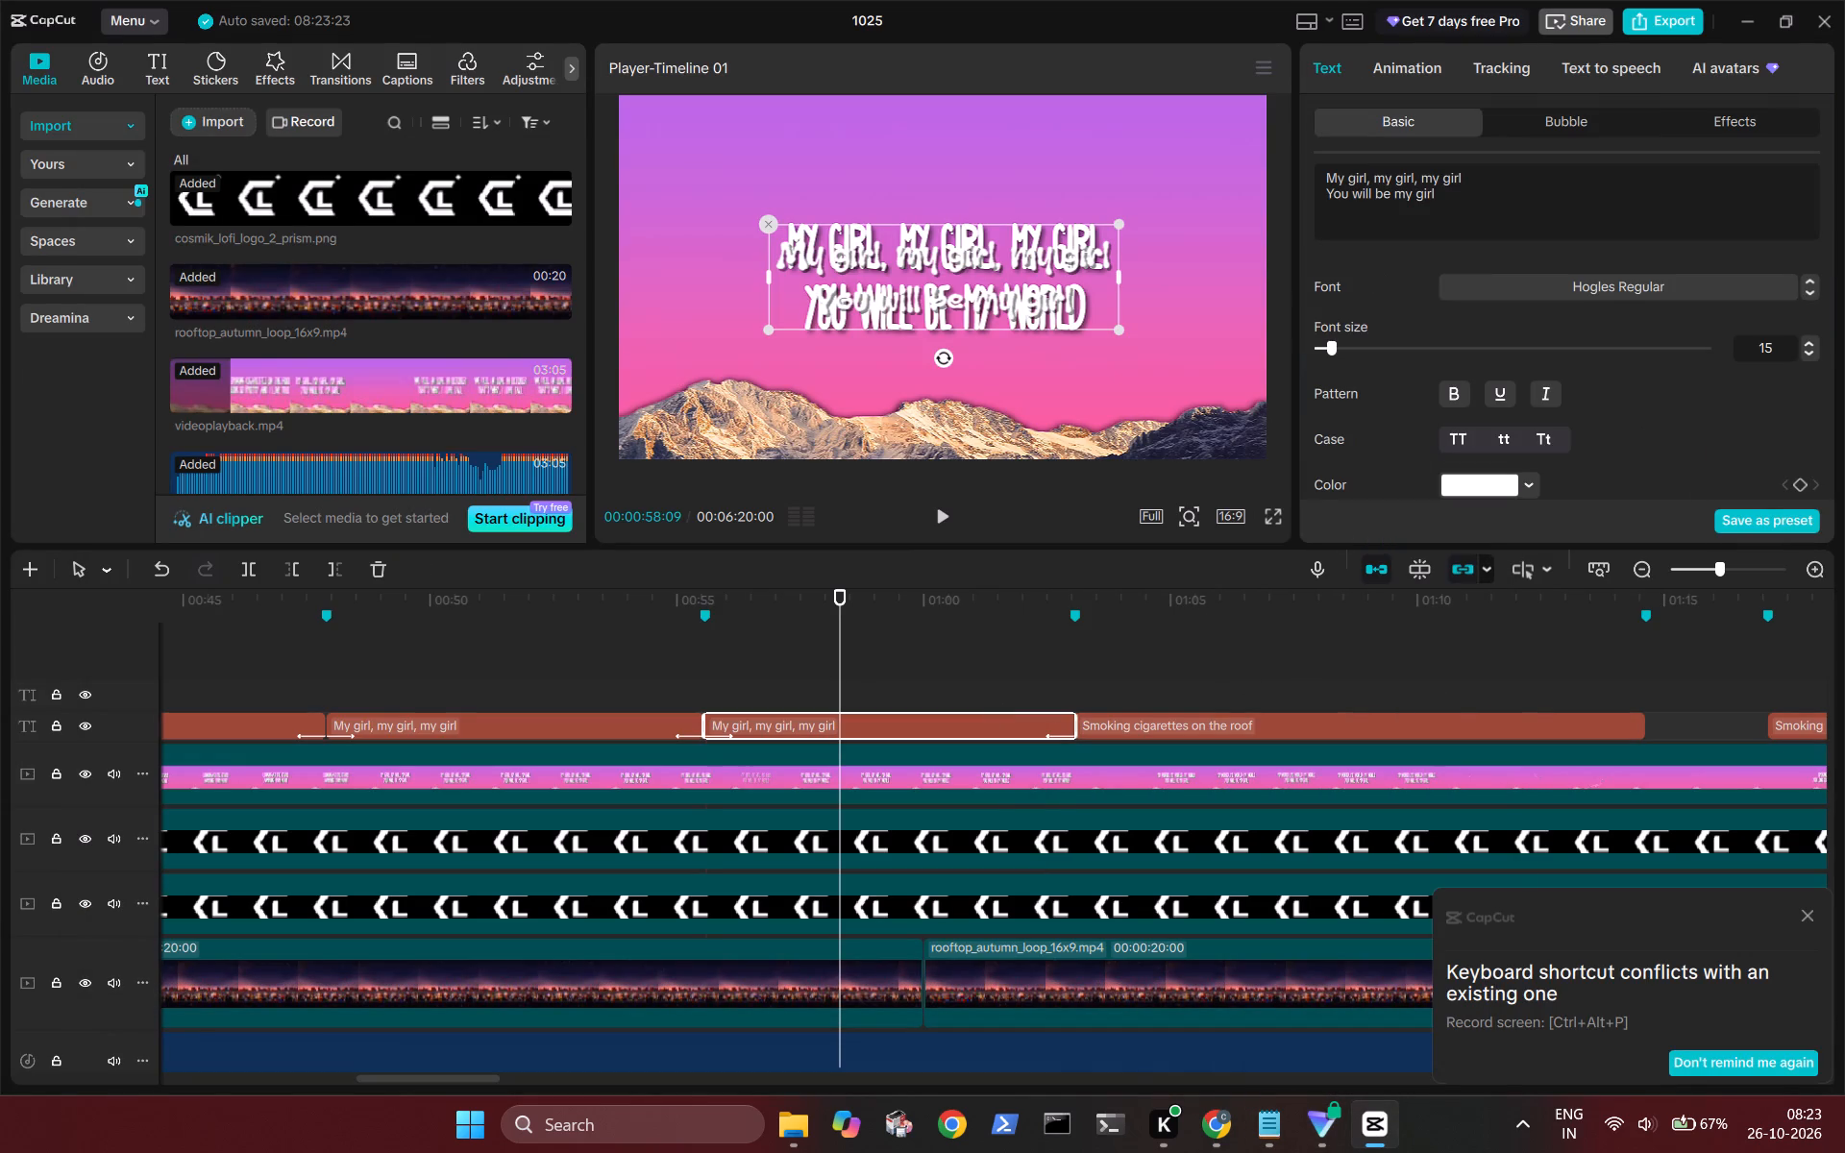
{"action": "key", "text": "BackSpace"}
{"action": "key", "text": "BackSpace"}
{"action": "key", "text": "BackSpace"}
{"action": "key", "text": "BackSpace"}
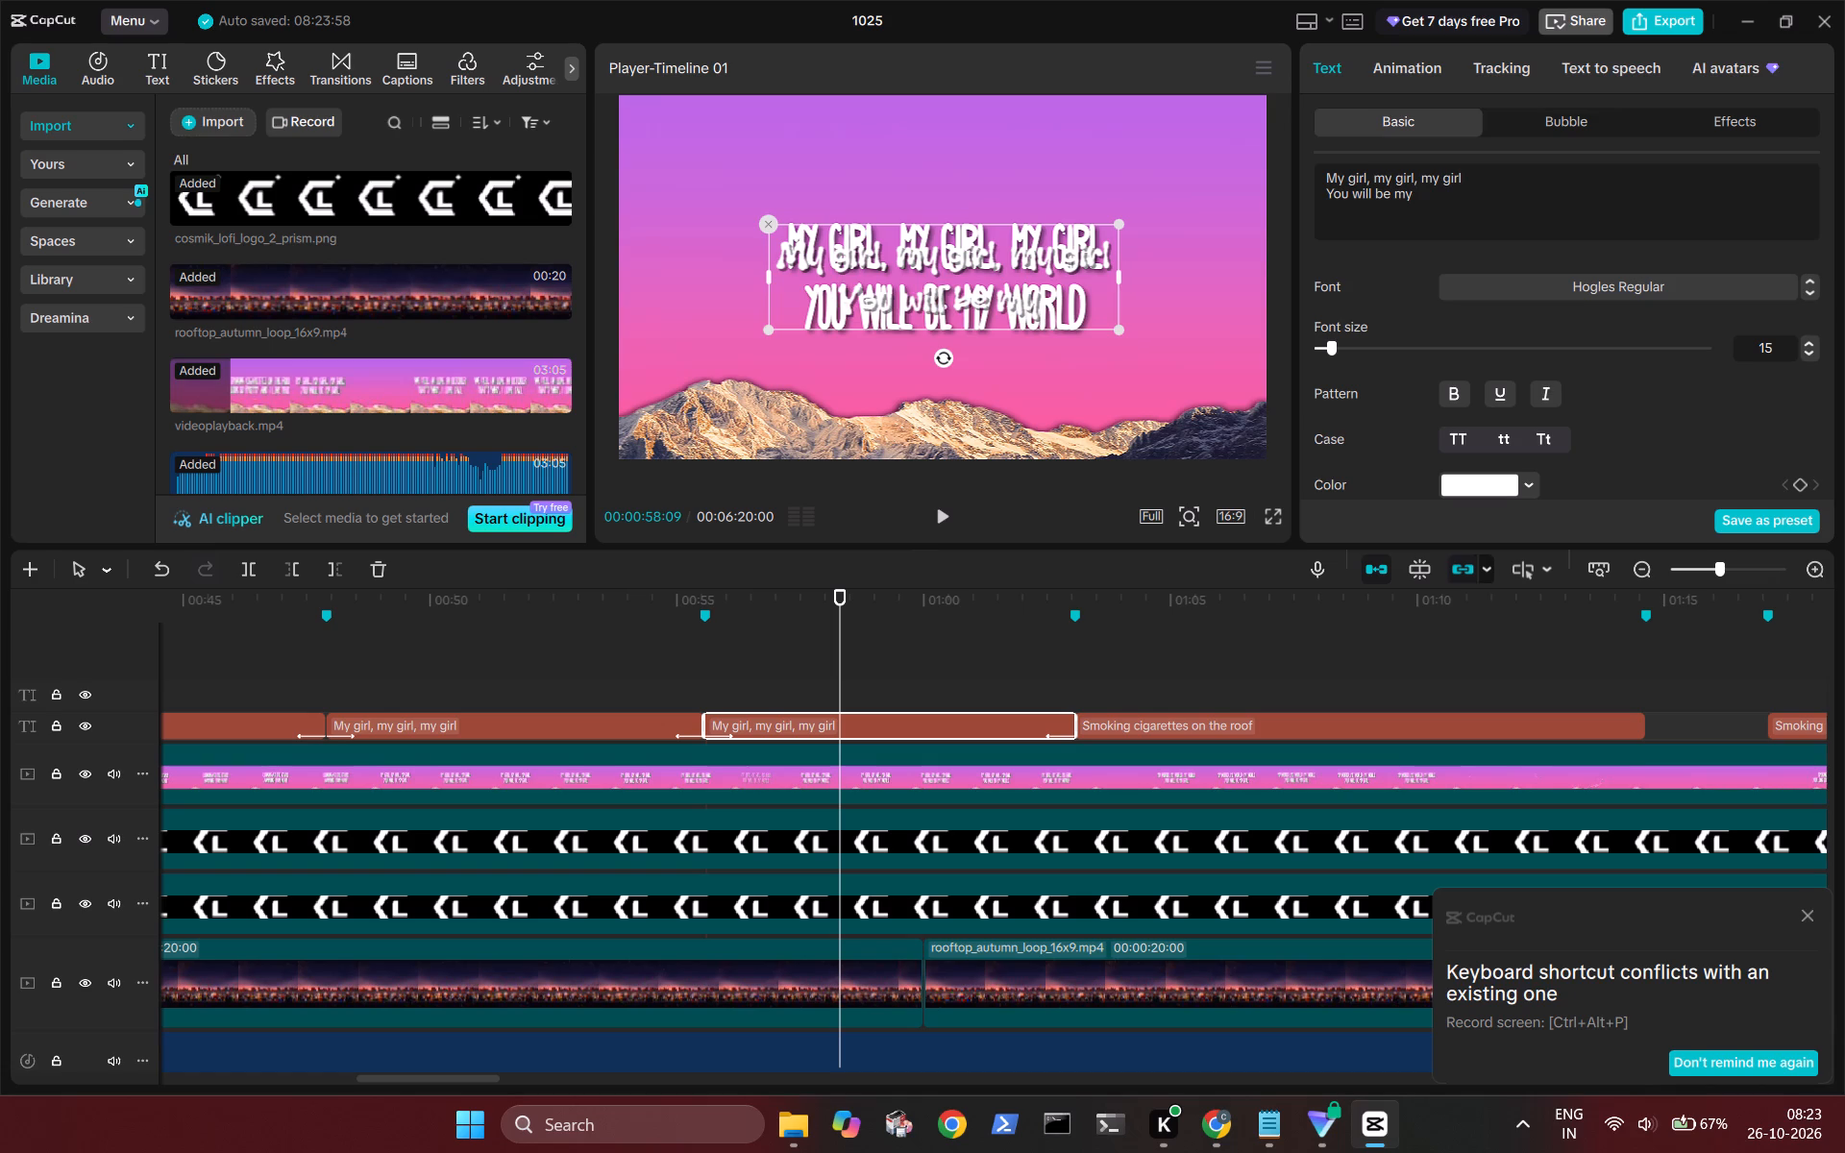
{"action": "type", "text": "world"}
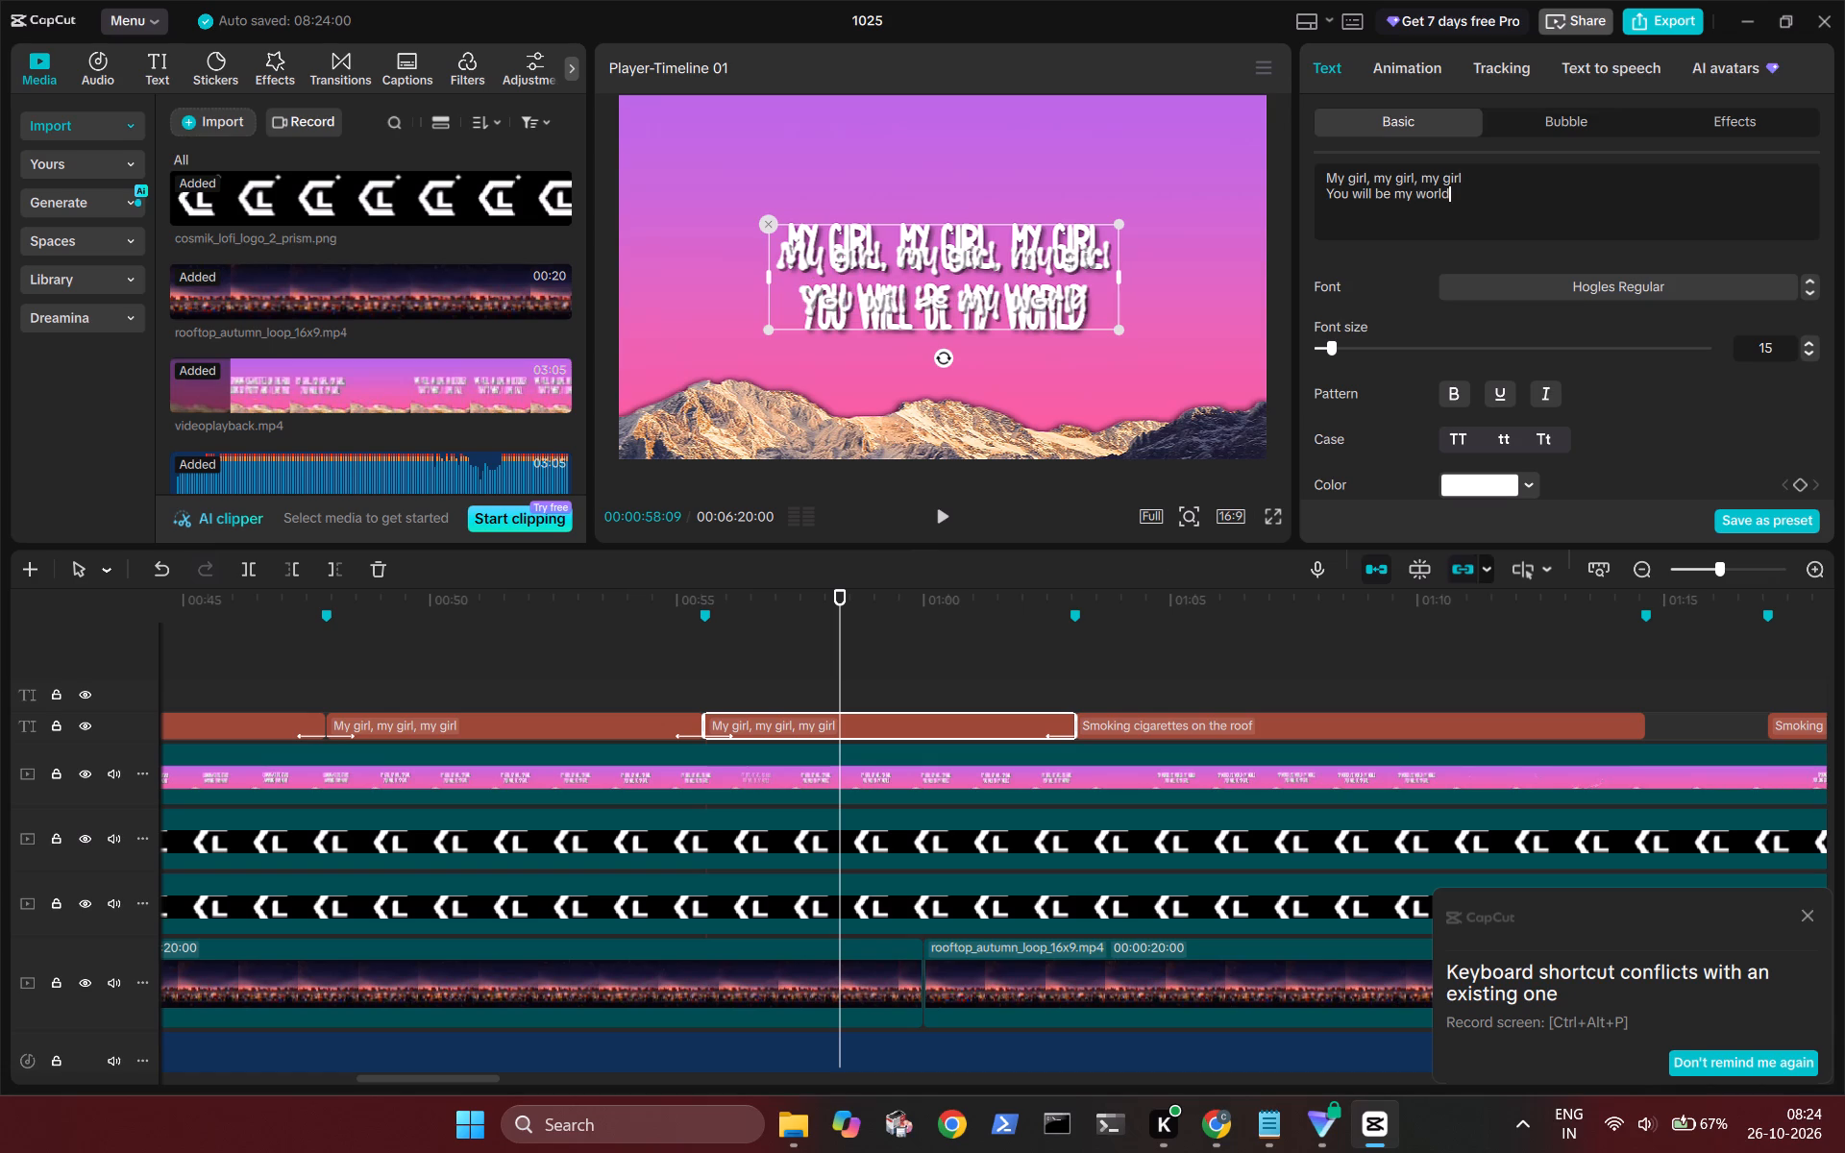
Replace the sixth lyric title's text with "My world, my world, my world / You will be my girl" from the Notepad lyrics.
{"action": "left_click", "coordinate": [1130, 681]}
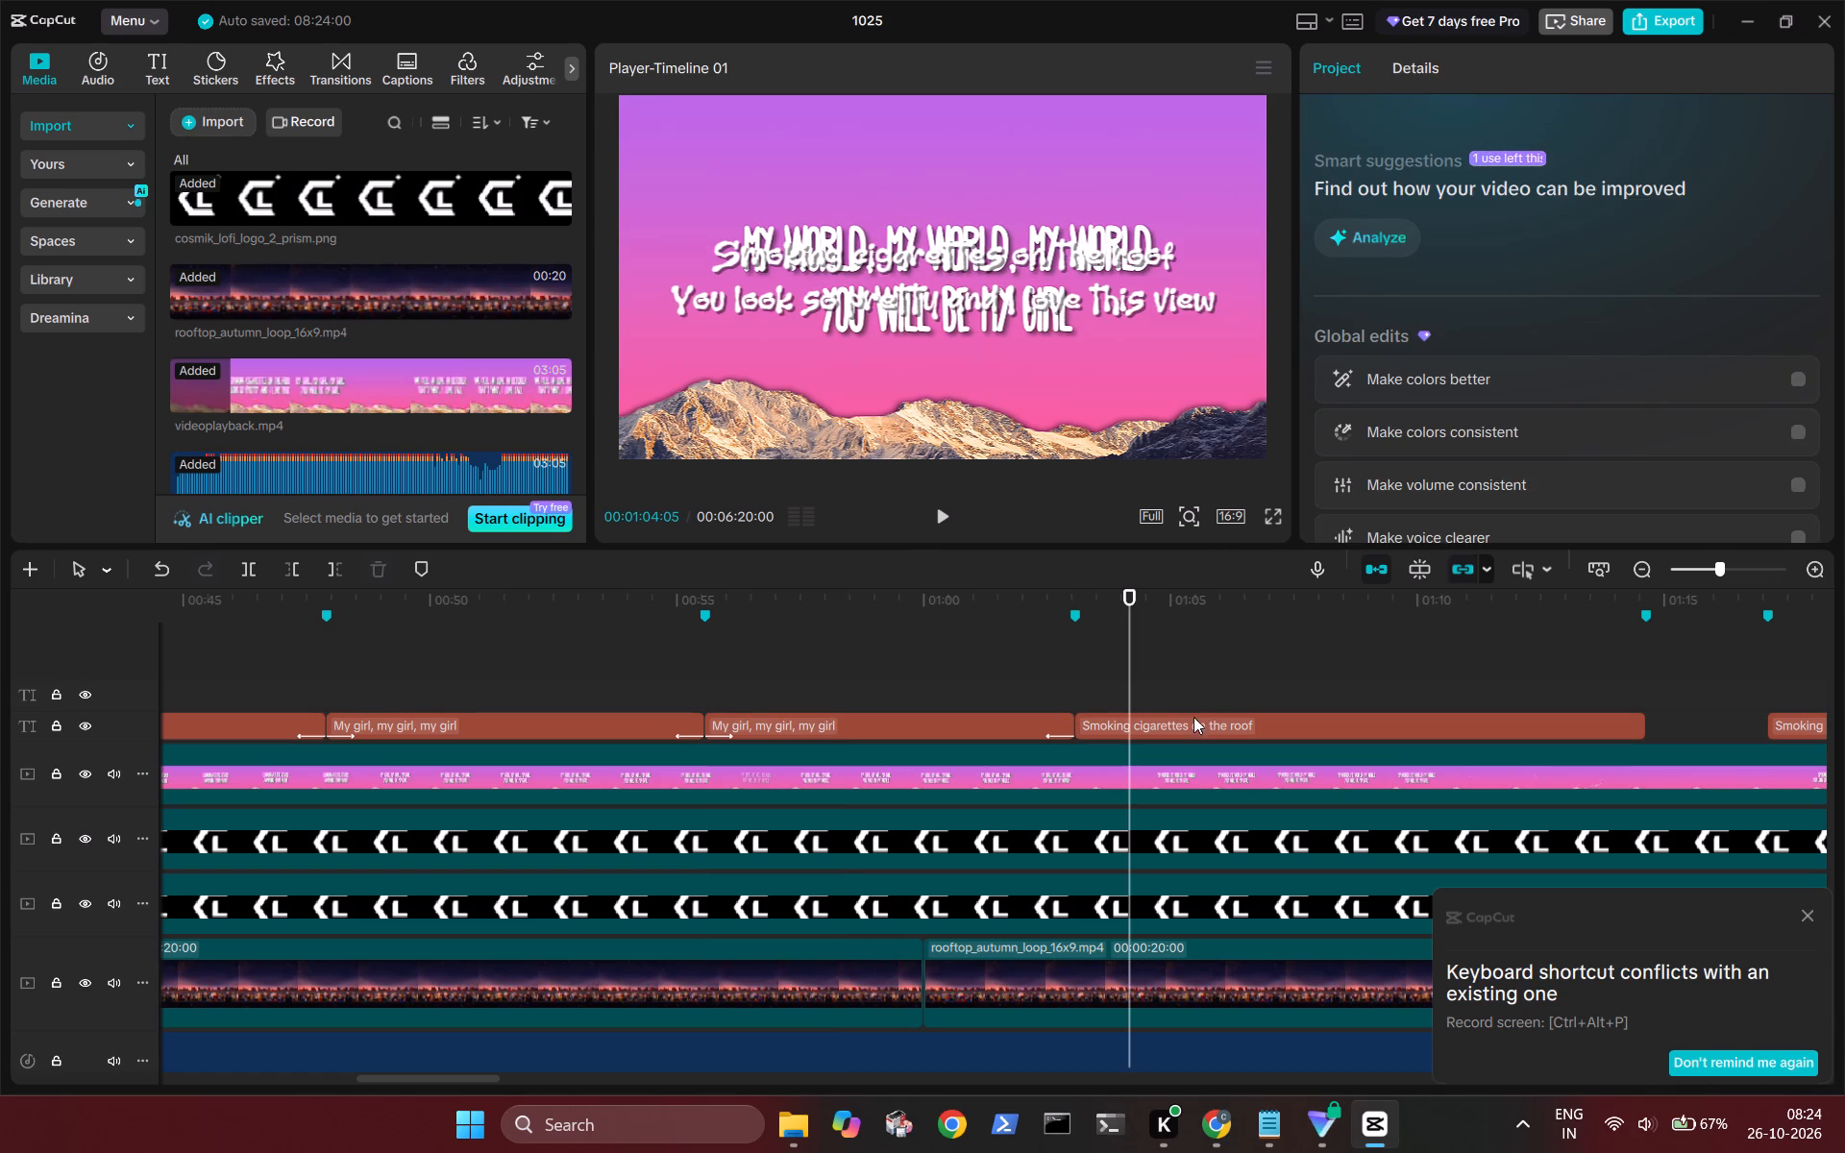
{"action": "left_click", "coordinate": [1178, 723]}
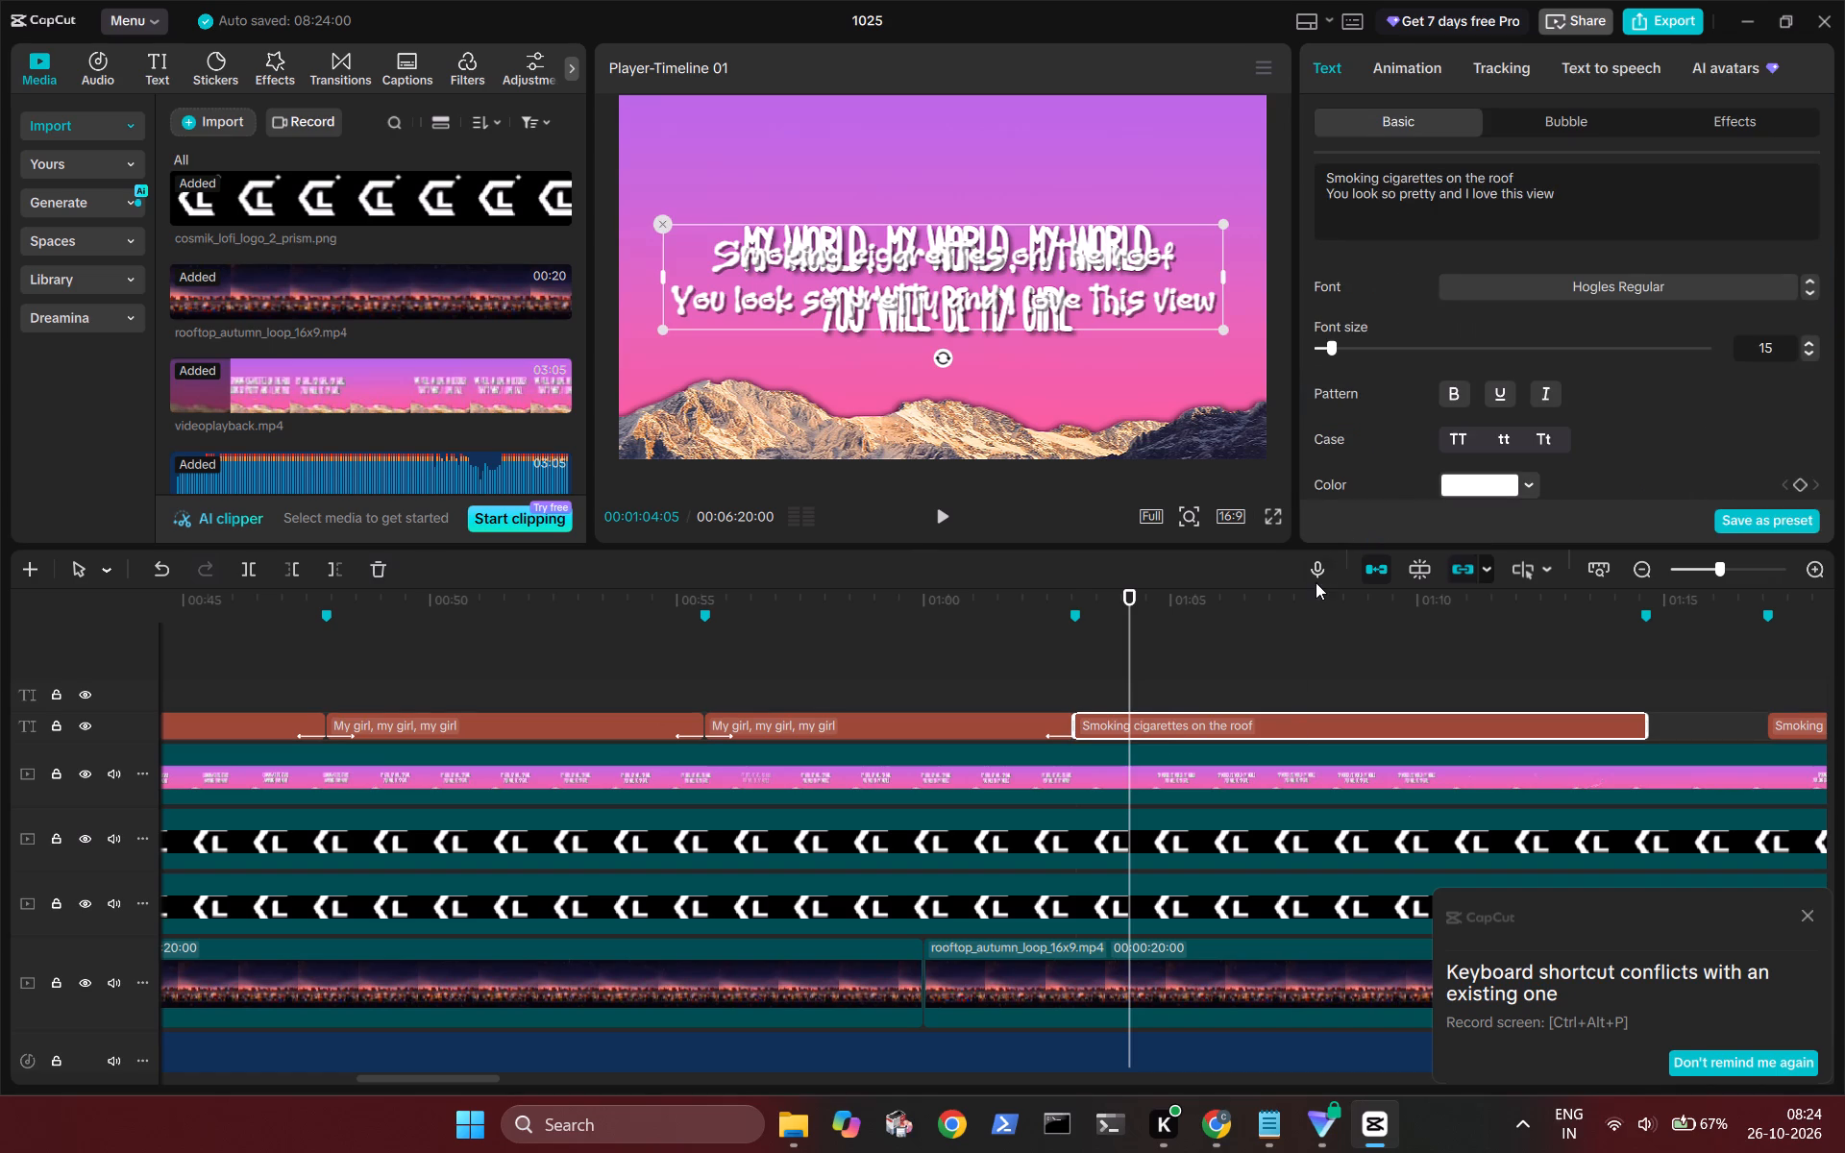
{"action": "left_click", "coordinate": [1275, 1122]}
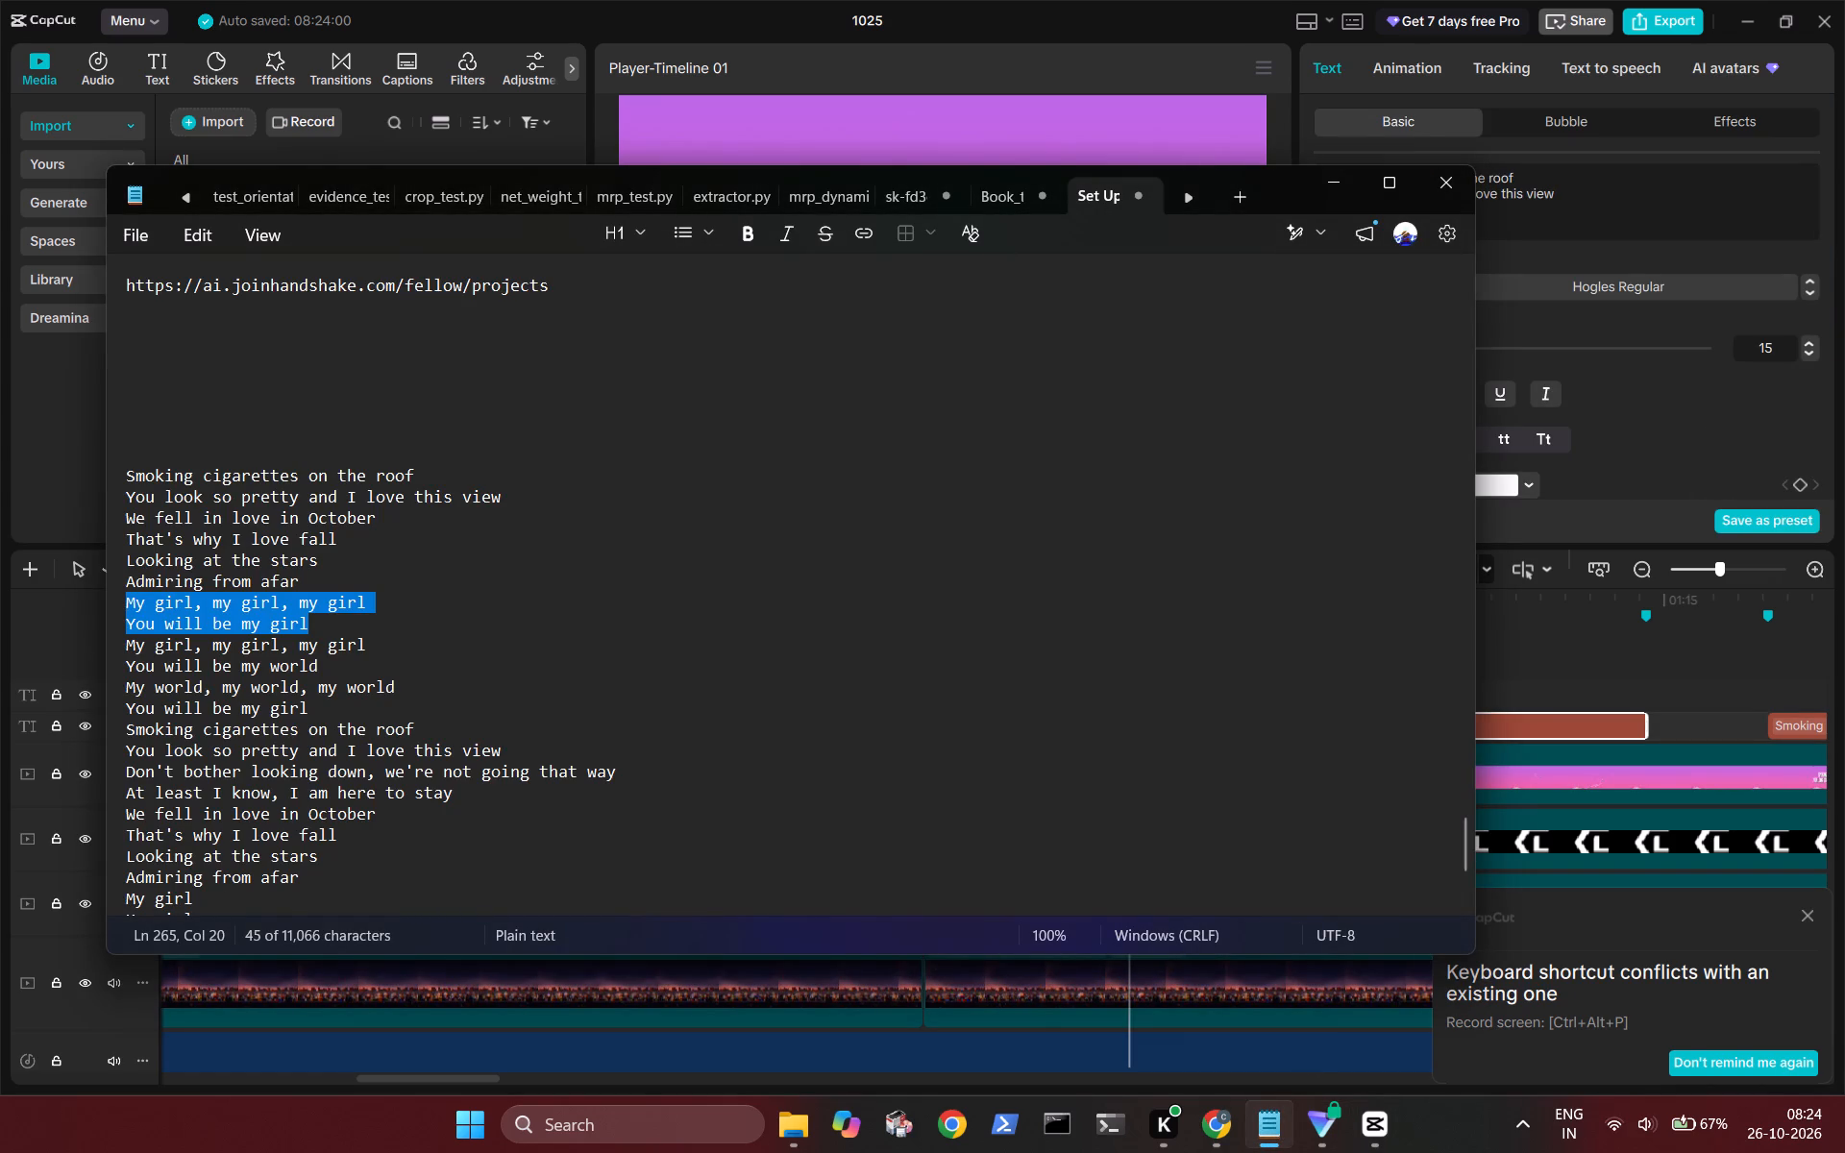
{"action": "left_click_drag", "start_coordinate": [322, 710], "coordinate": [118, 682]}
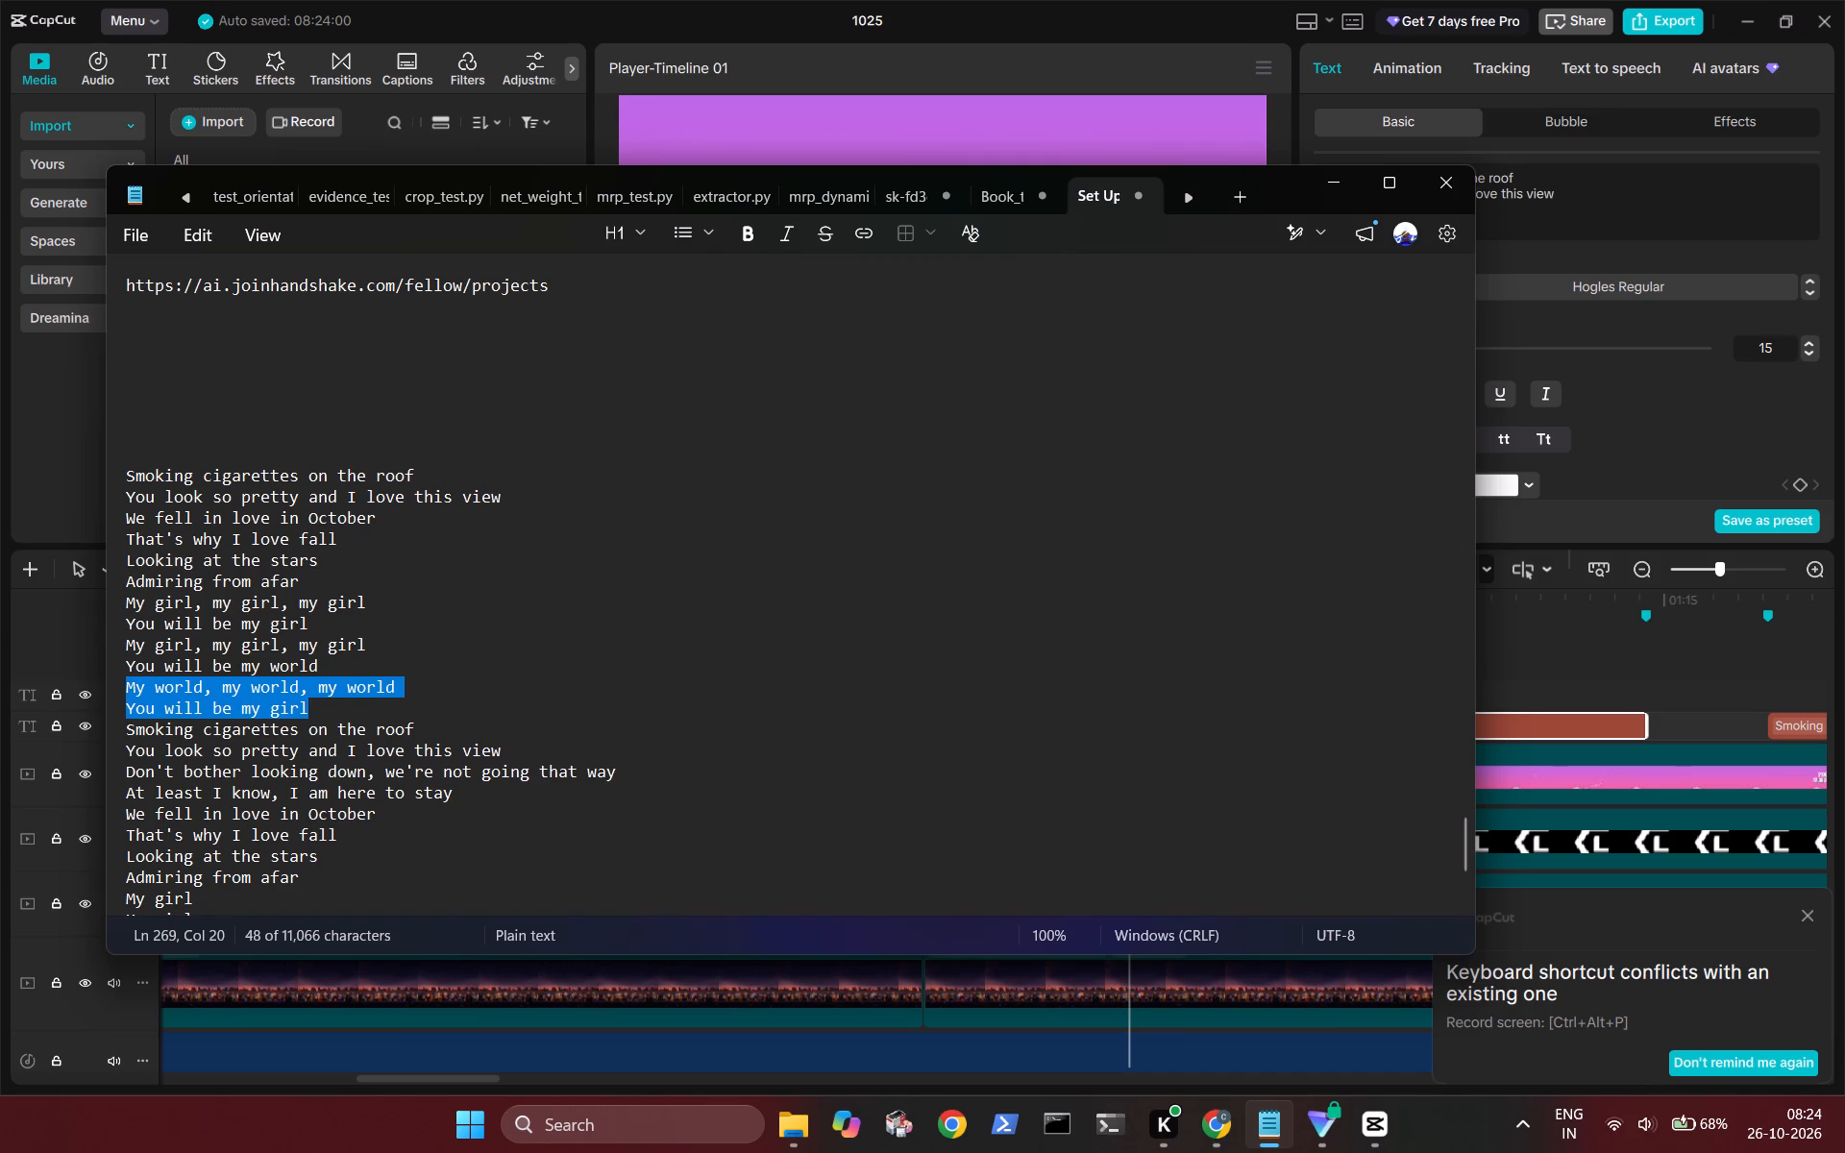
{"action": "key", "text": "ctrl+c"}
{"action": "left_click", "coordinate": [1553, 194]}
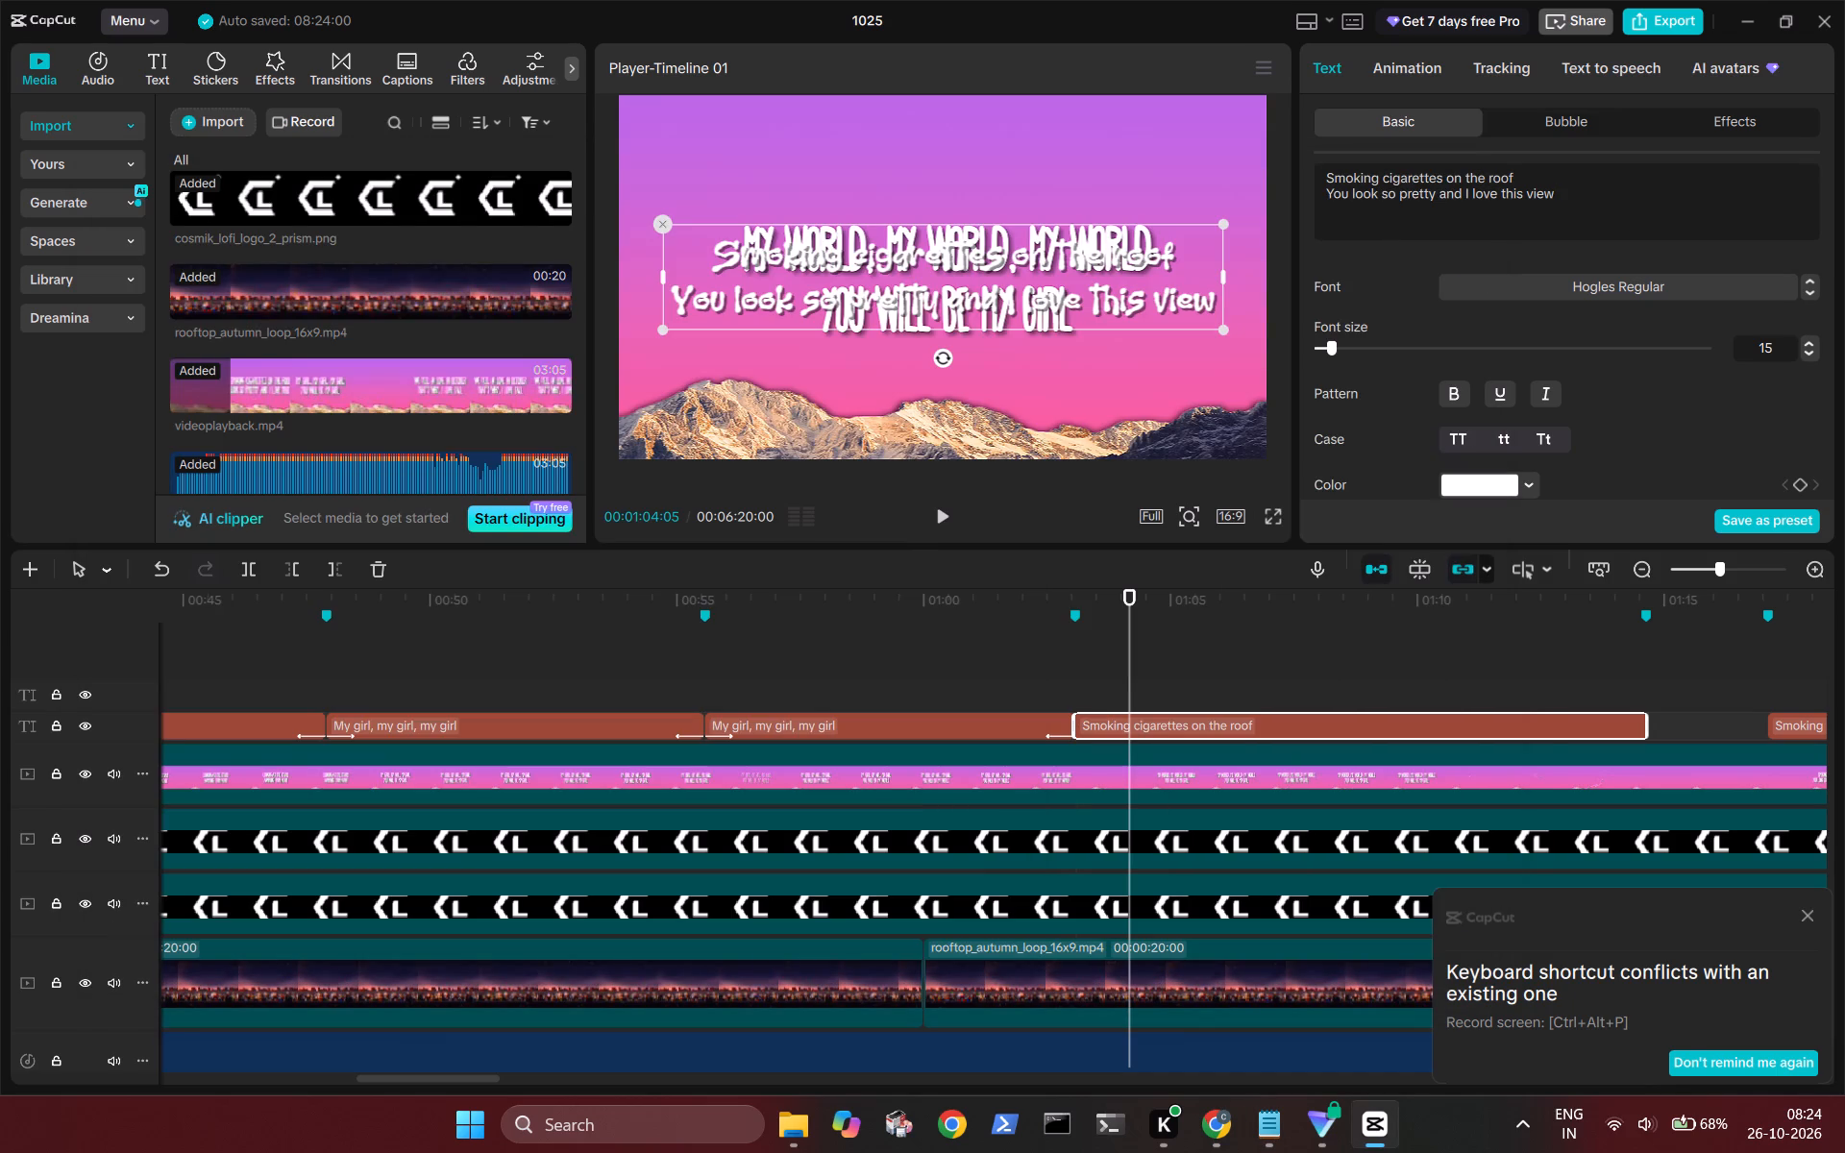
{"action": "key", "text": "ctrl+a"}
{"action": "key", "text": "ctrl+v"}
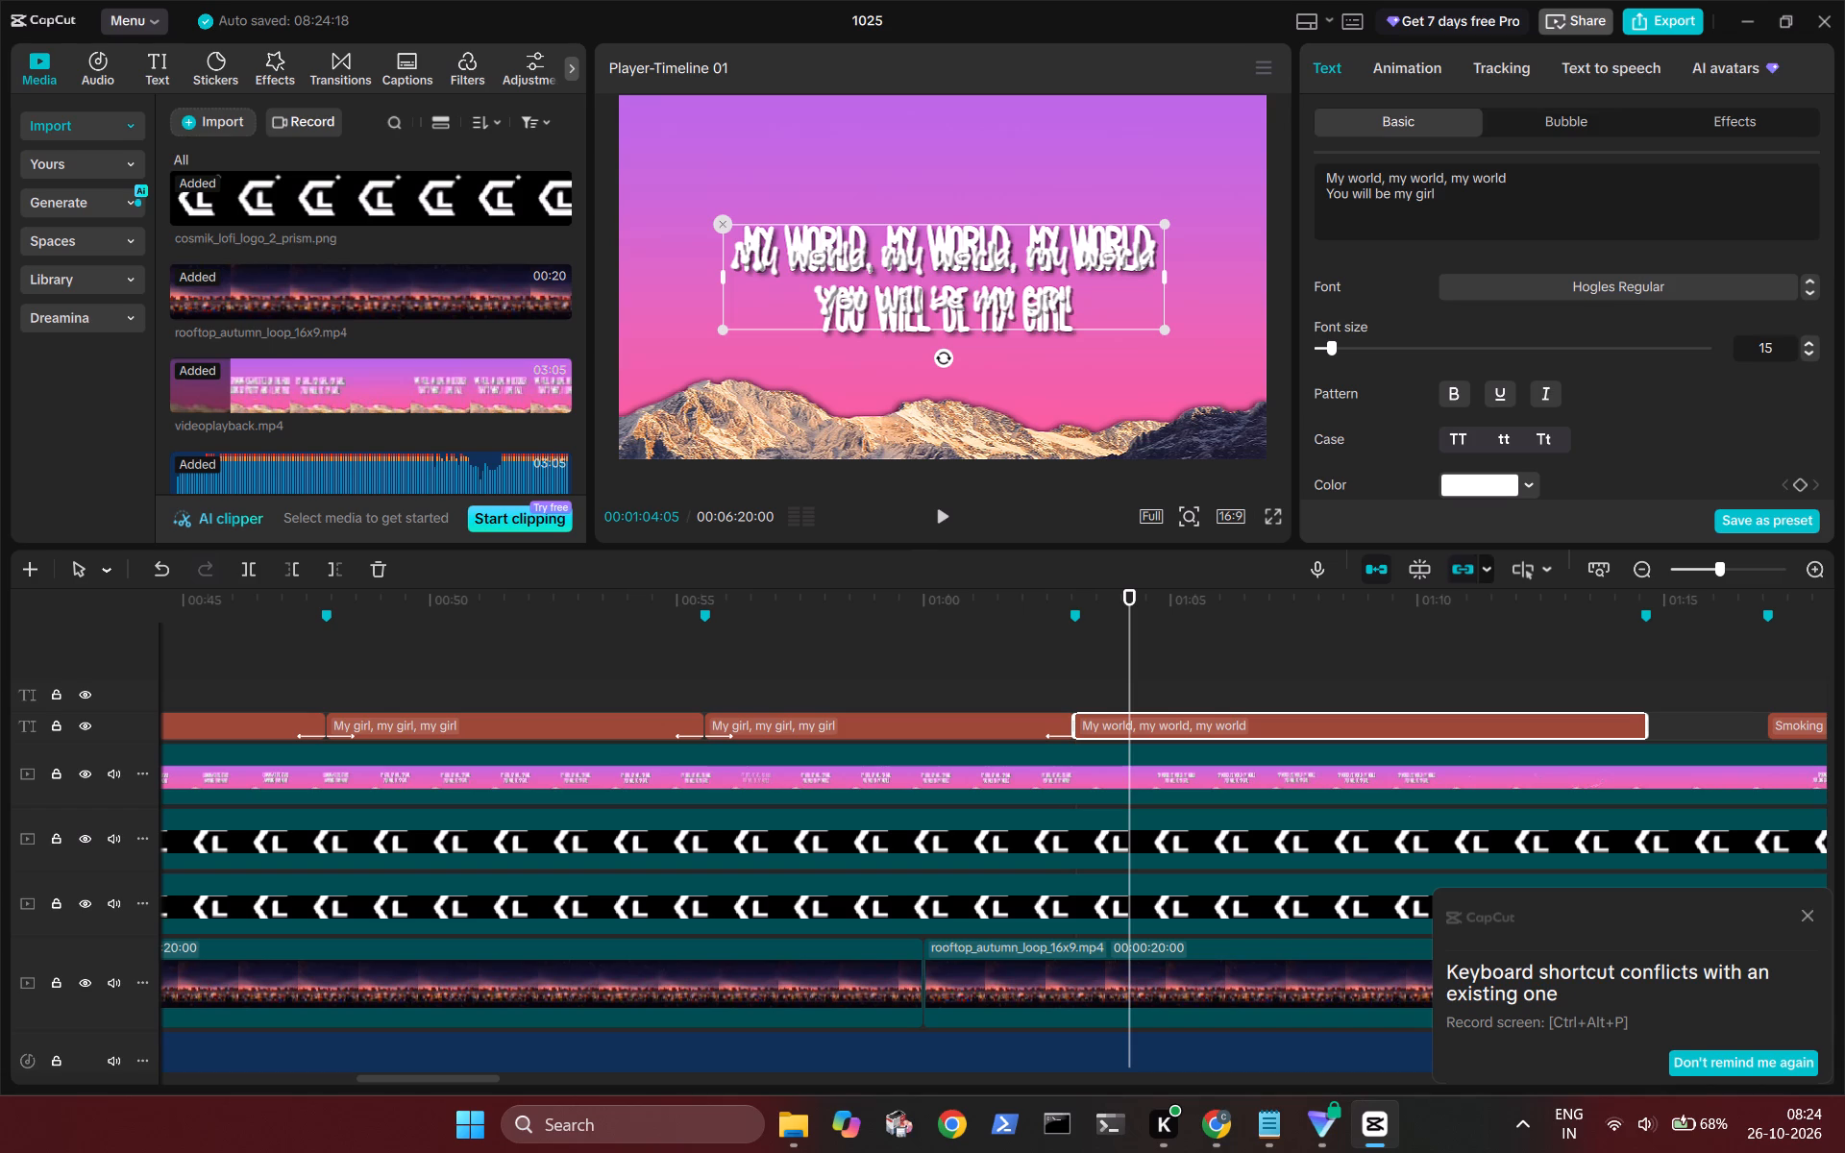
Apply the favourited Fade Out exit and Fade In entrance animations to the sixth lyric title.
{"action": "left_click", "coordinate": [1399, 81]}
{"action": "double_click", "coordinate": [1449, 278]}
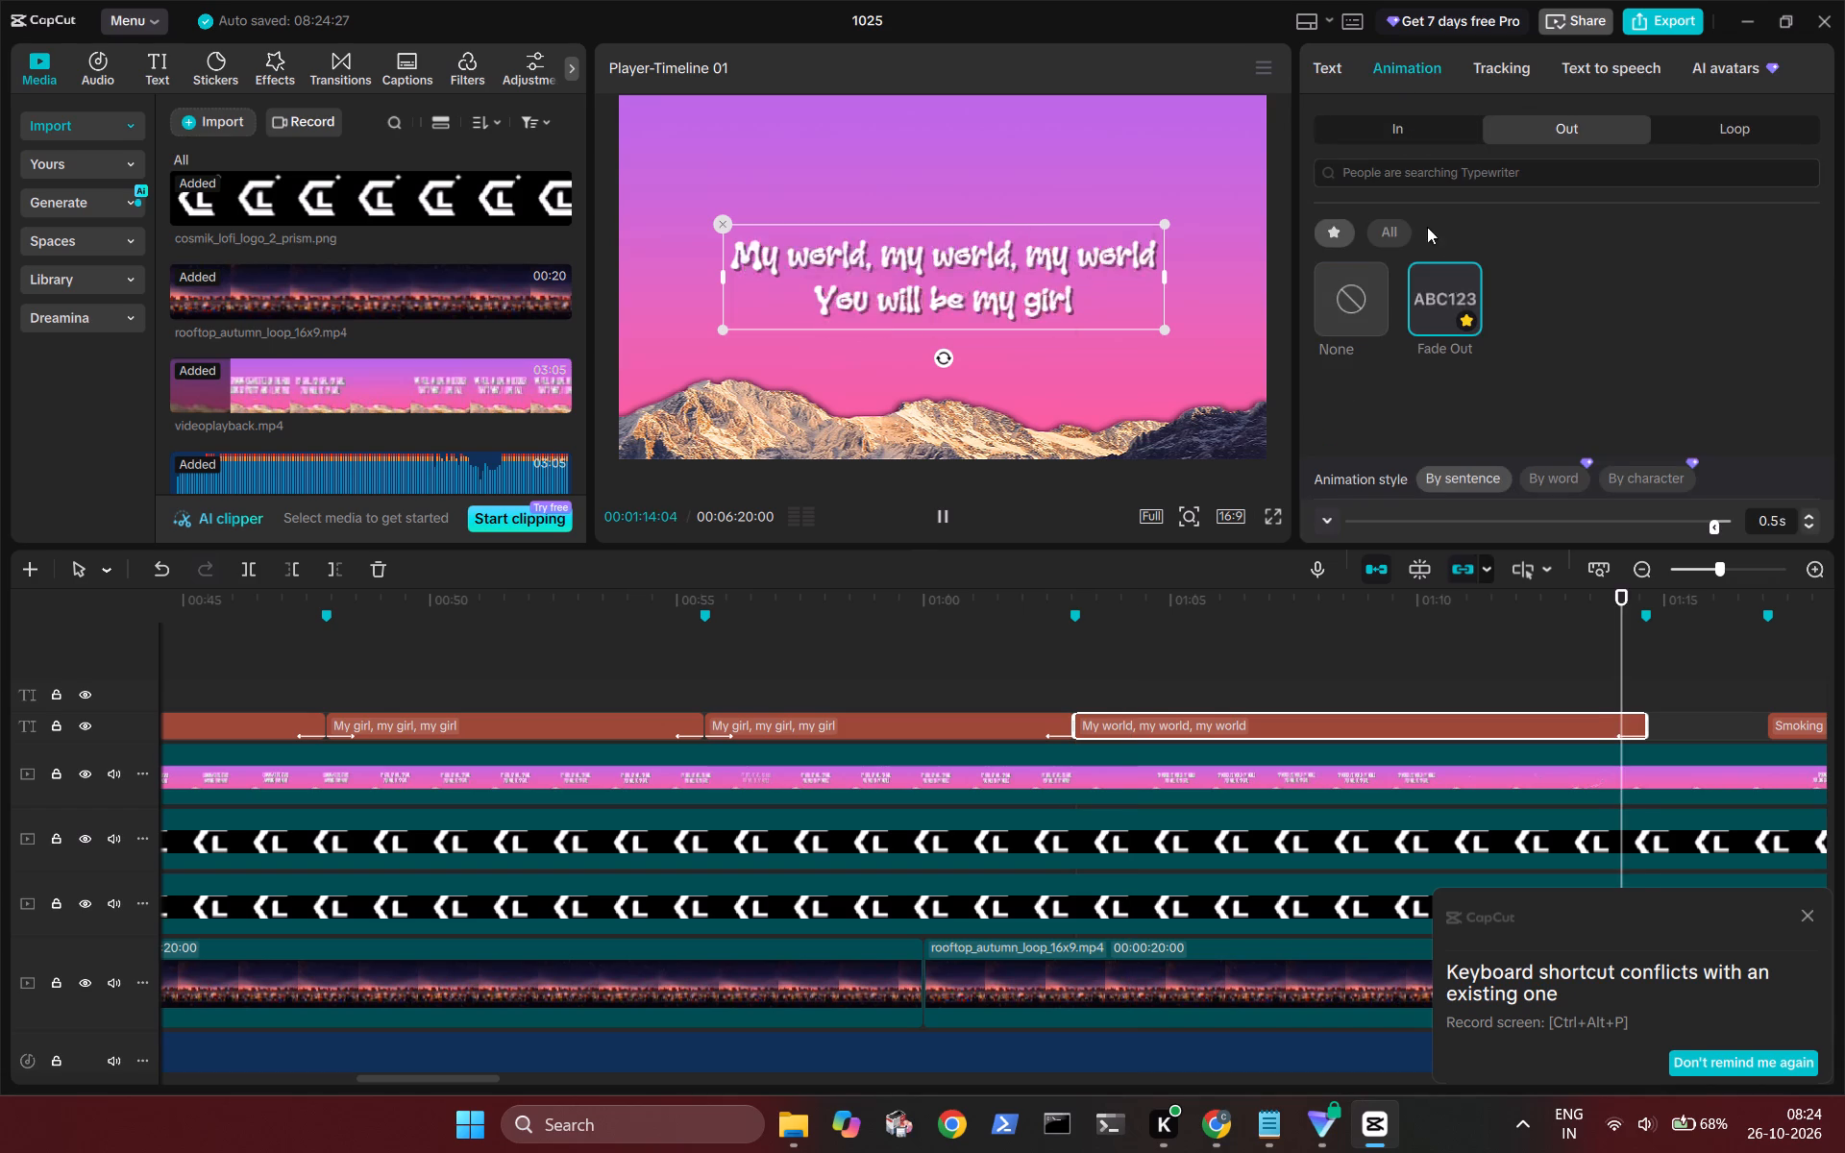
{"action": "left_click", "coordinate": [1394, 114]}
{"action": "left_click", "coordinate": [1395, 123]}
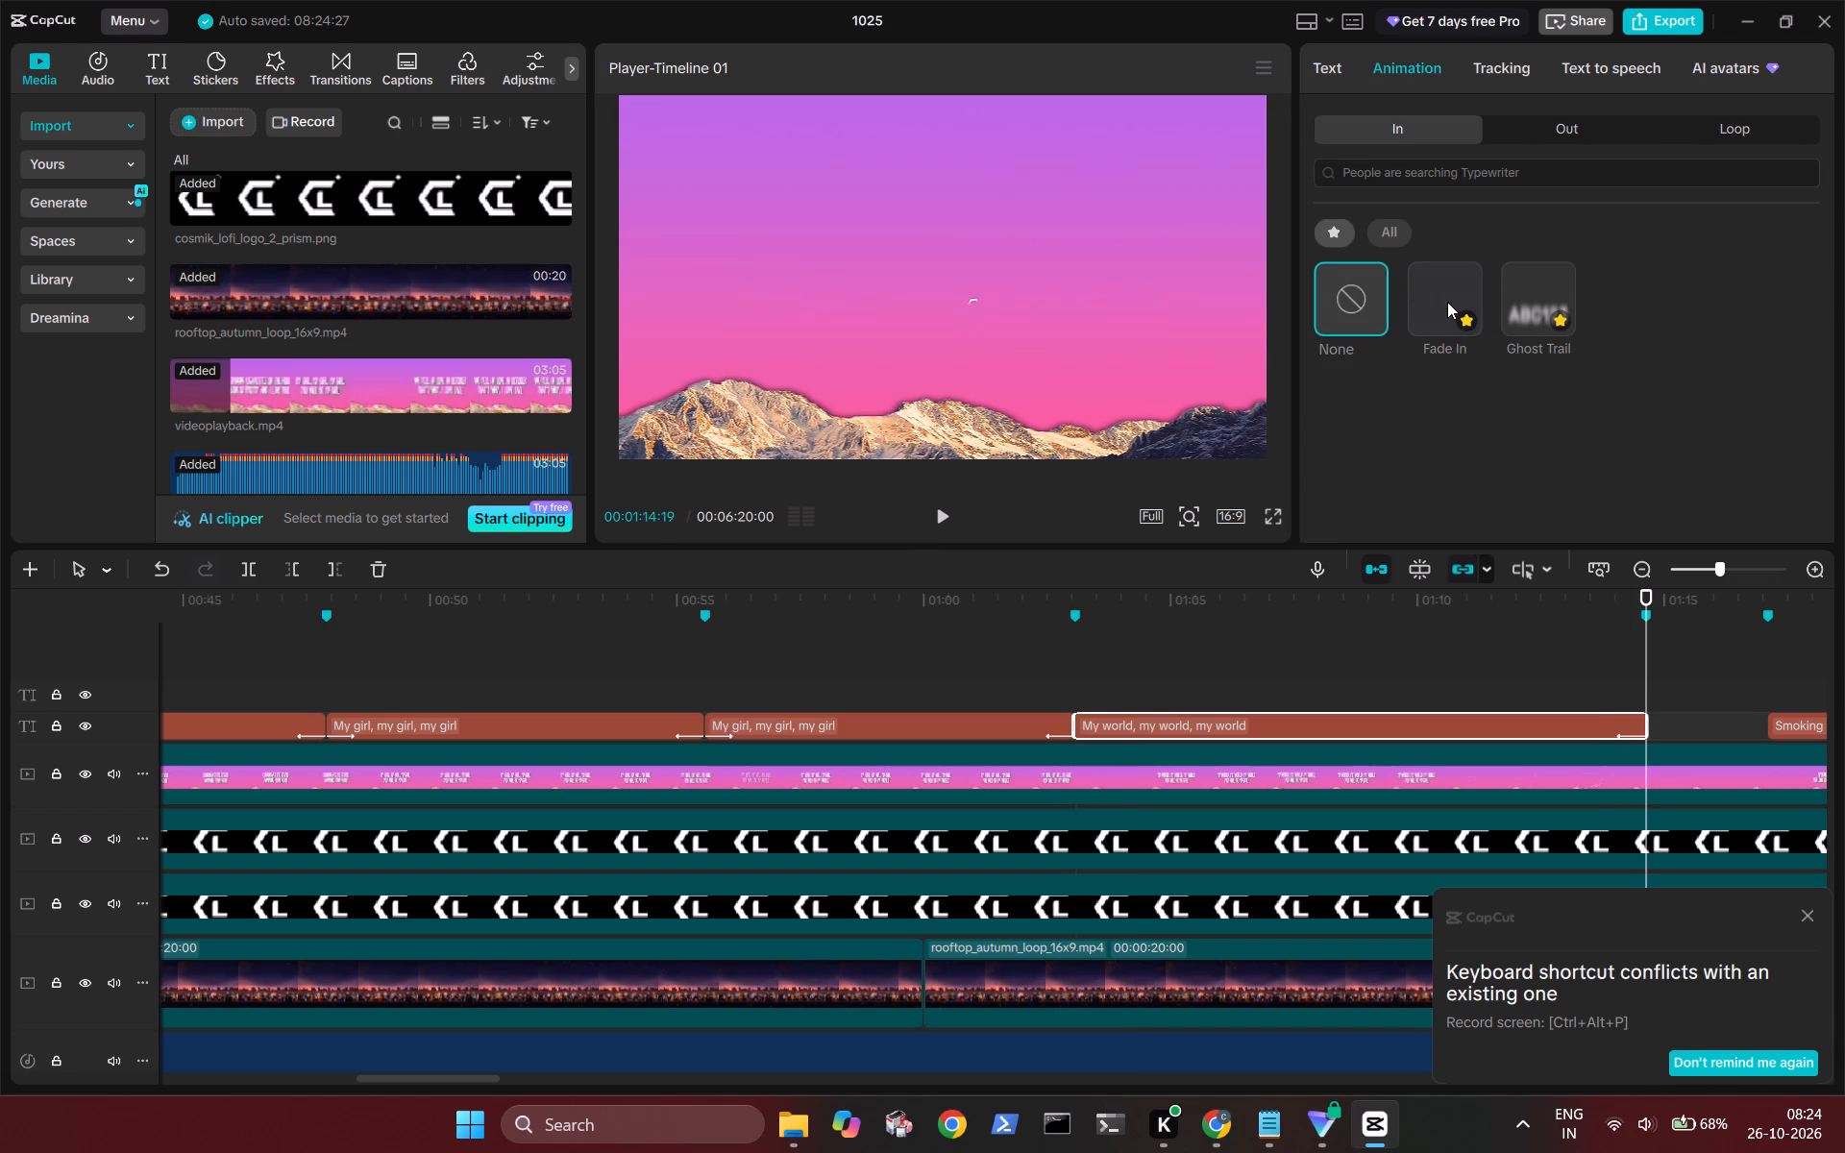
{"action": "double_click", "coordinate": [1447, 302]}
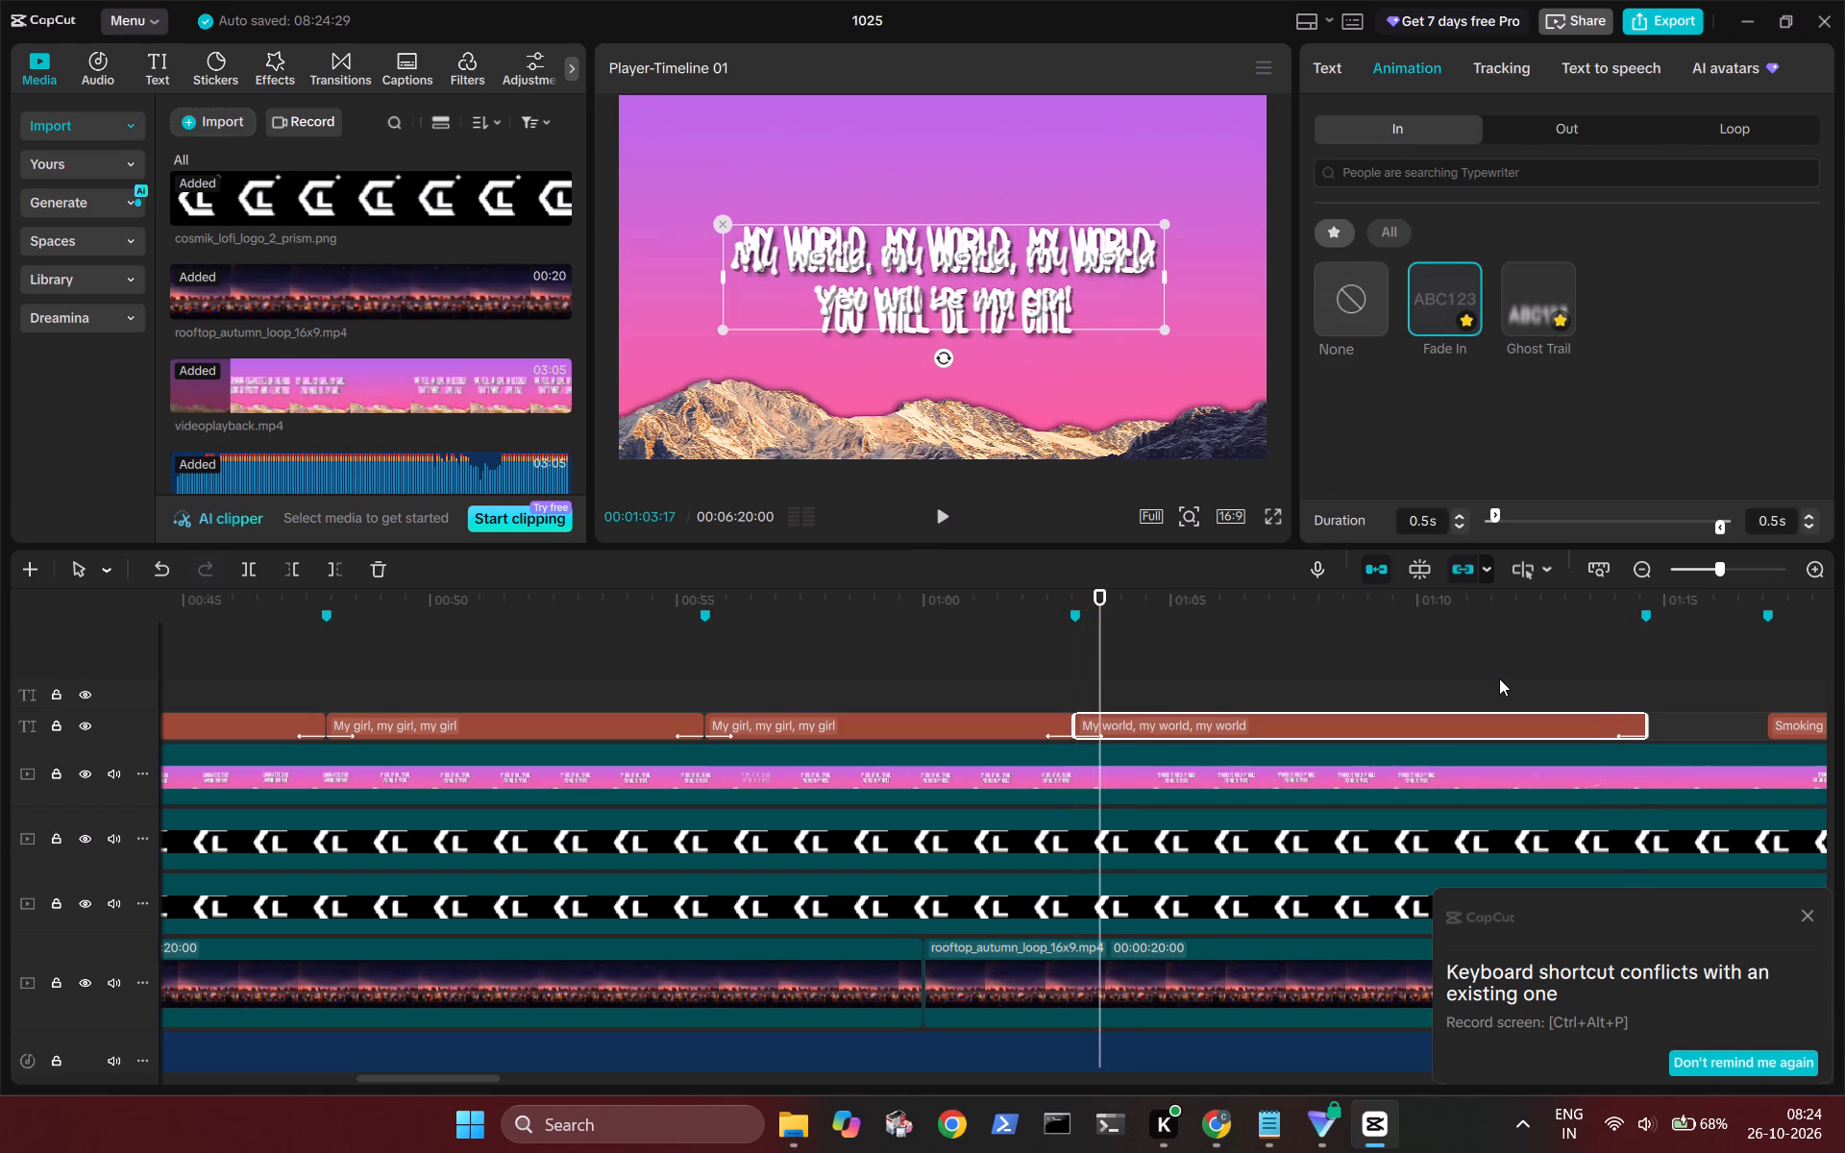
Find where the reference video's lyrics disappear and split the "My world, my world, my world" title there, at 00:01:10:09.
{"action": "left_click", "coordinate": [1595, 671]}
{"action": "left_click", "coordinate": [1337, 686]}
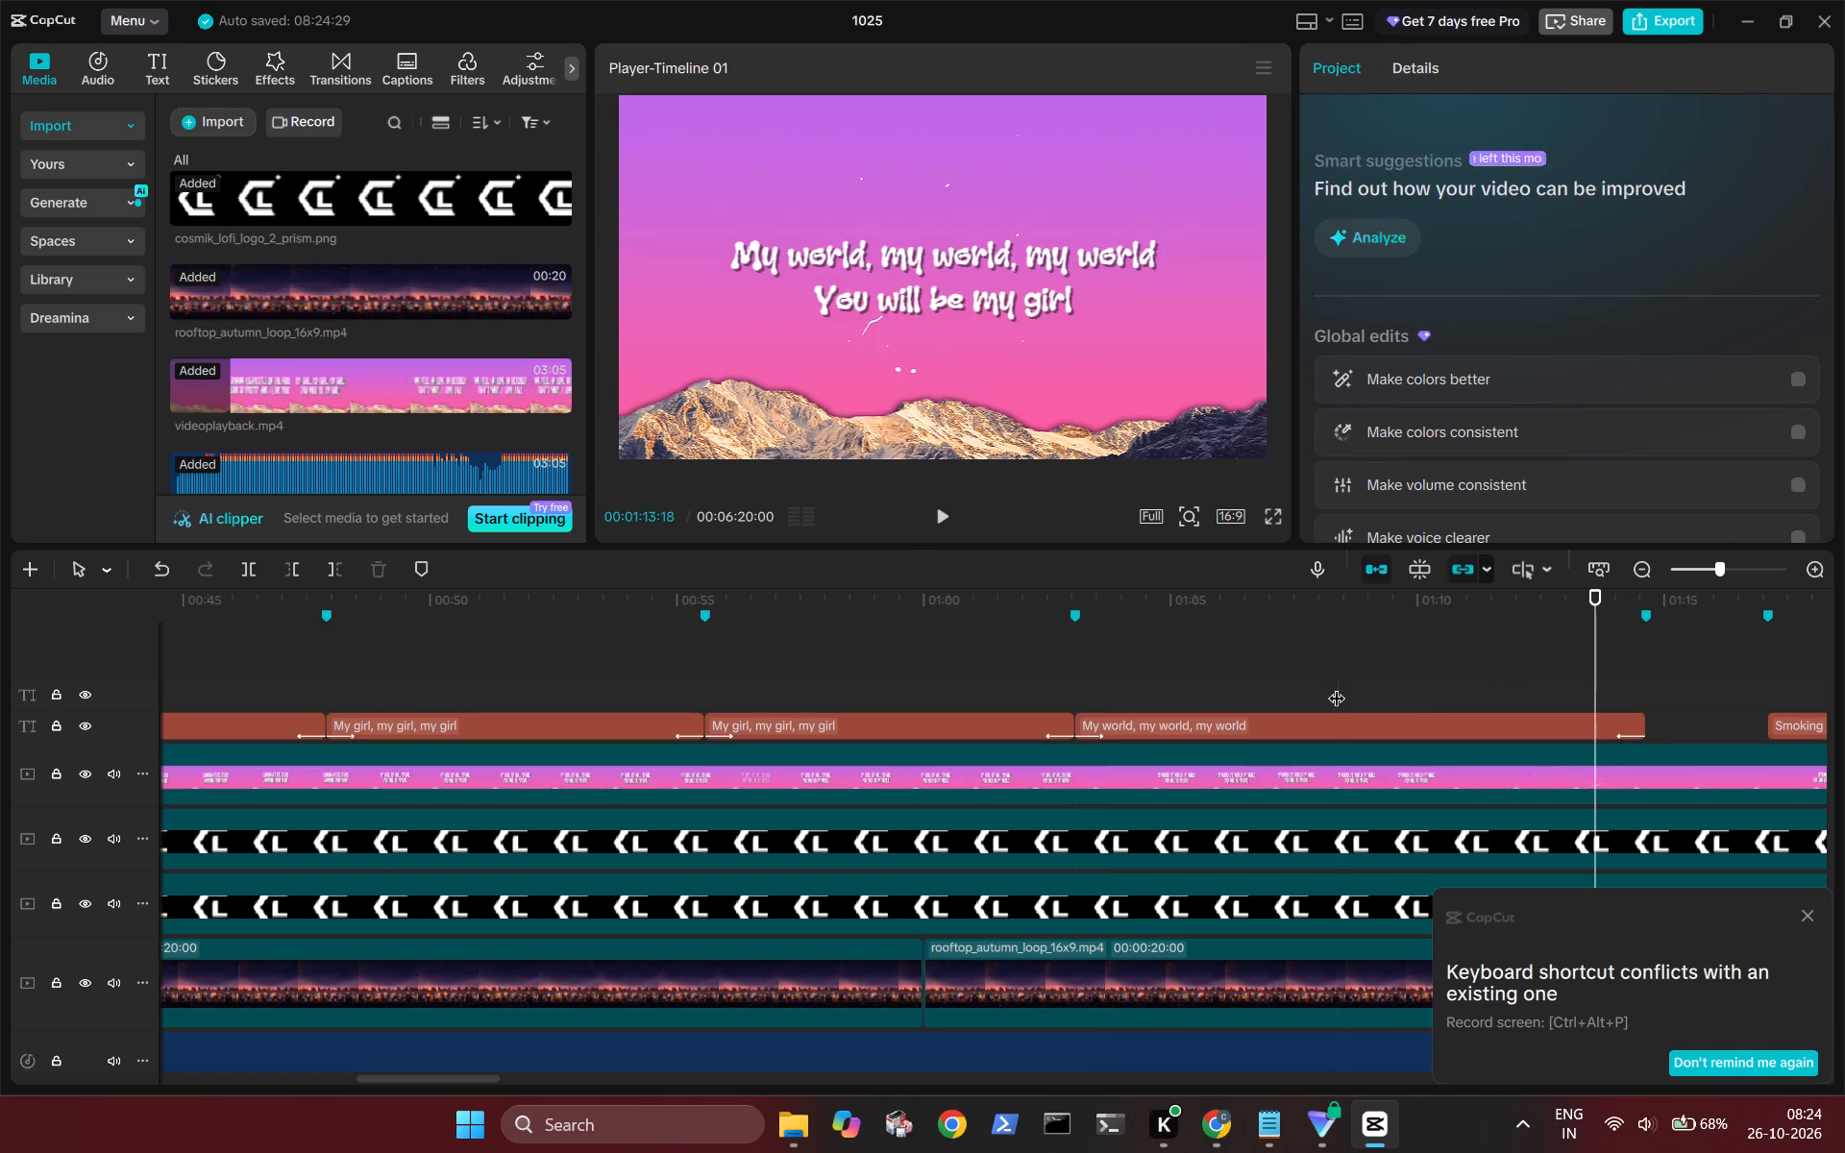
{"action": "key", "text": "space"}
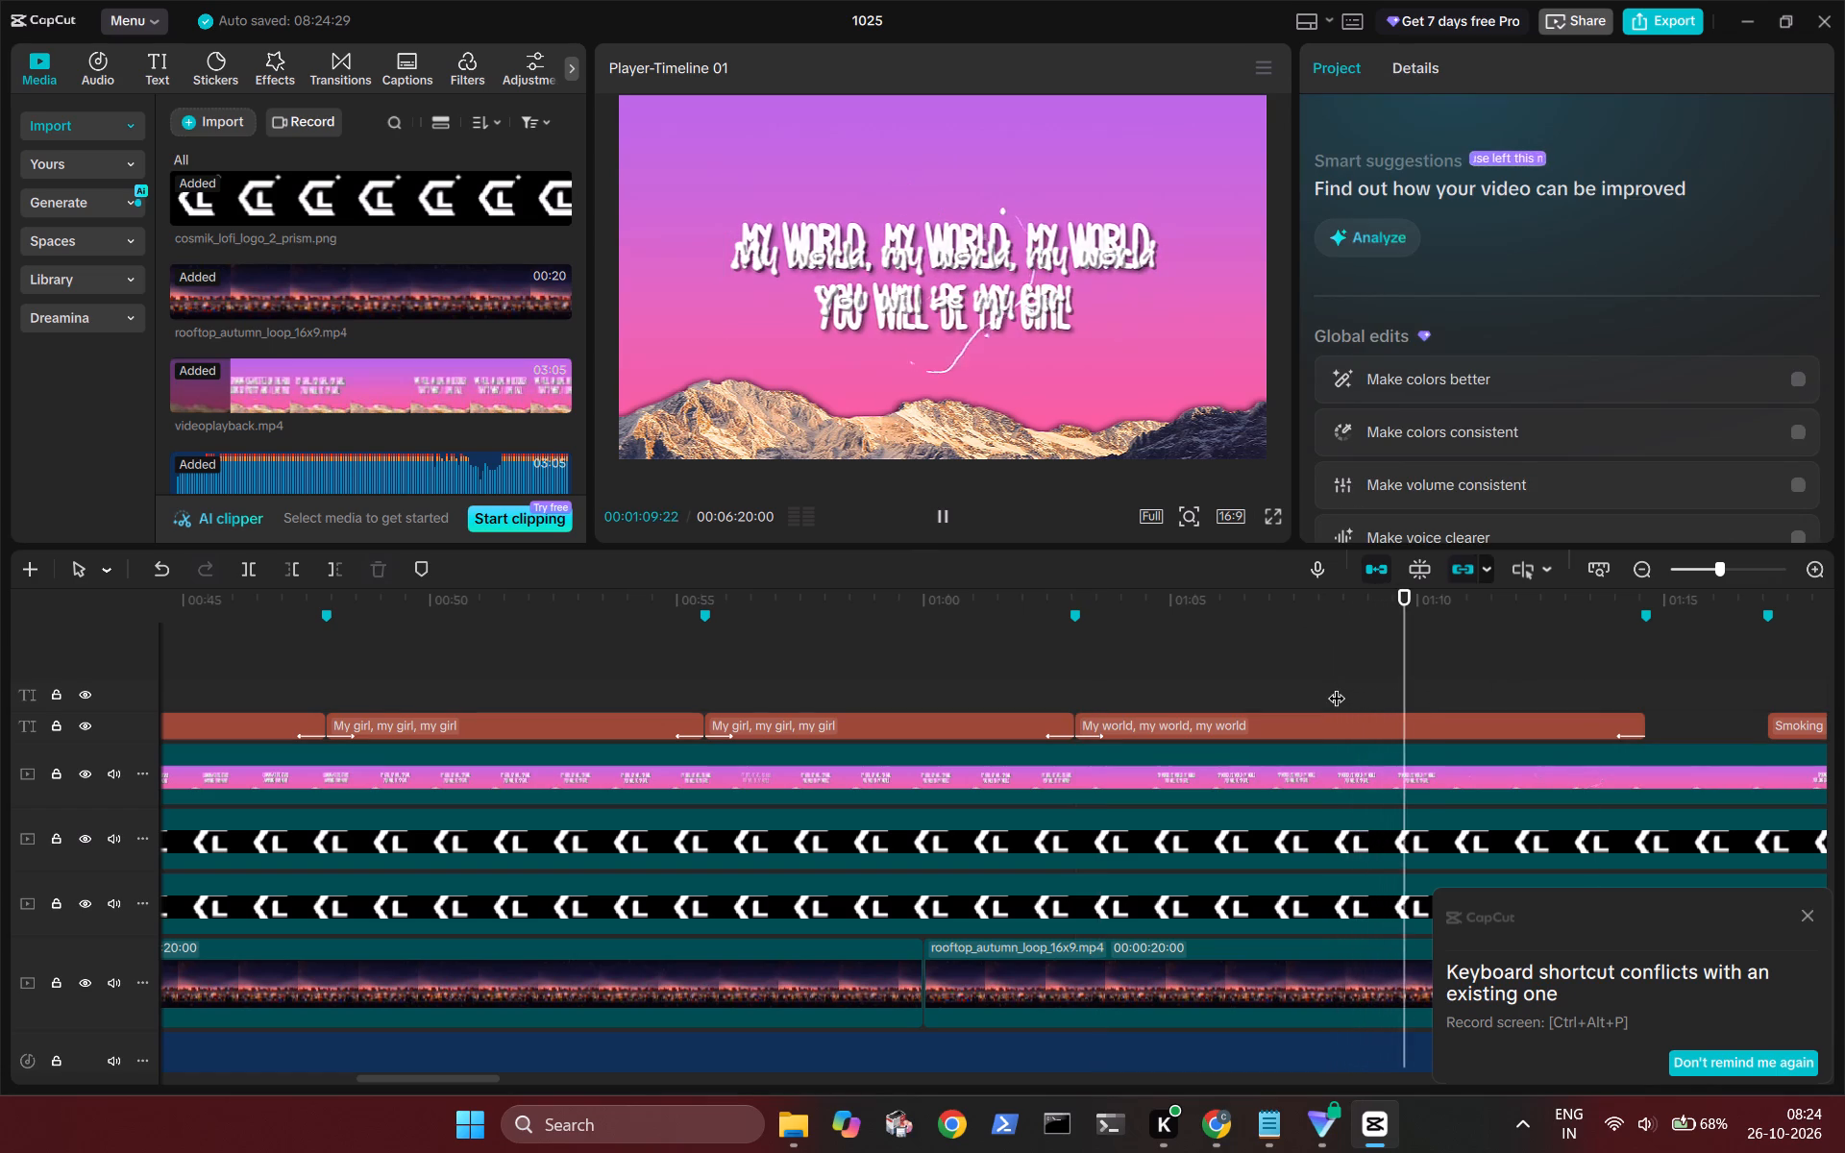
{"action": "key", "text": "space"}
{"action": "key", "text": "Left"}
{"action": "key", "text": "Left"}
{"action": "key", "text": "Left"}
{"action": "key", "text": "Left"}
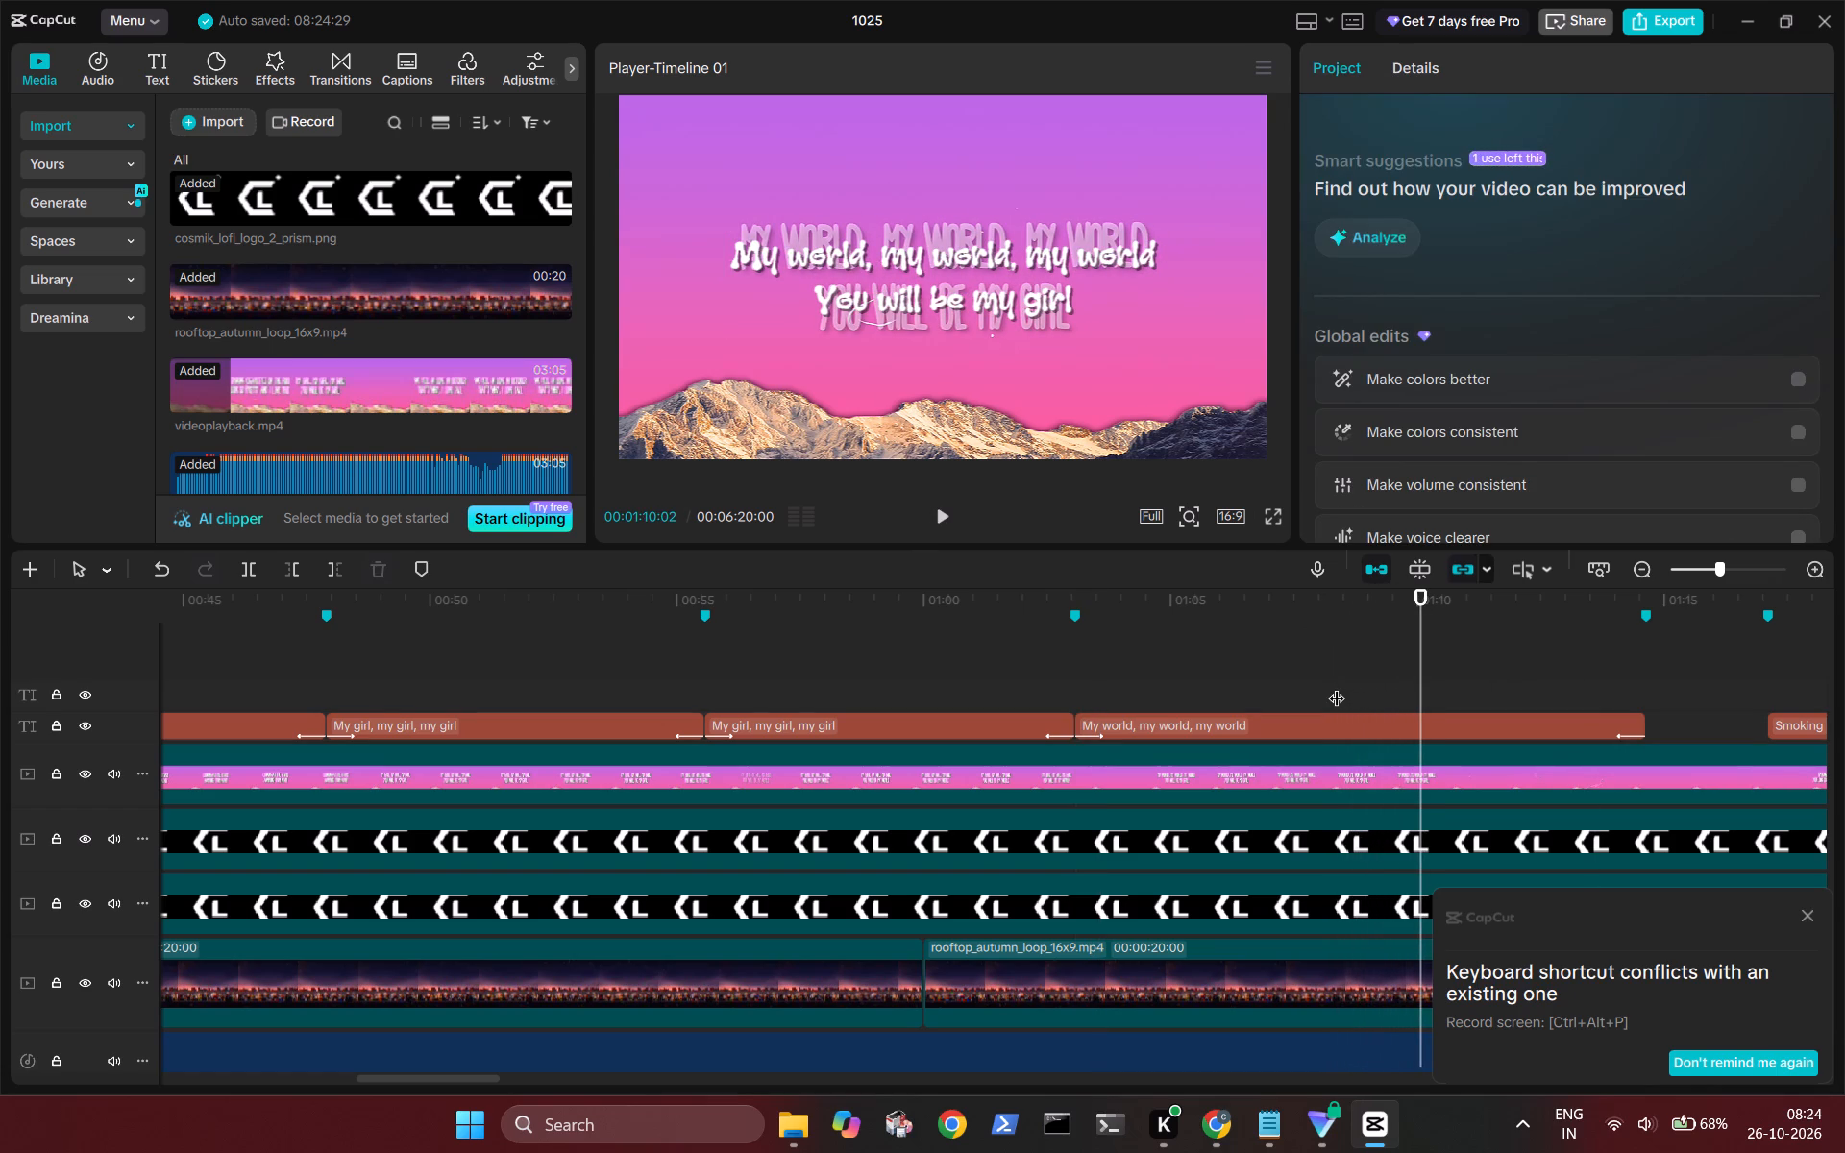
{"action": "key", "text": "Right"}
{"action": "key", "text": "Right"}
{"action": "key", "text": "Right"}
{"action": "key", "text": "Right"}
{"action": "key", "text": "Right"}
{"action": "key", "text": "Right"}
{"action": "key", "text": "Right"}
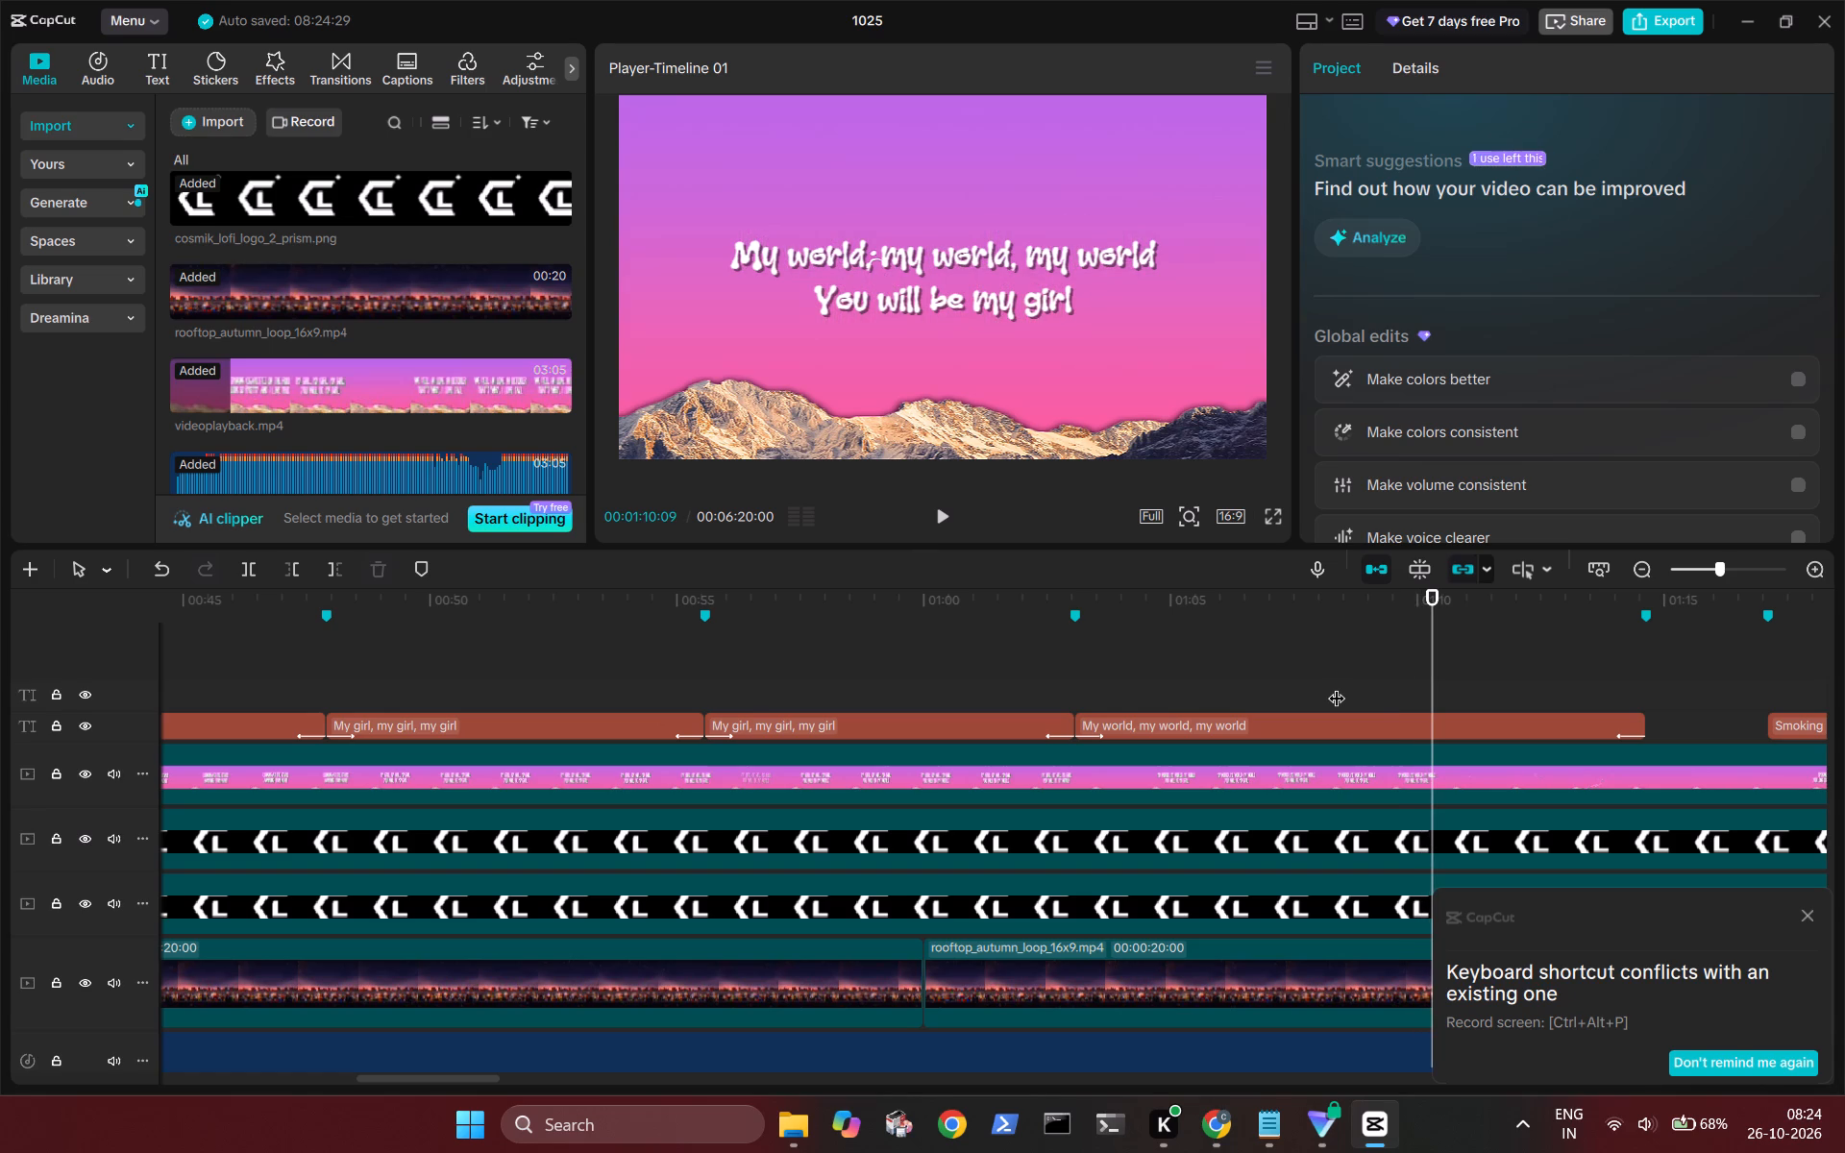
{"action": "left_click", "coordinate": [1393, 724]}
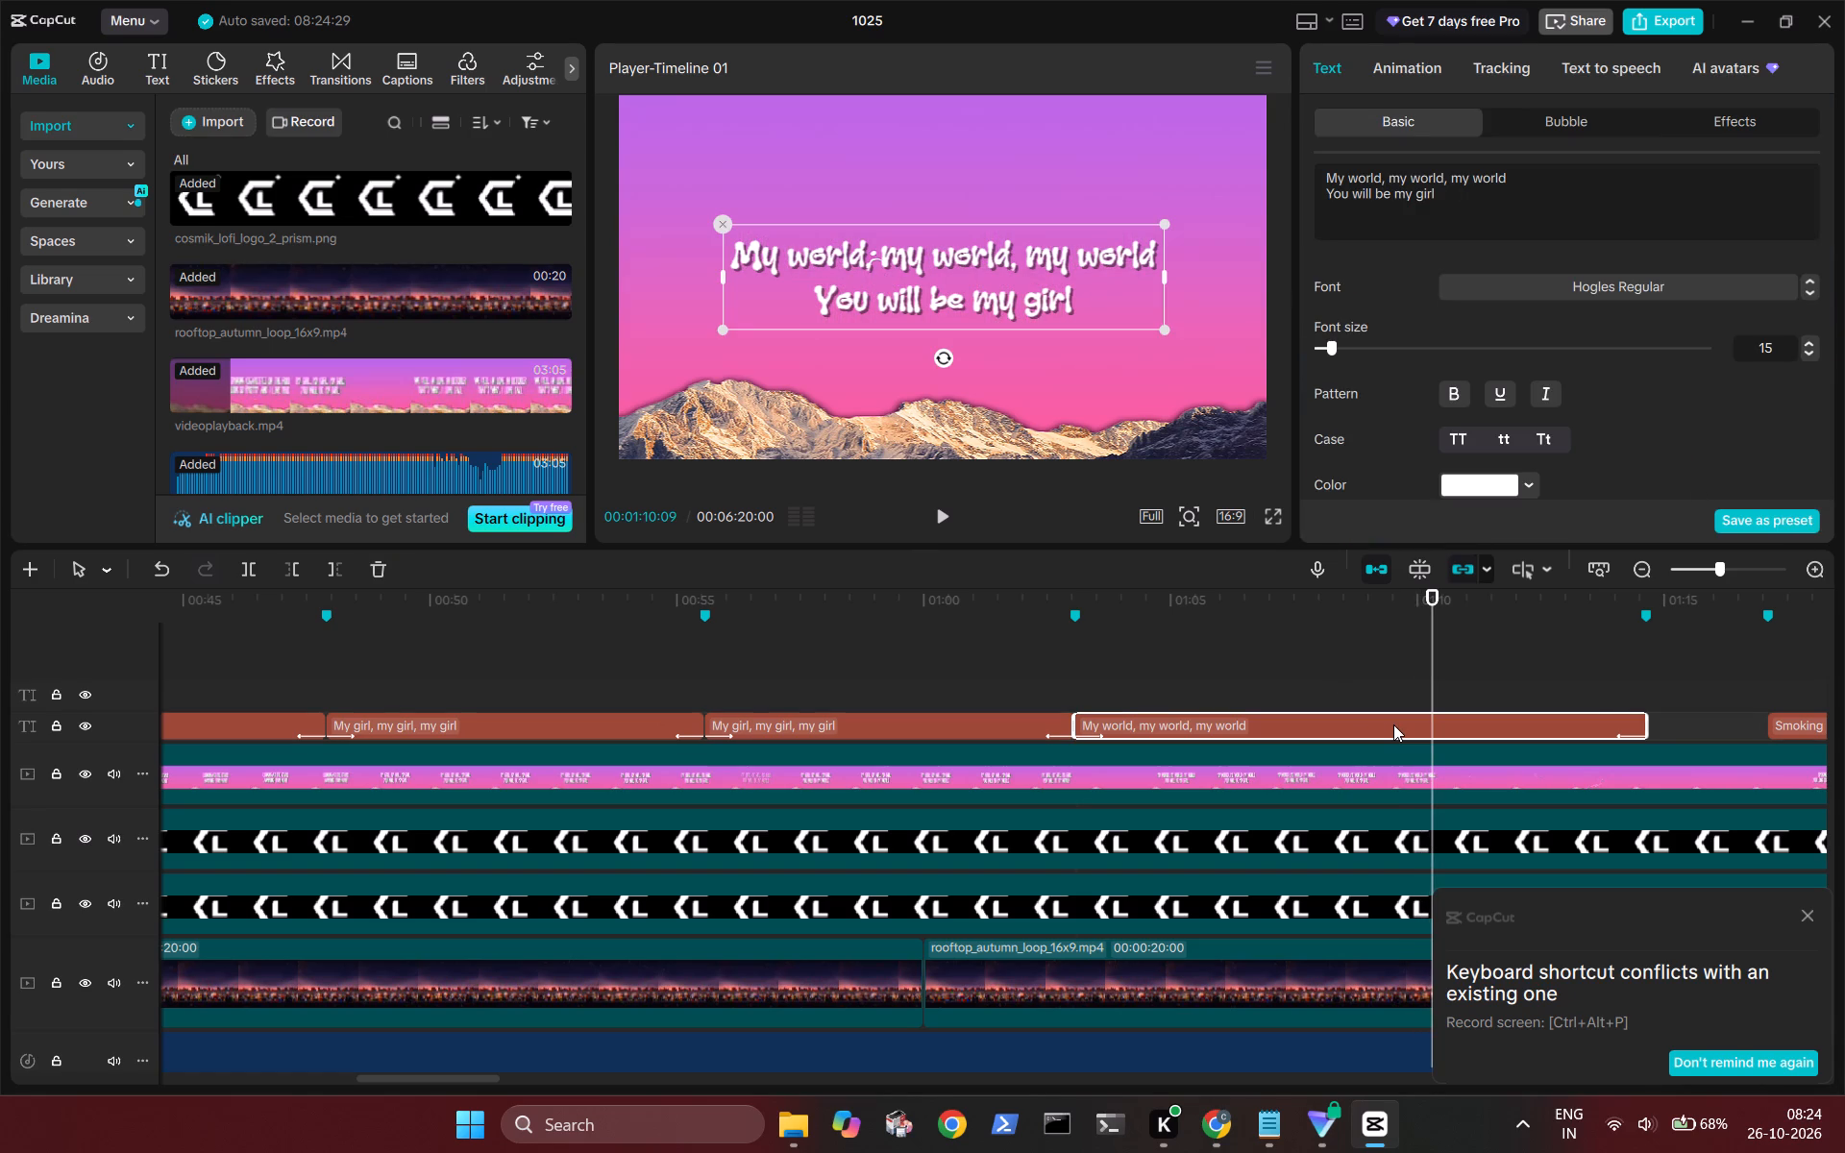
{"action": "key", "text": "ctrl+b"}
Apply the favourited Fade Out exit animation to the first part of the split "My world" title.
{"action": "left_click", "coordinate": [1406, 689]}
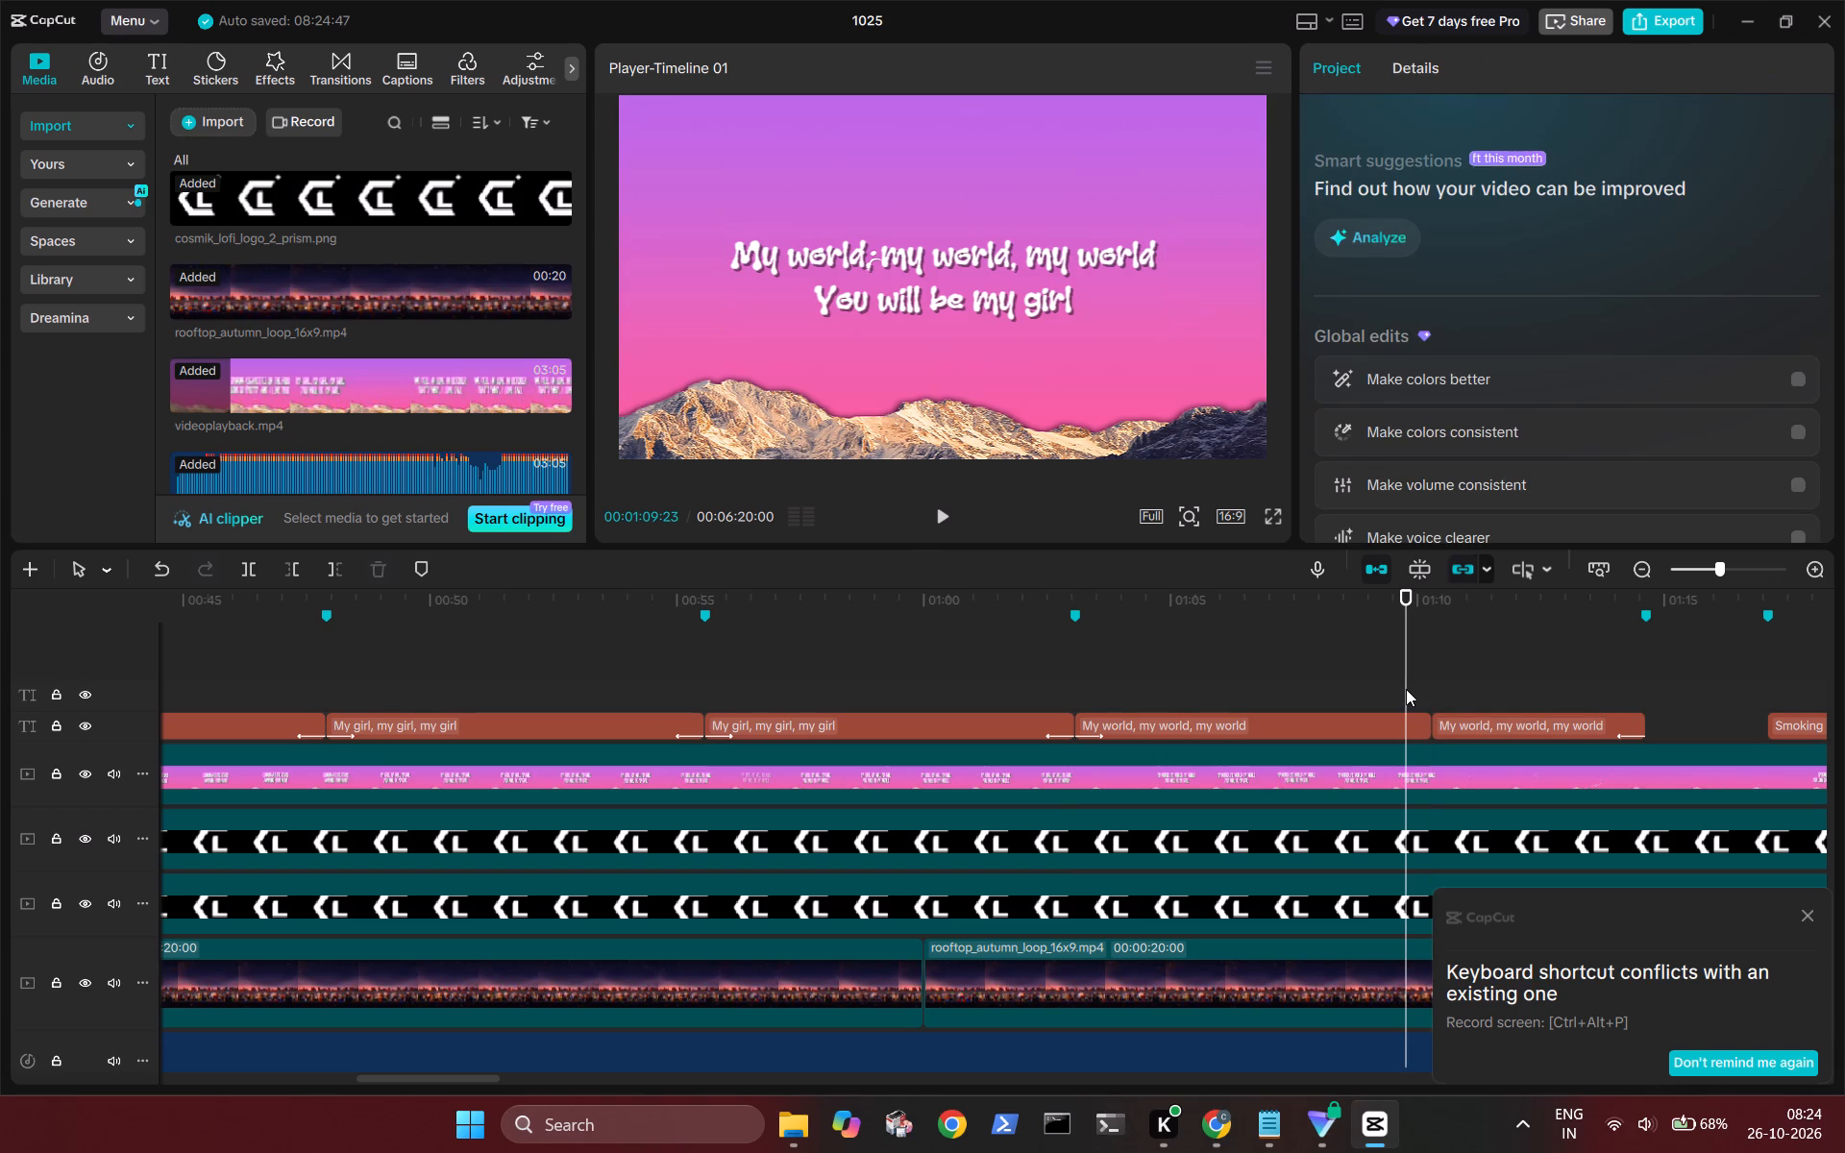
{"action": "left_click", "coordinate": [1400, 726]}
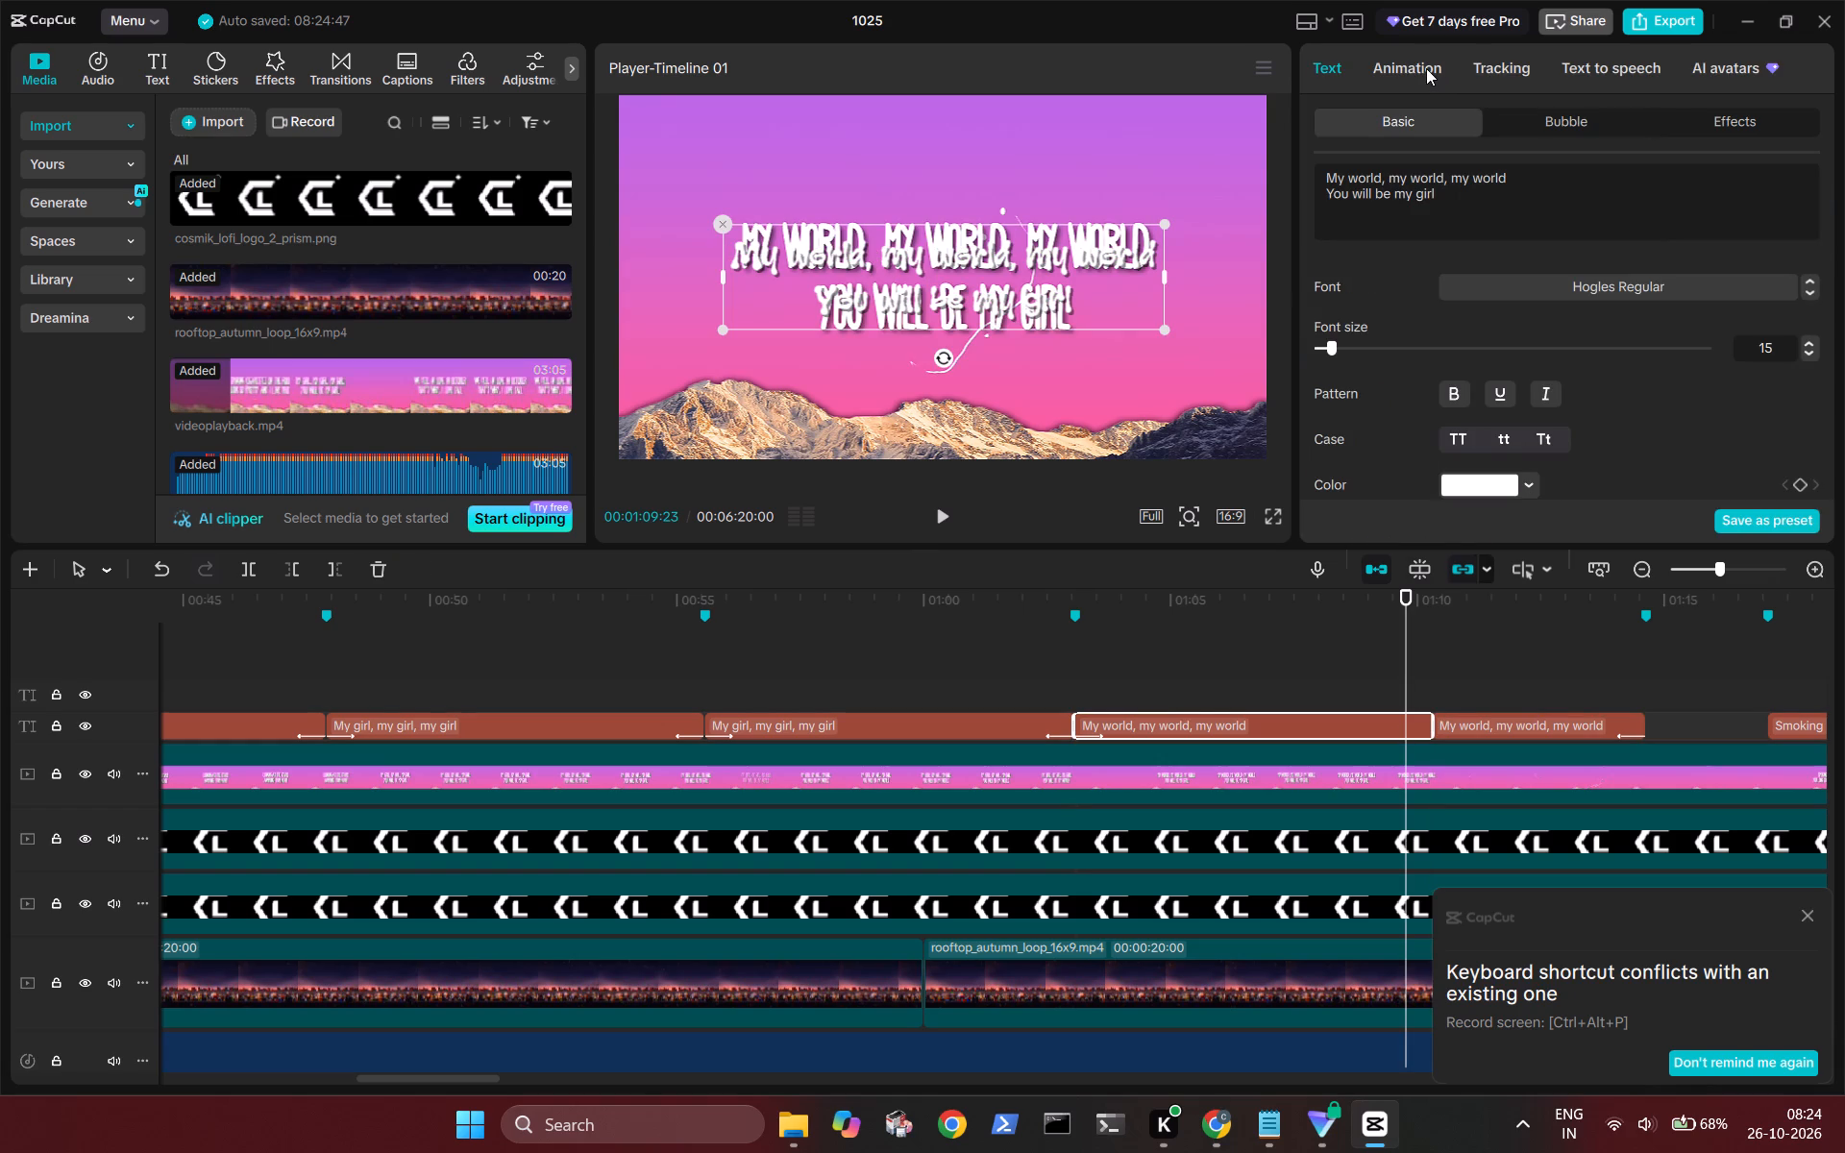
{"action": "left_click", "coordinate": [1426, 68]}
{"action": "left_click", "coordinate": [1548, 120]}
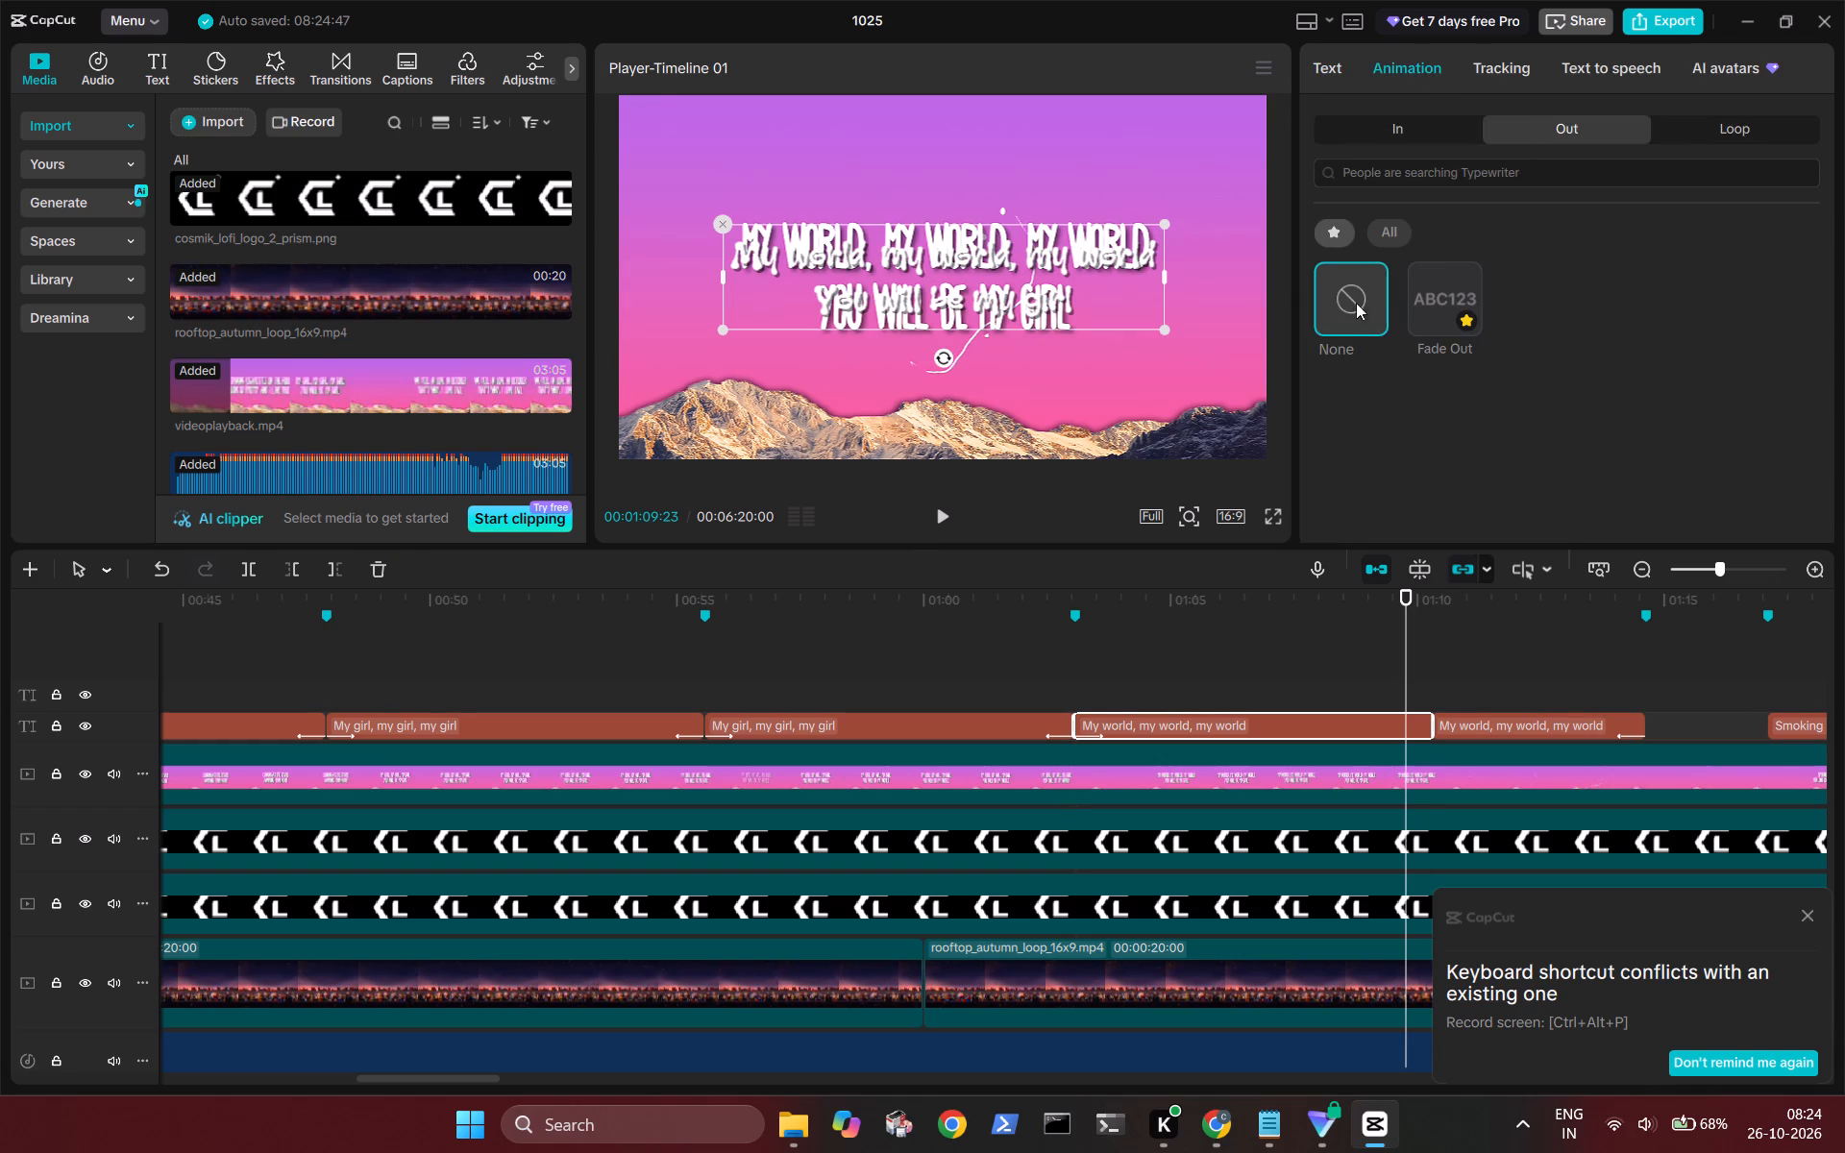
{"action": "double_click", "coordinate": [1452, 281]}
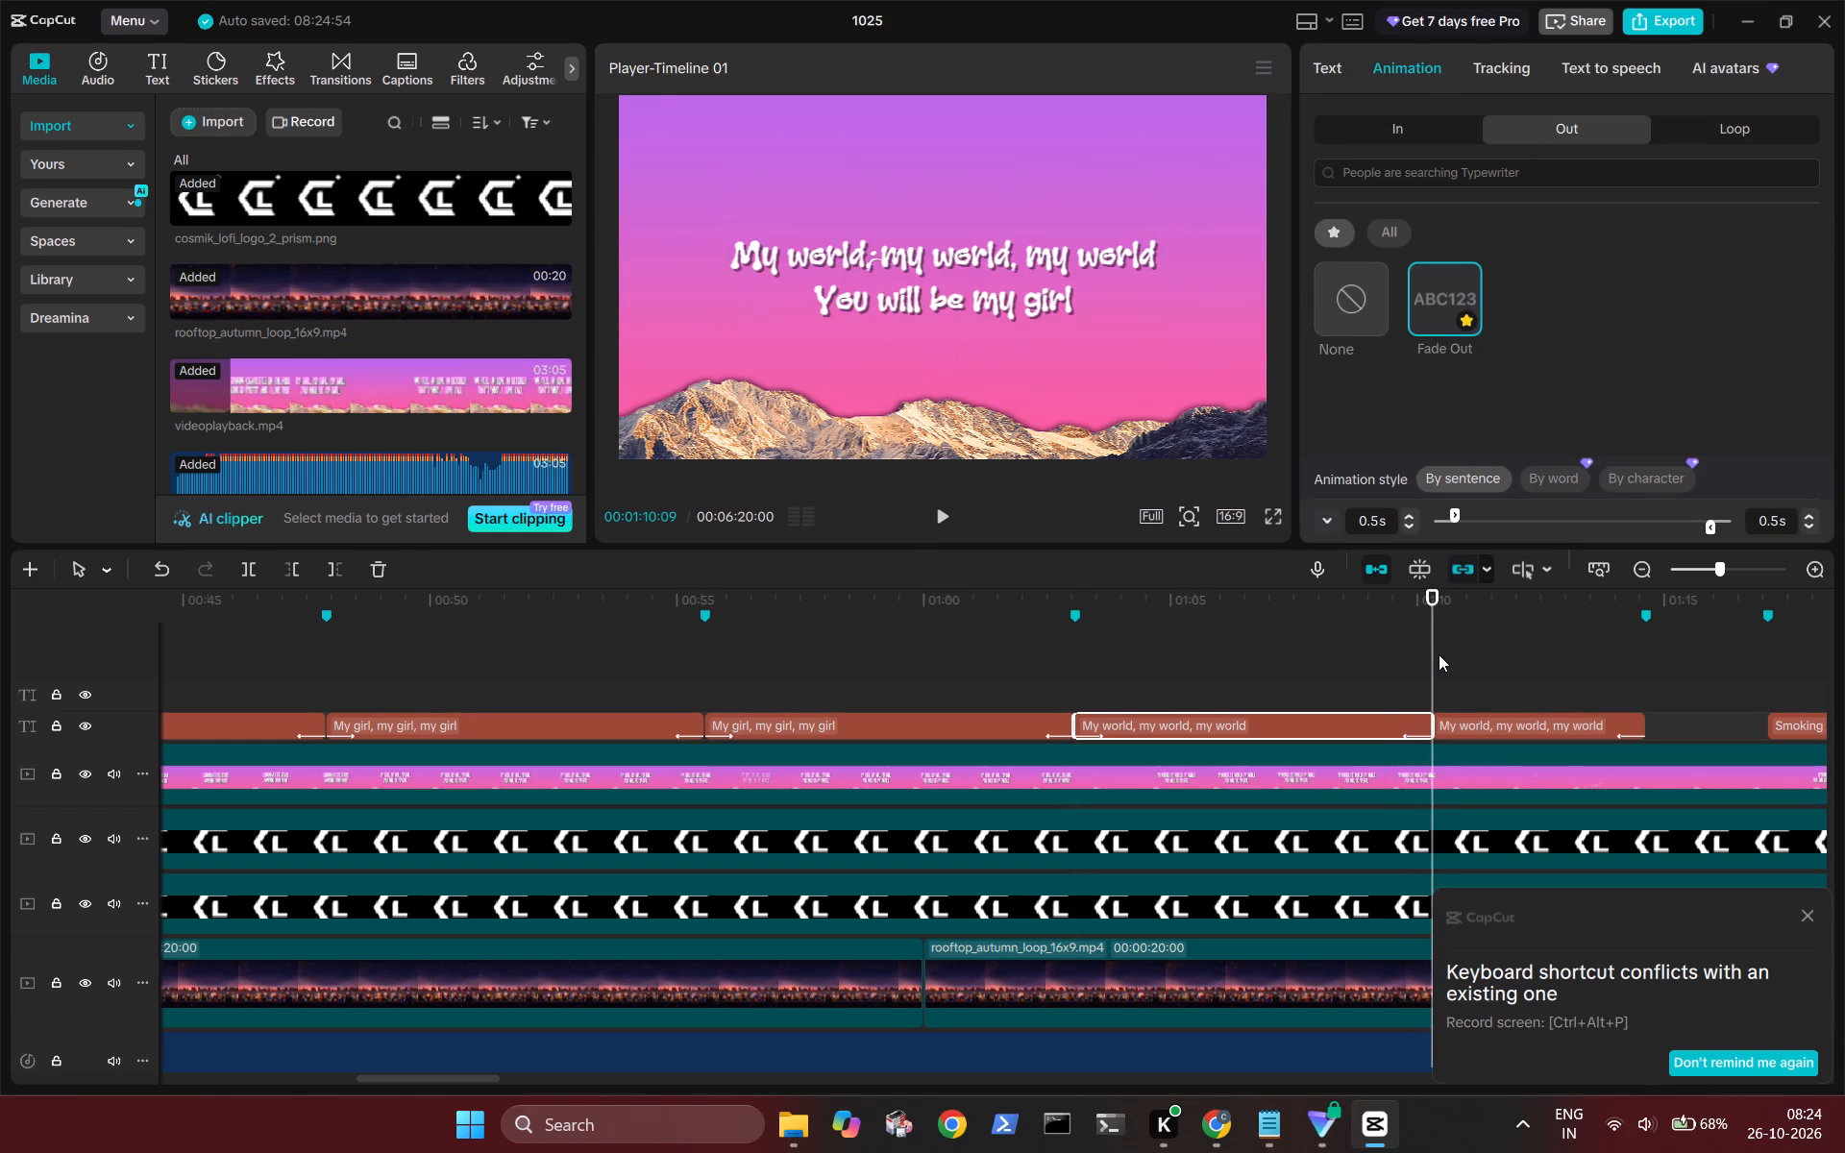
Play through the instrumental gap and extend the second part of the split title to the start of the "Smoking cigarettes" title.
{"action": "left_click", "coordinate": [1439, 654]}
{"action": "key", "text": "space"}
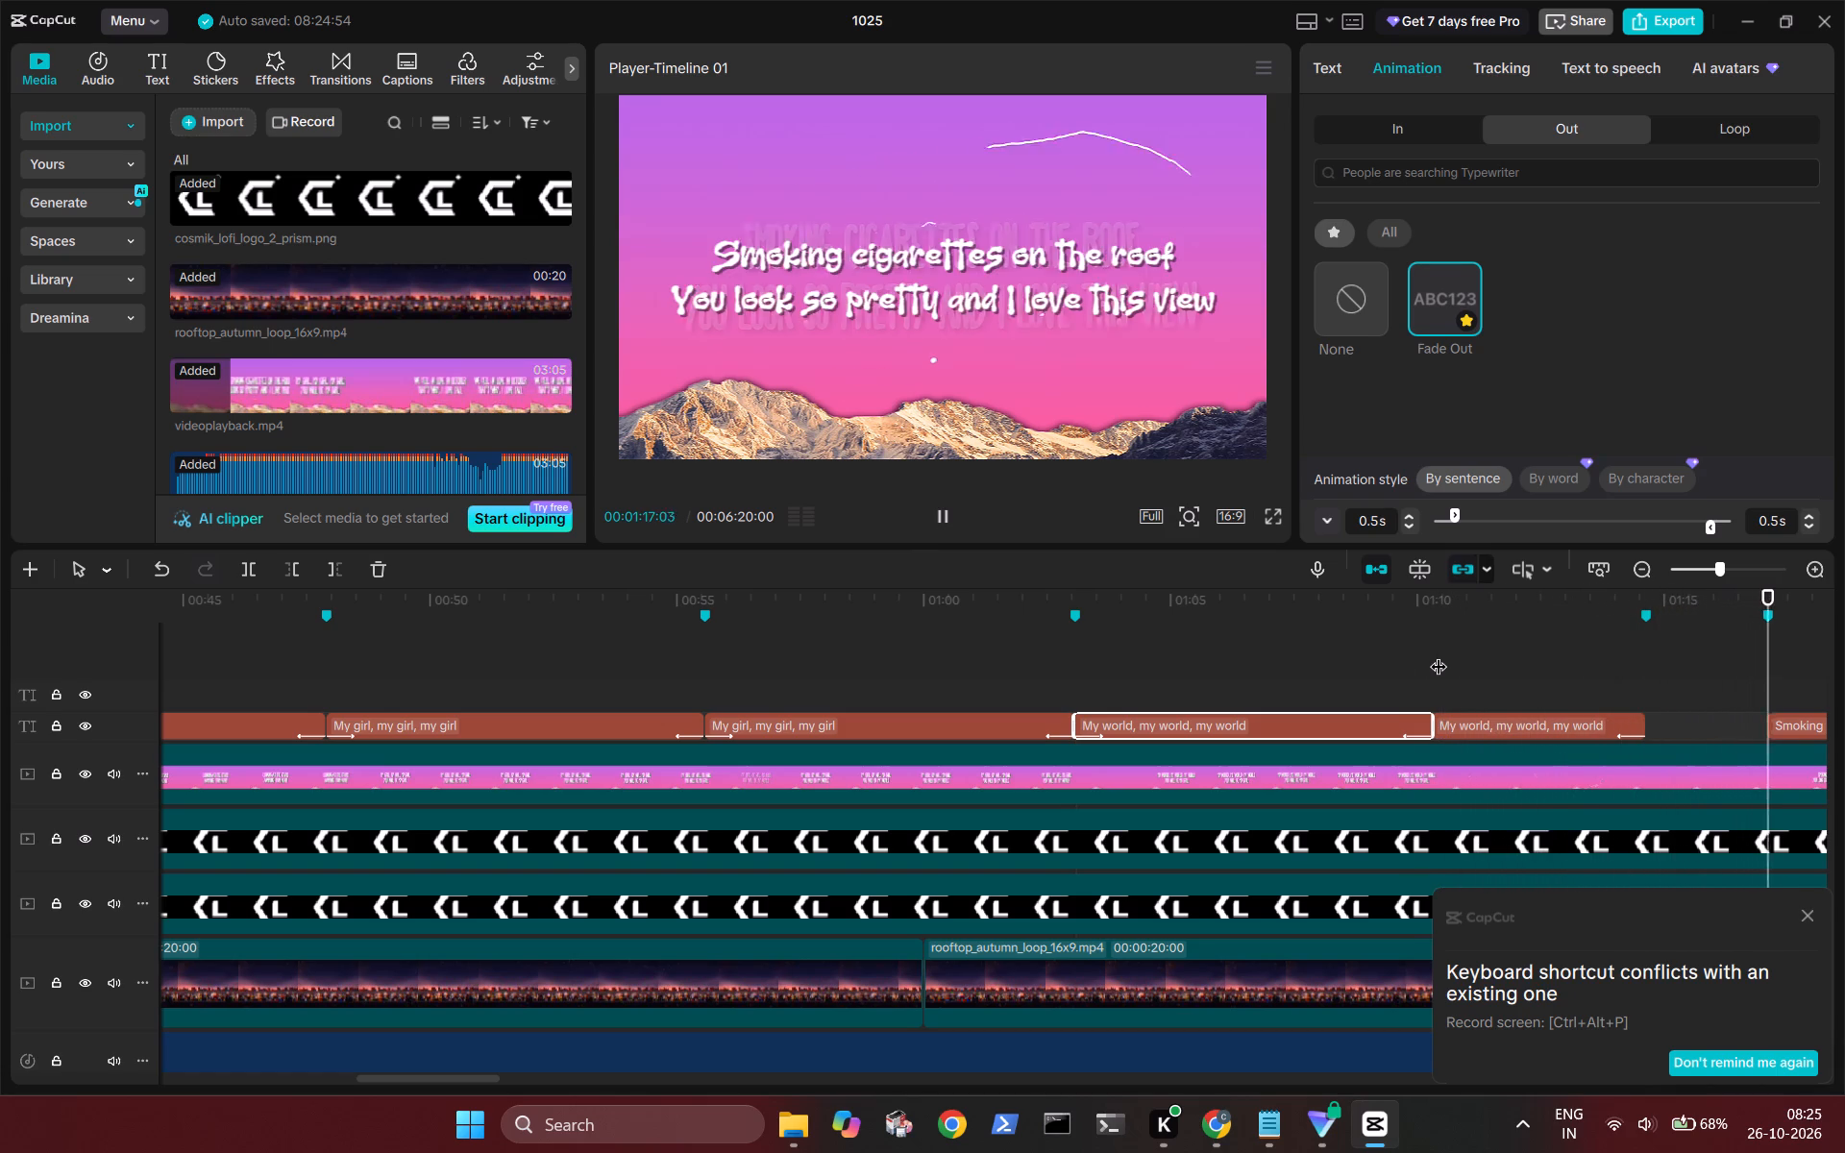
{"action": "key", "text": "space"}
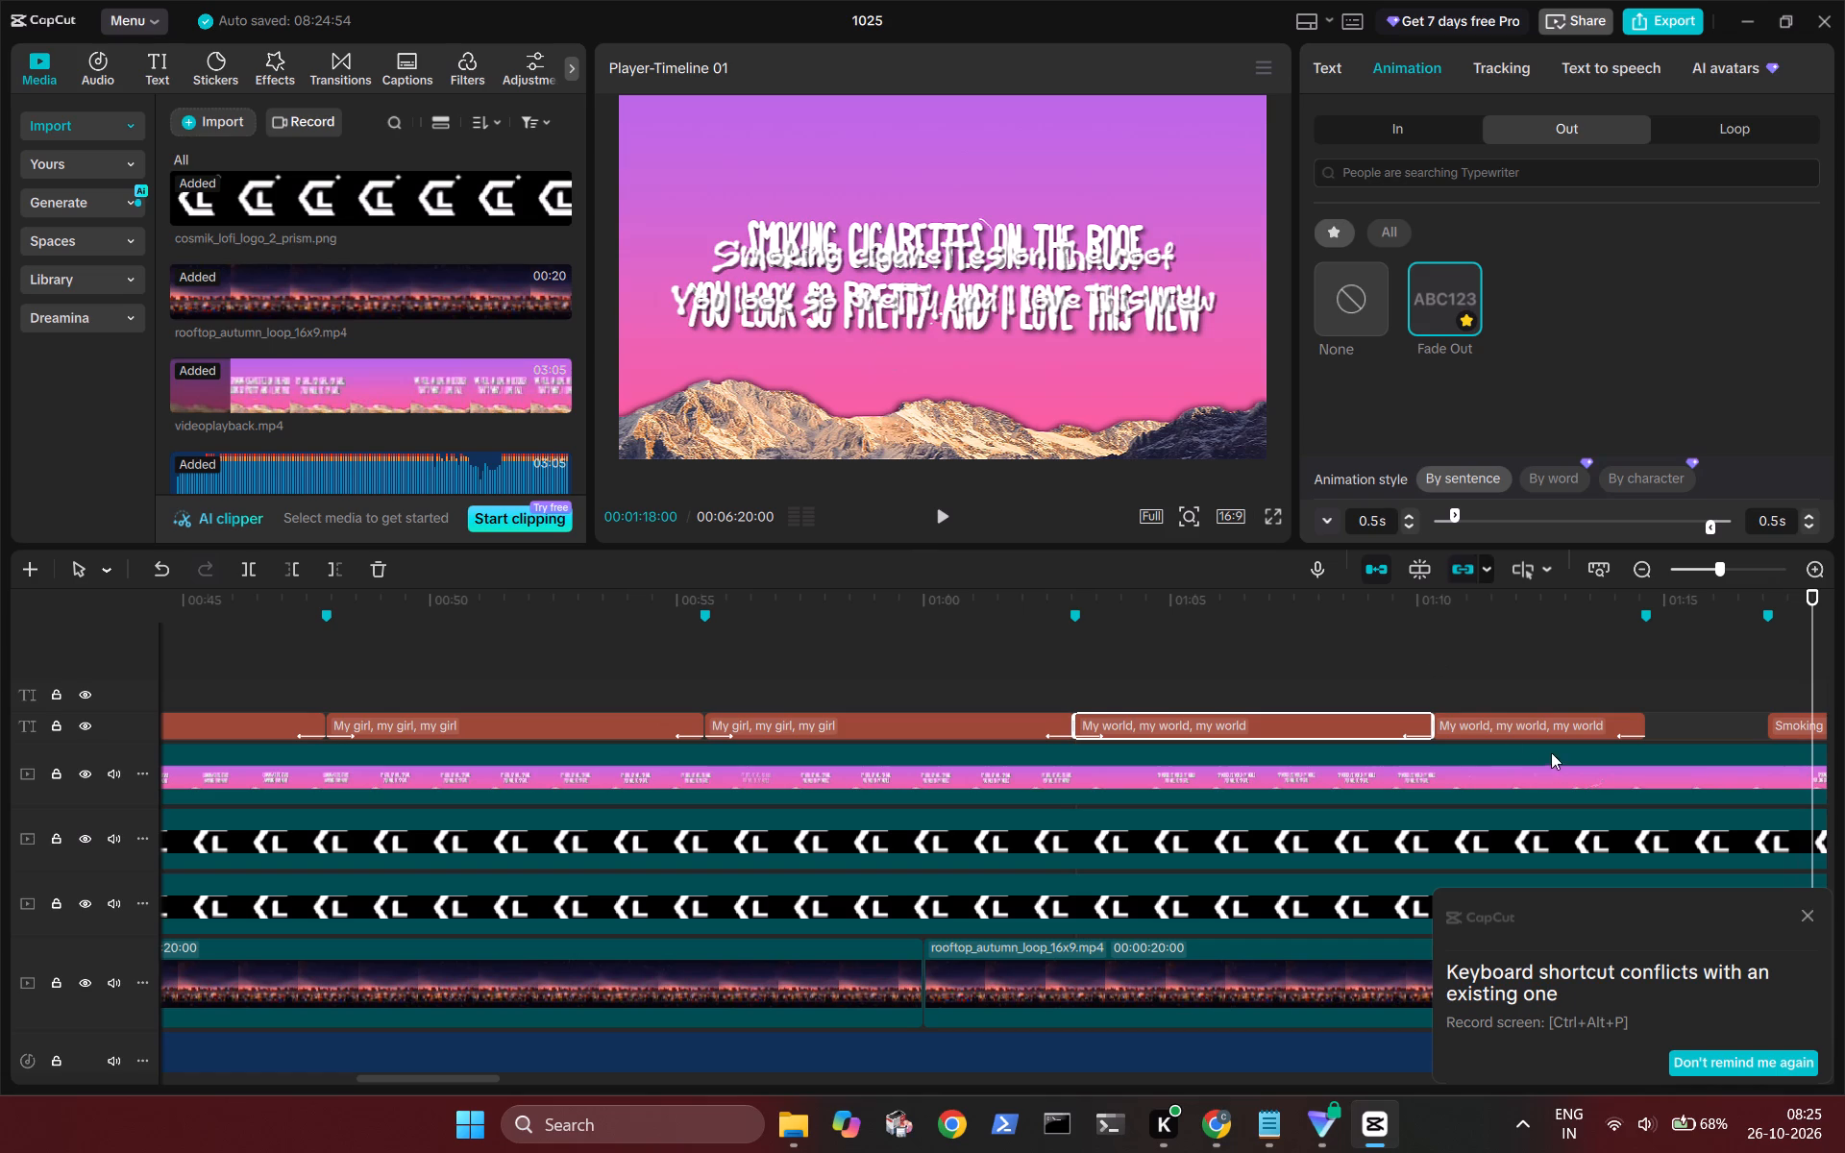
{"action": "left_click", "coordinate": [1555, 733]}
{"action": "left_click_drag", "start_coordinate": [1649, 726], "coordinate": [1778, 728]}
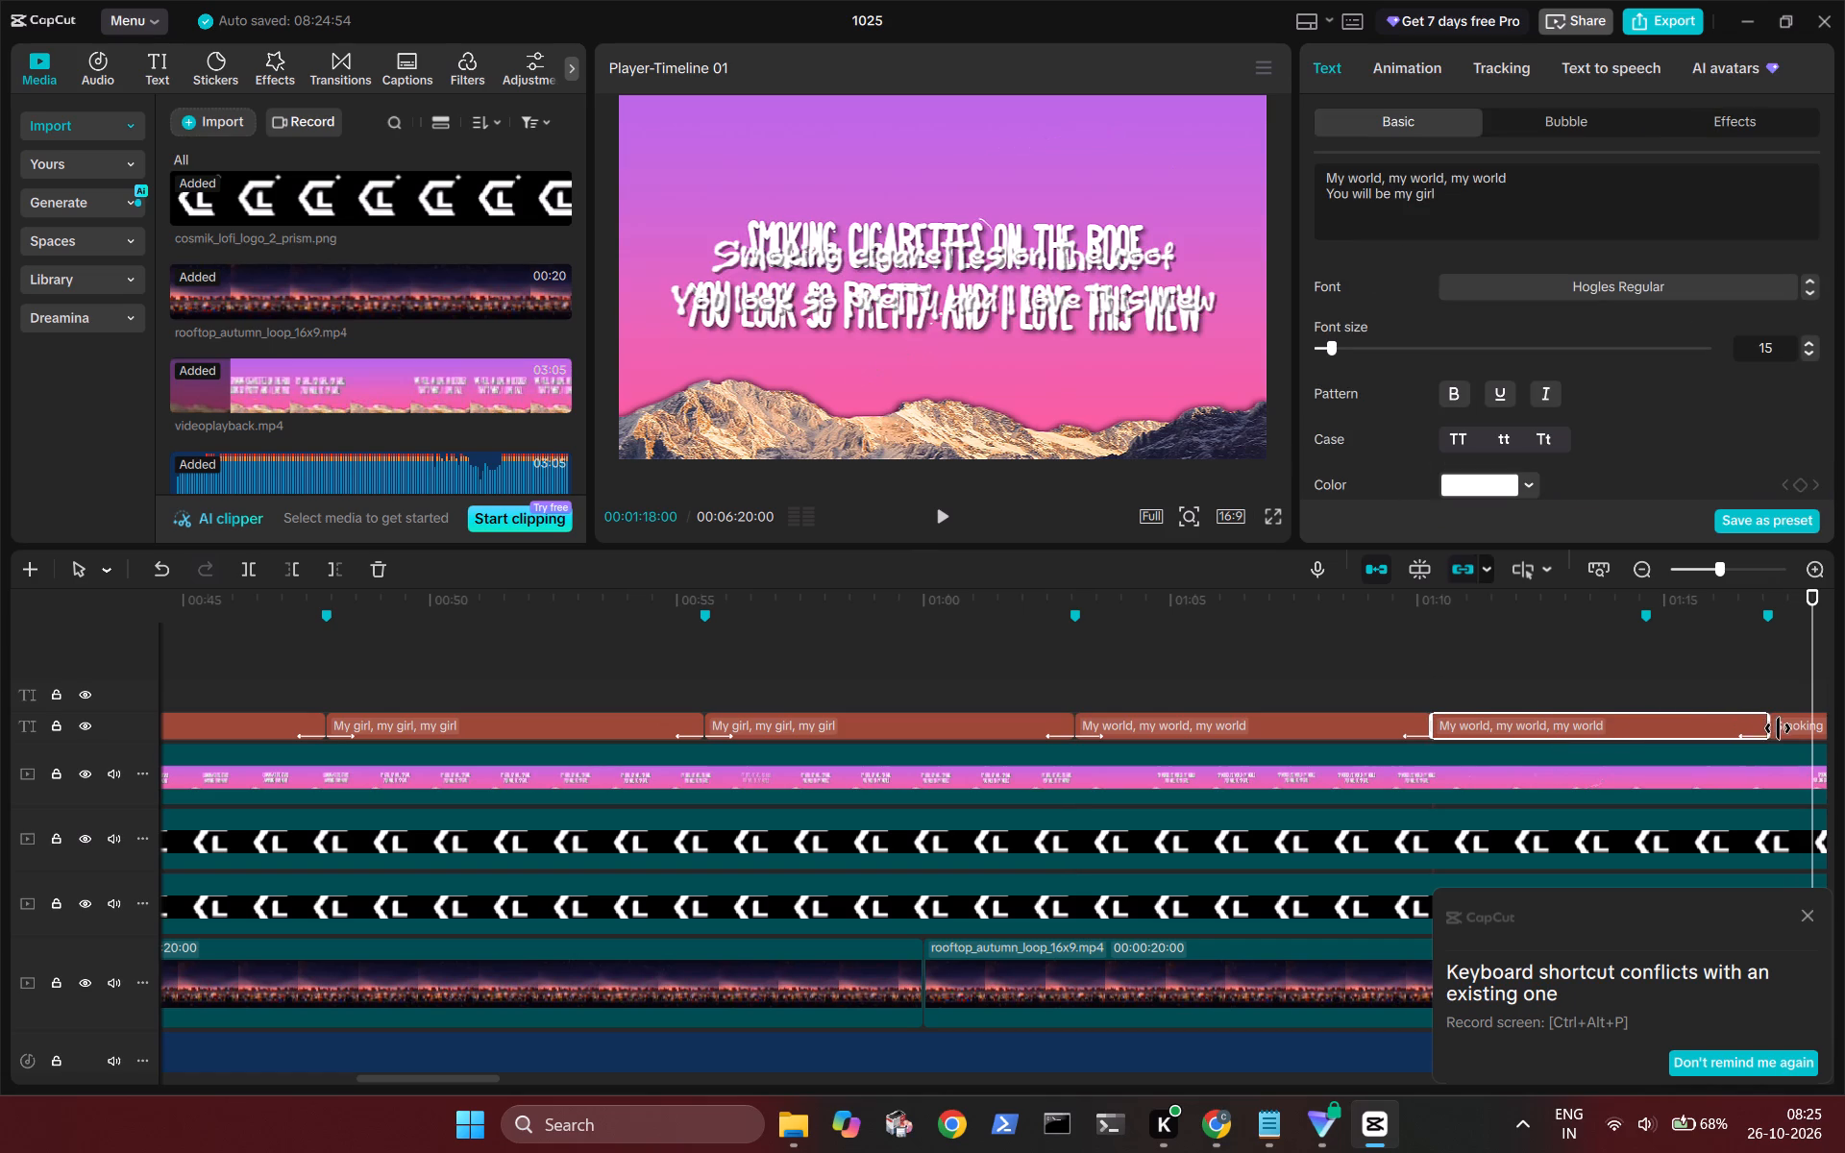
Apply the favourited Fade In entrance animation to the second part of the split title.
{"action": "left_click", "coordinate": [1446, 687]}
{"action": "left_click_drag", "start_coordinate": [1446, 687], "coordinate": [1445, 686]}
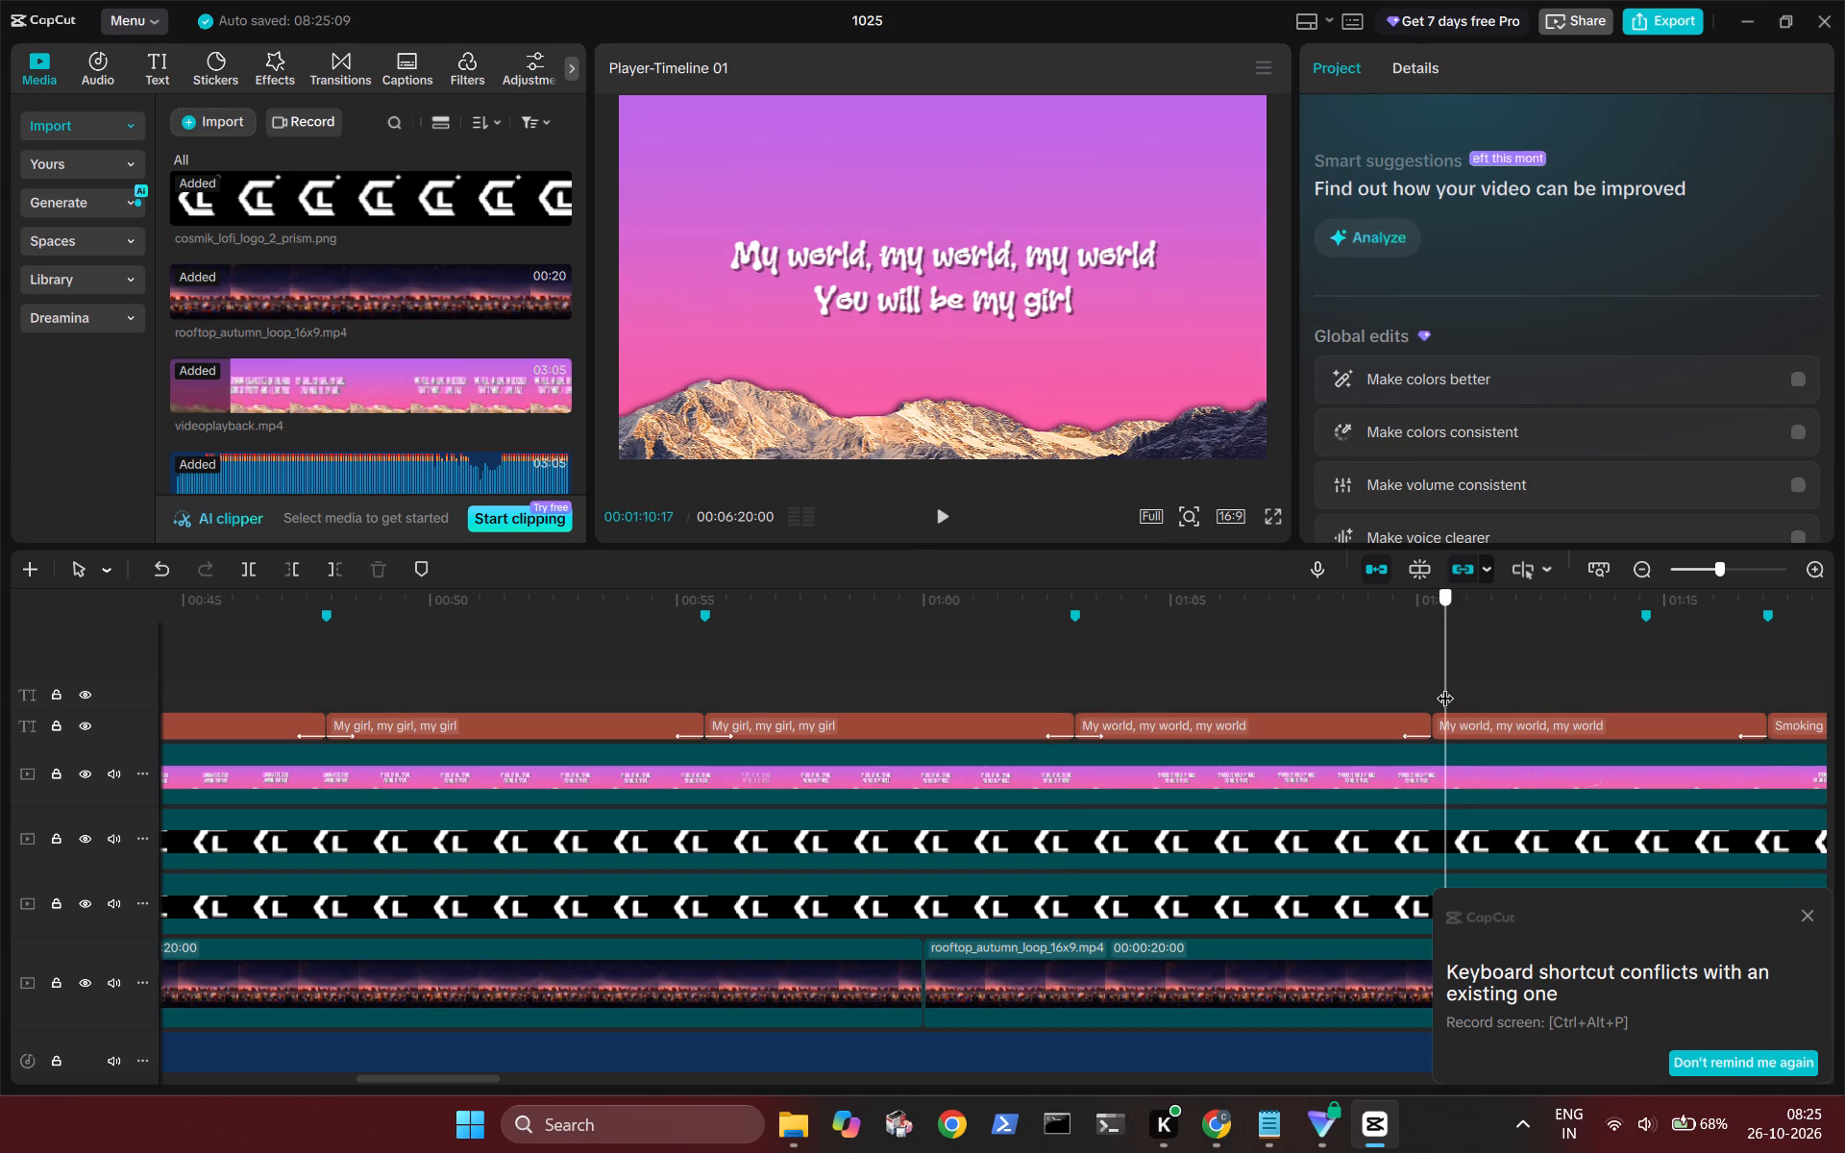
{"action": "left_click_drag", "start_coordinate": [1445, 686], "coordinate": [1433, 681]}
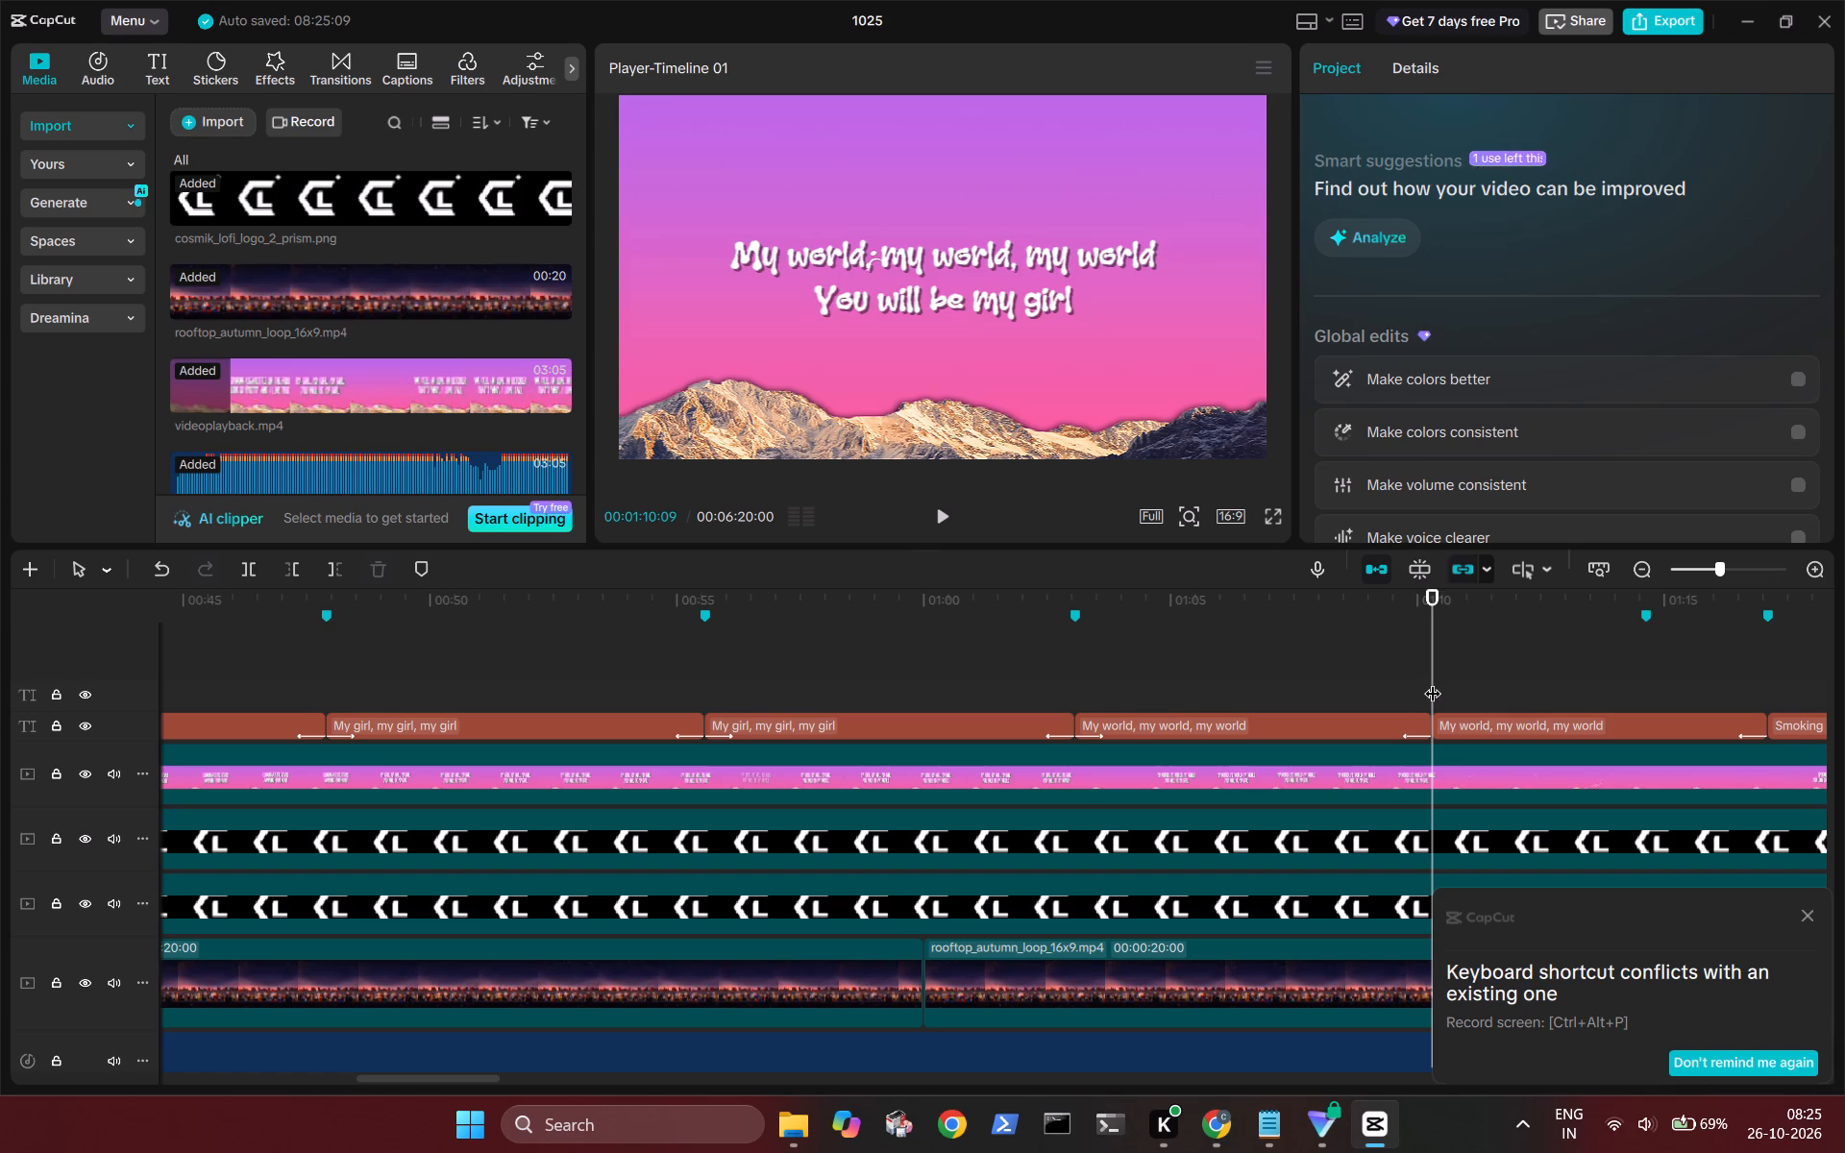
{"action": "left_click", "coordinate": [1502, 723]}
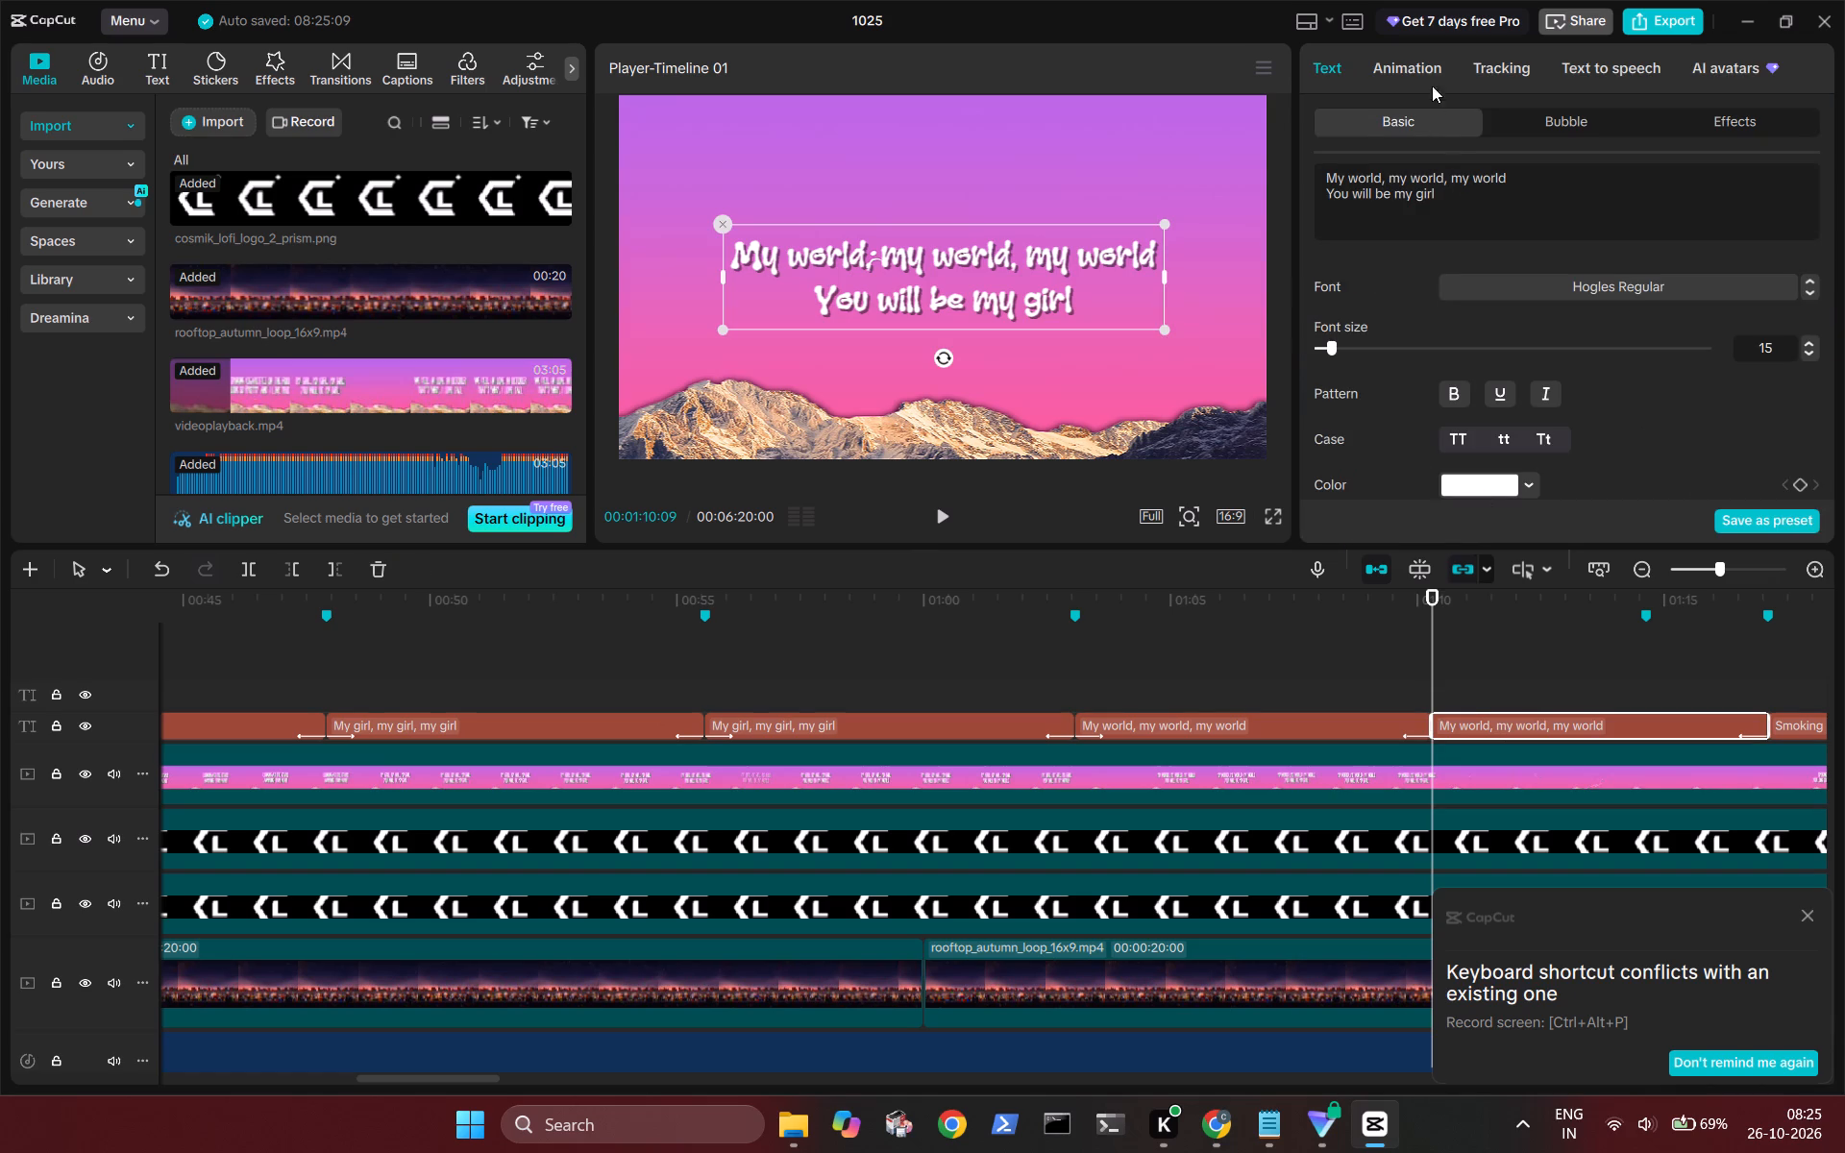
{"action": "left_click", "coordinate": [1392, 69]}
{"action": "left_click", "coordinate": [1404, 130]}
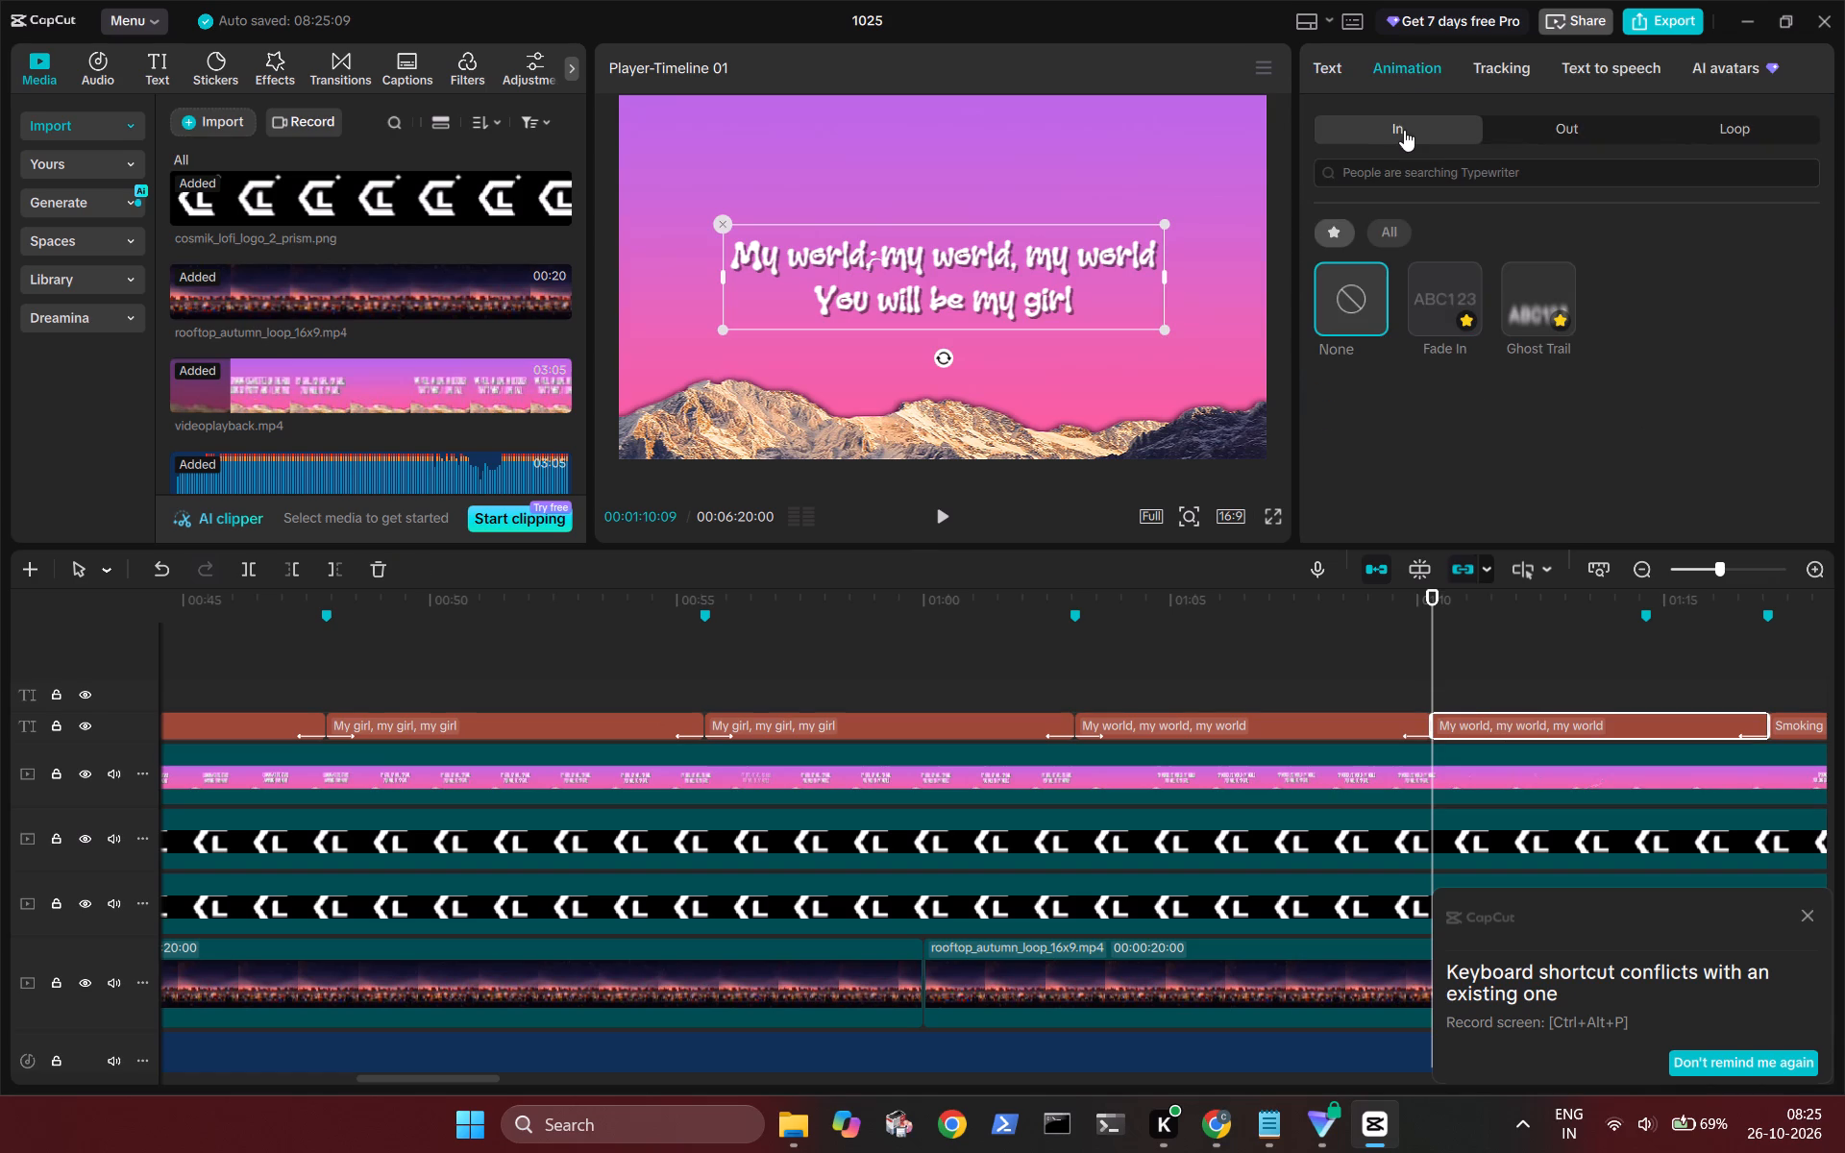
{"action": "left_click", "coordinate": [1432, 292]}
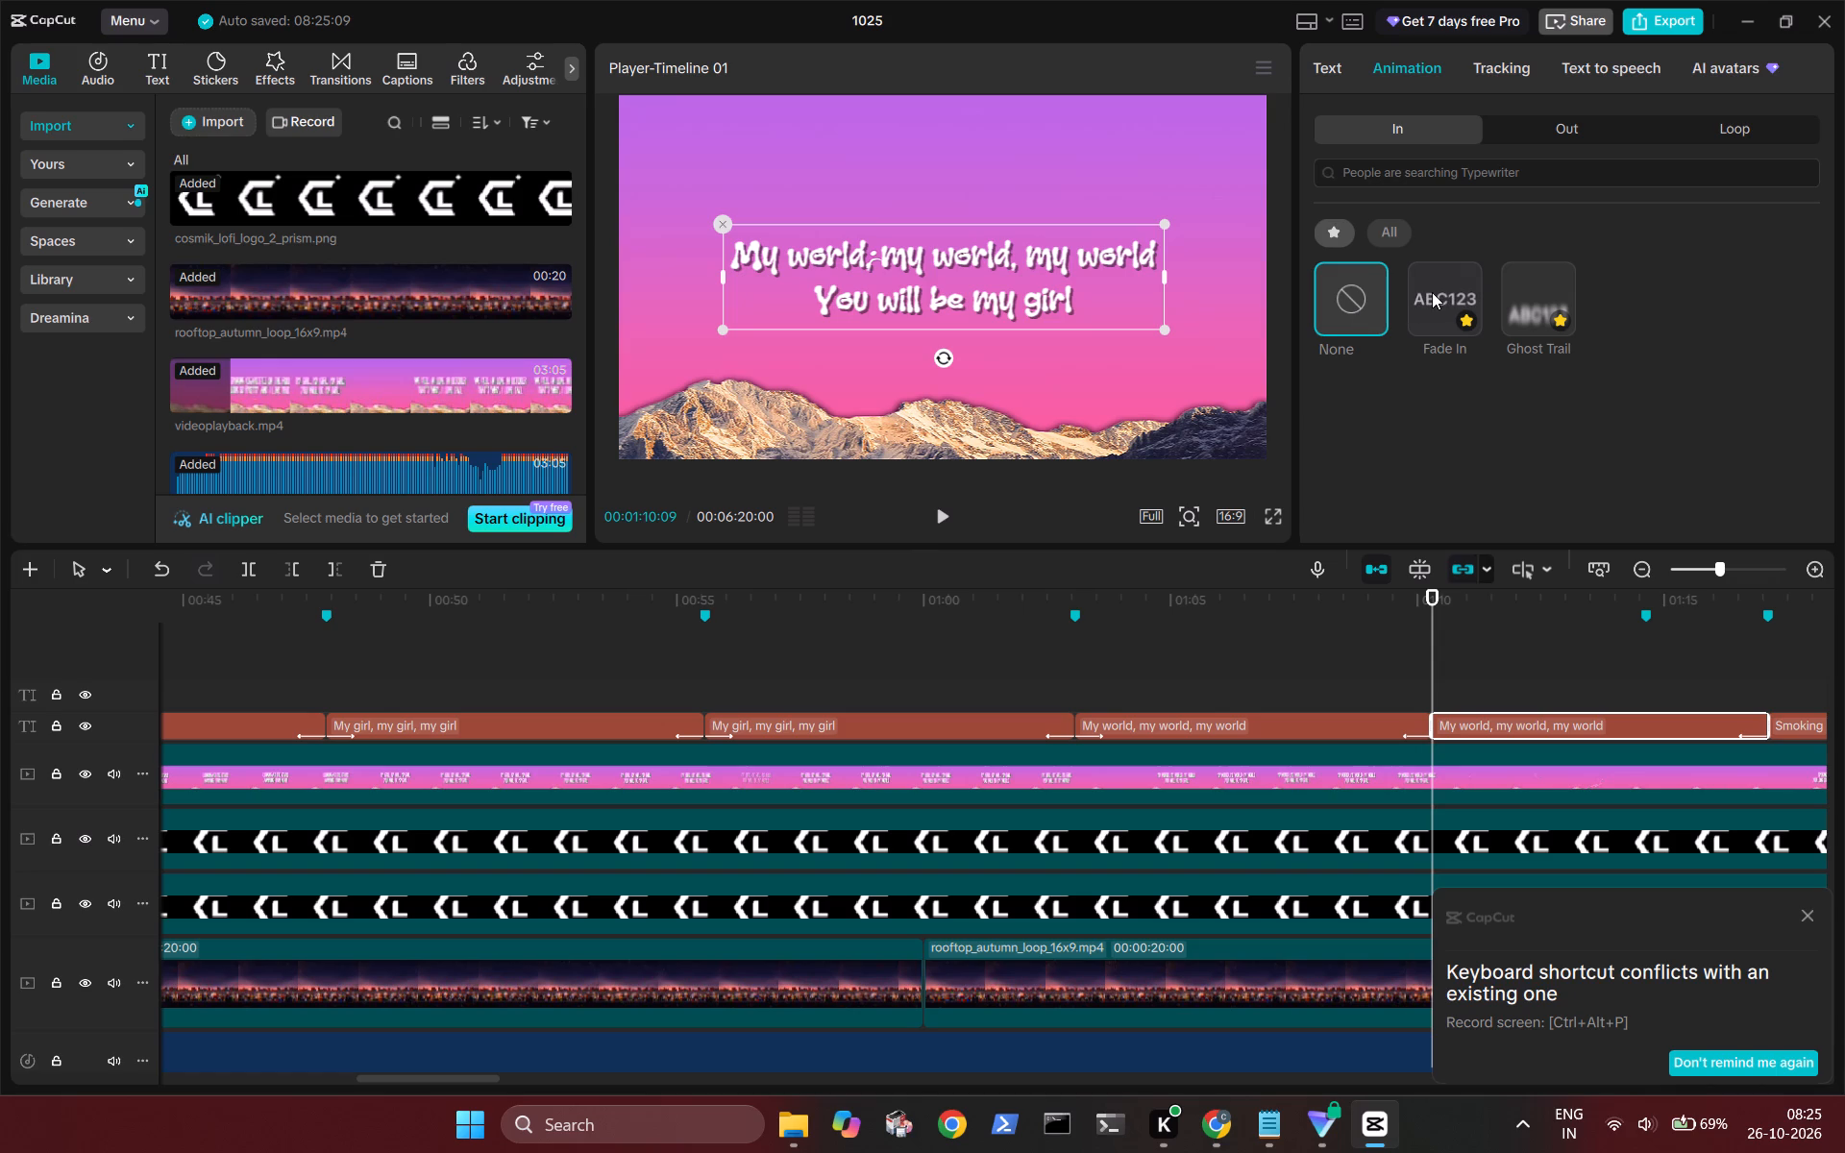
{"action": "double_click", "coordinate": [1432, 292]}
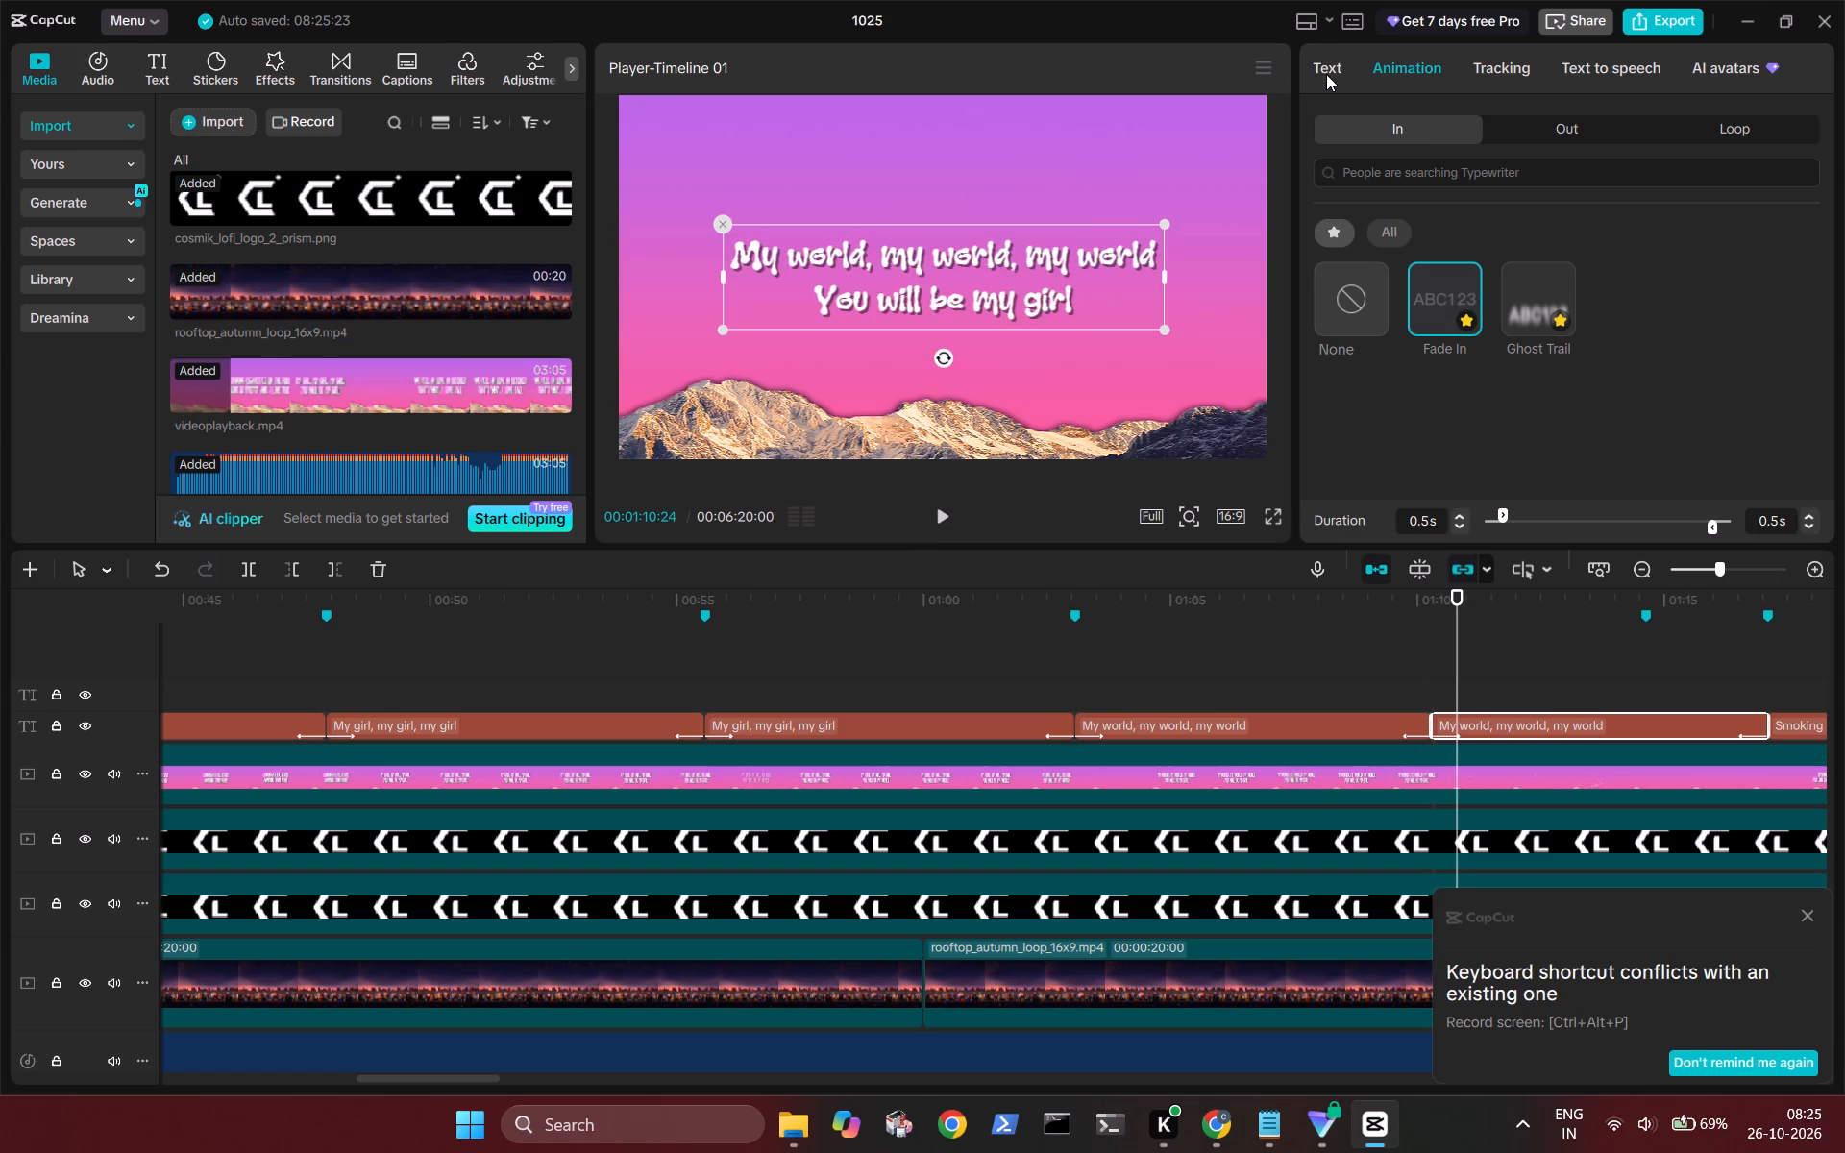
Replace the lyrics in the second part of the split title with "MUSIC".
{"action": "left_click", "coordinate": [1326, 74]}
{"action": "left_click_drag", "start_coordinate": [1518, 207], "coordinate": [1298, 180]}
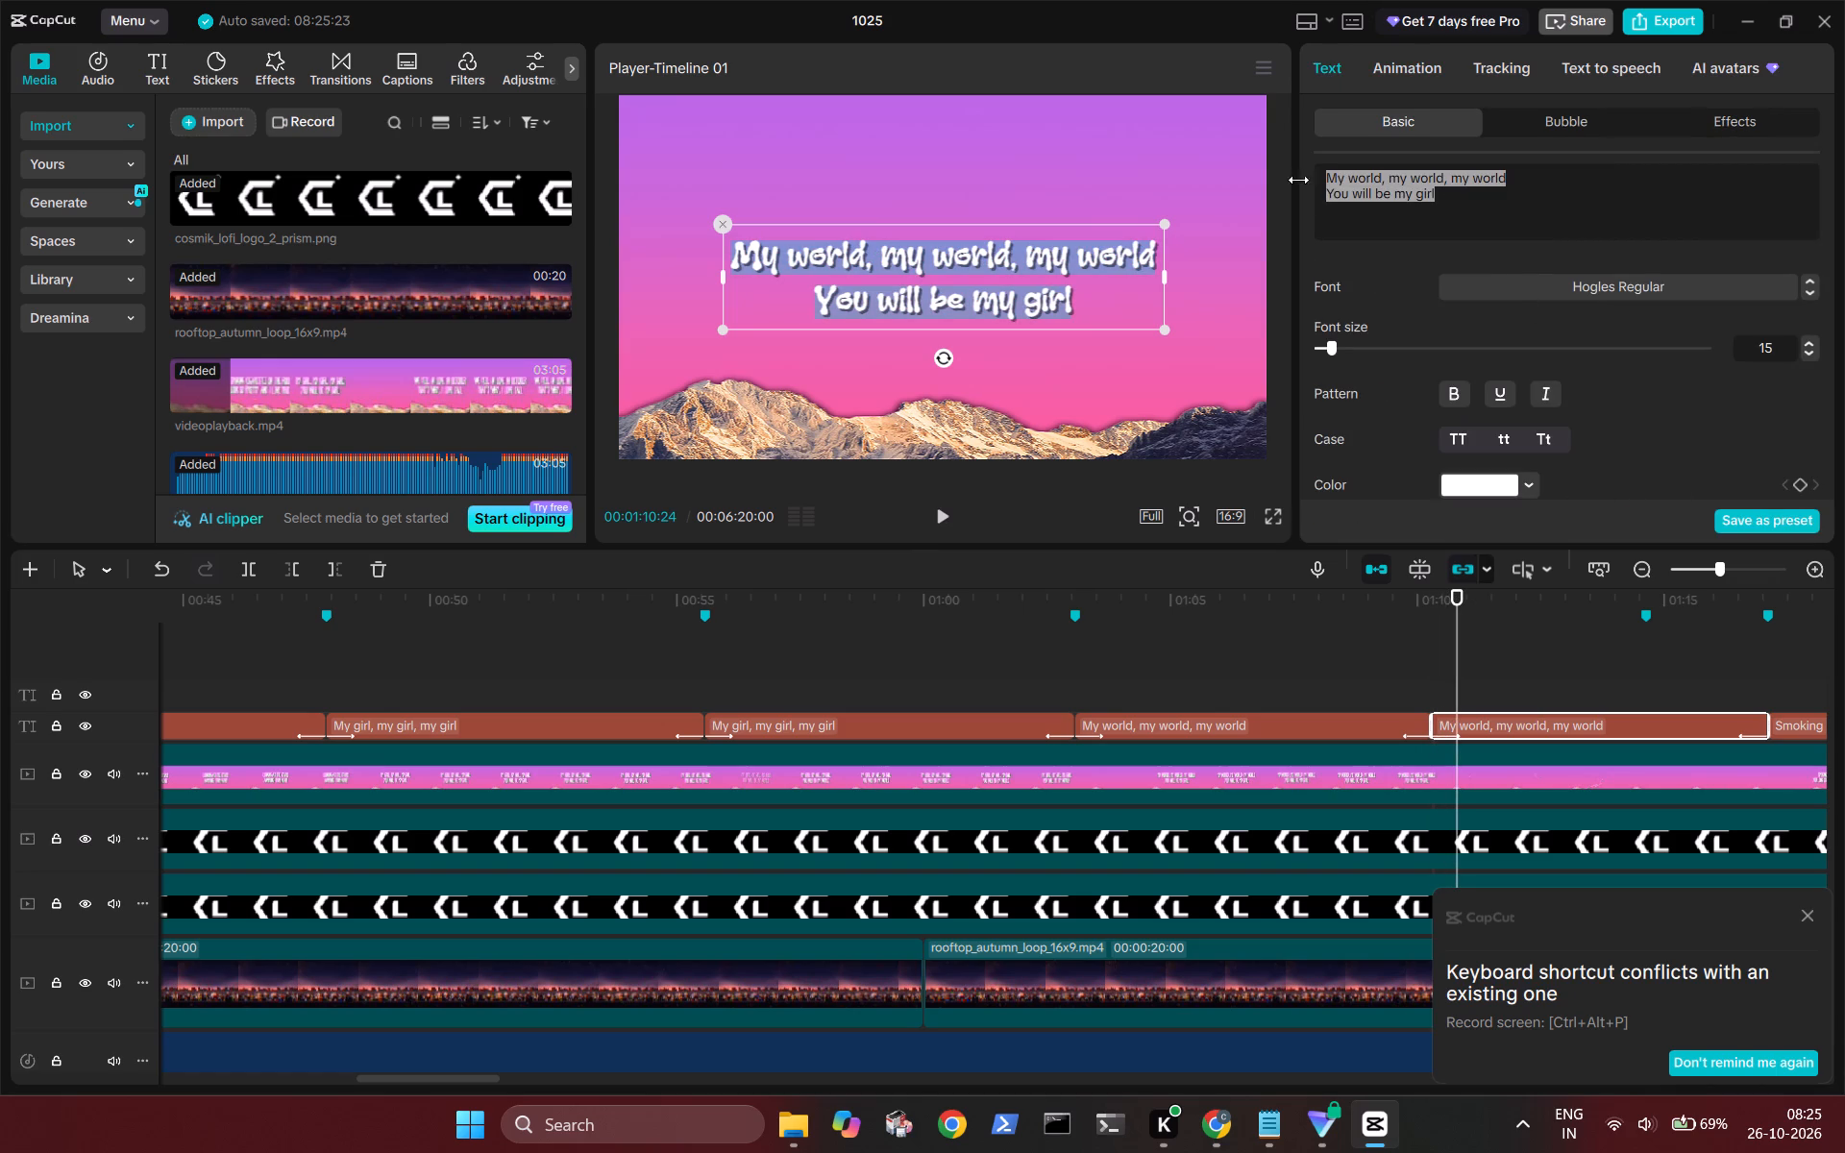
{"action": "left_click_drag", "start_coordinate": [1298, 180], "coordinate": [1293, 174]}
{"action": "type", "text": "MUSIC"}
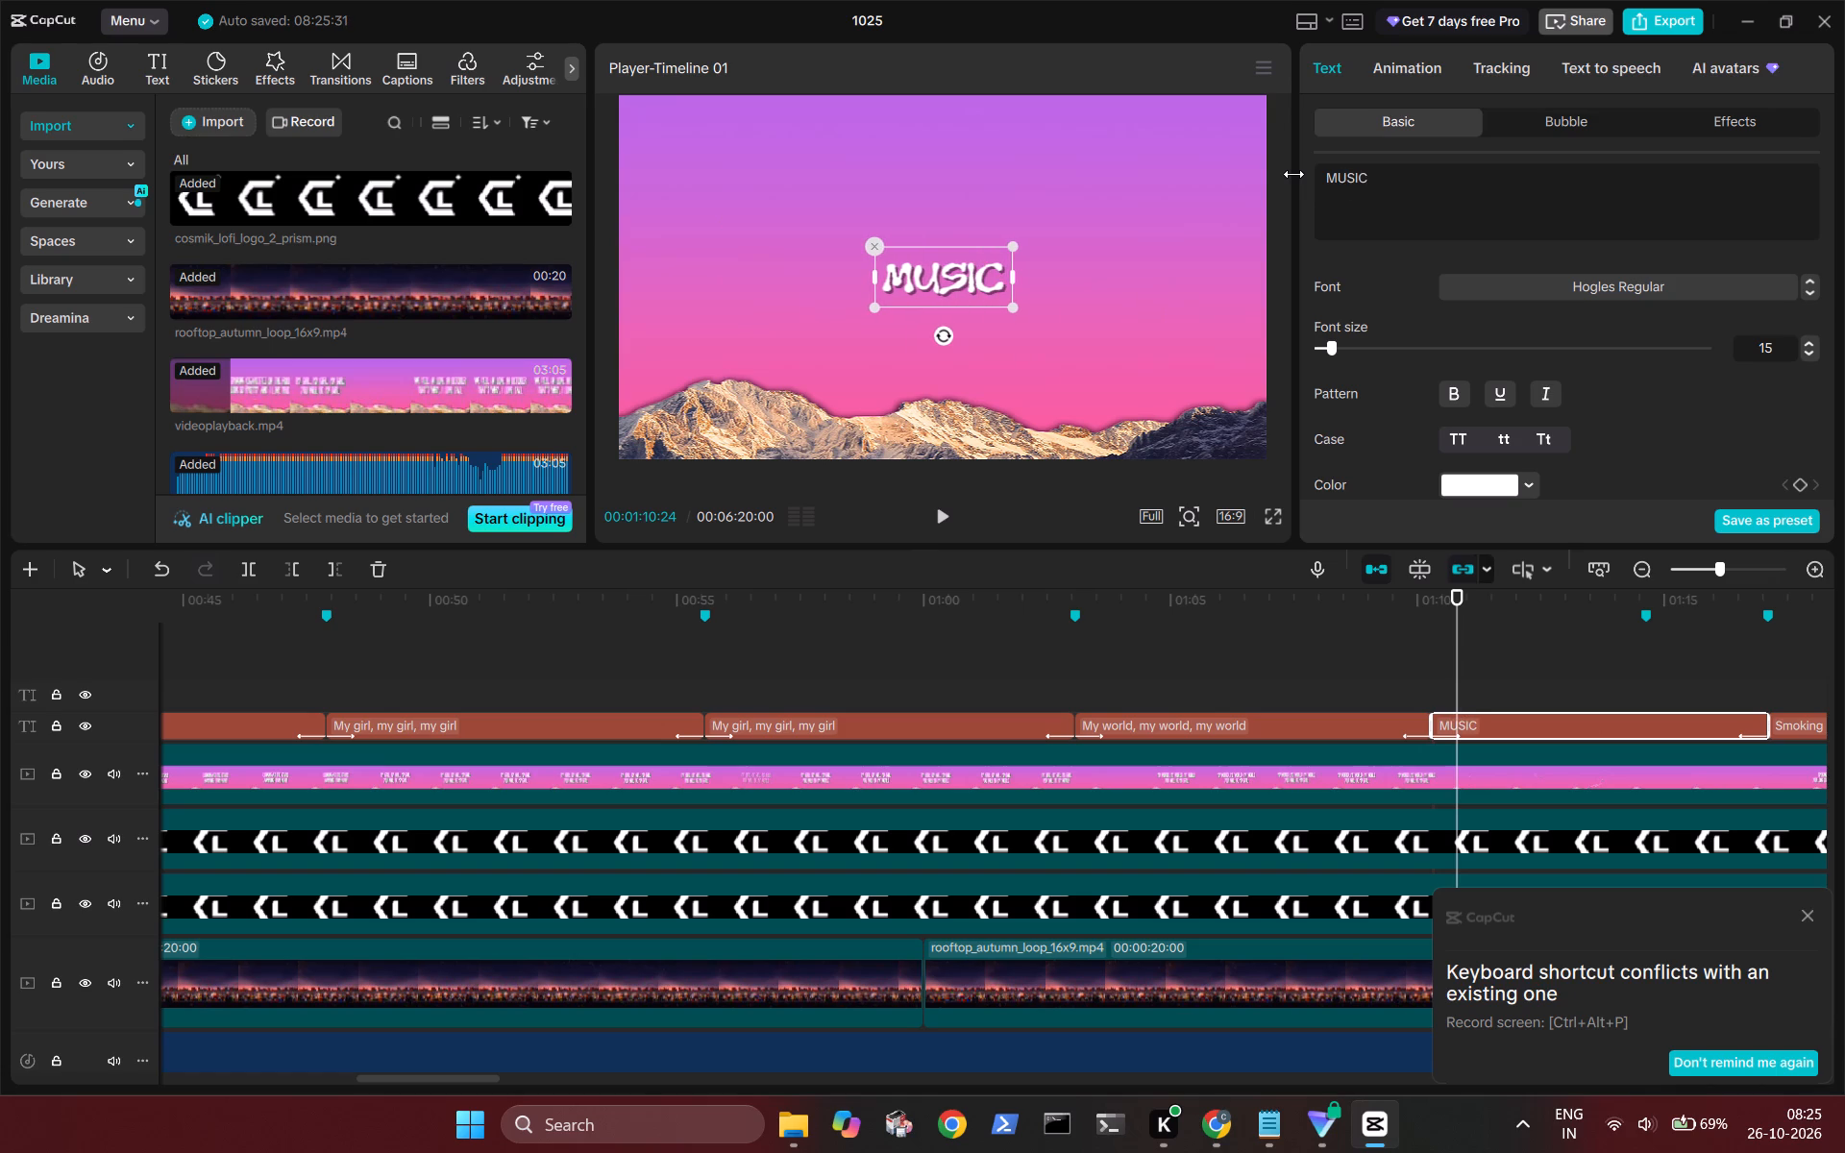
{"action": "key", "text": "space"}
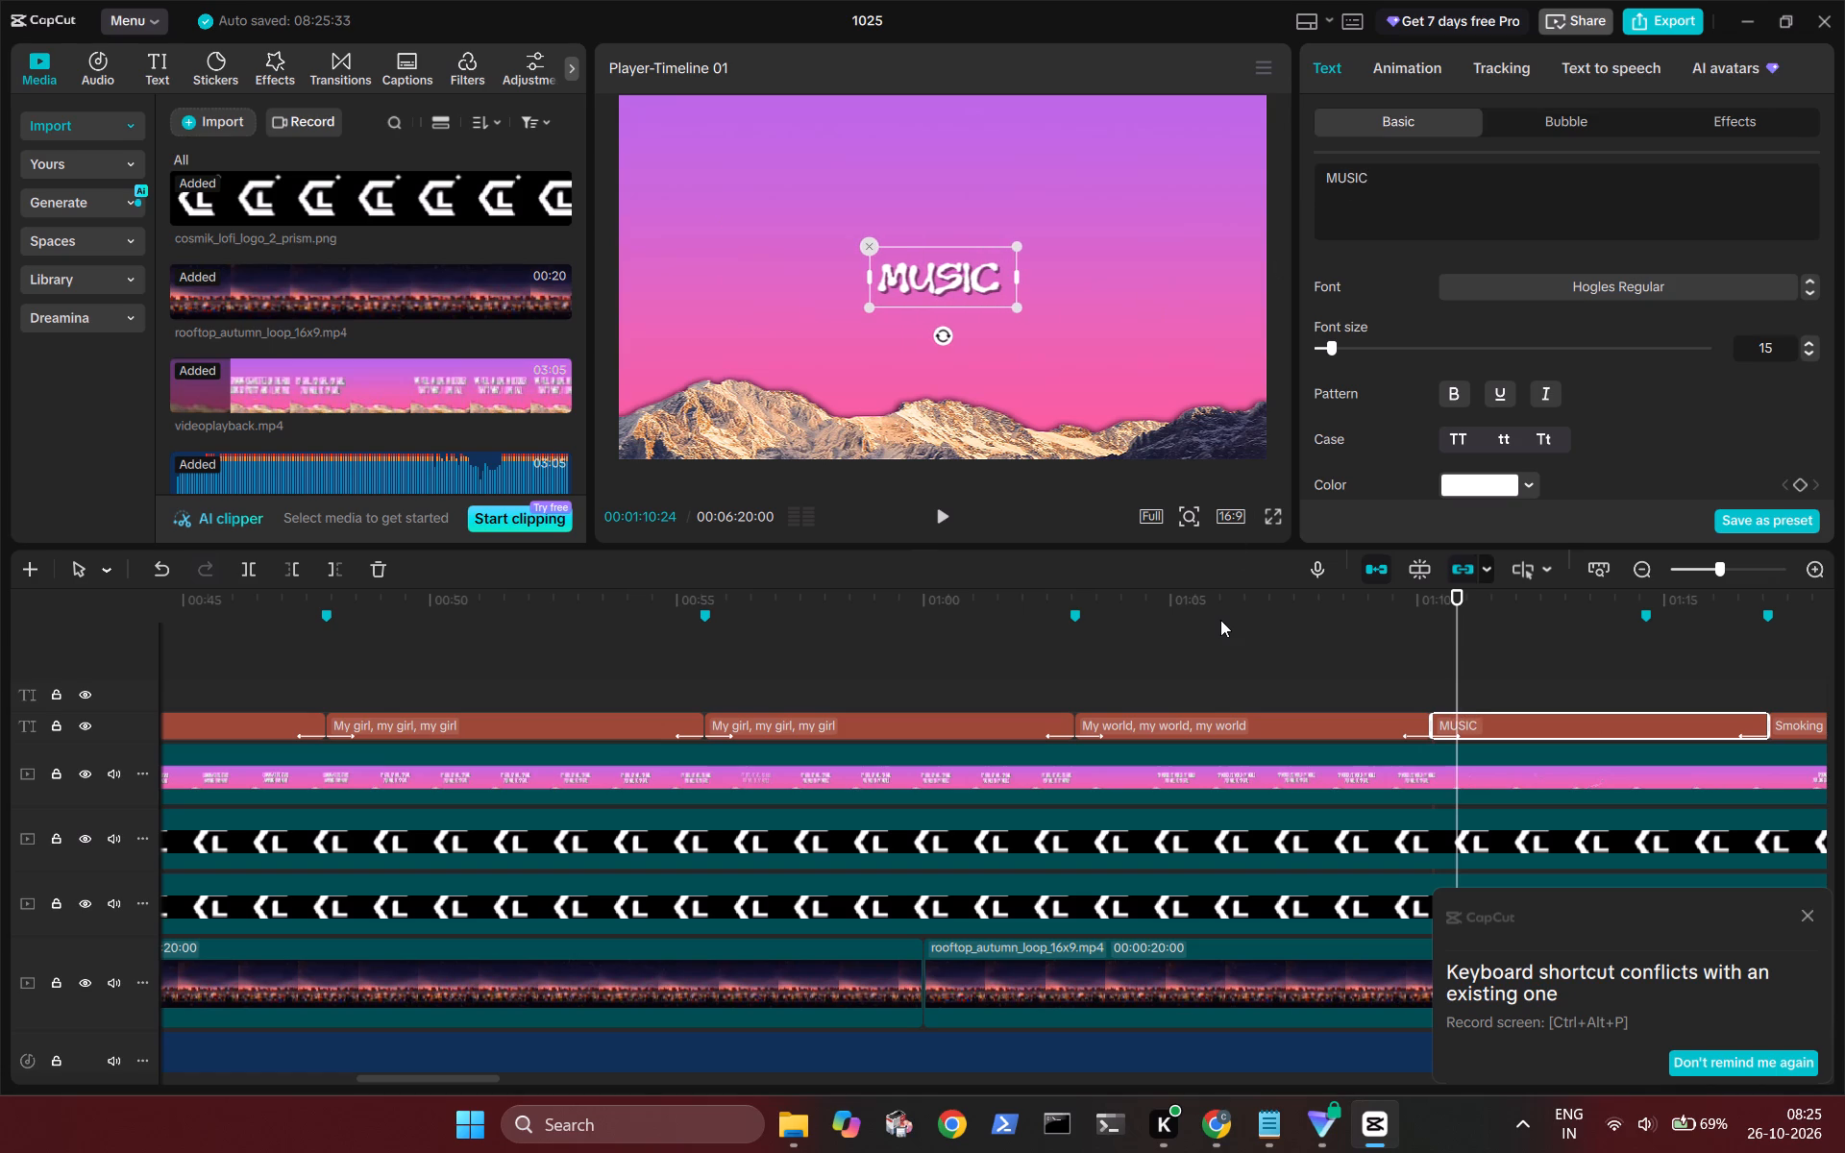
{"action": "key", "text": "BackSpace"}
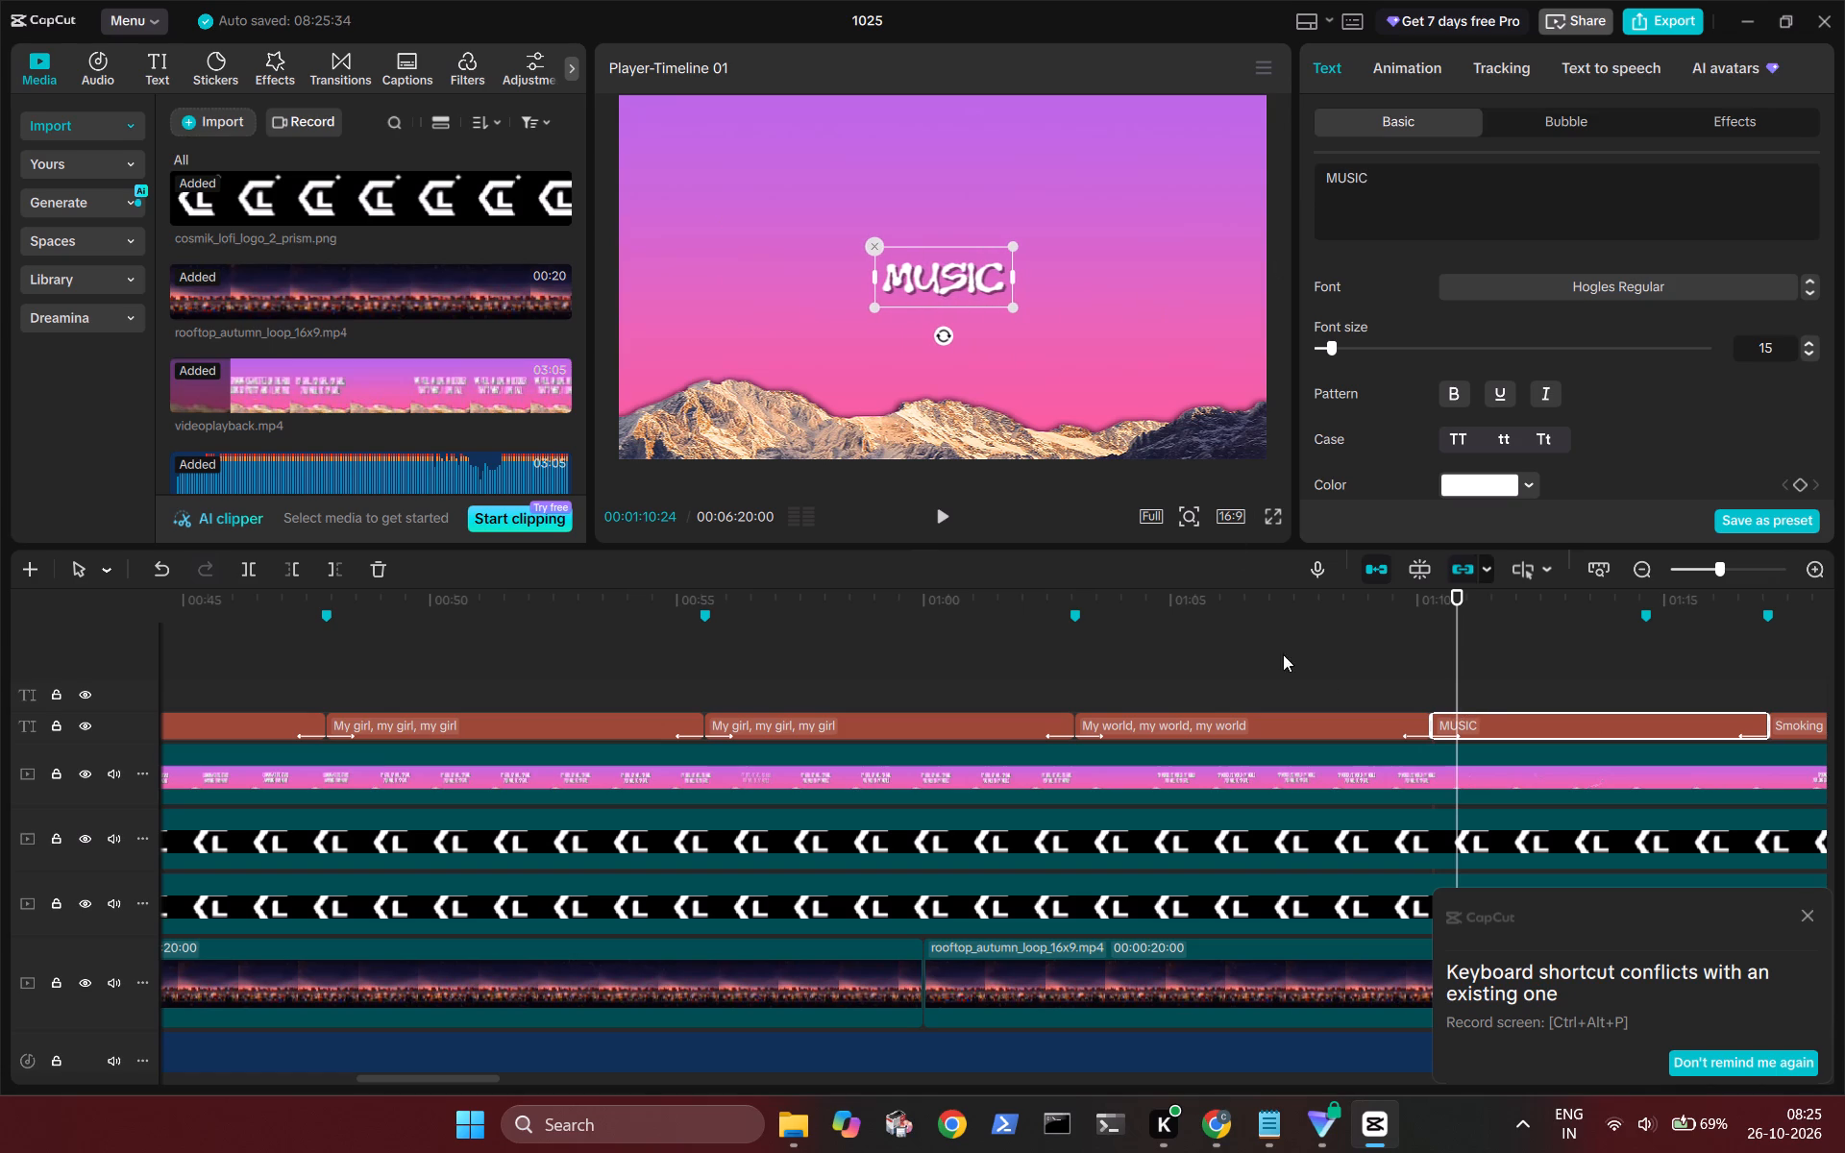
Play back the MUSIC title and its change into the "Smoking cigarettes on the roof" title, comparing them with the reference video.
{"action": "left_click", "coordinate": [1420, 676]}
{"action": "key", "text": "space"}
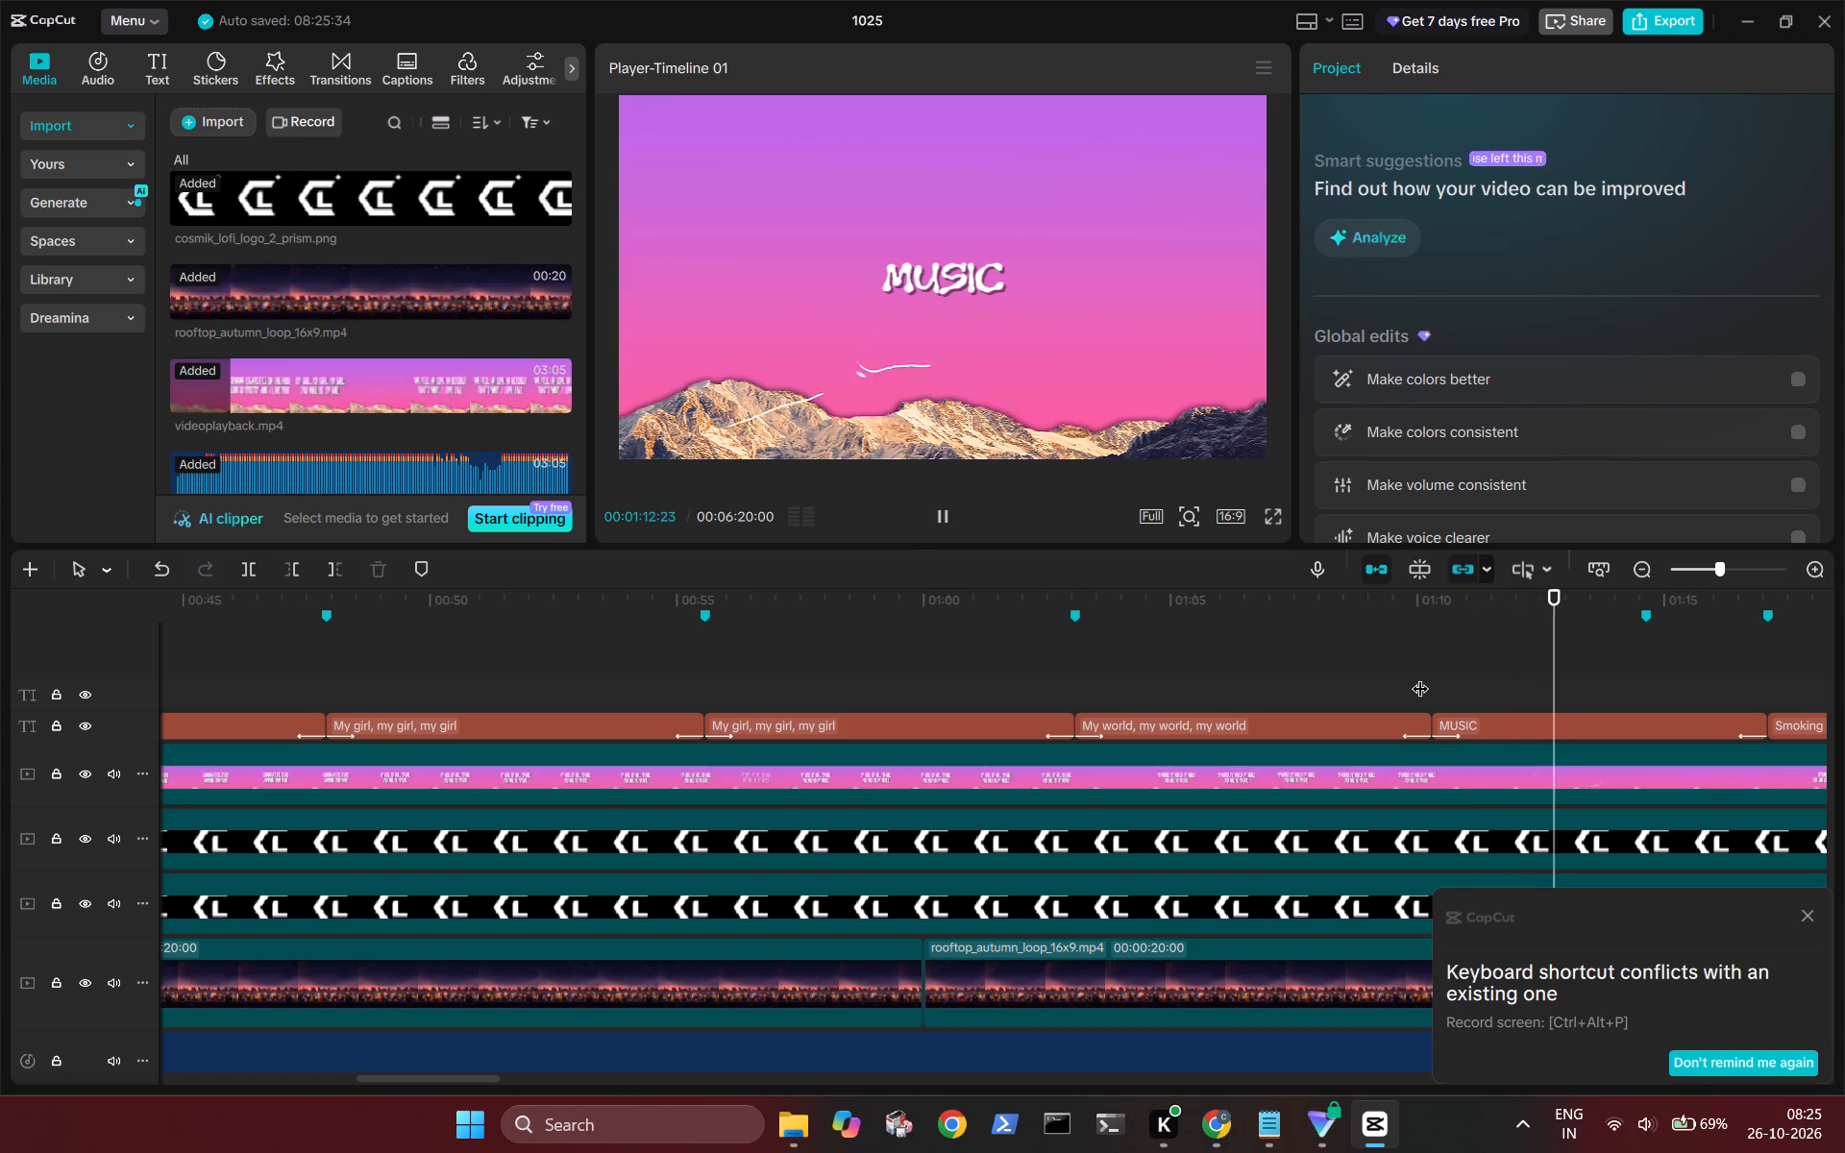
{"action": "scroll", "coordinate": [1420, 676], "scroll_direction": "left", "scroll_amount": 3}
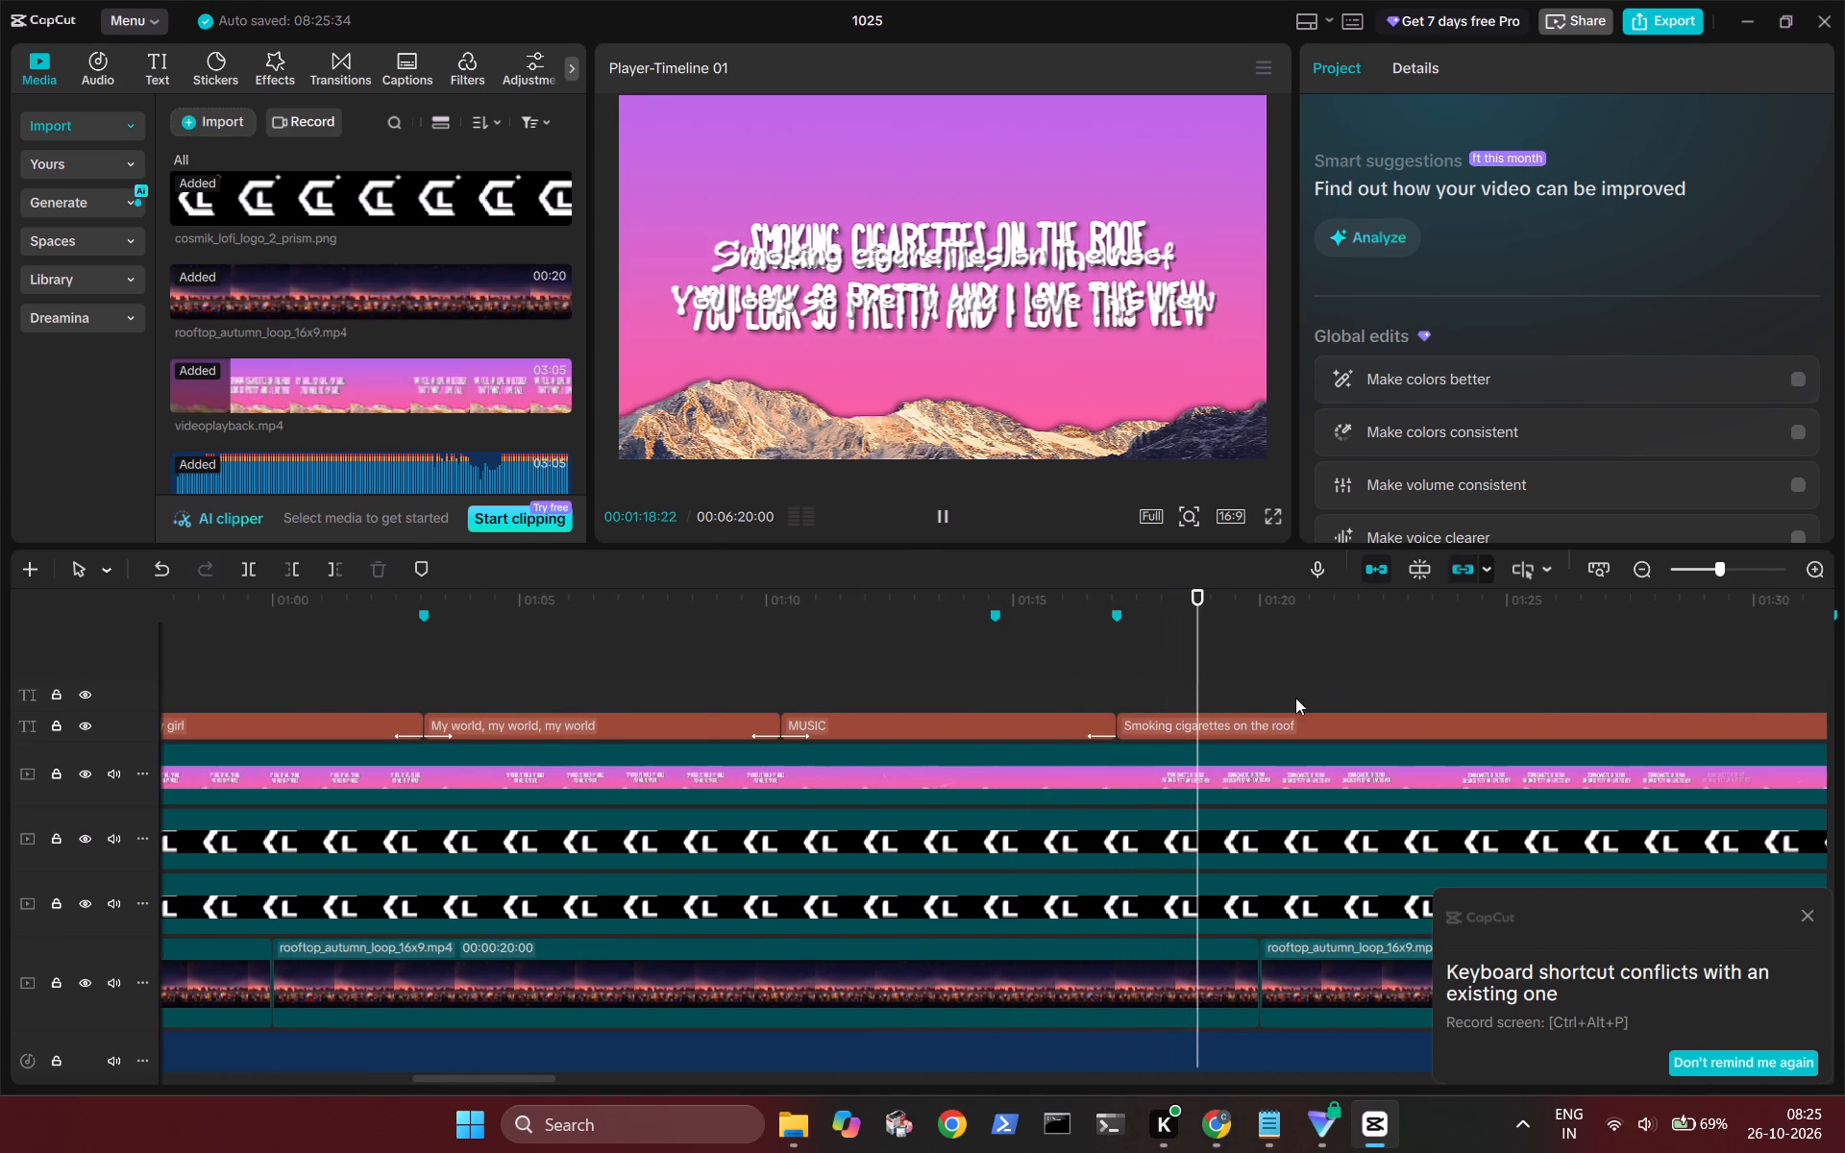
{"action": "left_click", "coordinate": [1234, 727]}
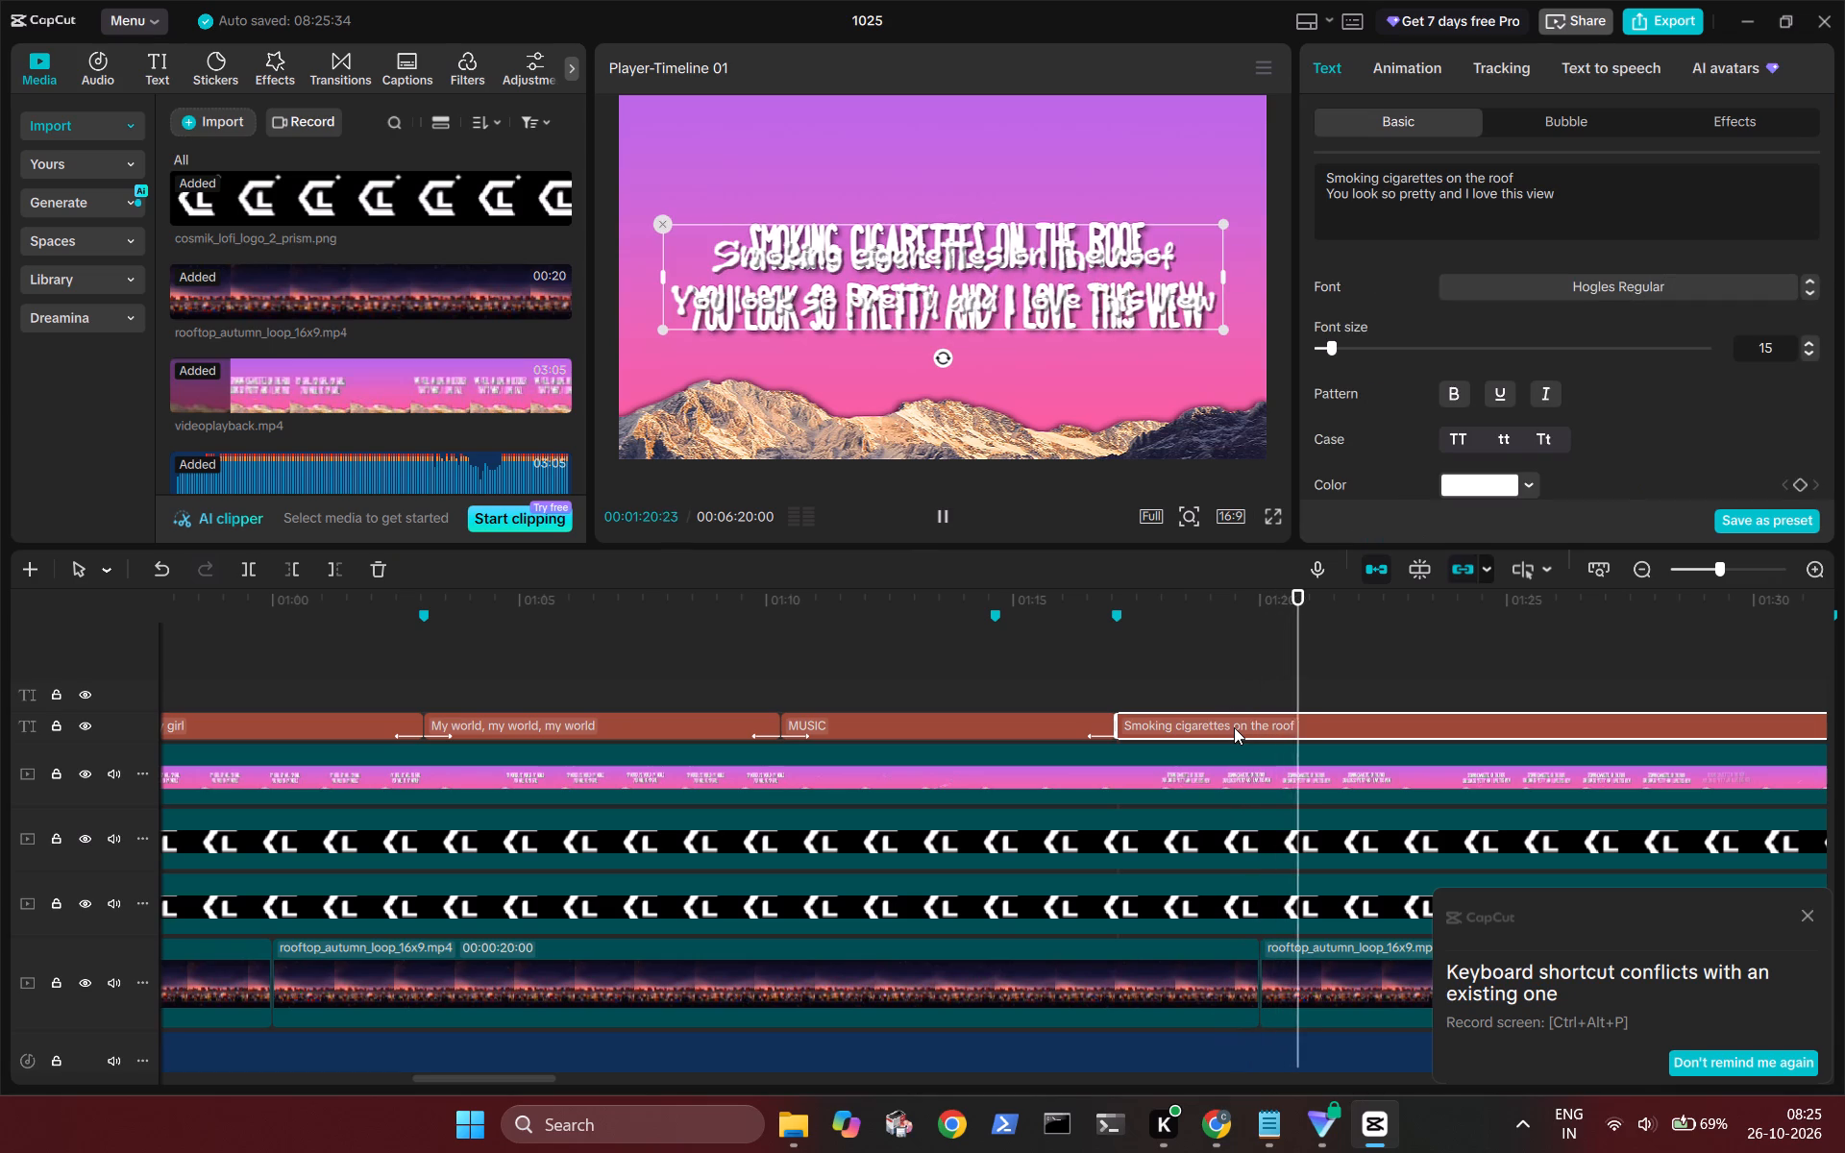
{"action": "left_click", "coordinate": [1143, 652]}
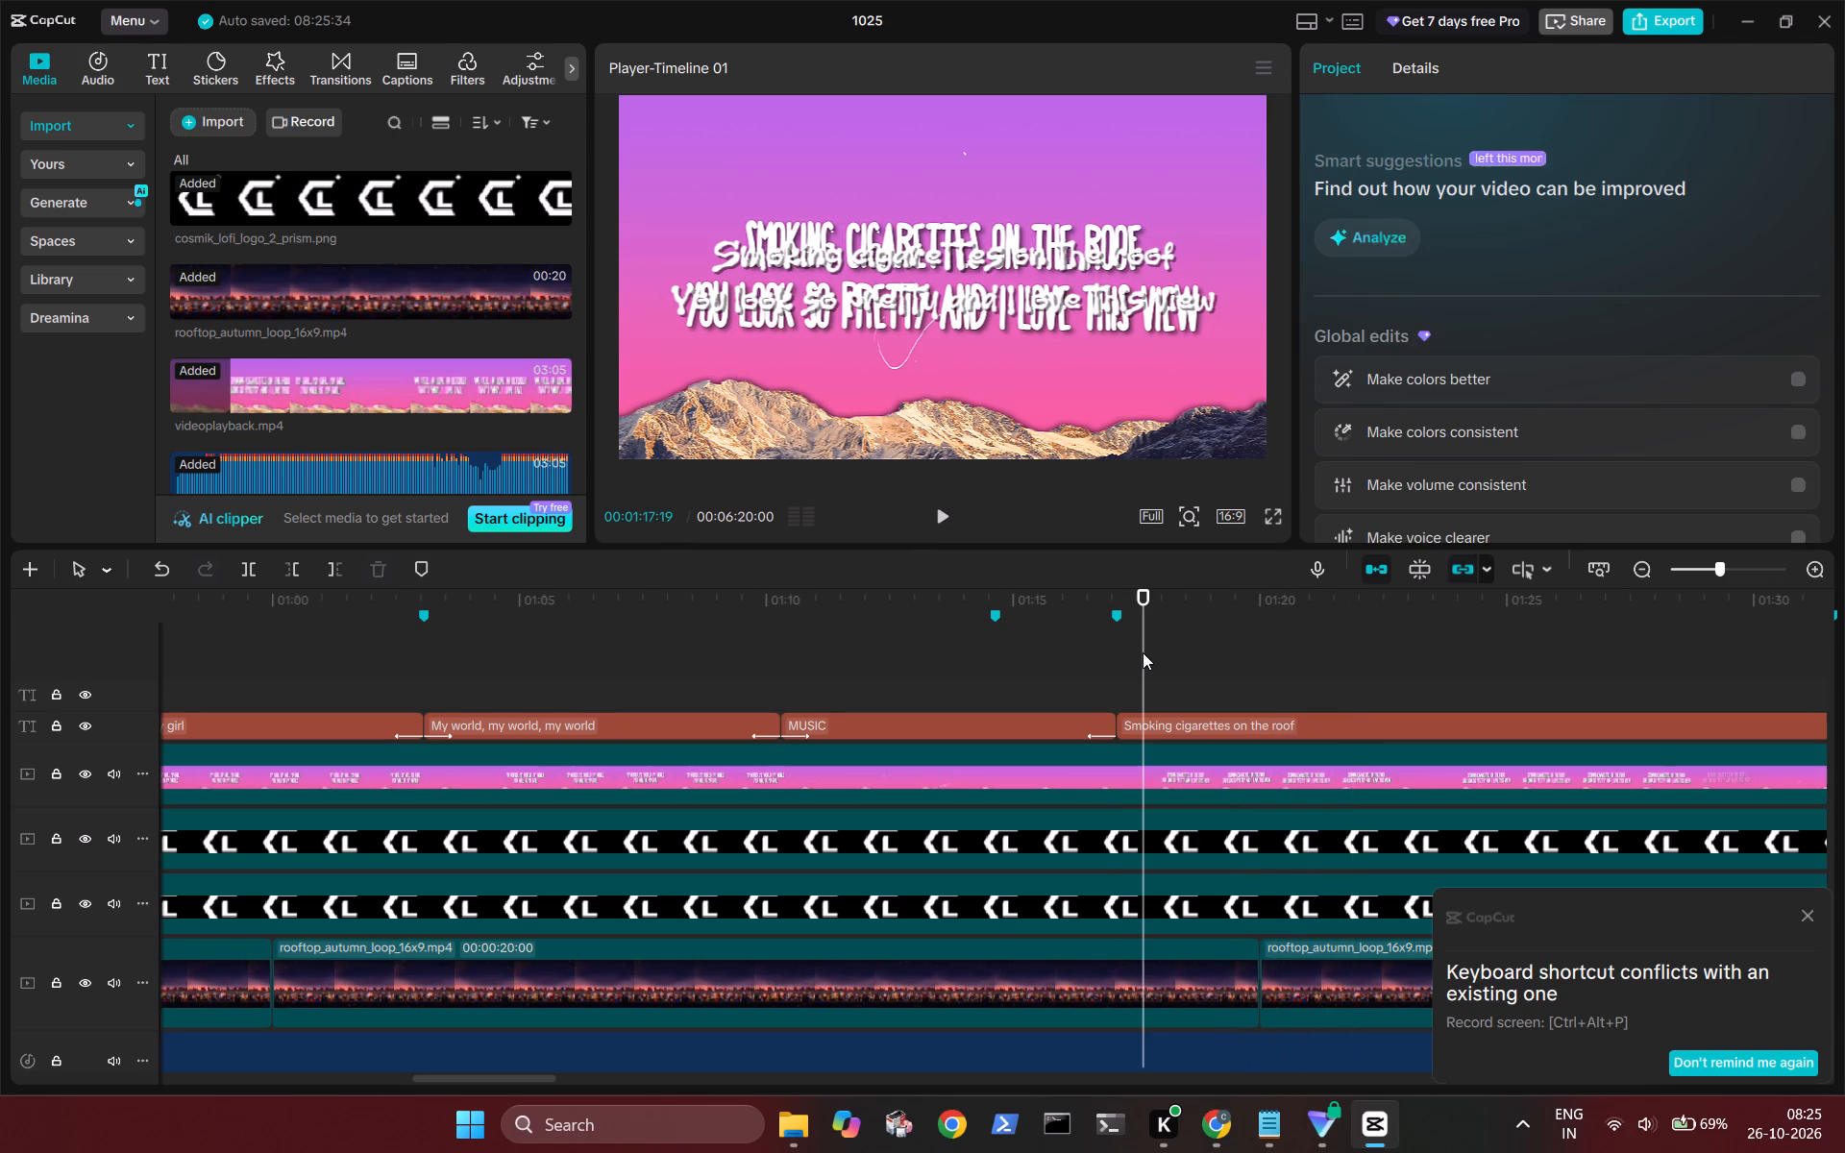
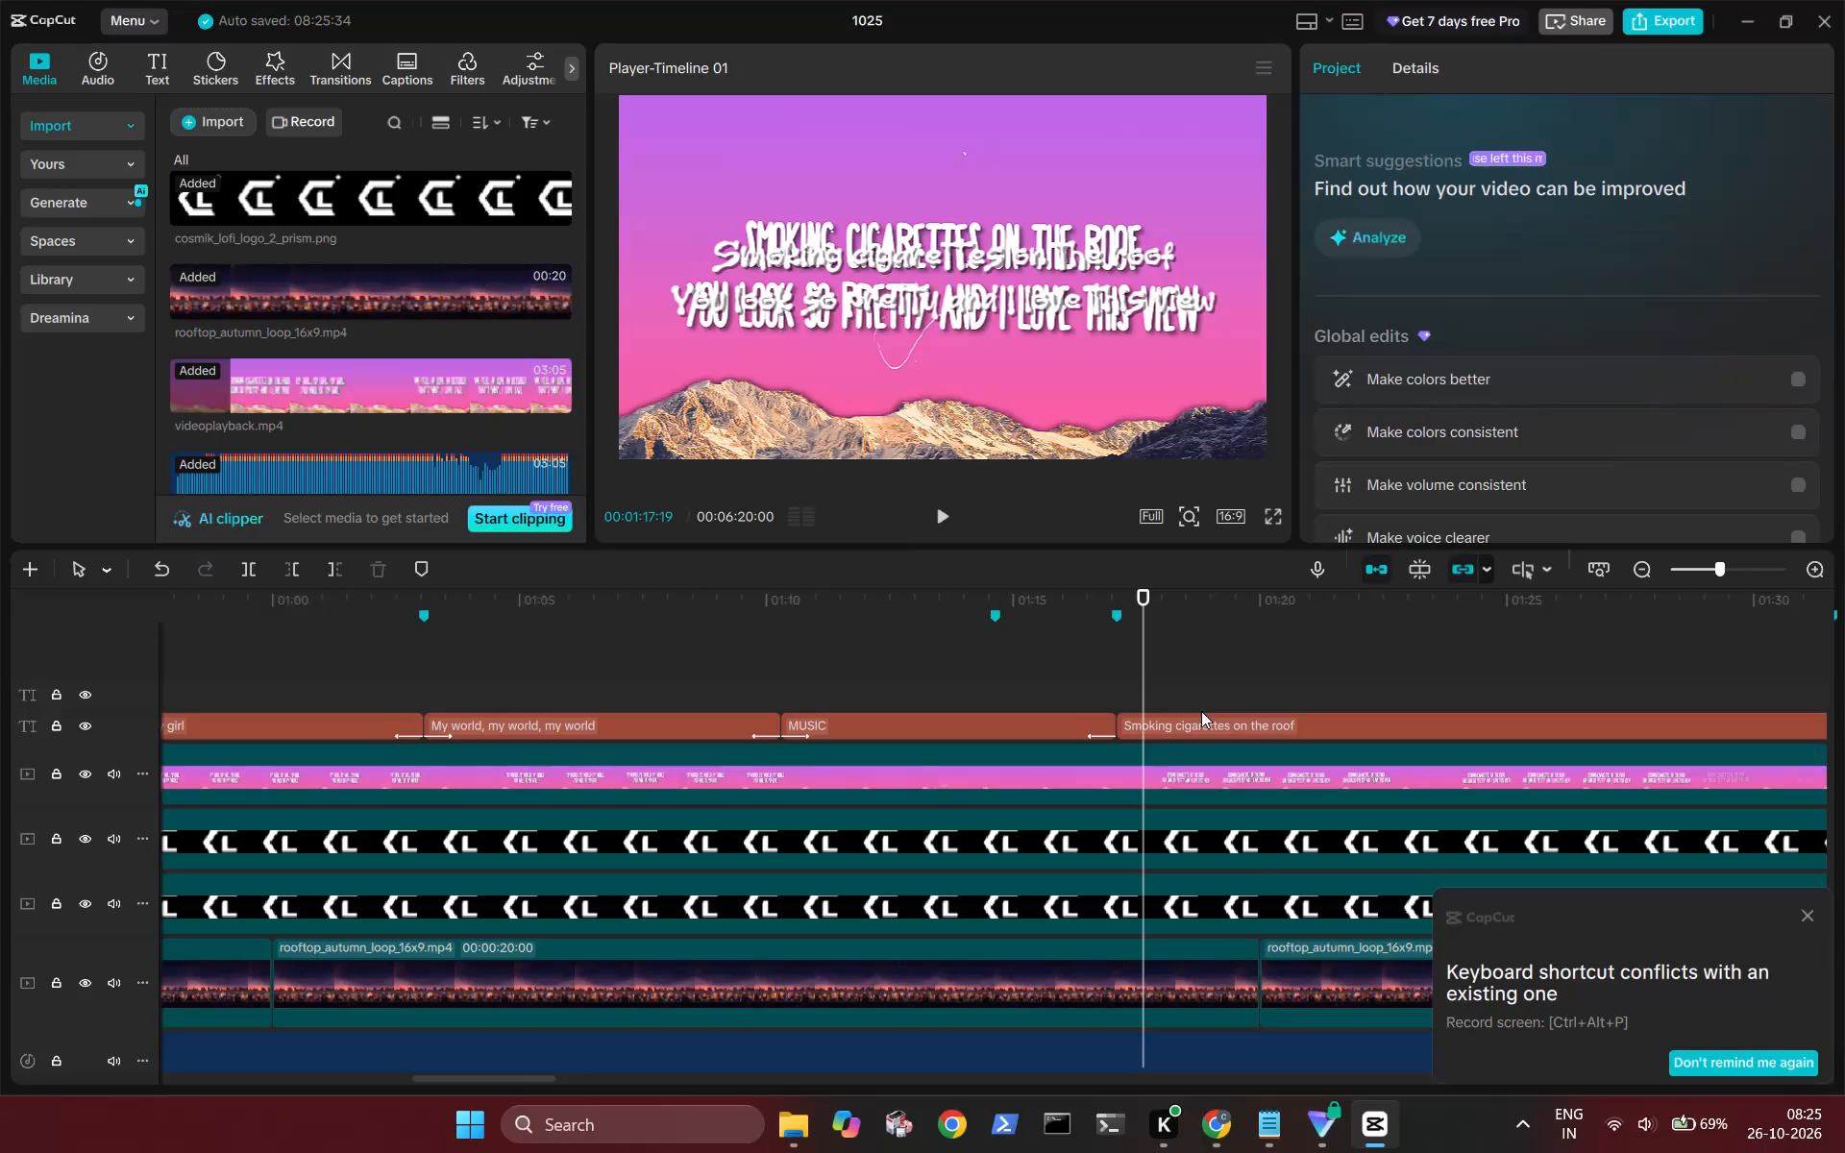
Apply the favourited Fade In entrance and Fade Out exit animations to the "Smoking cigarettes on the roof" title following MUSIC.
{"action": "left_click", "coordinate": [1202, 718]}
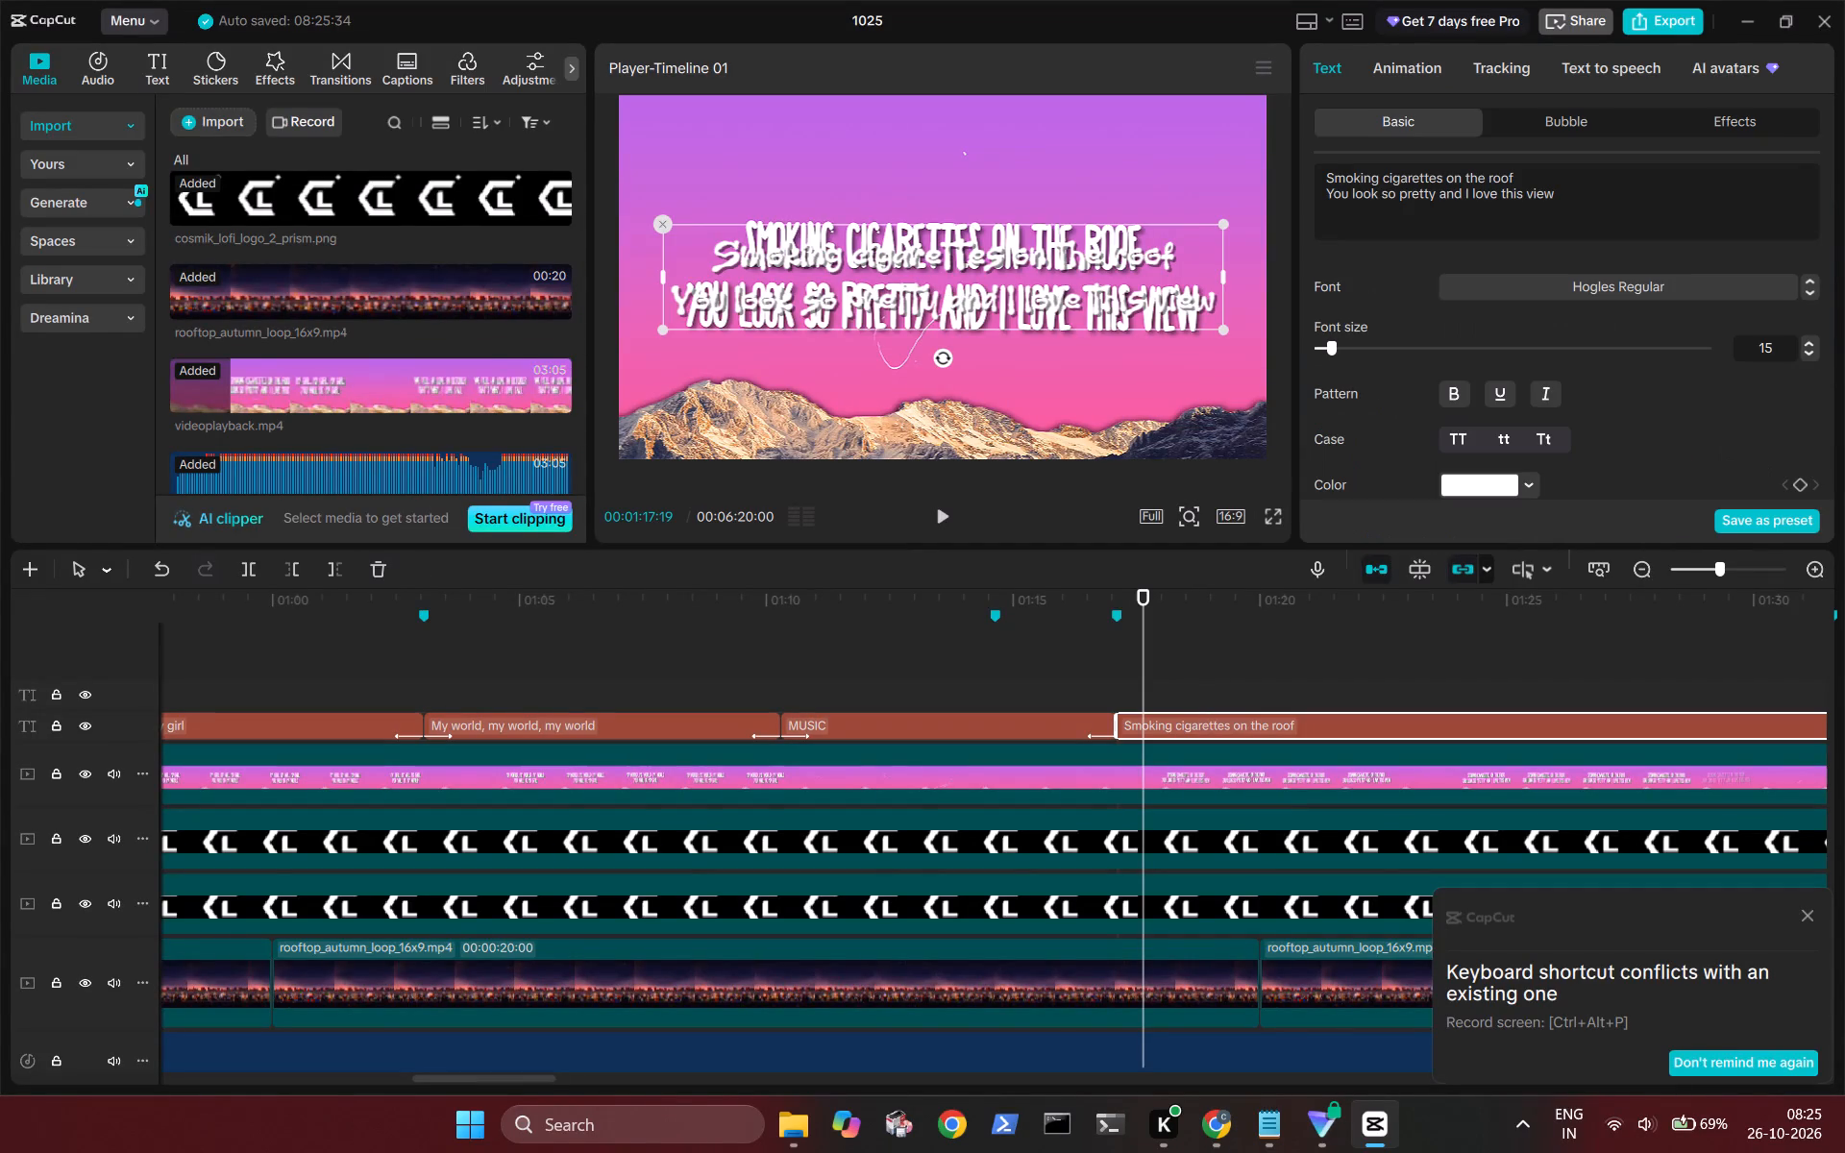
{"action": "left_click", "coordinate": [1402, 69]}
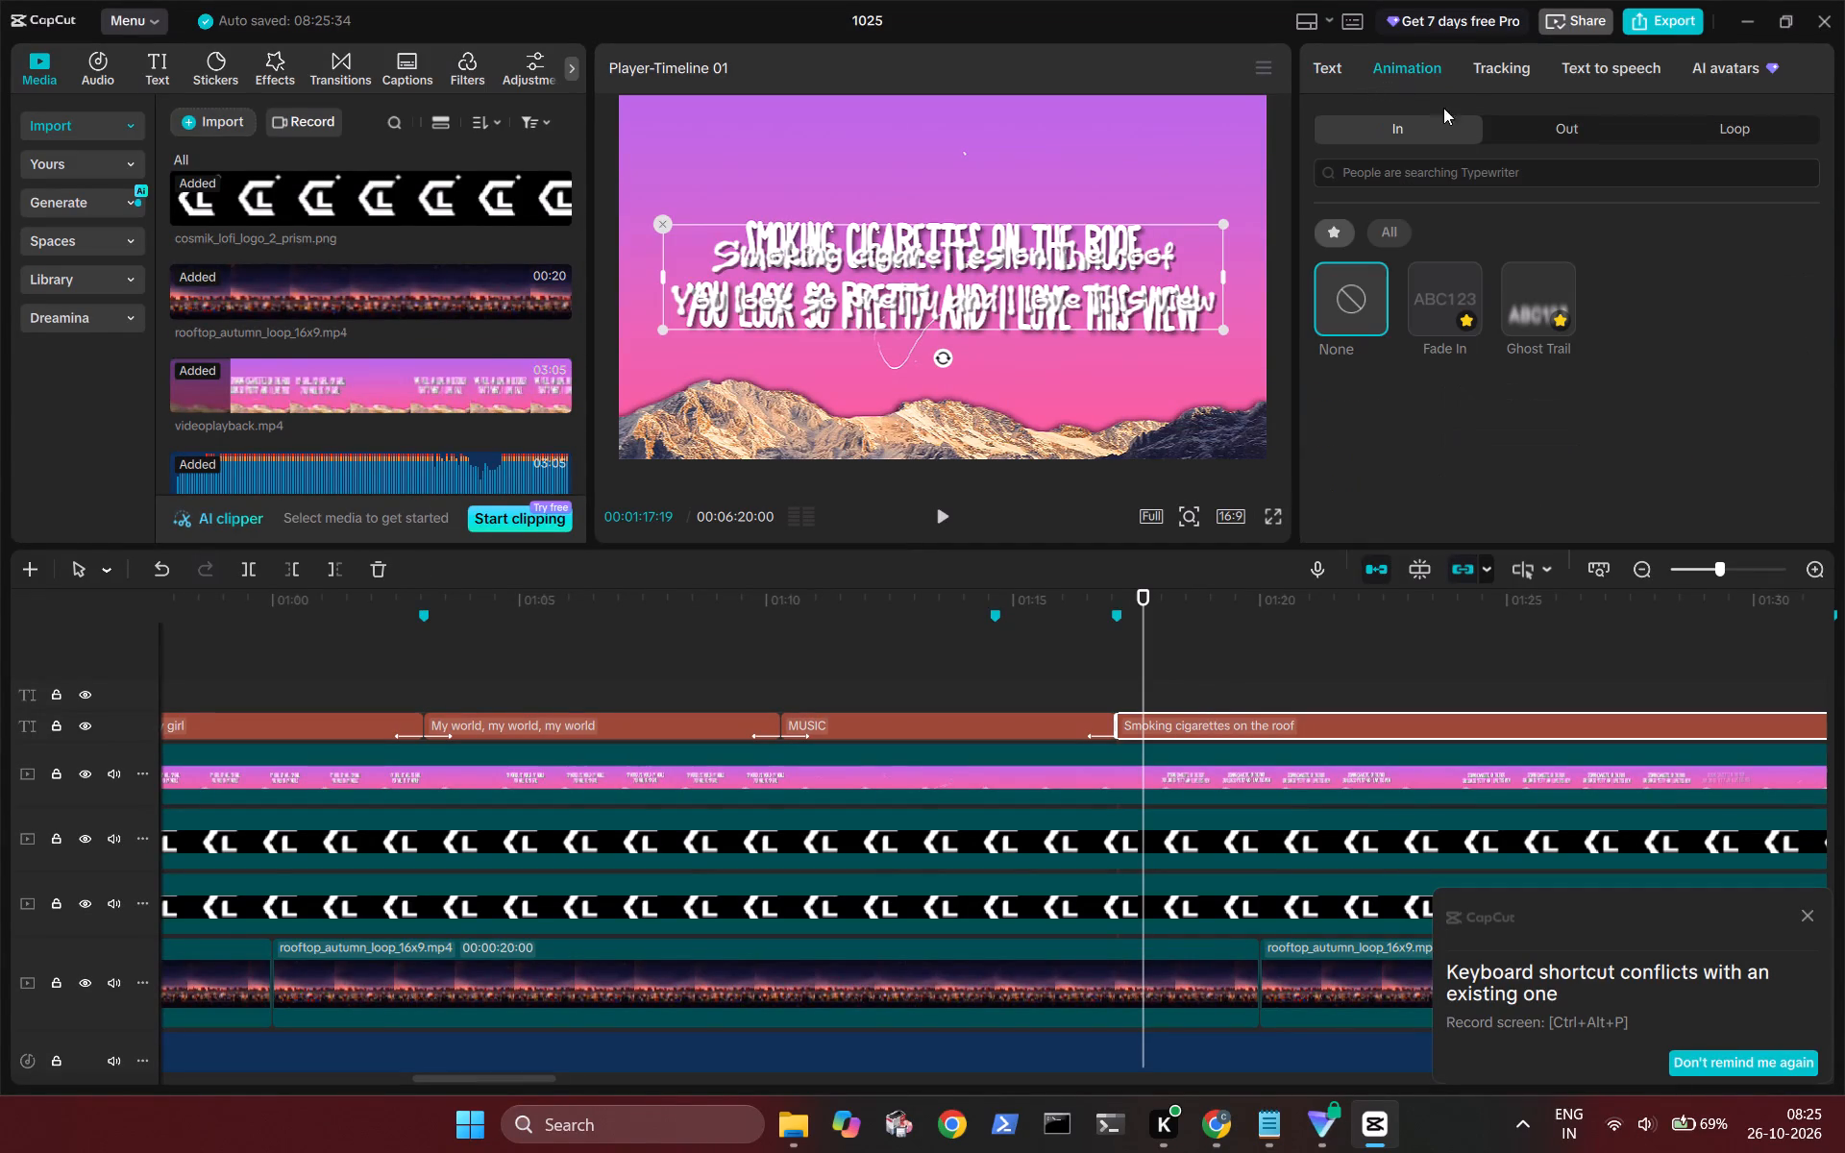
{"action": "double_click", "coordinate": [1441, 315]}
{"action": "left_click", "coordinate": [1531, 137]}
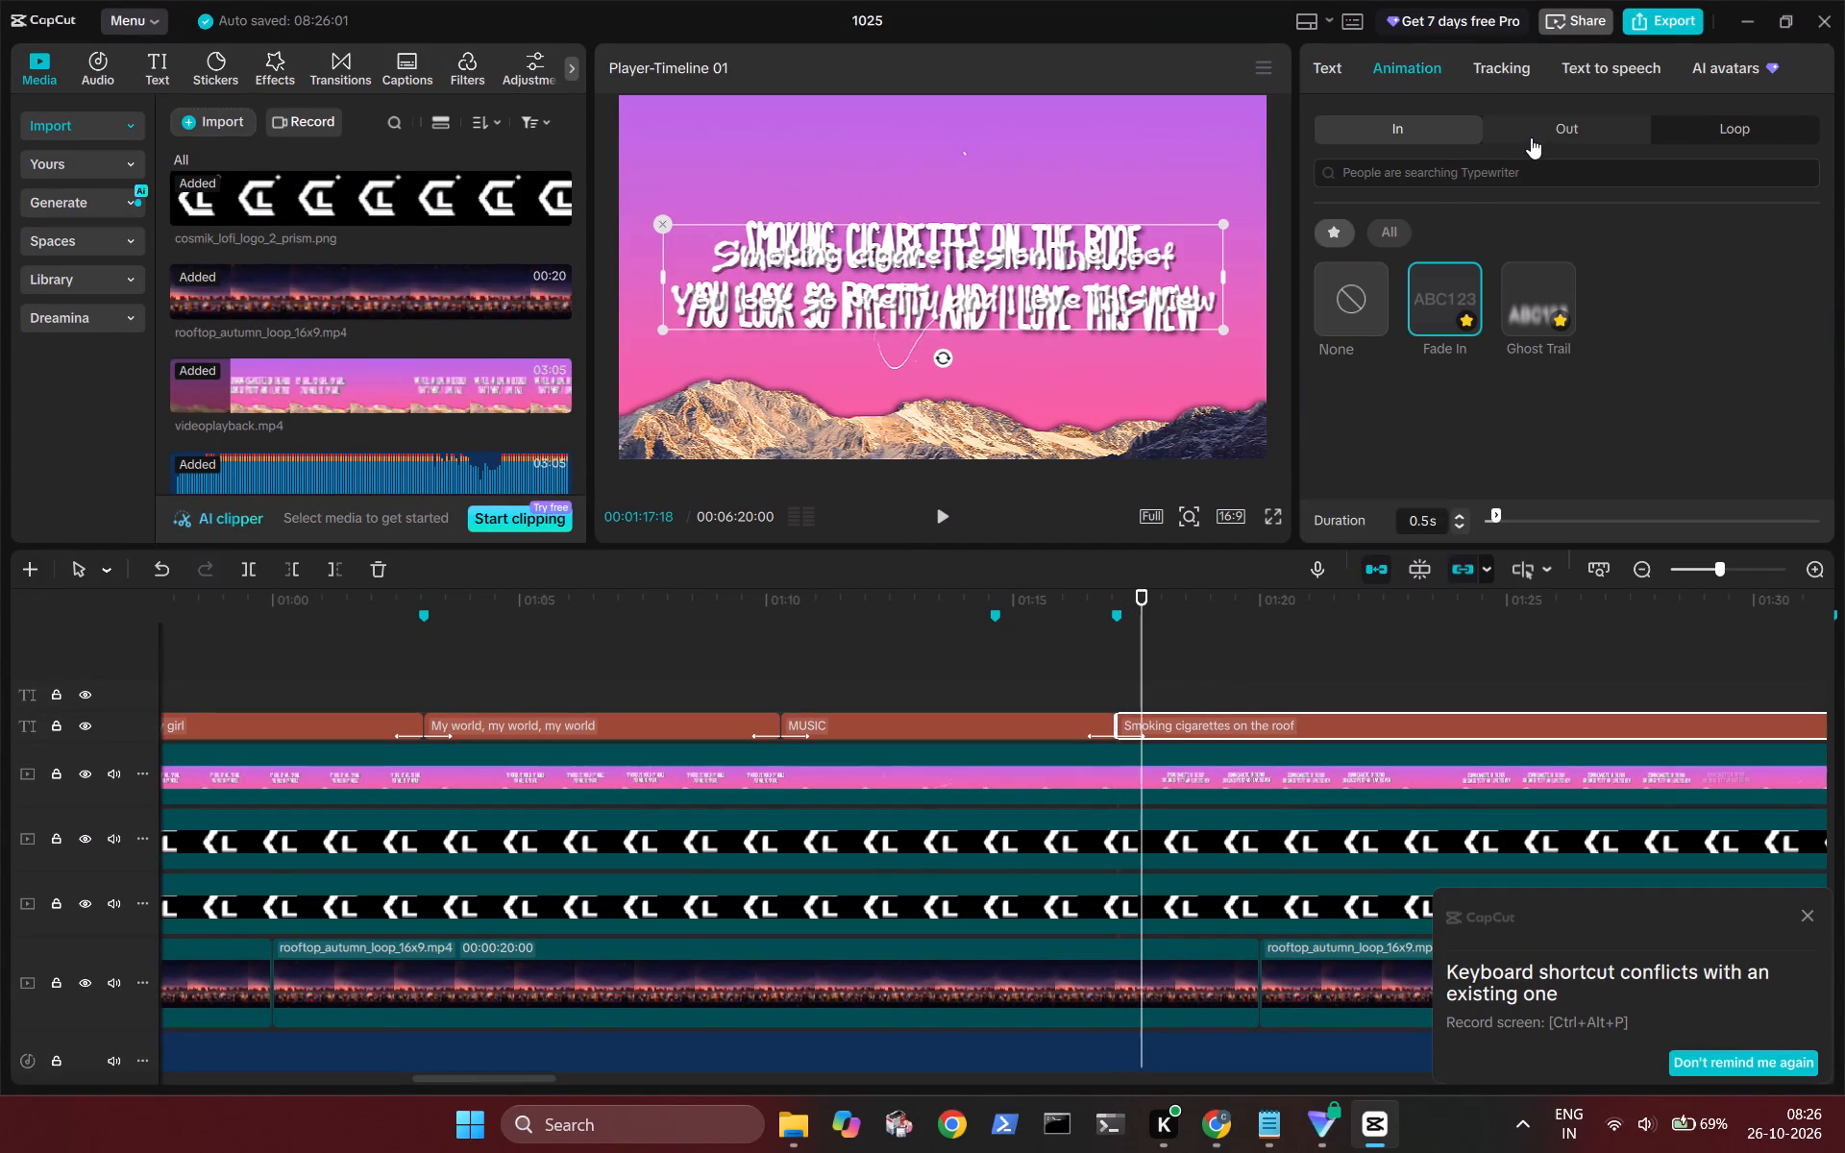
{"action": "double_click", "coordinate": [1435, 272]}
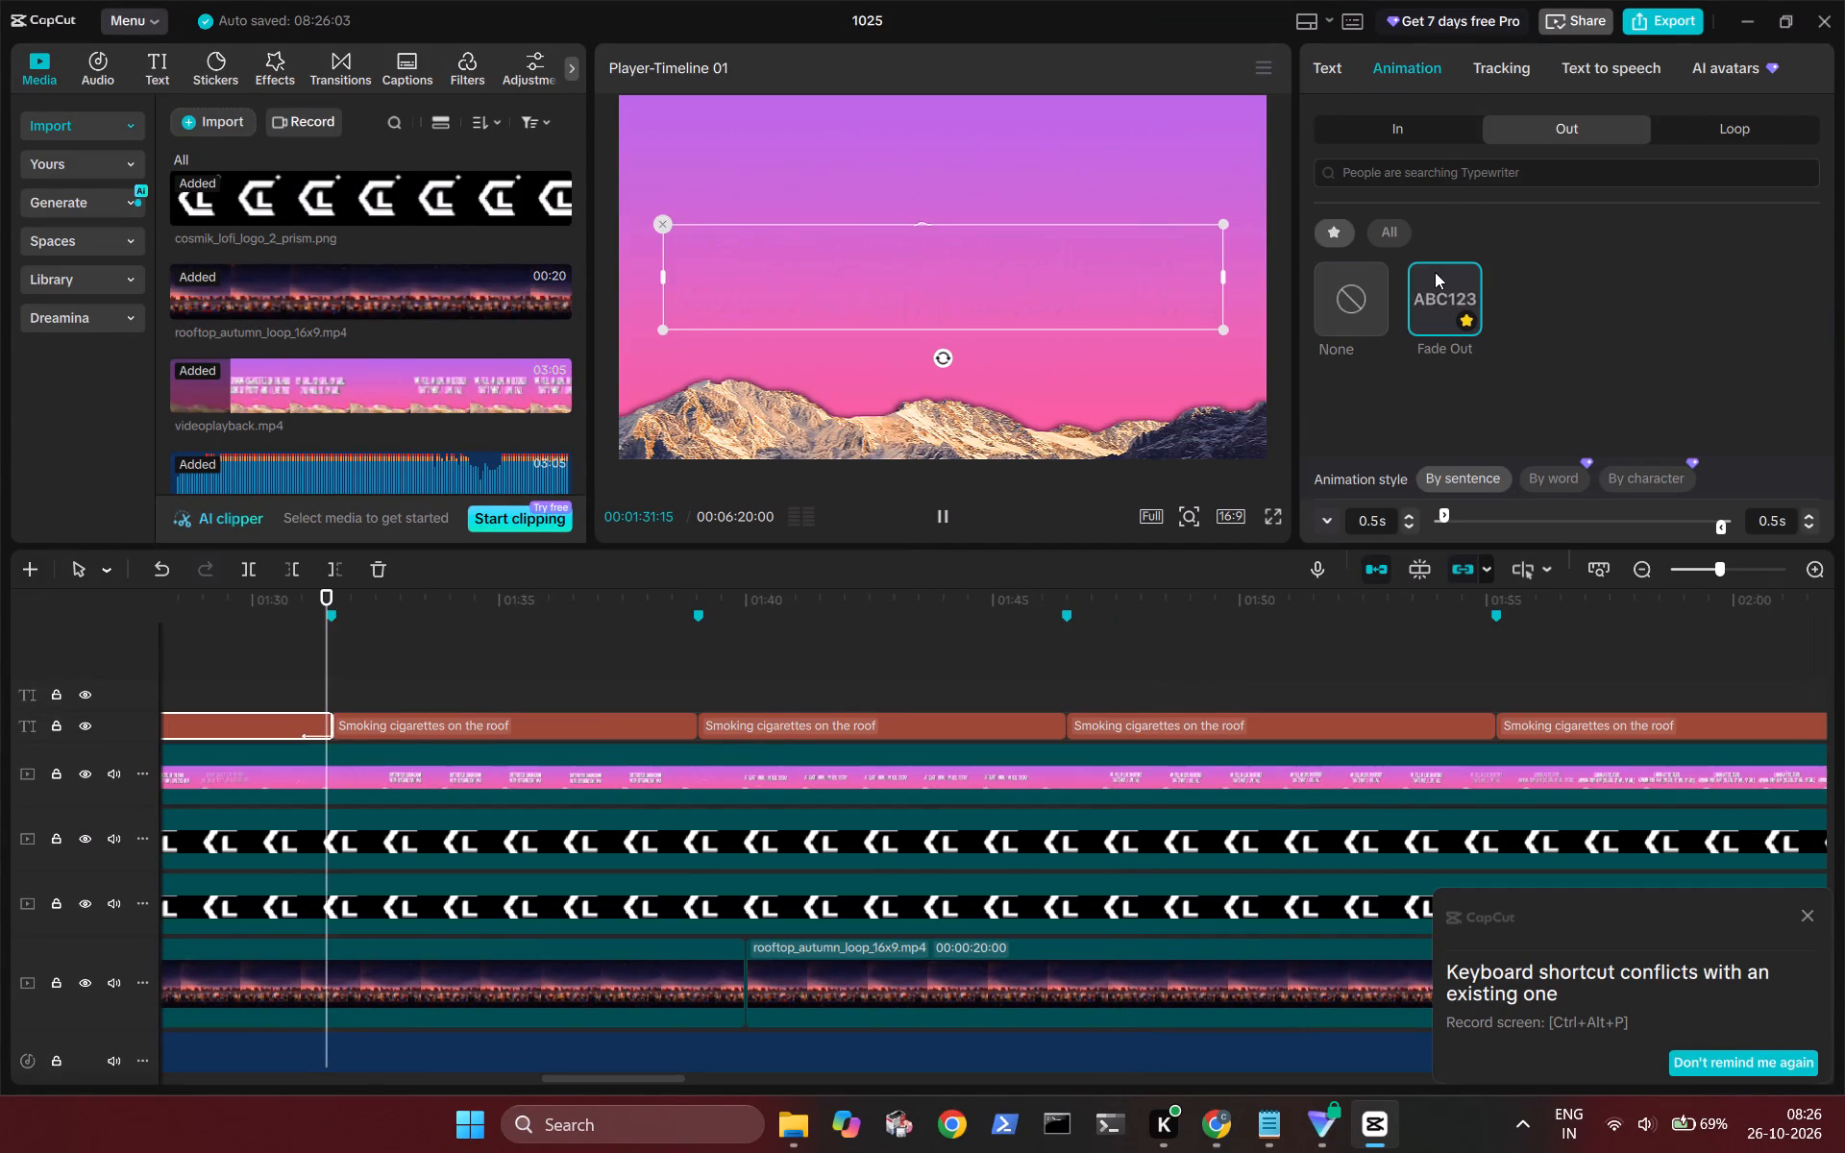
Play through the animated "Smoking cigarettes on the roof" title and trim its end to about 01:29:00, where the reference lyrics disappear.
{"action": "scroll", "coordinate": [919, 532], "scroll_direction": "right", "scroll_amount": 1}
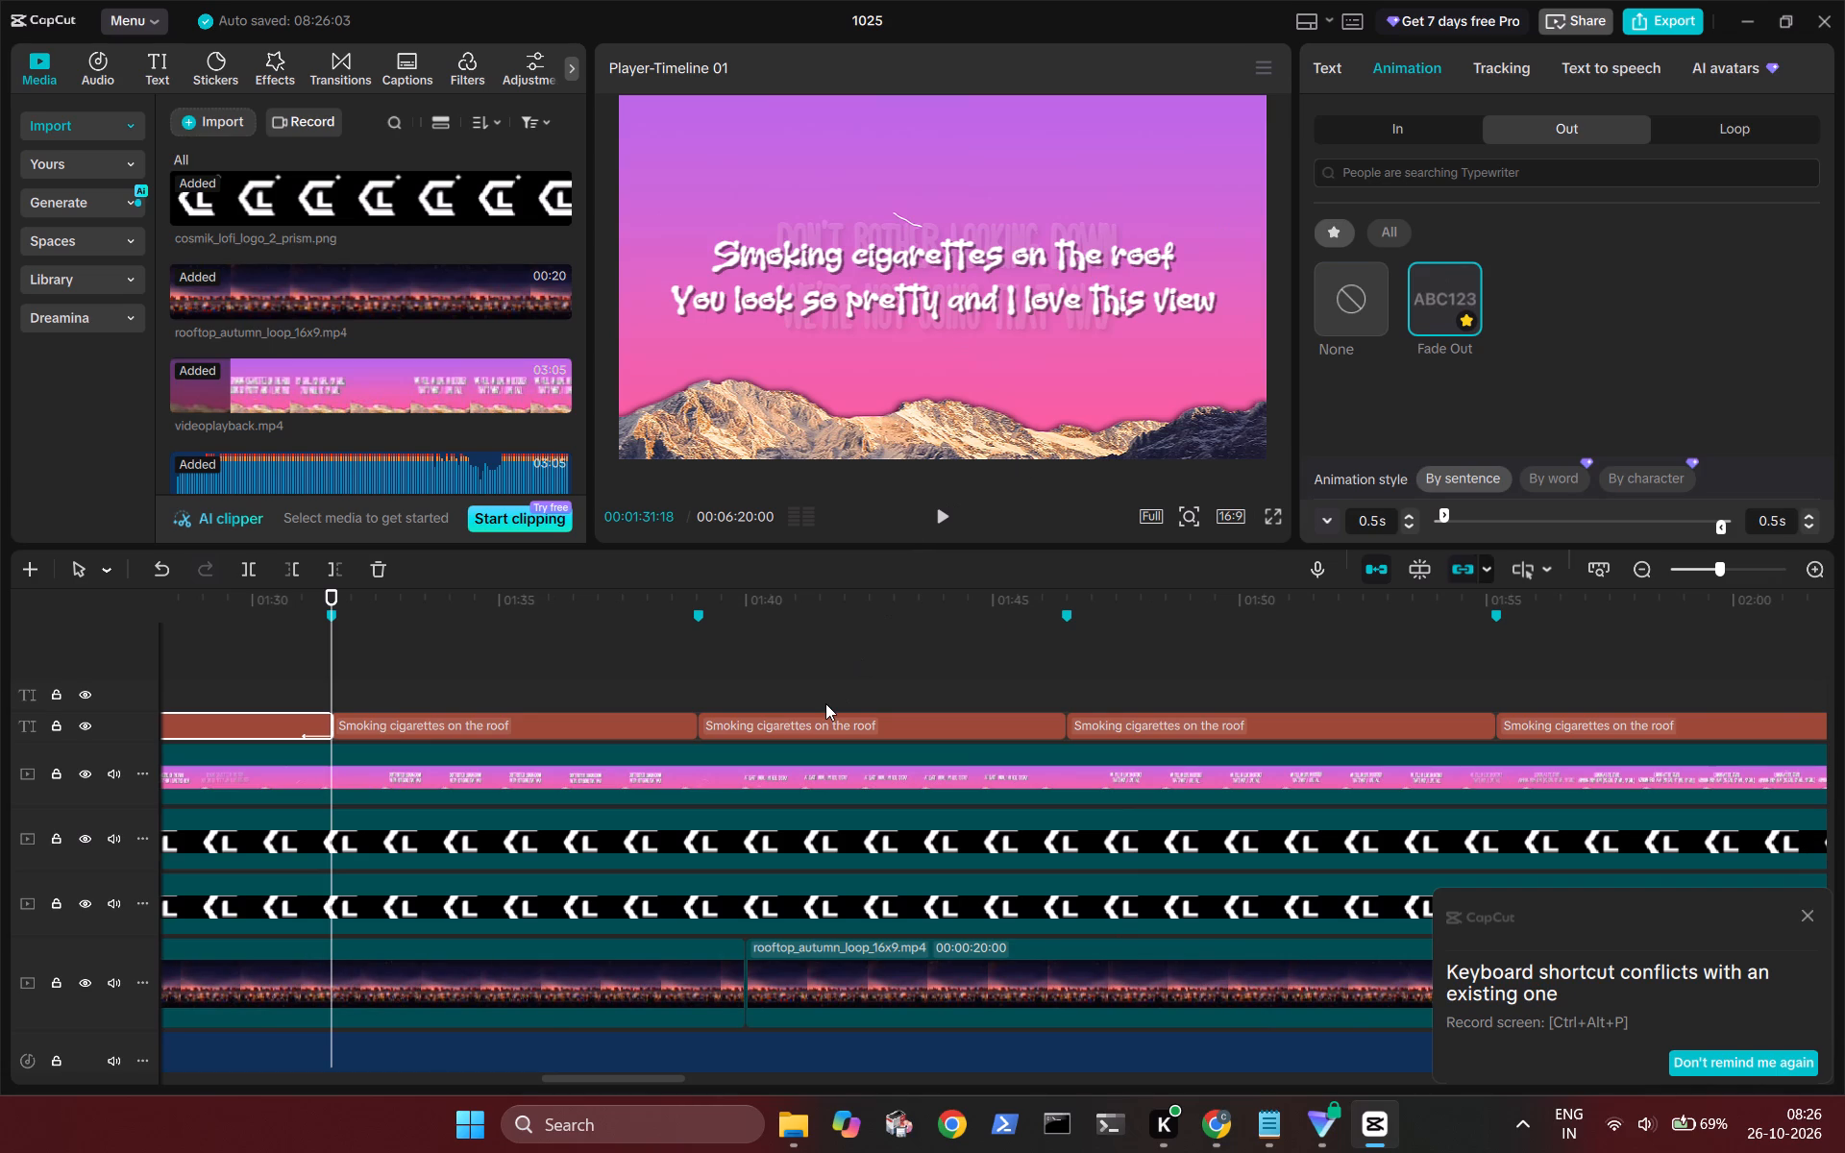
{"action": "scroll", "coordinate": [825, 703], "scroll_direction": "right", "scroll_amount": 2}
{"action": "left_click", "coordinate": [497, 681]}
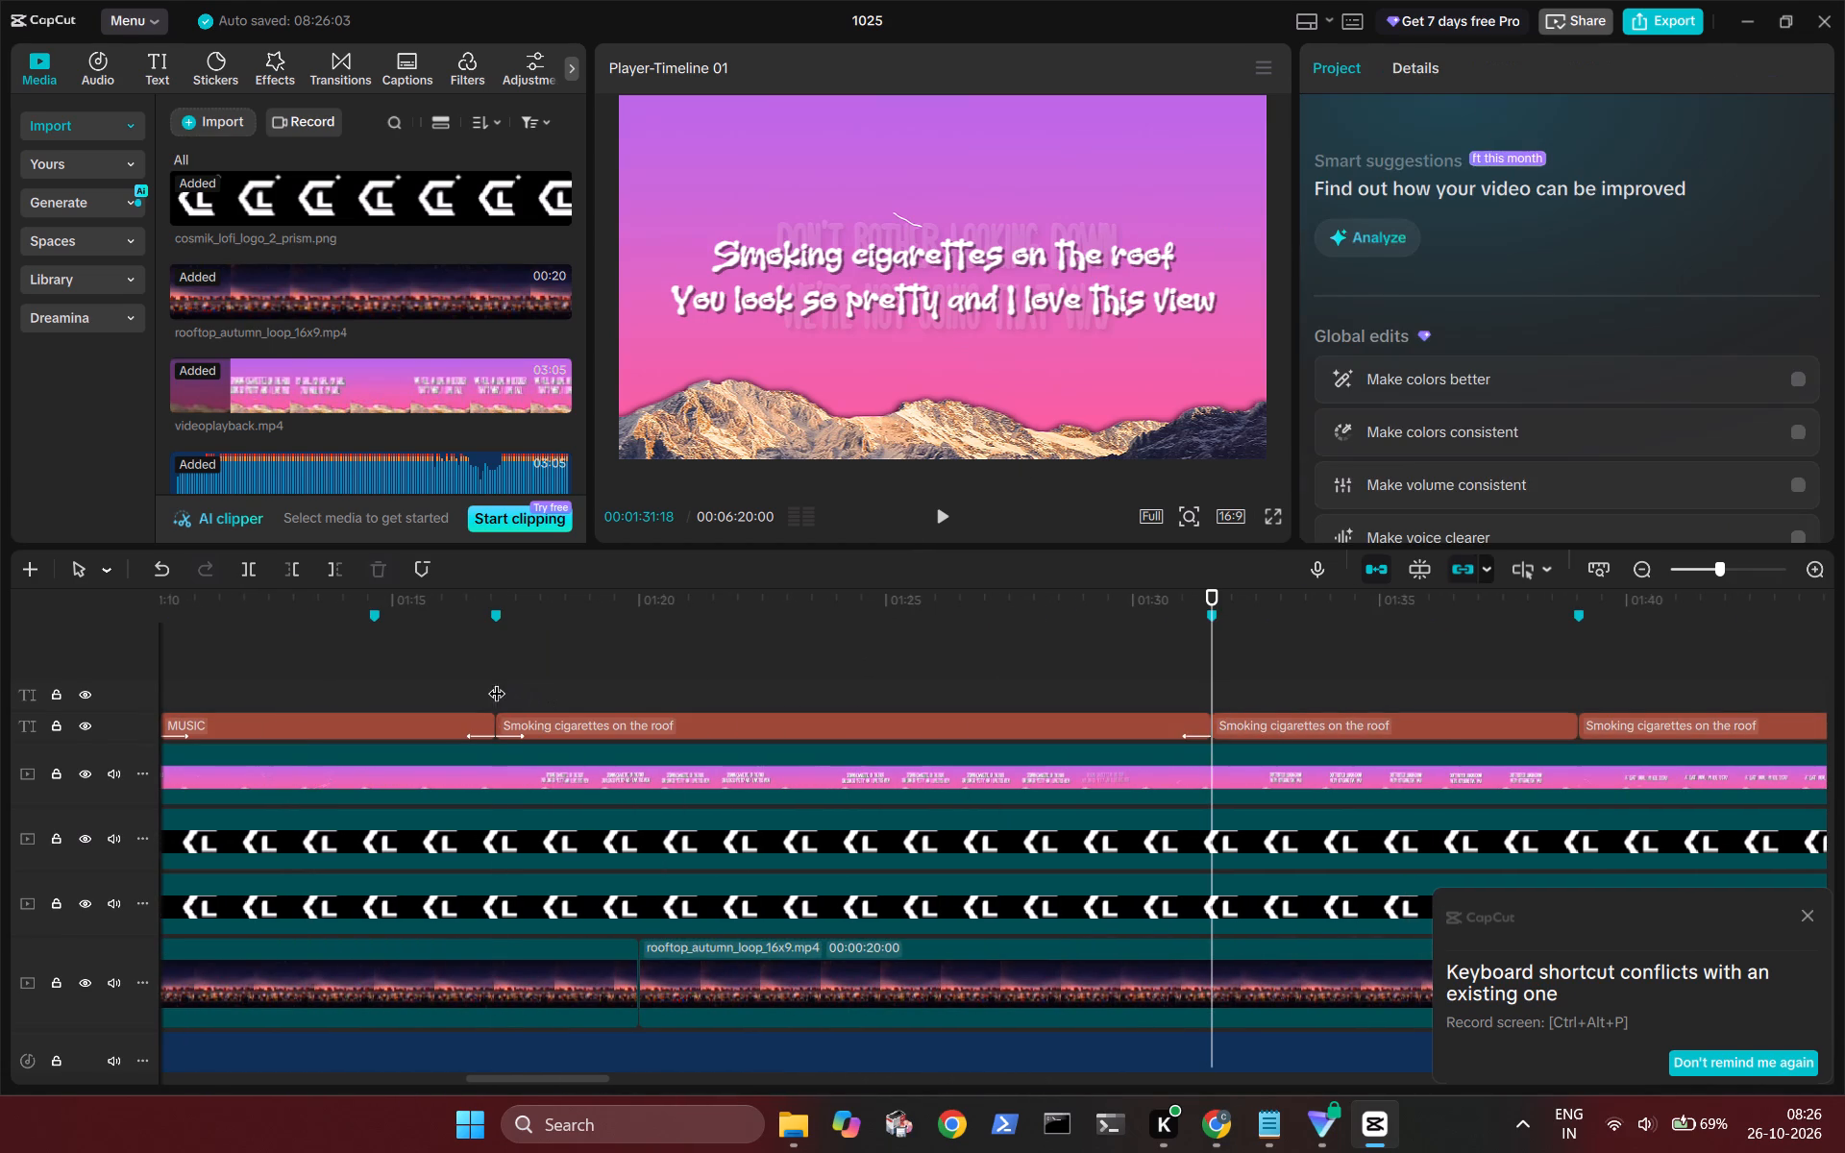
{"action": "key", "text": "space"}
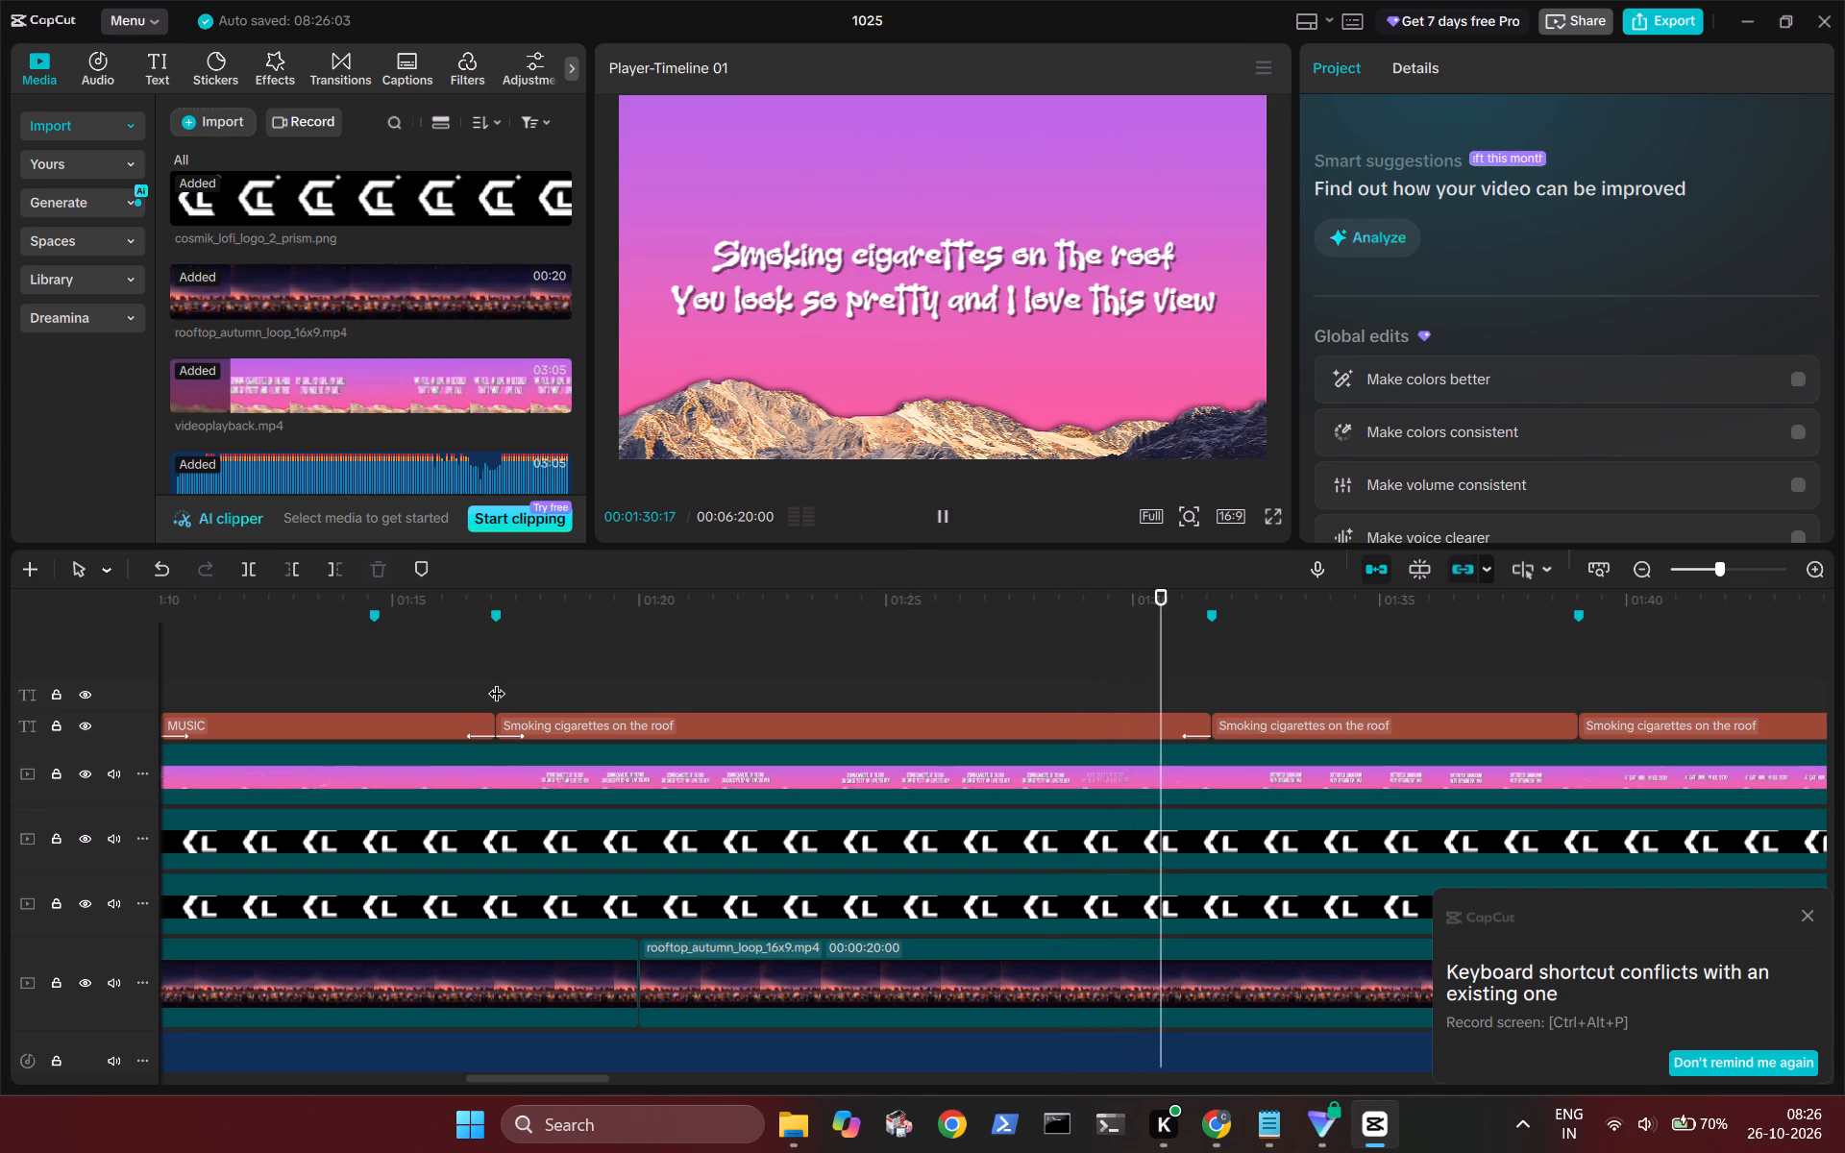
{"action": "key", "text": "space"}
{"action": "left_click", "coordinate": [998, 658]}
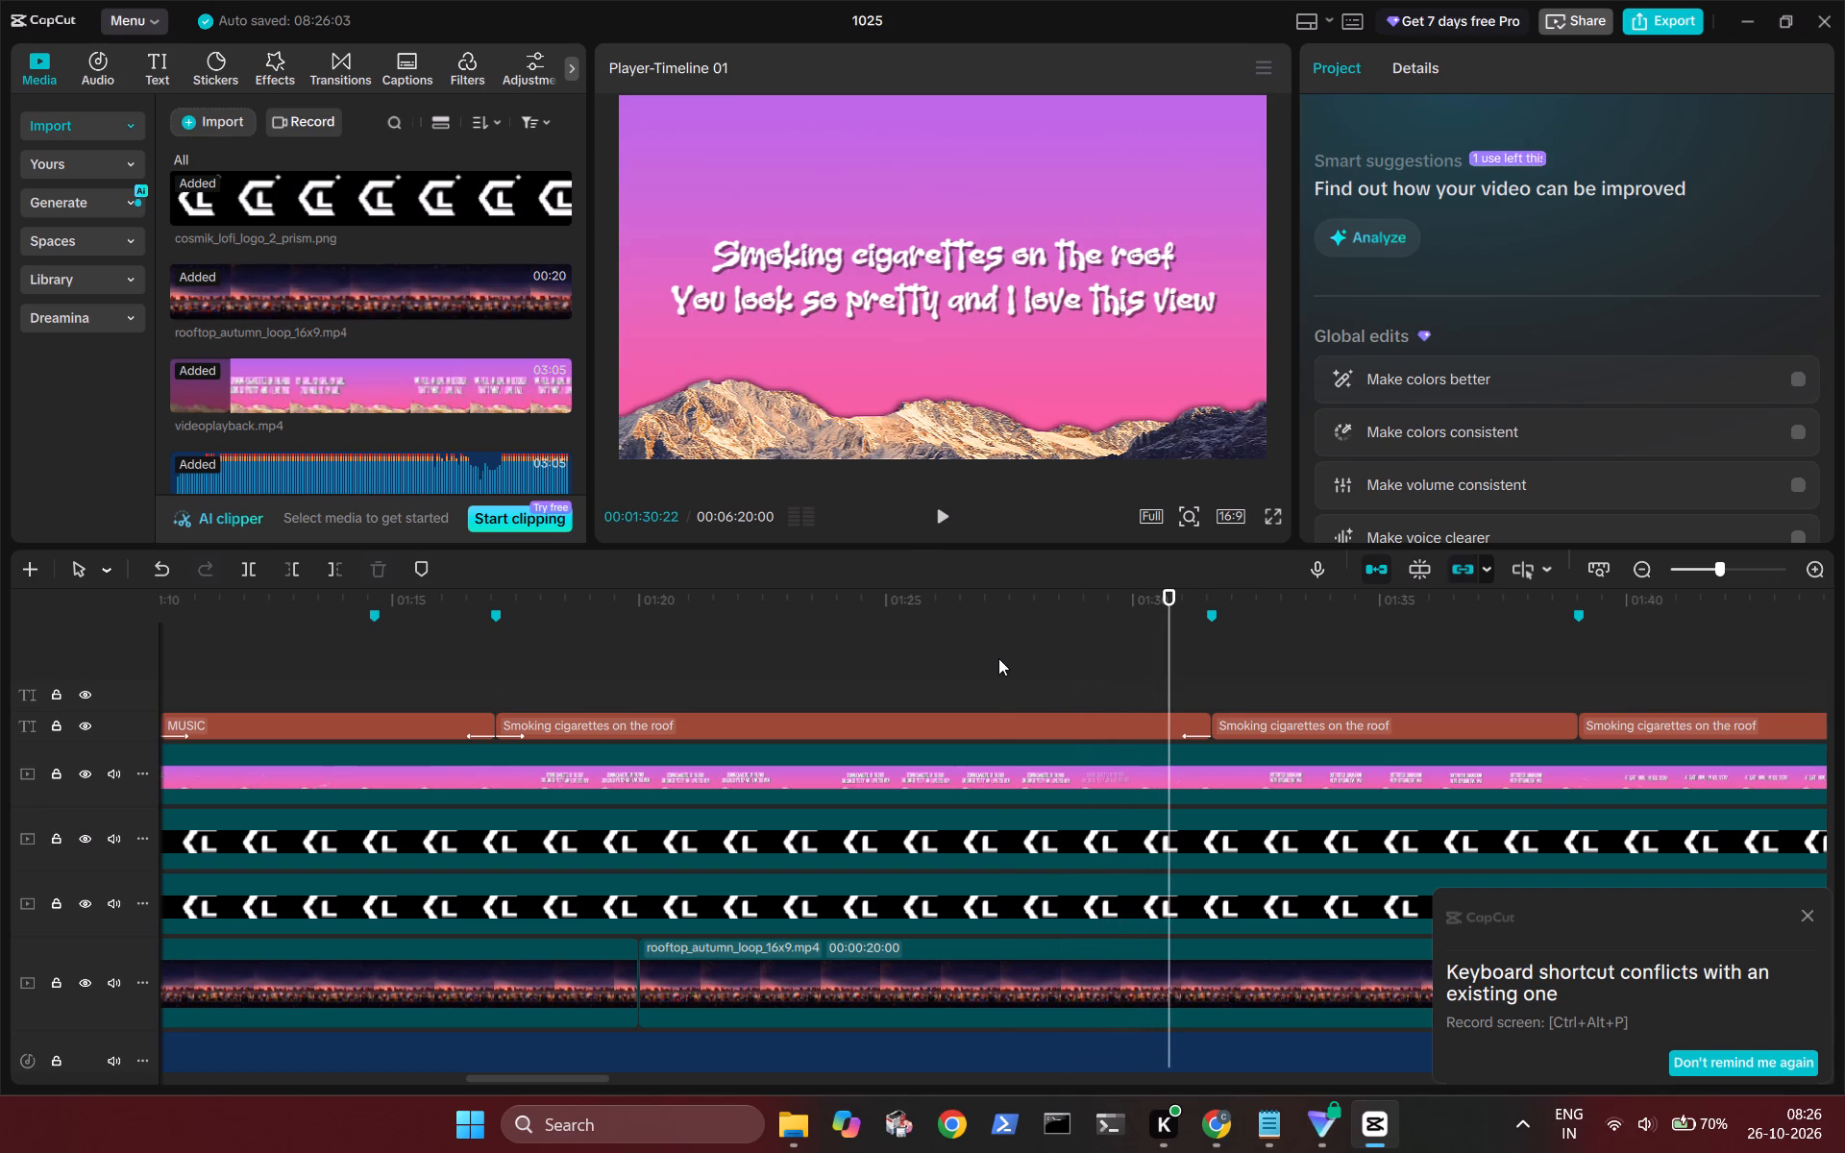
{"action": "key", "text": "space"}
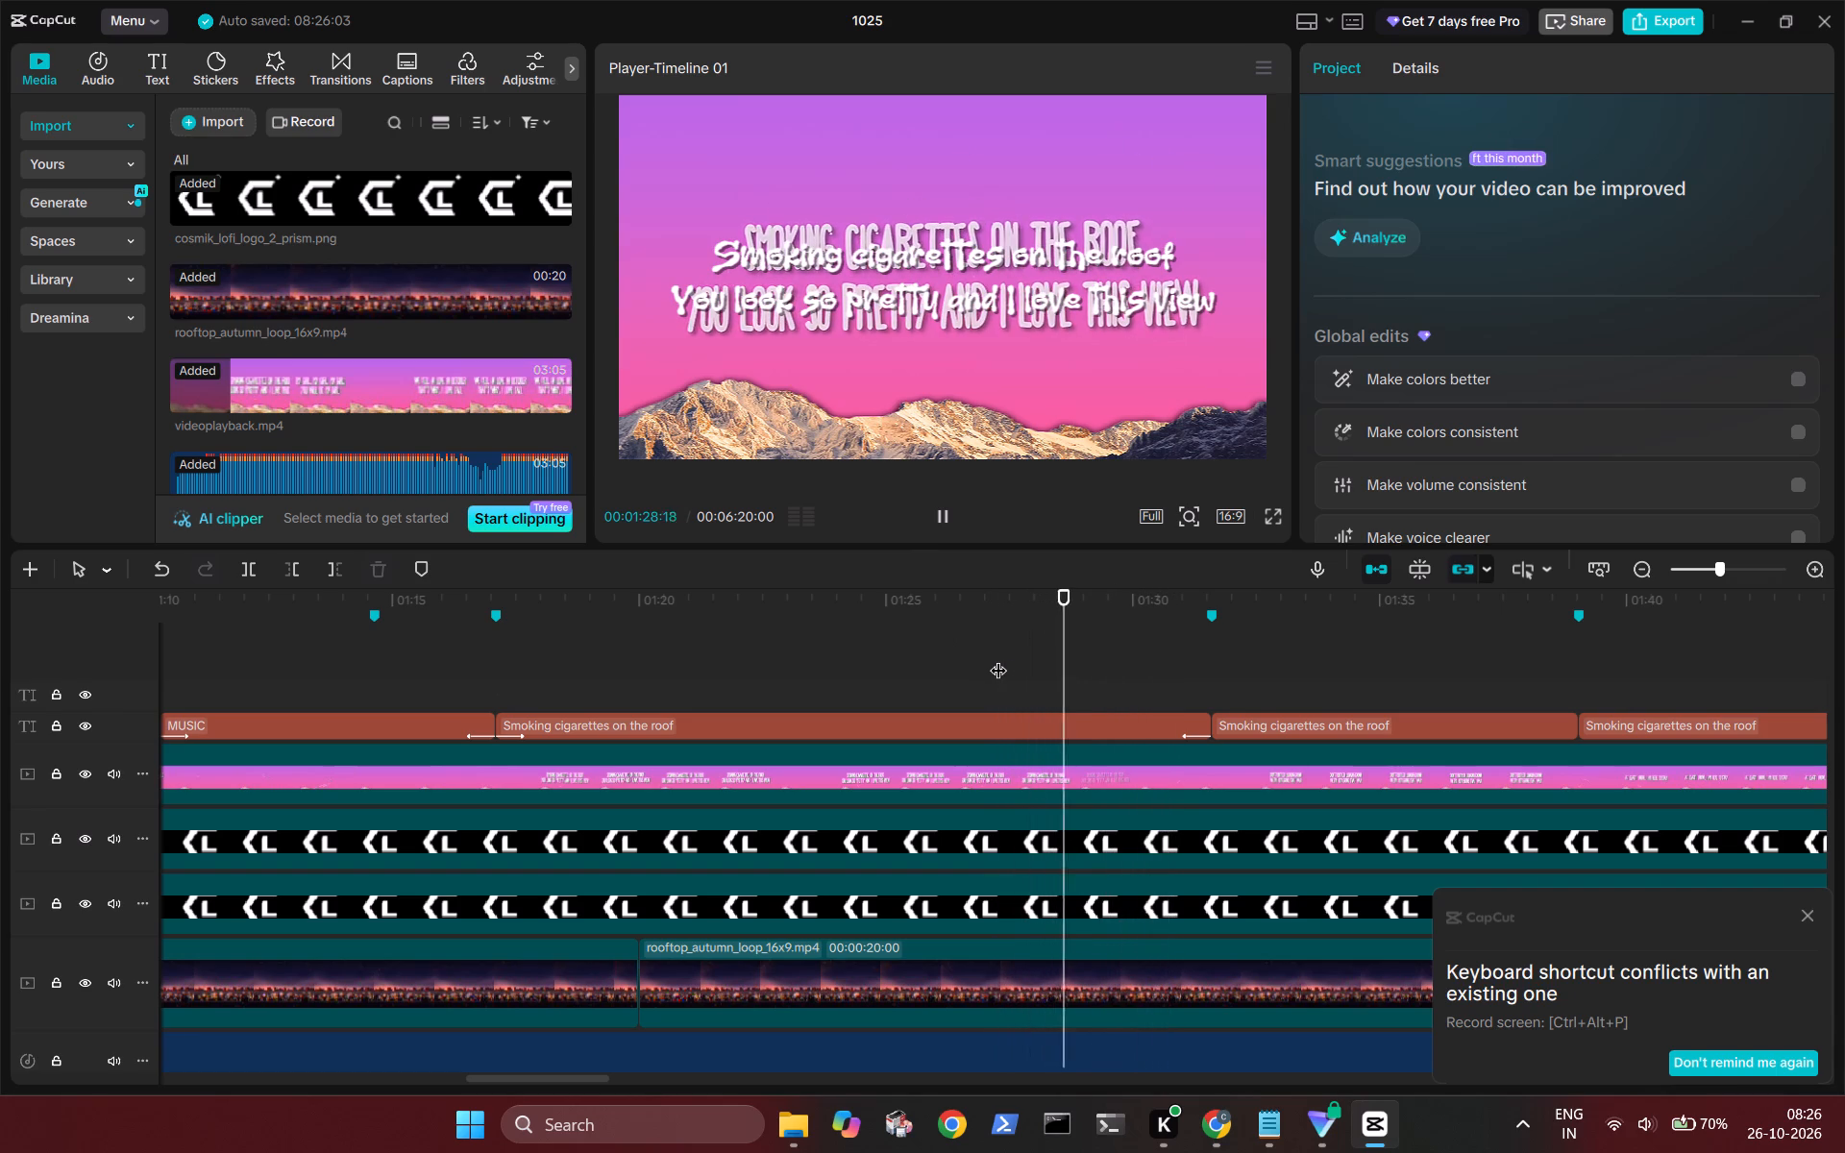
{"action": "key", "text": "space"}
{"action": "key", "text": "Left"}
{"action": "key", "text": "Left"}
{"action": "key", "text": "Left"}
{"action": "key", "text": "Left"}
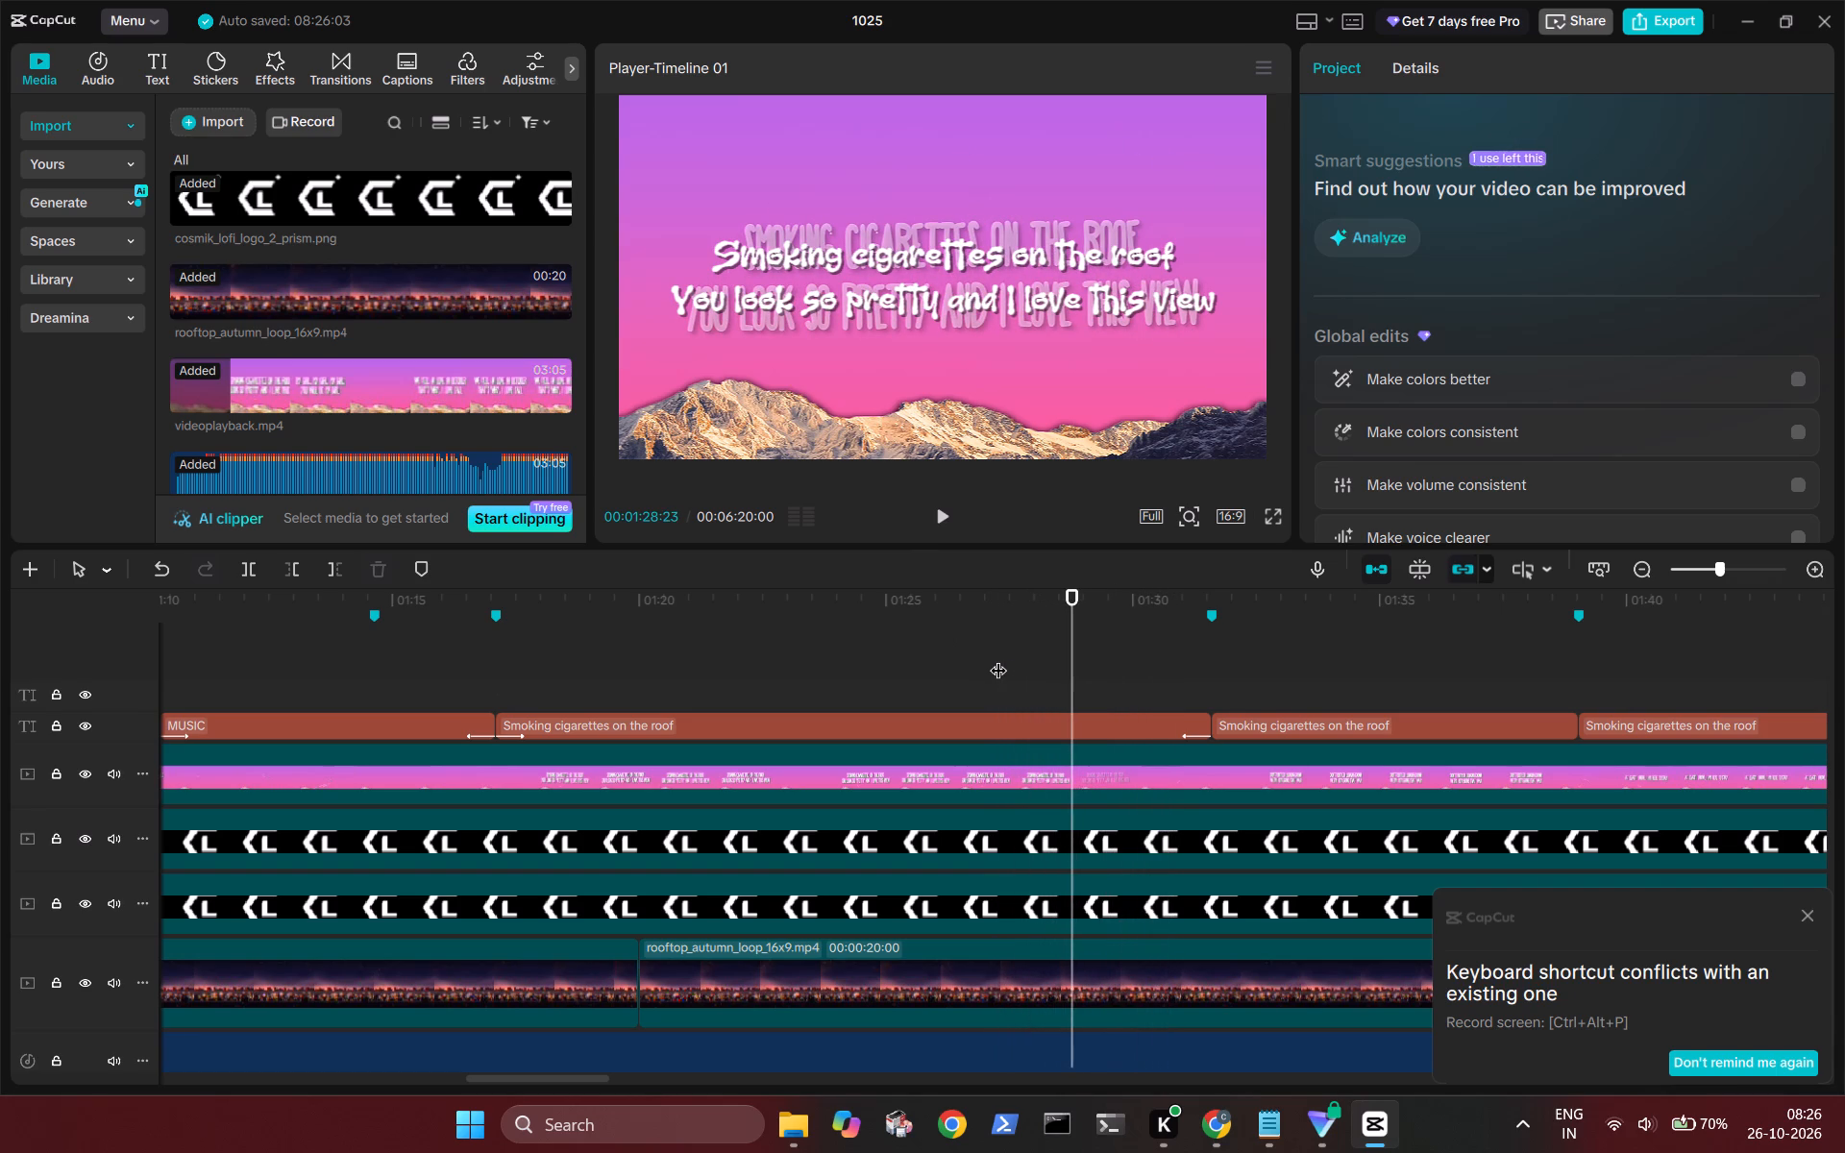
{"action": "key", "text": "Left"}
{"action": "key", "text": "Right"}
{"action": "key", "text": "Right"}
{"action": "key", "text": "Right"}
{"action": "key", "text": "Right"}
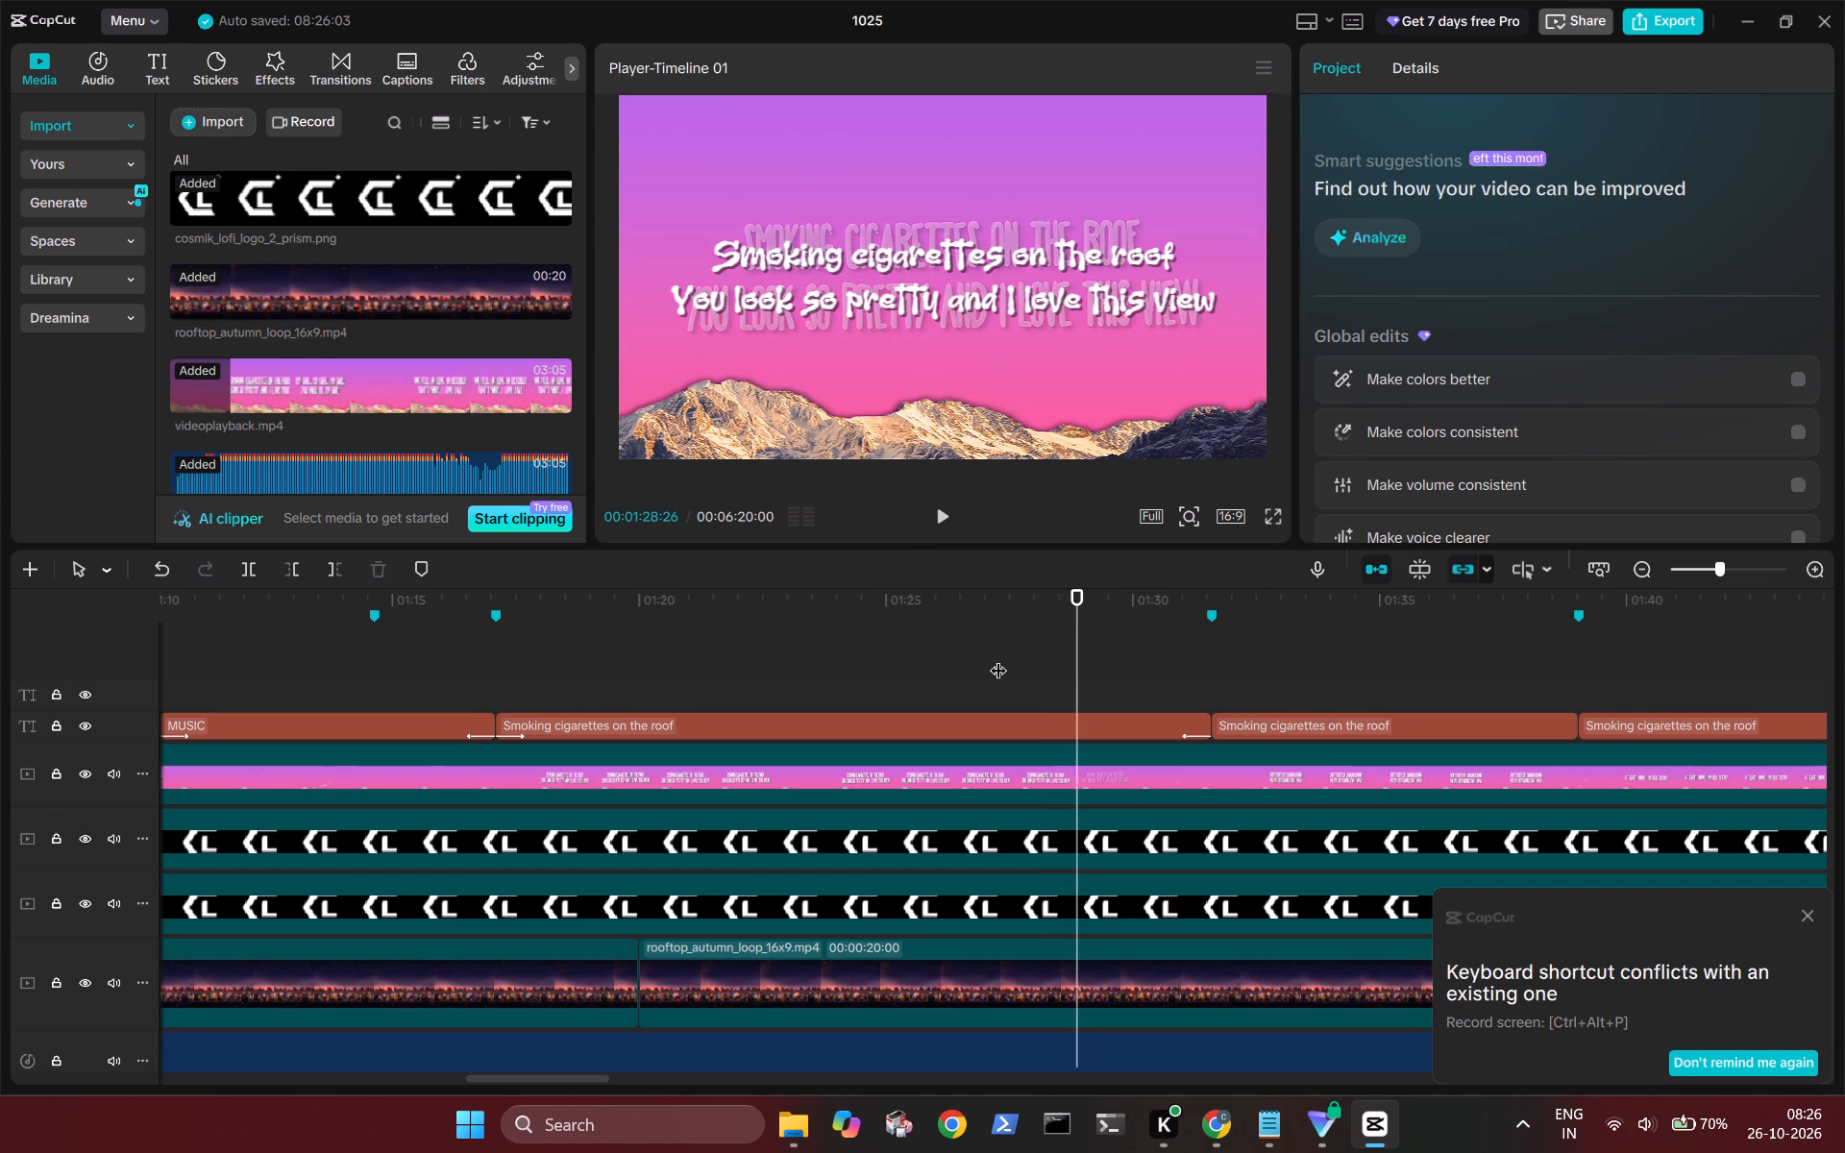
{"action": "key", "text": "Right"}
{"action": "key", "text": "Right"}
{"action": "key", "text": "Right"}
{"action": "key", "text": "Right"}
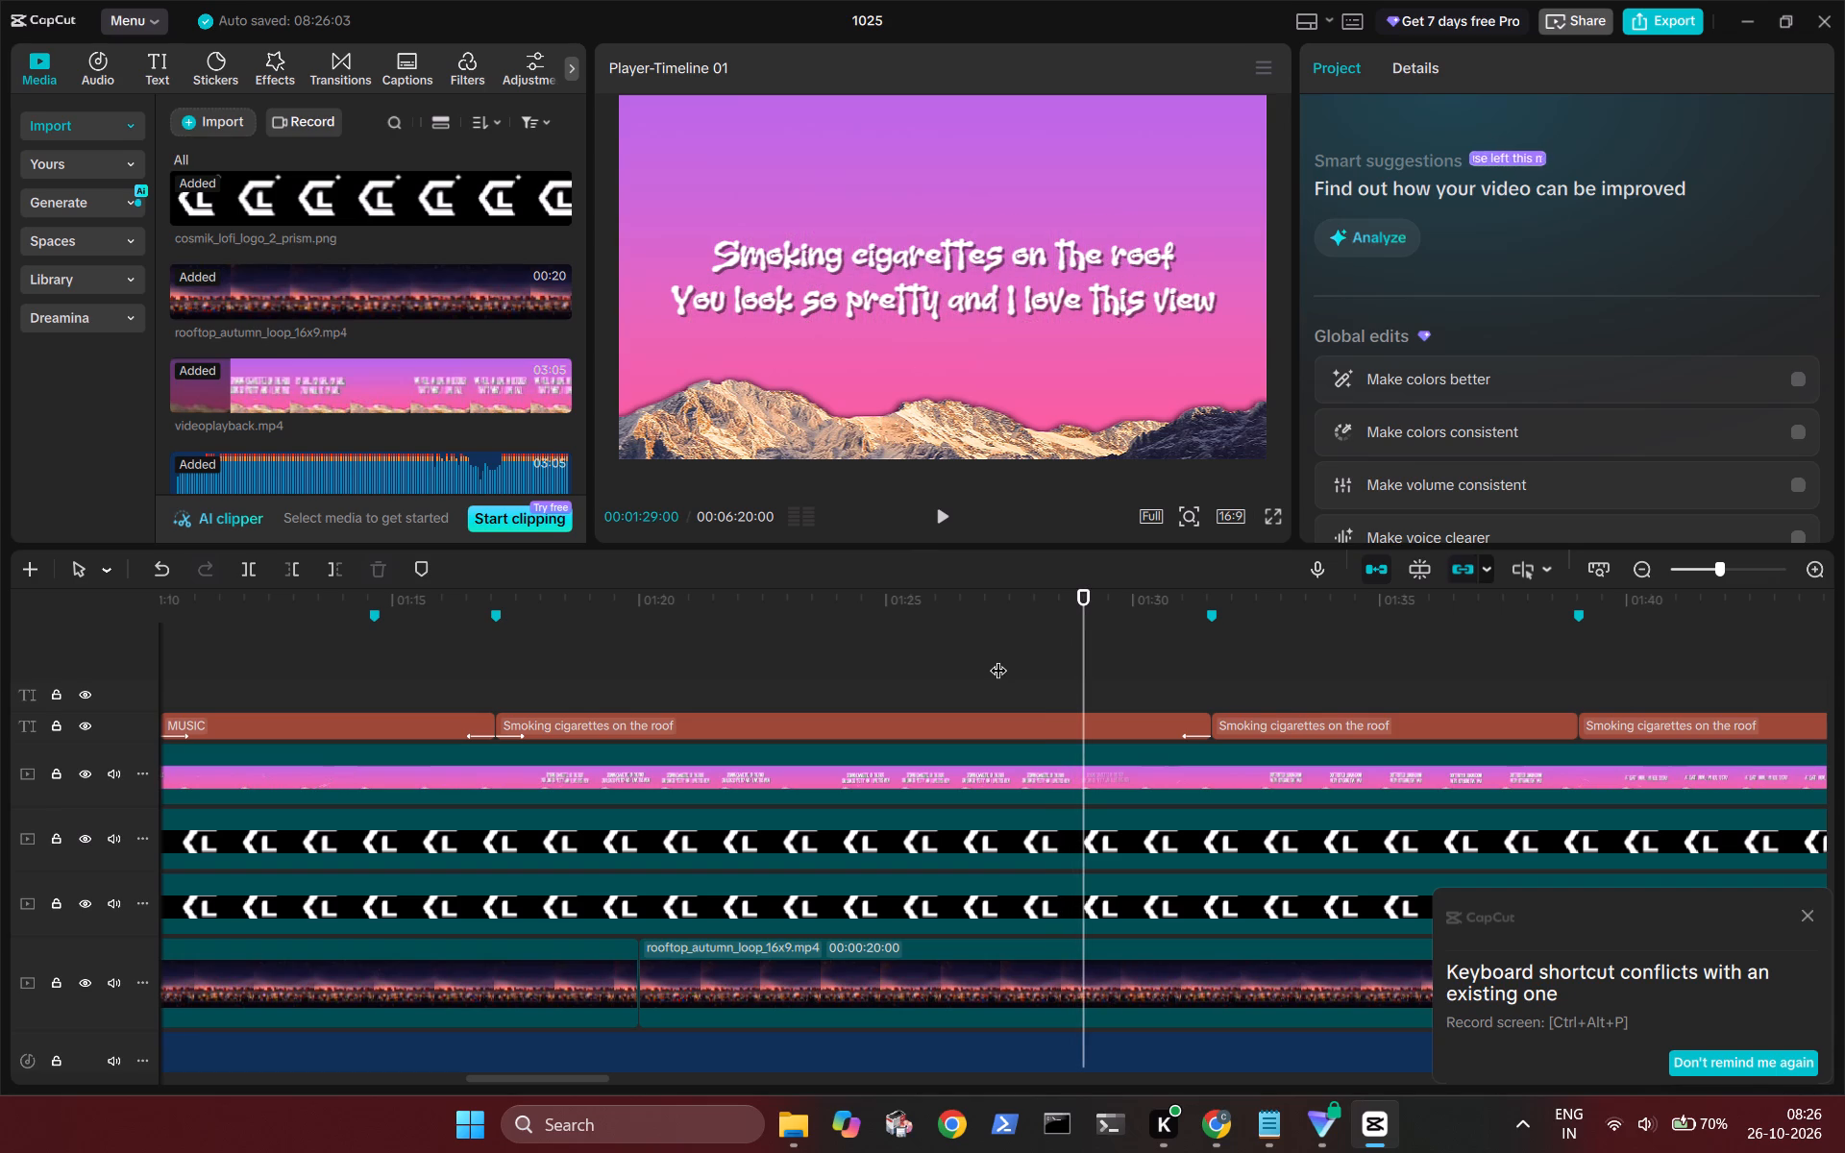
{"action": "left_click", "coordinate": [1046, 724]}
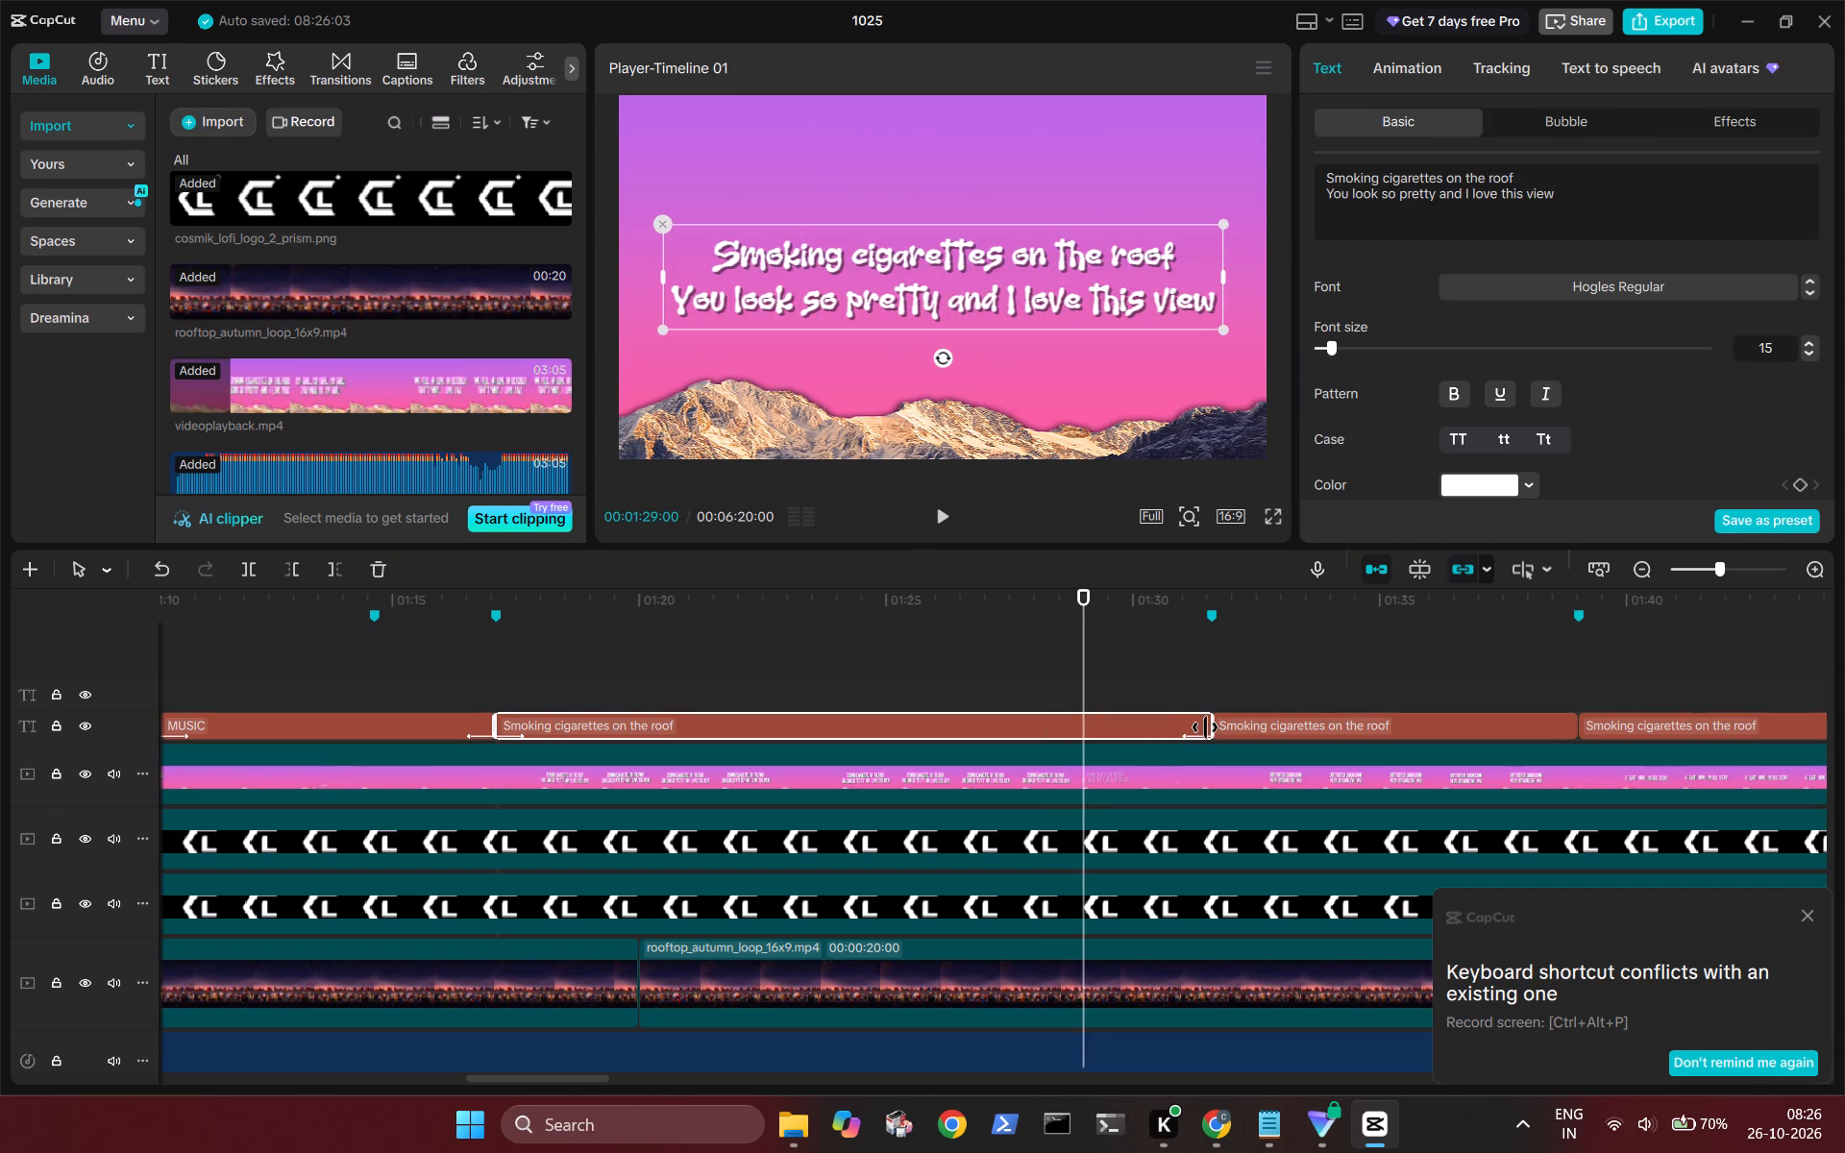
{"action": "left_click_drag", "start_coordinate": [1206, 727], "coordinate": [1085, 743]}
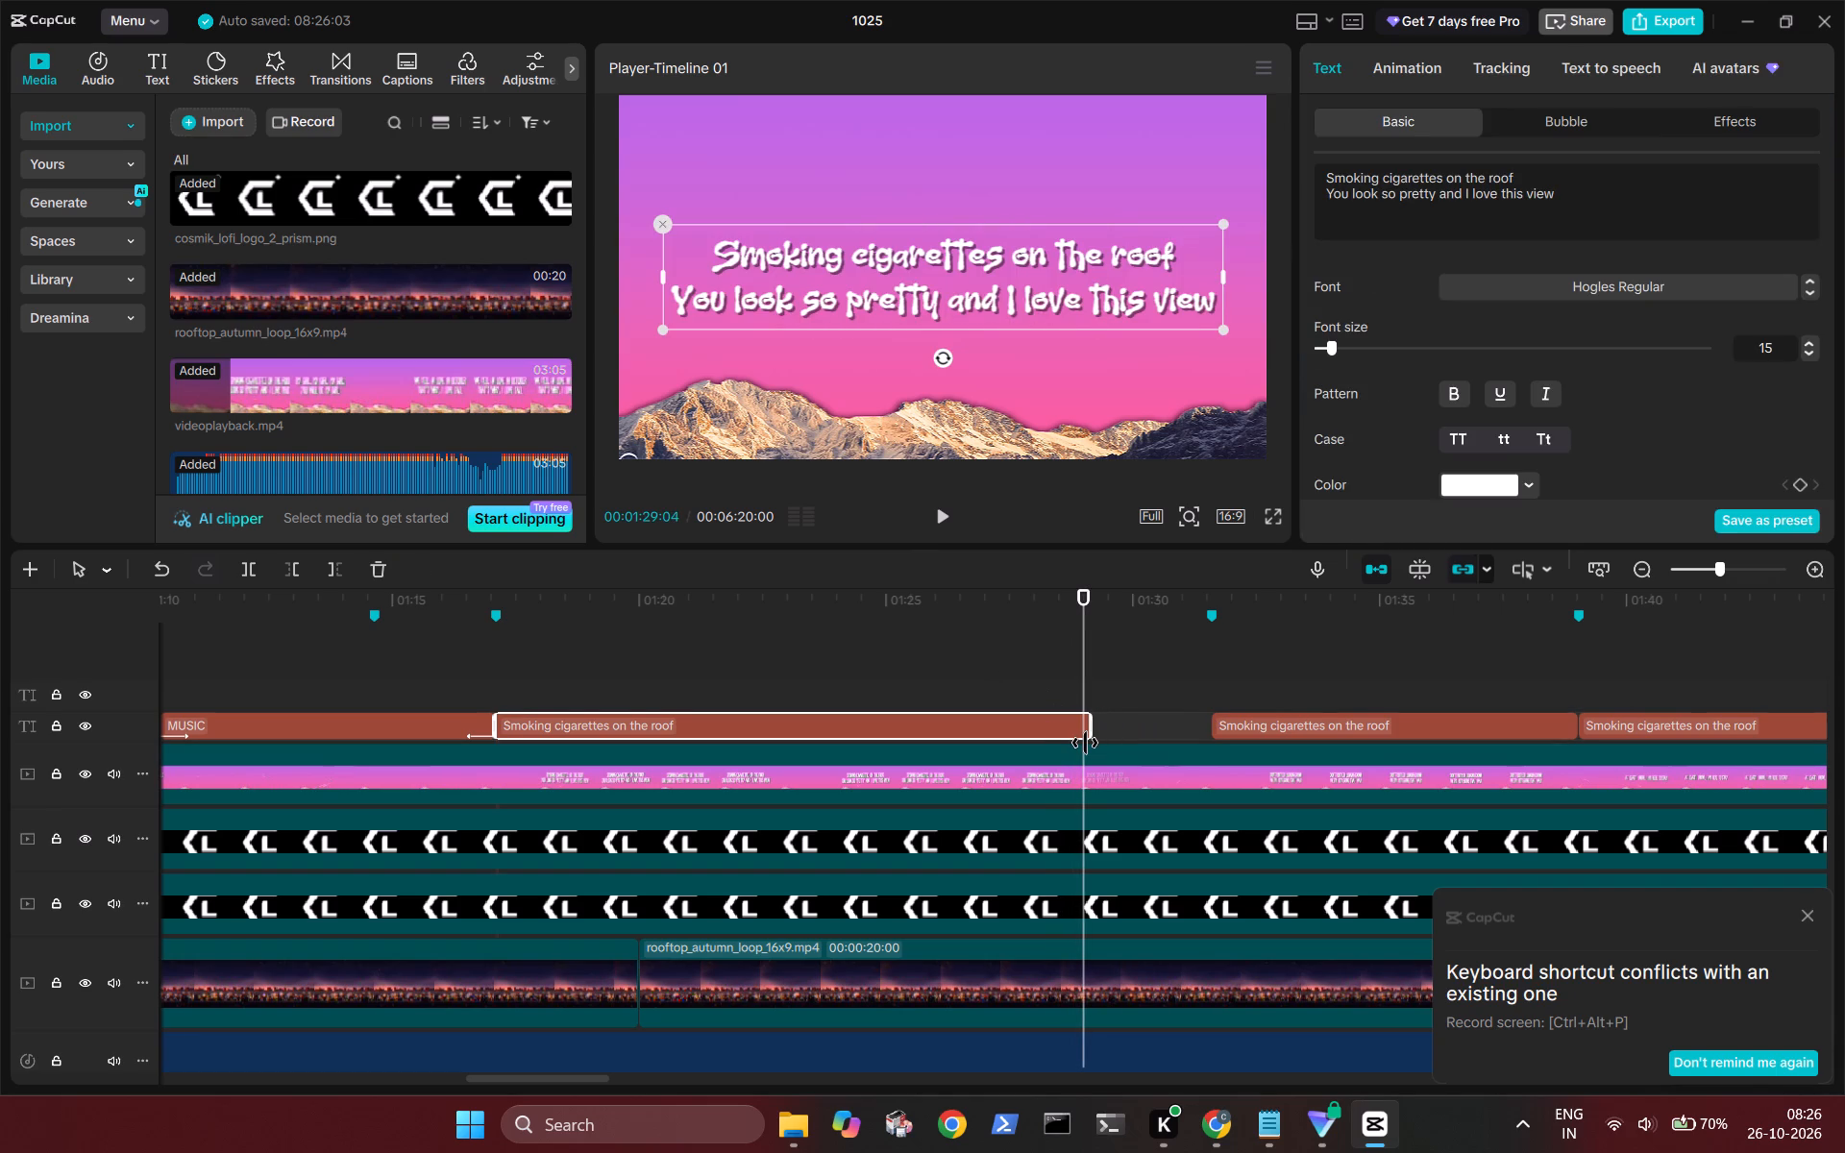
{"action": "left_click_drag", "start_coordinate": [1085, 743], "coordinate": [1080, 743]}
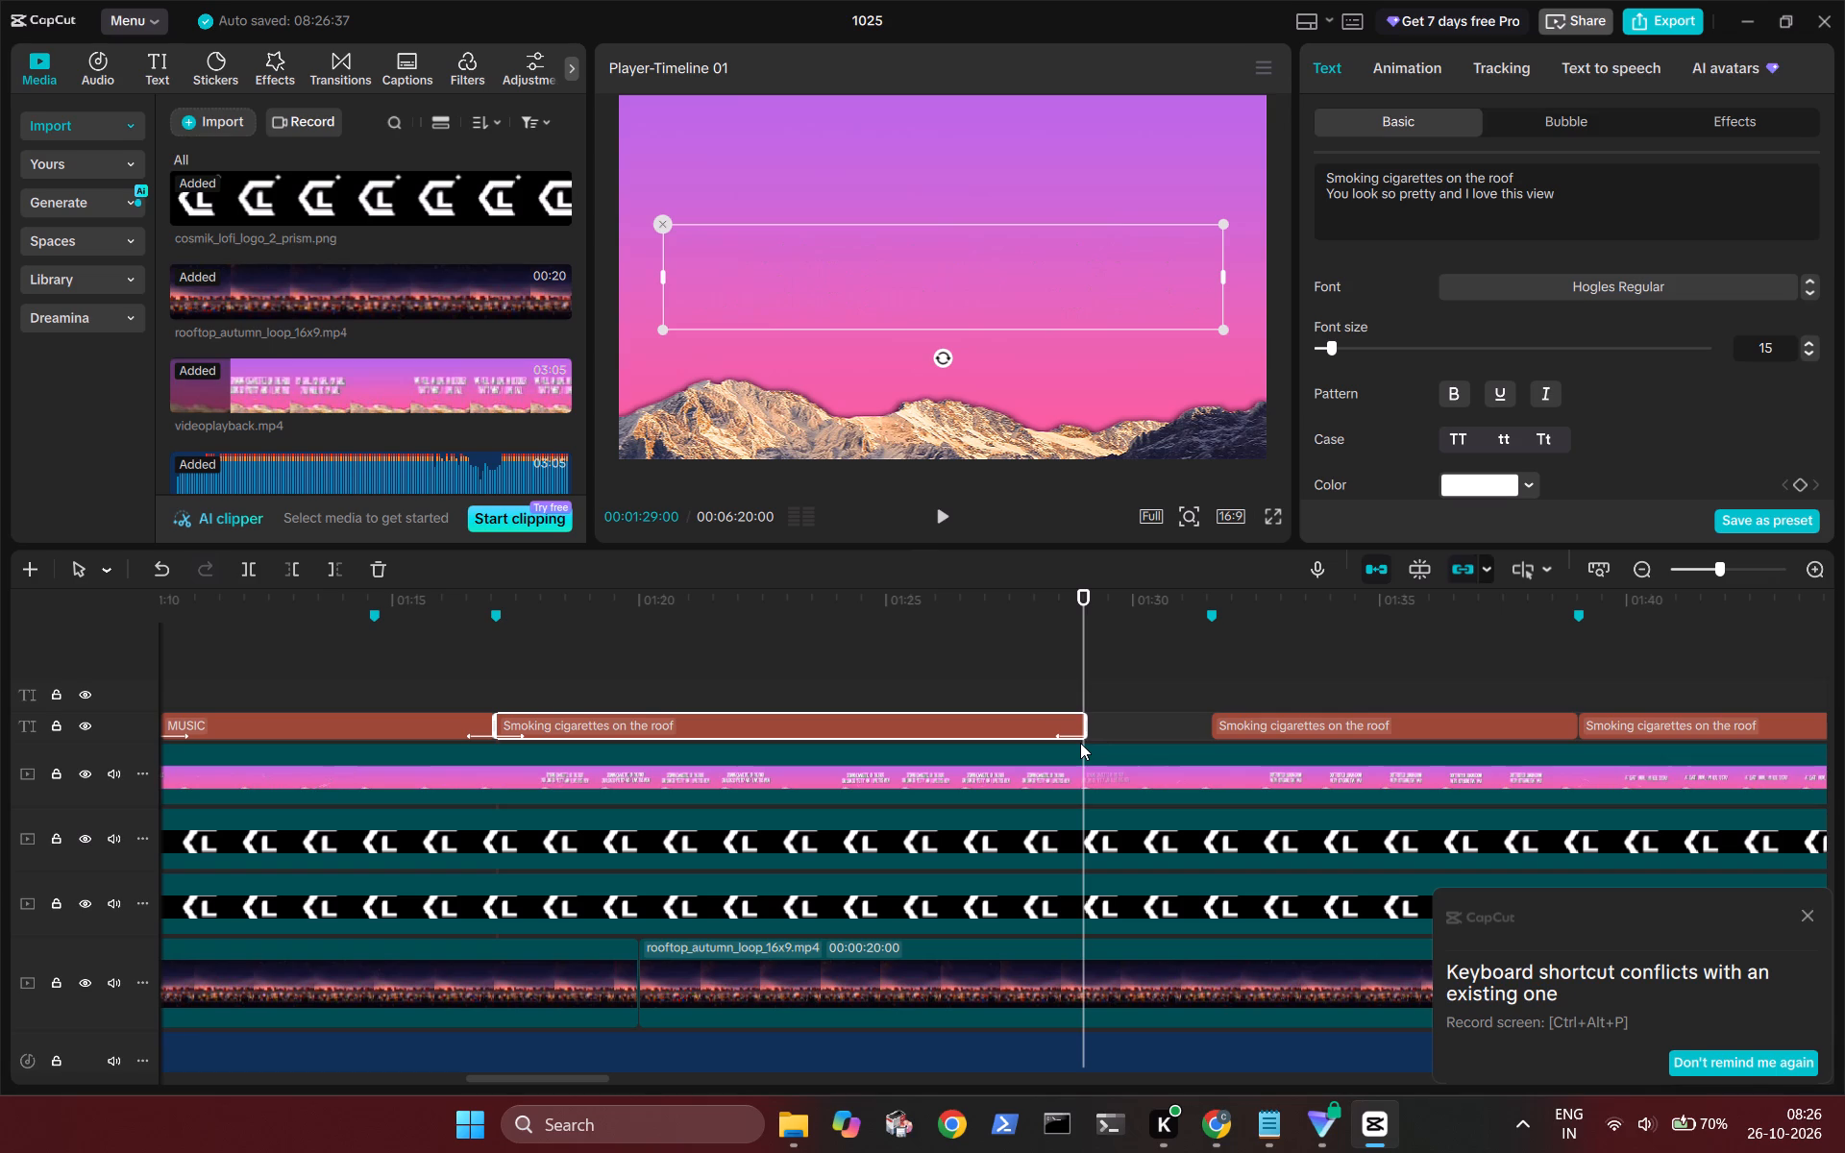
Copy the MUSIC title and paste it at the end of the trimmed "Smoking cigarettes on the roof" title.
{"action": "key", "text": "space"}
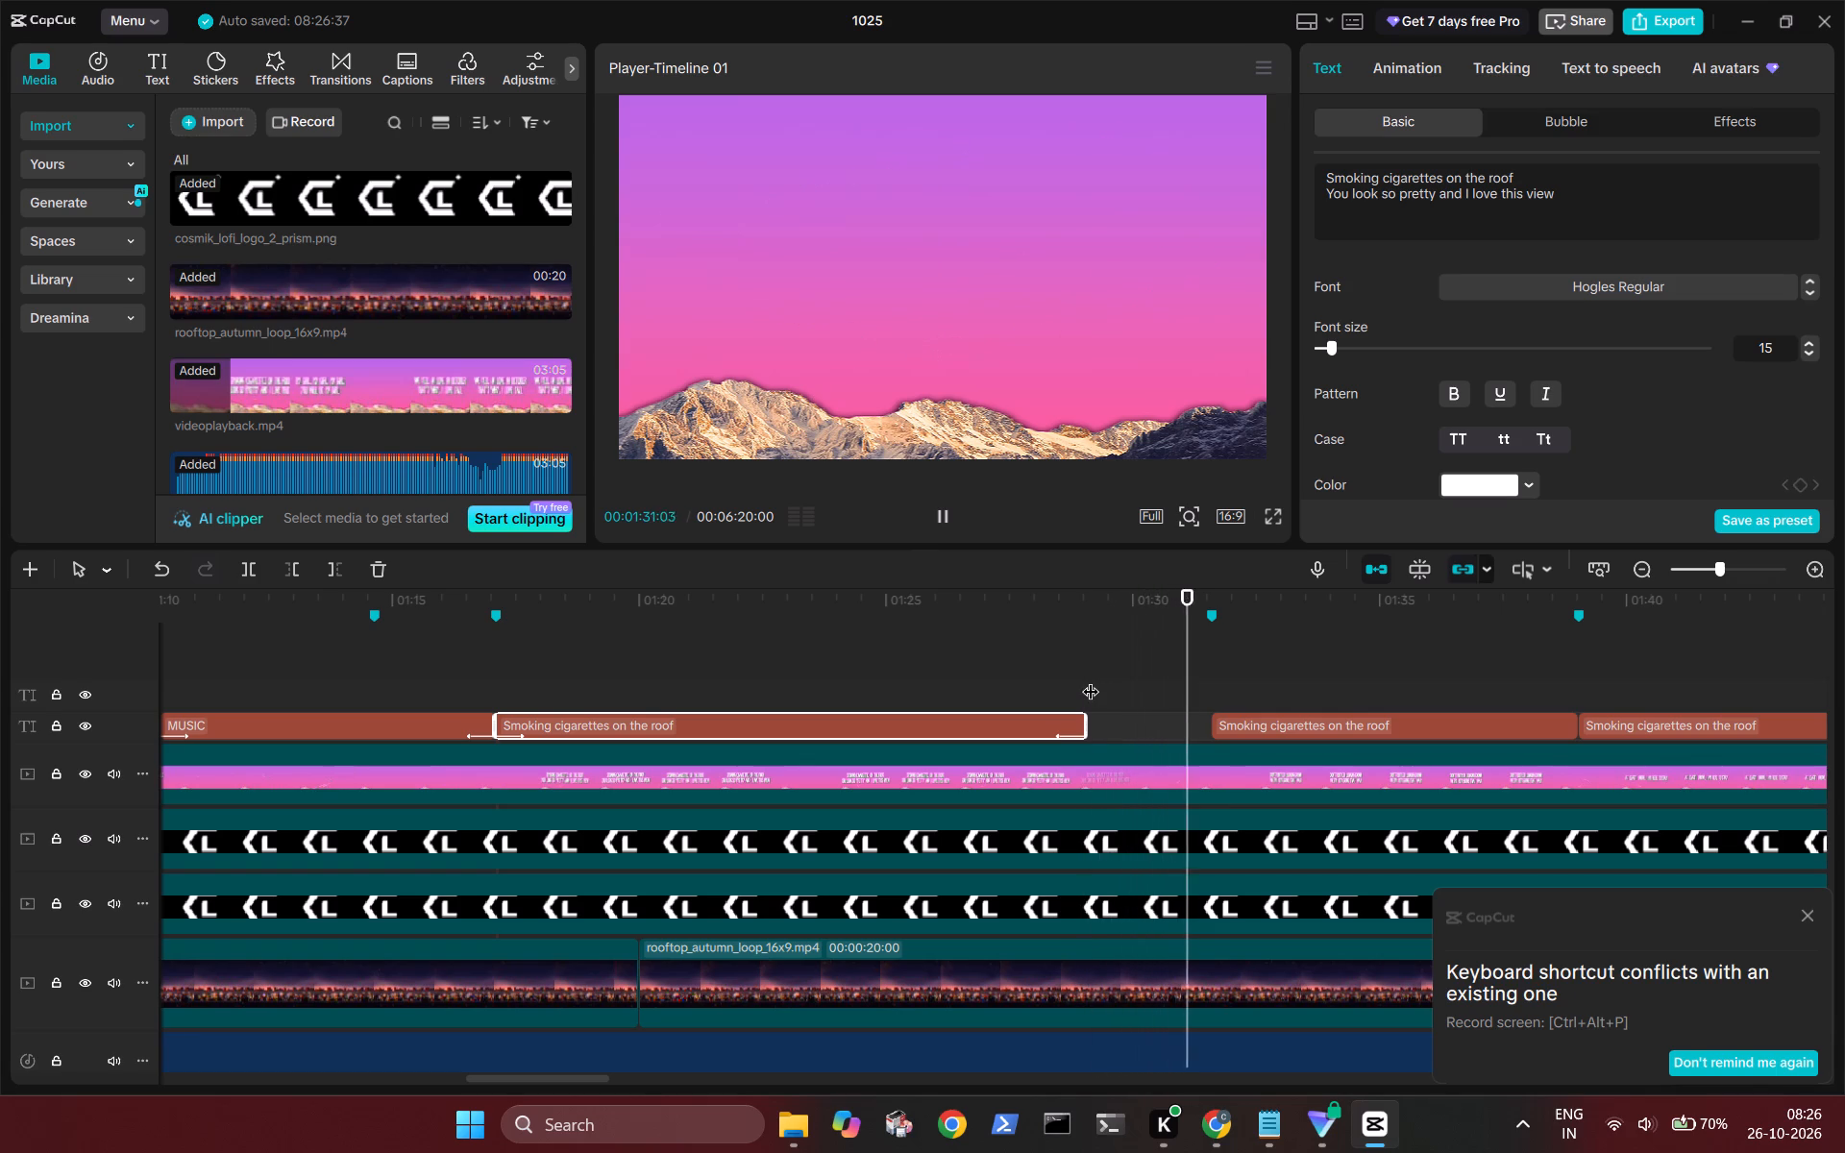
{"action": "key", "text": "space"}
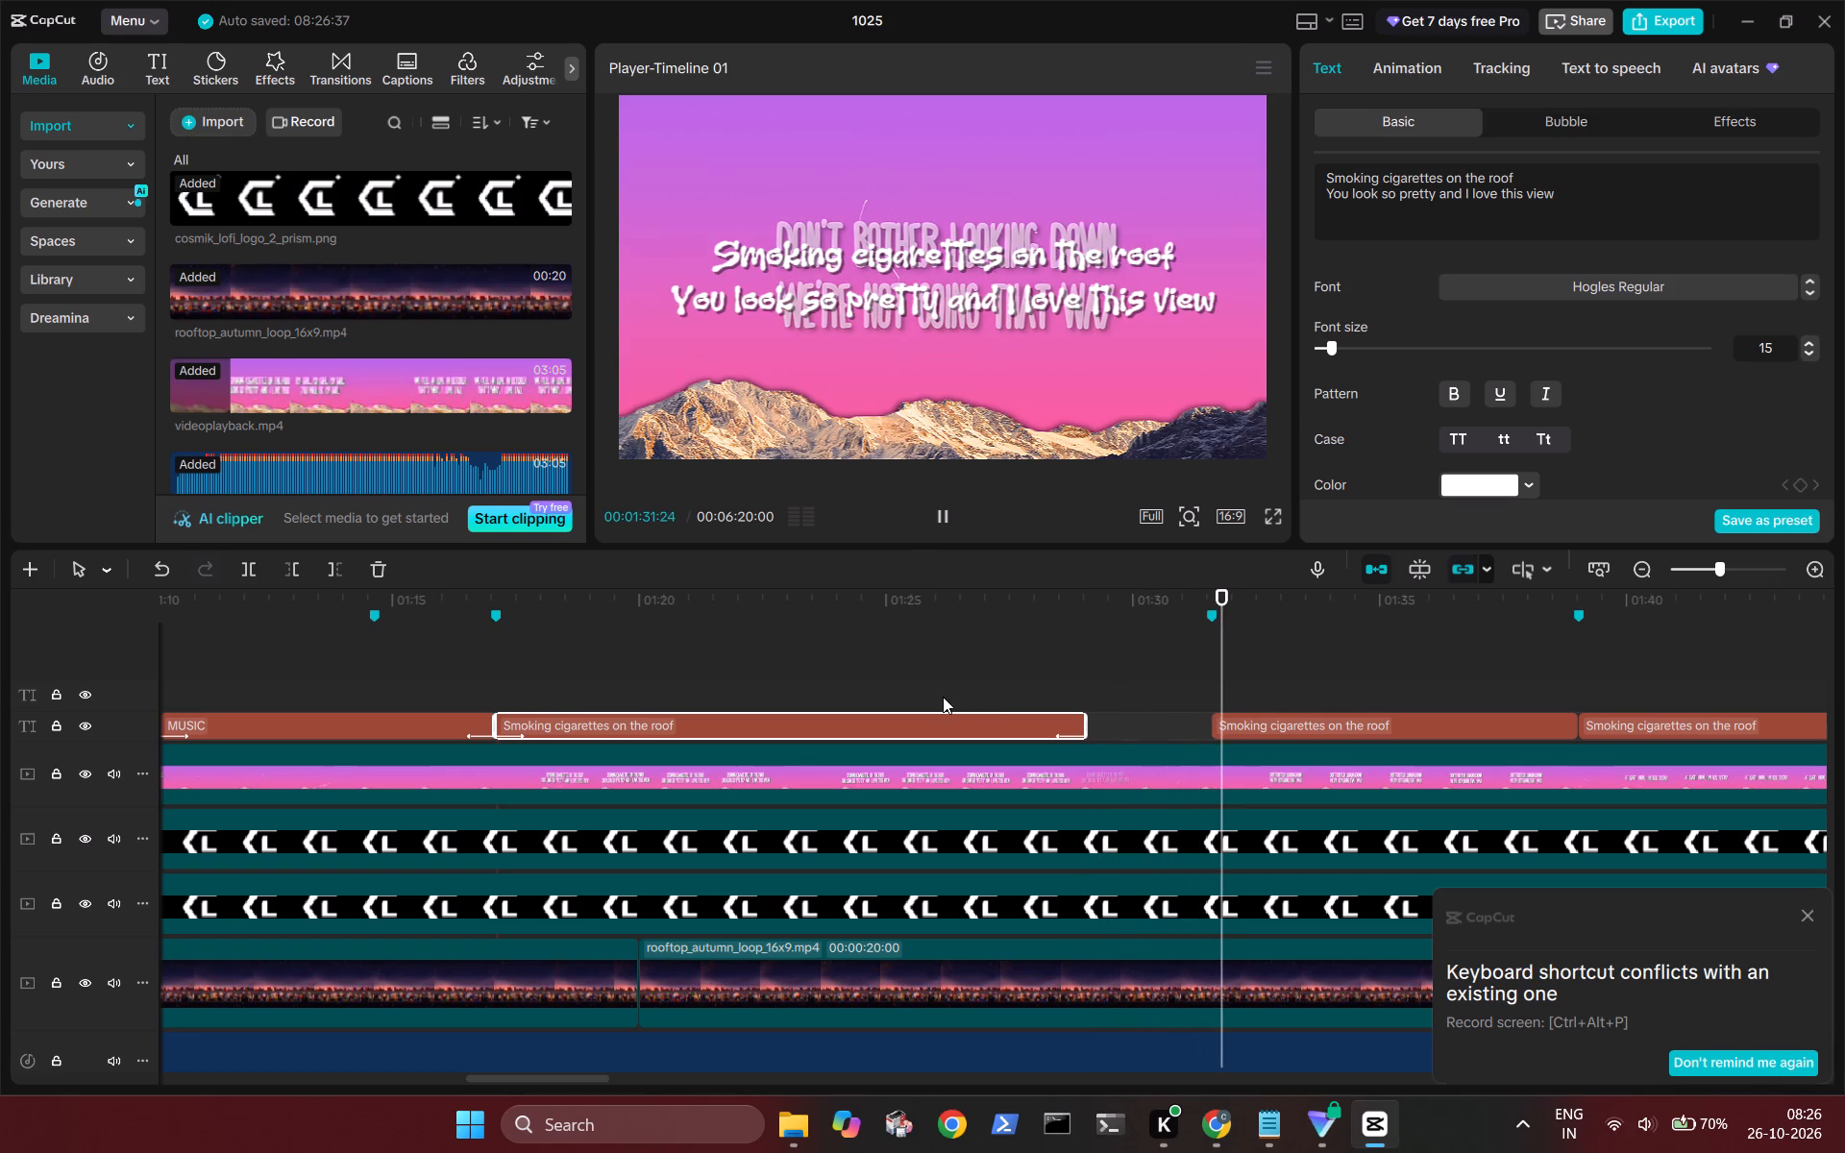
{"action": "left_click", "coordinate": [414, 720]}
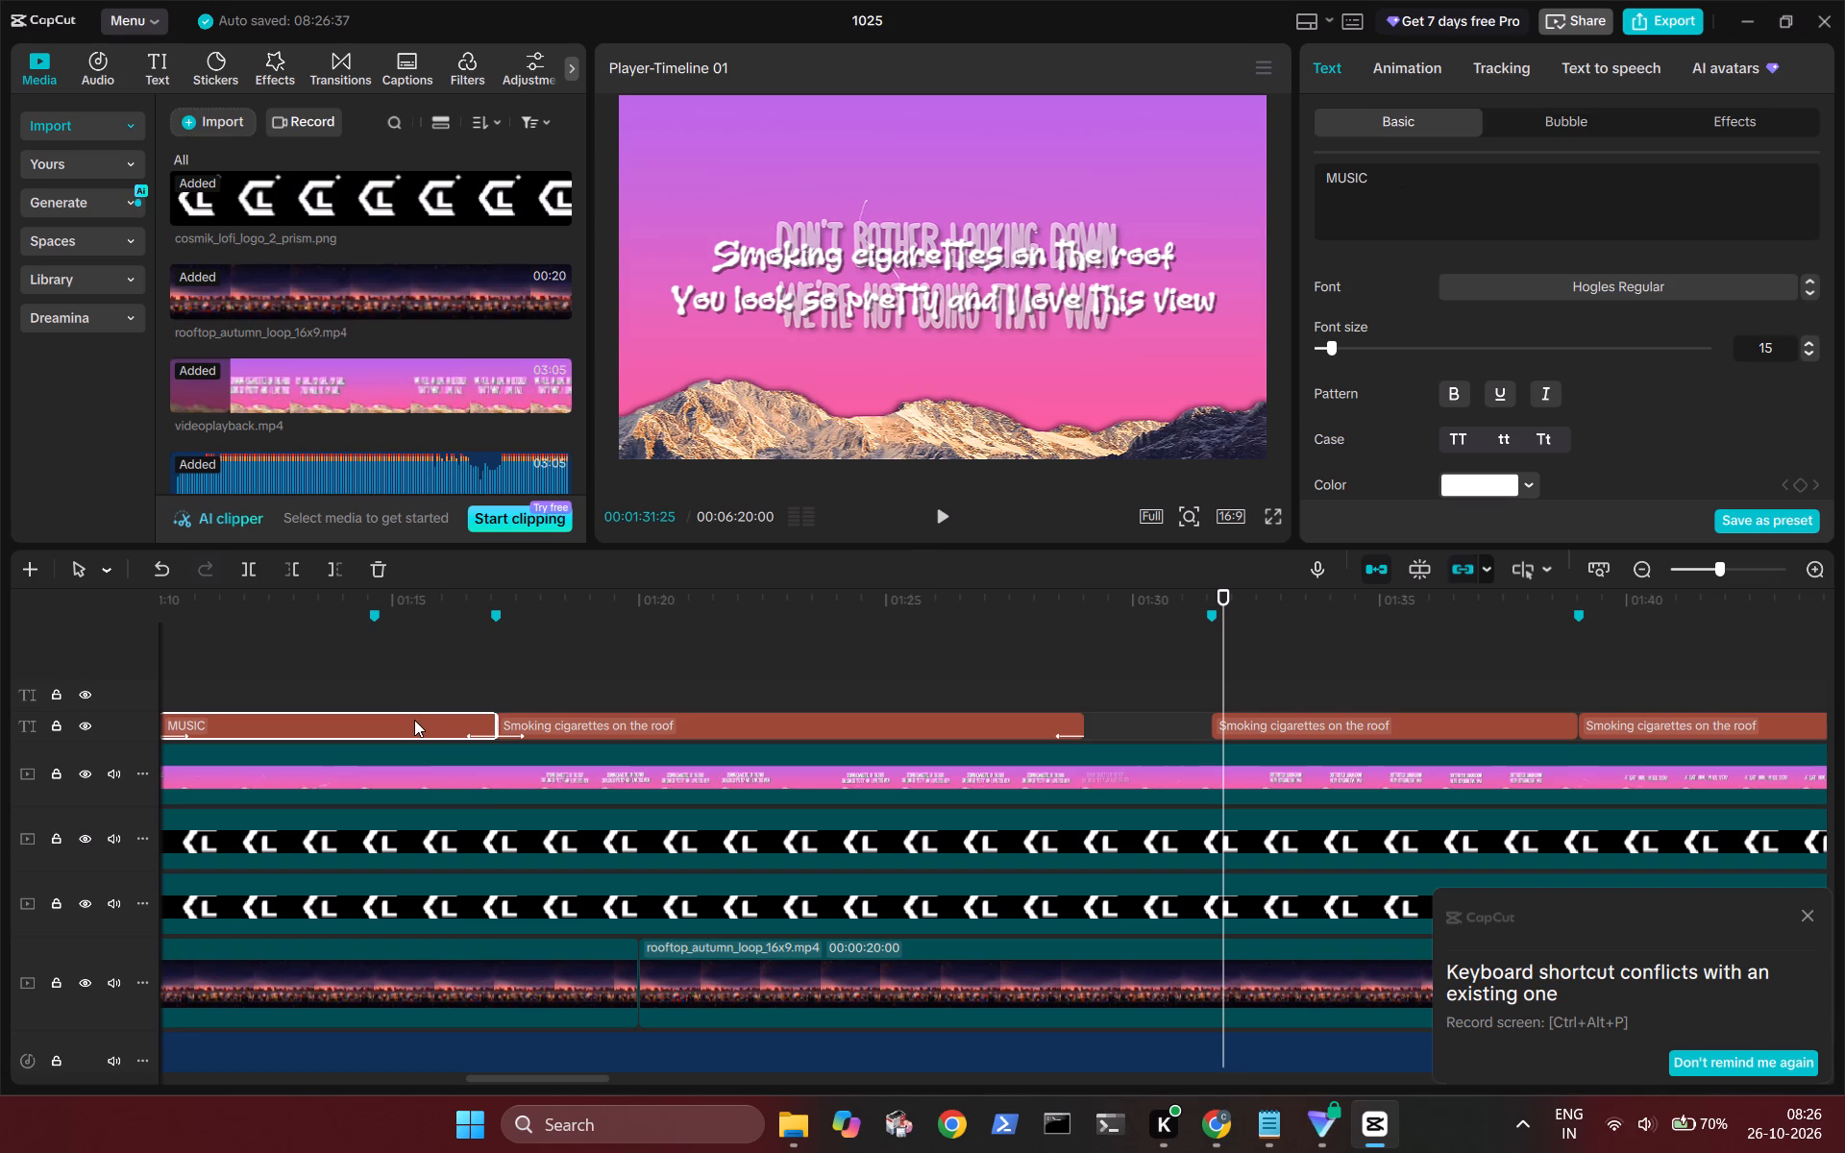
{"action": "key", "text": "ctrl+c"}
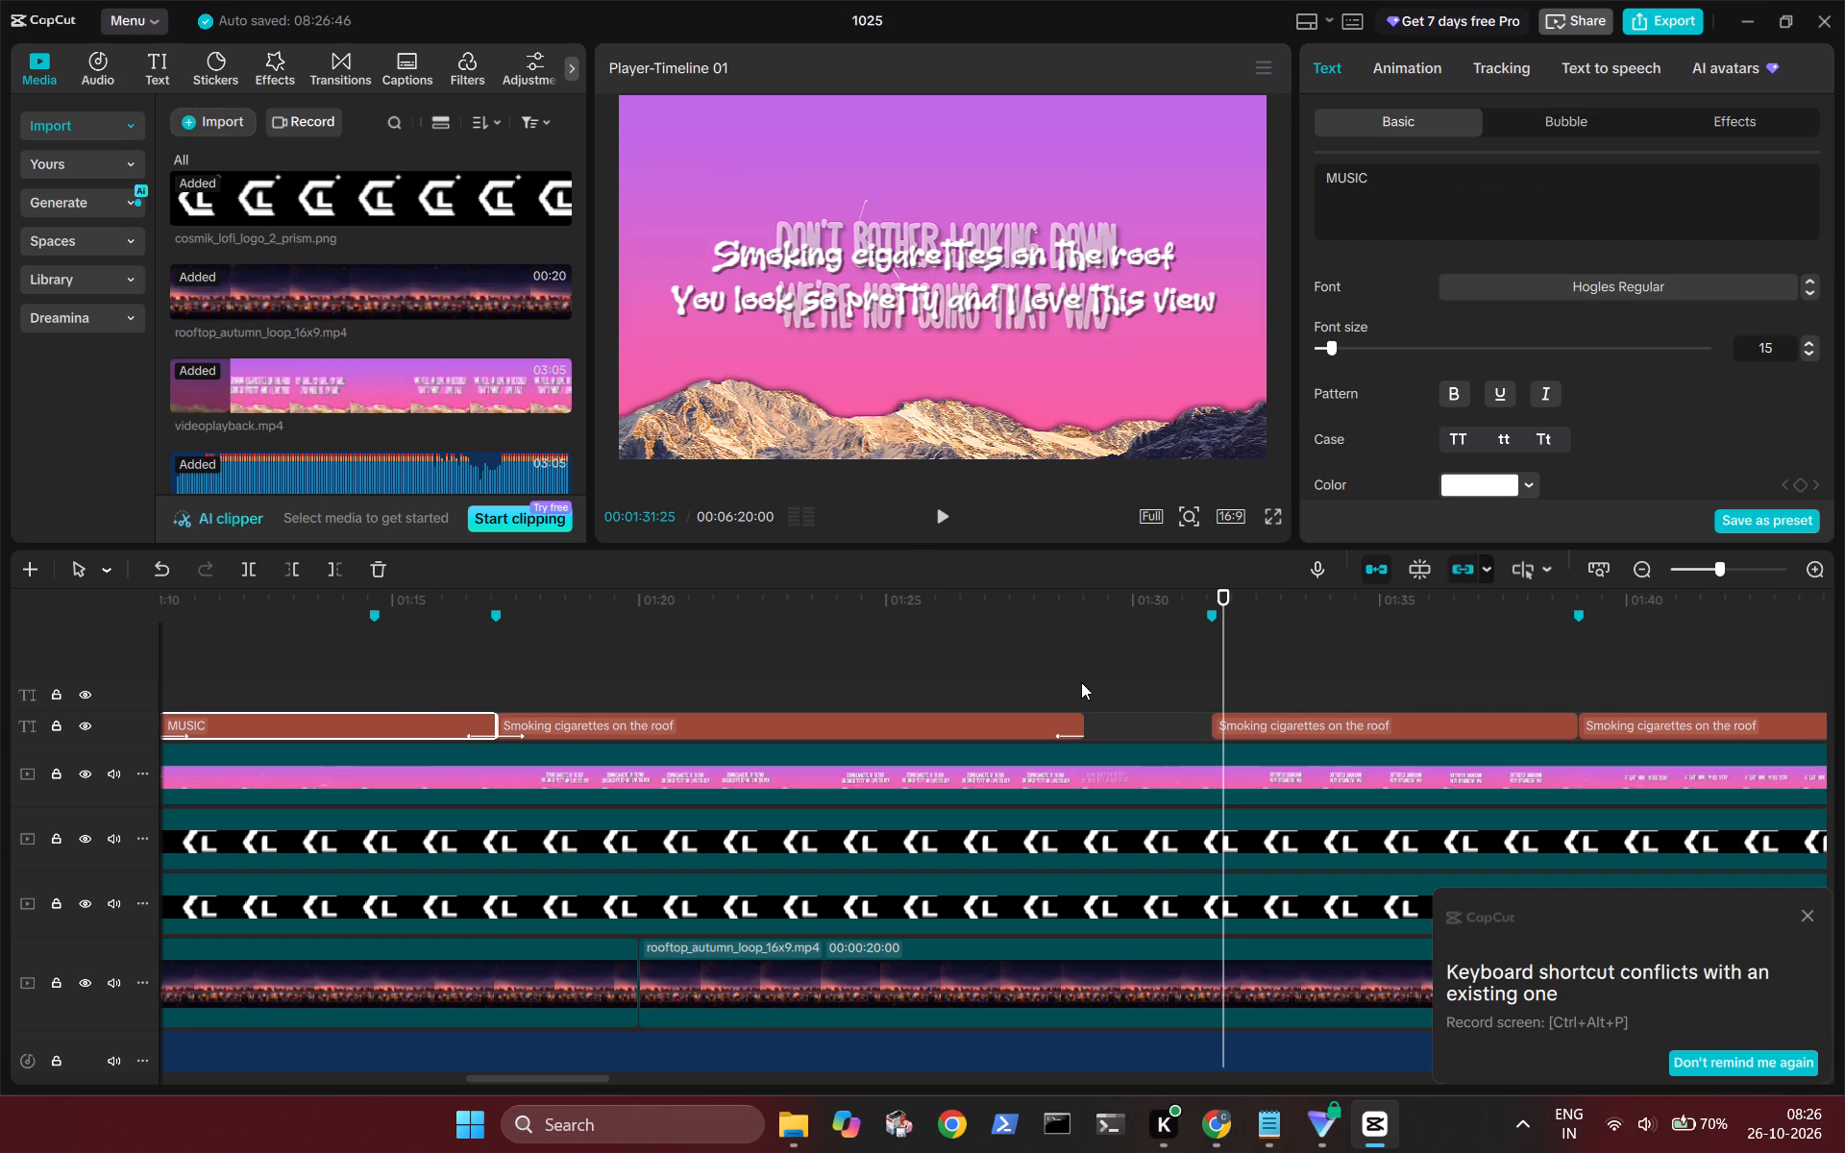
{"action": "left_click", "coordinate": [1081, 682]}
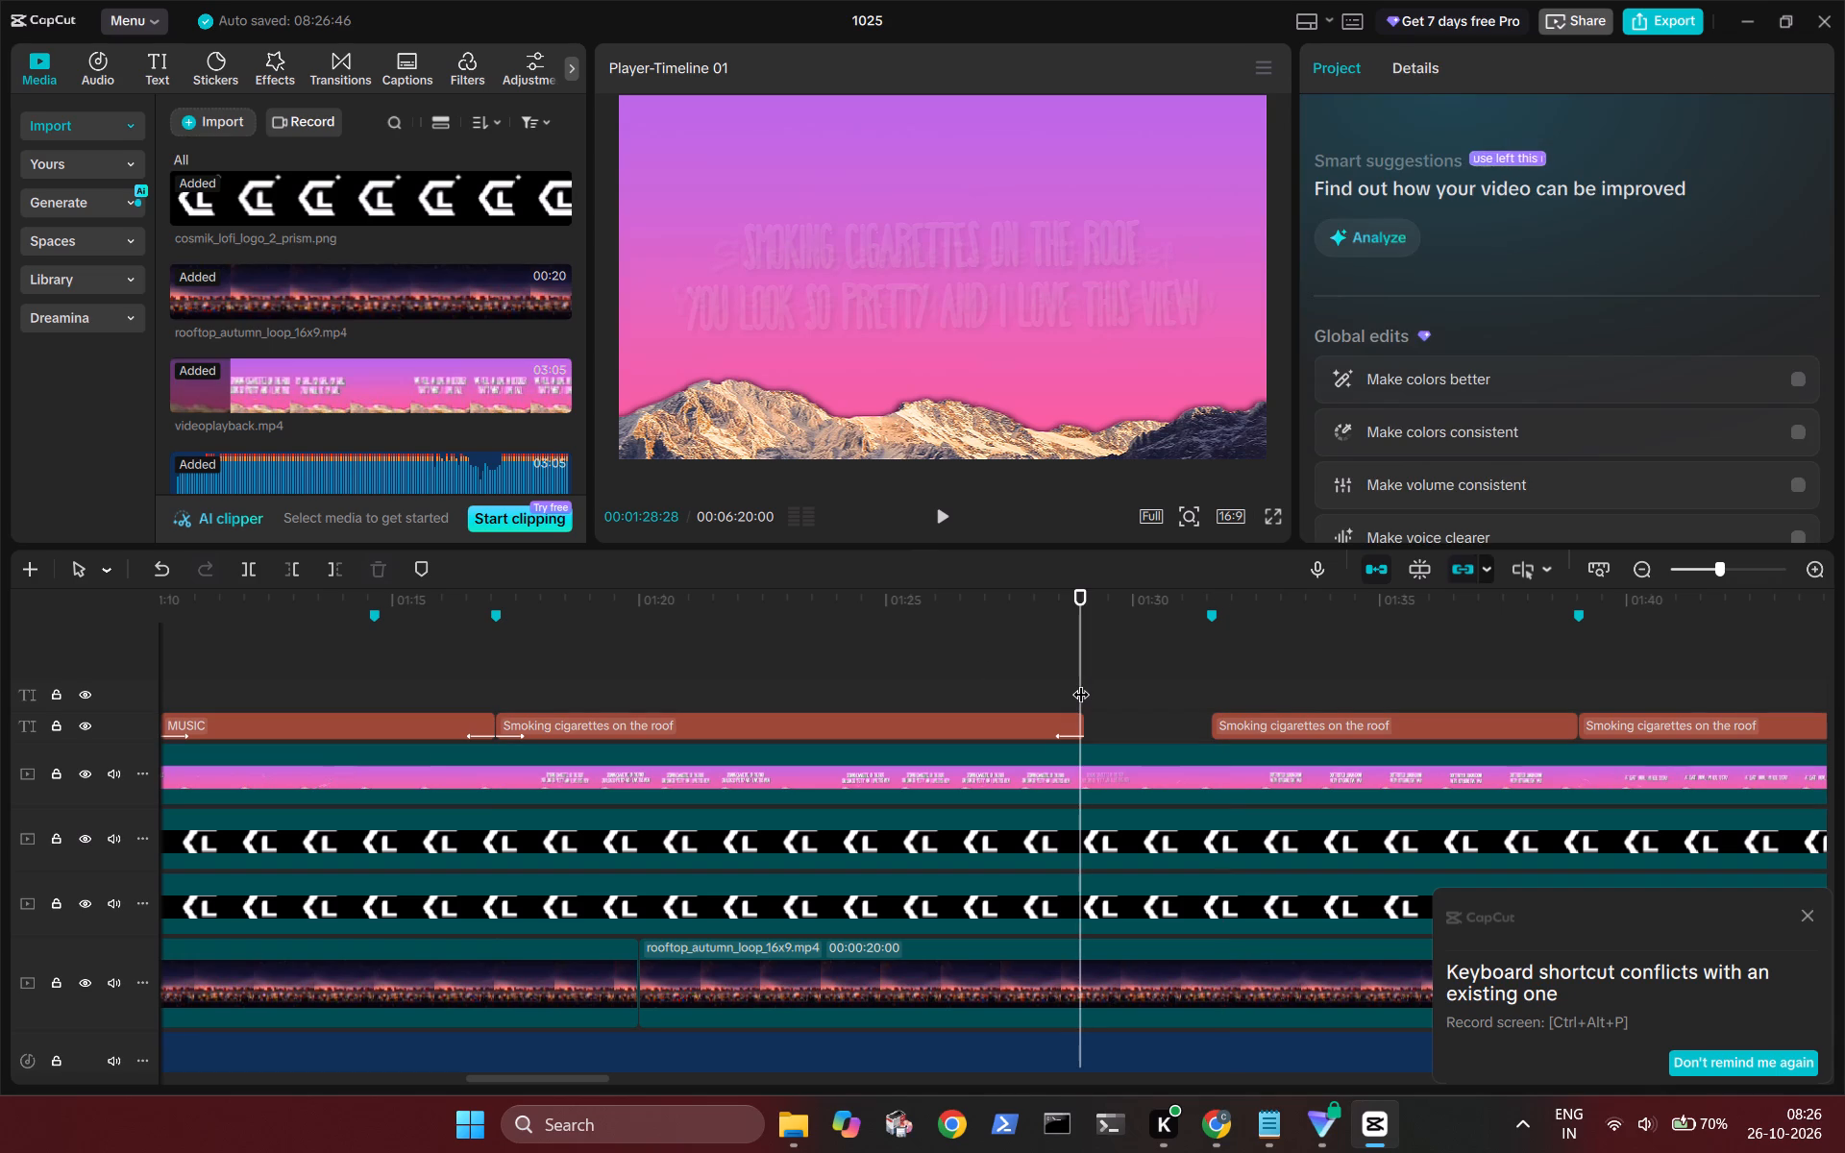
{"action": "key", "text": "Right"}
{"action": "key", "text": "ctrl+v"}
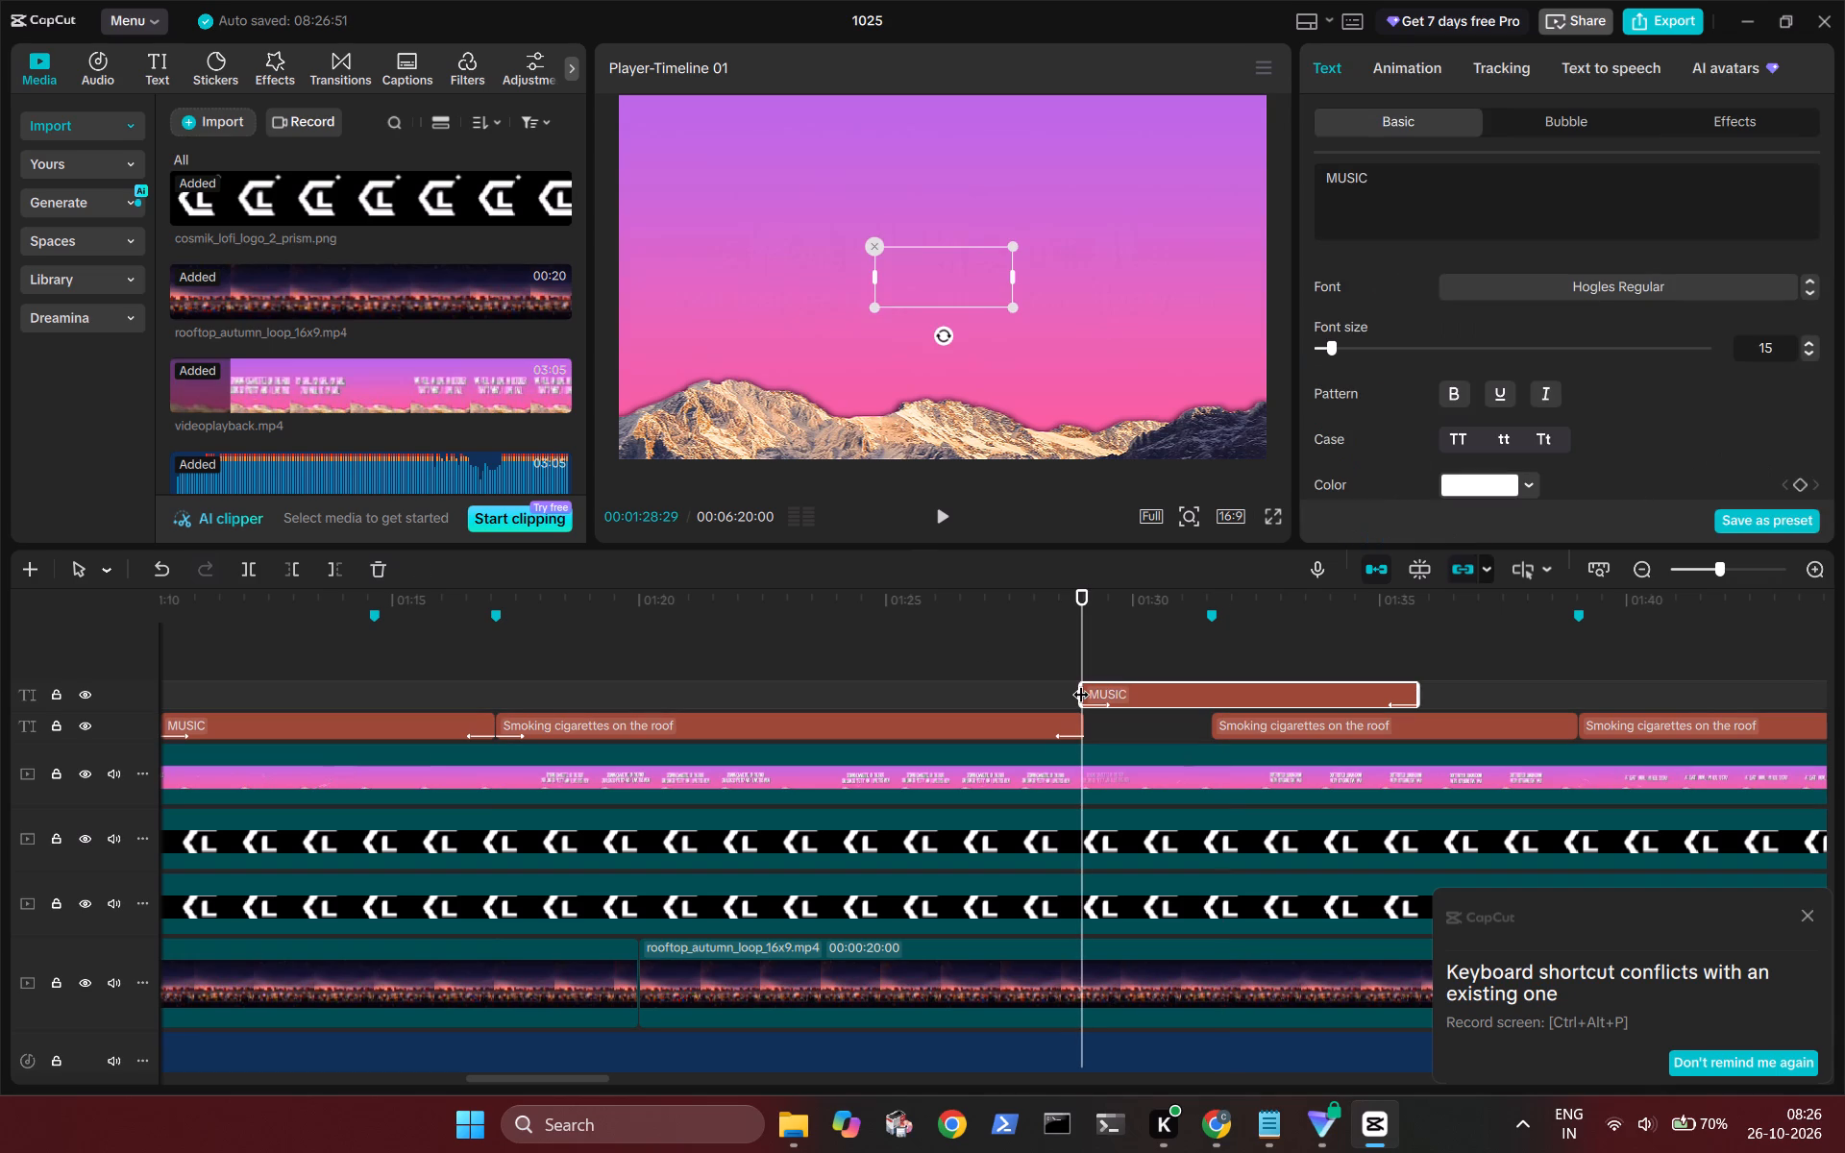
Trim the end of the pasted MUSIC title to the 01:31:18 marker, where the next lyric title starts.
{"action": "left_click", "coordinate": [1207, 639]}
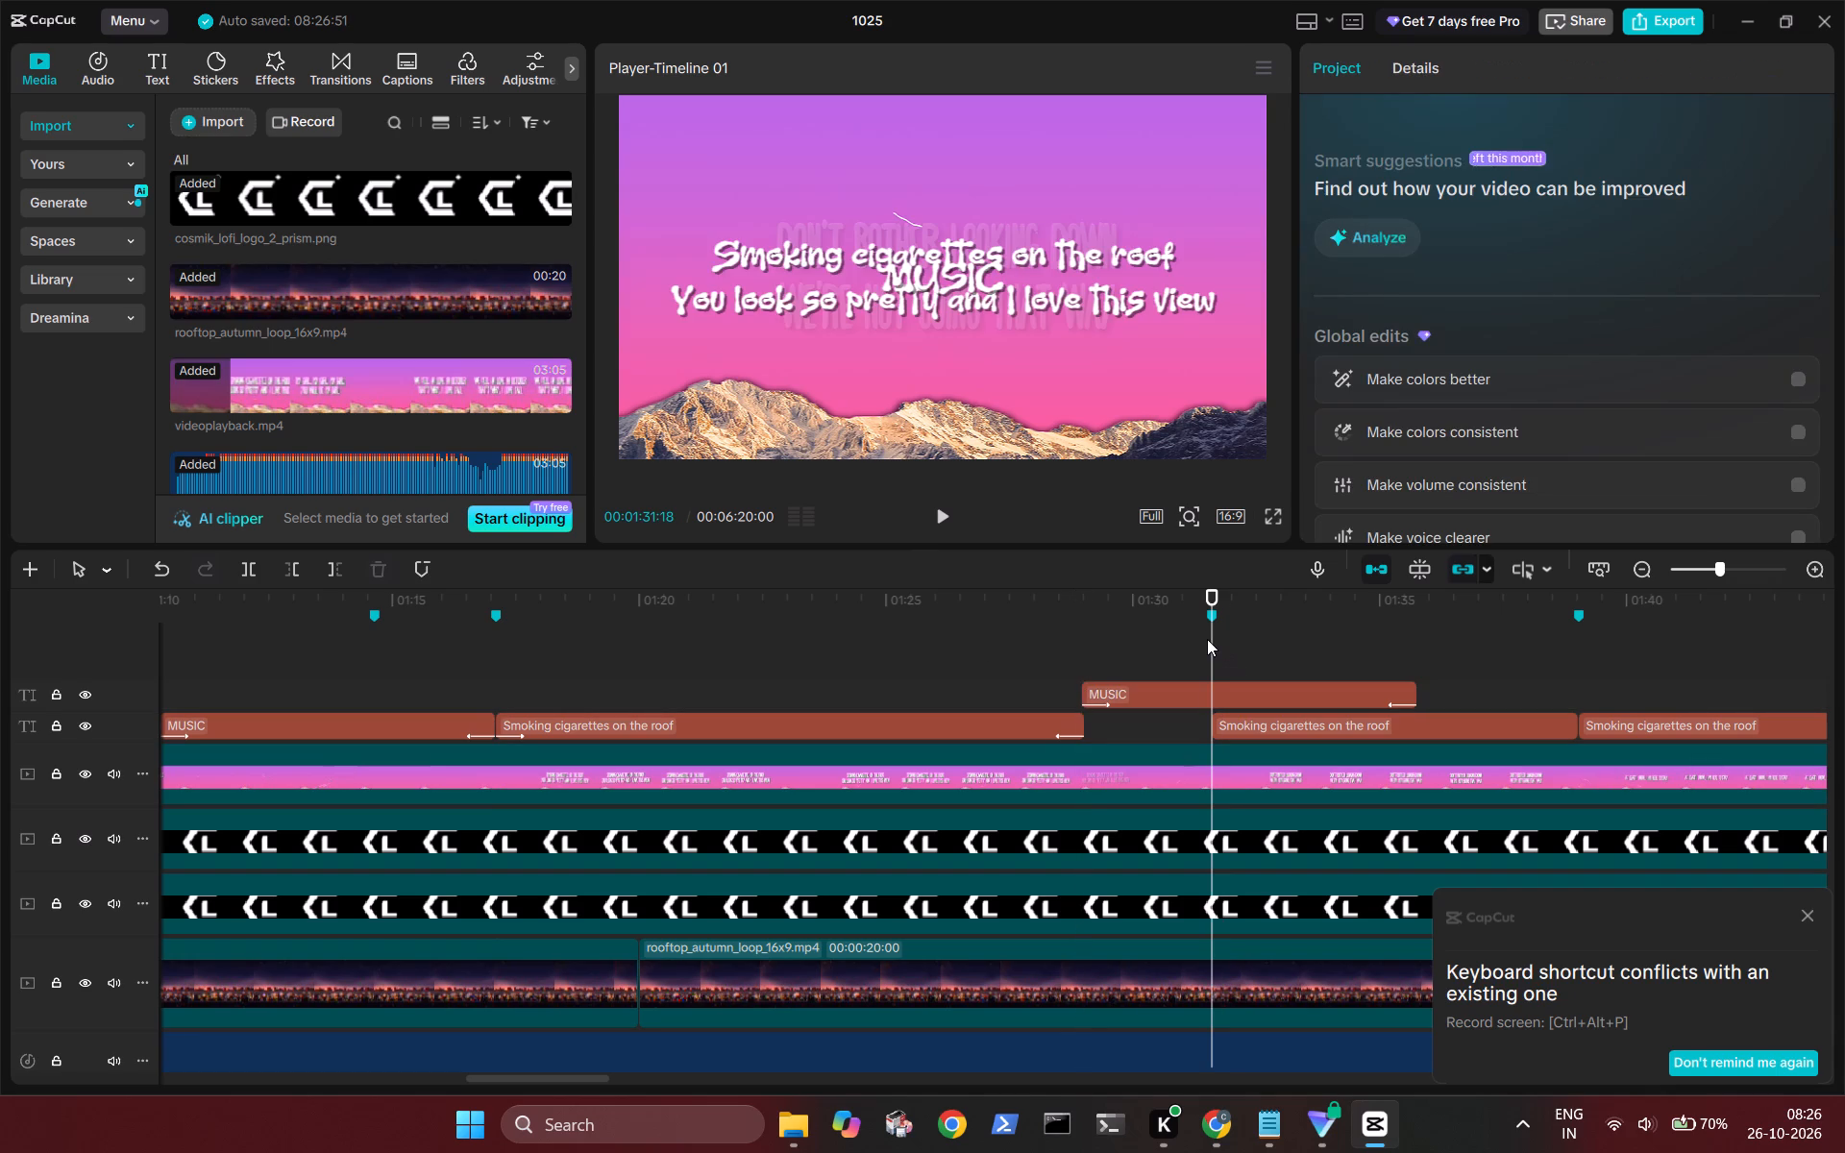
{"action": "left_click", "coordinate": [1214, 694]}
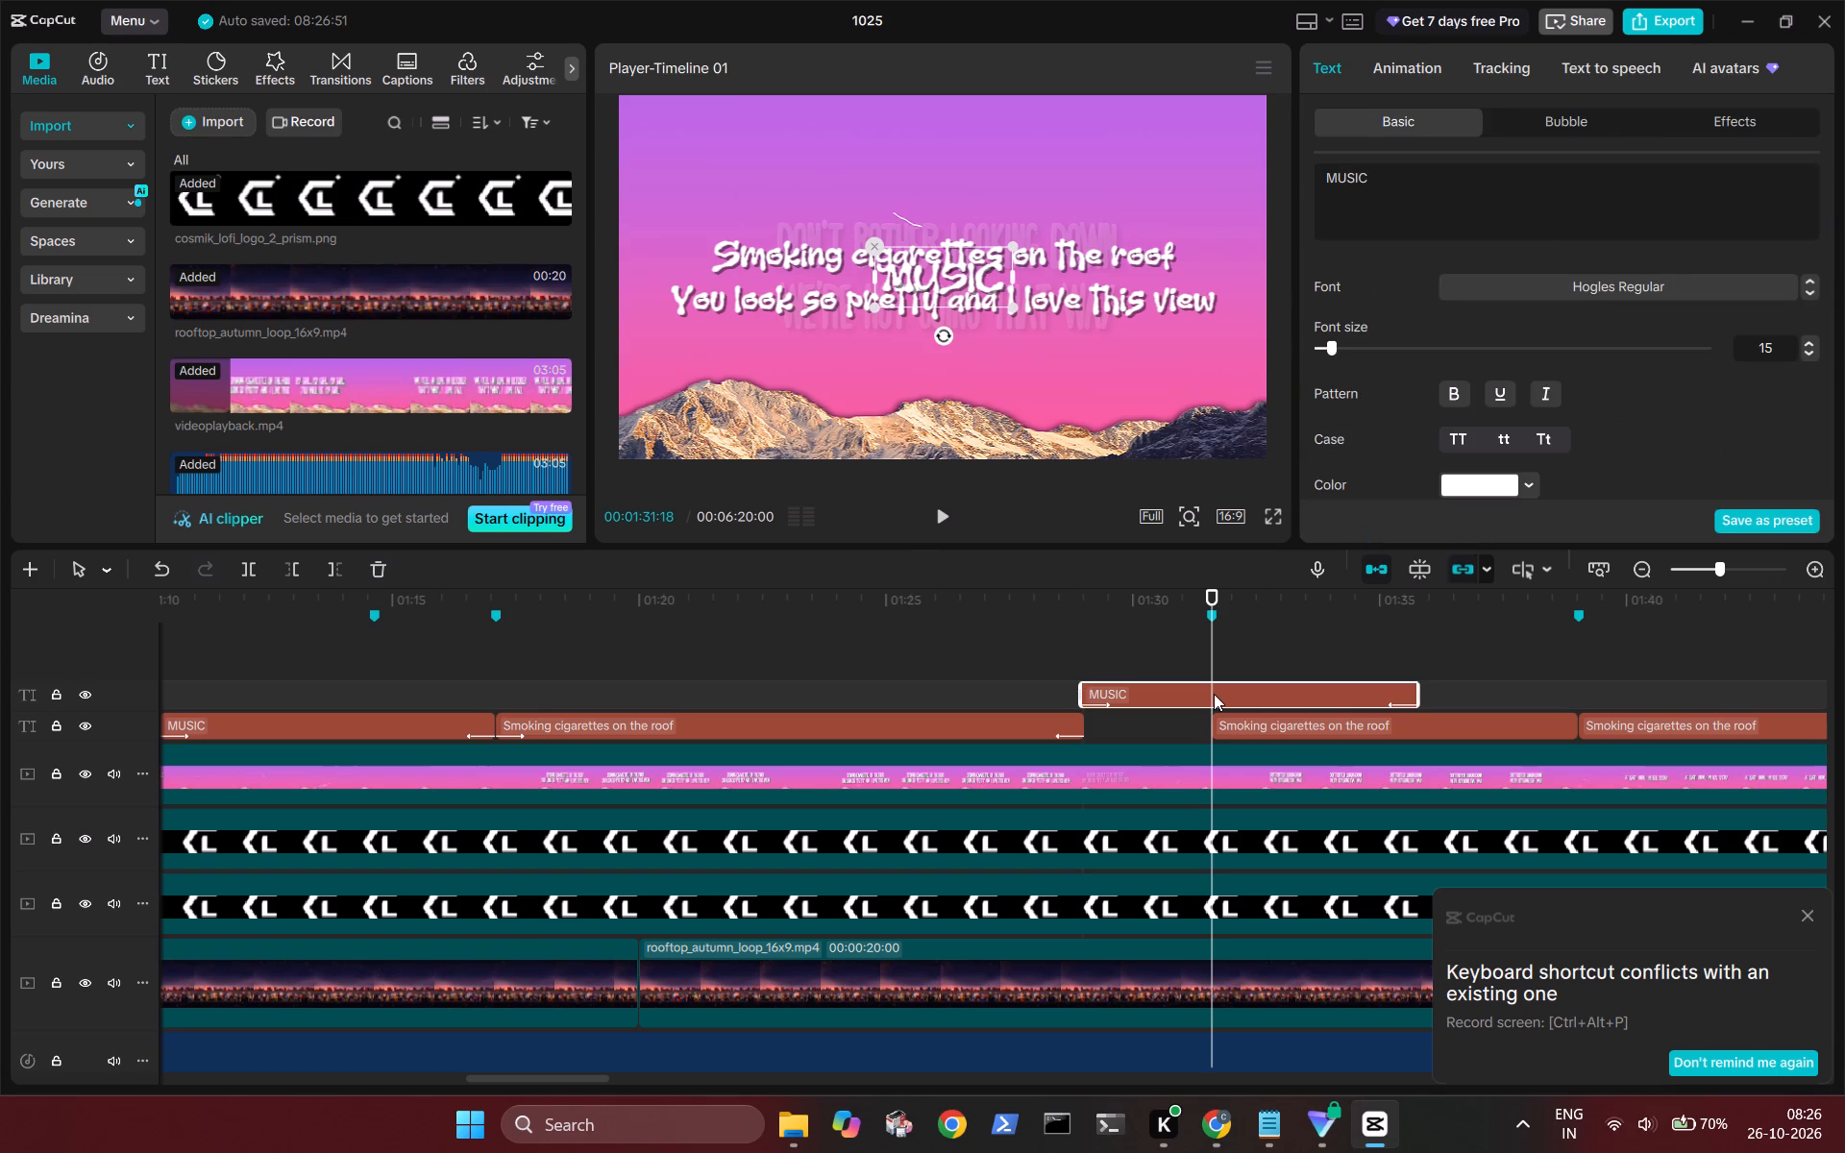
{"action": "key", "text": "w"}
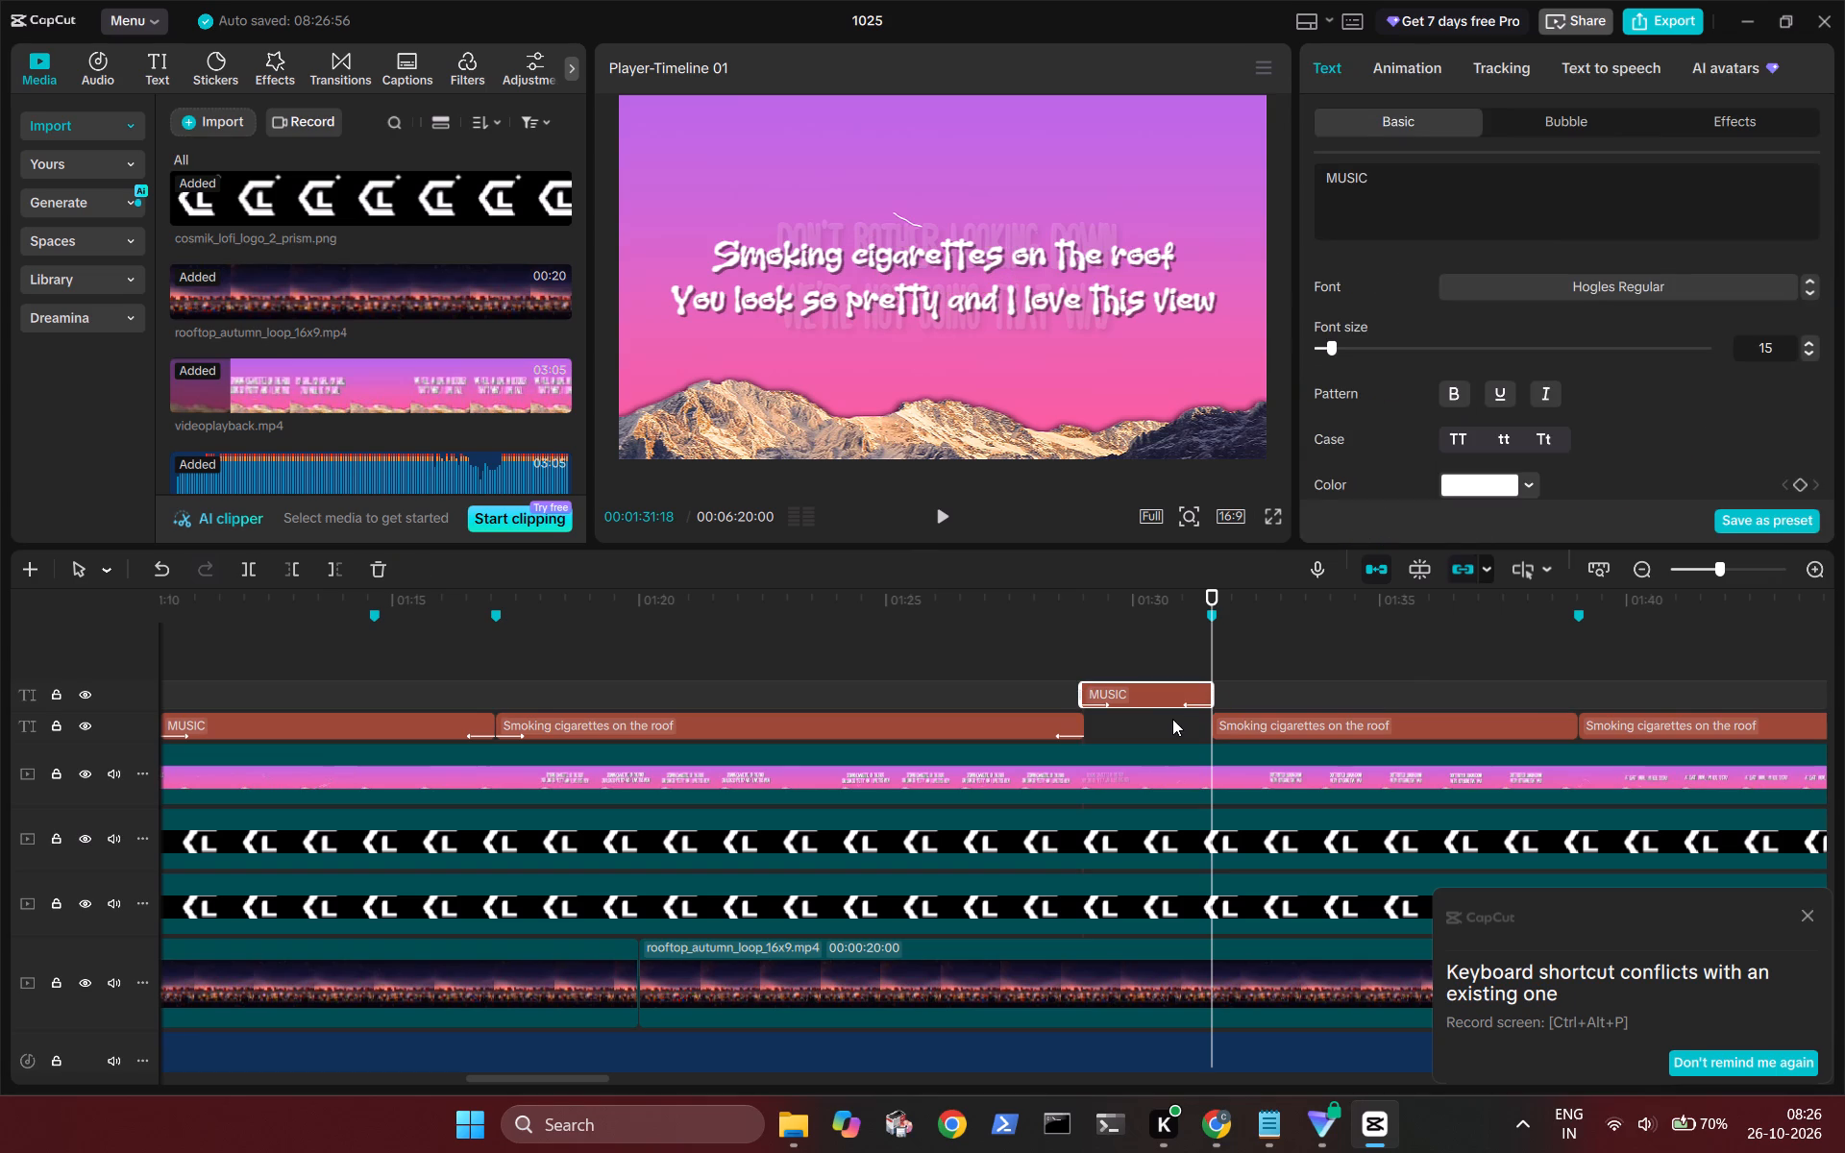
Replace the lyrics in the title after the pasted MUSIC with "Don't bother looking down, we're not going that way" from the Notepad lyrics.
{"action": "key", "text": "space"}
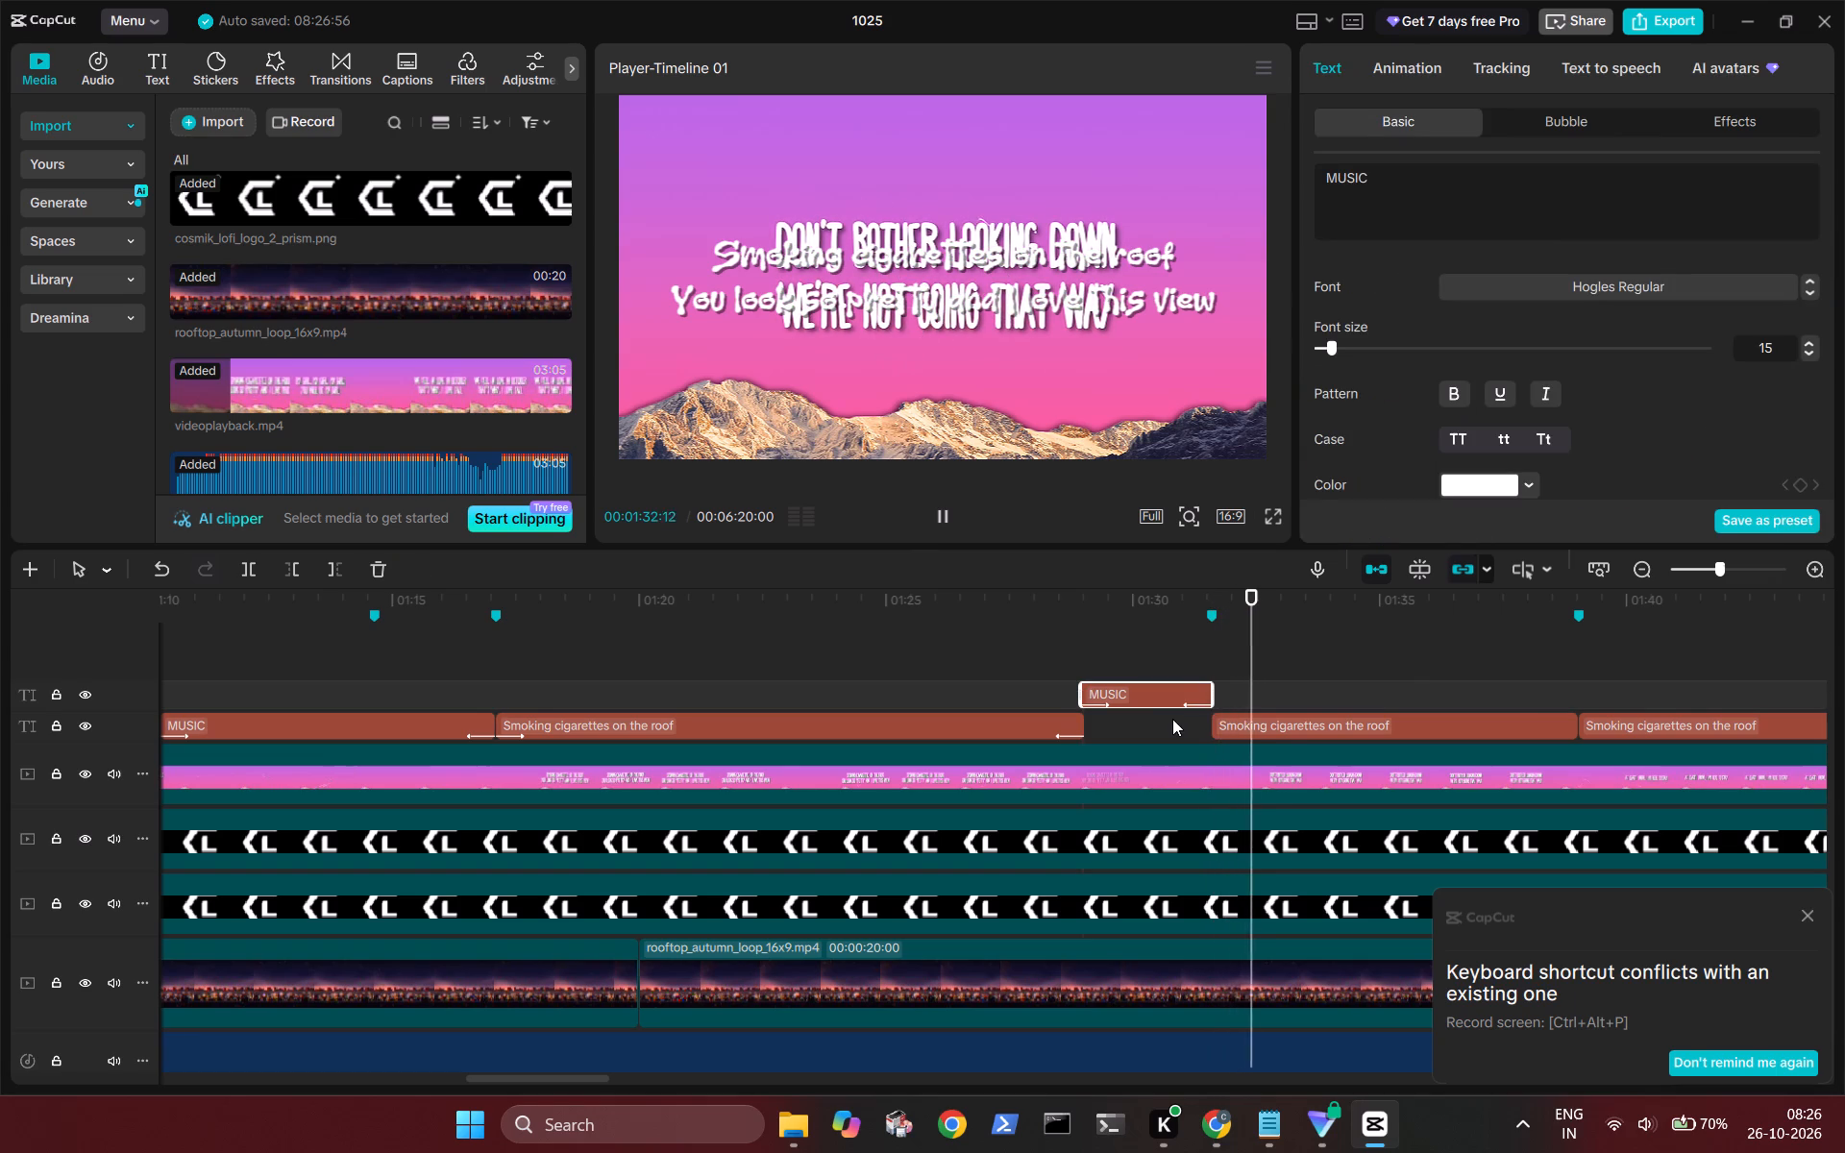
{"action": "key", "text": "space"}
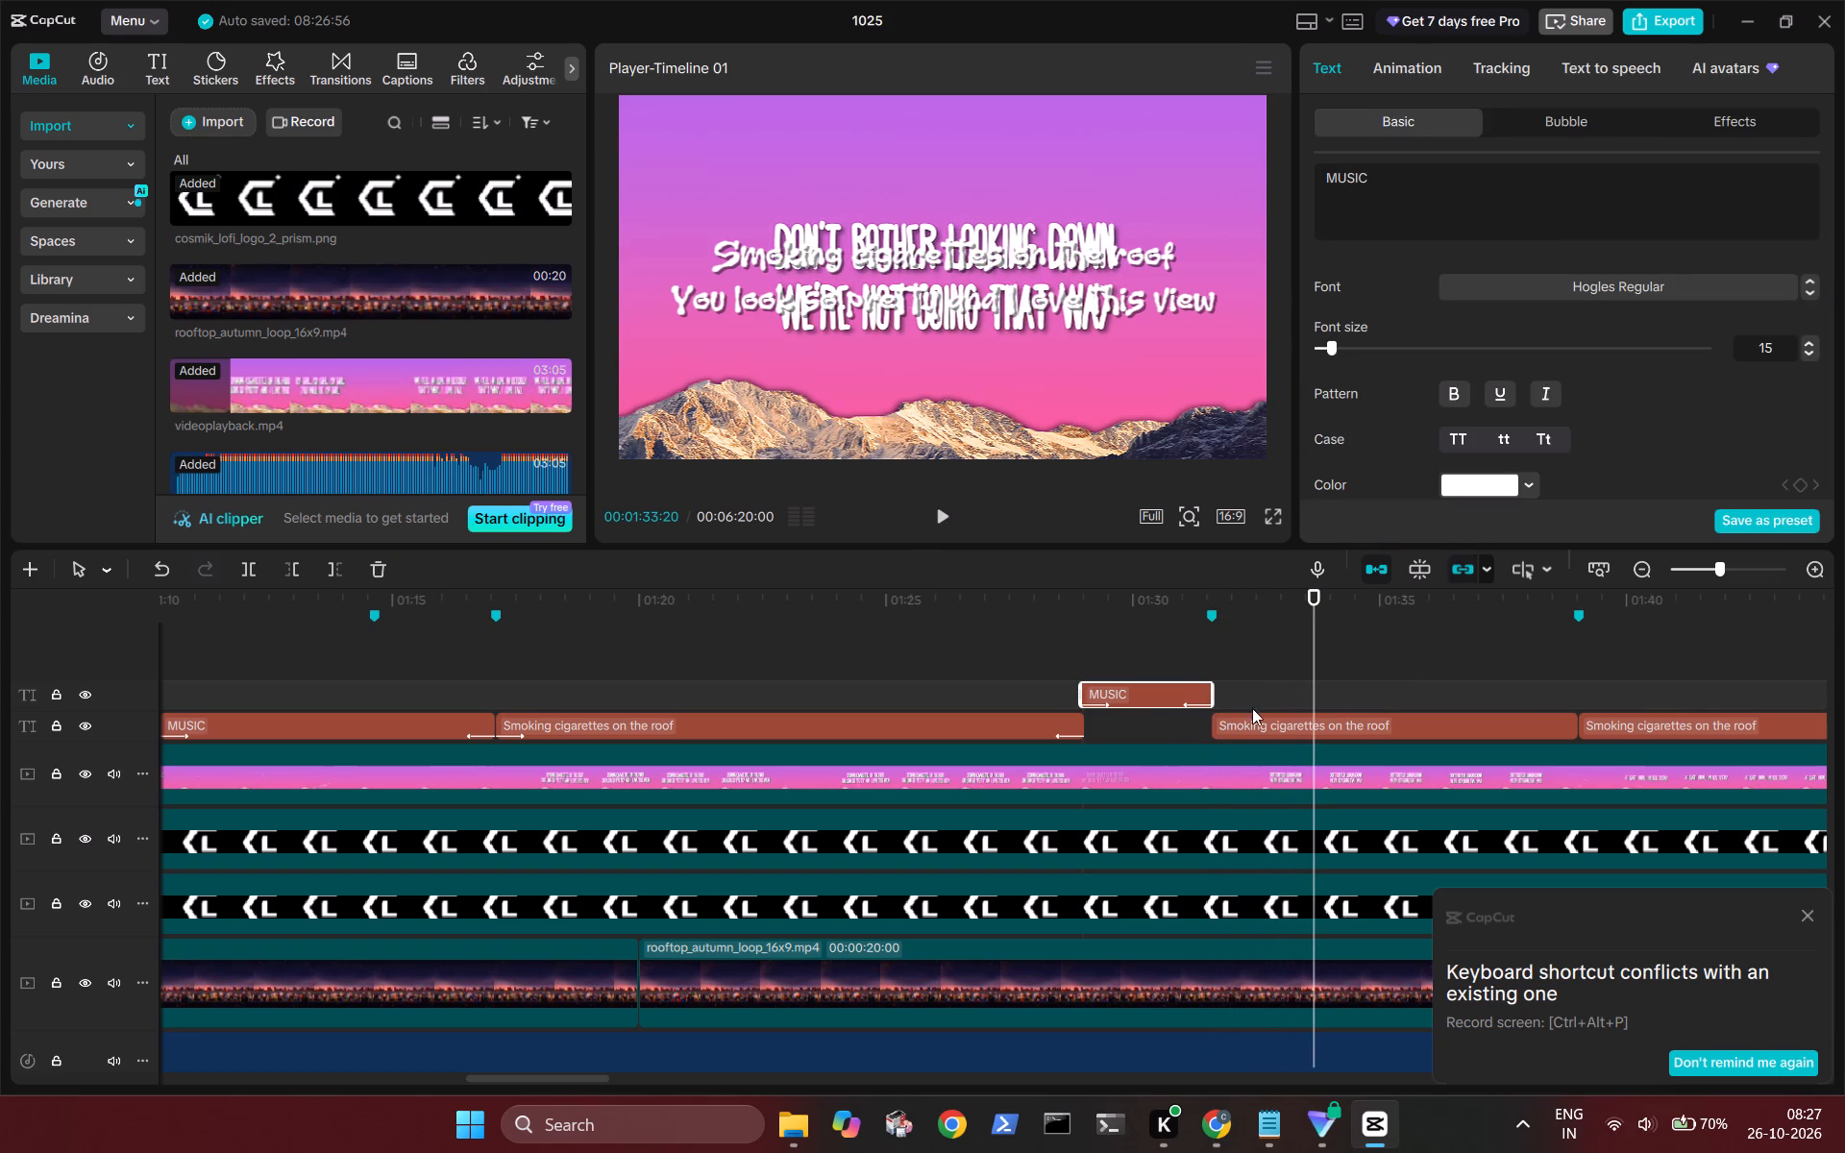
{"action": "left_click", "coordinate": [1255, 1128]}
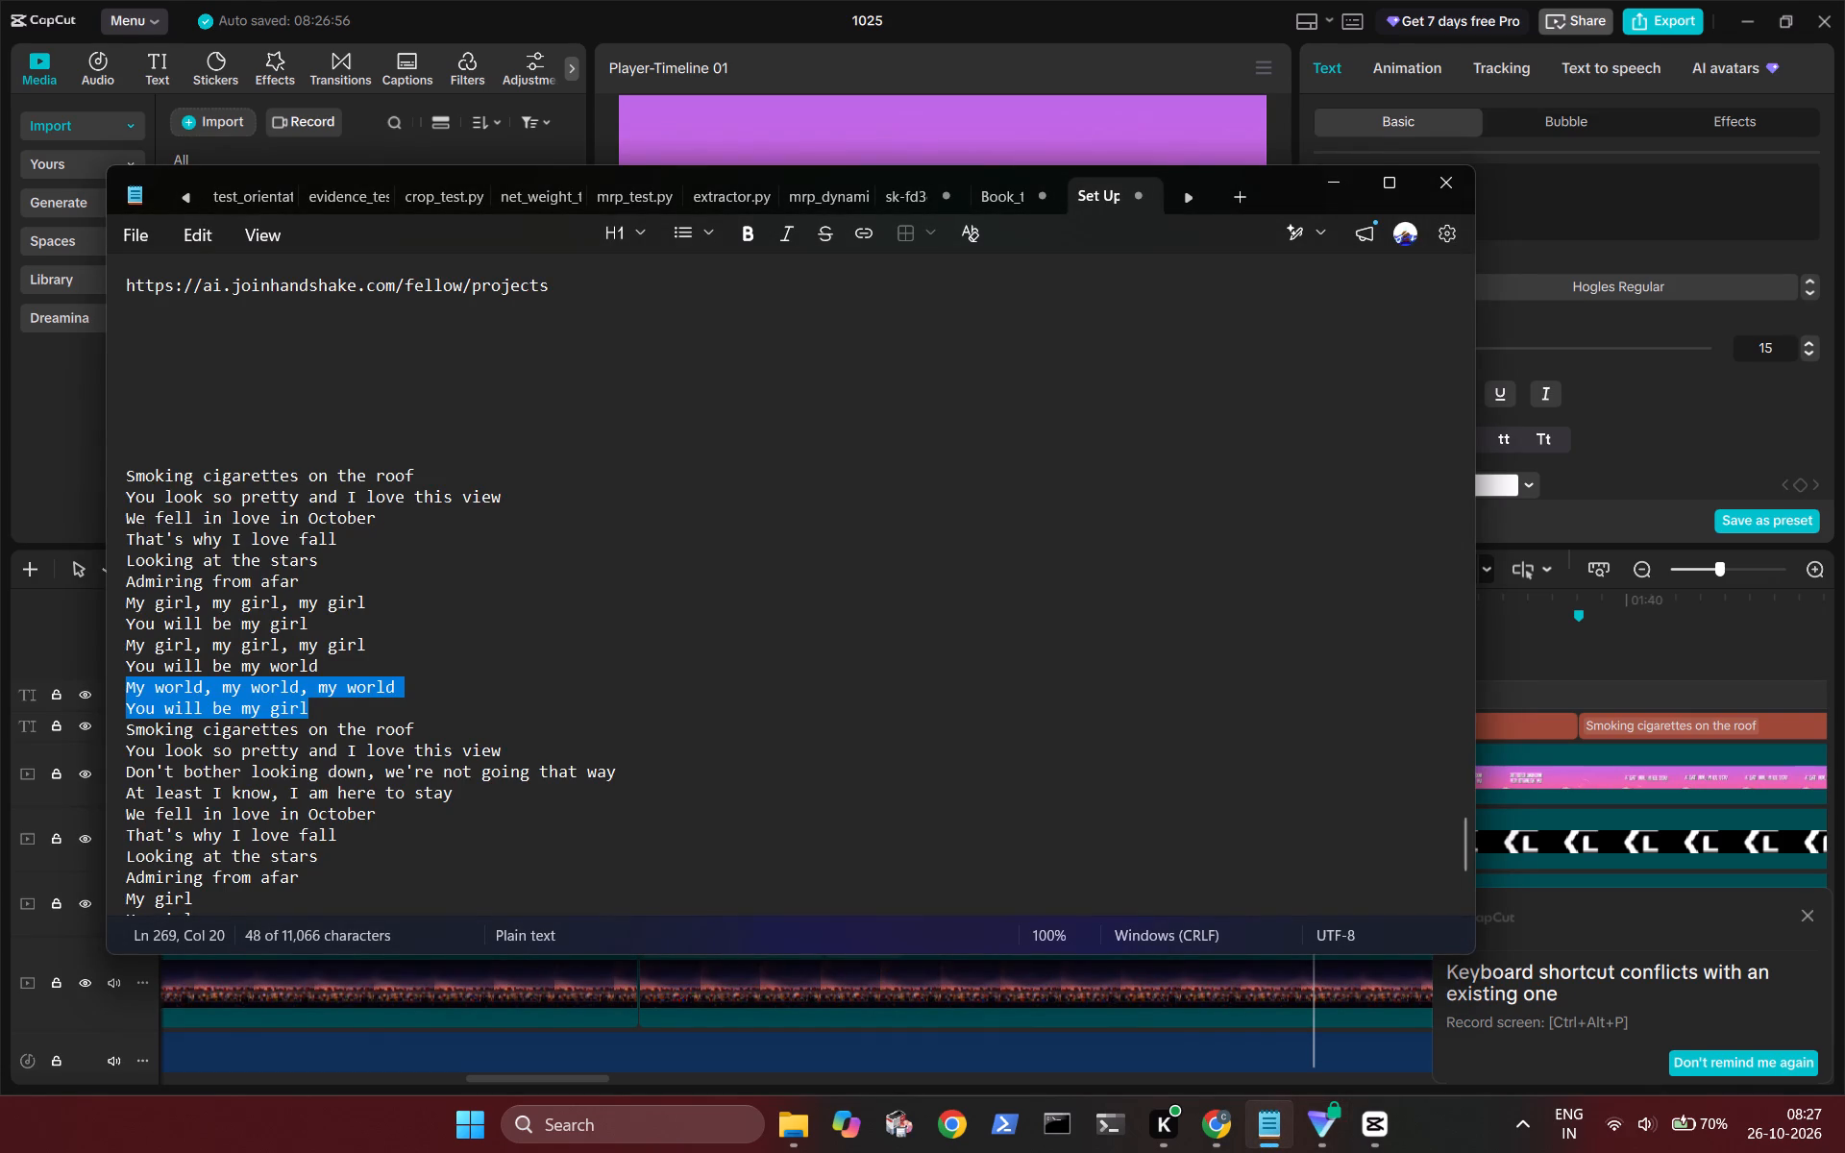
{"action": "left_click_drag", "start_coordinate": [631, 778], "coordinate": [487, 788]}
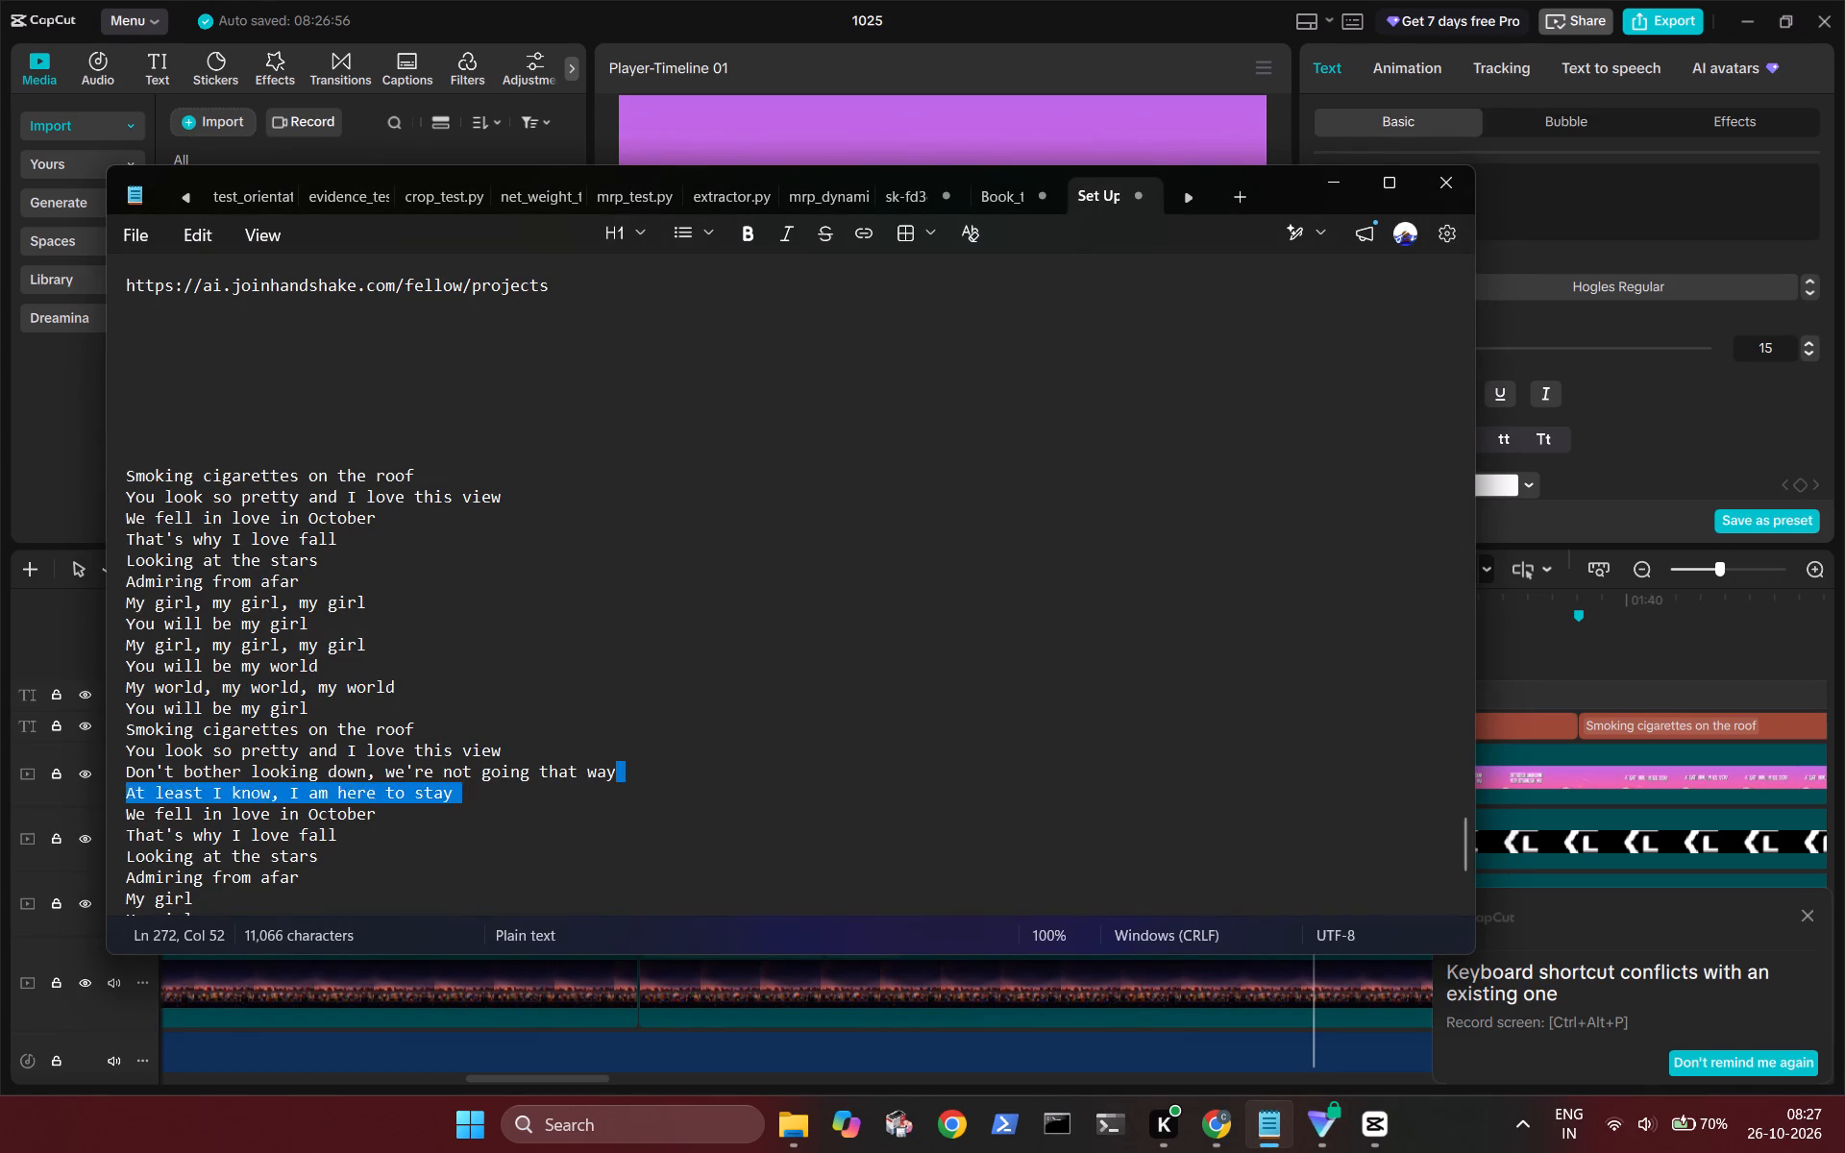
{"action": "left_click_drag", "start_coordinate": [487, 788], "coordinate": [111, 776]}
{"action": "key", "text": "ctrl+c"}
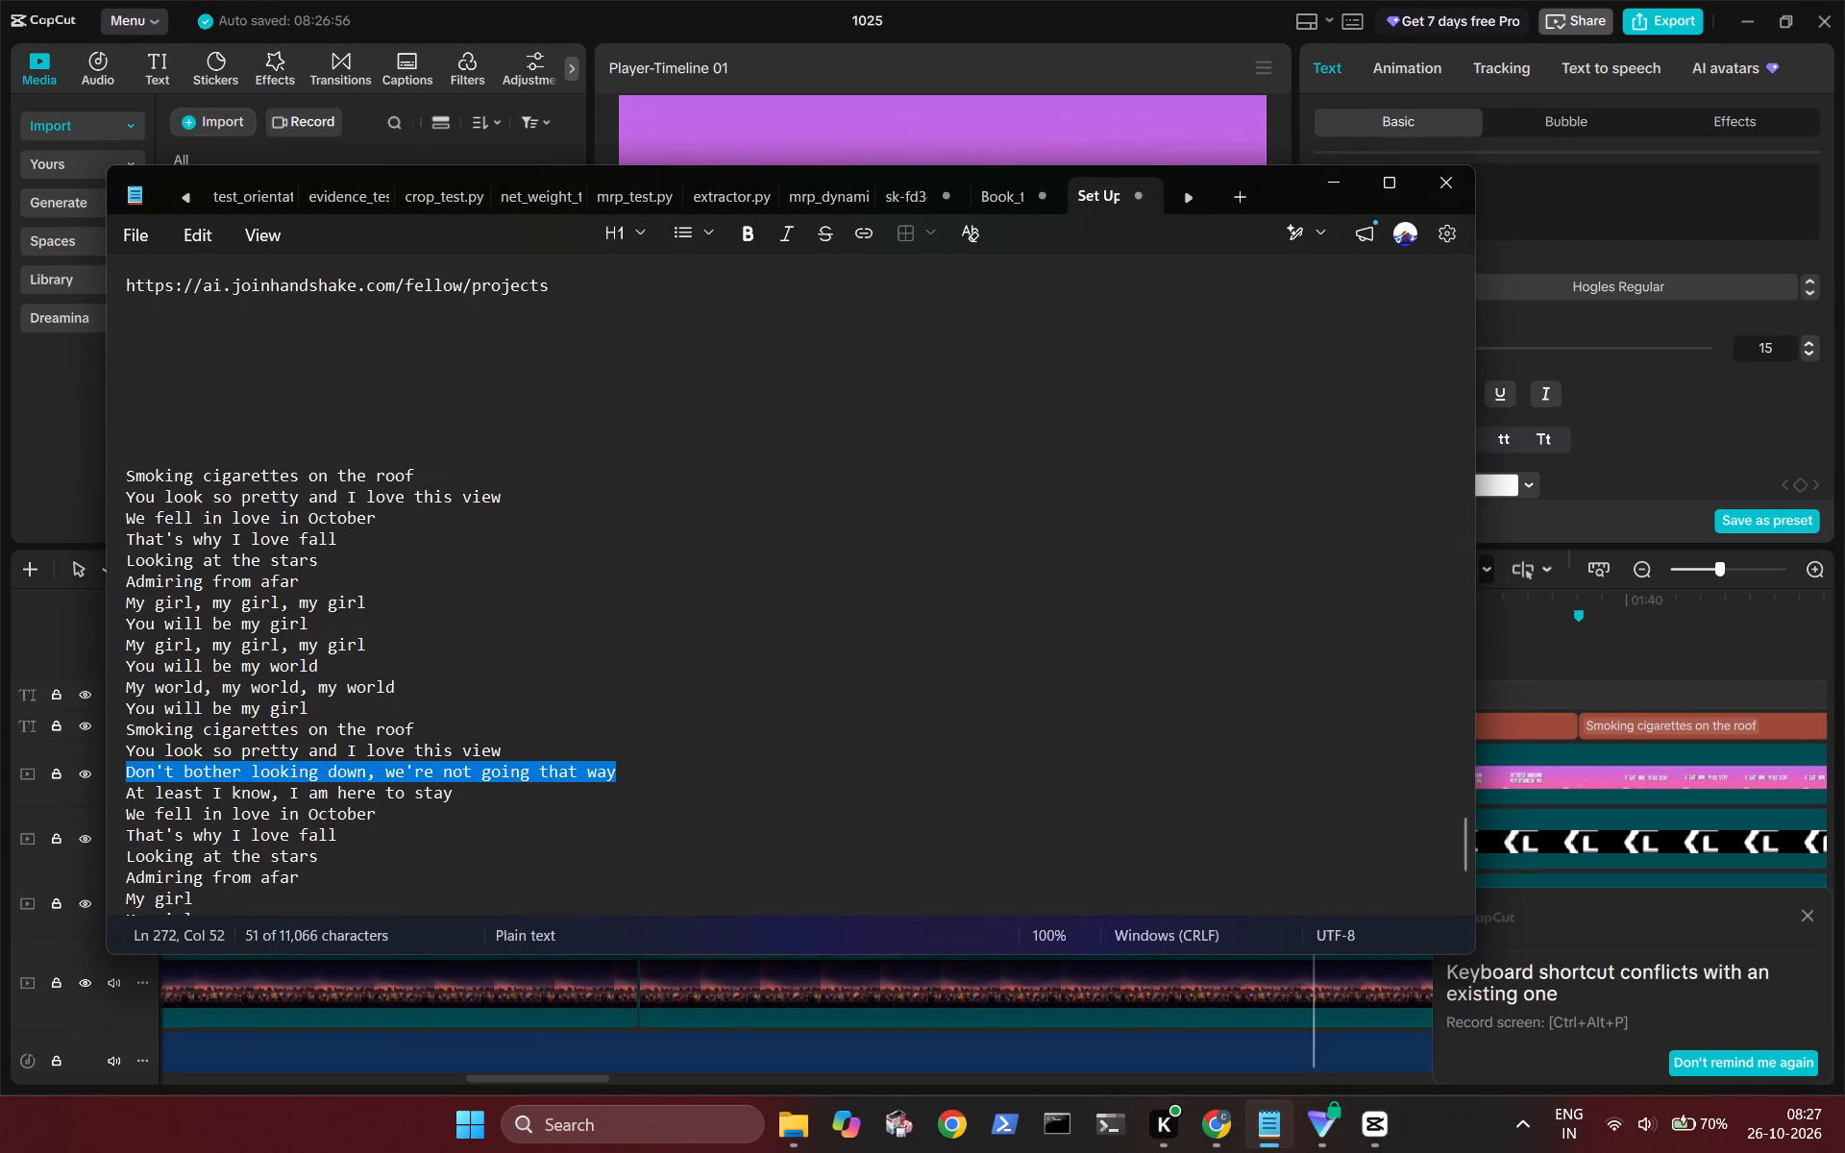
{"action": "left_click", "coordinate": [1525, 184]}
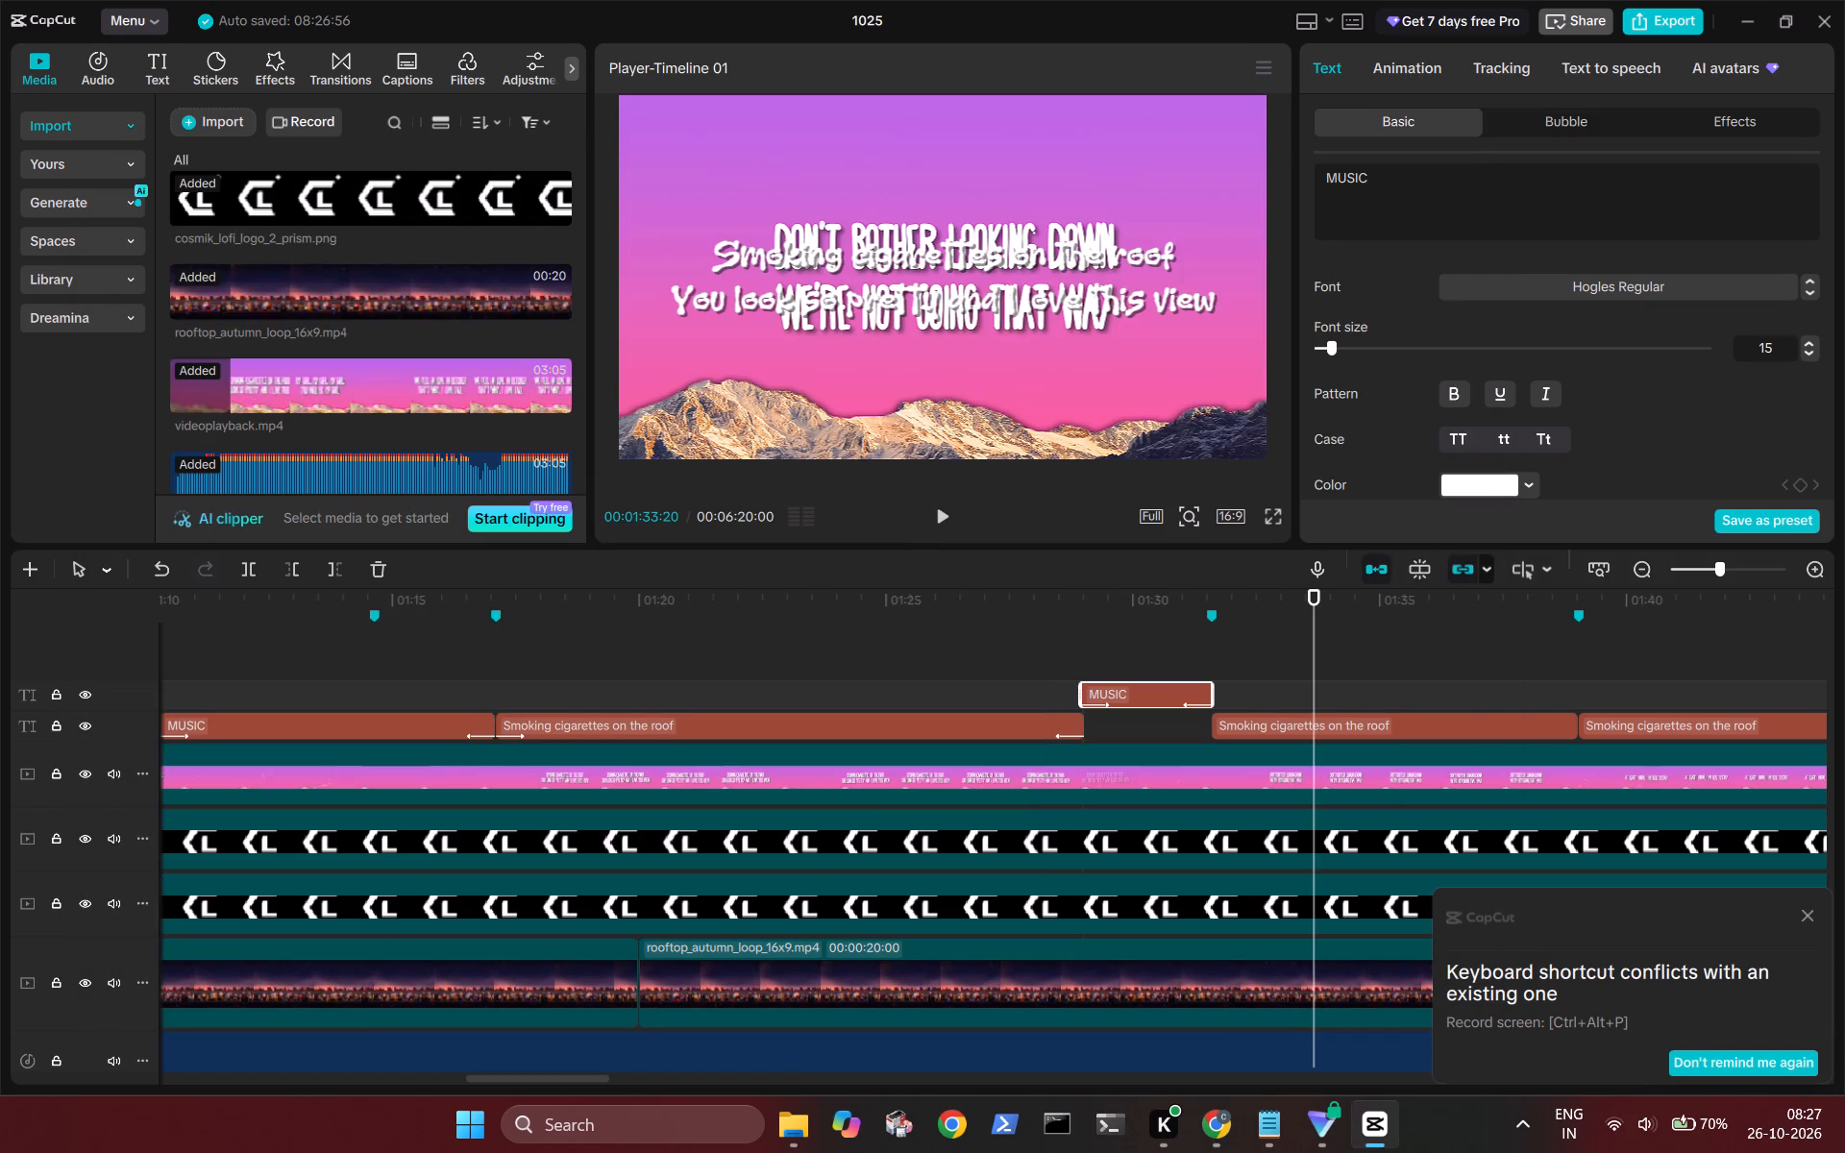
{"action": "left_click", "coordinate": [1384, 725]}
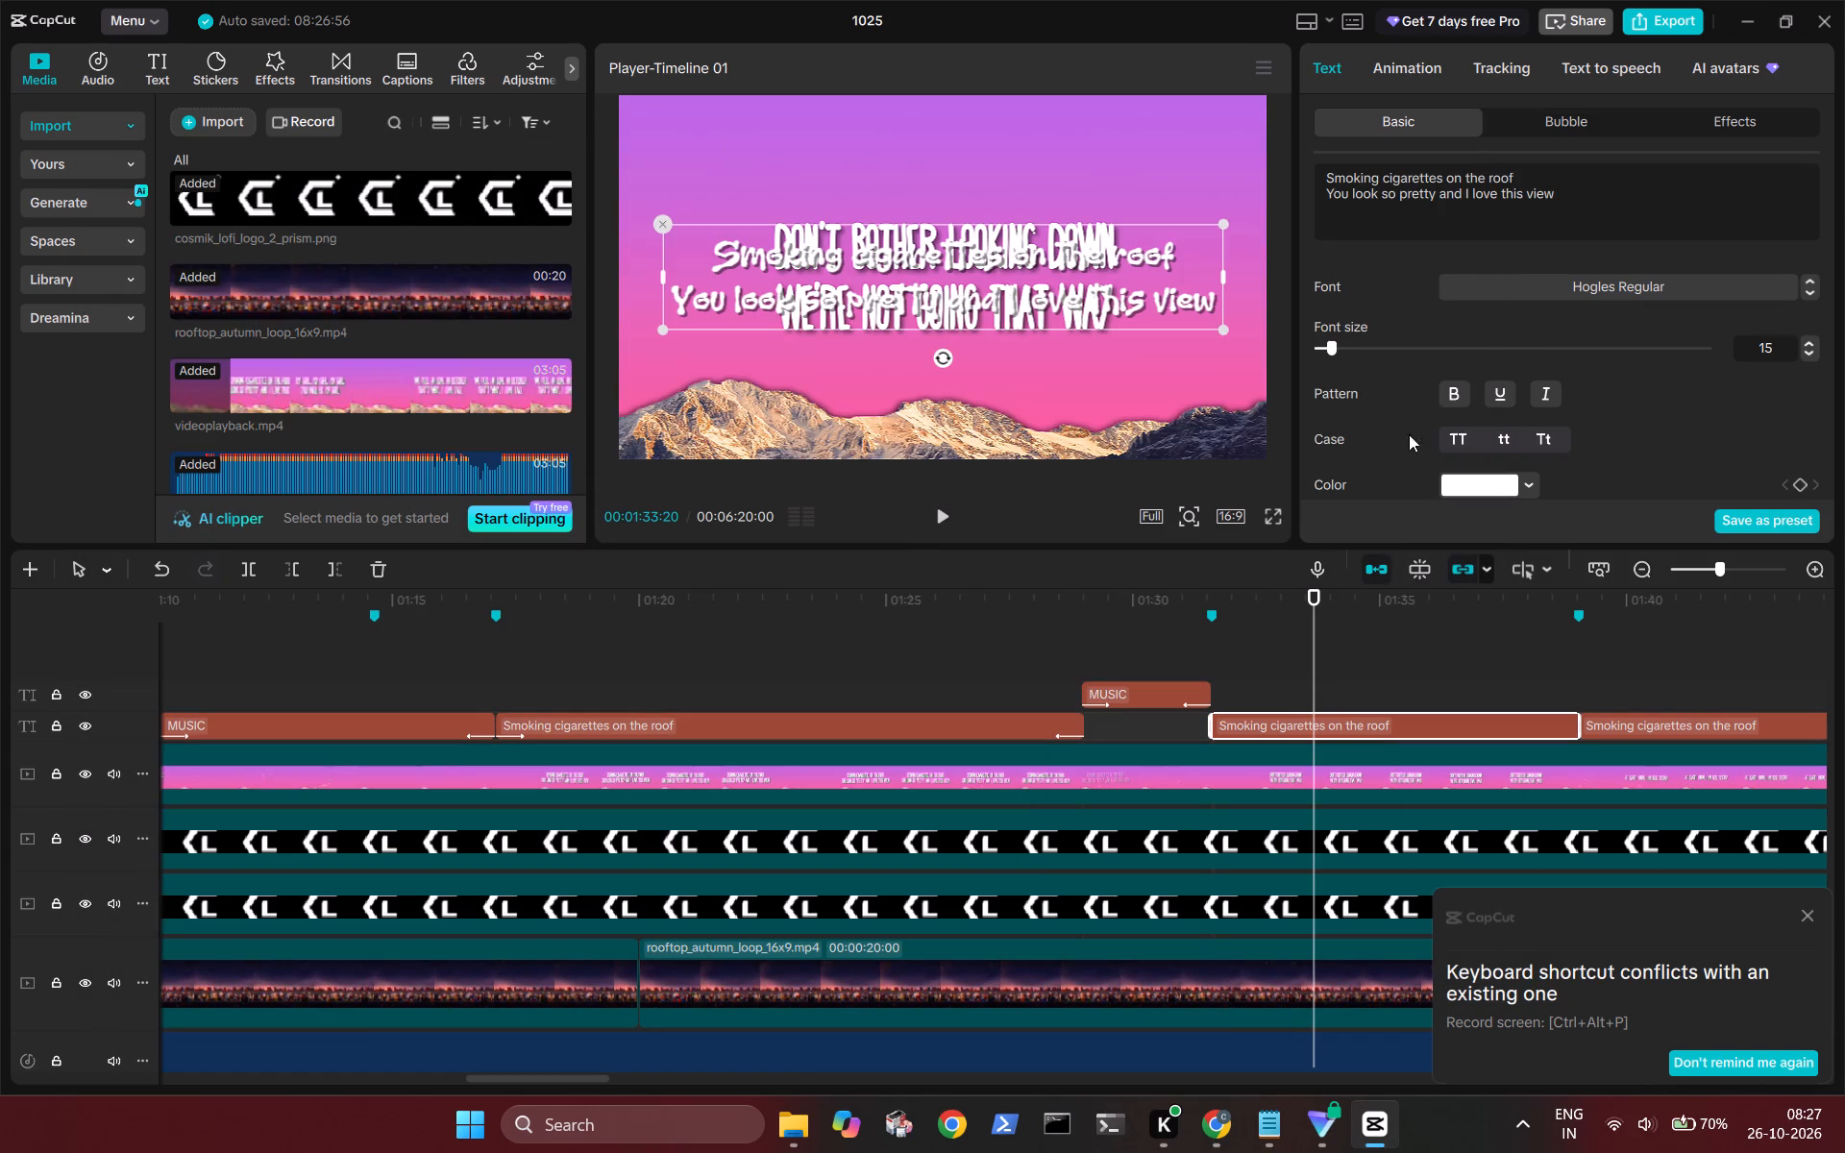
{"action": "left_click", "coordinate": [1579, 193]}
{"action": "key", "text": "ctrl+a"}
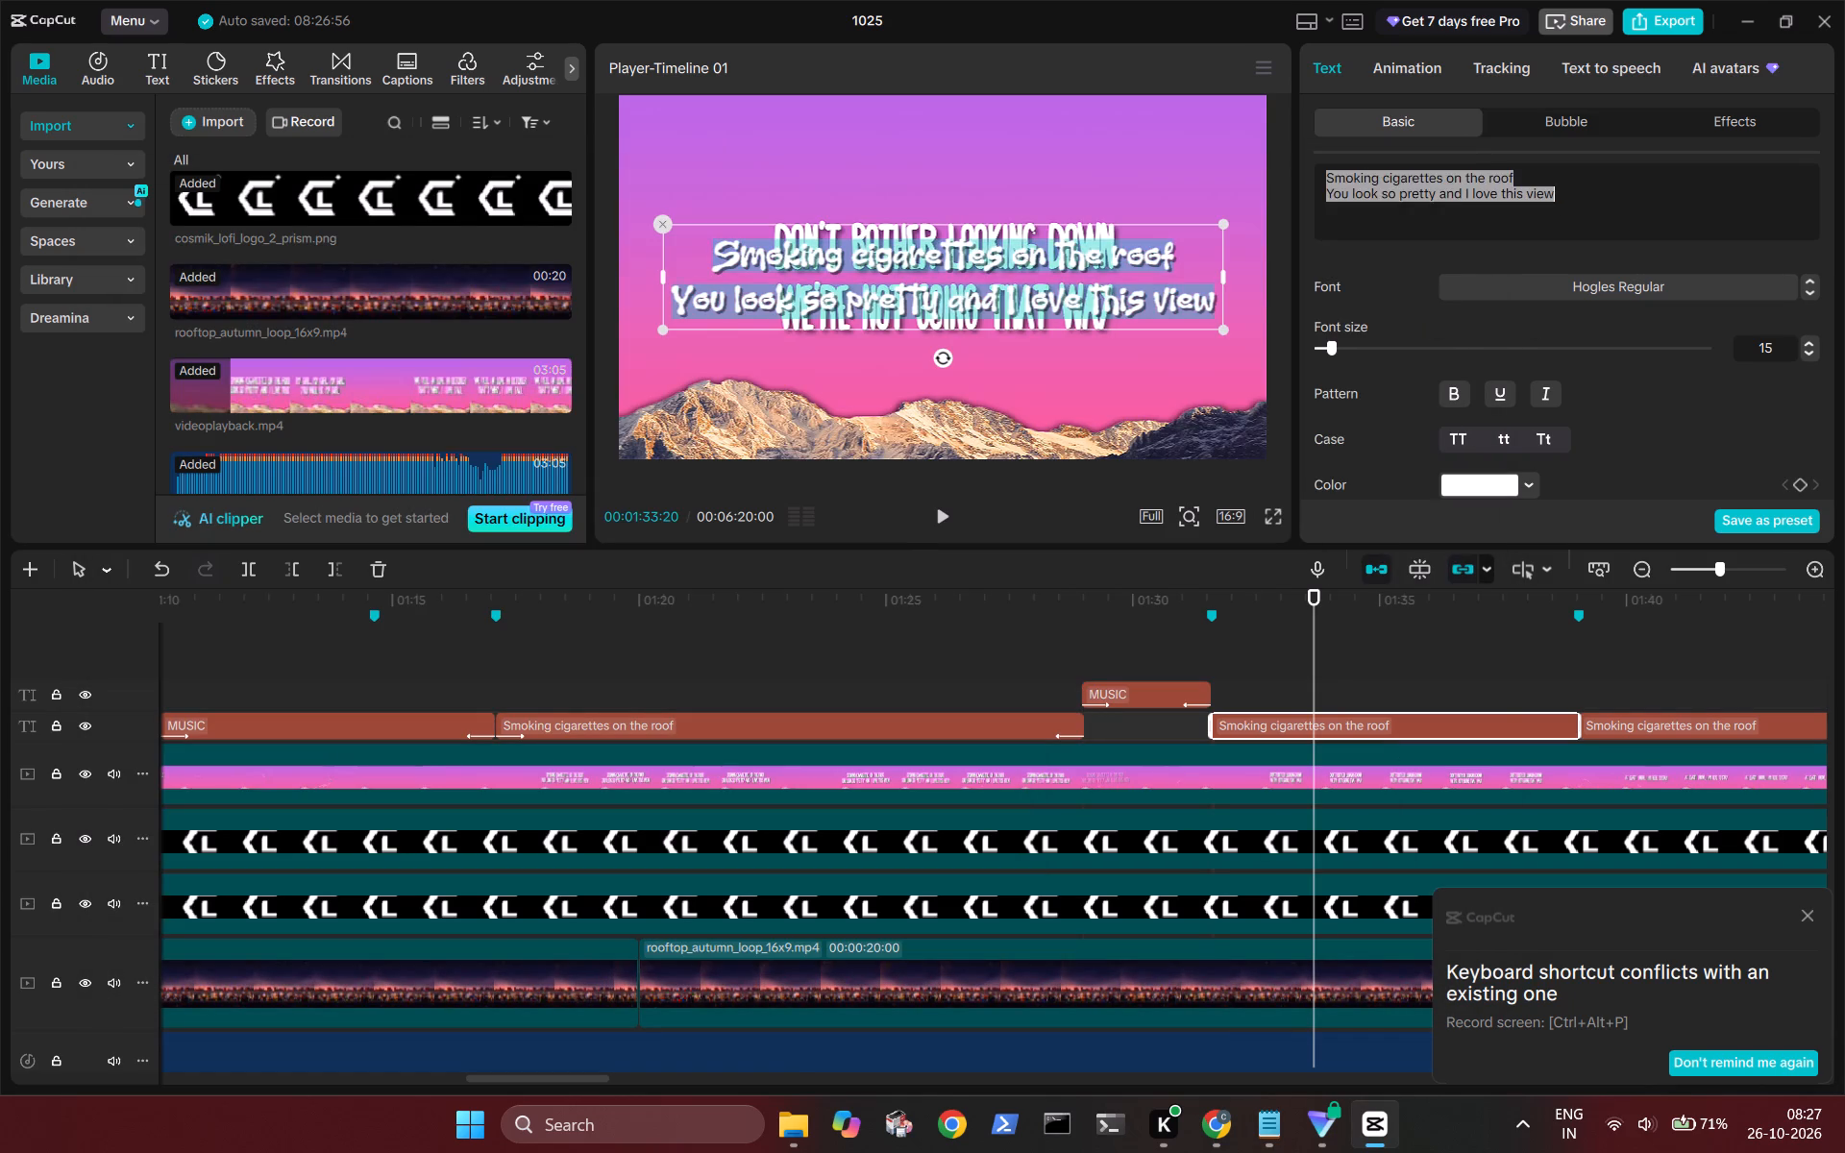
{"action": "key", "text": "ctrl+v"}
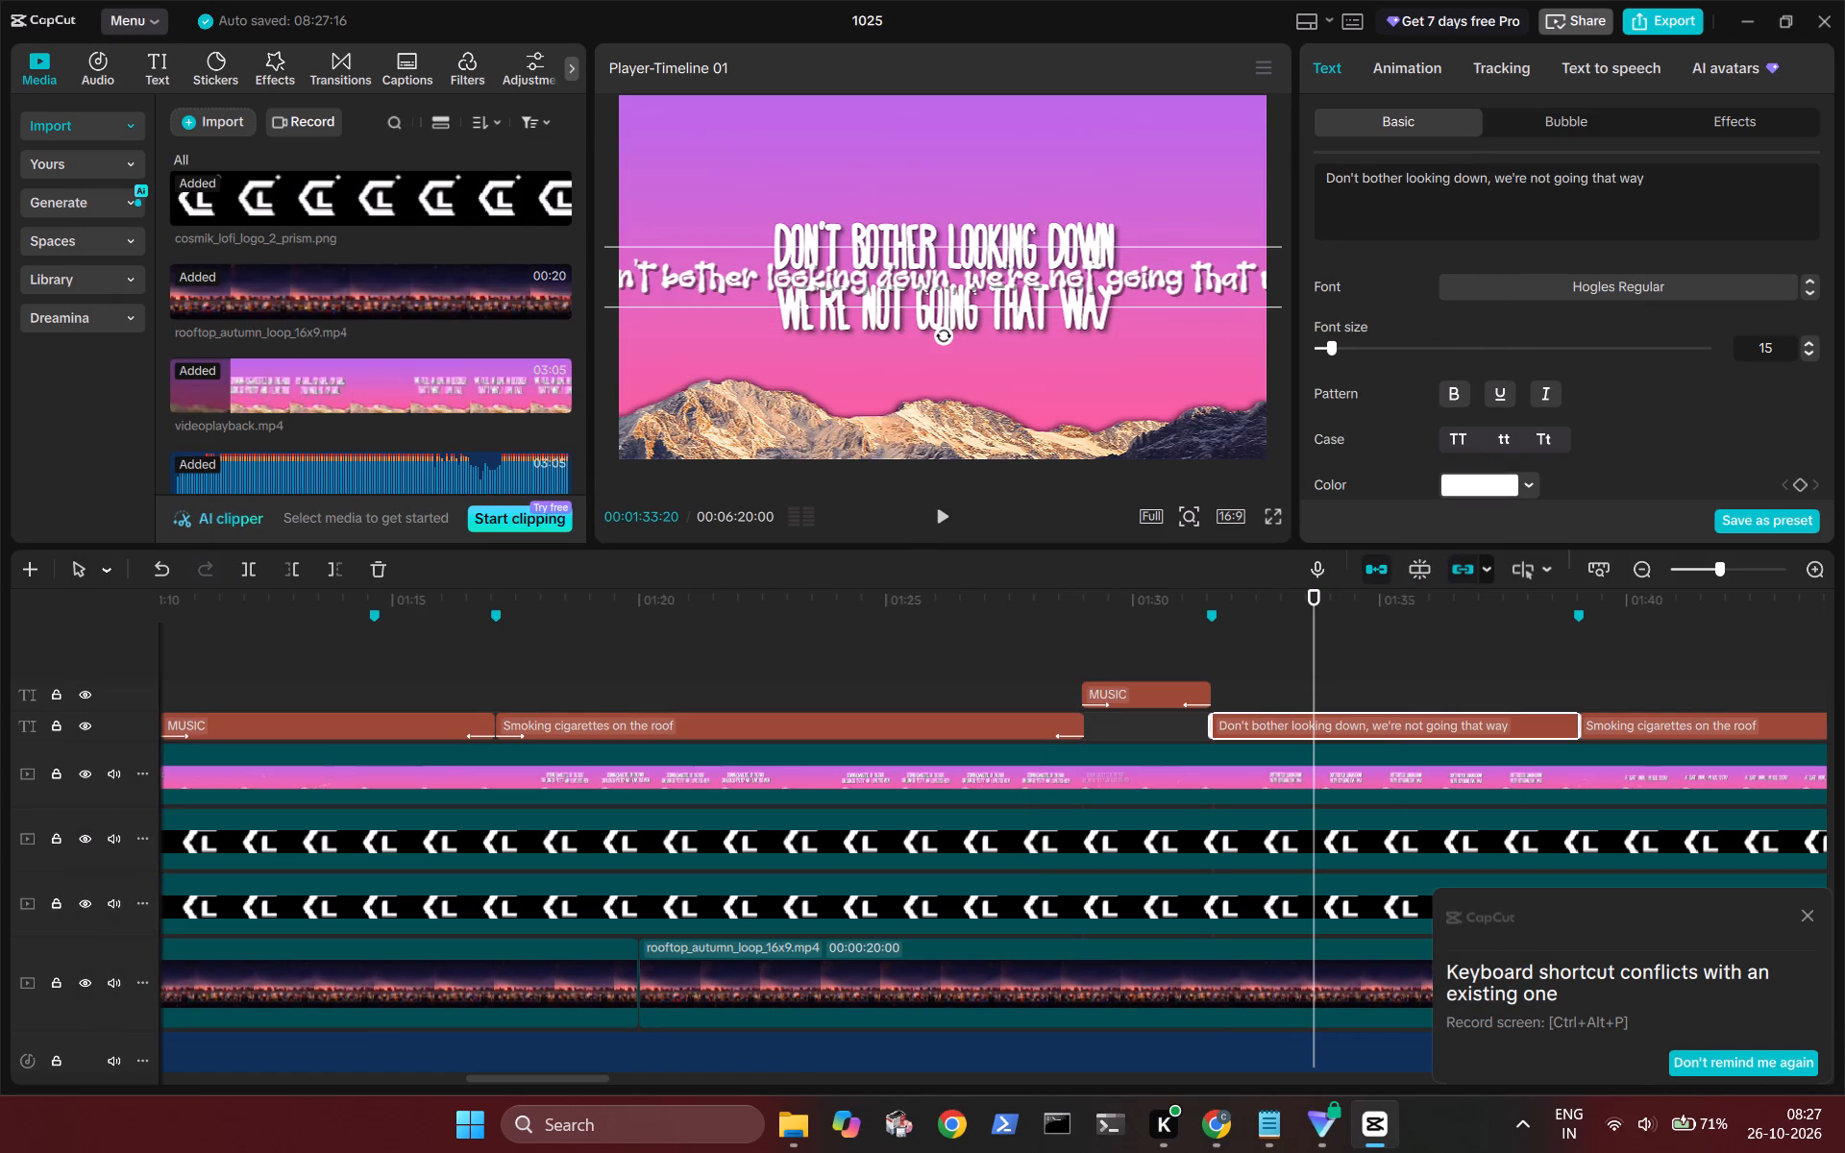
Remove the comma and break the lyric into two lines, "Don't bother looking down" and "we're not going that way".
{"action": "left_click", "coordinate": [1491, 184]}
{"action": "key", "text": "BackSpace"}
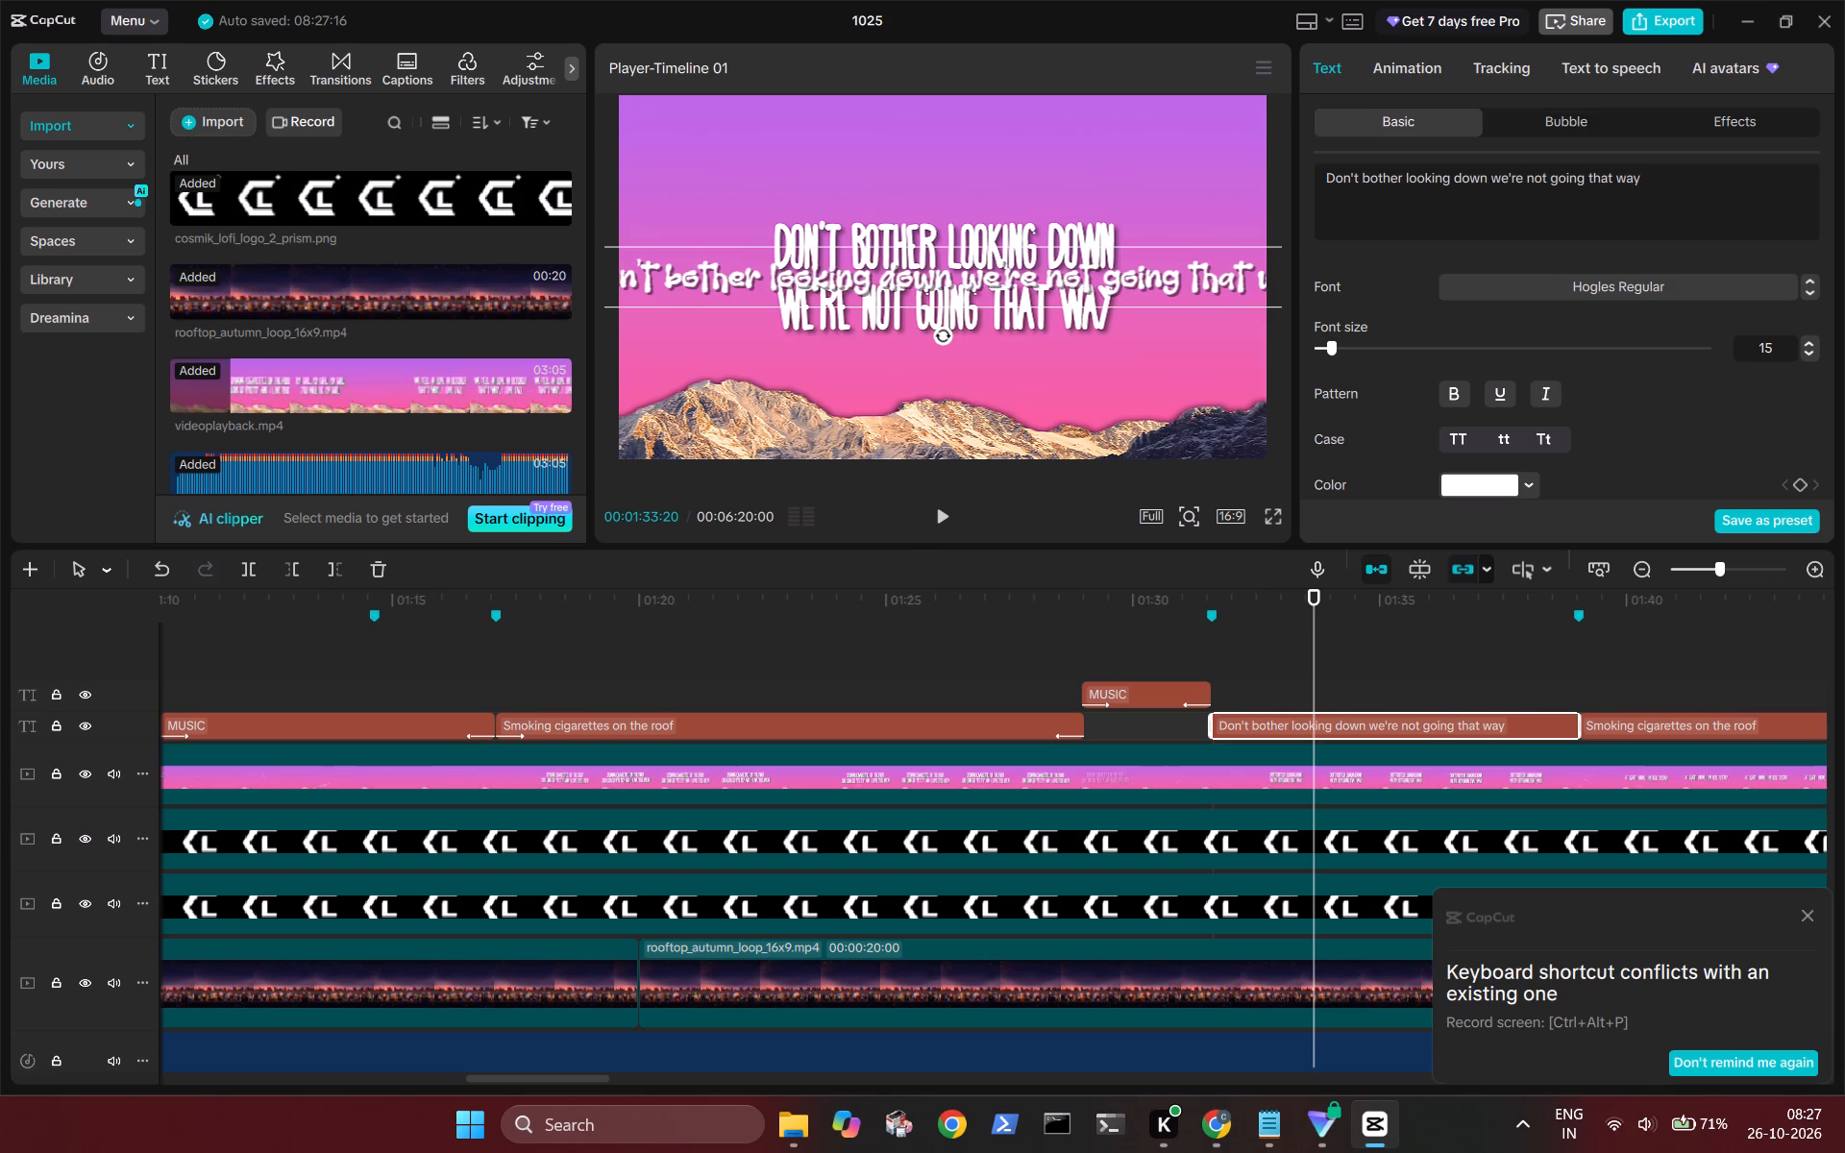
{"action": "key", "text": "Return"}
{"action": "key", "text": "Right"}
{"action": "key", "text": "BackSpace"}
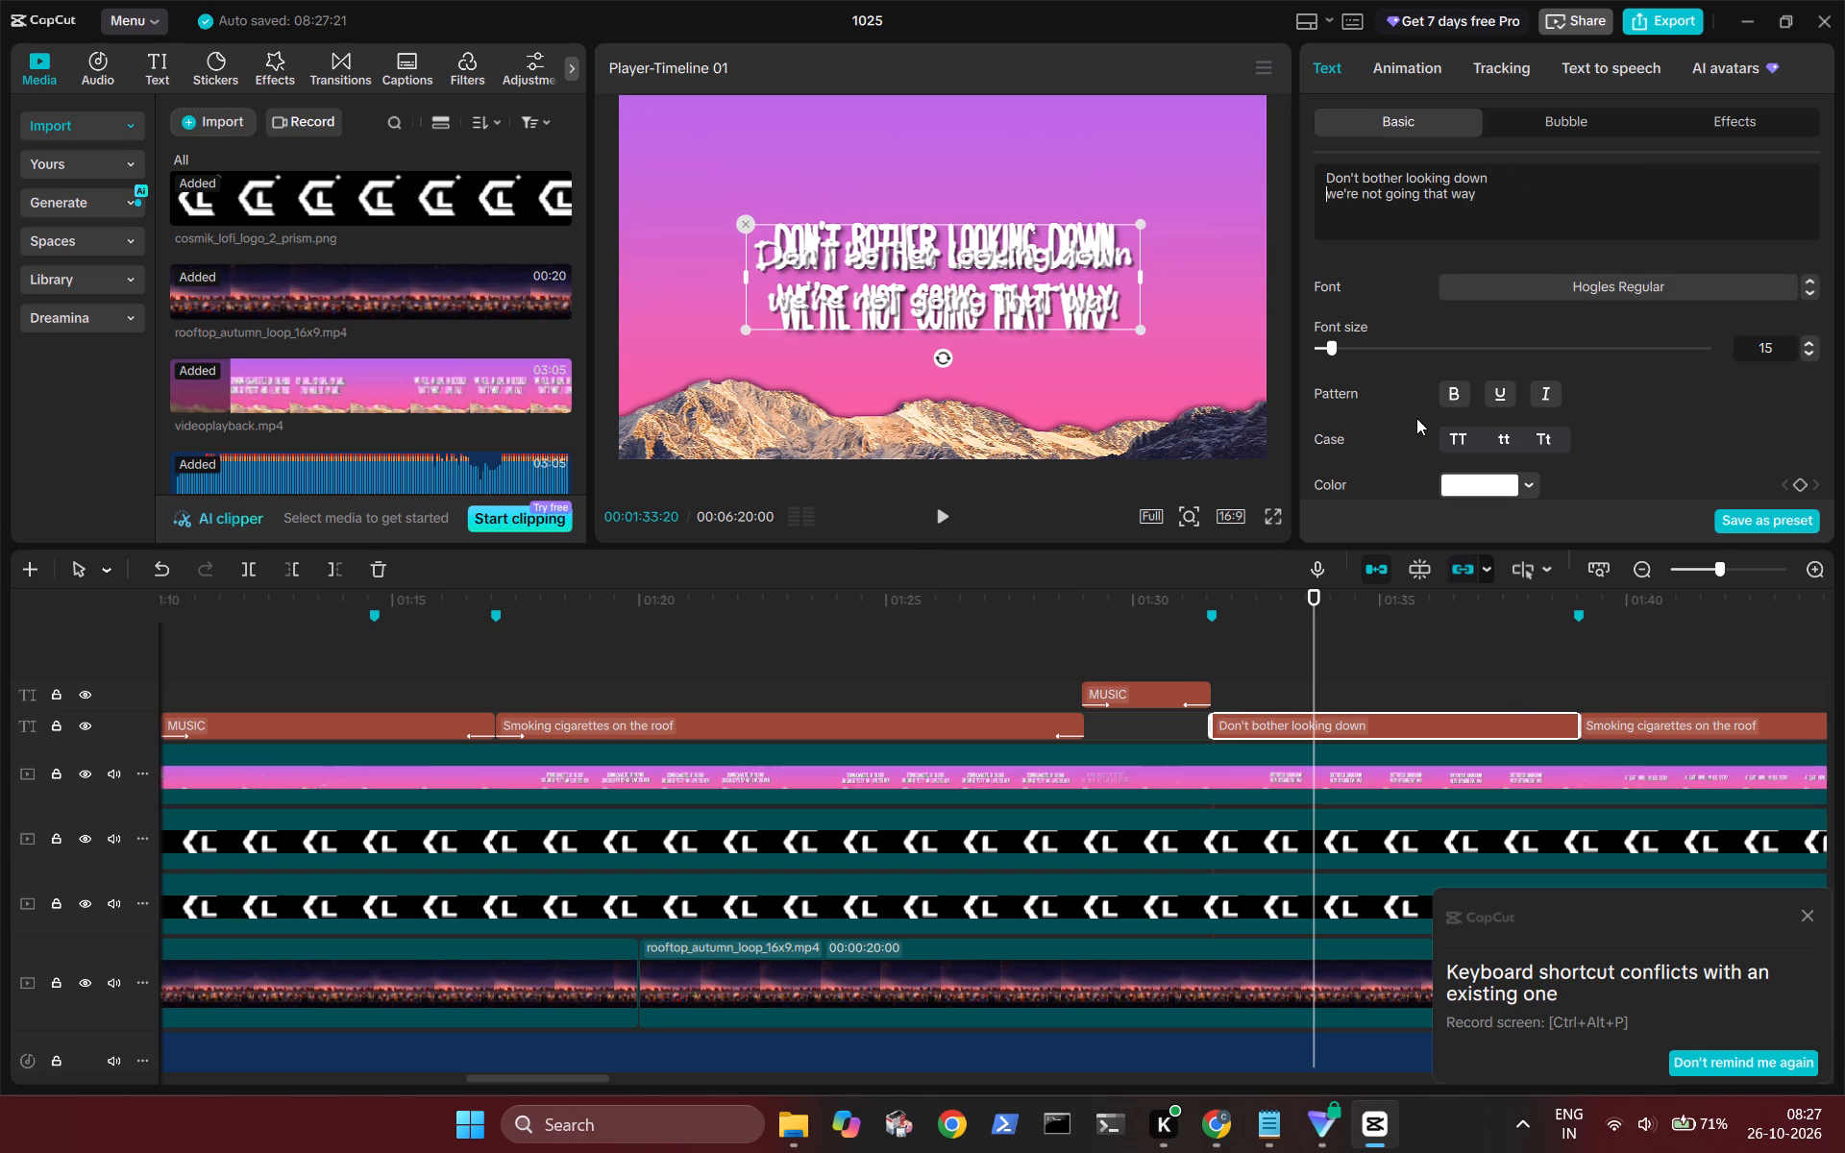
Apply the Fade Out and Fade In animations to the "Don't bother looking down" title and play it back.
{"action": "left_click", "coordinate": [1417, 71]}
{"action": "double_click", "coordinate": [1446, 327]}
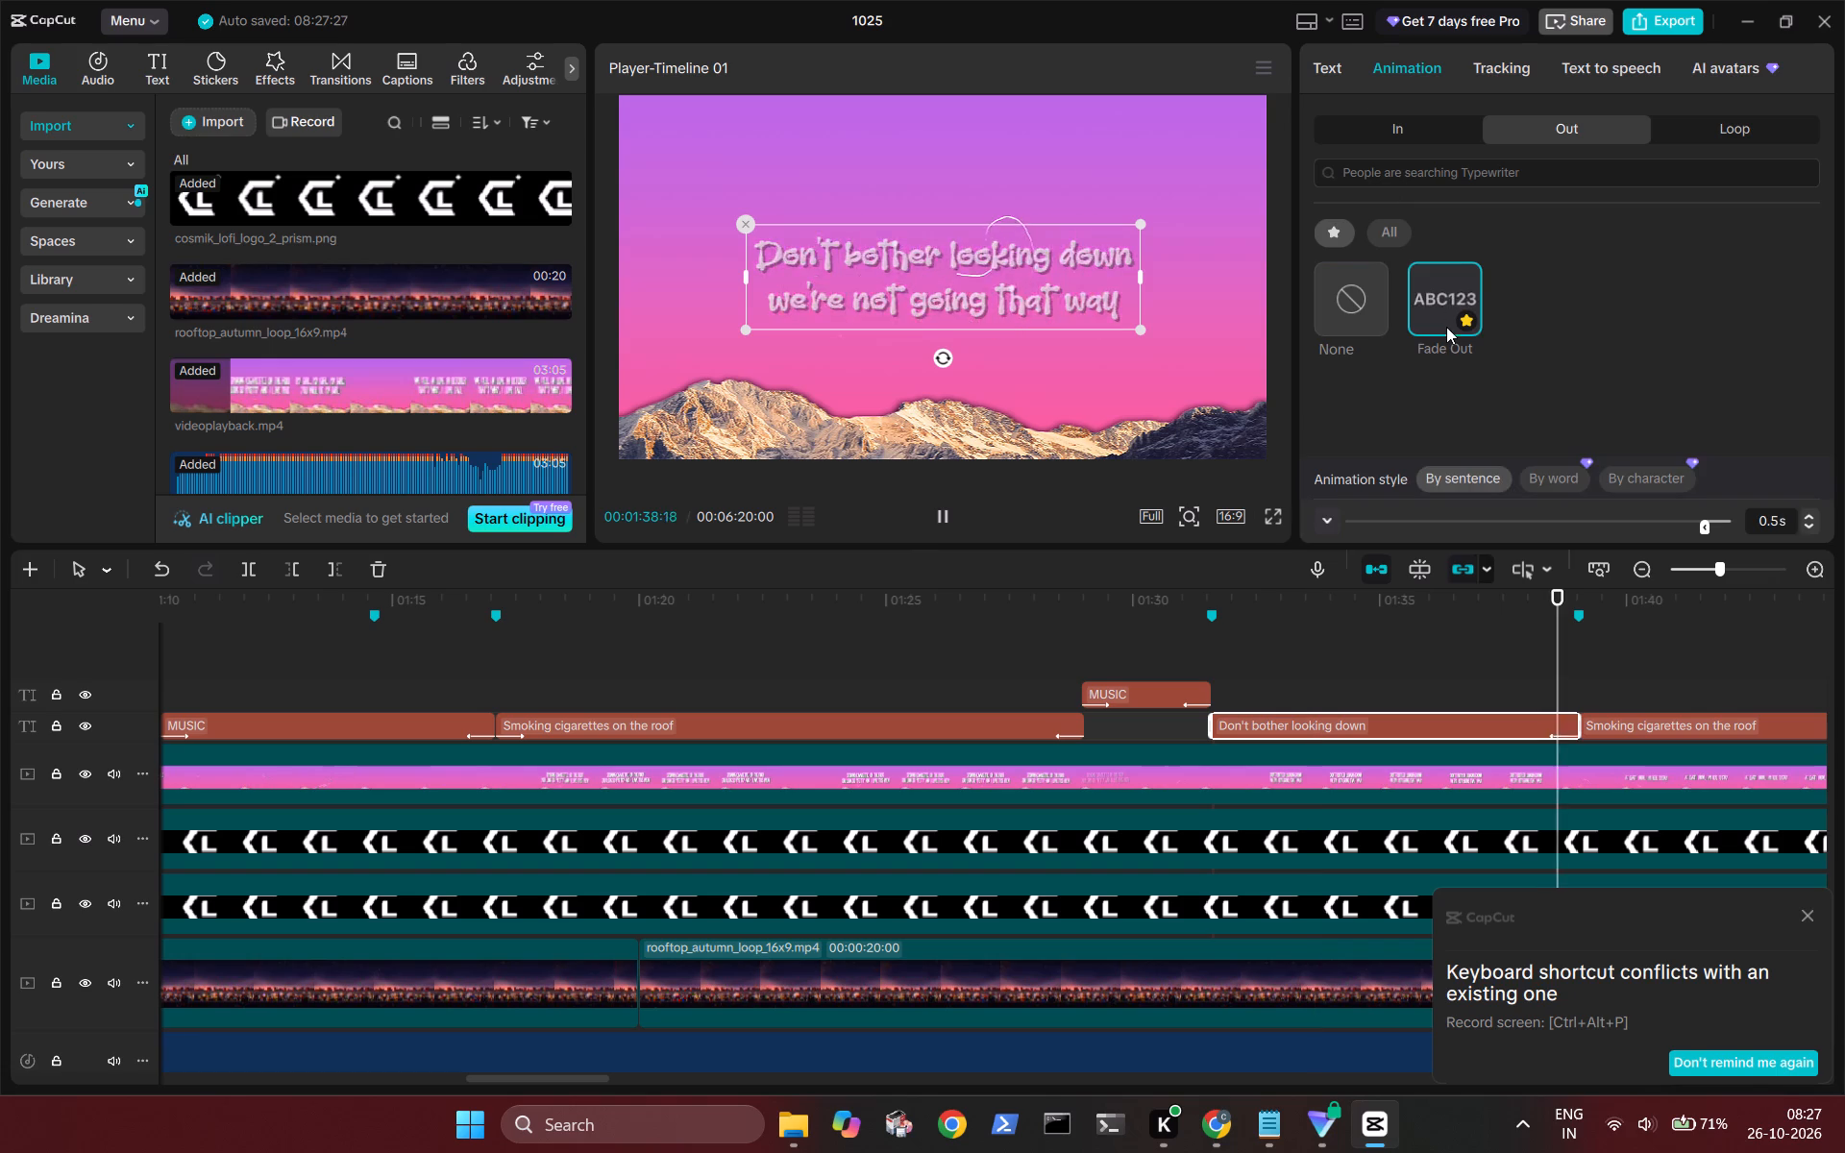
{"action": "left_click", "coordinate": [1380, 123]}
{"action": "double_click", "coordinate": [1439, 313]}
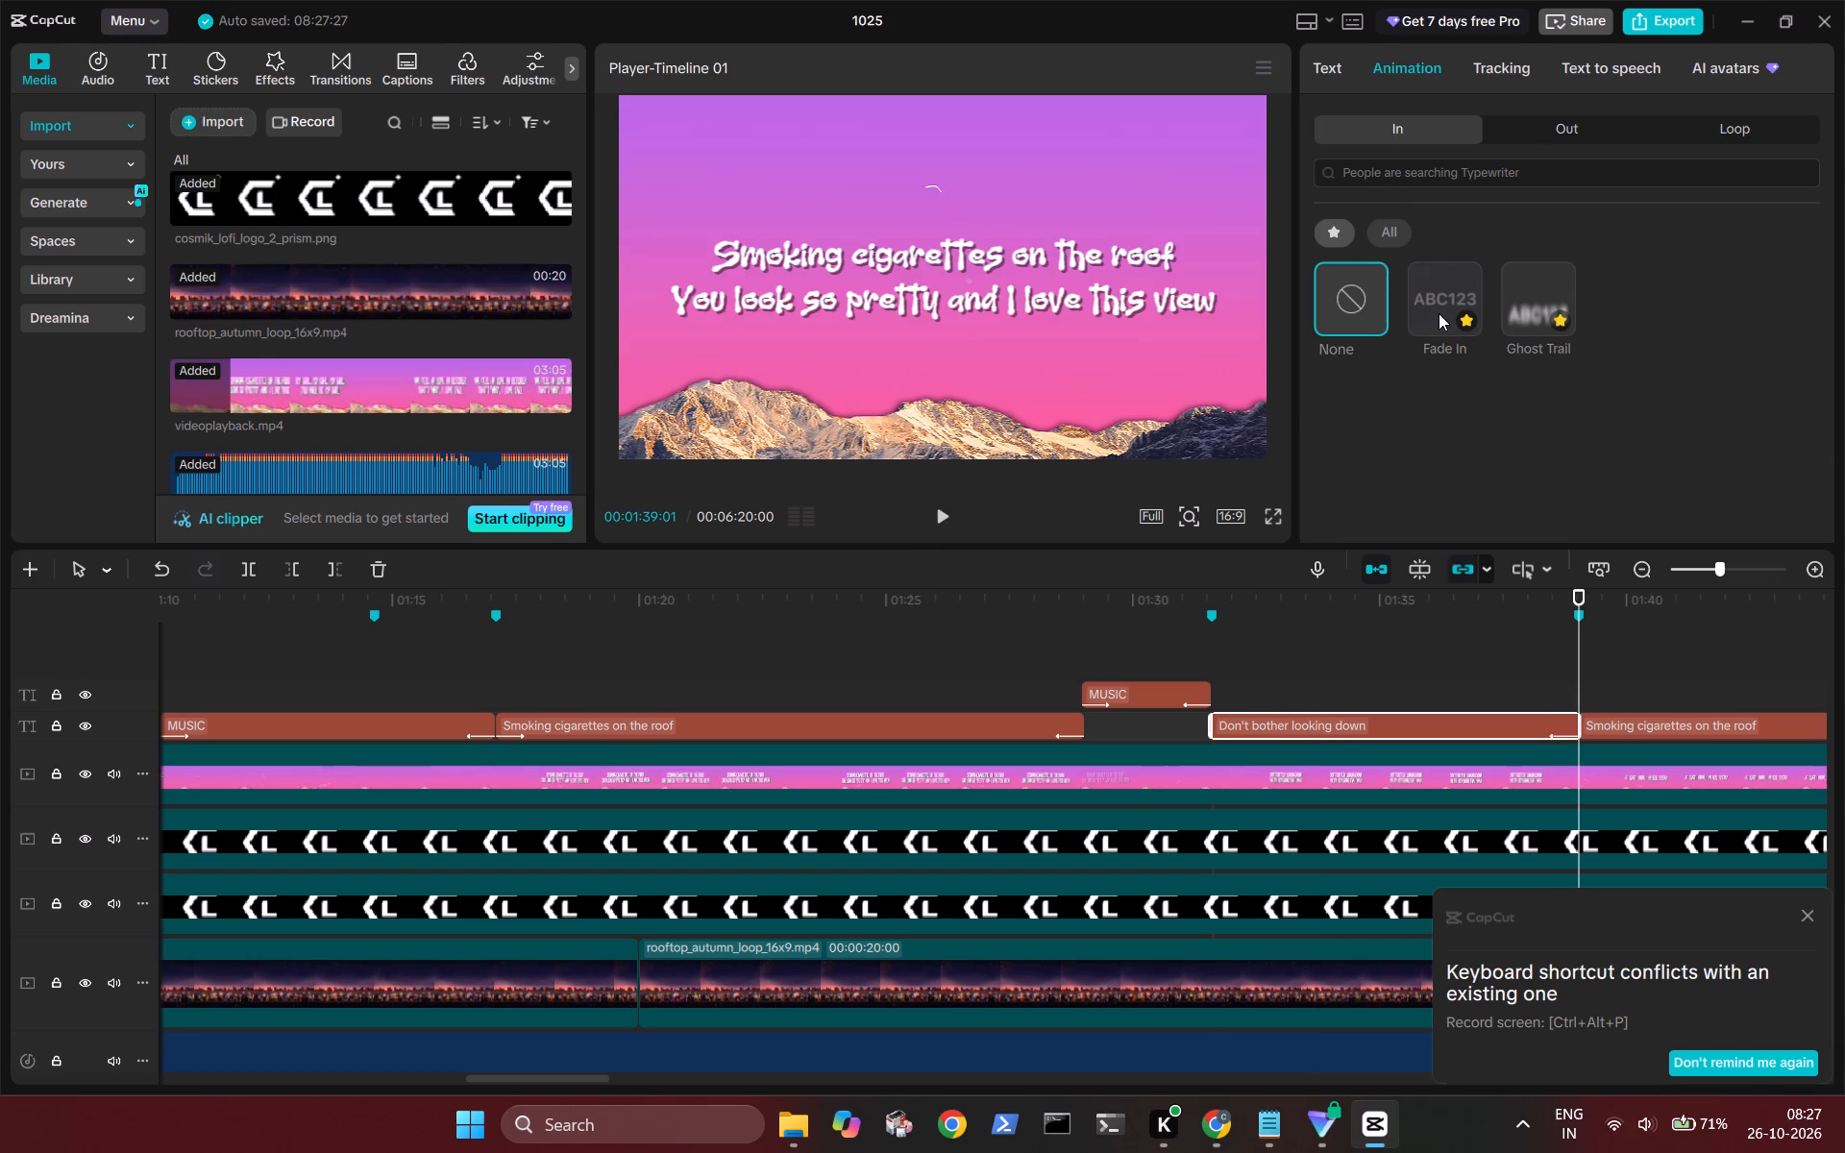
{"action": "key", "text": "space"}
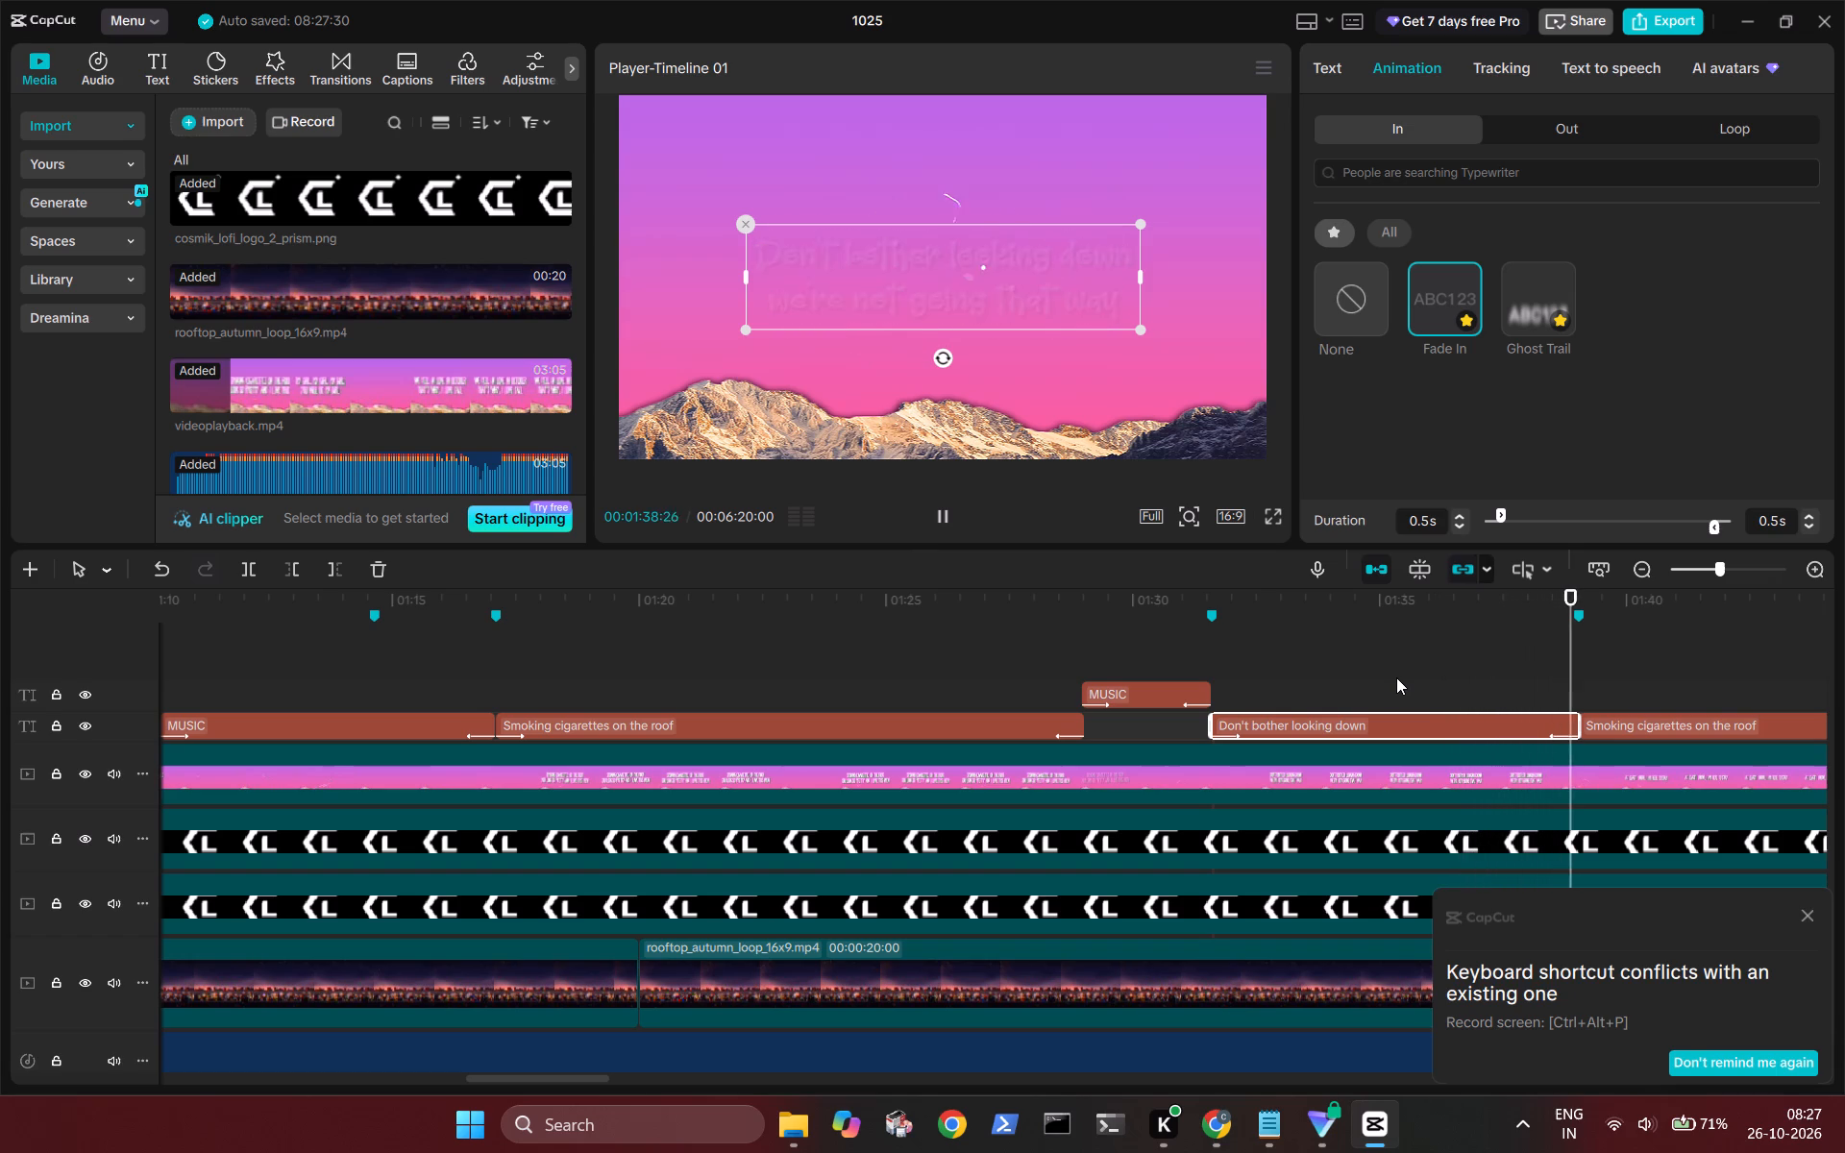
{"action": "left_click", "coordinate": [1523, 667]}
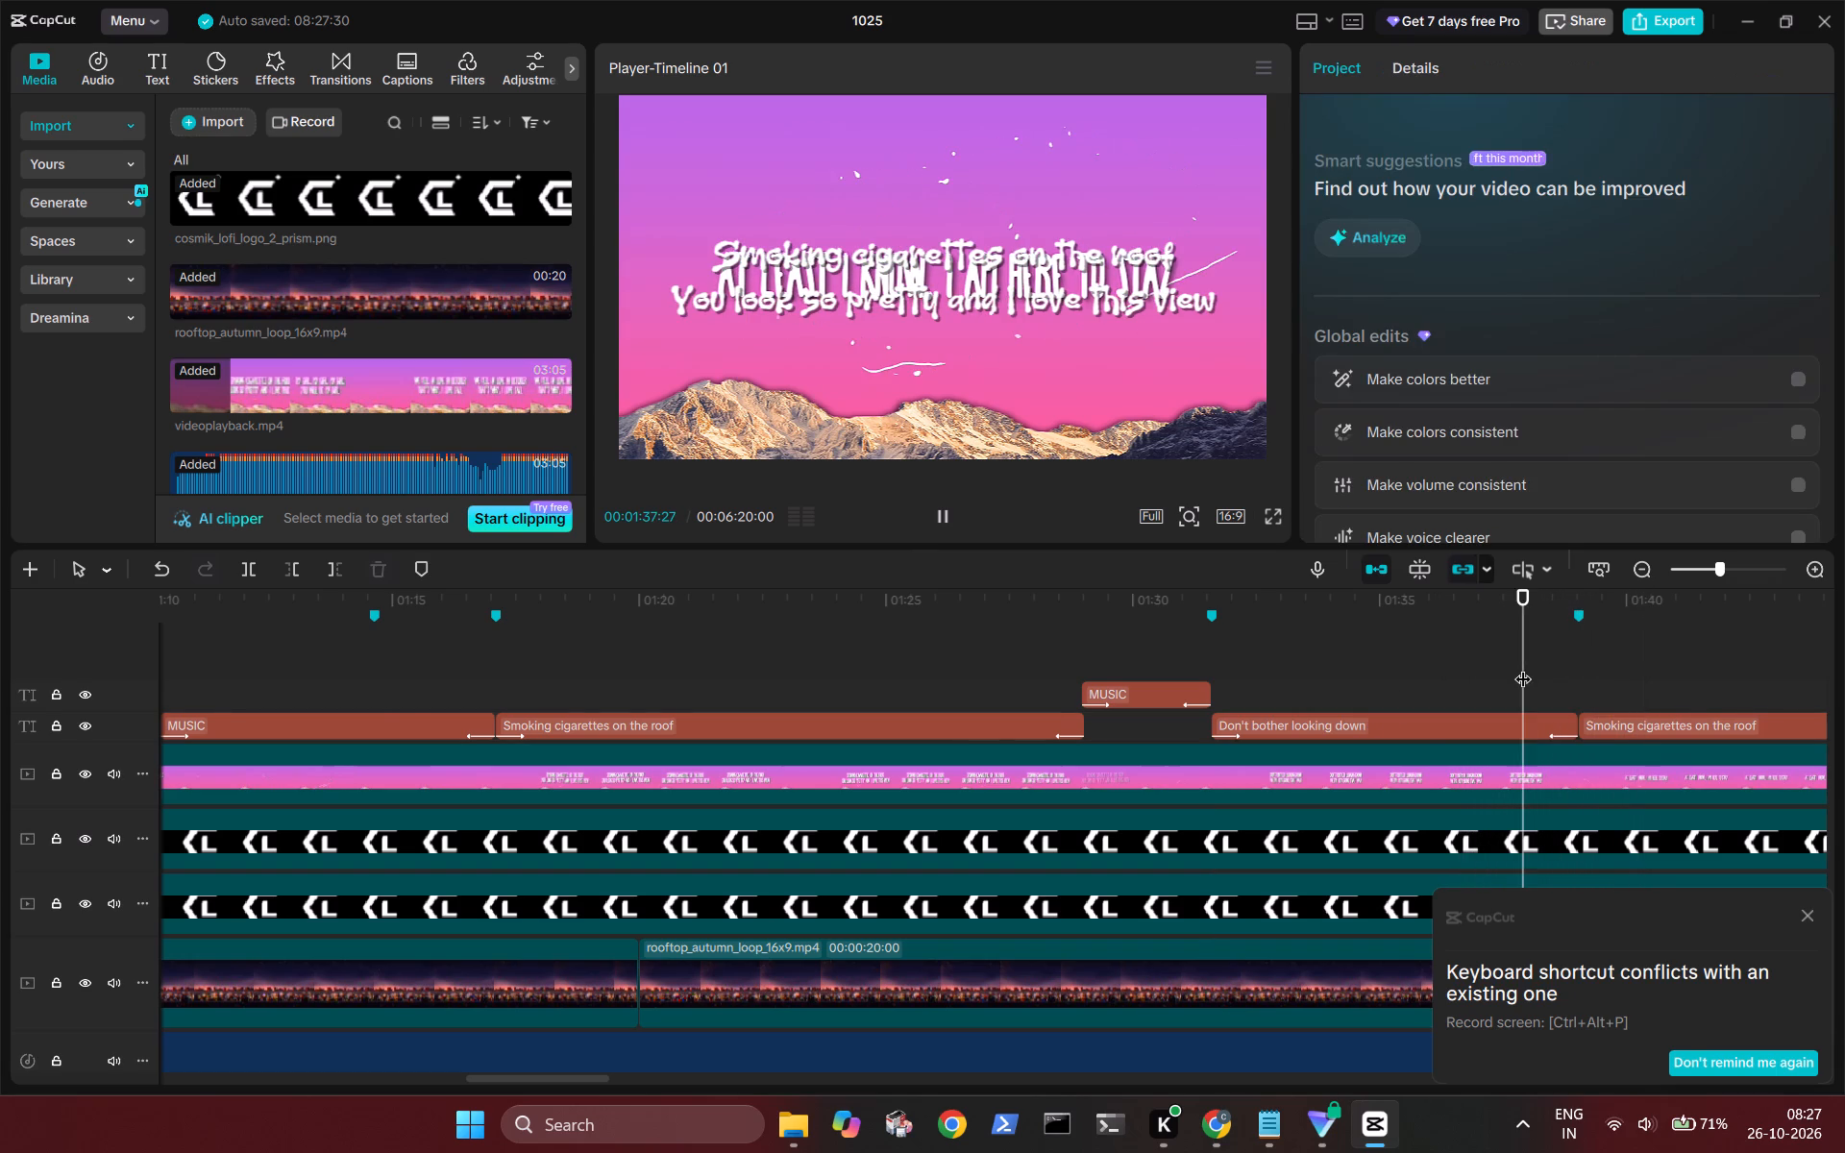
Replace the lyrics in the title after "Don't bother looking down" with "At least I know, I am here to stay" from the Notepad lyrics.
{"action": "scroll", "coordinate": [1523, 667], "scroll_direction": "left", "scroll_amount": 1}
{"action": "left_click", "coordinate": [1347, 702]}
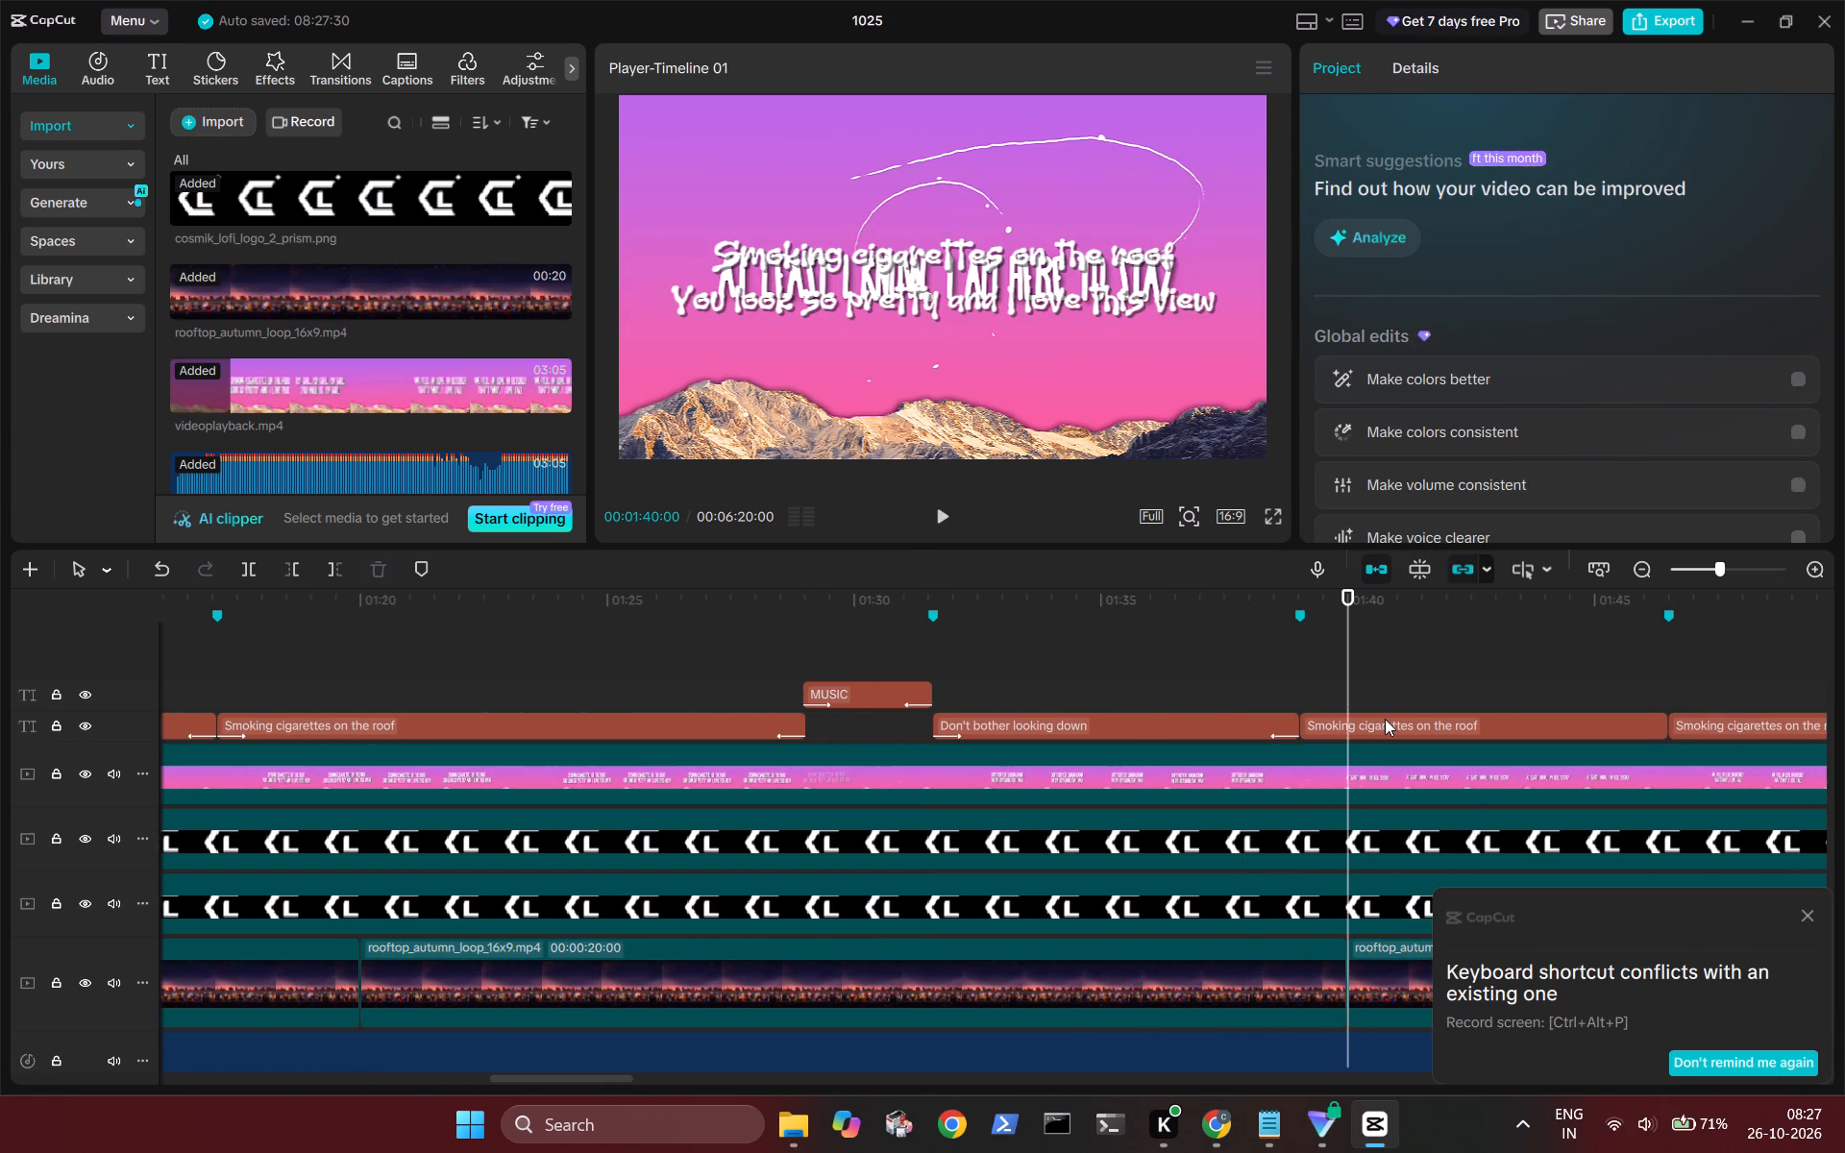
{"action": "left_click", "coordinate": [1264, 1135]}
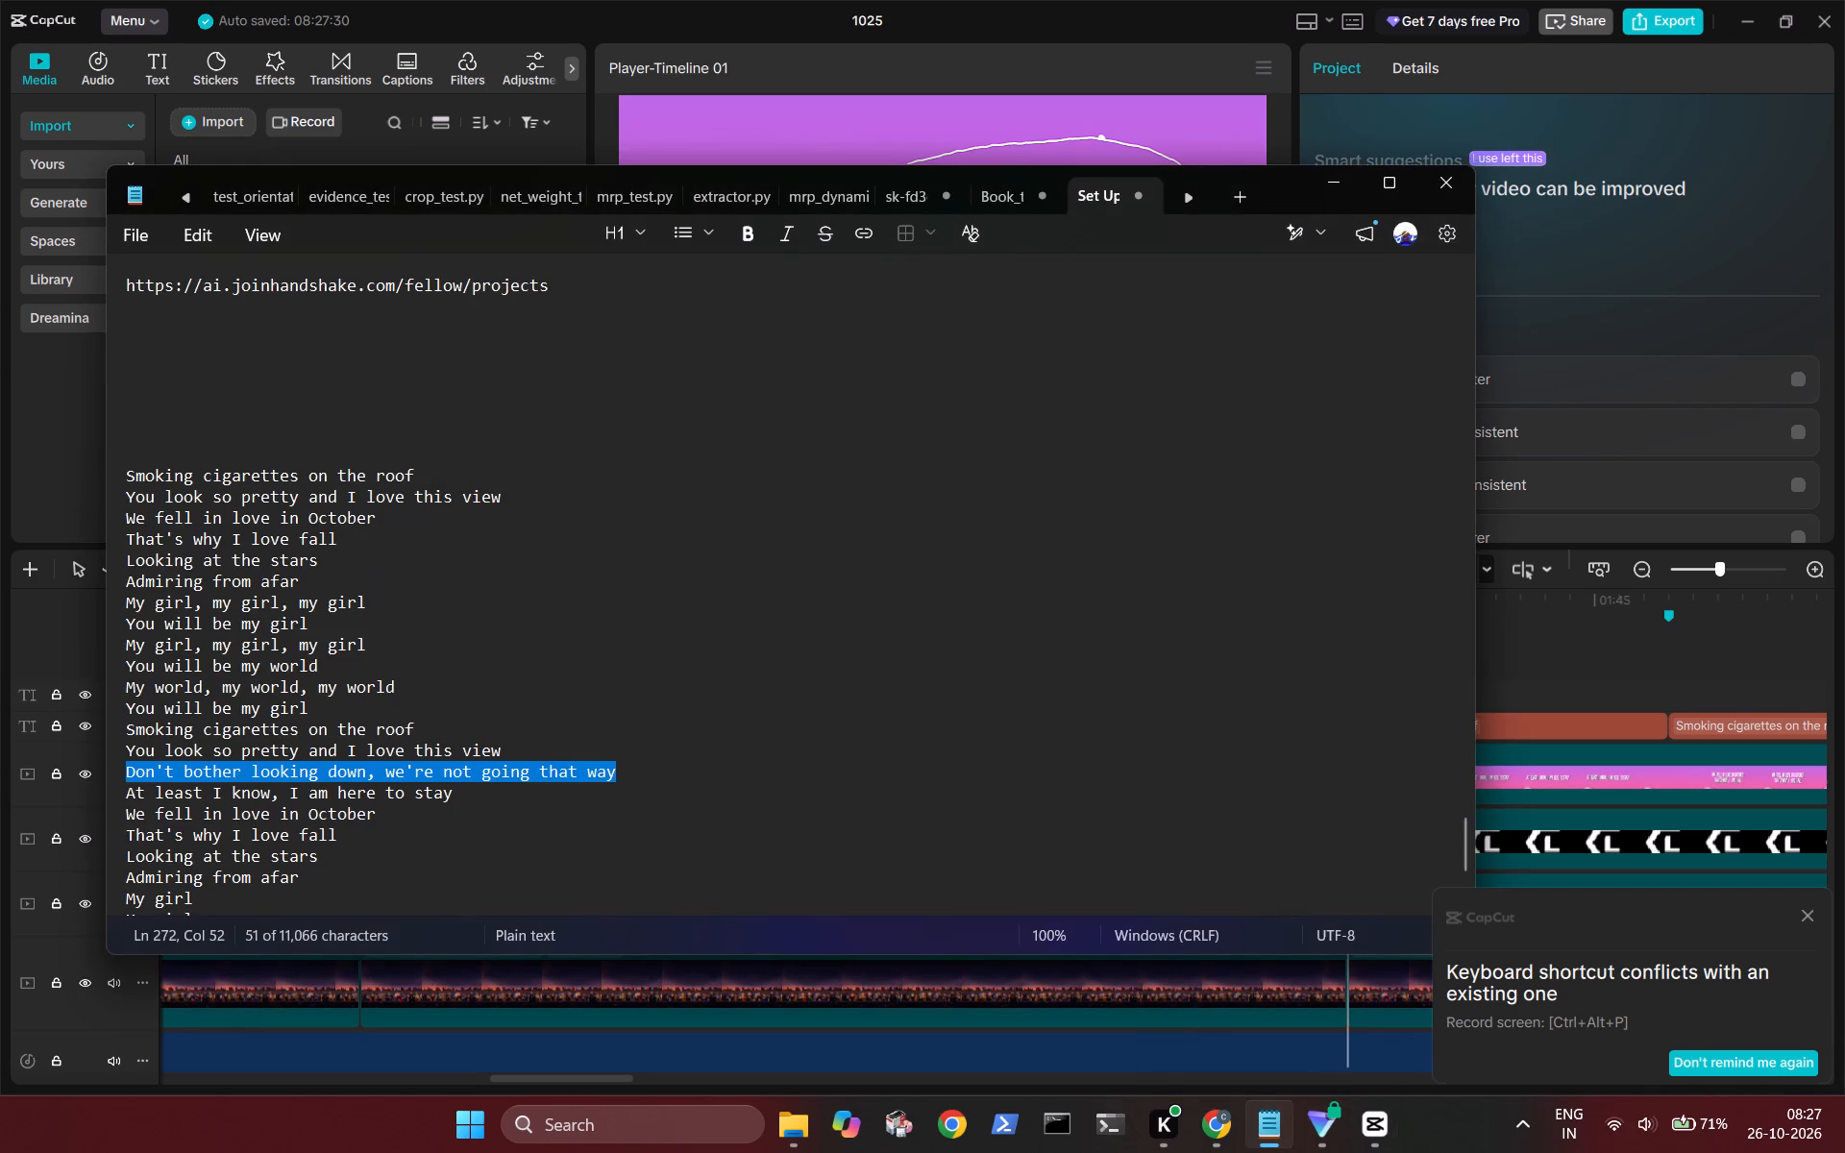
{"action": "left_click_drag", "start_coordinate": [457, 800], "coordinate": [122, 786]}
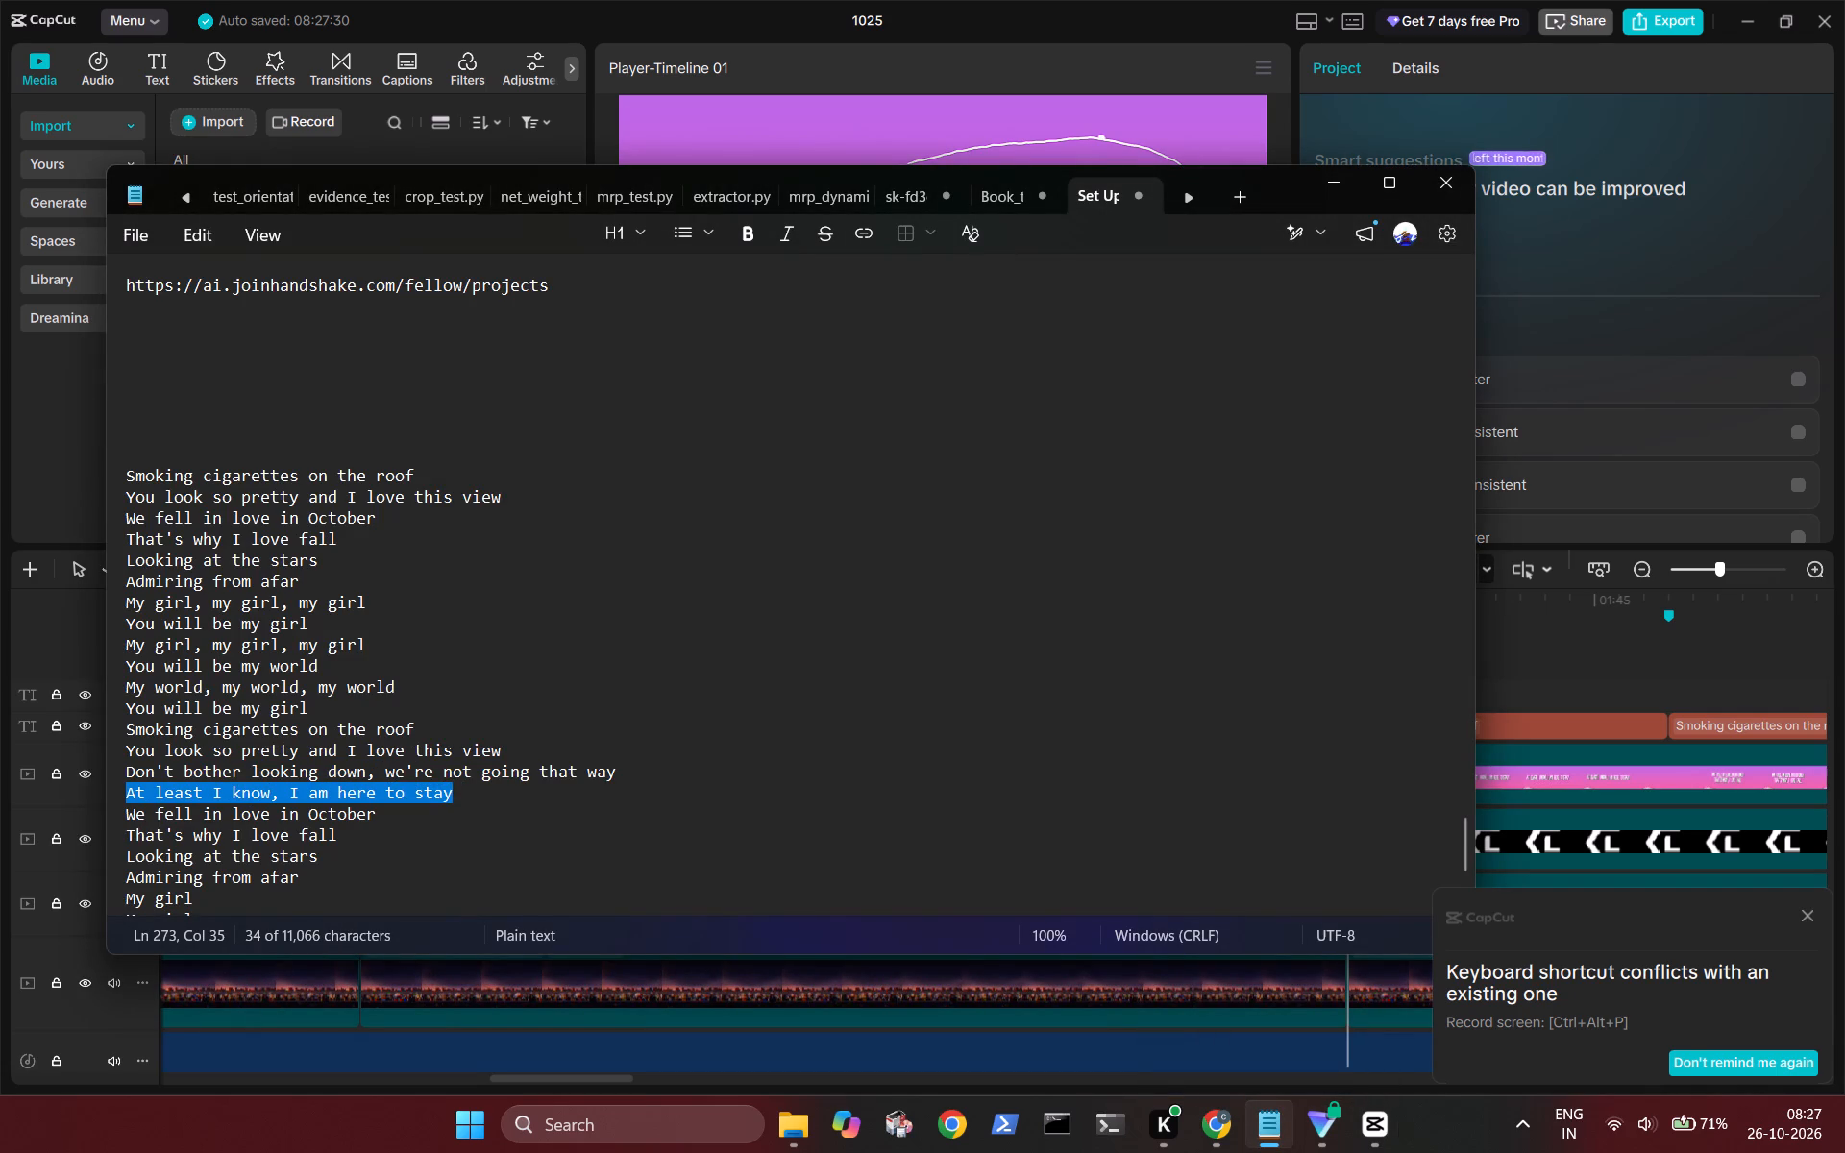
{"action": "left_click_drag", "start_coordinate": [122, 786], "coordinate": [119, 786]}
{"action": "key", "text": "ctrl+c"}
{"action": "left_click", "coordinate": [1532, 652]}
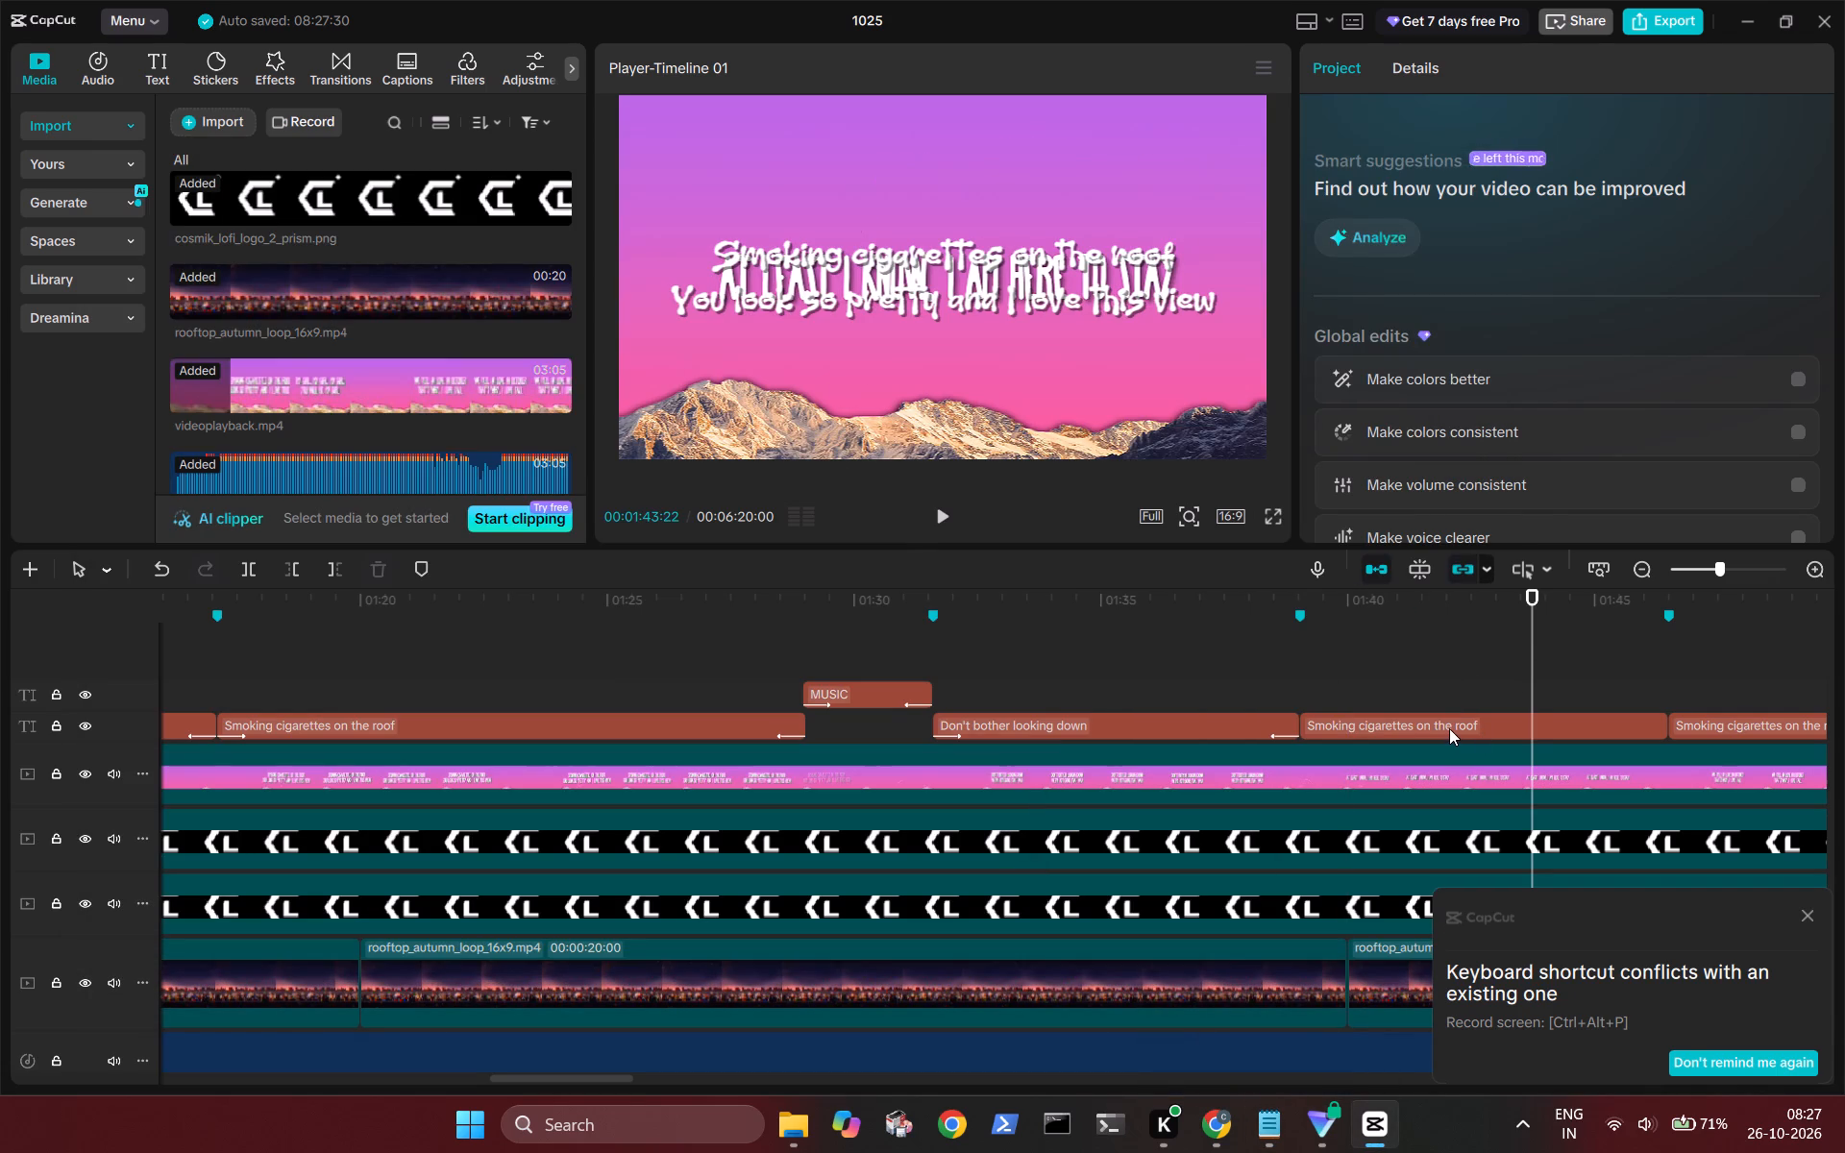
{"action": "left_click", "coordinate": [1449, 728]}
{"action": "left_click", "coordinate": [1578, 201]}
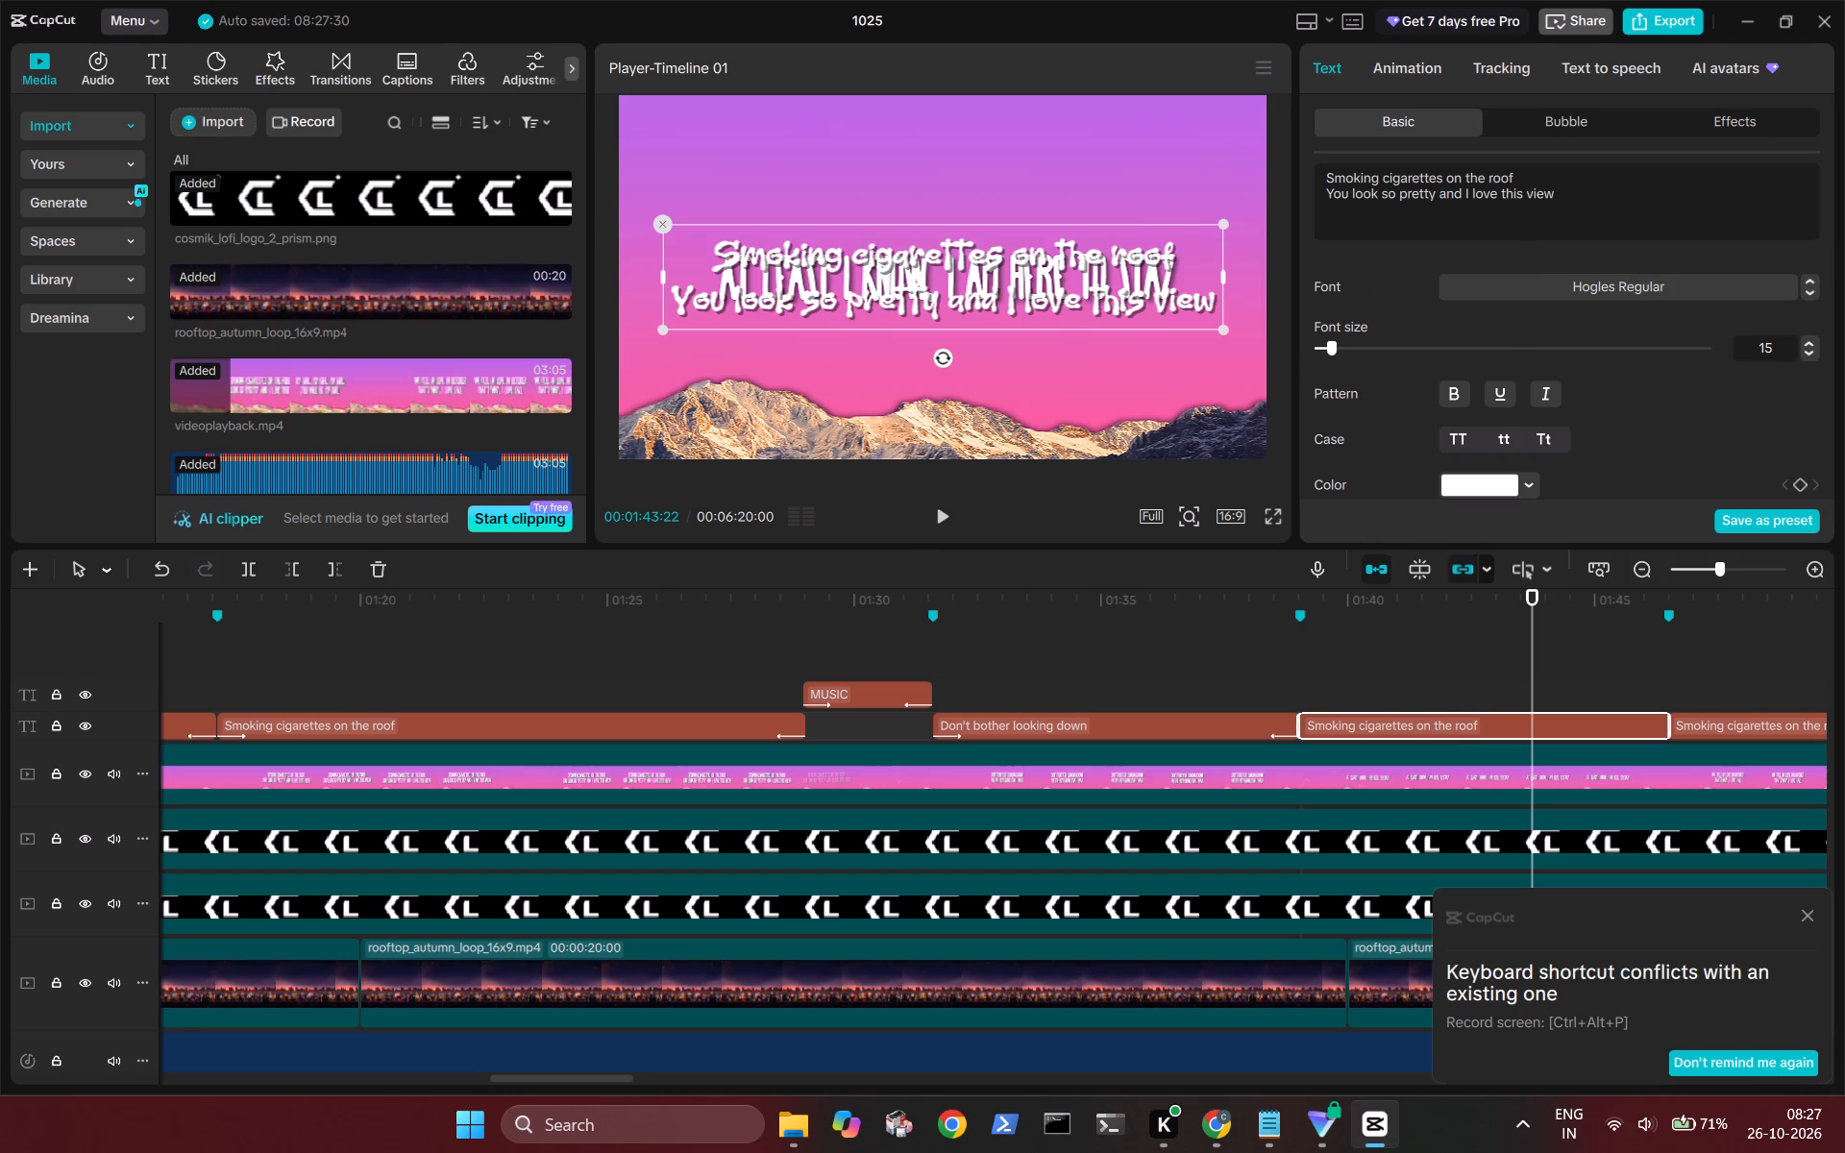
{"action": "key", "text": "ctrl+a"}
{"action": "key", "text": "ctrl+v"}
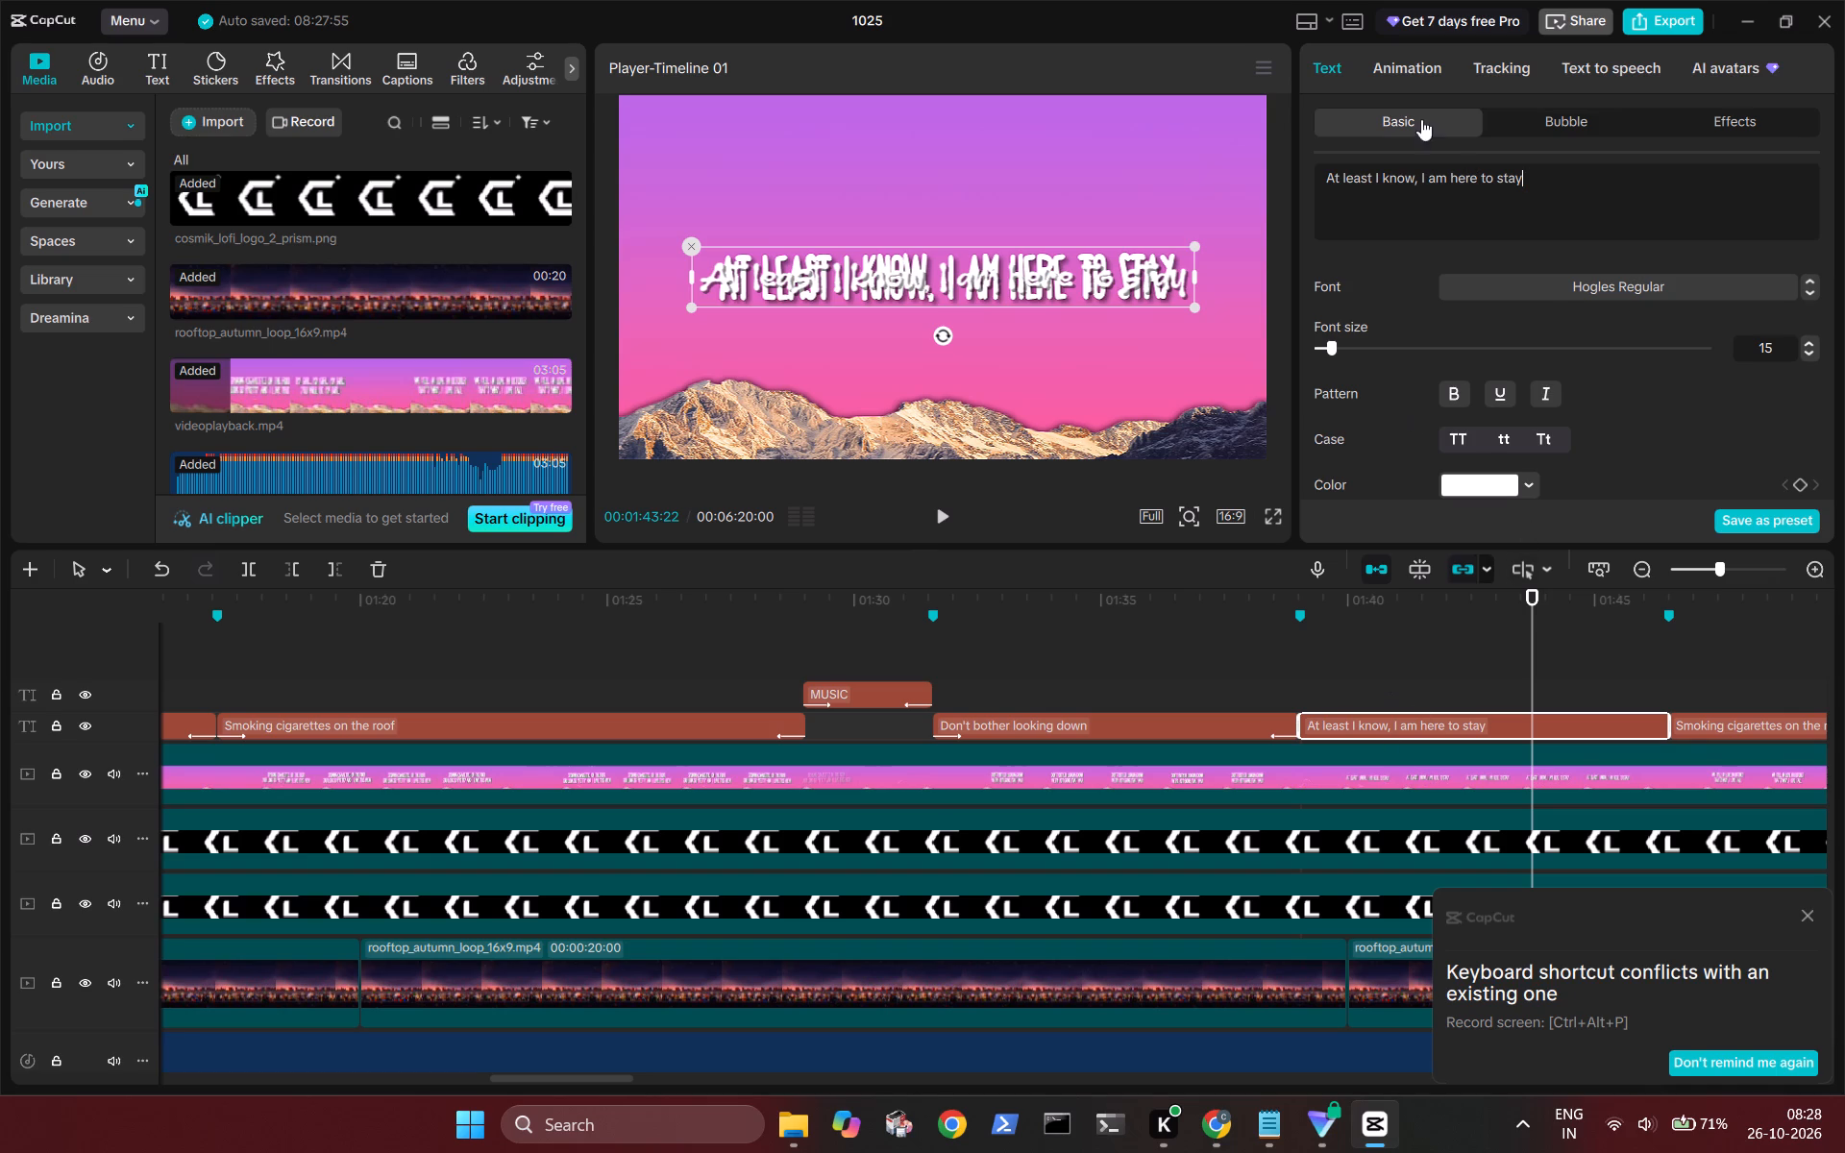
Apply the Fade In and Fade Out animations to the "At least I know, I am here to stay" title.
{"action": "left_click", "coordinate": [1406, 63]}
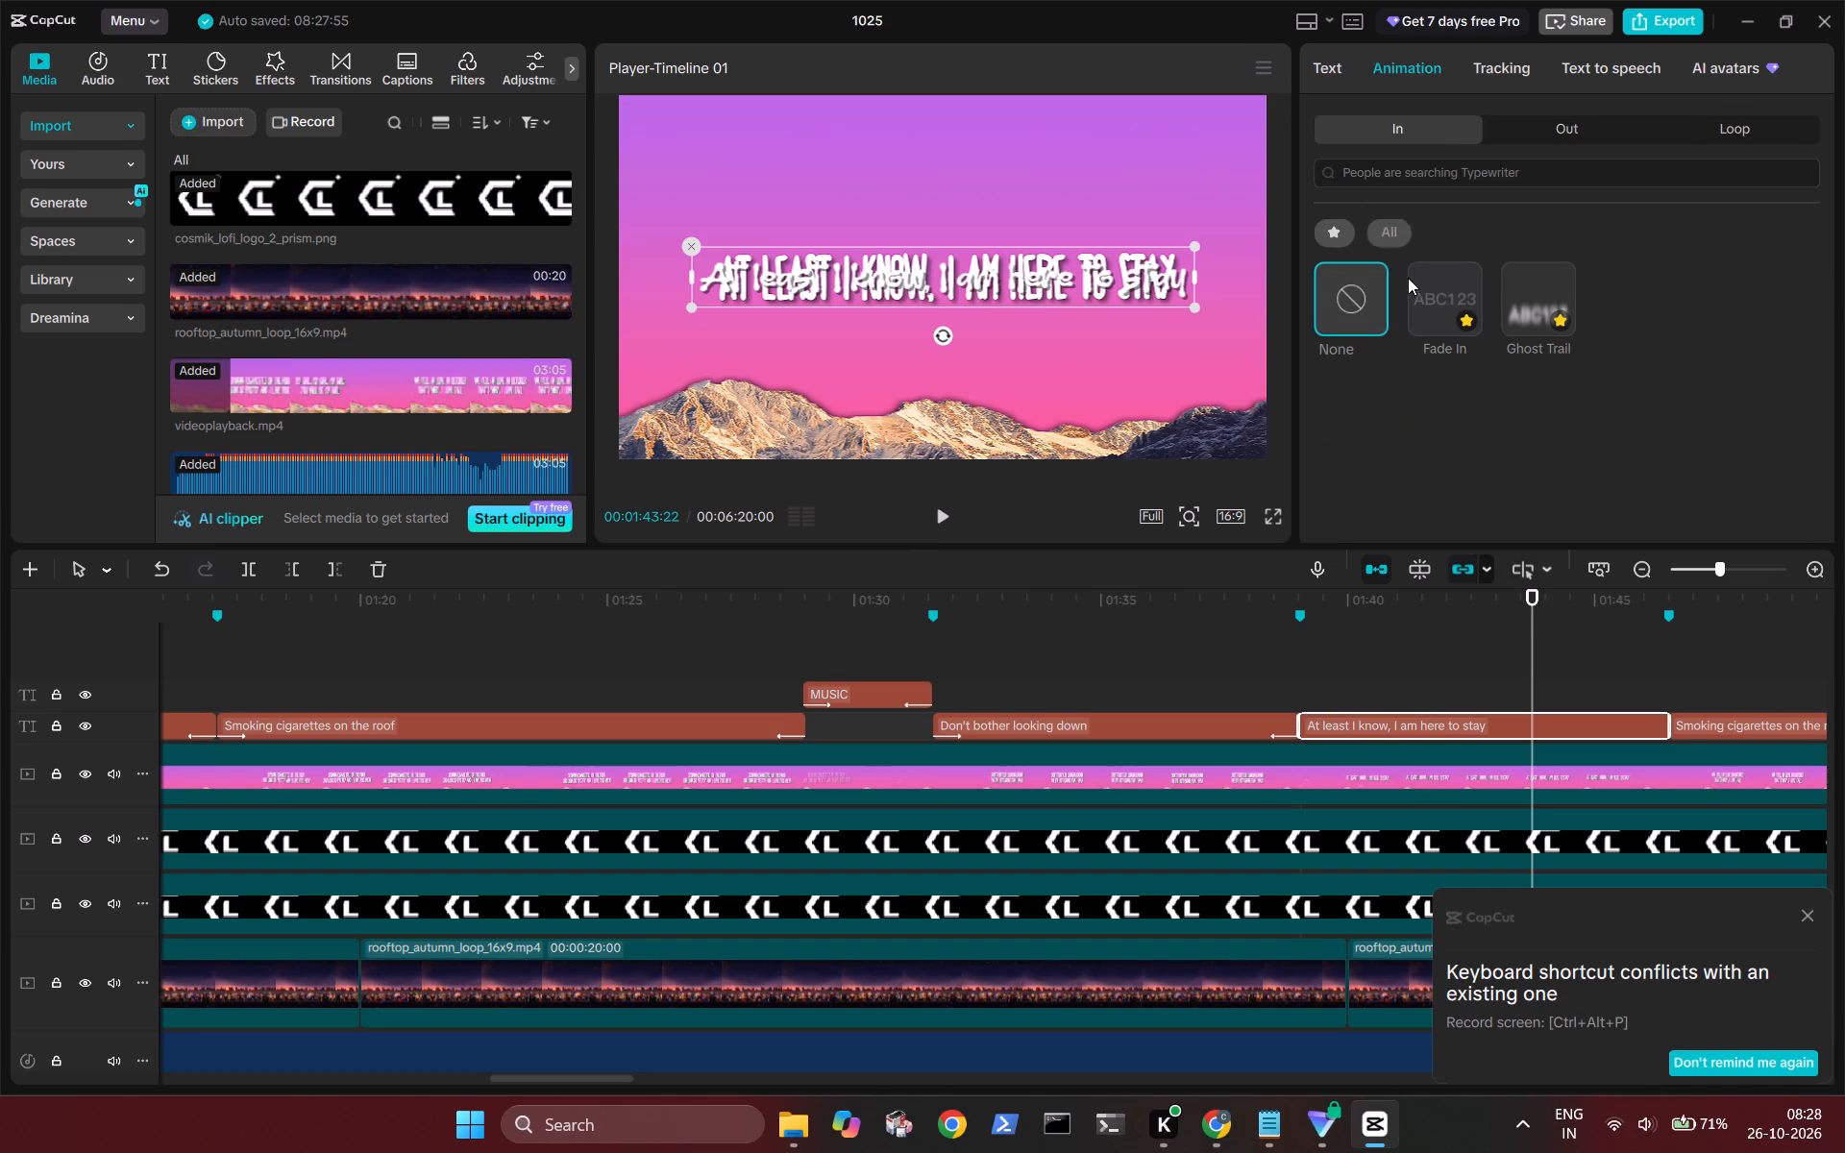
{"action": "double_click", "coordinate": [1446, 294]}
{"action": "left_click", "coordinate": [1537, 128]}
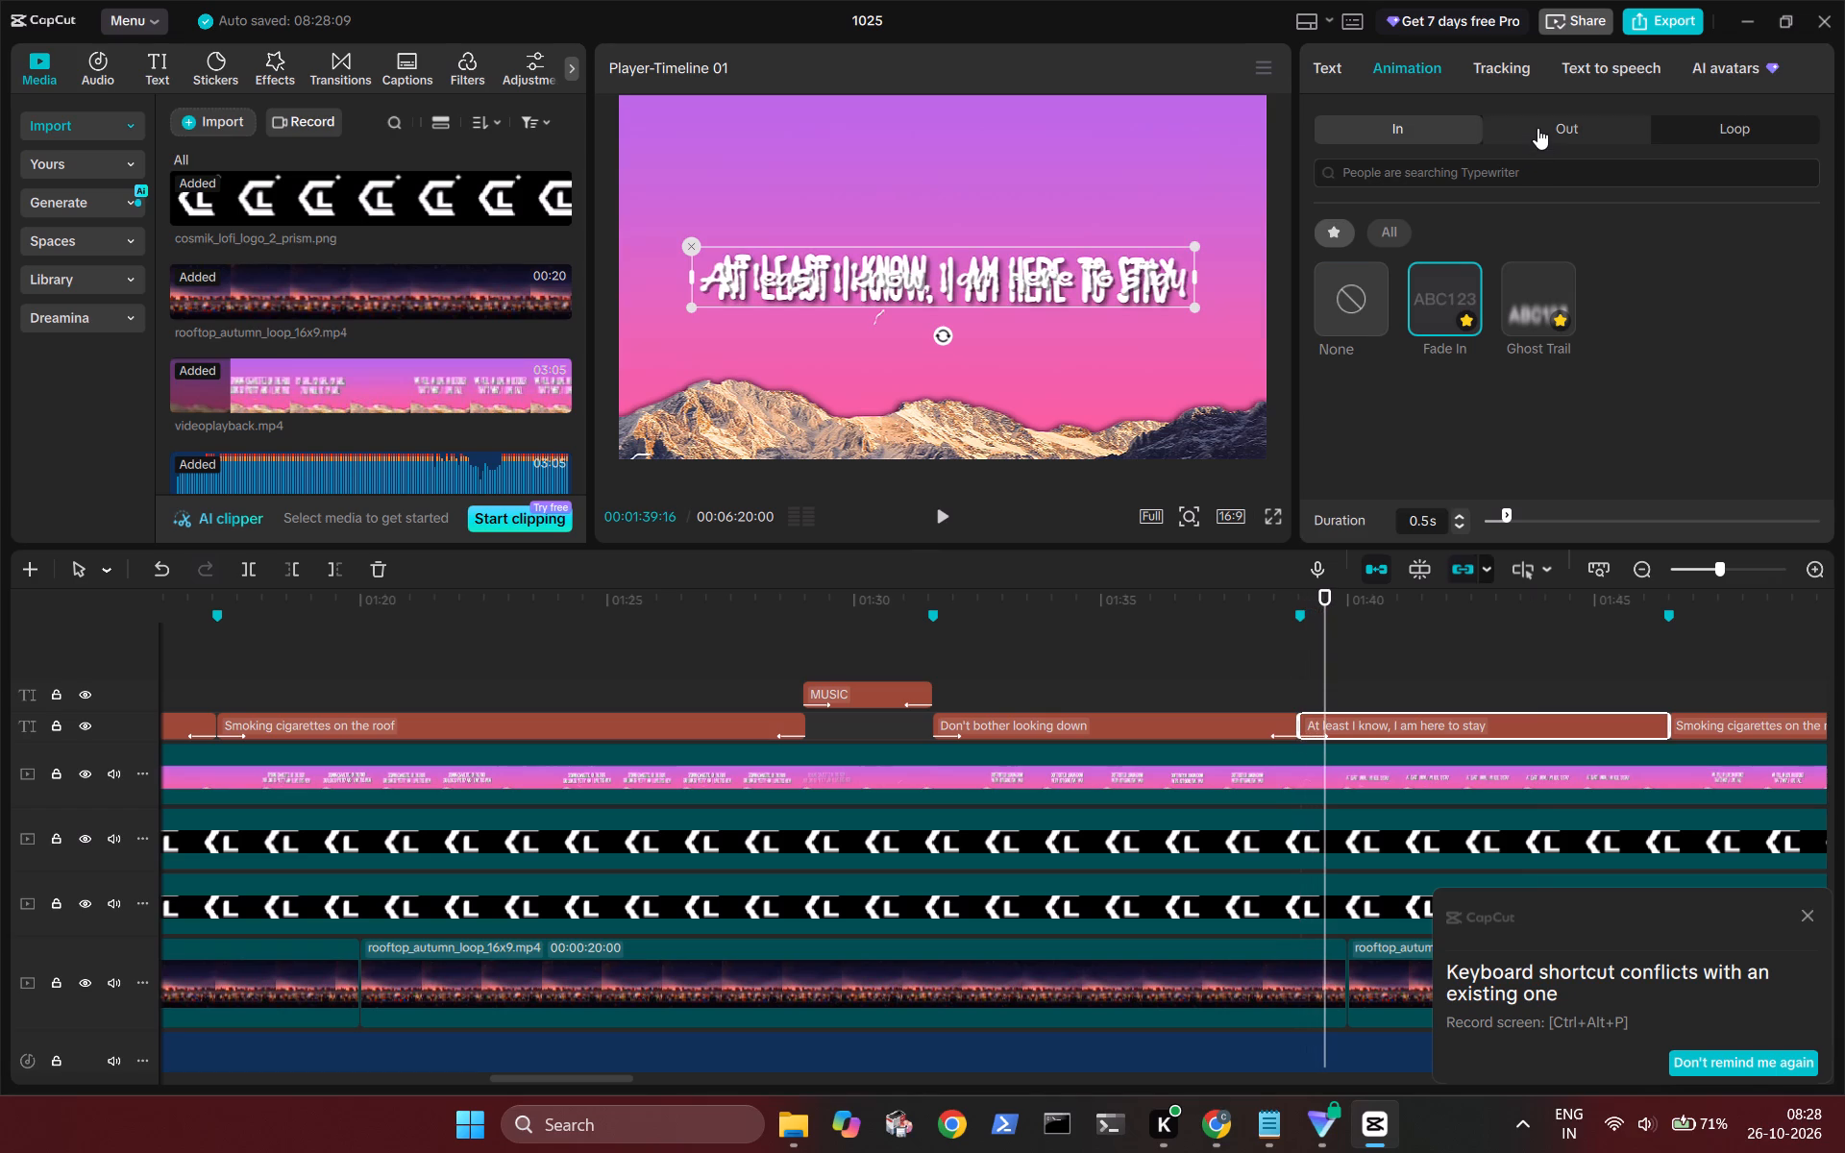
{"action": "double_click", "coordinate": [1413, 297]}
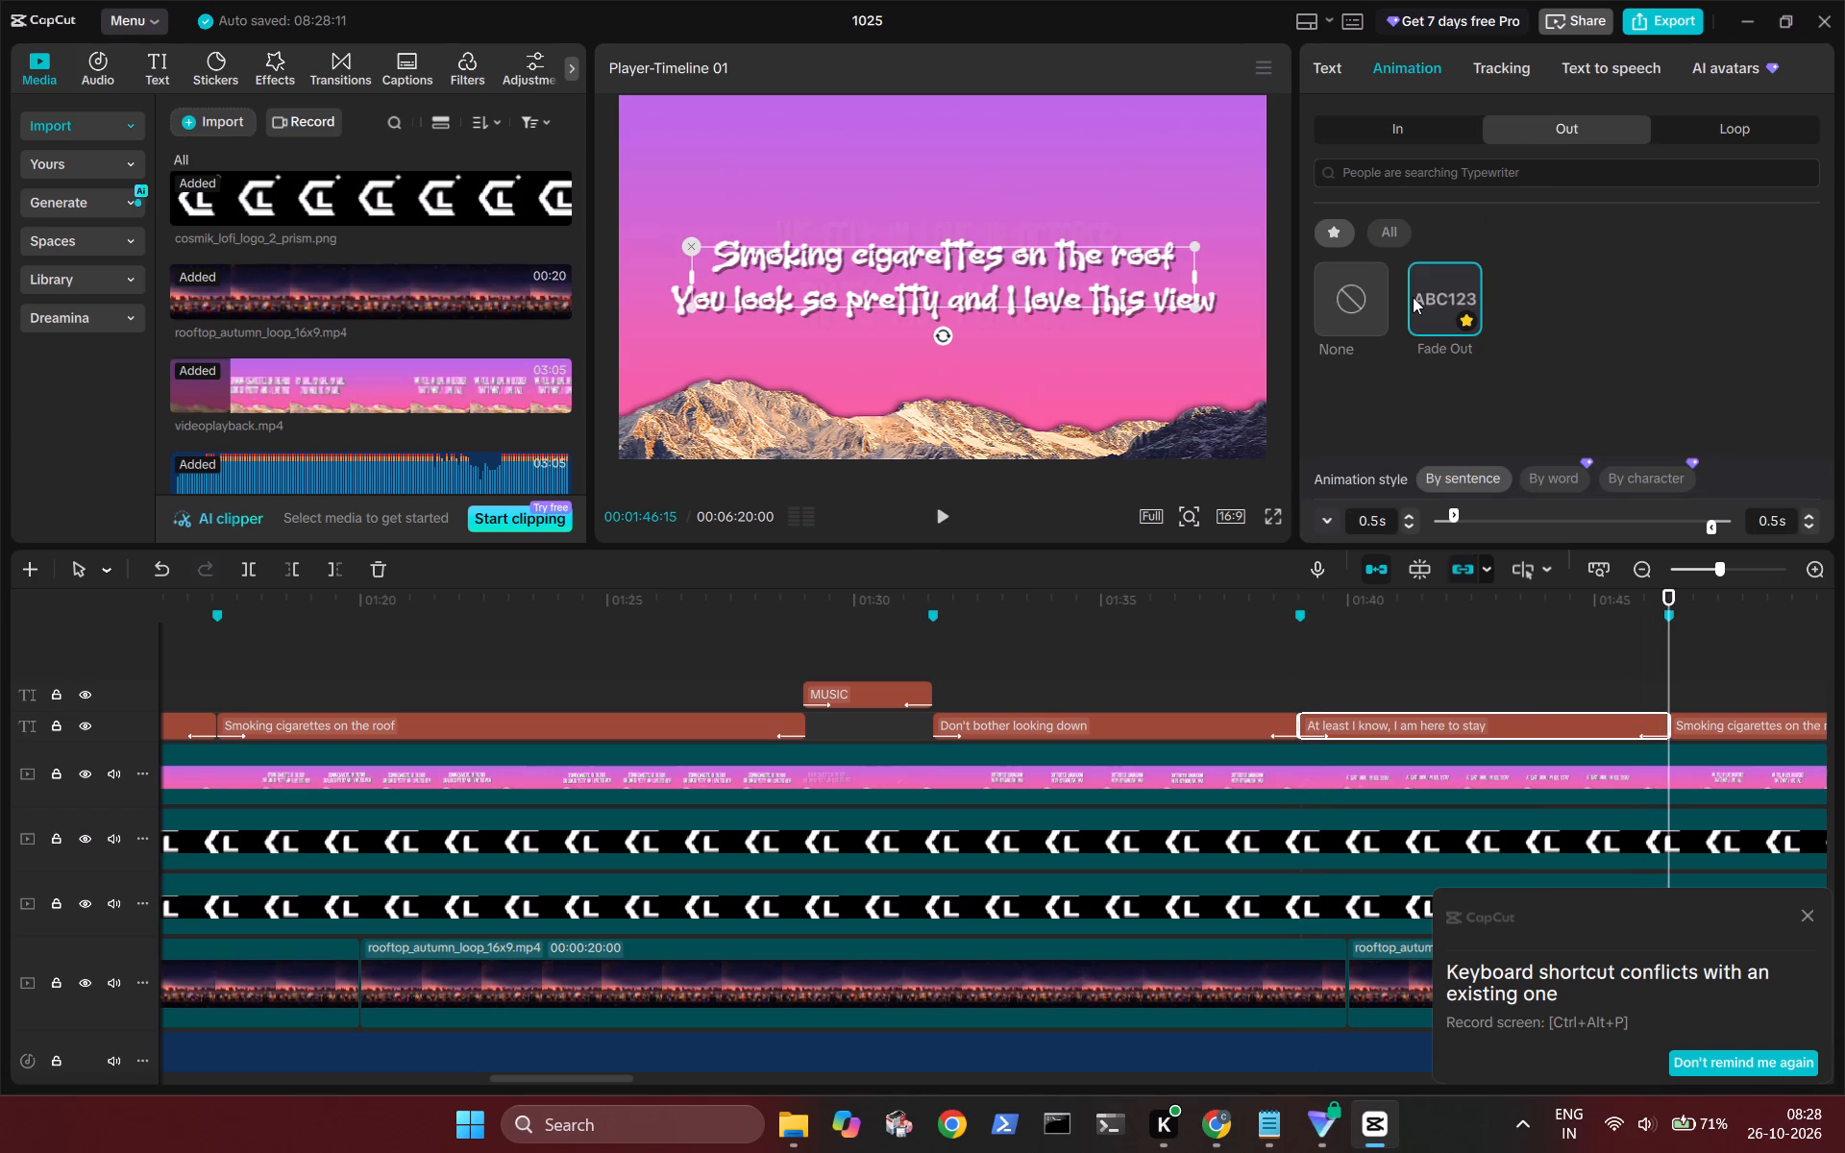
Replace the lyrics in the title after "At least I know" with "We fell in love in October / That's why I love fall" from Notepad.
{"action": "scroll", "coordinate": [1676, 617], "scroll_direction": "left", "scroll_amount": 1}
{"action": "scroll", "coordinate": [1415, 649], "scroll_direction": "left", "scroll_amount": 1}
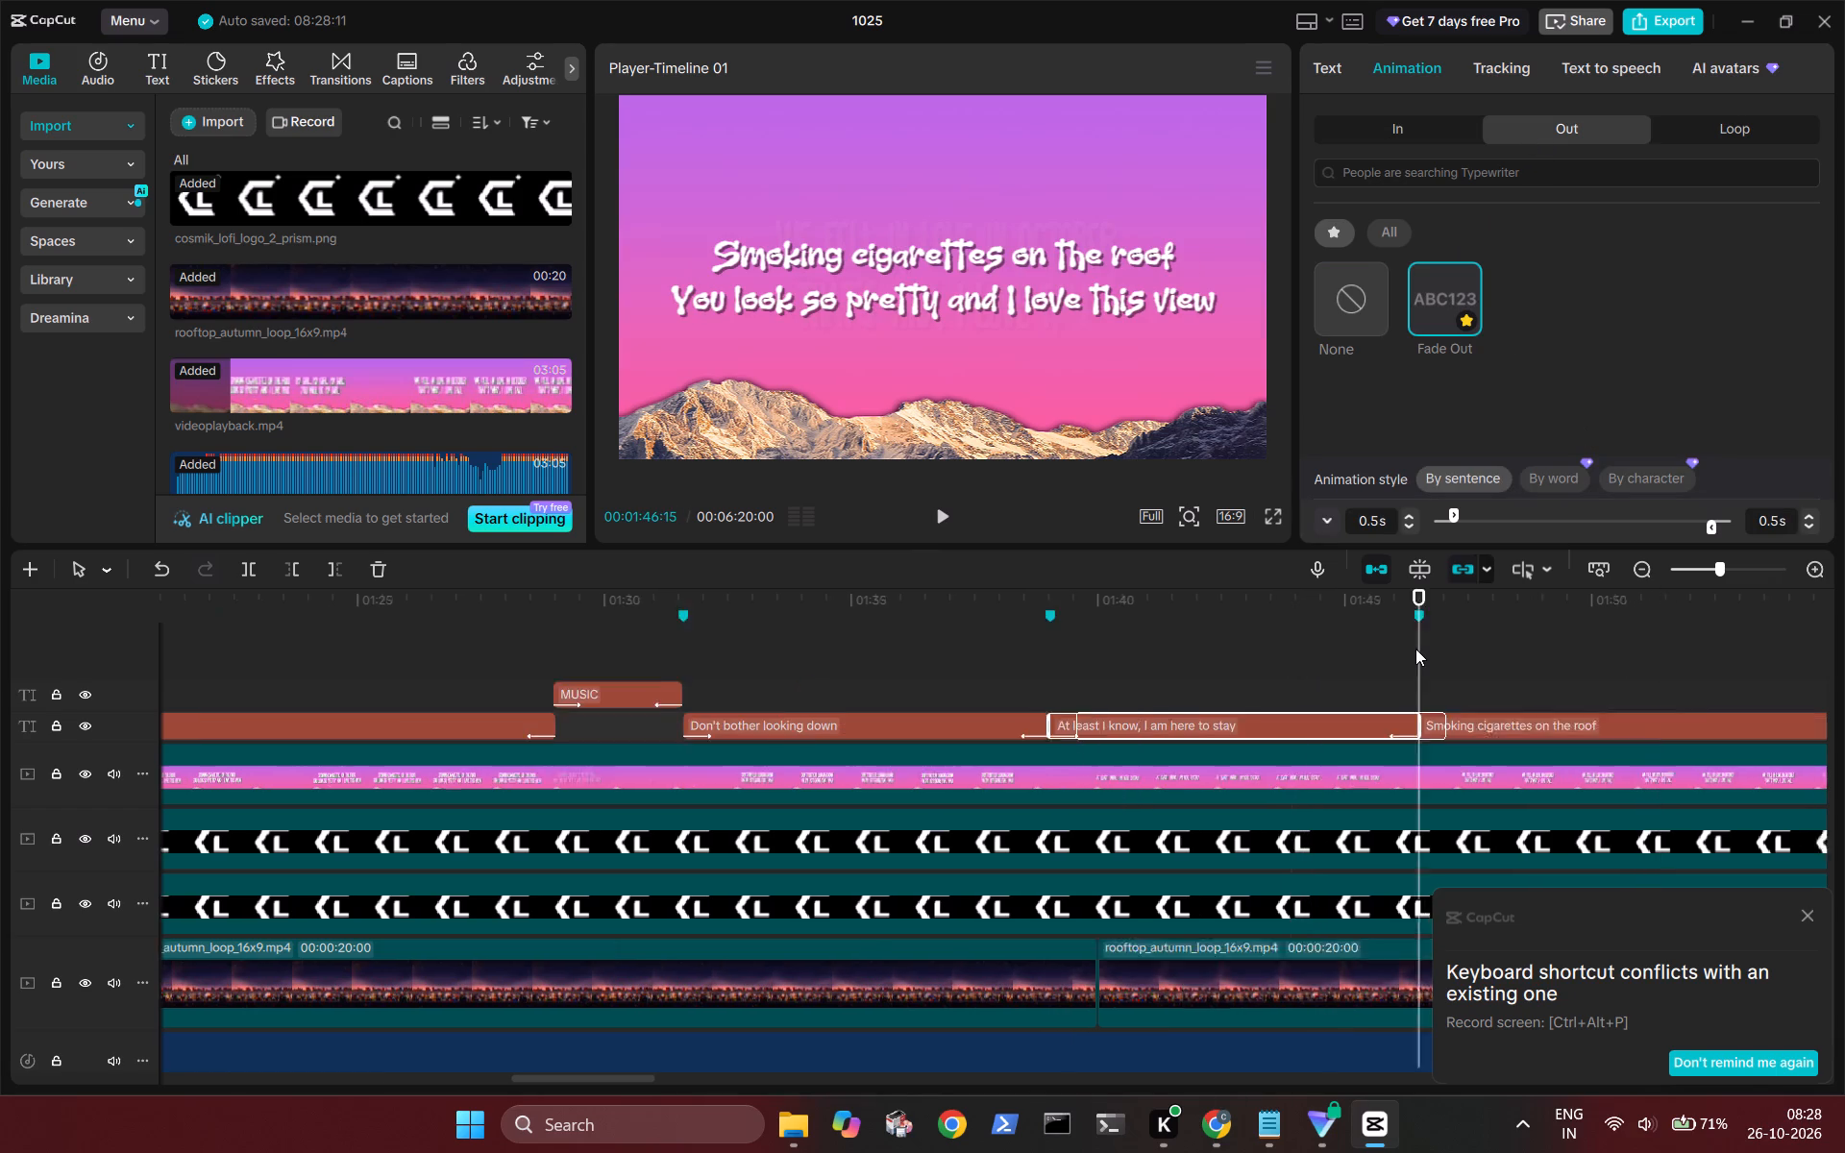
{"action": "scroll", "coordinate": [1415, 649], "scroll_direction": "left", "scroll_amount": 1}
{"action": "left_click", "coordinate": [804, 665]}
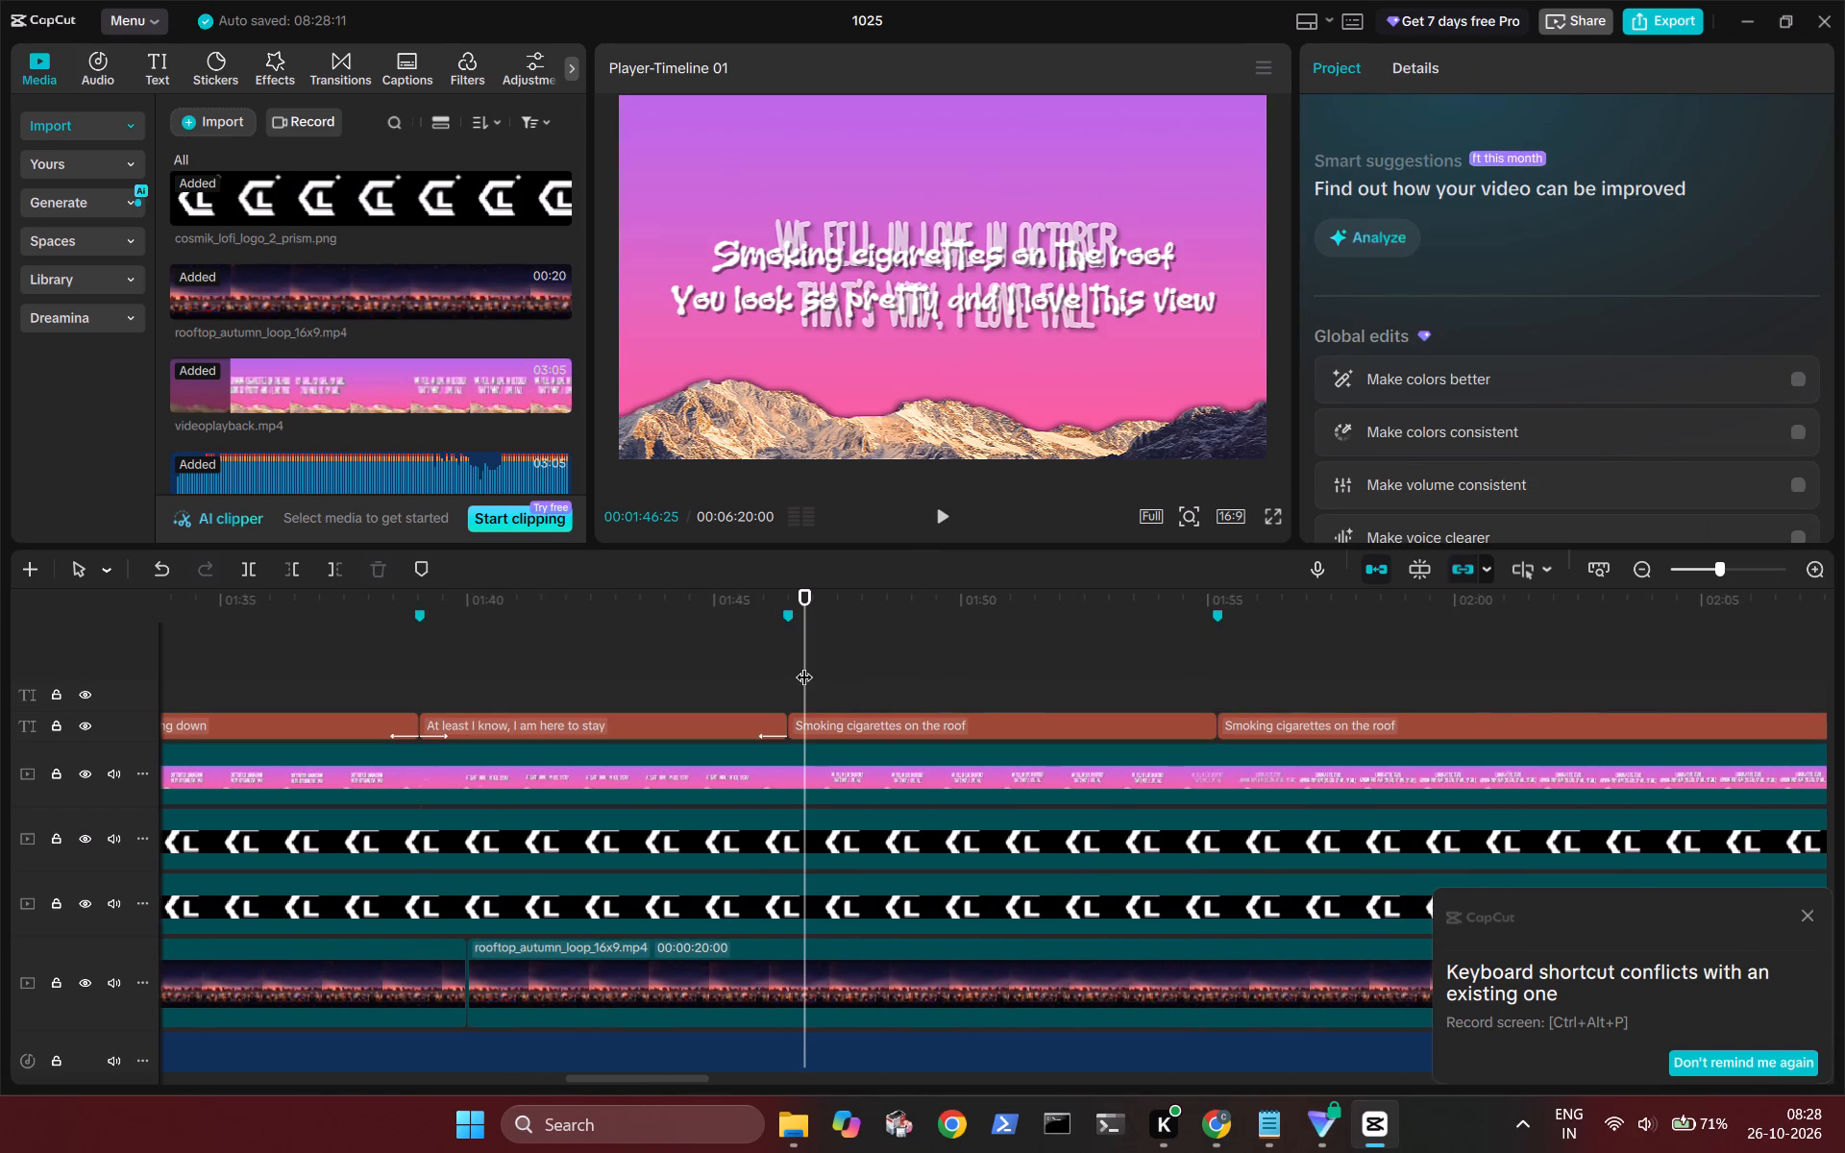
{"action": "left_click", "coordinate": [874, 714]}
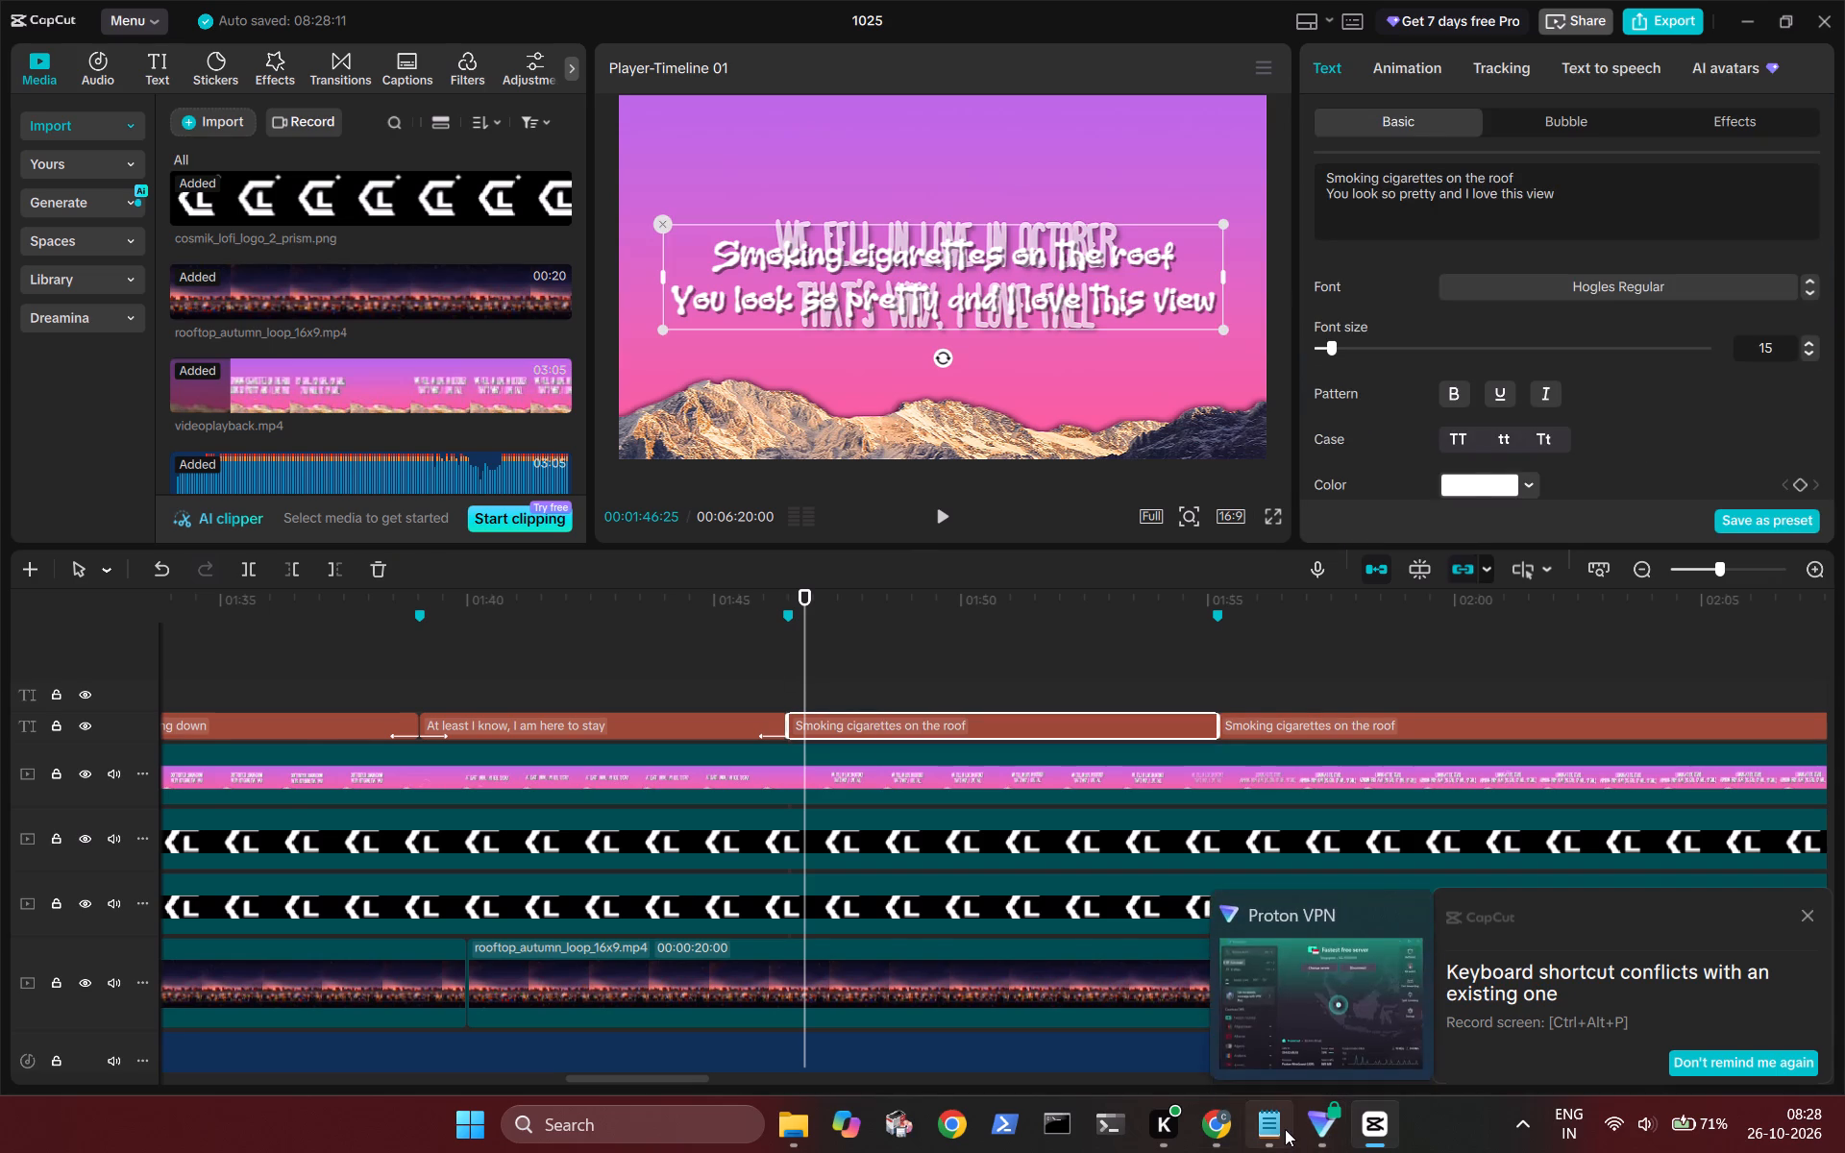
{"action": "left_click", "coordinate": [1285, 1129]}
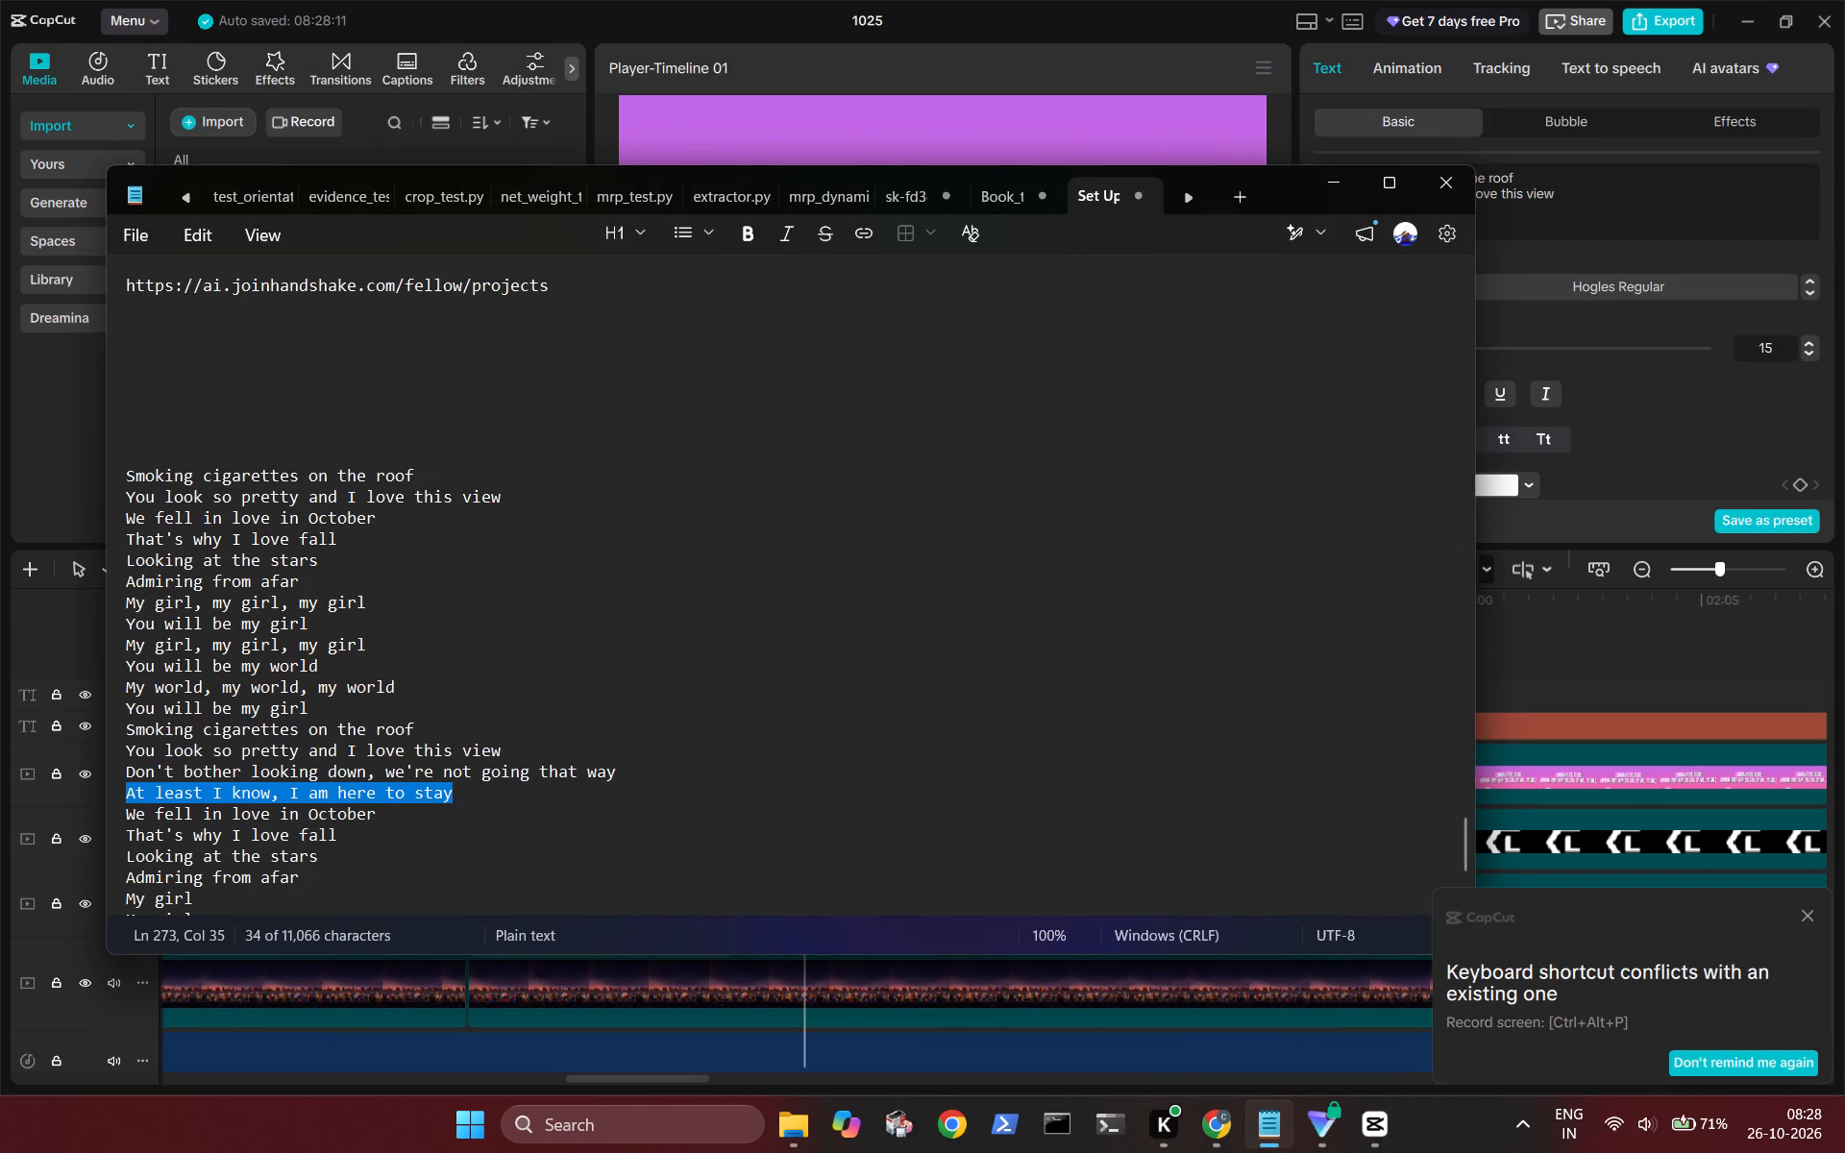
{"action": "left_click_drag", "start_coordinate": [347, 832], "coordinate": [122, 812]}
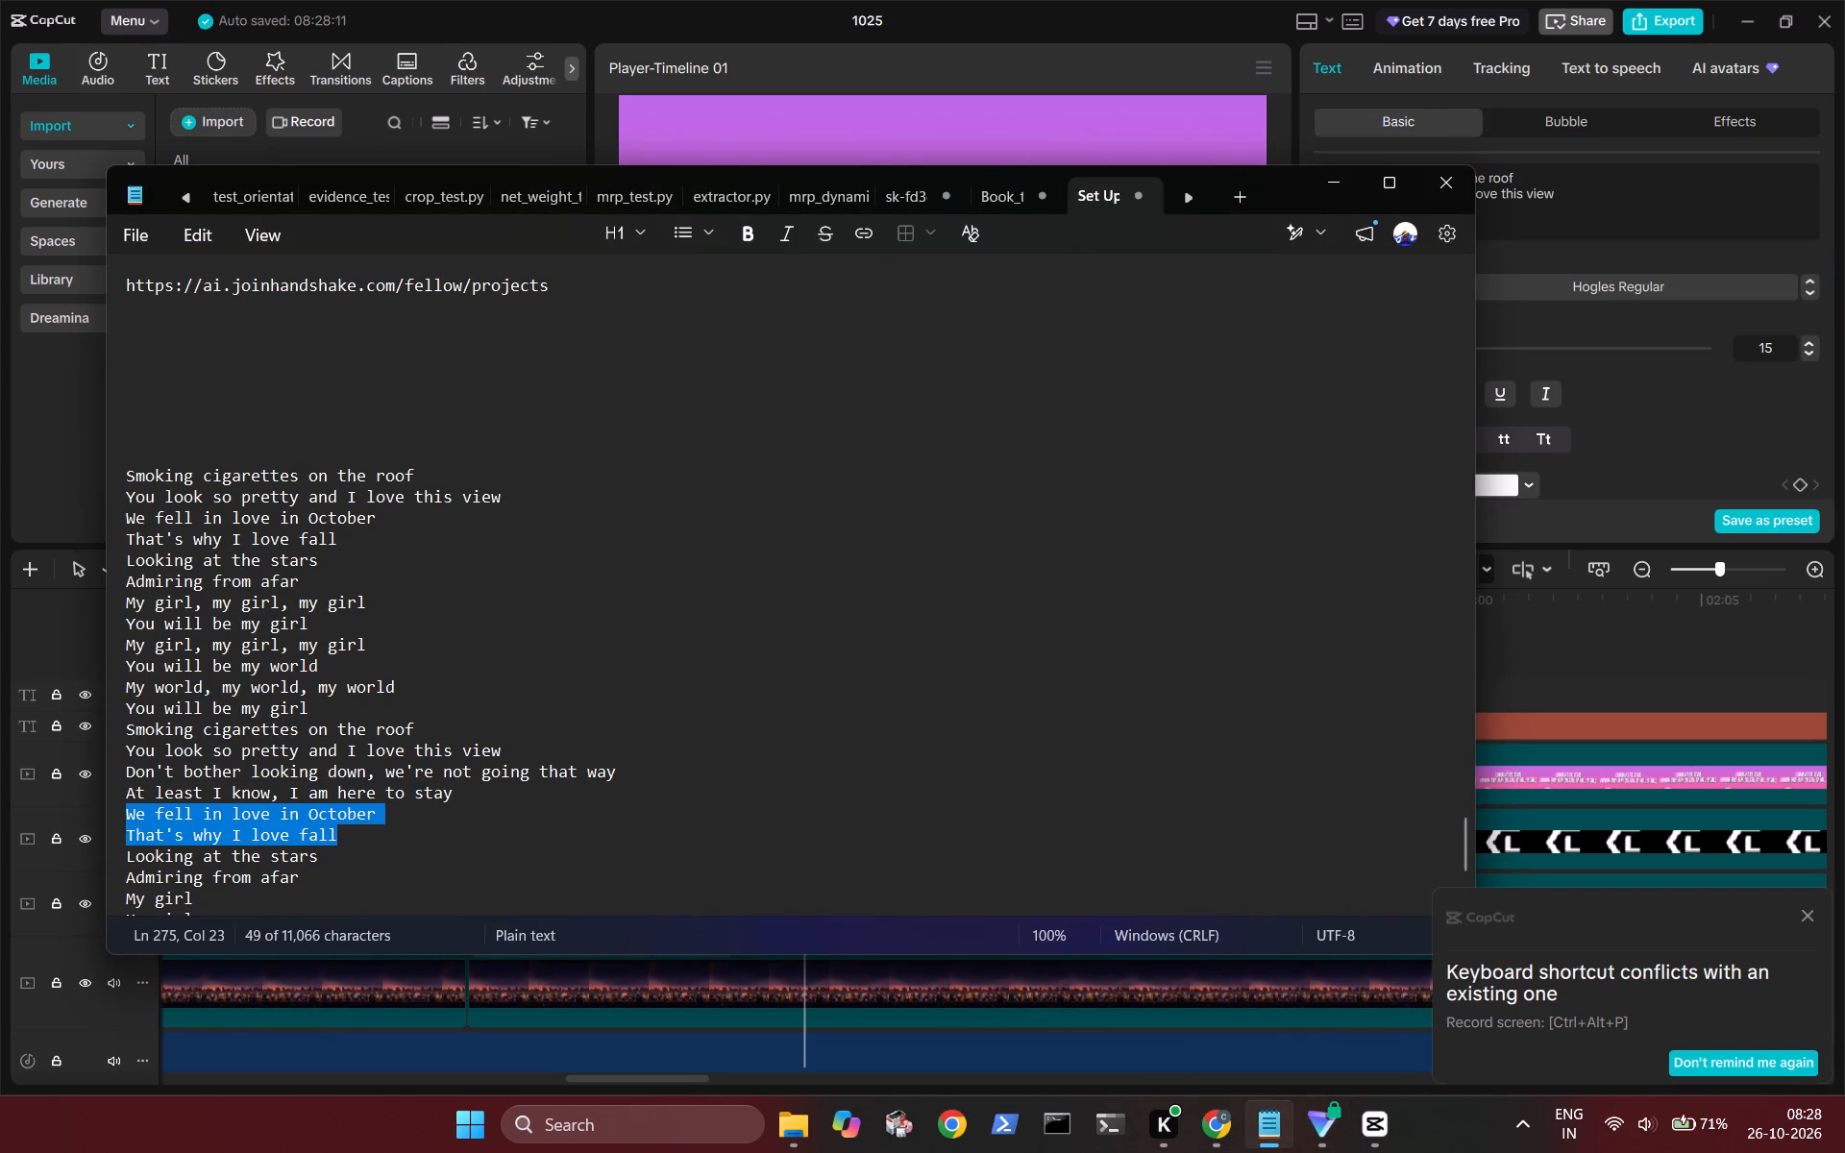
{"action": "key", "text": "ctrl+c"}
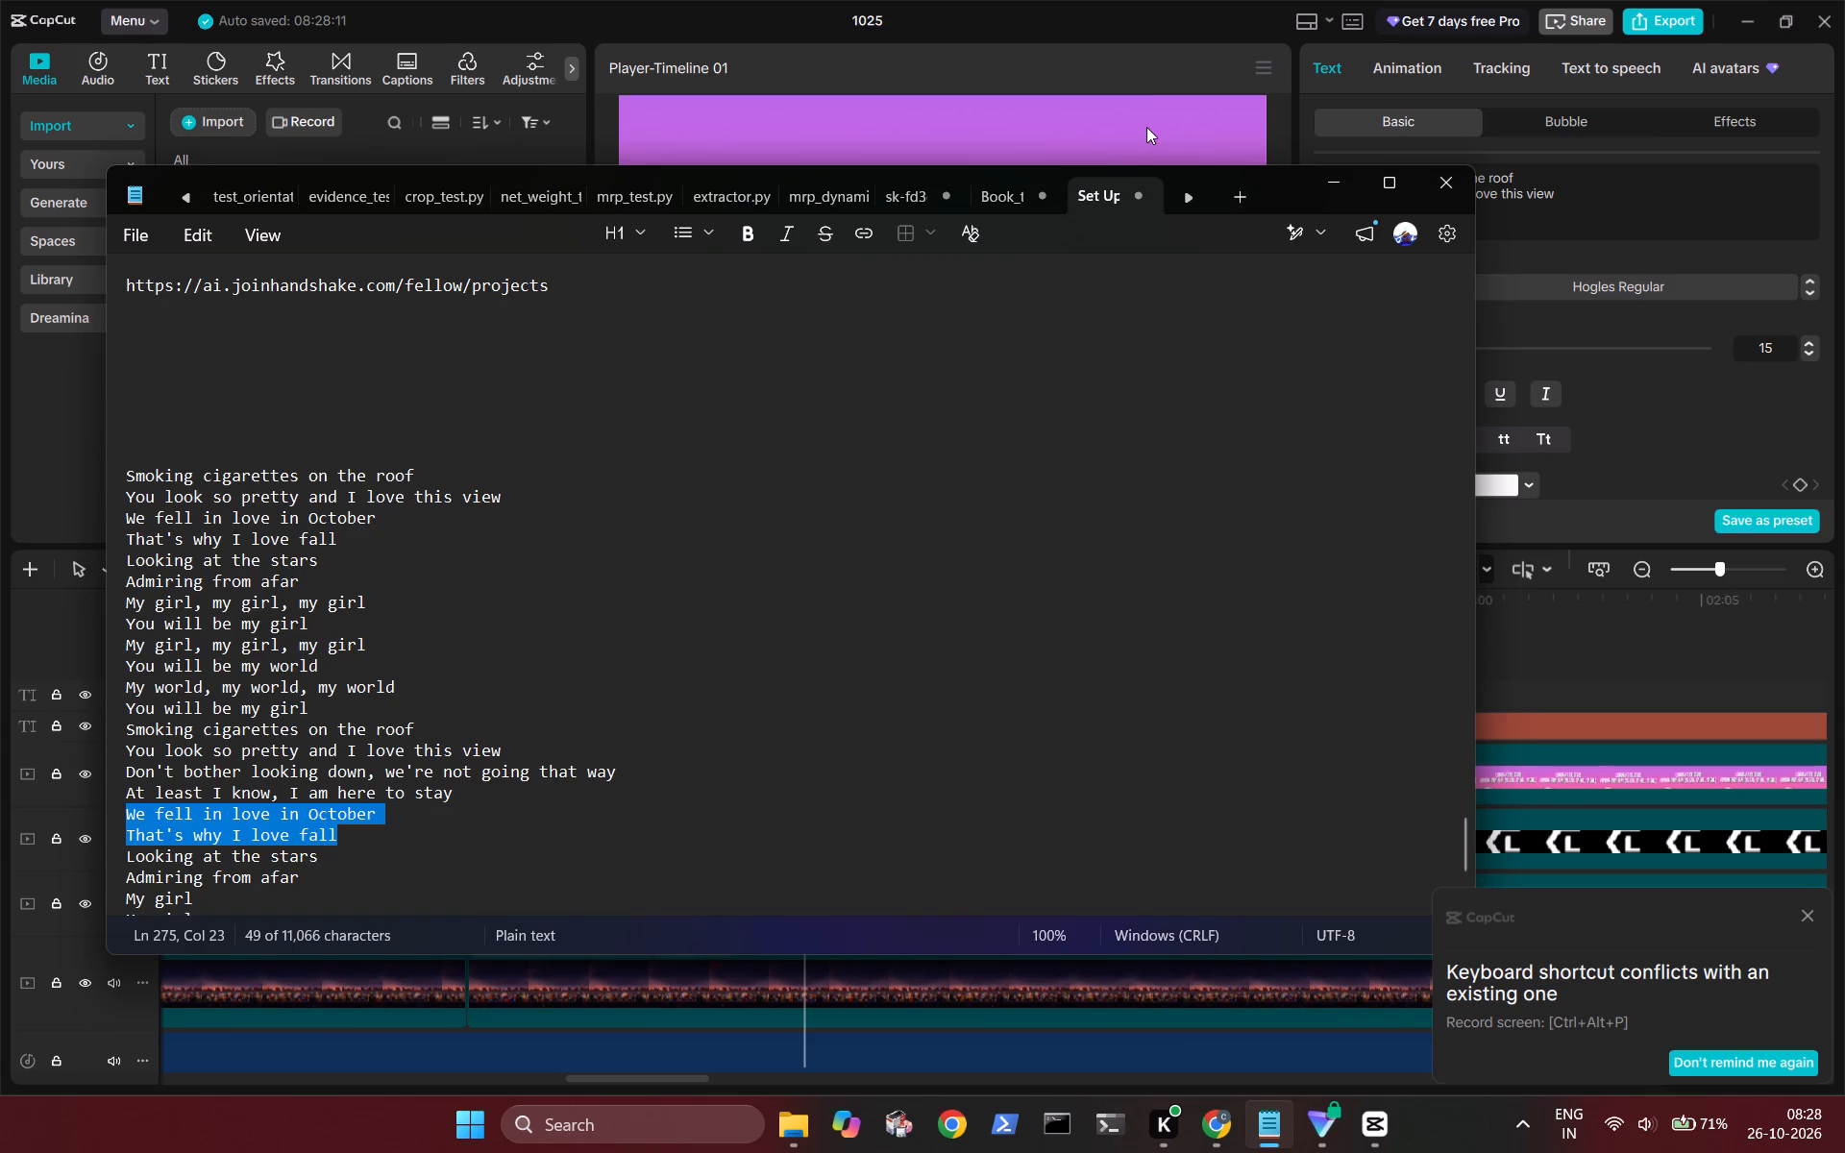
{"action": "left_click", "coordinate": [1146, 127]}
{"action": "left_click", "coordinate": [964, 717]}
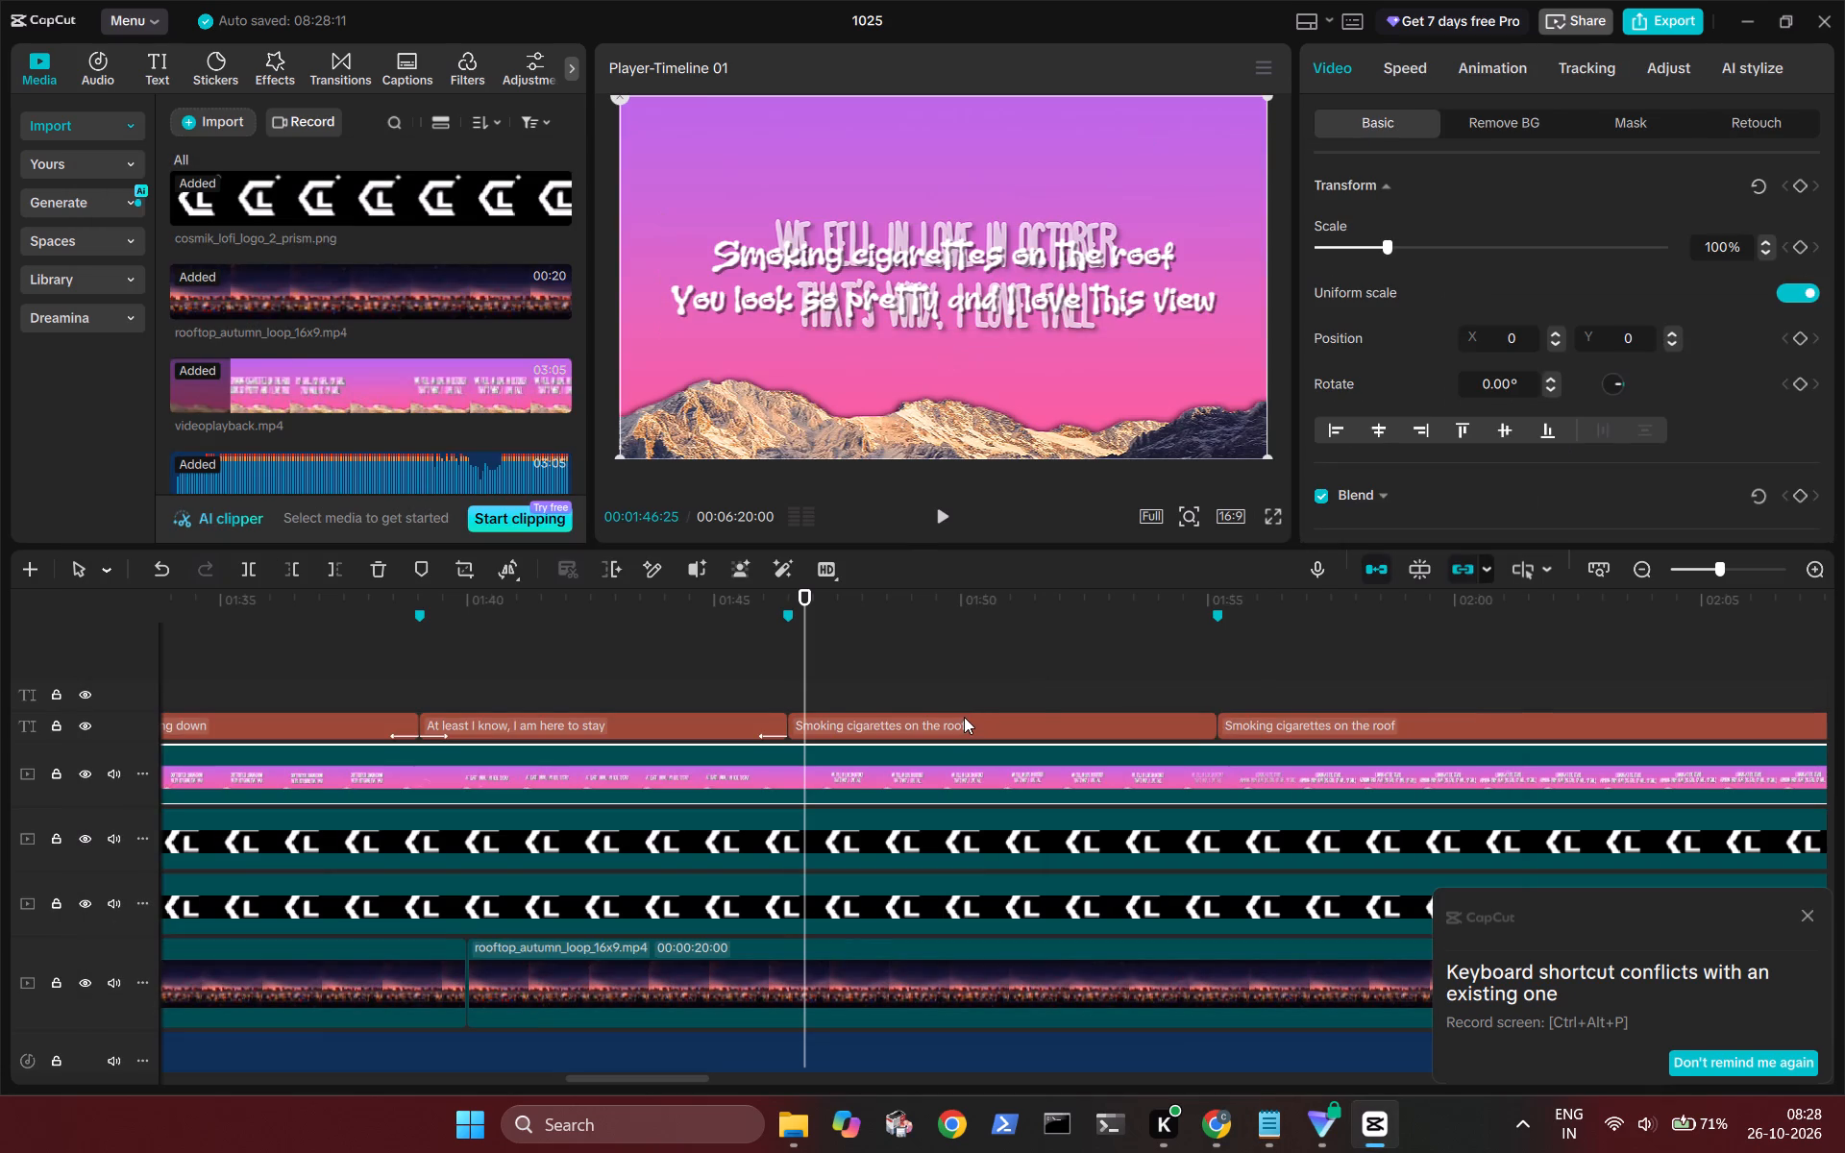
{"action": "left_click", "coordinate": [1414, 201]}
{"action": "key", "text": "ctrl+a"}
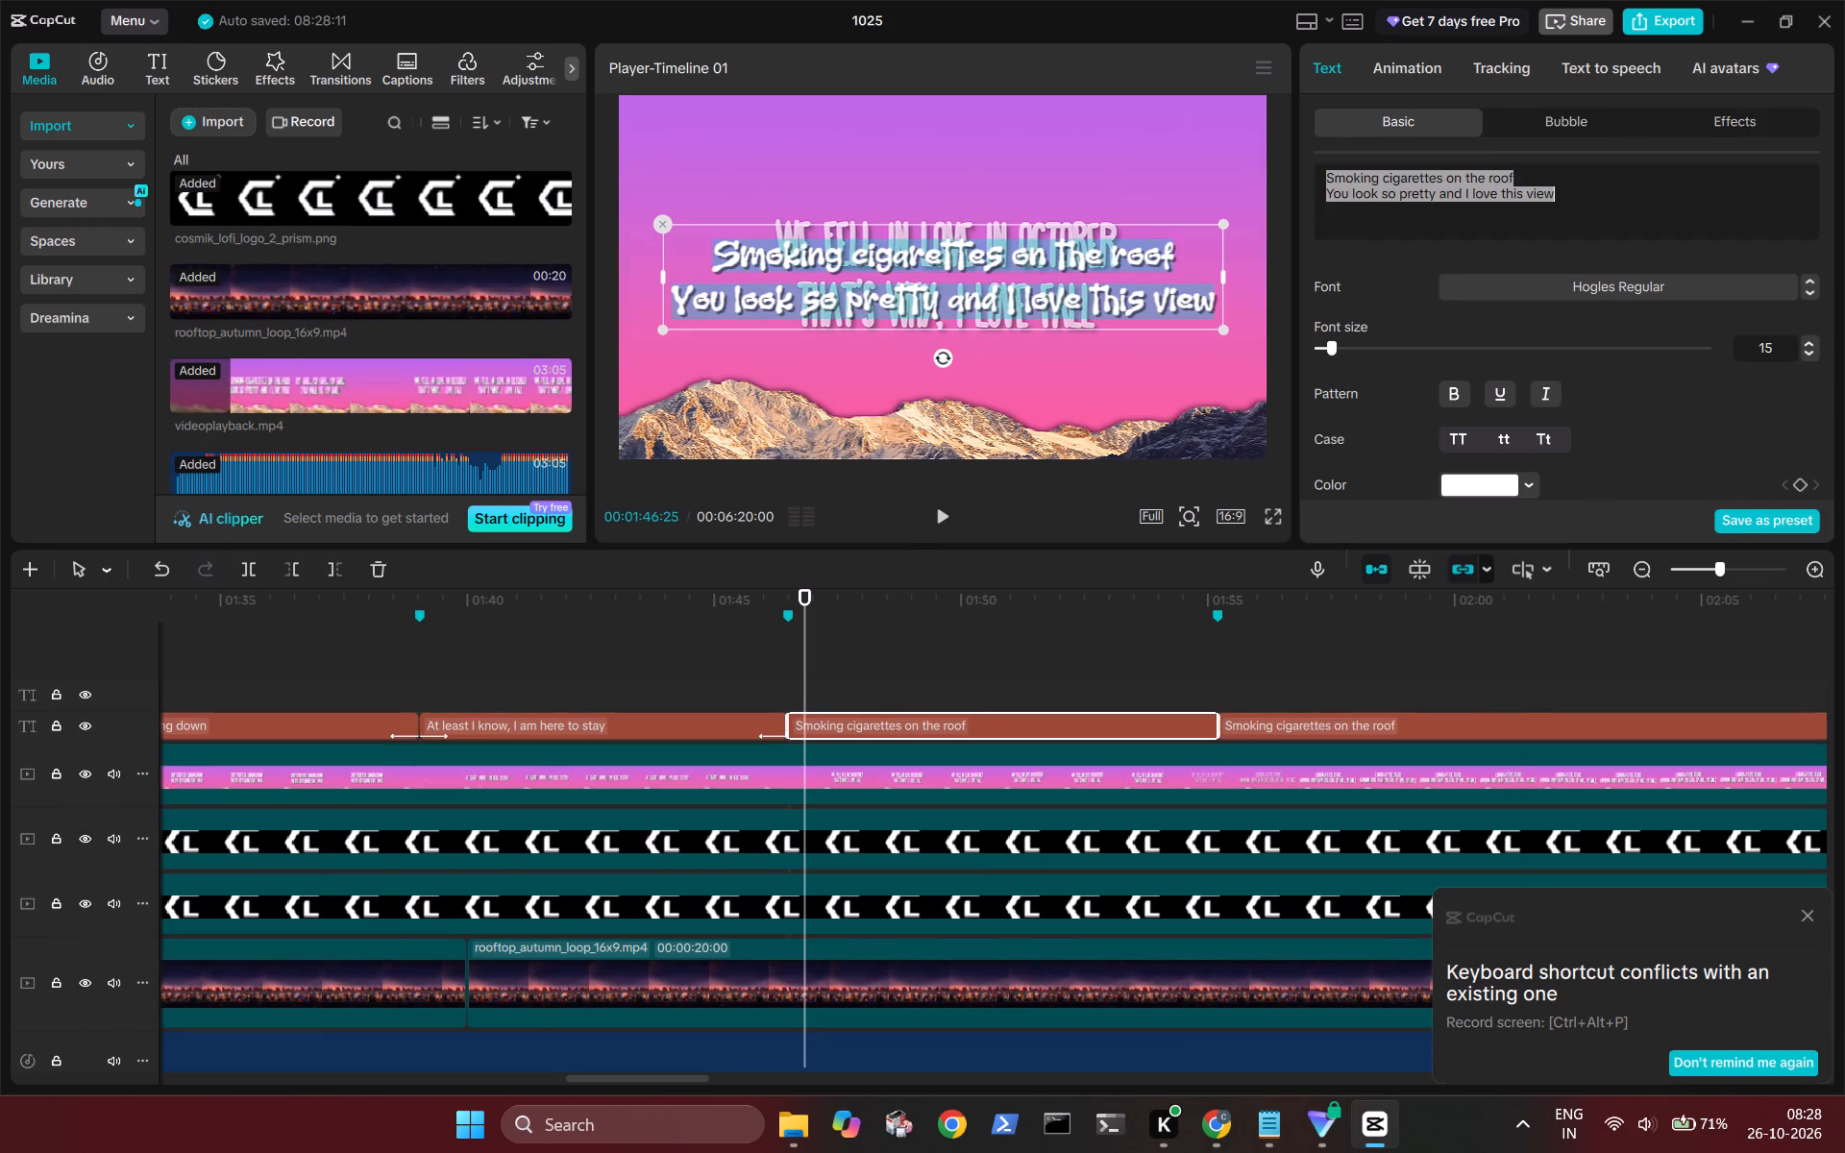
{"action": "key", "text": "ctrl+v"}
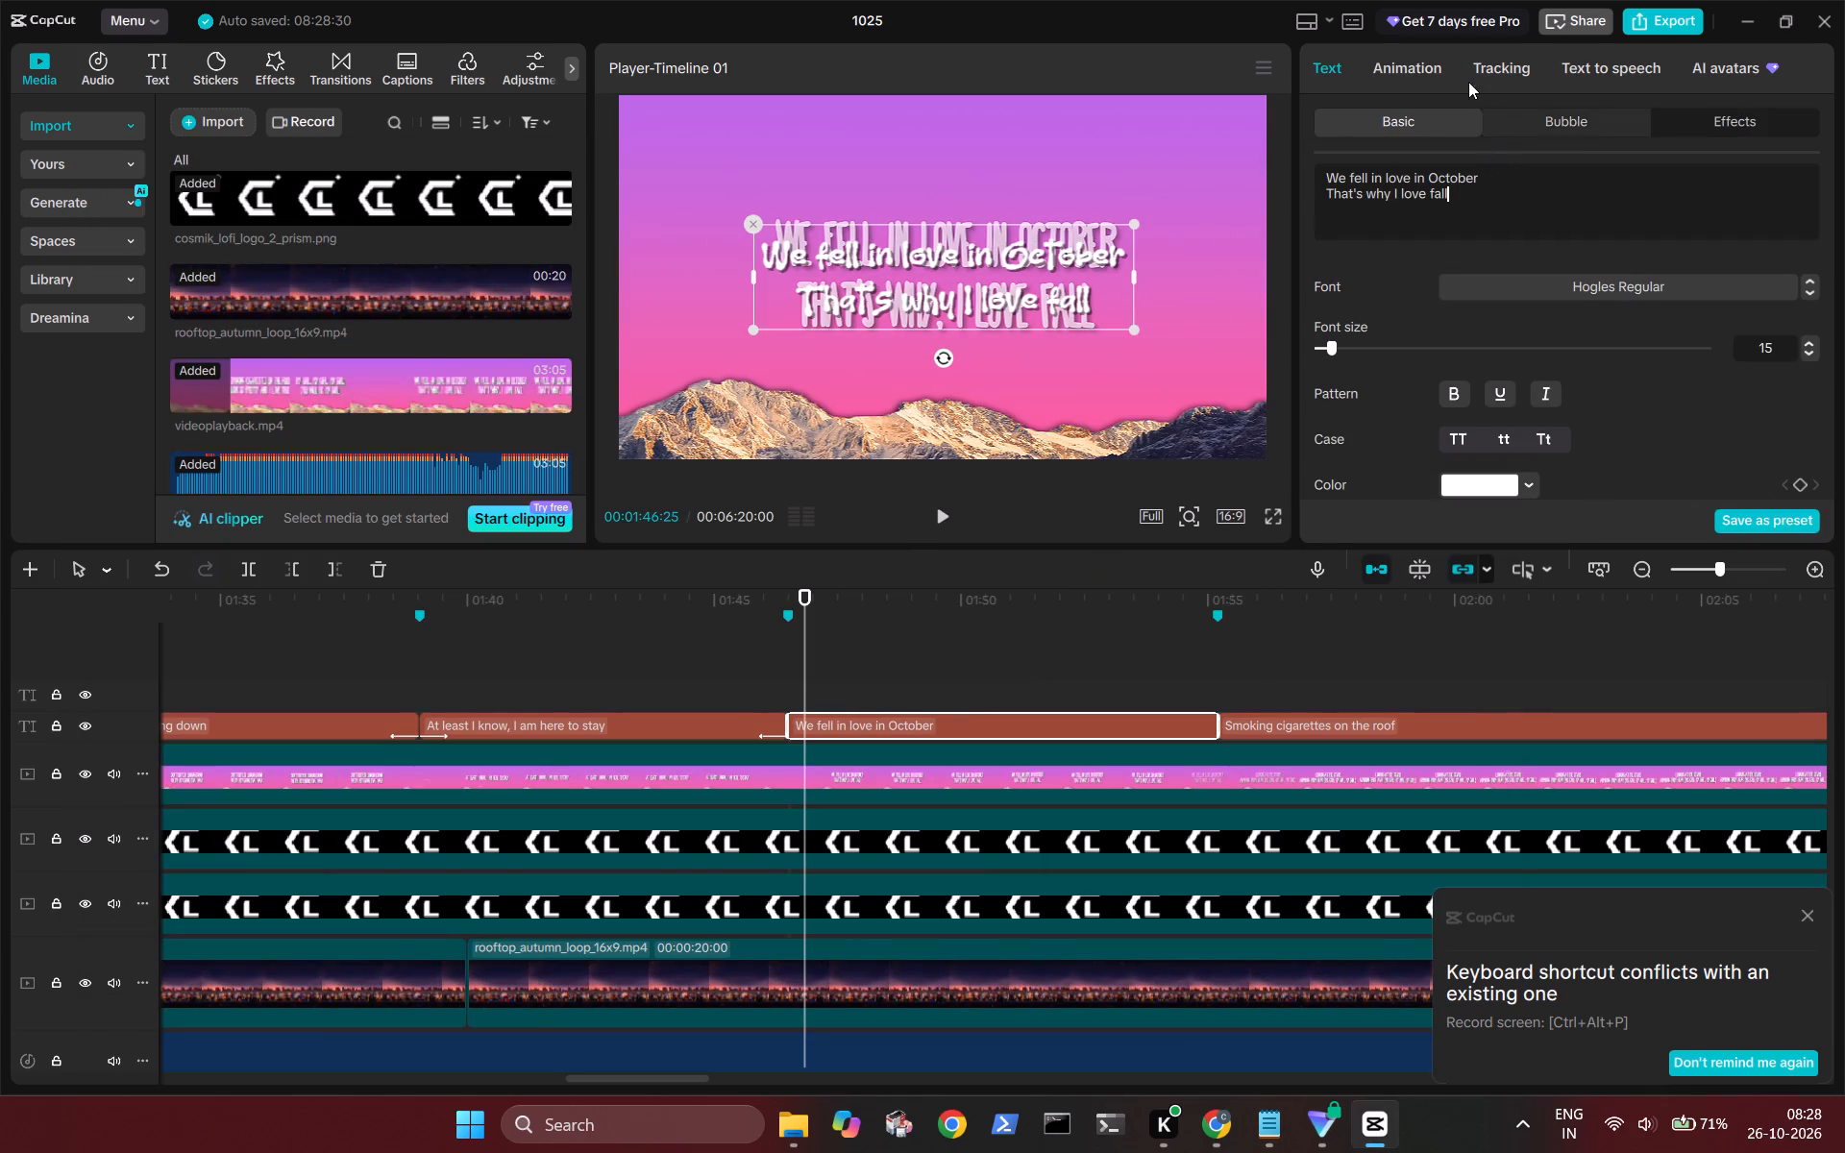
Apply the Fade Out and Fade In animations to the "We fell in love in October" title.
{"action": "left_click", "coordinate": [1411, 70]}
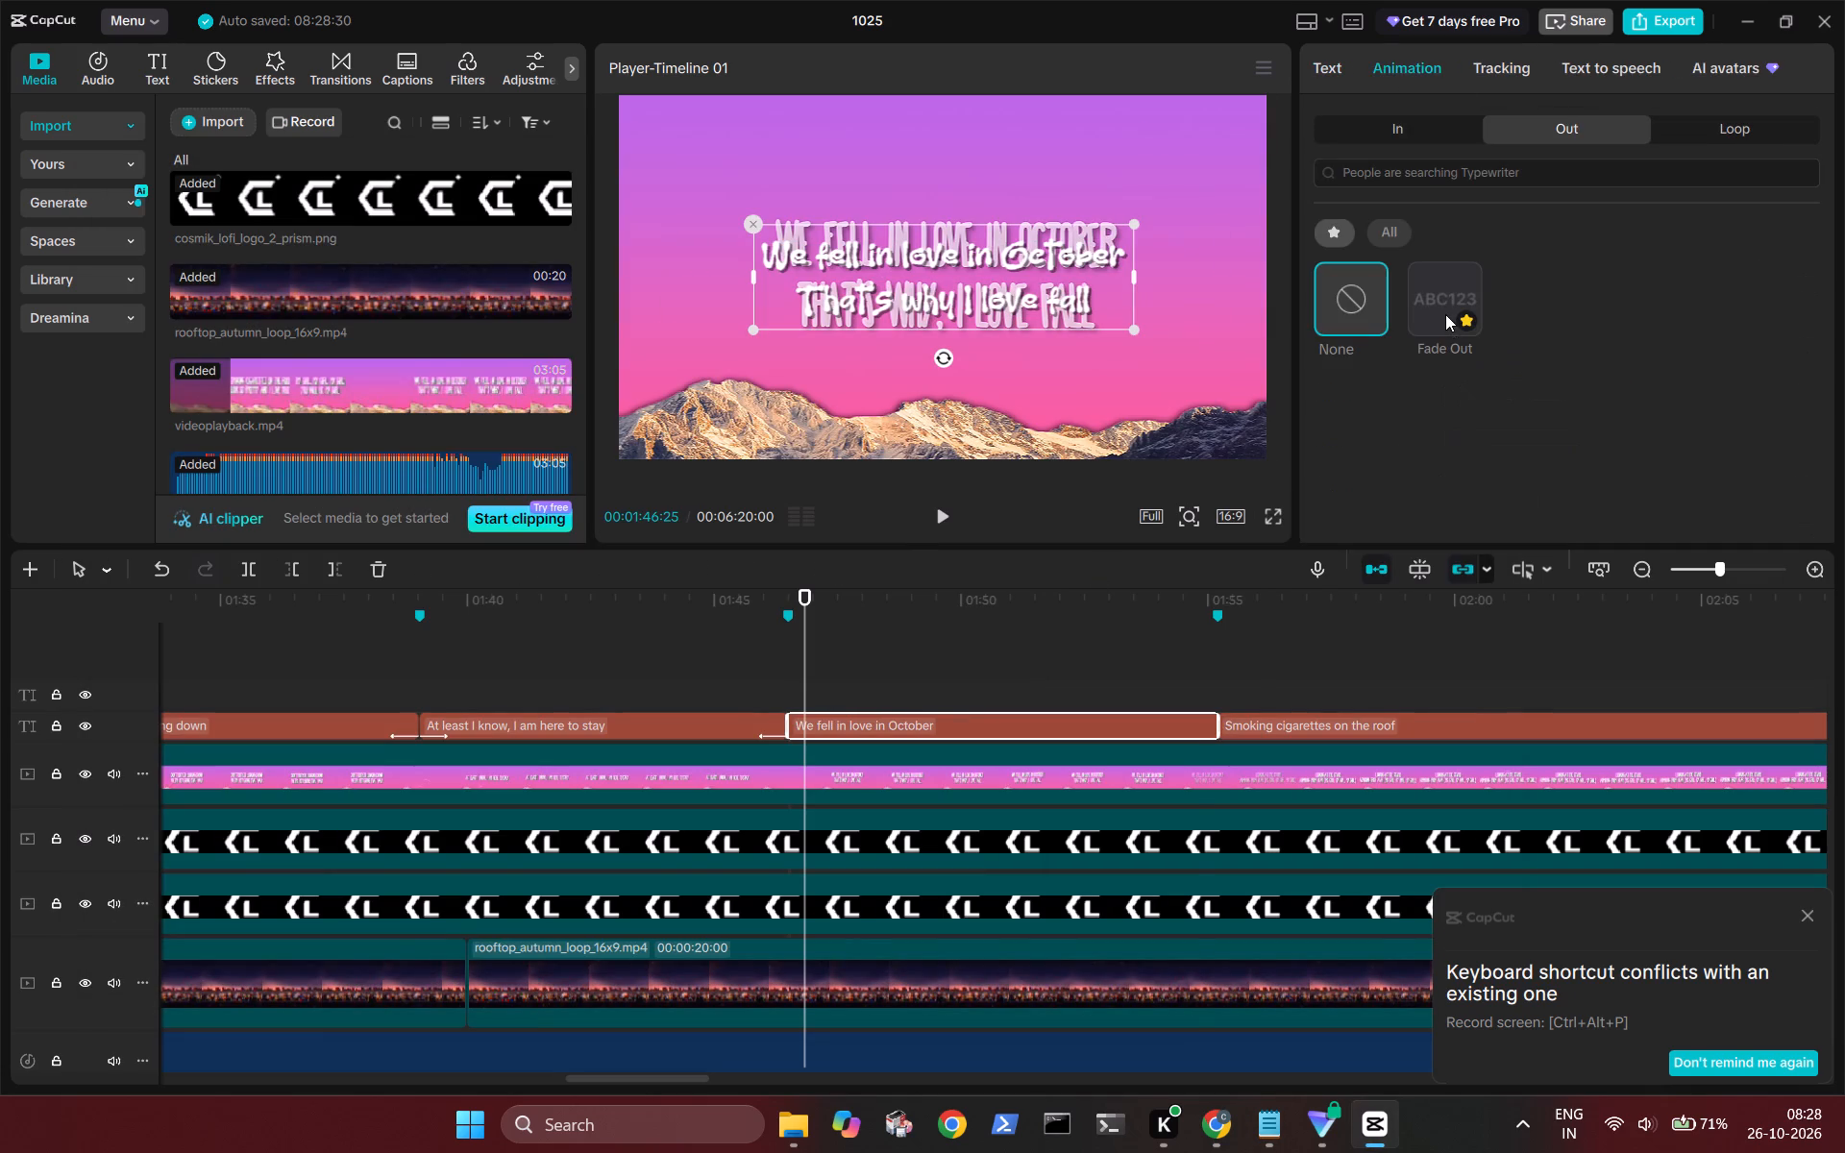
{"action": "double_click", "coordinate": [1445, 314]}
{"action": "left_click", "coordinate": [1392, 129]}
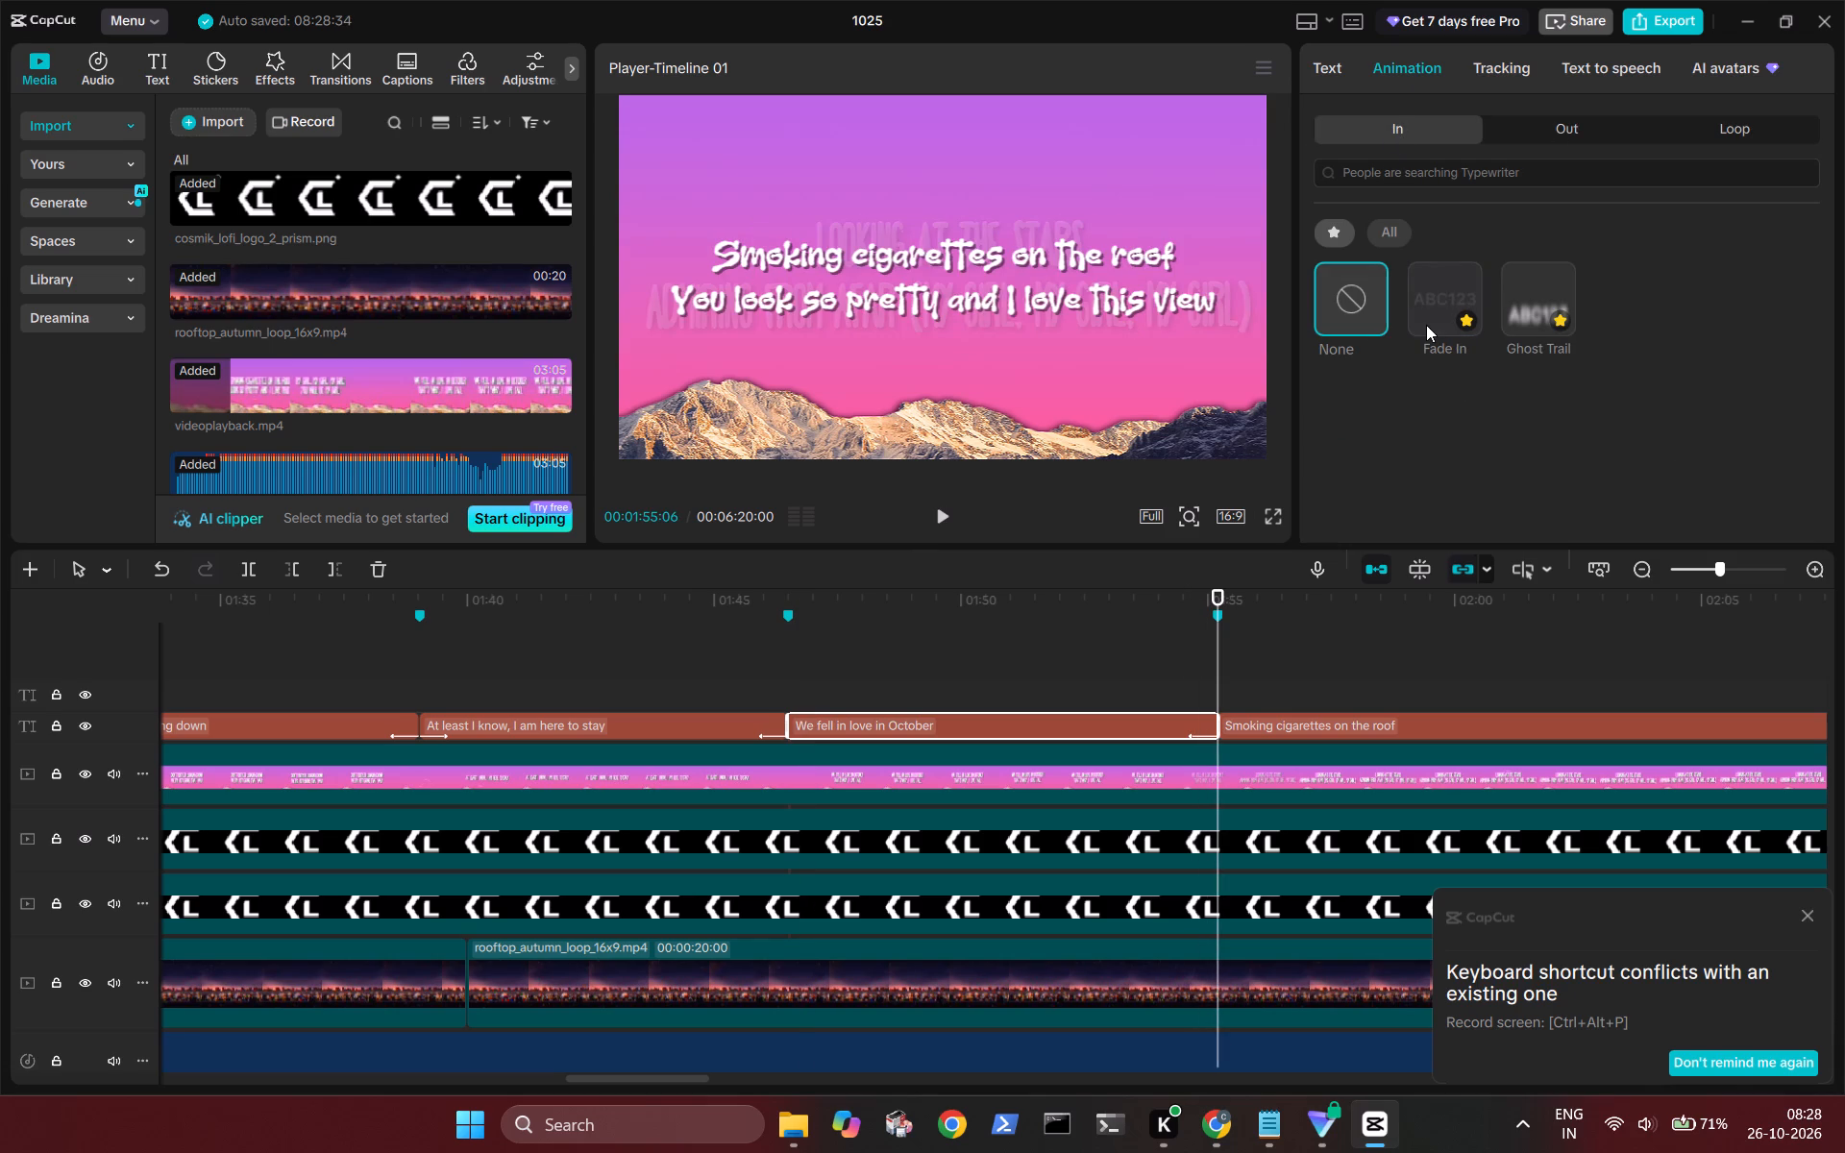
{"action": "double_click", "coordinate": [1425, 324]}
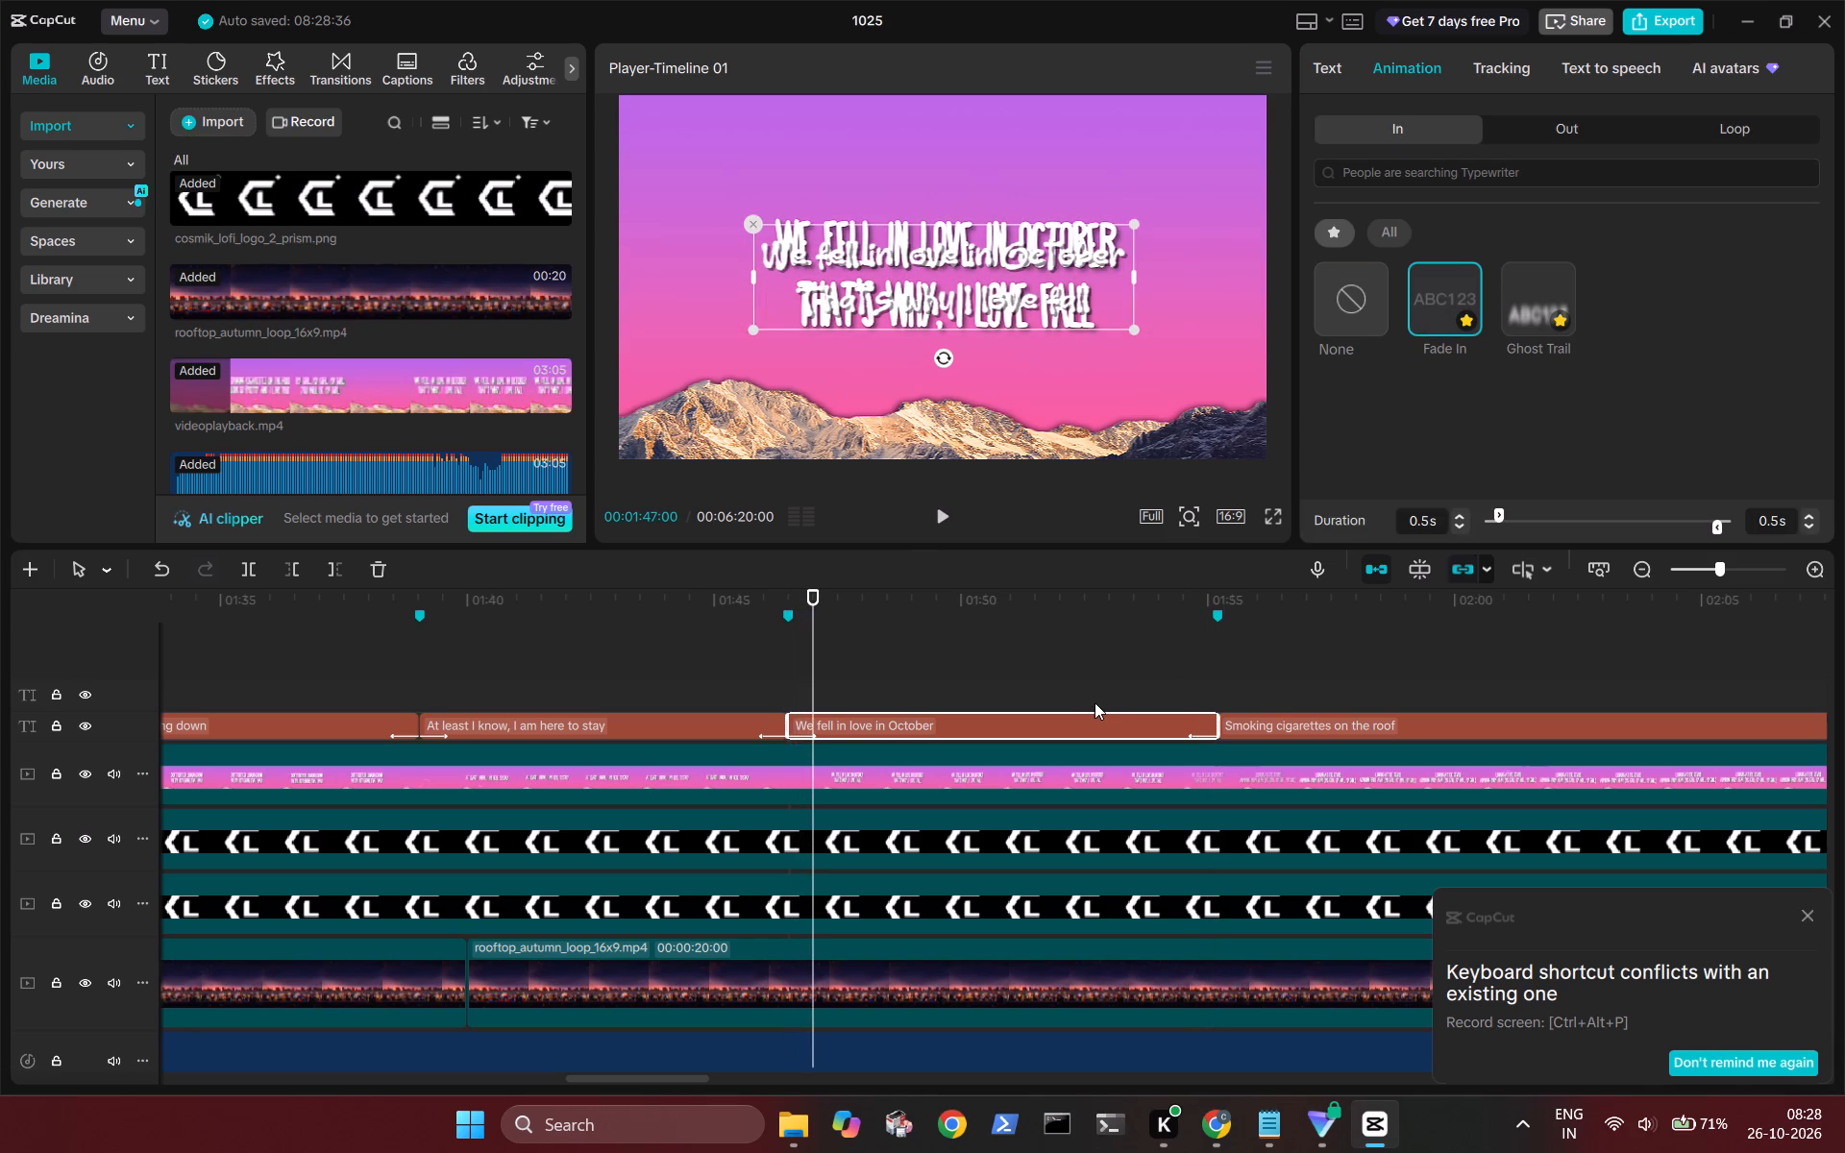
Play back the "We fell in love in October" title and its changeover to the next title at the 01:55:06 marker.
{"action": "left_click", "coordinate": [1223, 681]}
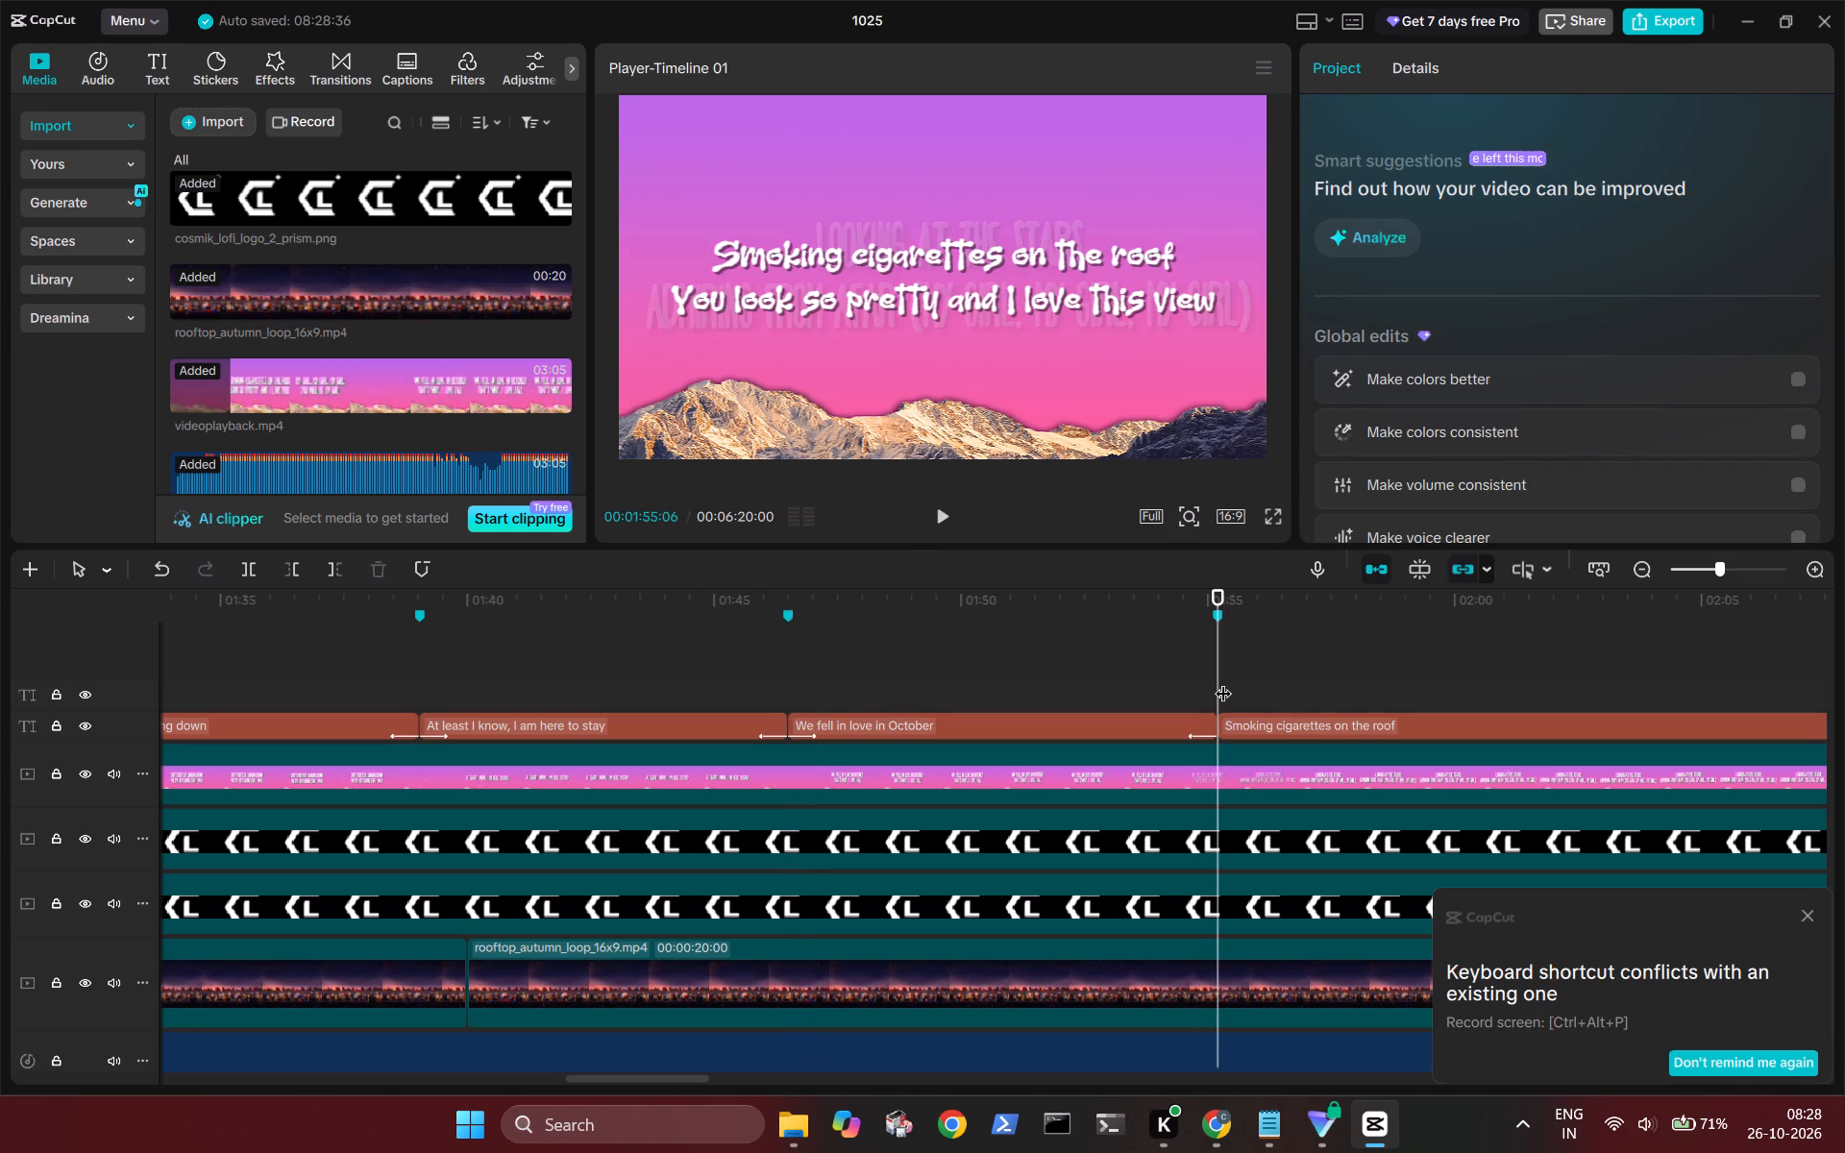
{"action": "left_click", "coordinate": [1039, 672]}
{"action": "key", "text": "space"}
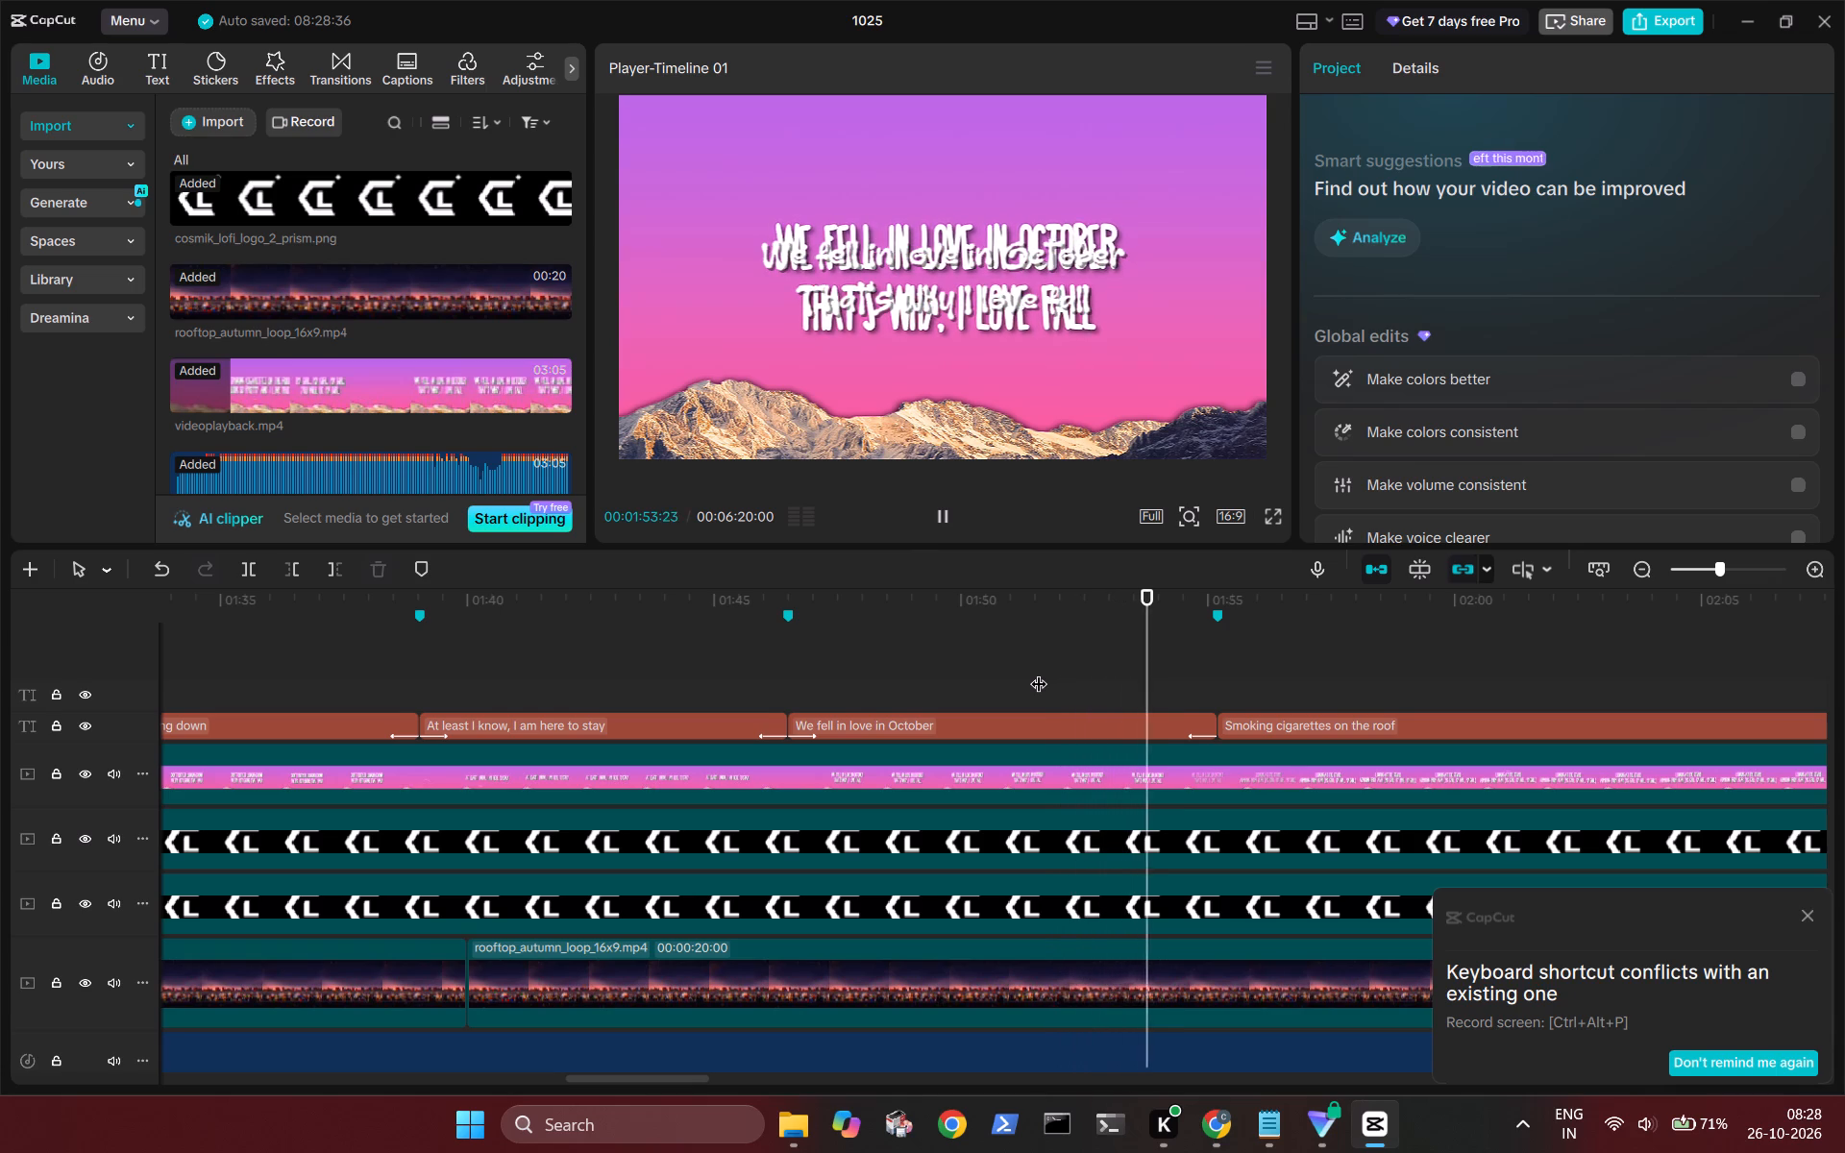
{"action": "key", "text": "space"}
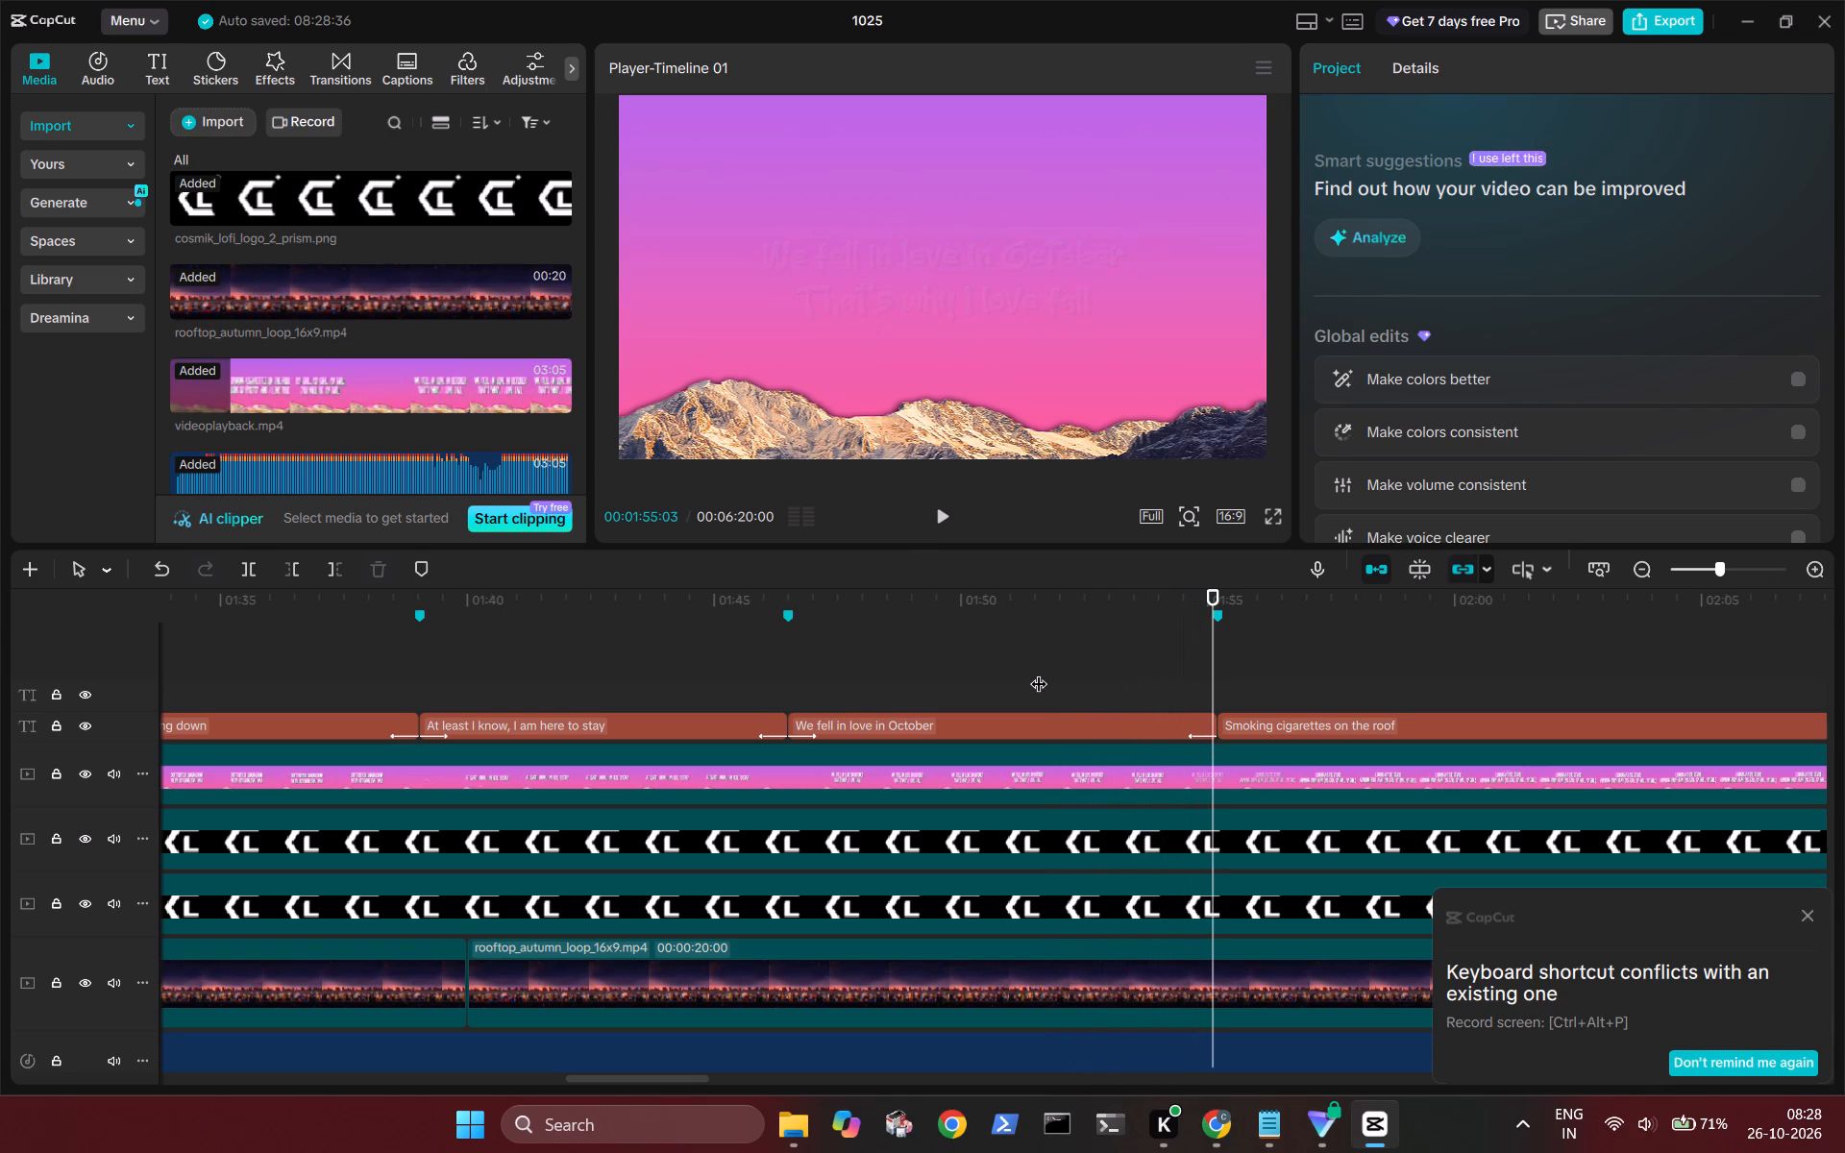
{"action": "left_click", "coordinate": [1091, 667]}
{"action": "key", "text": "space"}
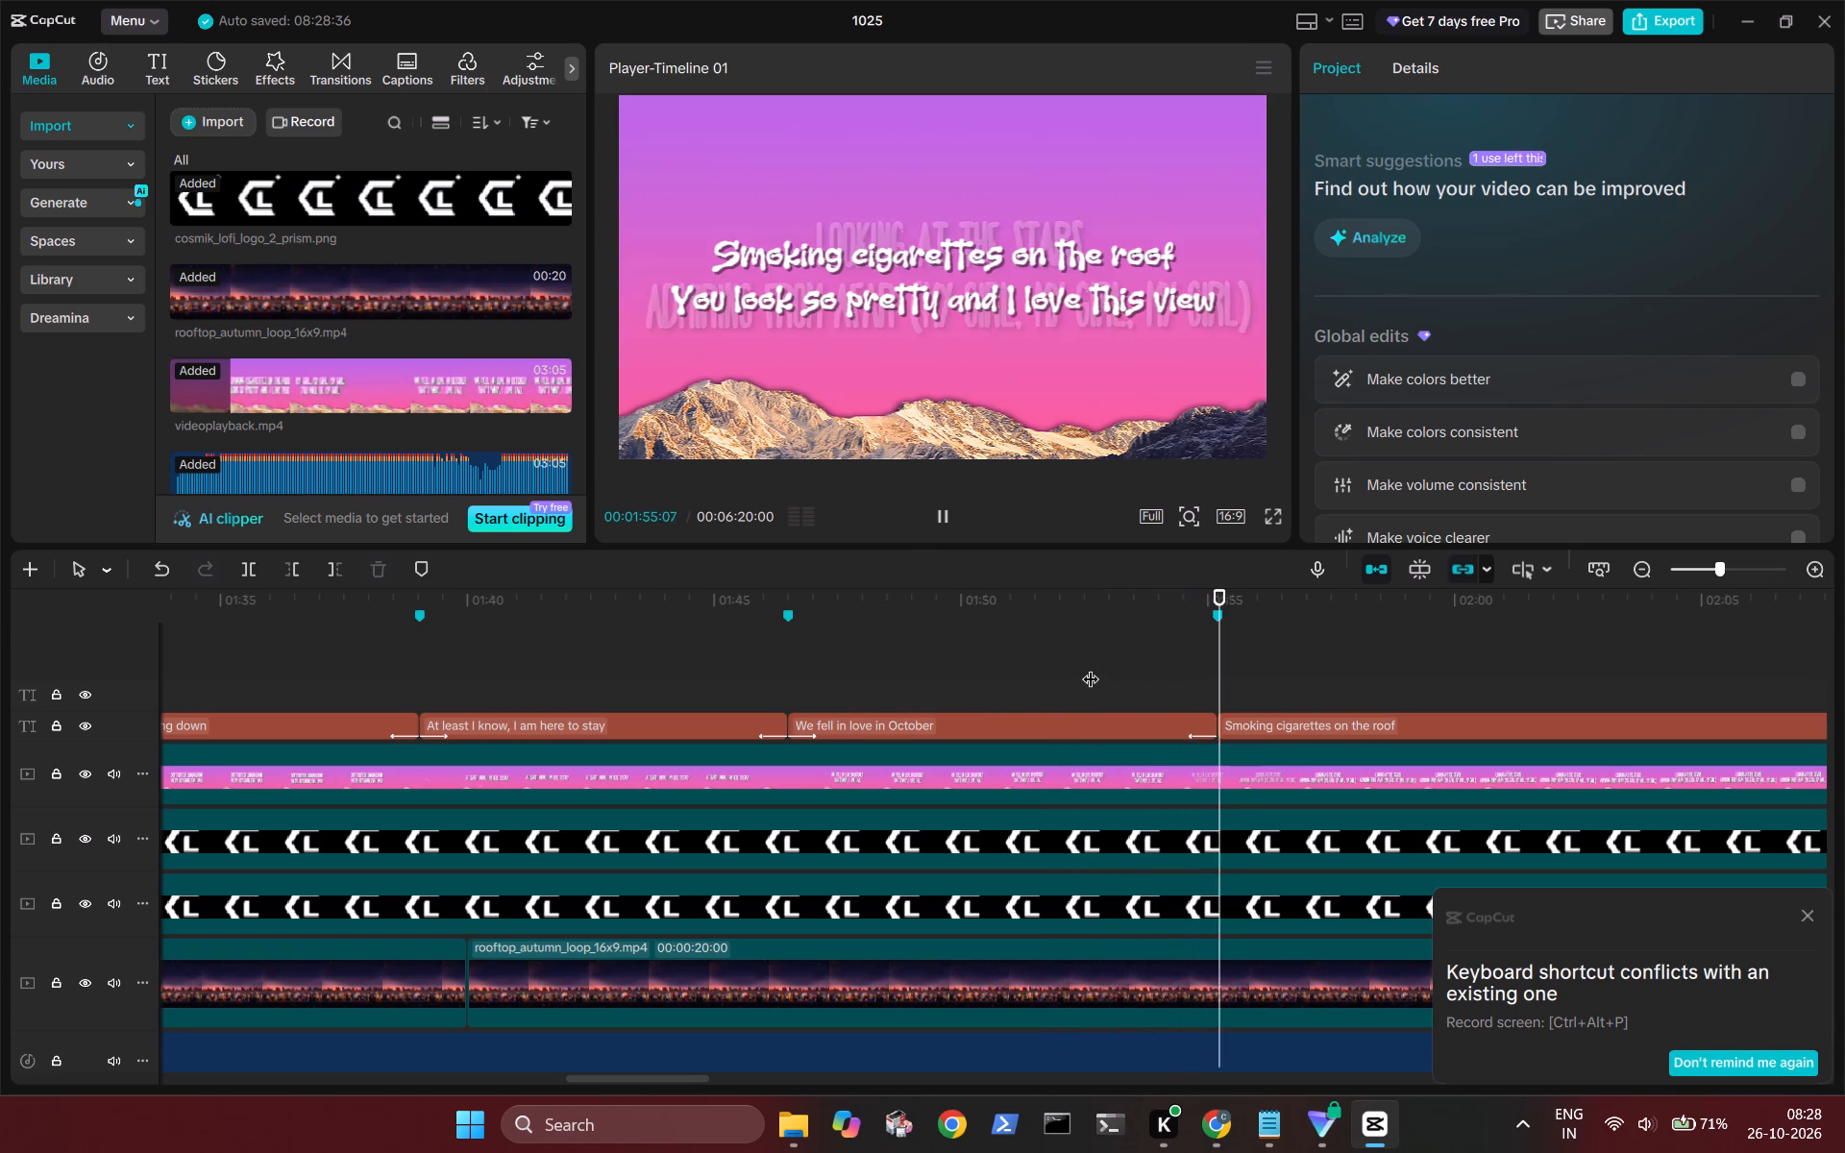
{"action": "key", "text": "space"}
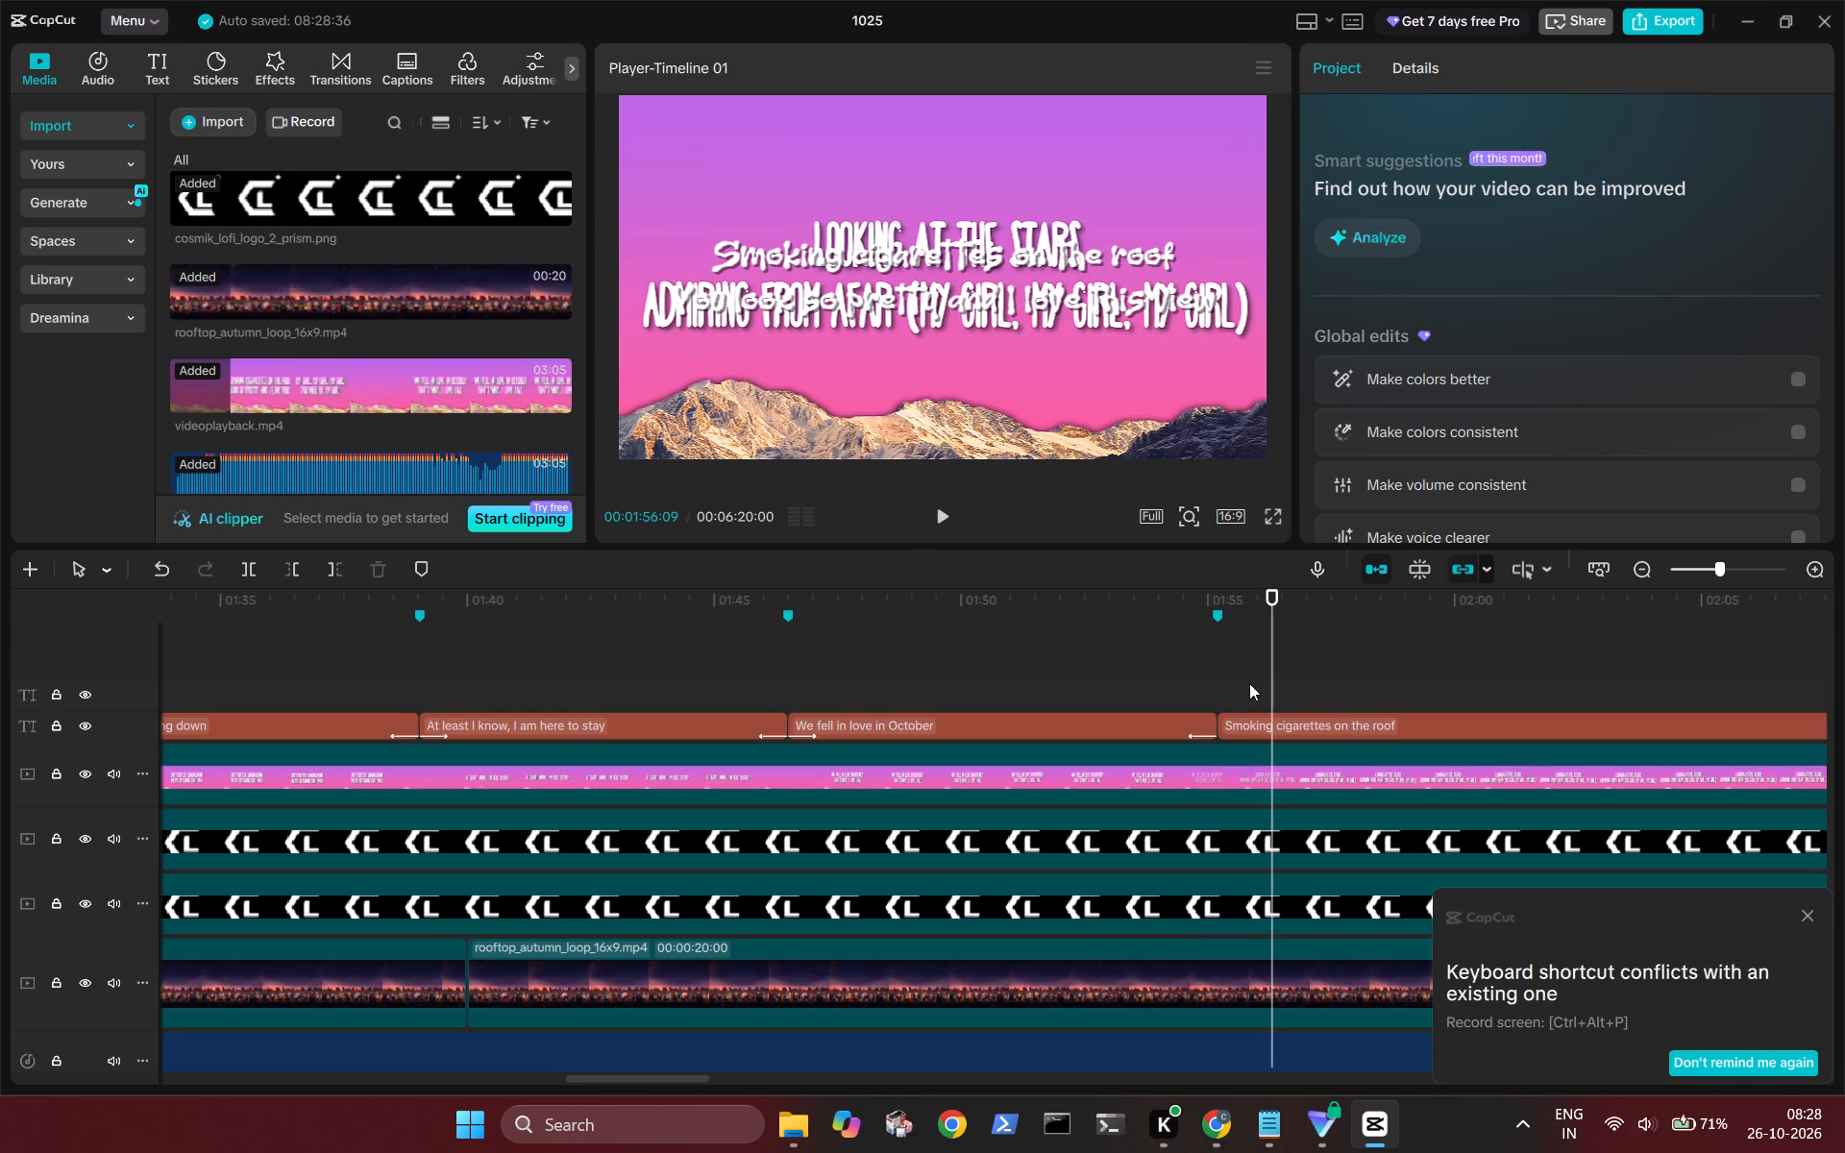
Apply the Fade In and Fade Out animations to the "Smoking cigarettes on the roof" title starting at the 01:55:06 marker.
{"action": "left_click", "coordinate": [1315, 723]}
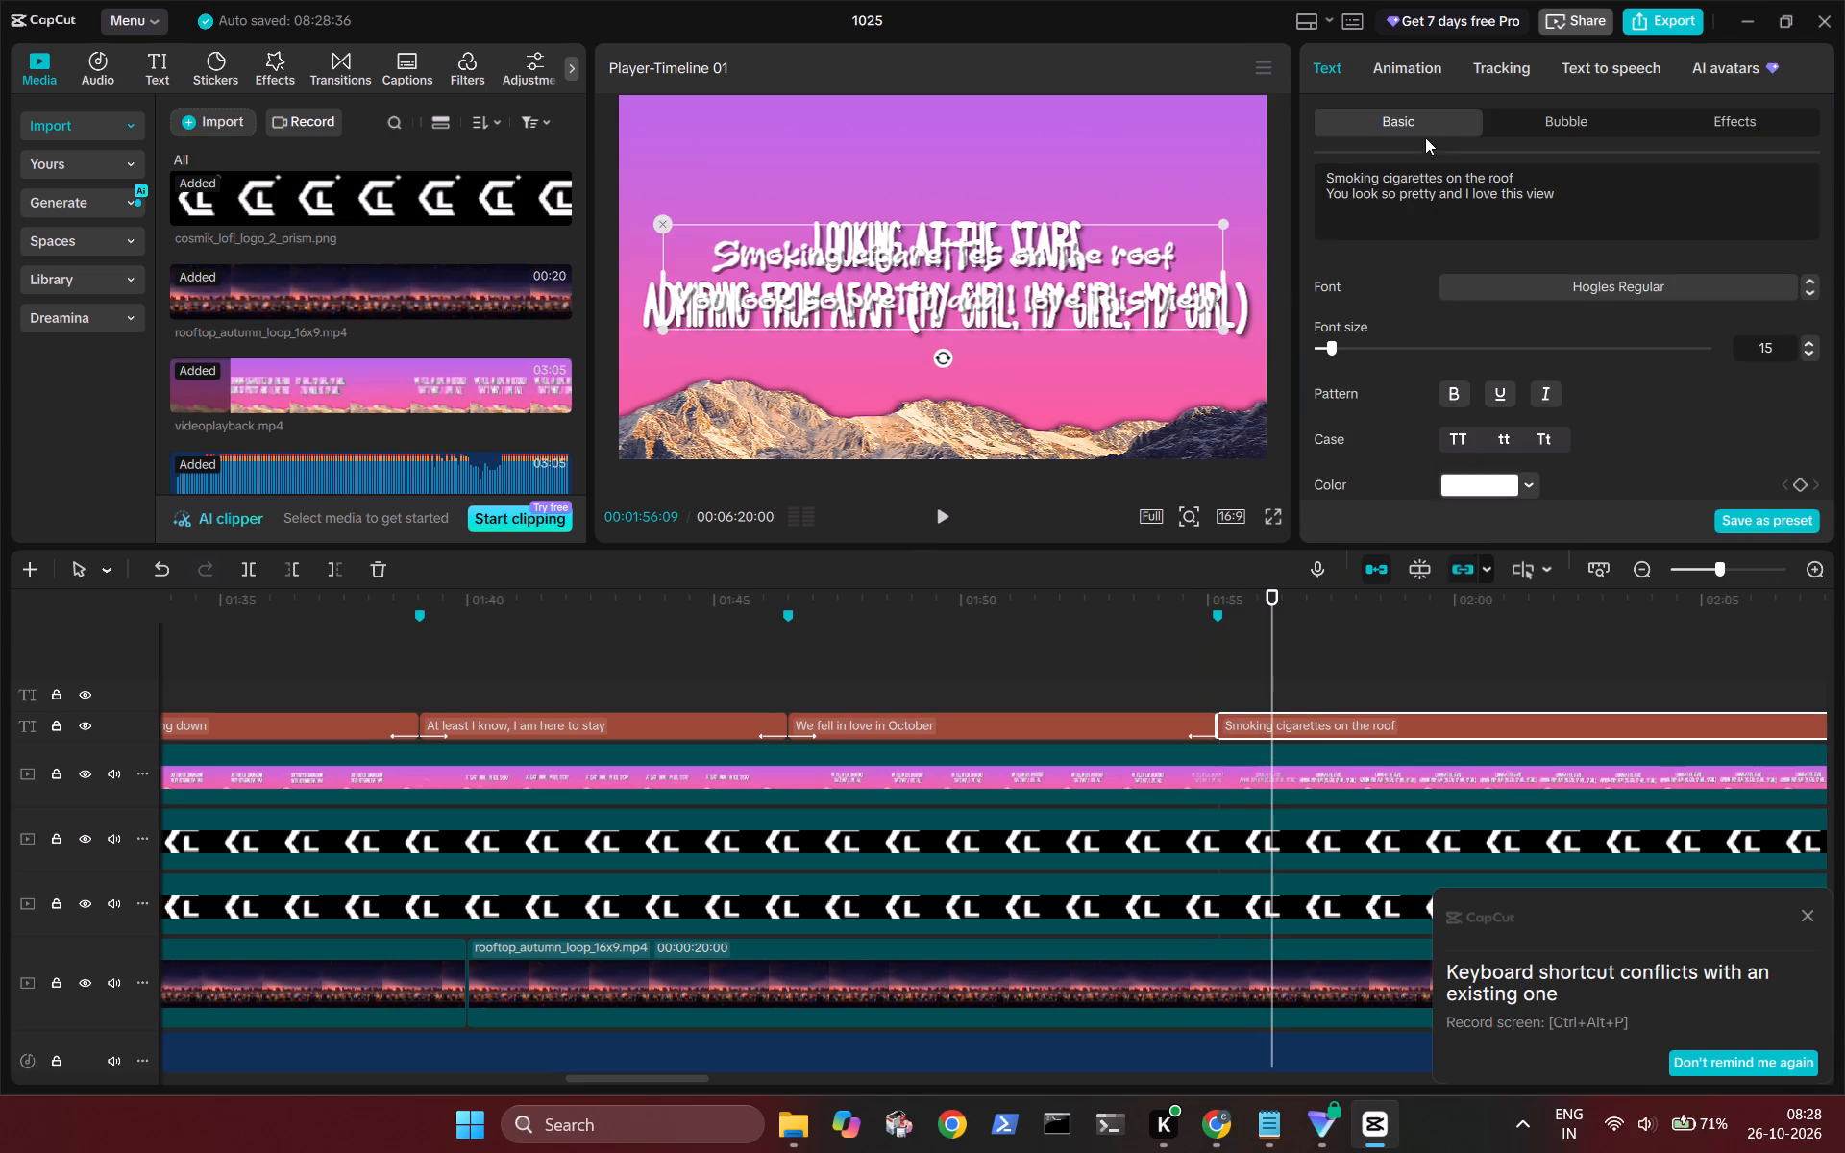
{"action": "left_click", "coordinate": [1414, 80]}
{"action": "double_click", "coordinate": [1433, 301]}
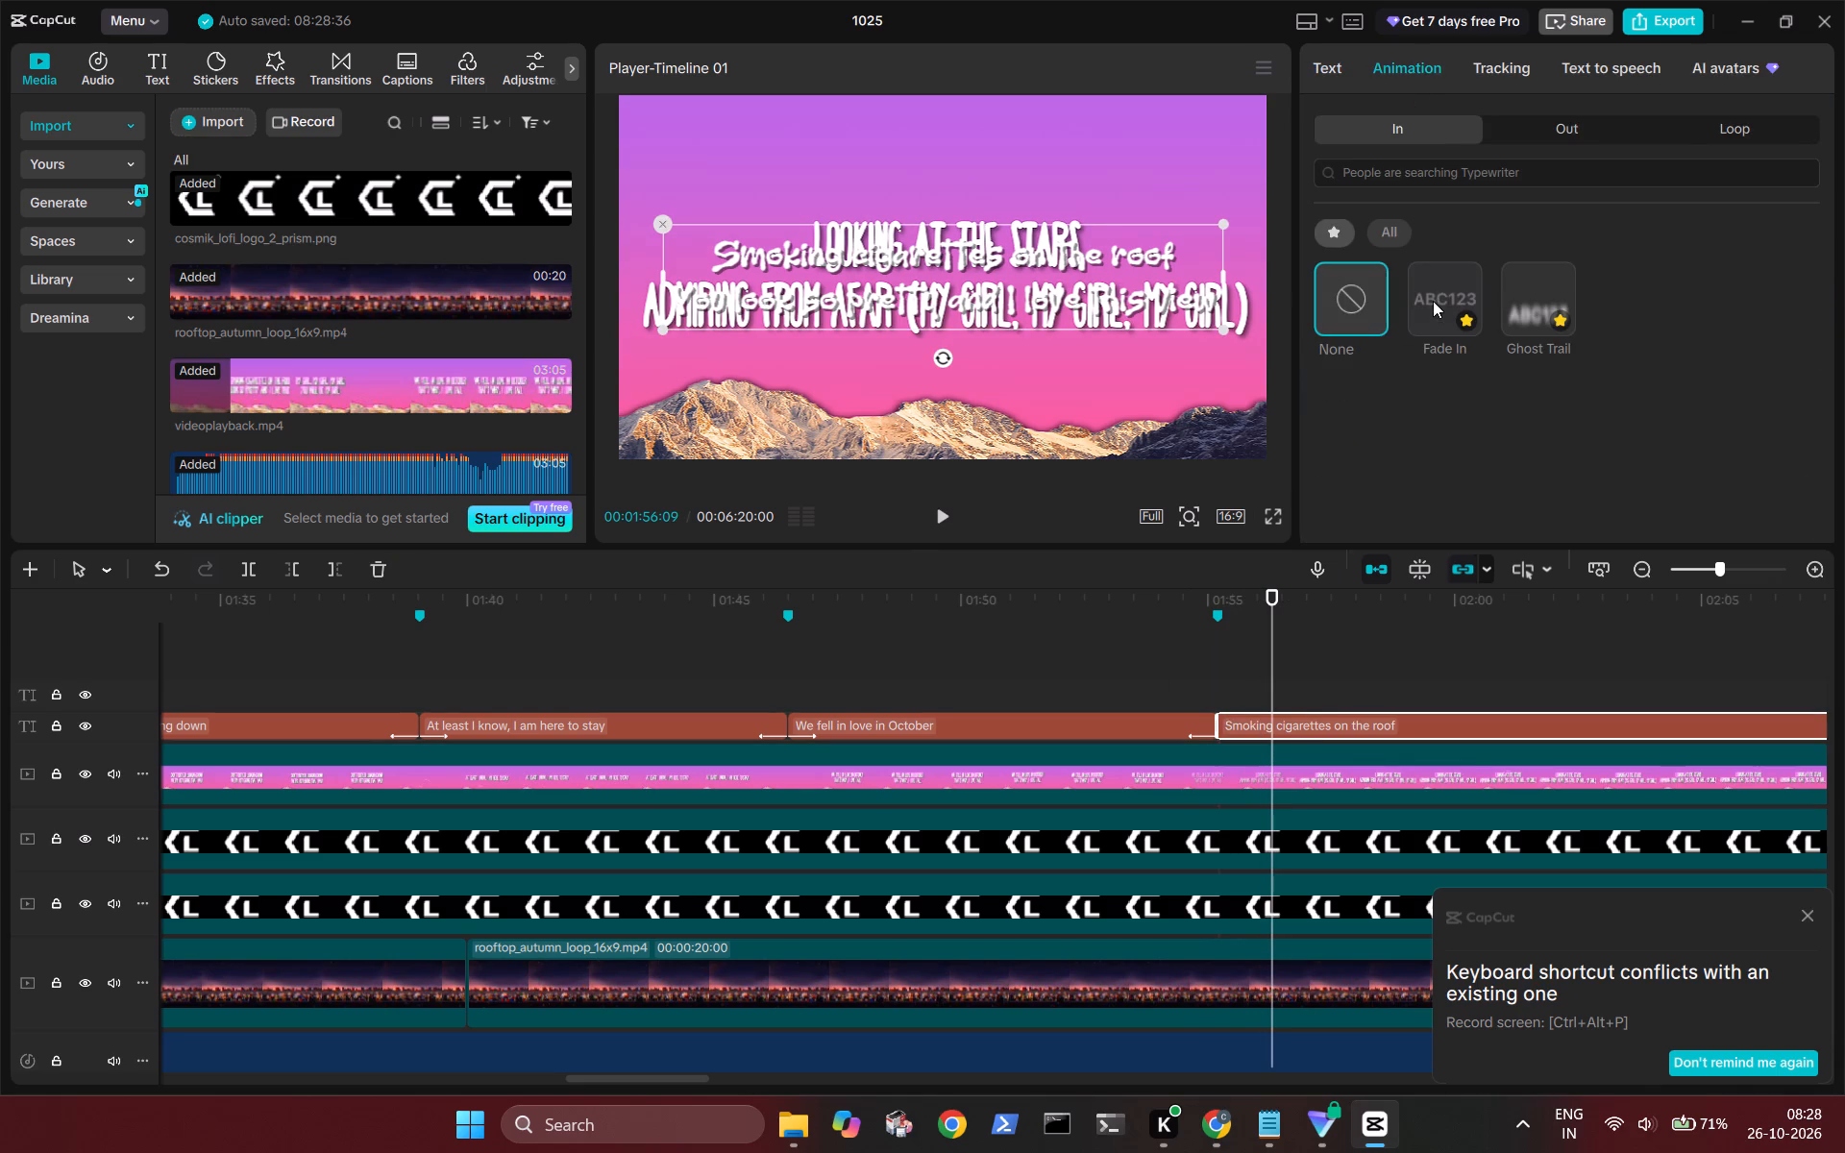
{"action": "left_click", "coordinate": [1525, 124]}
{"action": "double_click", "coordinate": [1414, 312]}
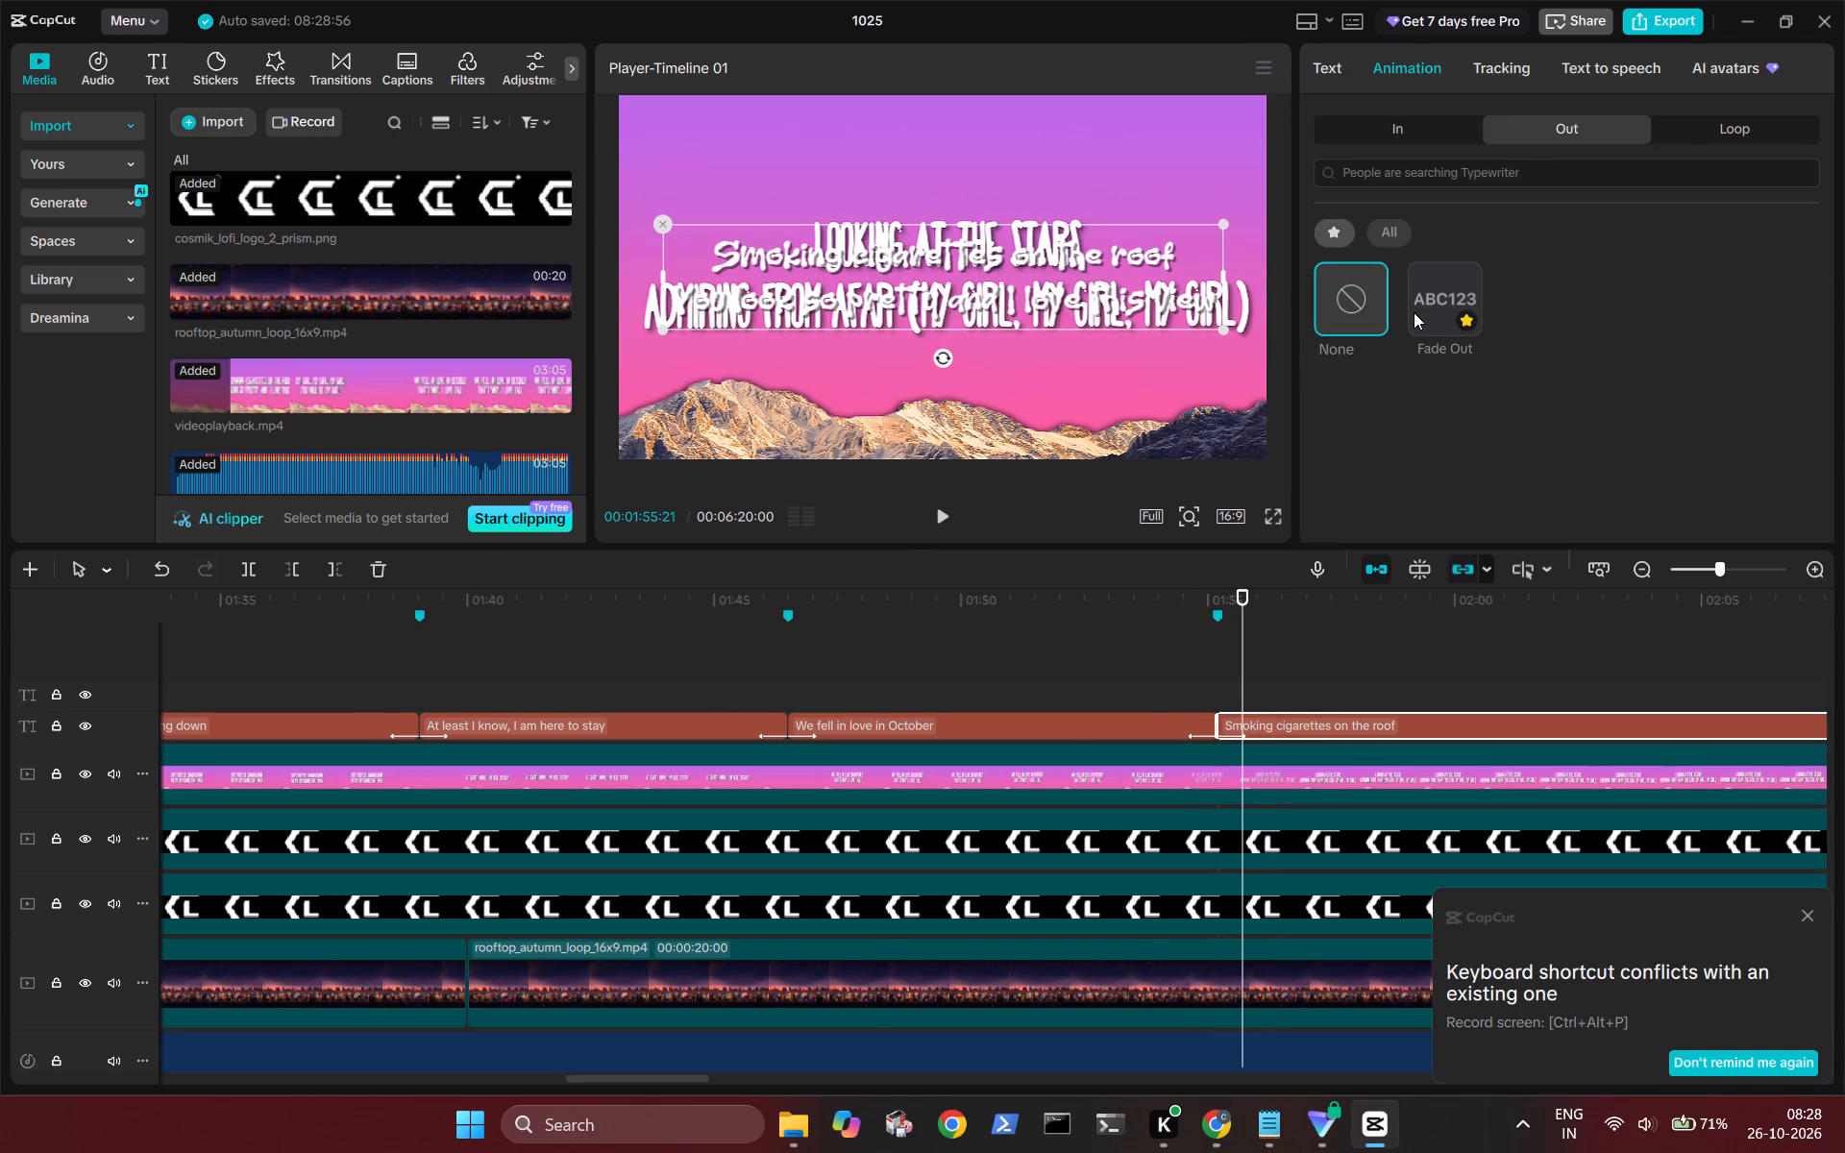
Replace the lyrics in the title starting at the 01:55:06 marker with "Looking at the stars / Admiring from afar" from Notepad.
{"action": "left_click", "coordinate": [1269, 1110]}
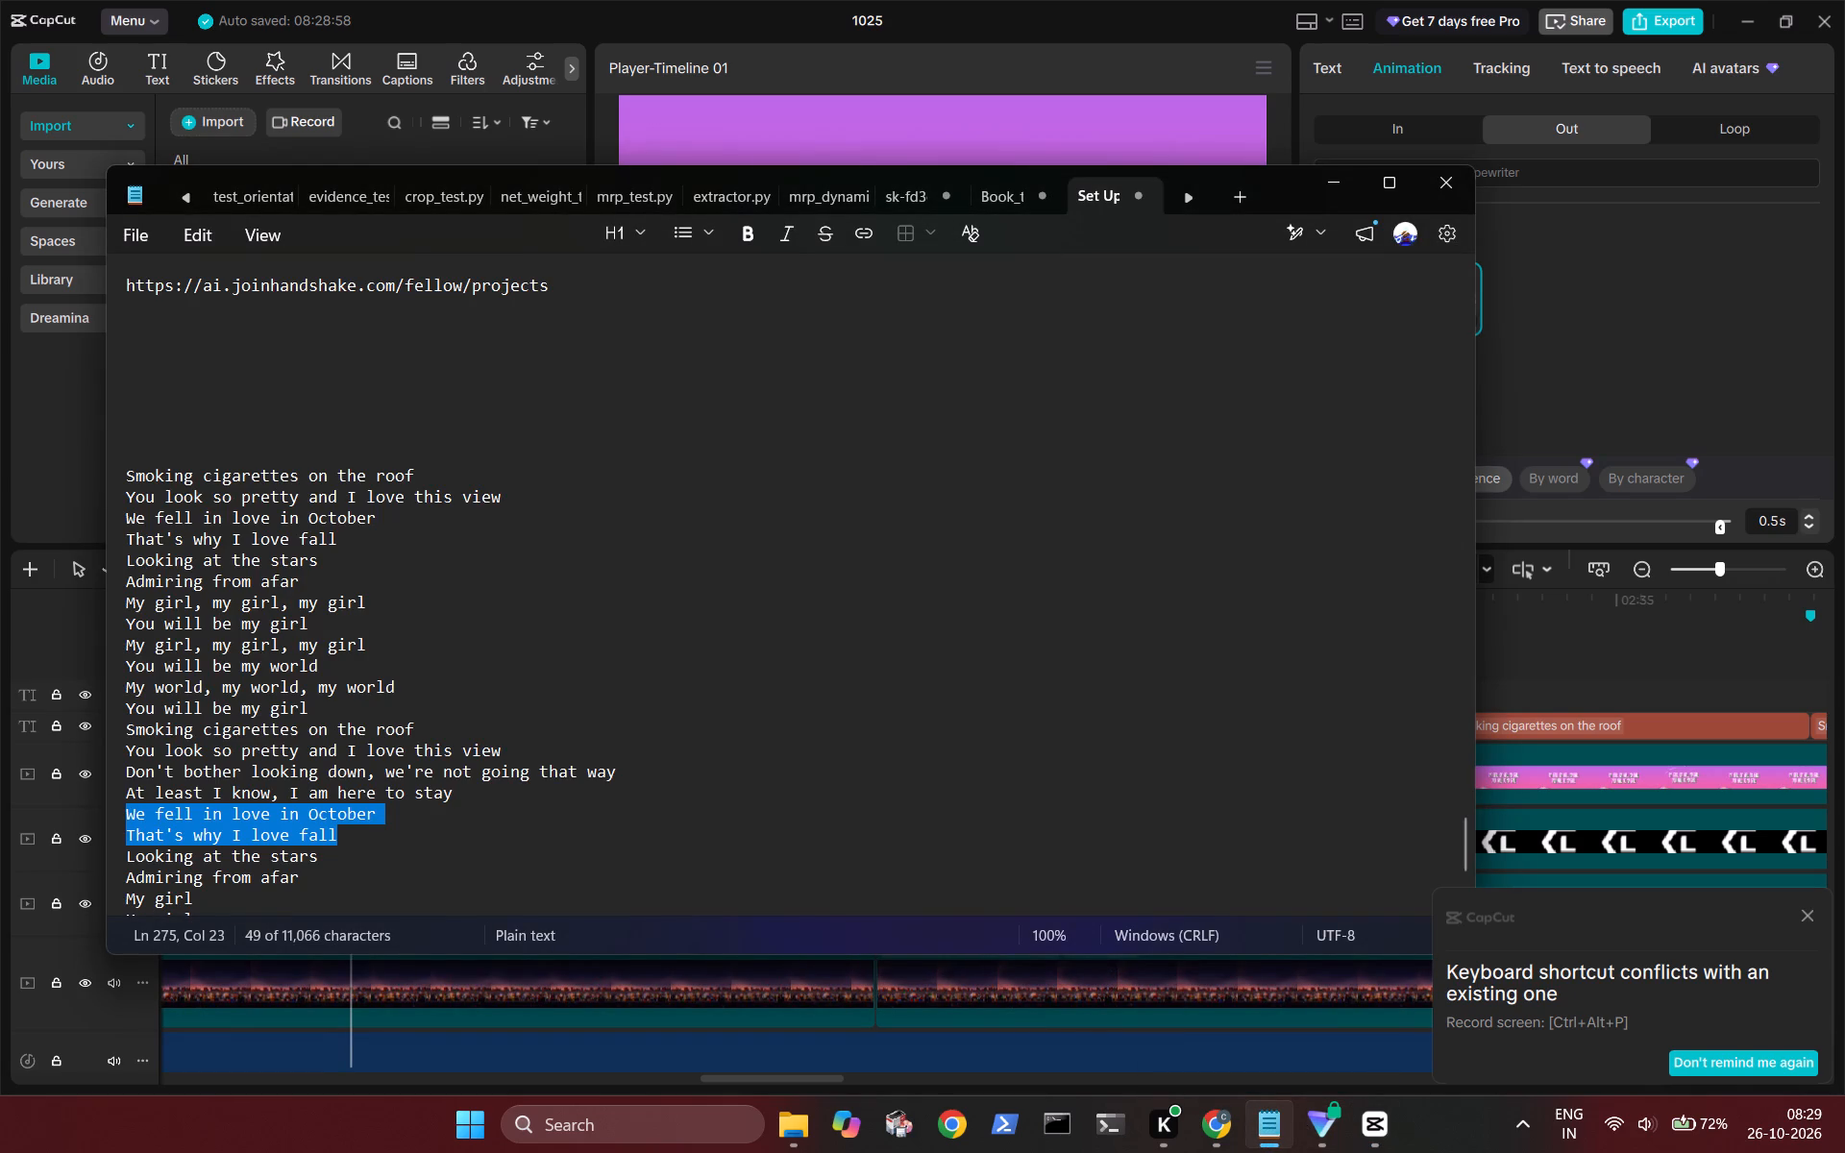
{"action": "left_click_drag", "start_coordinate": [316, 880], "coordinate": [122, 856]}
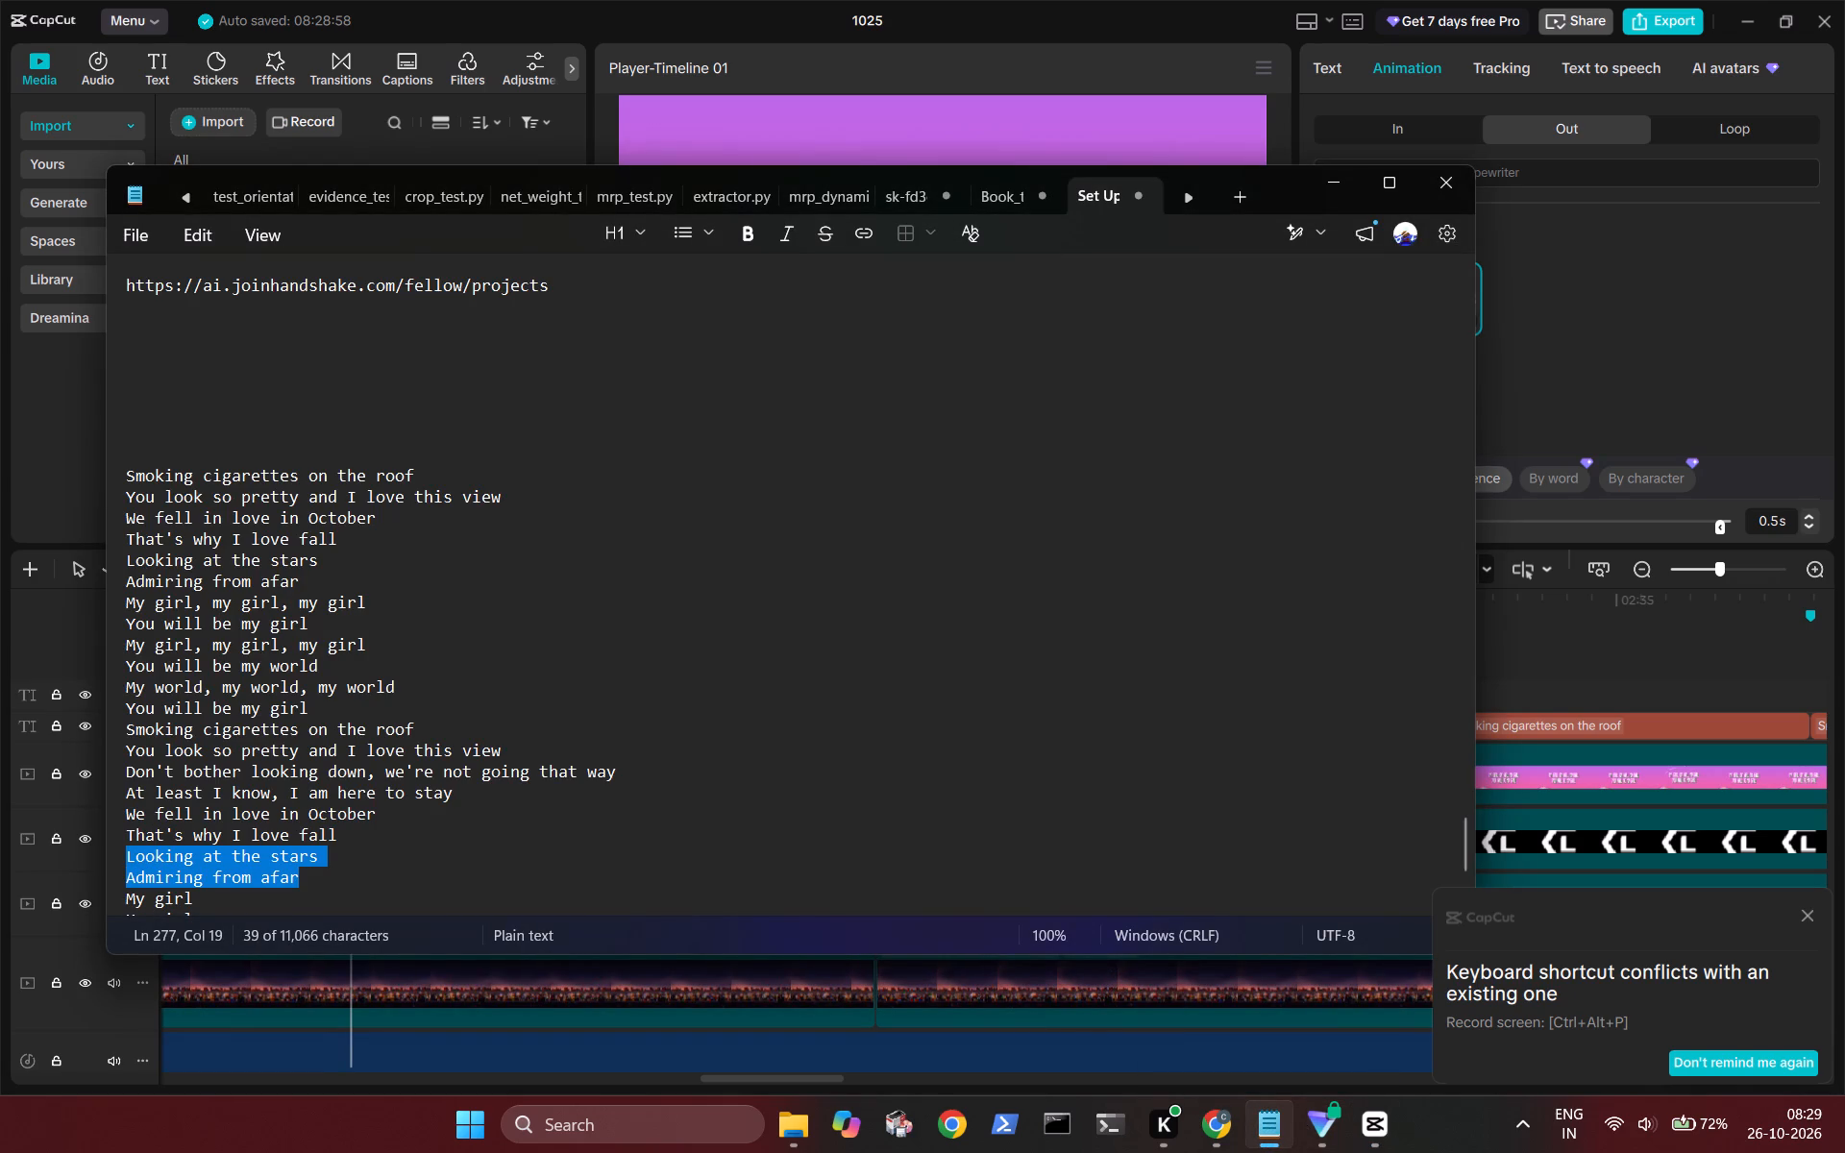
{"action": "key", "text": "ctrl+c"}
{"action": "left_click", "coordinate": [1512, 199]}
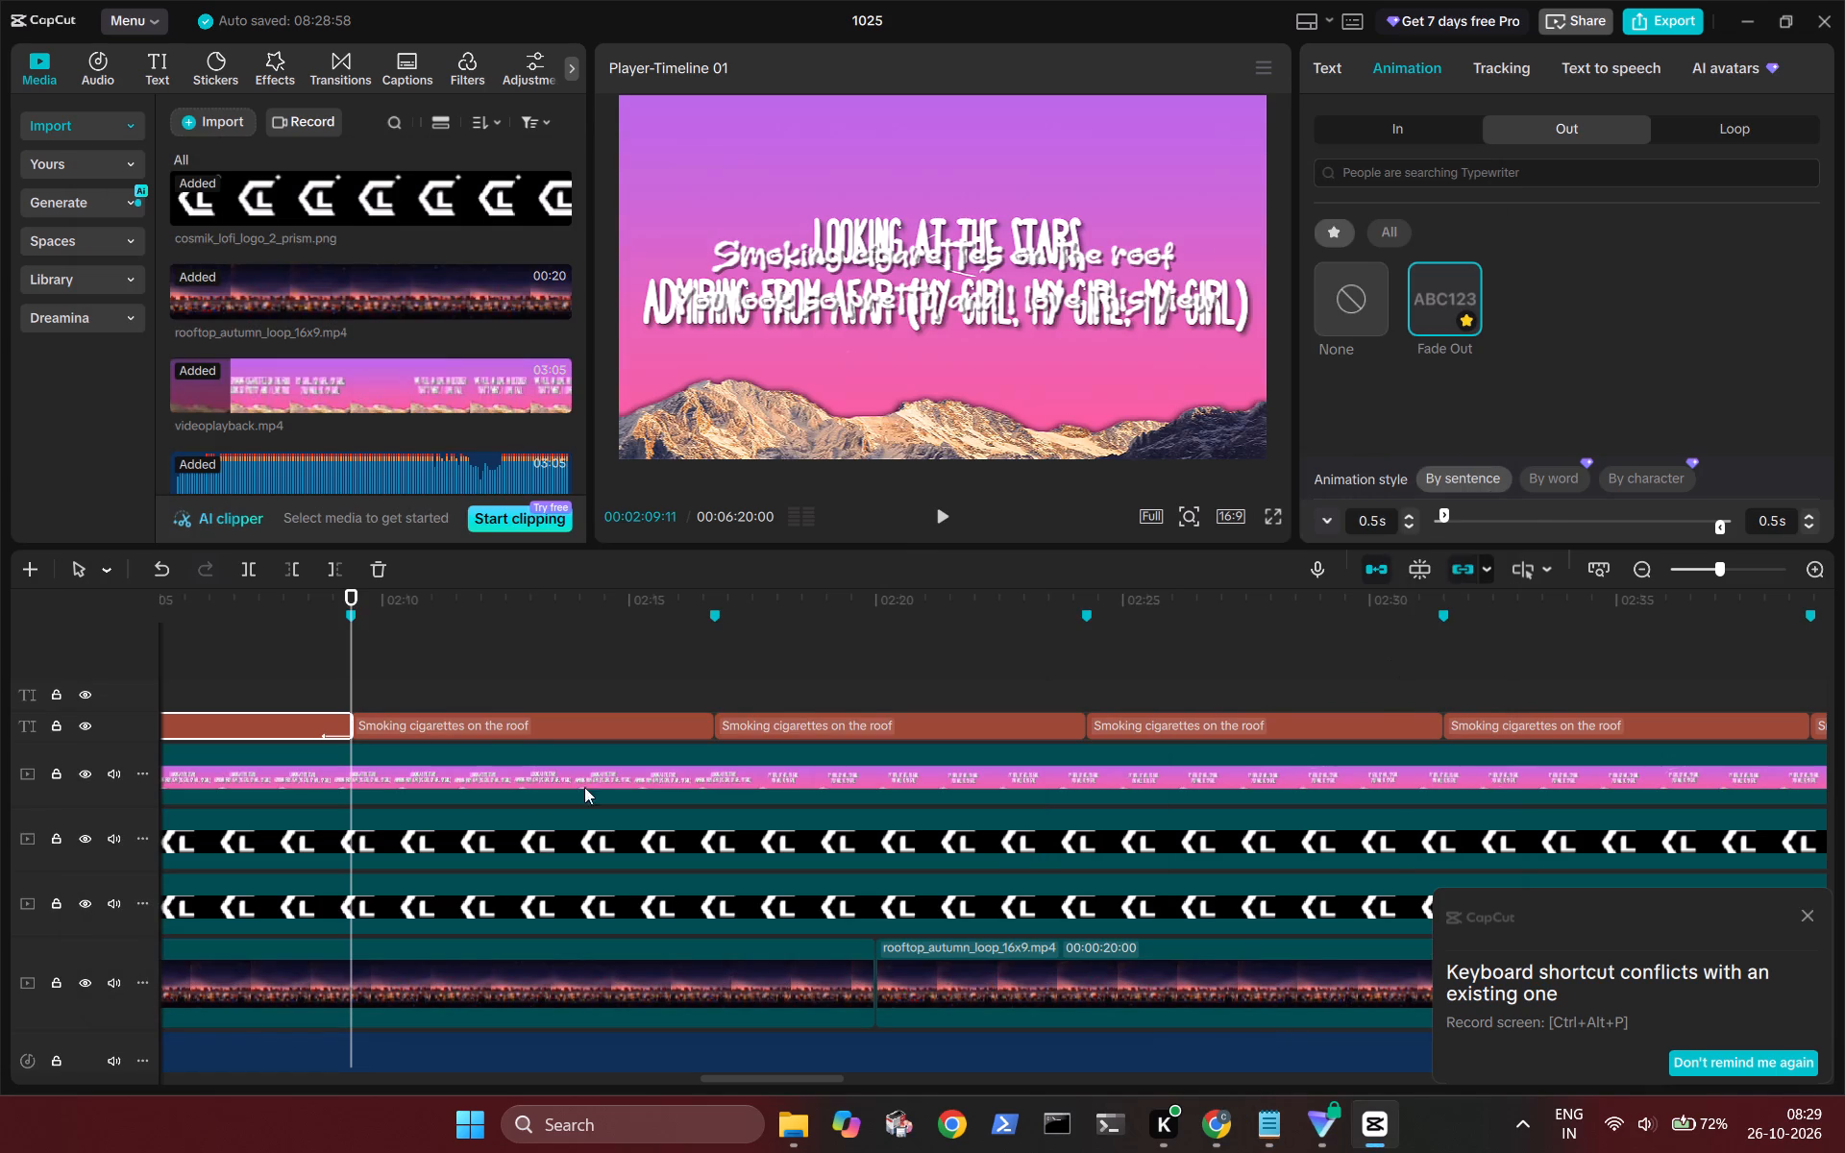
{"action": "scroll", "coordinate": [492, 729], "scroll_direction": "right", "scroll_amount": 1}
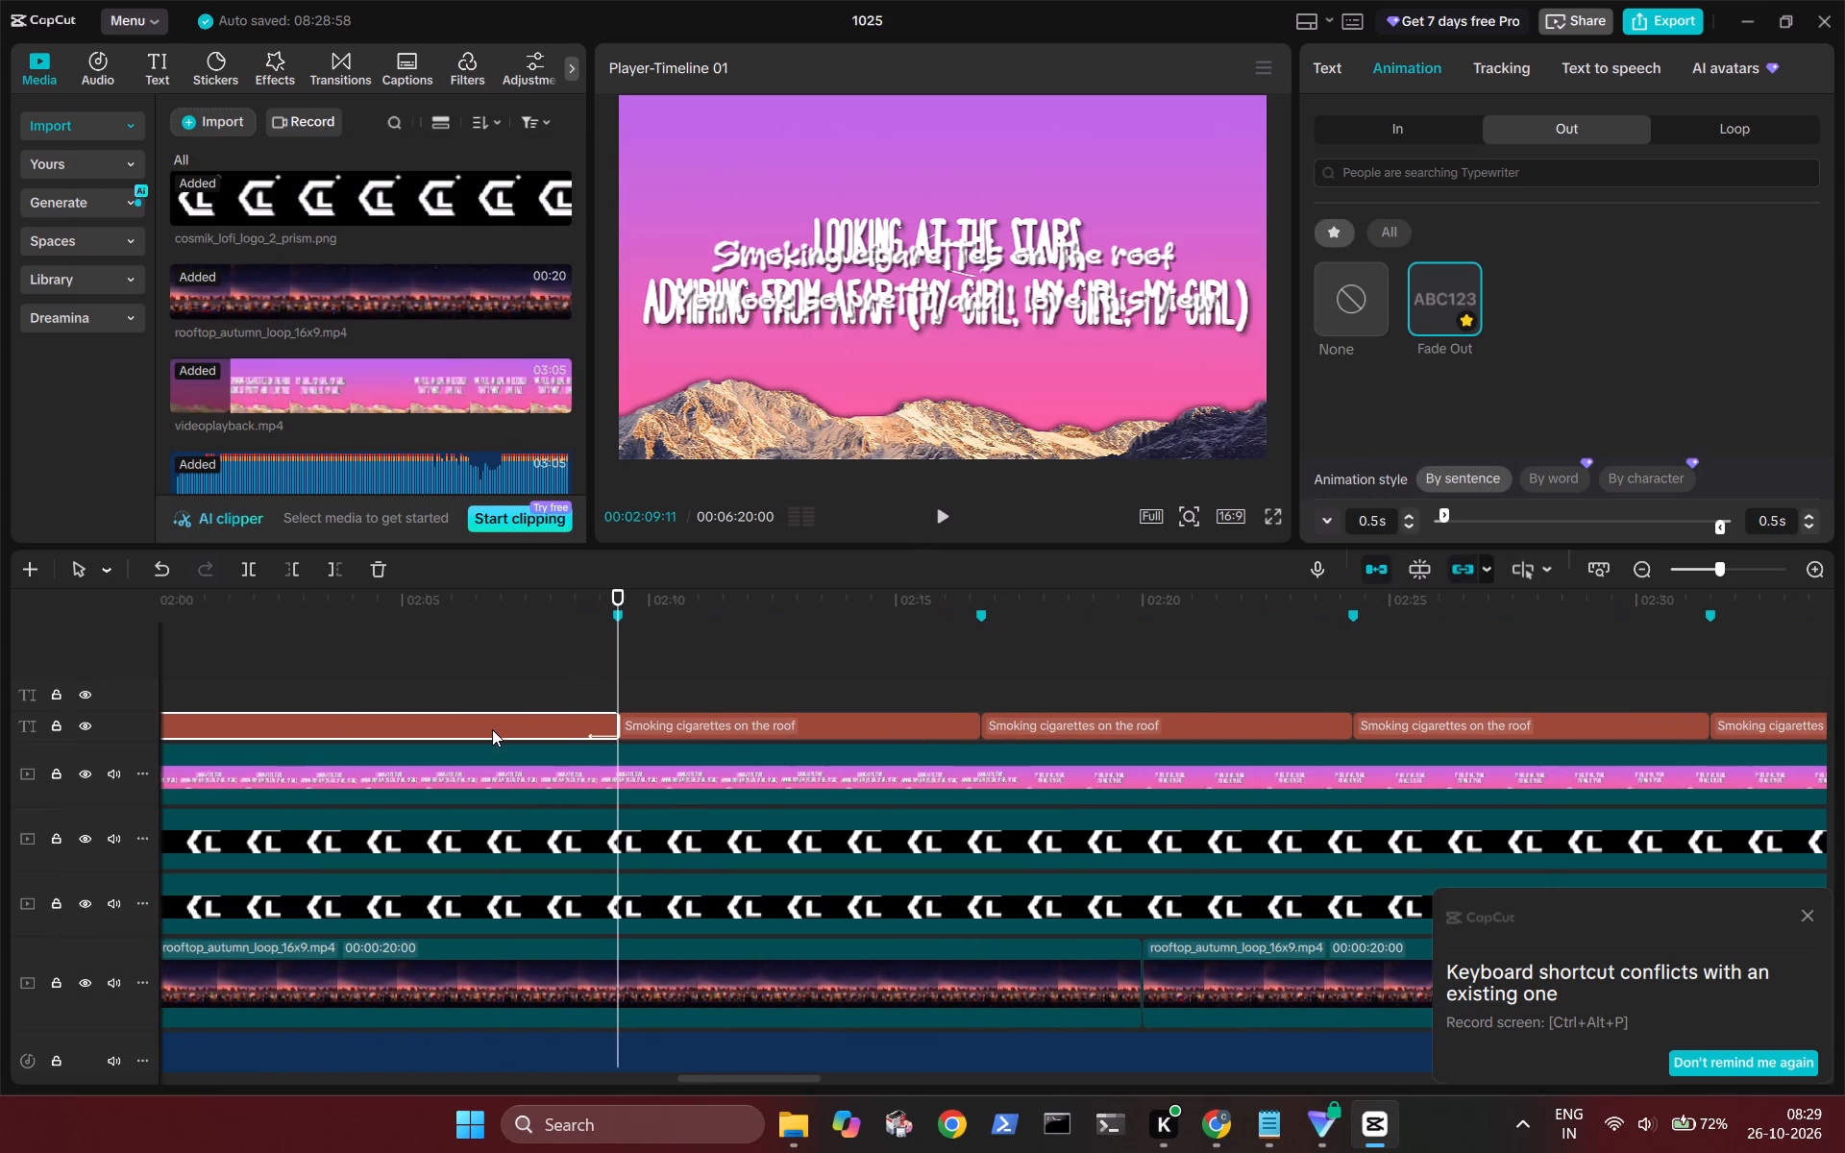
{"action": "scroll", "coordinate": [491, 699], "scroll_direction": "right", "scroll_amount": 2}
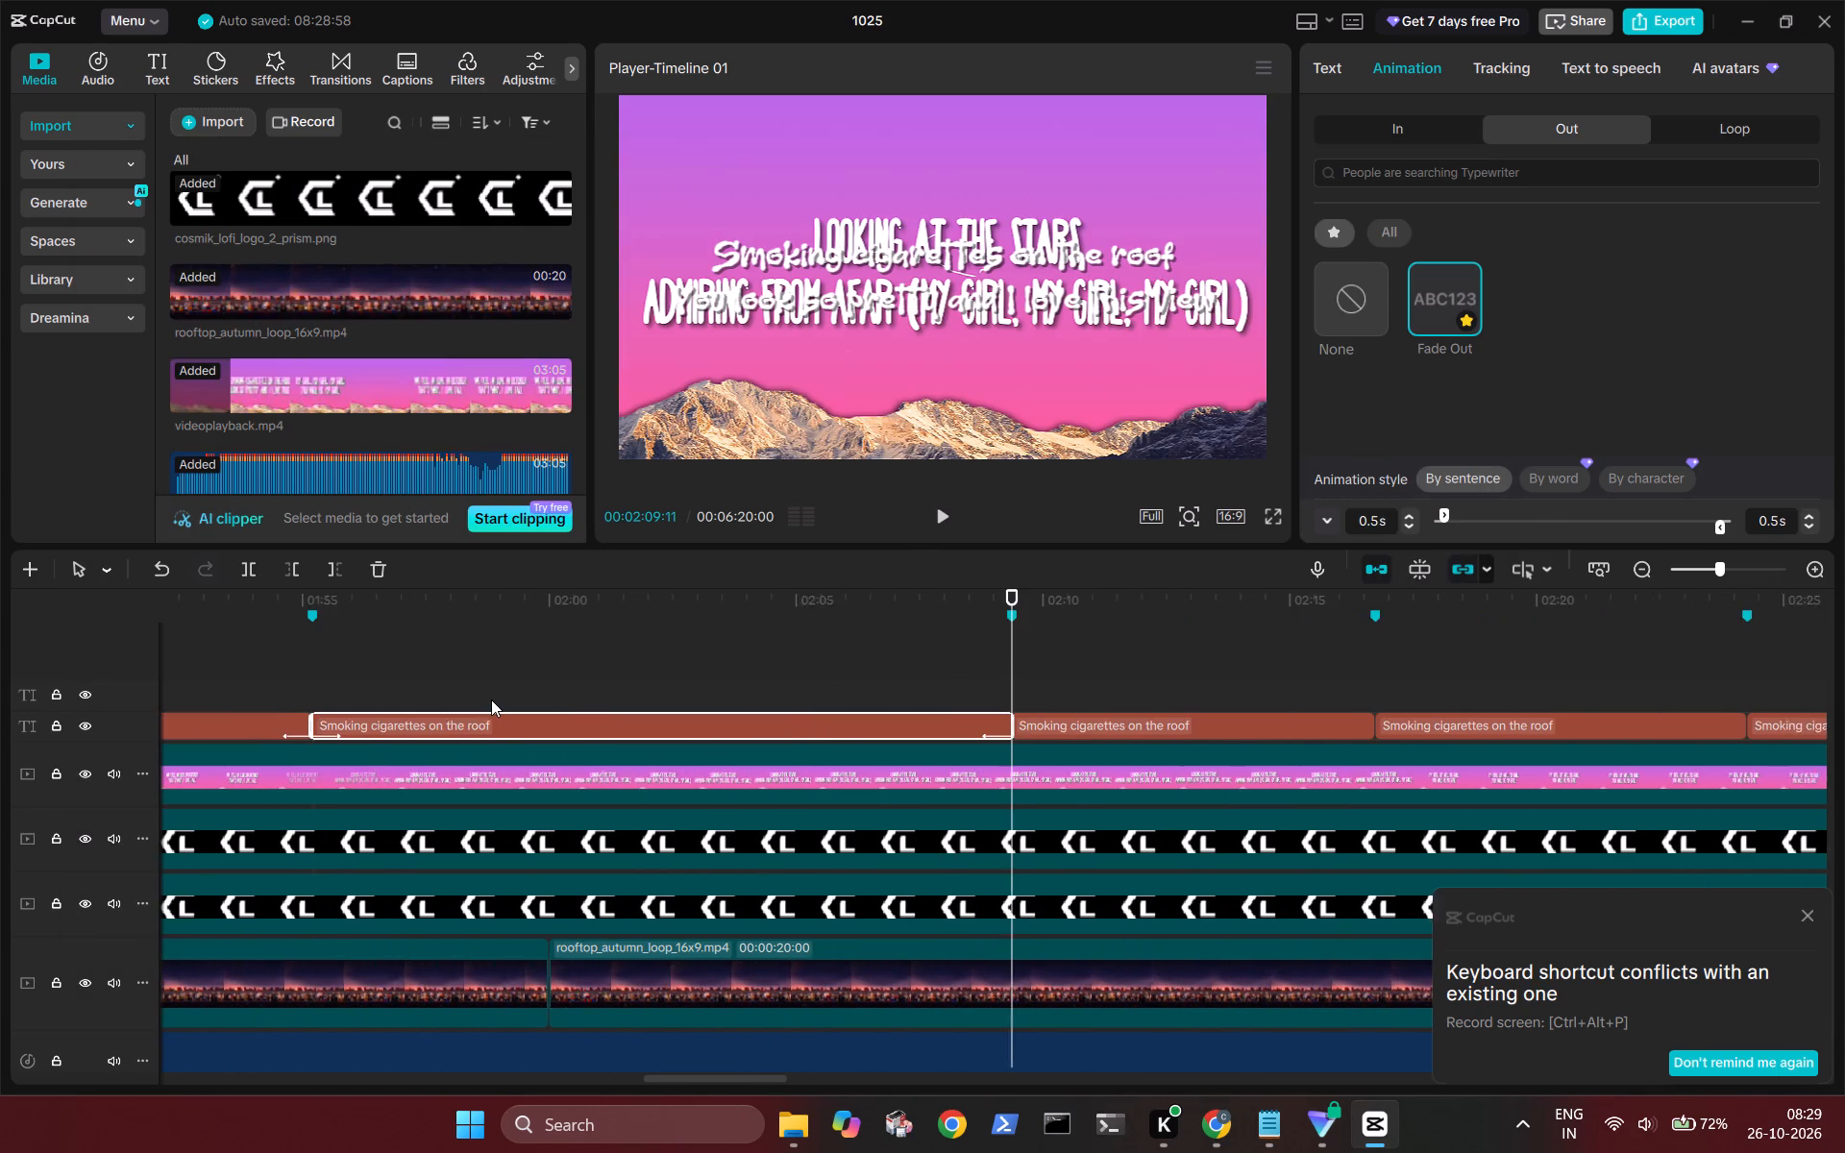
{"action": "scroll", "coordinate": [491, 699], "scroll_direction": "right", "scroll_amount": 1}
{"action": "left_click", "coordinate": [452, 671]}
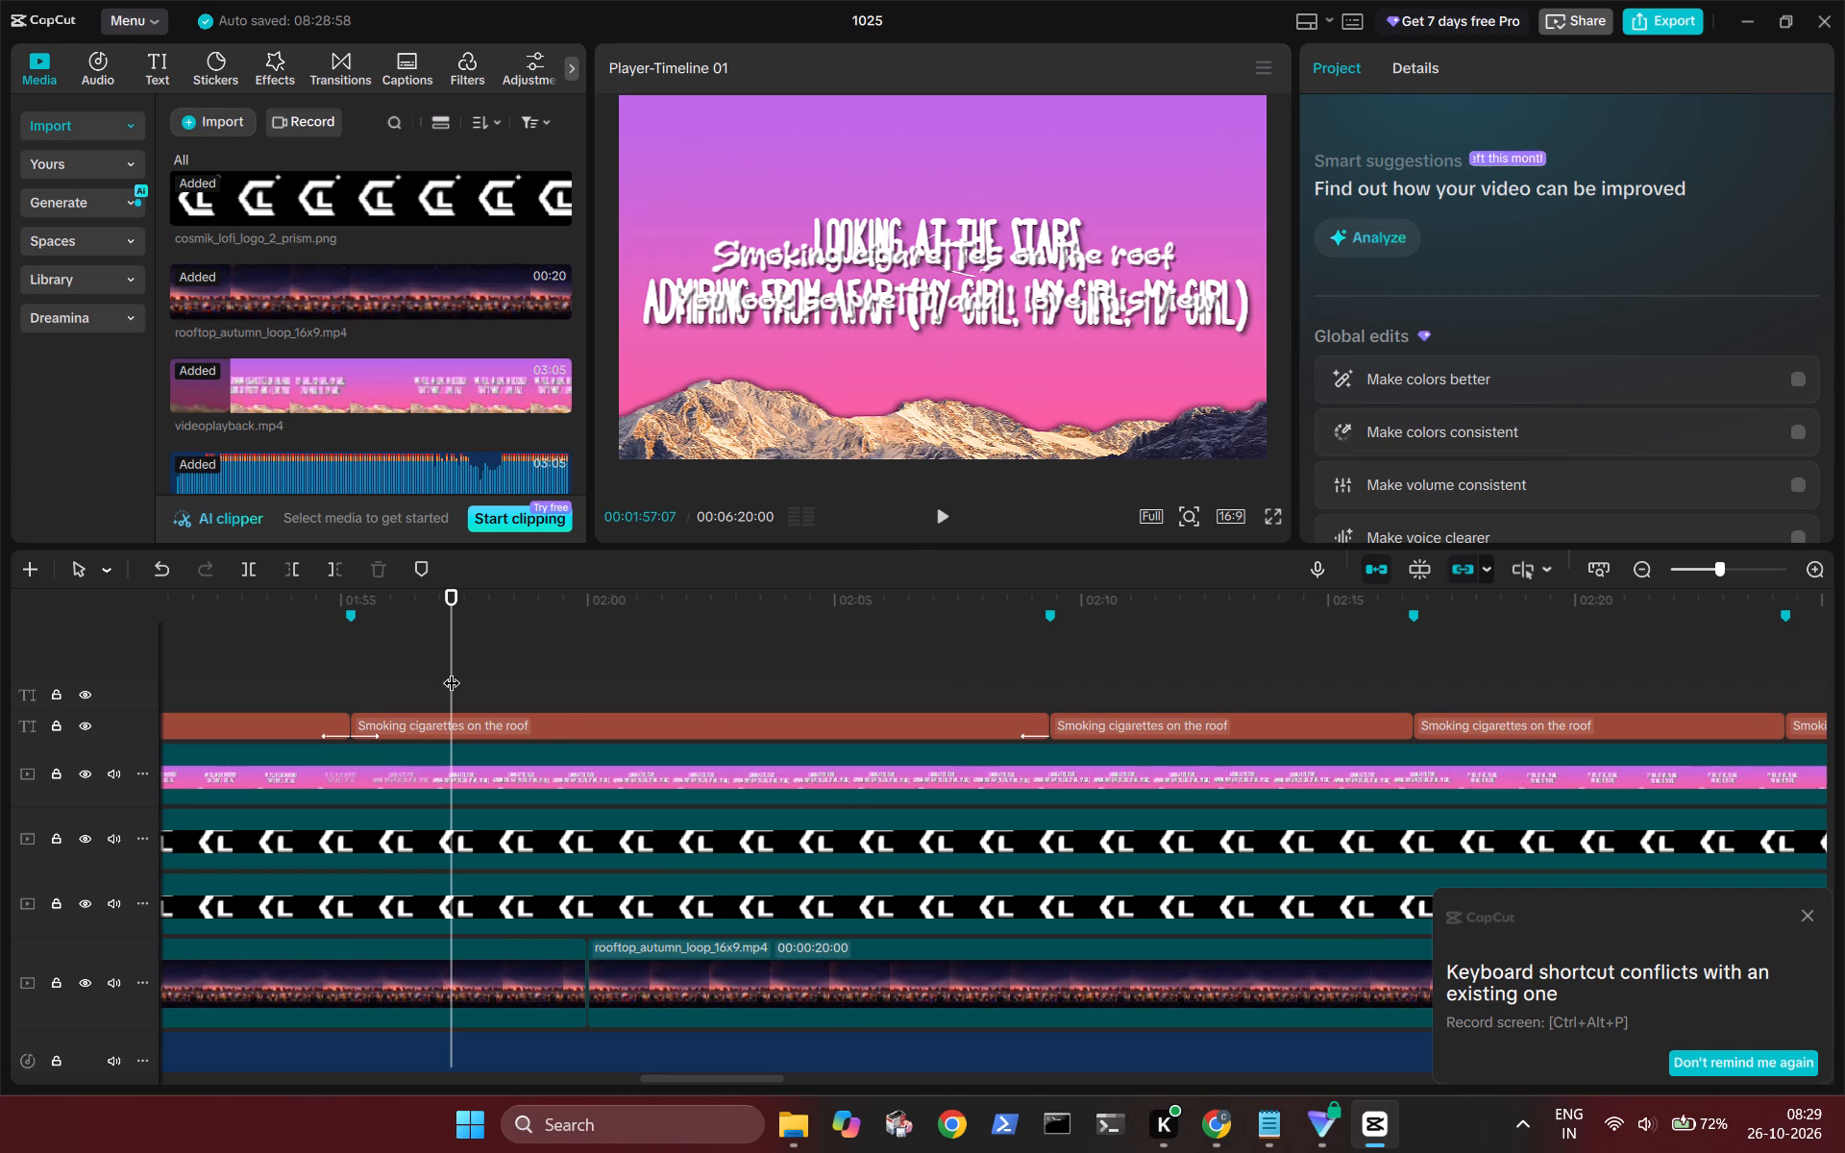
{"action": "left_click", "coordinate": [544, 722]}
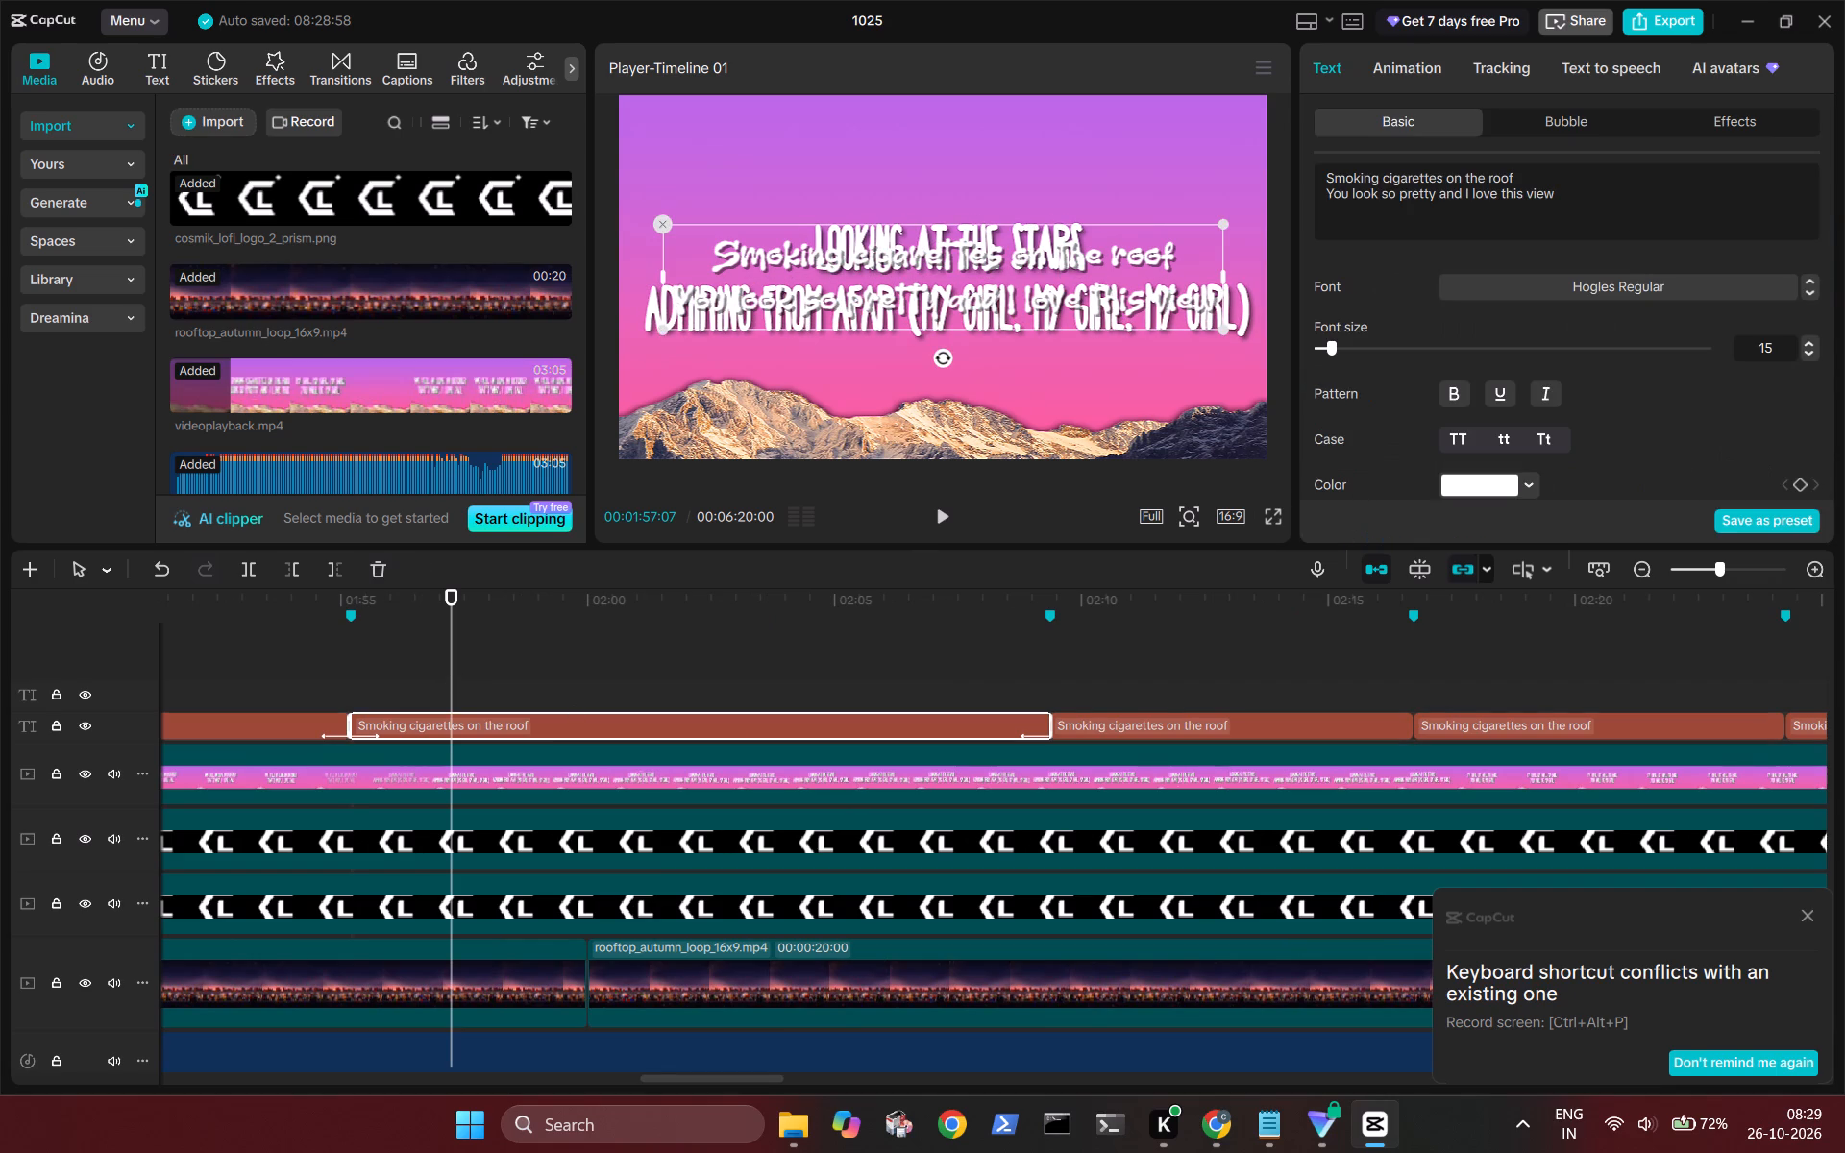
{"action": "left_click", "coordinate": [1587, 192]}
{"action": "key", "text": "ctrl+a"}
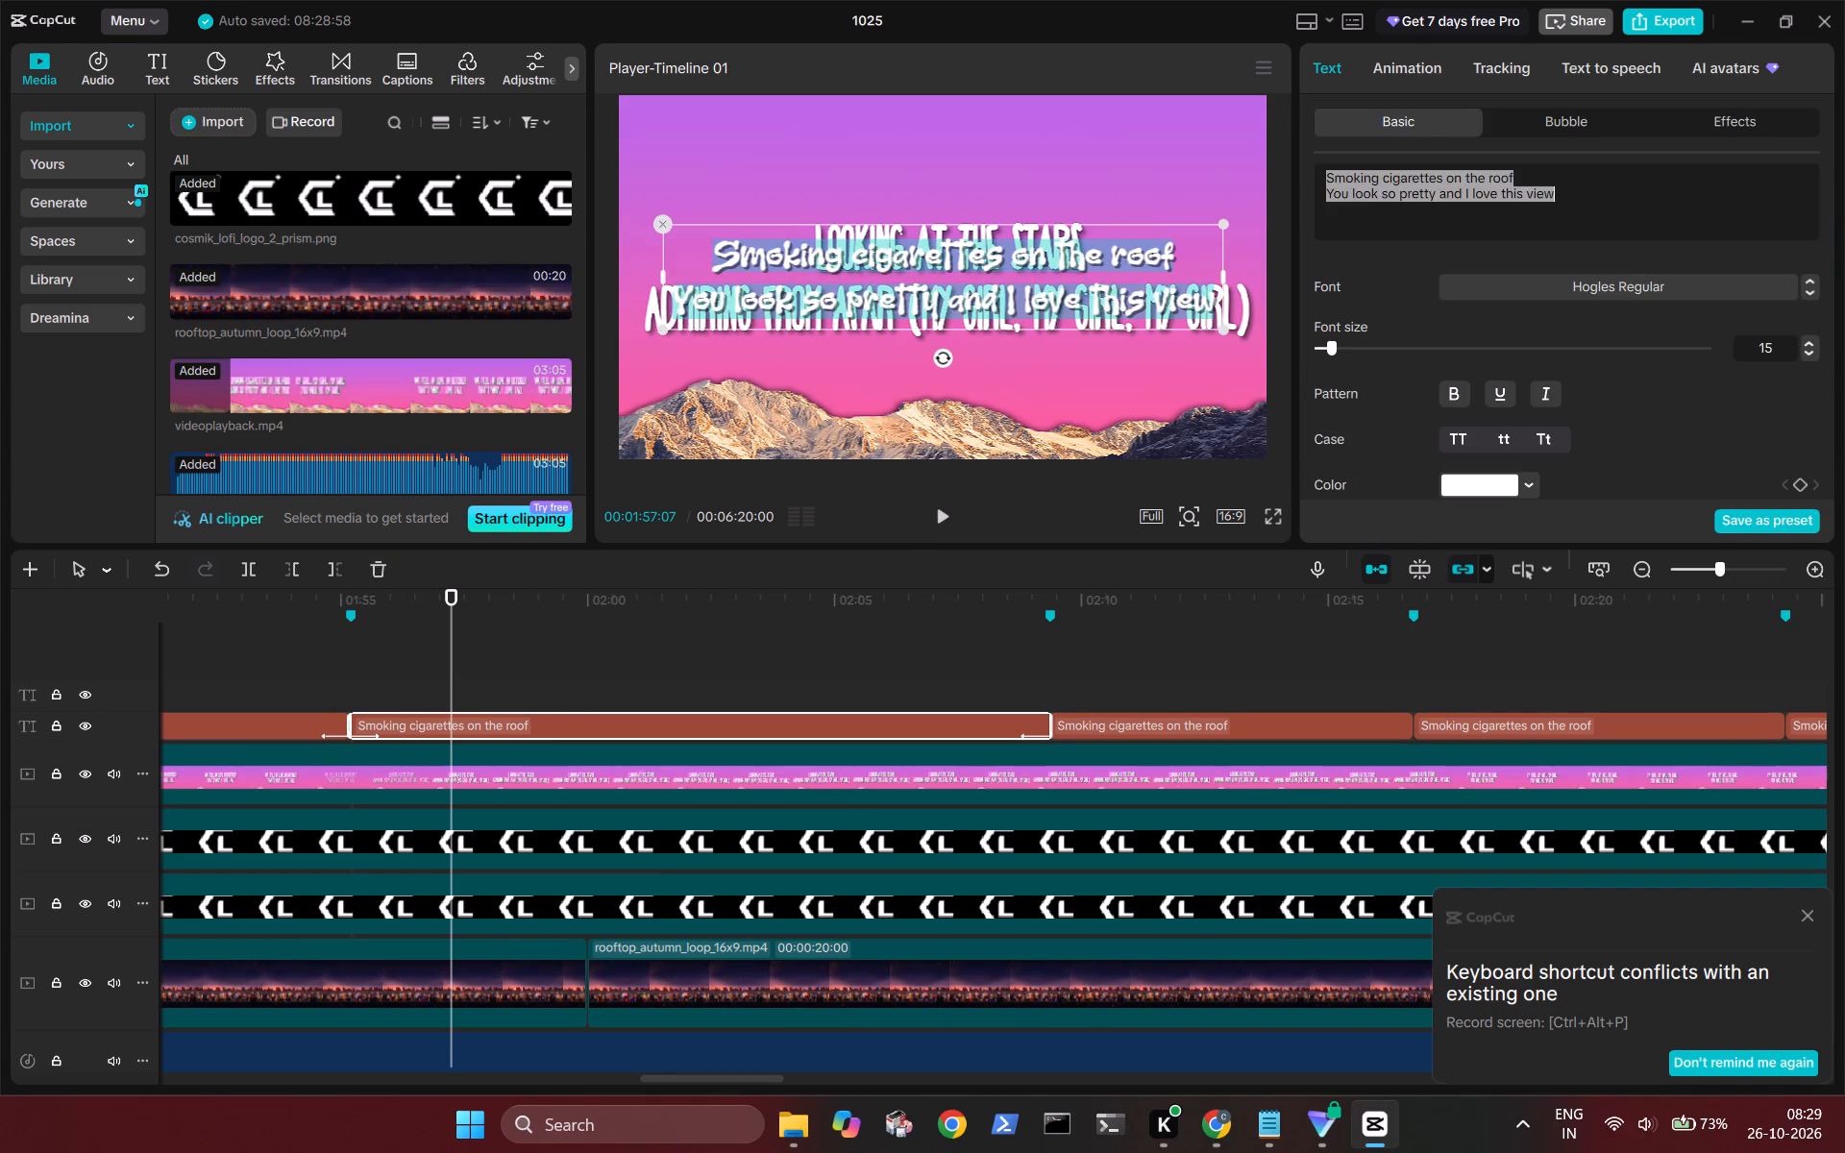
{"action": "key", "text": "ctrl+v"}
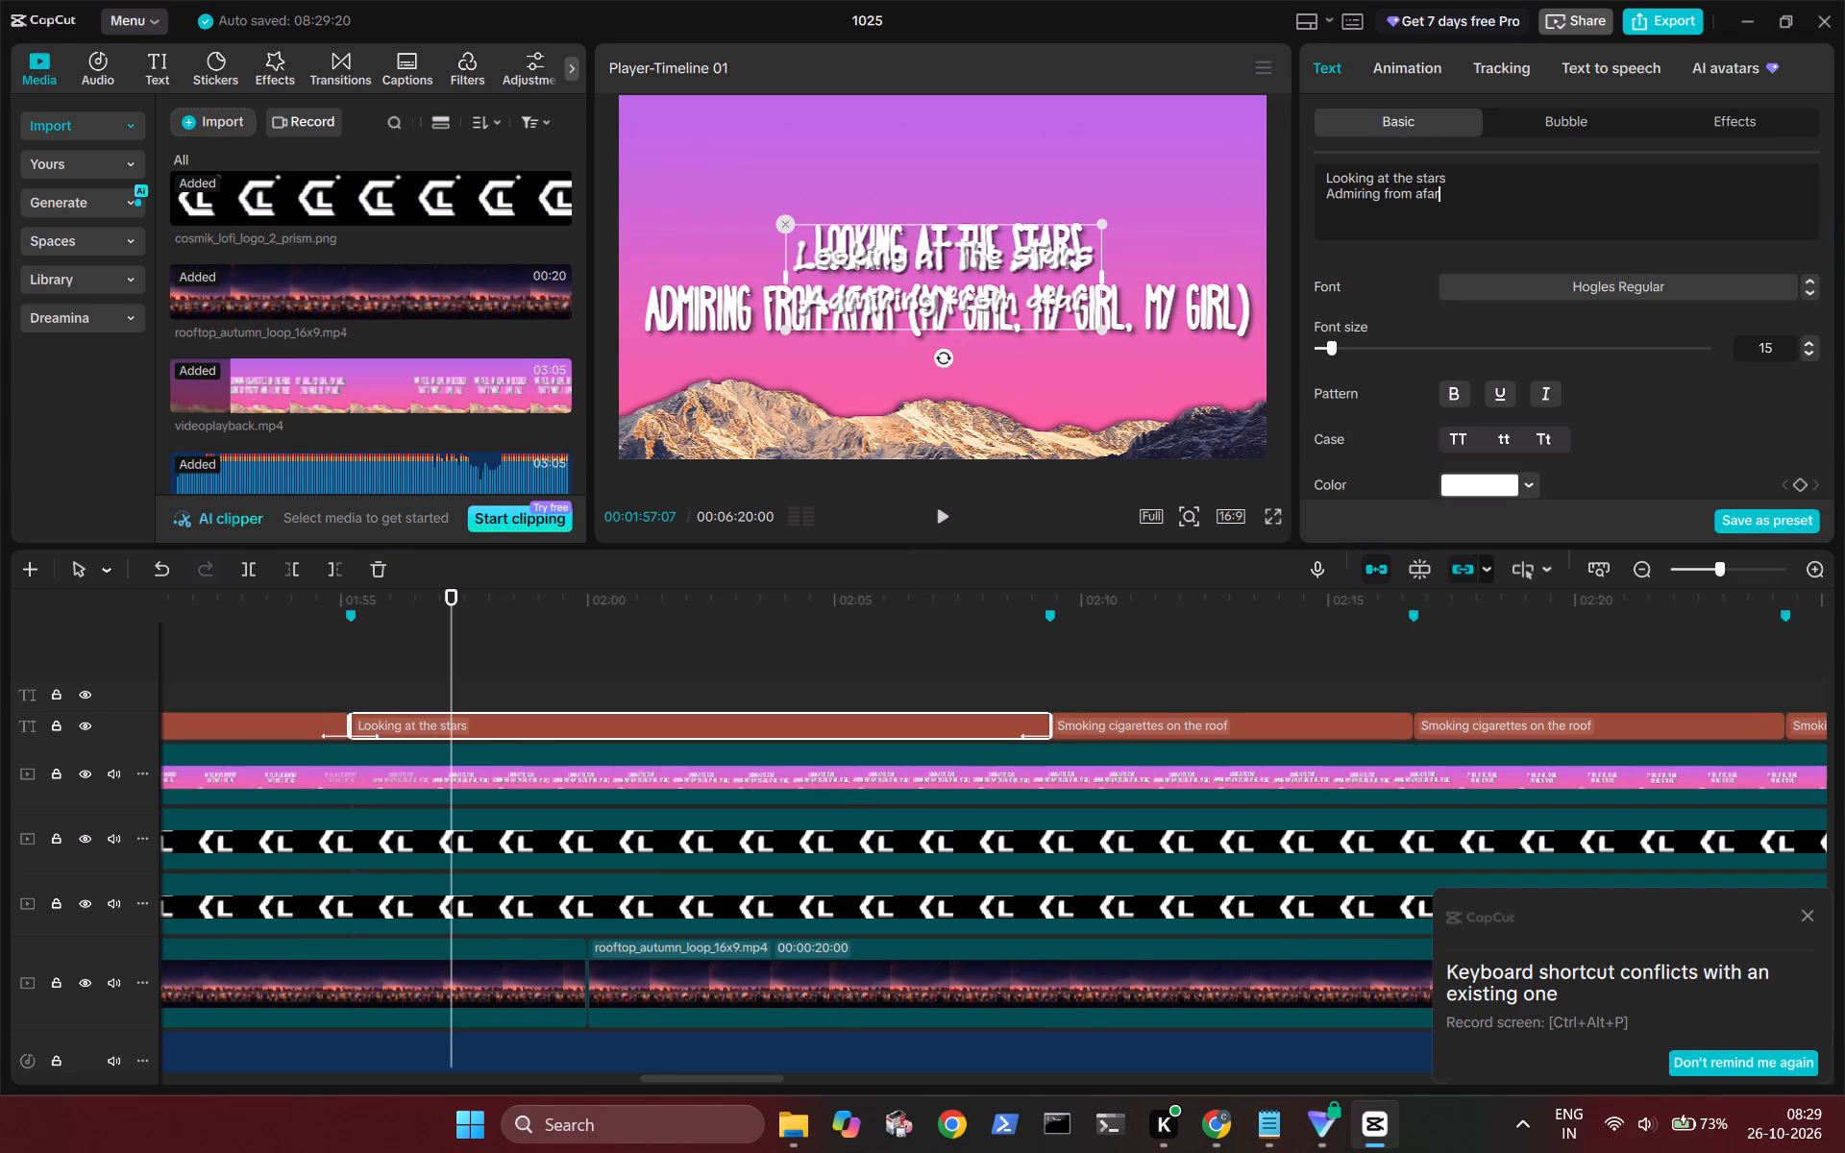
Append "(My girl, My girl, My girl)" after "Admiring from afar" in the title, copying "My girl" from Notepad.
{"action": "key", "text": "space"}
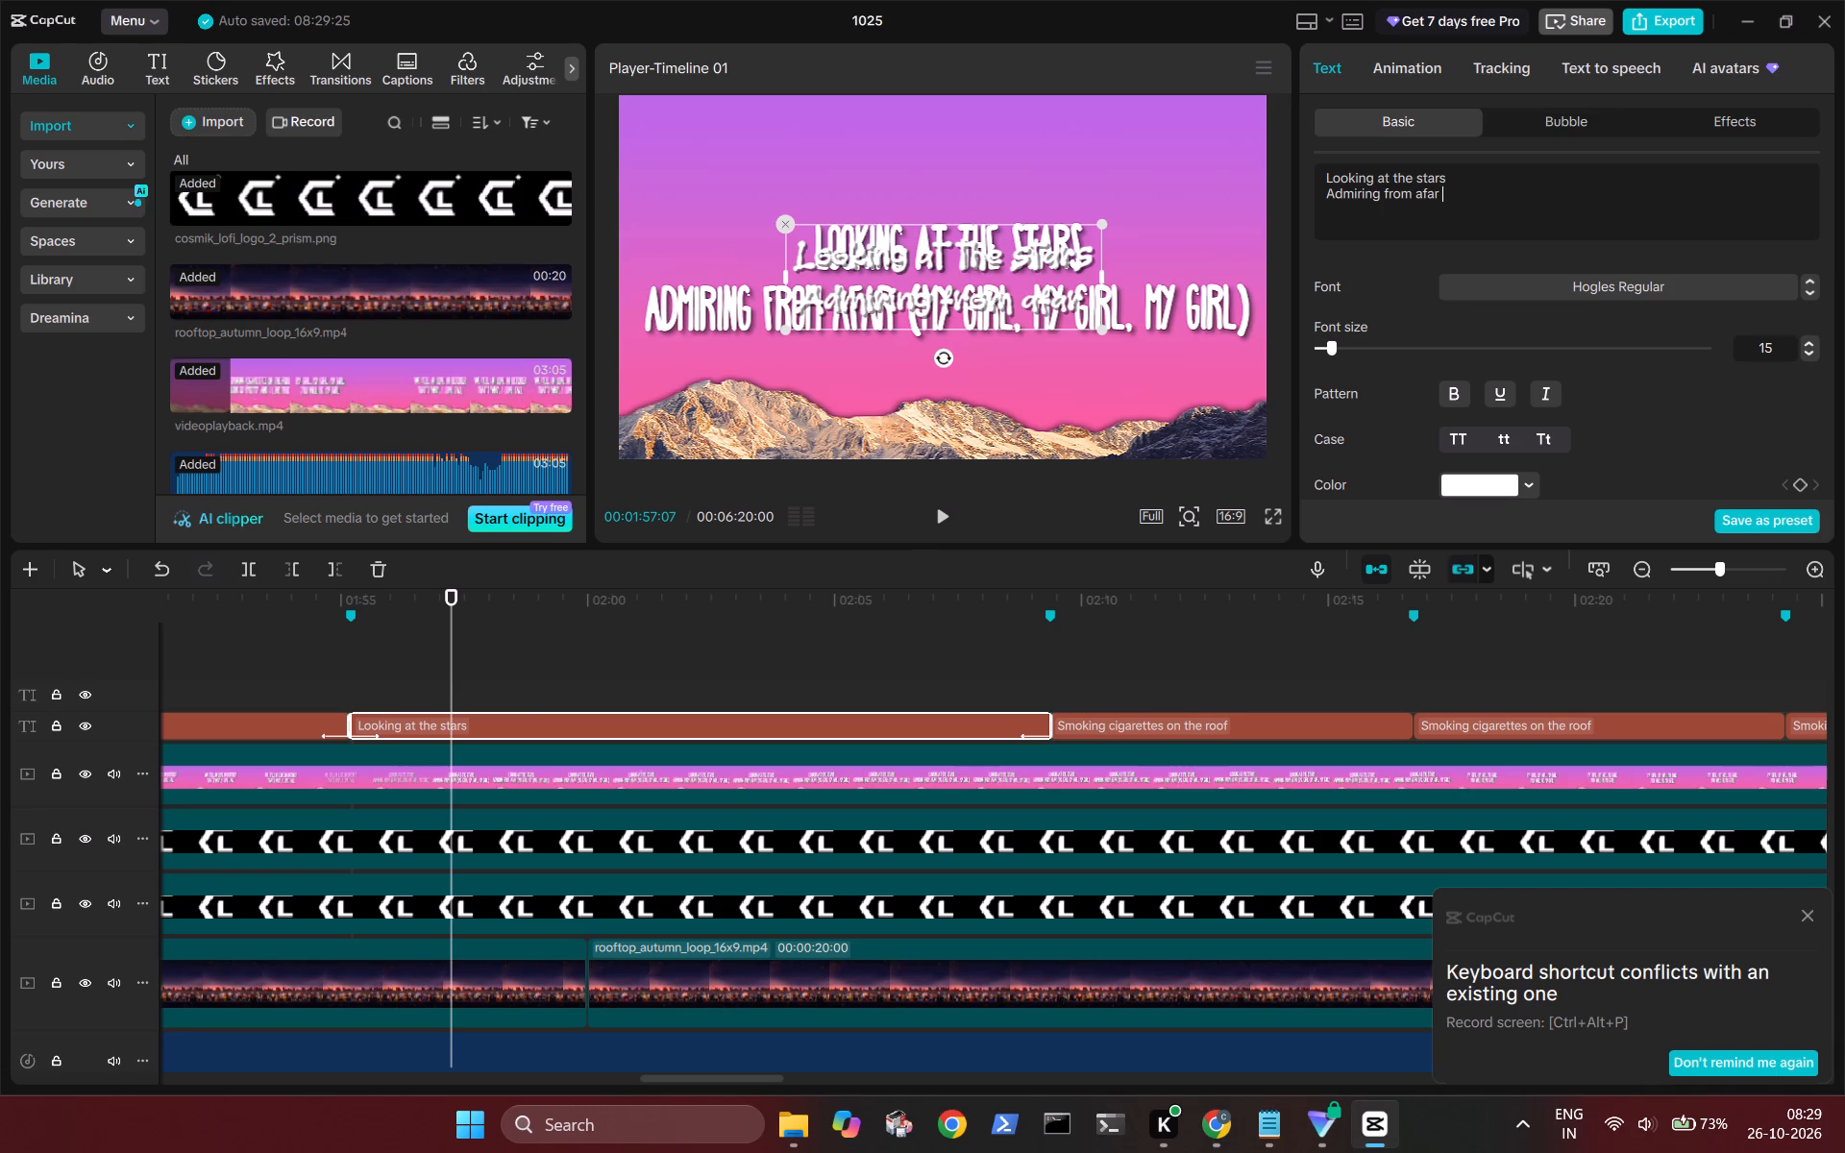
{"action": "key", "text": "shift+parenleft"}
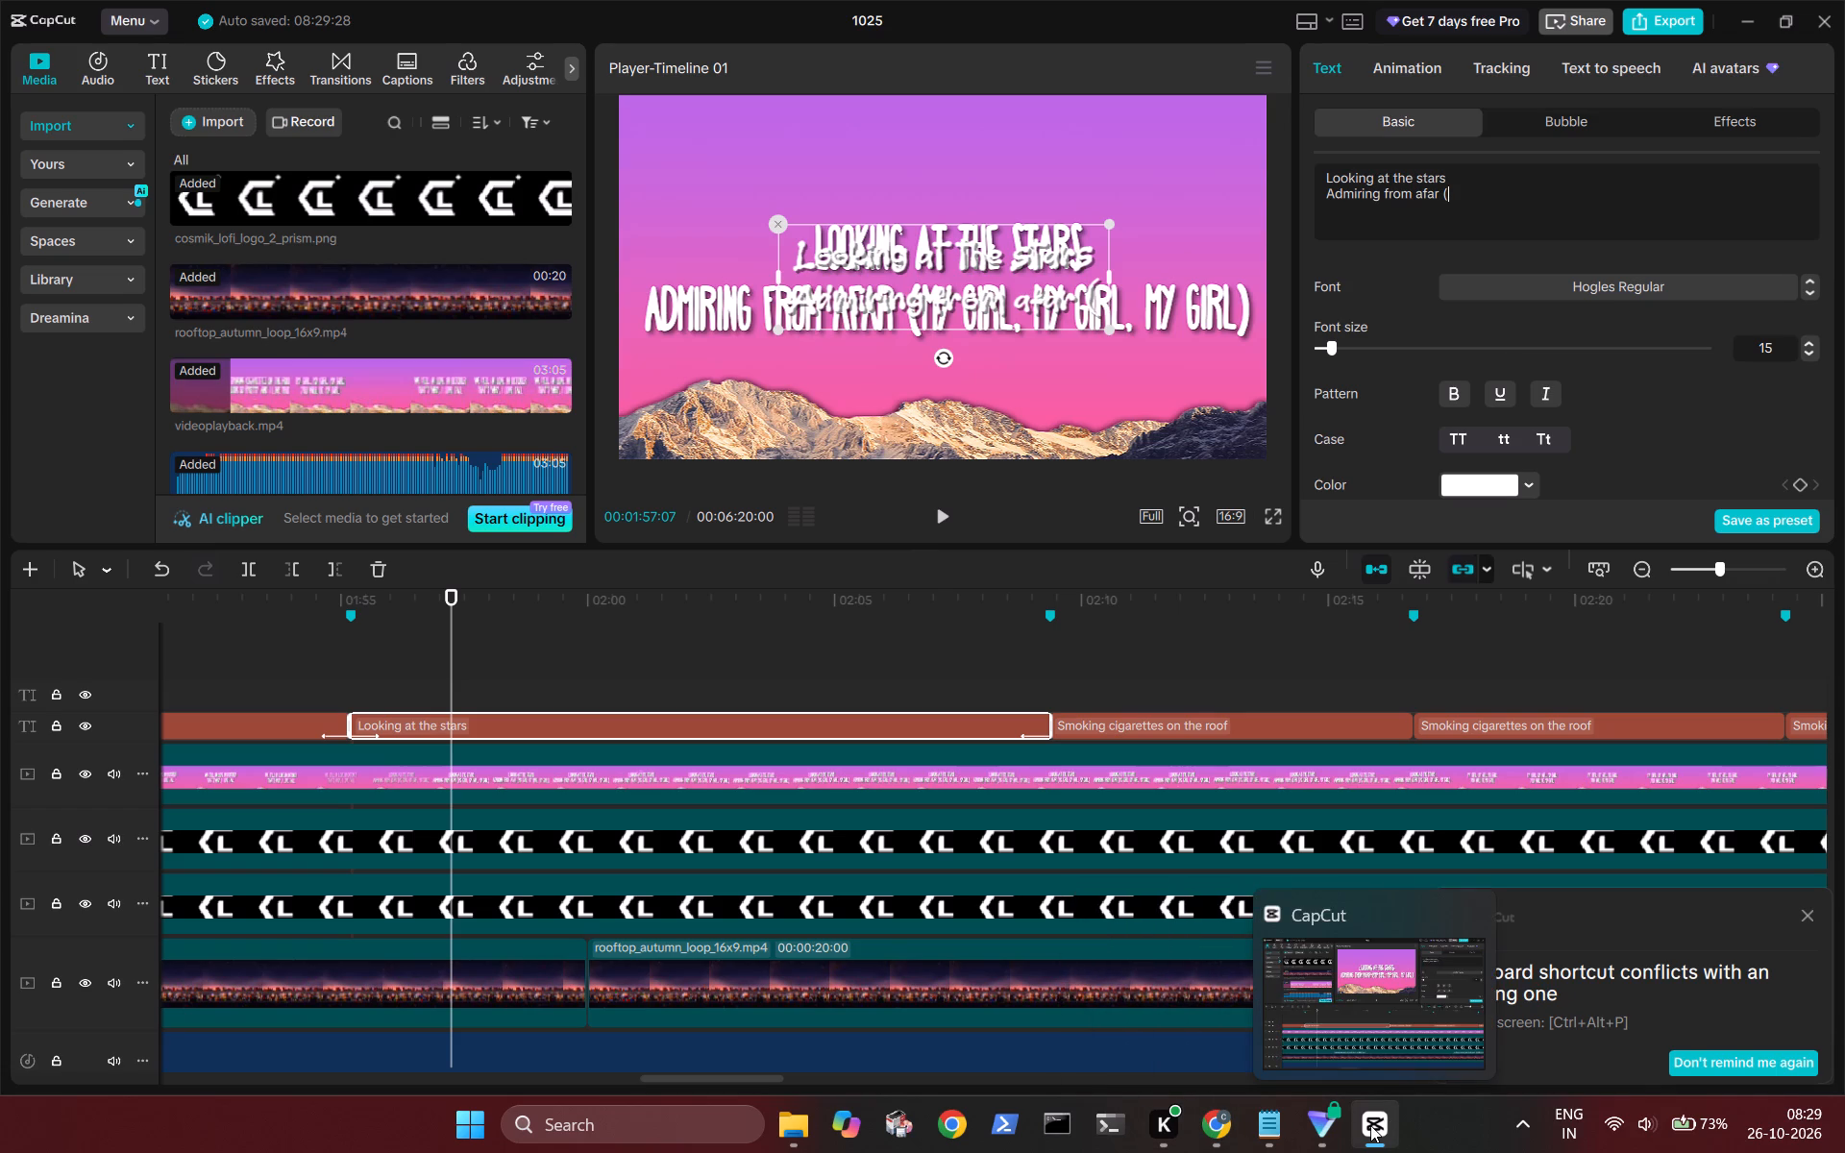
{"action": "left_click", "coordinate": [1271, 1127]}
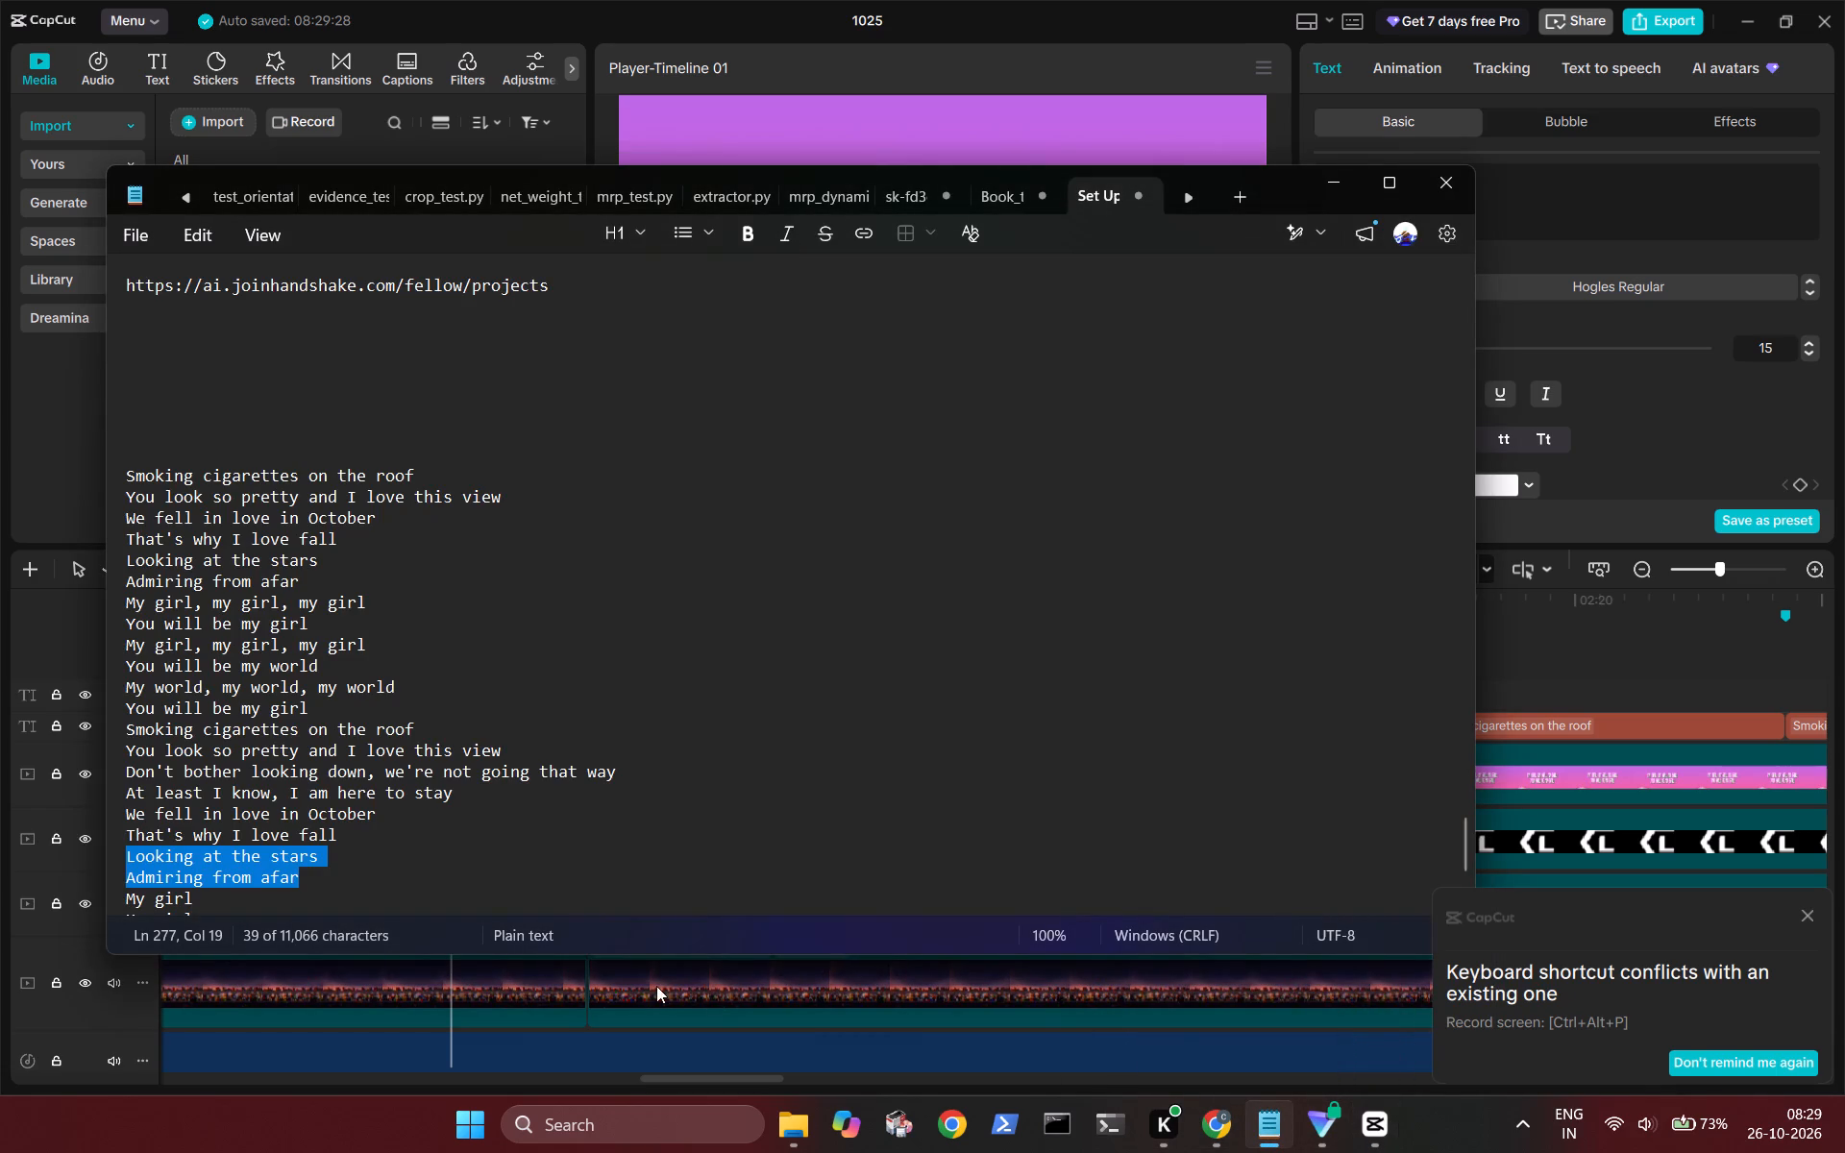
{"action": "scroll", "coordinate": [605, 810], "scroll_direction": "down", "scroll_amount": 1}
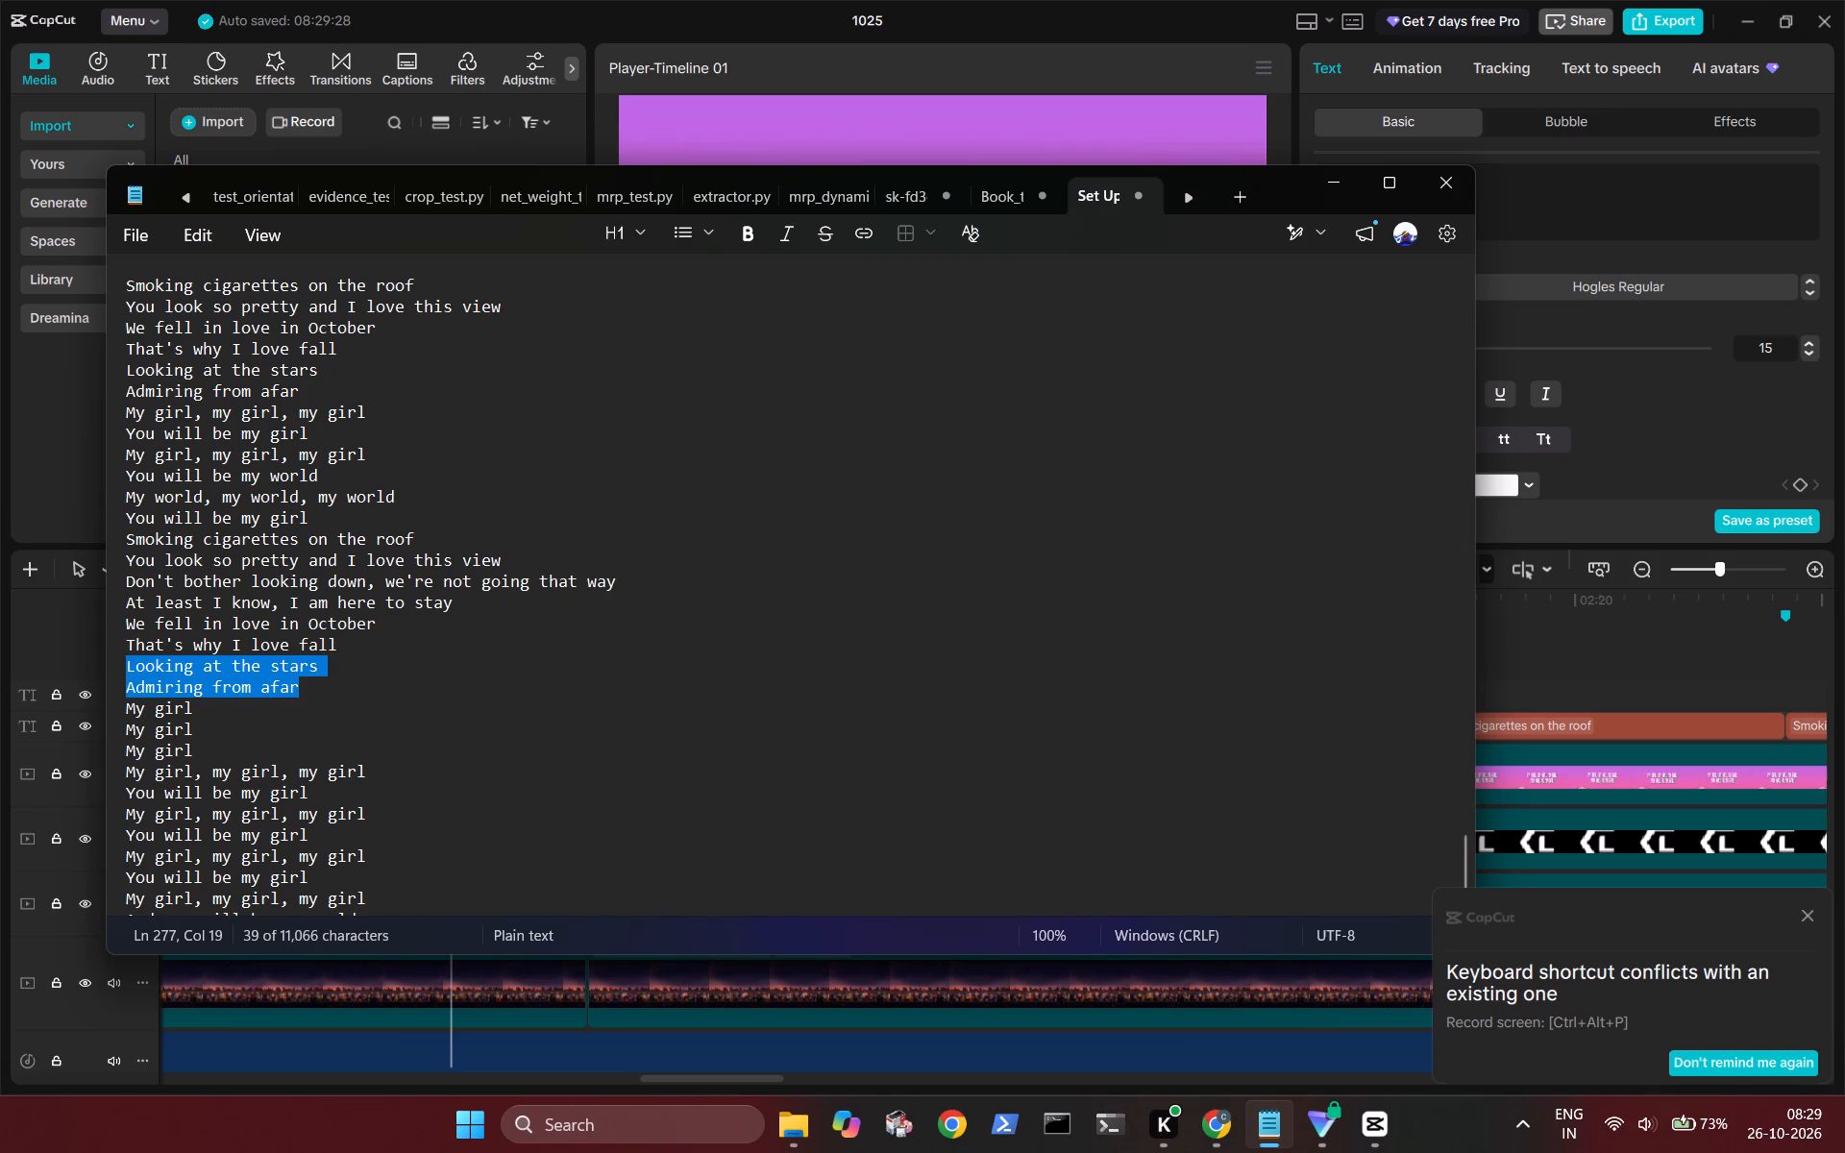
{"action": "left_click_drag", "start_coordinate": [199, 713], "coordinate": [125, 708]}
{"action": "key", "text": "ctrl+c"}
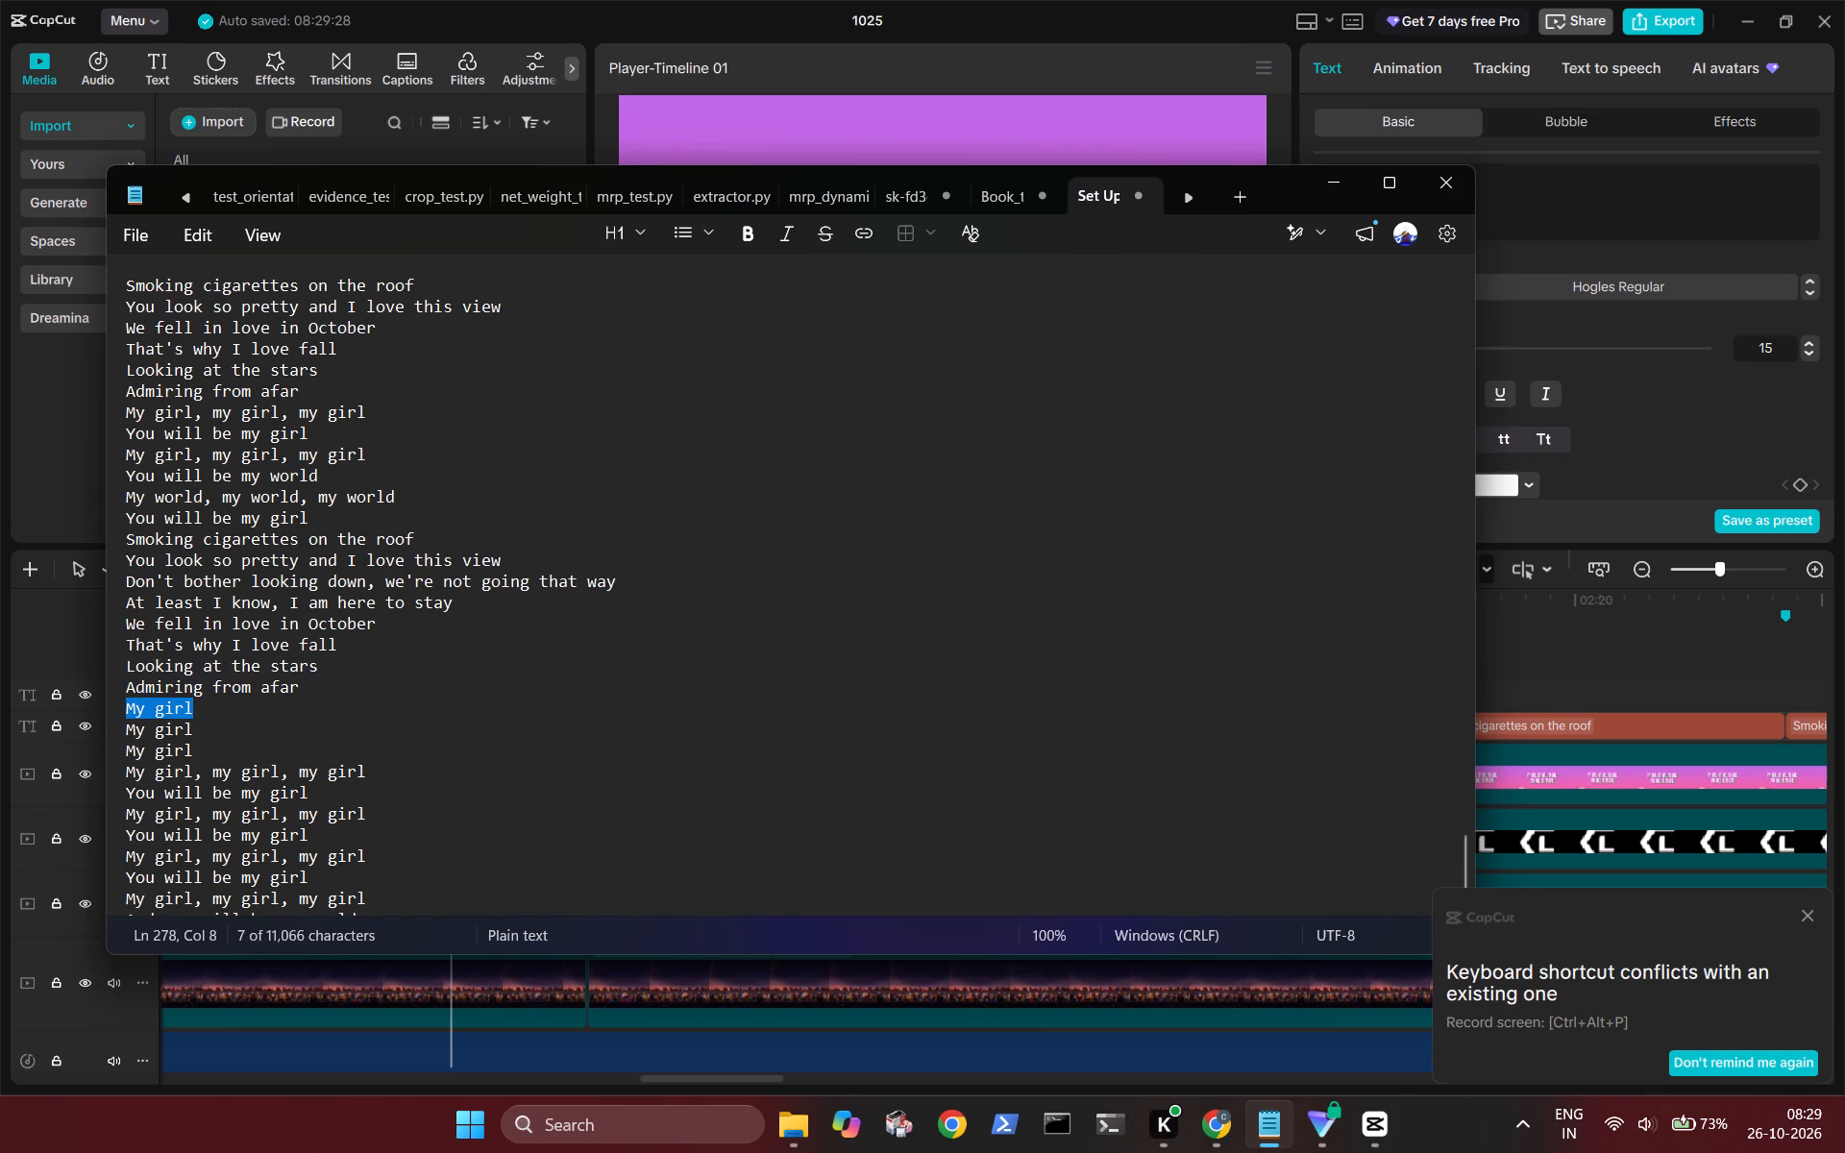
{"action": "left_click", "coordinate": [1530, 189]}
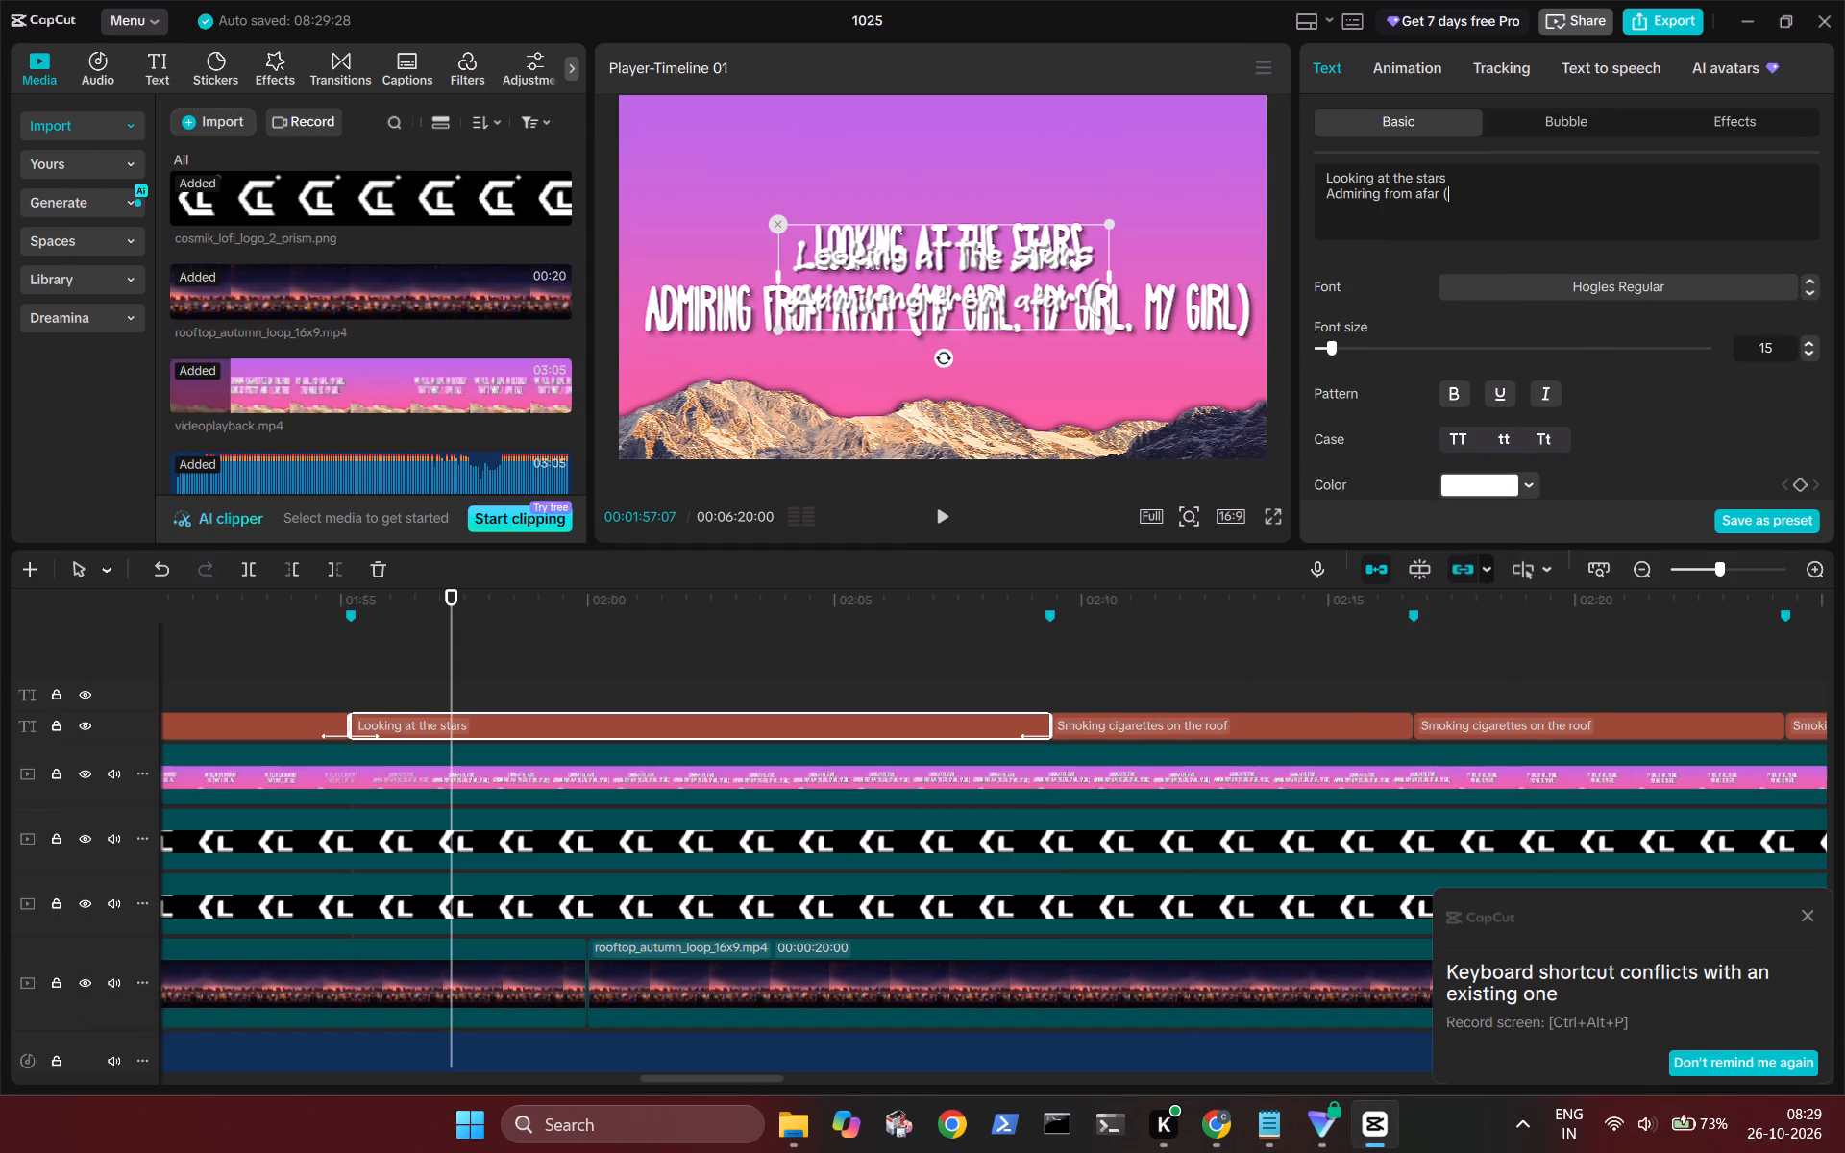
{"action": "key", "text": "ctrl+v"}
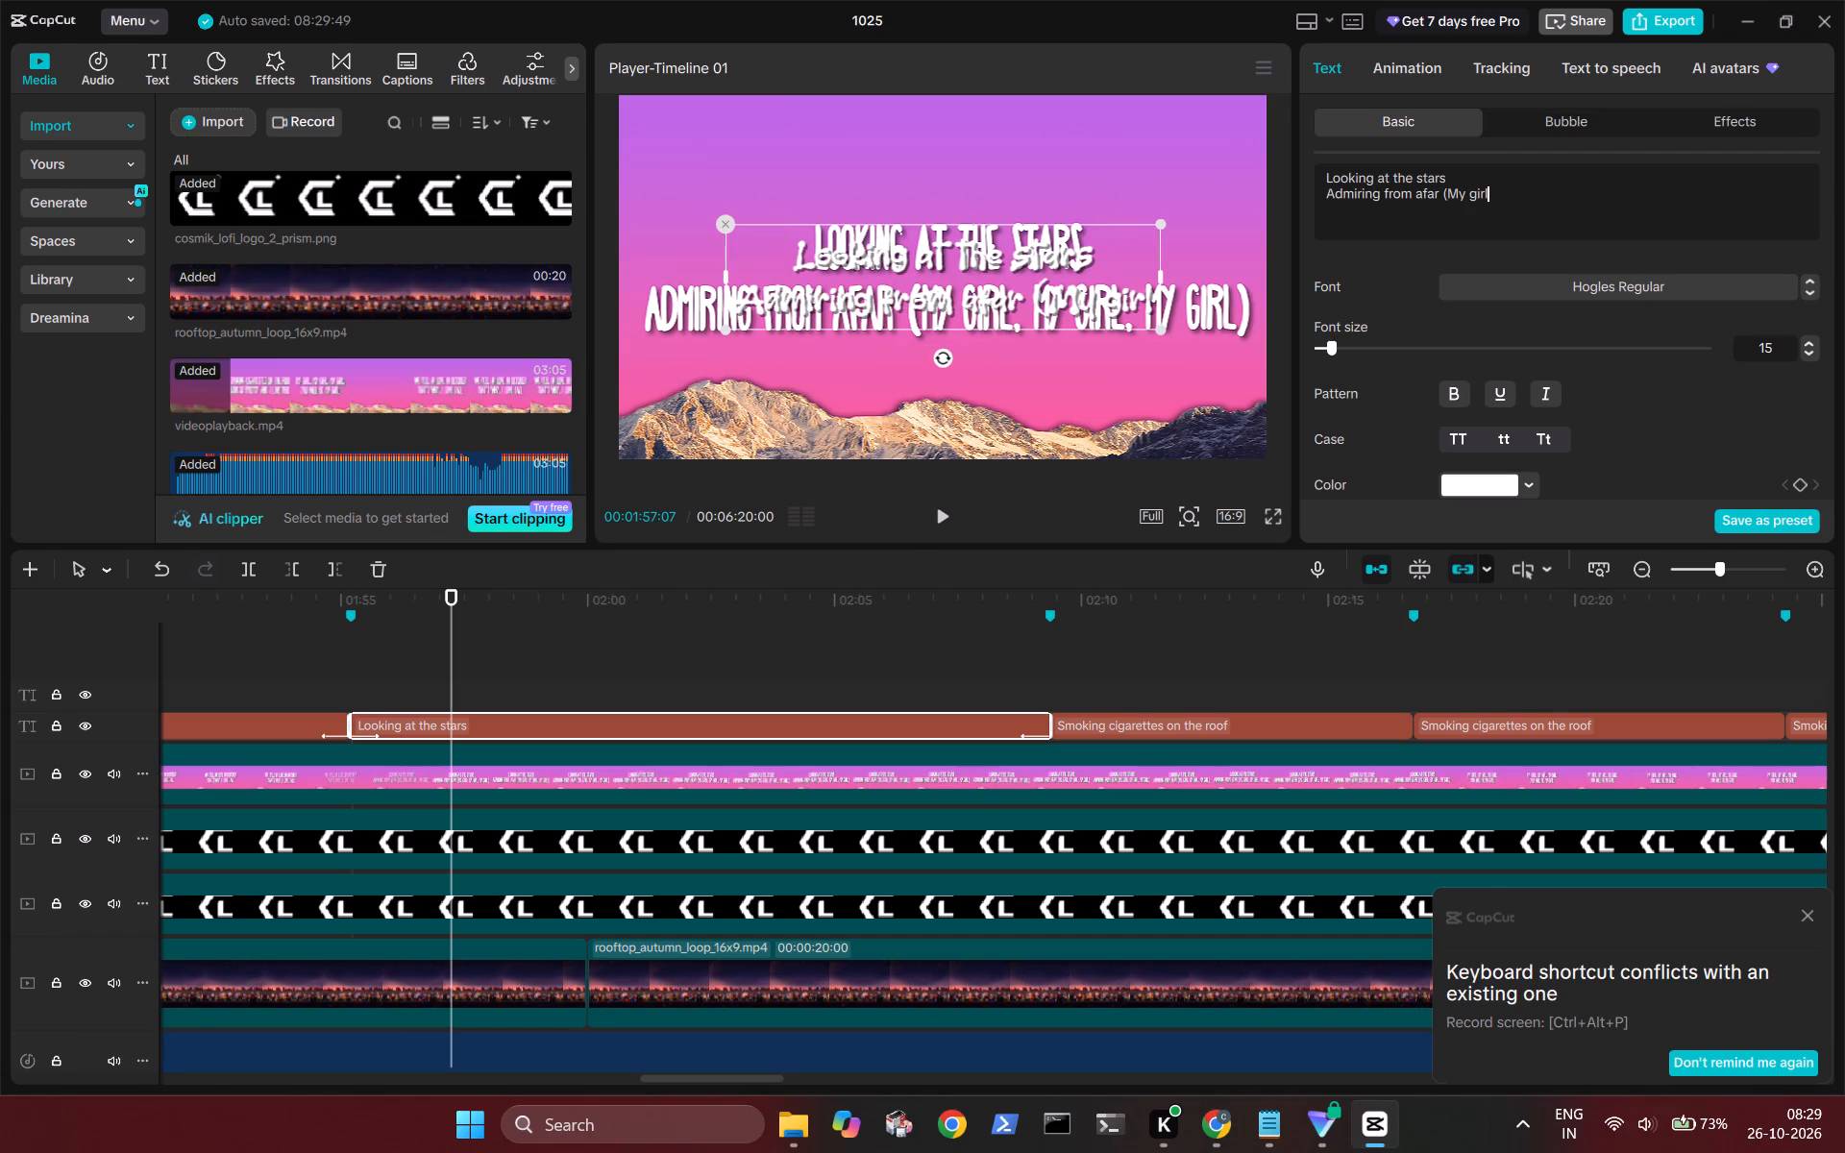
{"action": "type", "text": ","}
{"action": "key", "text": "space"}
{"action": "key", "text": "ctrl+v"}
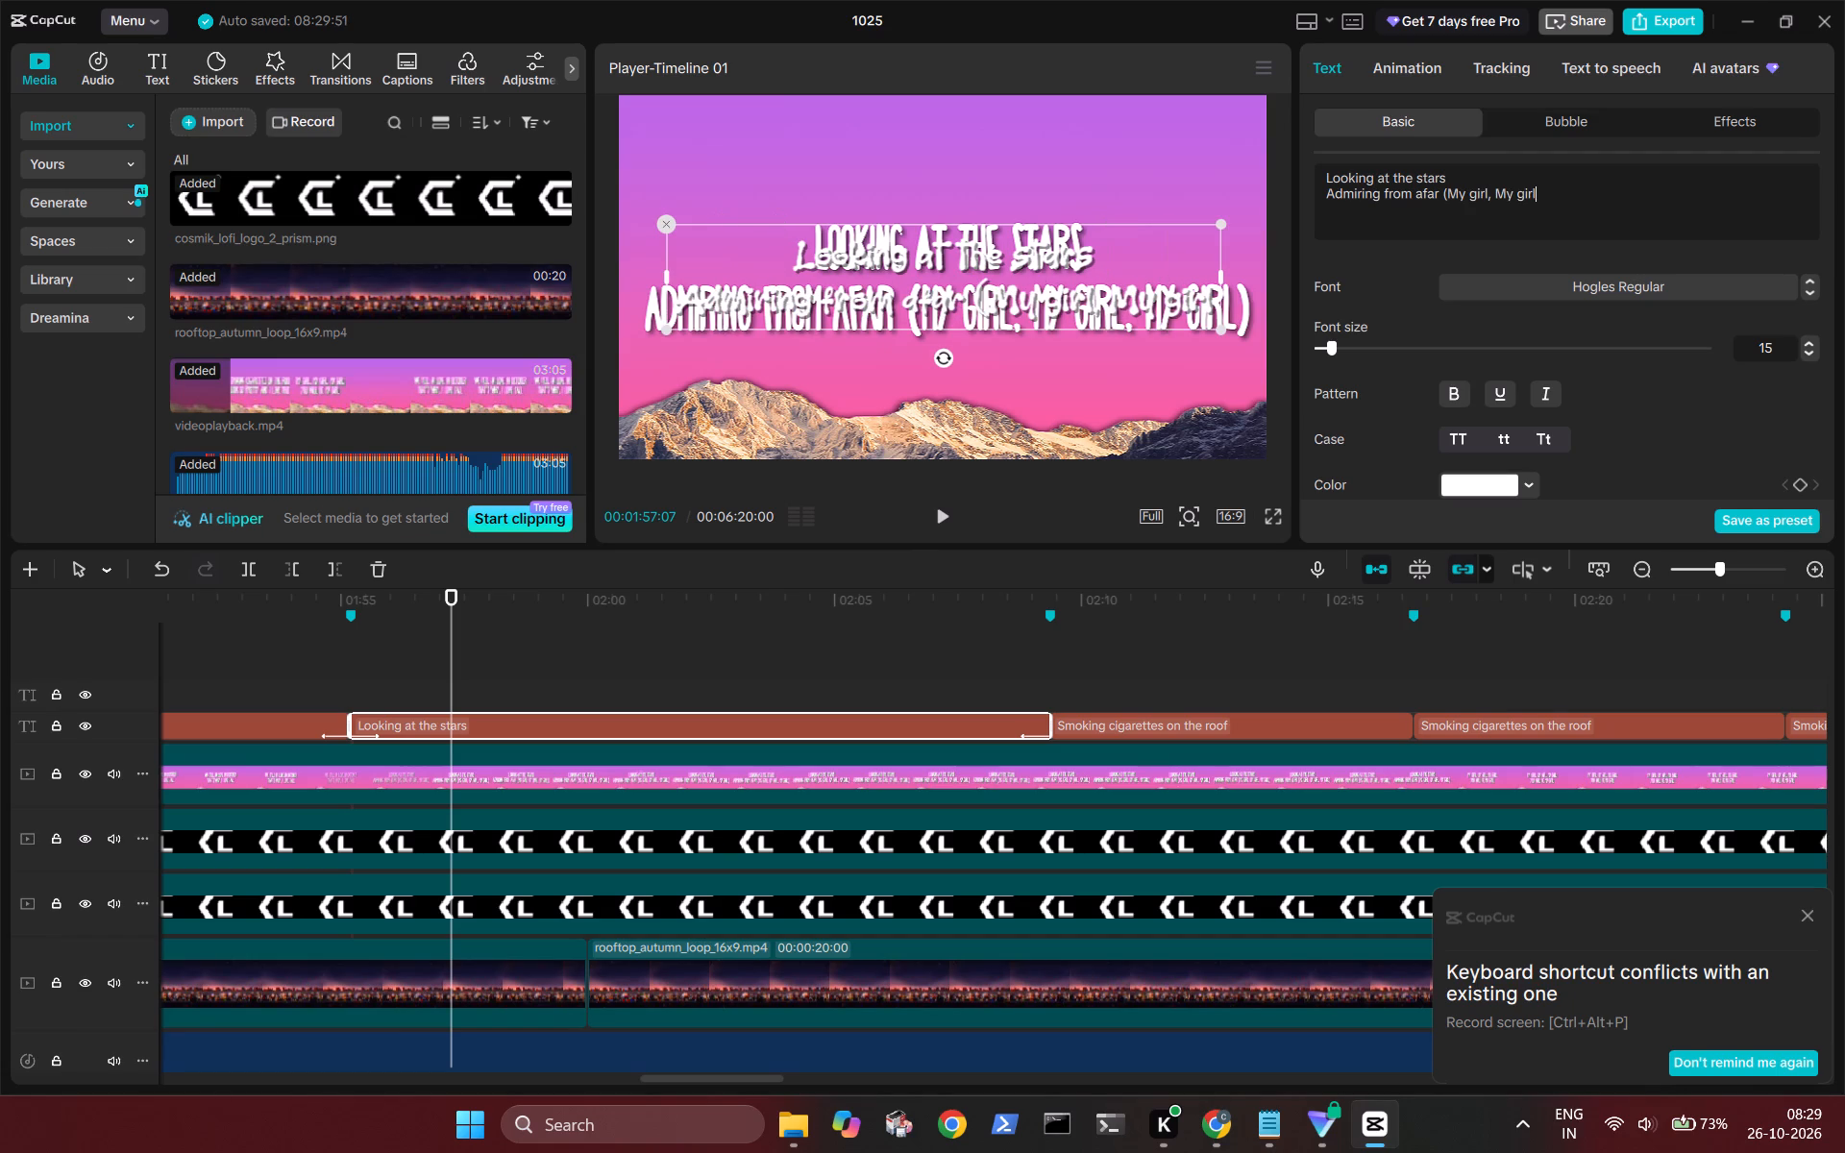
{"action": "type", "text": ","}
{"action": "key", "text": "space"}
{"action": "key", "text": "ctrl+v"}
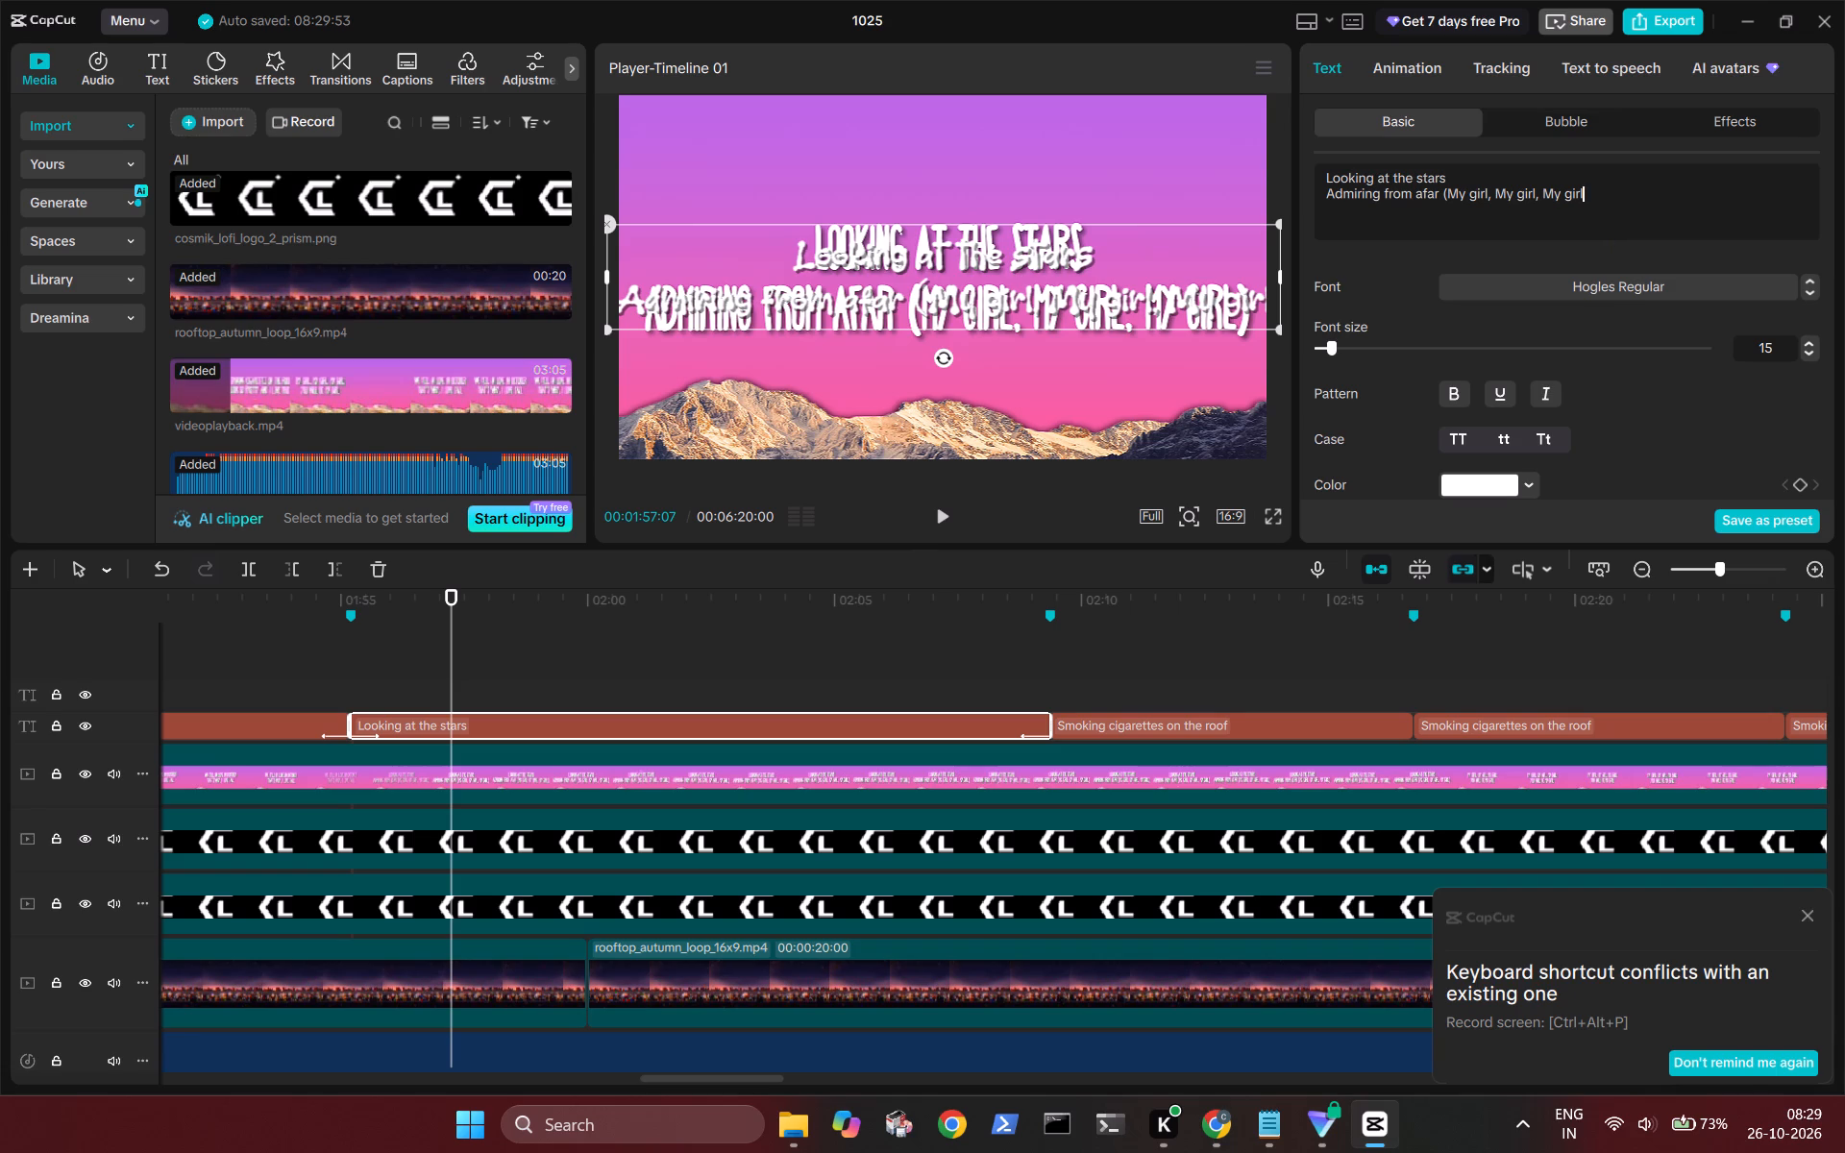
{"action": "key", "text": "shift+parenright"}
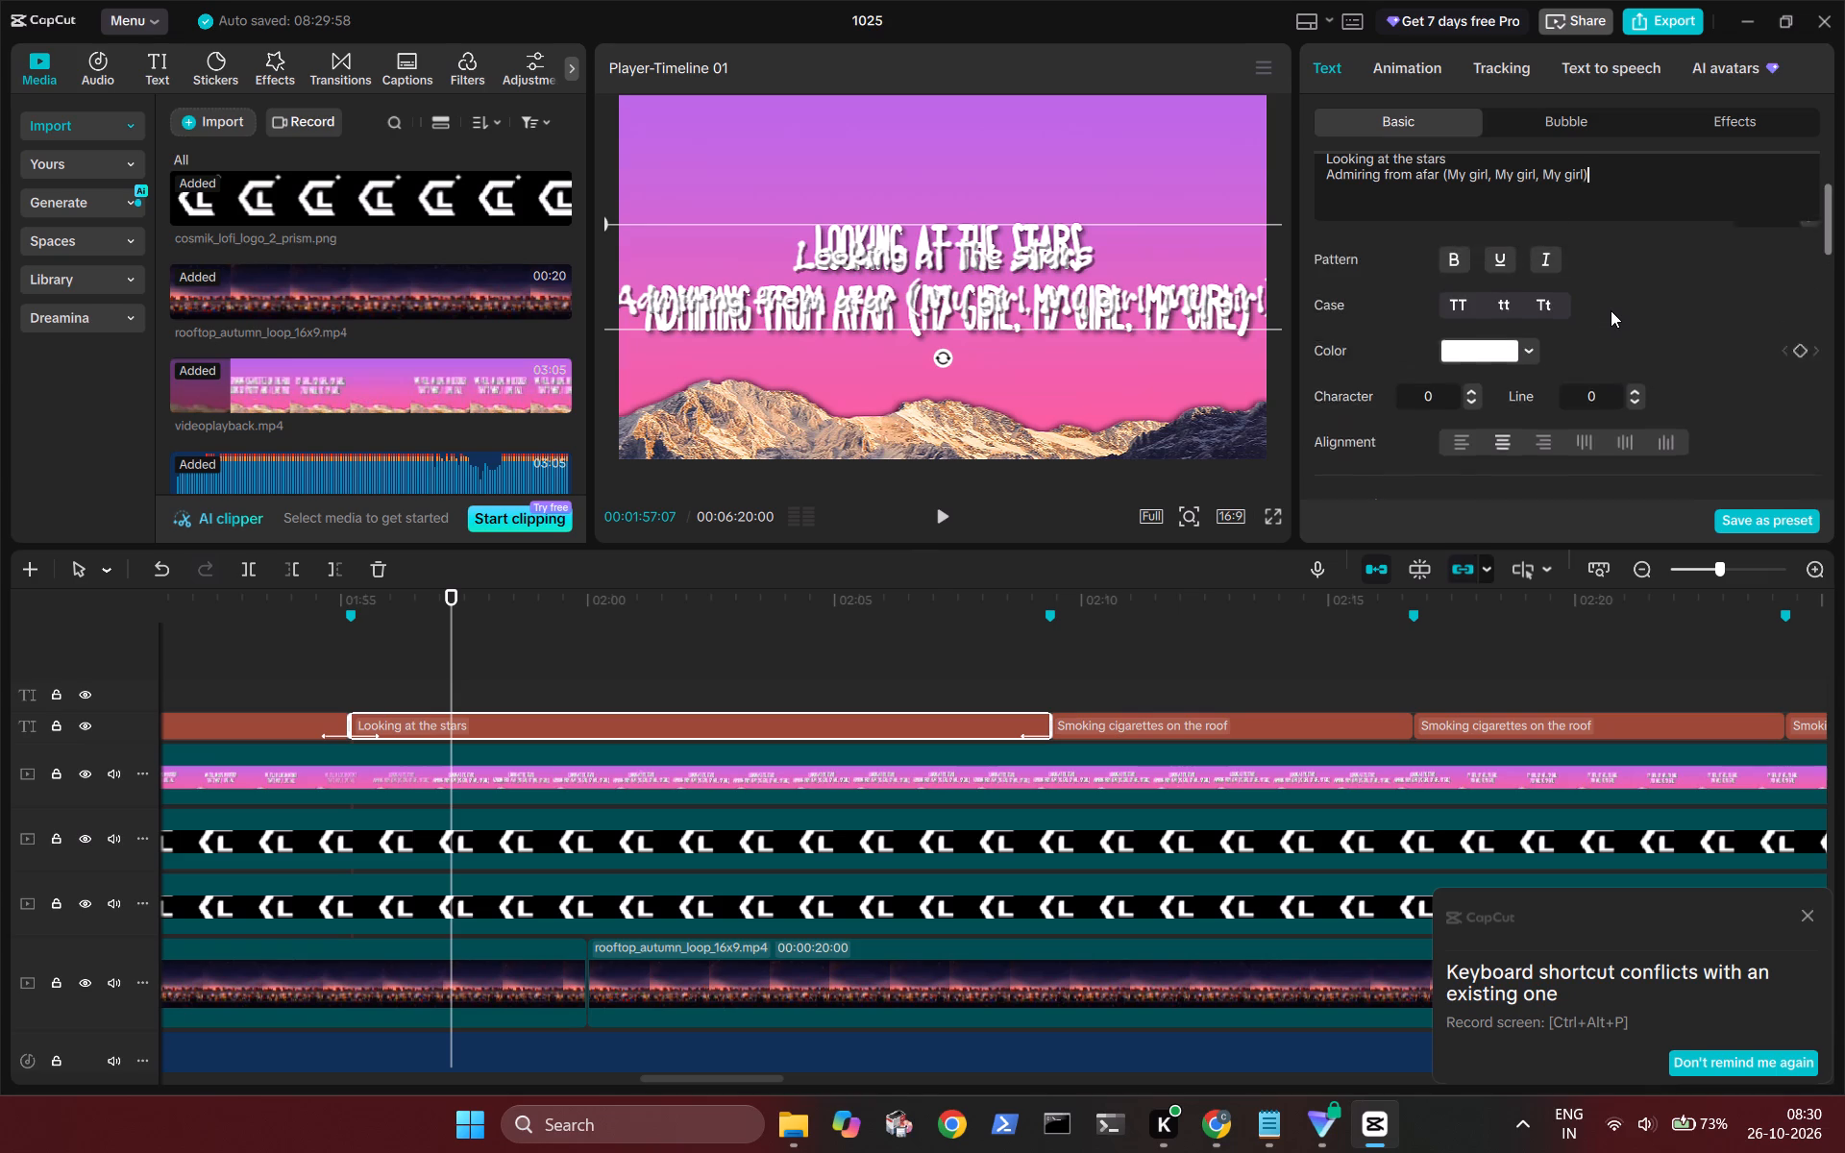
Move "(My girl, My girl, My girl)" onto its own third line without a leading space.
{"action": "left_click", "coordinate": [1439, 195]}
{"action": "key", "text": "Return"}
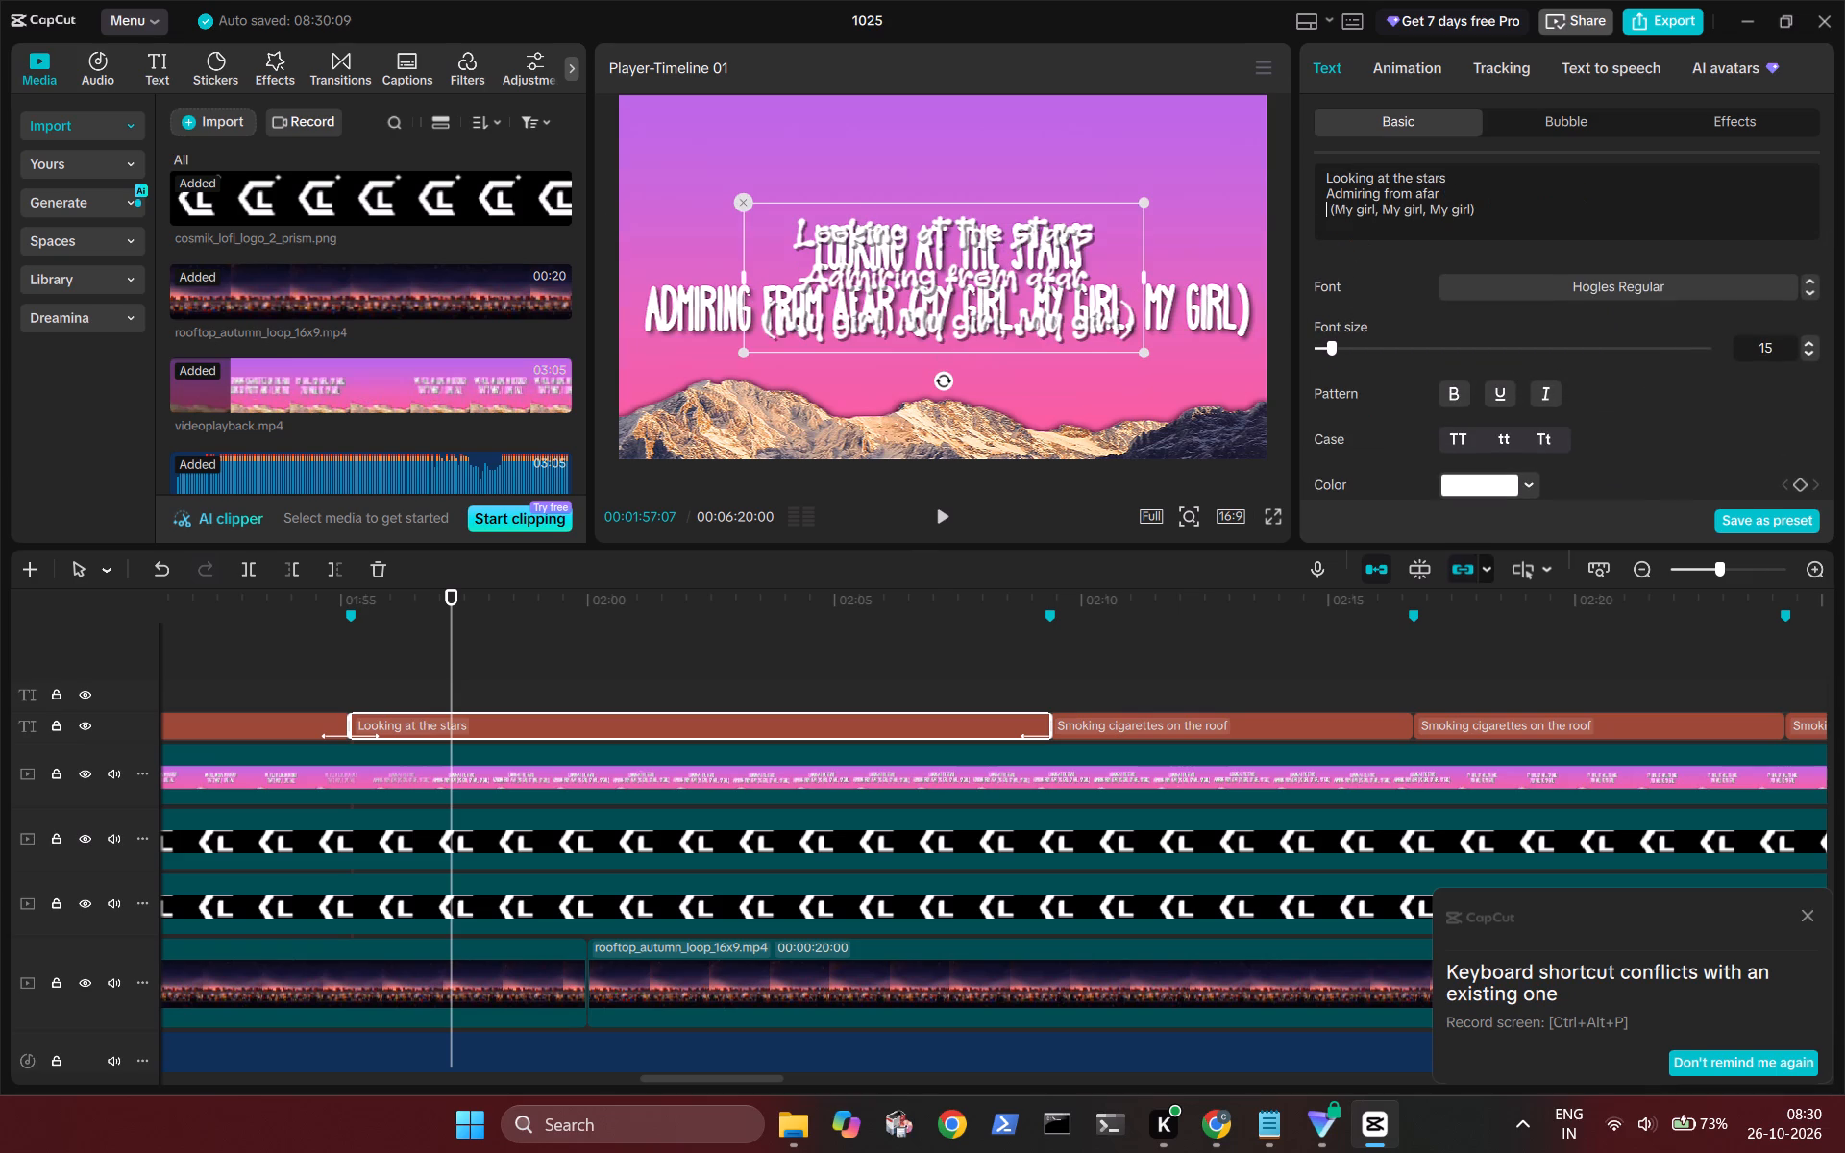
{"action": "key", "text": "Right"}
{"action": "key", "text": "BackSpace"}
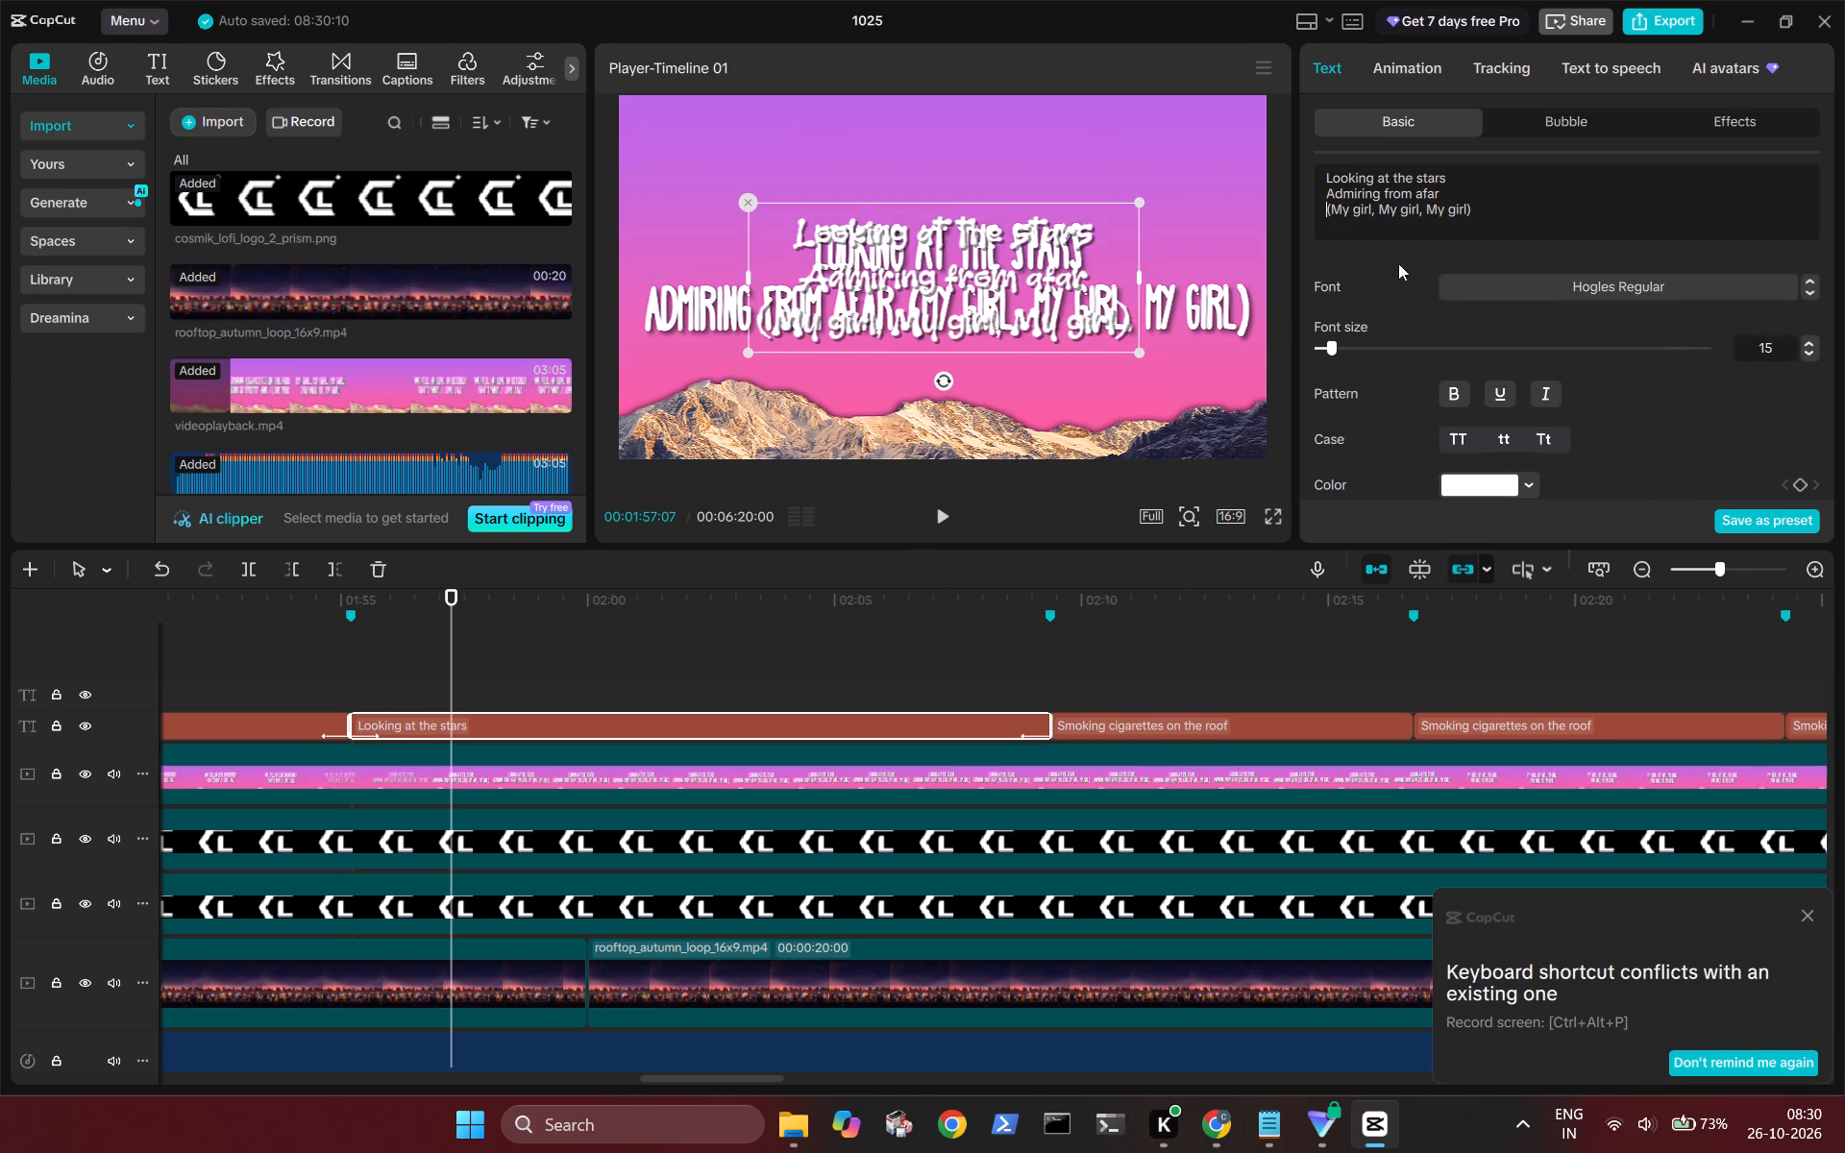
Play back the changeover from the "Looking at the stars" title to the next title around the 02:09:11 marker.
{"action": "left_click", "coordinate": [1011, 675]}
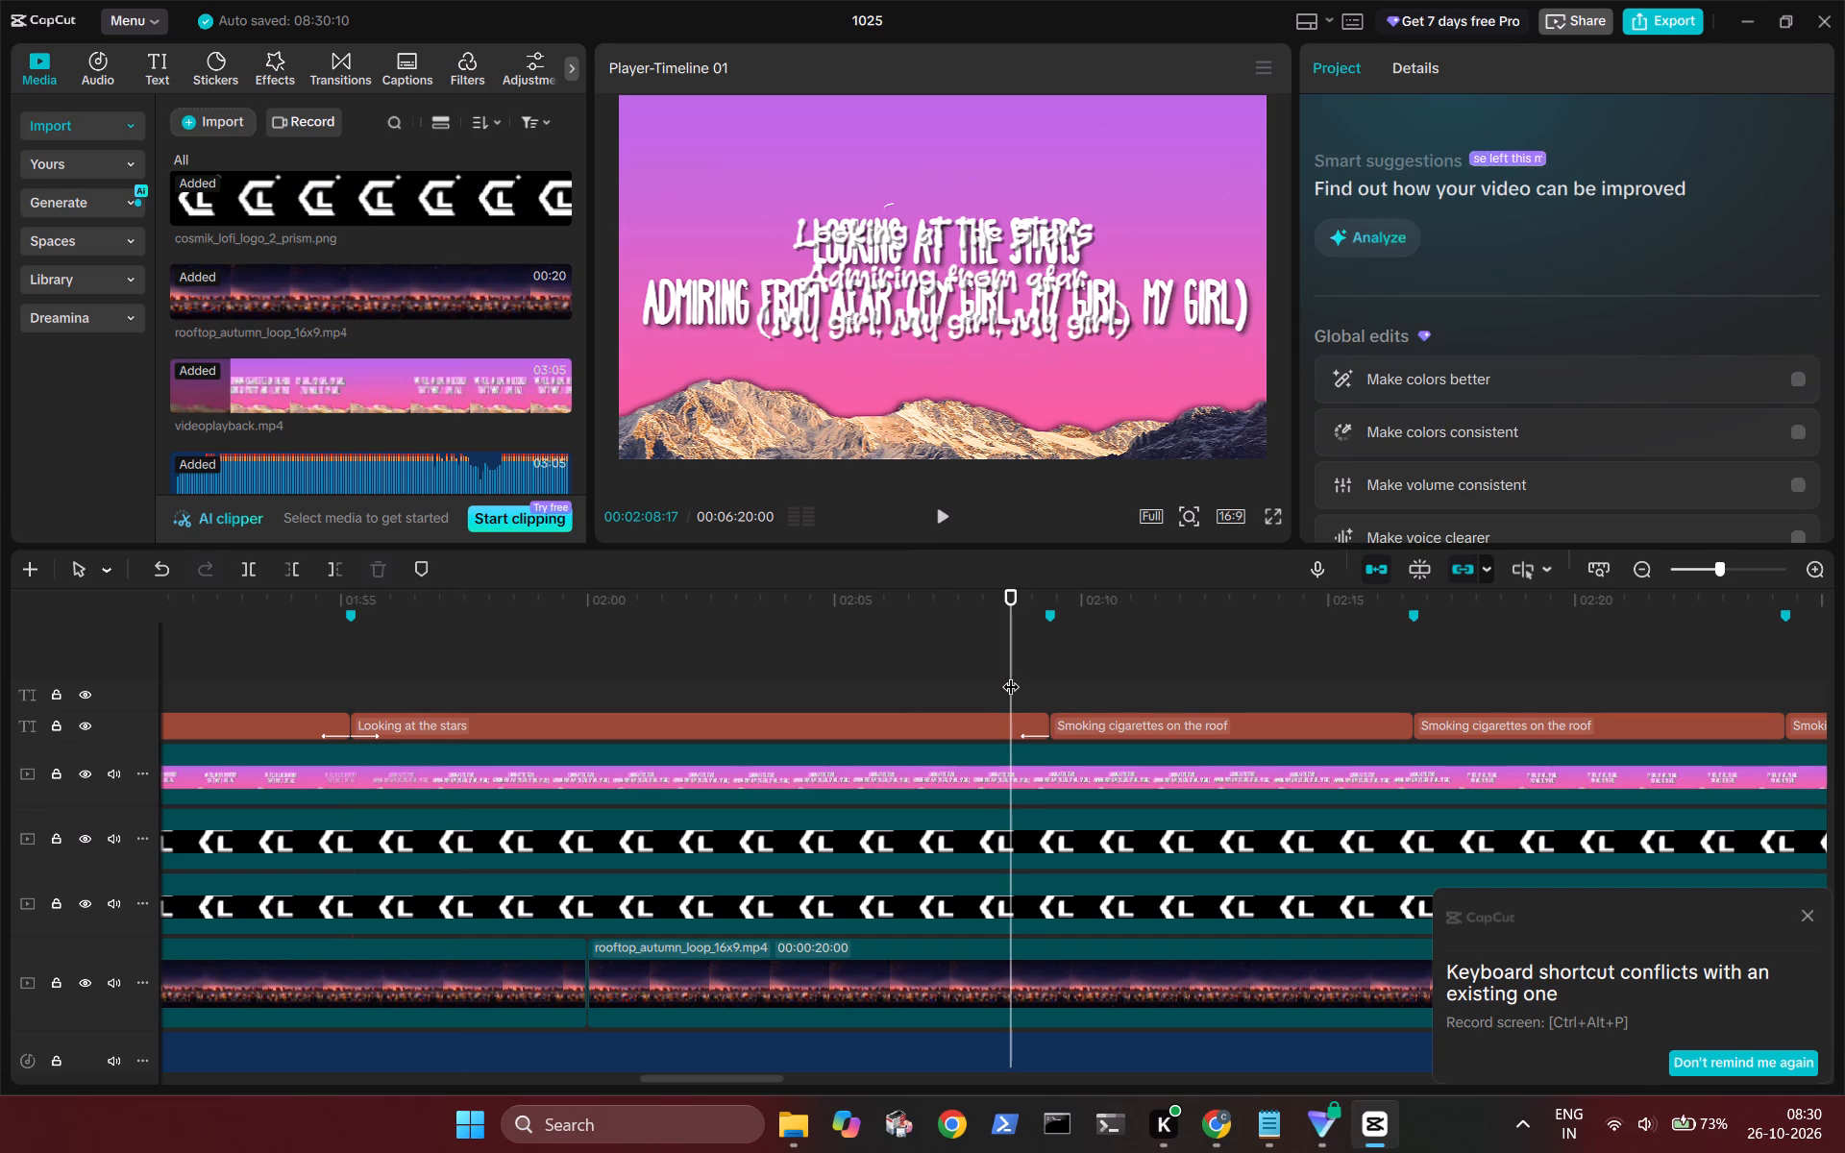
{"action": "key", "text": "space"}
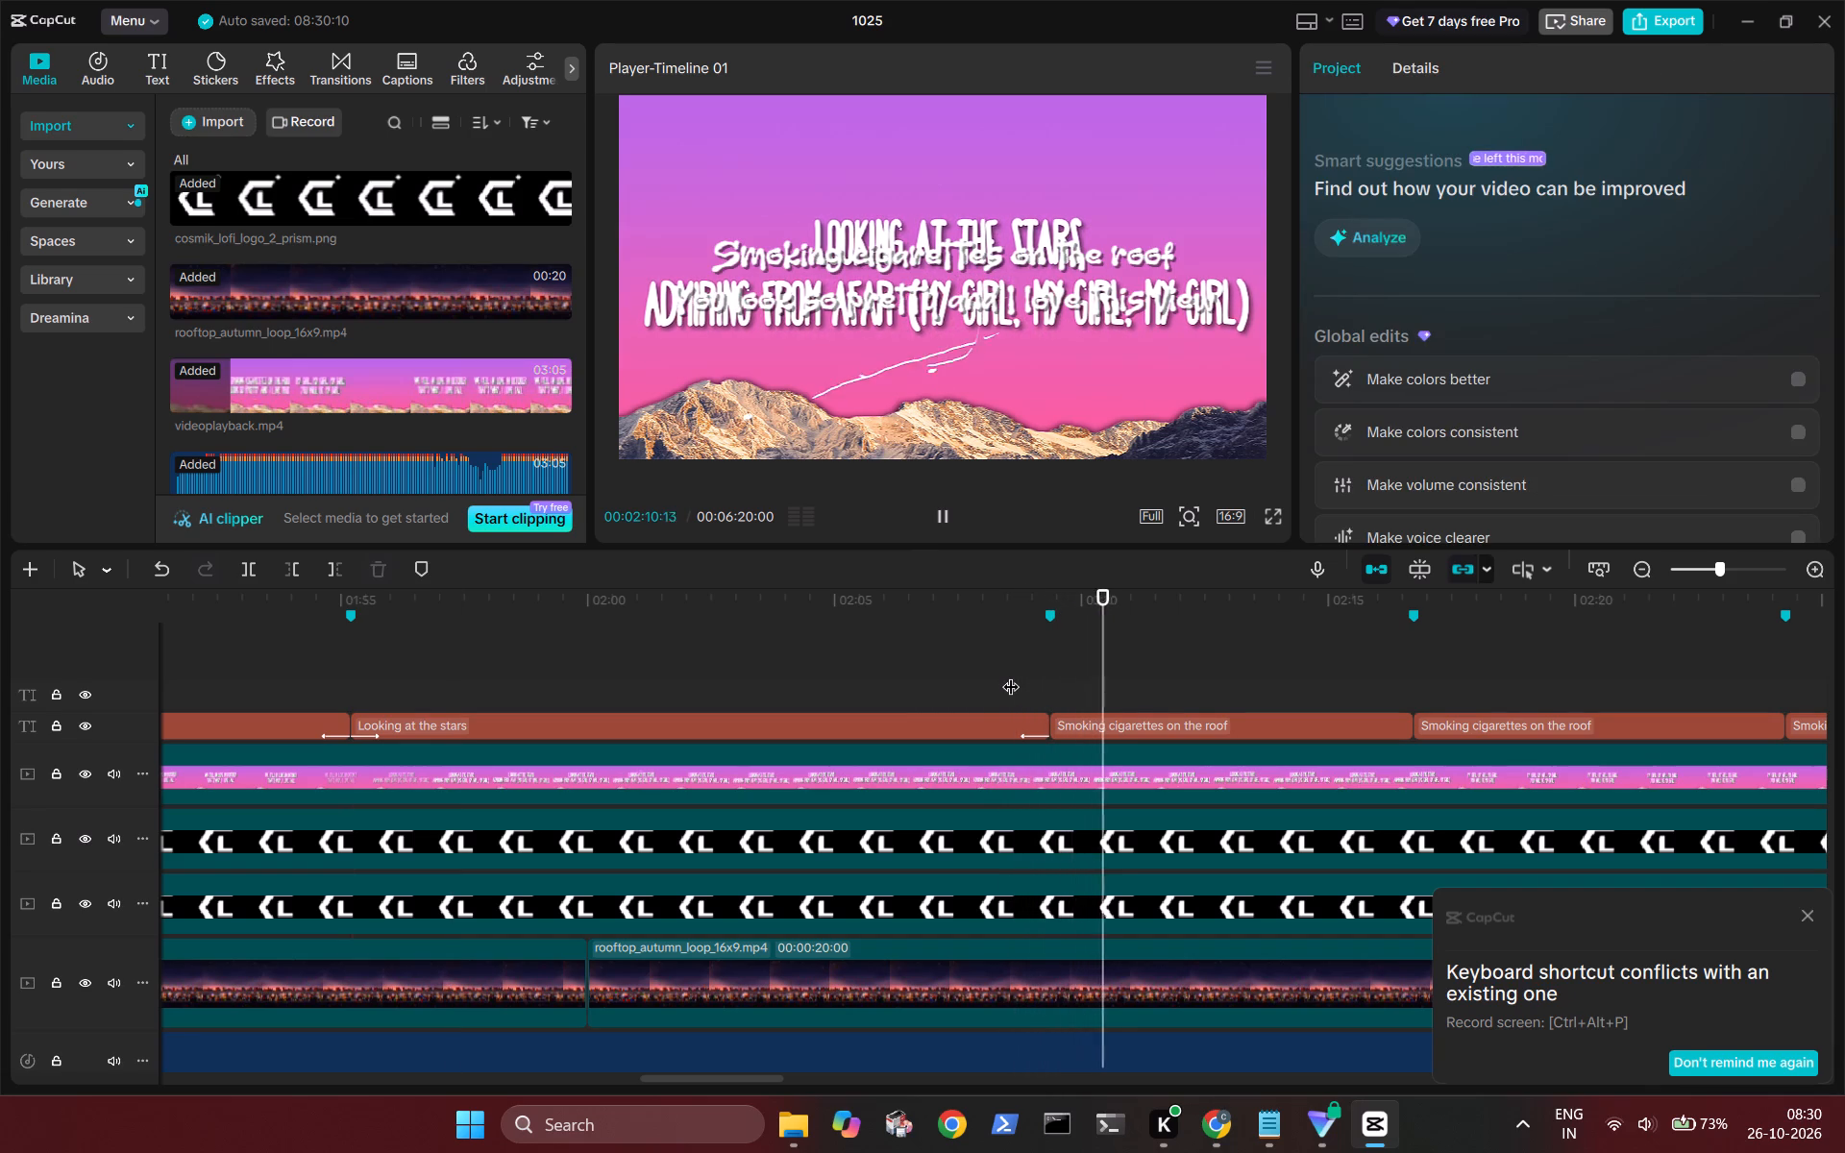
{"action": "key", "text": "space"}
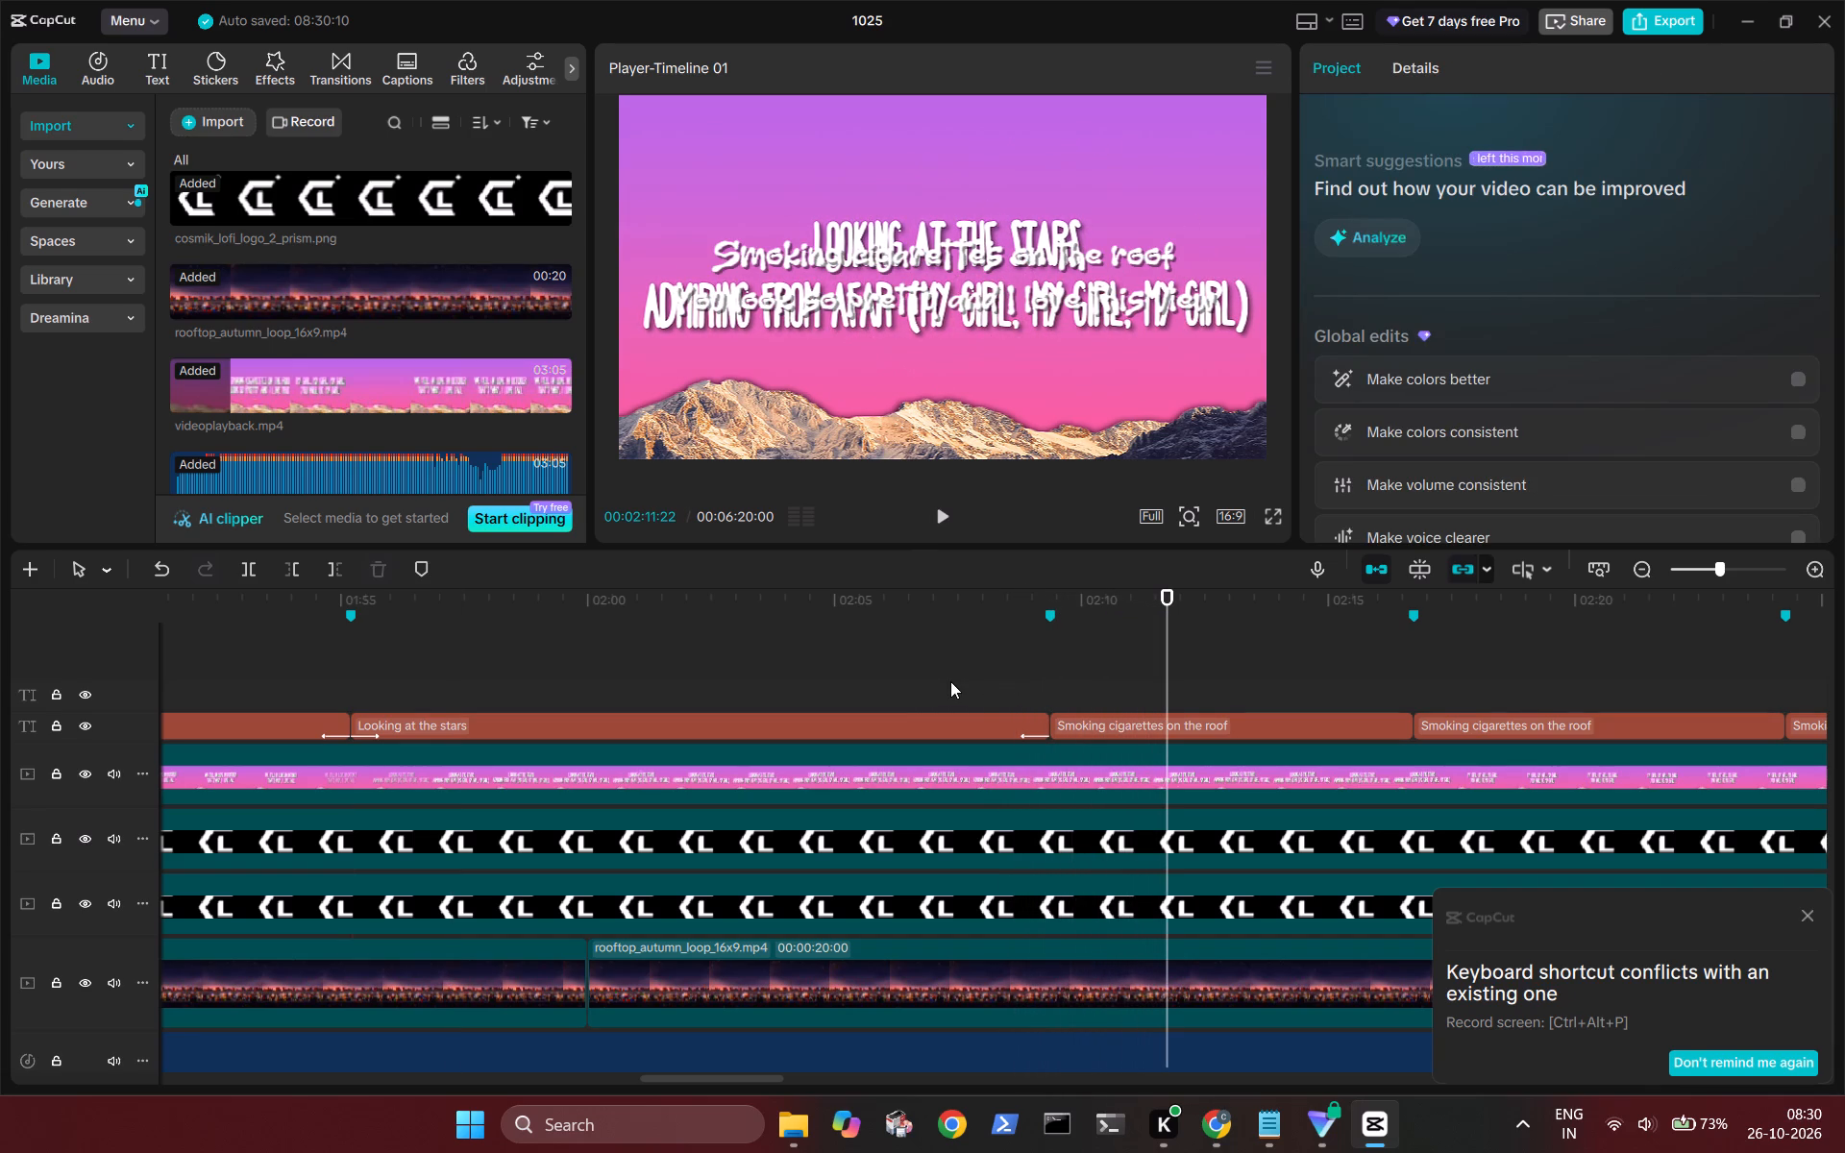
{"action": "left_click", "coordinate": [817, 672]}
{"action": "key", "text": "space"}
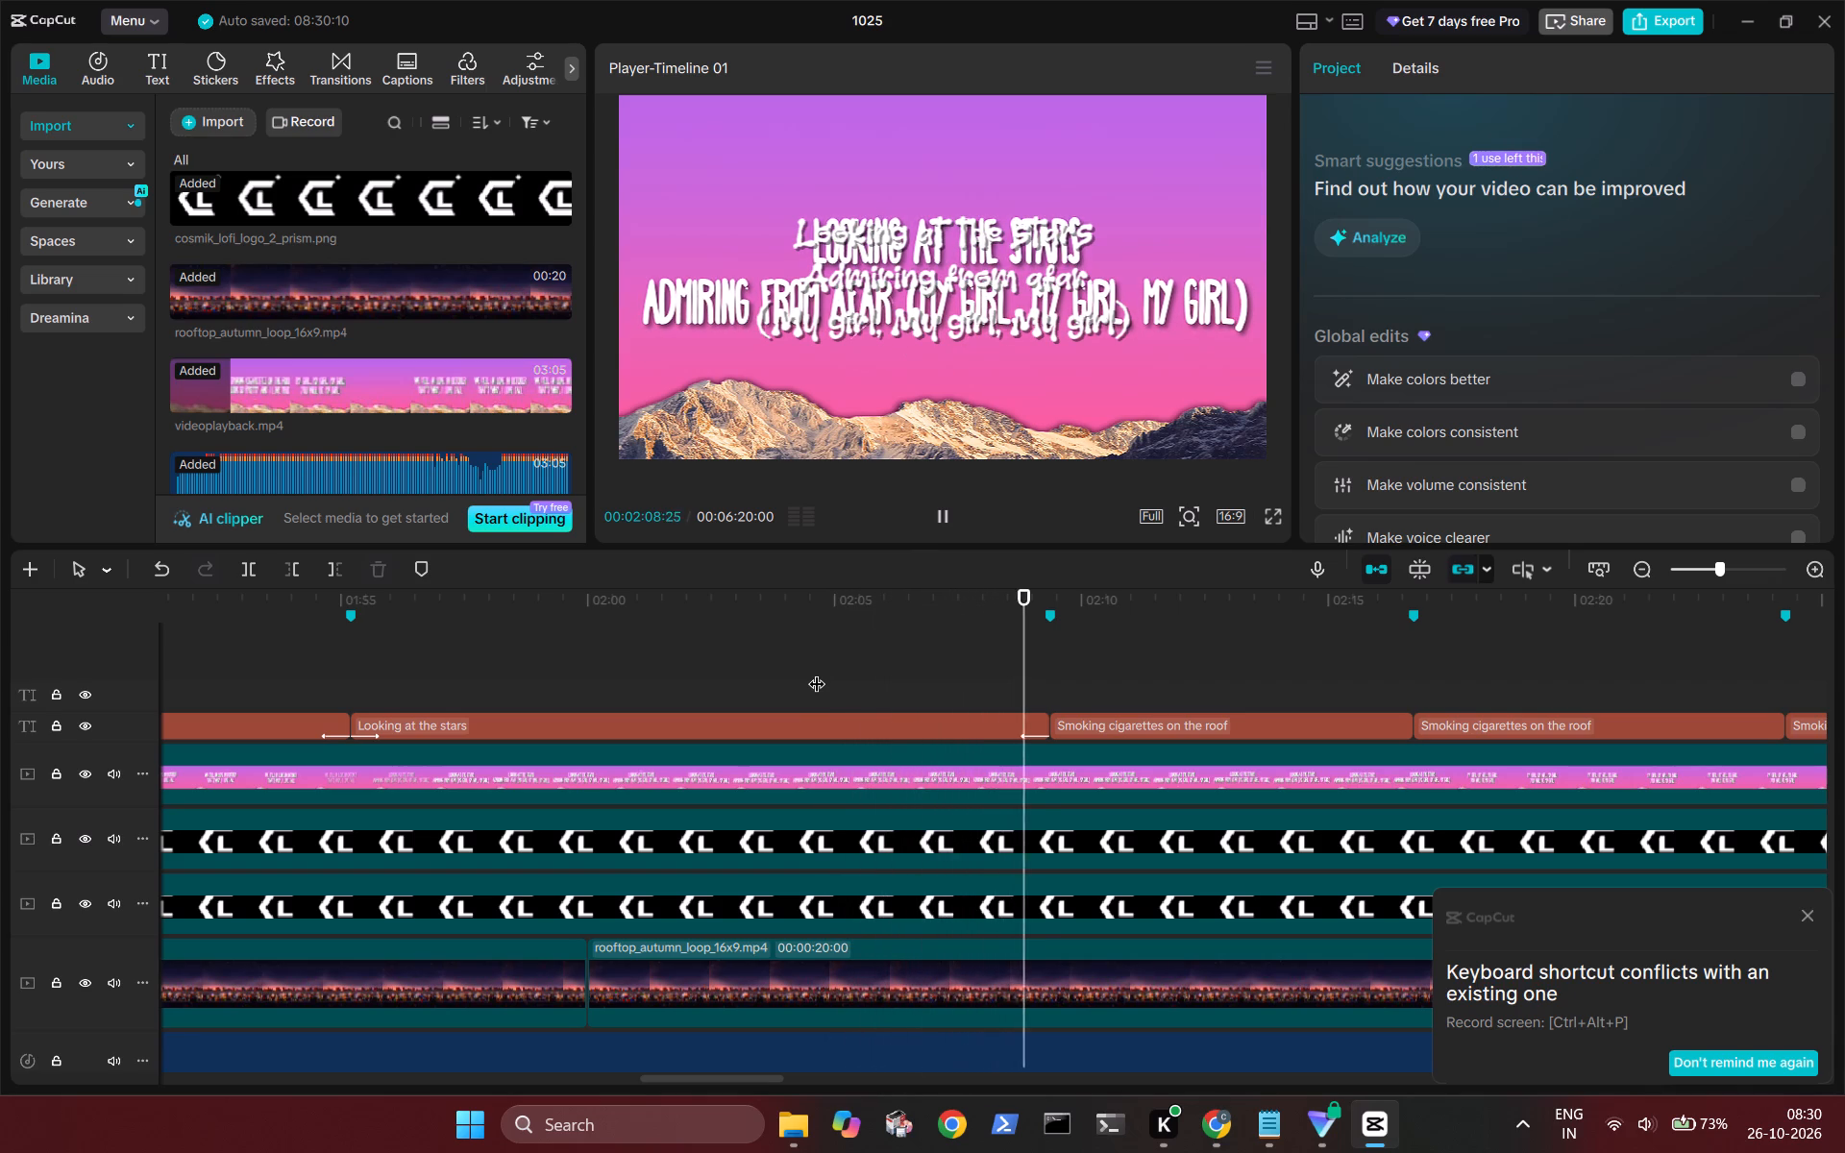
{"action": "key", "text": "space"}
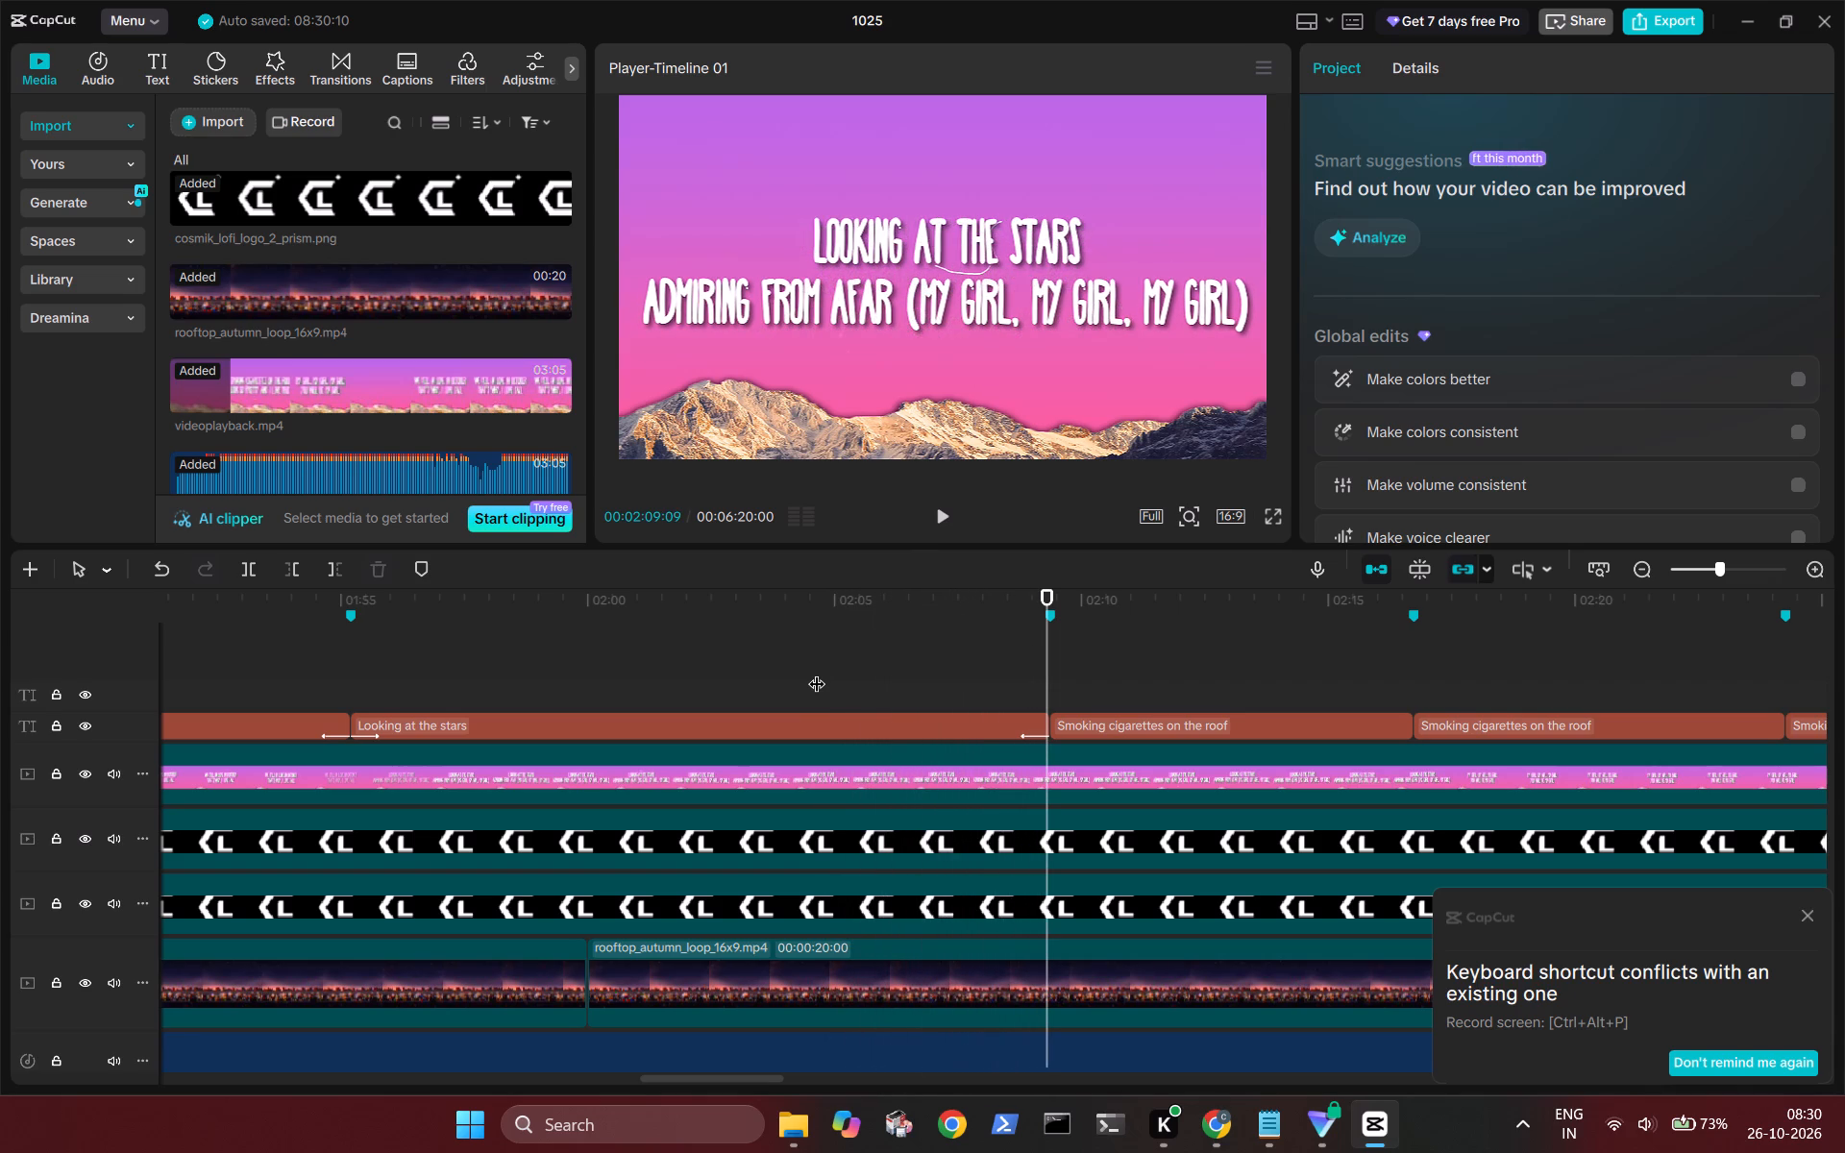
{"action": "key", "text": "space"}
{"action": "key", "text": "space"}
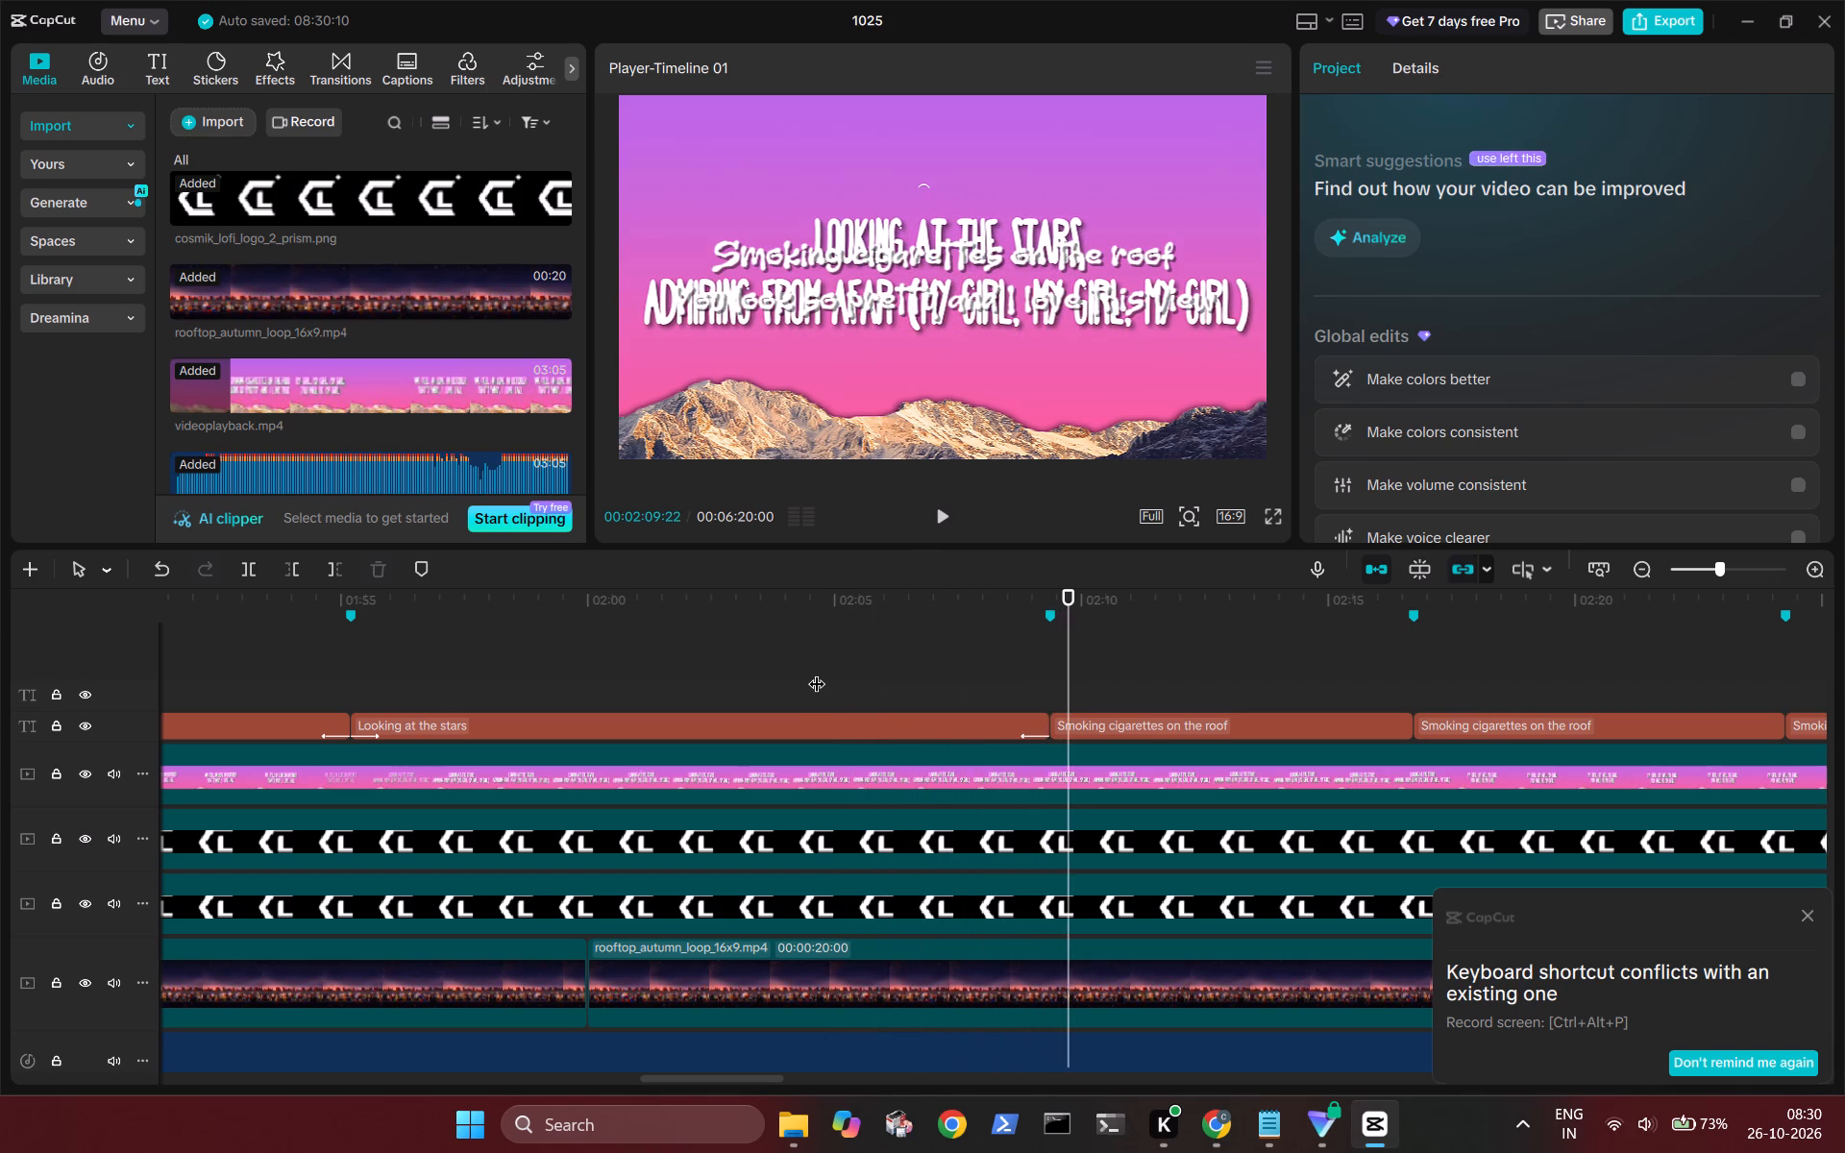
Delete the timeline marker at 02:09:11.
{"action": "left_click", "coordinate": [1053, 631]}
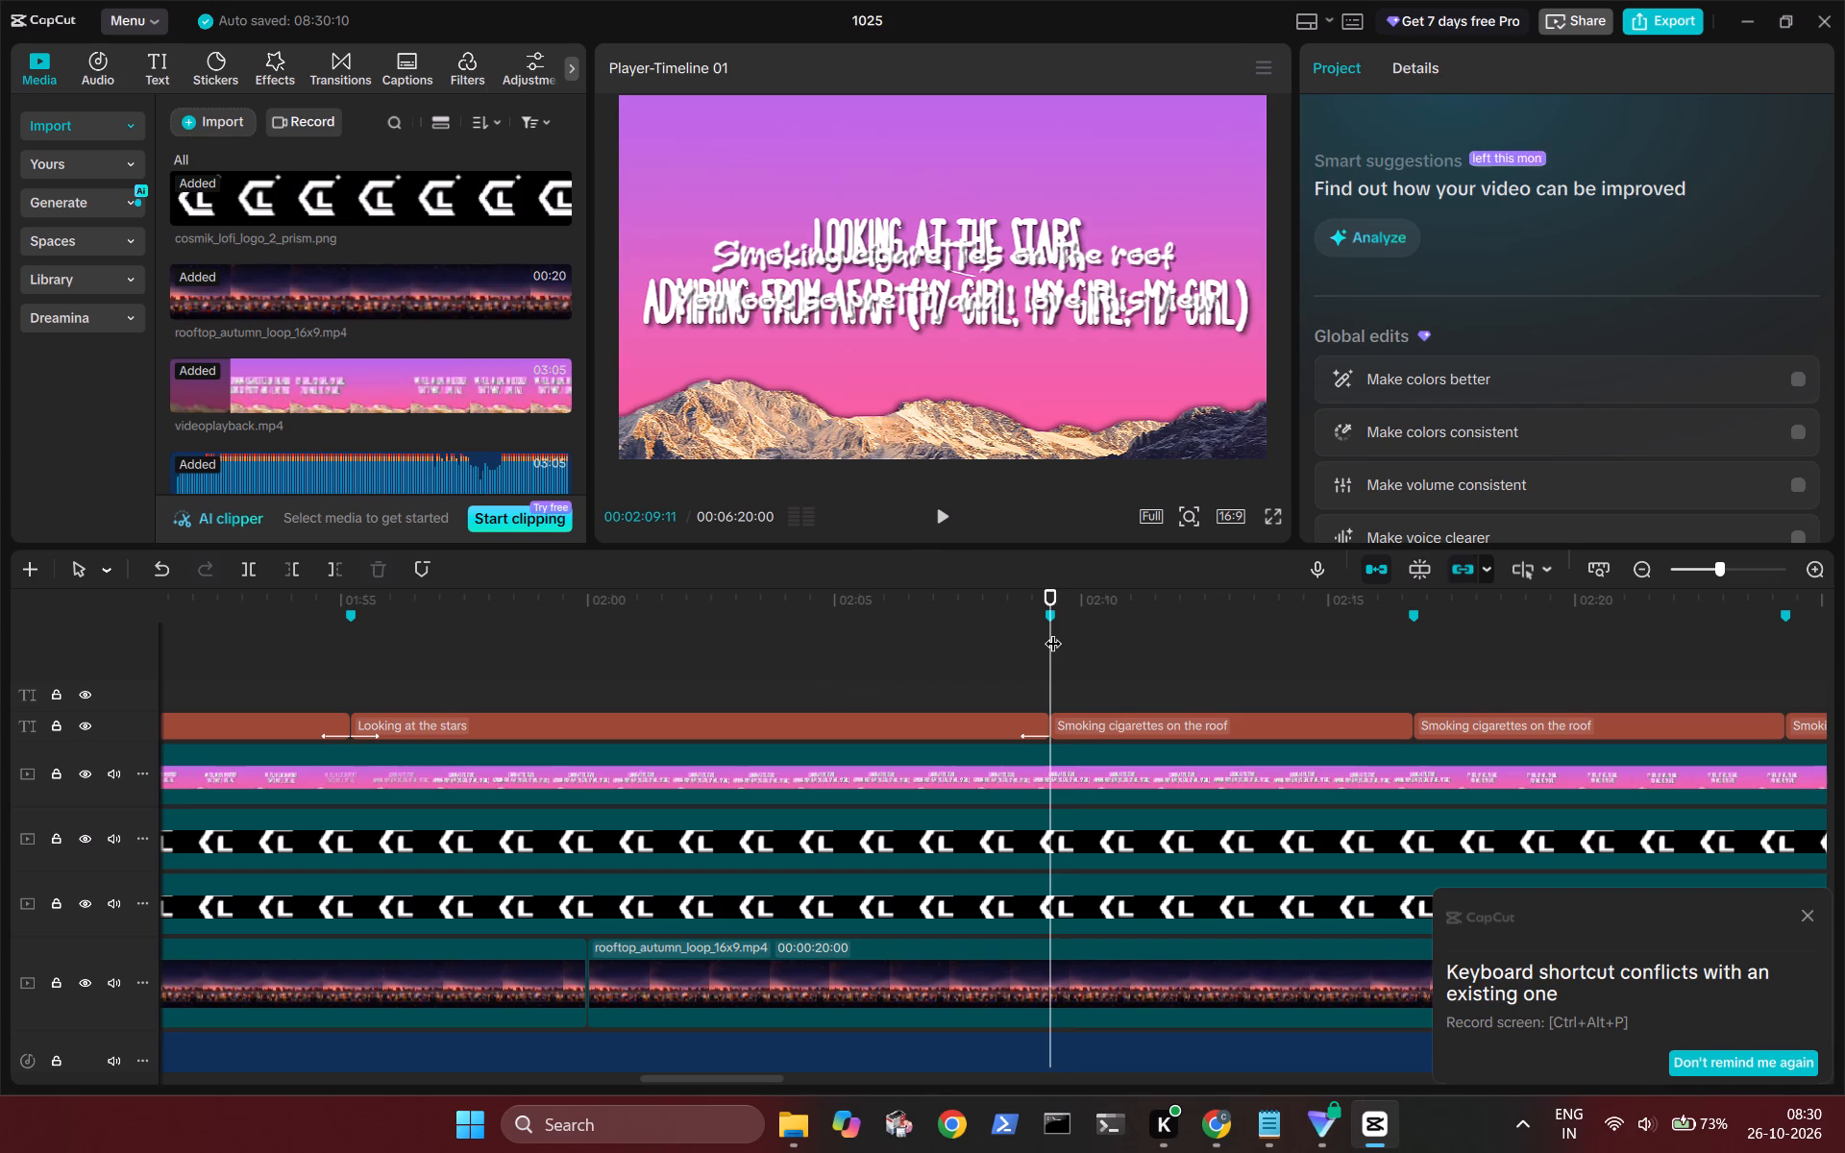
{"action": "key", "text": "m"}
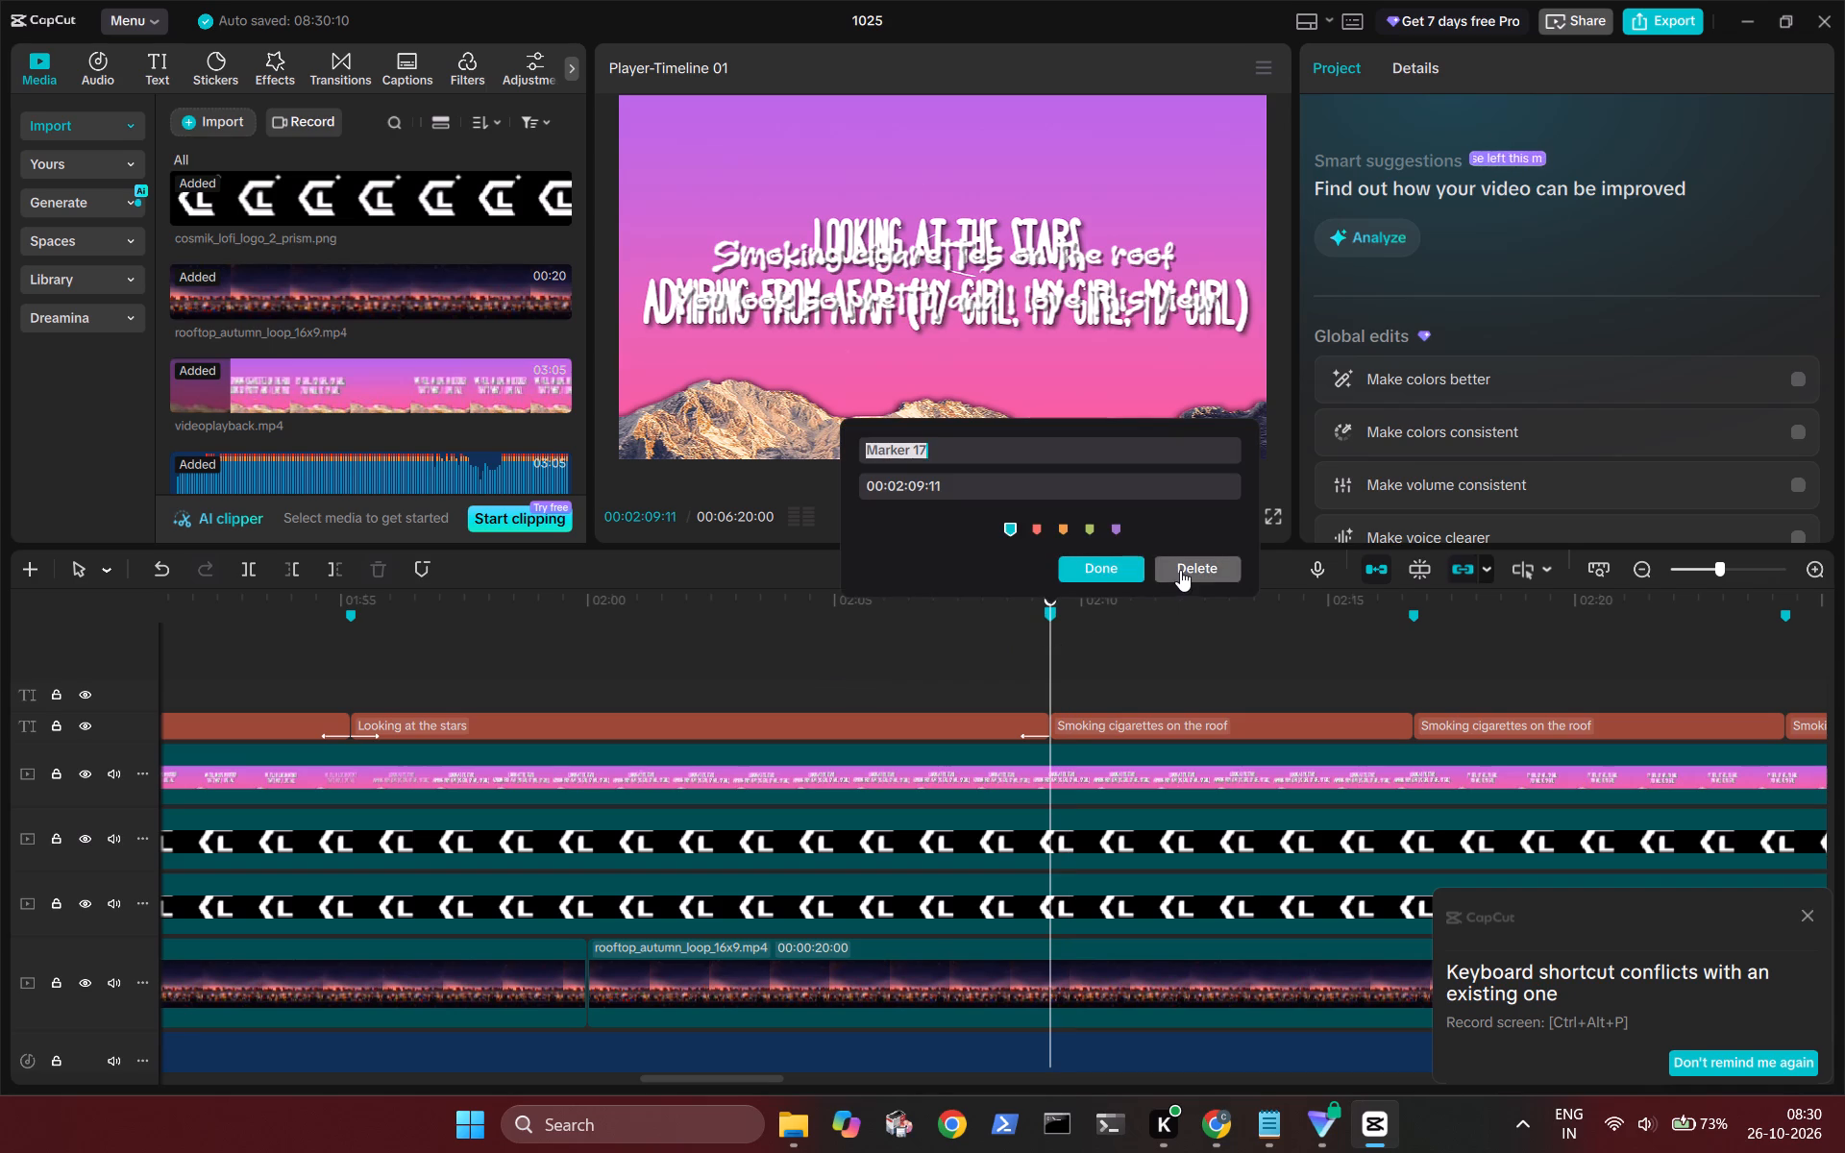
{"action": "left_click", "coordinate": [1180, 570]}
Delete the "Smoking cigarettes on the roof" title starting at 02:09:11 and extend the "Looking at the stars" title to the 02:16:22 marker.
{"action": "left_click", "coordinate": [1138, 716]}
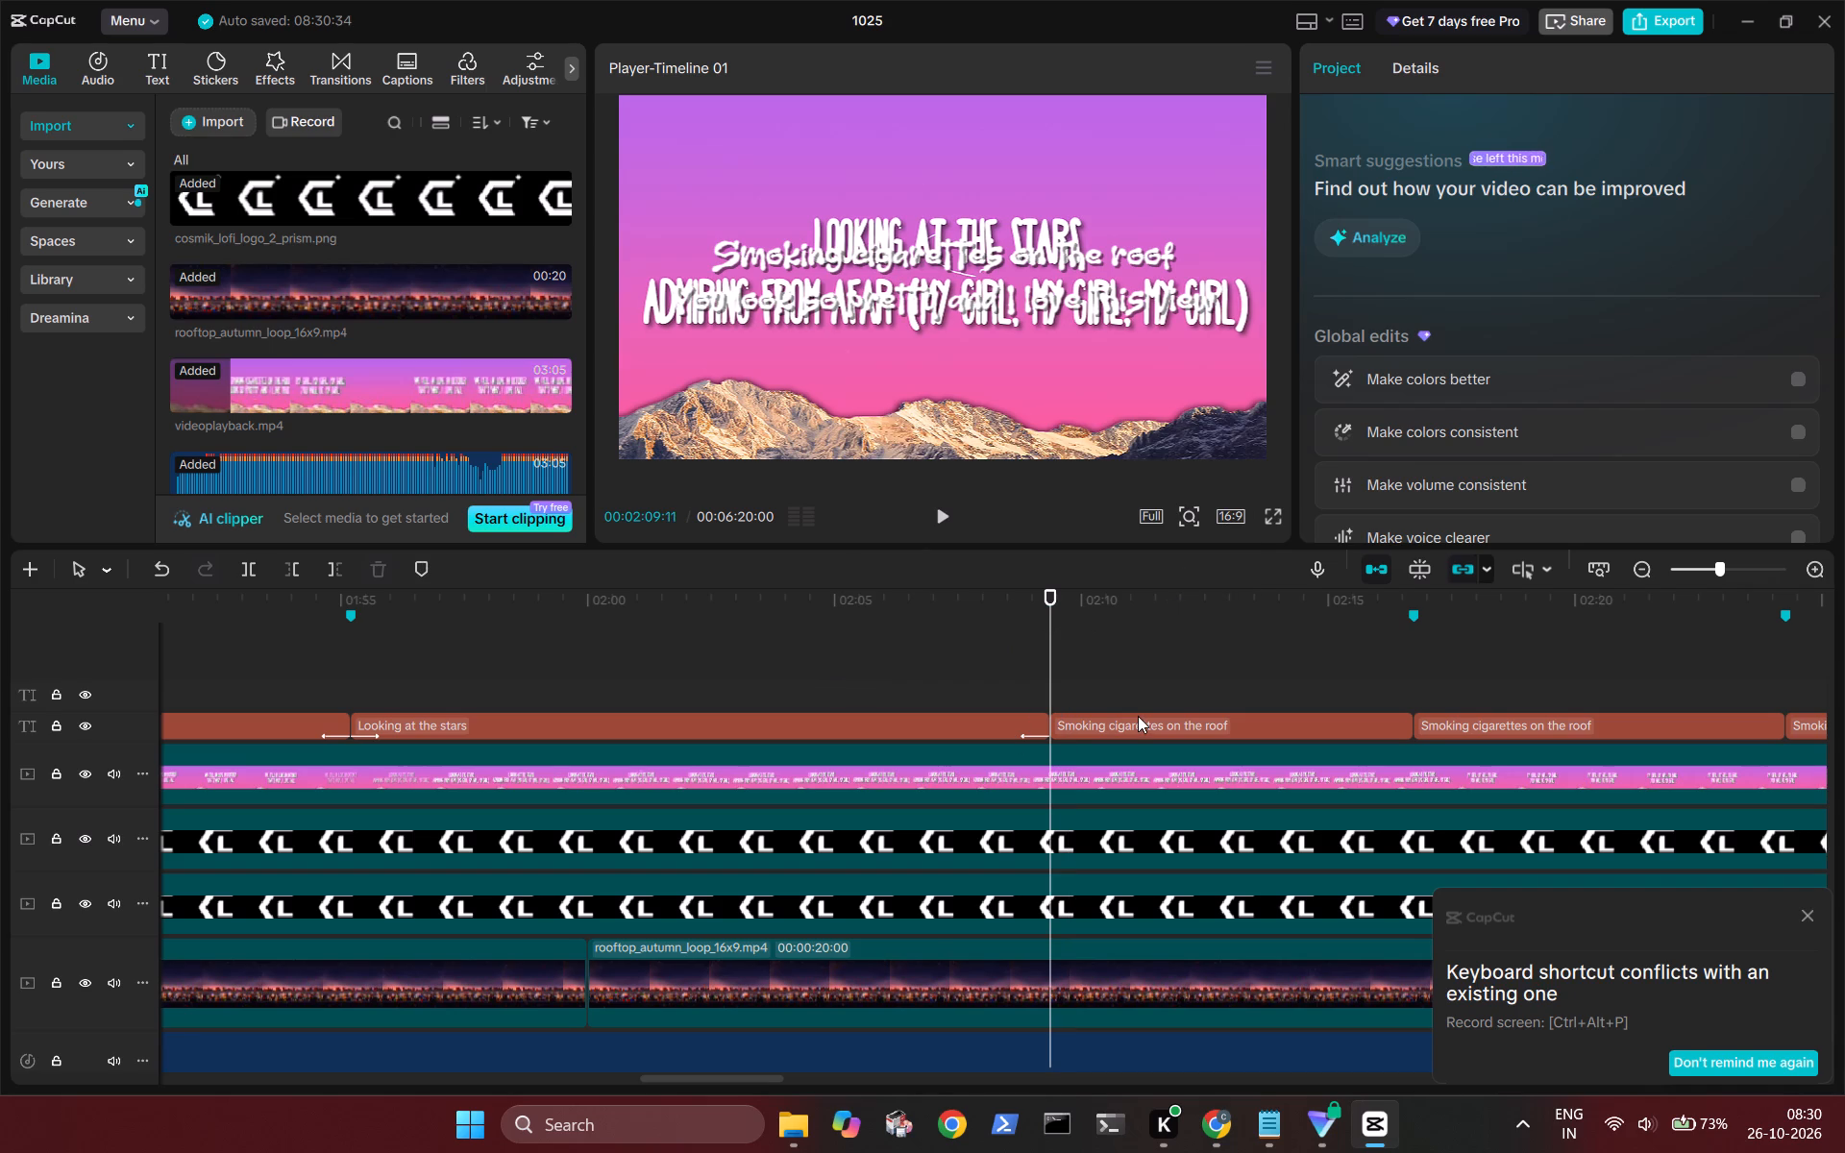
{"action": "key", "text": "BackSpace"}
{"action": "left_click", "coordinate": [1034, 723]}
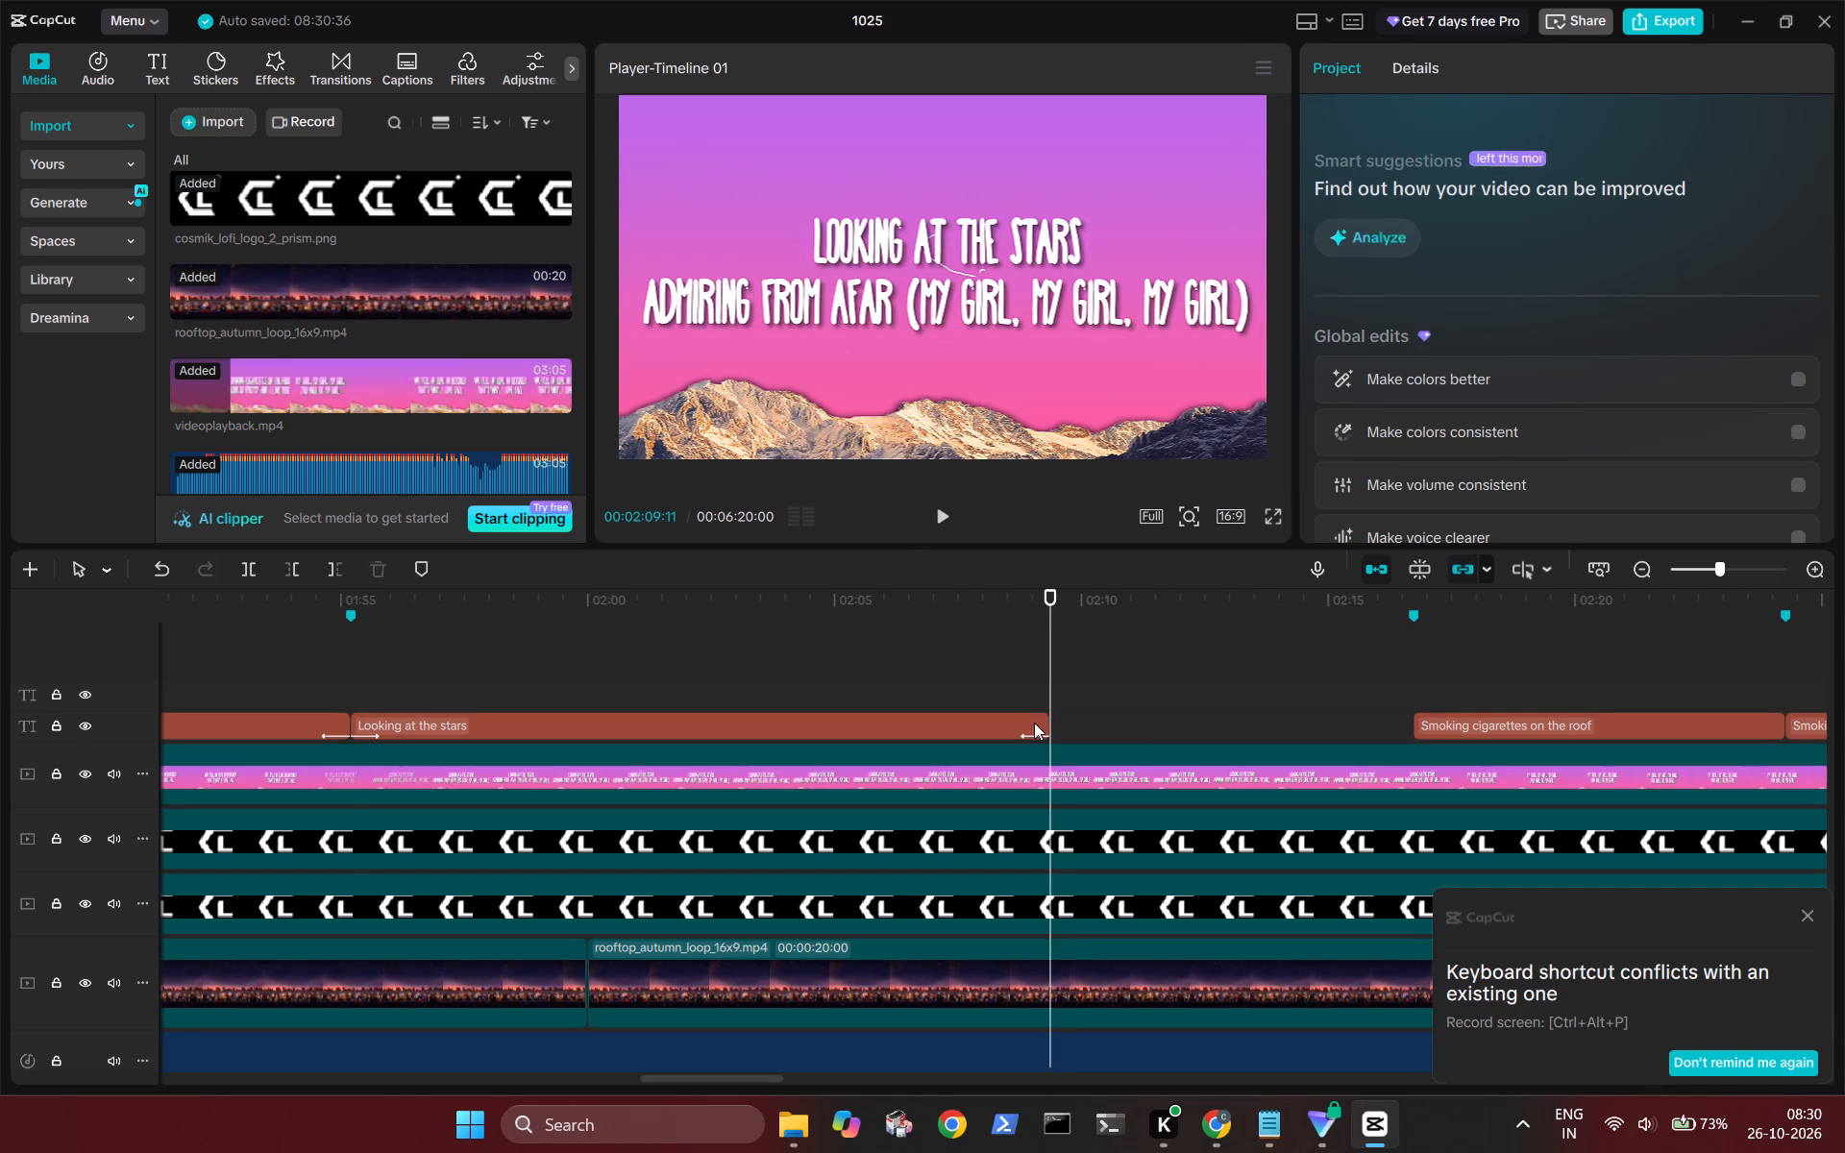
{"action": "left_click_drag", "start_coordinate": [1051, 722], "coordinate": [1508, 726]}
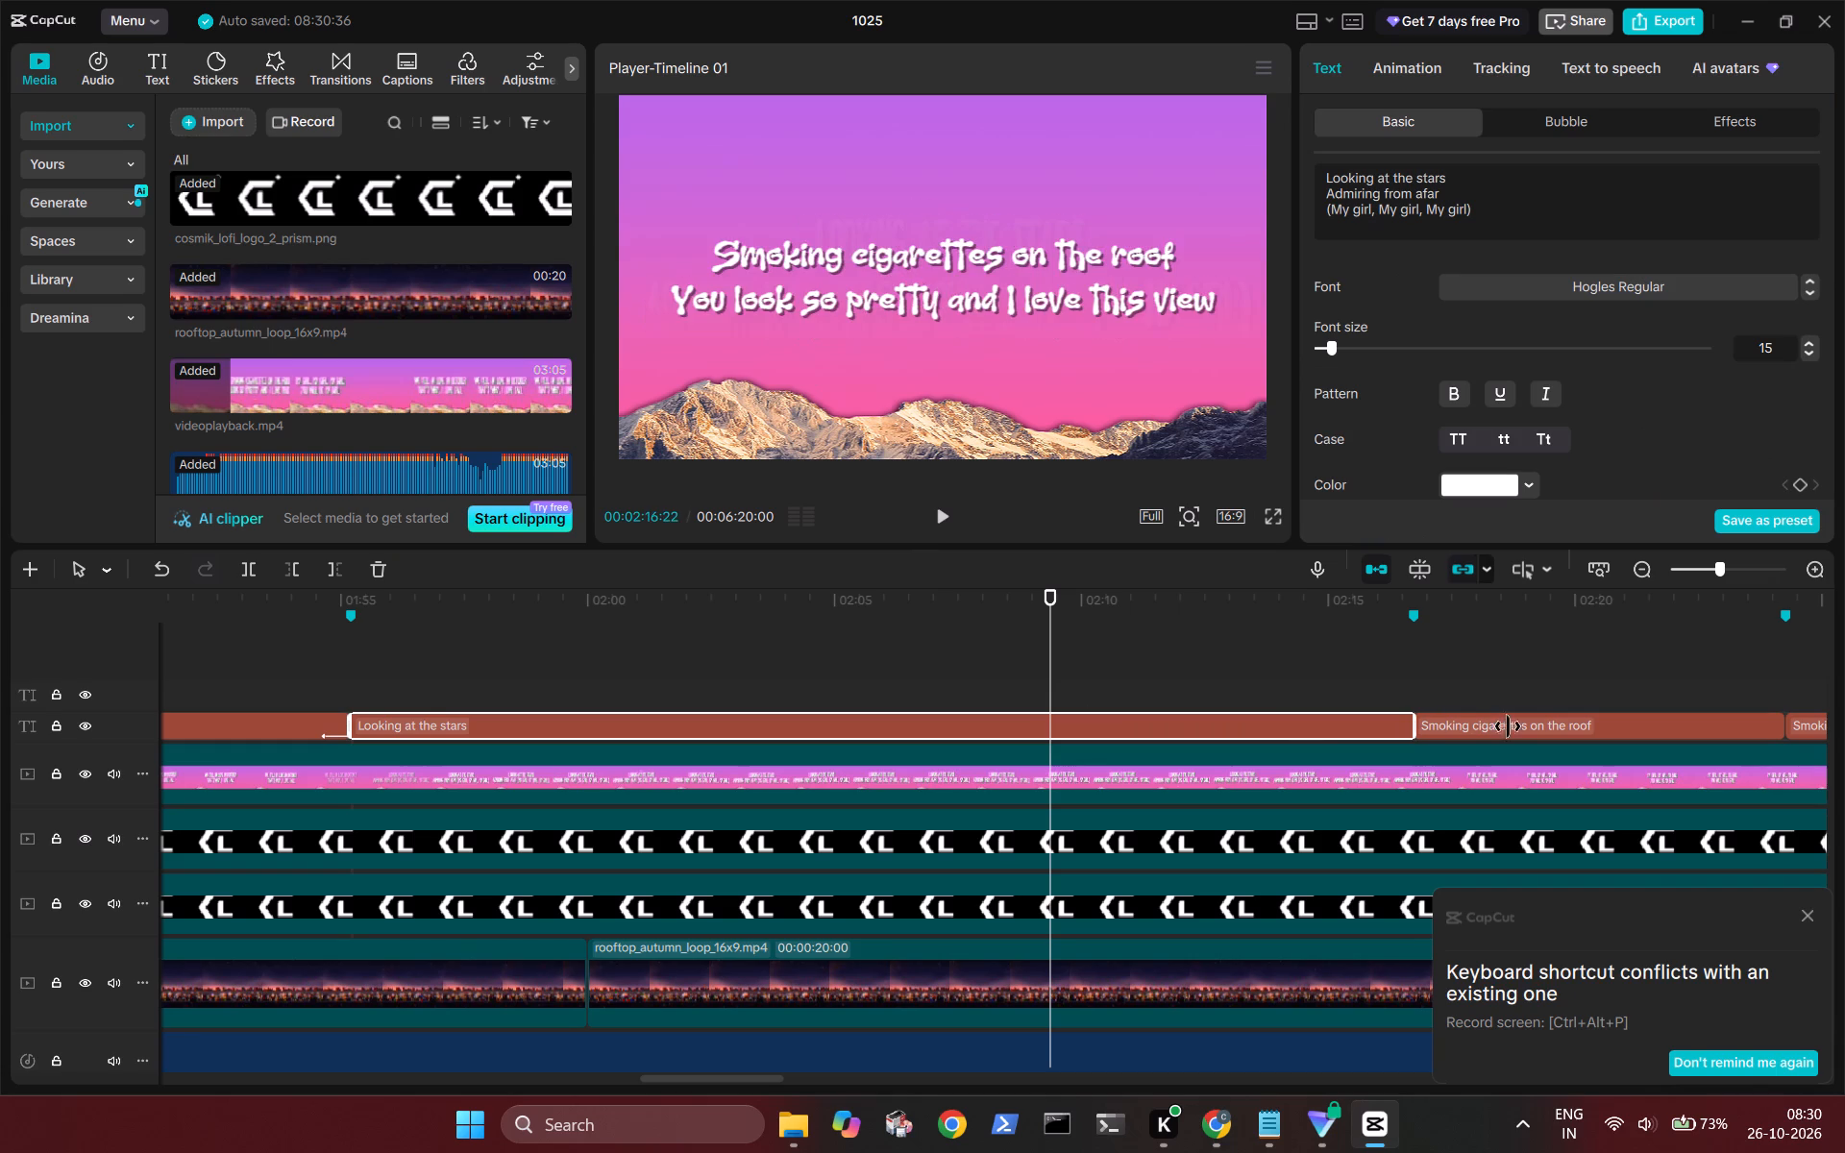
{"action": "left_click_drag", "start_coordinate": [1508, 726], "coordinate": [1495, 724]}
Apply Fade Out and Fade In animations to the "Smoking cigarettes on the roof" title that starts at the 02:16:22 marker.
{"action": "left_click", "coordinate": [1193, 636]}
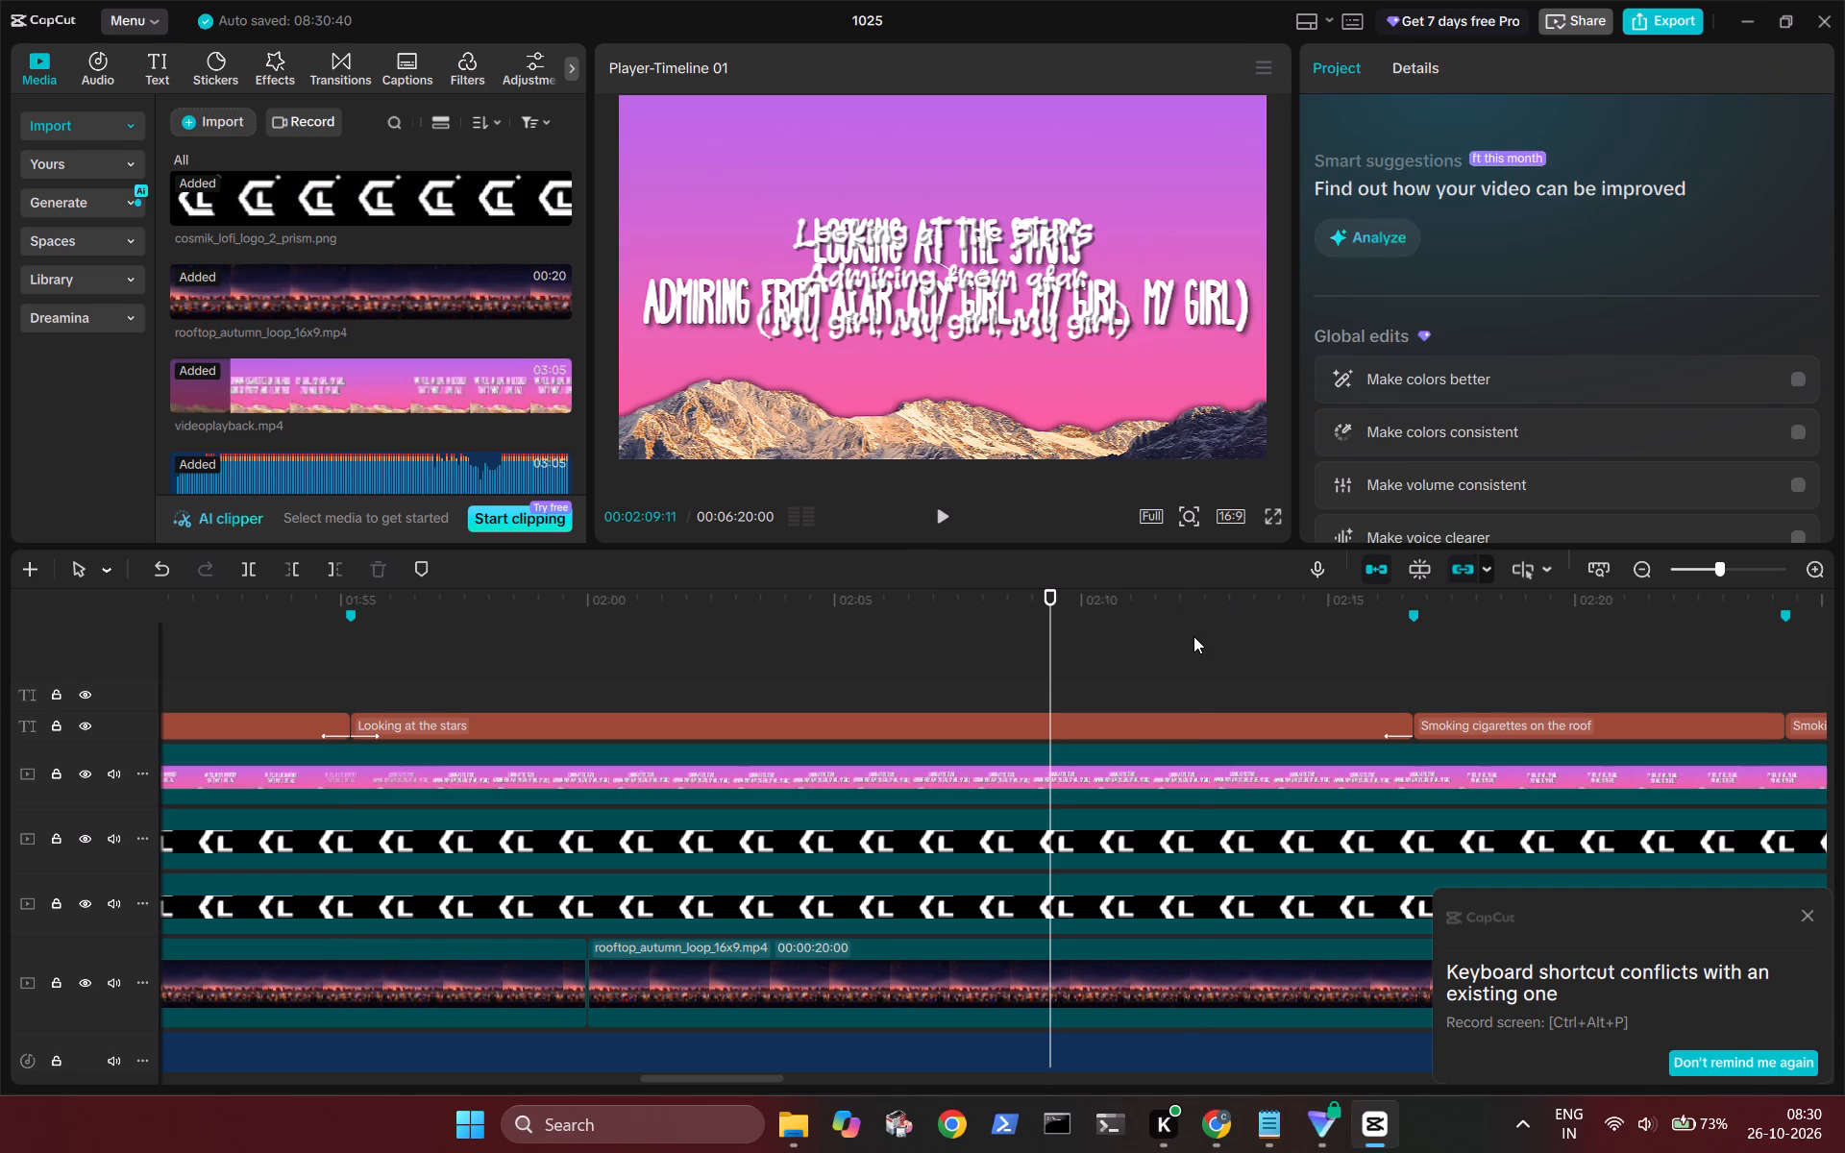
{"action": "key", "text": "space"}
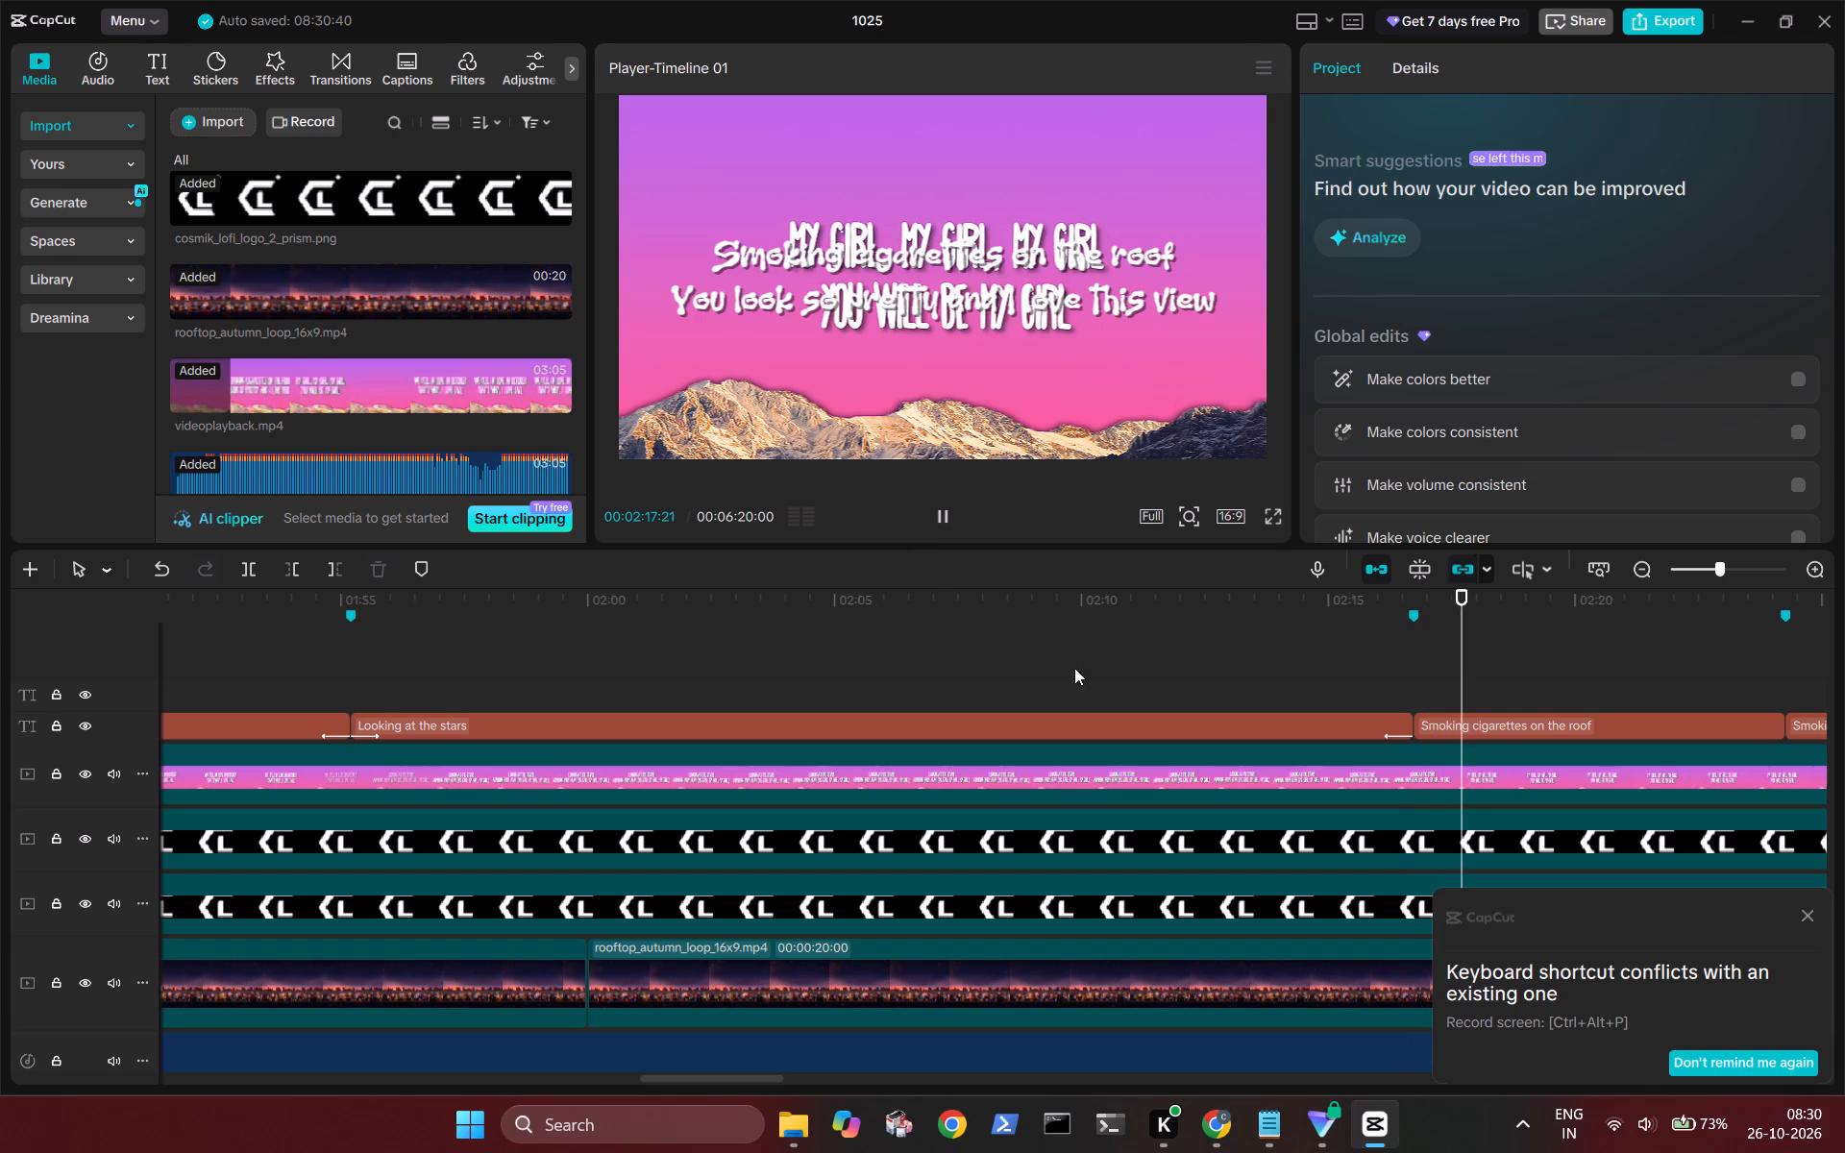
{"action": "scroll", "coordinate": [1143, 724], "scroll_direction": "left", "scroll_amount": 1}
{"action": "left_click", "coordinate": [1025, 680]}
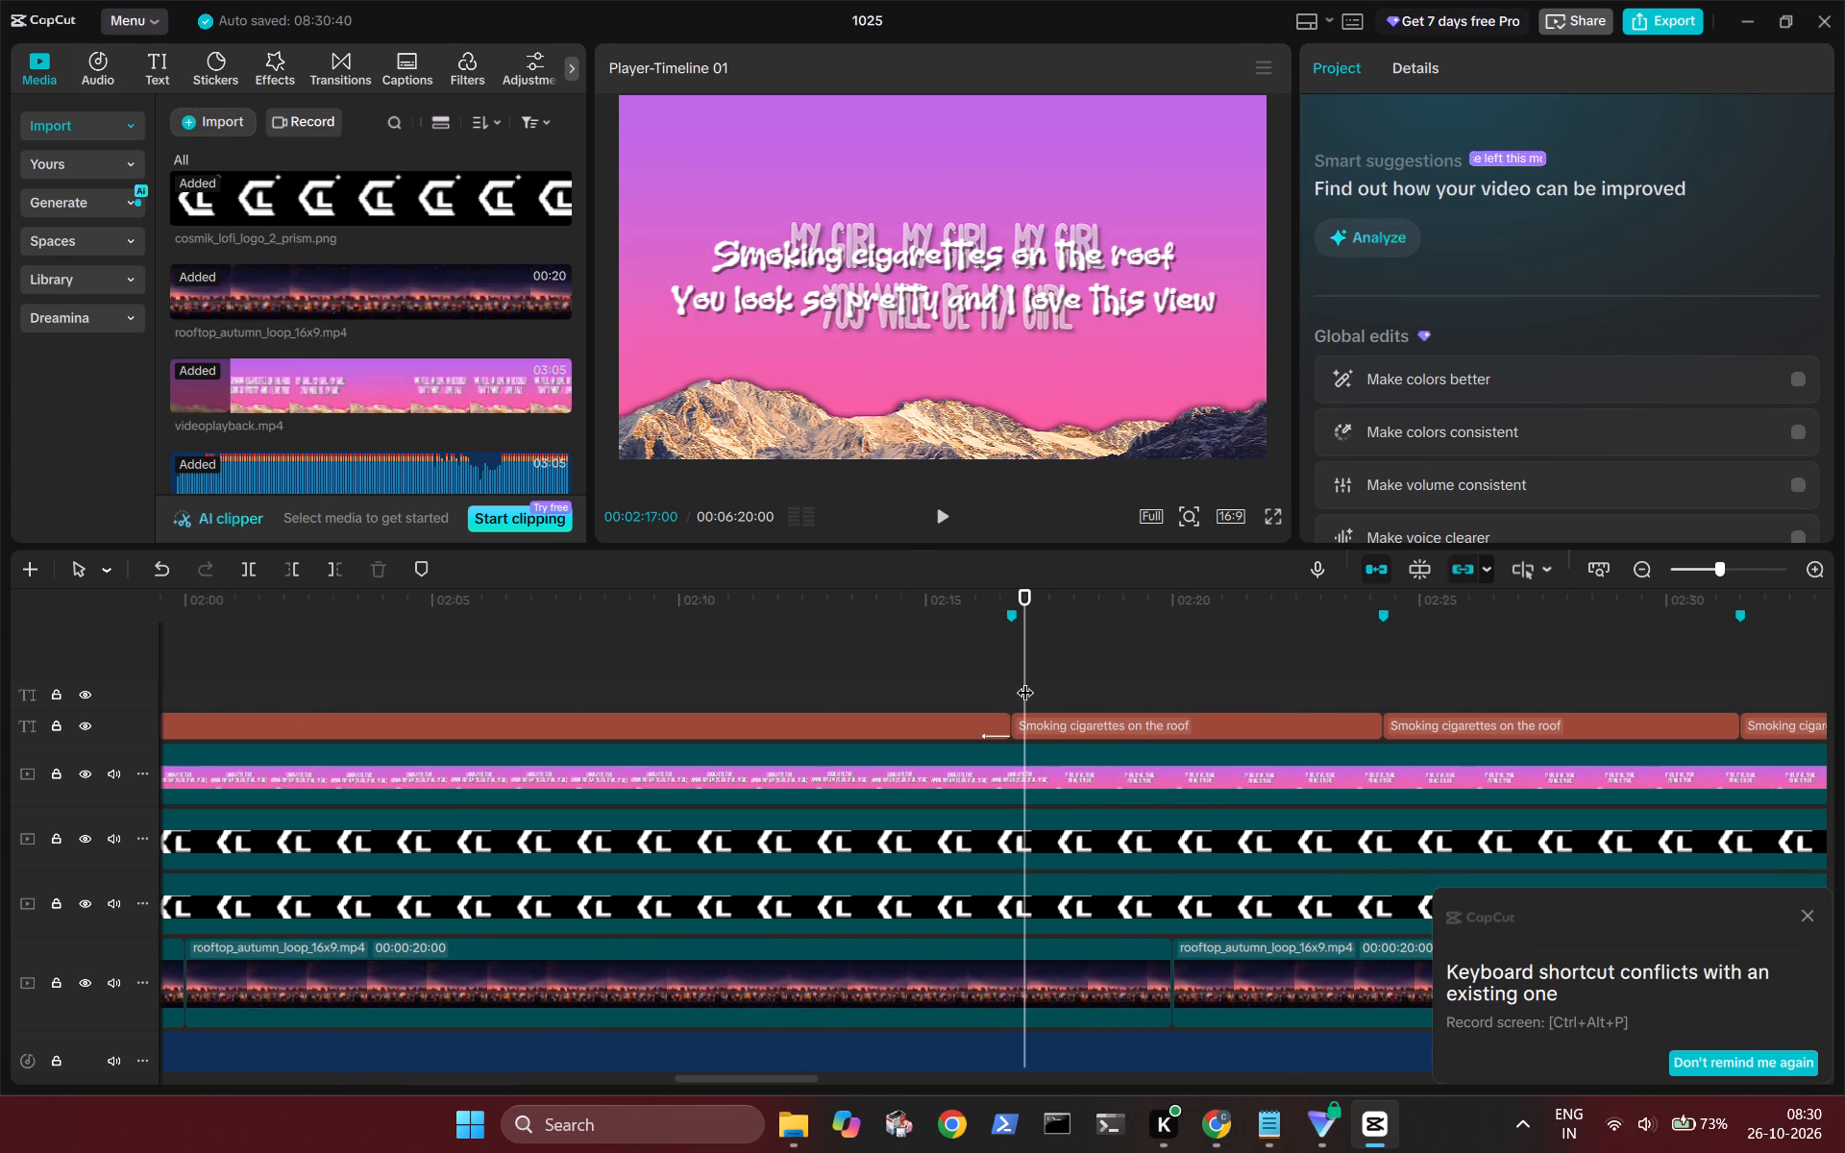
{"action": "left_click", "coordinate": [1089, 669]}
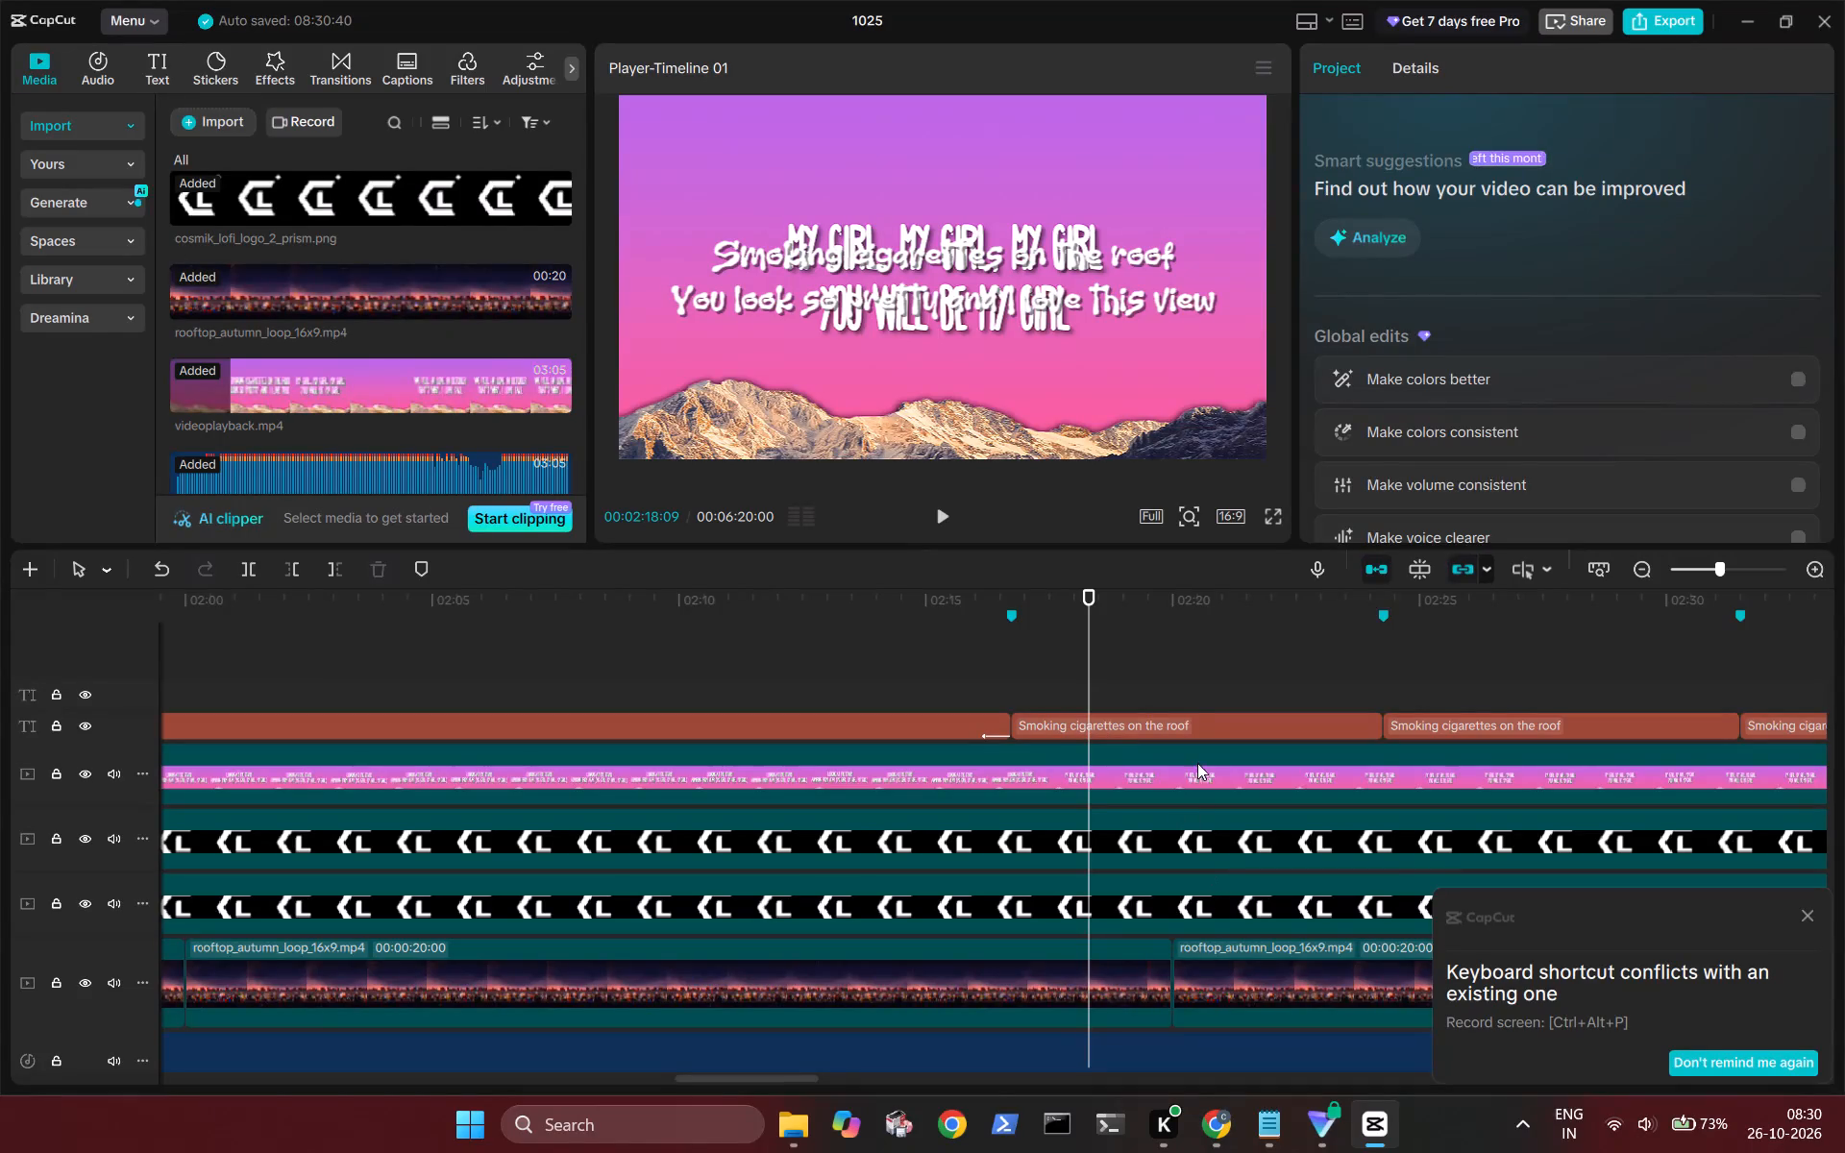
{"action": "left_click", "coordinate": [1193, 714]}
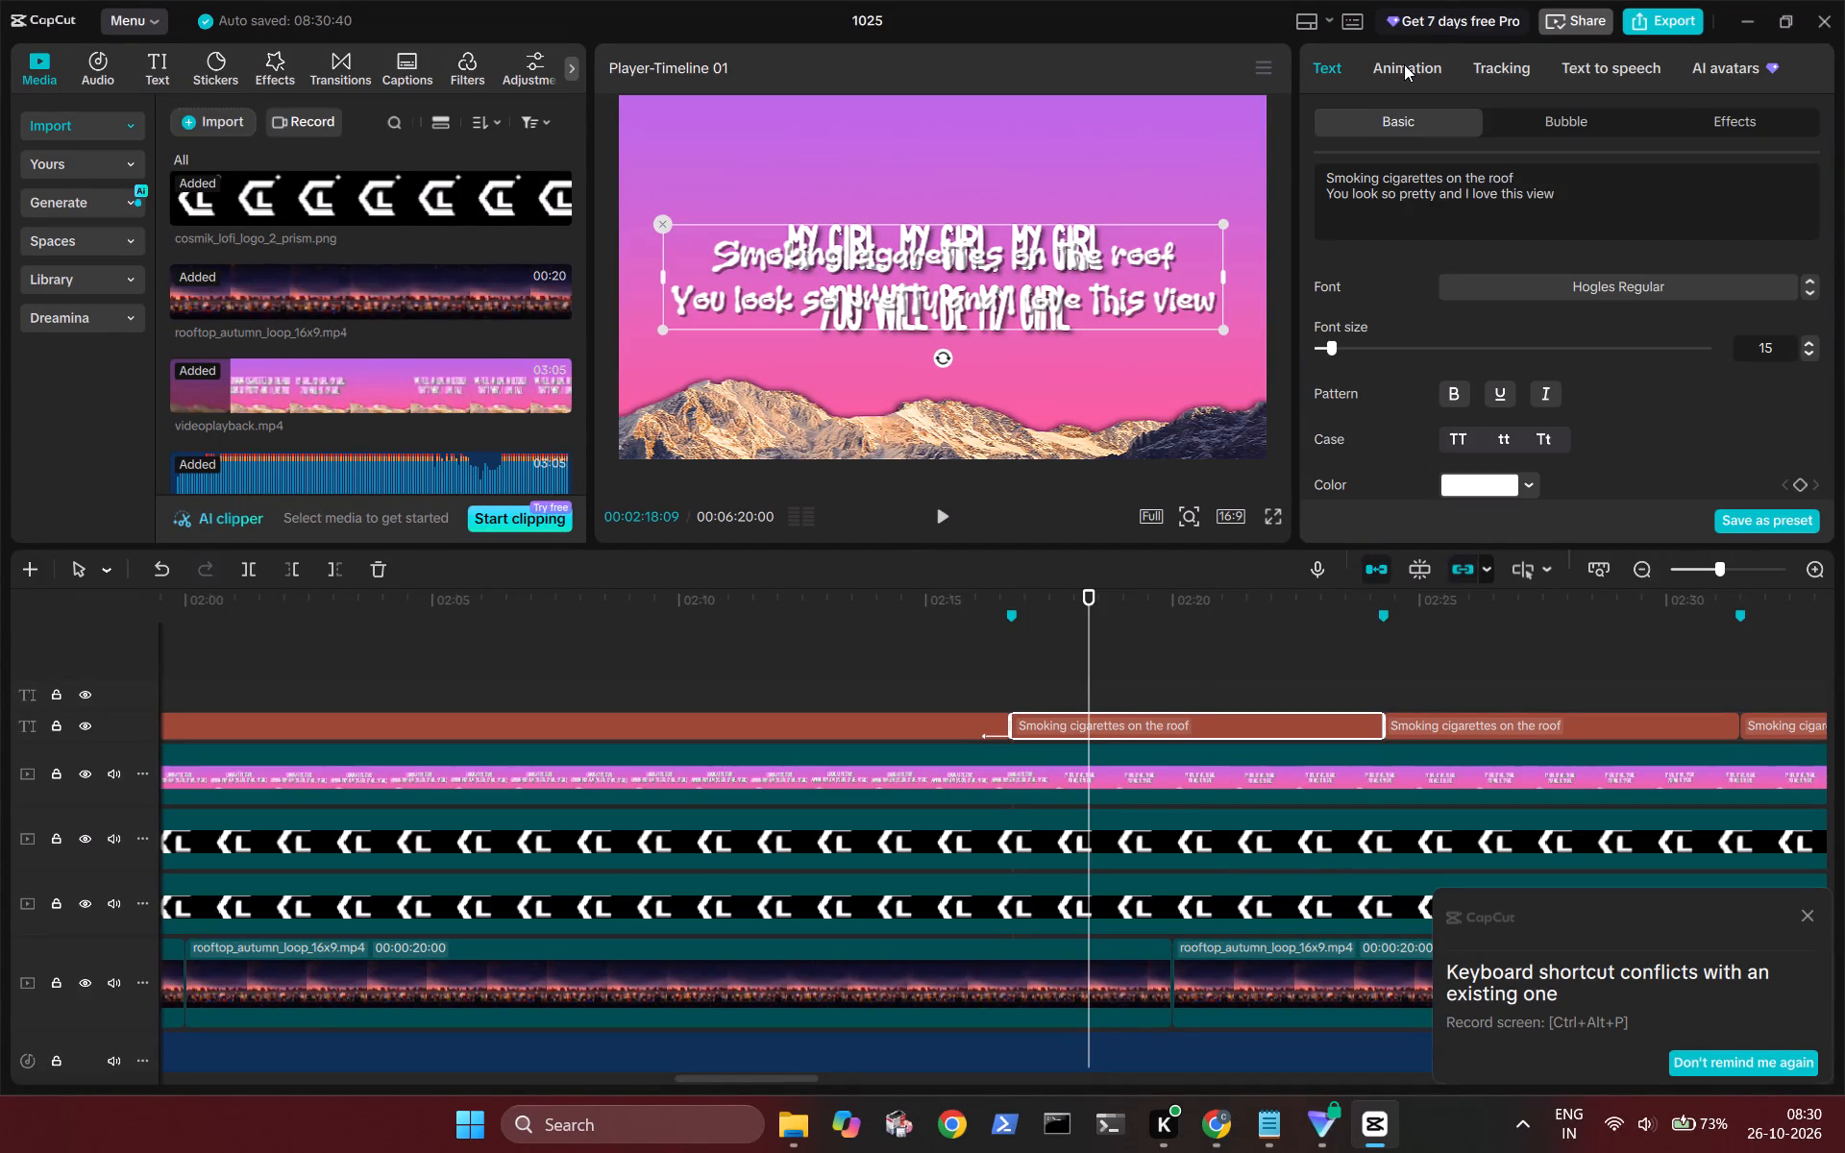
{"action": "left_click", "coordinate": [1404, 64]}
{"action": "double_click", "coordinate": [1434, 279]}
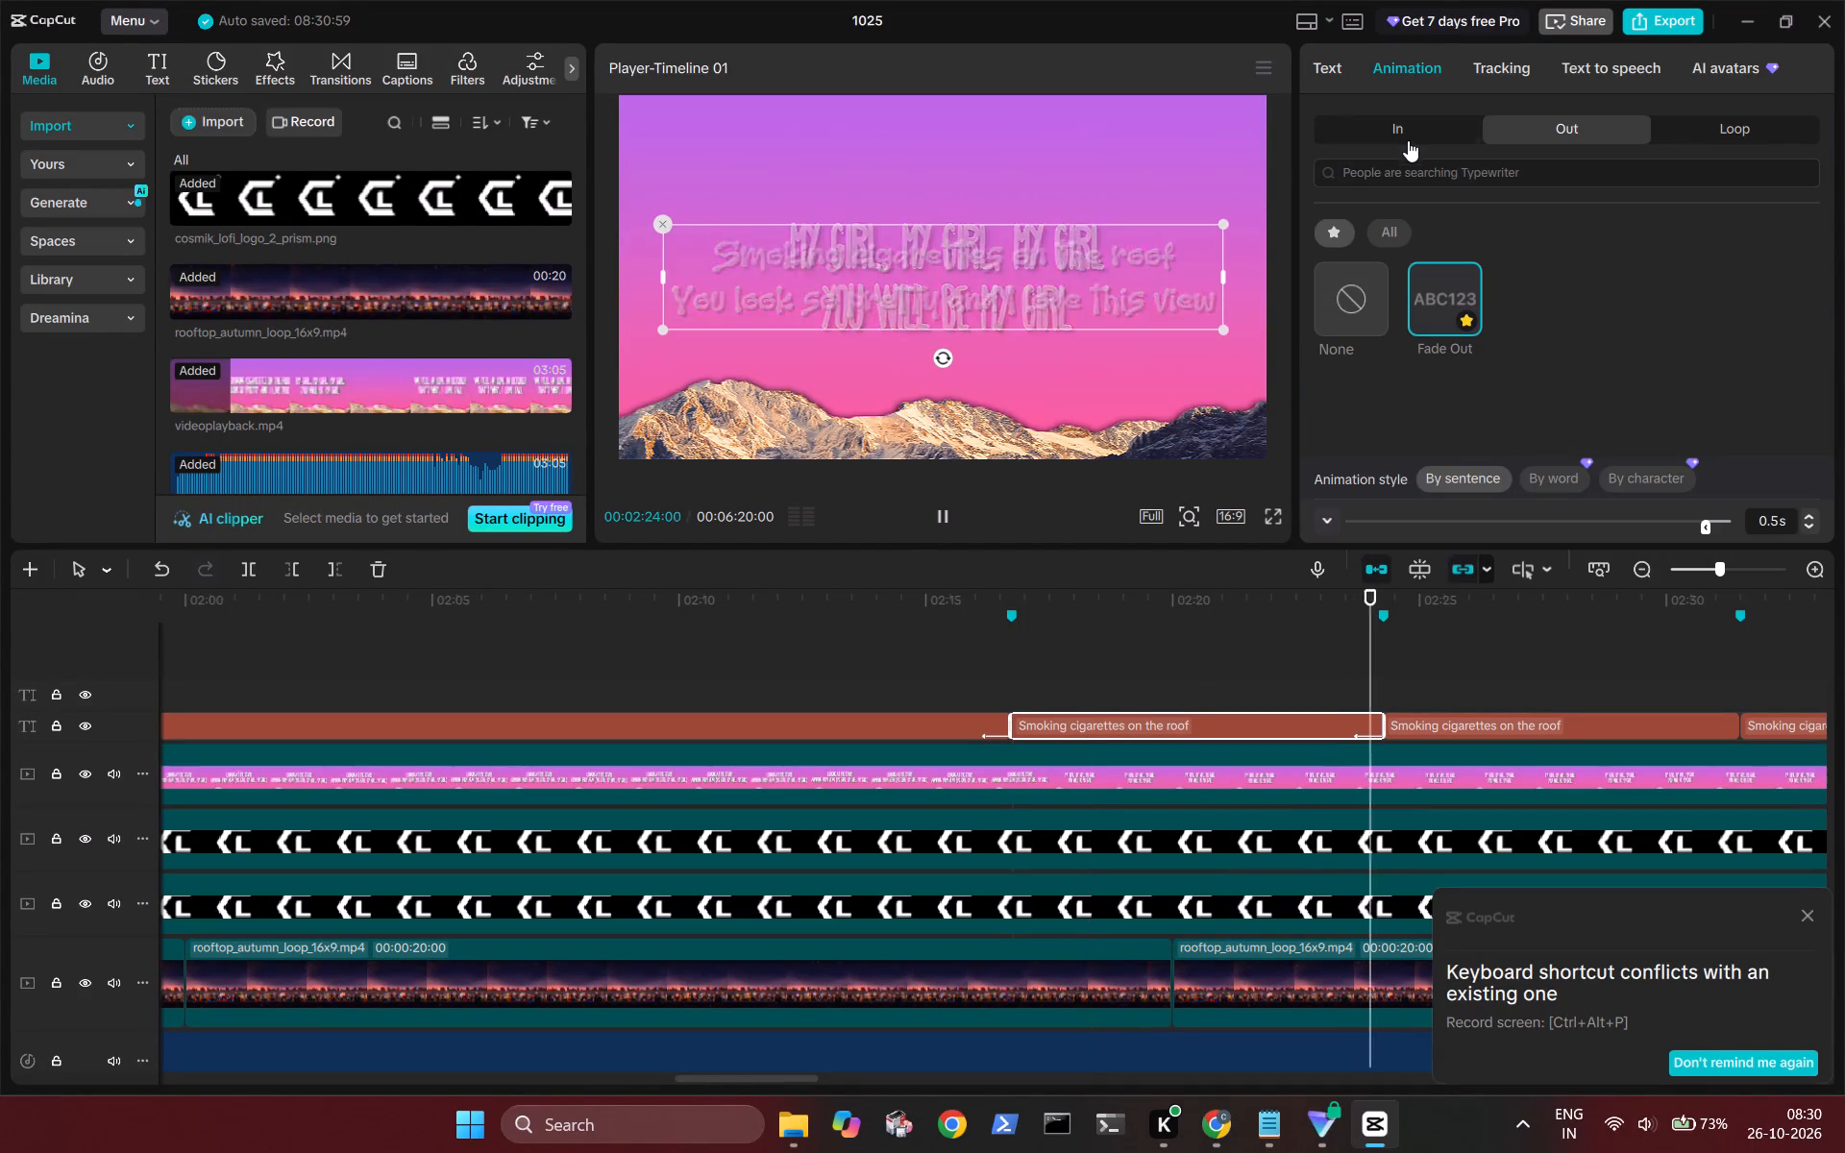
{"action": "left_click", "coordinate": [1407, 134]}
{"action": "double_click", "coordinate": [1428, 295]}
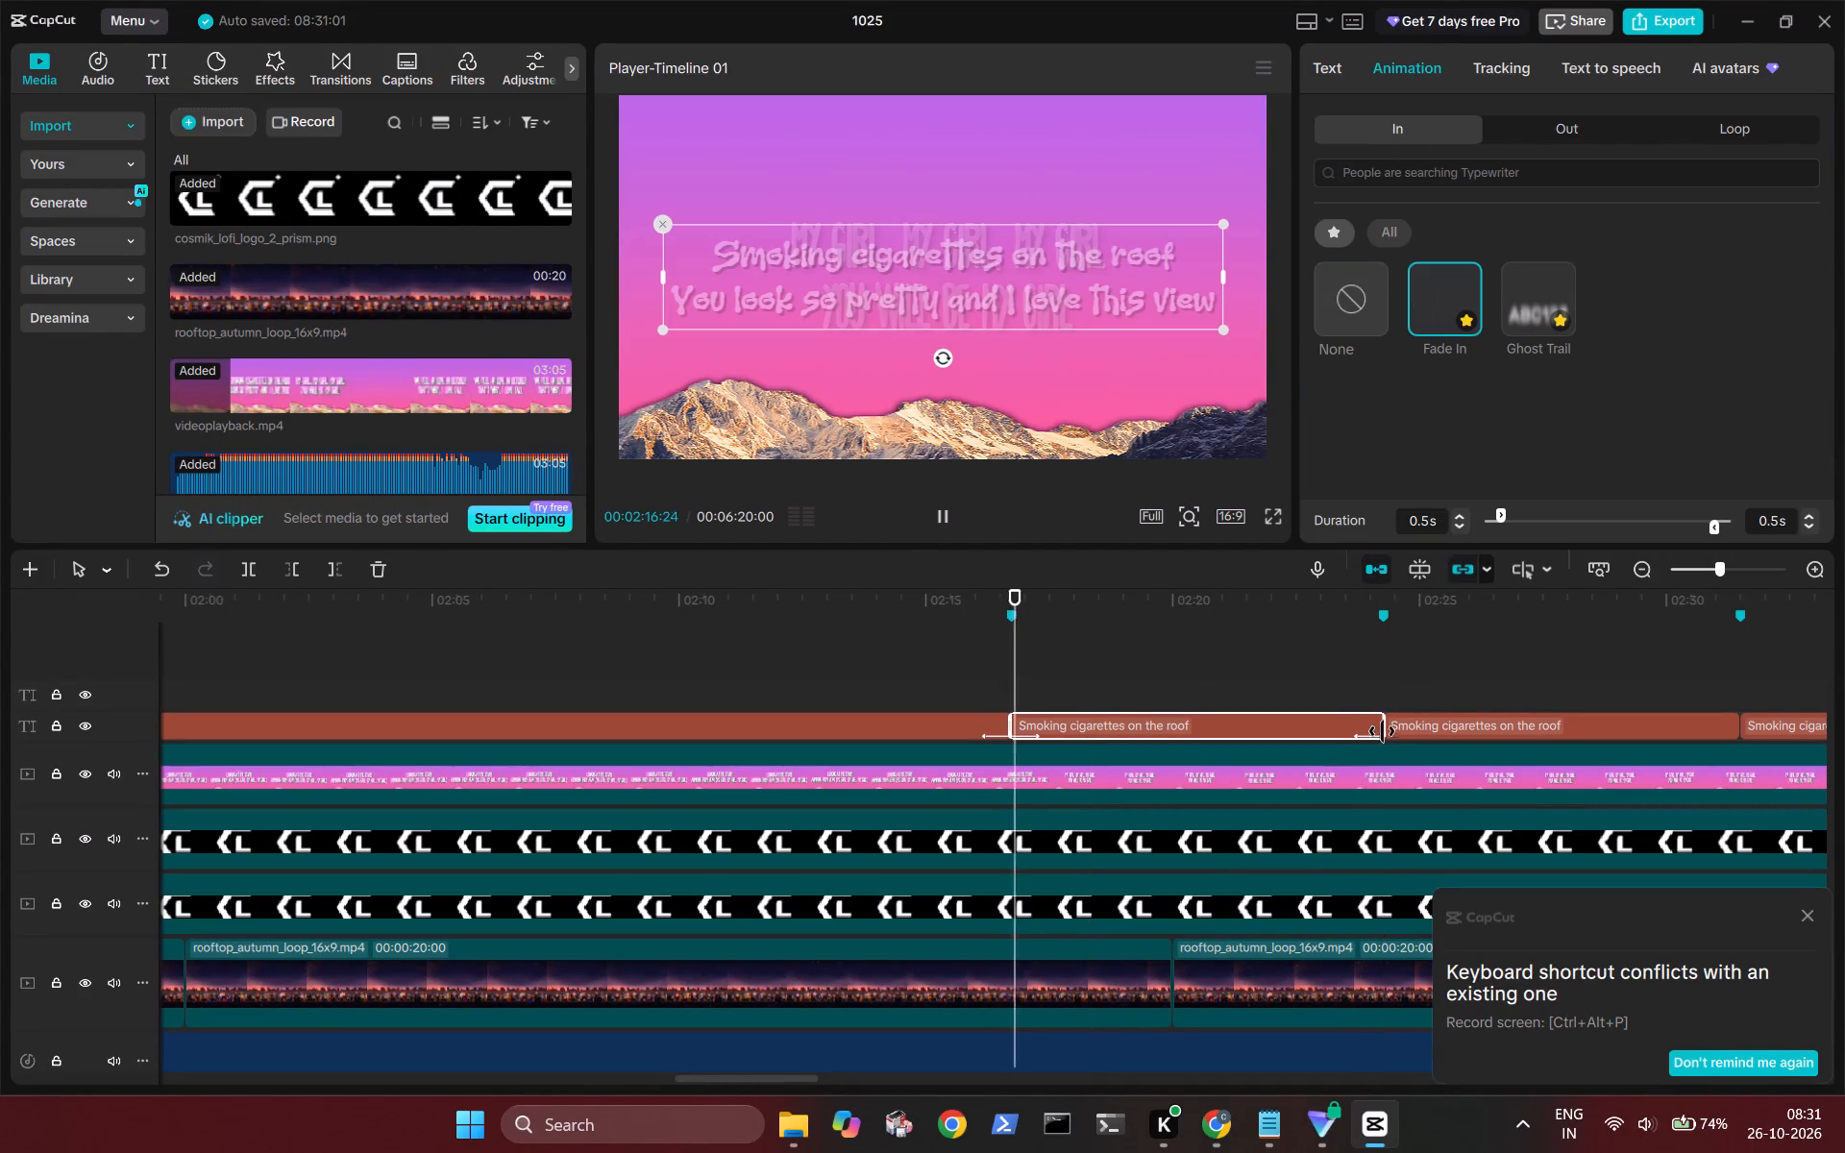
Copy "My girl, my girl, my girl / You will be my girl" from the Notepad lyrics into the title starting at 02:16:22, replacing its text.
{"action": "left_click", "coordinate": [1259, 1132]}
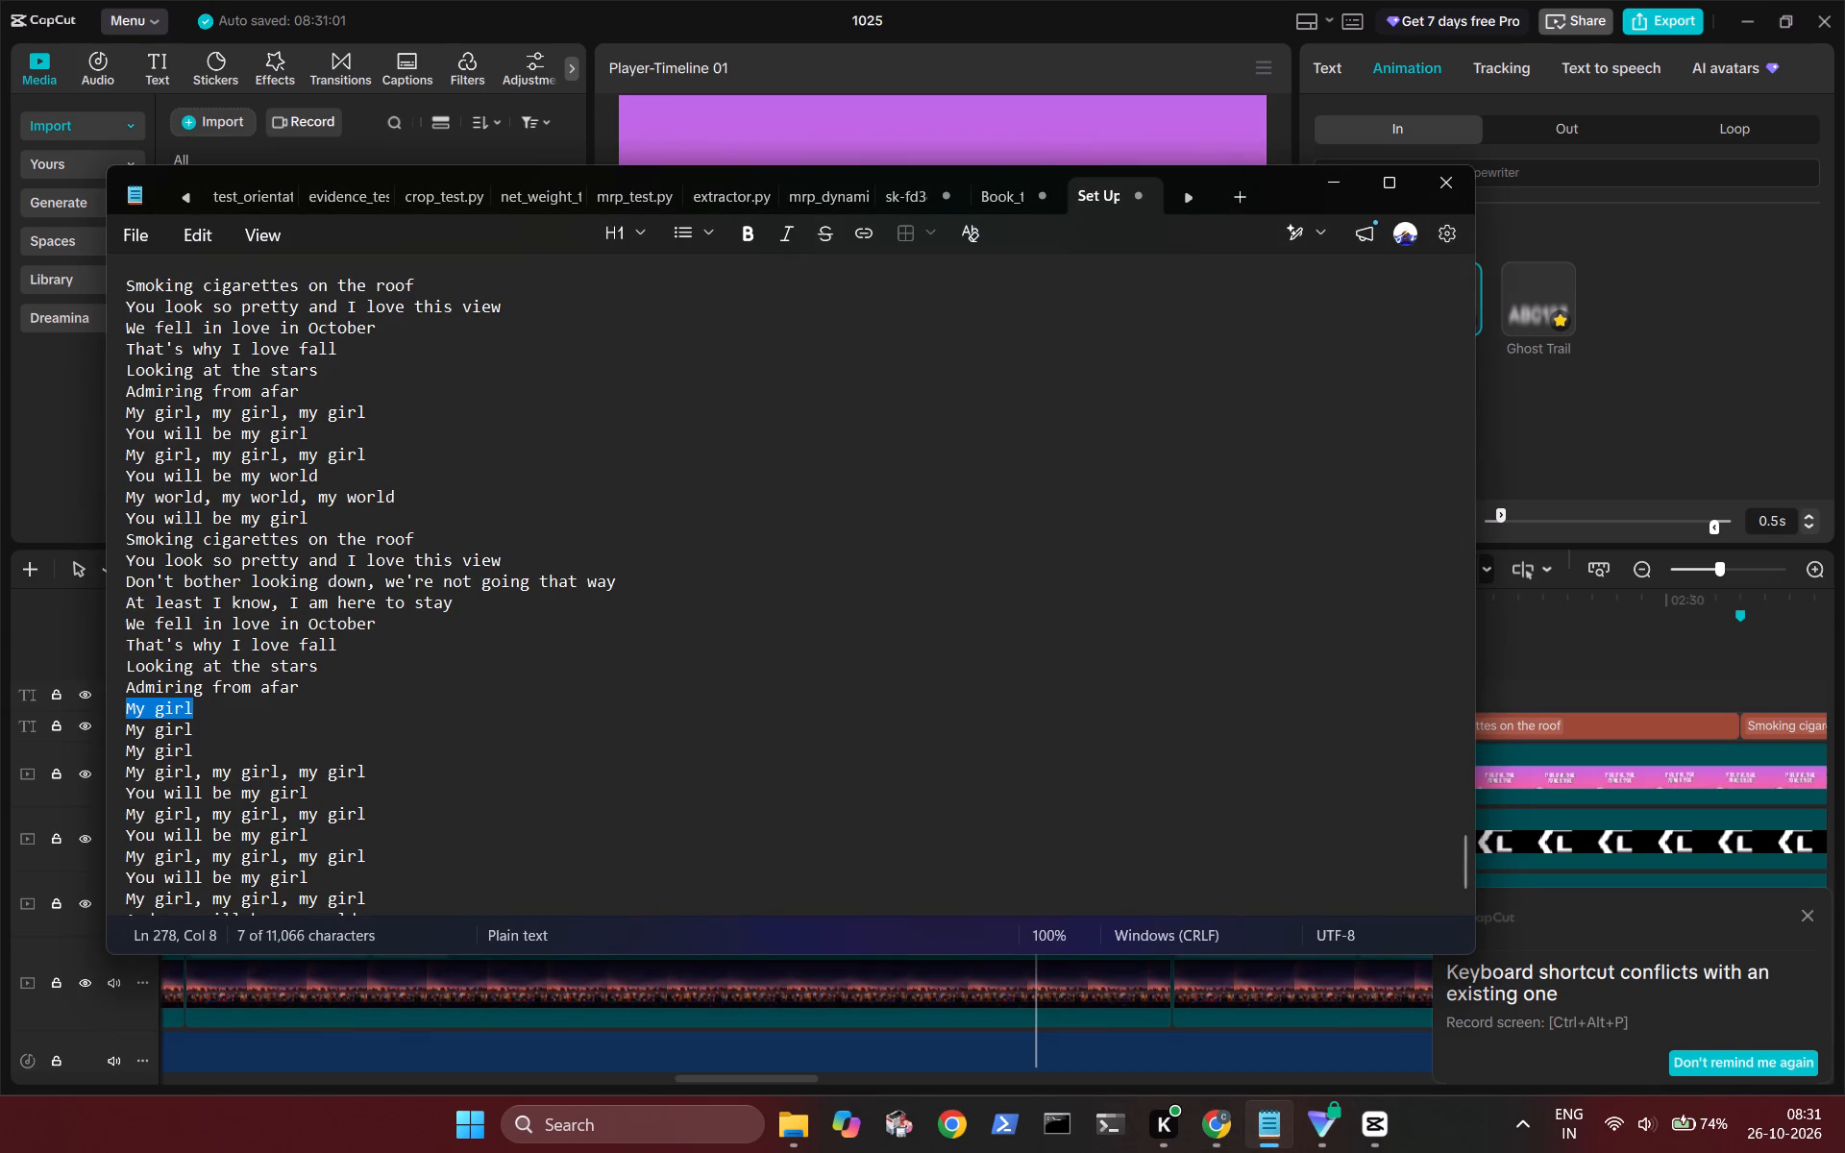
{"action": "left_click_drag", "start_coordinate": [312, 794], "coordinate": [111, 774]}
{"action": "key", "text": "ctrl+c"}
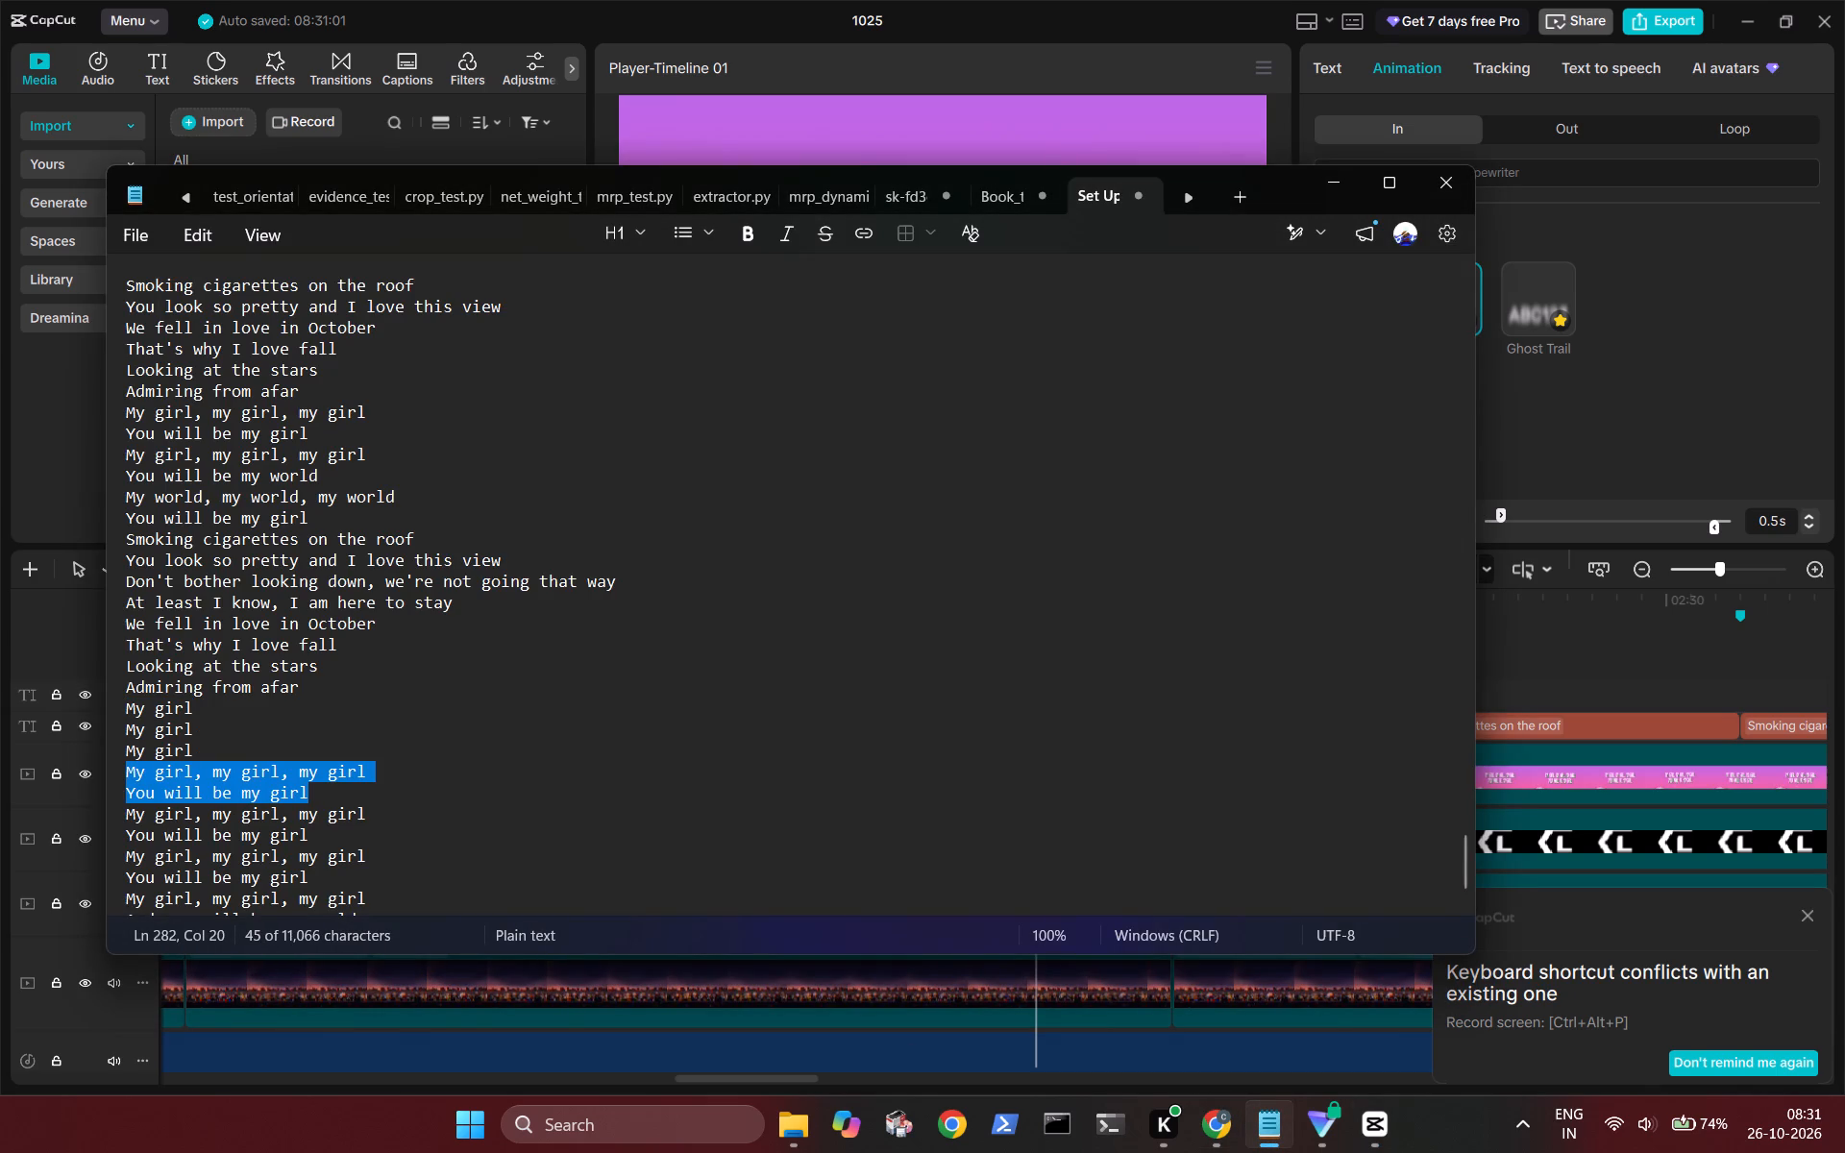
{"action": "left_click", "coordinate": [1642, 366]}
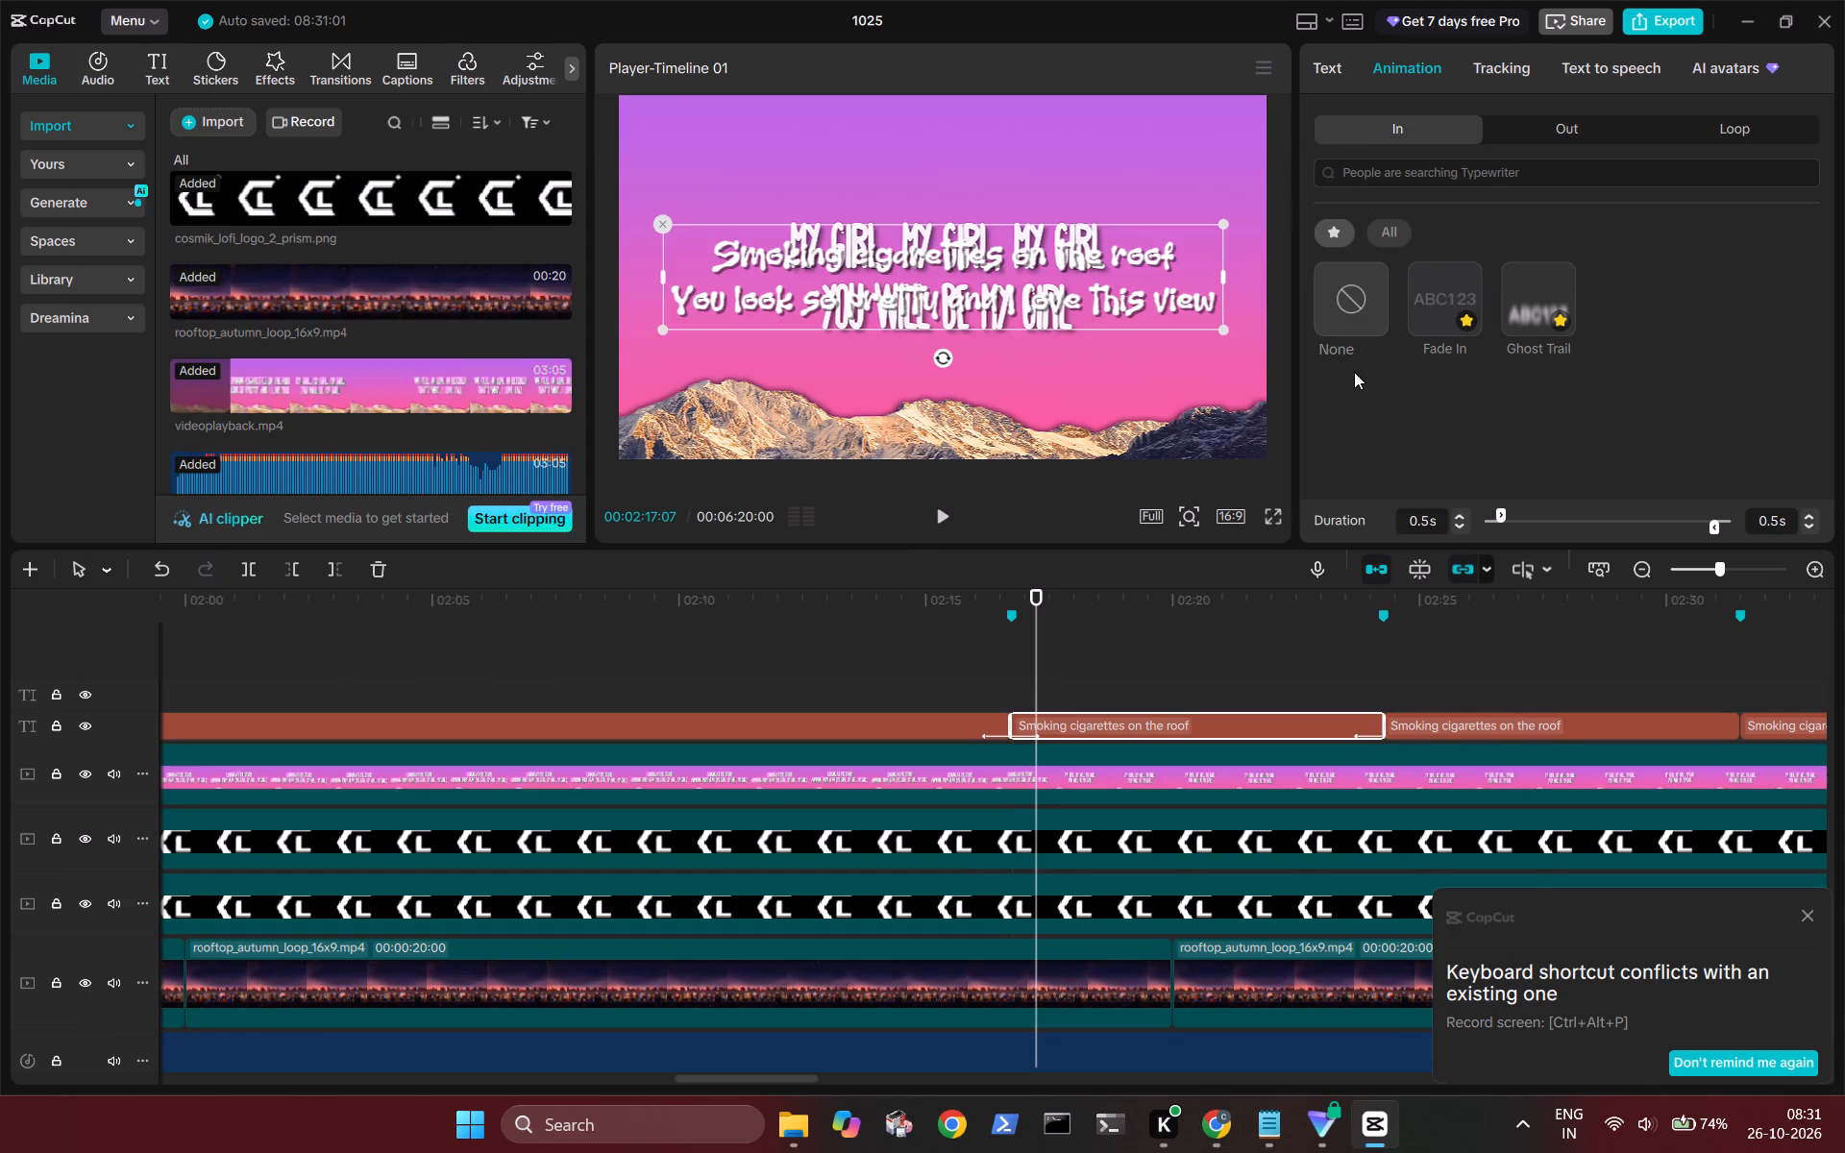
{"action": "left_click", "coordinate": [1326, 65]}
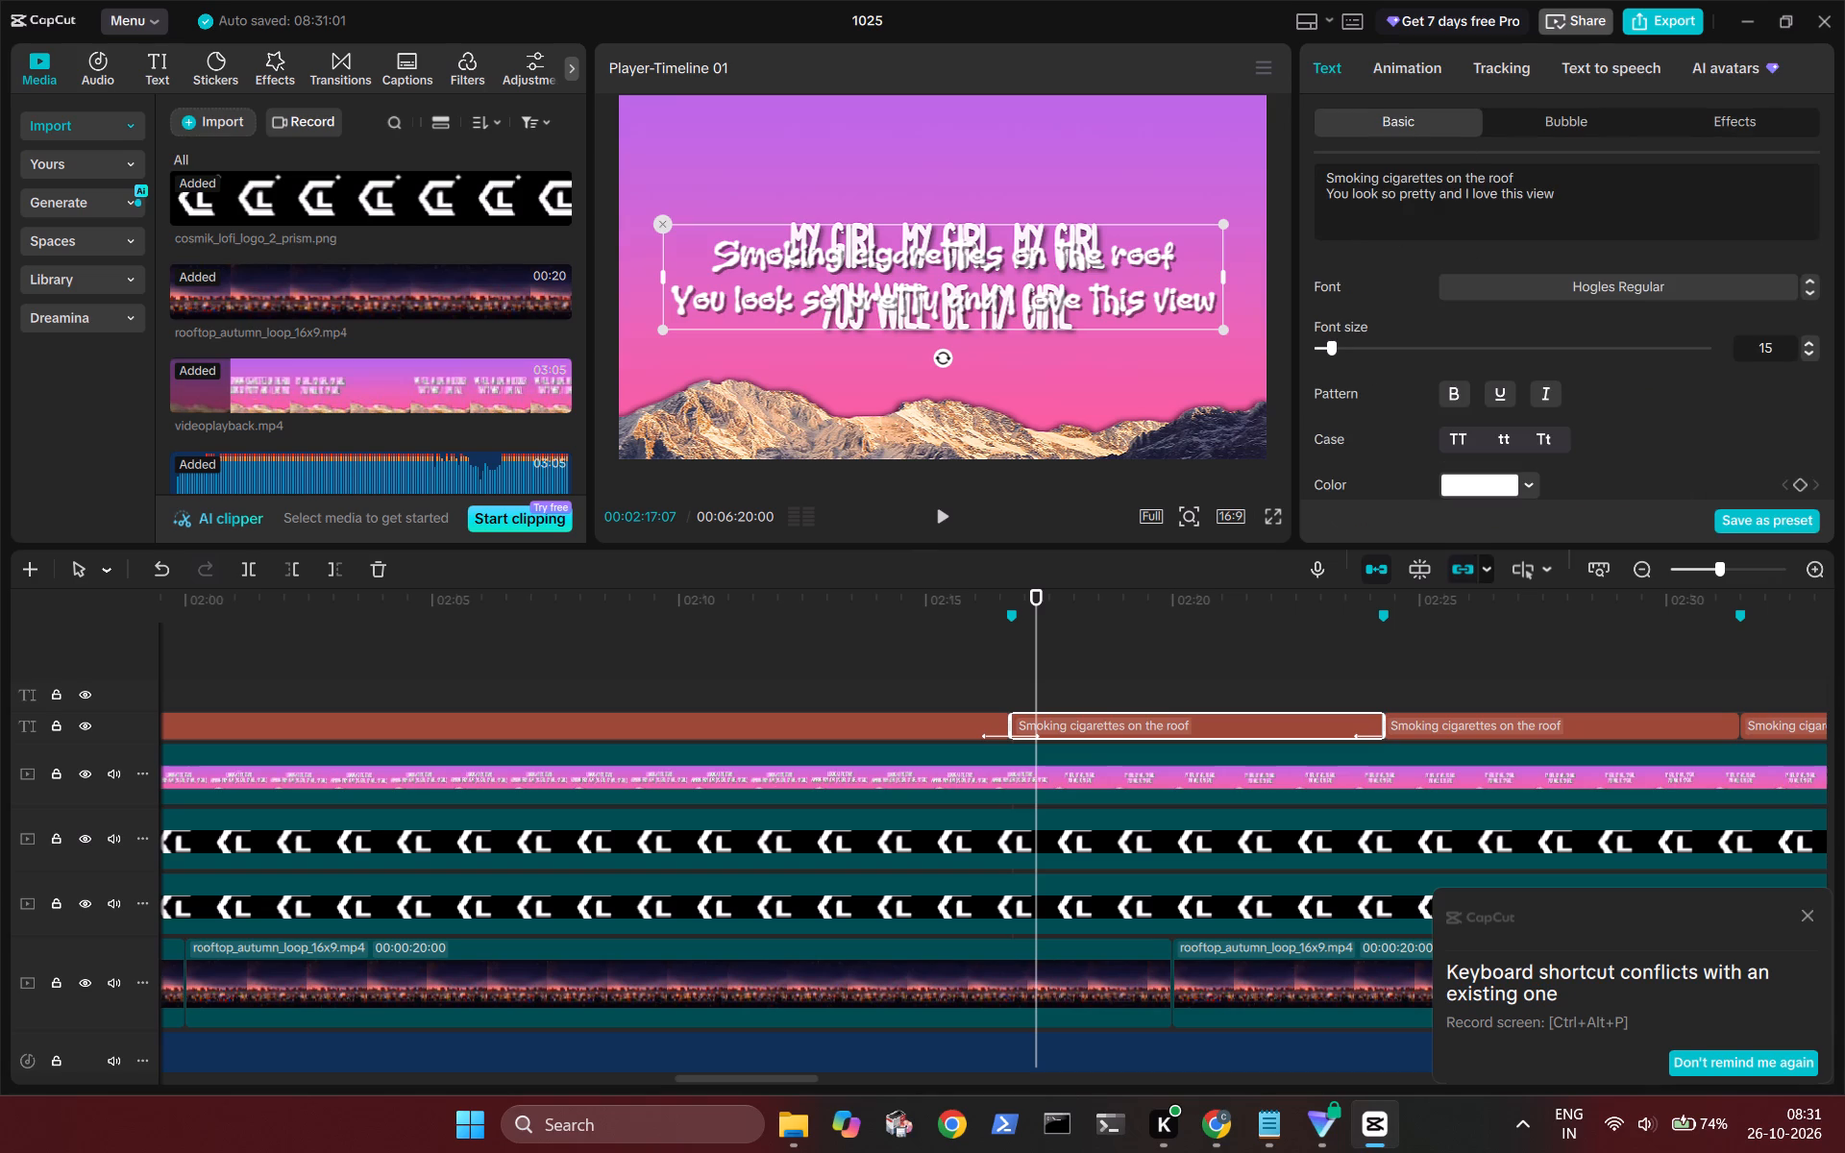
{"action": "left_click", "coordinate": [1522, 198]}
{"action": "key", "text": "ctrl+a"}
{"action": "key", "text": "ctrl+v"}
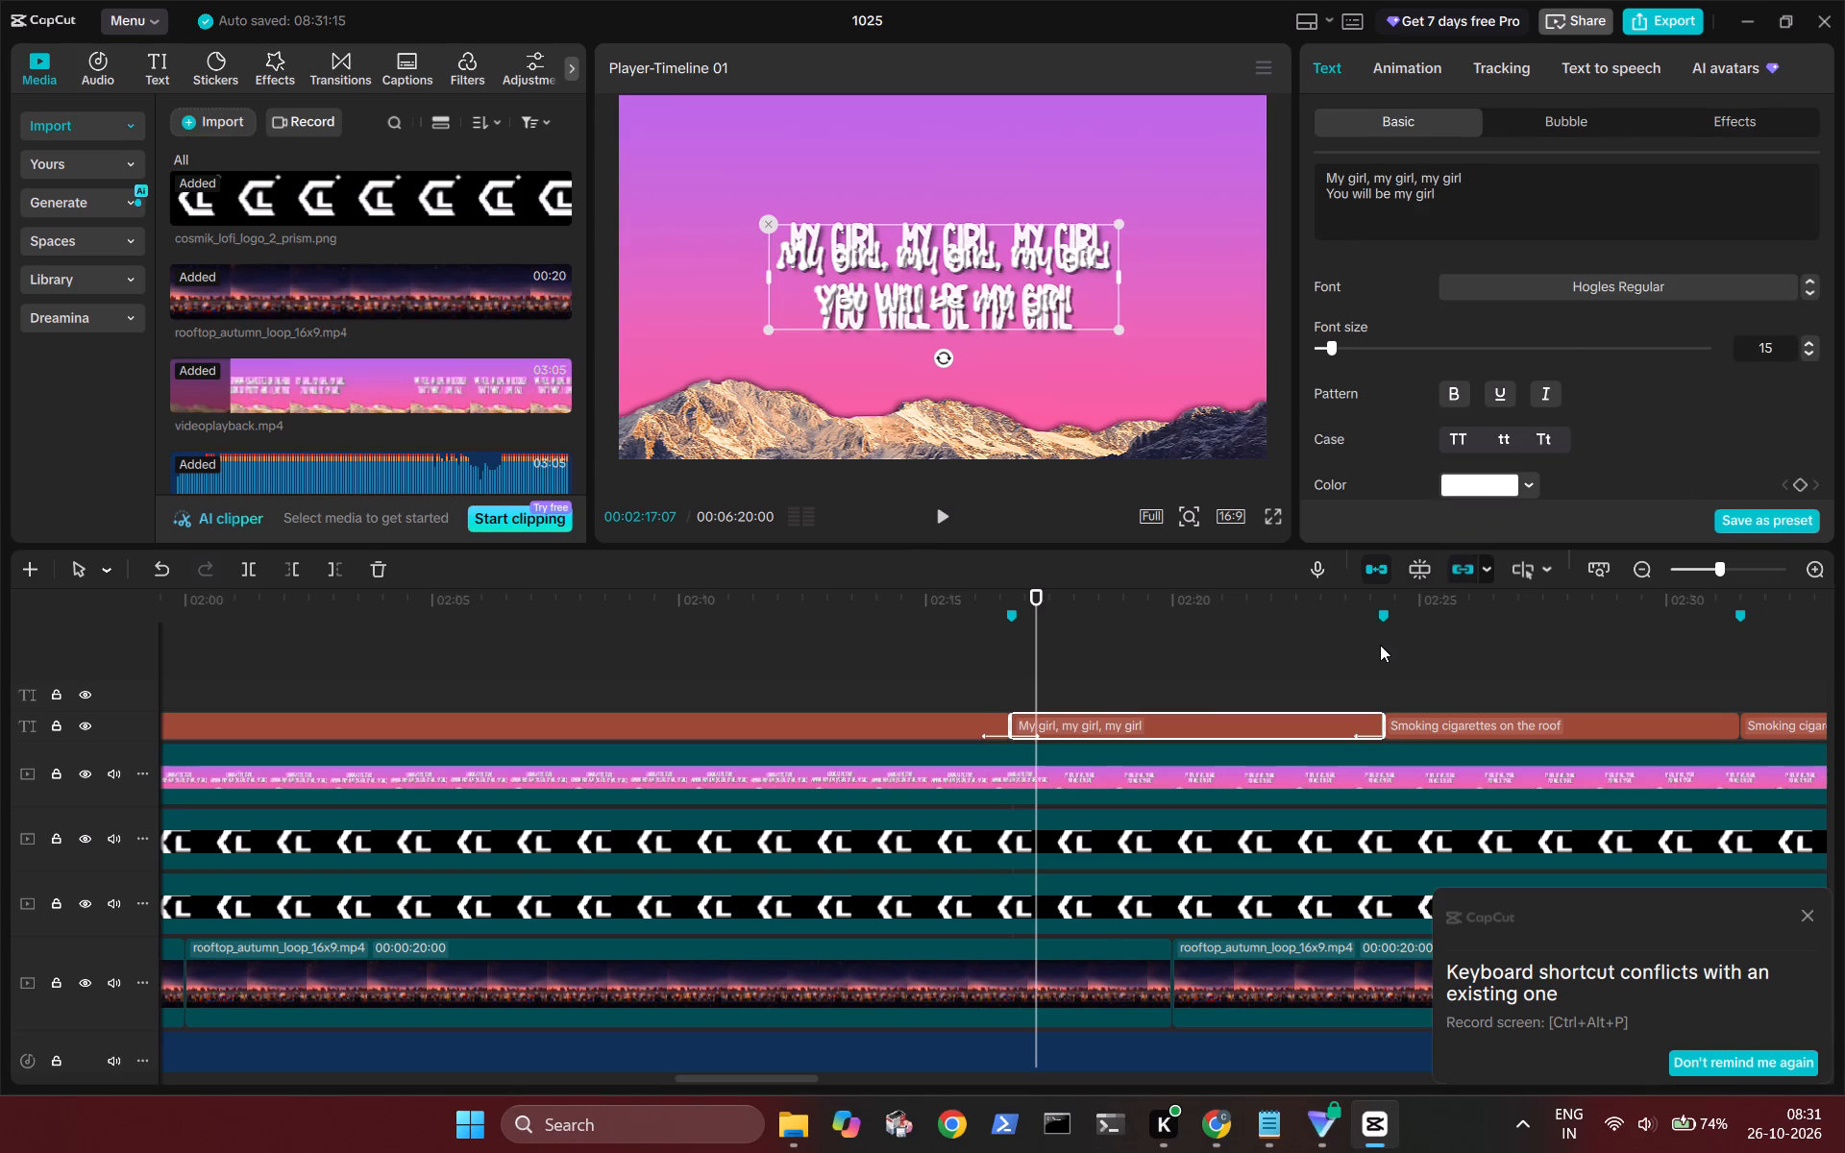
Play back the changeover at about 02:24 and apply Fade In and Fade Out animations to the title starting there.
{"action": "scroll", "coordinate": [1380, 645], "scroll_direction": "left", "scroll_amount": 2}
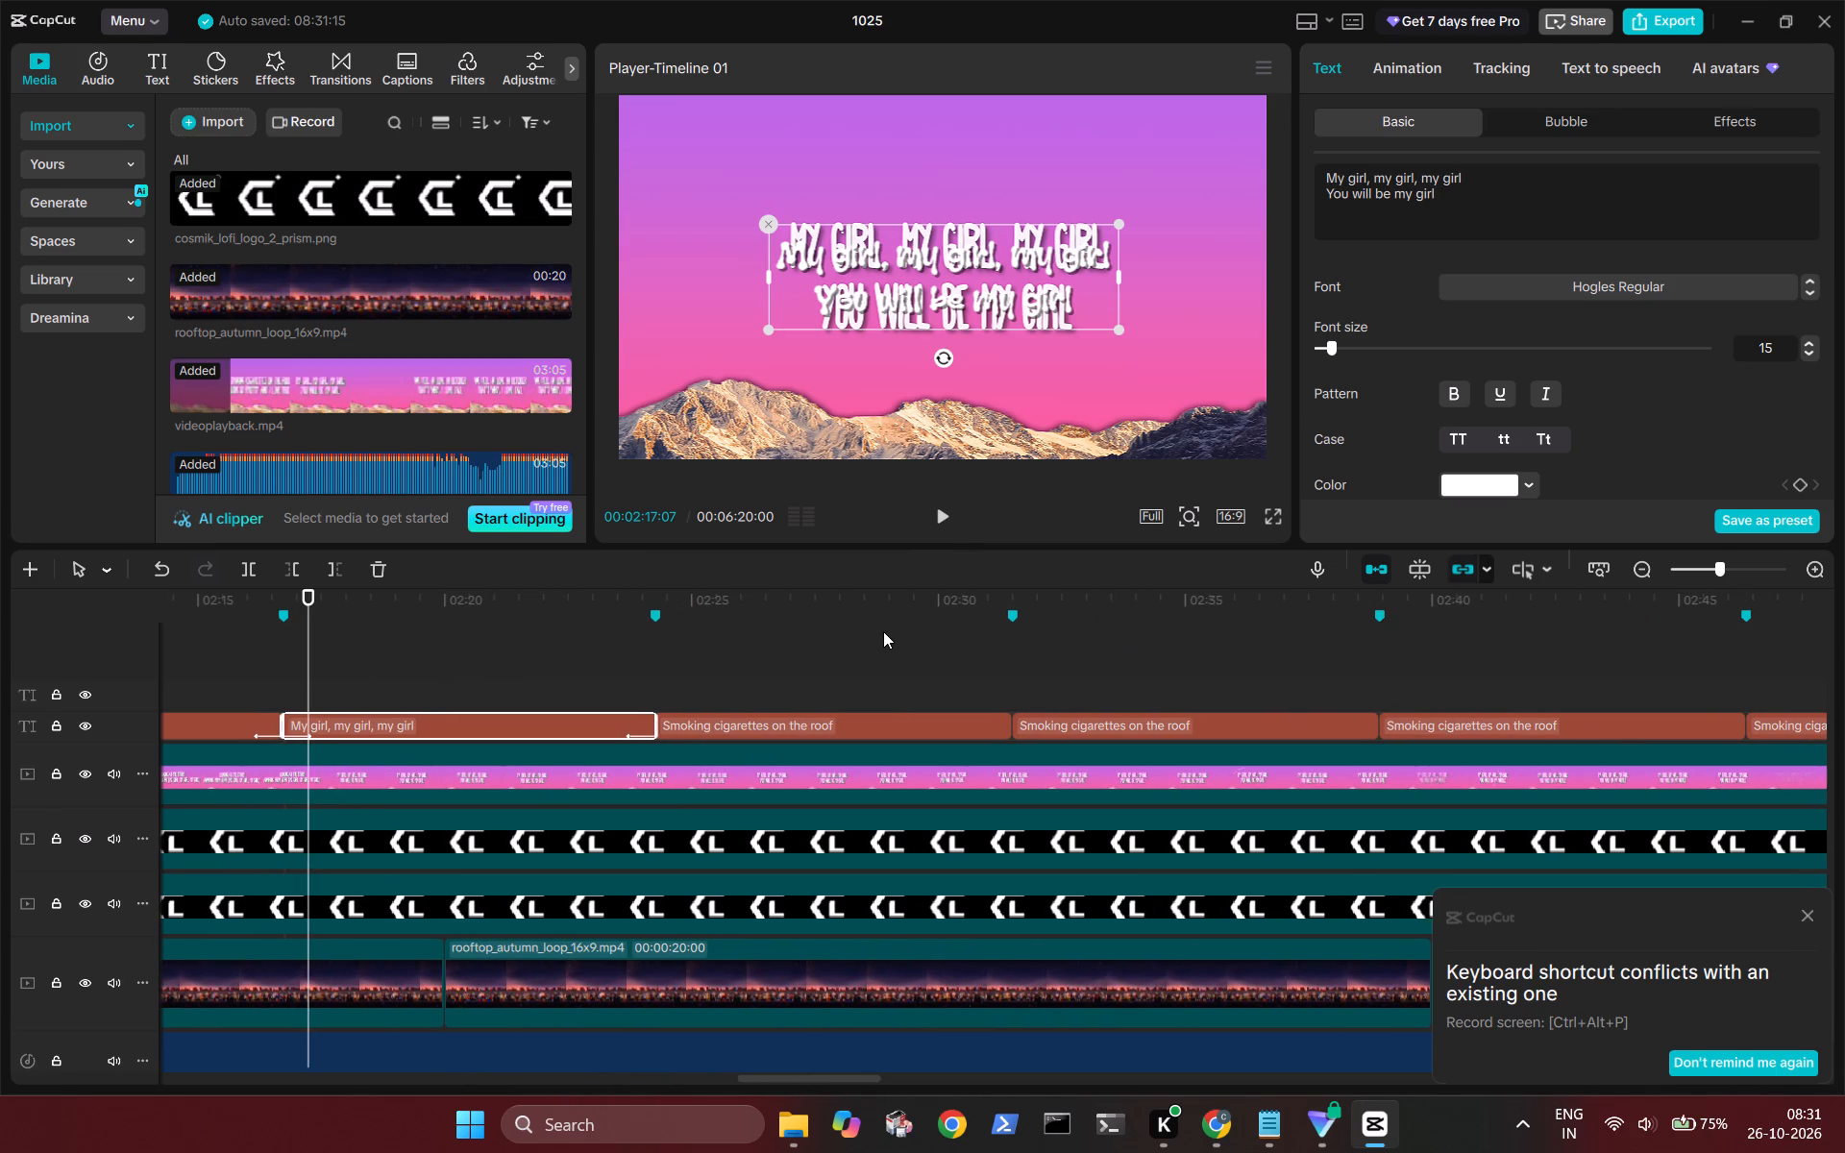
{"action": "left_click", "coordinate": [499, 679]}
{"action": "key", "text": "space"}
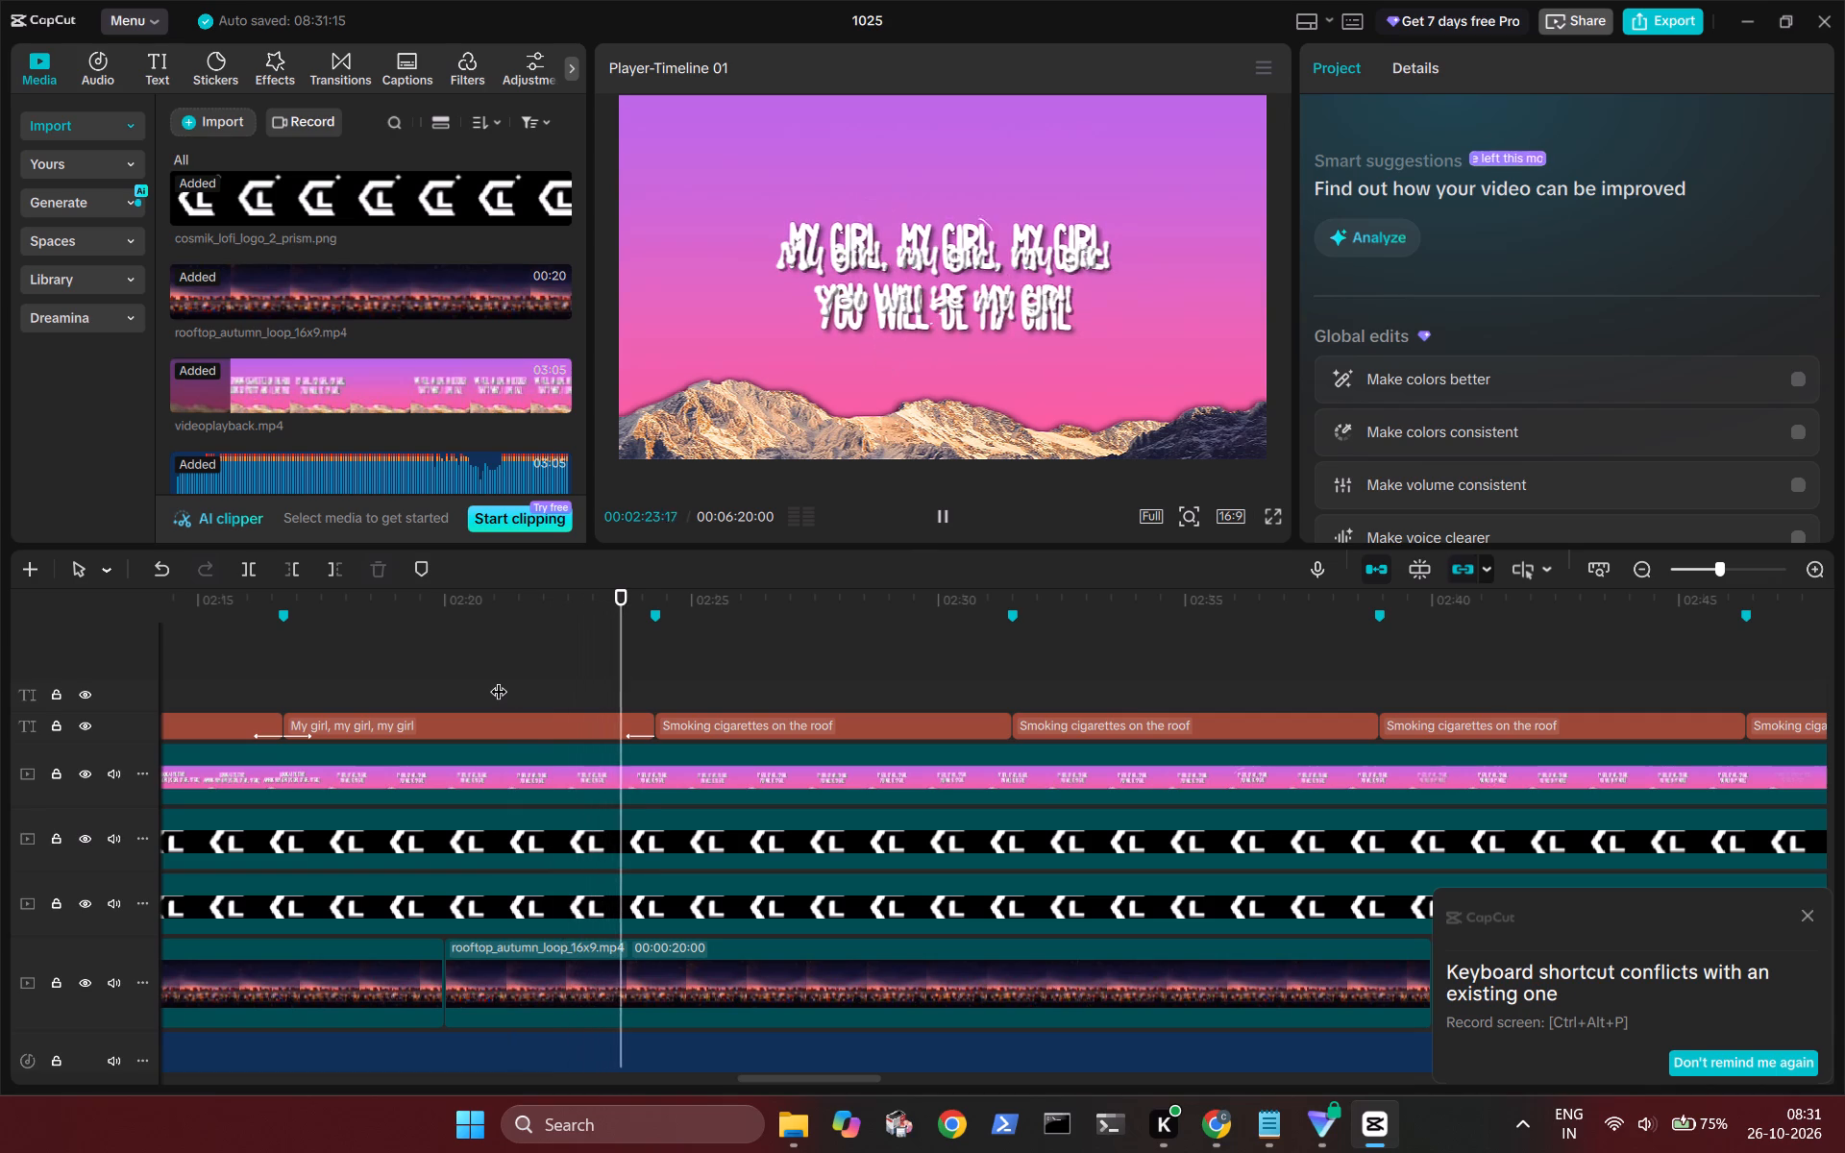
{"action": "key", "text": "space"}
{"action": "key", "text": "space"}
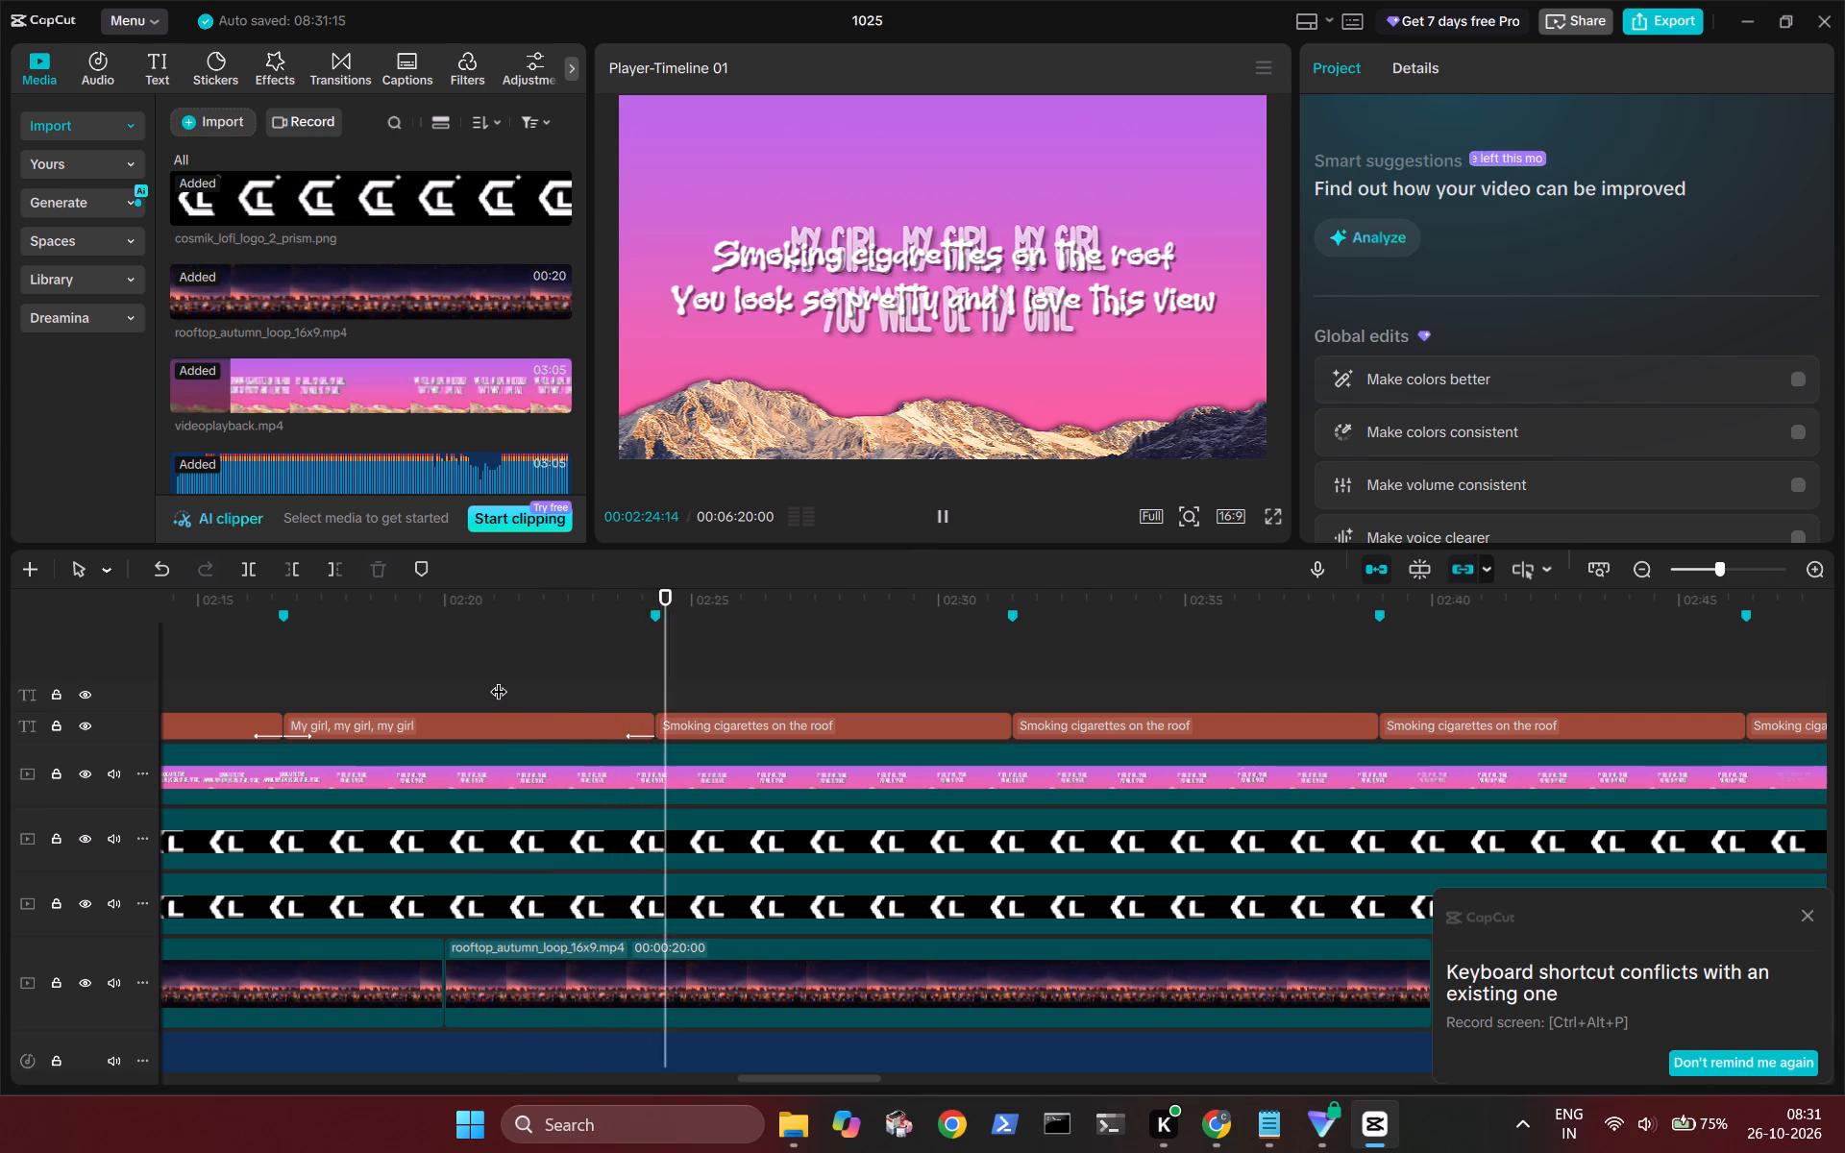
{"action": "key", "text": "space"}
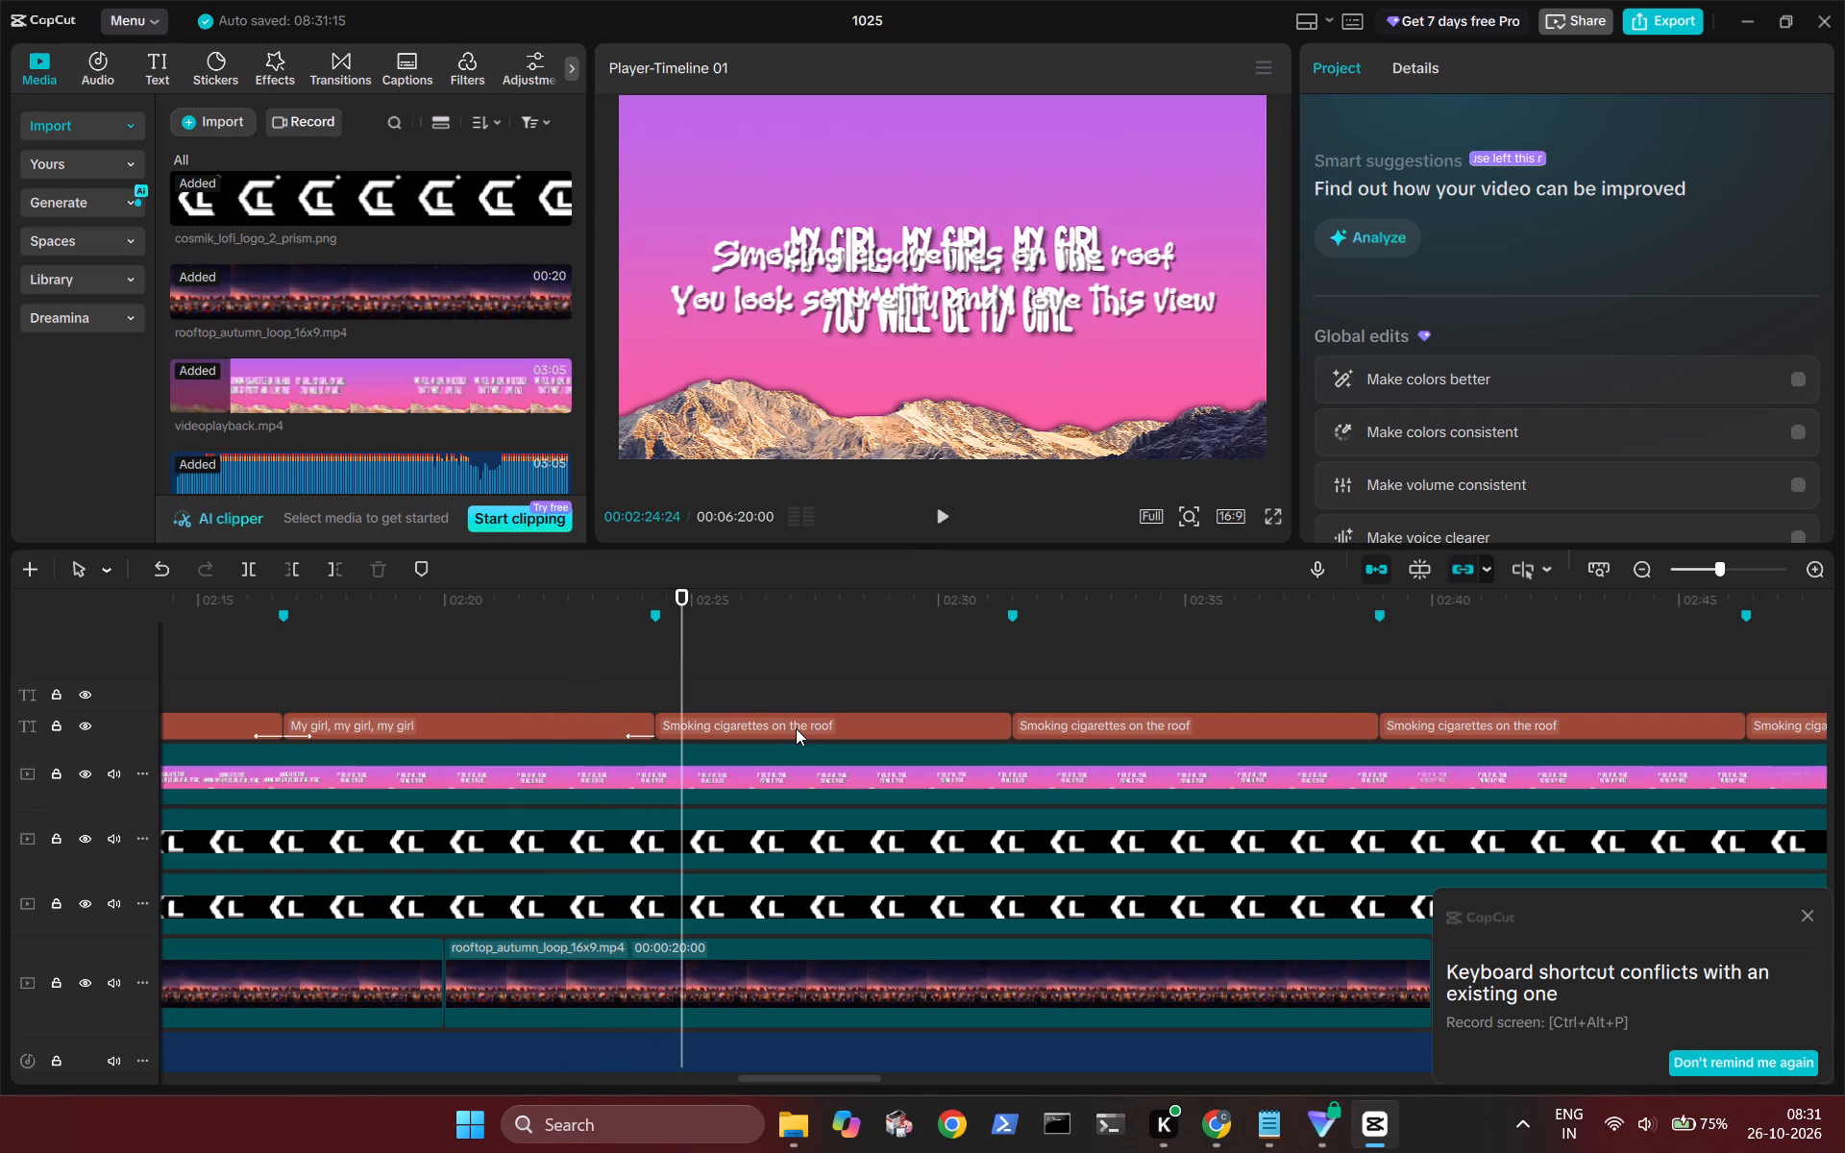
{"action": "left_click", "coordinate": [796, 728]}
{"action": "left_click", "coordinate": [1417, 68]}
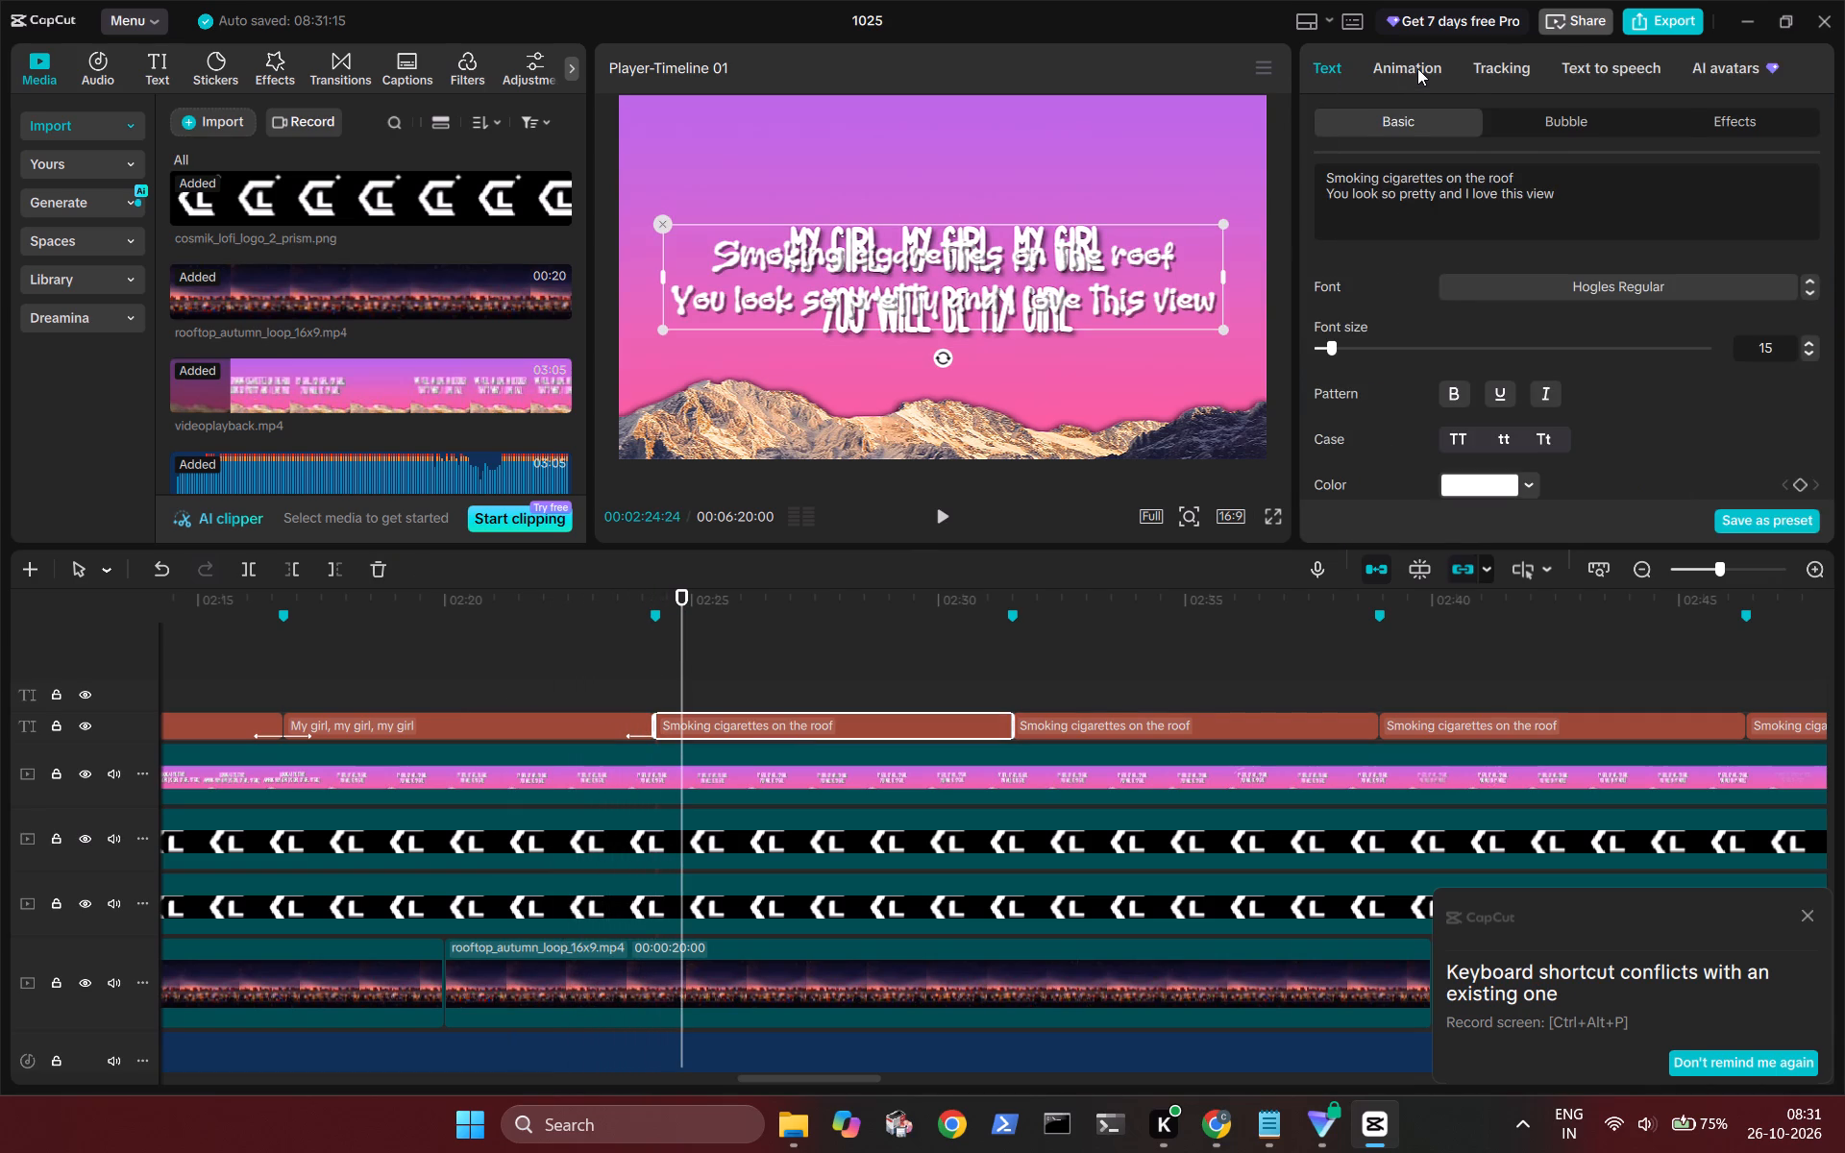
{"action": "double_click", "coordinate": [1421, 309]}
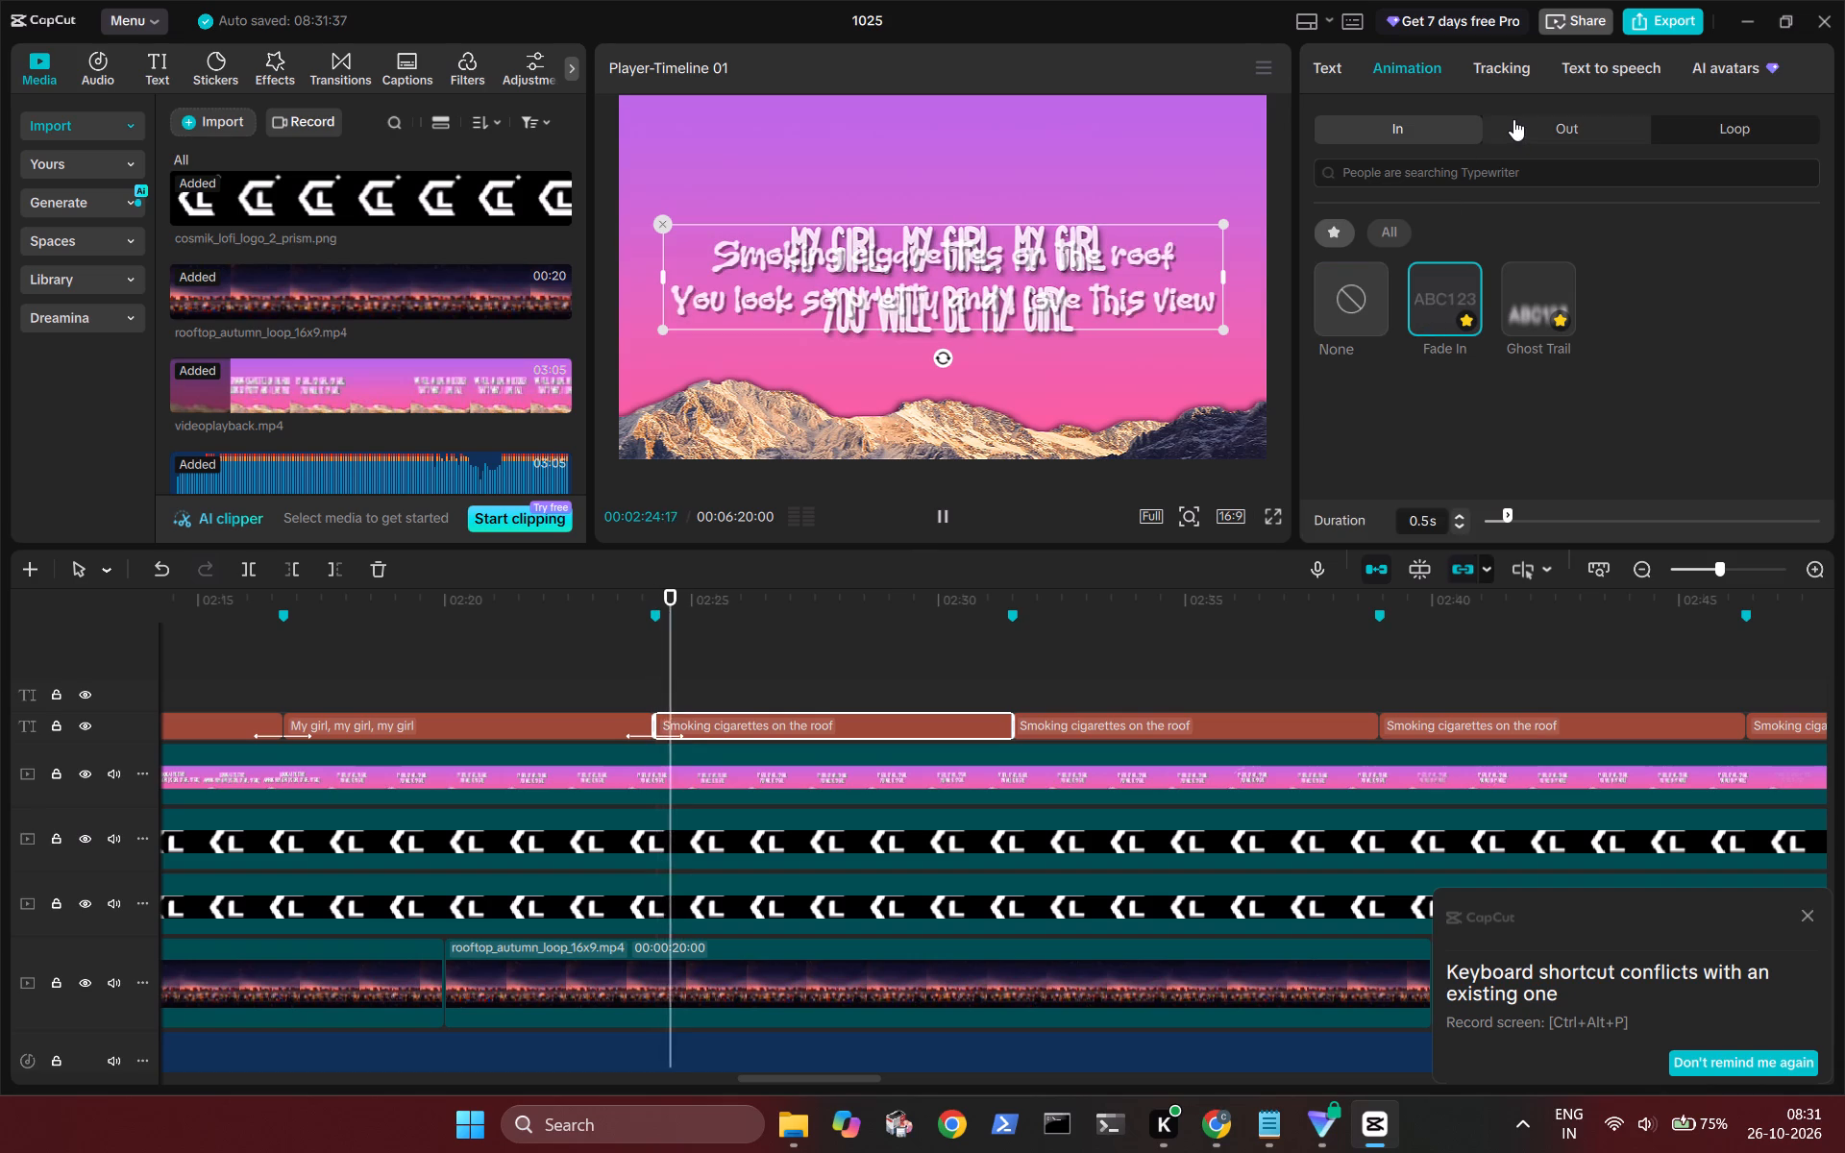
{"action": "left_click", "coordinate": [1522, 118]}
{"action": "double_click", "coordinate": [1425, 304]}
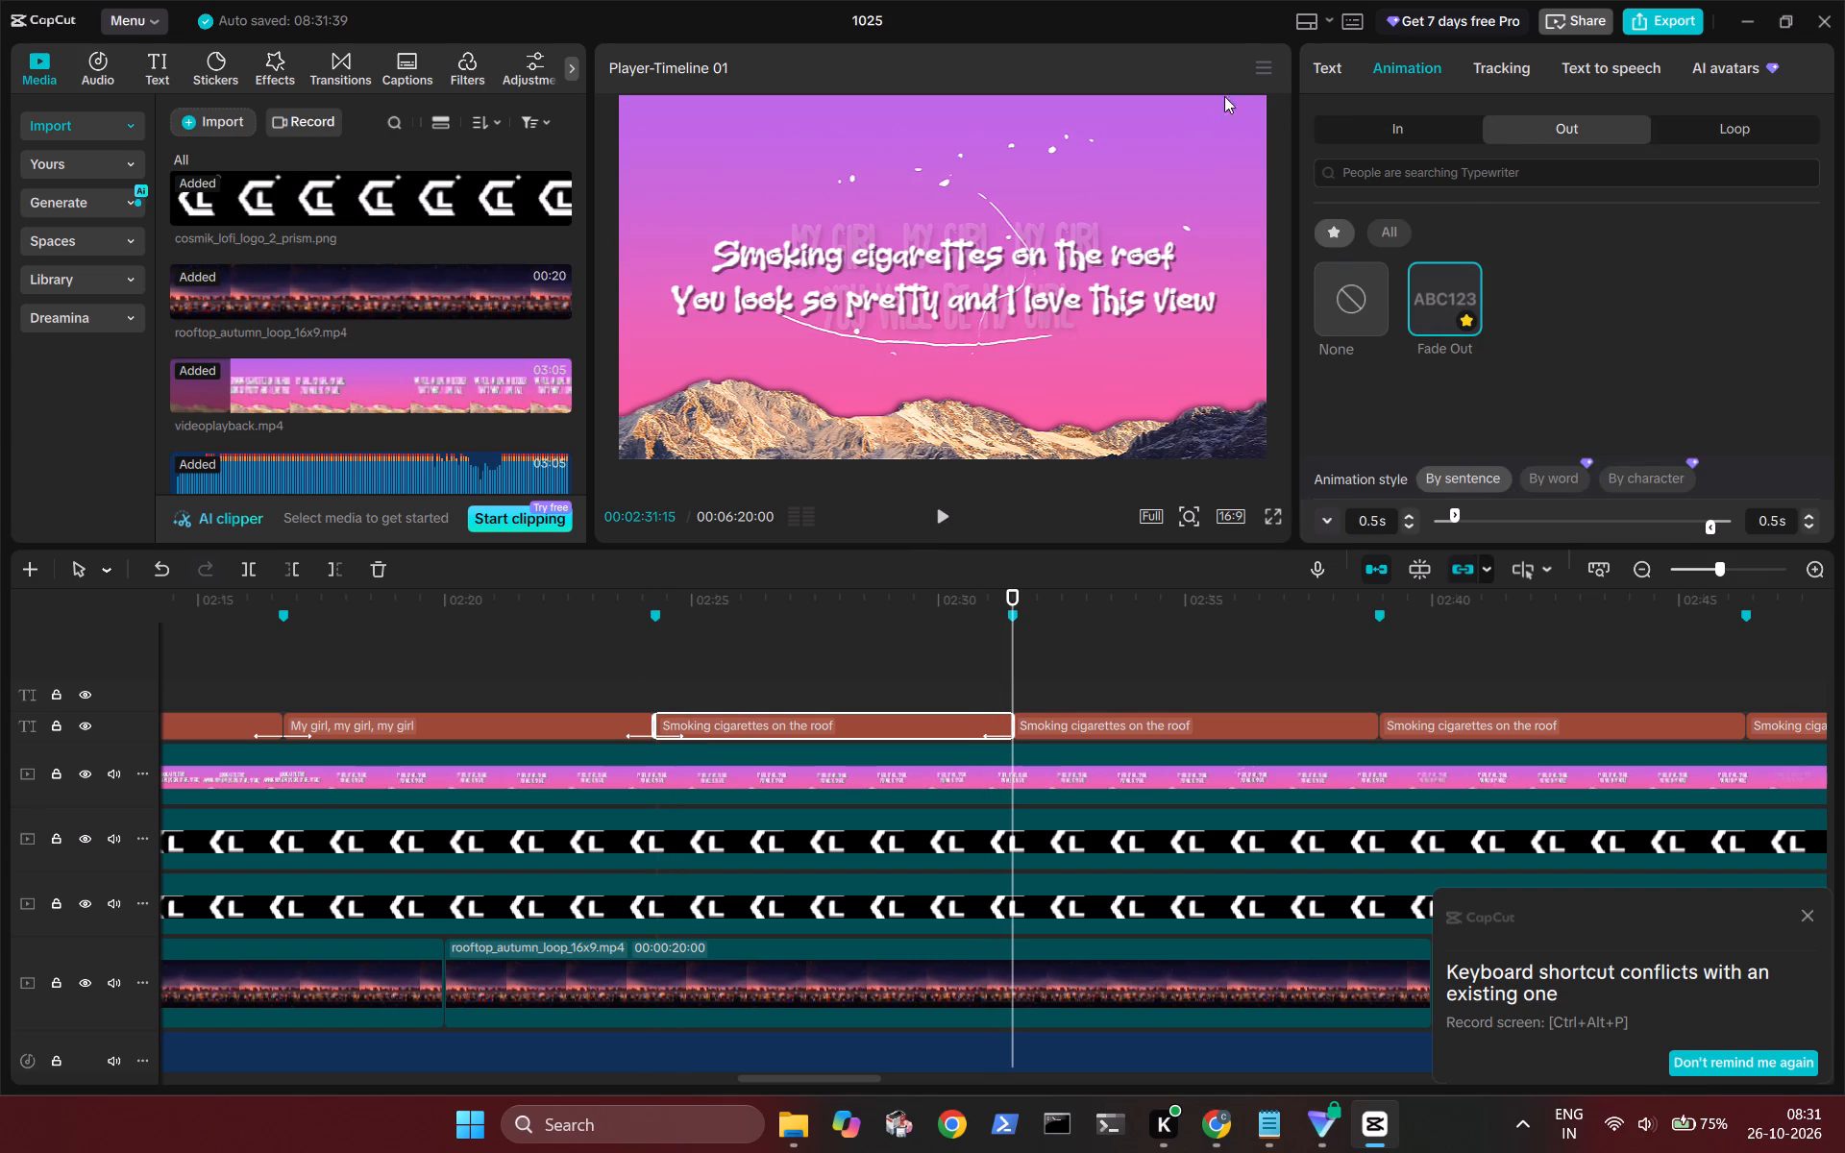
Replace the text of the title starting at about 02:24 with "My girl, my girl, my girl / You will be my girl".
{"action": "left_click", "coordinate": [1310, 73]}
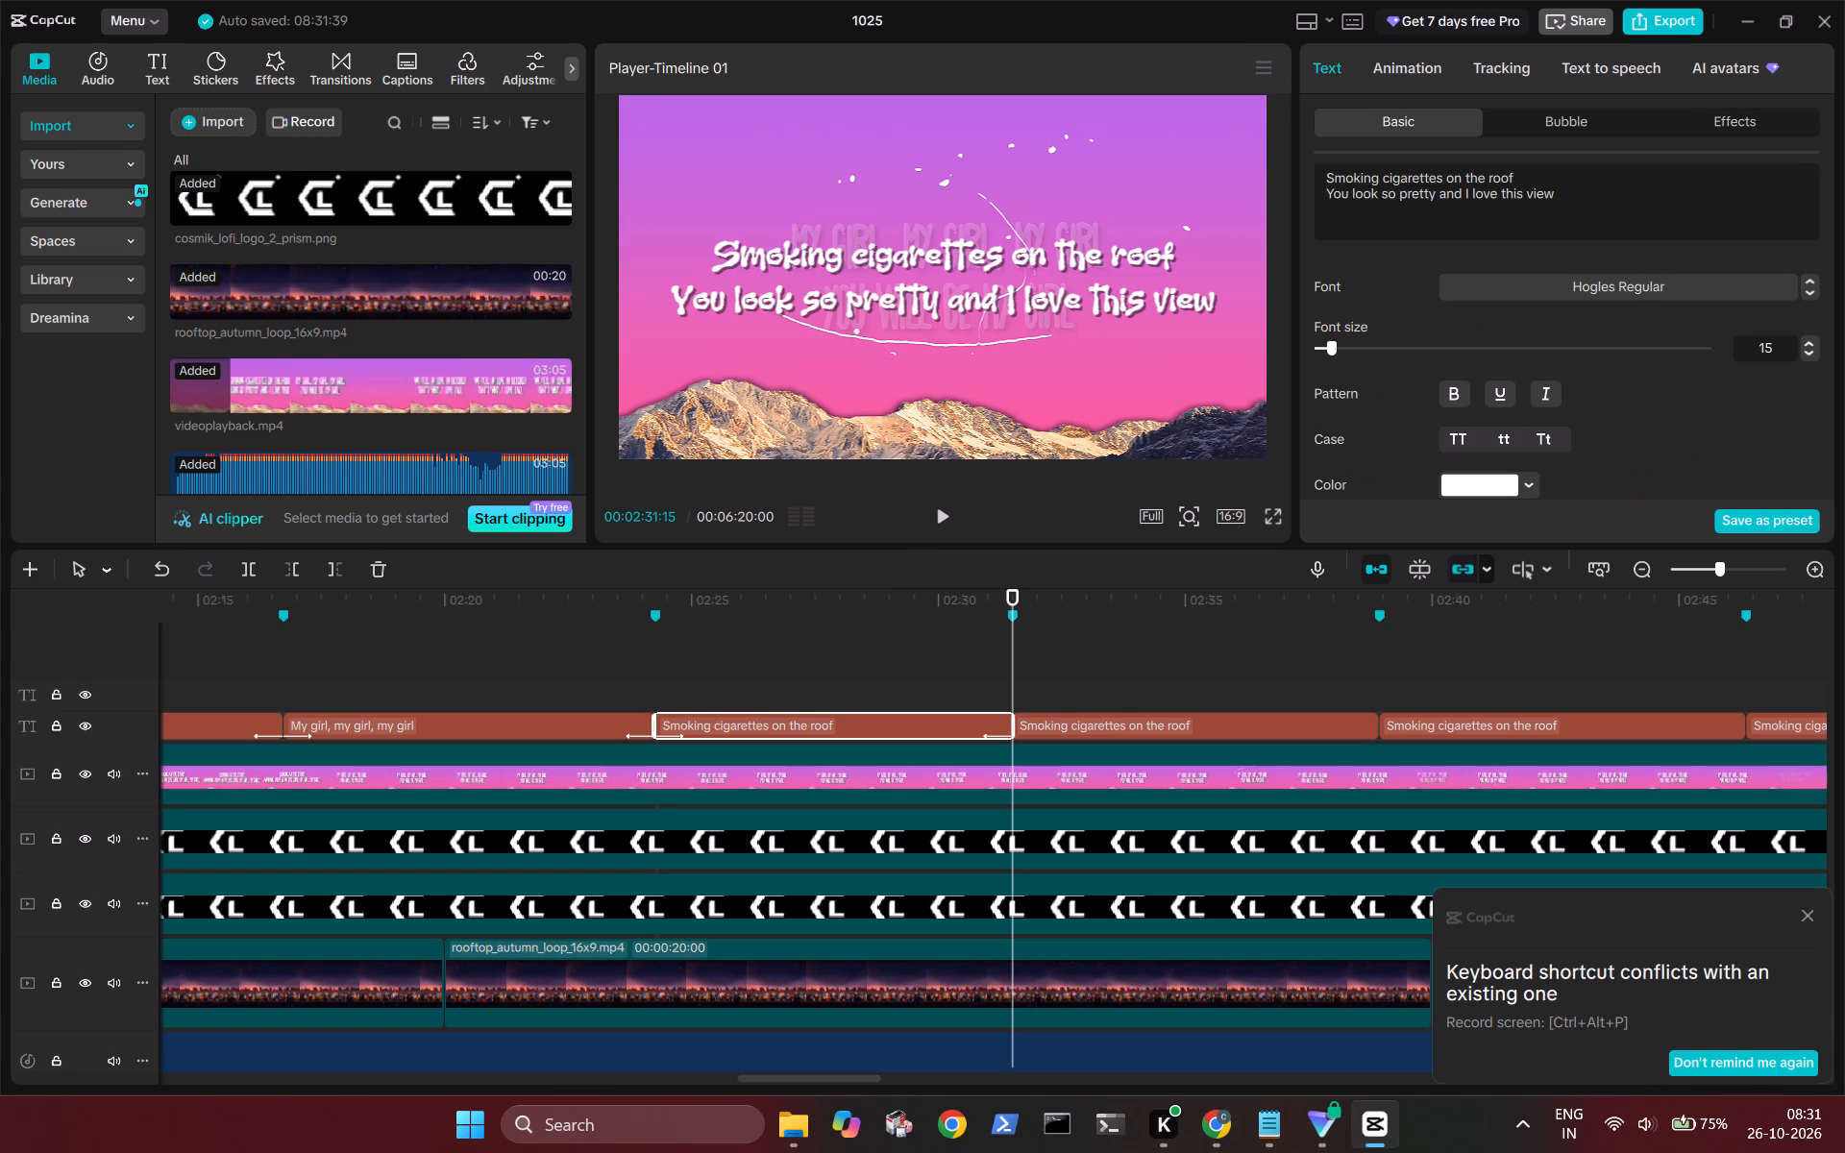
{"action": "left_click", "coordinate": [1528, 209]}
{"action": "key", "text": "ctrl+a"}
{"action": "key", "text": "ctrl+v"}
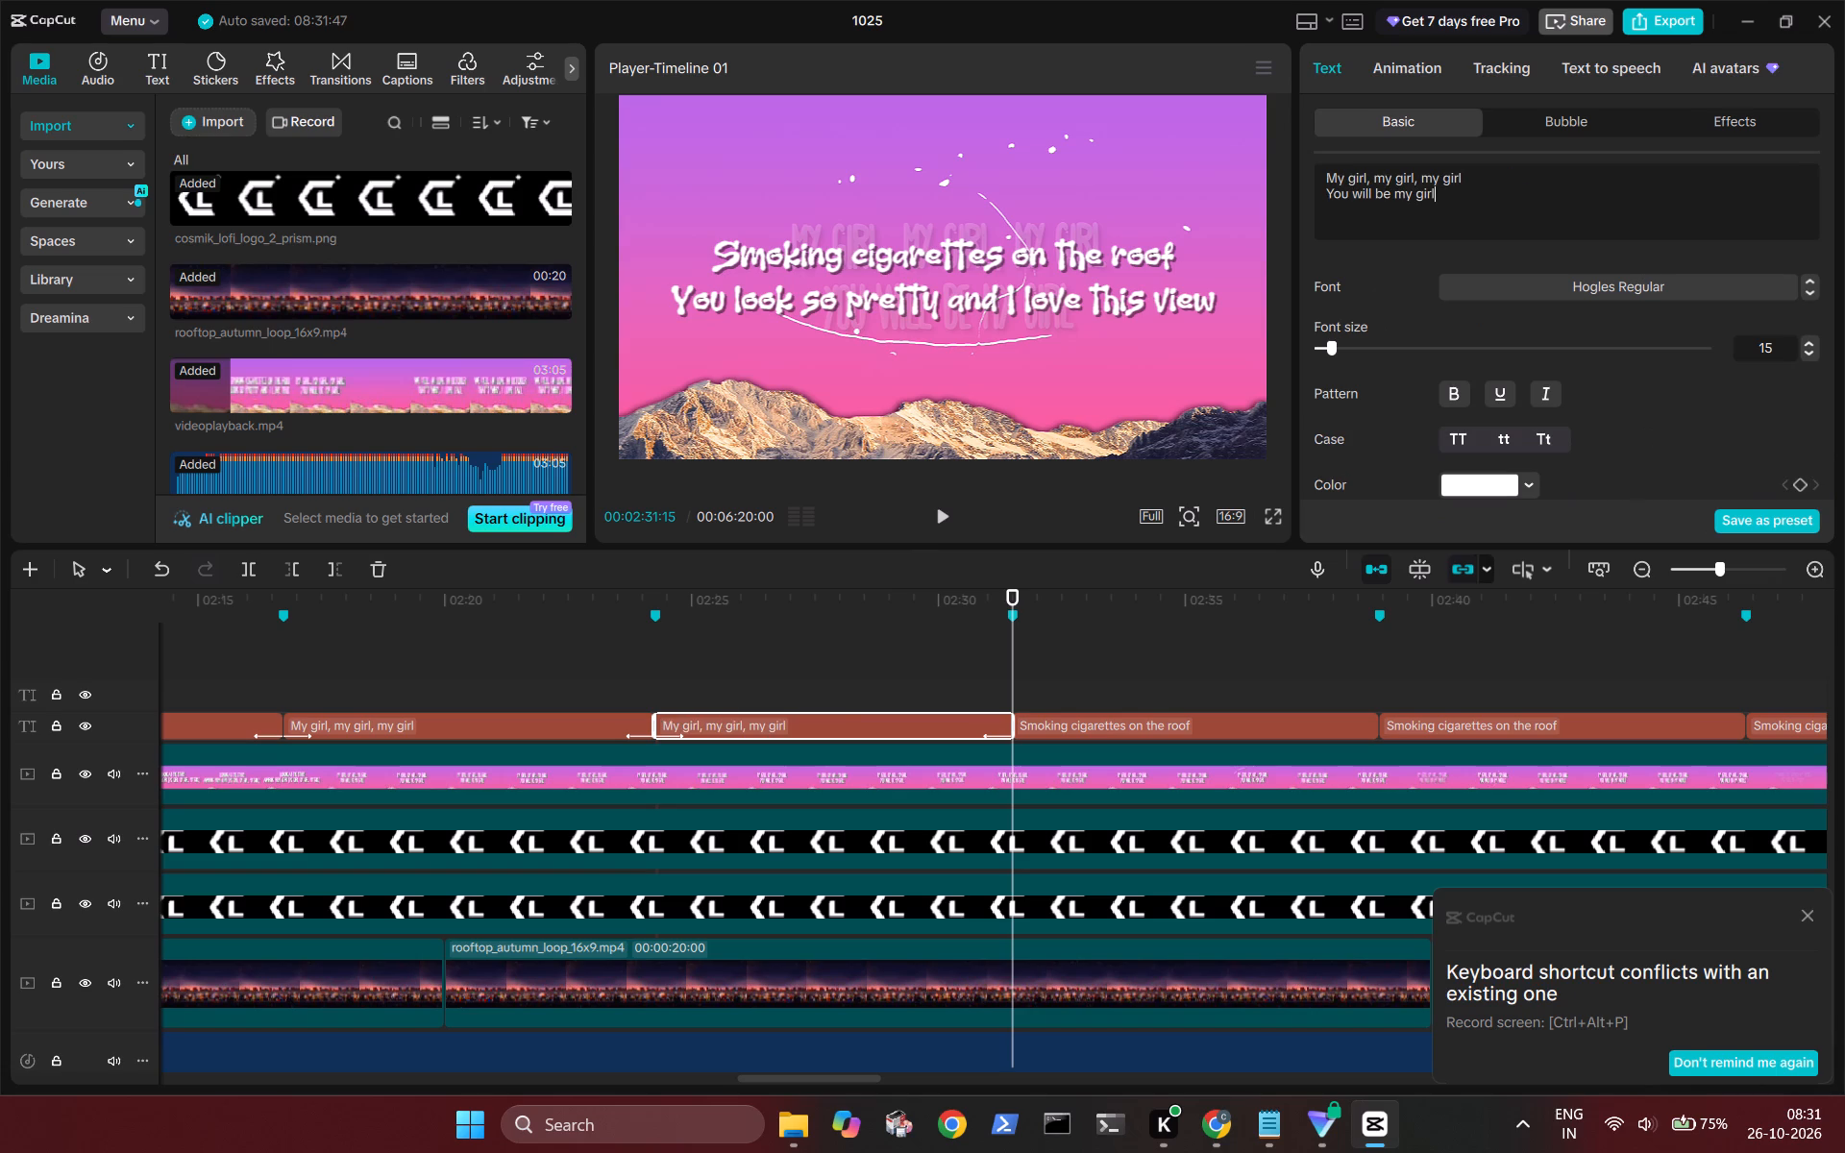
Check the changeover at about 02:31 and replace the following title's text with "My girl, my girl, my girl / You will be my girl".
{"action": "left_click", "coordinate": [761, 679]}
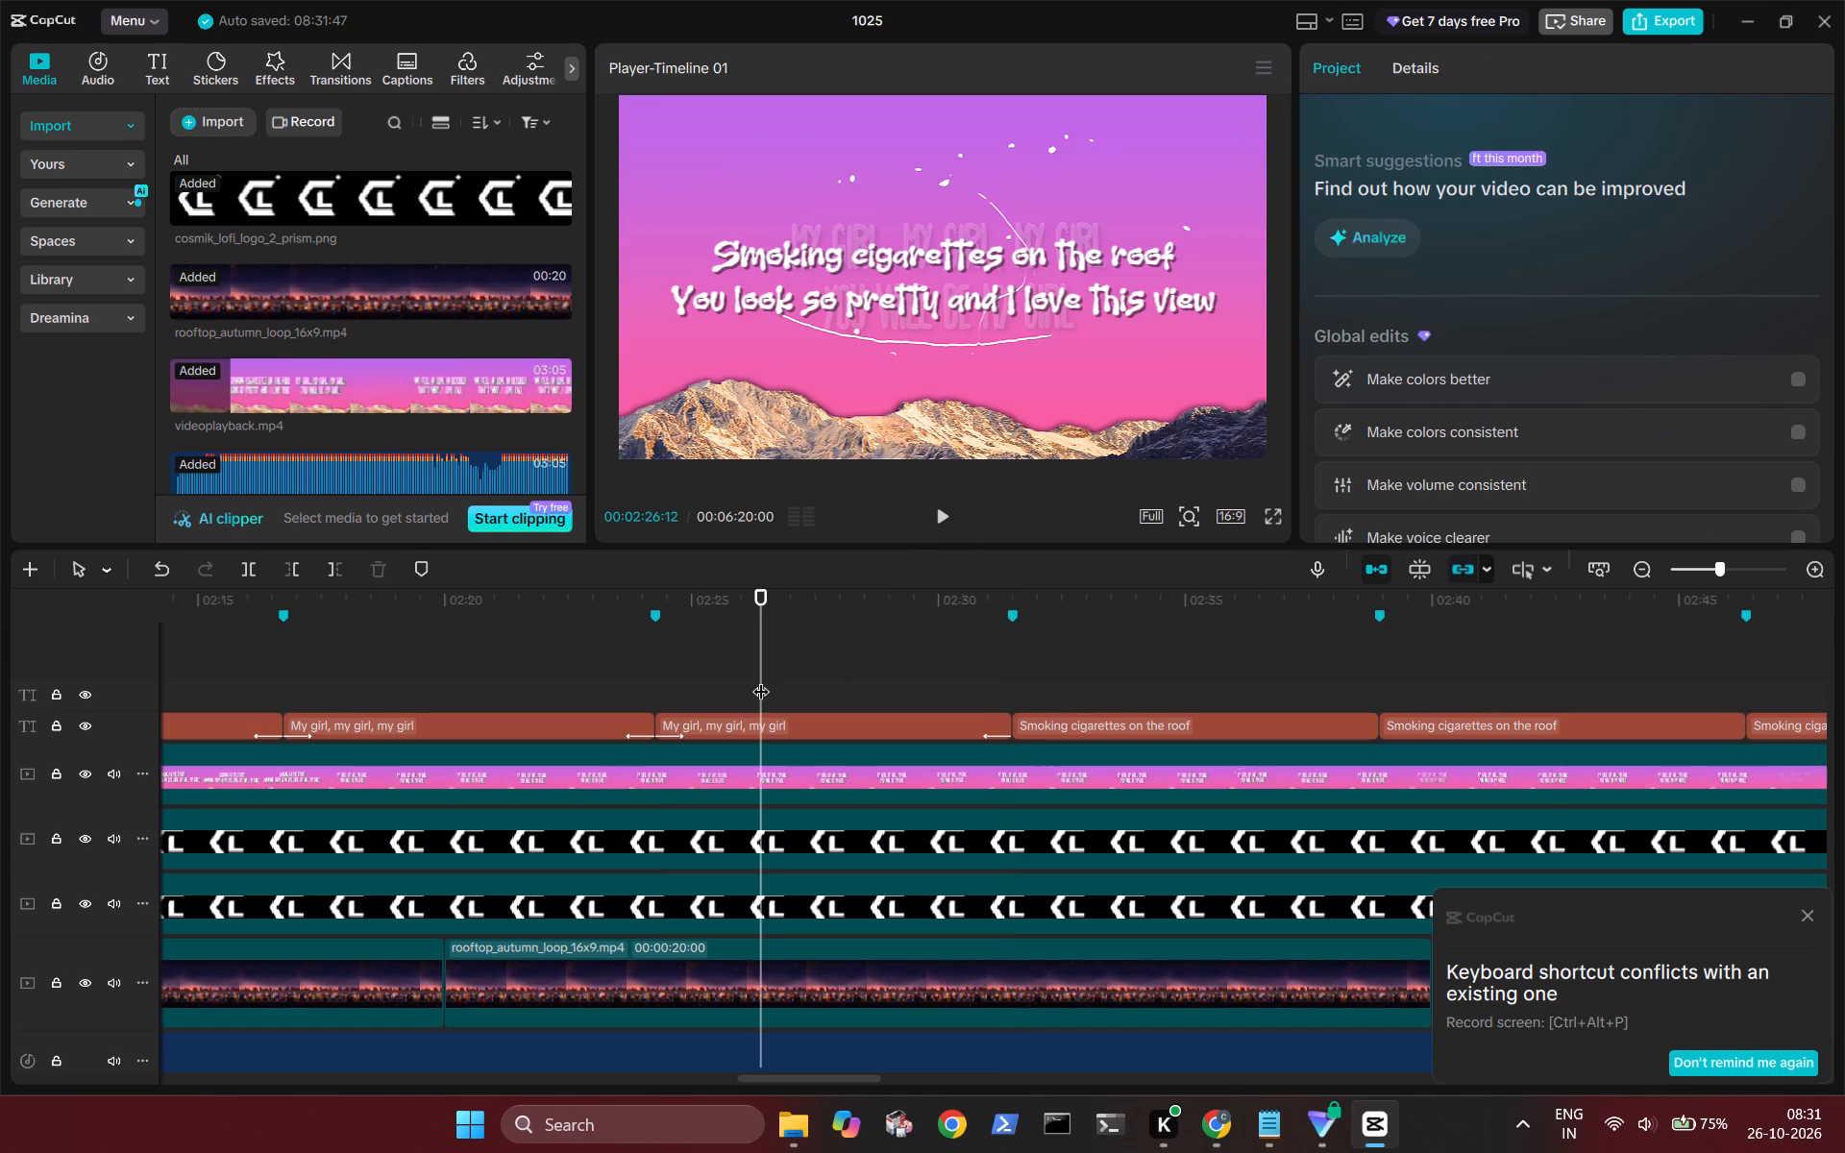
{"action": "key", "text": "space"}
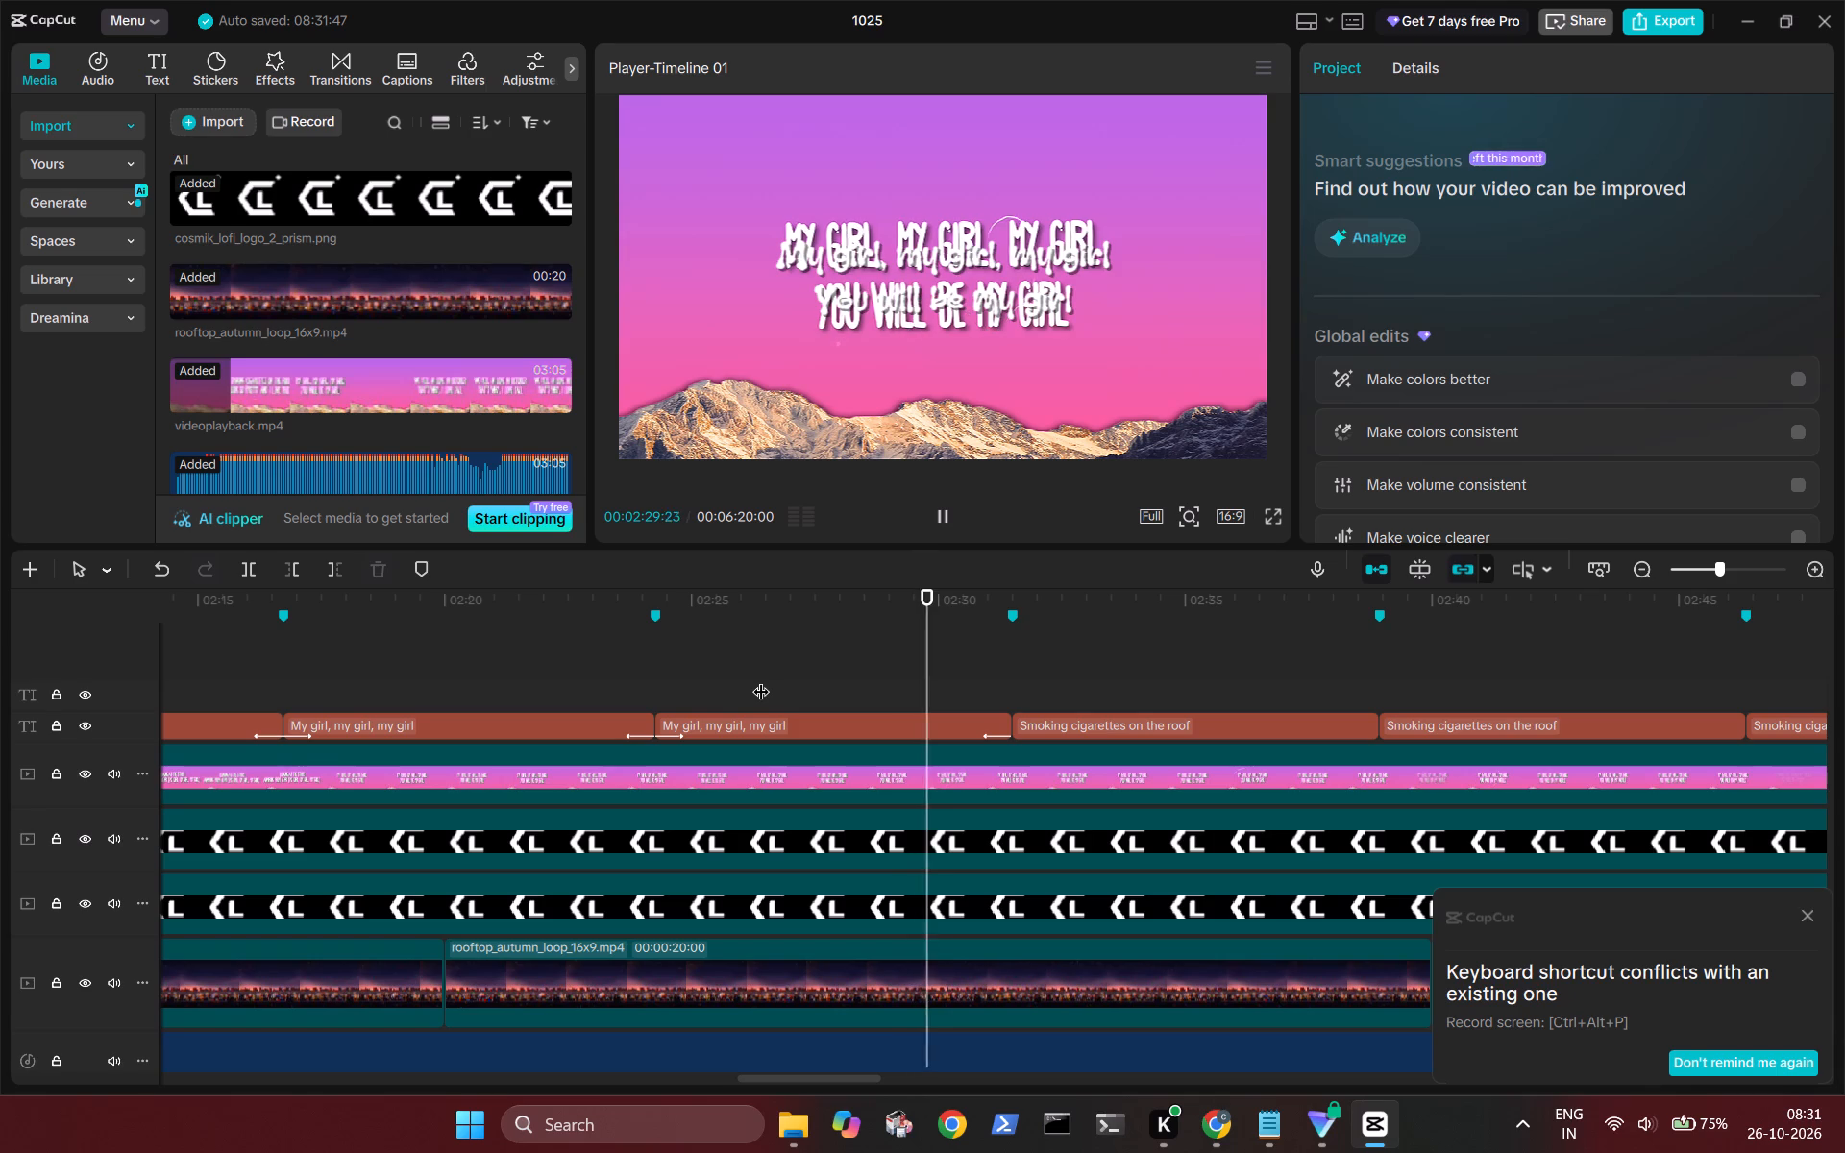
{"action": "key", "text": "space"}
{"action": "left_click", "coordinate": [1105, 673]}
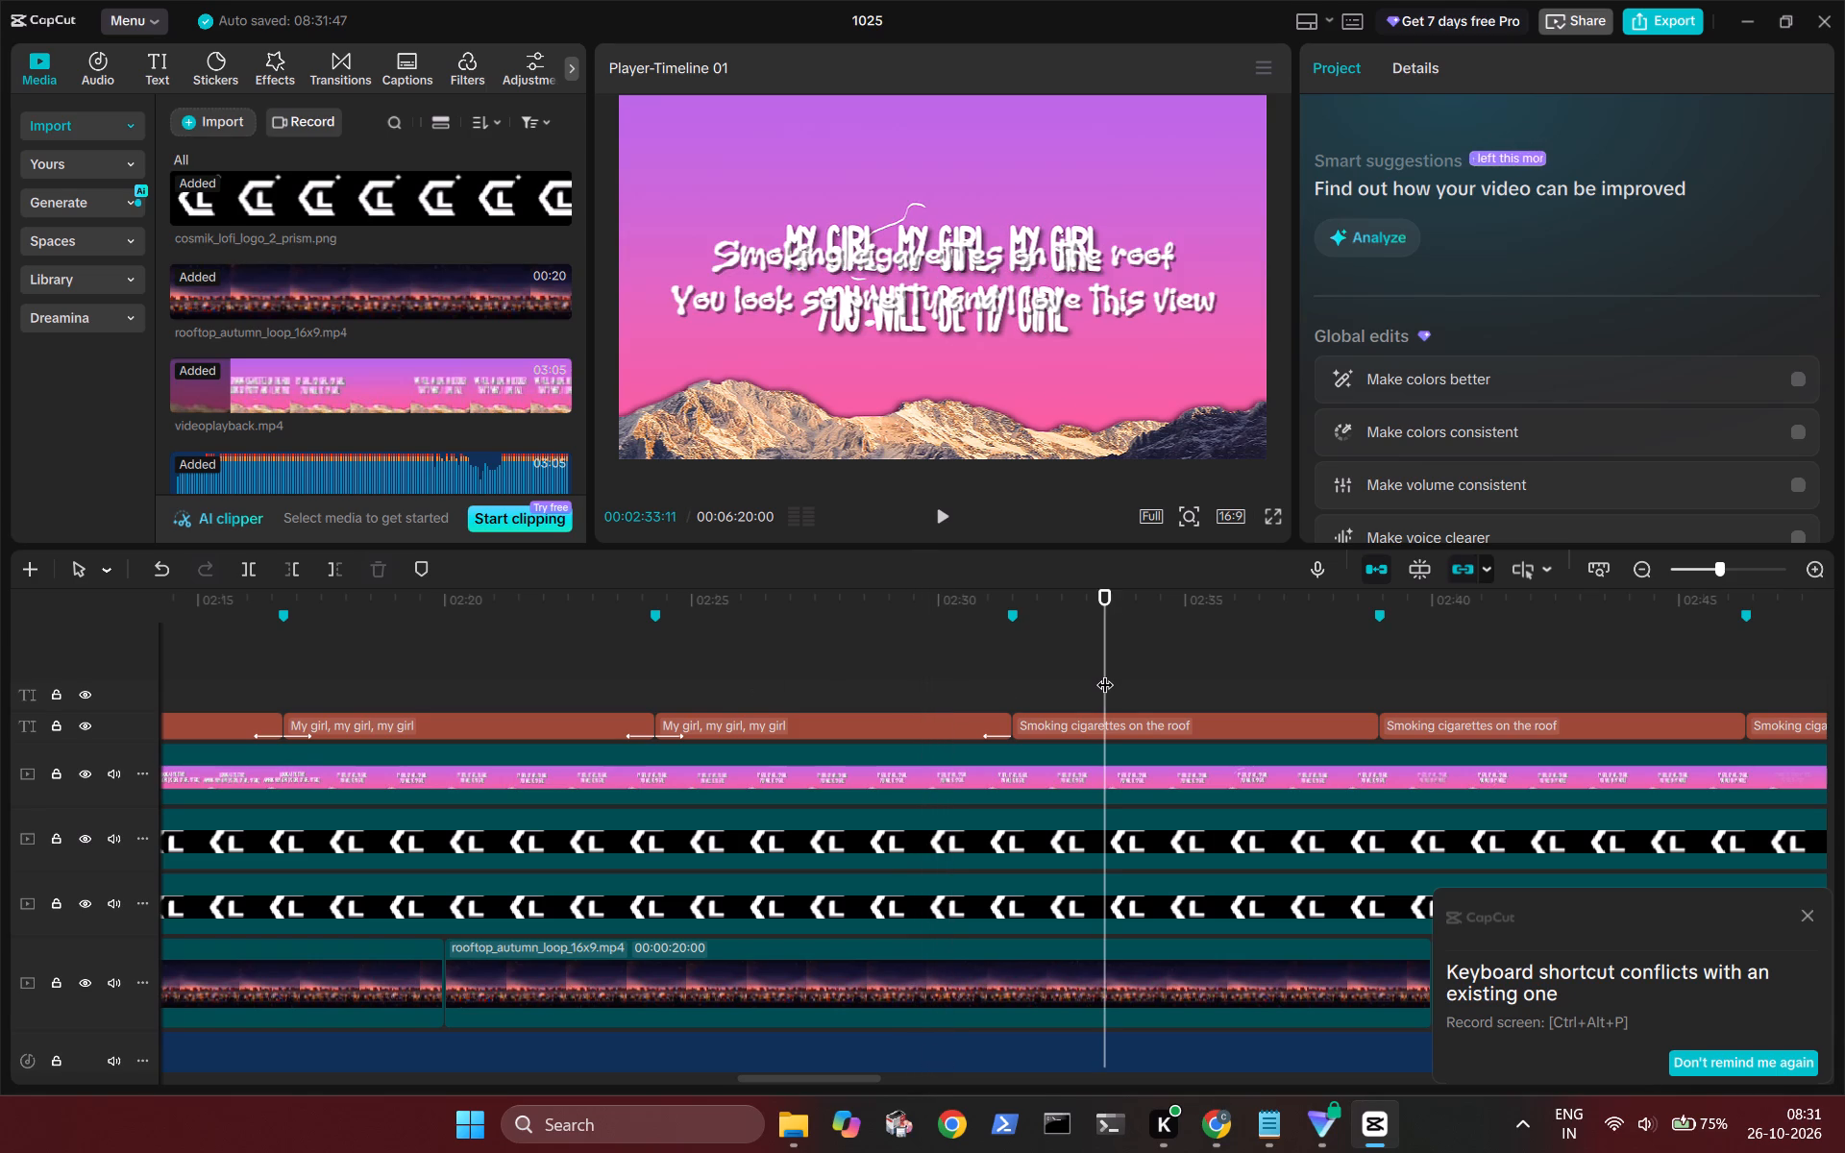
{"action": "left_click", "coordinate": [956, 672]}
{"action": "key", "text": "space"}
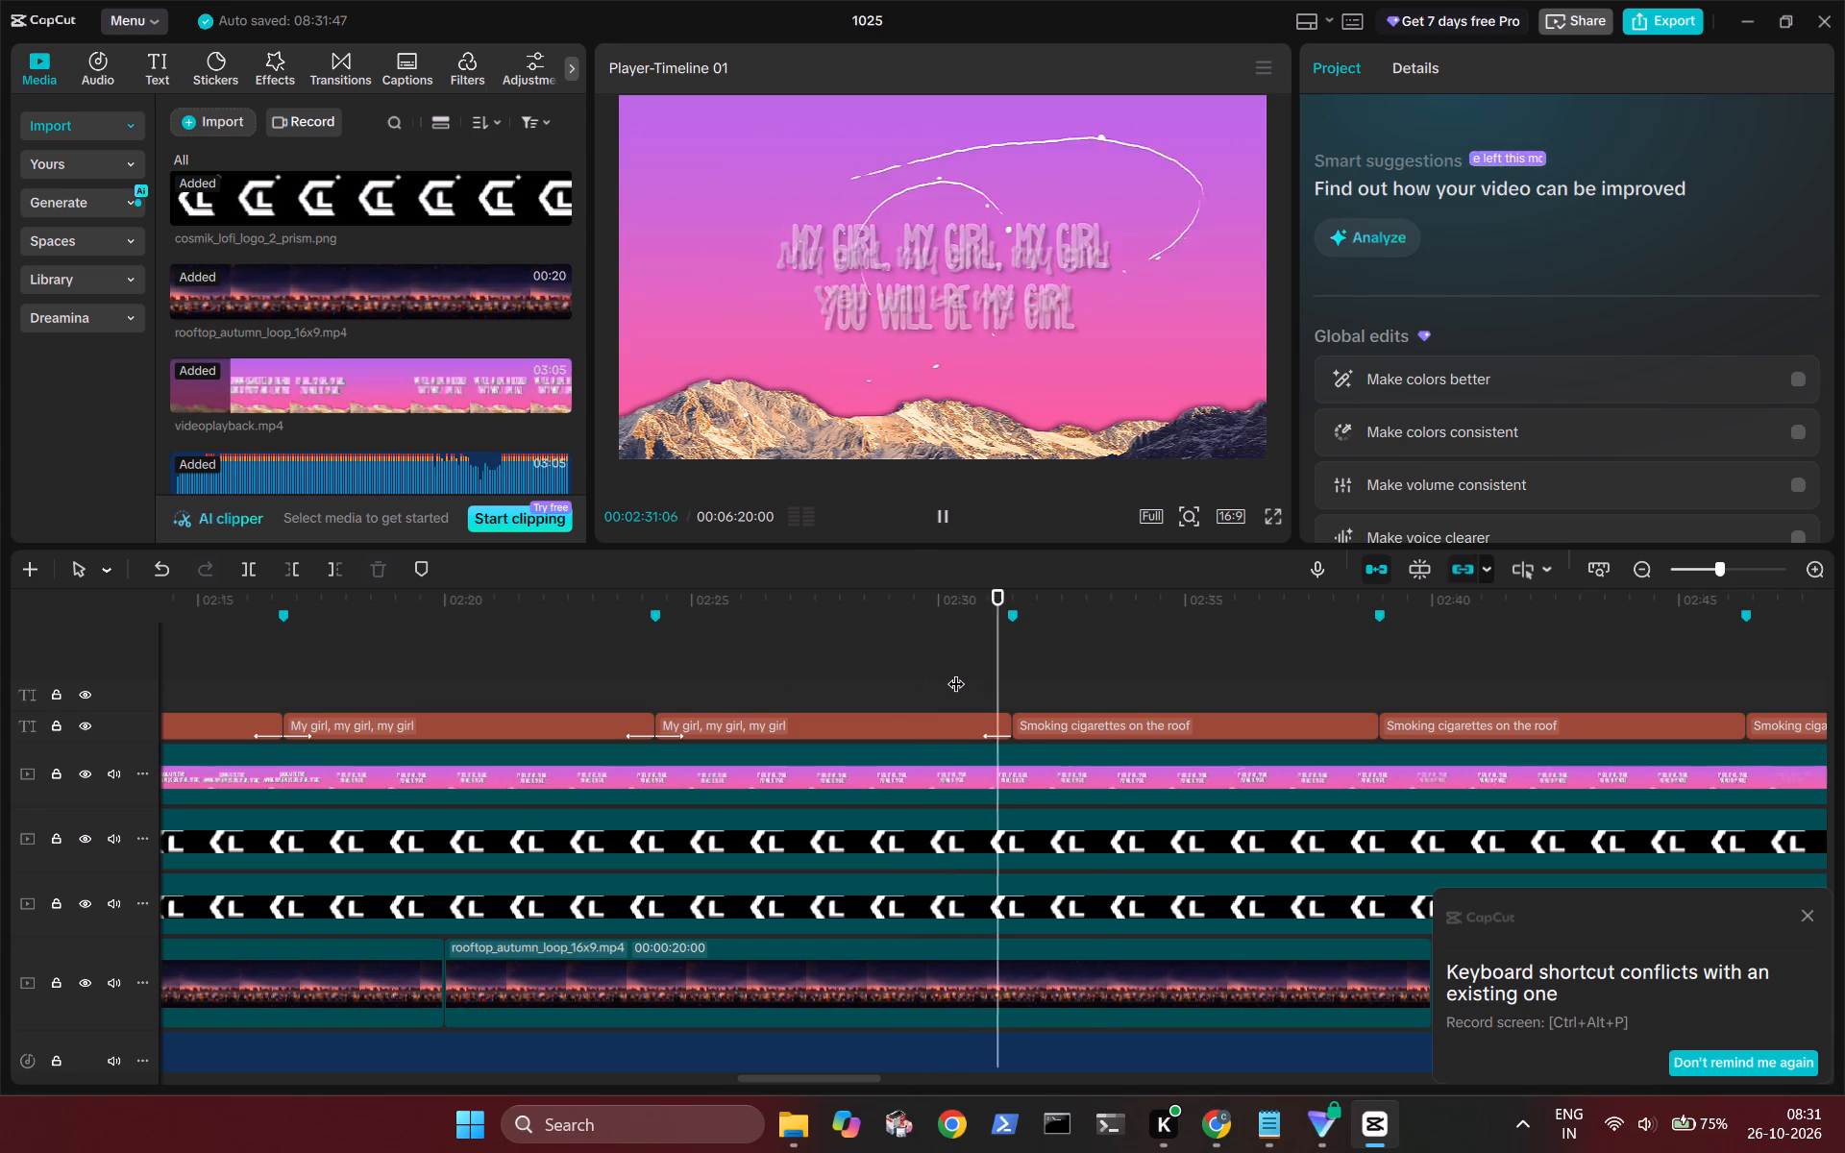
{"action": "key", "text": "space"}
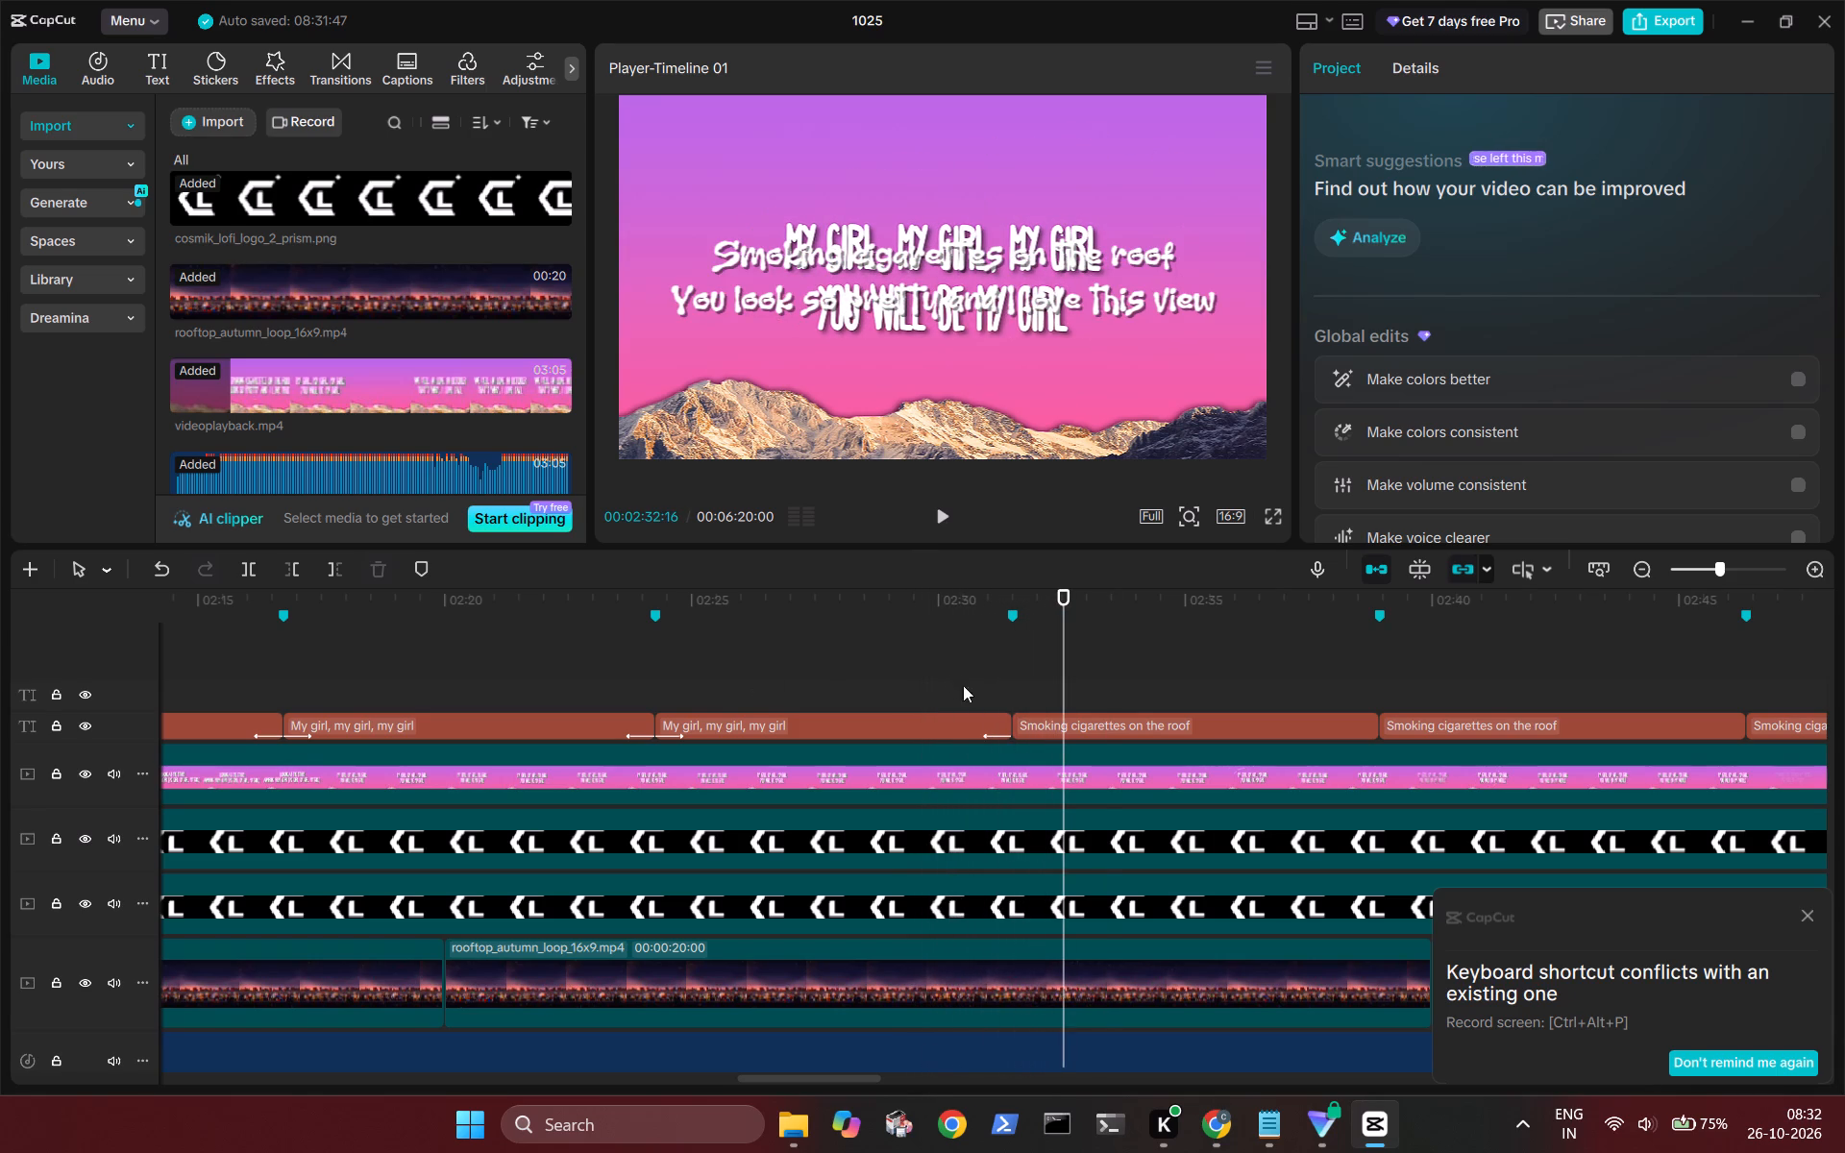
{"action": "left_click", "coordinate": [1096, 730]}
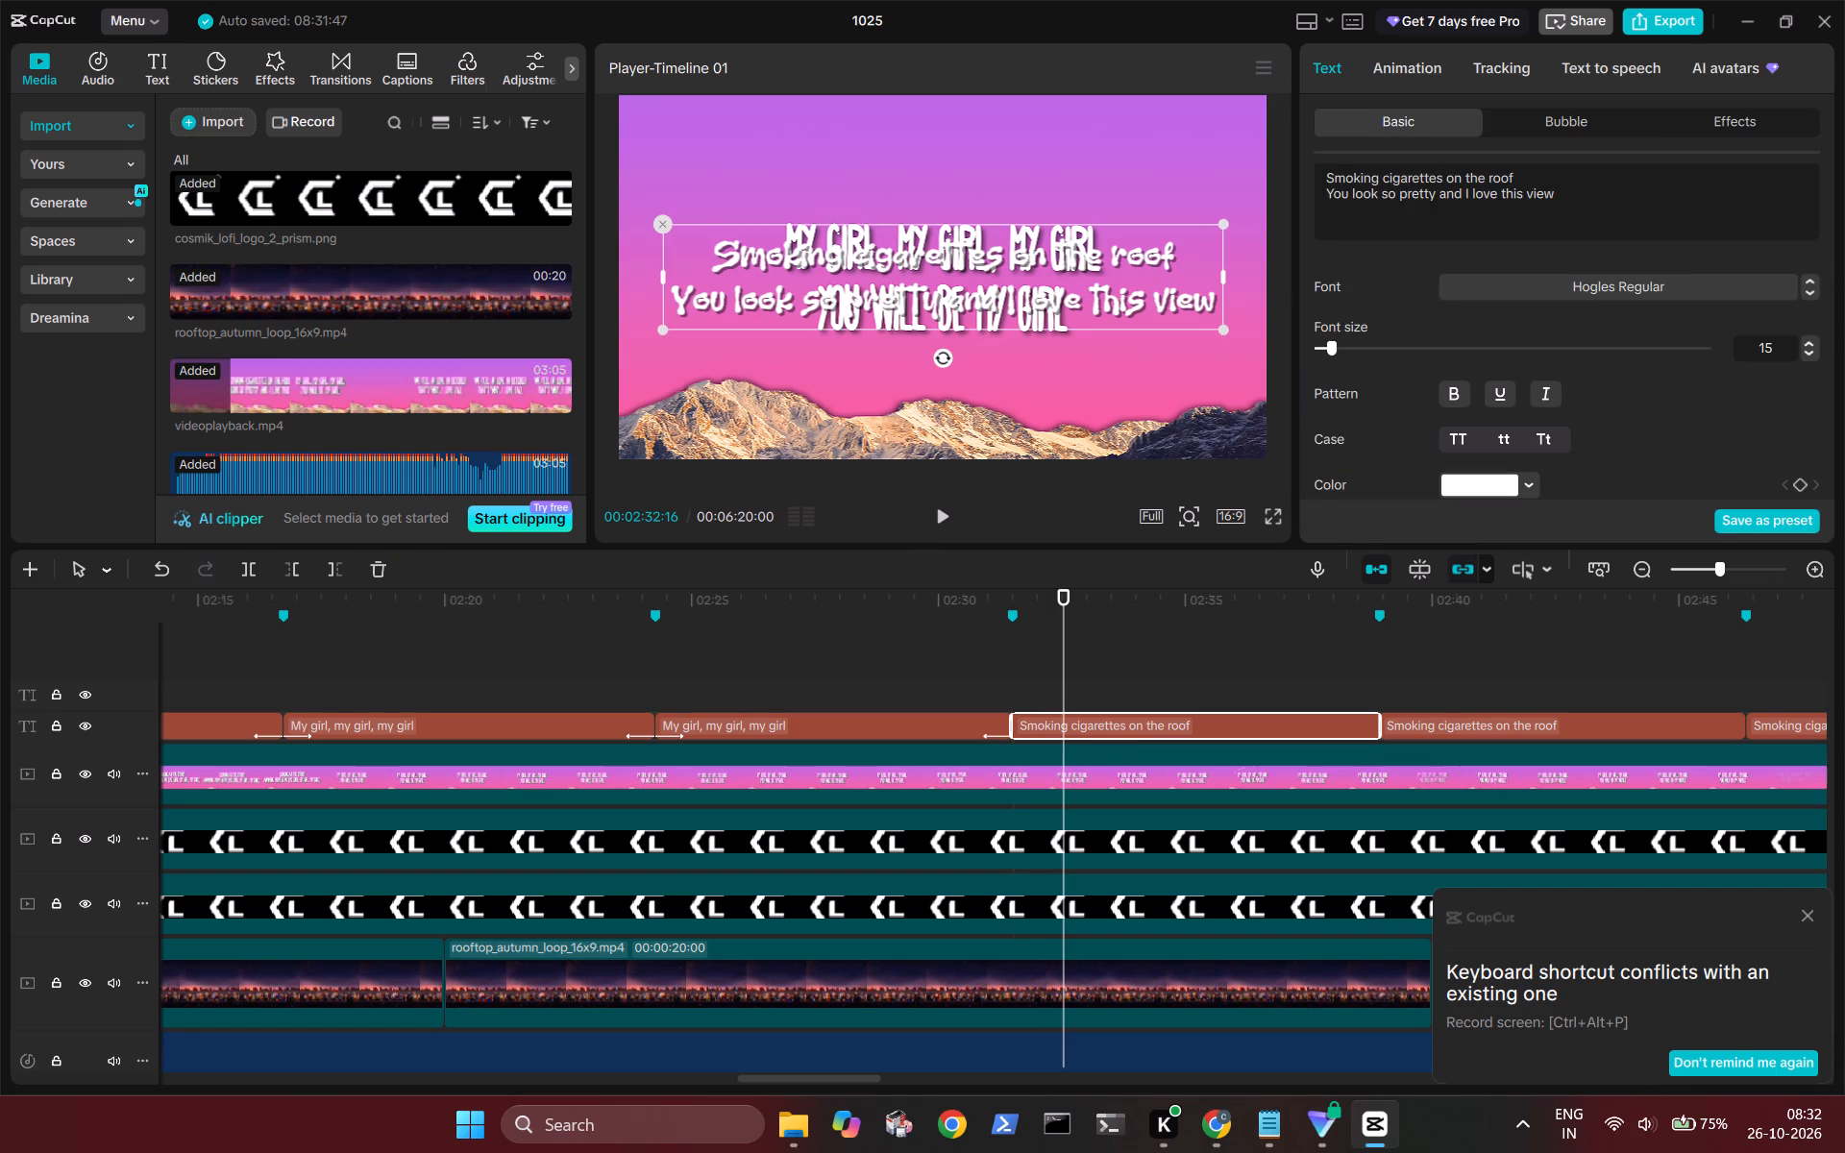
{"action": "left_click", "coordinate": [1535, 208]}
{"action": "key", "text": "ctrl+a"}
{"action": "key", "text": "ctrl+v"}
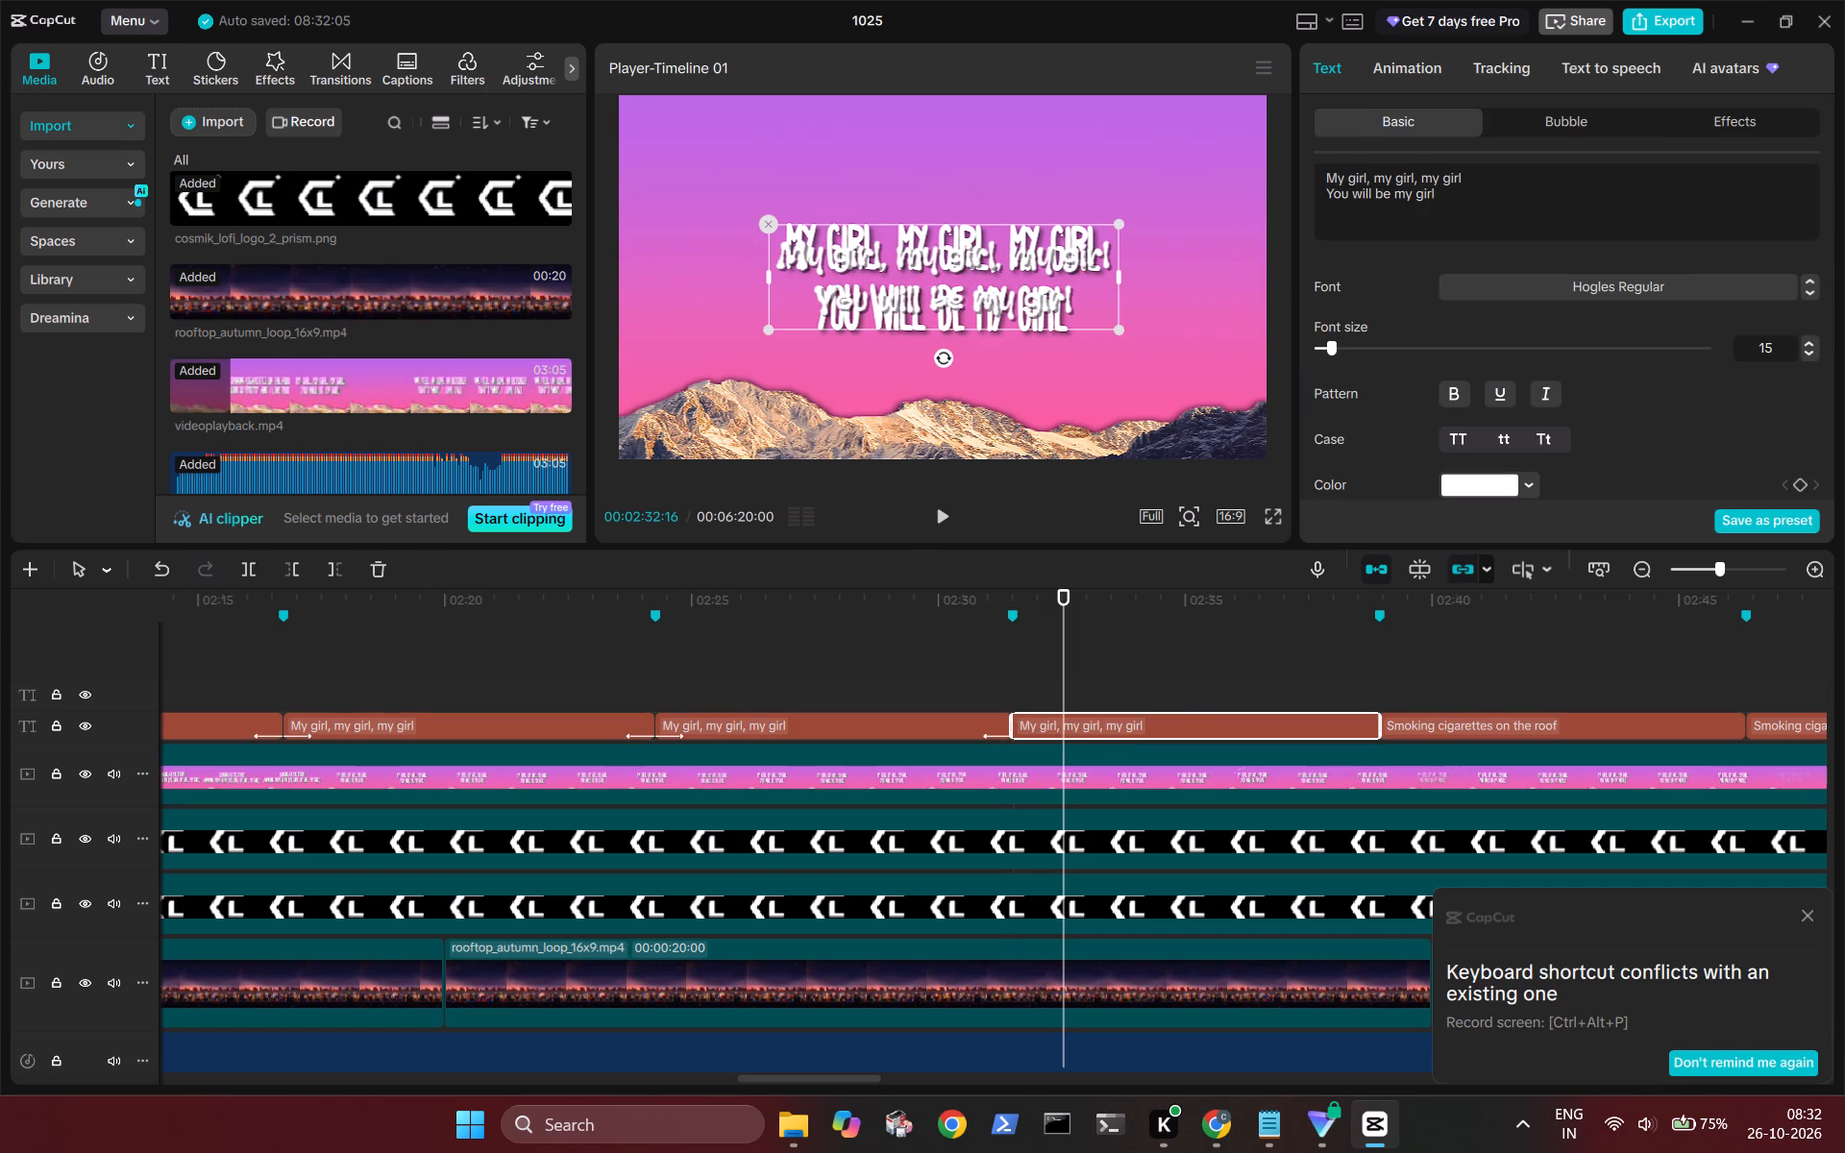
Apply Fade Out and Fade In animations to the "My girl, my girl, my girl" title starting at about 02:31.
{"action": "left_click", "coordinate": [1420, 70]}
{"action": "double_click", "coordinate": [1423, 300]}
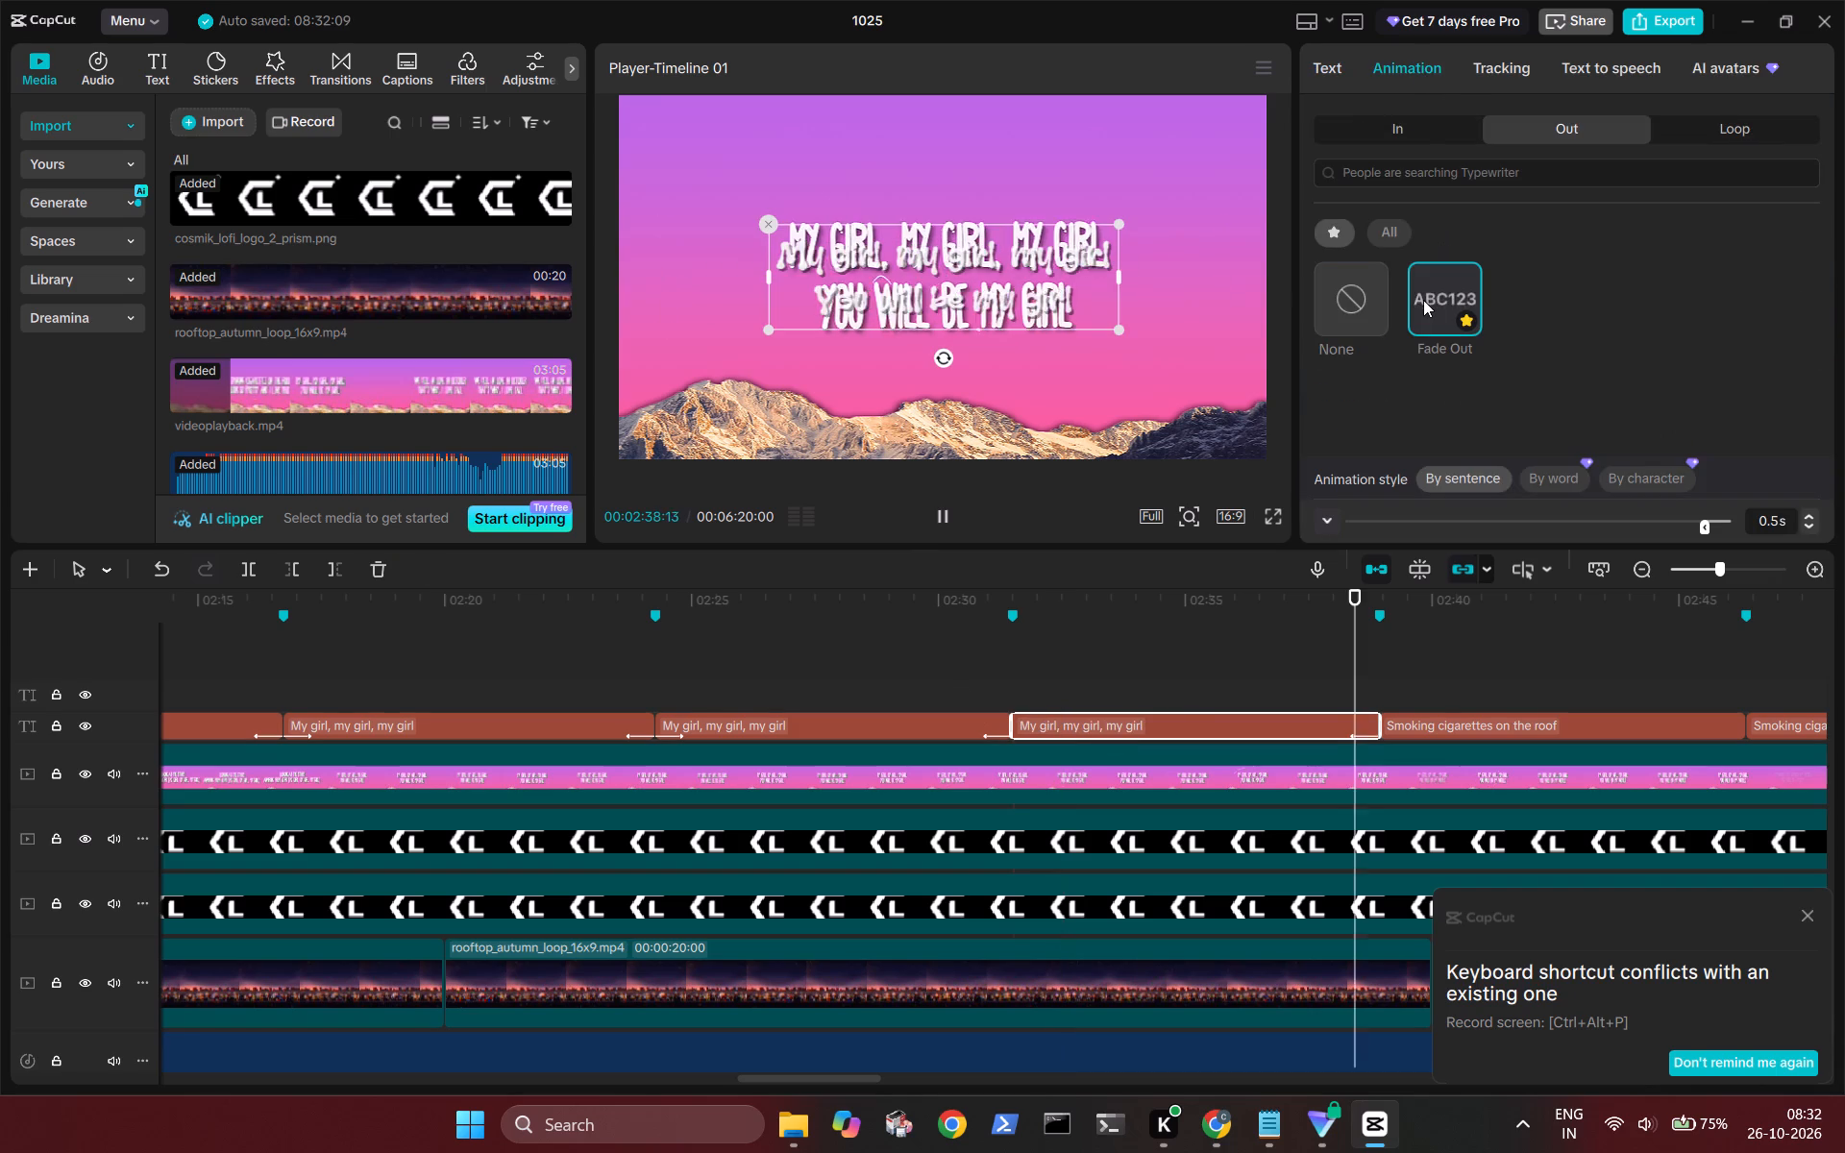
{"action": "left_click", "coordinate": [1408, 128]}
{"action": "double_click", "coordinate": [1439, 282]}
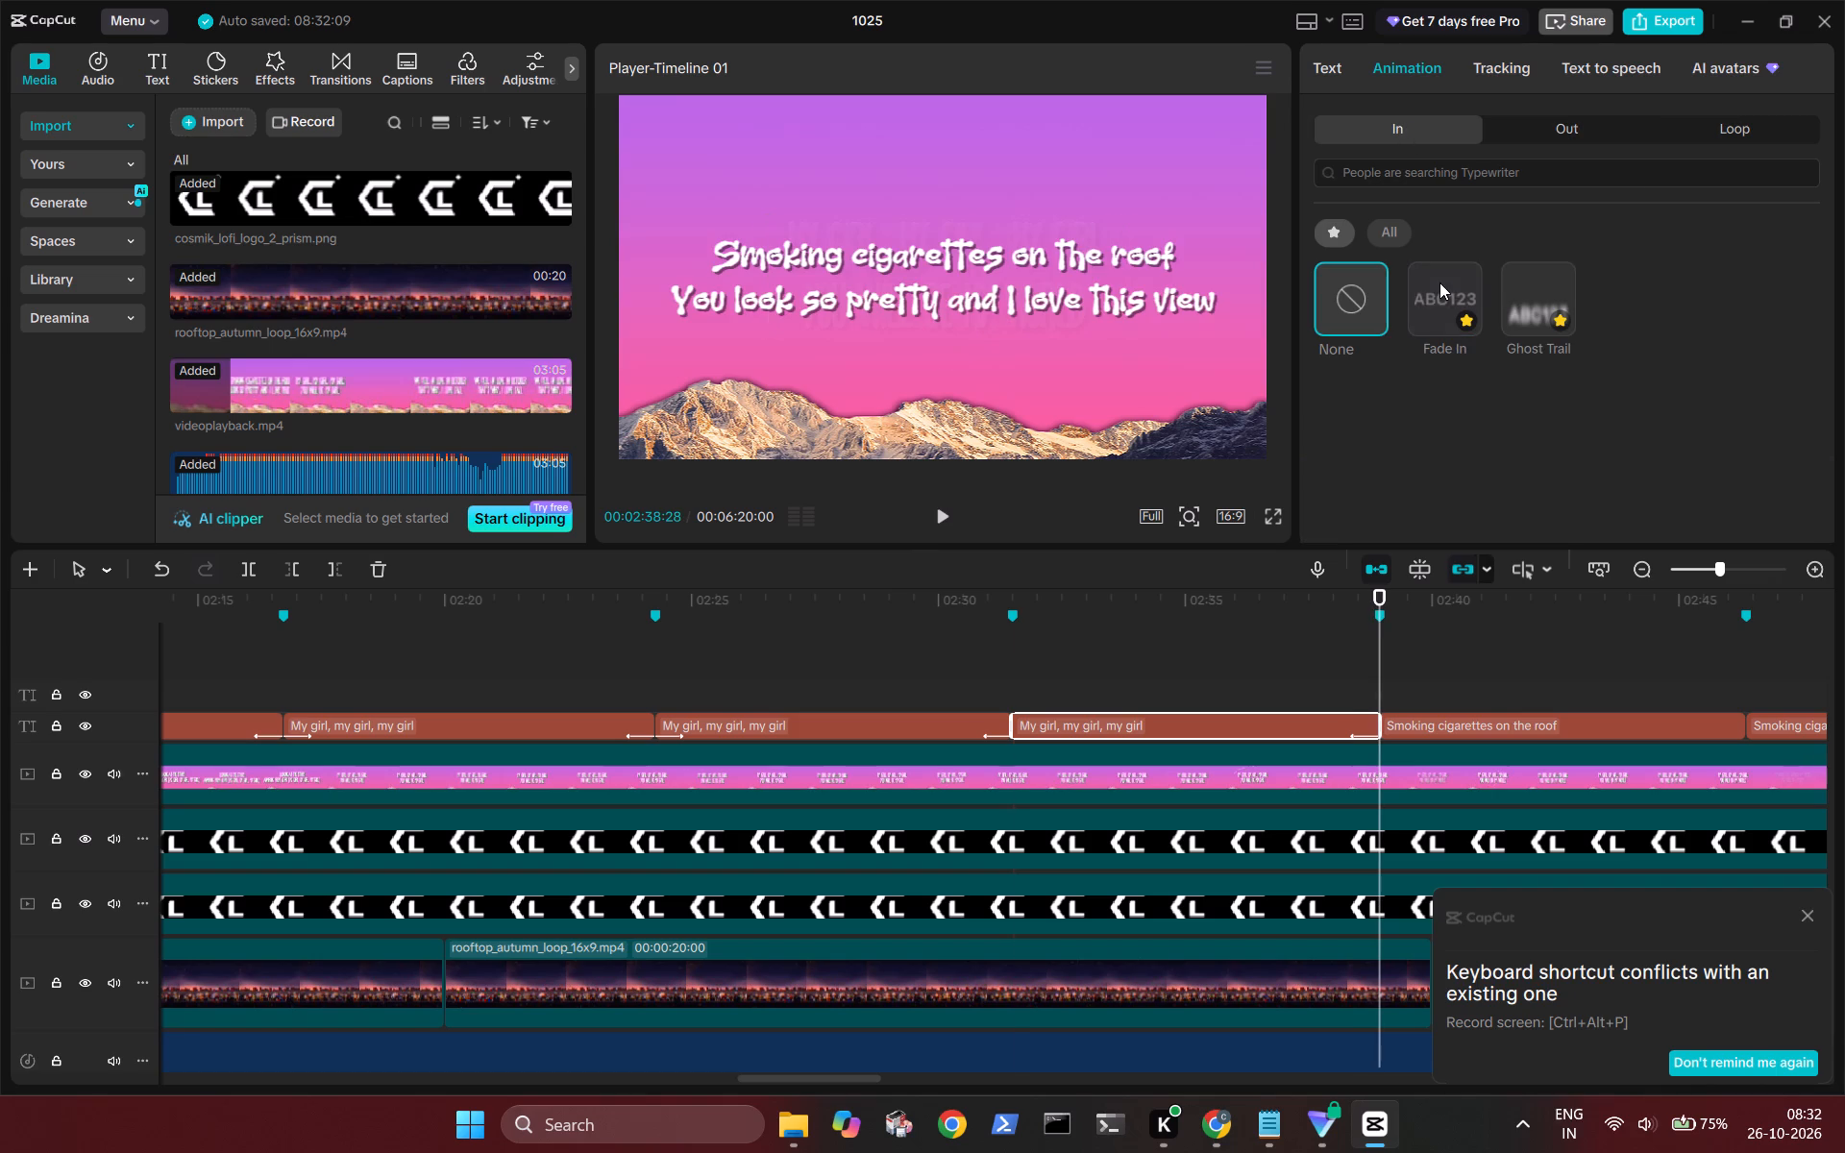
Replace the text of the title starting at about 02:39 with "My girl, my girl, my girl / And you will be my world" from the lyrics notes.
{"action": "key", "text": "space"}
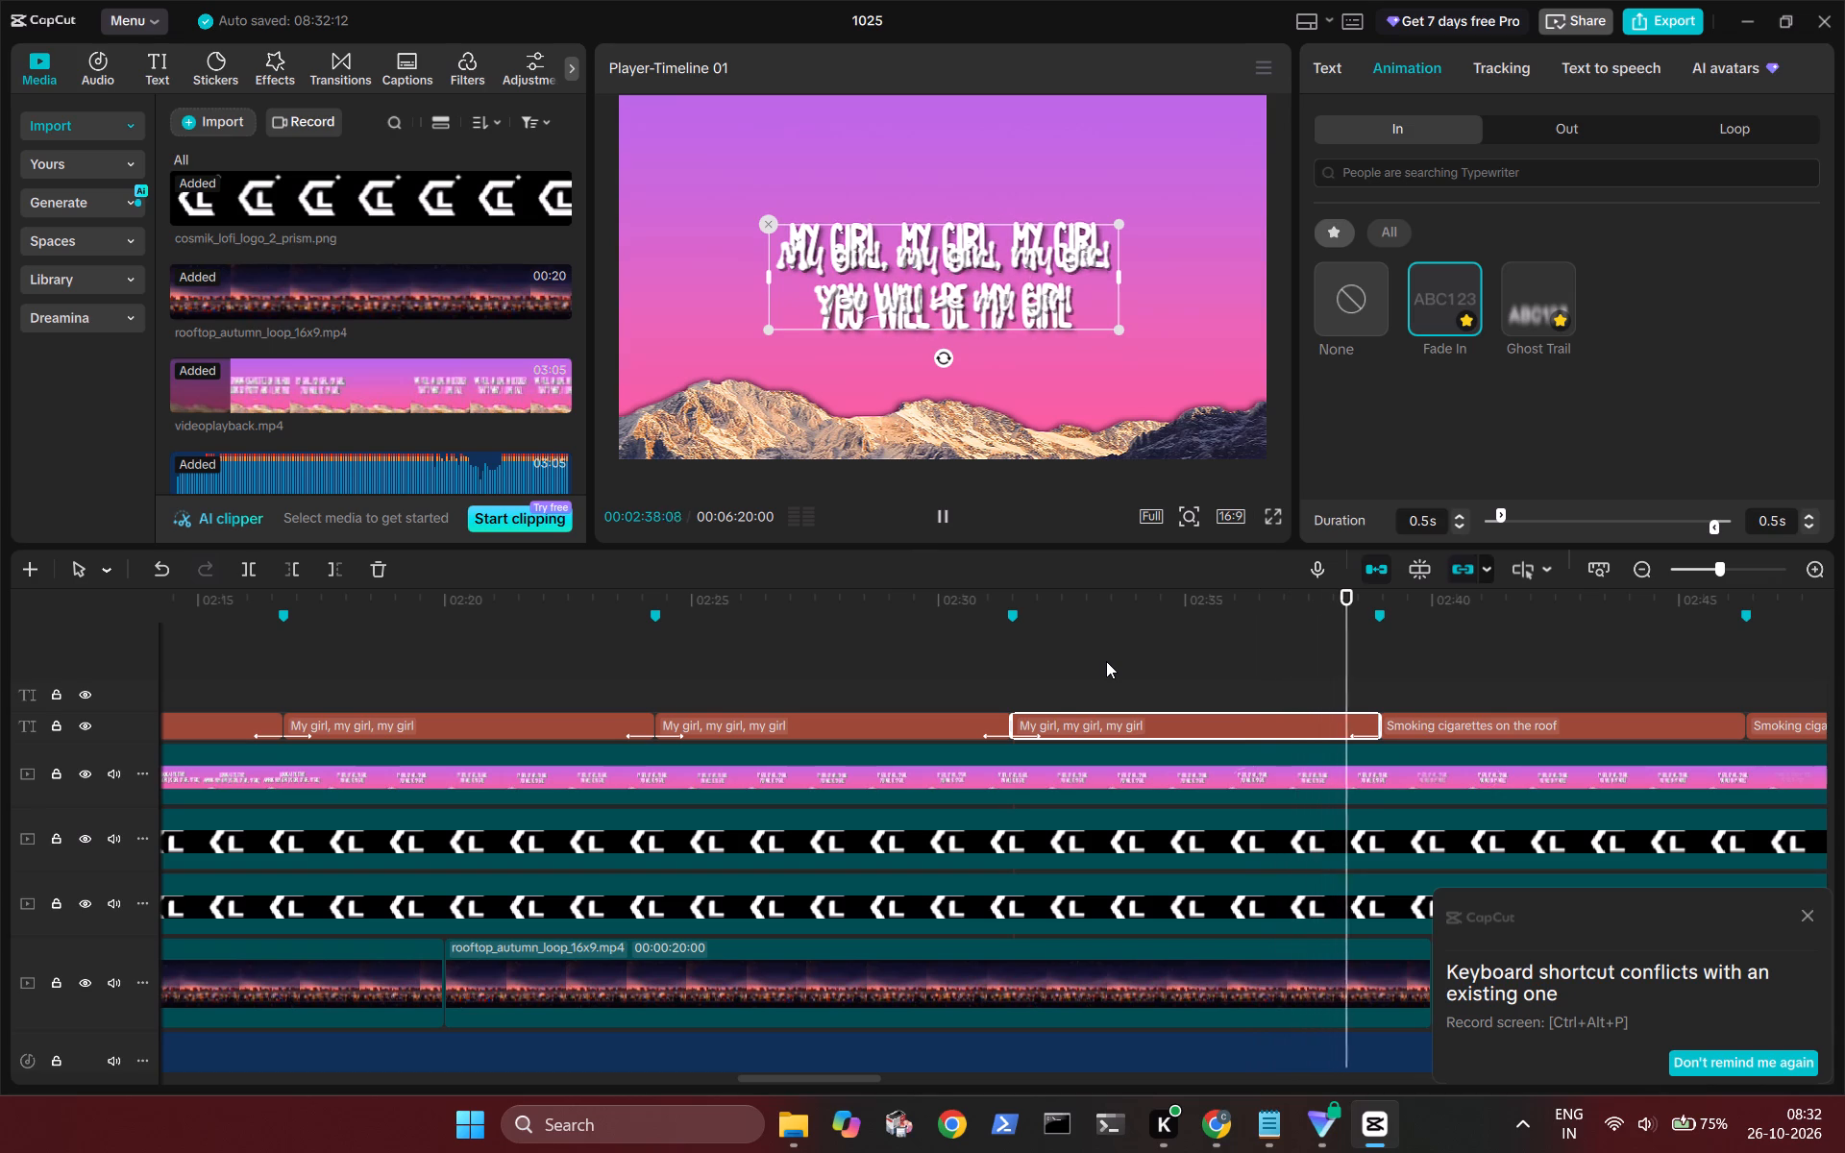
{"action": "scroll", "coordinate": [1106, 661], "scroll_direction": "left", "scroll_amount": 1}
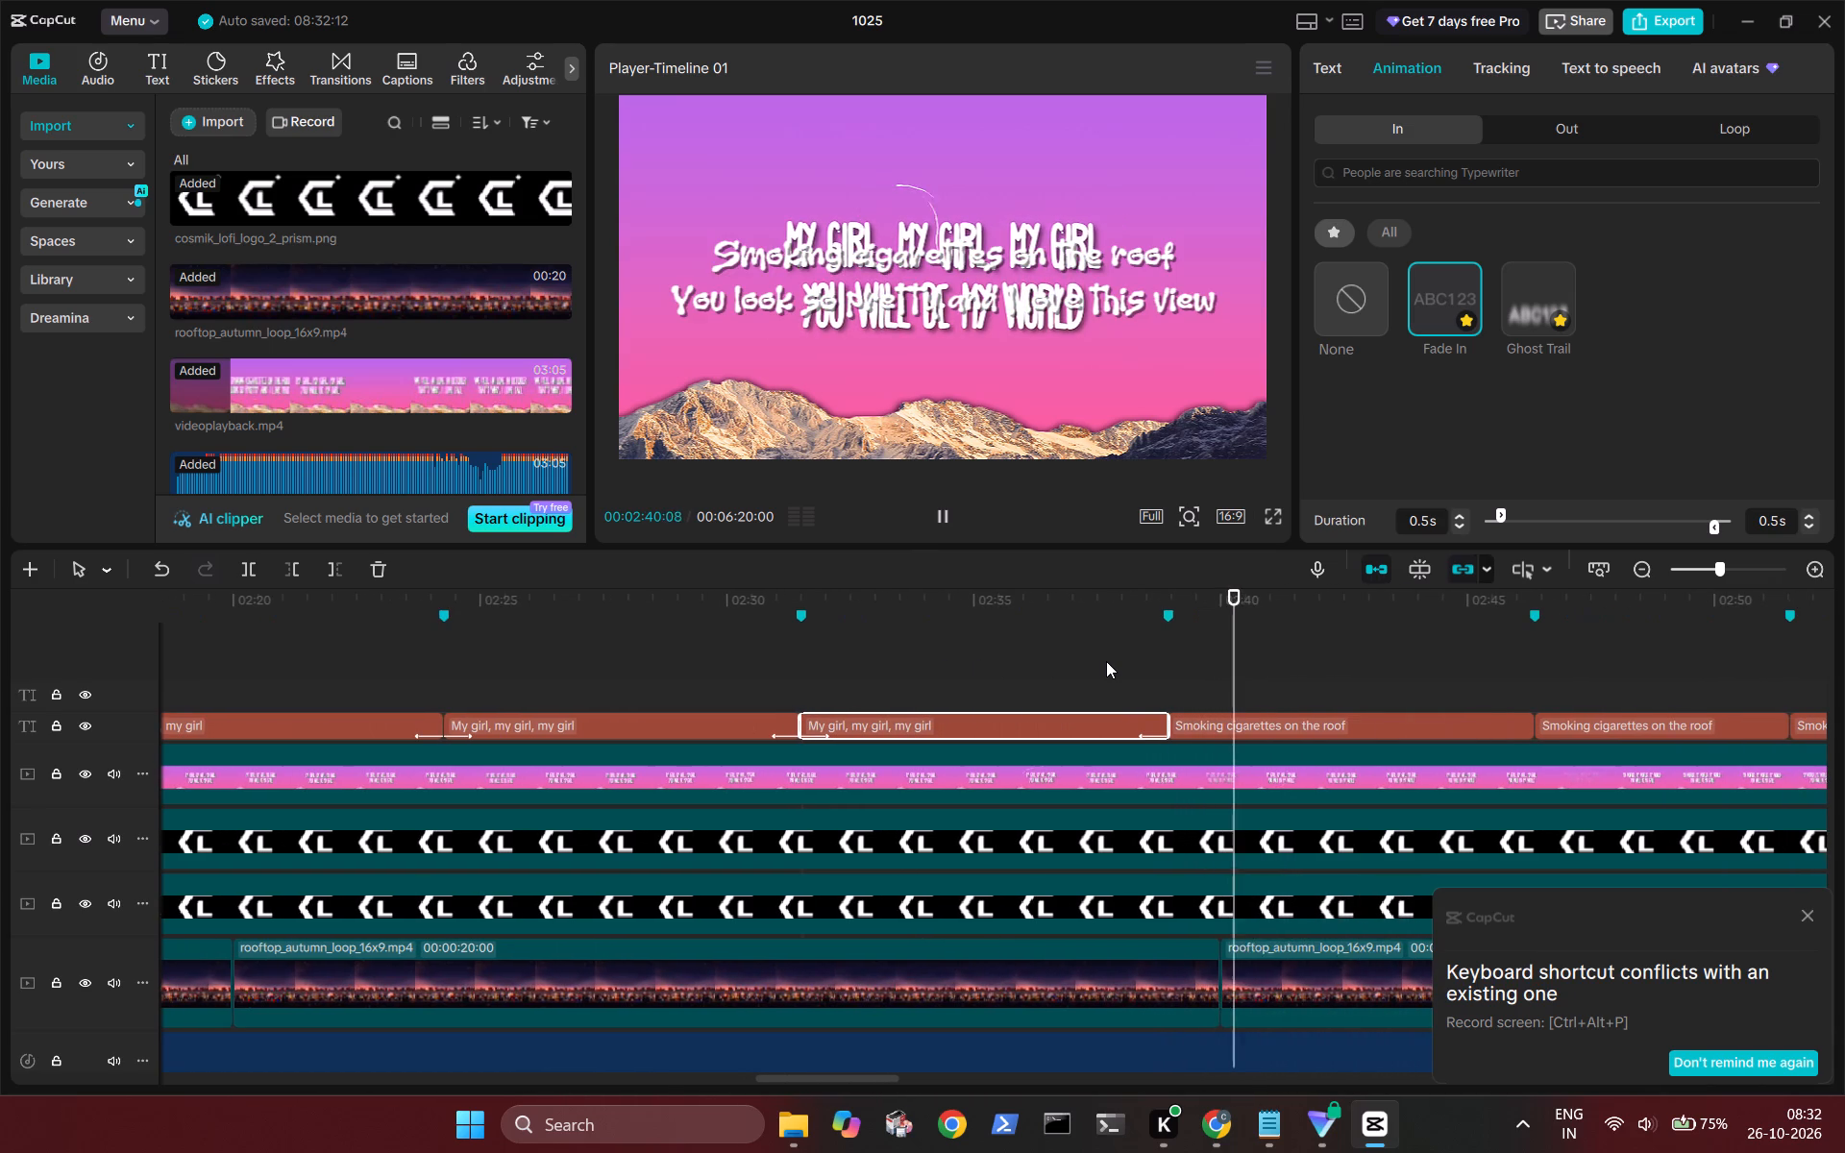
{"action": "left_click", "coordinate": [1223, 679]}
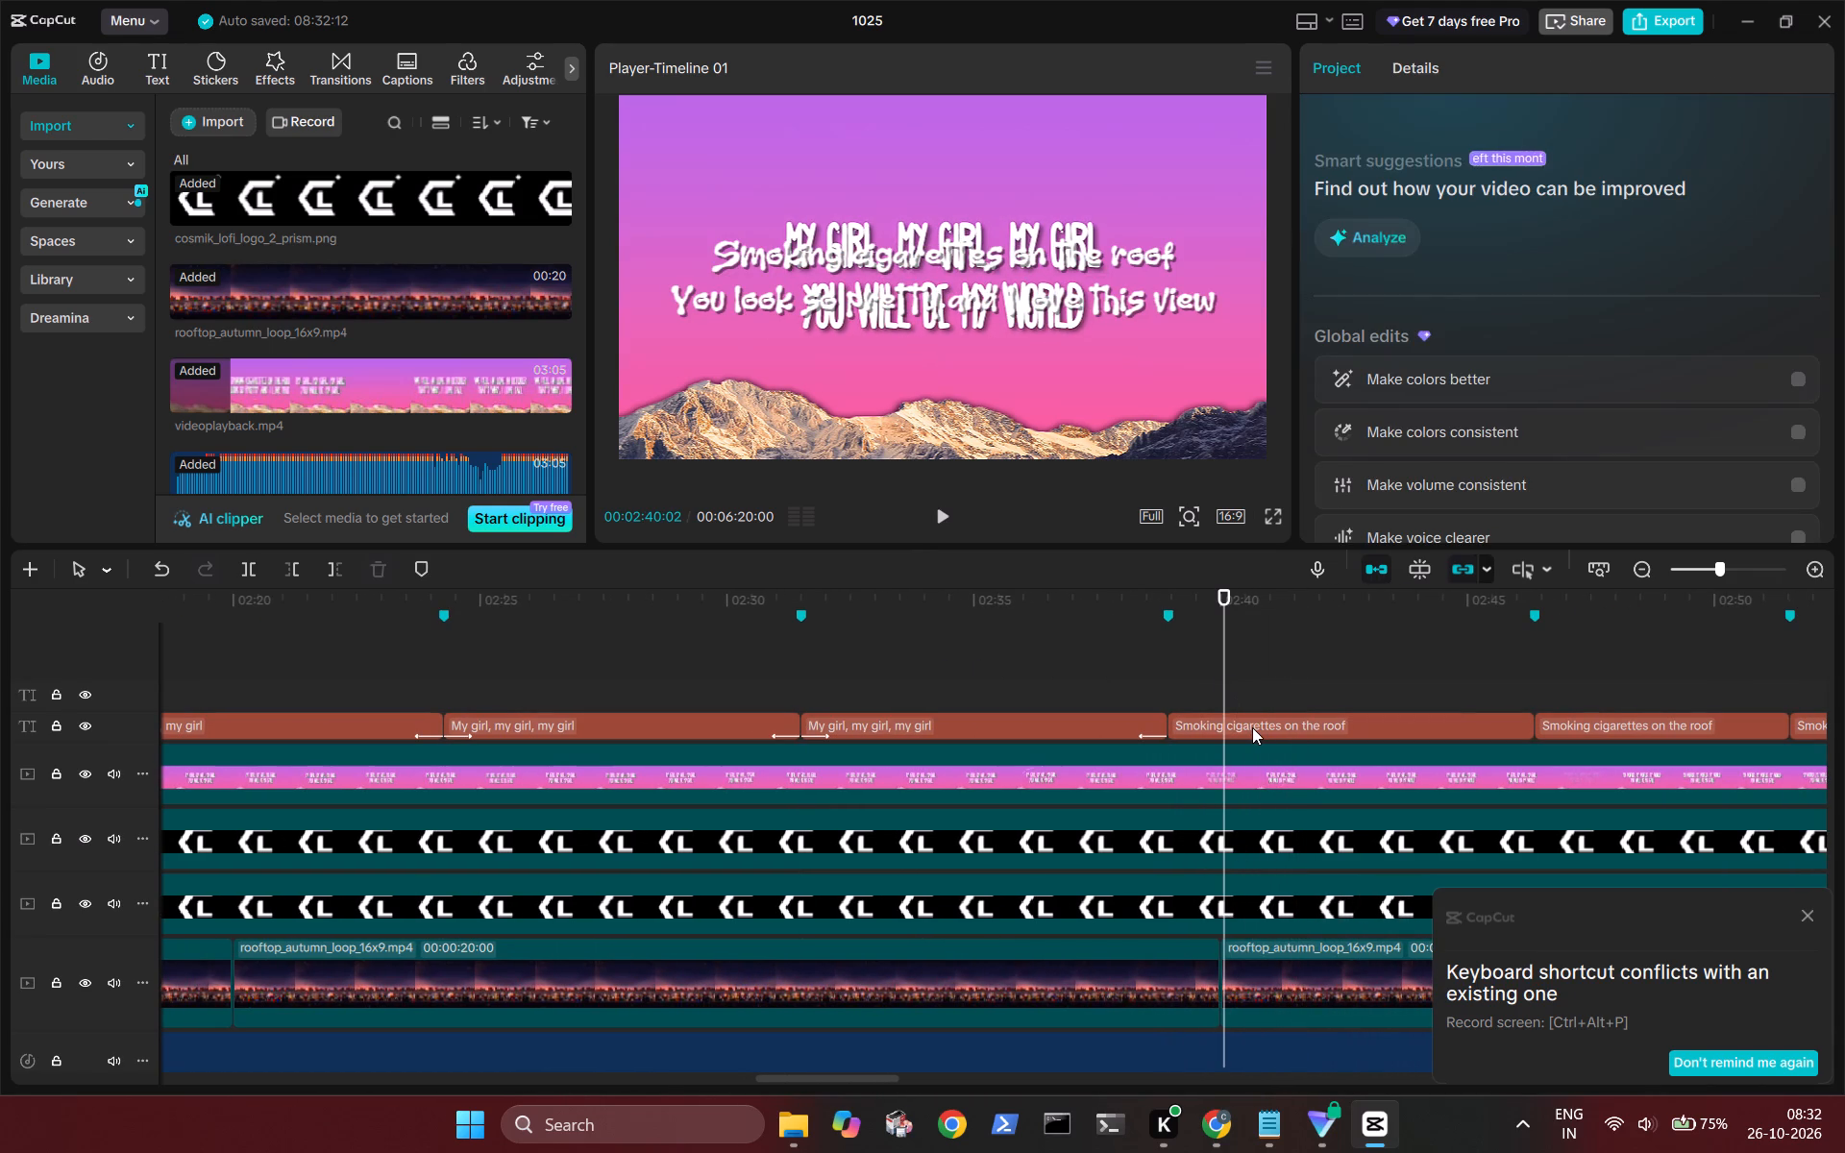
{"action": "left_click", "coordinate": [1252, 727]}
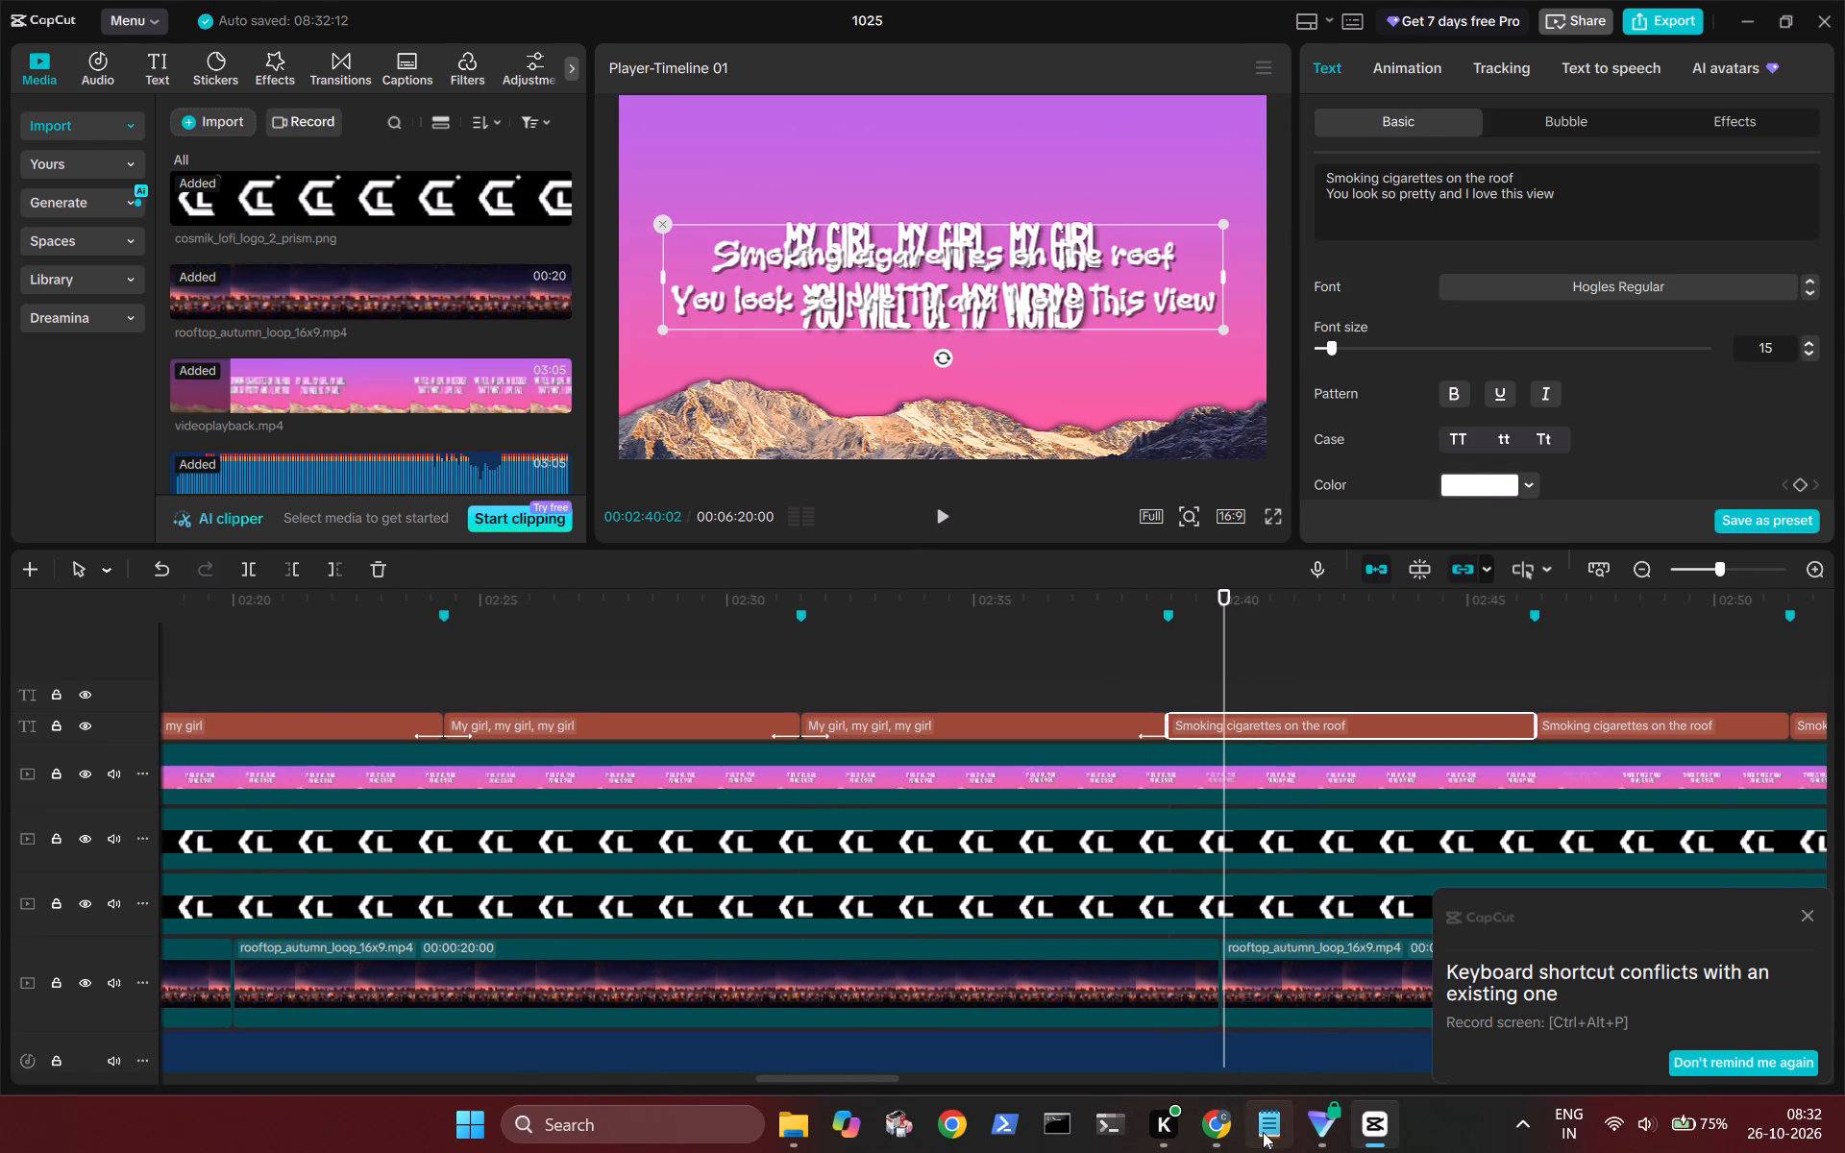
{"action": "left_click", "coordinate": [1263, 1132]}
{"action": "scroll", "coordinate": [497, 799], "scroll_direction": "down", "scroll_amount": 1}
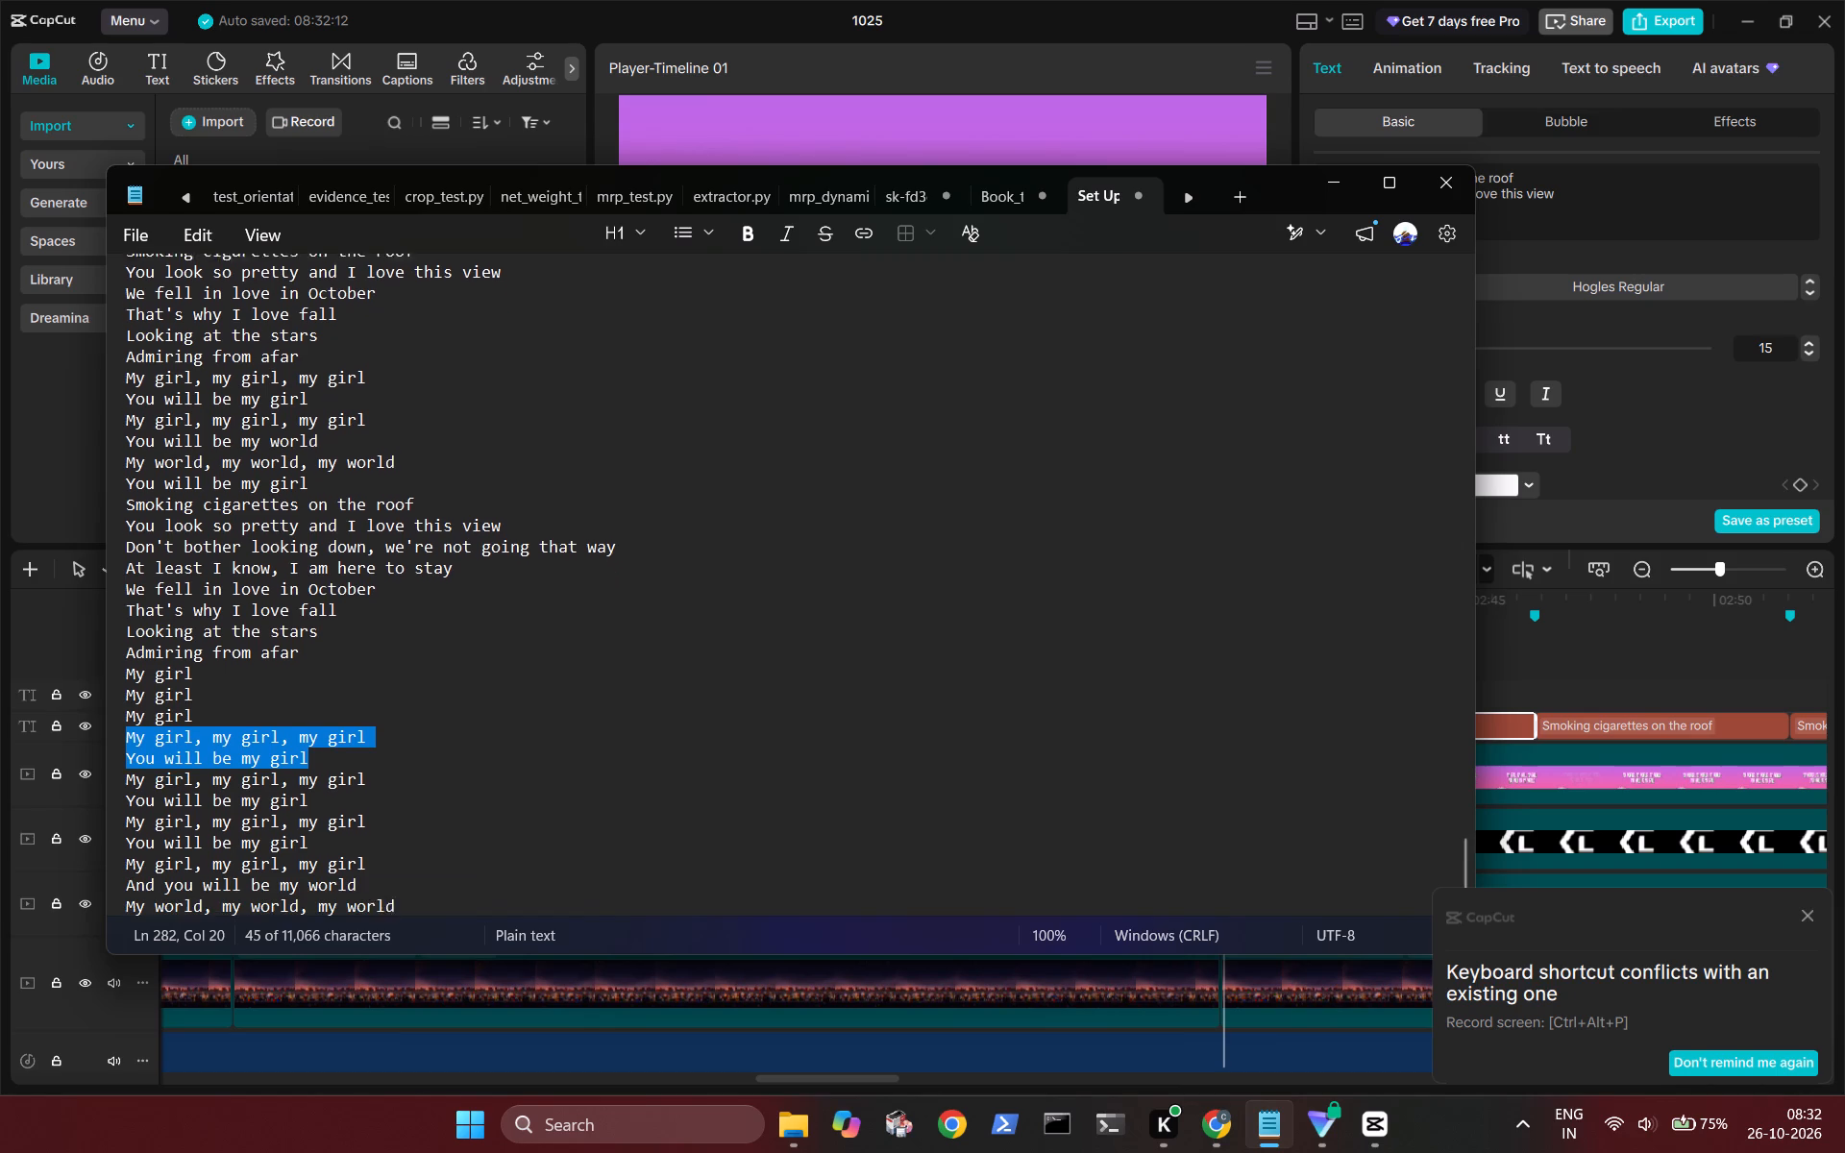
{"action": "scroll", "coordinate": [497, 799], "scroll_direction": "down", "scroll_amount": 1}
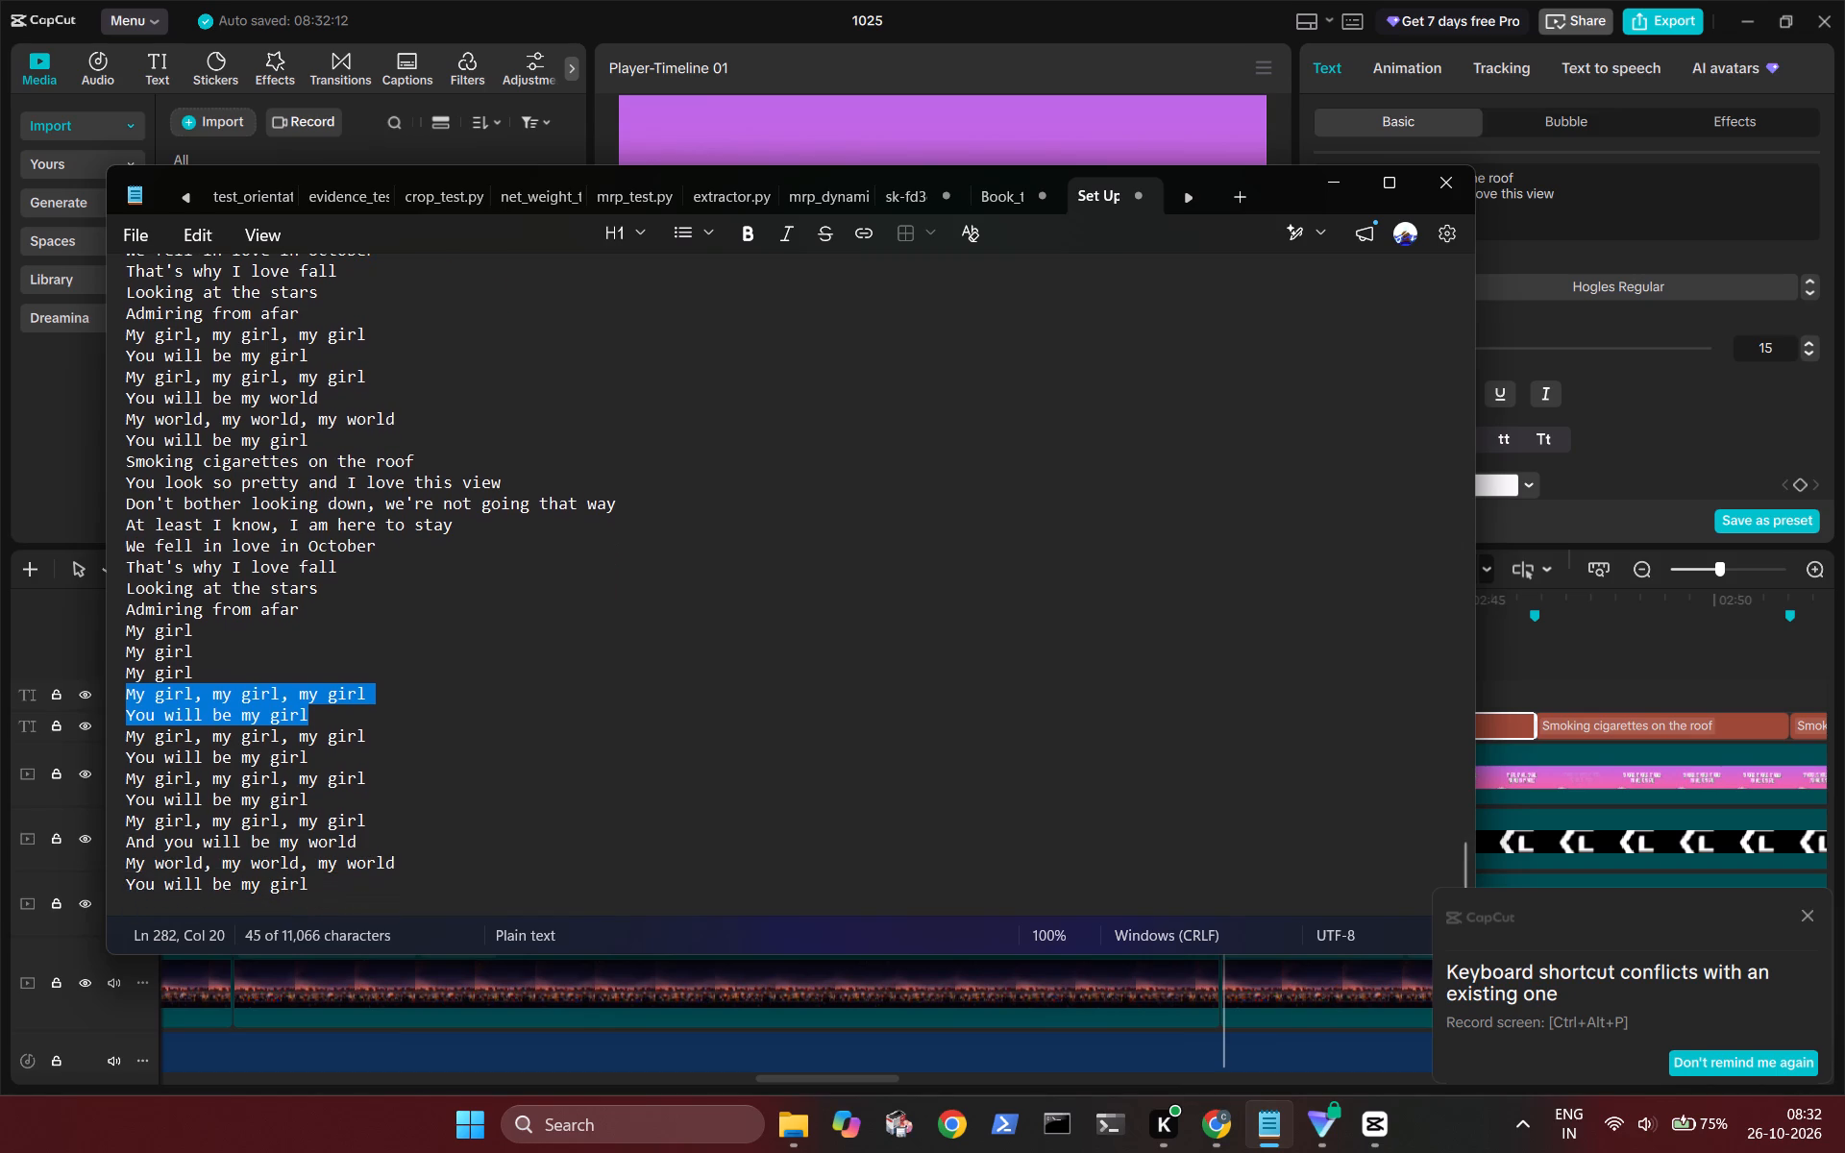
{"action": "left_click_drag", "start_coordinate": [371, 845], "coordinate": [105, 816]}
{"action": "key", "text": "ctrl+c"}
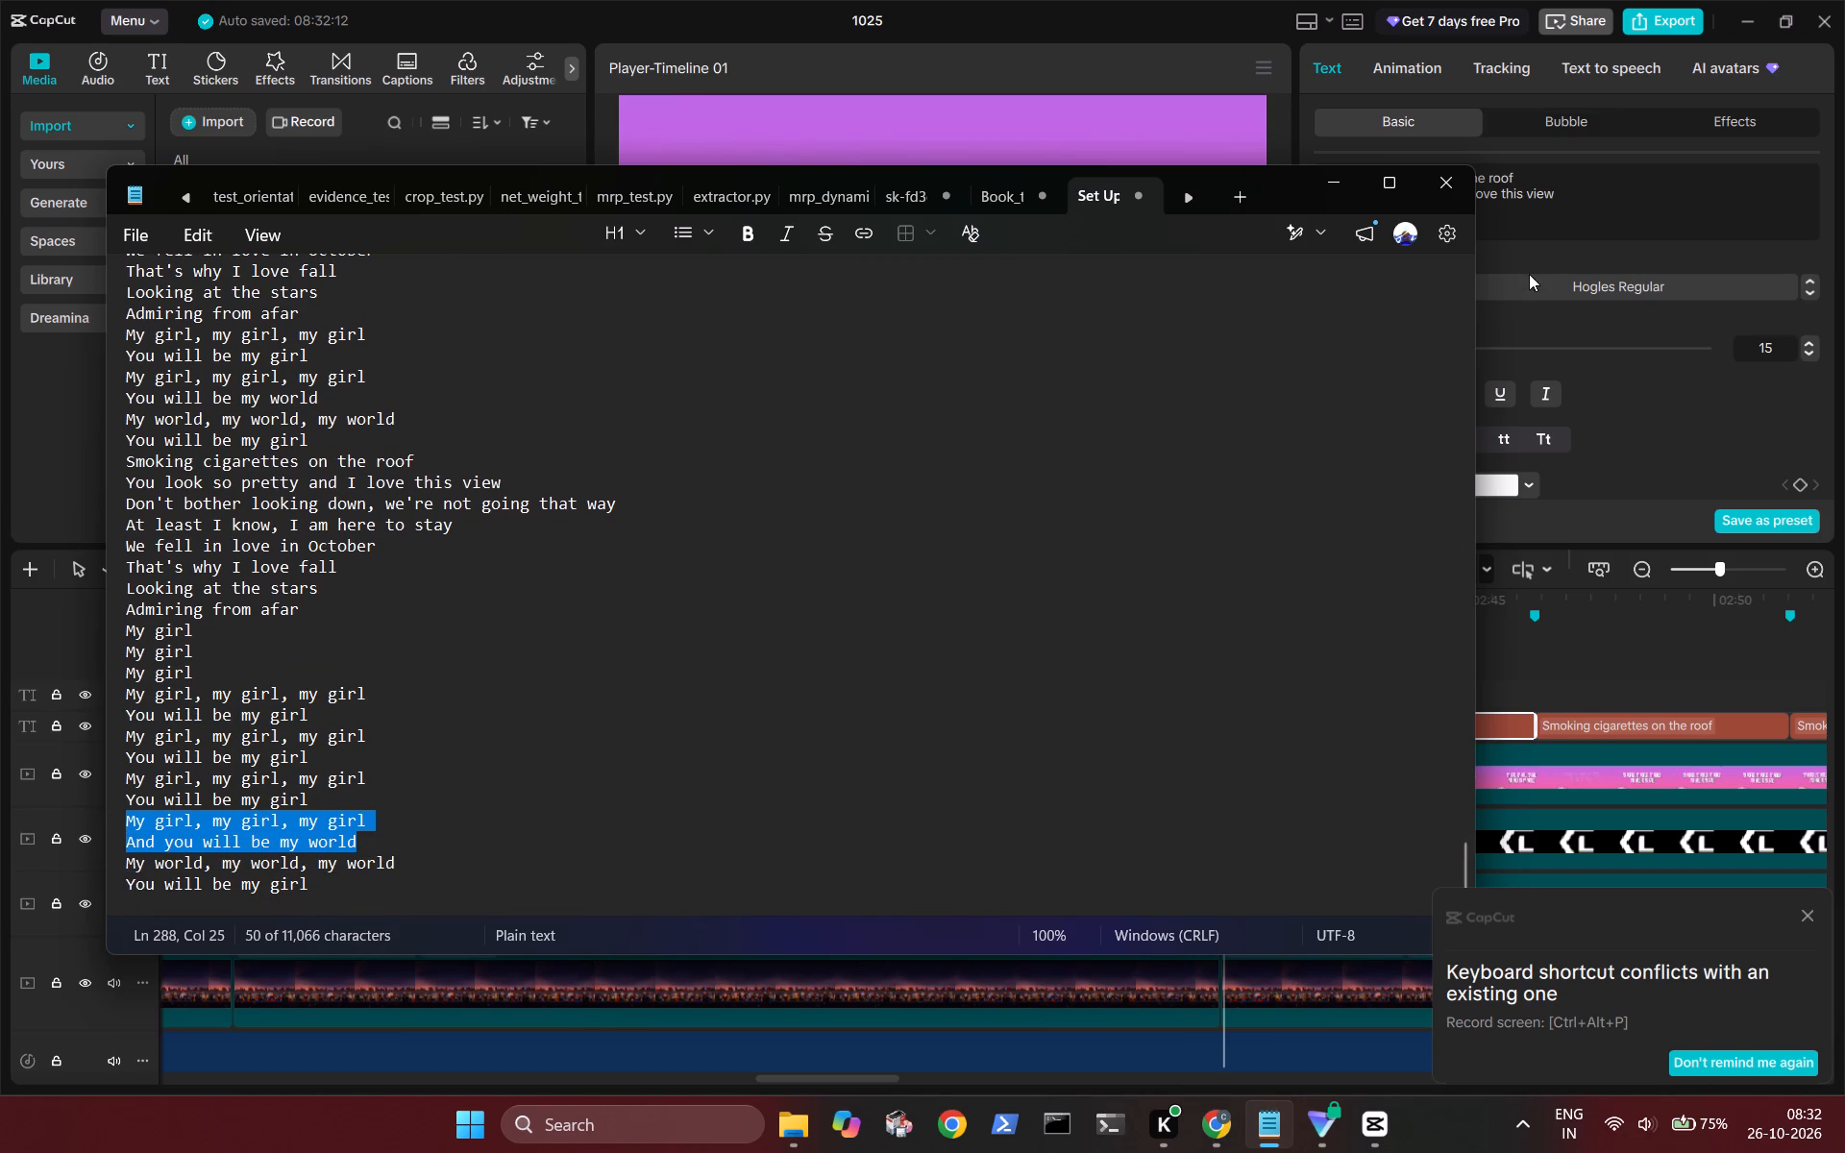
{"action": "left_click", "coordinate": [1571, 186]}
{"action": "key", "text": "ctrl+a"}
{"action": "key", "text": "ctrl+v"}
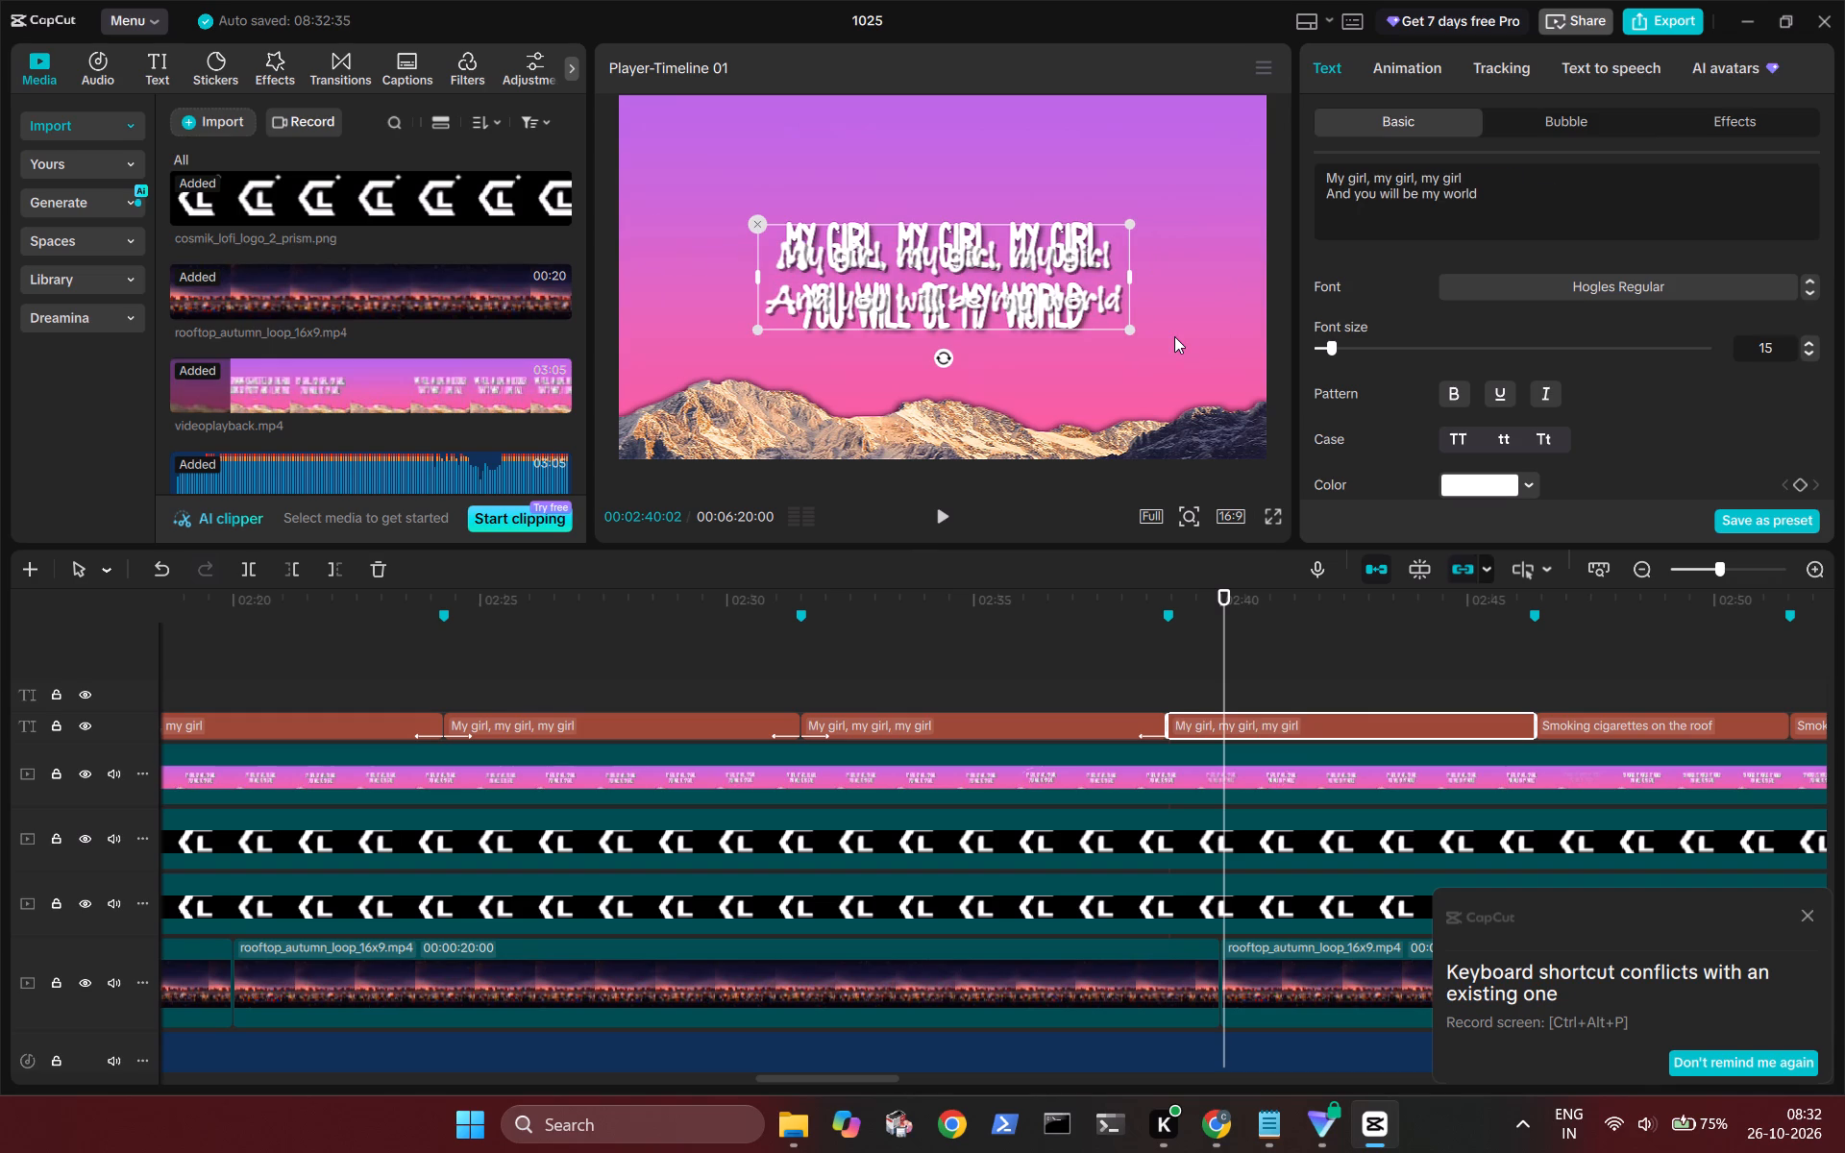
Apply Fade In and Fade Out animations to the "My girl, my girl, my girl" title starting at about 02:39.
{"action": "left_click", "coordinate": [1390, 70]}
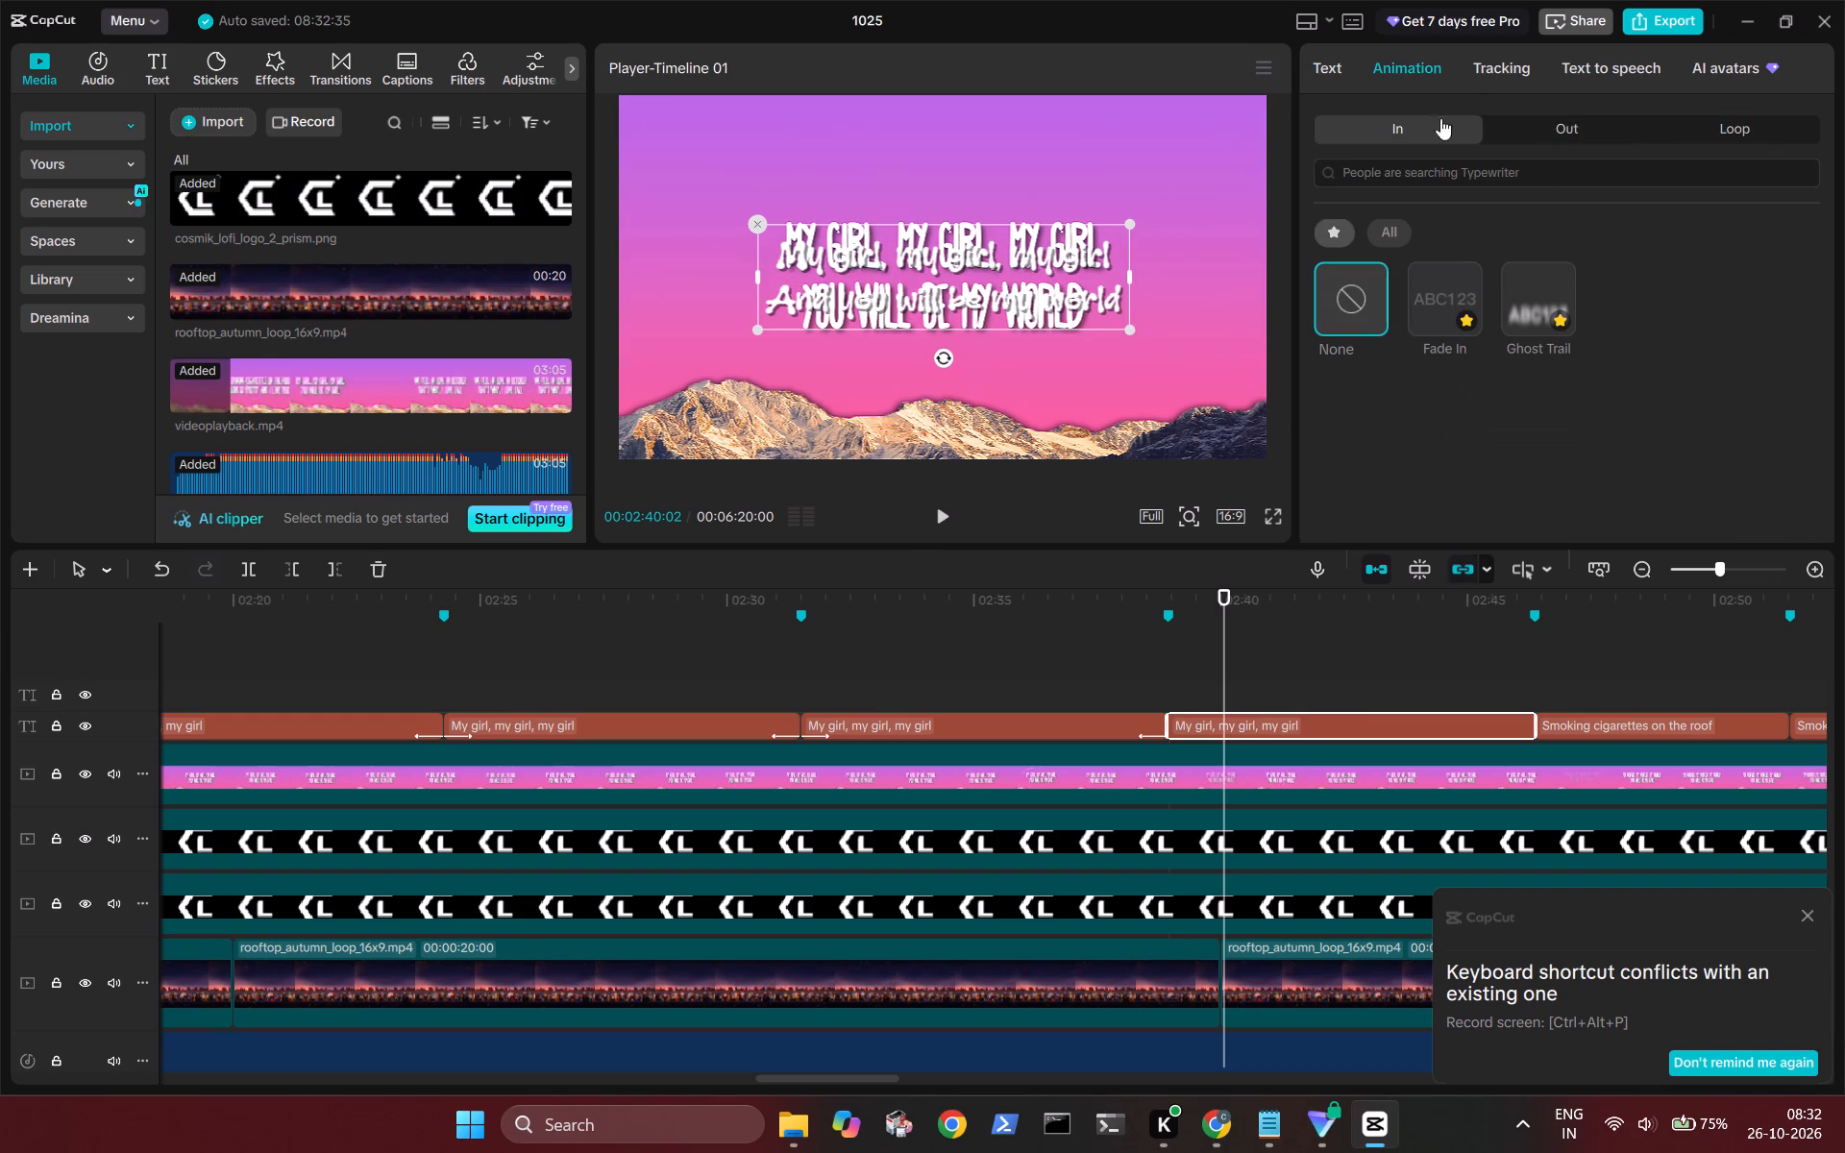
{"action": "double_click", "coordinate": [1424, 302]}
{"action": "left_click", "coordinate": [1548, 115]}
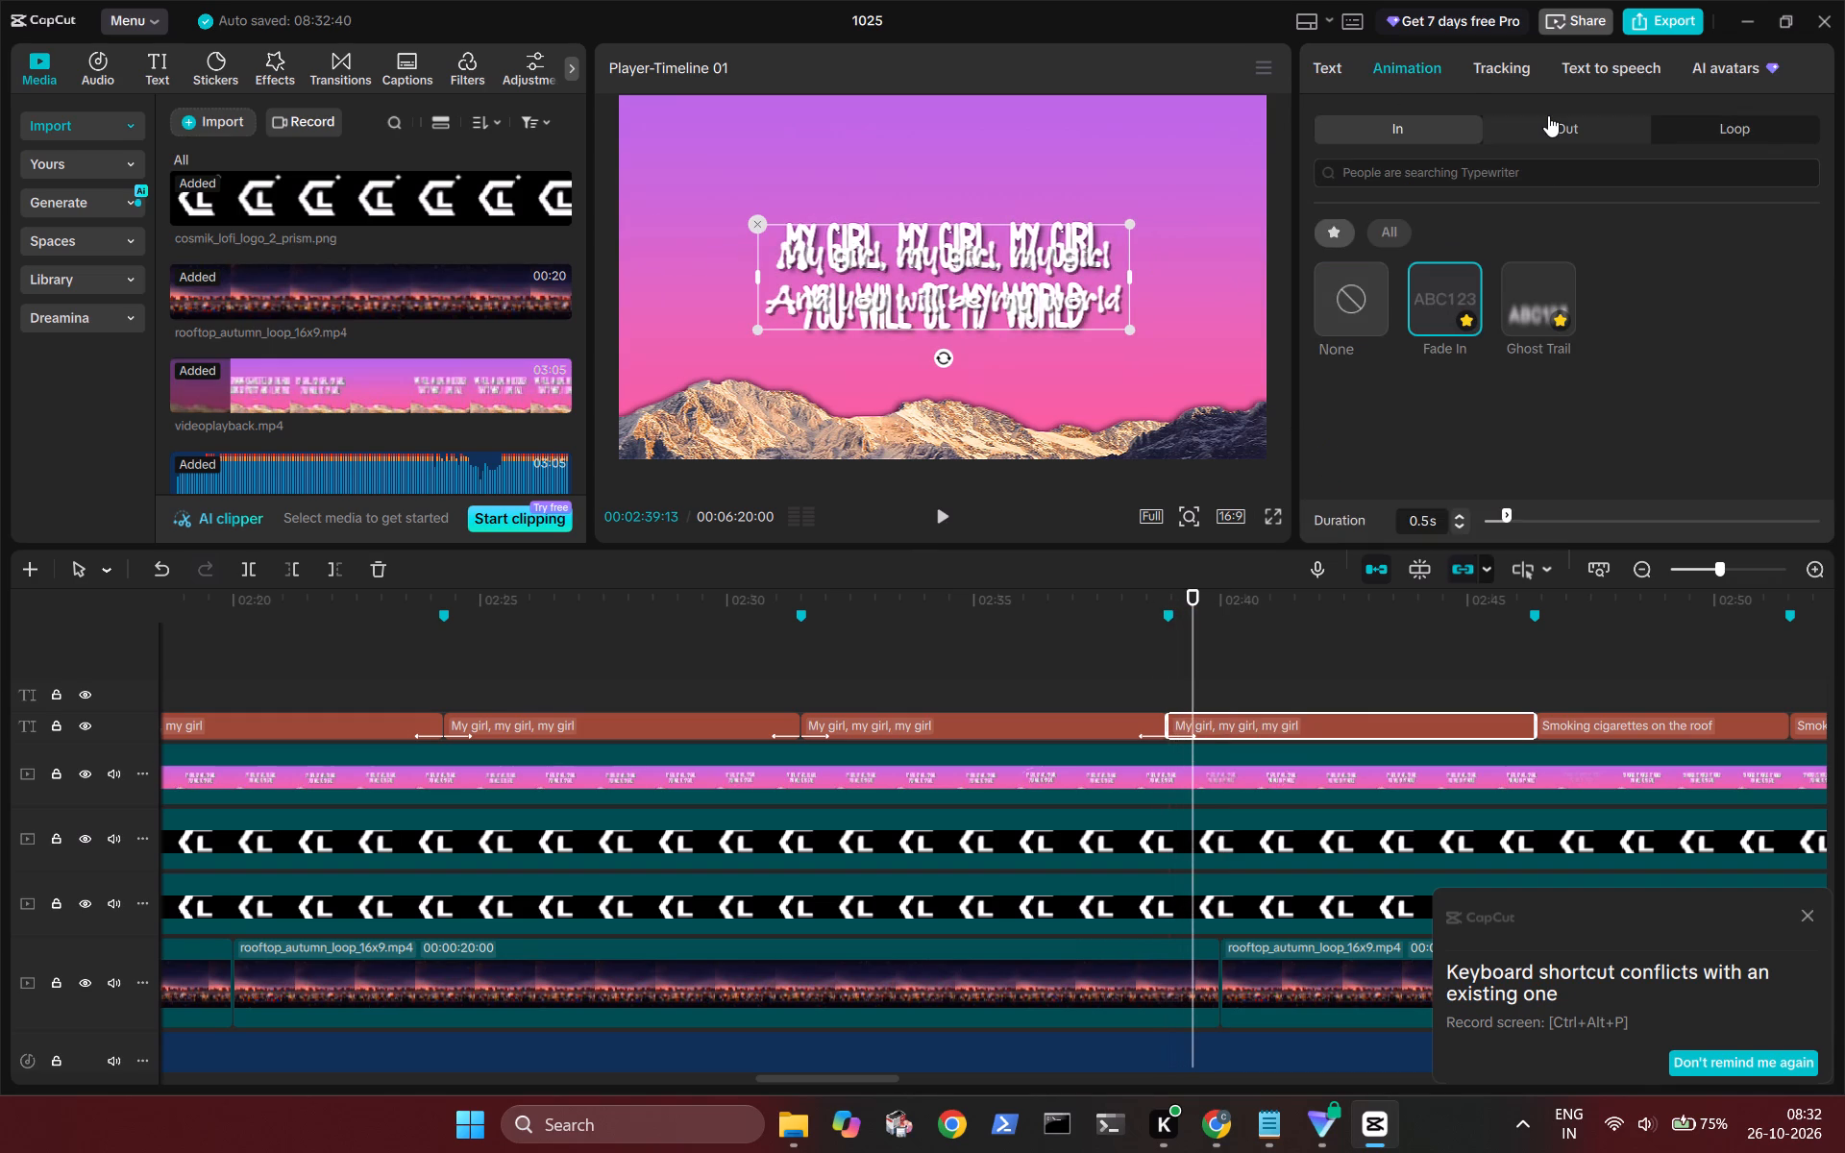
{"action": "double_click", "coordinate": [1427, 279]}
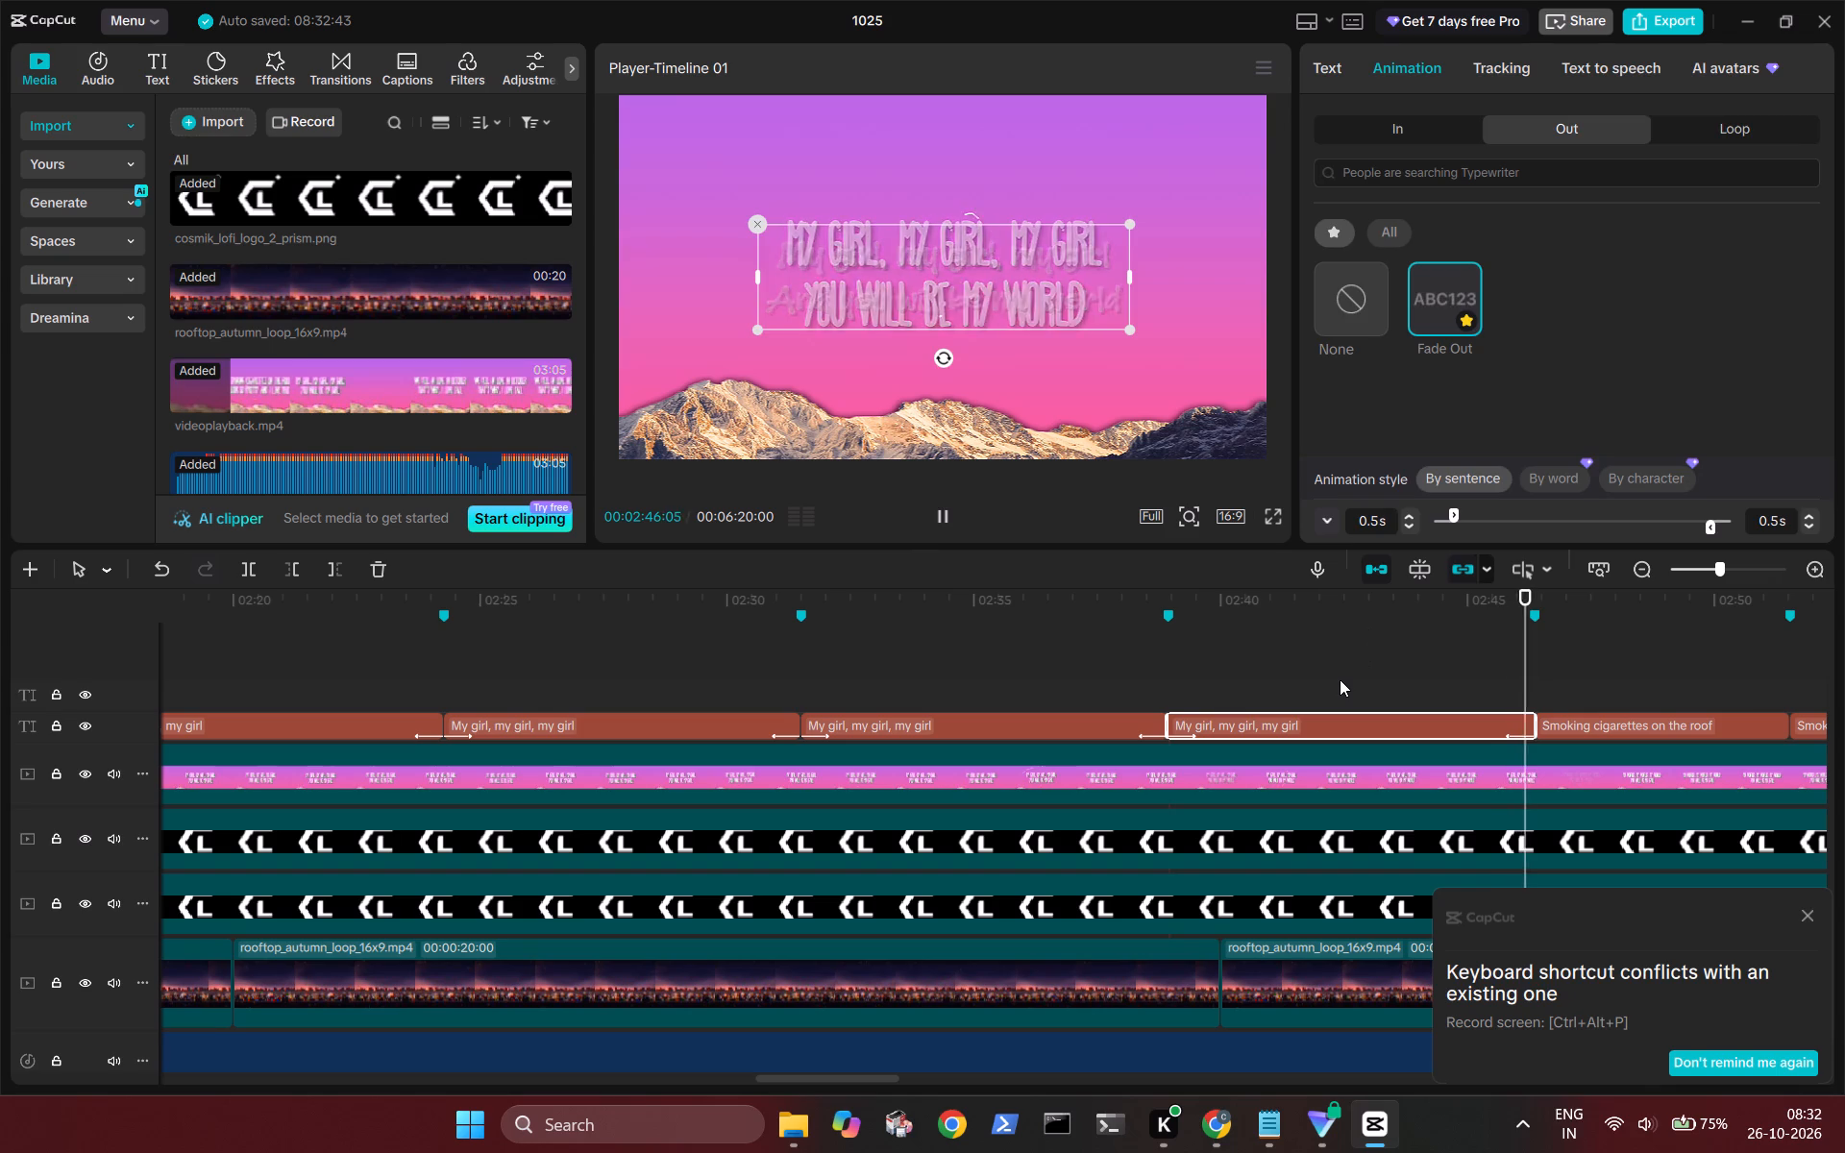
Check the changeover at about 02:46 and replace the following title's text with "My world, my world, my world / You will be my girl".
{"action": "left_click", "coordinate": [1340, 679]}
{"action": "left_click", "coordinate": [1474, 672]}
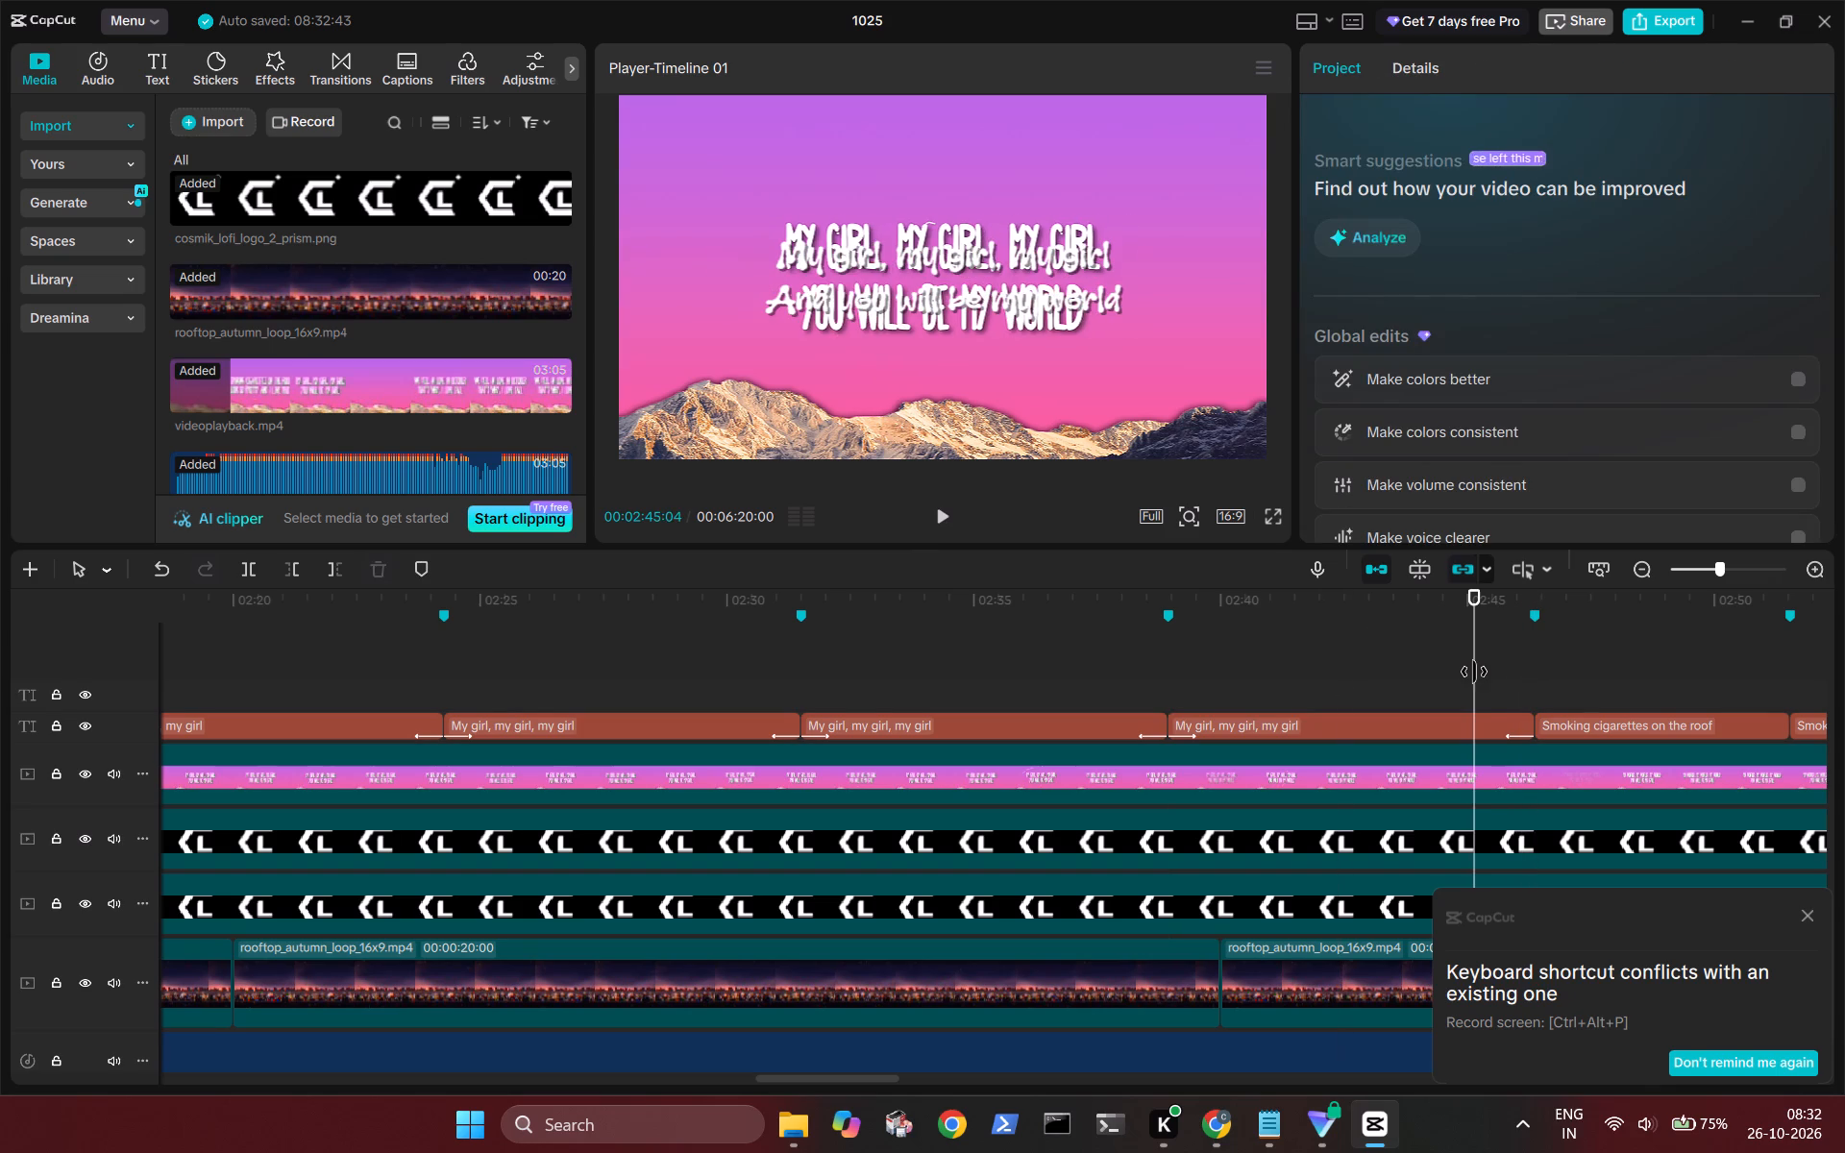
{"action": "key", "text": "space"}
{"action": "key", "text": "space"}
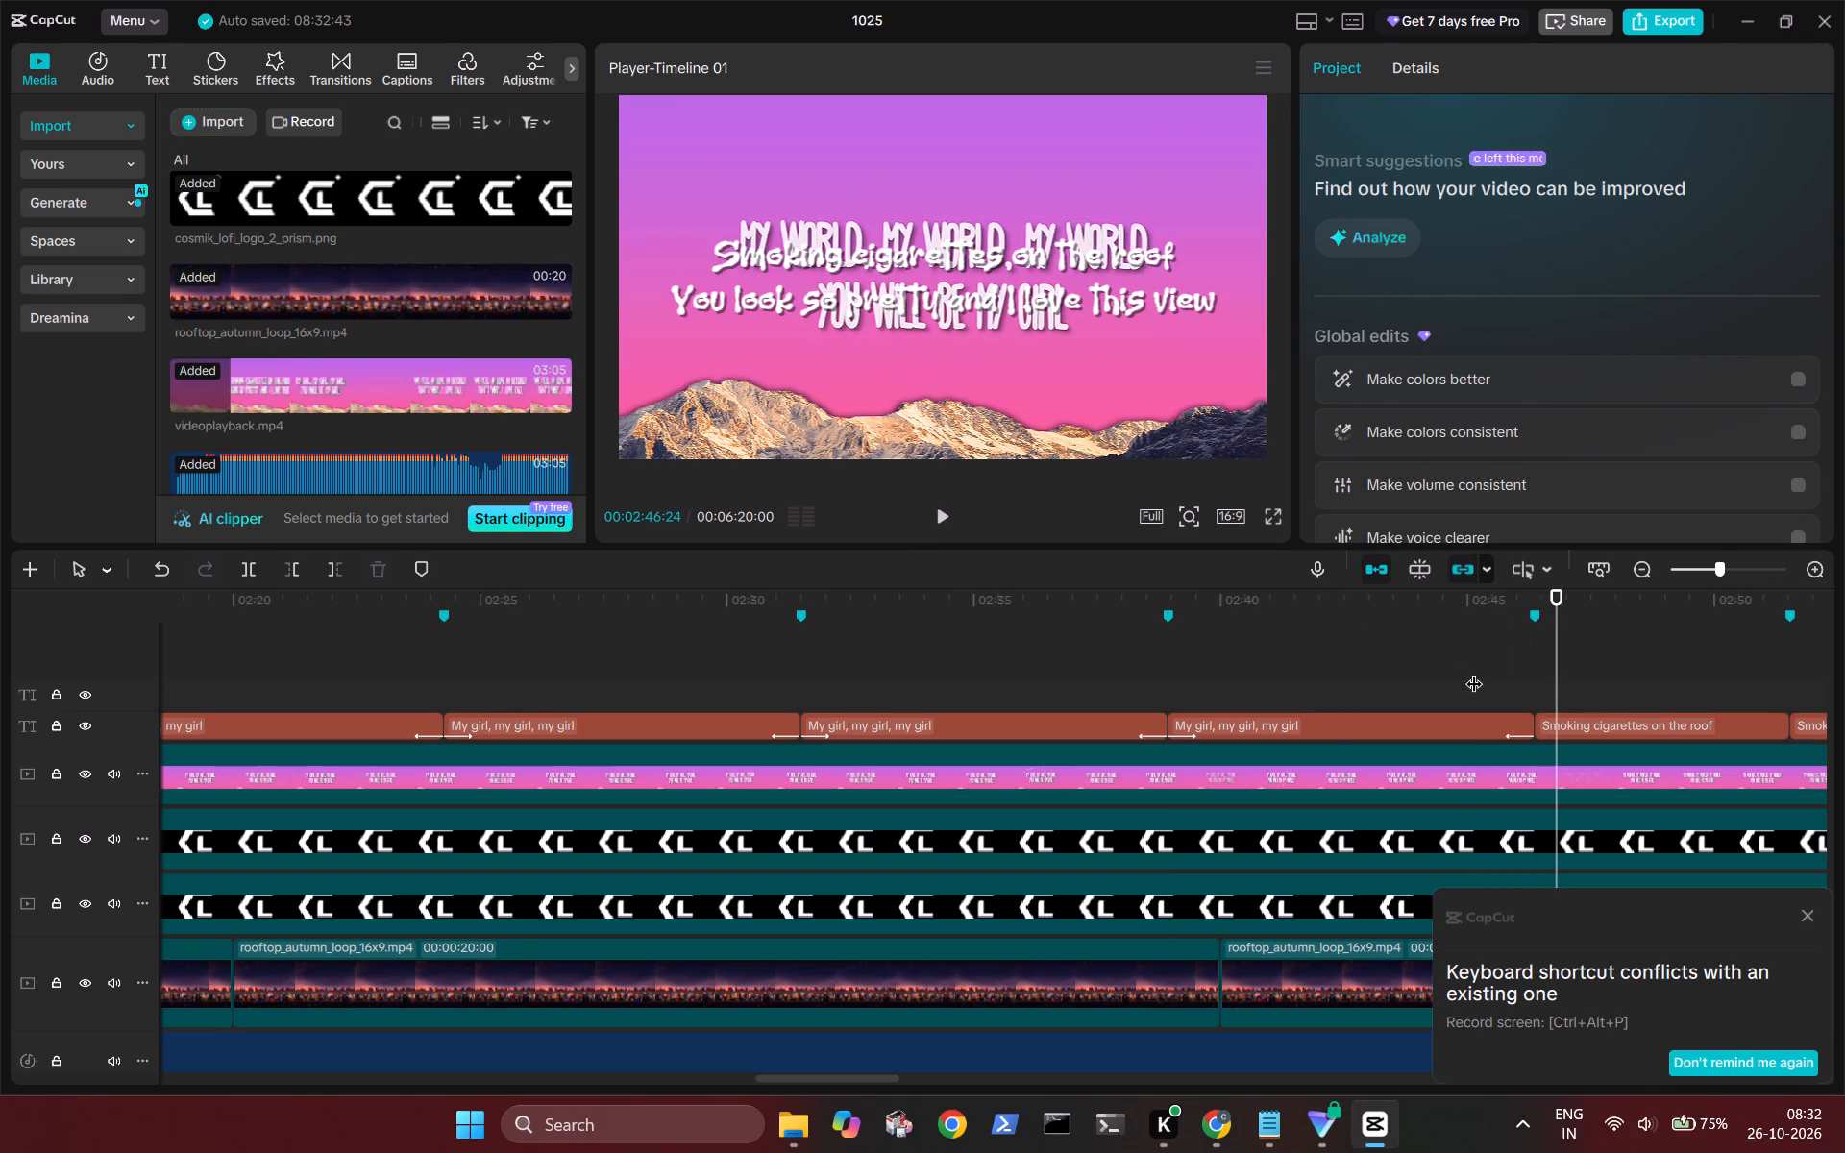
{"action": "scroll", "coordinate": [1474, 672], "scroll_direction": "left", "scroll_amount": 2}
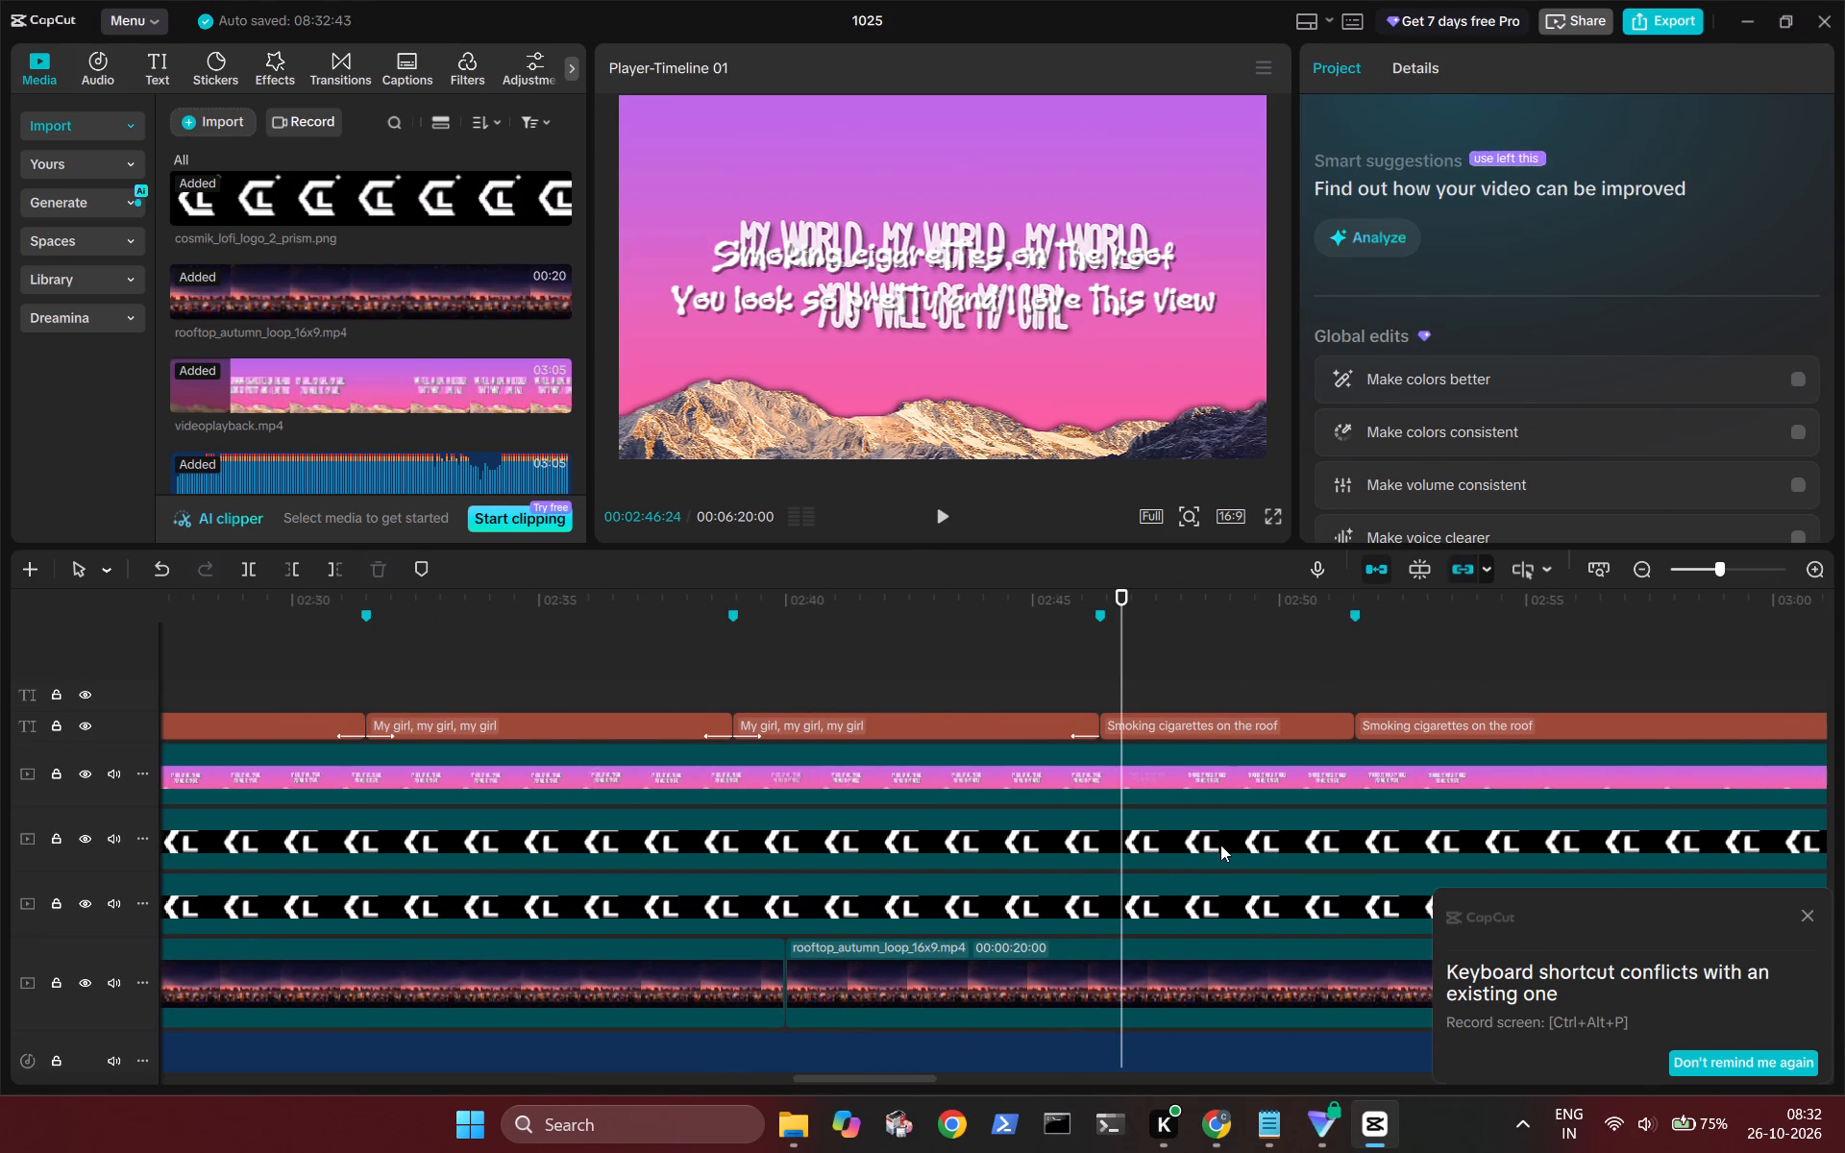
{"action": "left_click", "coordinate": [1275, 1132]}
{"action": "scroll", "coordinate": [637, 845], "scroll_direction": "down", "scroll_amount": 1}
{"action": "left_click_drag", "start_coordinate": [328, 893], "coordinate": [146, 882]}
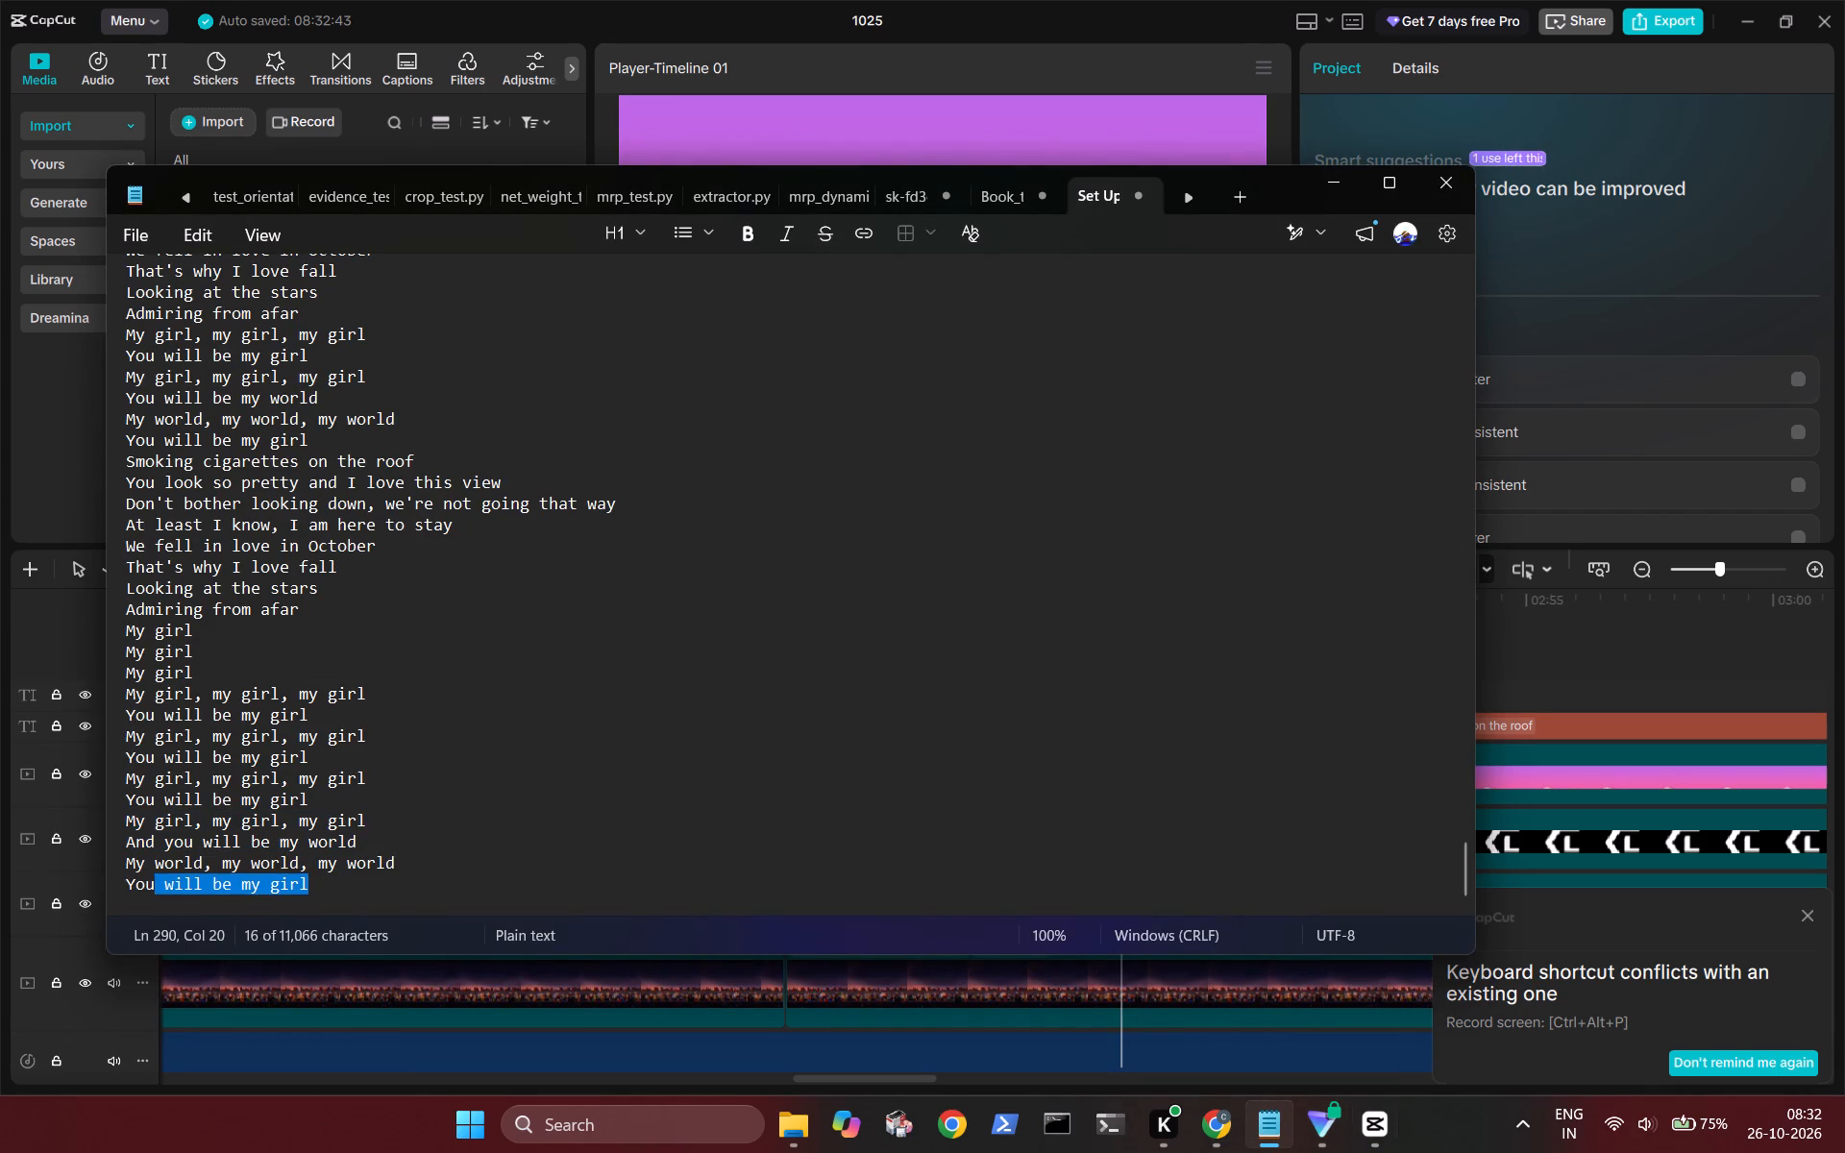
{"action": "left_click_drag", "start_coordinate": [146, 882], "coordinate": [121, 871]}
{"action": "key", "text": "ctrl+c"}
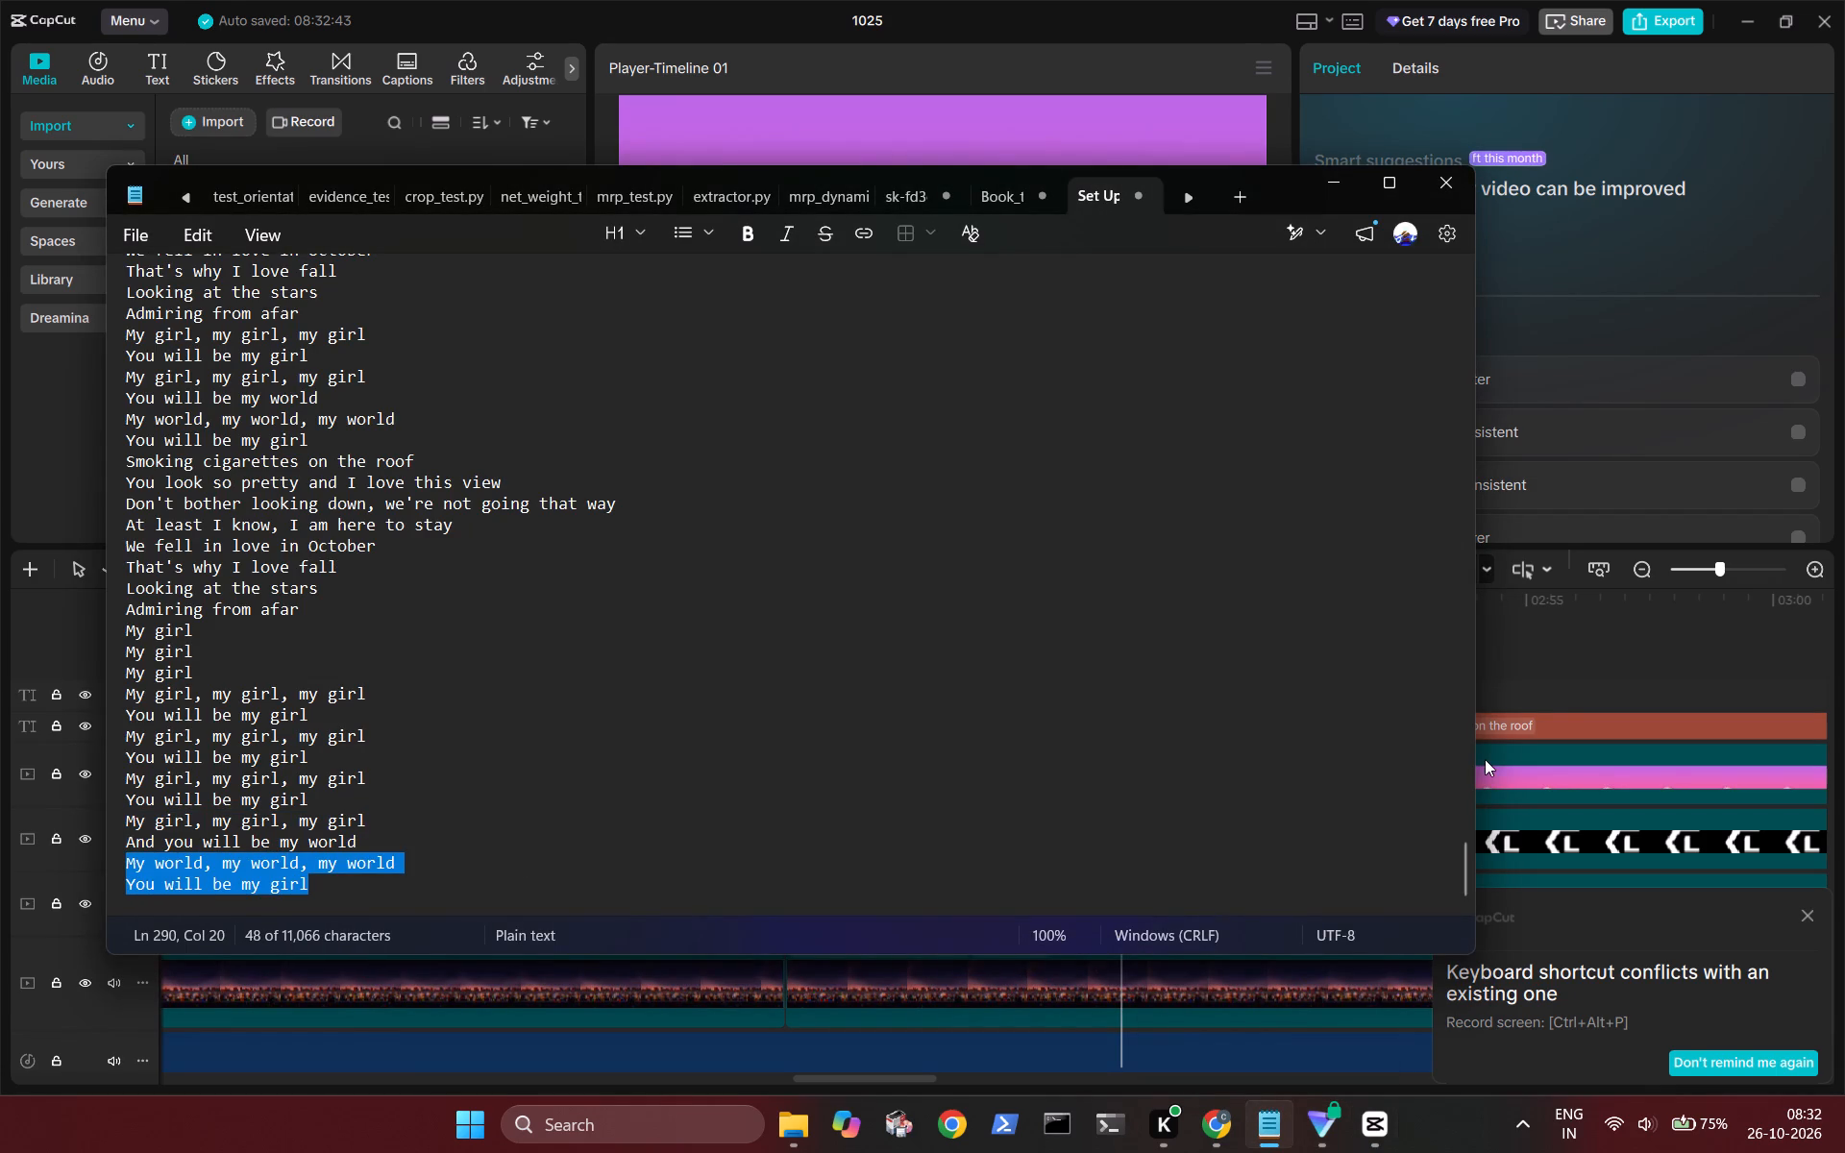
{"action": "left_click", "coordinate": [1579, 630]}
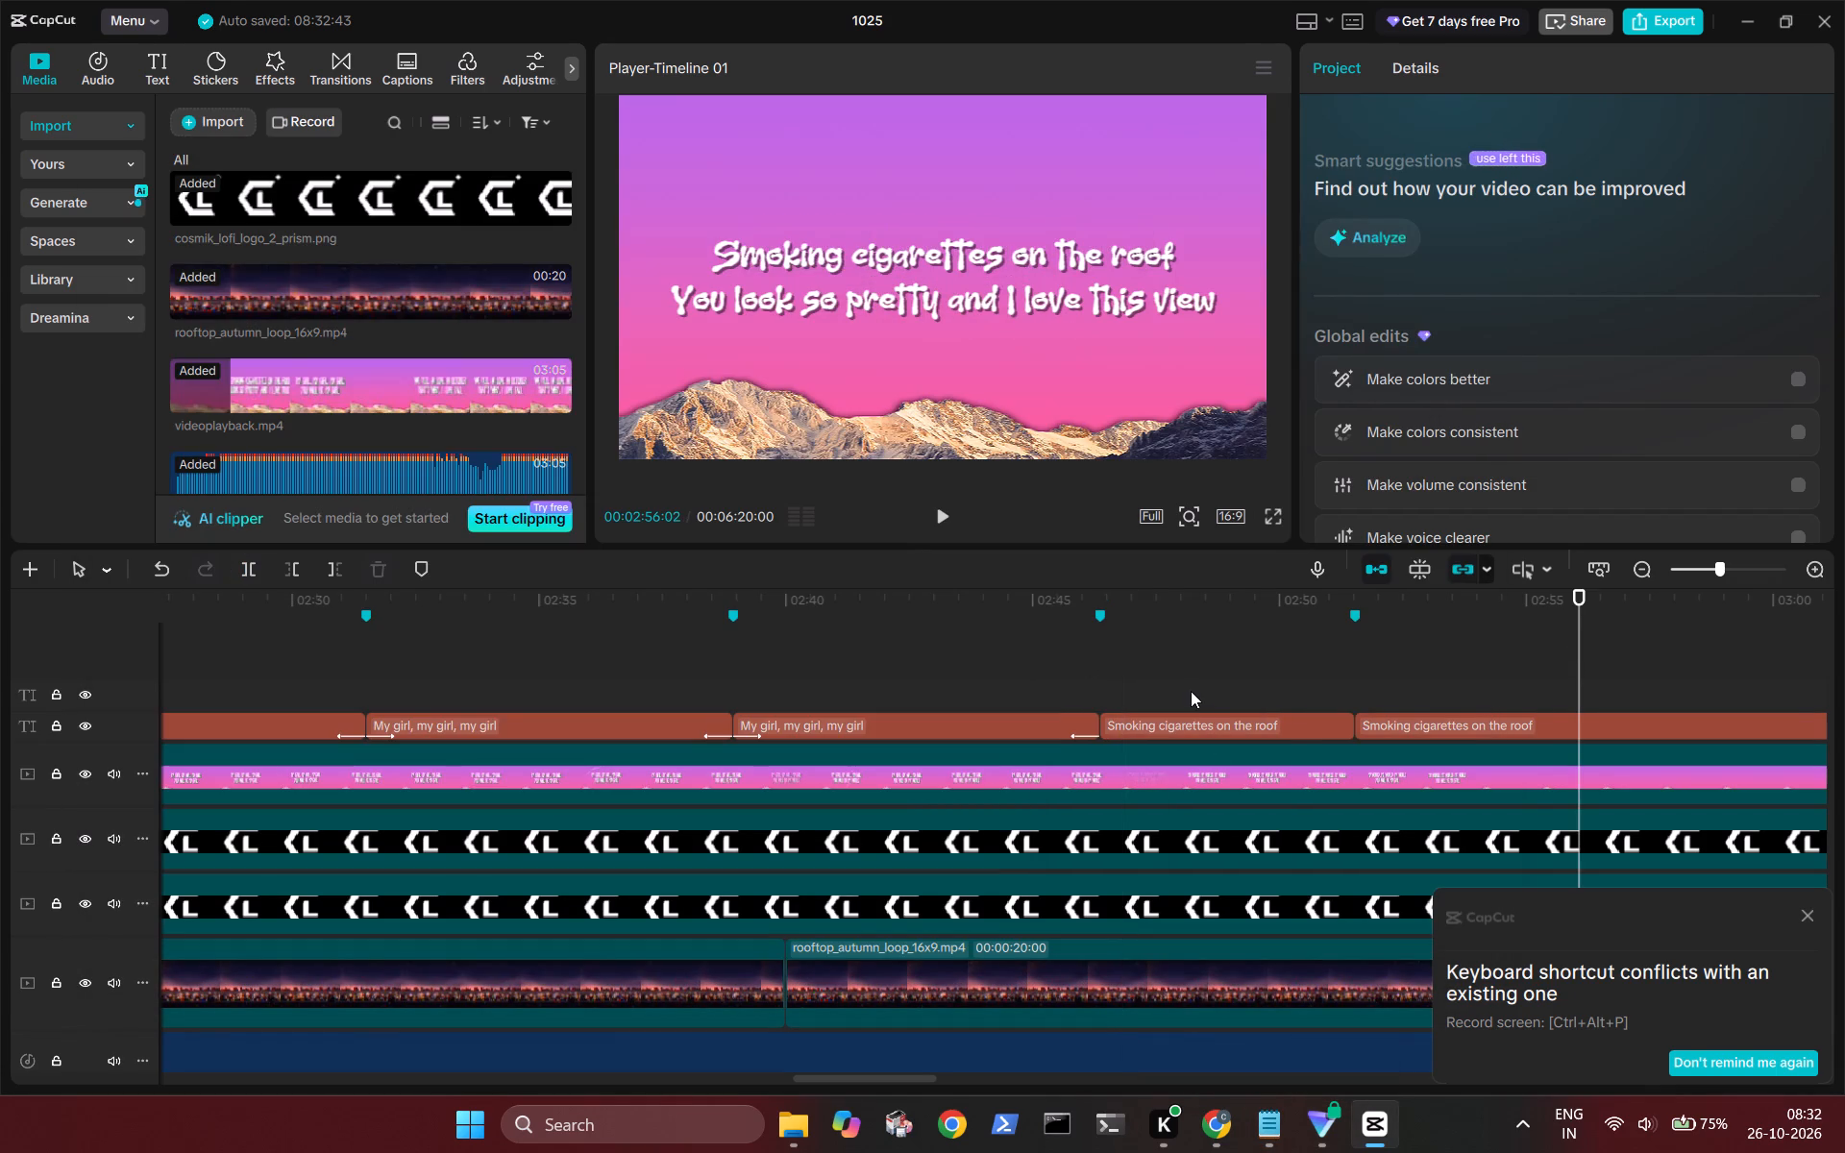
{"action": "left_click", "coordinate": [1191, 691]}
{"action": "left_click", "coordinate": [1202, 714]}
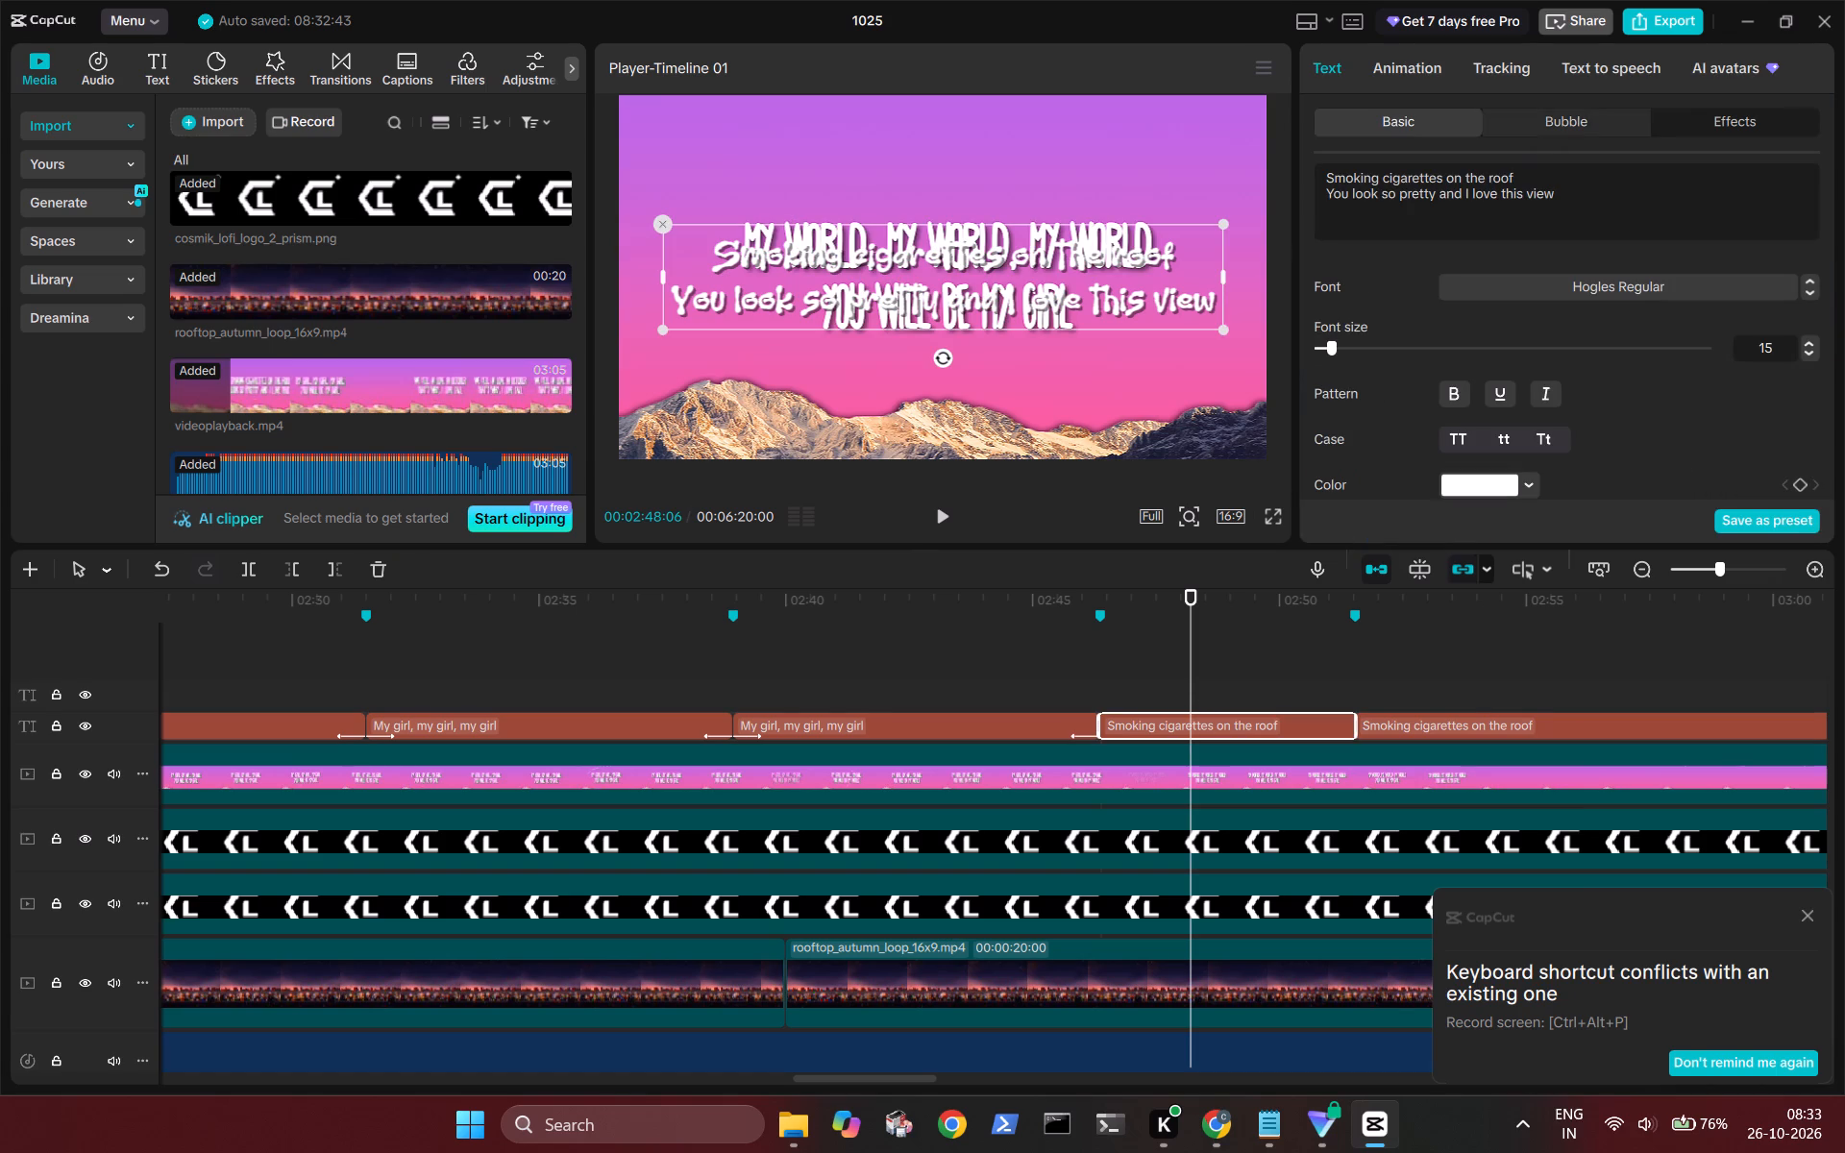
{"action": "left_click", "coordinate": [1552, 182]}
{"action": "key", "text": "ctrl+a"}
{"action": "key", "text": "ctrl+v"}
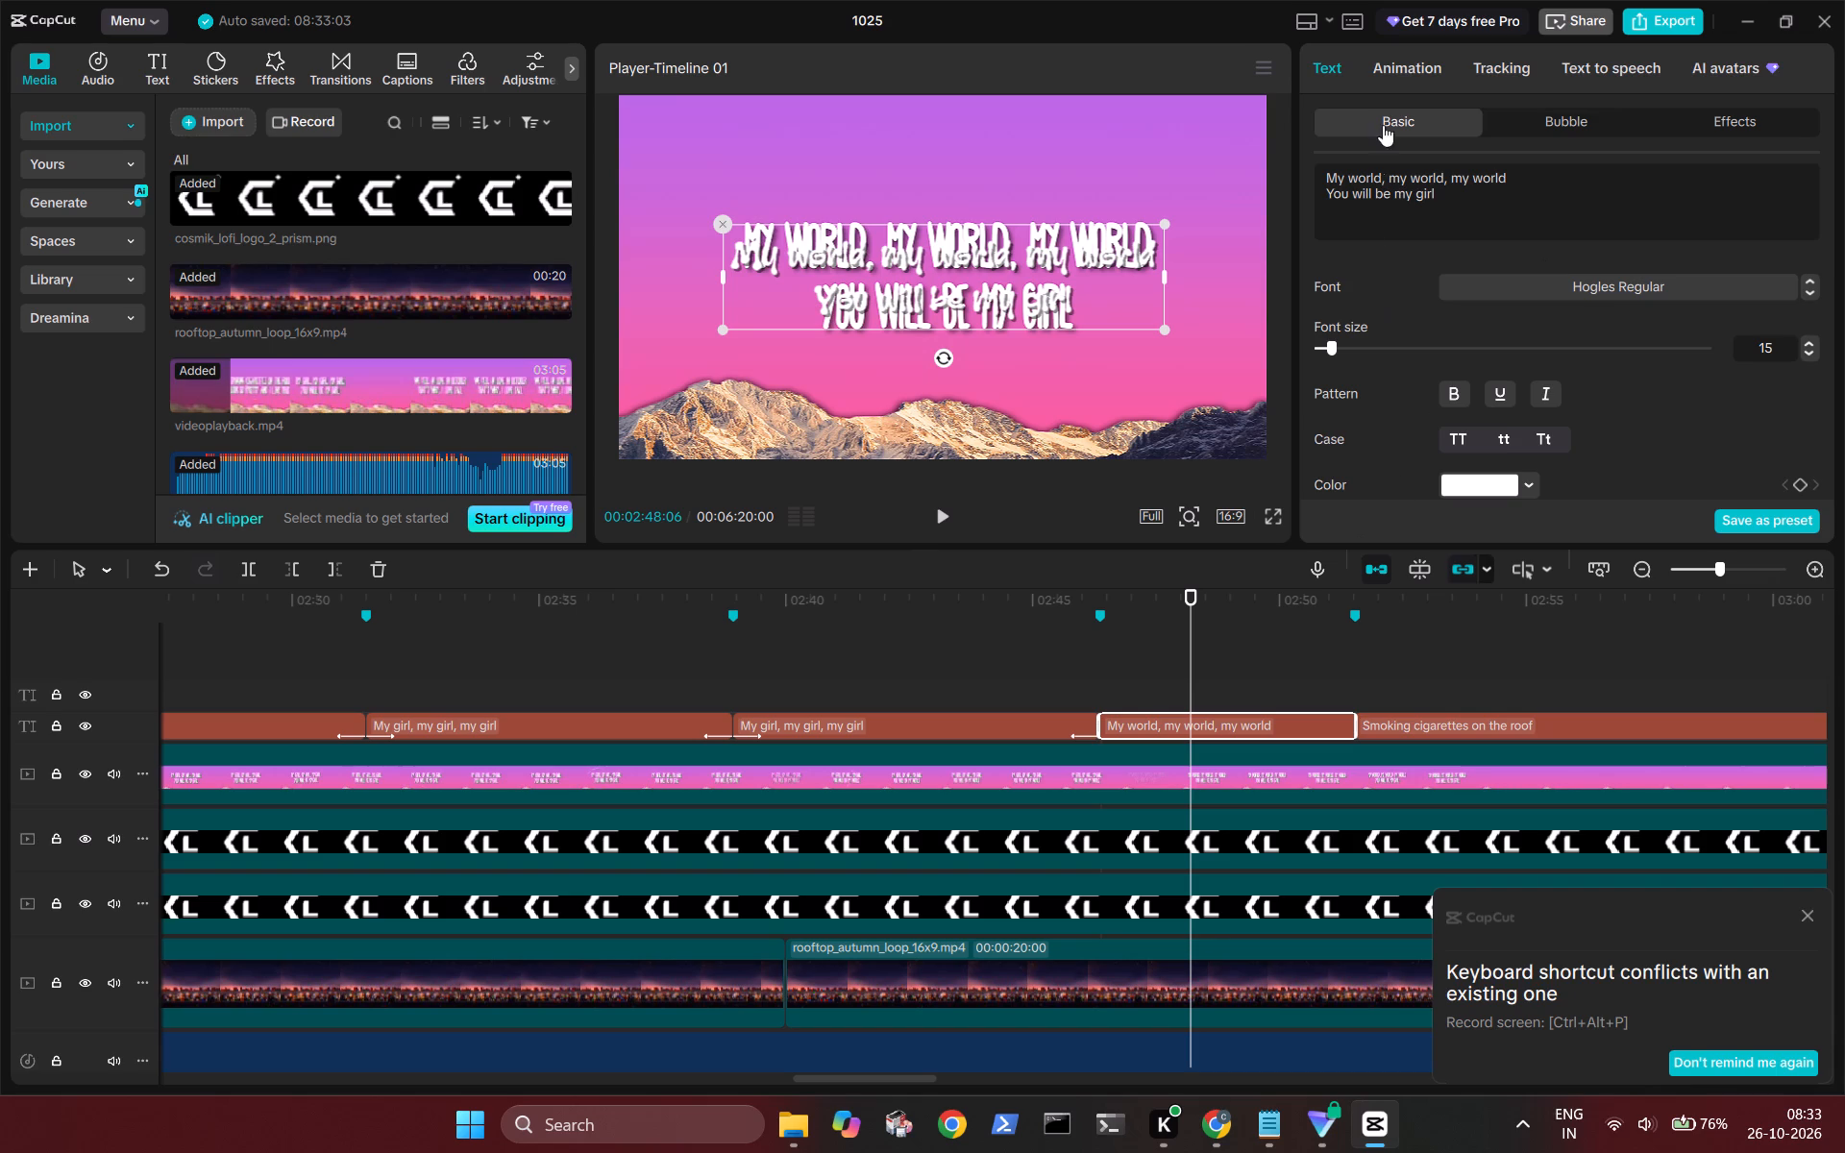
Apply Fade Out and Fade In animations to the "My world, my world, my world" title starting at about 02:46.
{"action": "left_click", "coordinate": [1390, 67]}
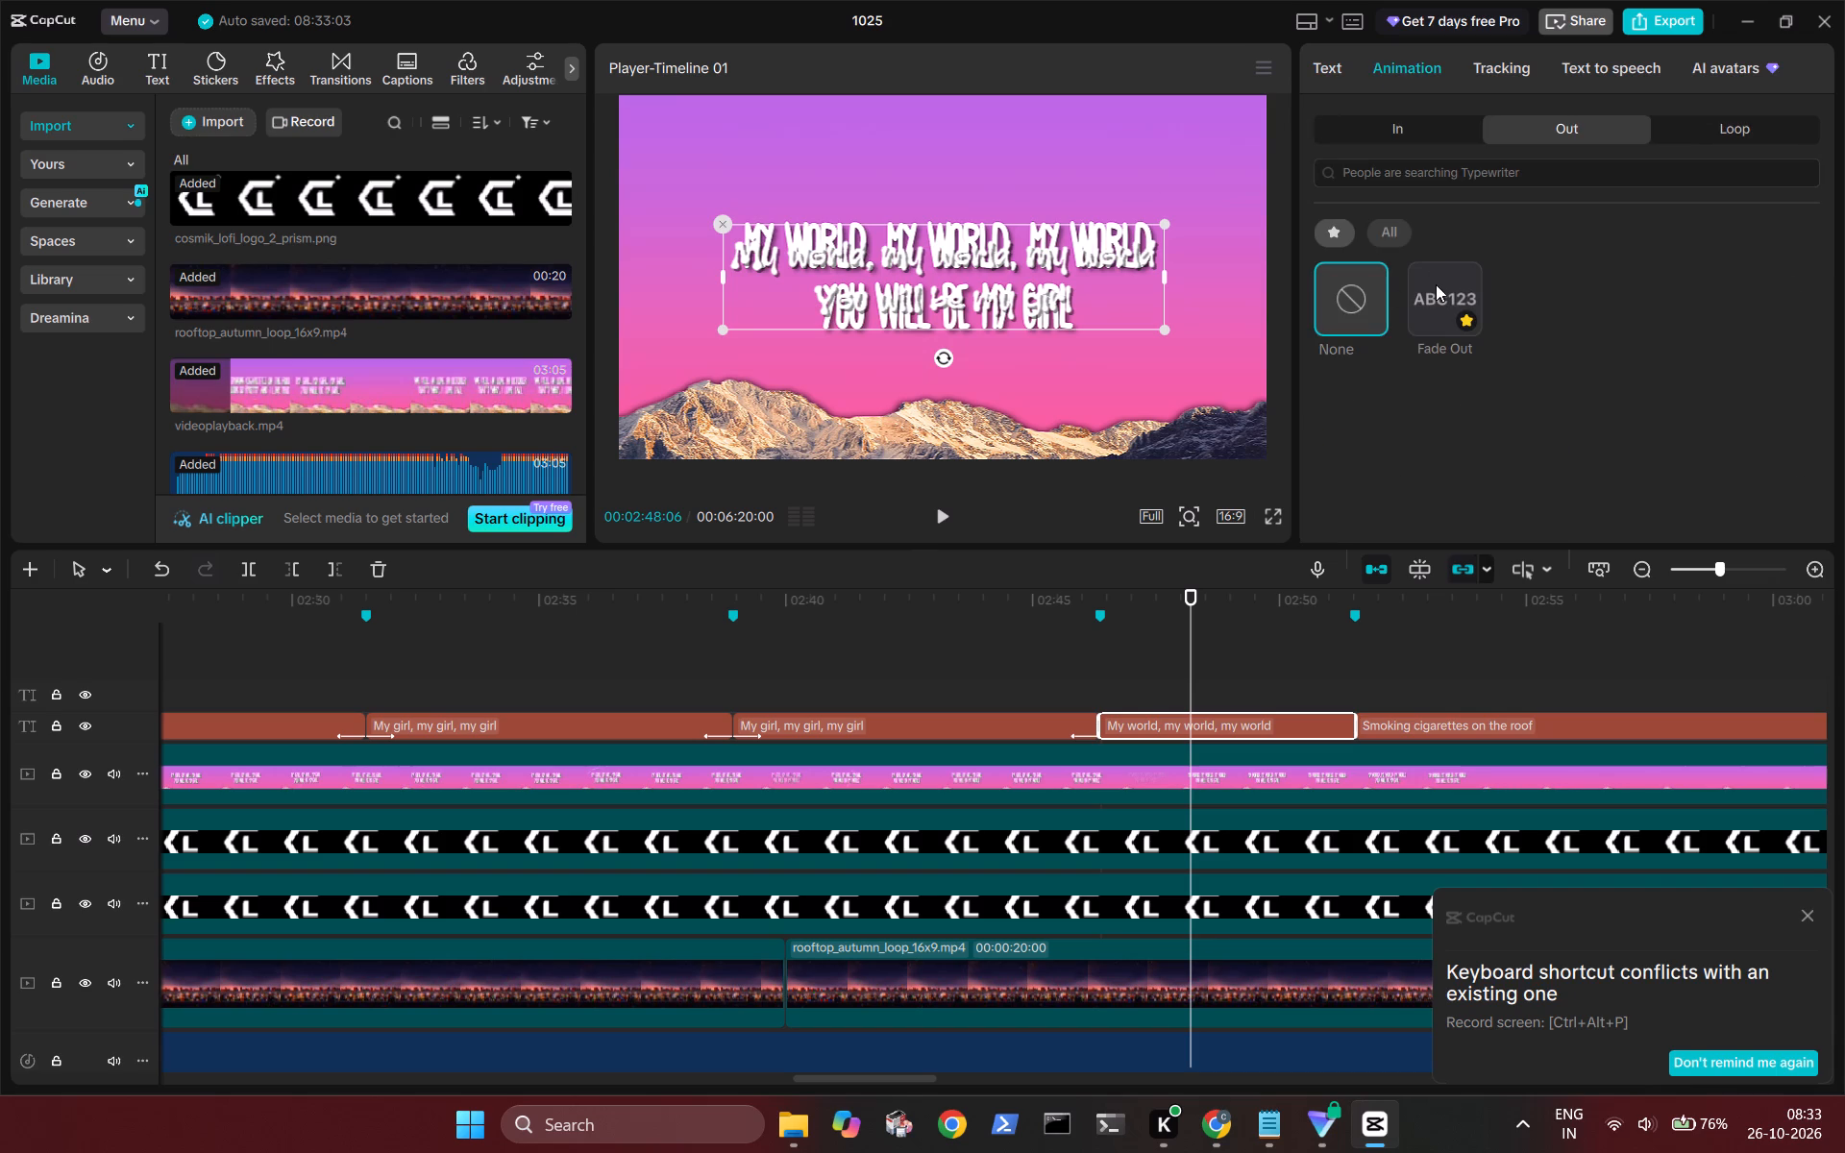
{"action": "double_click", "coordinate": [1436, 284]}
{"action": "left_click", "coordinate": [1379, 135]}
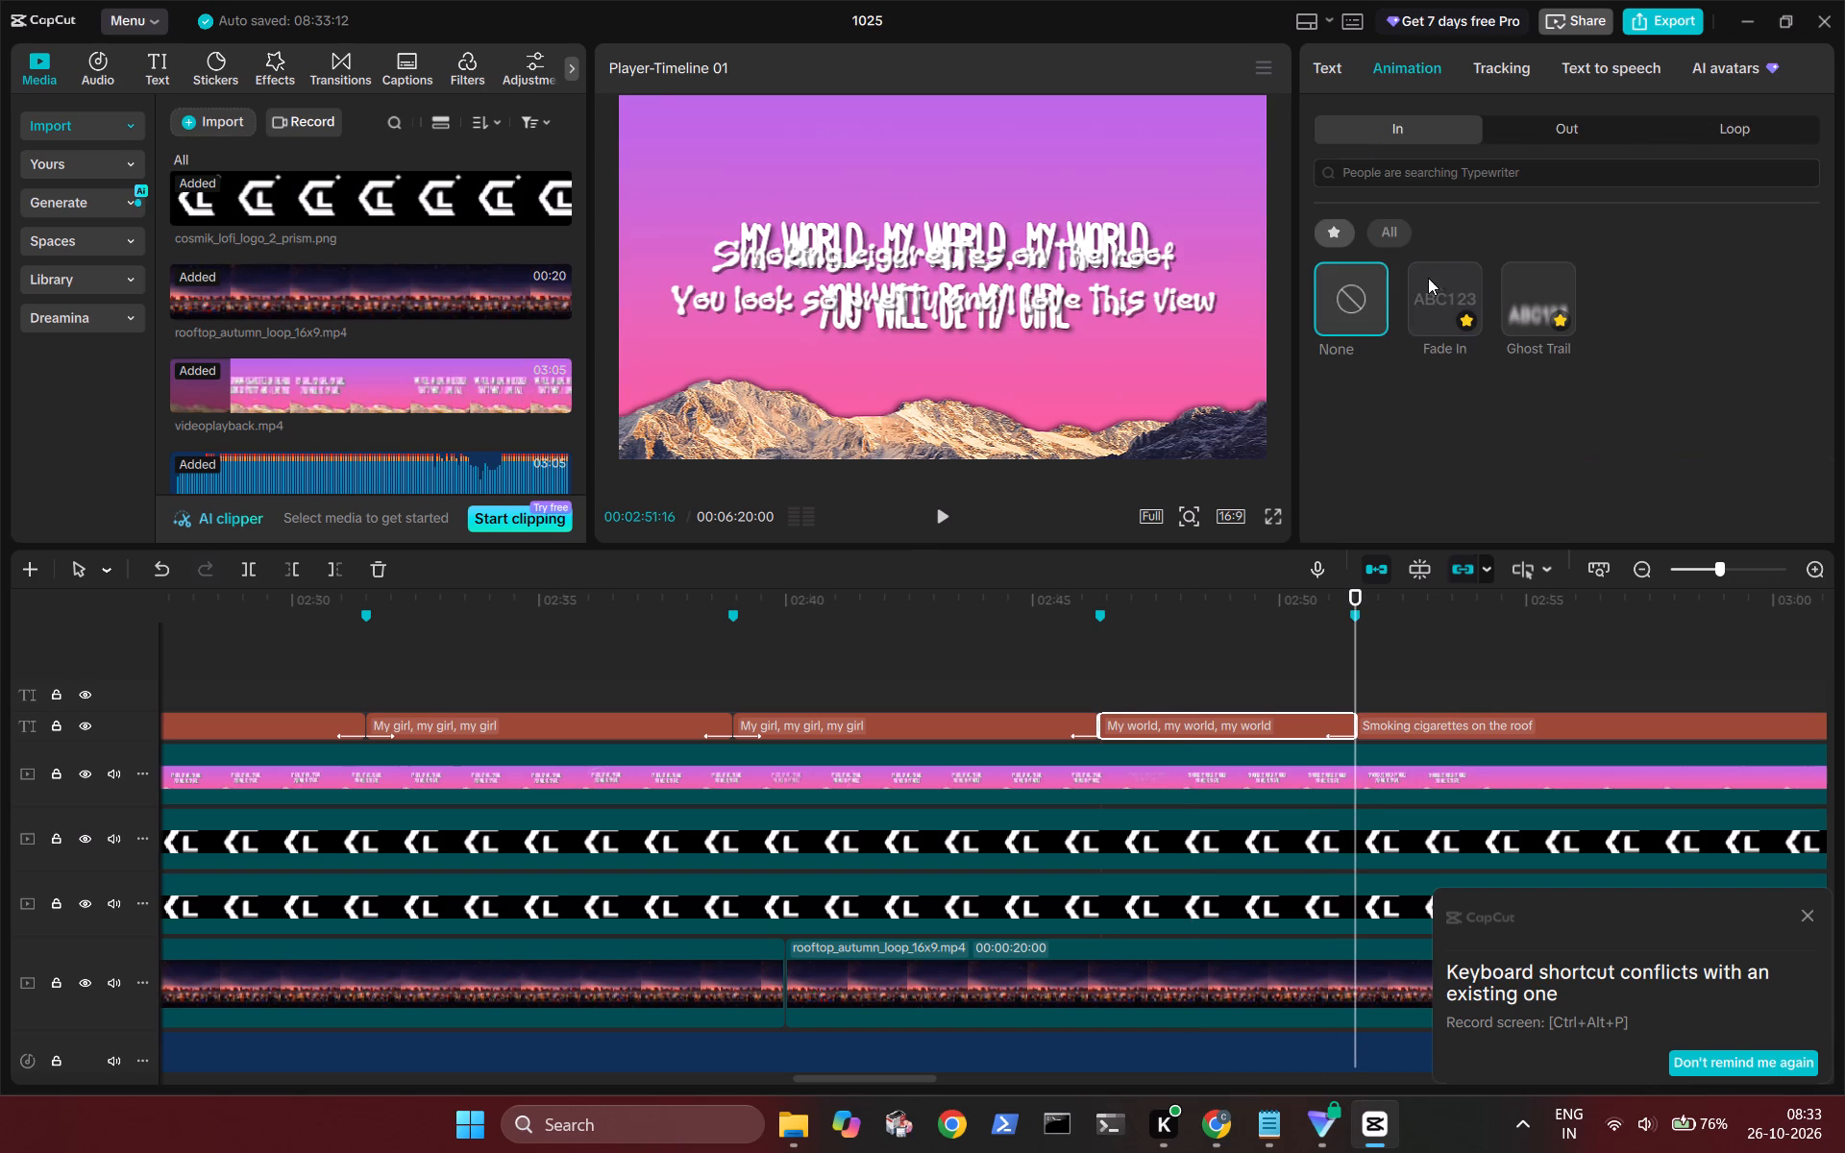
{"action": "double_click", "coordinate": [1430, 282]}
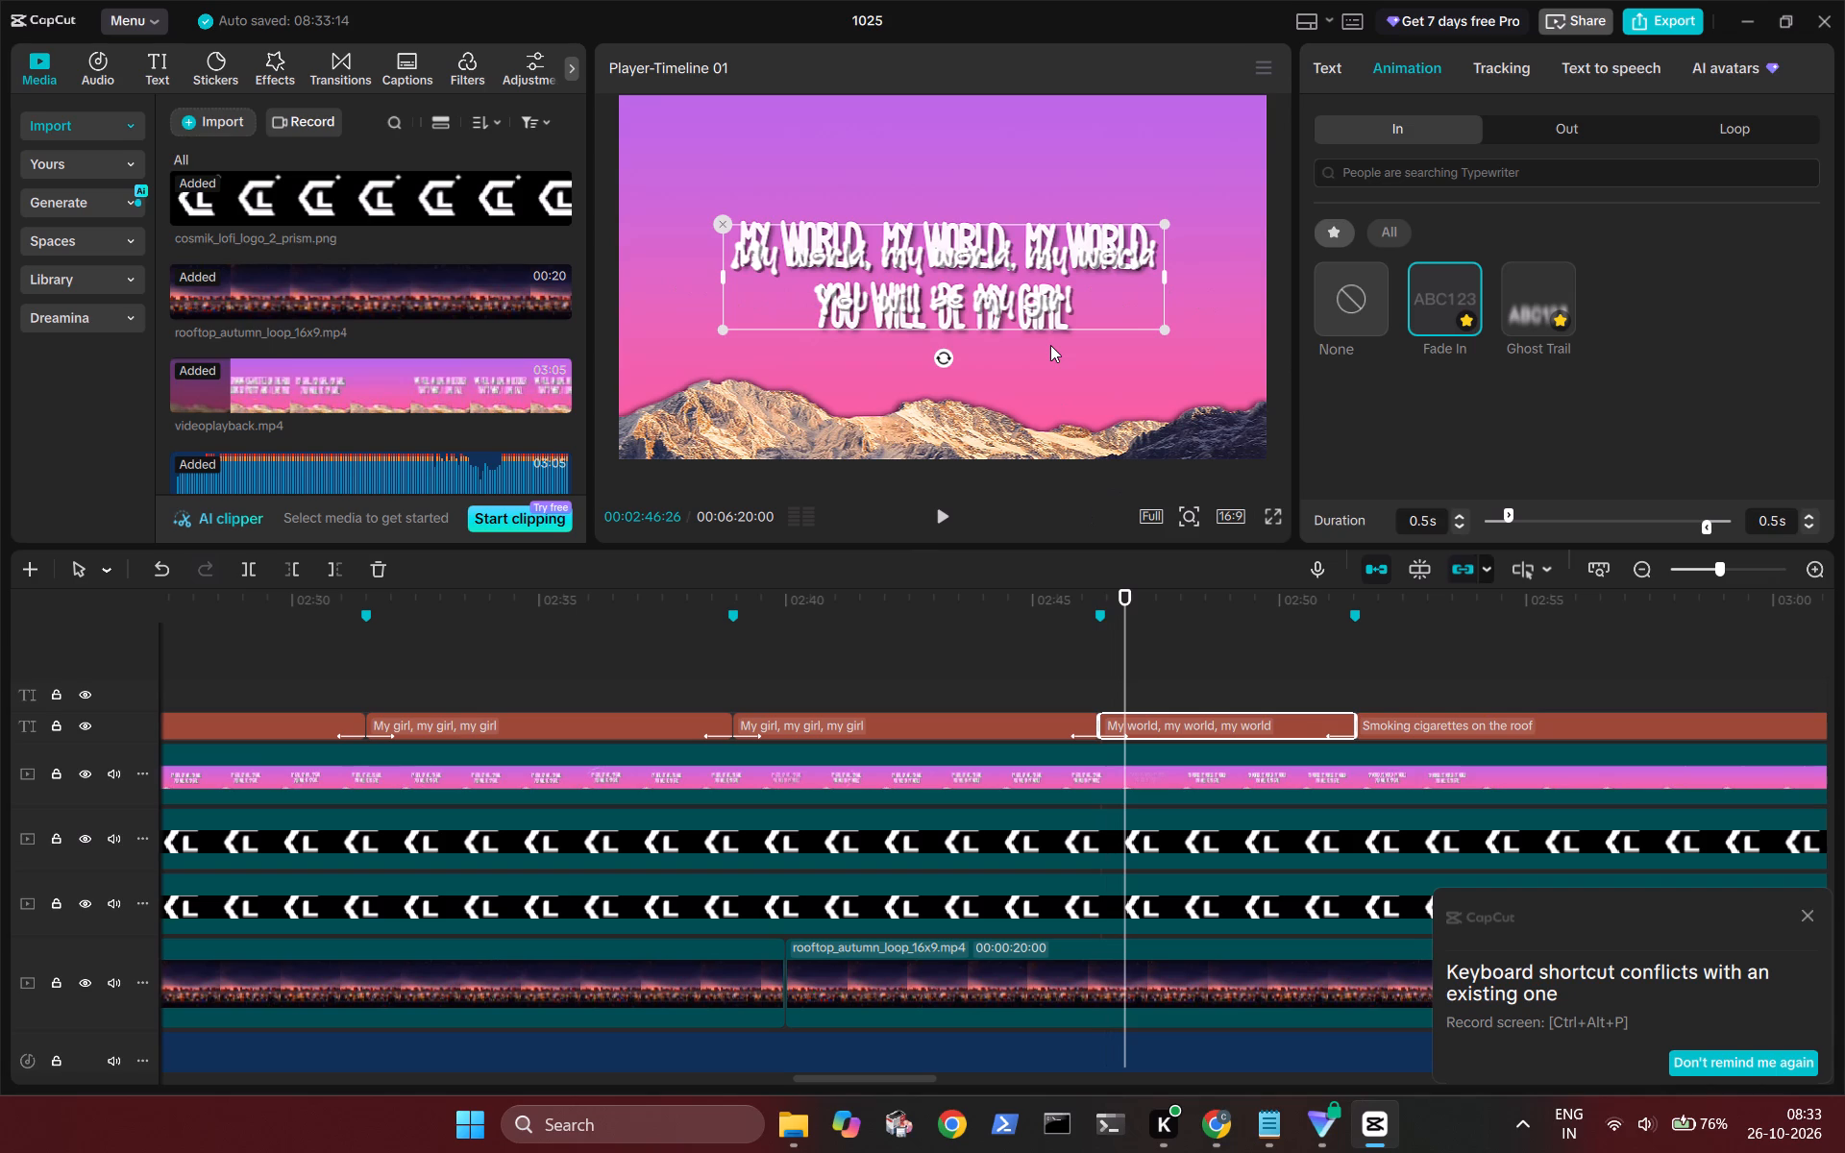
Play back the reference around 02:51 to 02:53 and delete the timeline marker at 02:51:16.
{"action": "left_click", "coordinate": [1368, 690]}
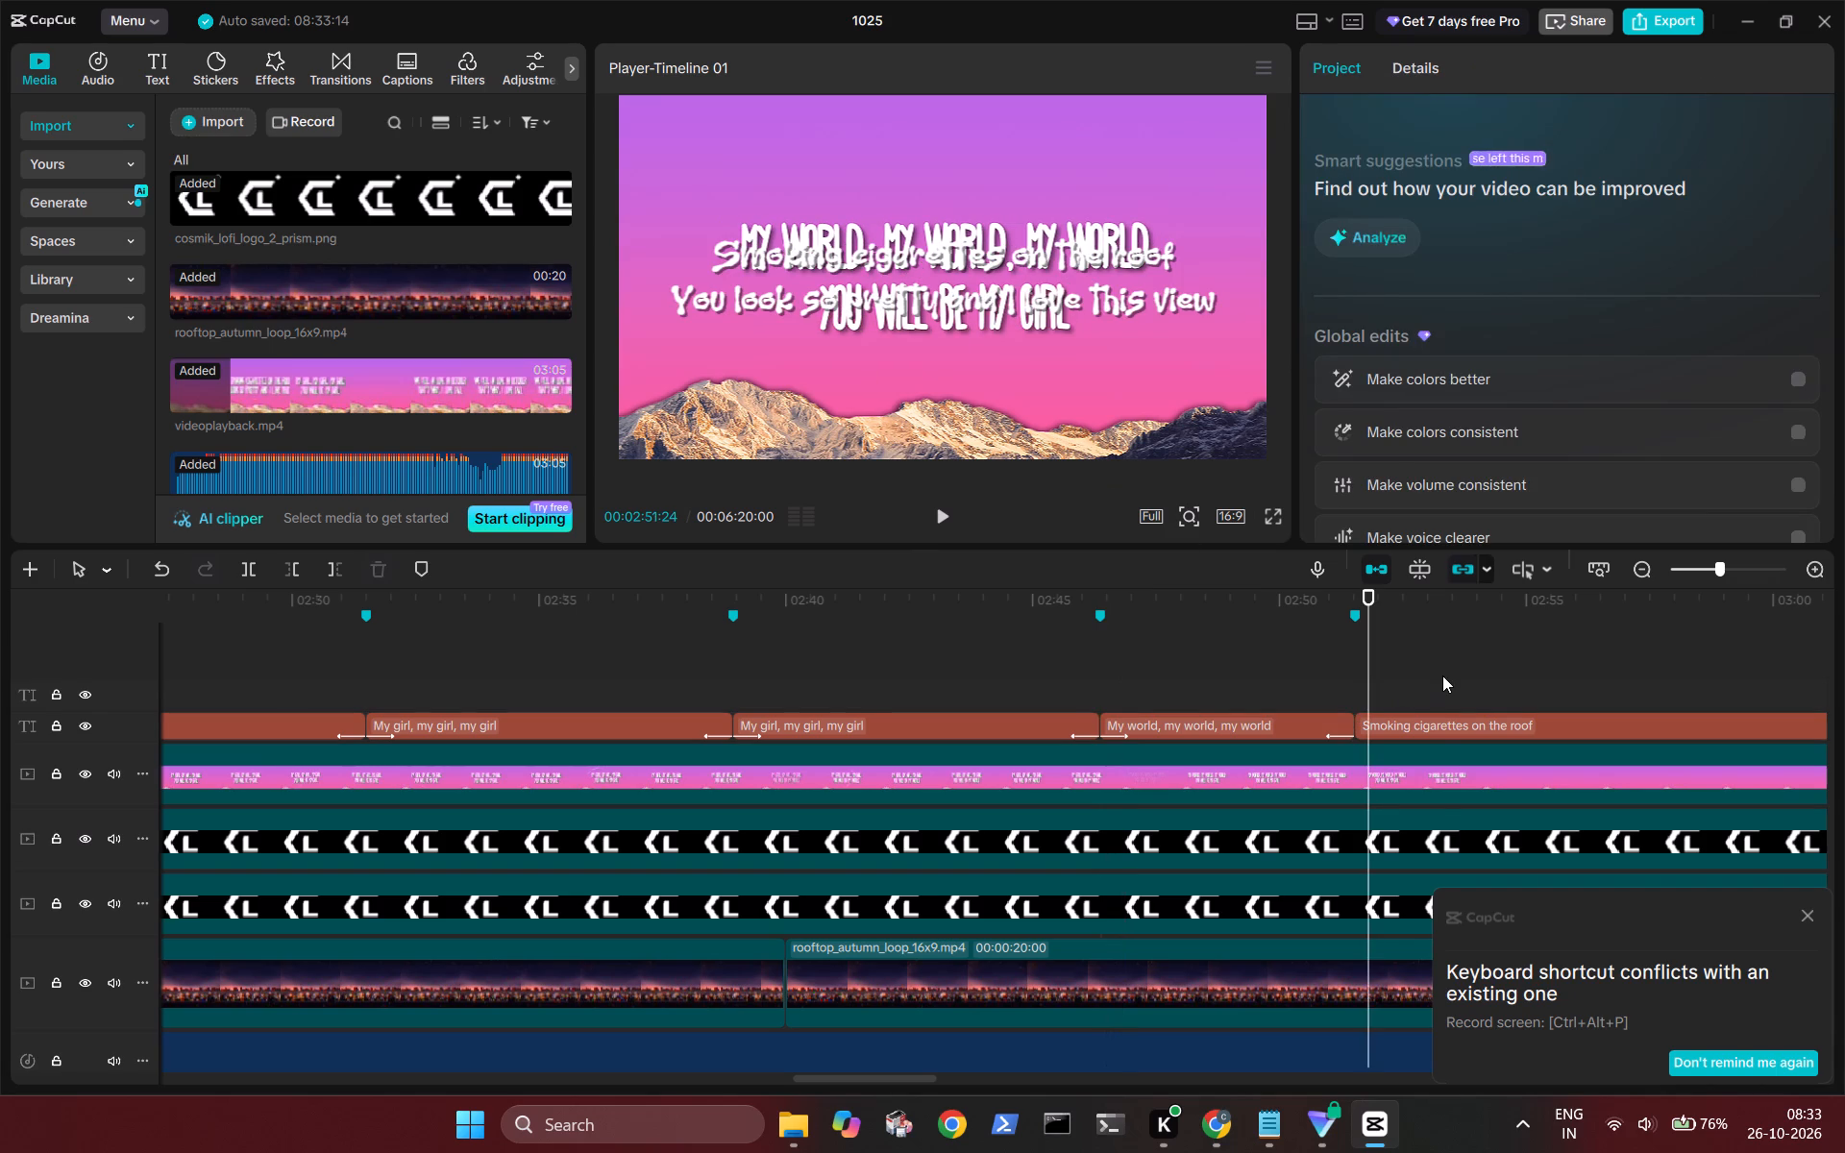
{"action": "left_click", "coordinate": [1442, 675]}
{"action": "left_click", "coordinate": [1286, 661]}
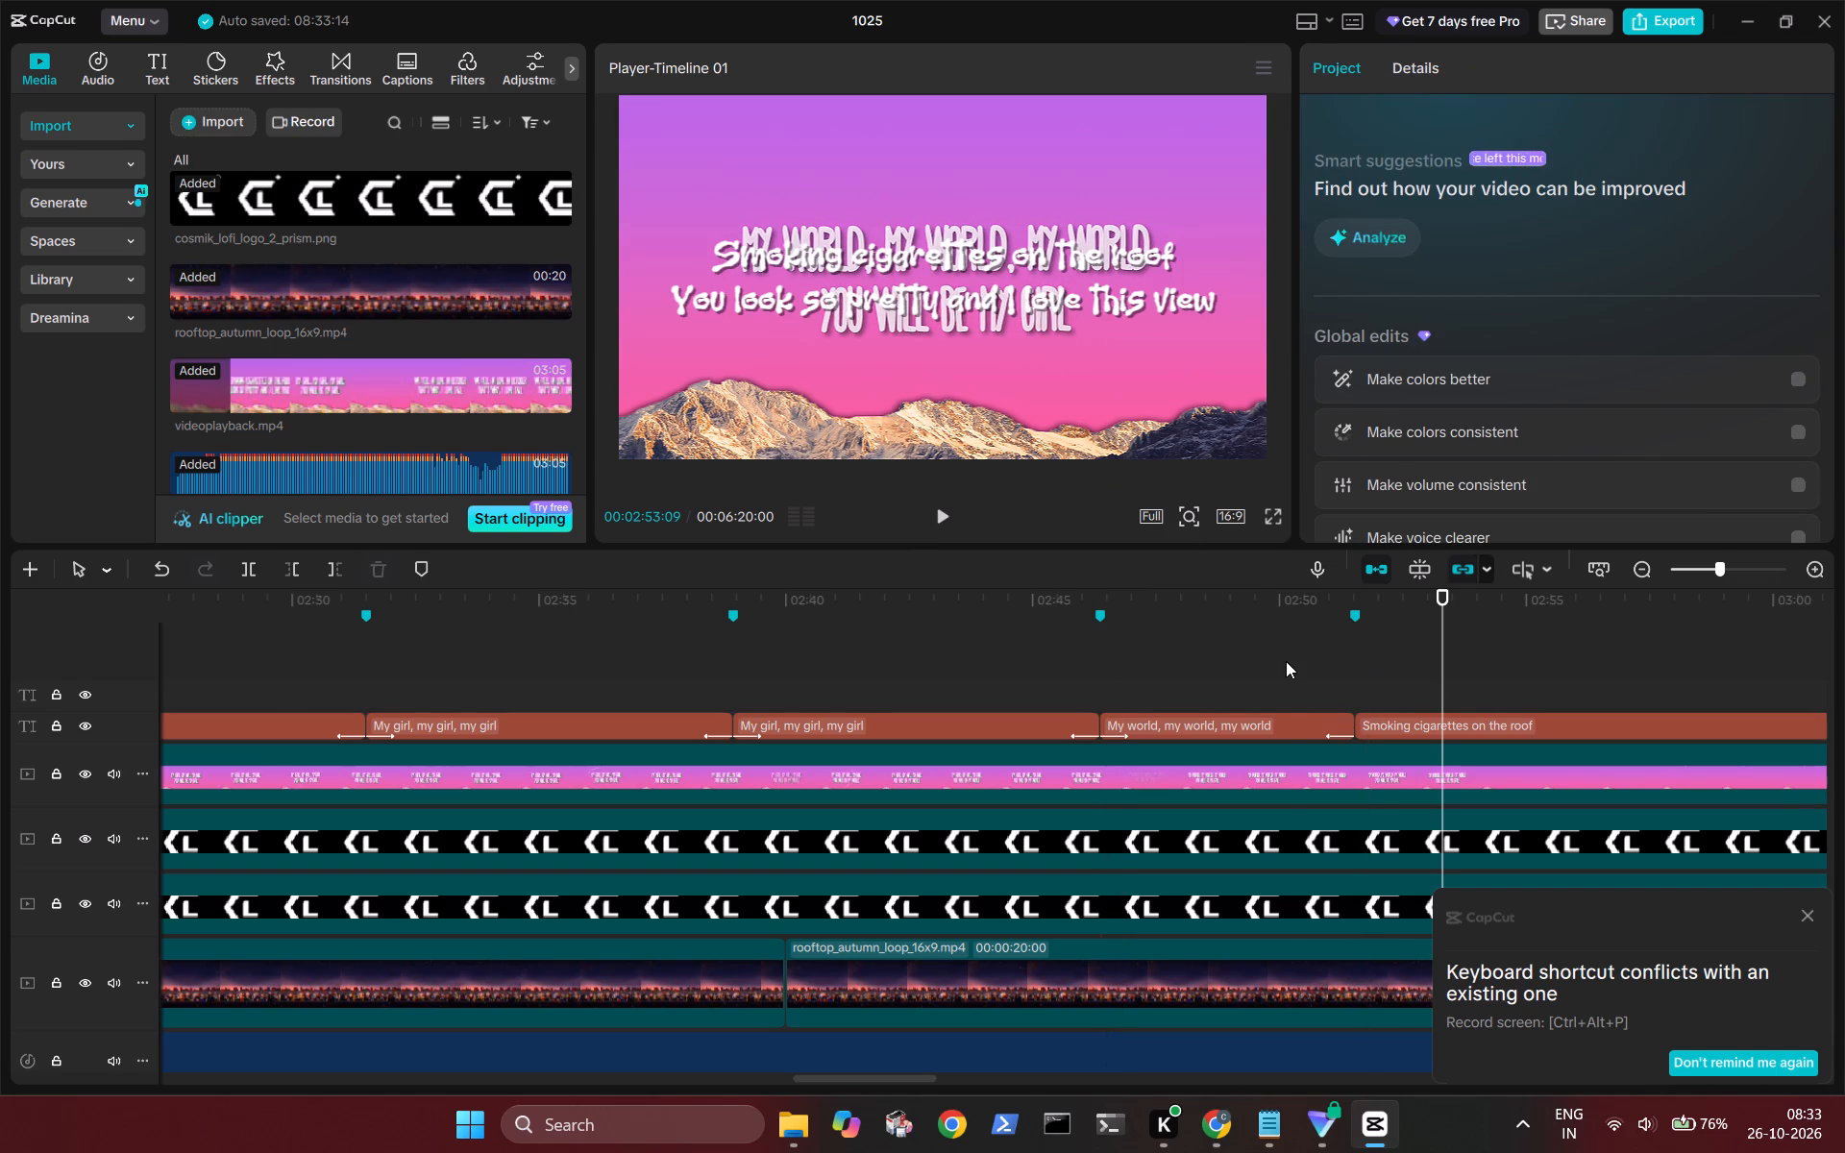
{"action": "key", "text": "space"}
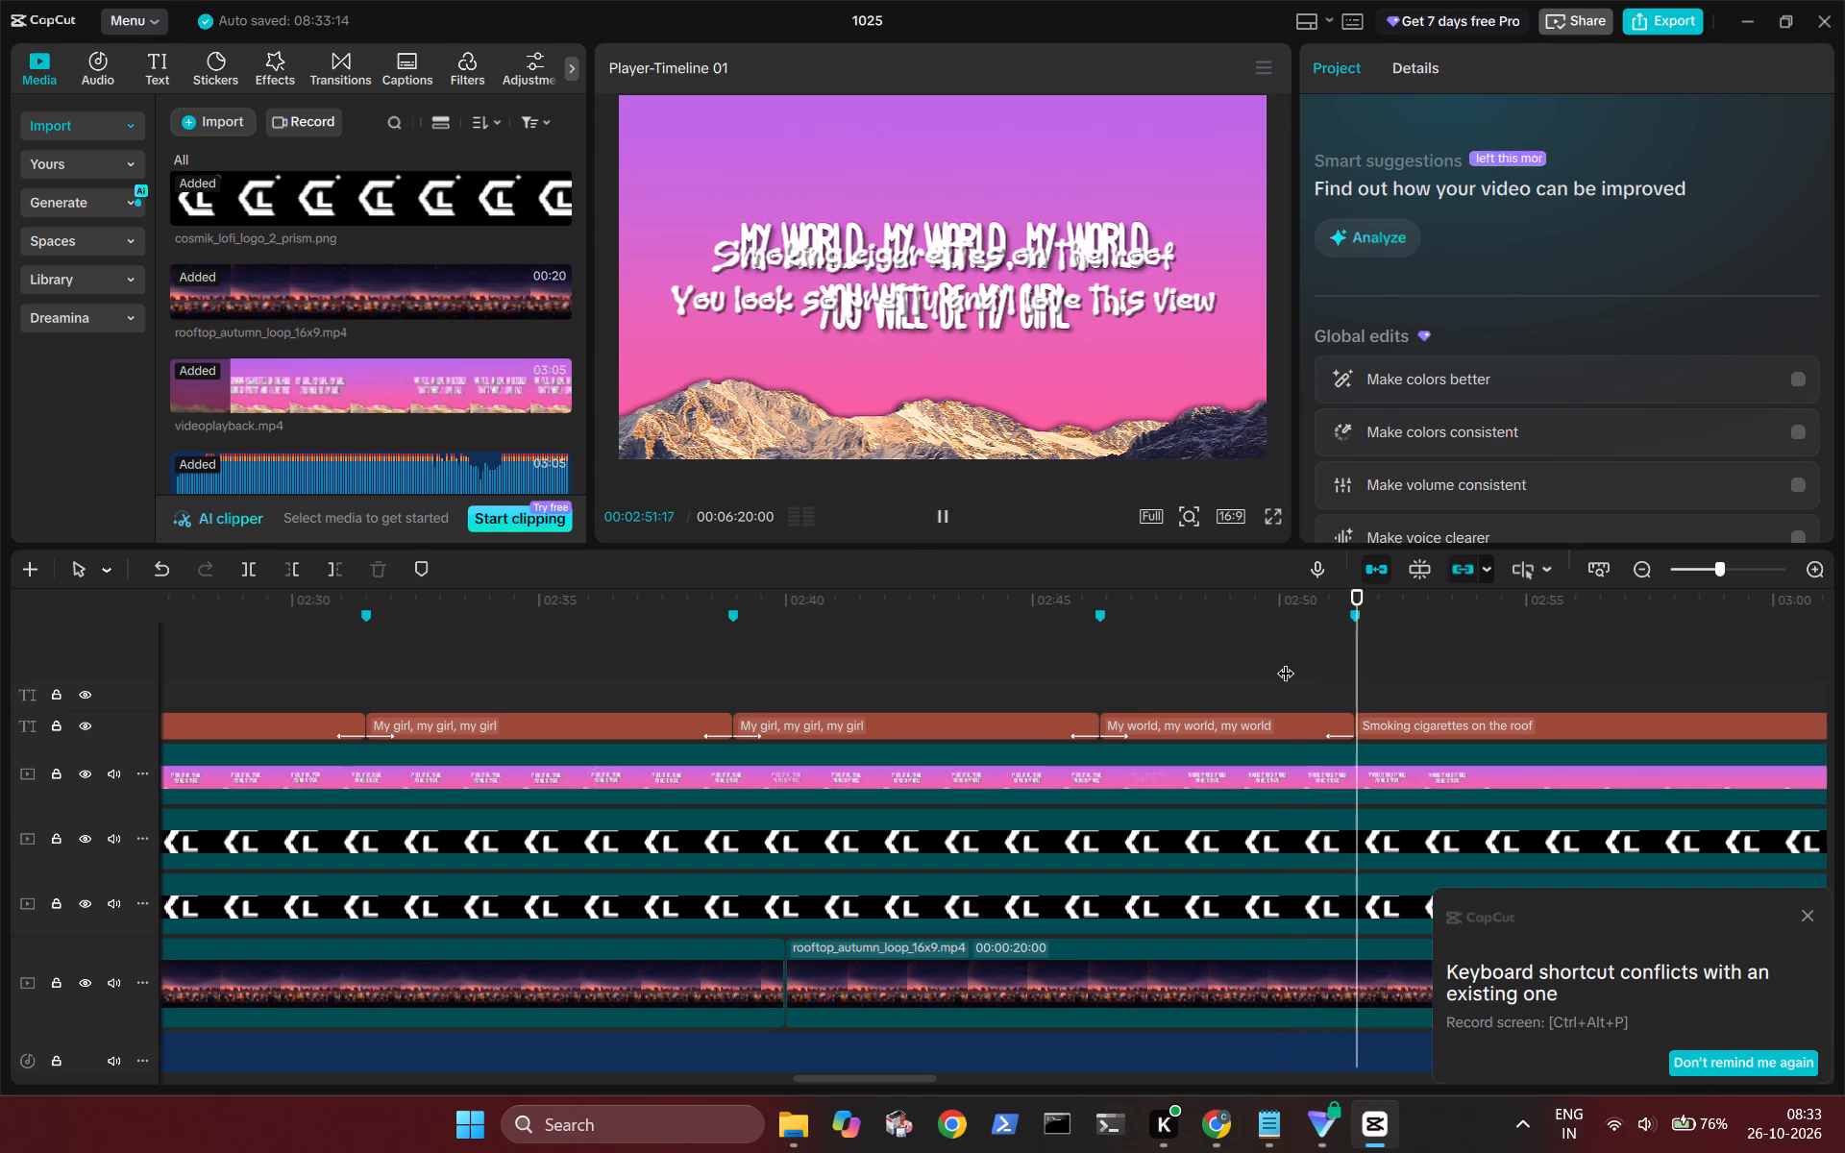
{"action": "key", "text": "space"}
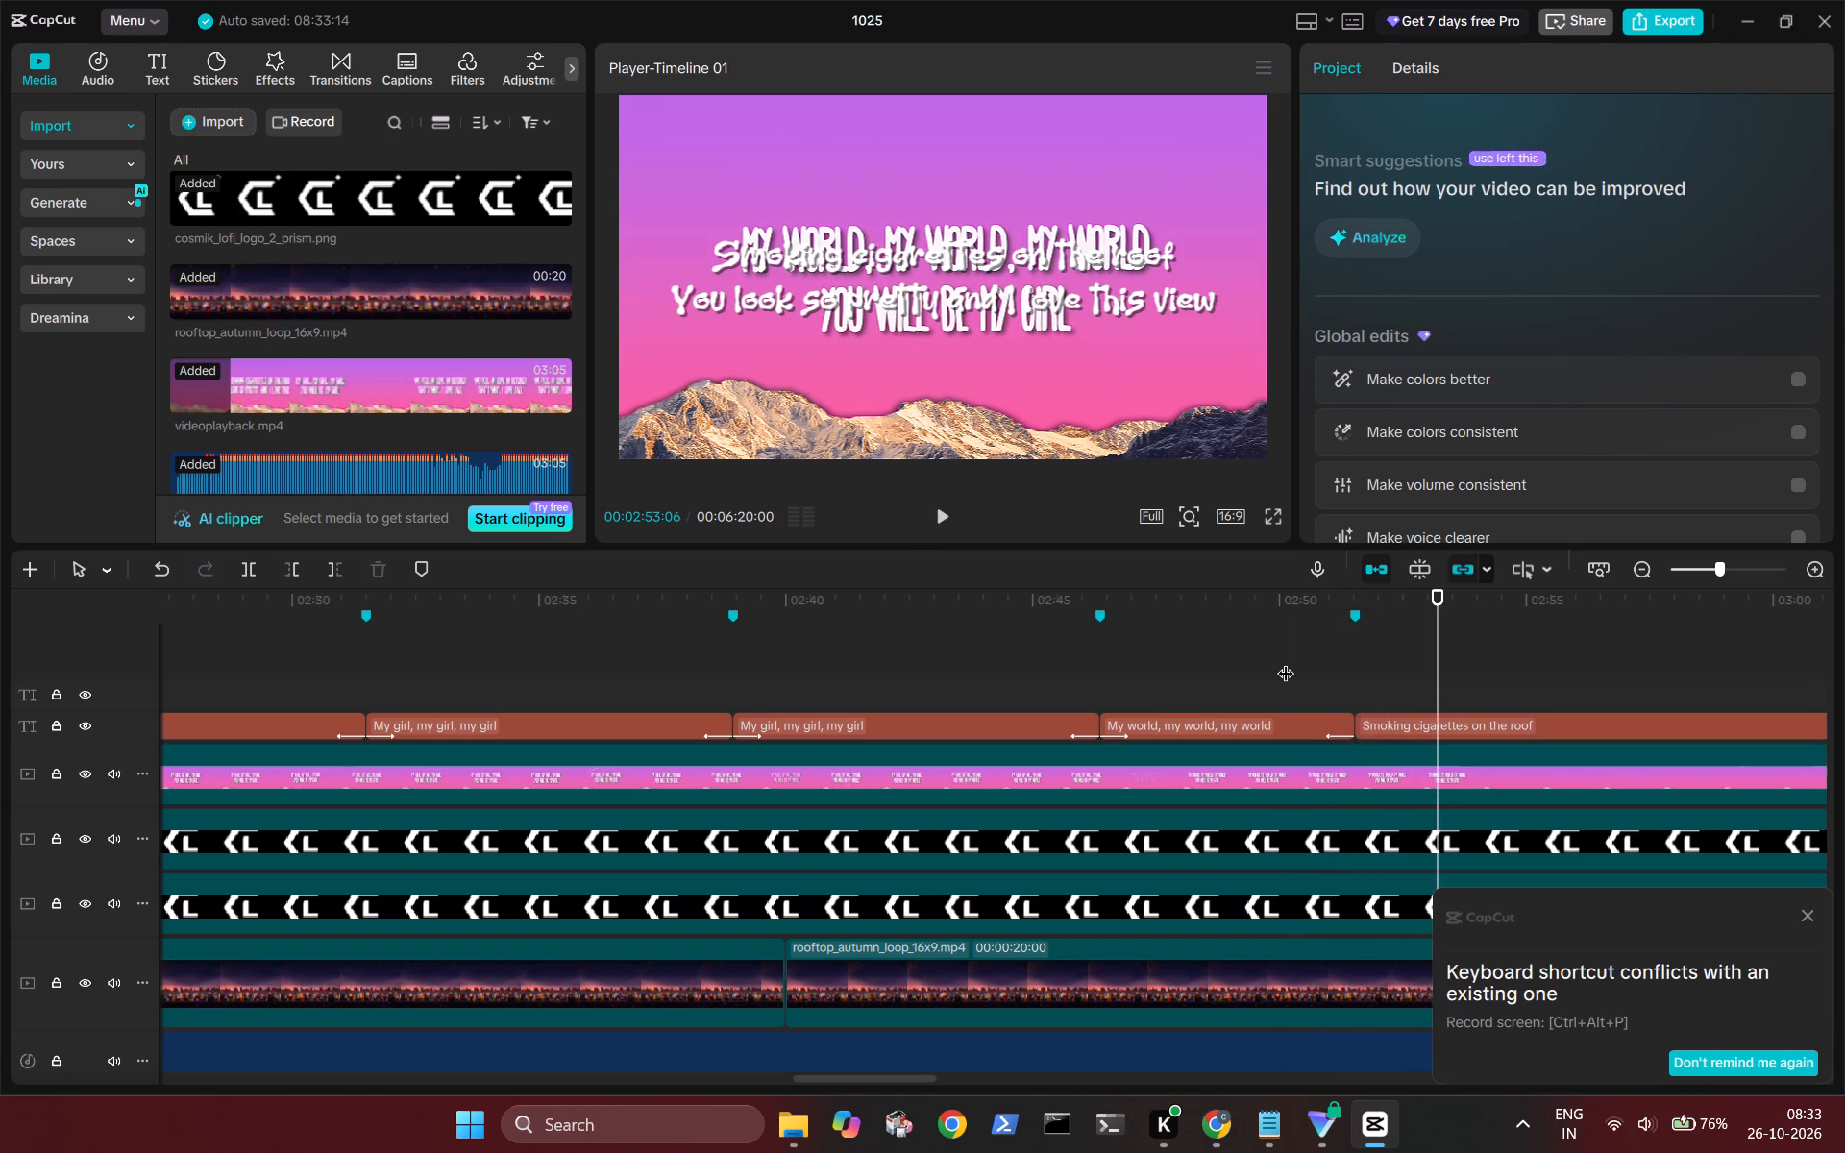
{"action": "left_click", "coordinate": [1356, 632]}
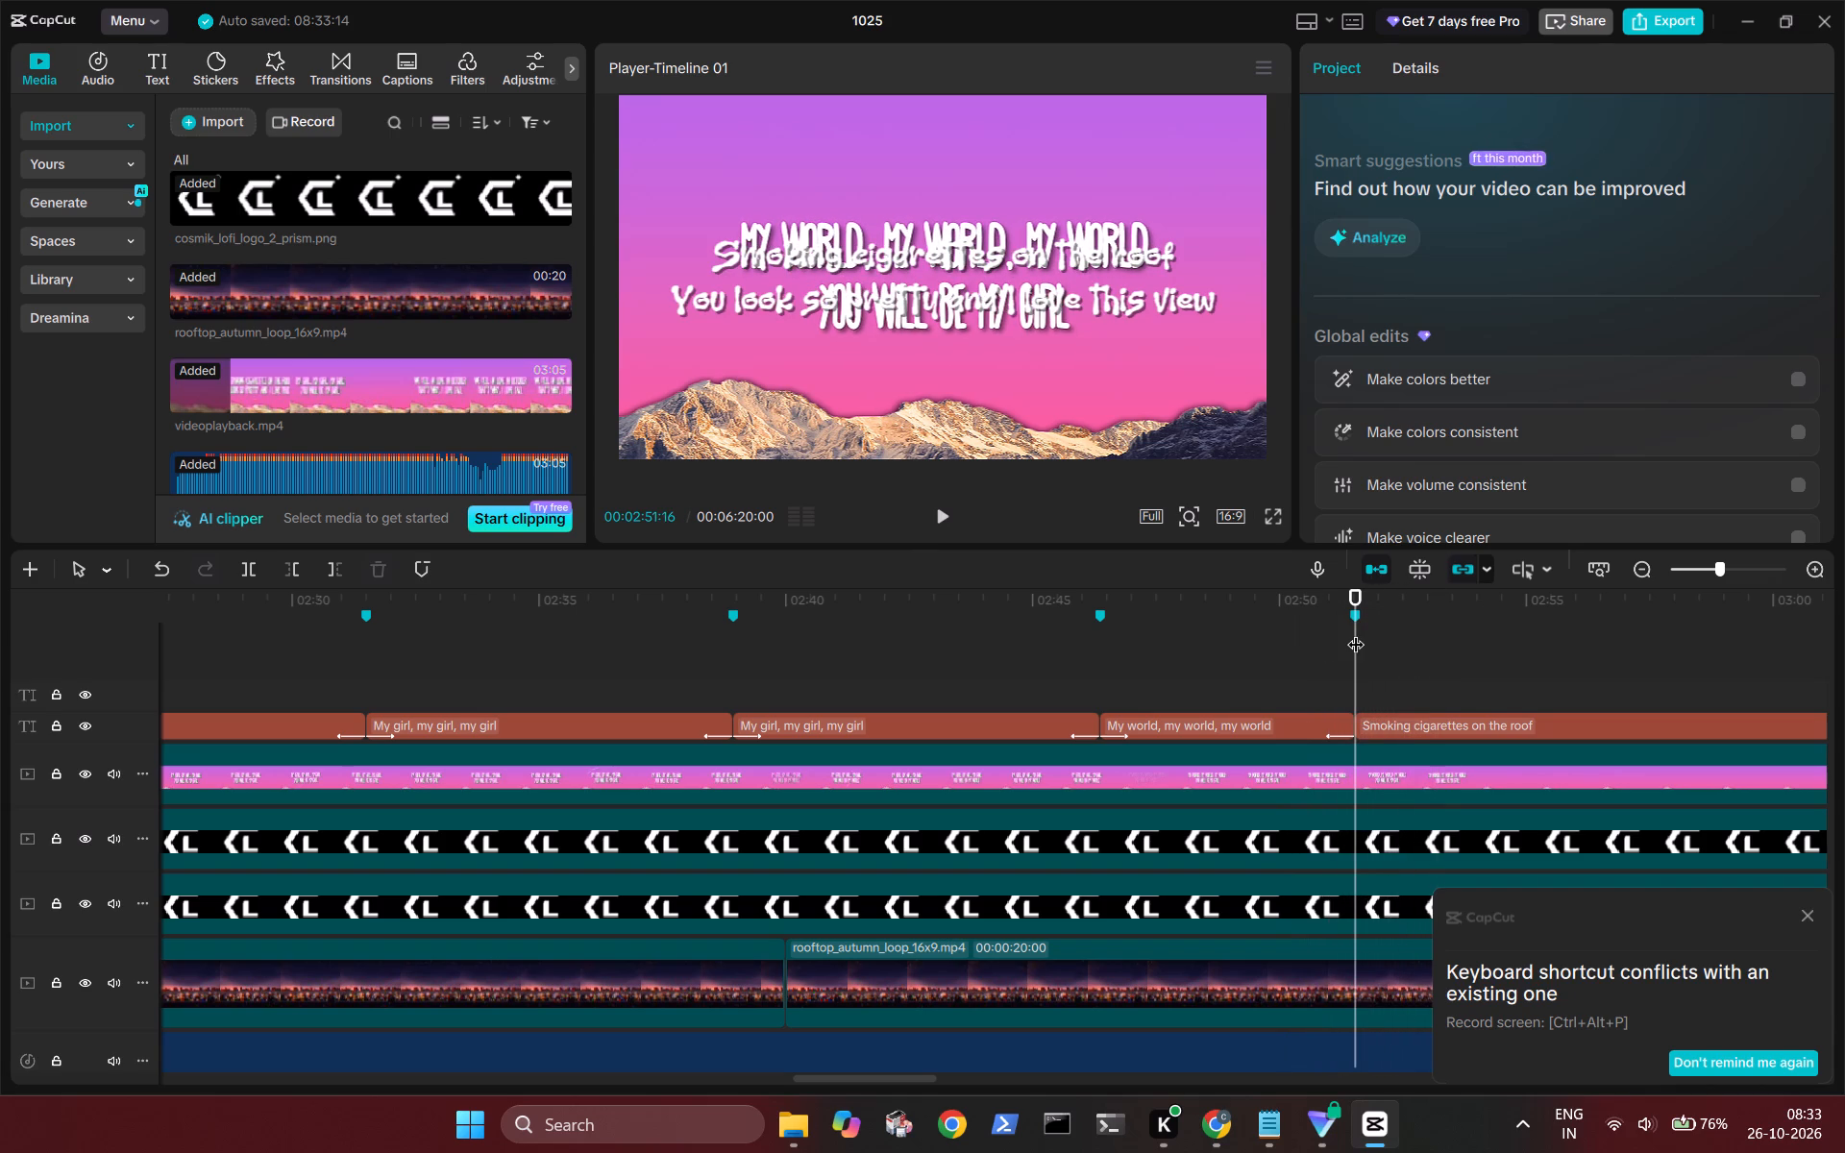
{"action": "key", "text": "comma"}
{"action": "key", "text": "m"}
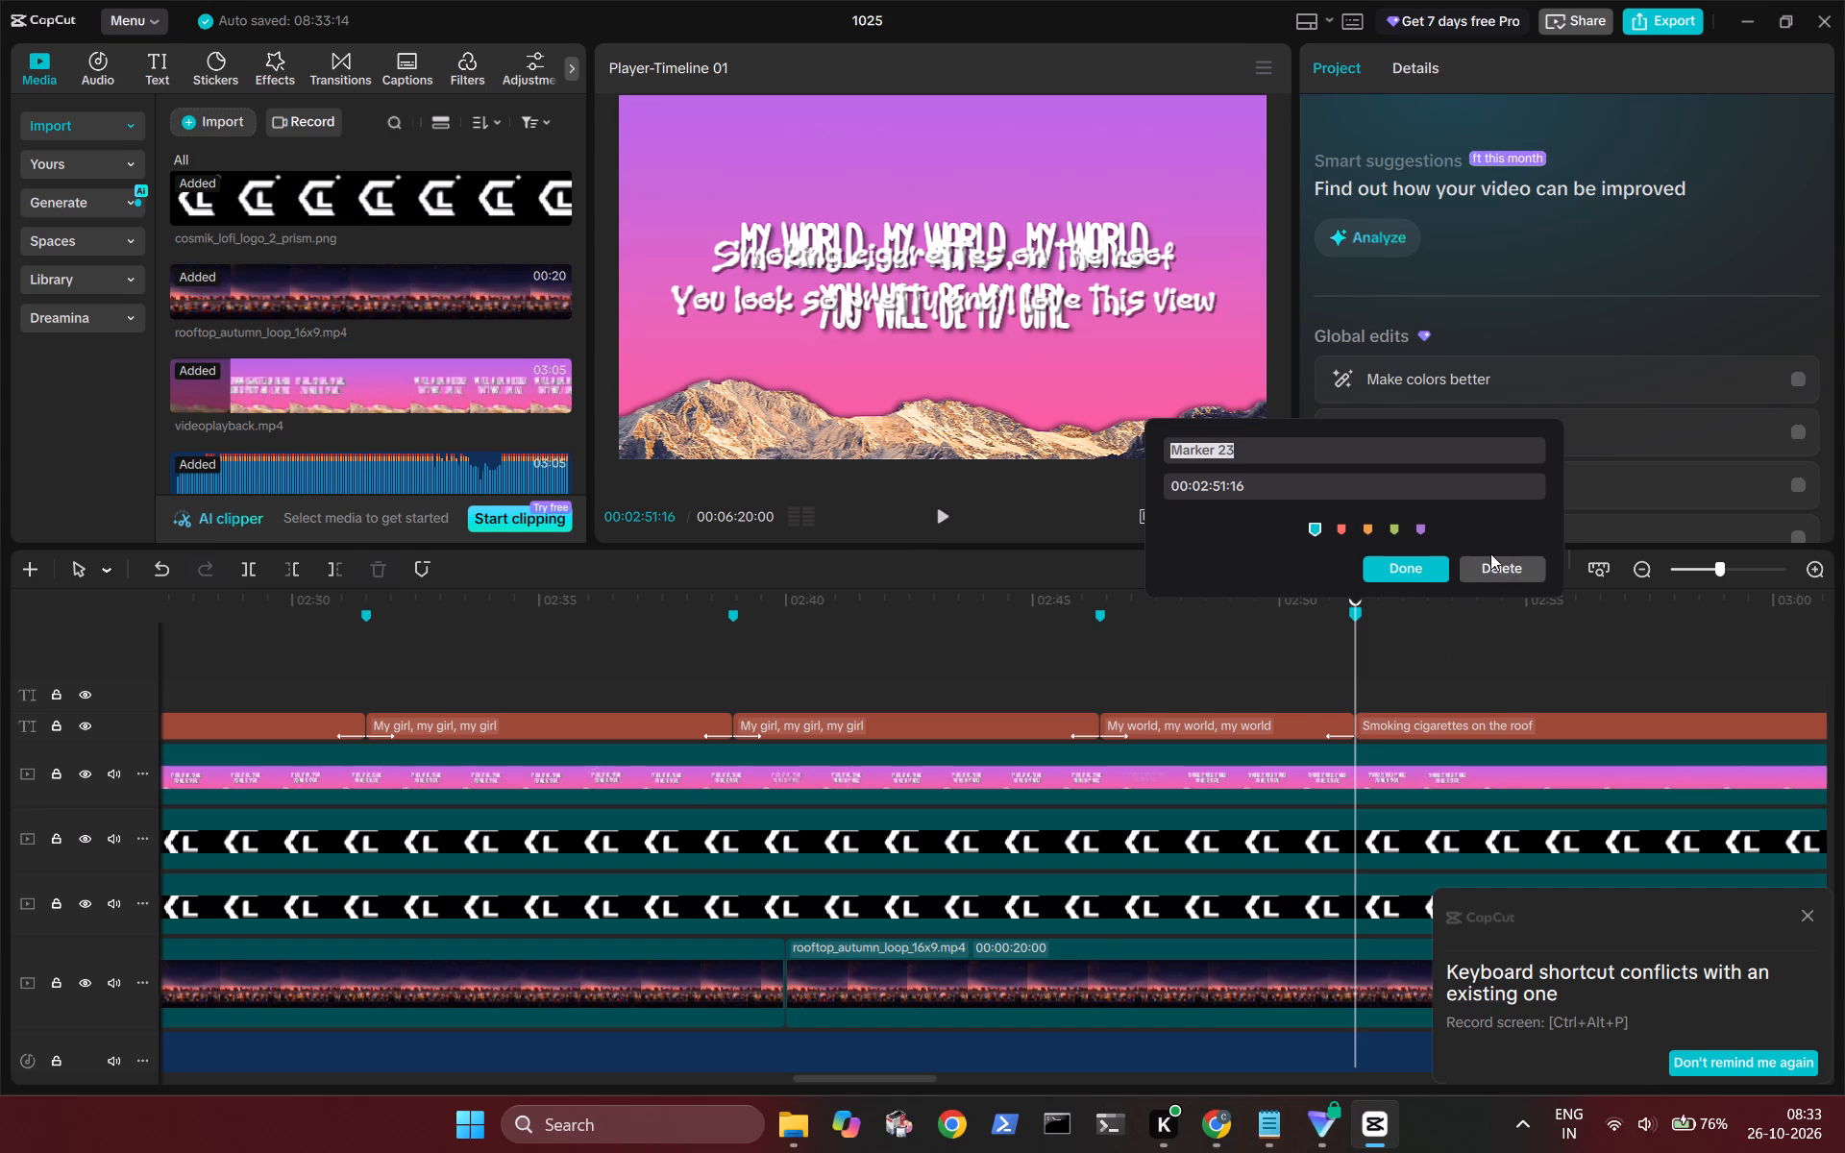
{"action": "left_click", "coordinate": [1490, 553]}
{"action": "left_click", "coordinate": [1495, 563]}
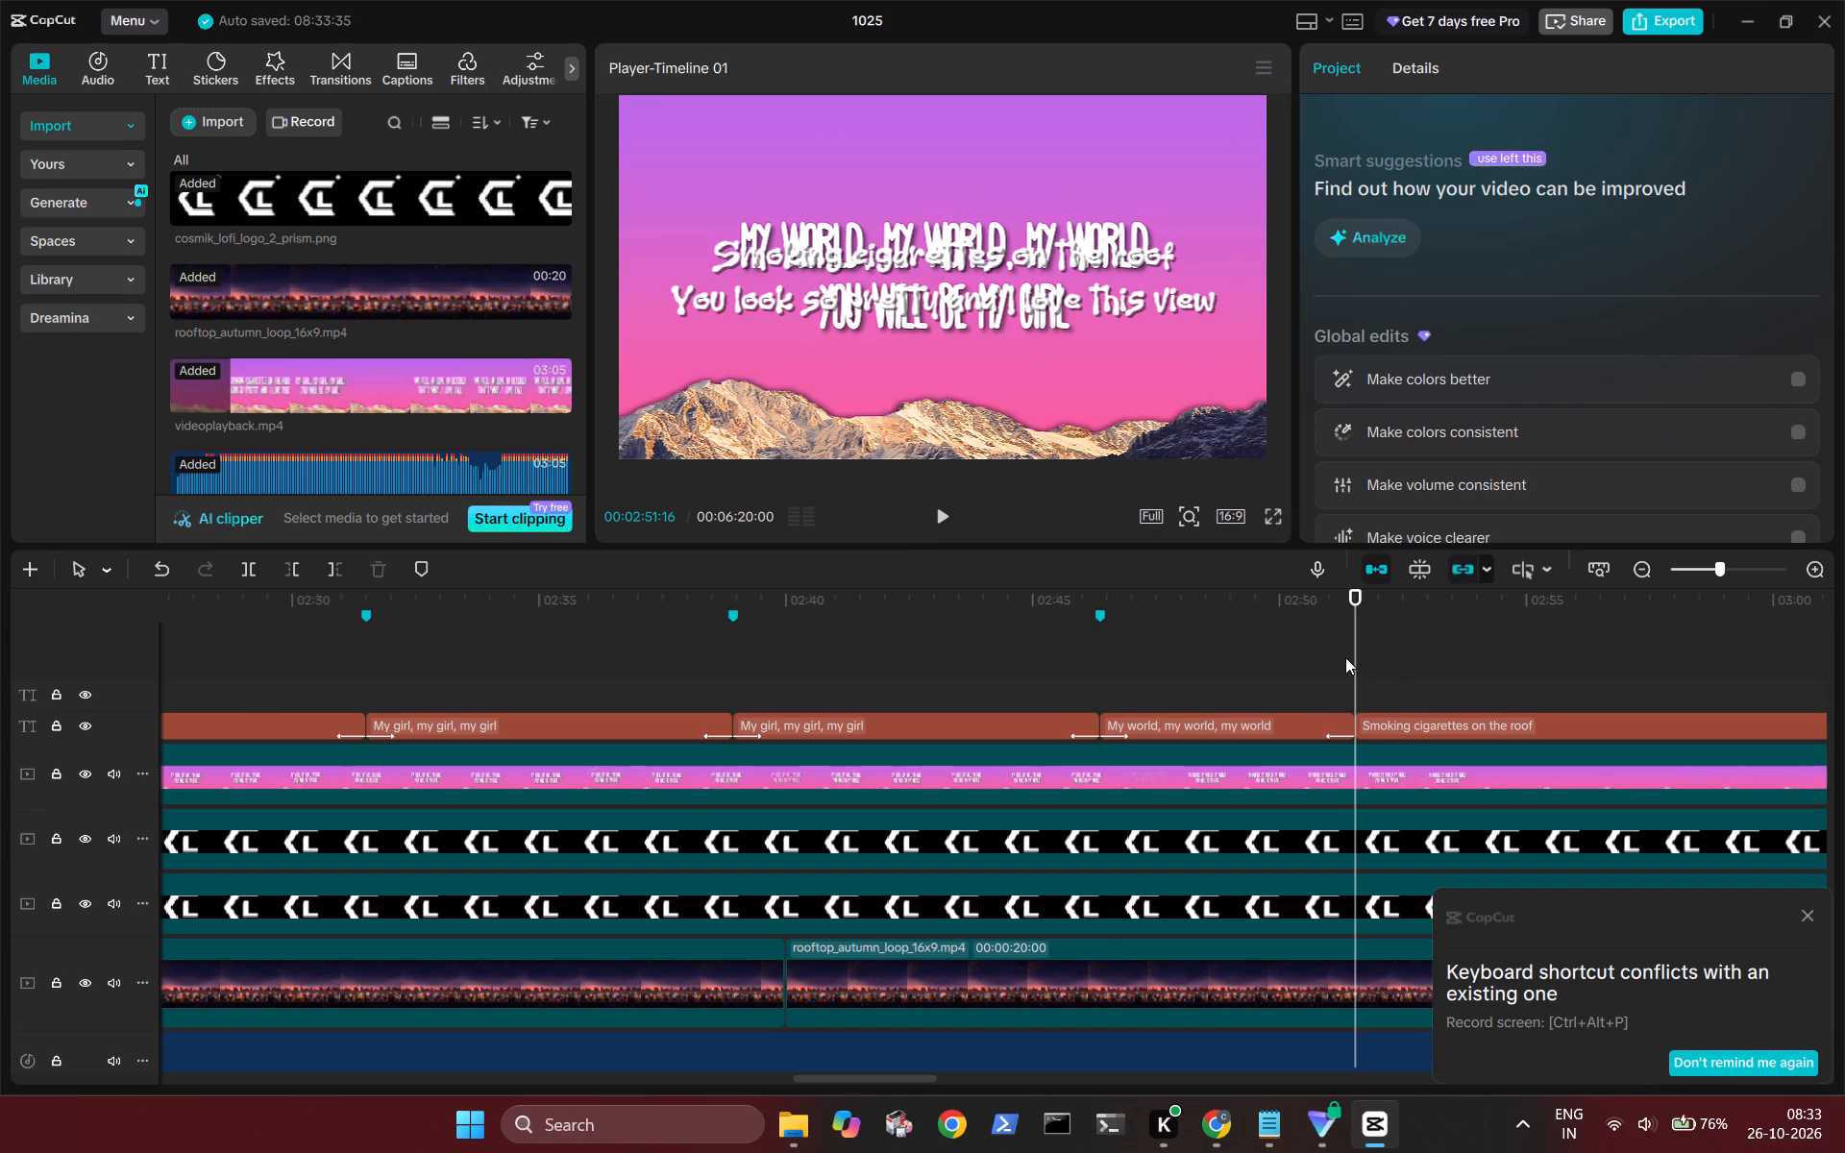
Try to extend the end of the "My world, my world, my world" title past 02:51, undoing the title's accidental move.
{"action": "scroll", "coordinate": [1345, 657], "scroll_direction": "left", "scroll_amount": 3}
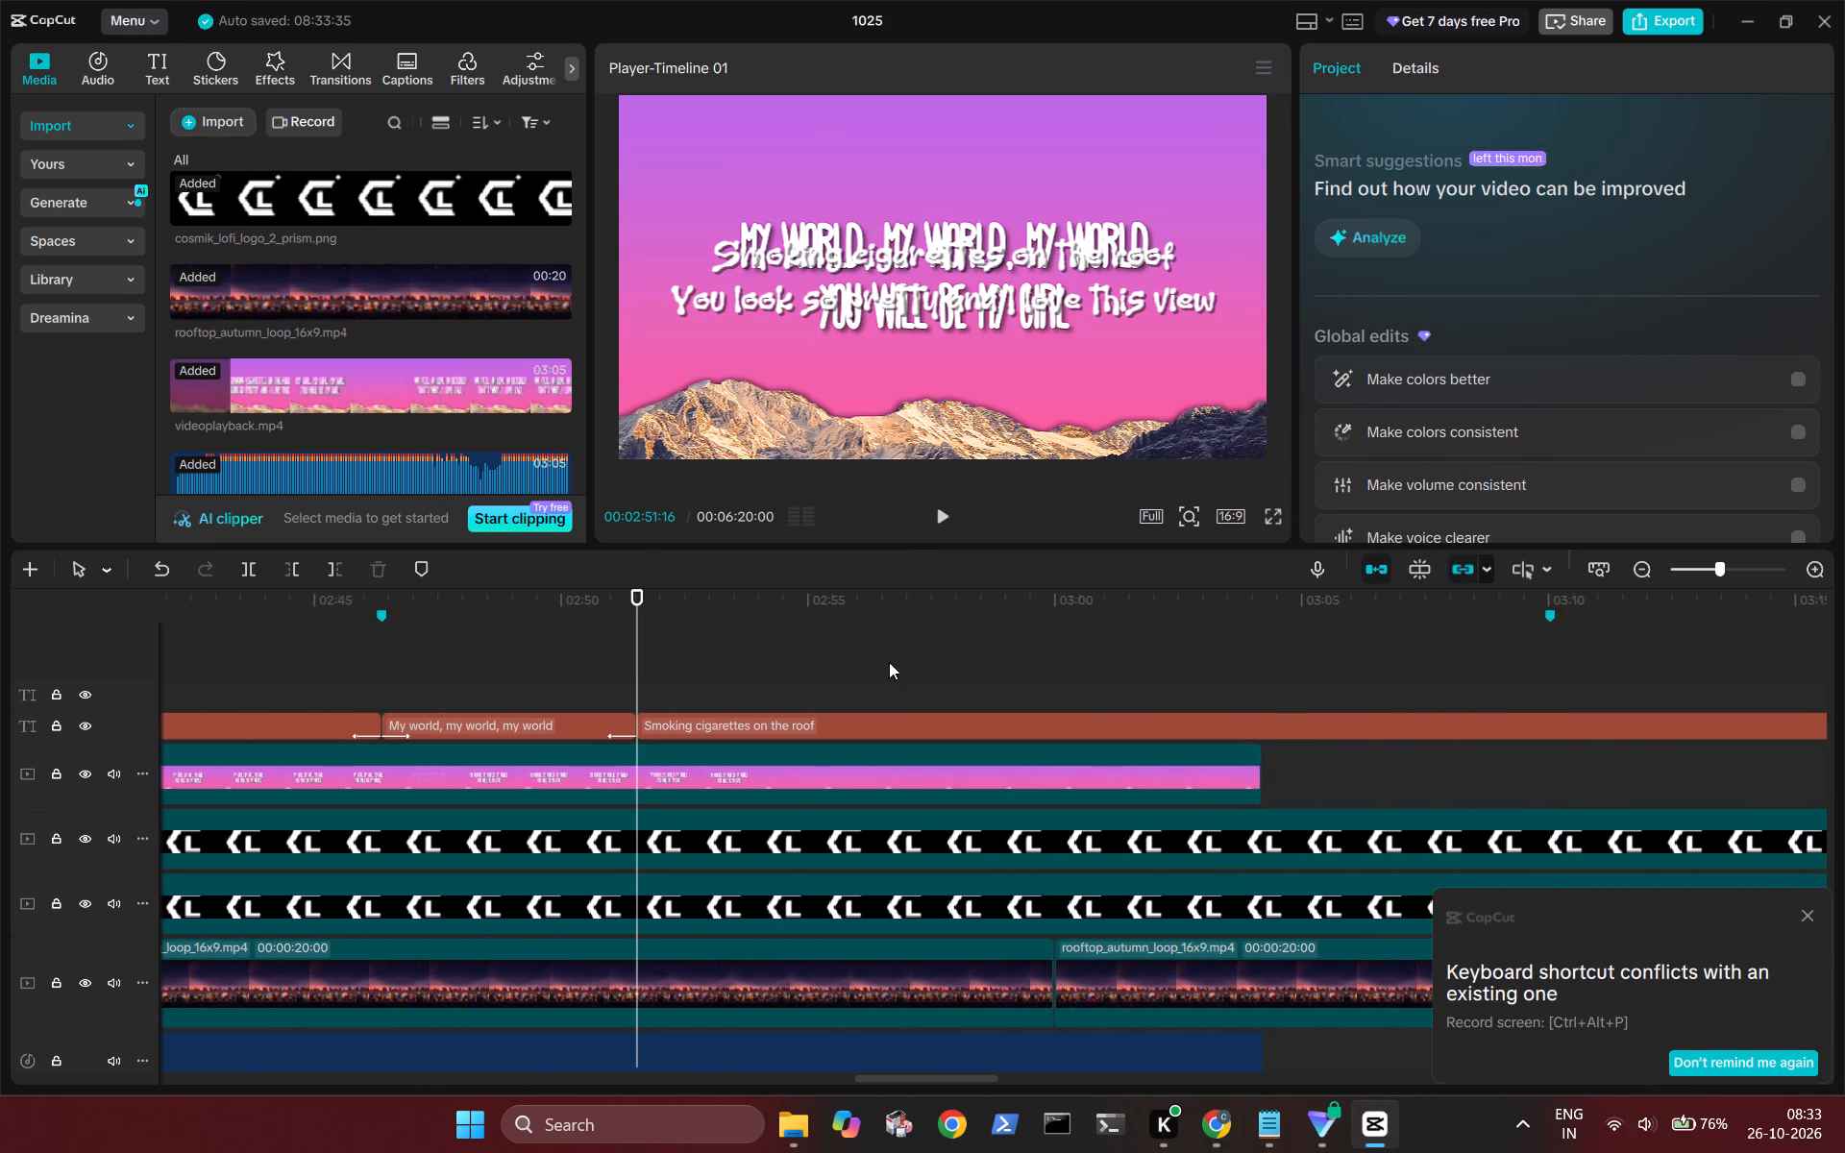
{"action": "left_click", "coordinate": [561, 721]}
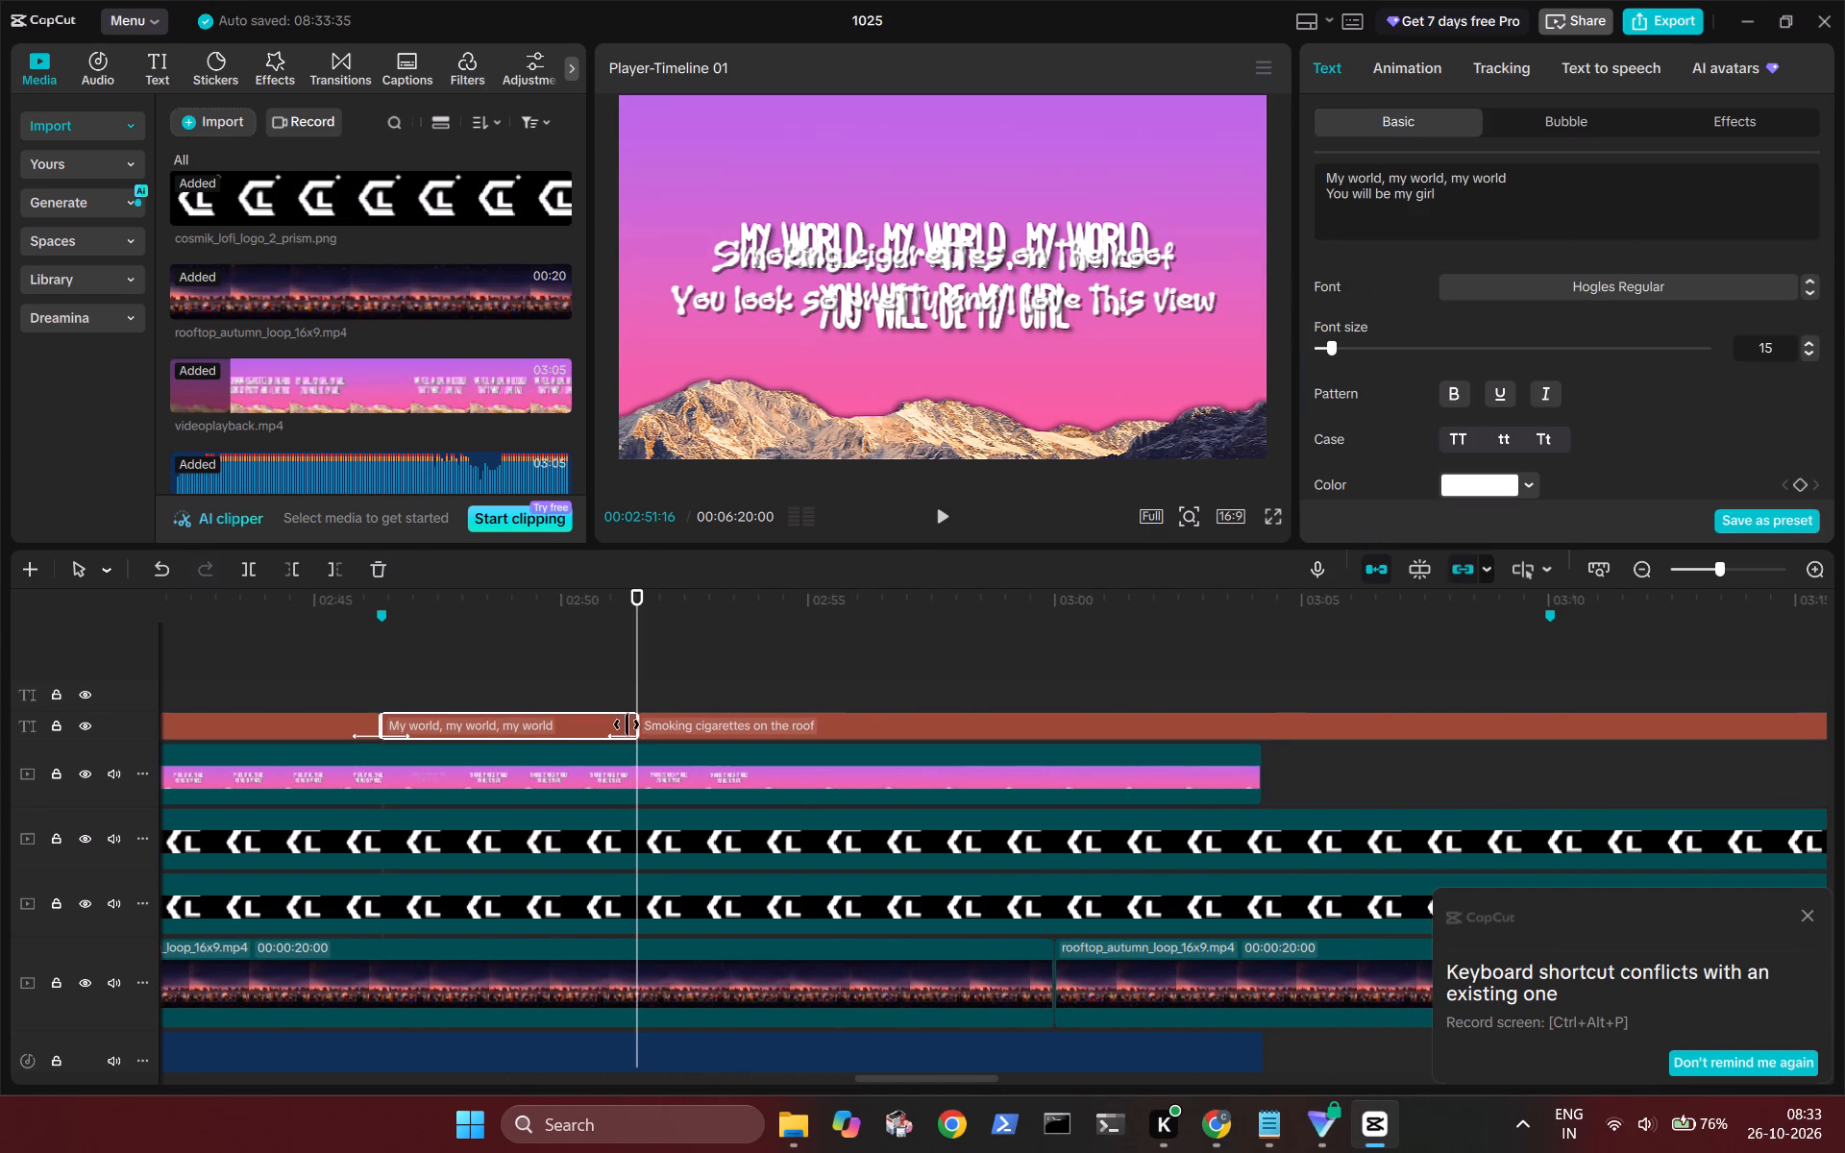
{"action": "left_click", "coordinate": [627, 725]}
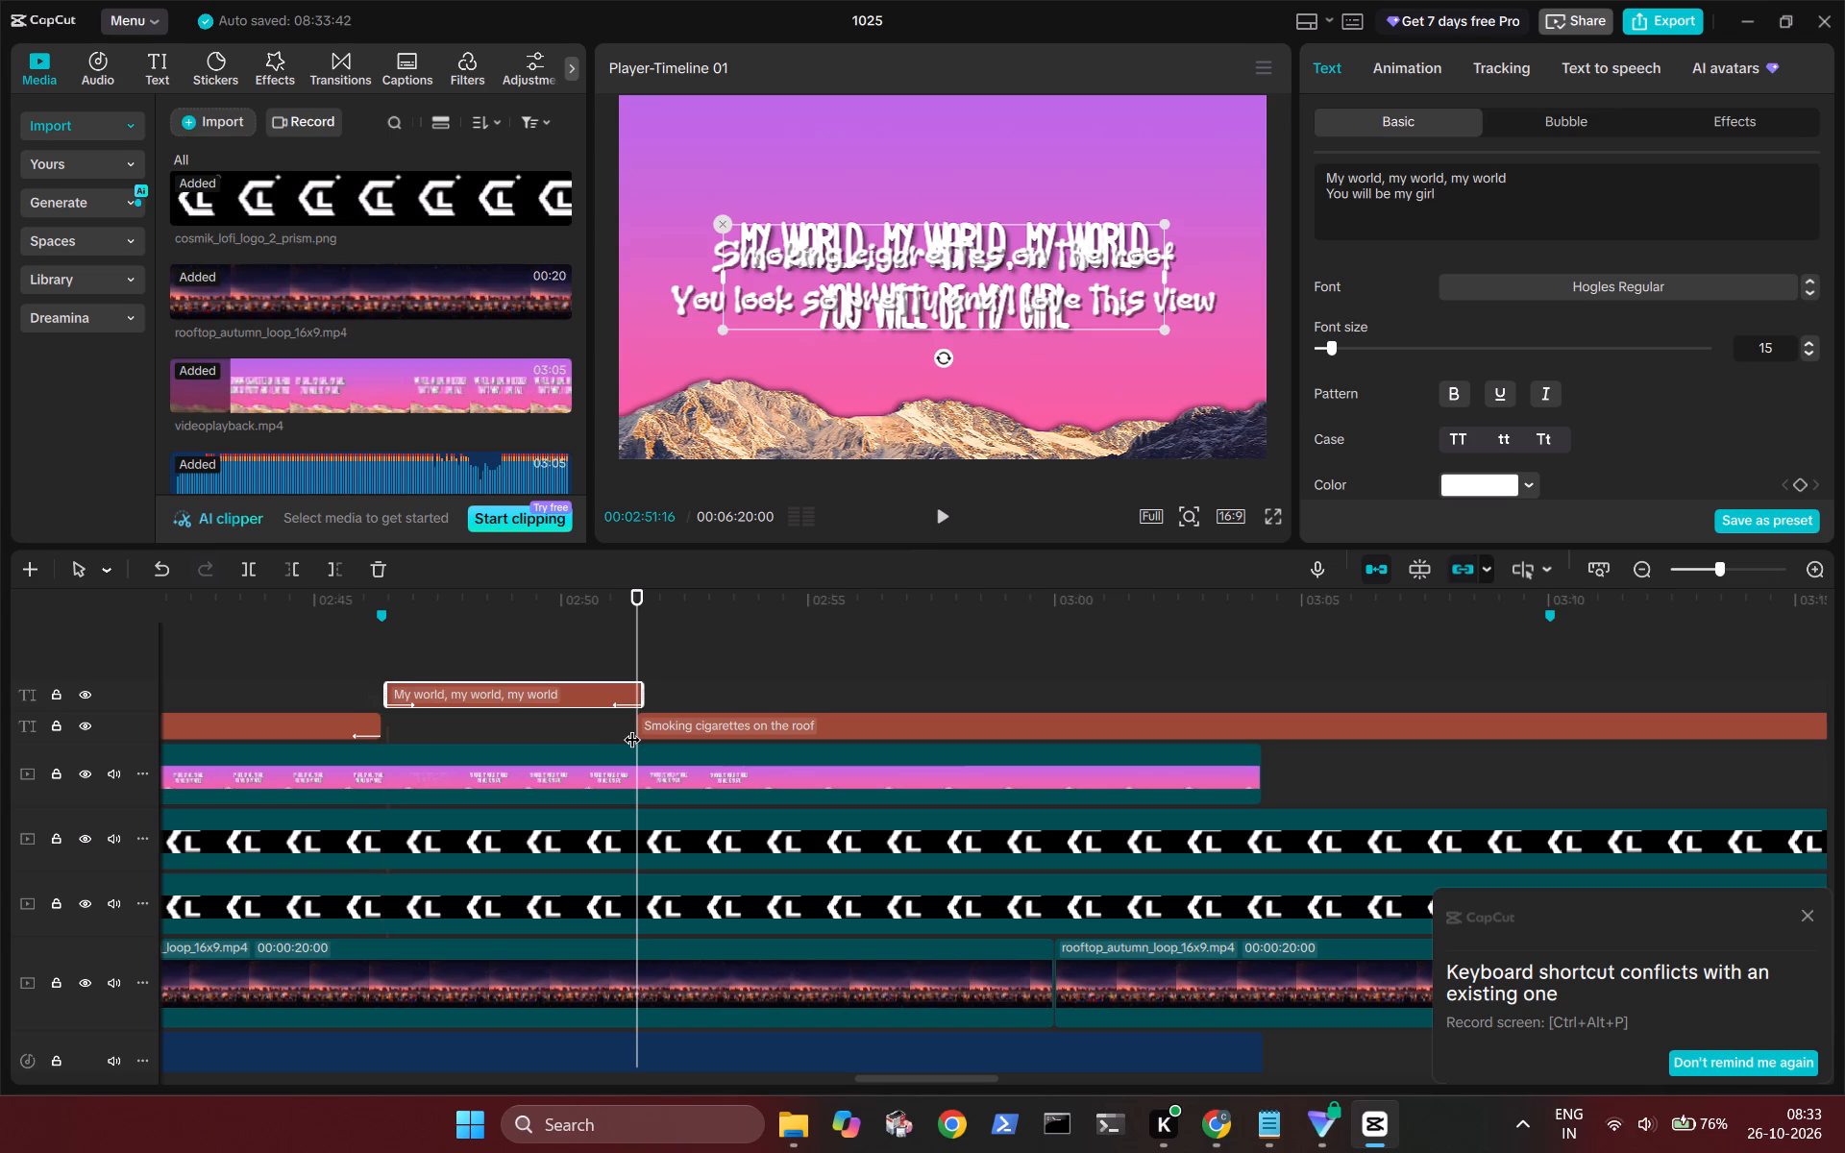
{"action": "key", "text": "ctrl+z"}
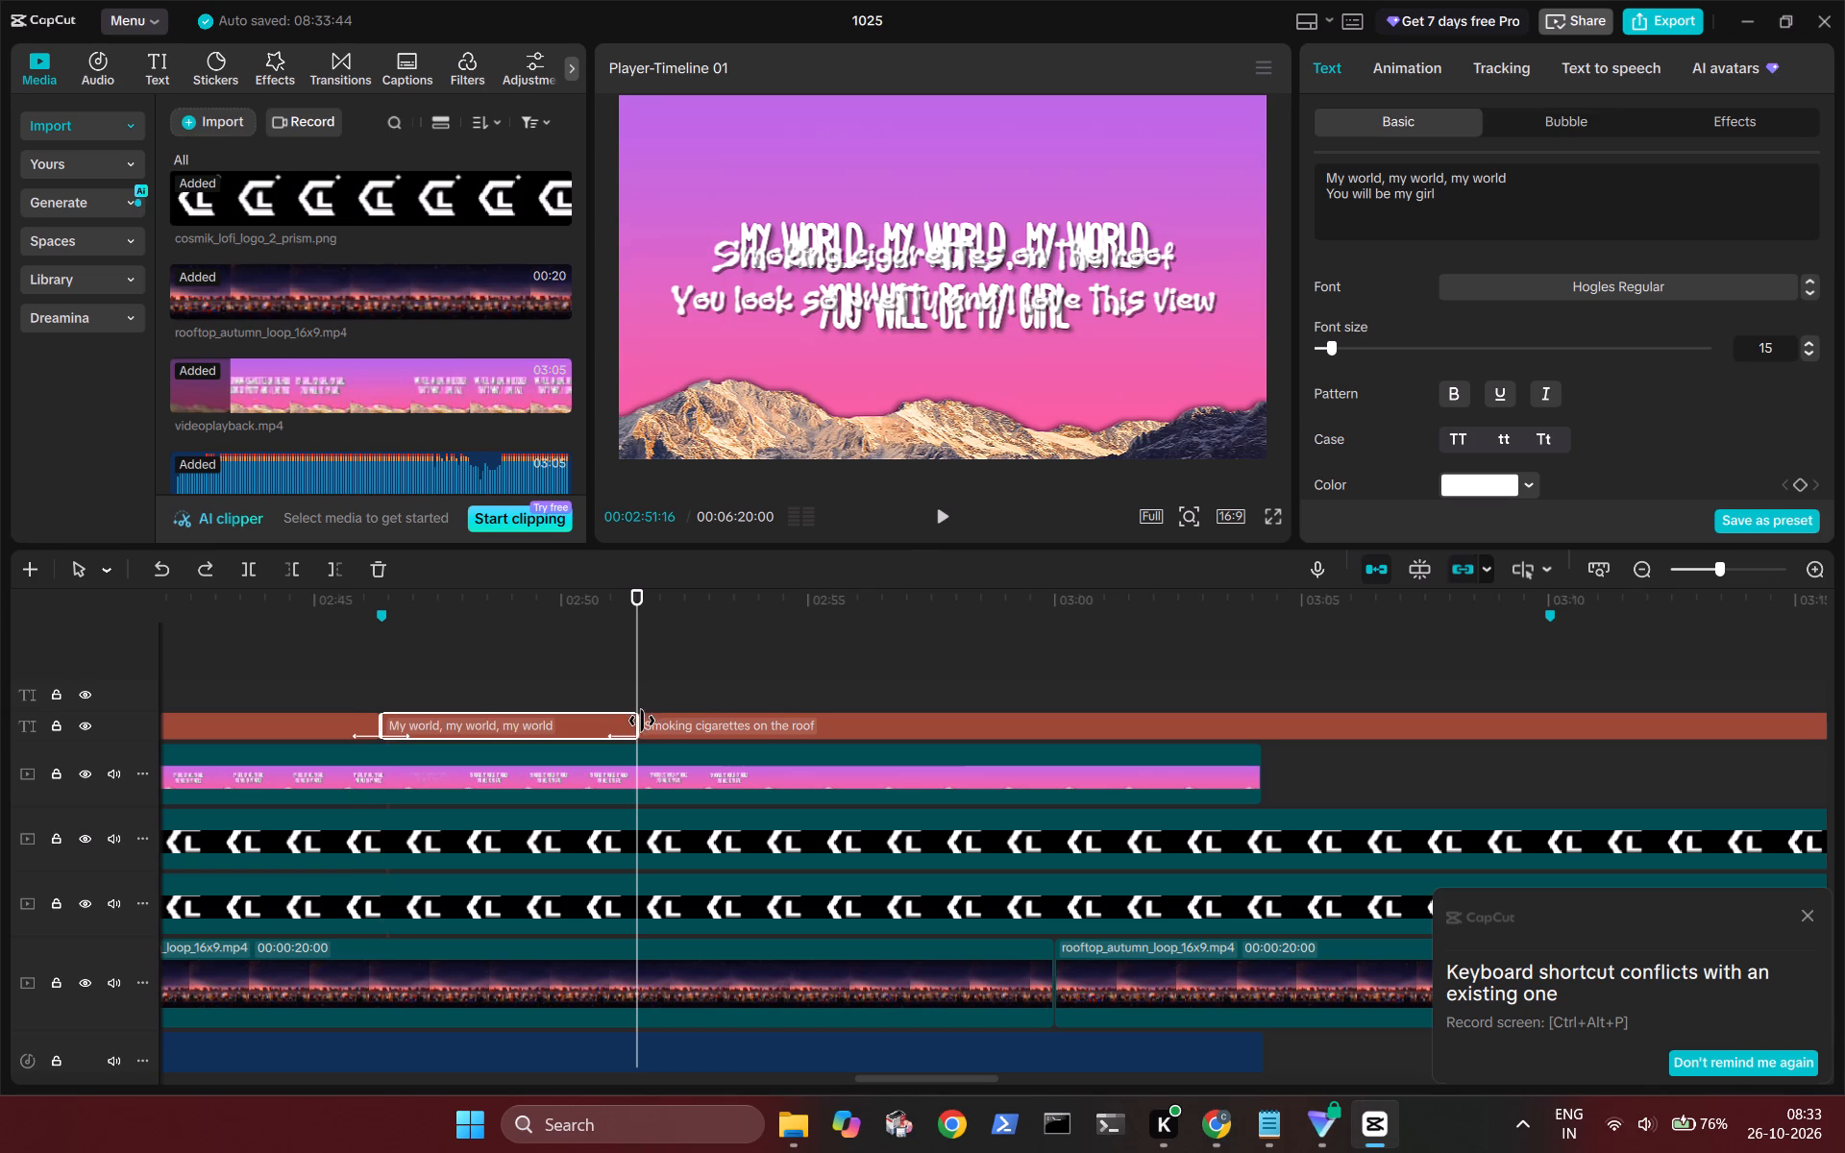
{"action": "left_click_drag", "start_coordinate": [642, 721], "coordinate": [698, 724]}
Delete the leftover "Smoking cigarettes on the roof" title starting at about 02:51.
{"action": "left_click", "coordinate": [745, 722]}
{"action": "key", "text": "BackSpace"}
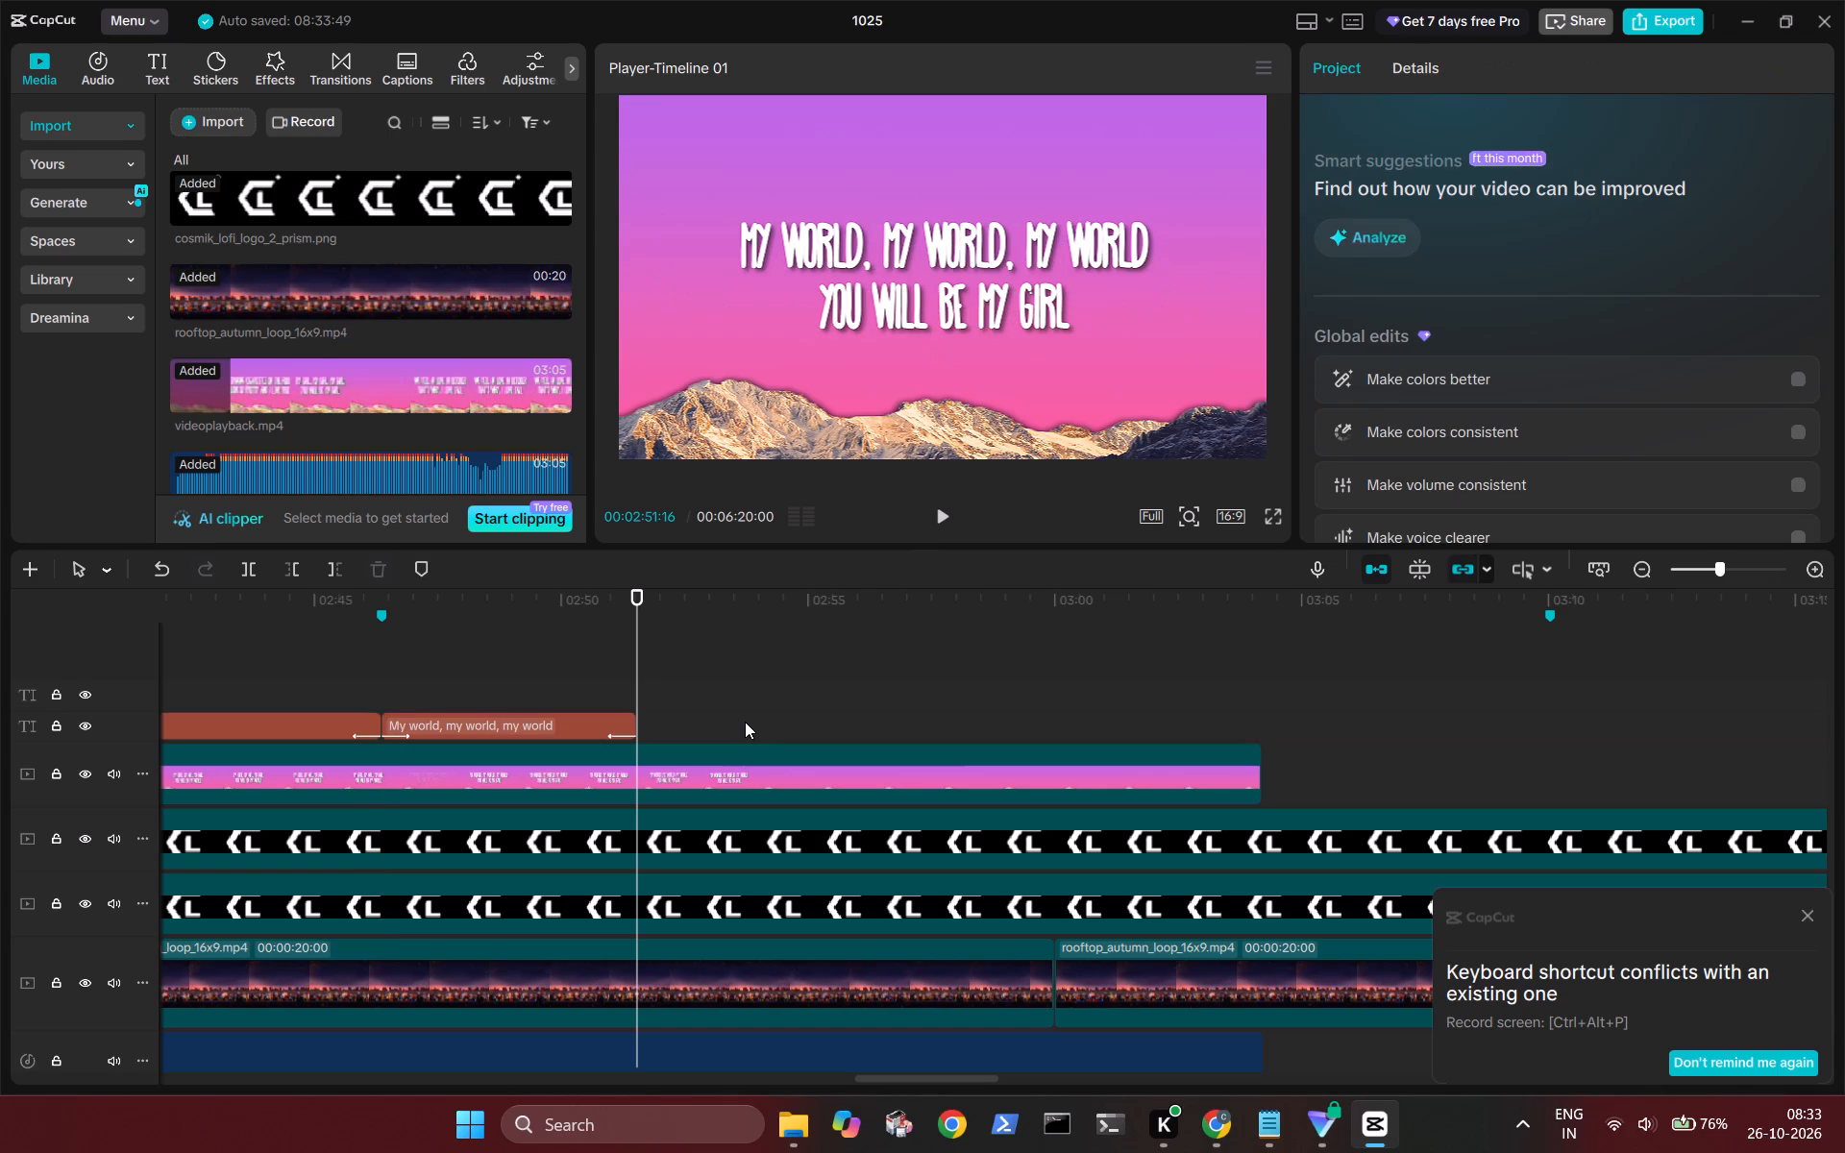
Extend the end of the "My world, my world, my world" title to about 02:54 and play on from there.
{"action": "left_click", "coordinate": [604, 723]}
{"action": "left_click_drag", "start_coordinate": [640, 726], "coordinate": [748, 745]}
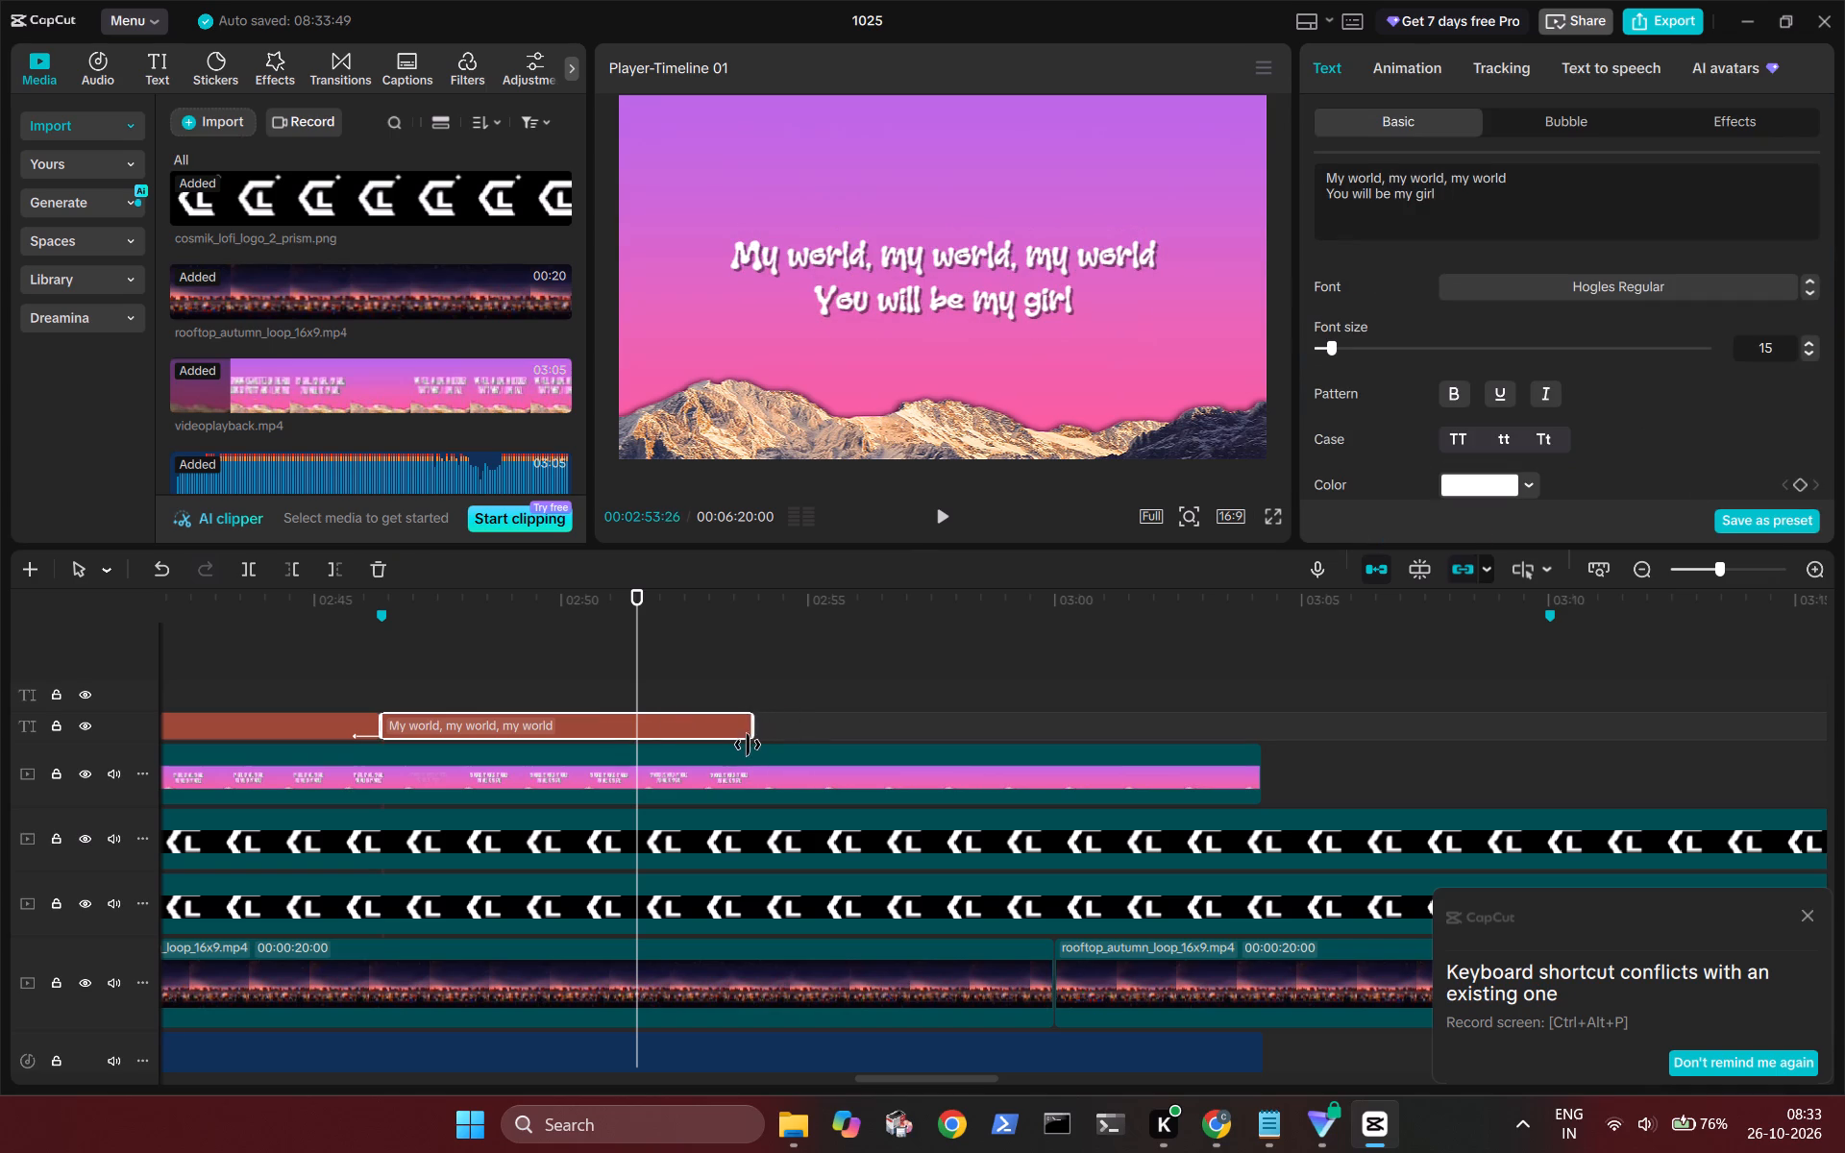
{"action": "left_click_drag", "start_coordinate": [748, 745], "coordinate": [754, 747]}
{"action": "left_click_drag", "start_coordinate": [754, 747], "coordinate": [753, 747]}
{"action": "key", "text": "space"}
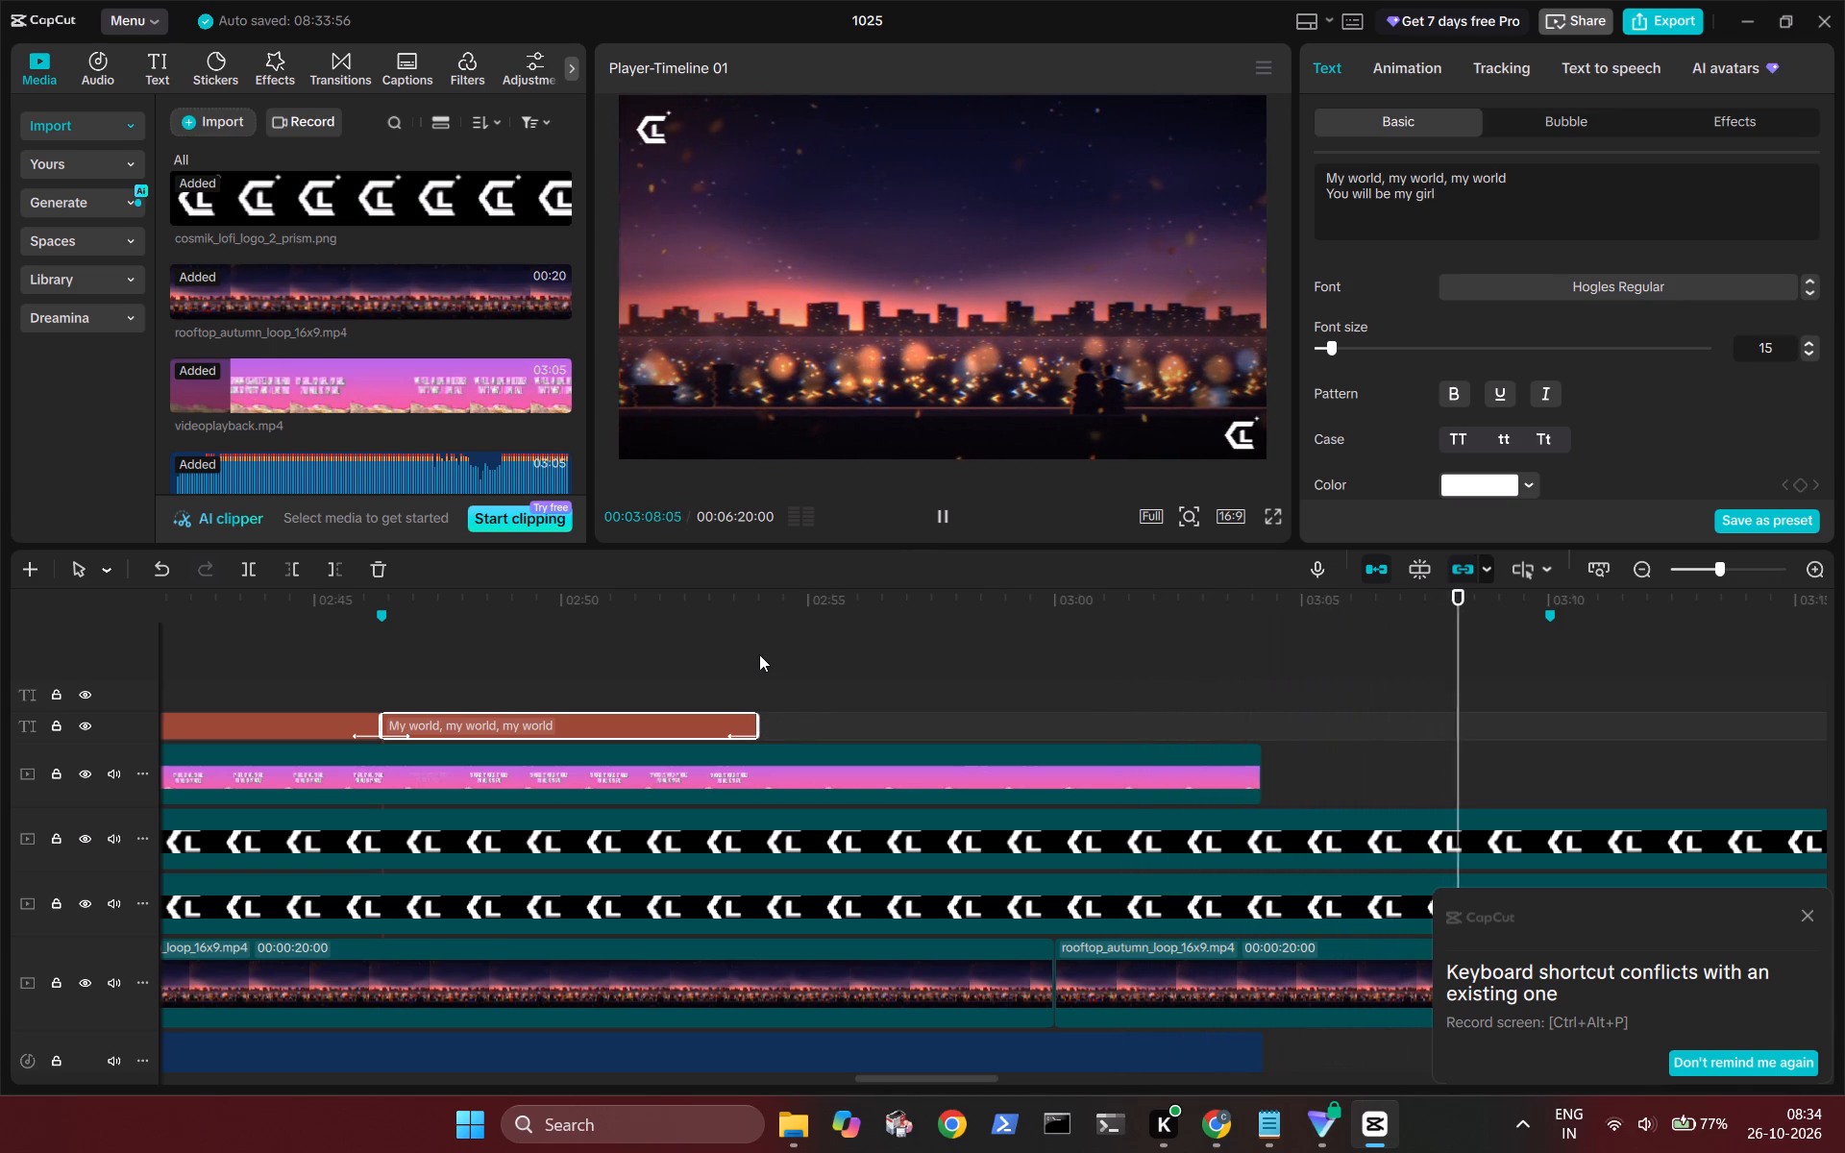
Copy the MUSIC title from about 01:29 and paste it at 02:53:28, where the "My world, my world, my world" title ends.
{"action": "double_click", "coordinate": [759, 654]}
{"action": "scroll", "coordinate": [759, 654], "scroll_direction": "right", "scroll_amount": 1}
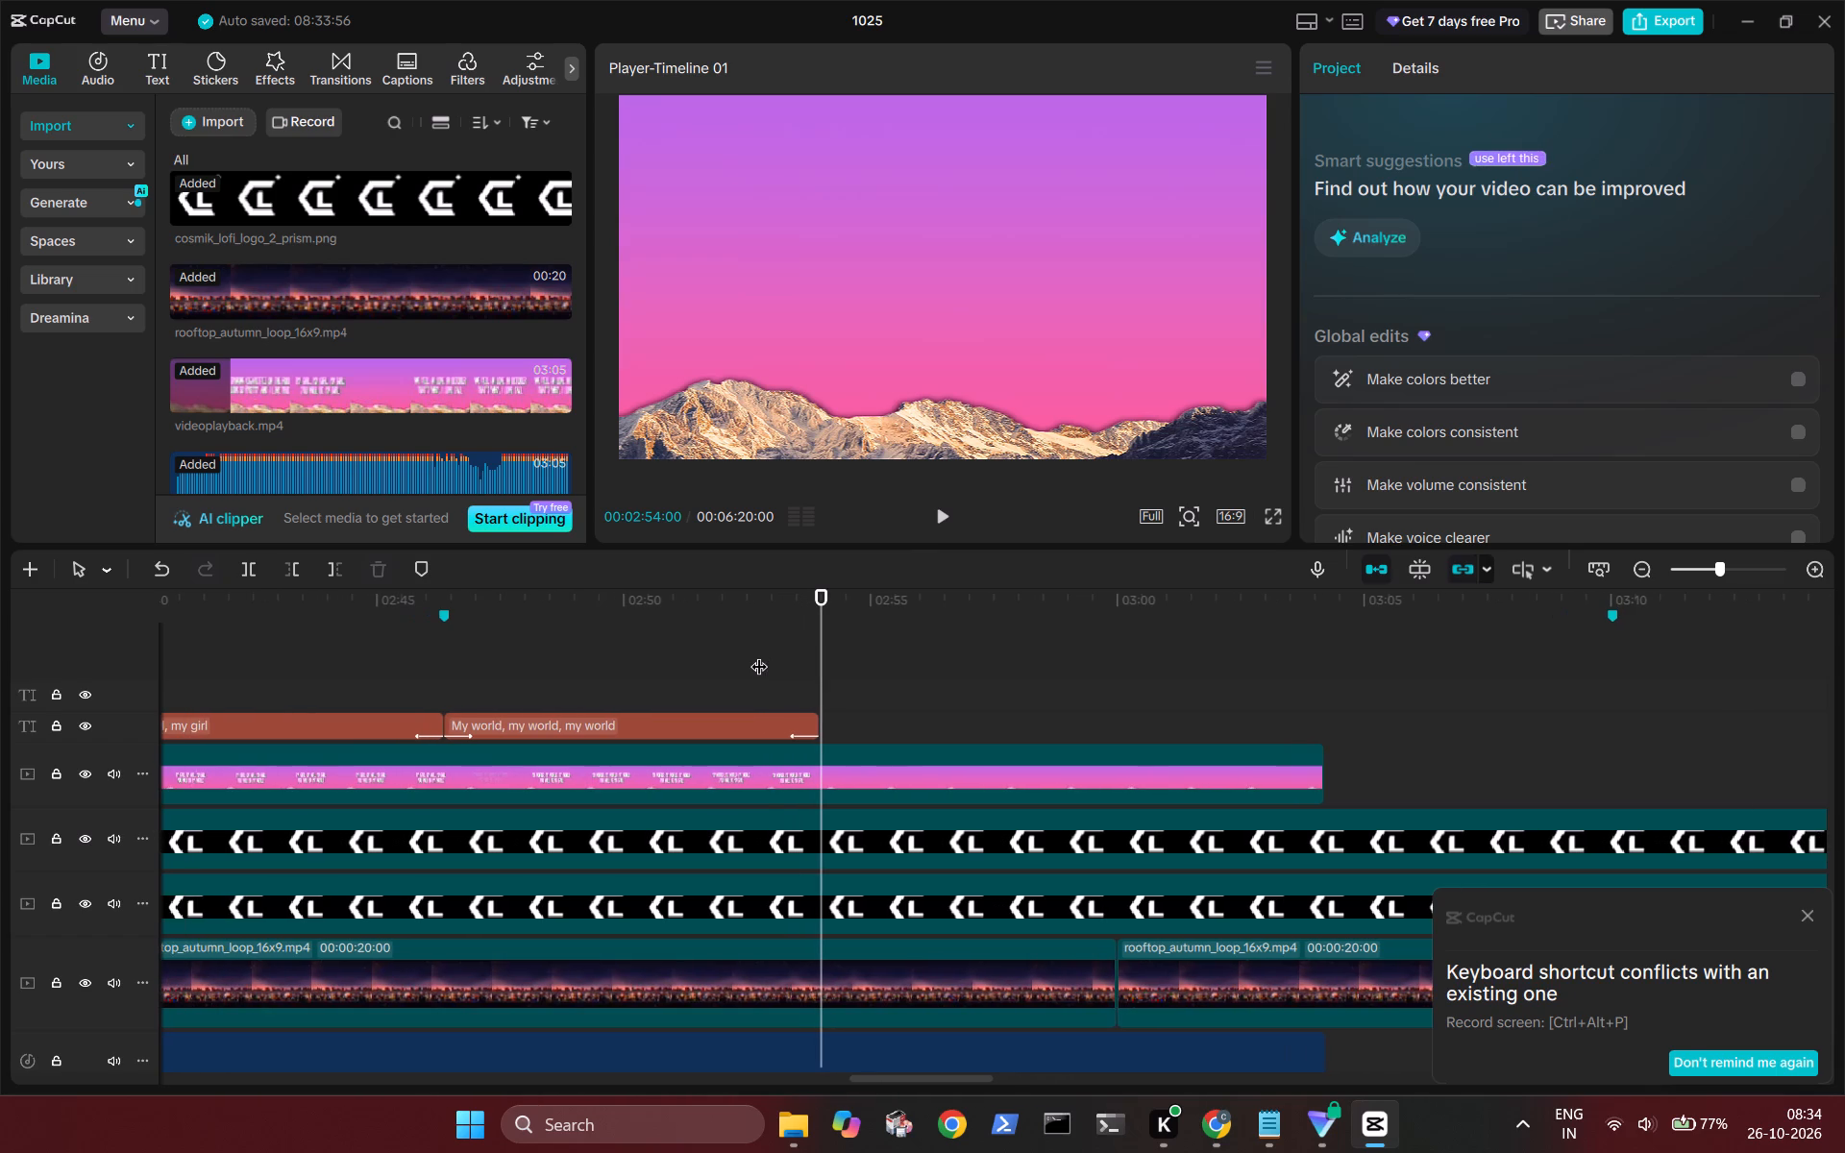
{"action": "key", "text": "Left"}
{"action": "key", "text": "Left"}
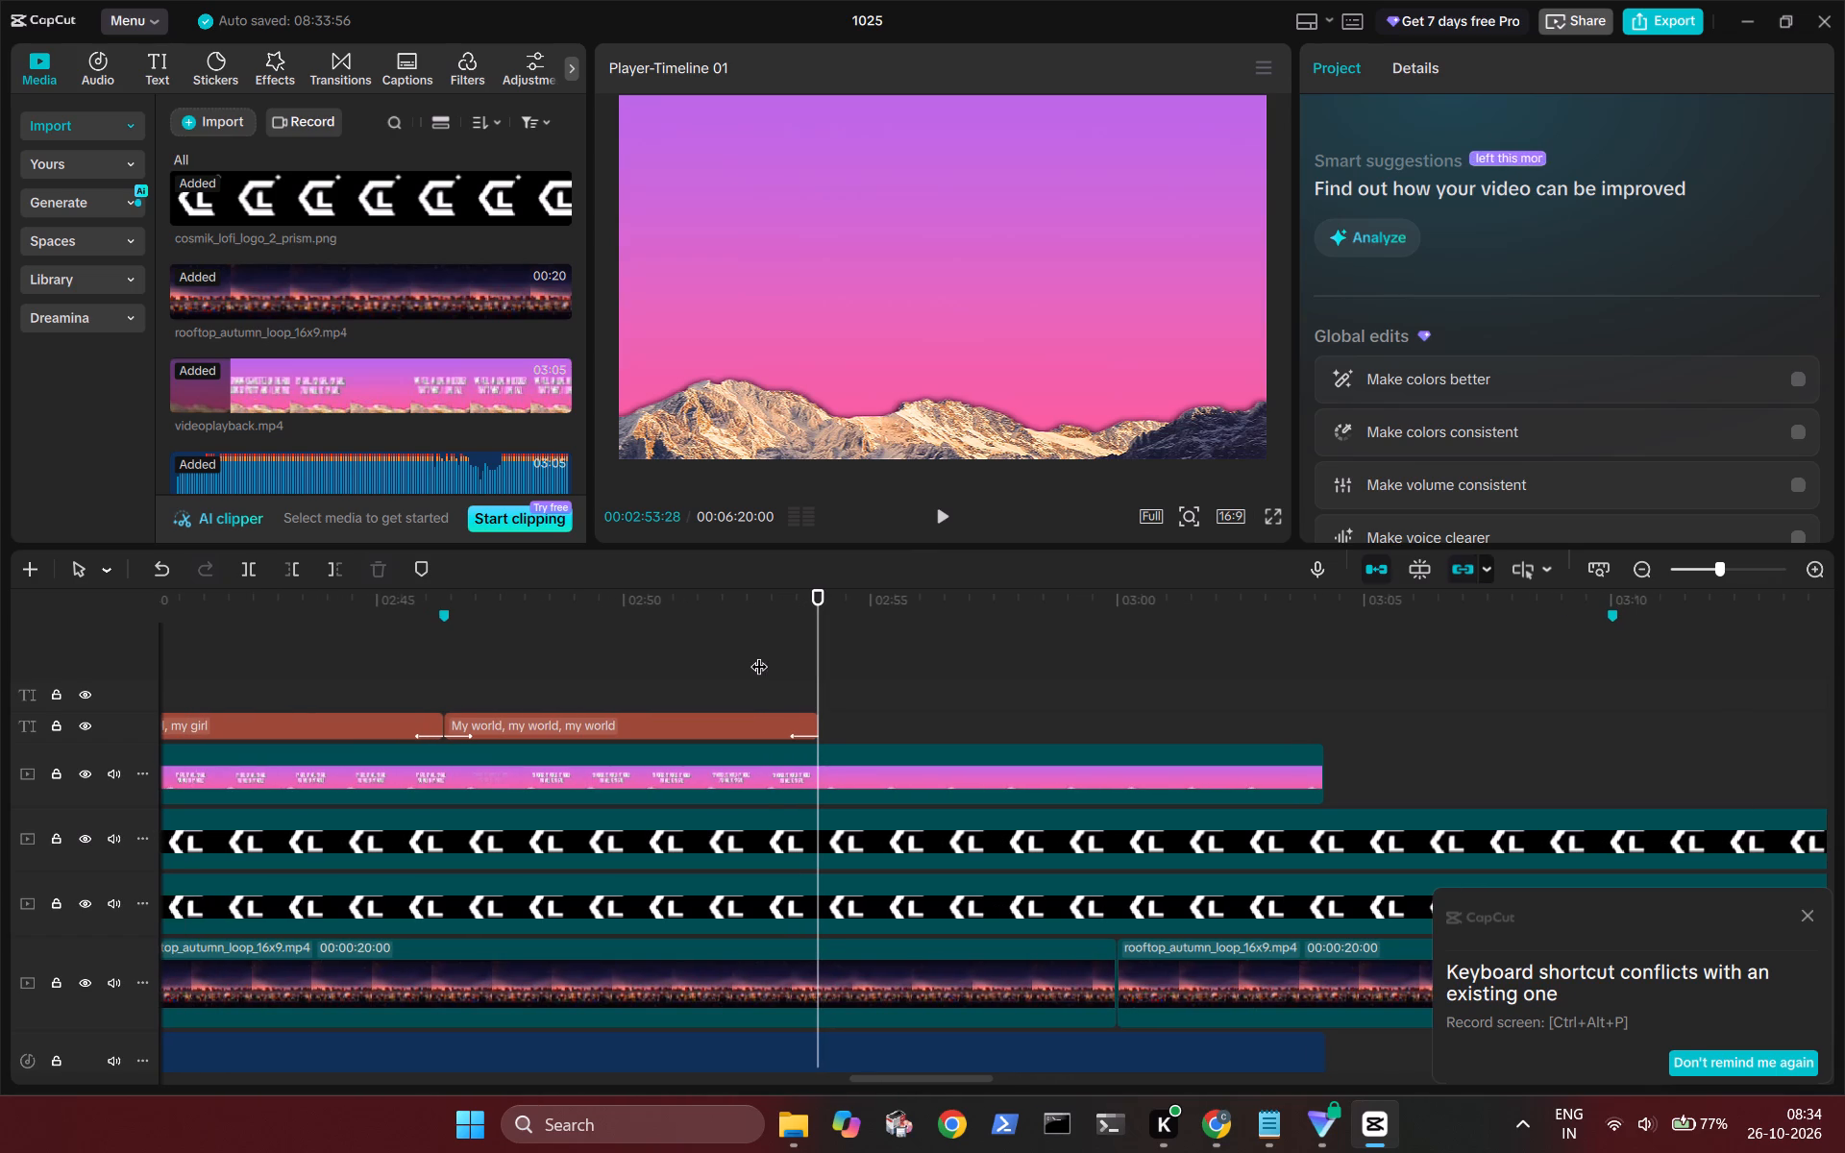
{"action": "scroll", "coordinate": [759, 654], "scroll_direction": "right", "scroll_amount": 4}
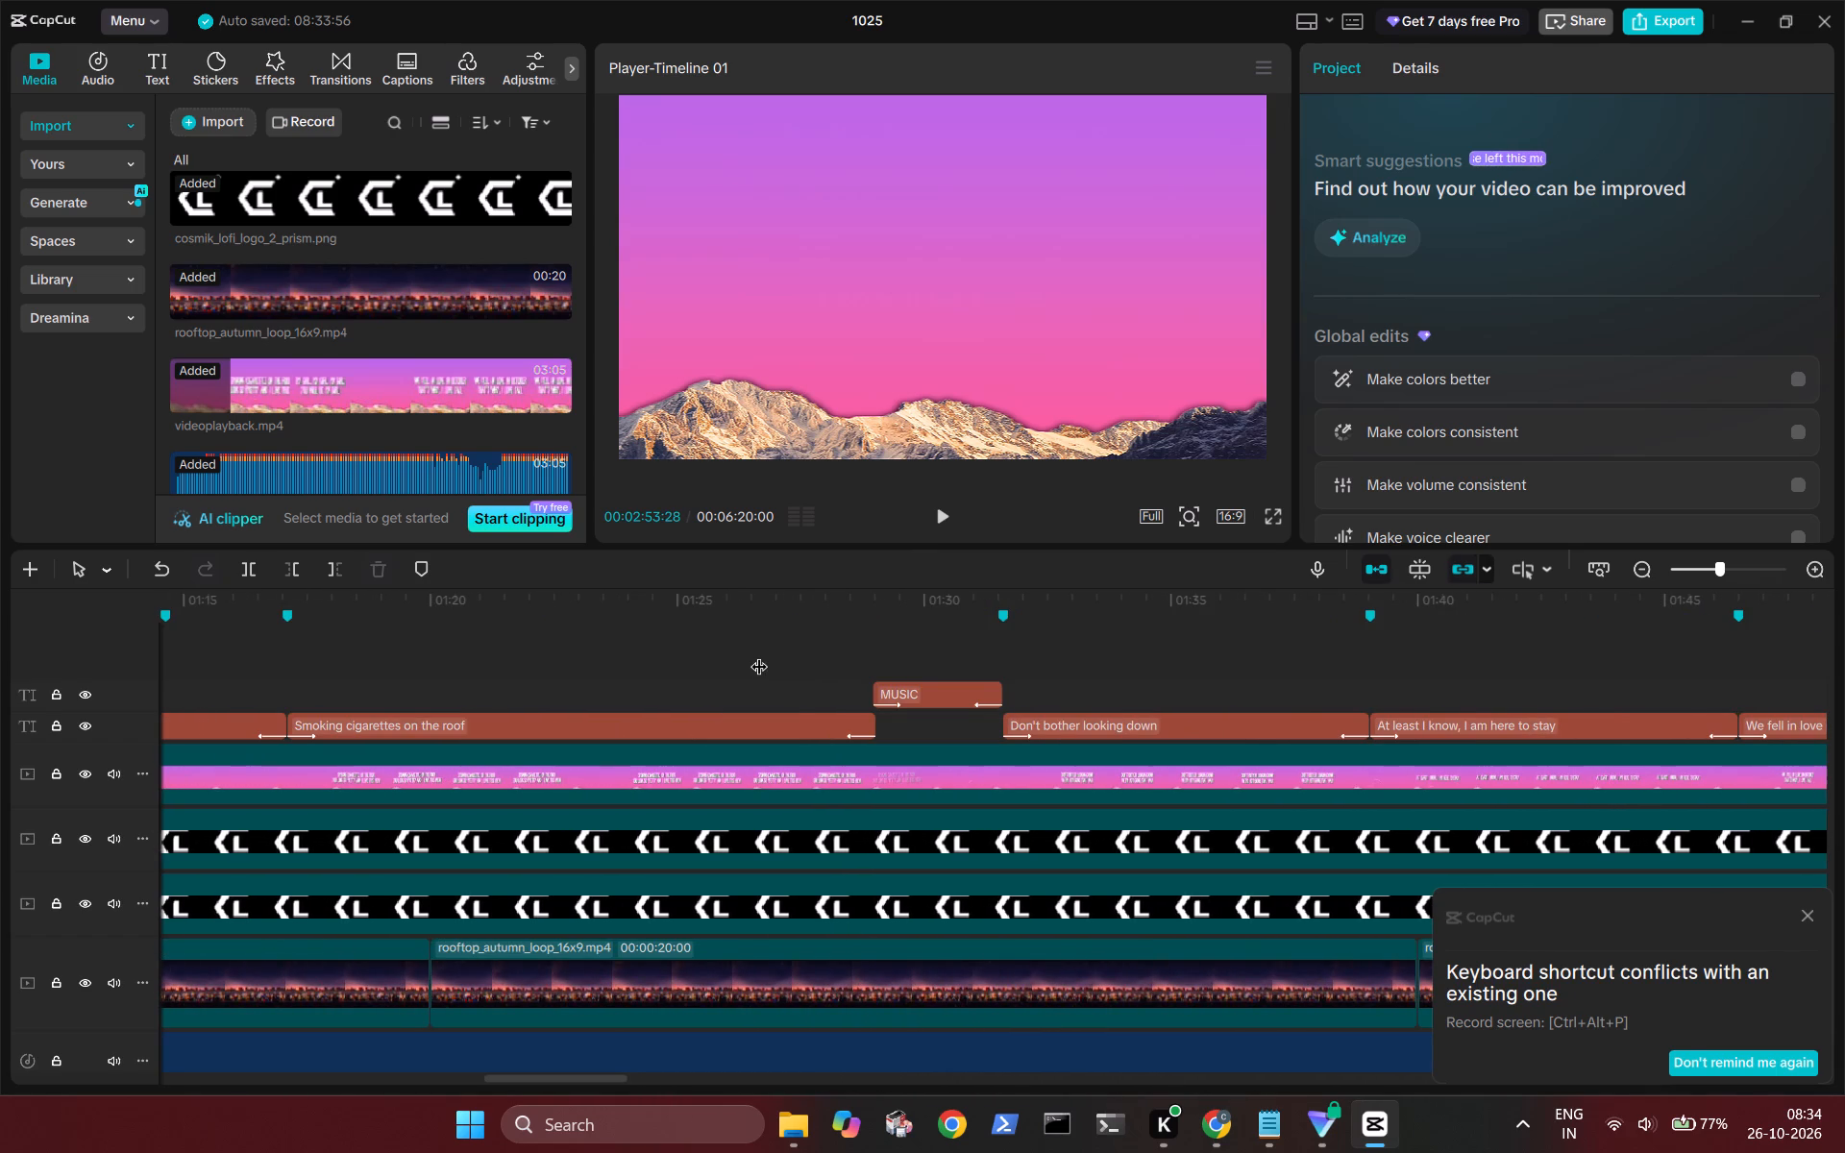
{"action": "left_click", "coordinate": [935, 688]}
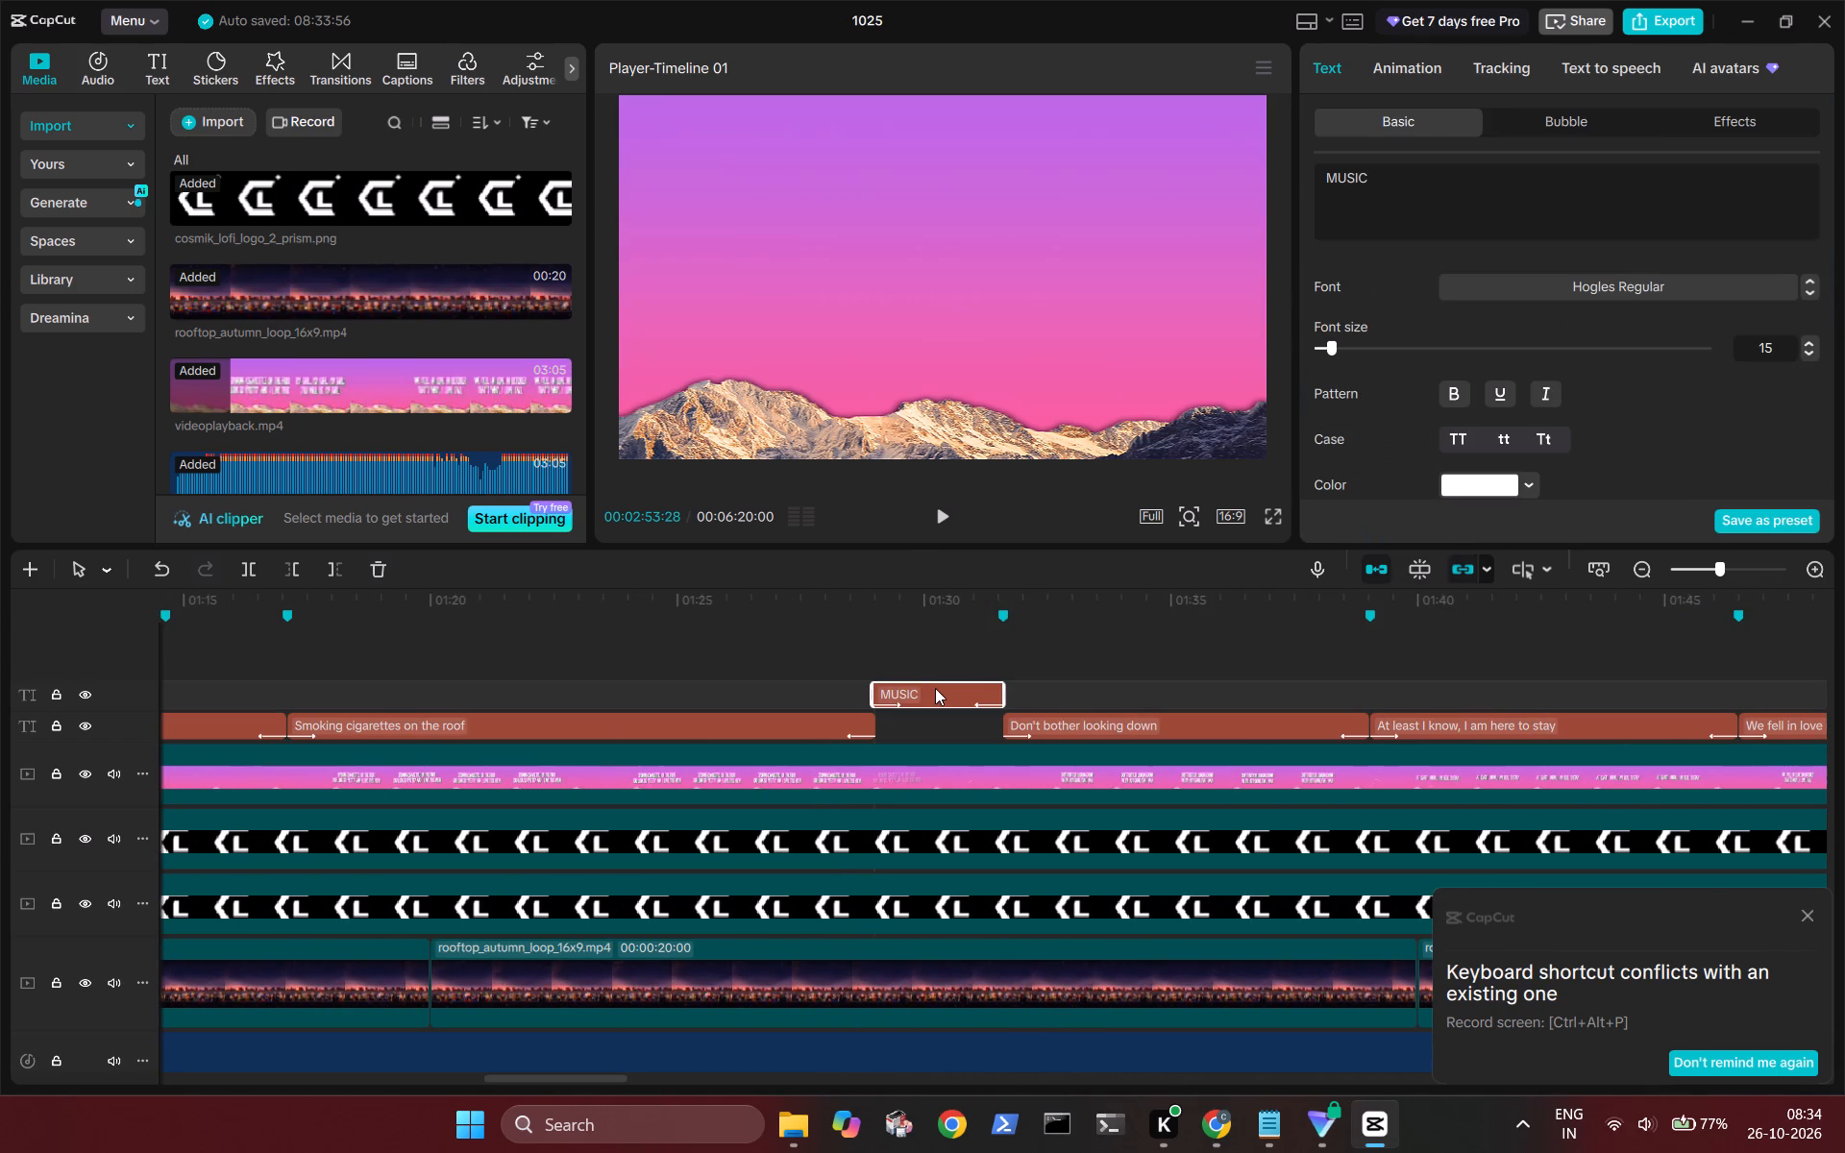
{"action": "key", "text": "ctrl+c"}
{"action": "scroll", "coordinate": [935, 688], "scroll_direction": "left", "scroll_amount": 6}
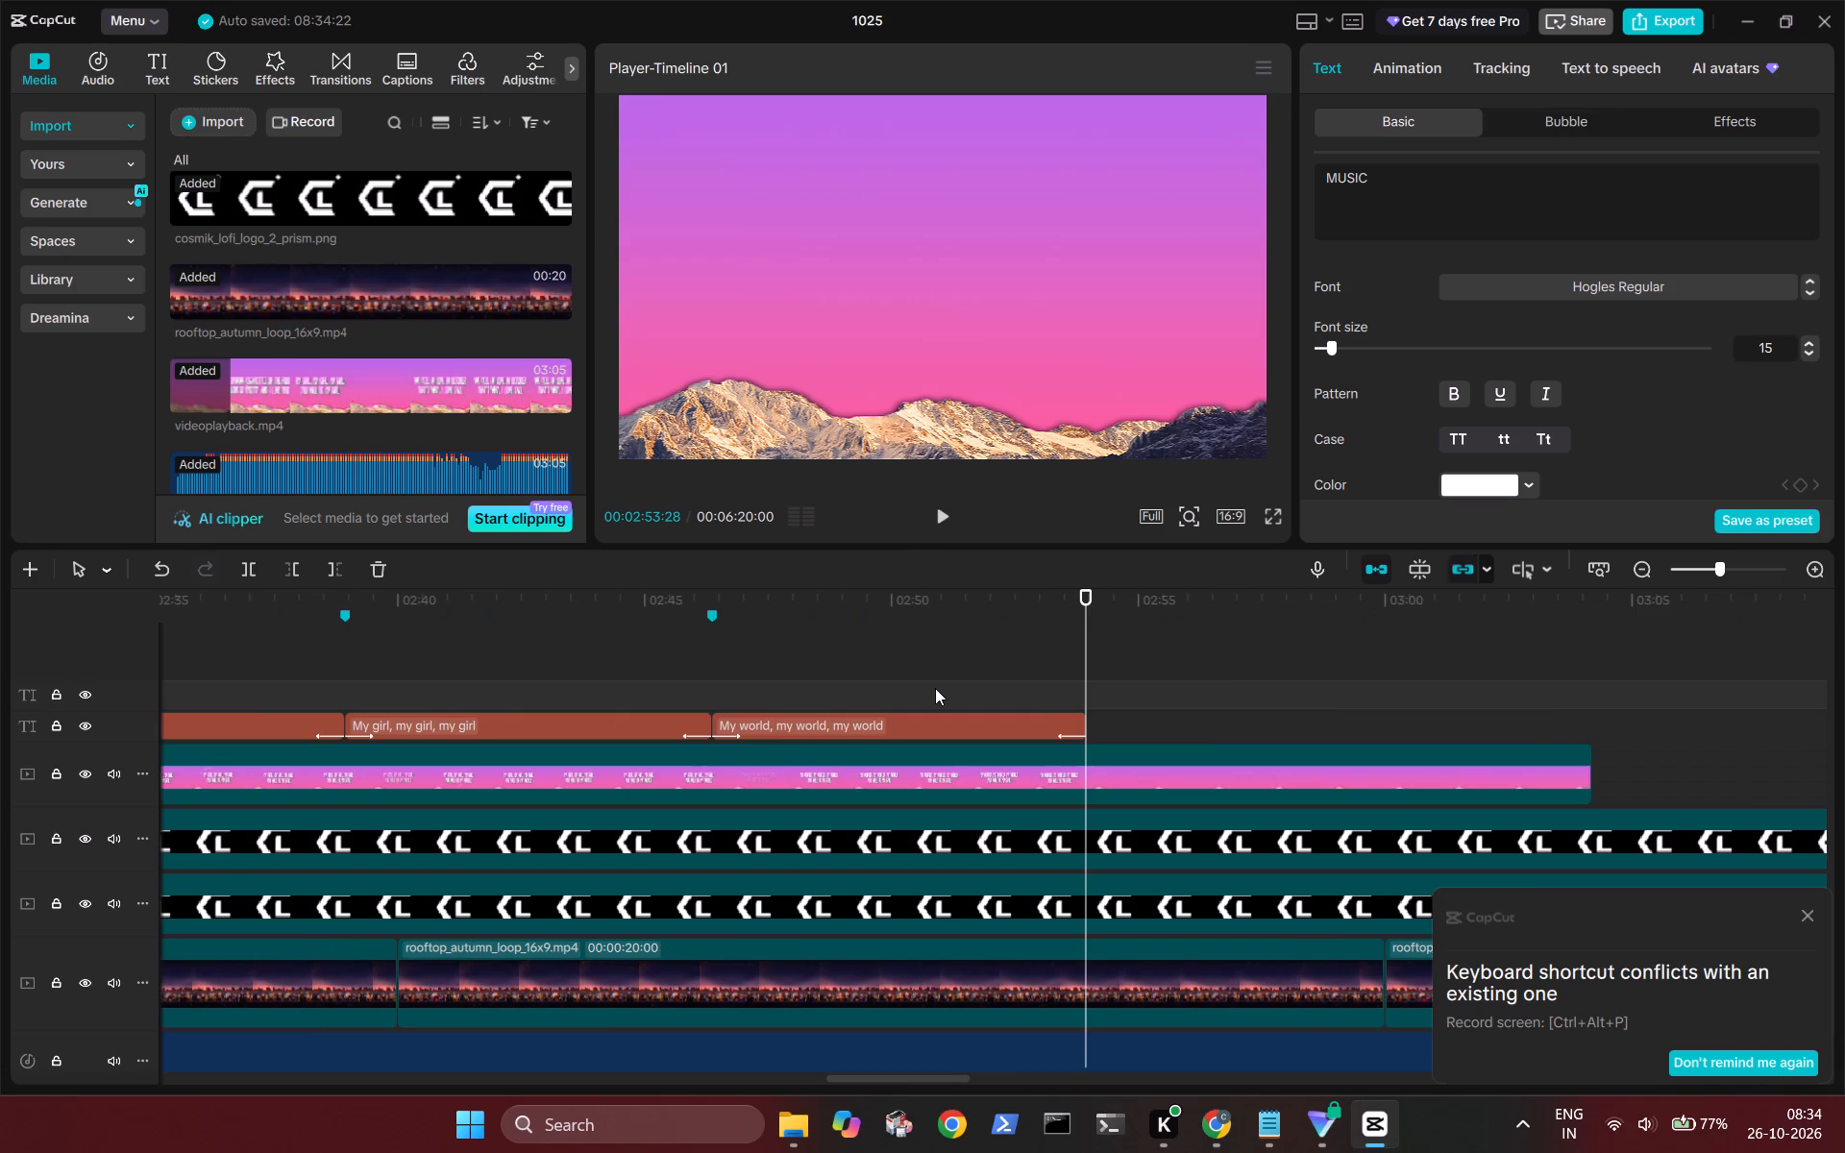
{"action": "scroll", "coordinate": [935, 688], "scroll_direction": "left", "scroll_amount": 1}
{"action": "scroll", "coordinate": [669, 707], "scroll_direction": "right", "scroll_amount": 2}
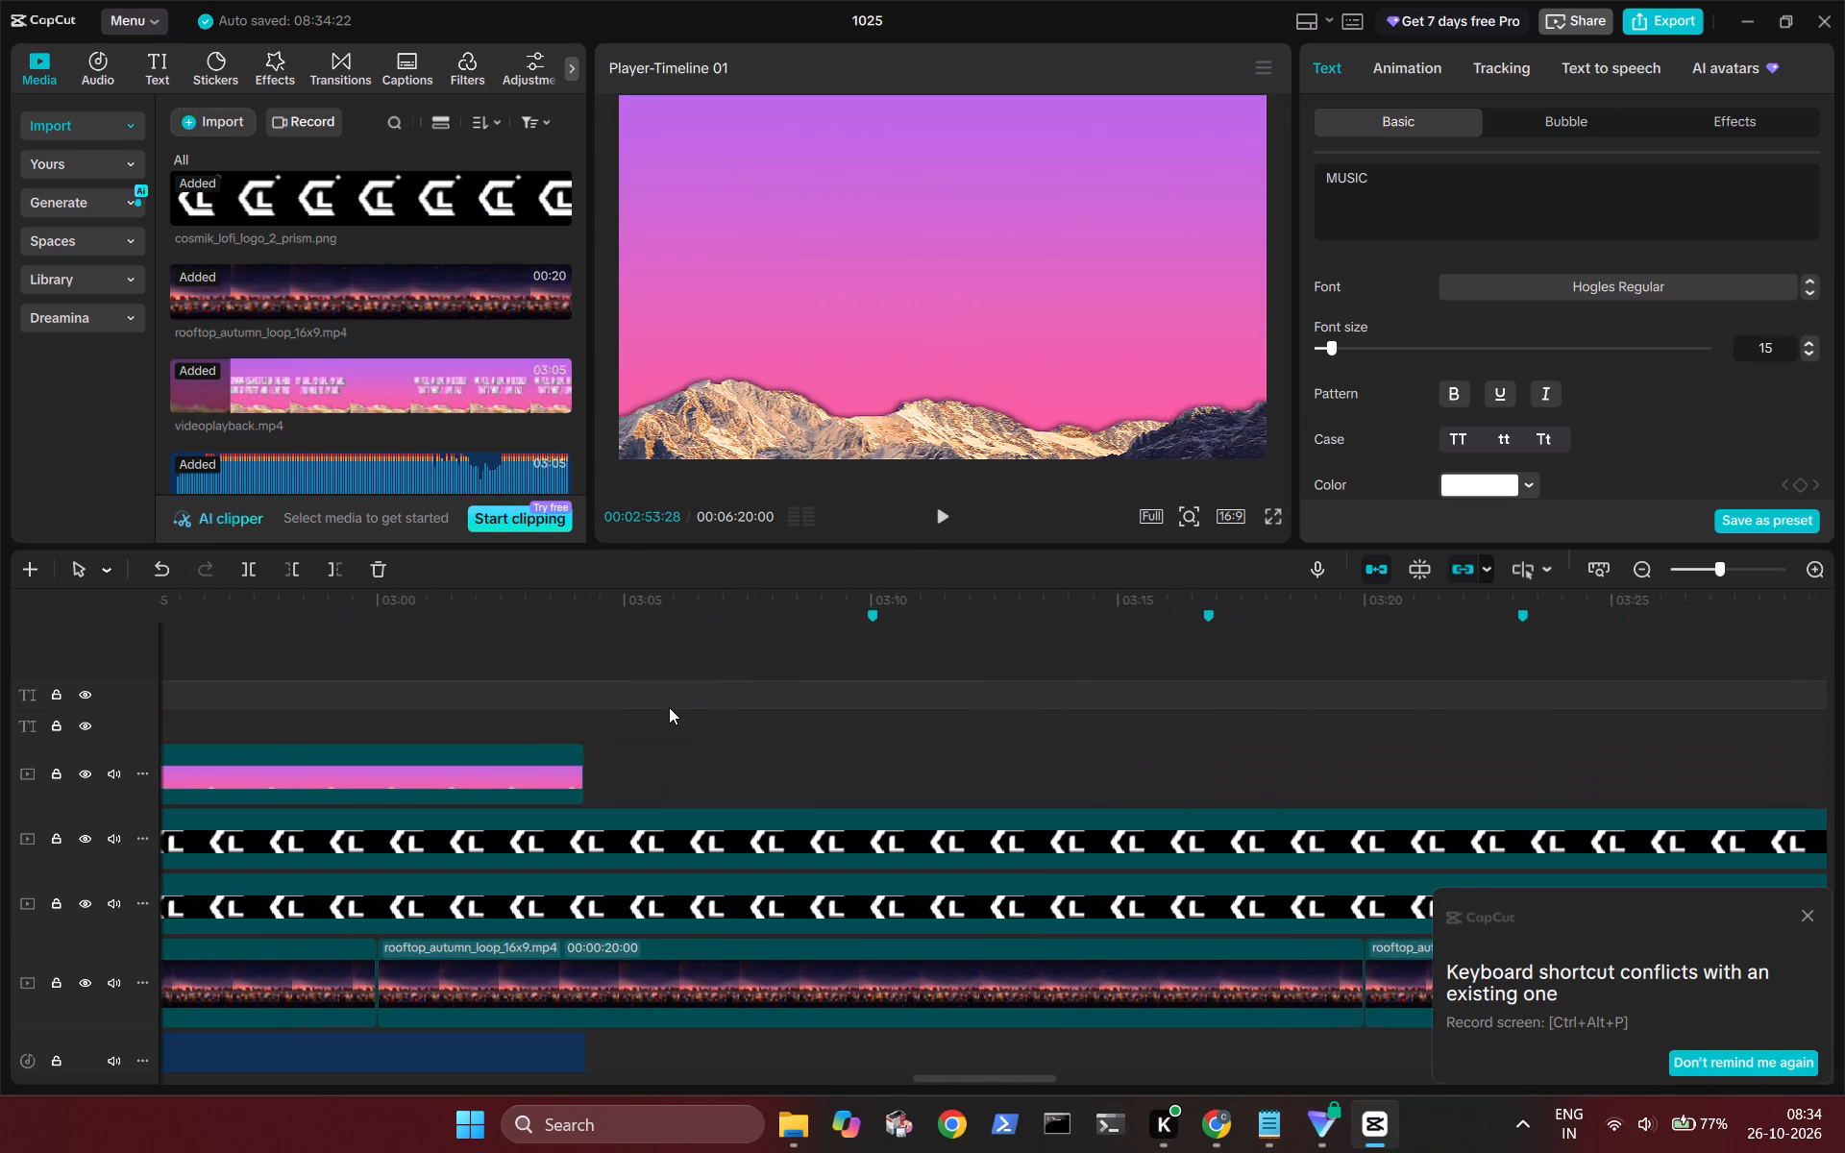
{"action": "scroll", "coordinate": [669, 707], "scroll_direction": "right", "scroll_amount": 1}
{"action": "key", "text": "ctrl+v"}
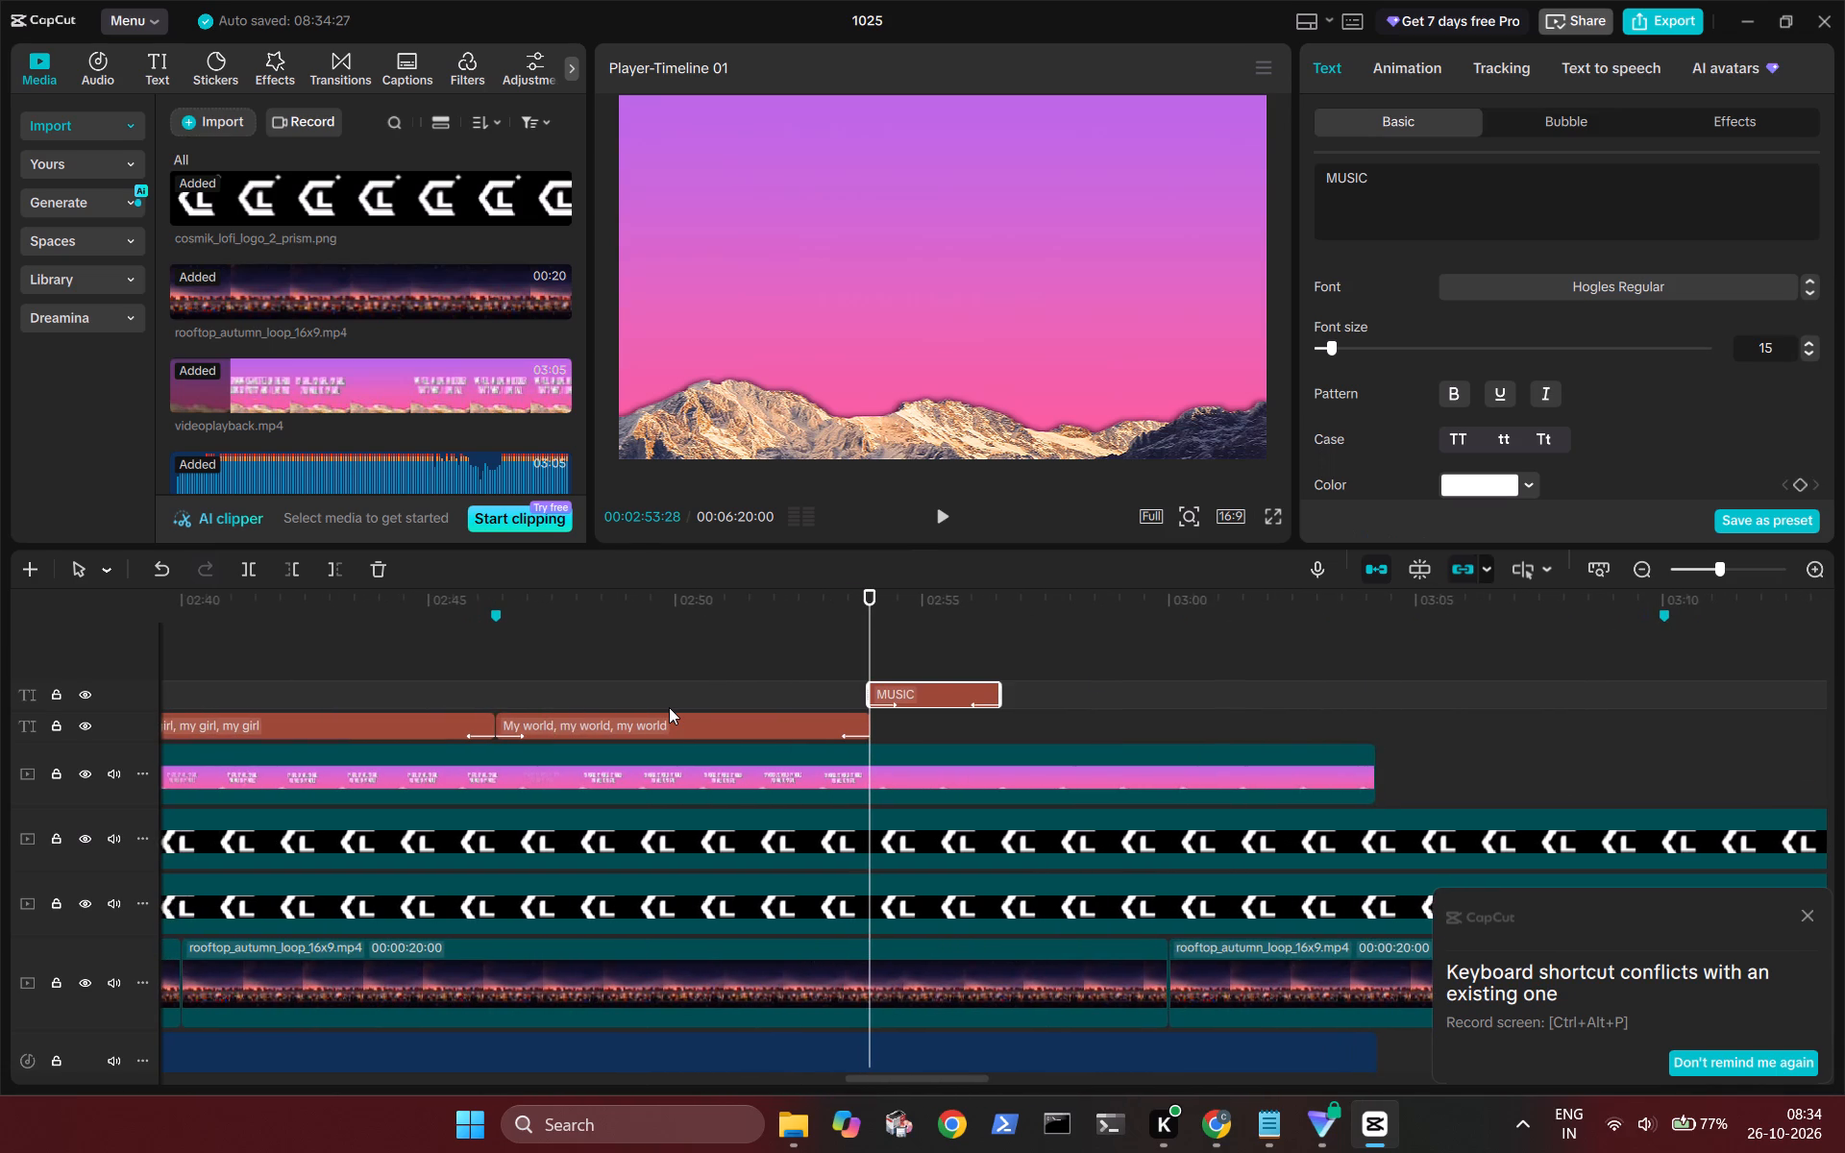
Extend the end of the new MUSIC title to about 03:04, just past the end of the reference clip.
{"action": "left_click_drag", "start_coordinate": [1000, 693], "coordinate": [1341, 703]}
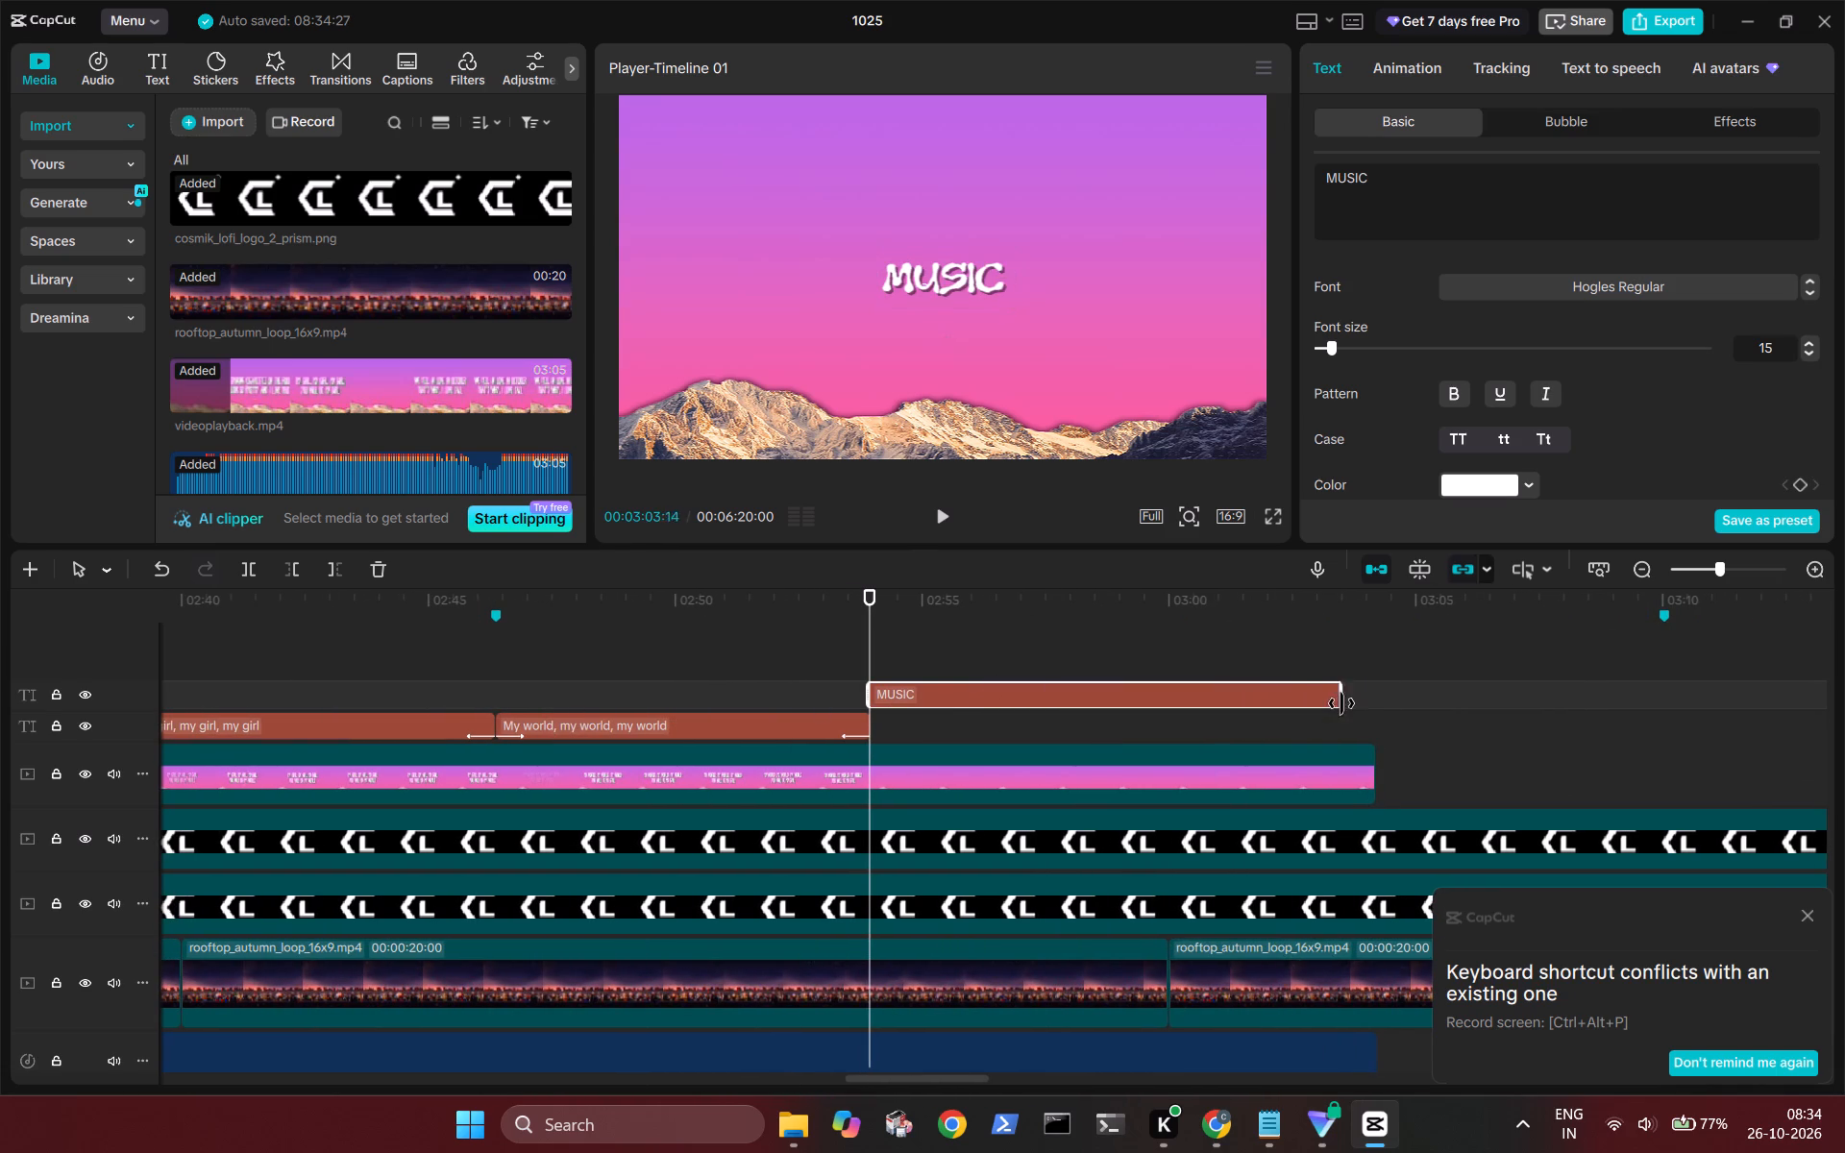
{"action": "left_click_drag", "start_coordinate": [1341, 703], "coordinate": [1369, 703]}
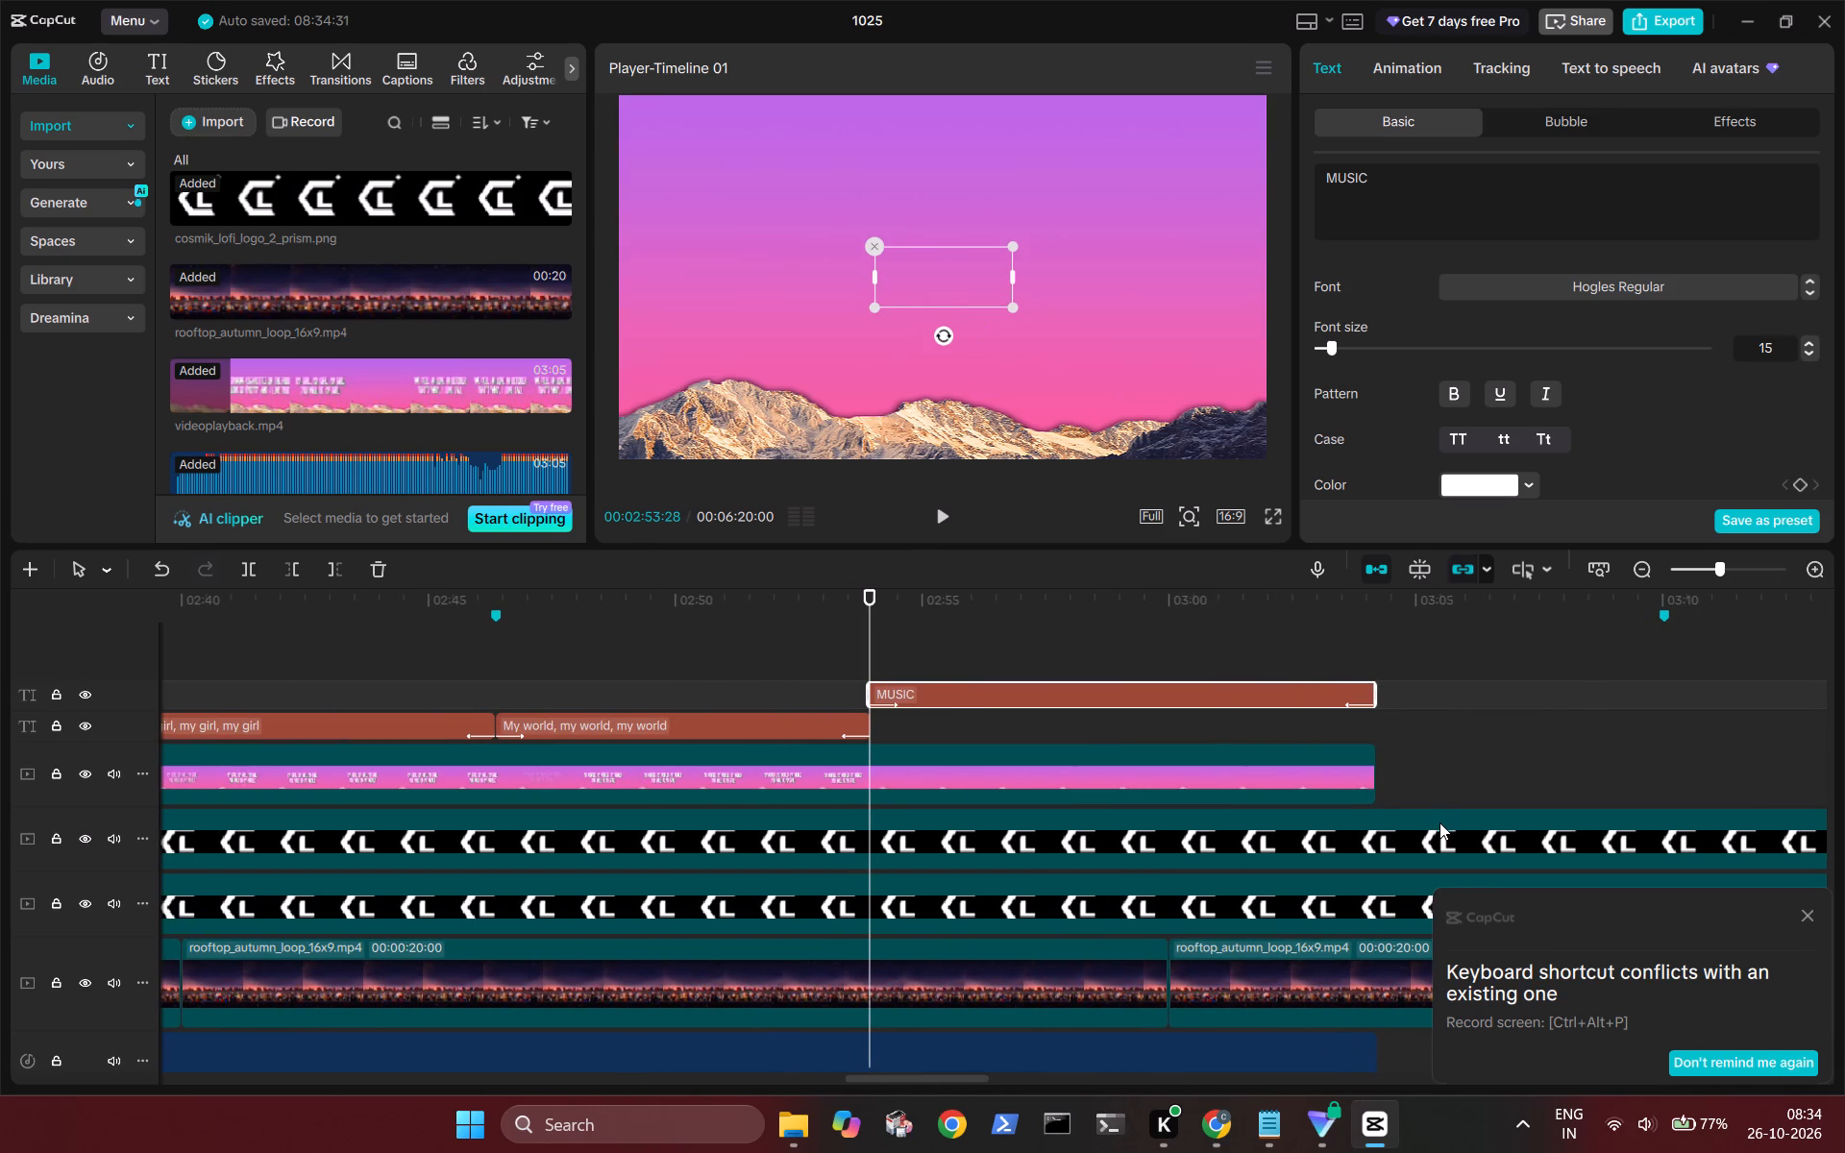
{"action": "left_click_drag", "start_coordinate": [1380, 693], "coordinate": [1377, 693]}
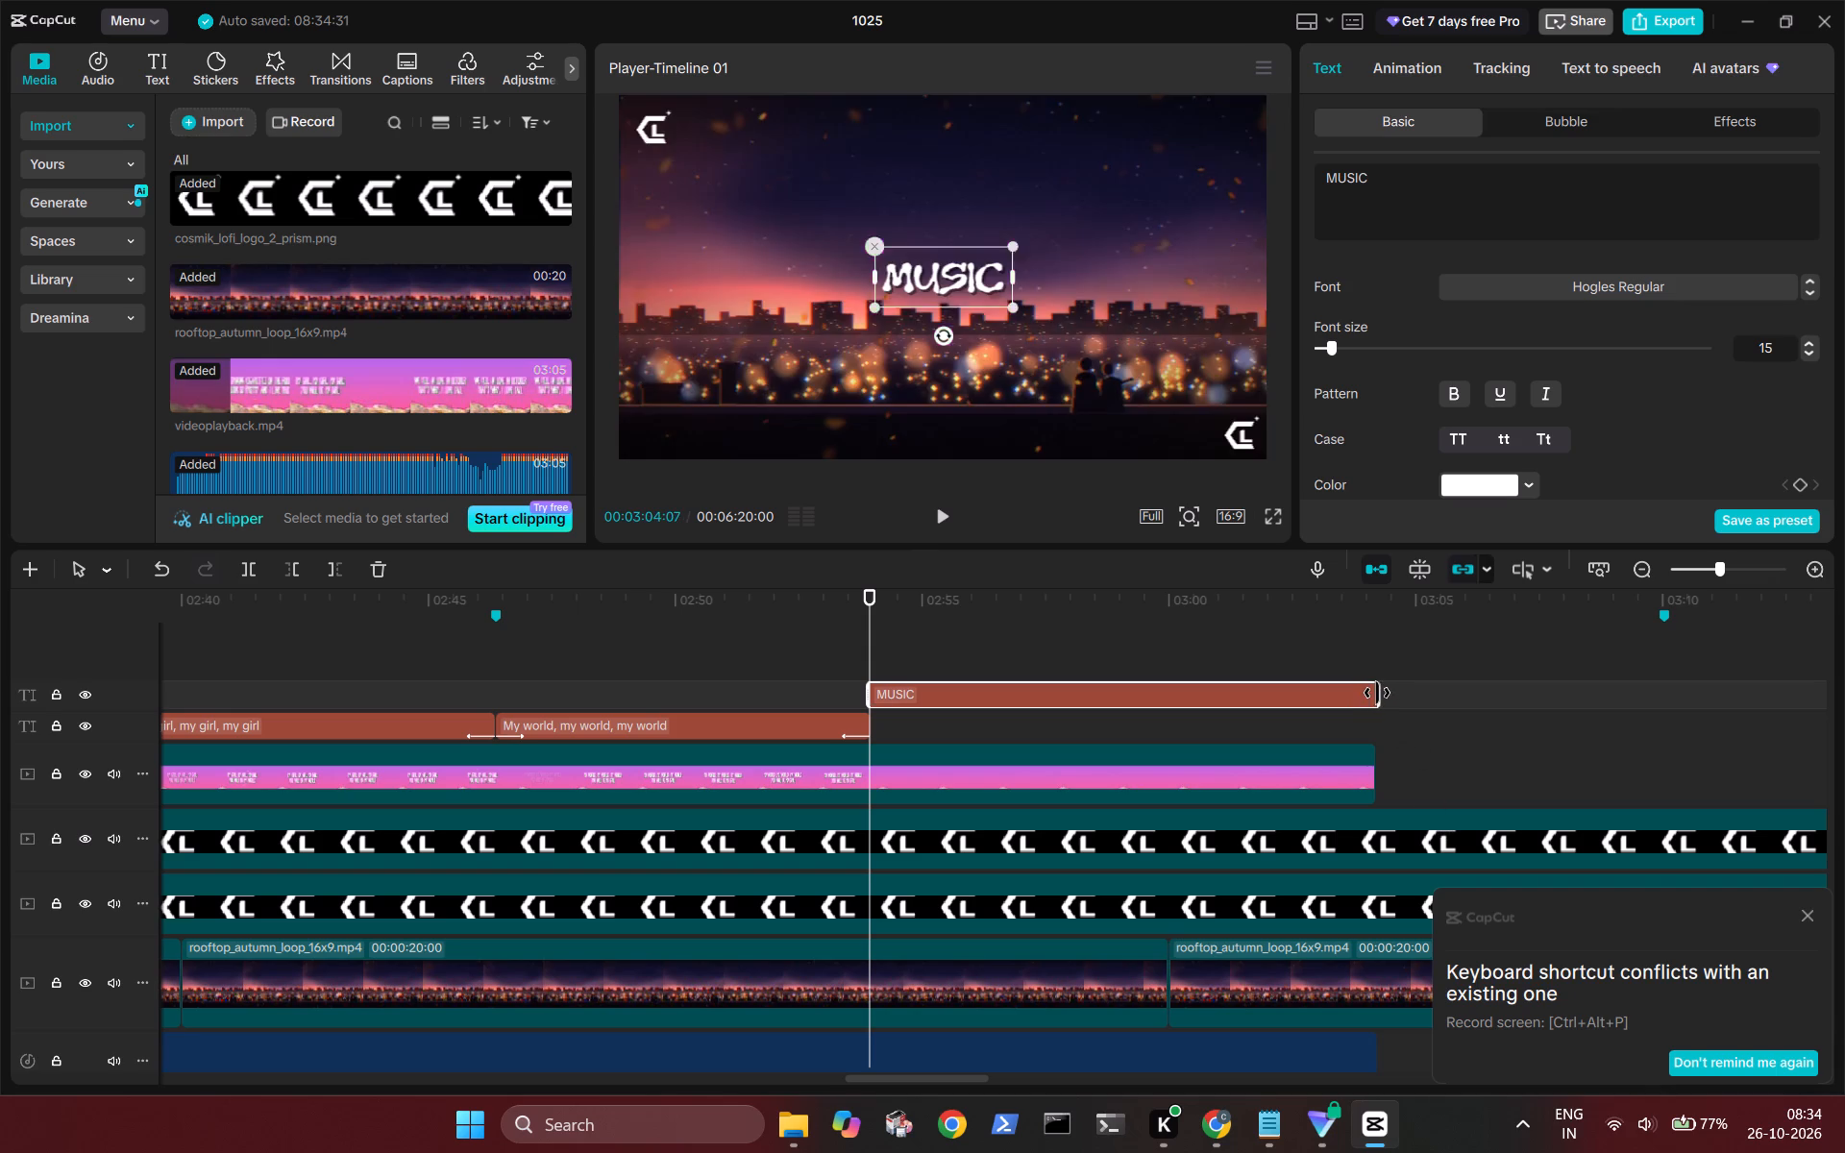
{"action": "left_click_drag", "start_coordinate": [1377, 693], "coordinate": [1370, 695]}
{"action": "left_click_drag", "start_coordinate": [1370, 695], "coordinate": [1379, 695]}
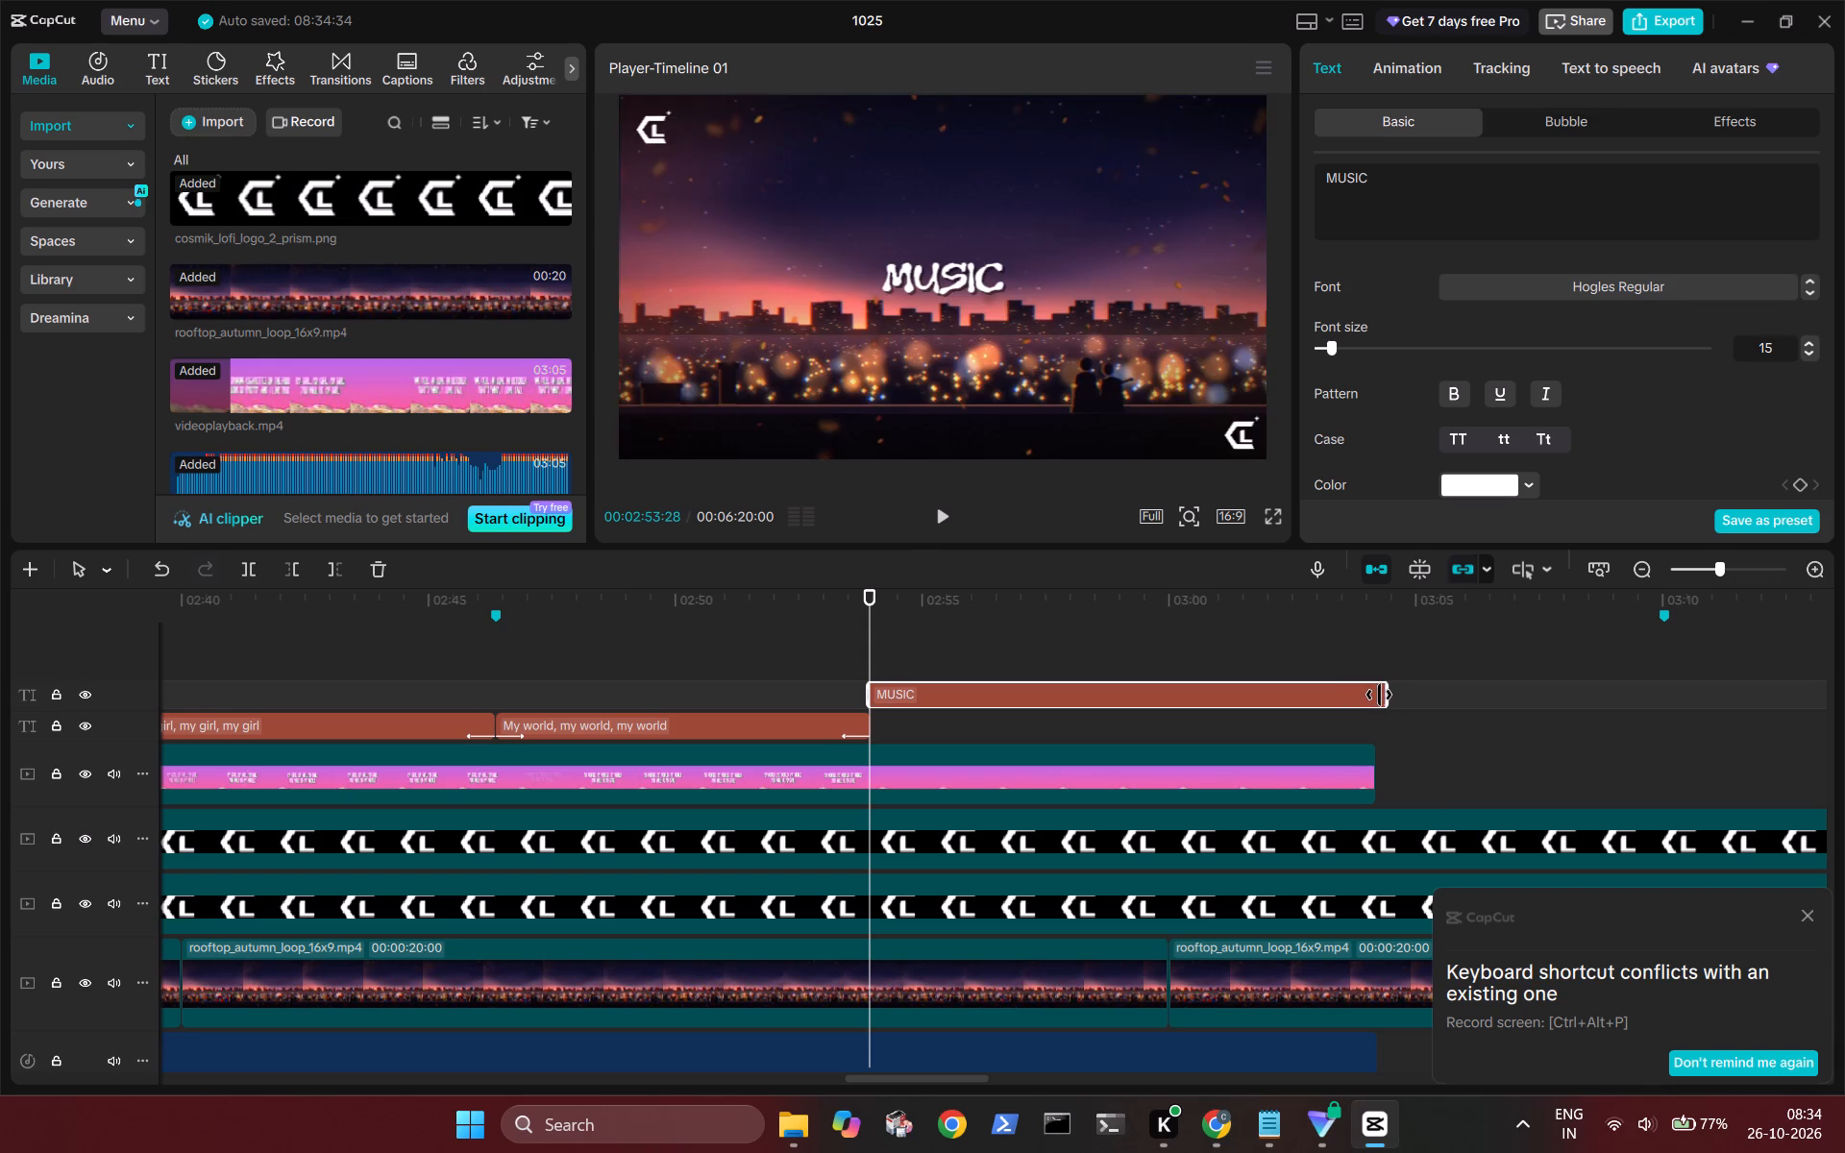
{"action": "scroll", "coordinate": [1313, 782], "scroll_direction": "down", "scroll_amount": 1}
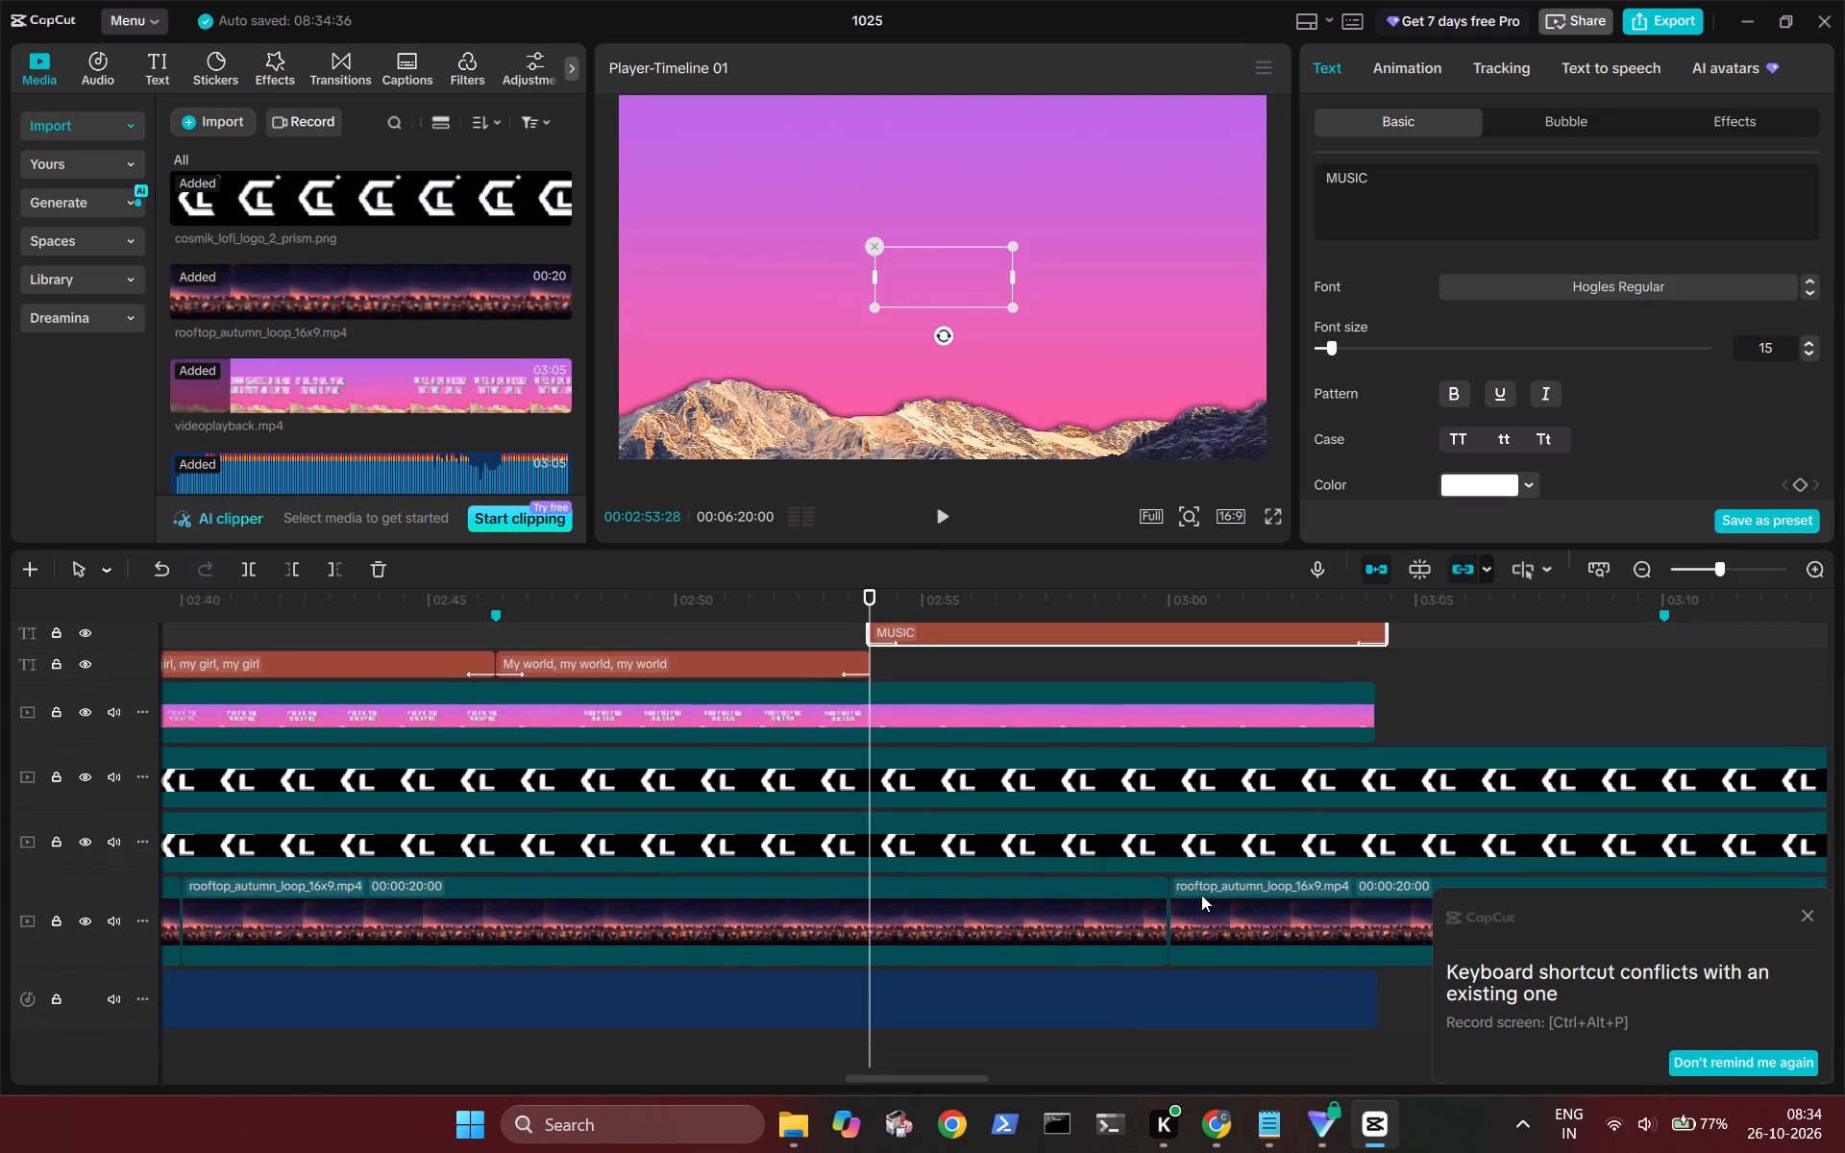
Switch to Chrome, pause the "Evergreen" video playing in YouTube's mini player, and return to CapCut.
{"action": "scroll", "coordinate": [995, 928], "scroll_direction": "right", "scroll_amount": 1}
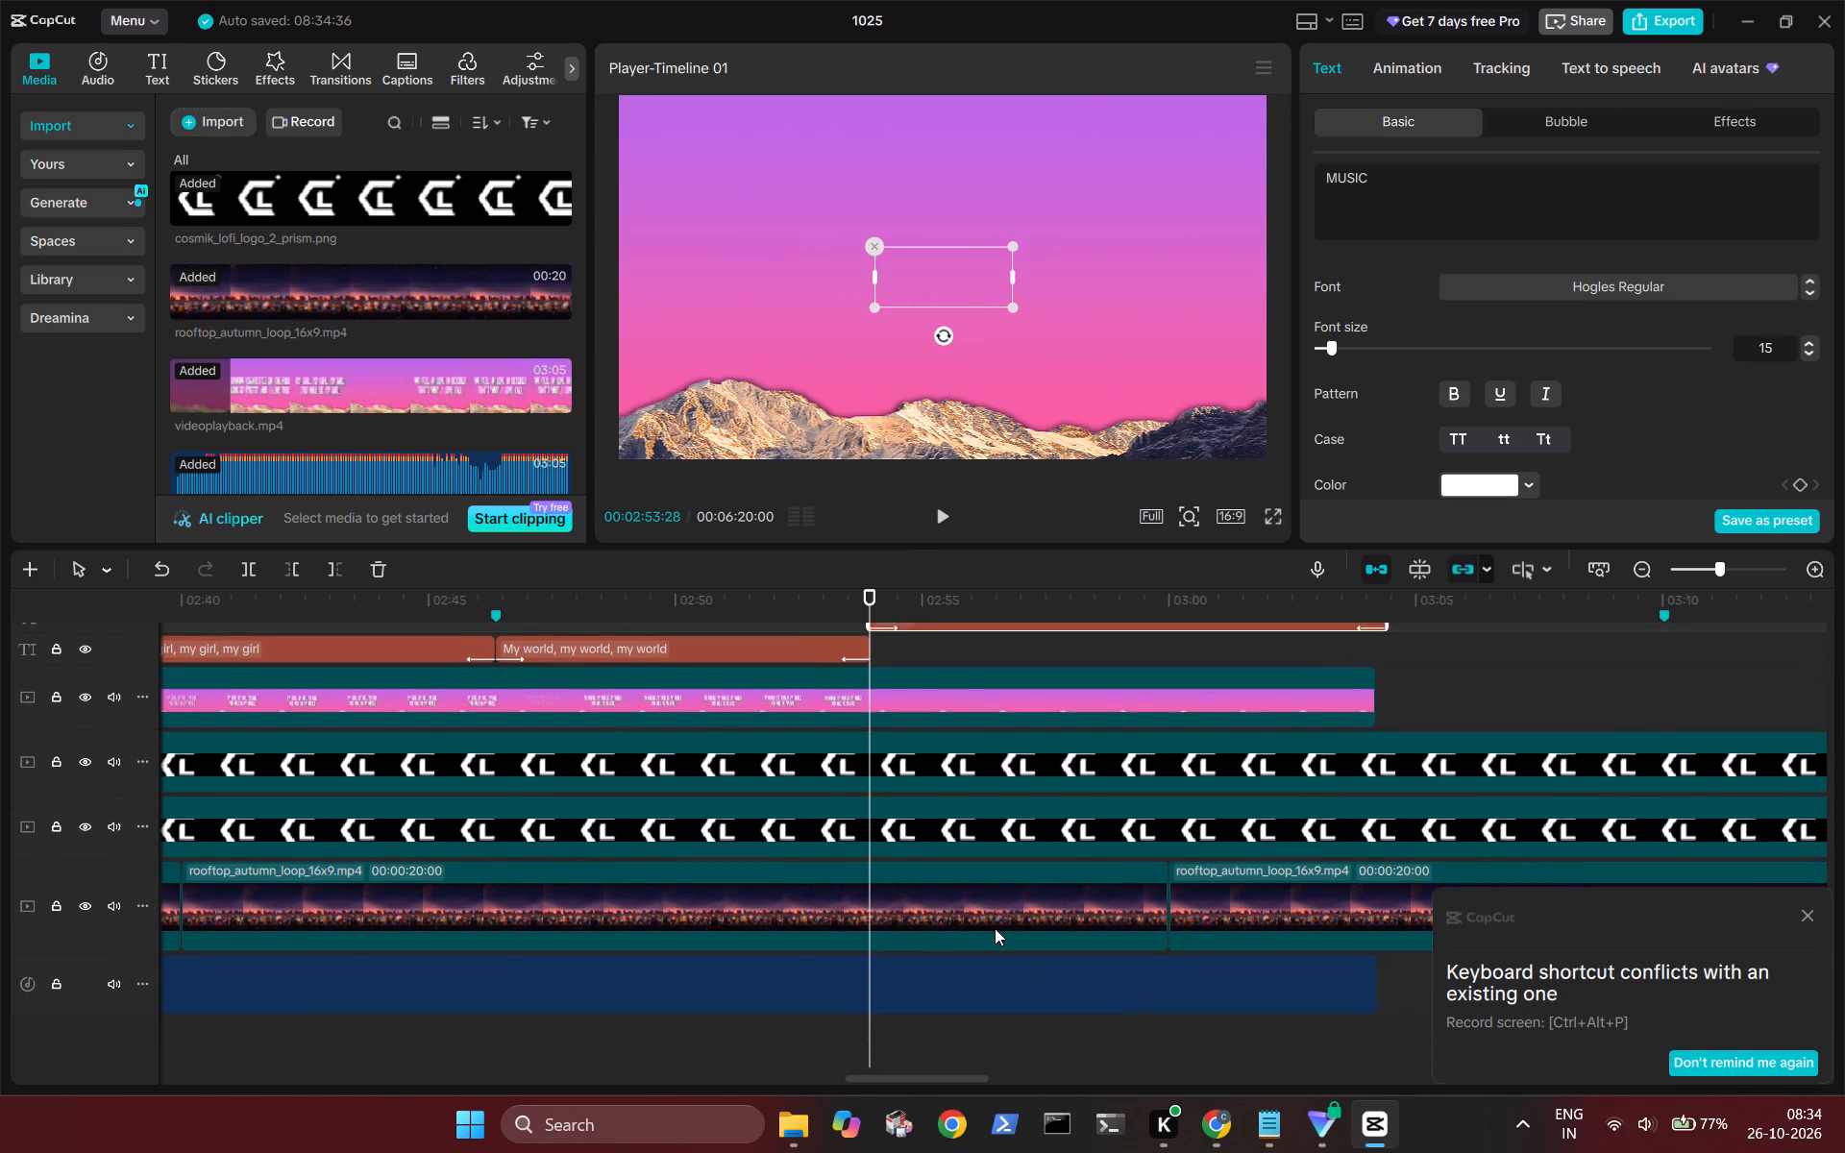
{"action": "scroll", "coordinate": [995, 928], "scroll_direction": "right", "scroll_amount": 9}
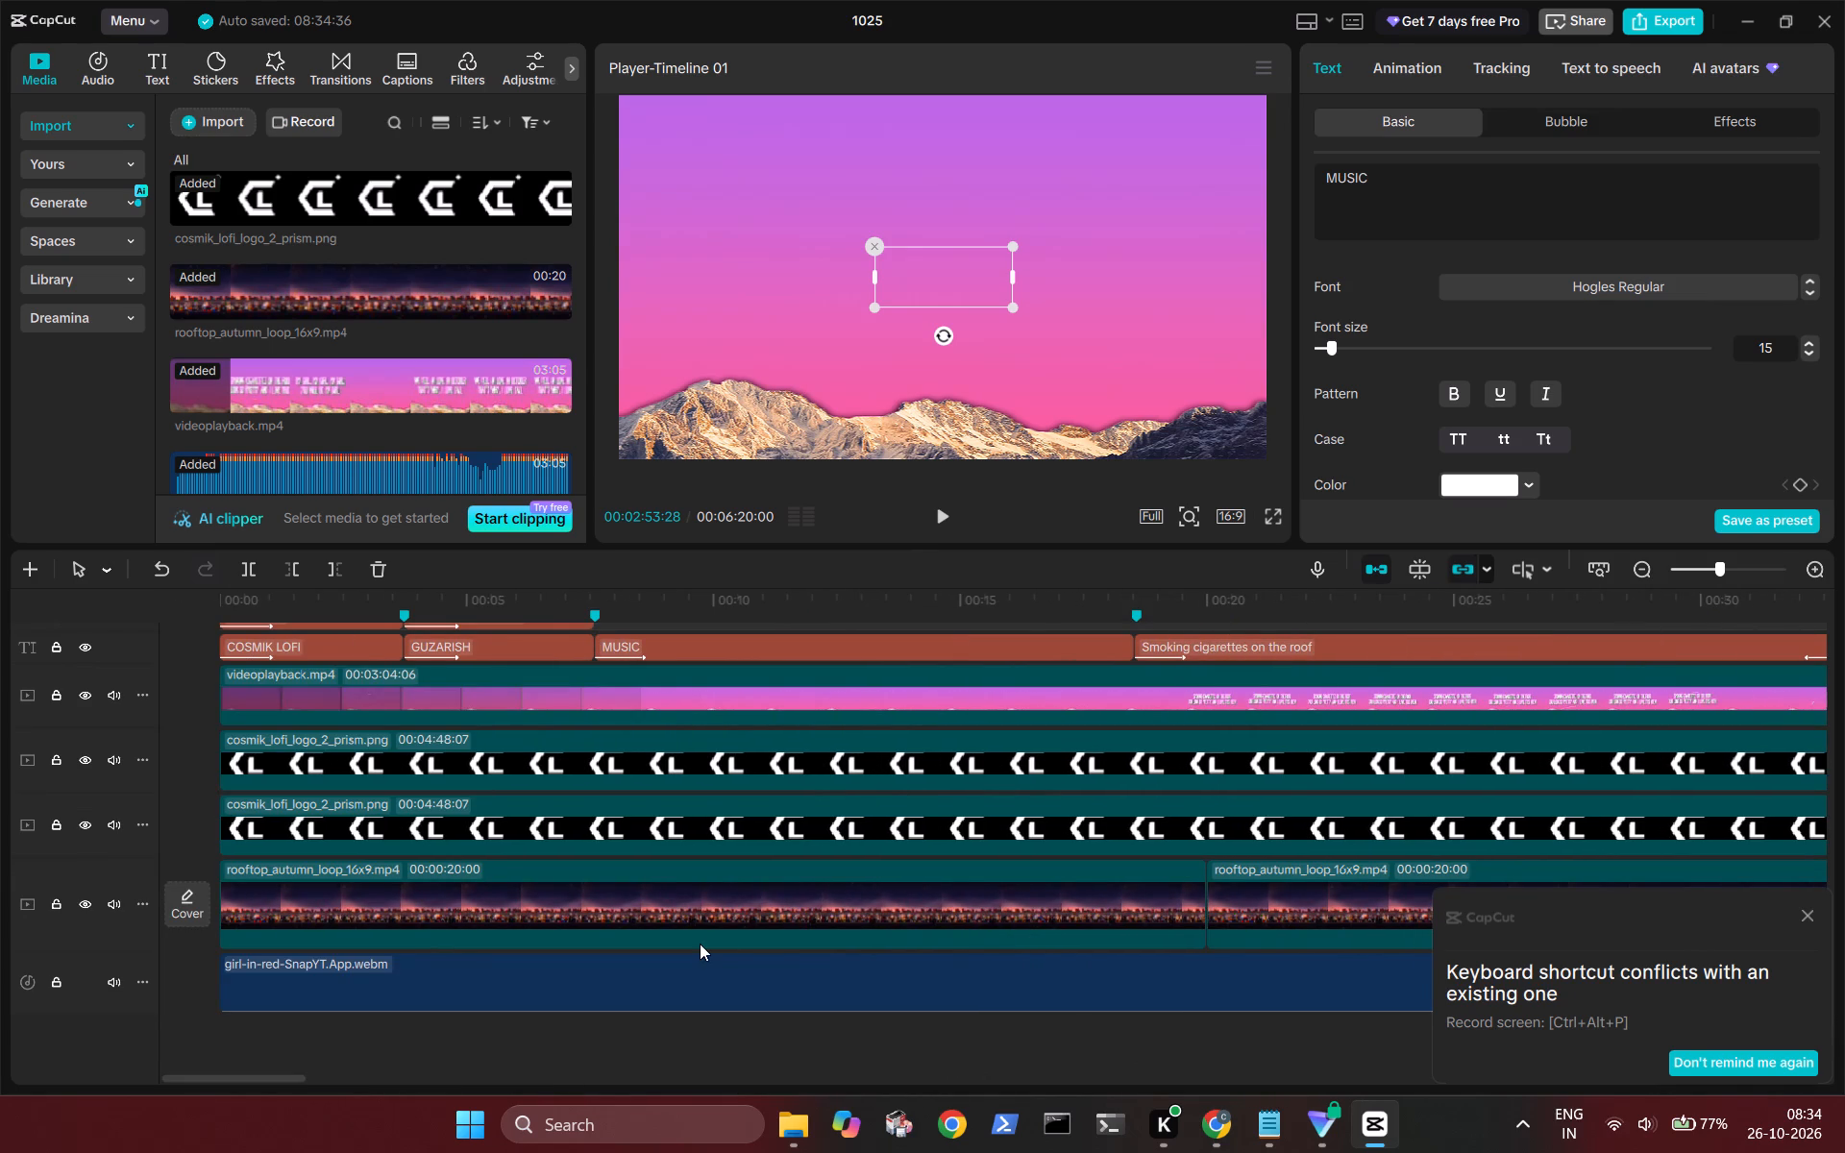
{"action": "left_click", "coordinate": [1201, 1131]}
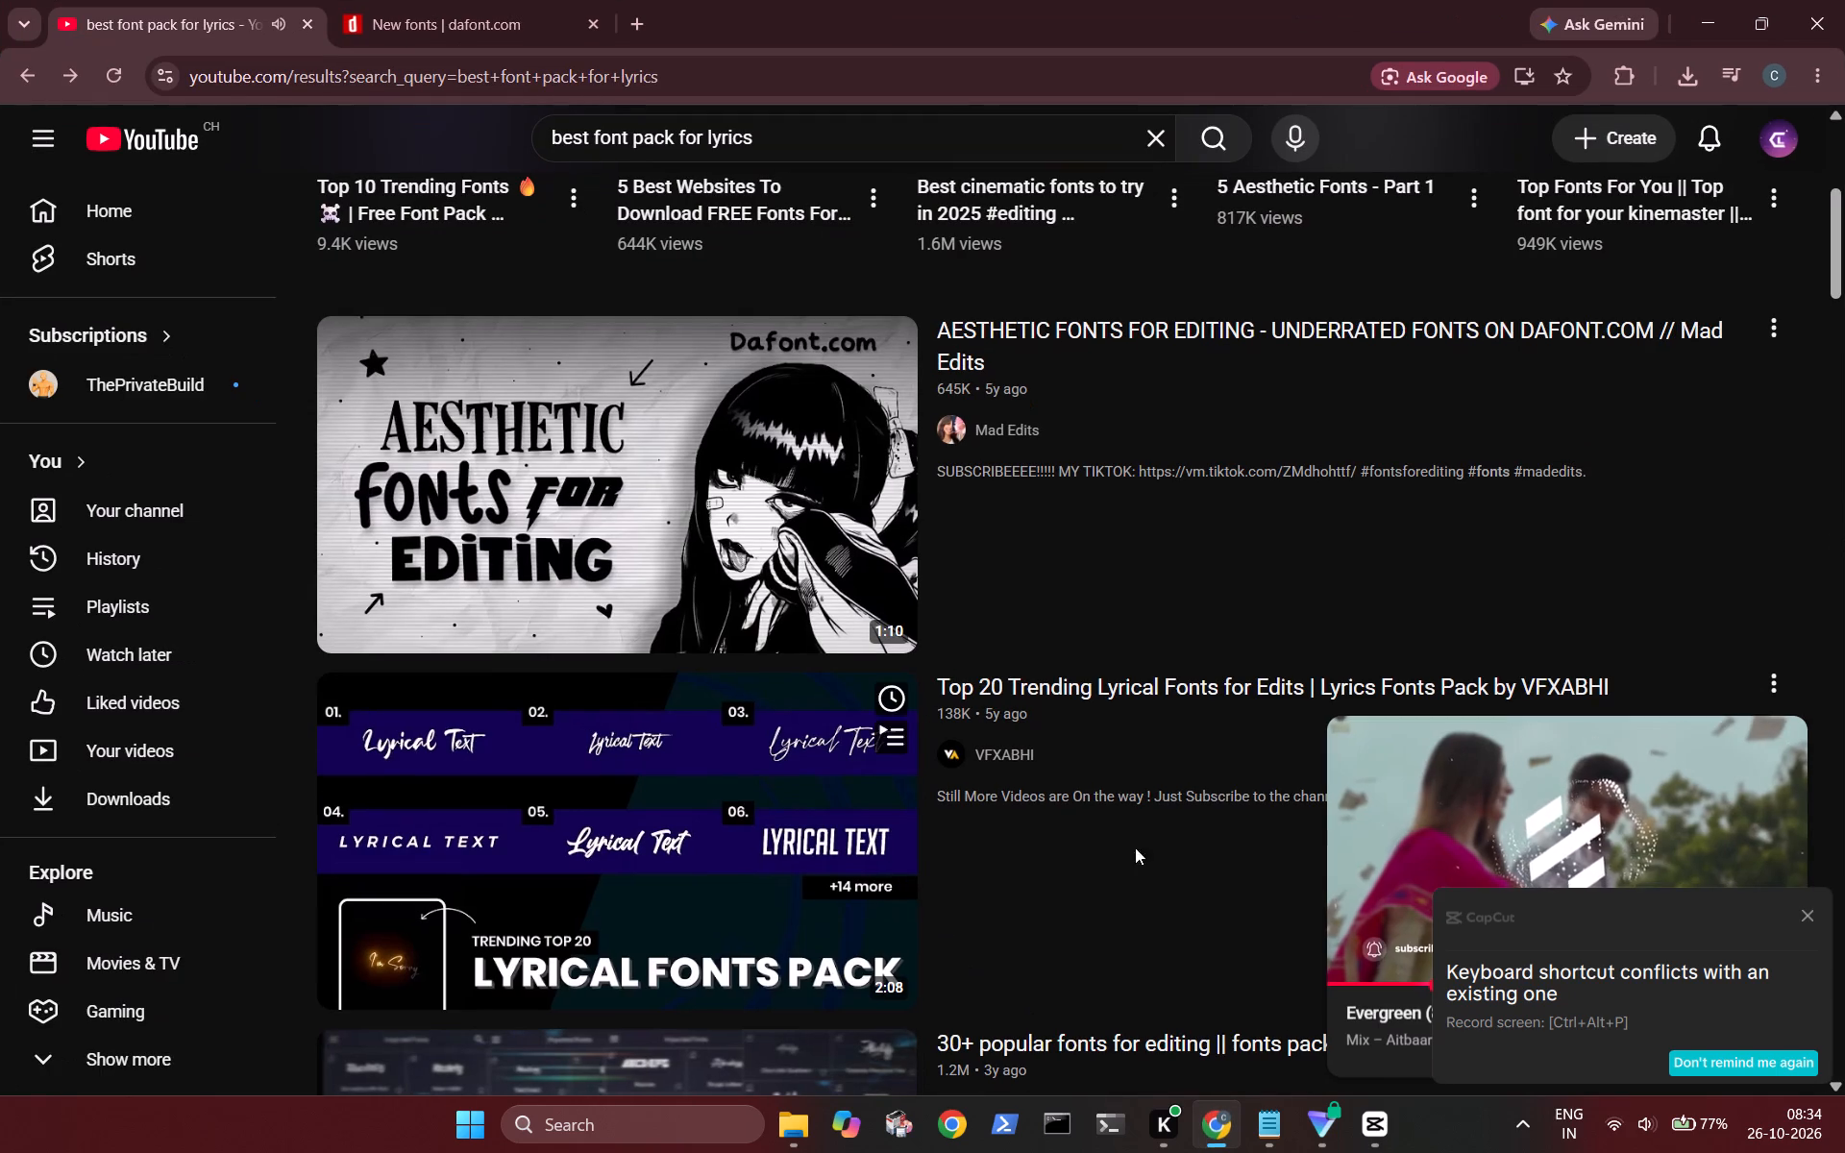
{"action": "left_click", "coordinate": [1508, 809]}
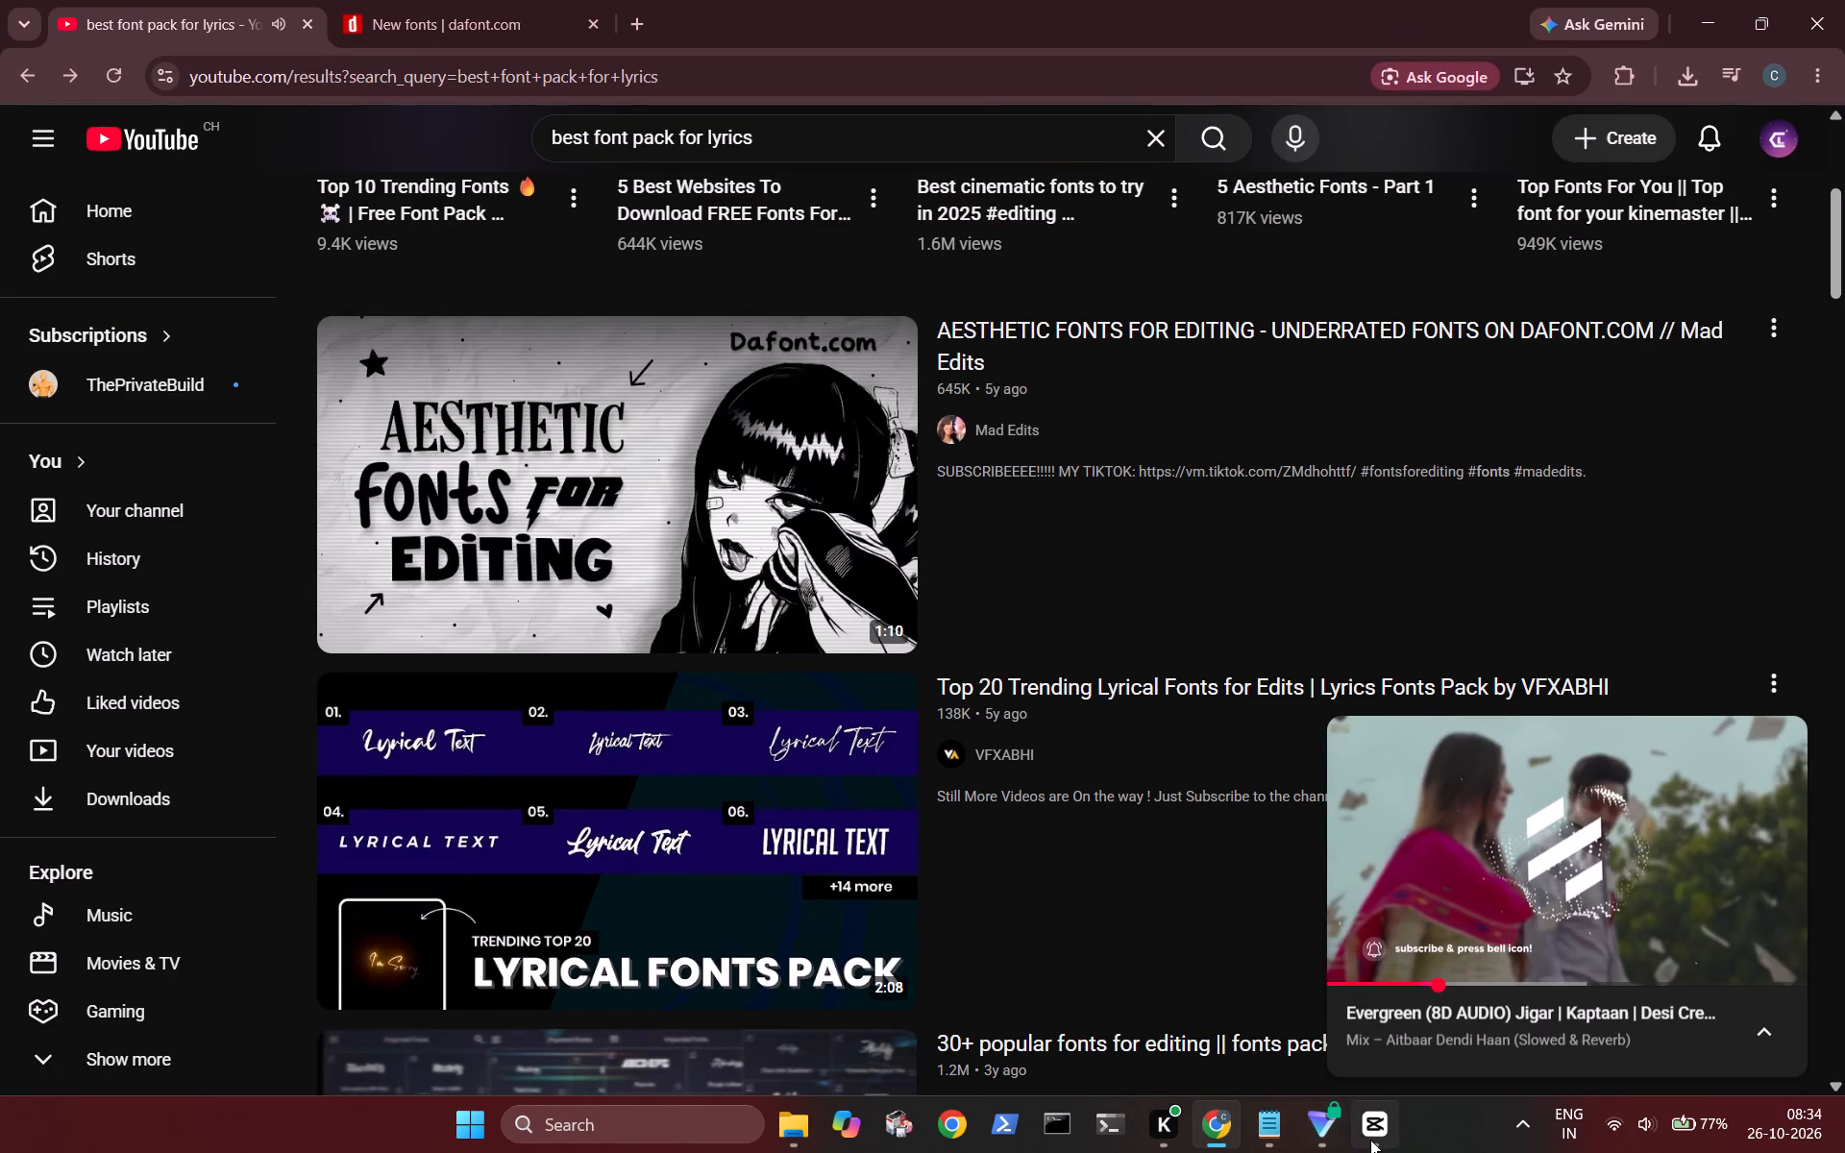
{"action": "left_click", "coordinate": [1370, 1140]}
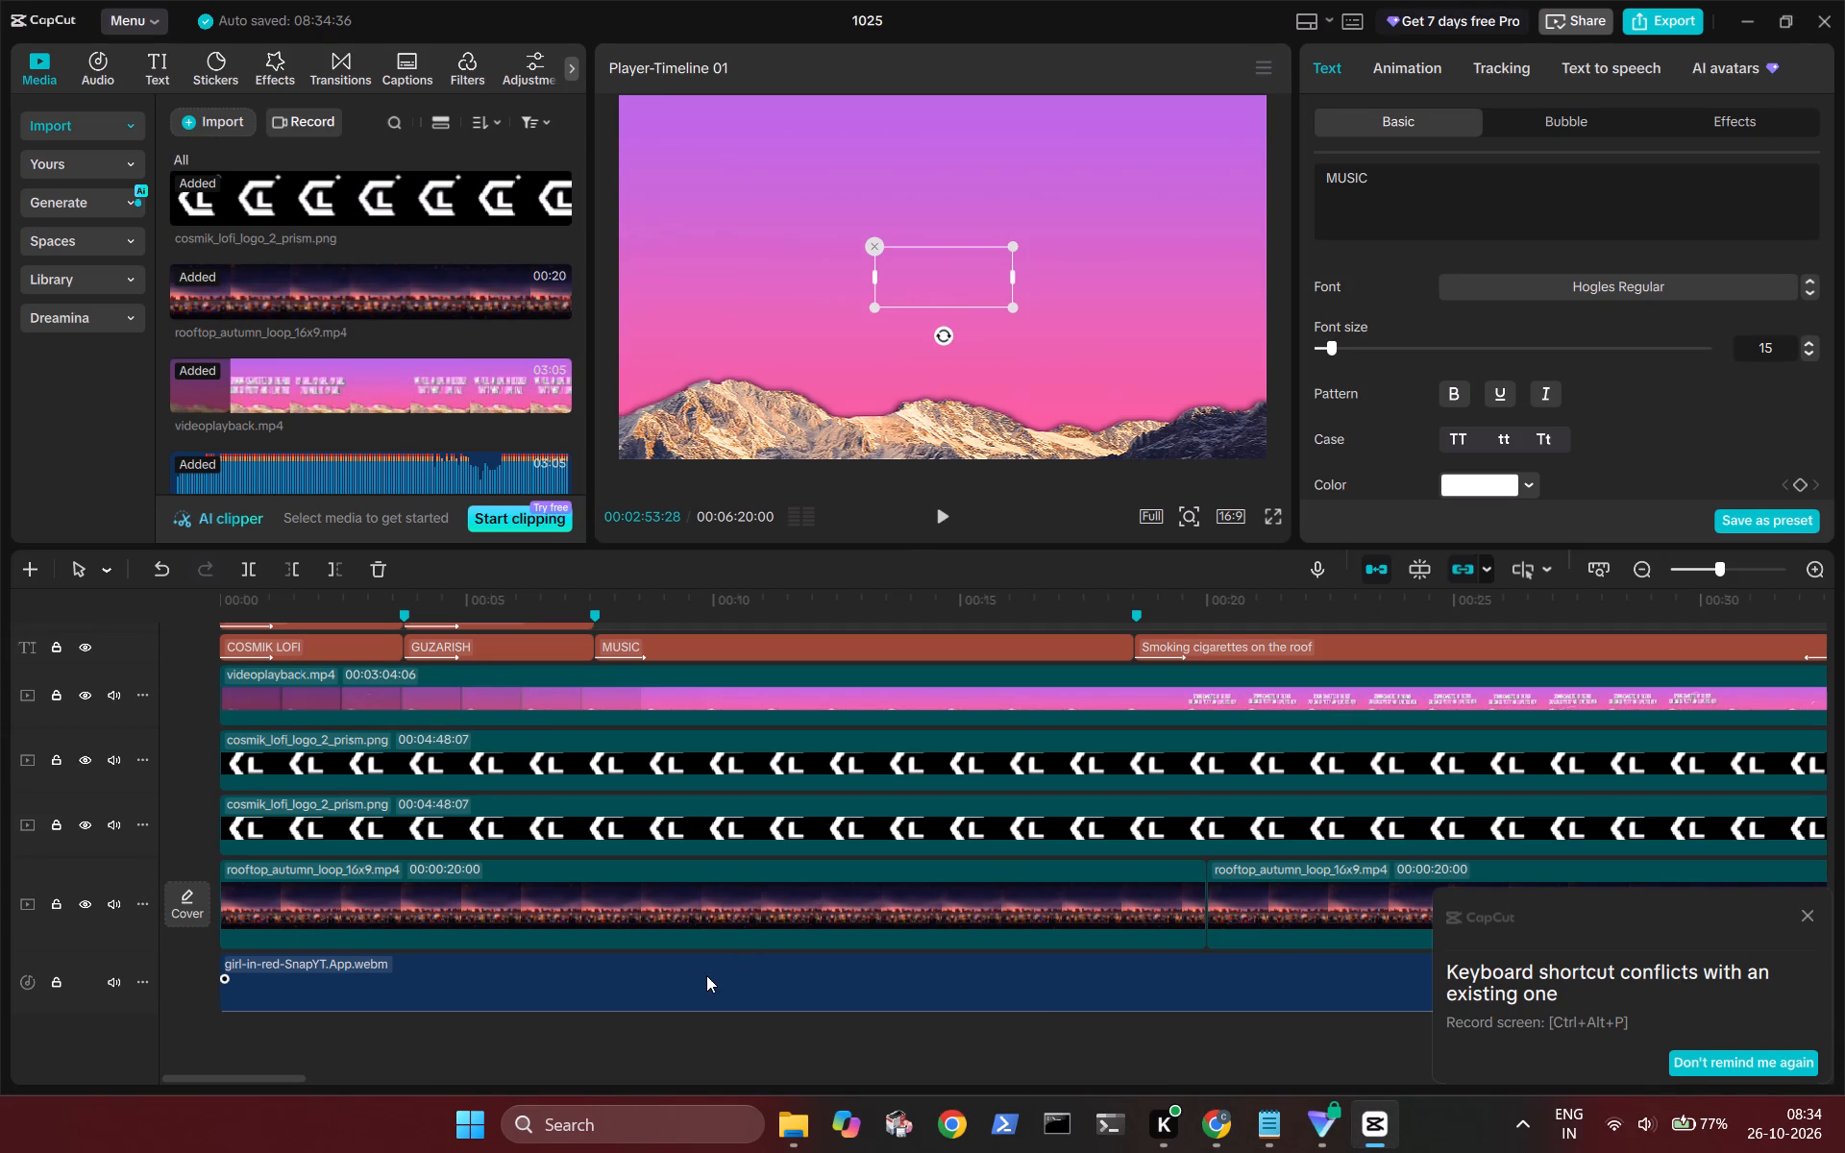
Delete the videoplayback.mp4 reference clip from the timeline.
{"action": "left_click", "coordinate": [706, 975]}
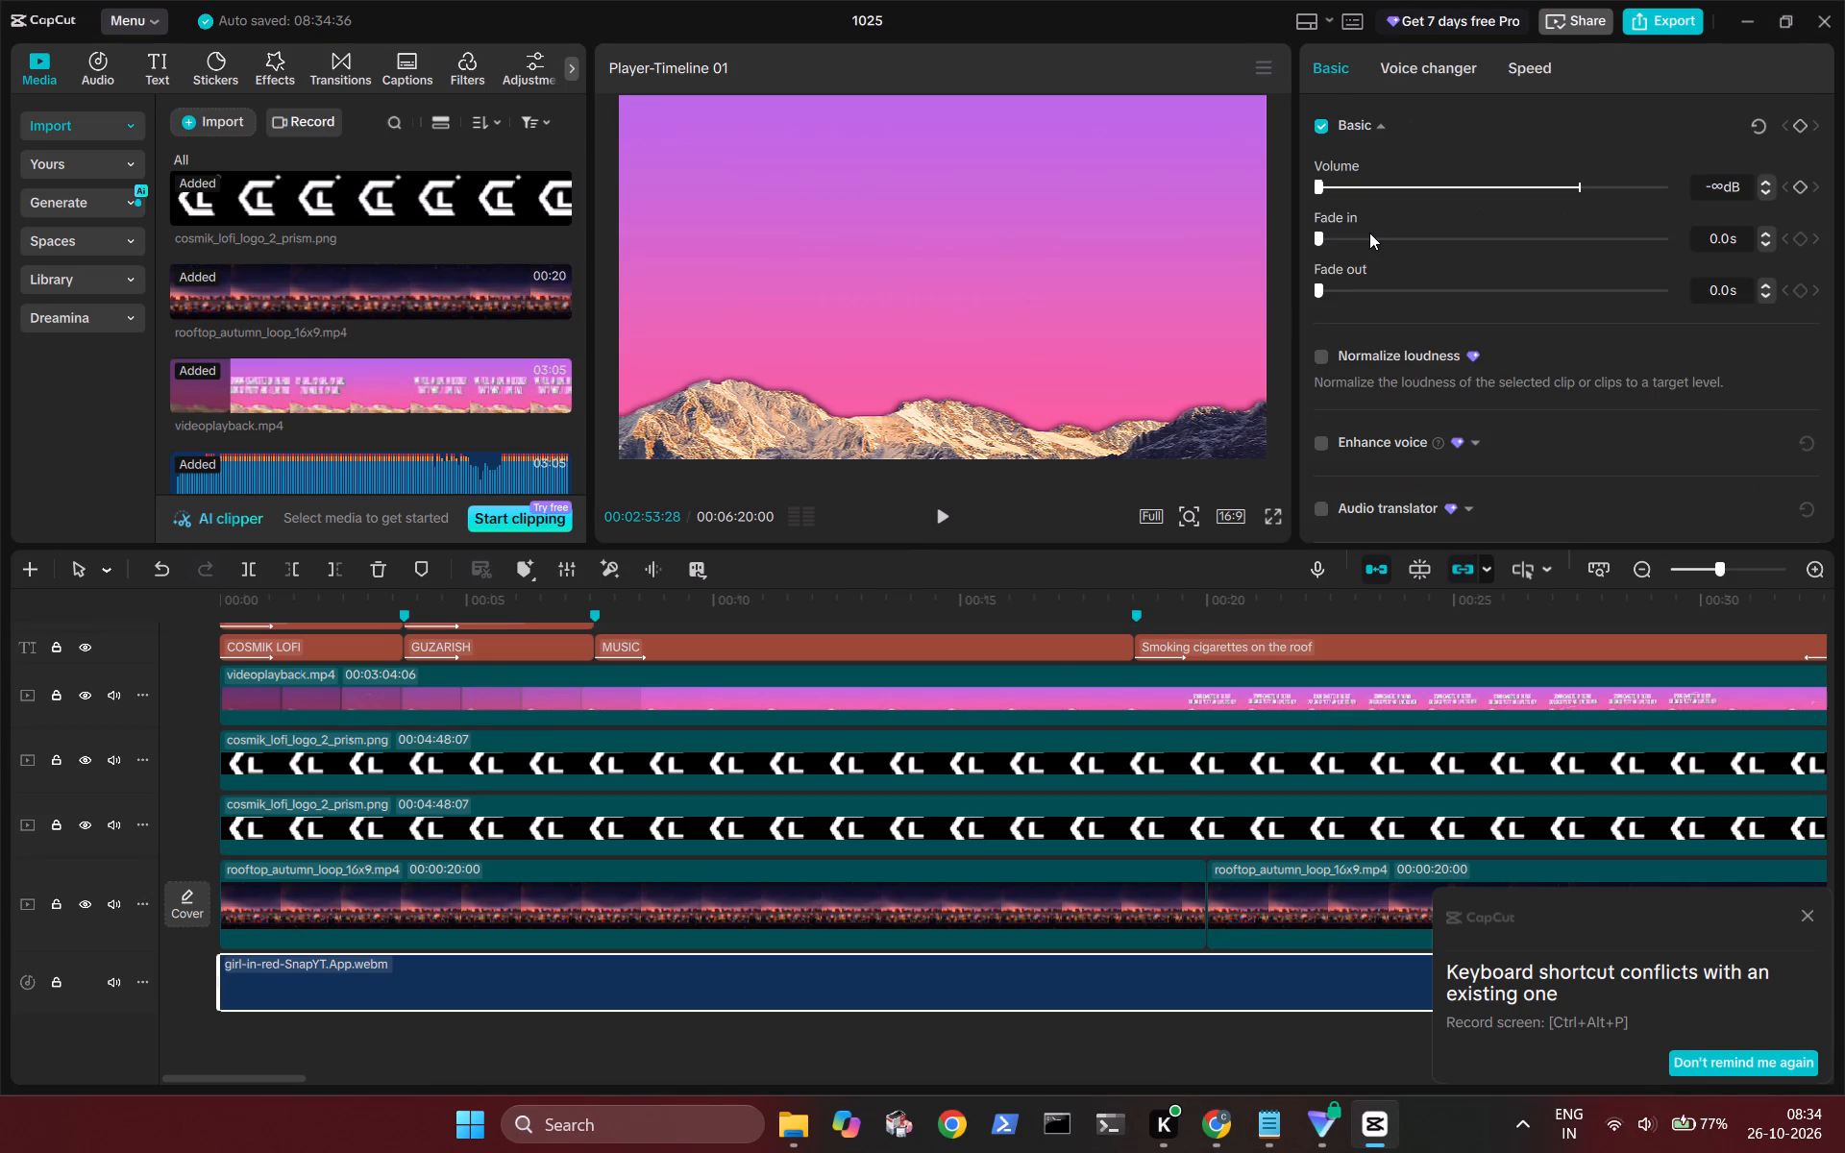
{"action": "left_click", "coordinate": [1030, 702]}
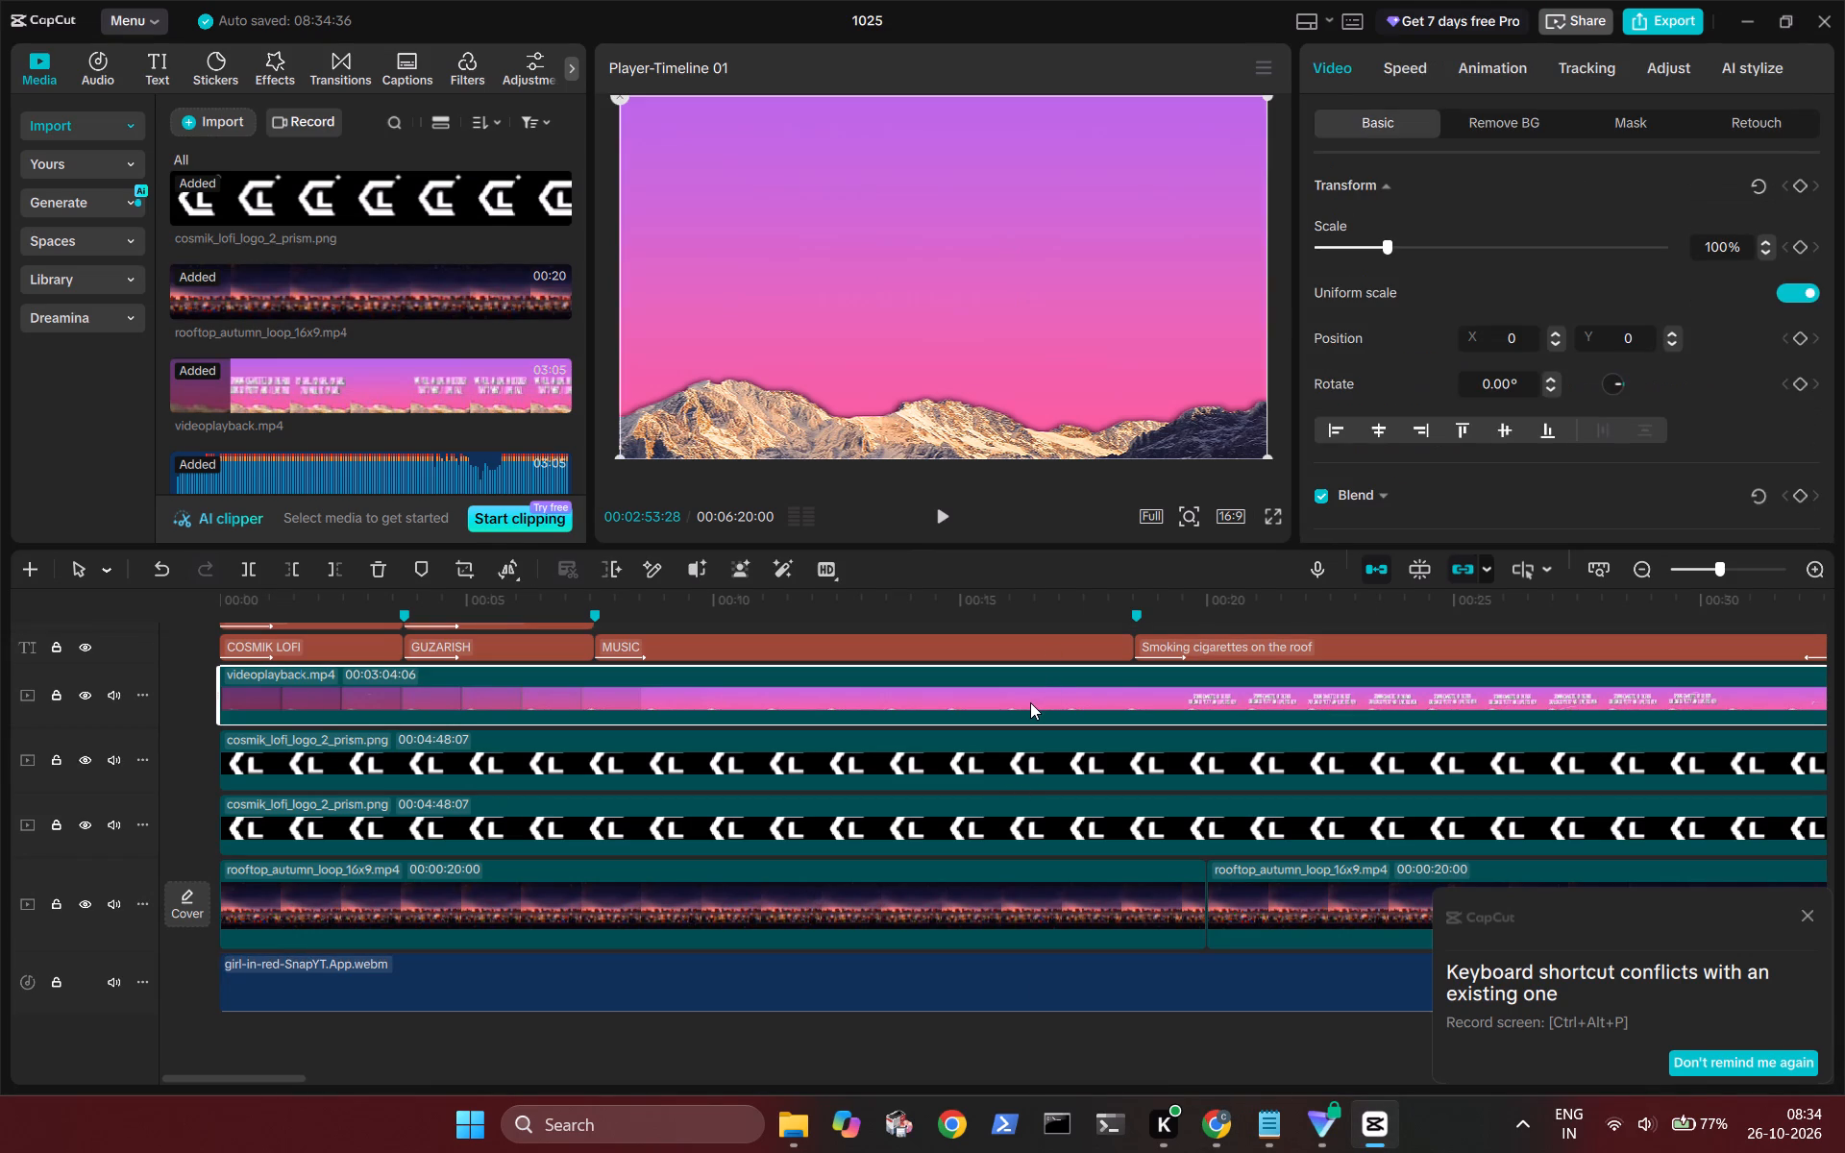
{"action": "key", "text": "BackSpace"}
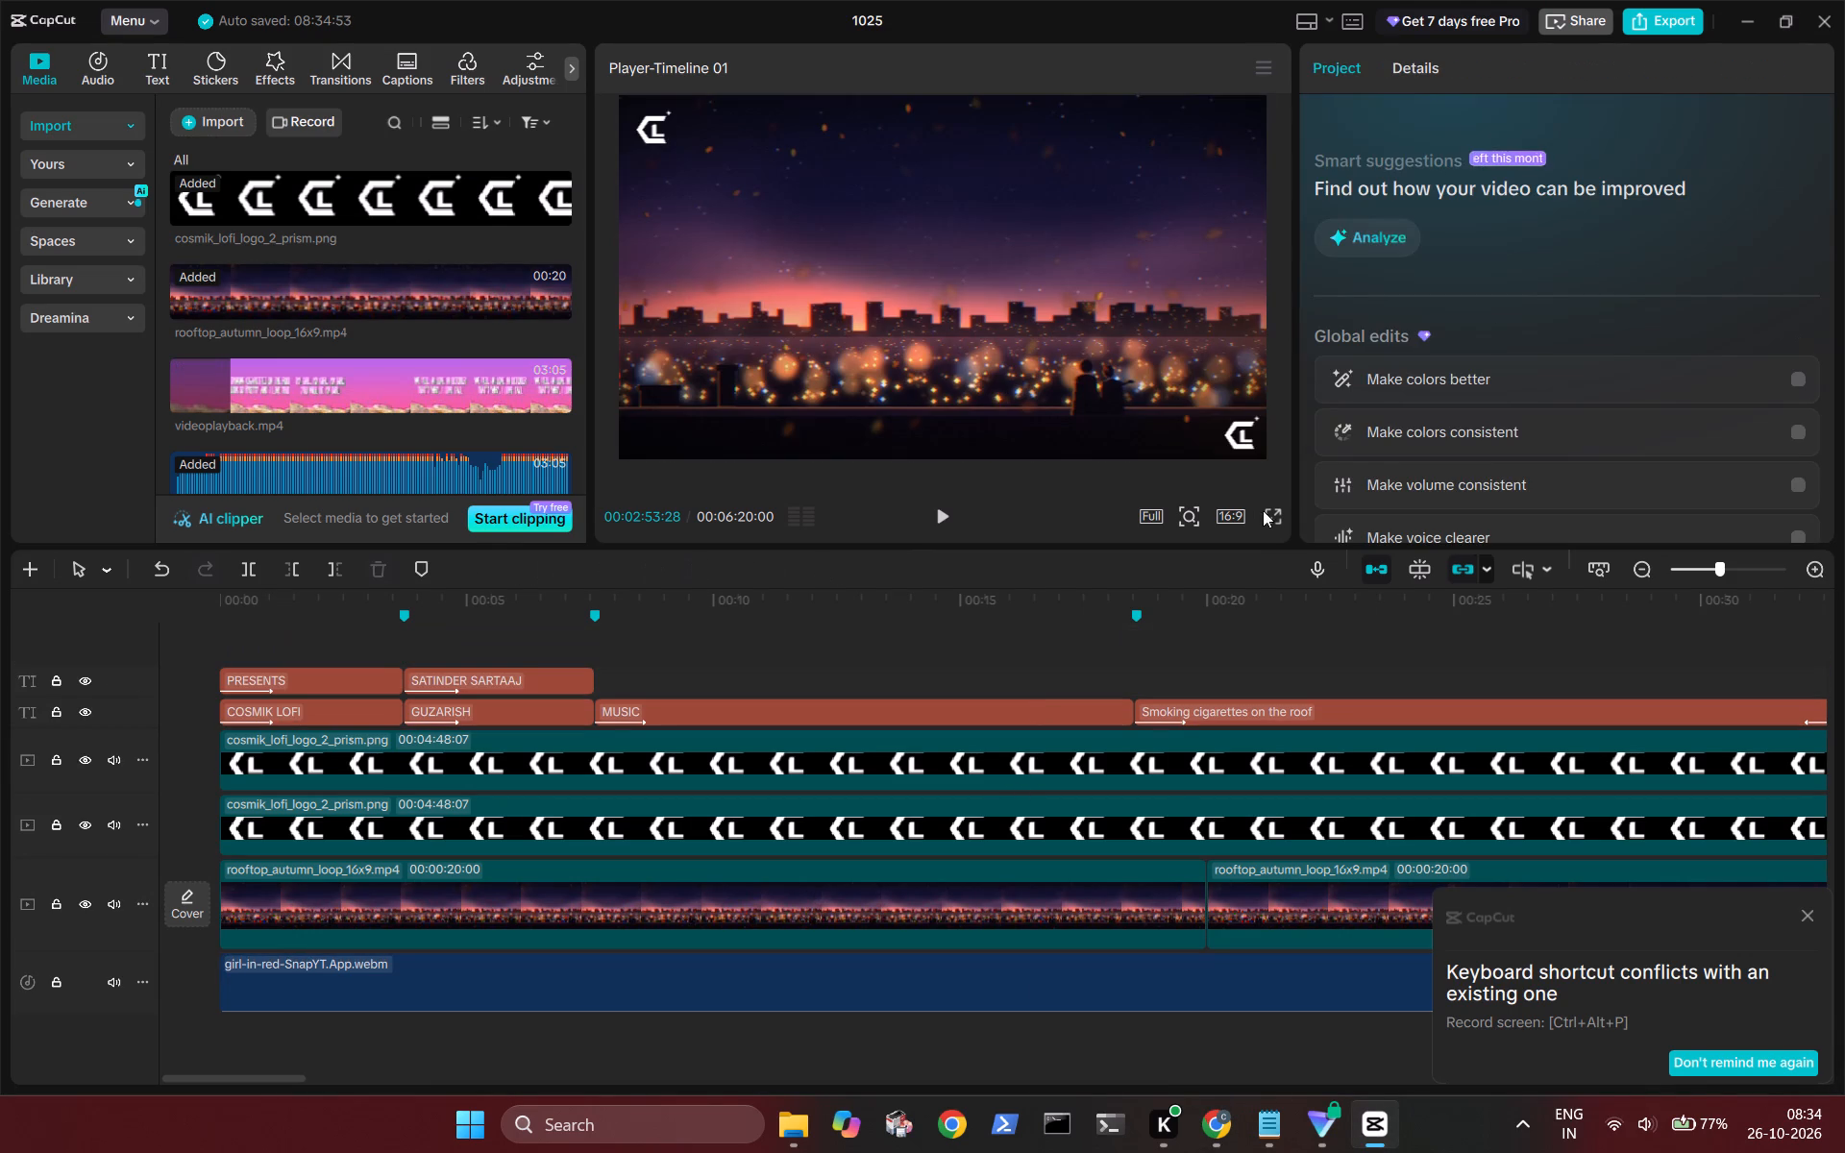
Raise the volume of the girl-in-red audio clip to 0.0 dB.
{"action": "left_click", "coordinate": [911, 986]}
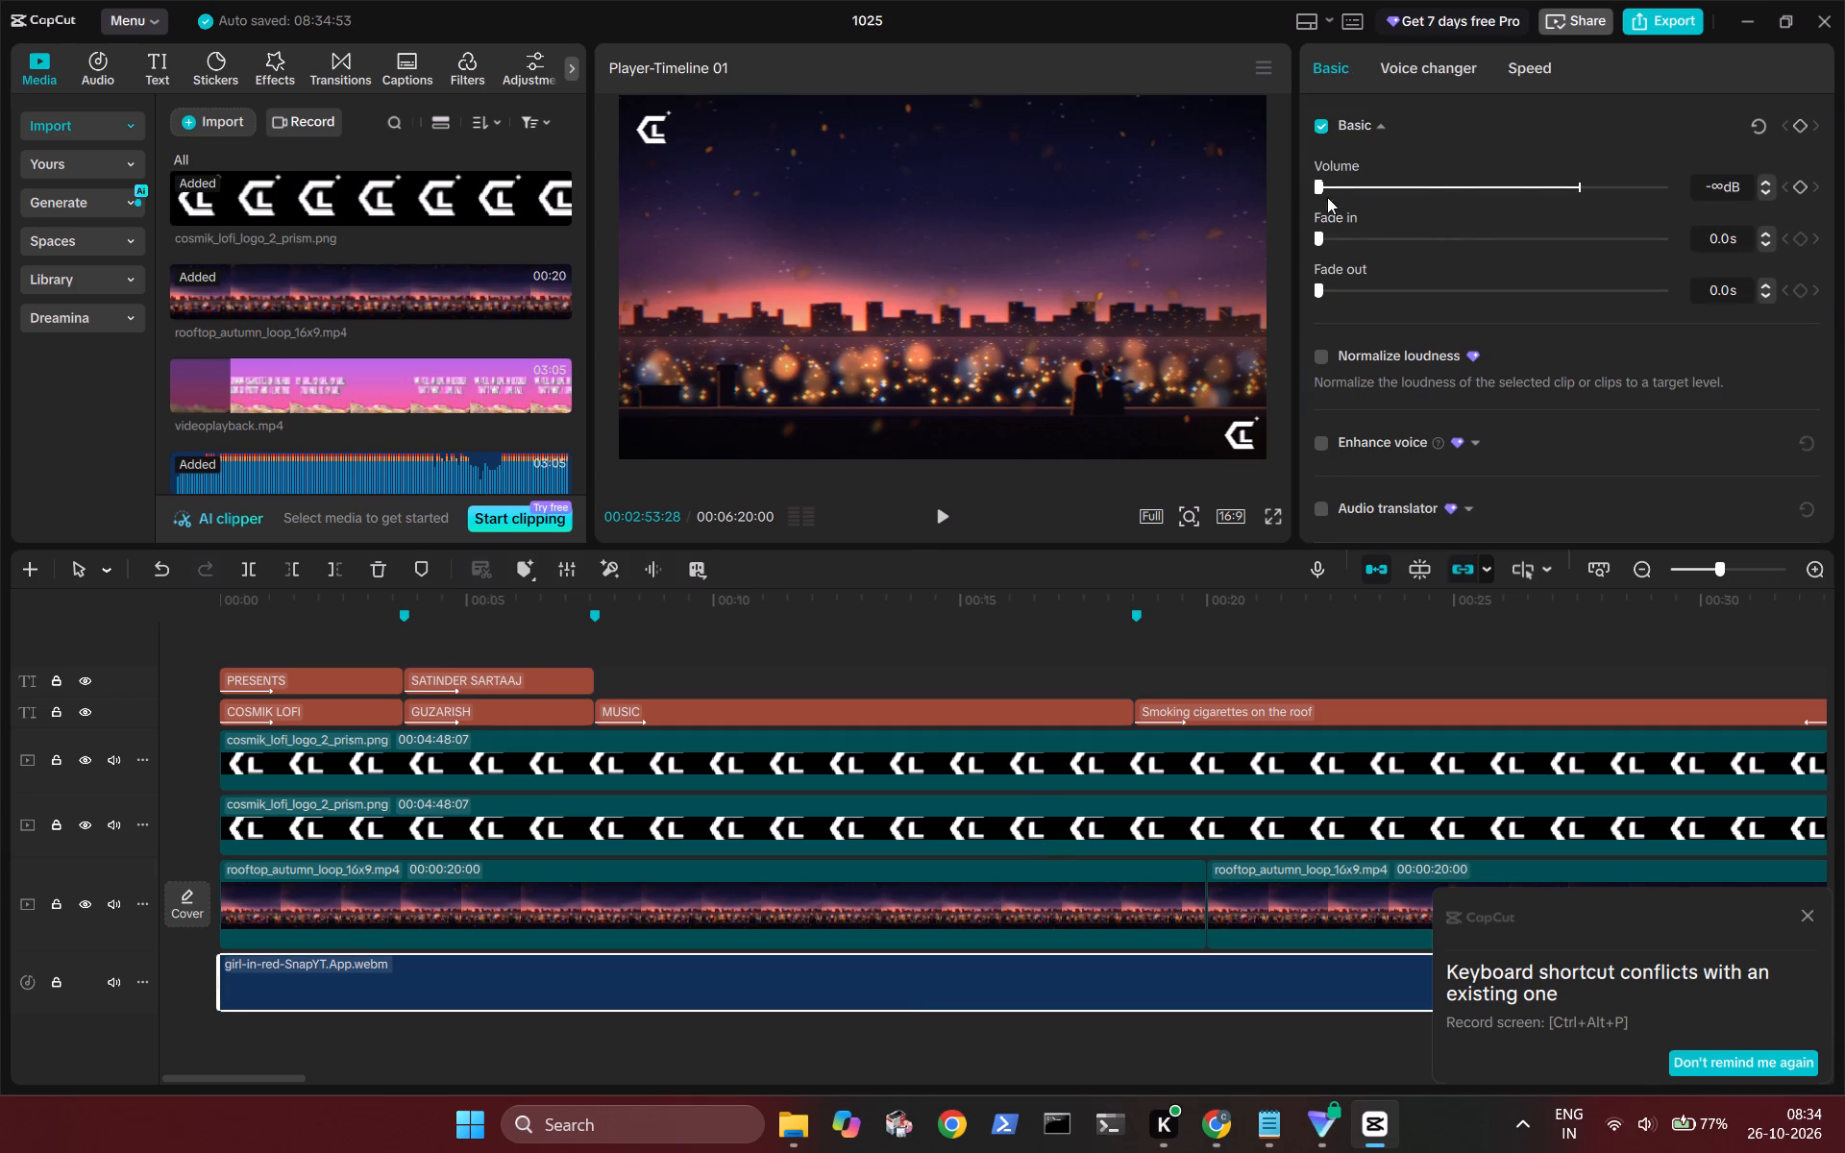
{"action": "left_click_drag", "start_coordinate": [1316, 186], "coordinate": [1584, 210]}
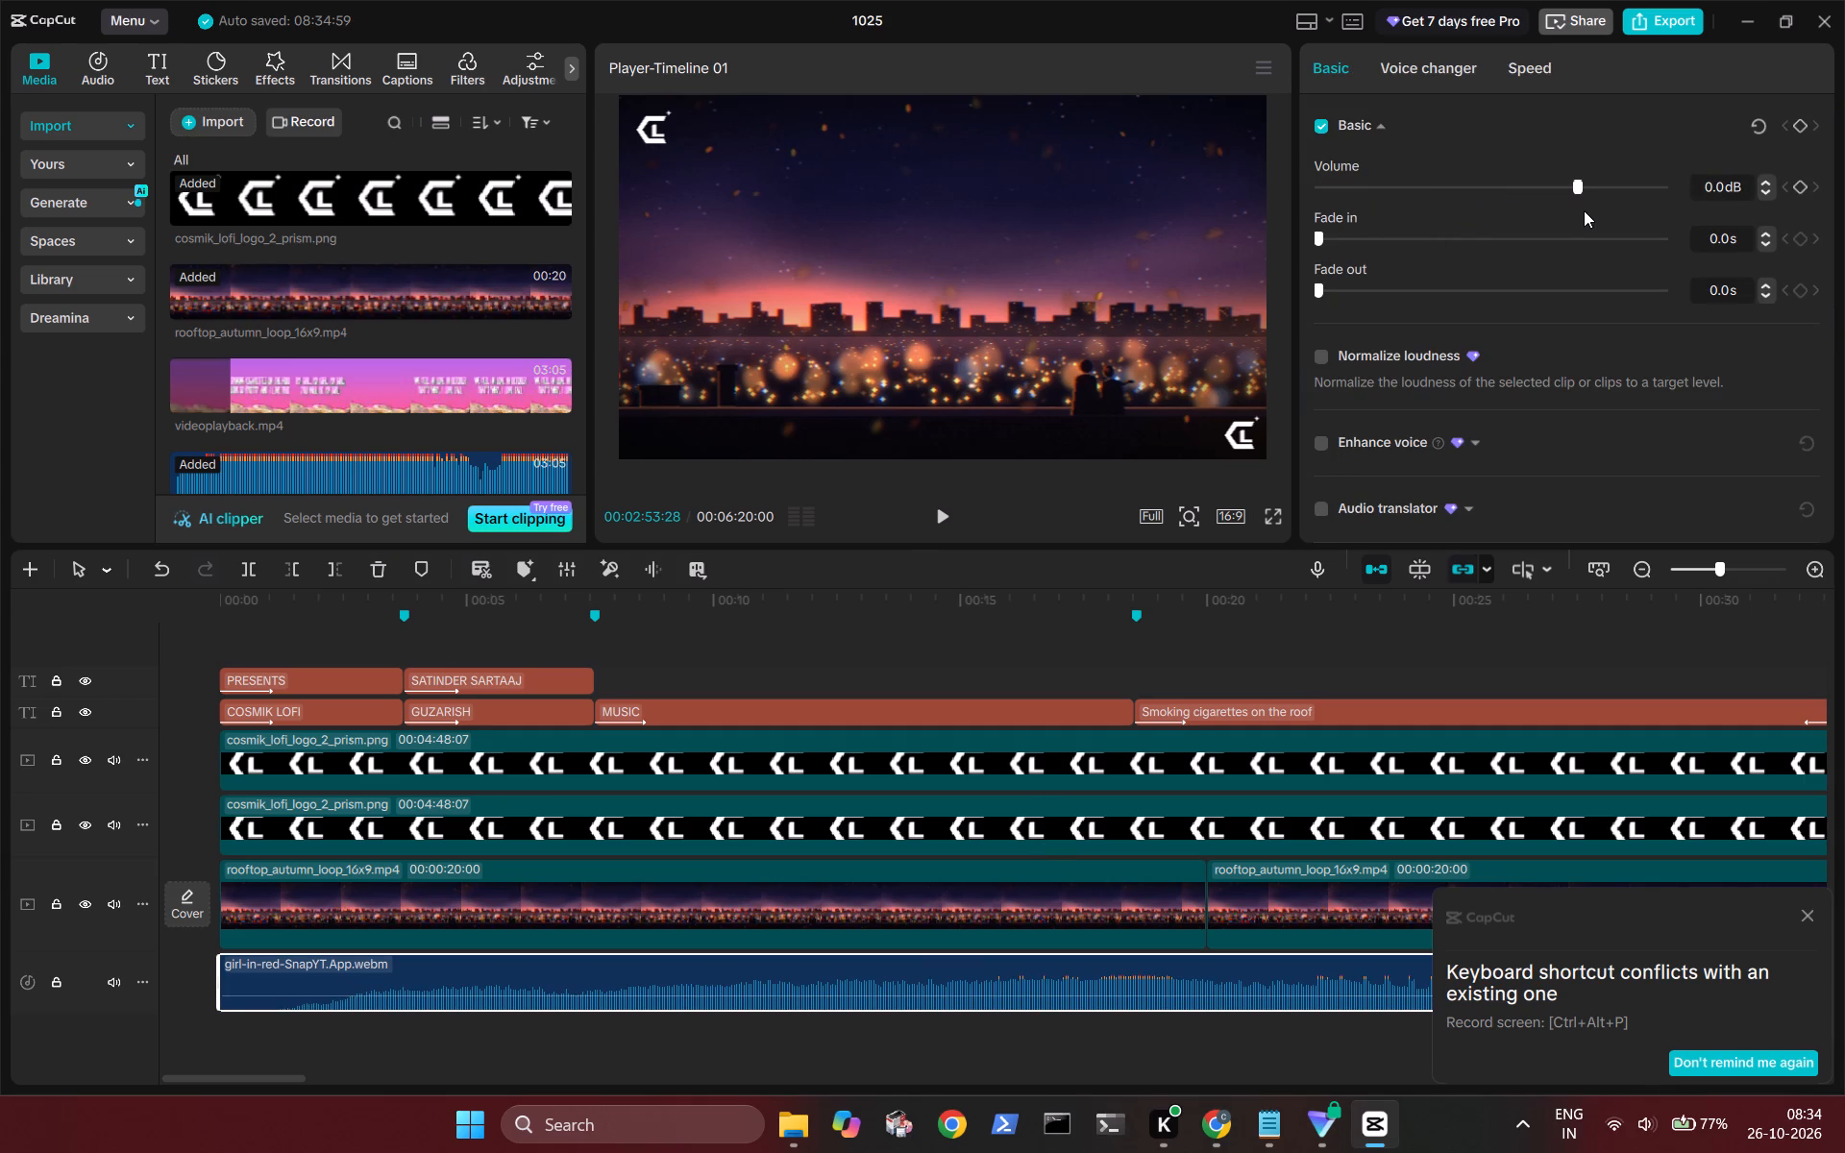
Play the timeline from the beginning to check the intro titles with the song's audio.
{"action": "left_click", "coordinate": [272, 637]}
{"action": "left_click_drag", "start_coordinate": [272, 637], "coordinate": [160, 650]}
{"action": "key", "text": "space"}
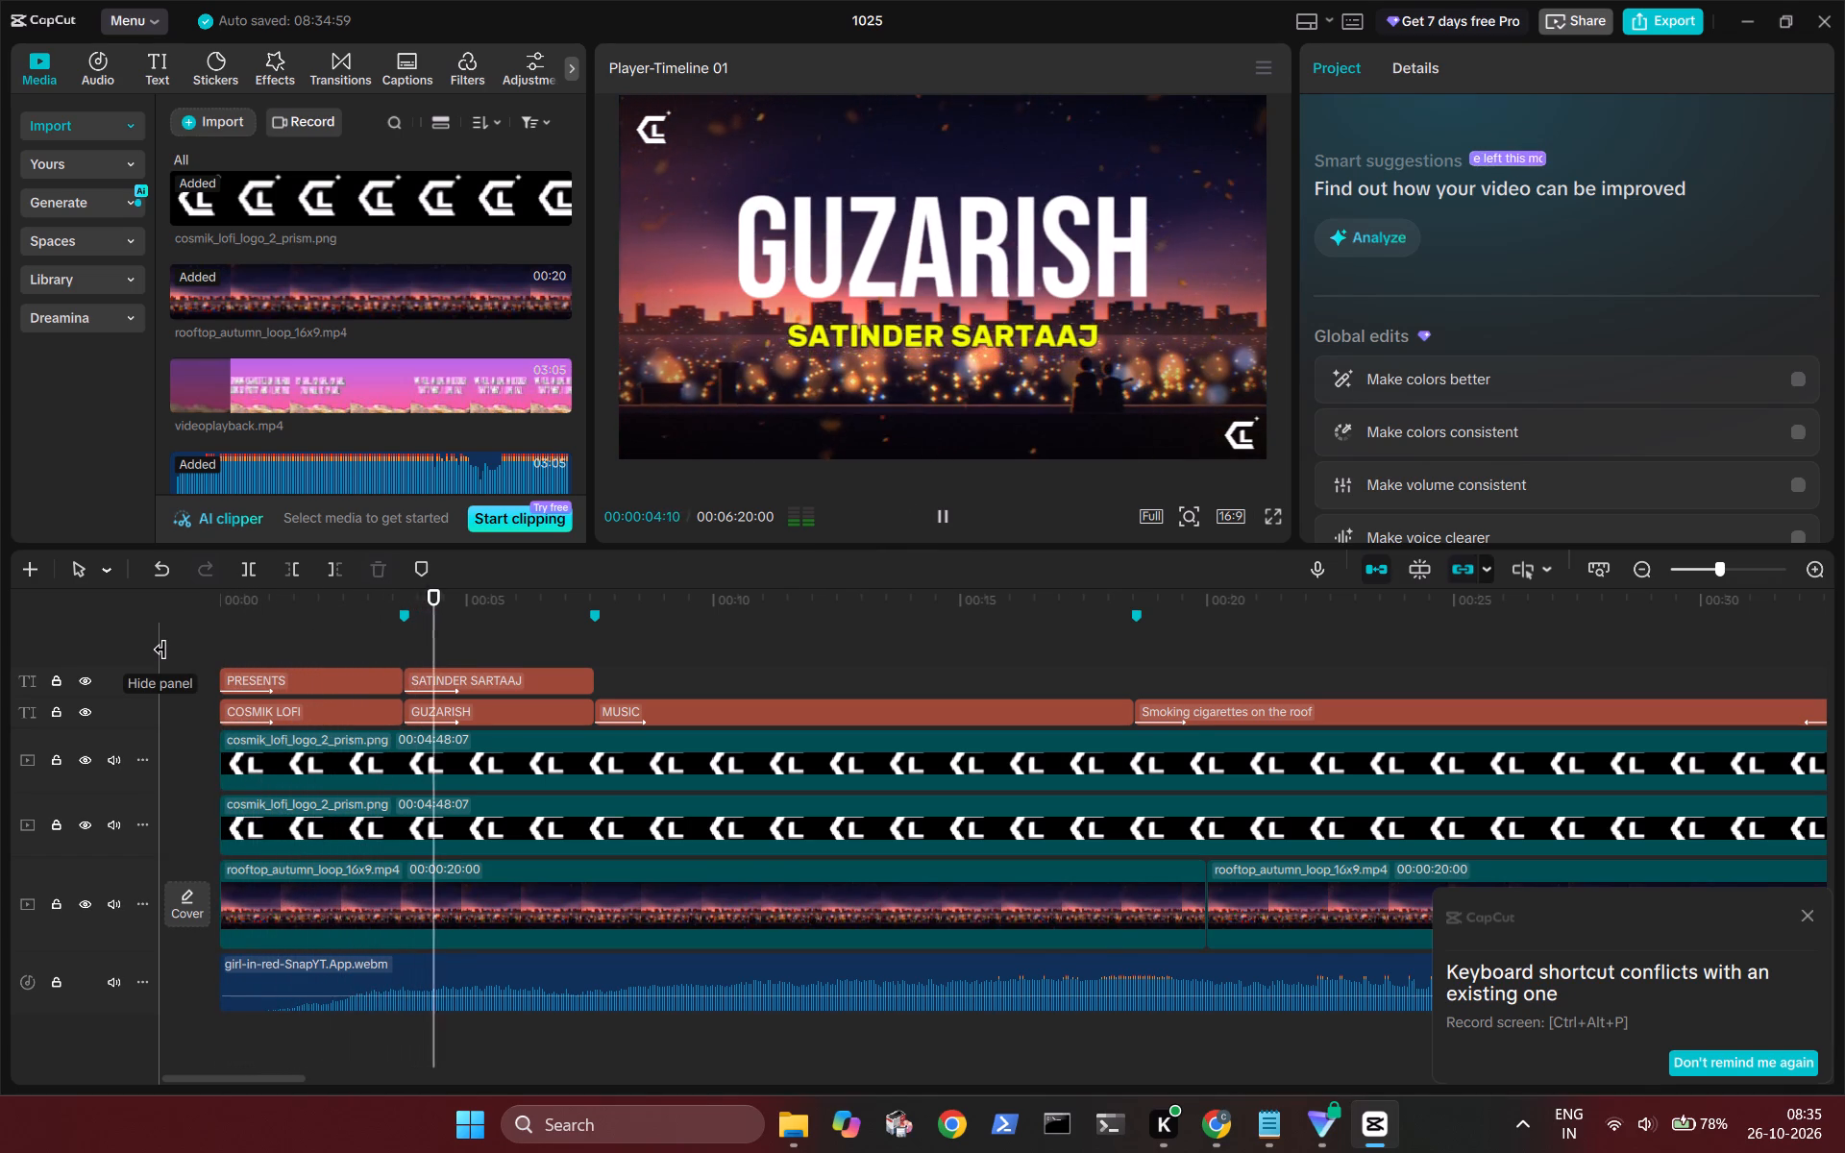
{"action": "key", "text": "space"}
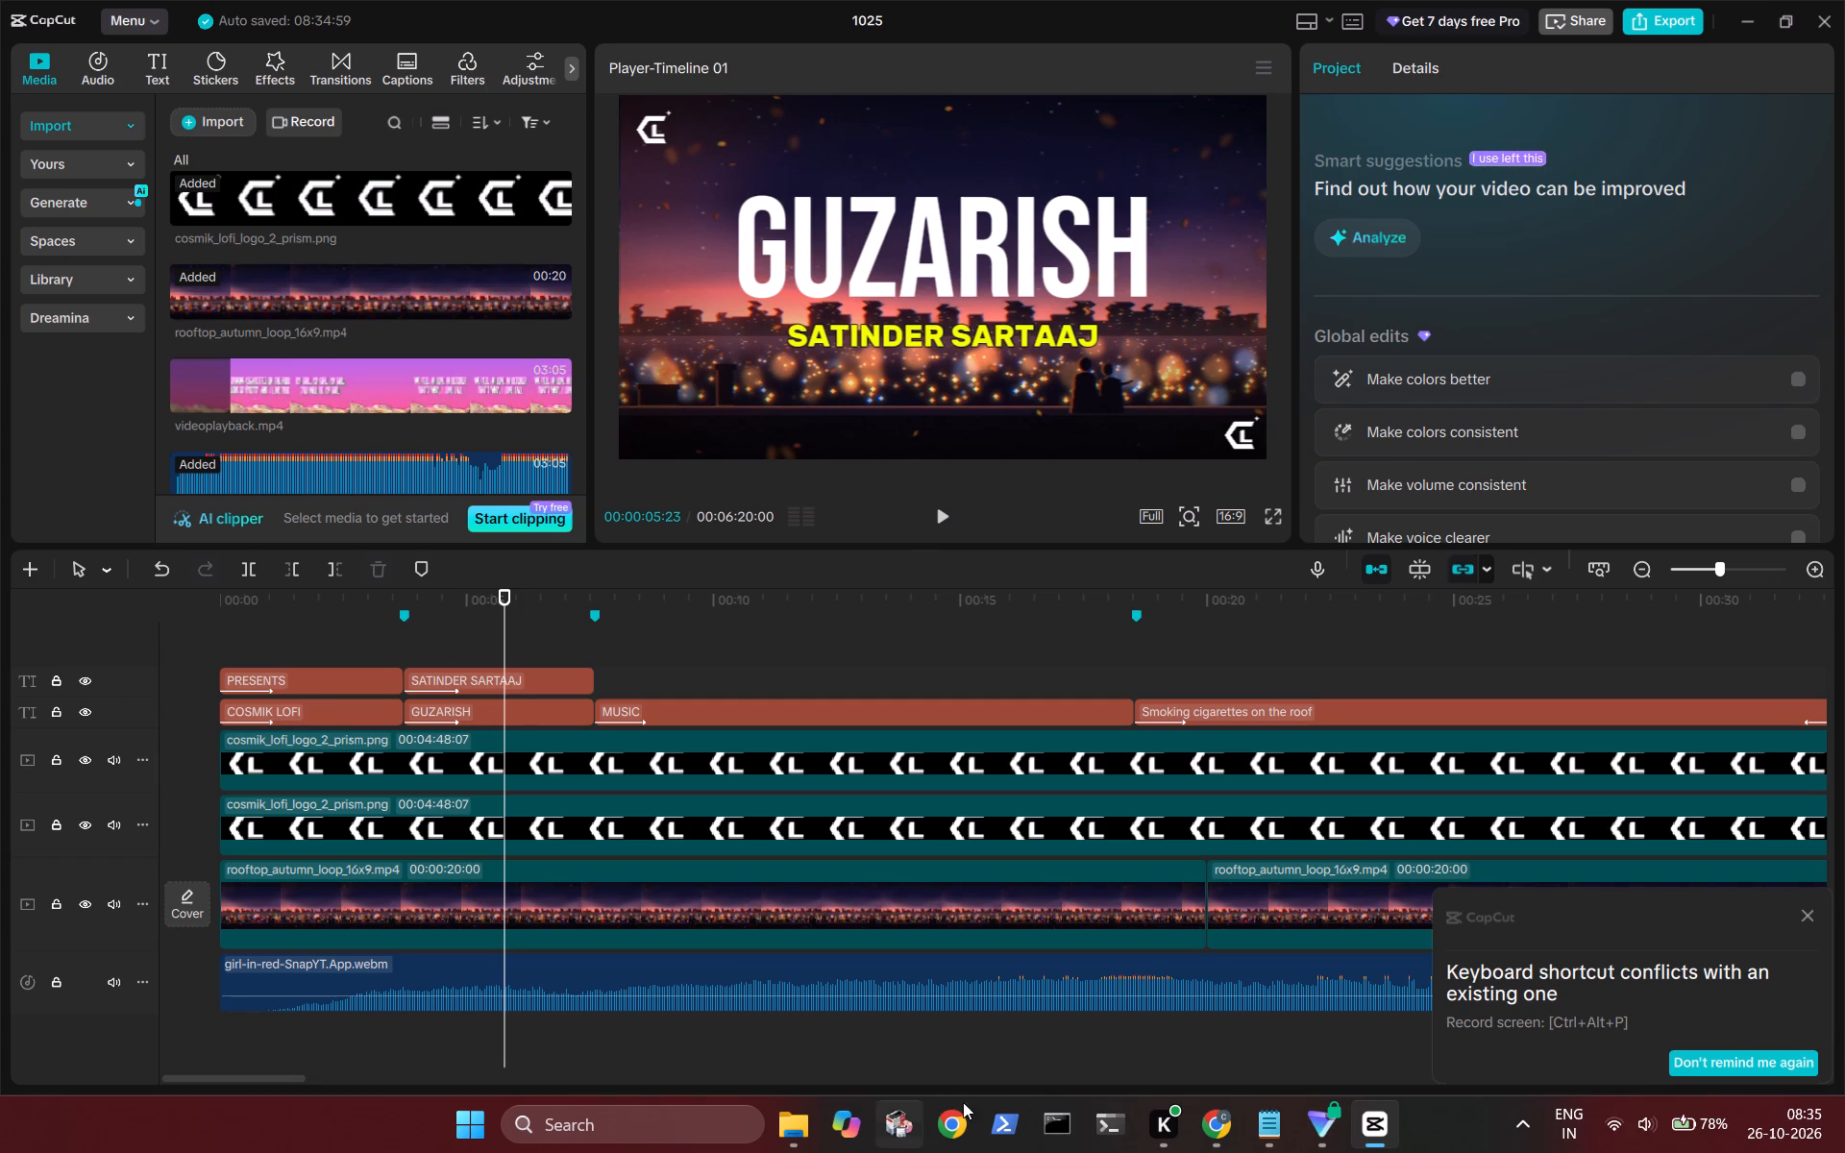
In Chrome, search YouTube for "we fell in love in october", check the LatinHype lyric video's opening, pause it, and return to CapCut.
{"action": "left_click", "coordinate": [1217, 1131]}
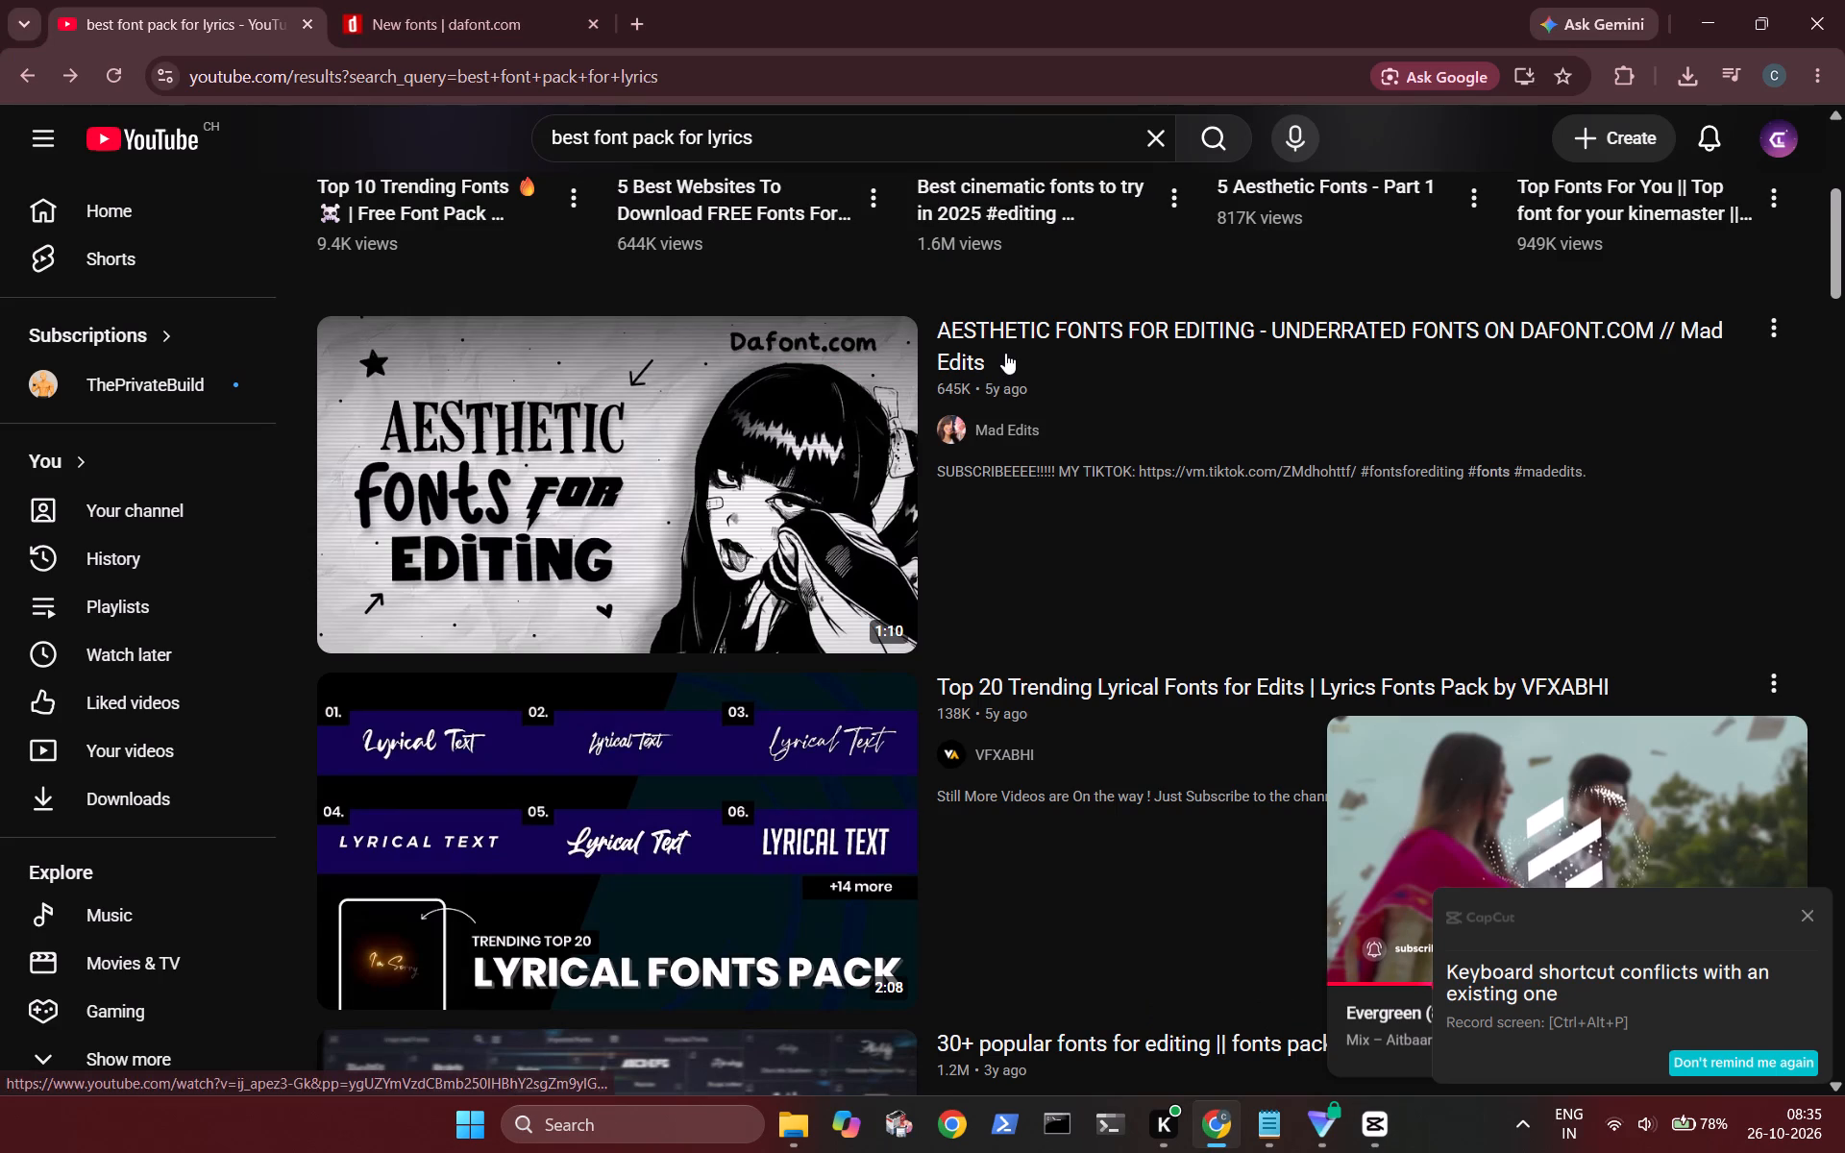
{"action": "left_click", "coordinate": [1149, 147]}
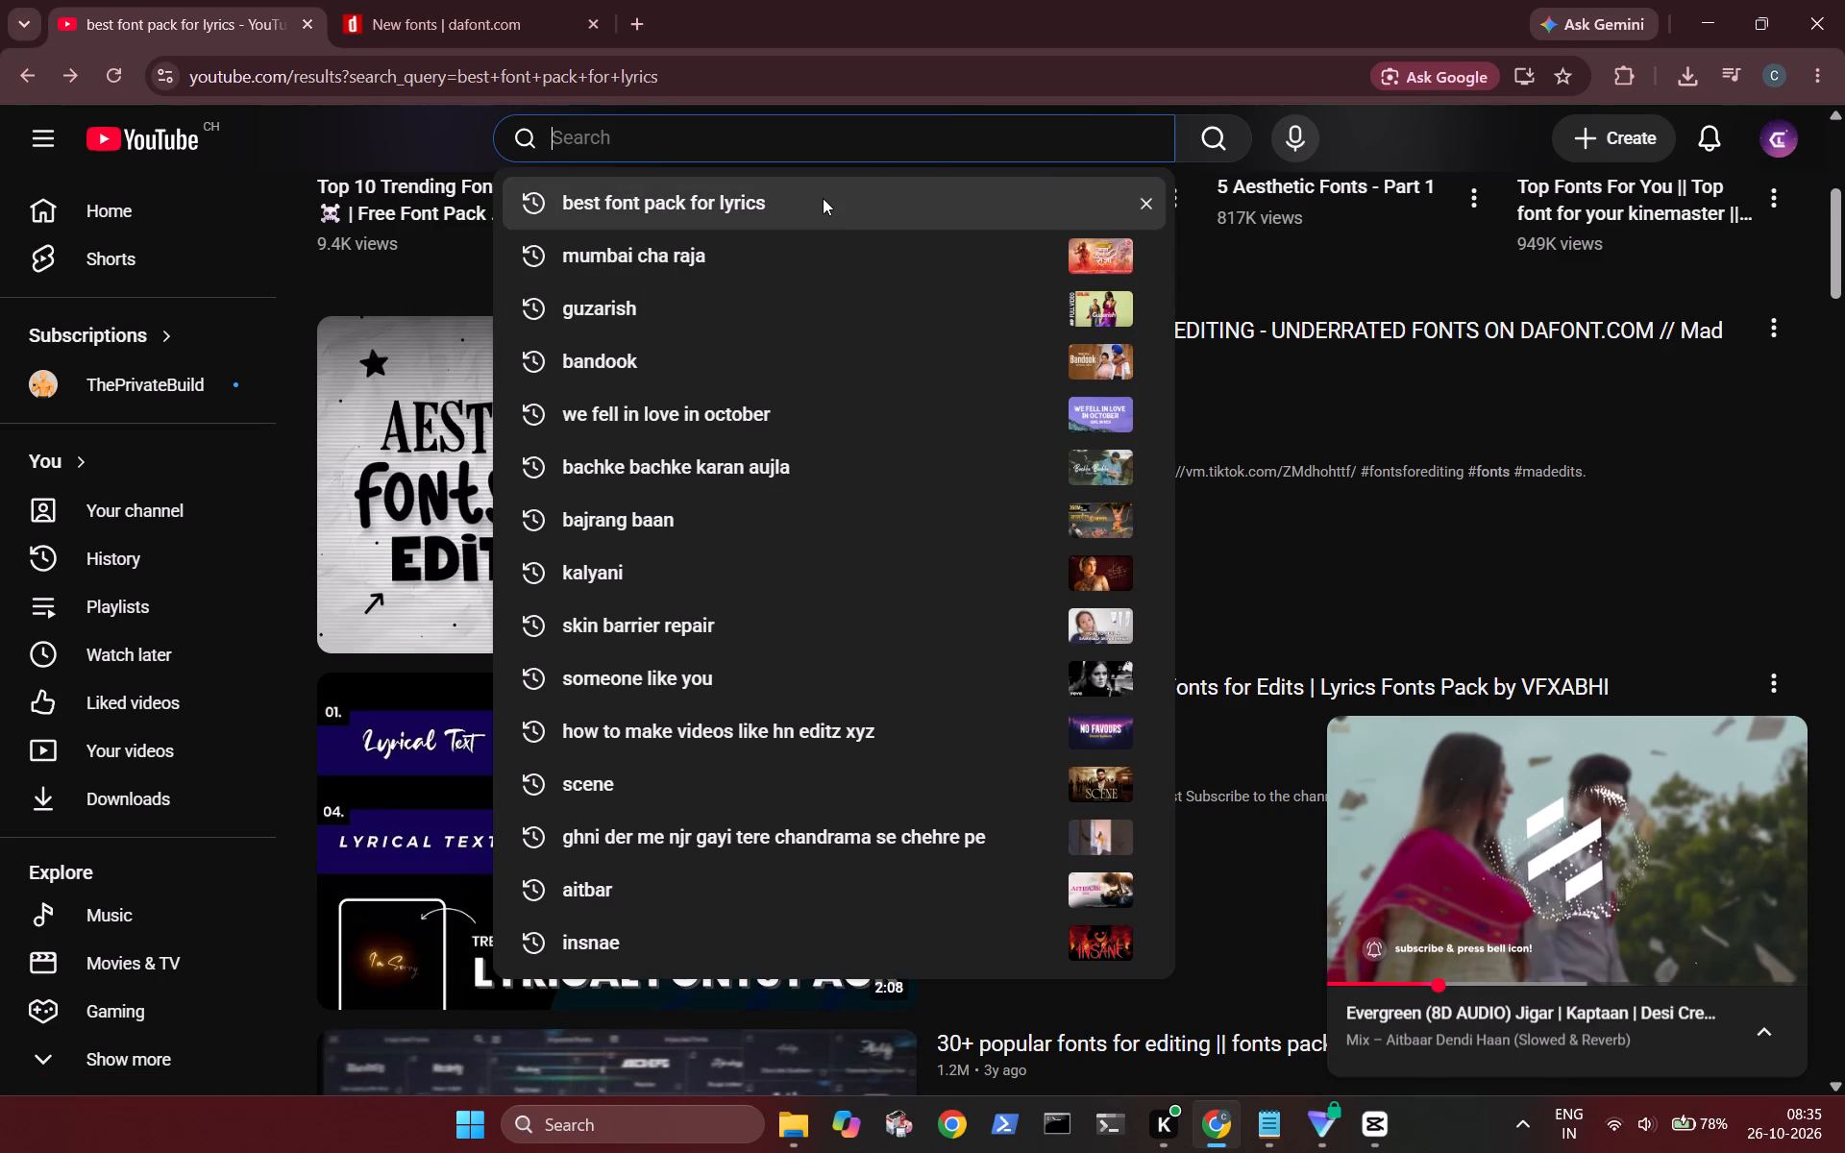
{"action": "left_click", "coordinate": [751, 419]}
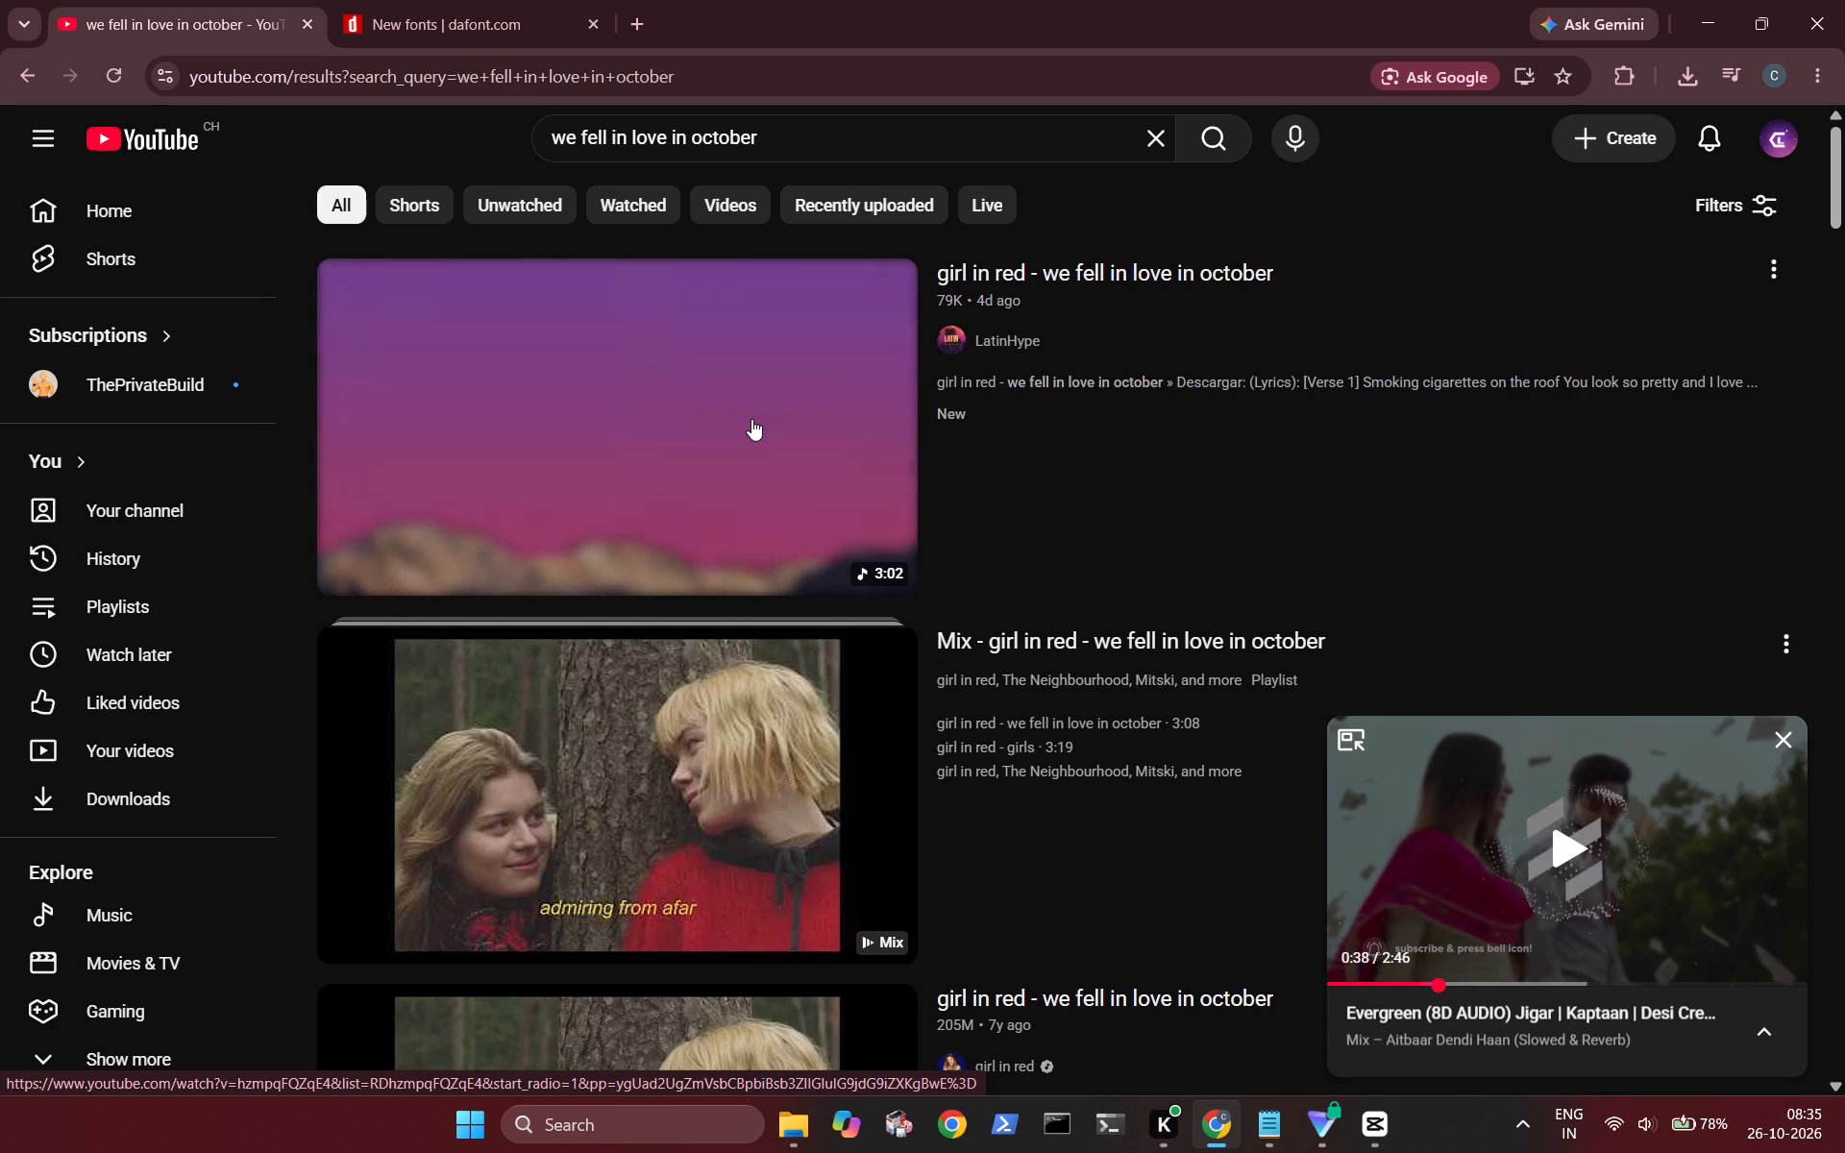
{"action": "left_click", "coordinate": [751, 419]}
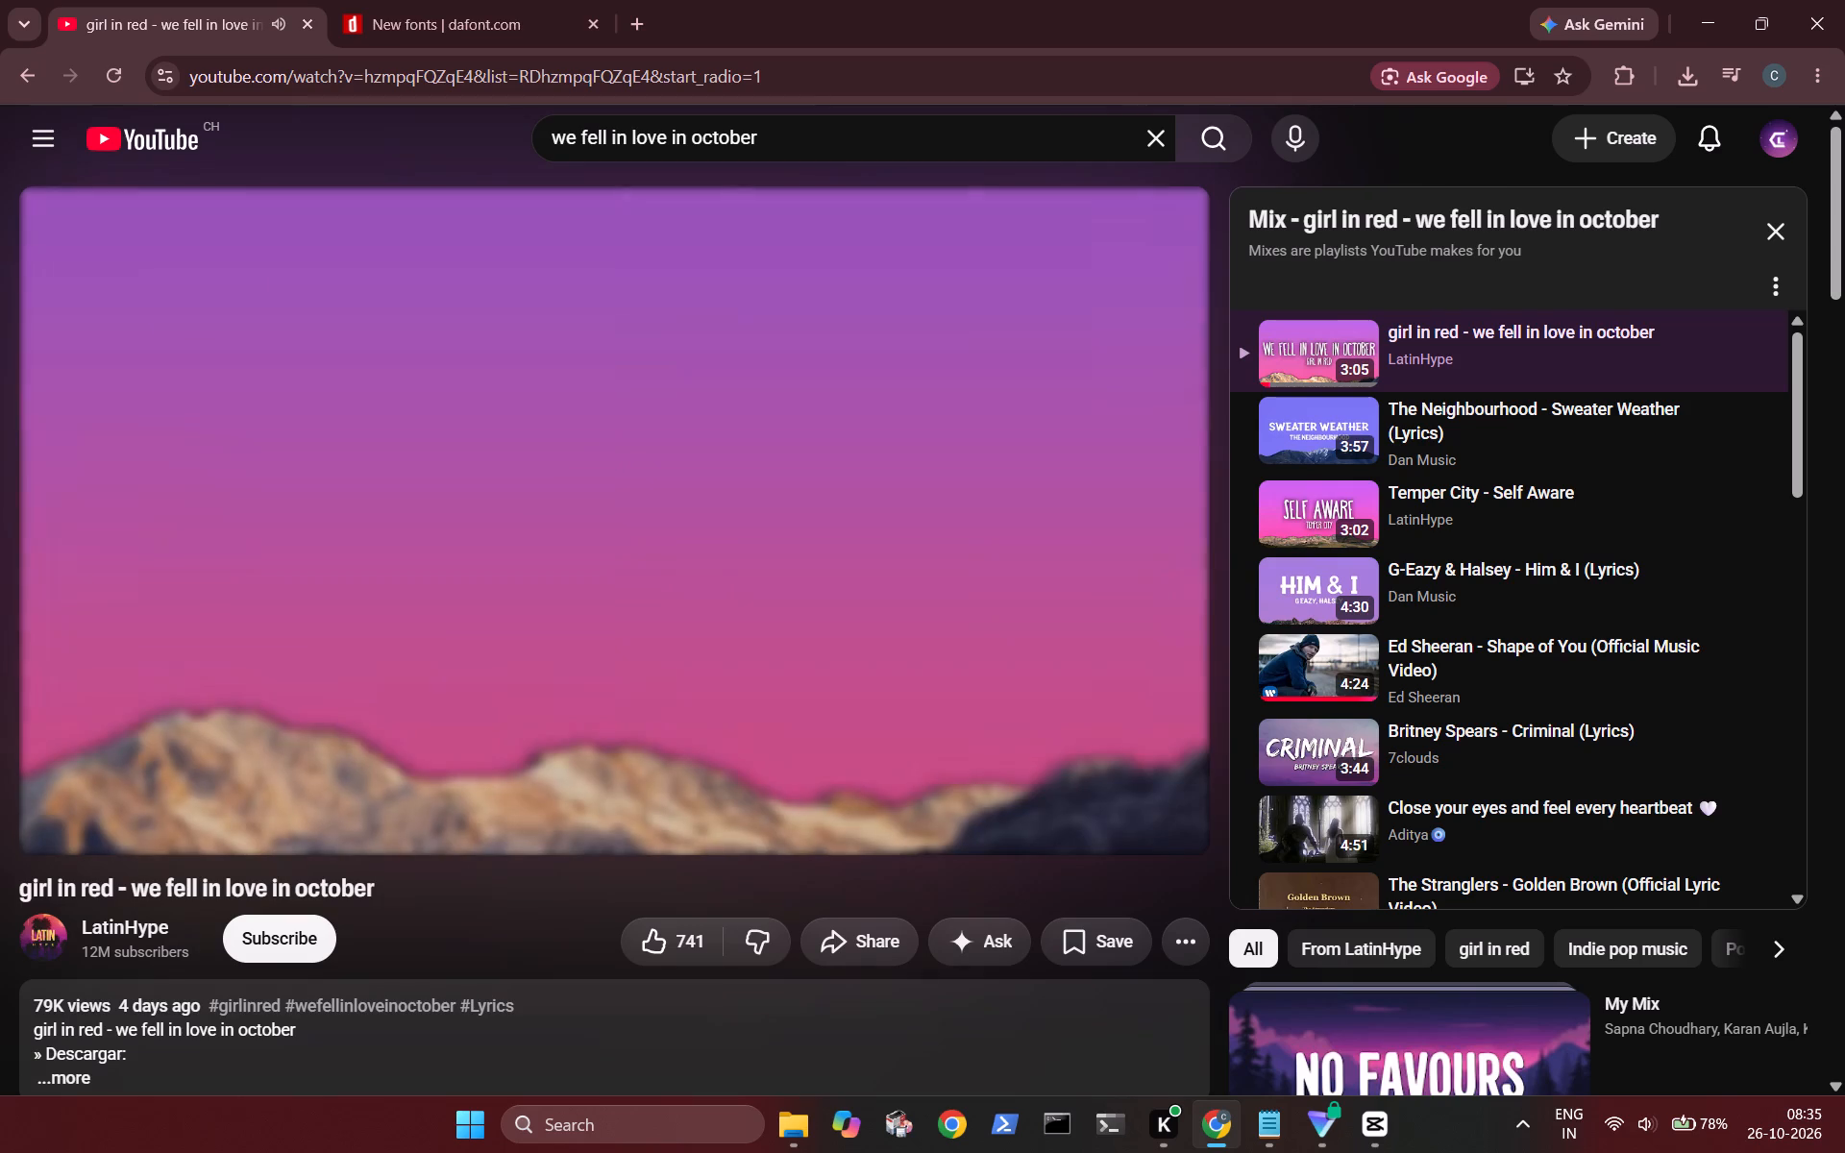
{"action": "scroll", "coordinate": [751, 419], "scroll_direction": "right", "scroll_amount": 3}
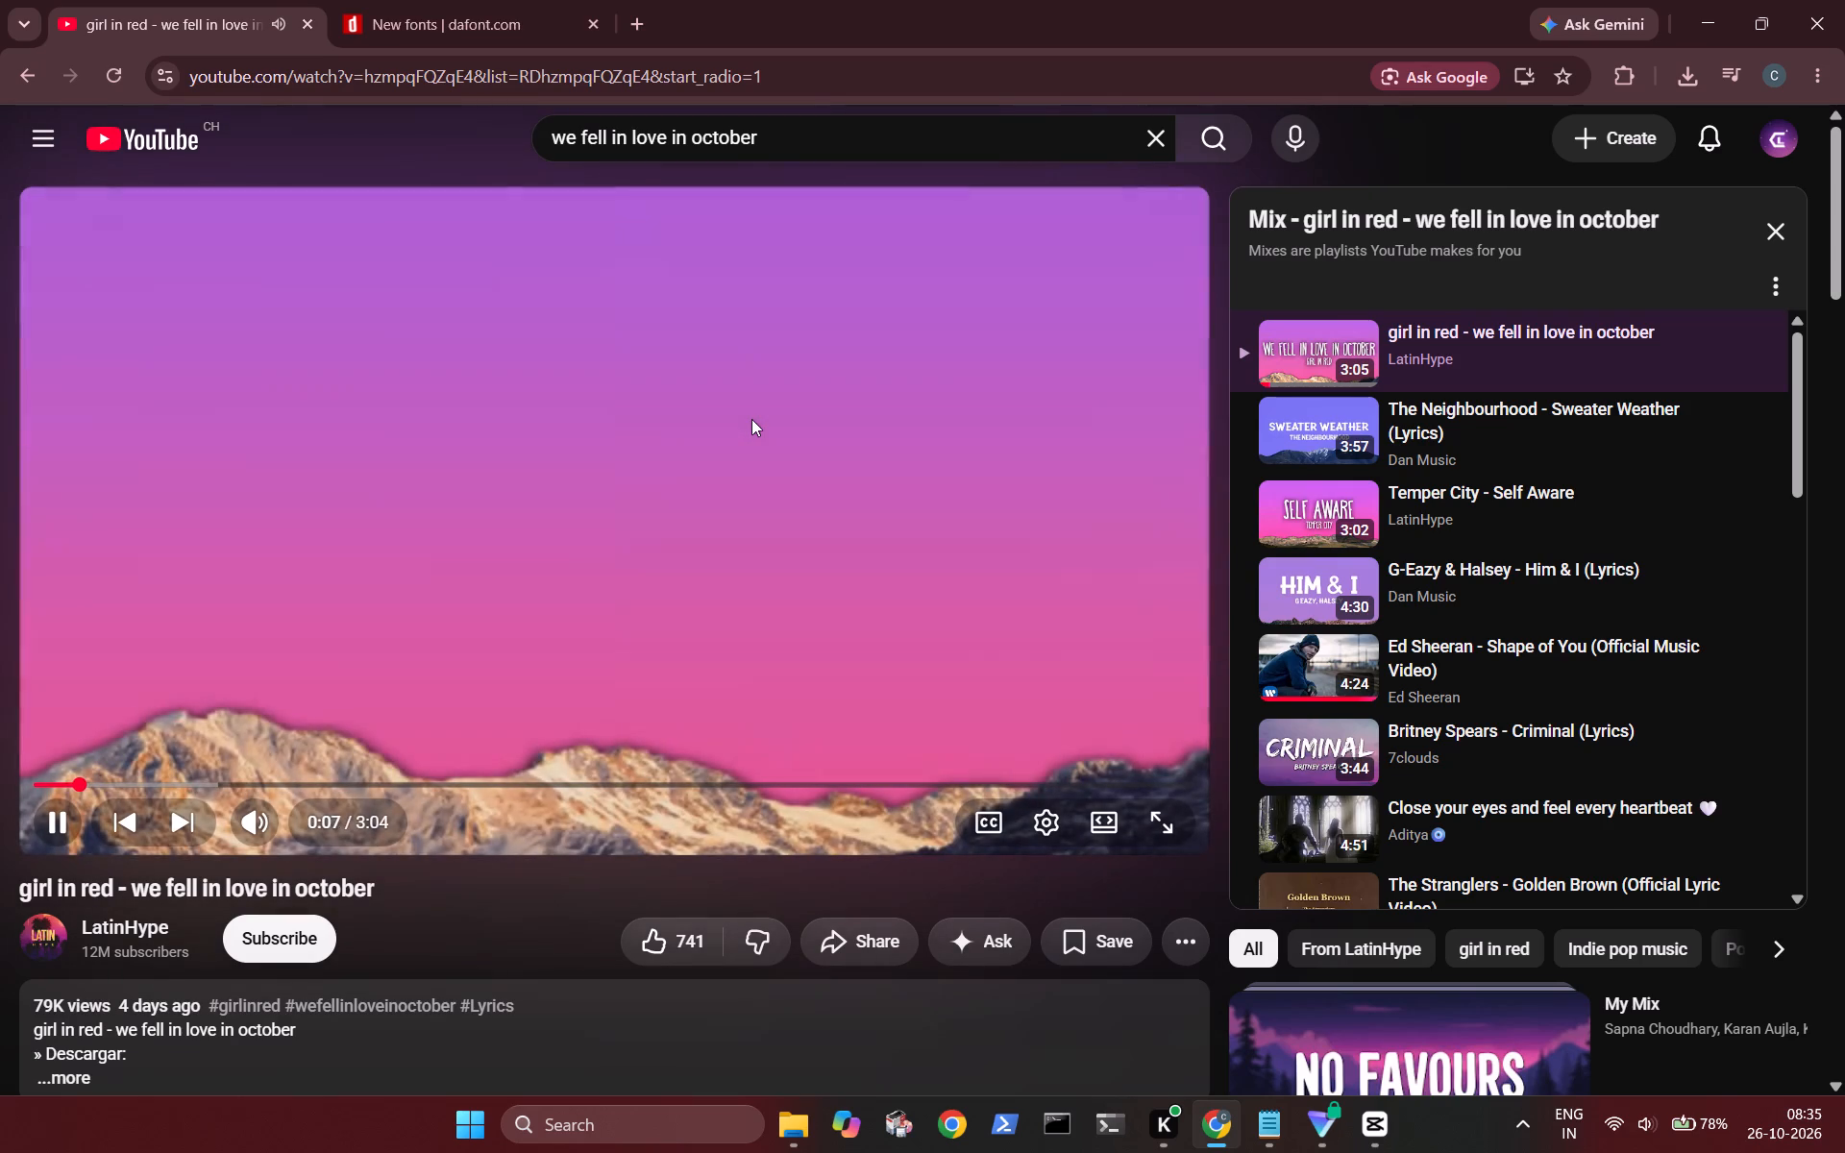
{"action": "scroll", "coordinate": [751, 419], "scroll_direction": "right", "scroll_amount": 12}
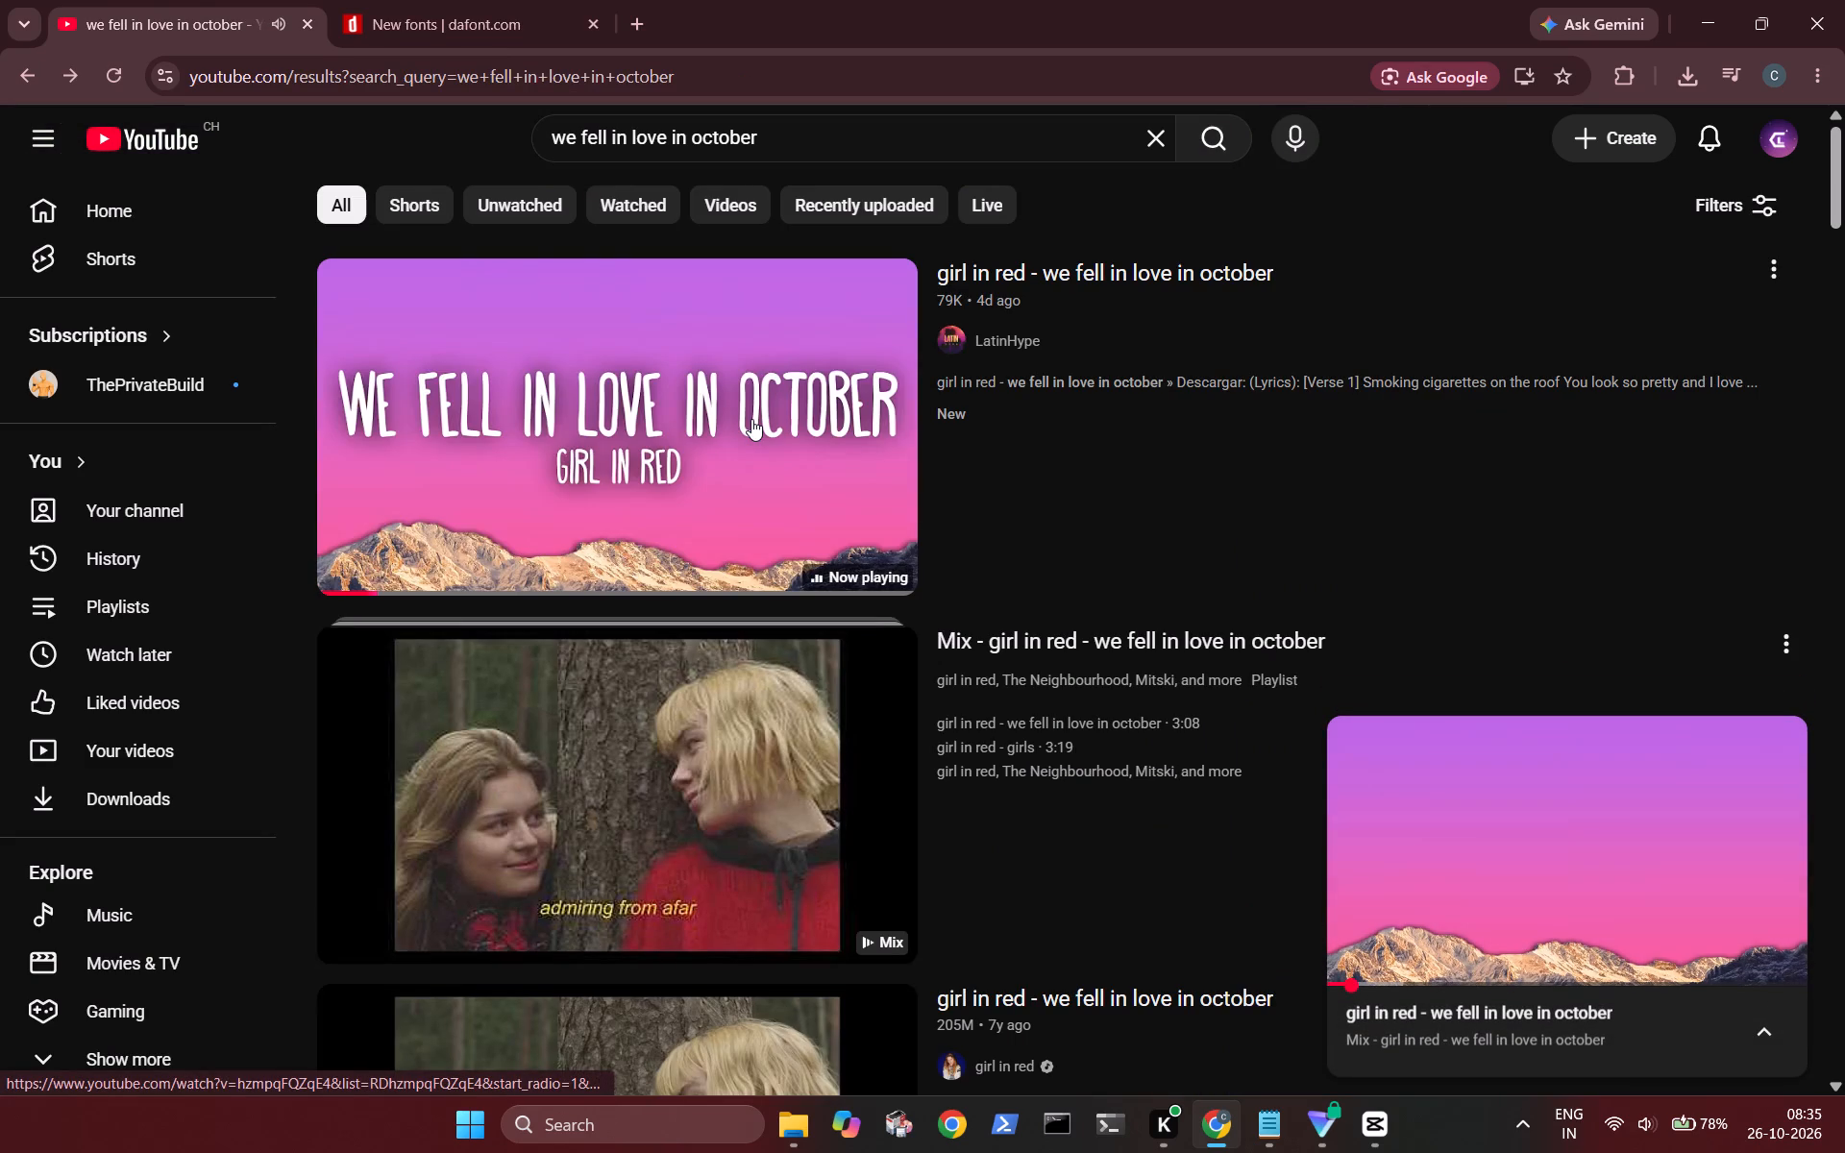
{"action": "left_click", "coordinate": [1574, 844]}
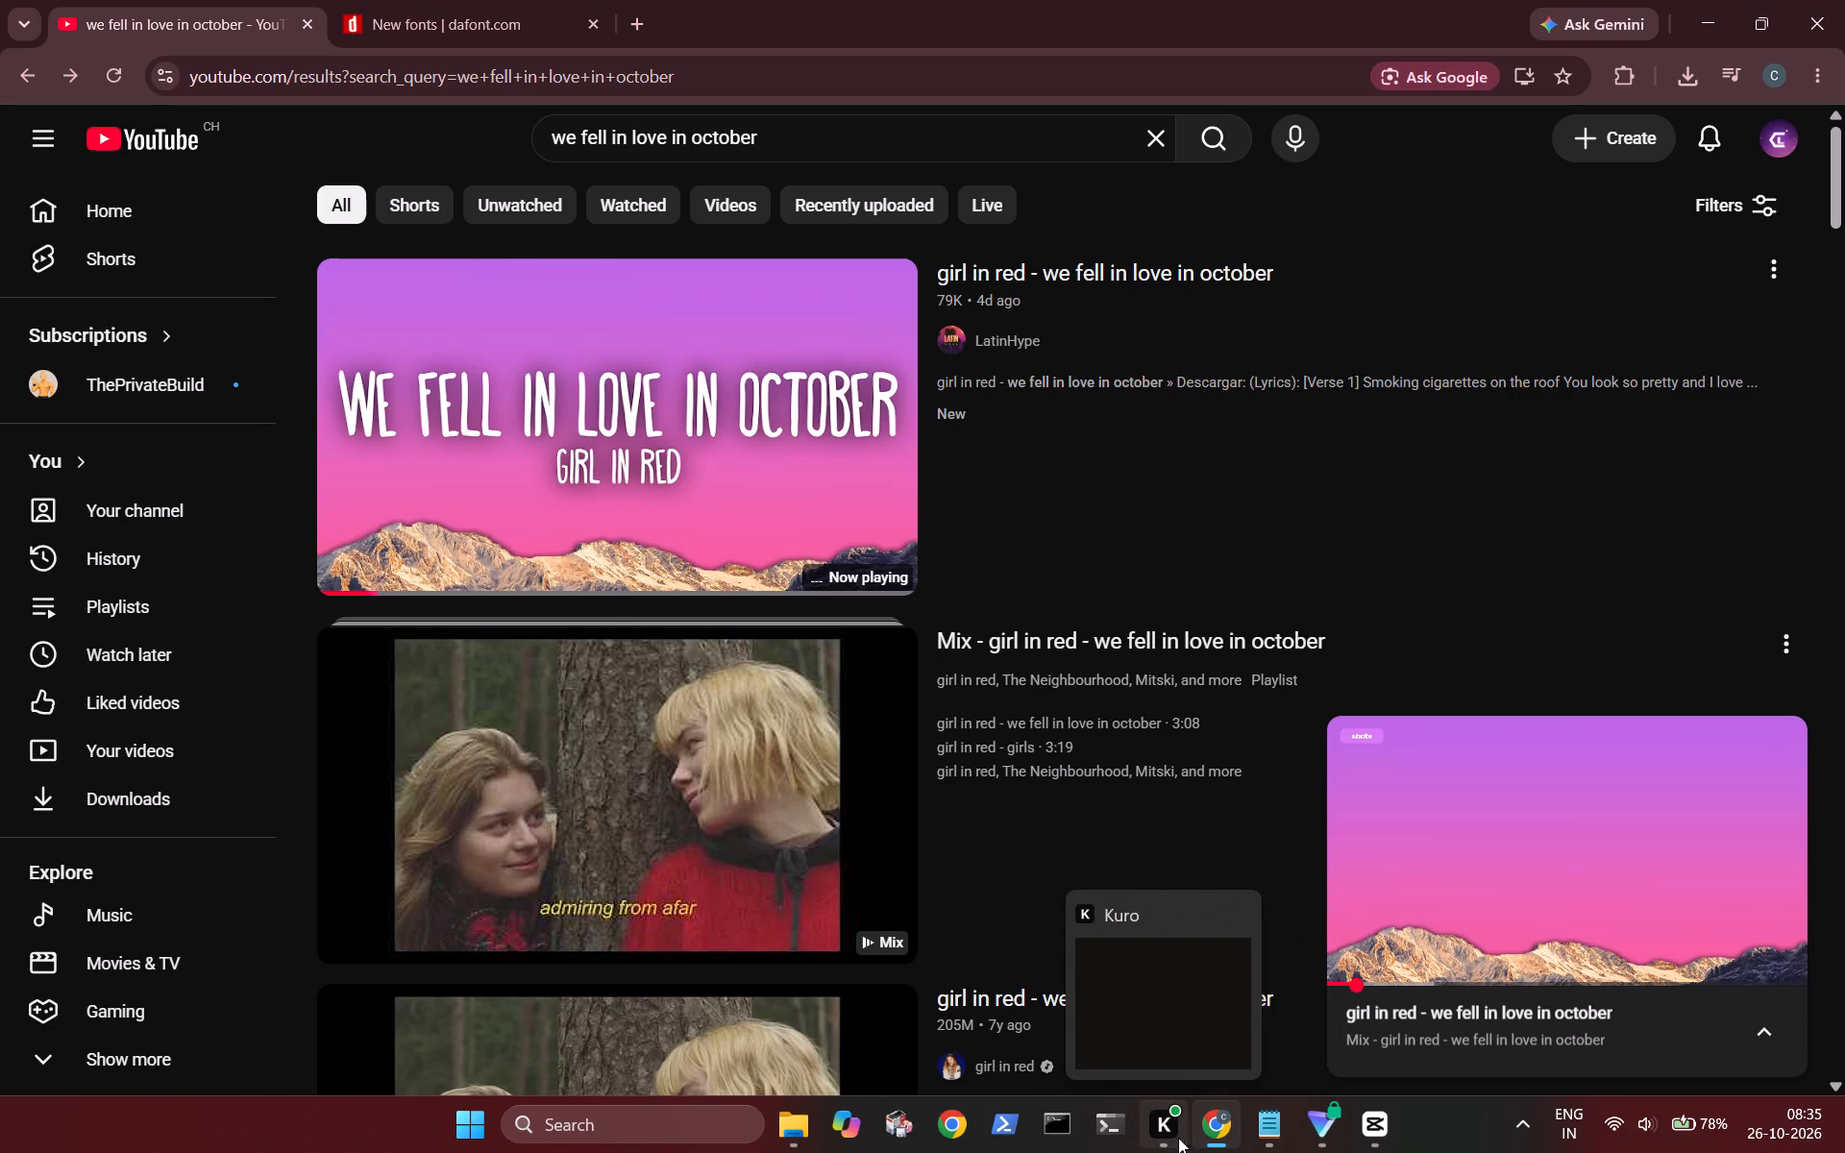
{"action": "left_click", "coordinate": [1387, 1126]}
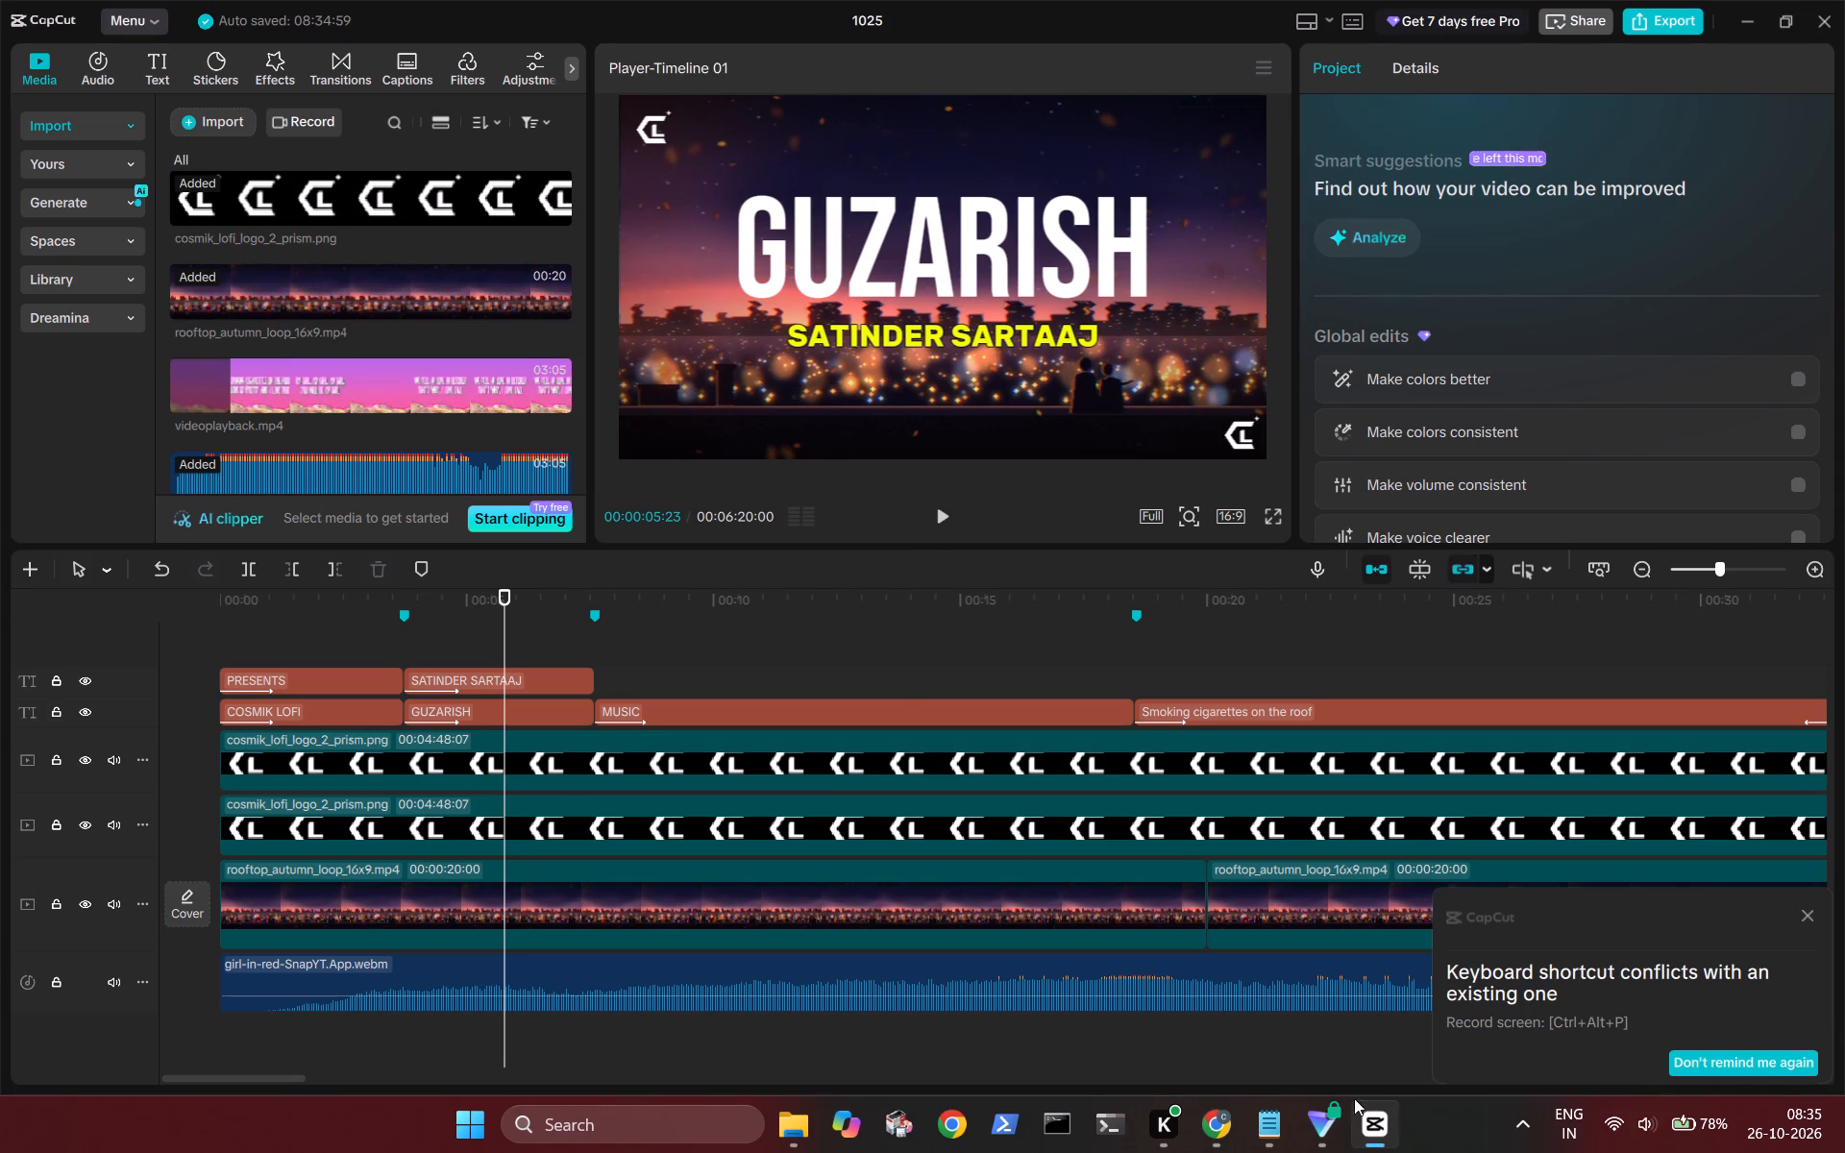
Replace the SATINDER SARTAAJ artist title with "Girl In Red".
{"action": "left_click", "coordinate": [473, 676]}
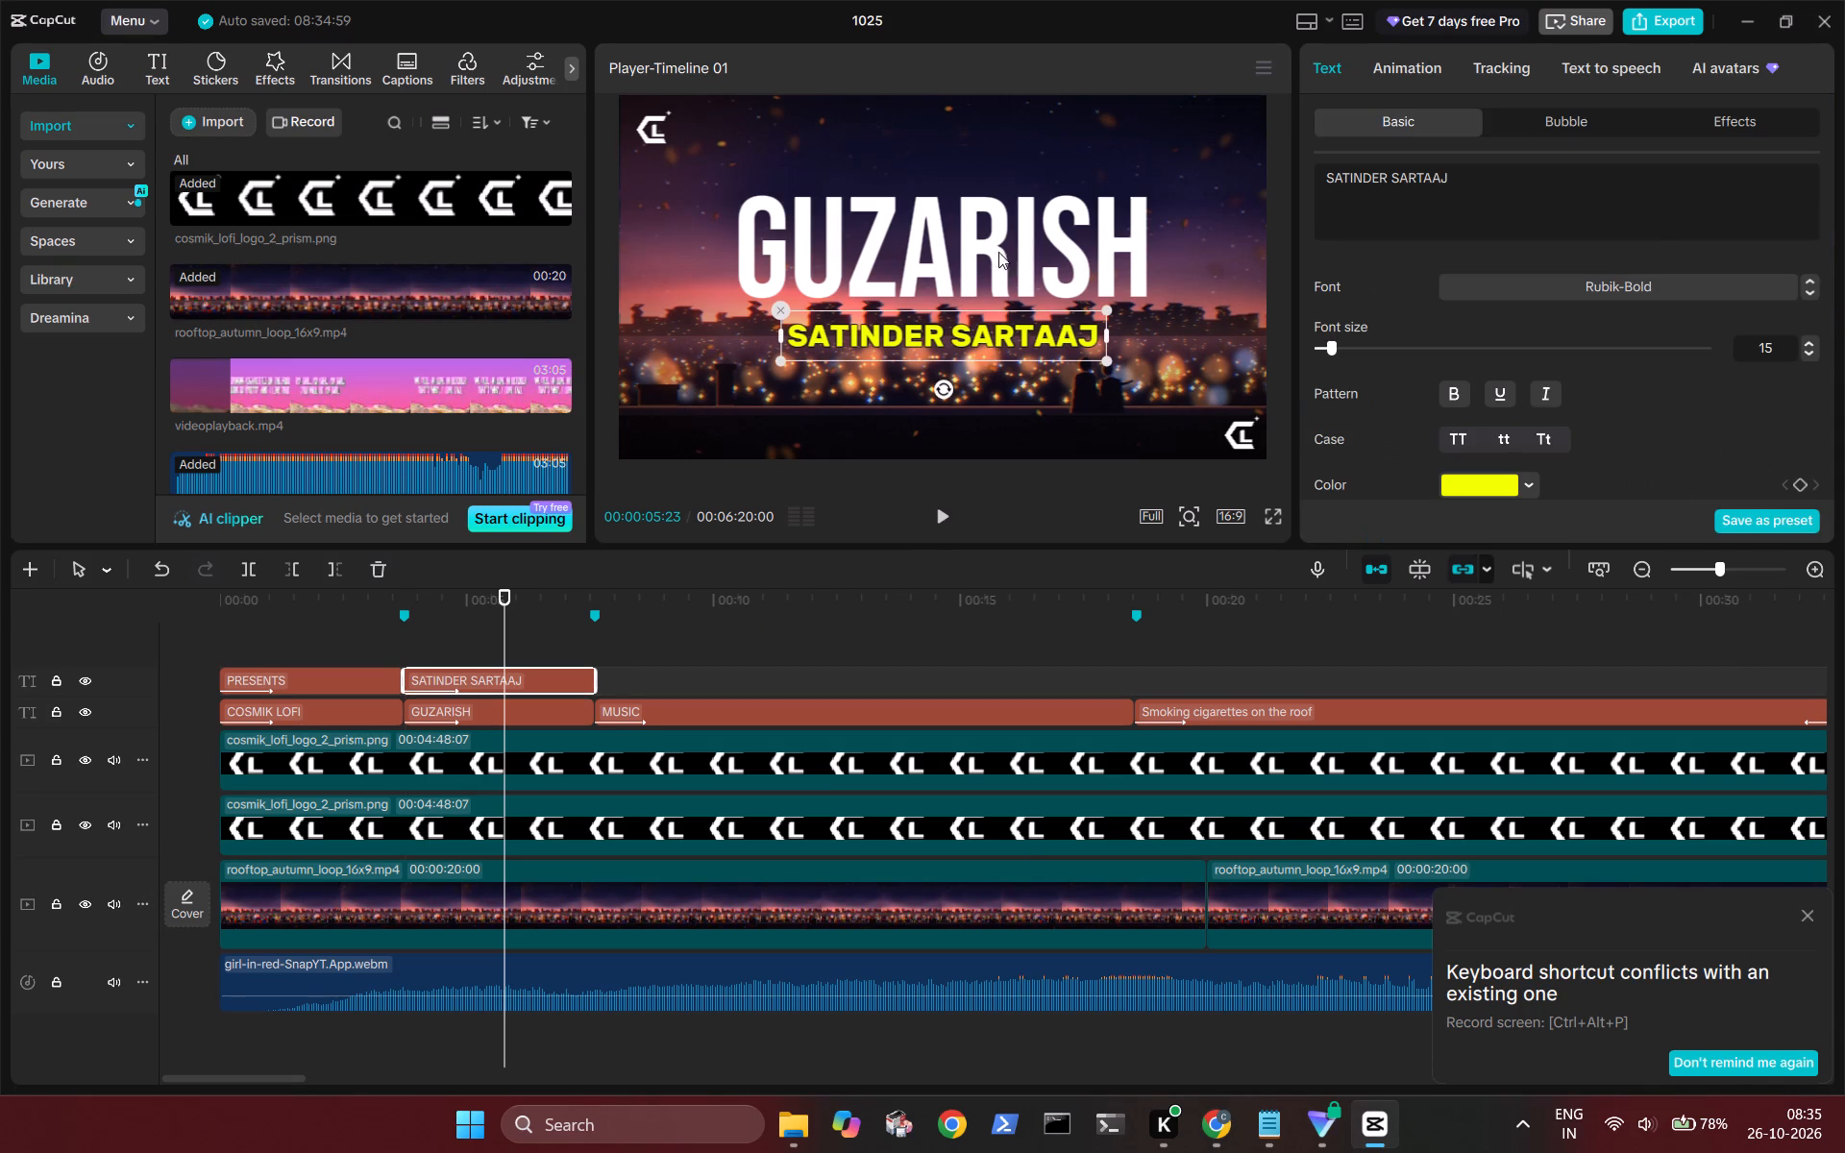
{"action": "left_click", "coordinate": [1505, 210]}
{"action": "key", "text": "ctrl+a"}
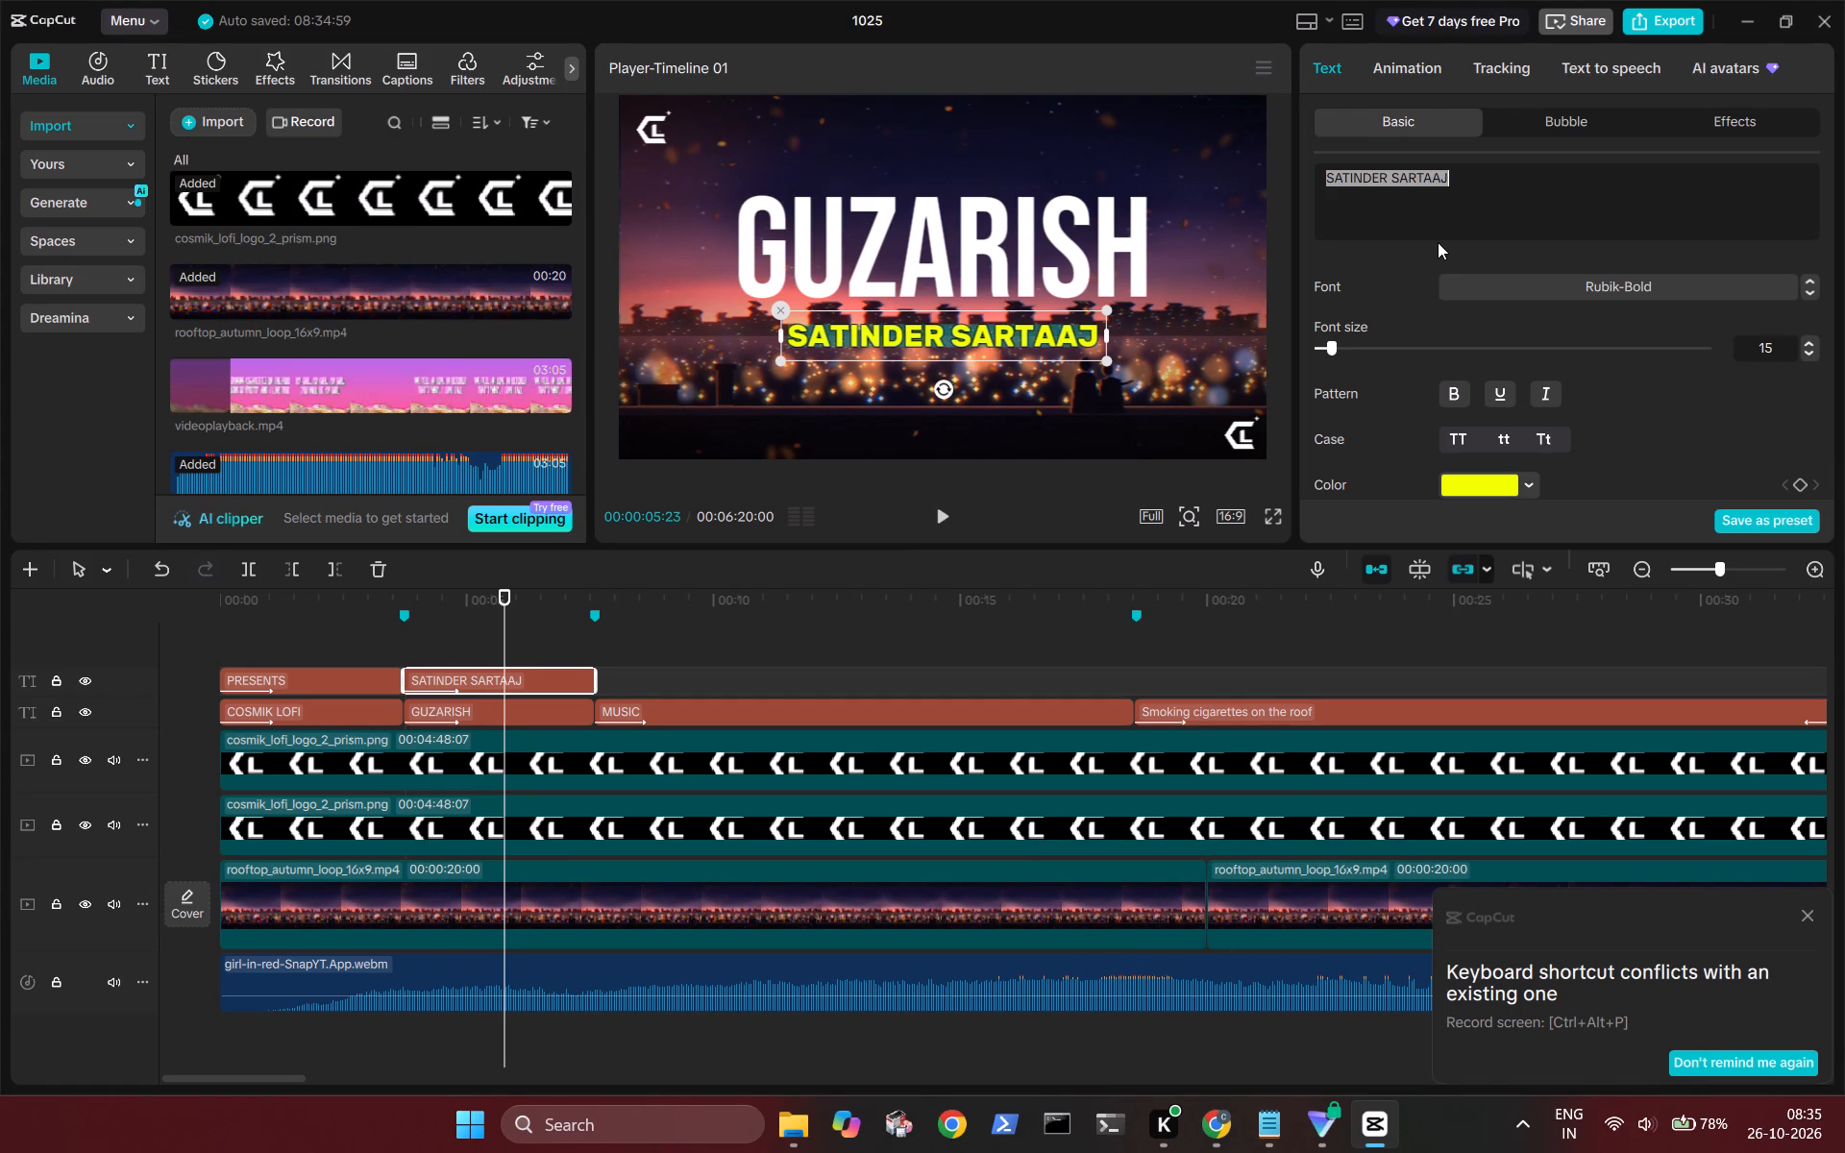
{"action": "type", "text": "GIRL"}
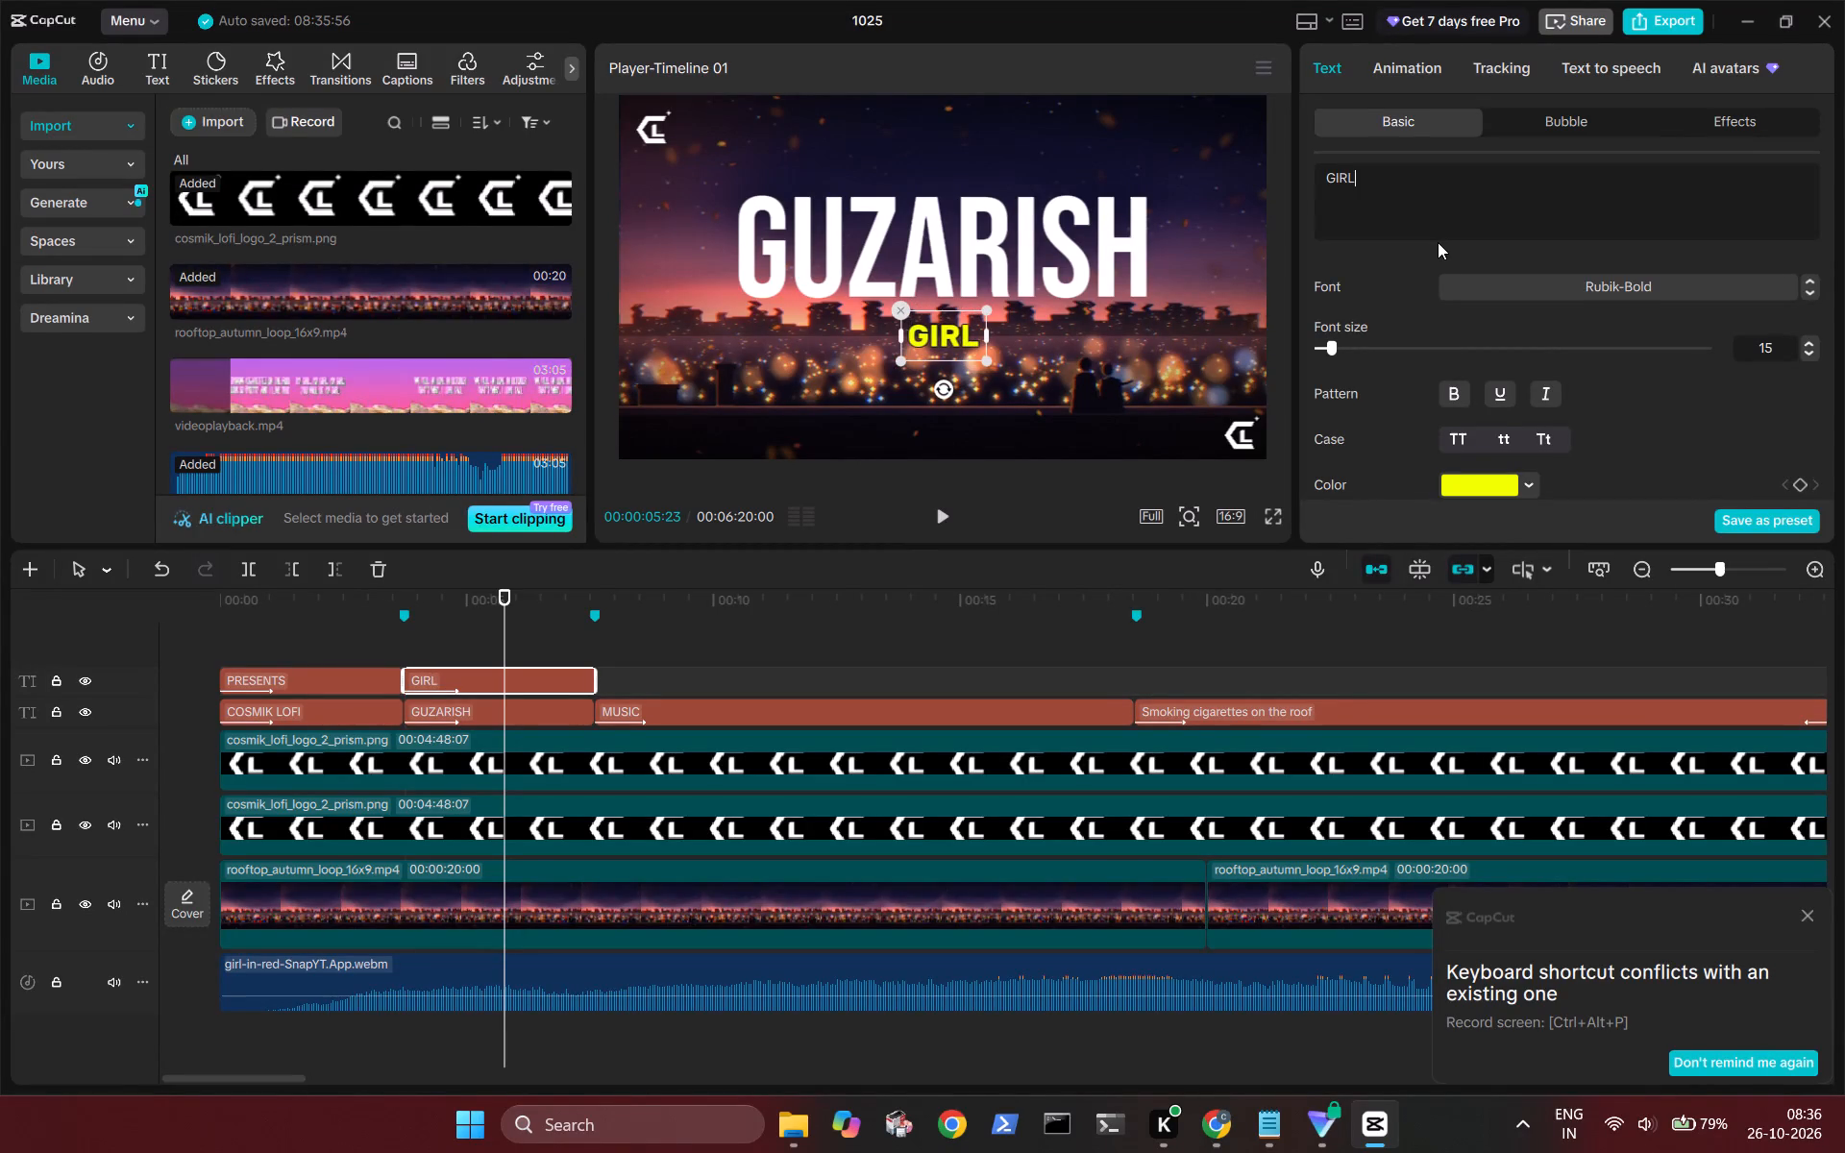
{"action": "key", "text": "BackSpace"}
{"action": "key", "text": "BackSpace"}
{"action": "key", "text": "BackSpace"}
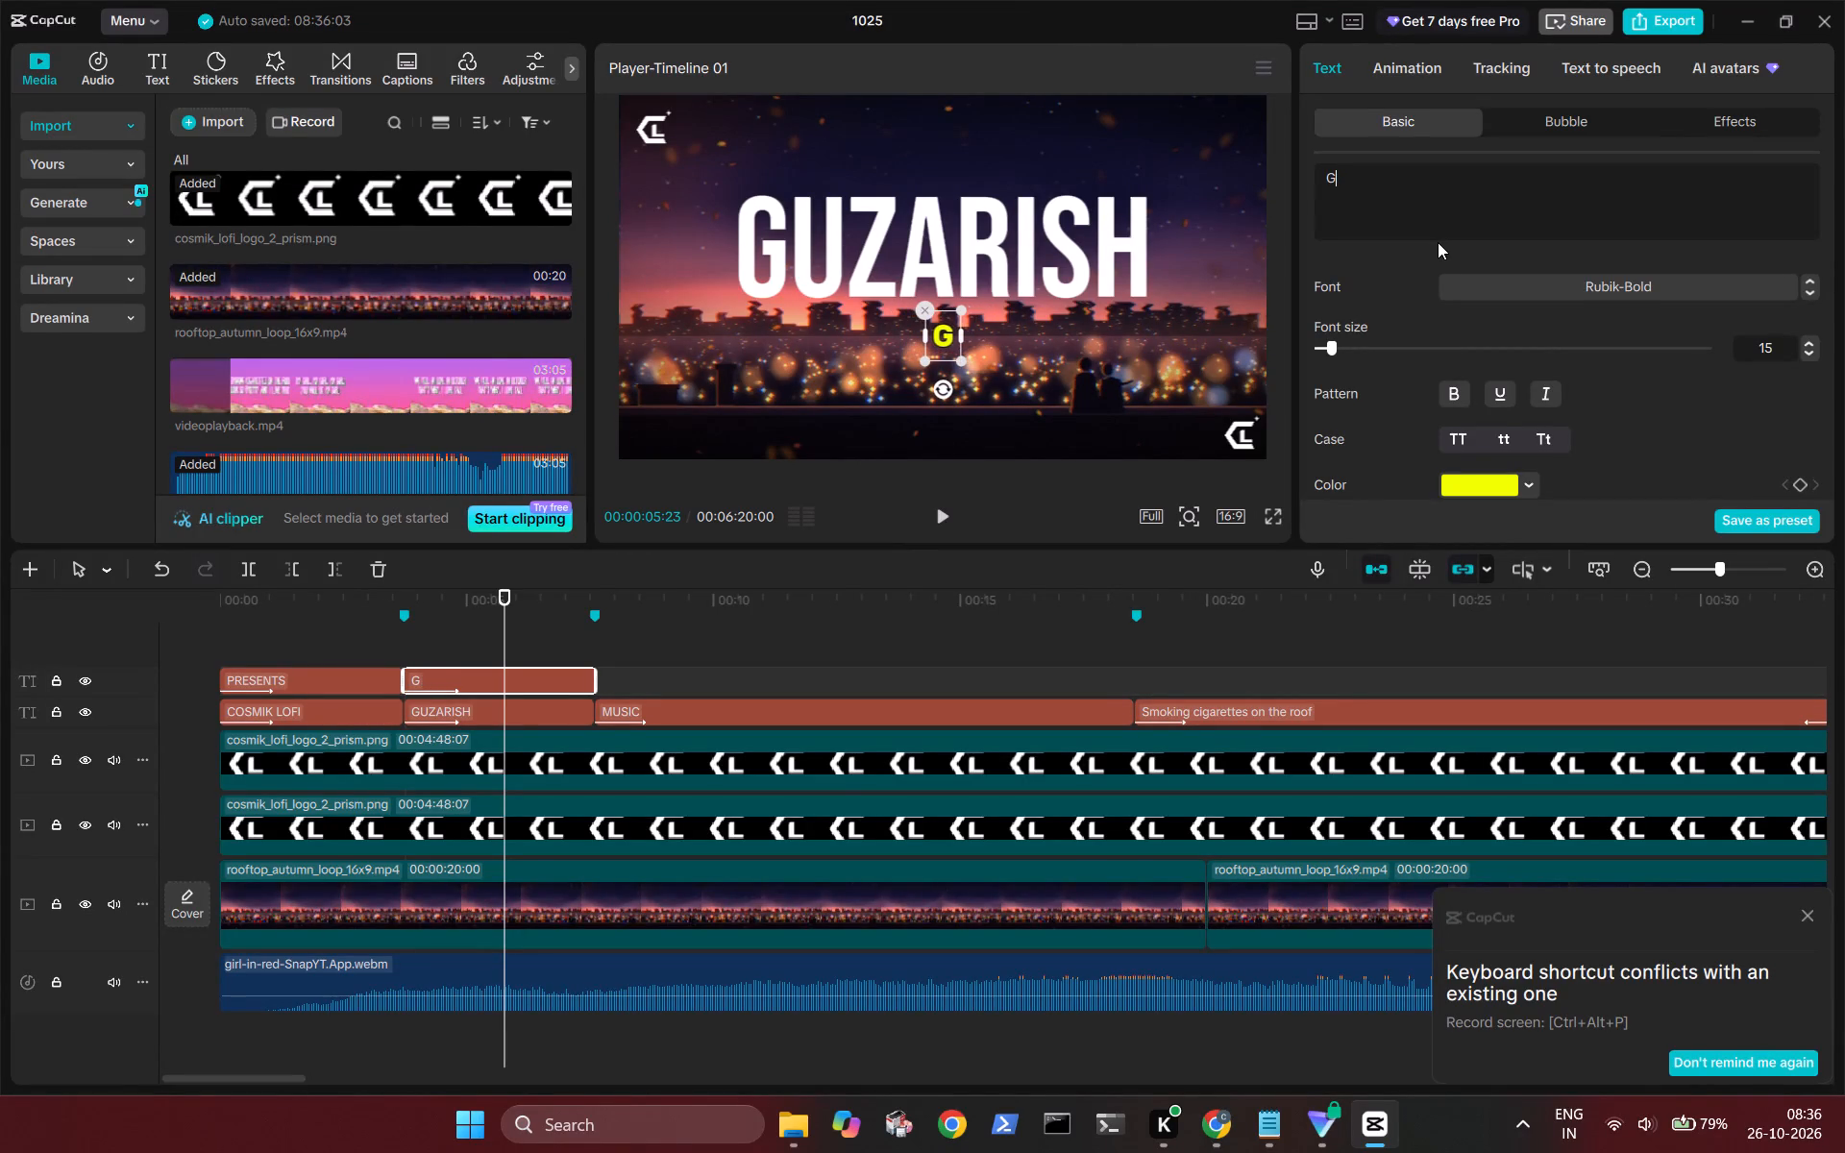
{"action": "type", "text": "ir"}
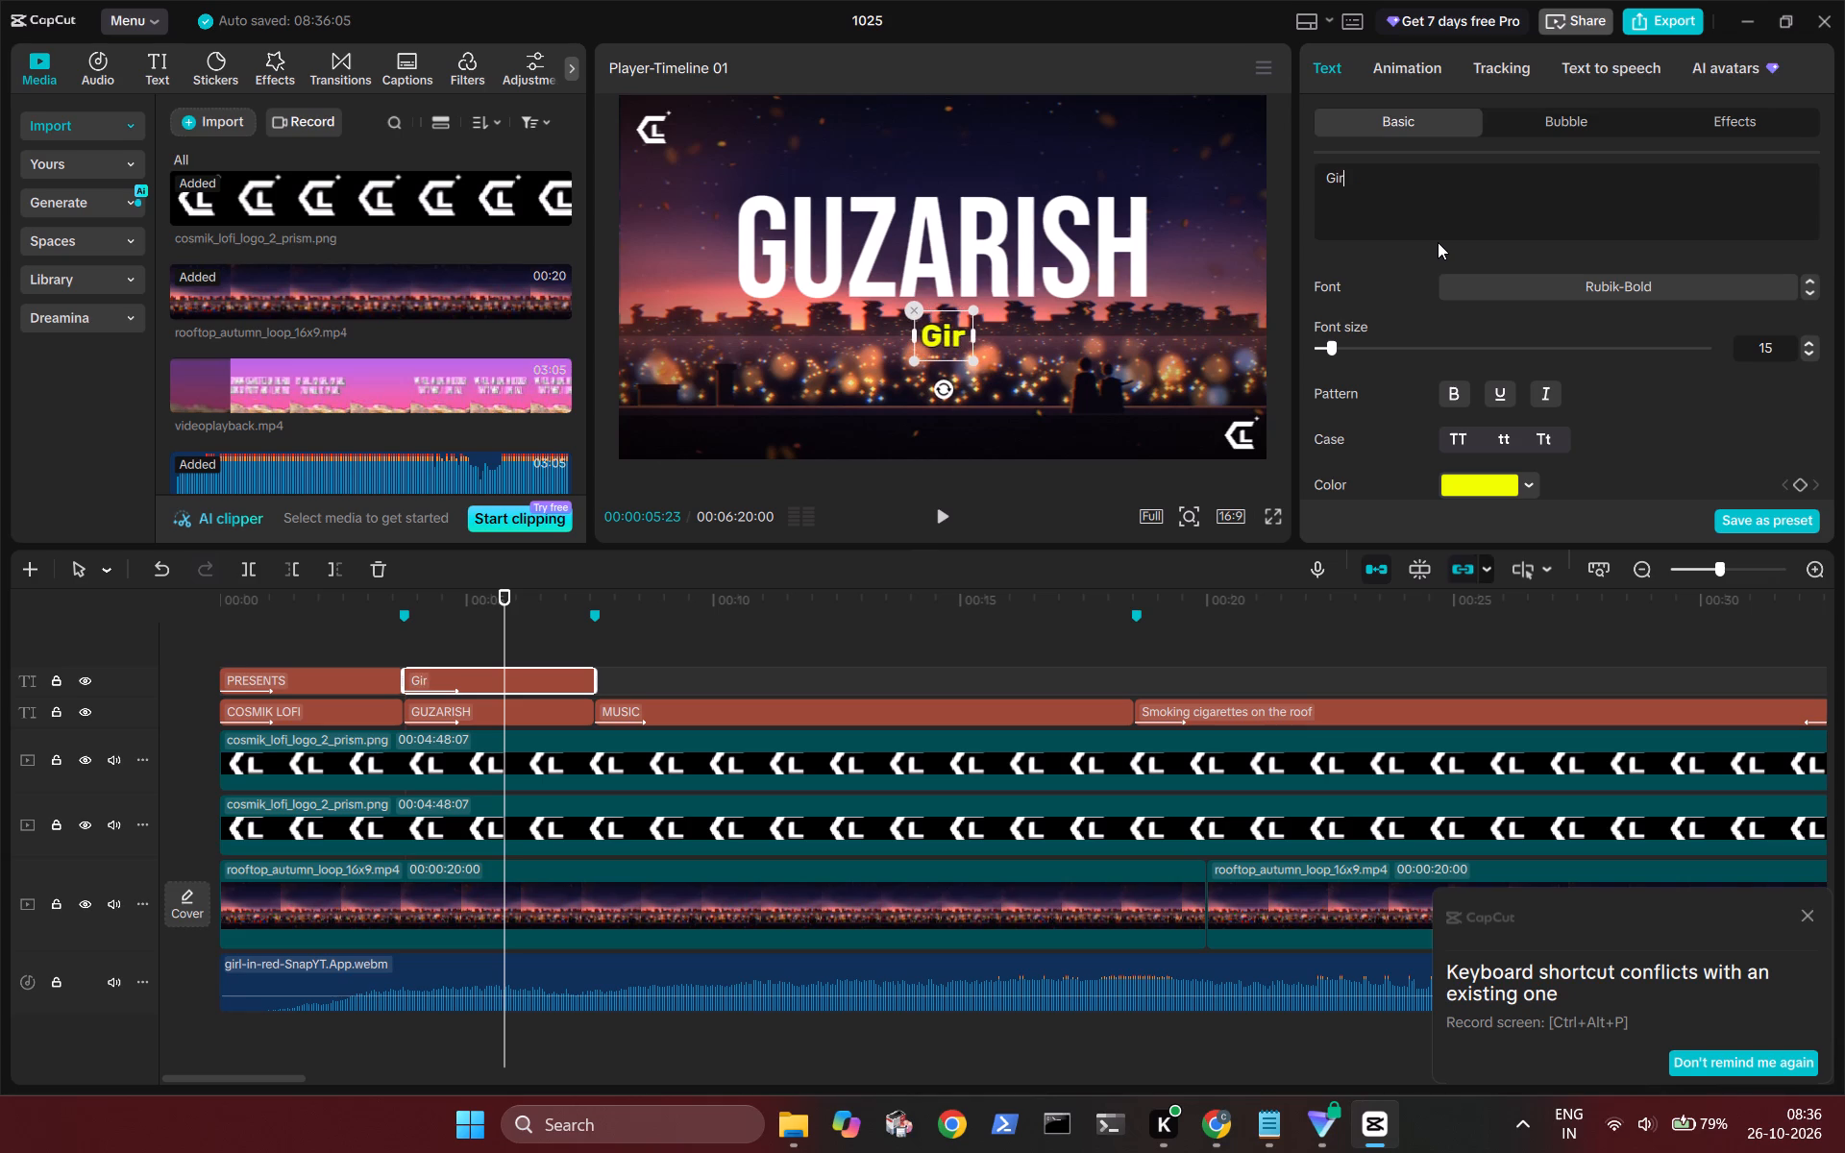
{"action": "type", "text": "l in"}
{"action": "key", "text": "space"}
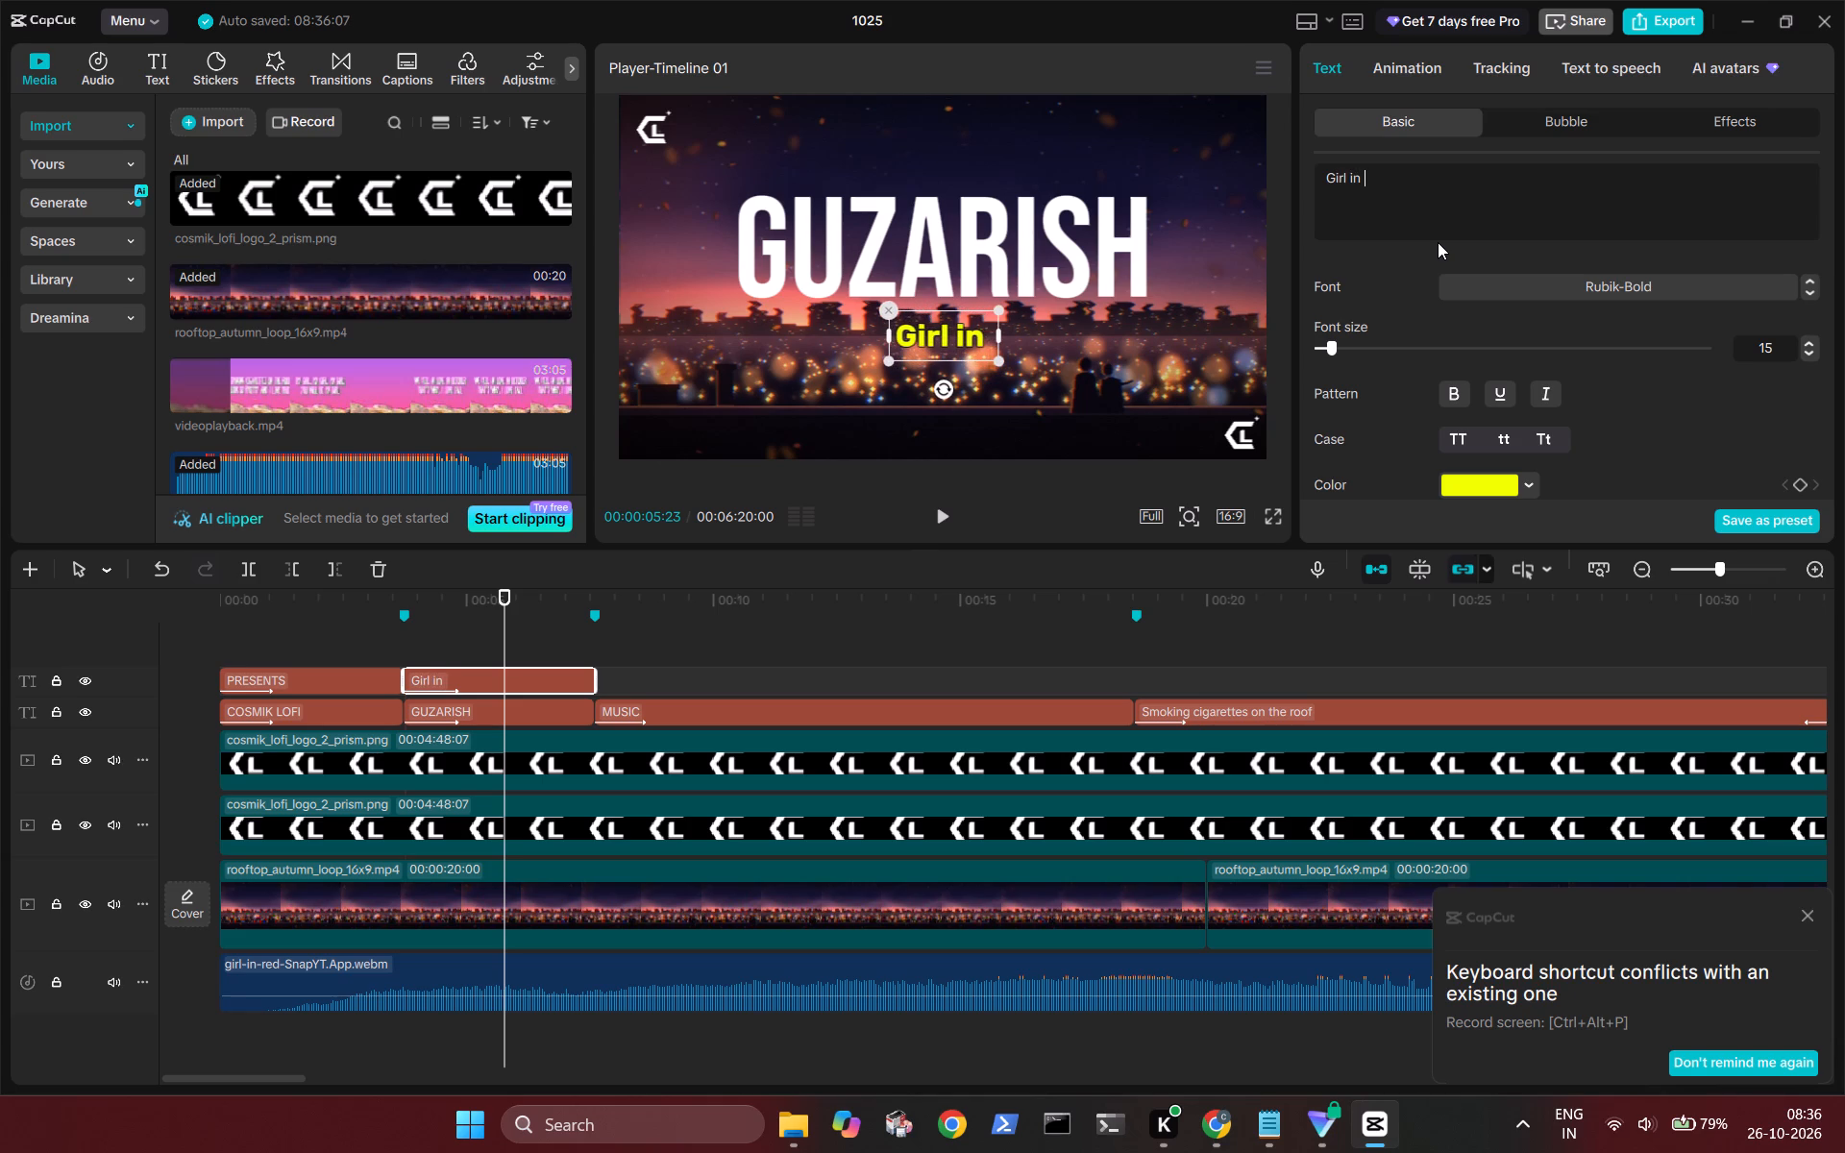
{"action": "type", "text": "red"}
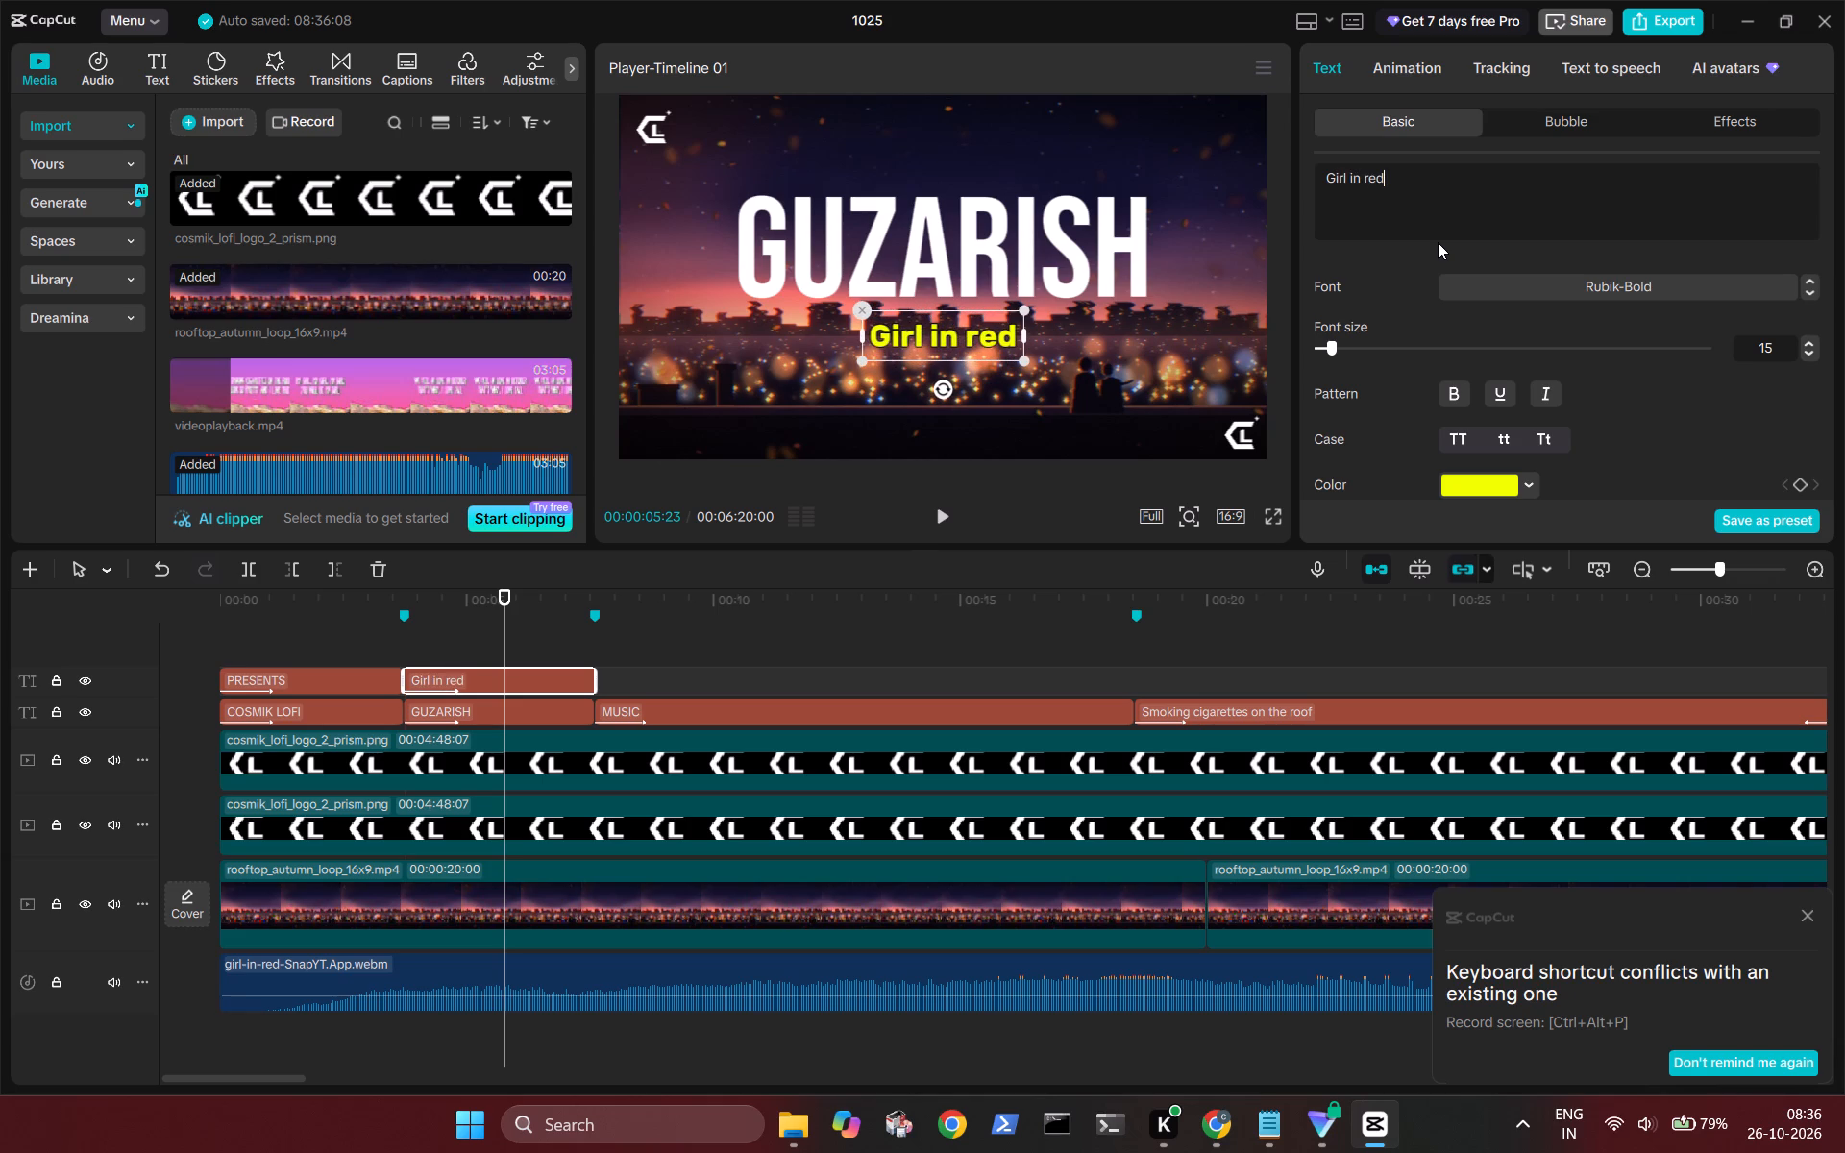
{"action": "key", "text": "BackSpace"}
{"action": "key", "text": "BackSpace"}
{"action": "key", "text": "BackSpace"}
{"action": "key", "text": "BackSpace"}
{"action": "key", "text": "BackSpace"}
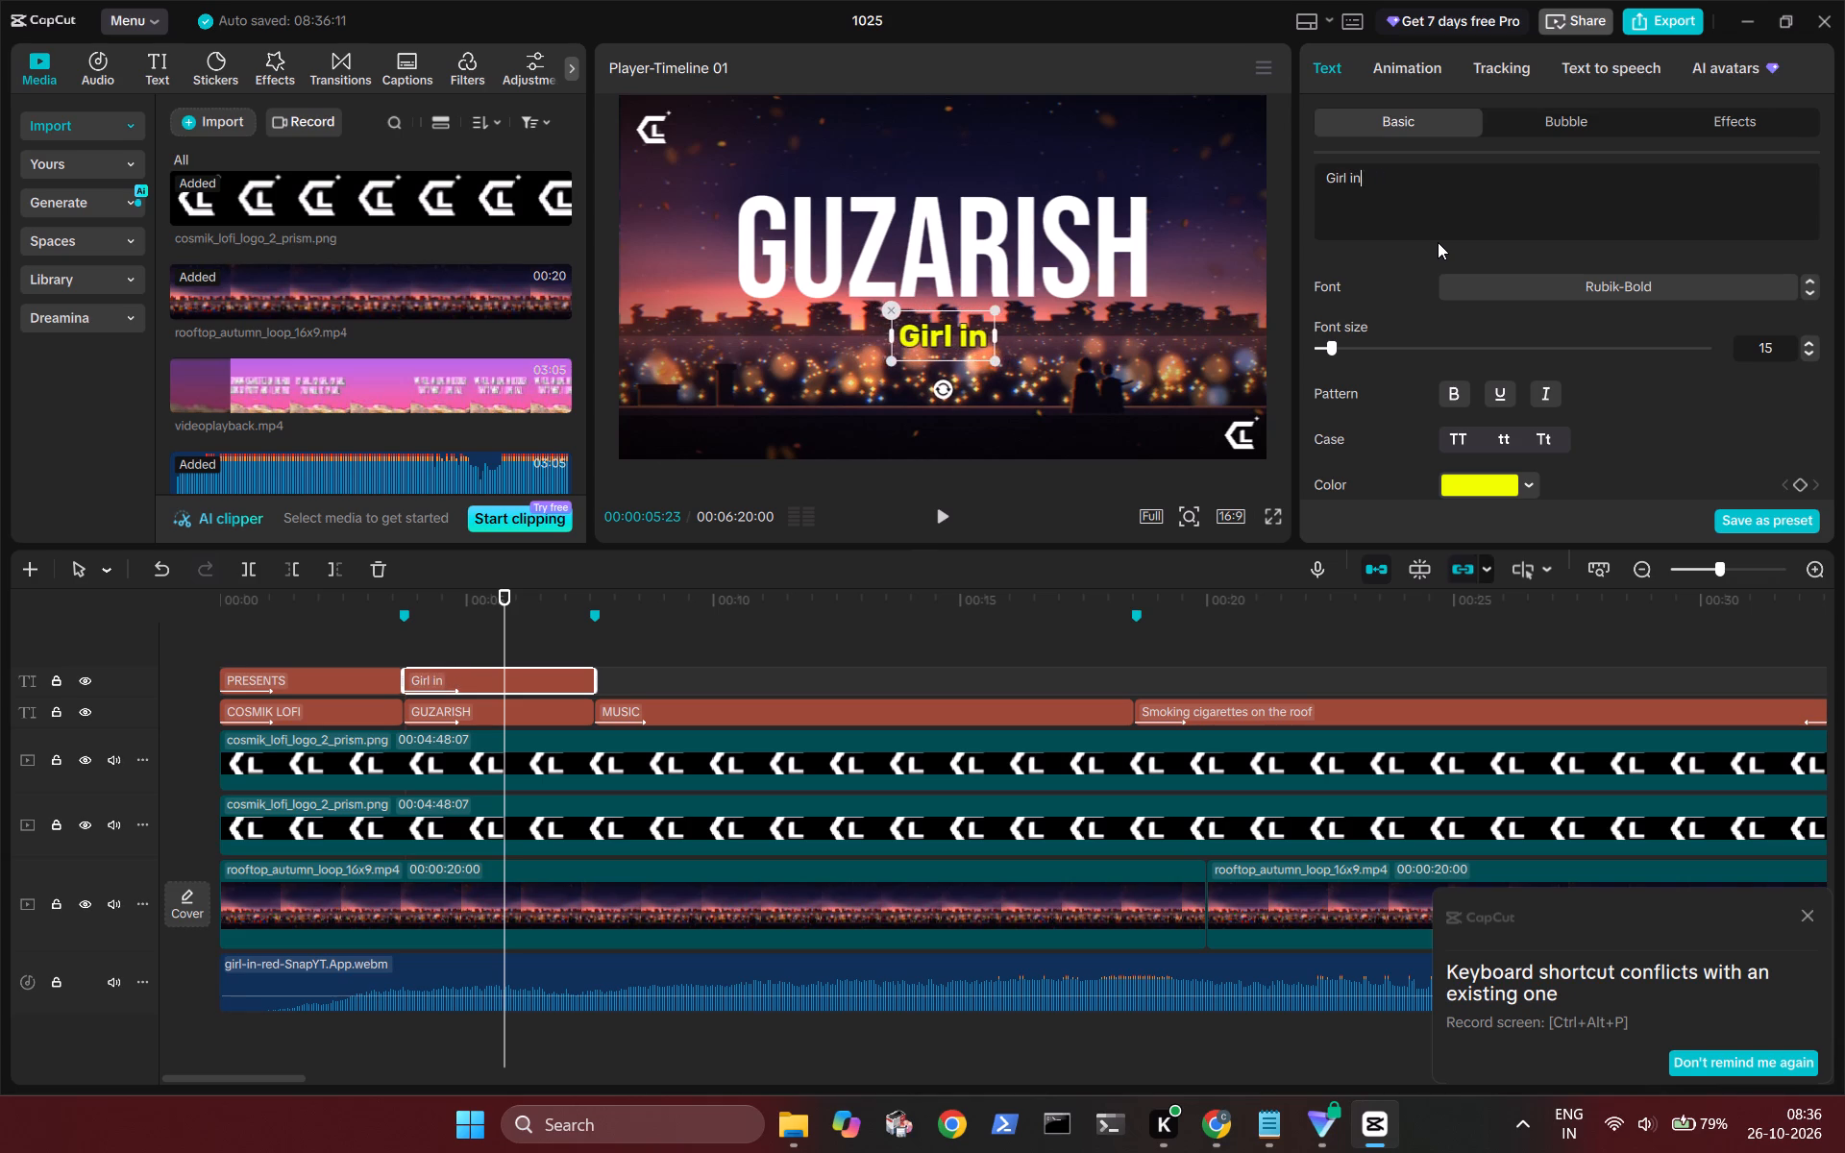
{"action": "key", "text": "BackSpace"}
{"action": "type", "text": "In Red"}
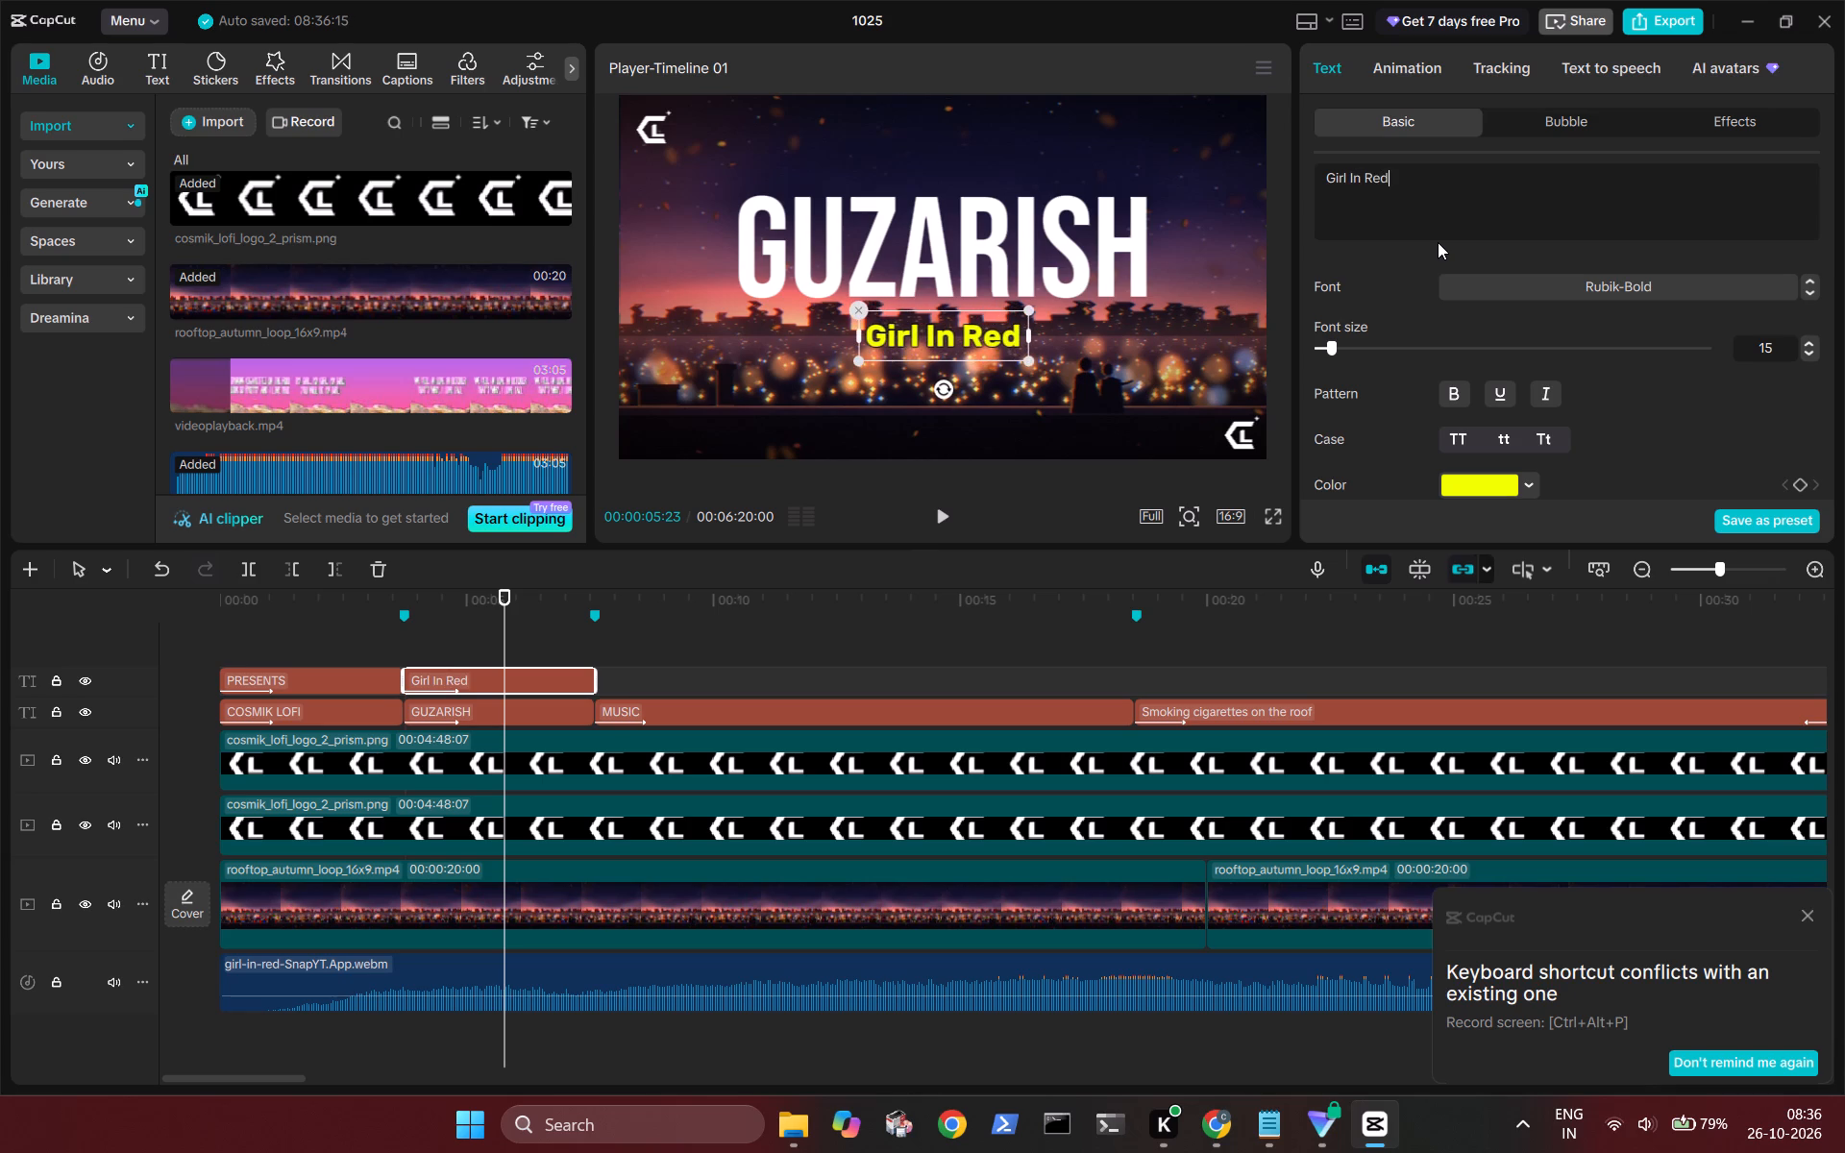
Replace the GUZARISH song title with "We Fell In Love In October".
{"action": "left_click", "coordinate": [963, 253]}
{"action": "left_click", "coordinate": [1462, 205]}
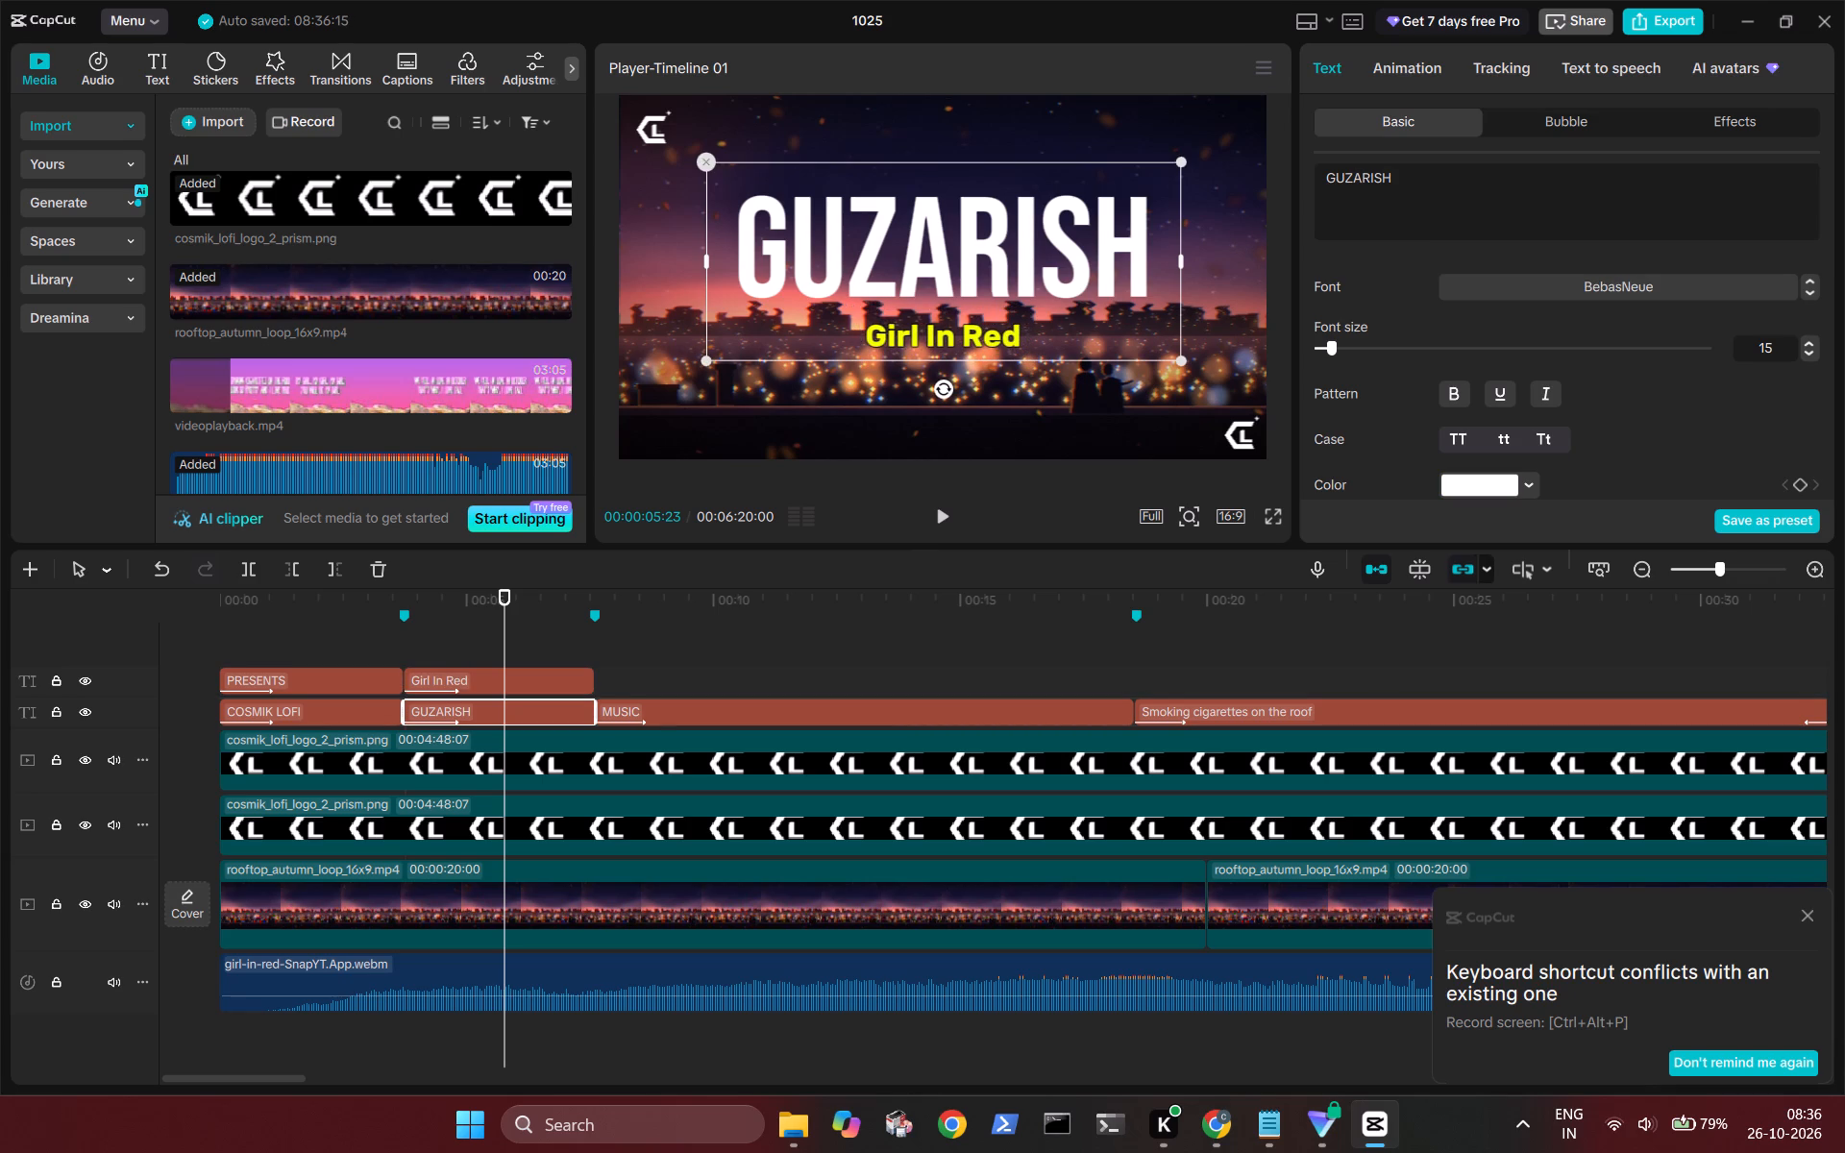
{"action": "key", "text": "BackSpace"}
{"action": "key", "text": "BackSpace"}
{"action": "key", "text": "BackSpace"}
{"action": "key", "text": "BackSpace"}
{"action": "key", "text": "BackSpace"}
{"action": "key", "text": "BackSpace"}
{"action": "key", "text": "BackSpace"}
{"action": "key", "text": "BackSpace"}
{"action": "key", "text": "BackSpace"}
{"action": "key", "text": "BackSpace"}
{"action": "key", "text": "BackSpace"}
{"action": "key", "text": "BackSpace"}
{"action": "key", "text": "BackSpace"}
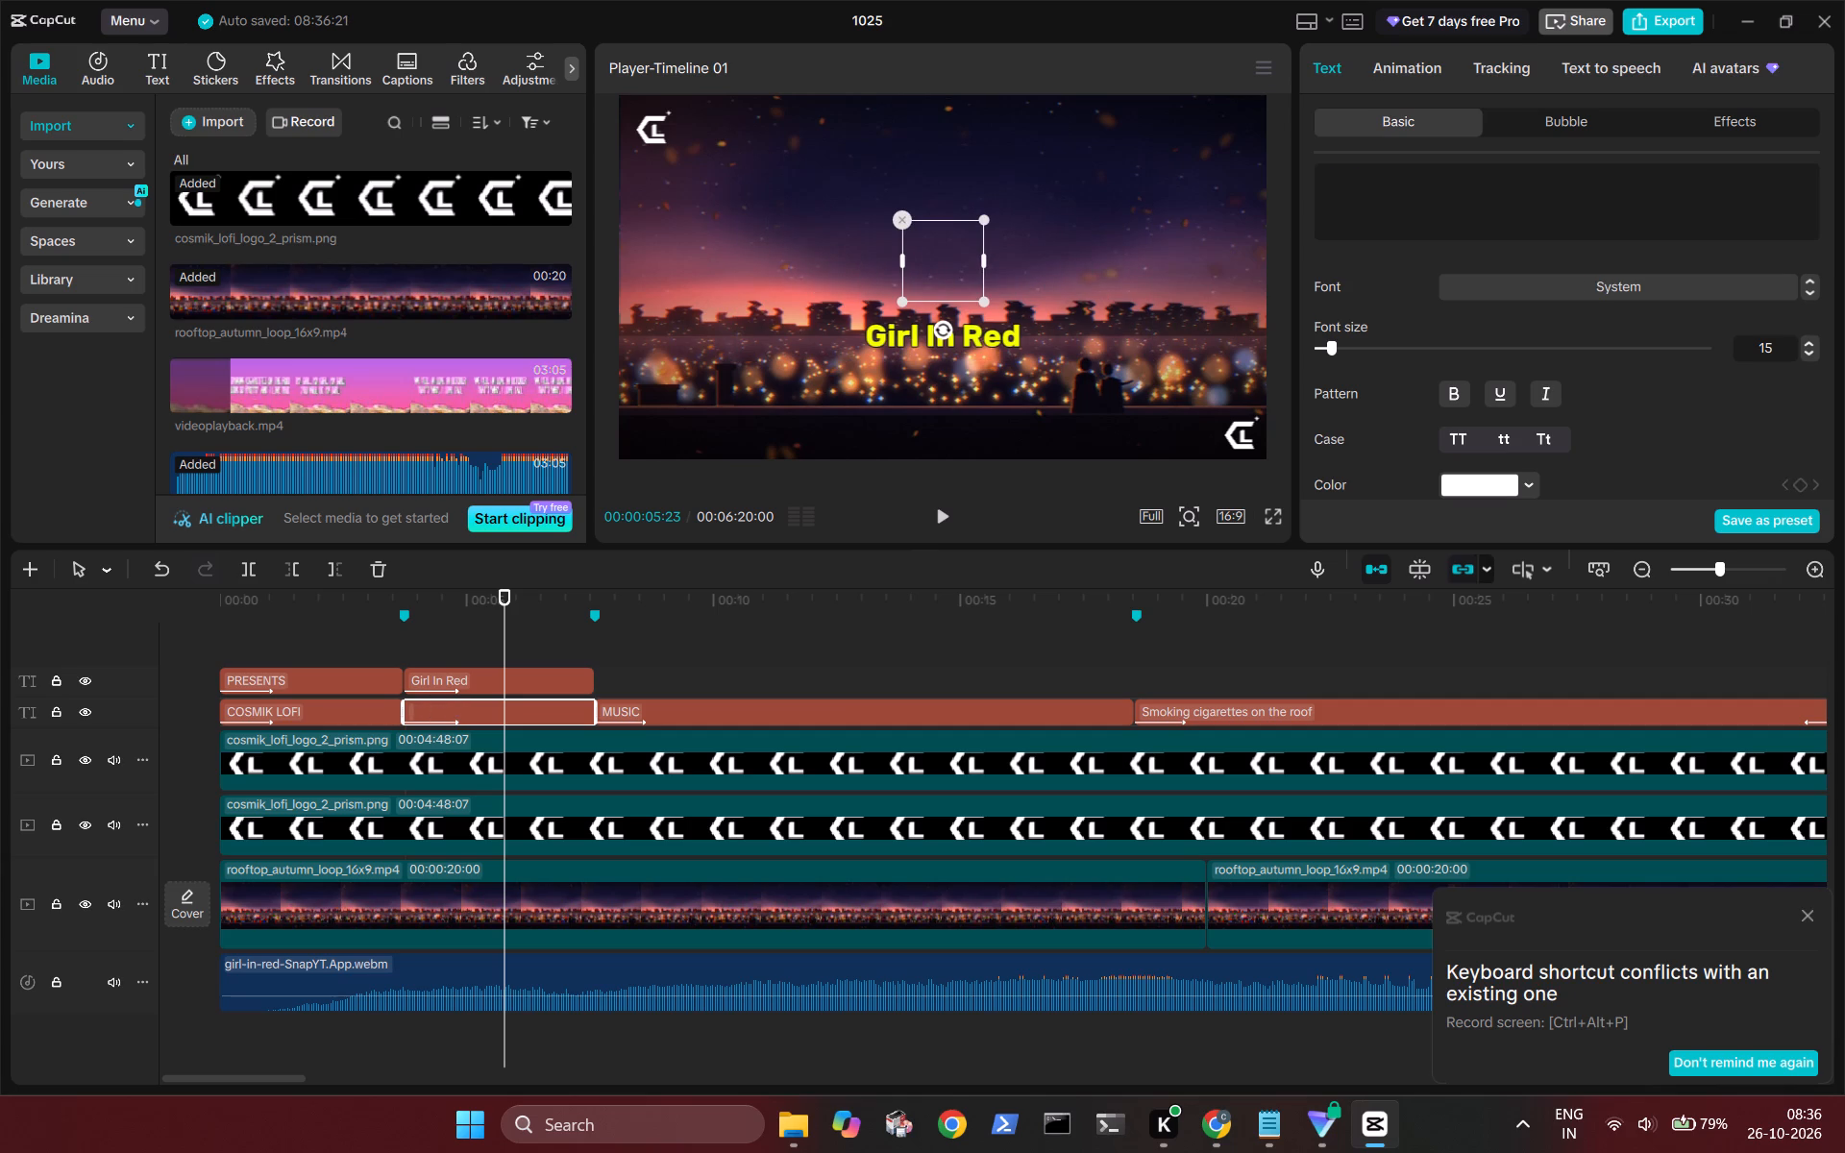
{"action": "type", "text": "We"}
{"action": "key", "text": "space"}
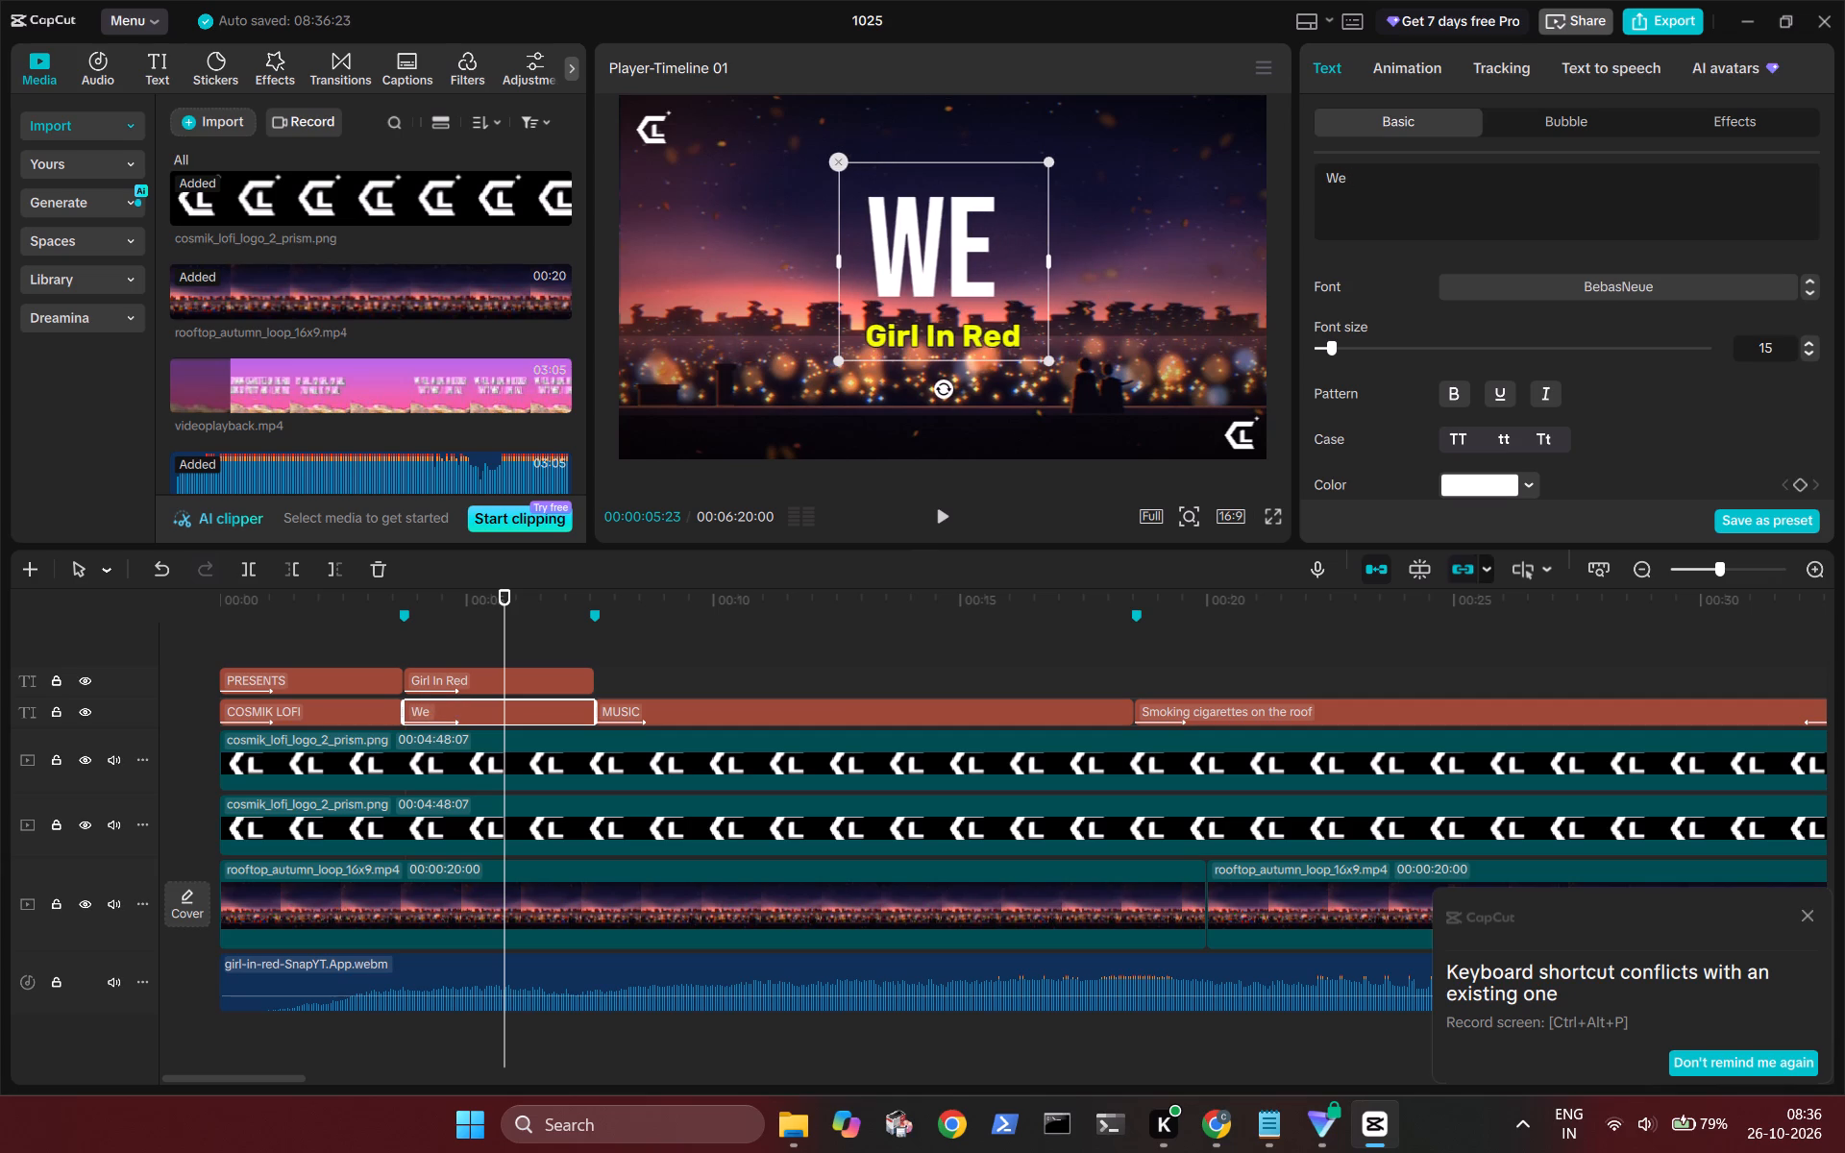
{"action": "type", "text": "Fell In"}
{"action": "key", "text": "space"}
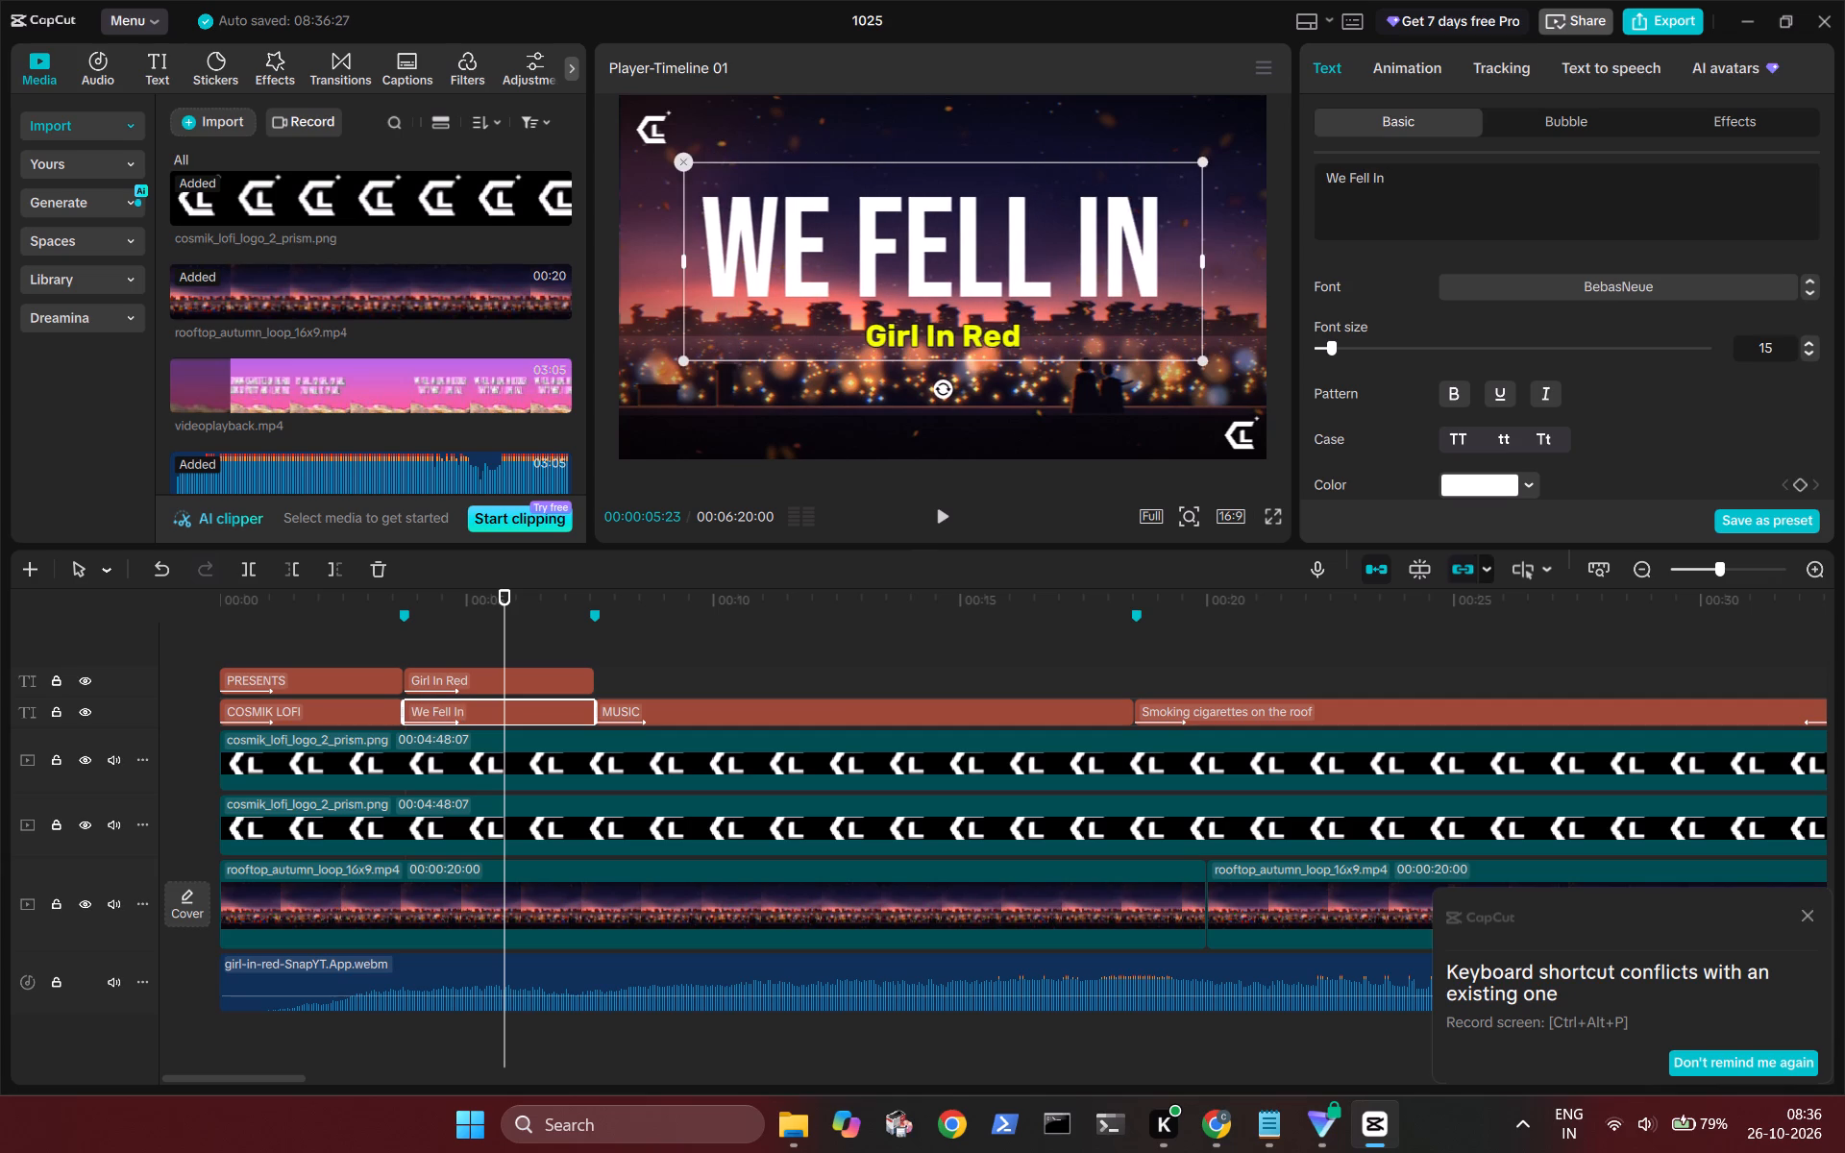
{"action": "type", "text": "Love In October"}
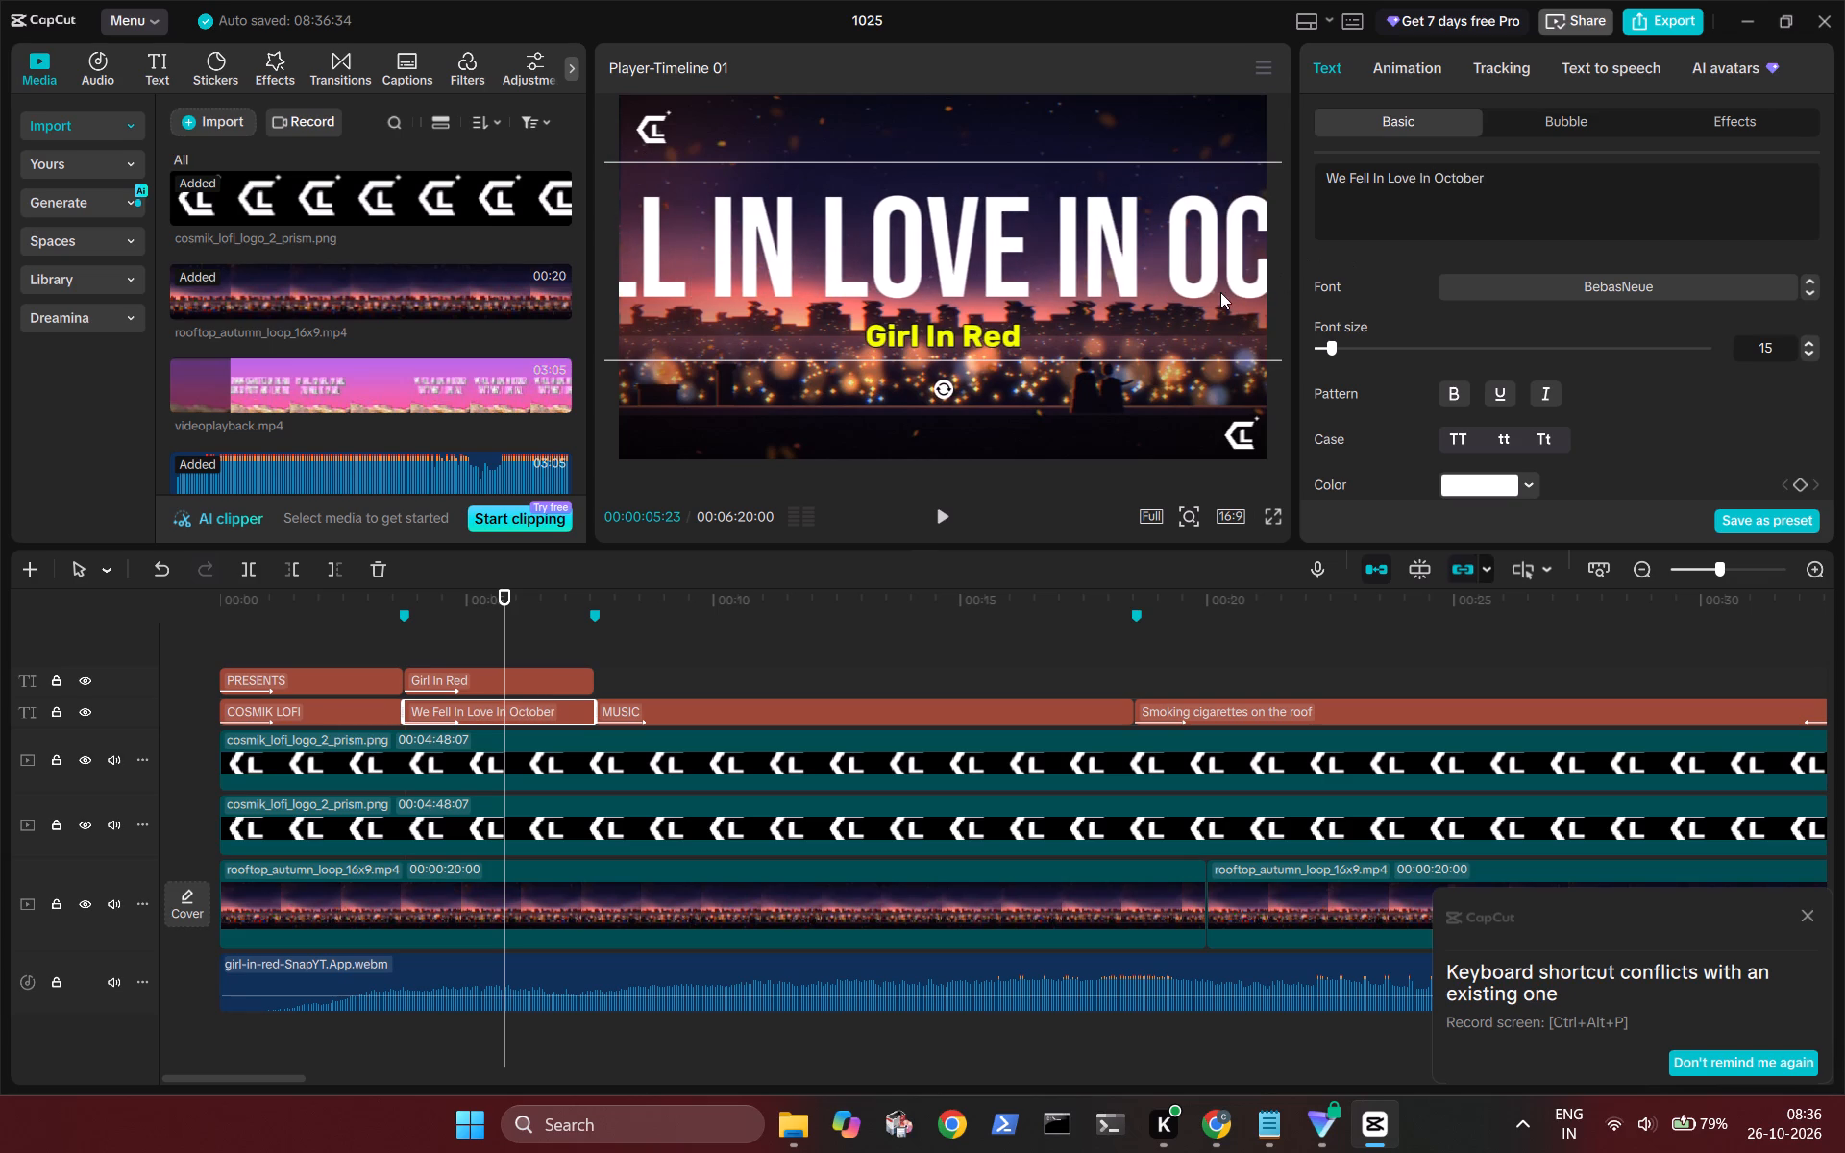
Change the font of the "We Fell In Love In October" title to Bernard MT Condensed.
{"action": "left_click", "coordinate": [1611, 287]}
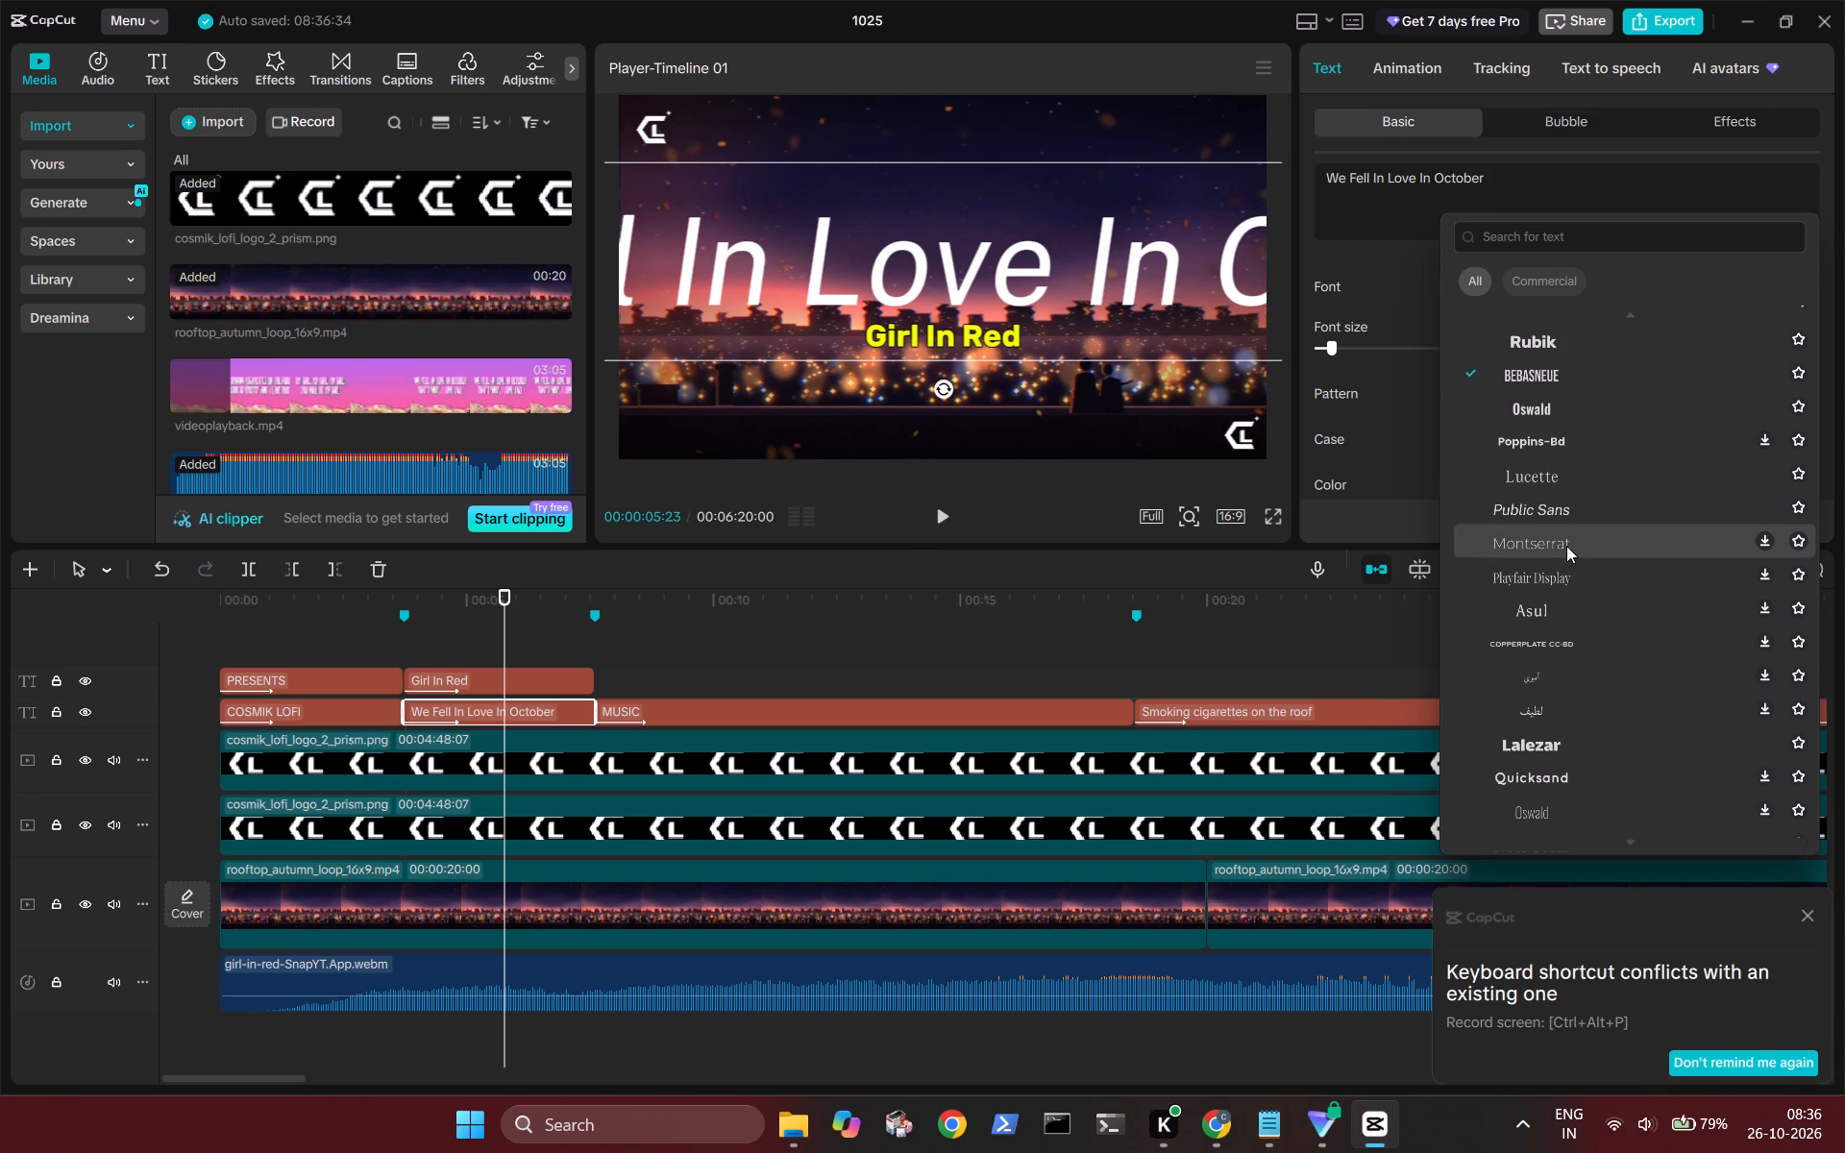
{"action": "scroll", "coordinate": [1566, 546], "scroll_direction": "down", "scroll_amount": 1}
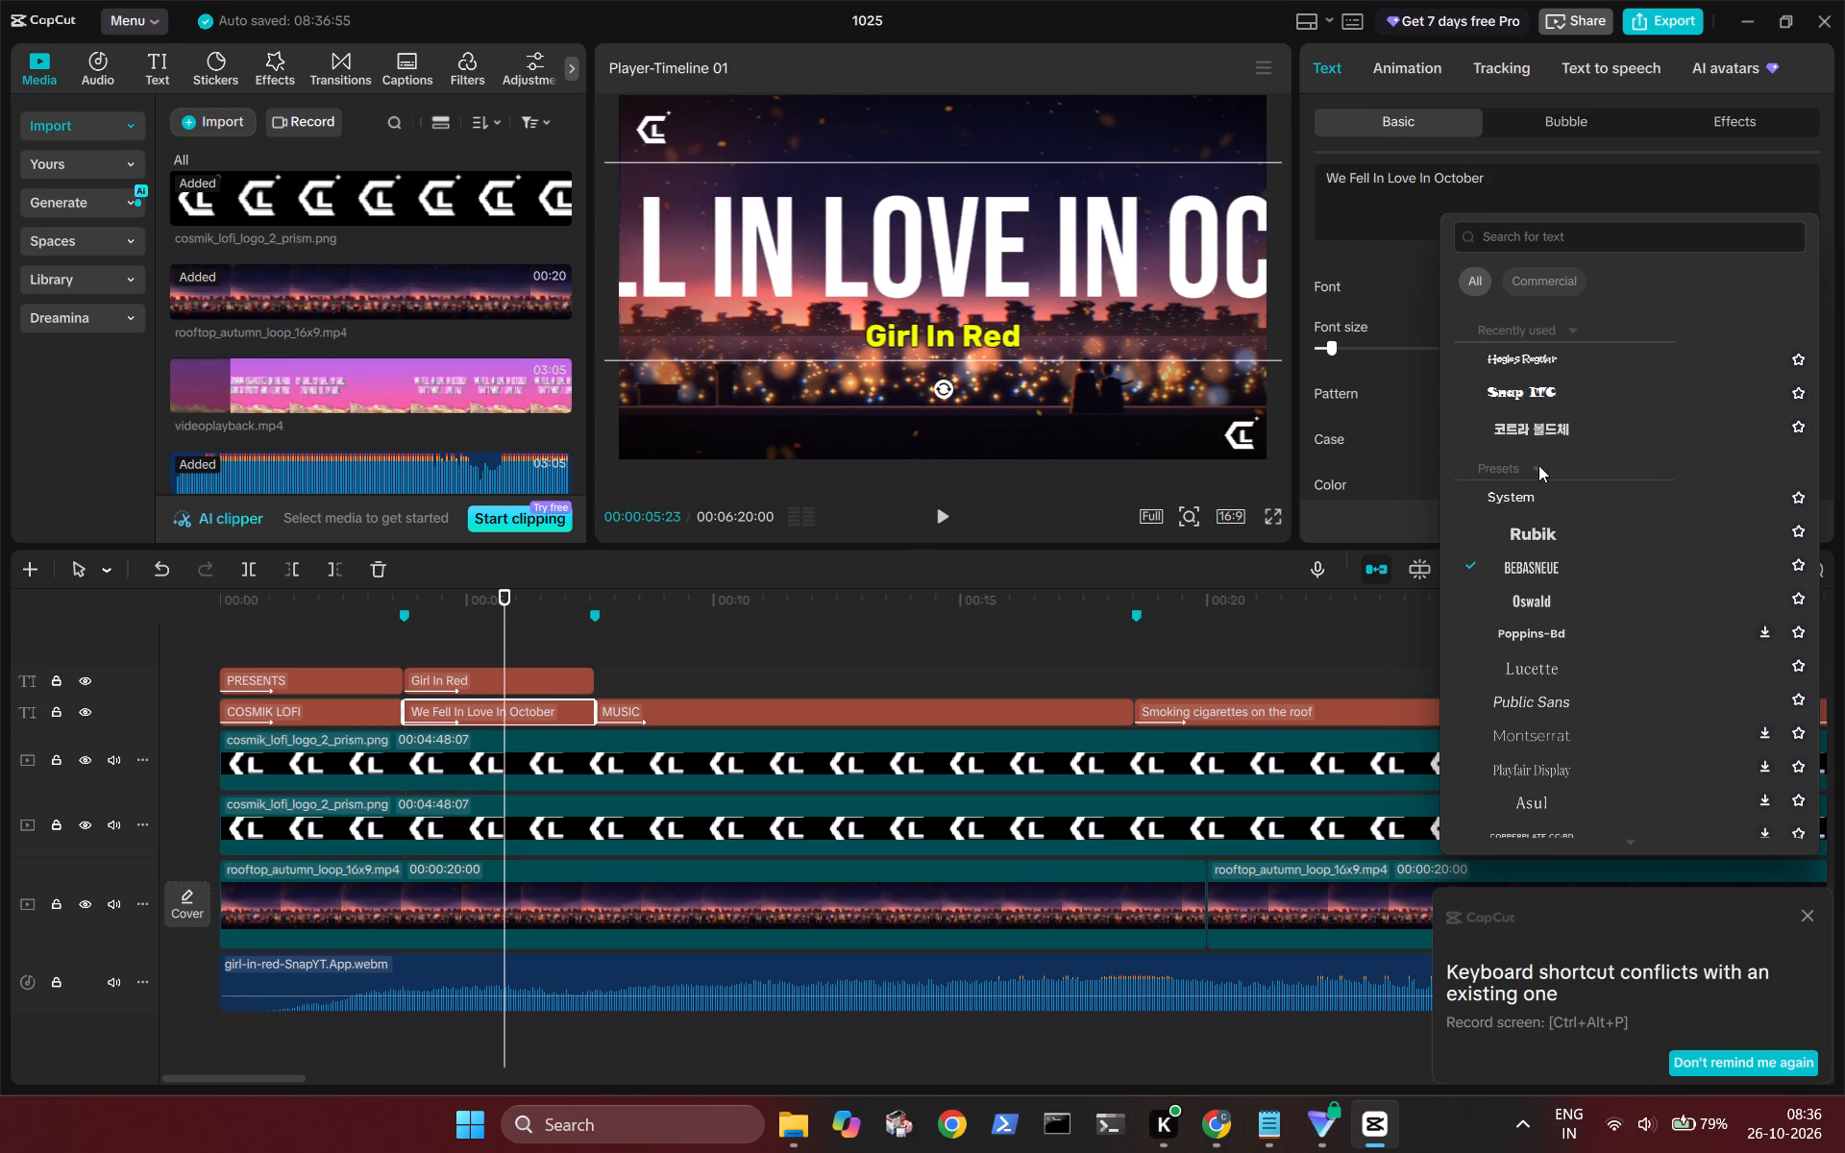
{"action": "left_click", "coordinate": [1570, 319]}
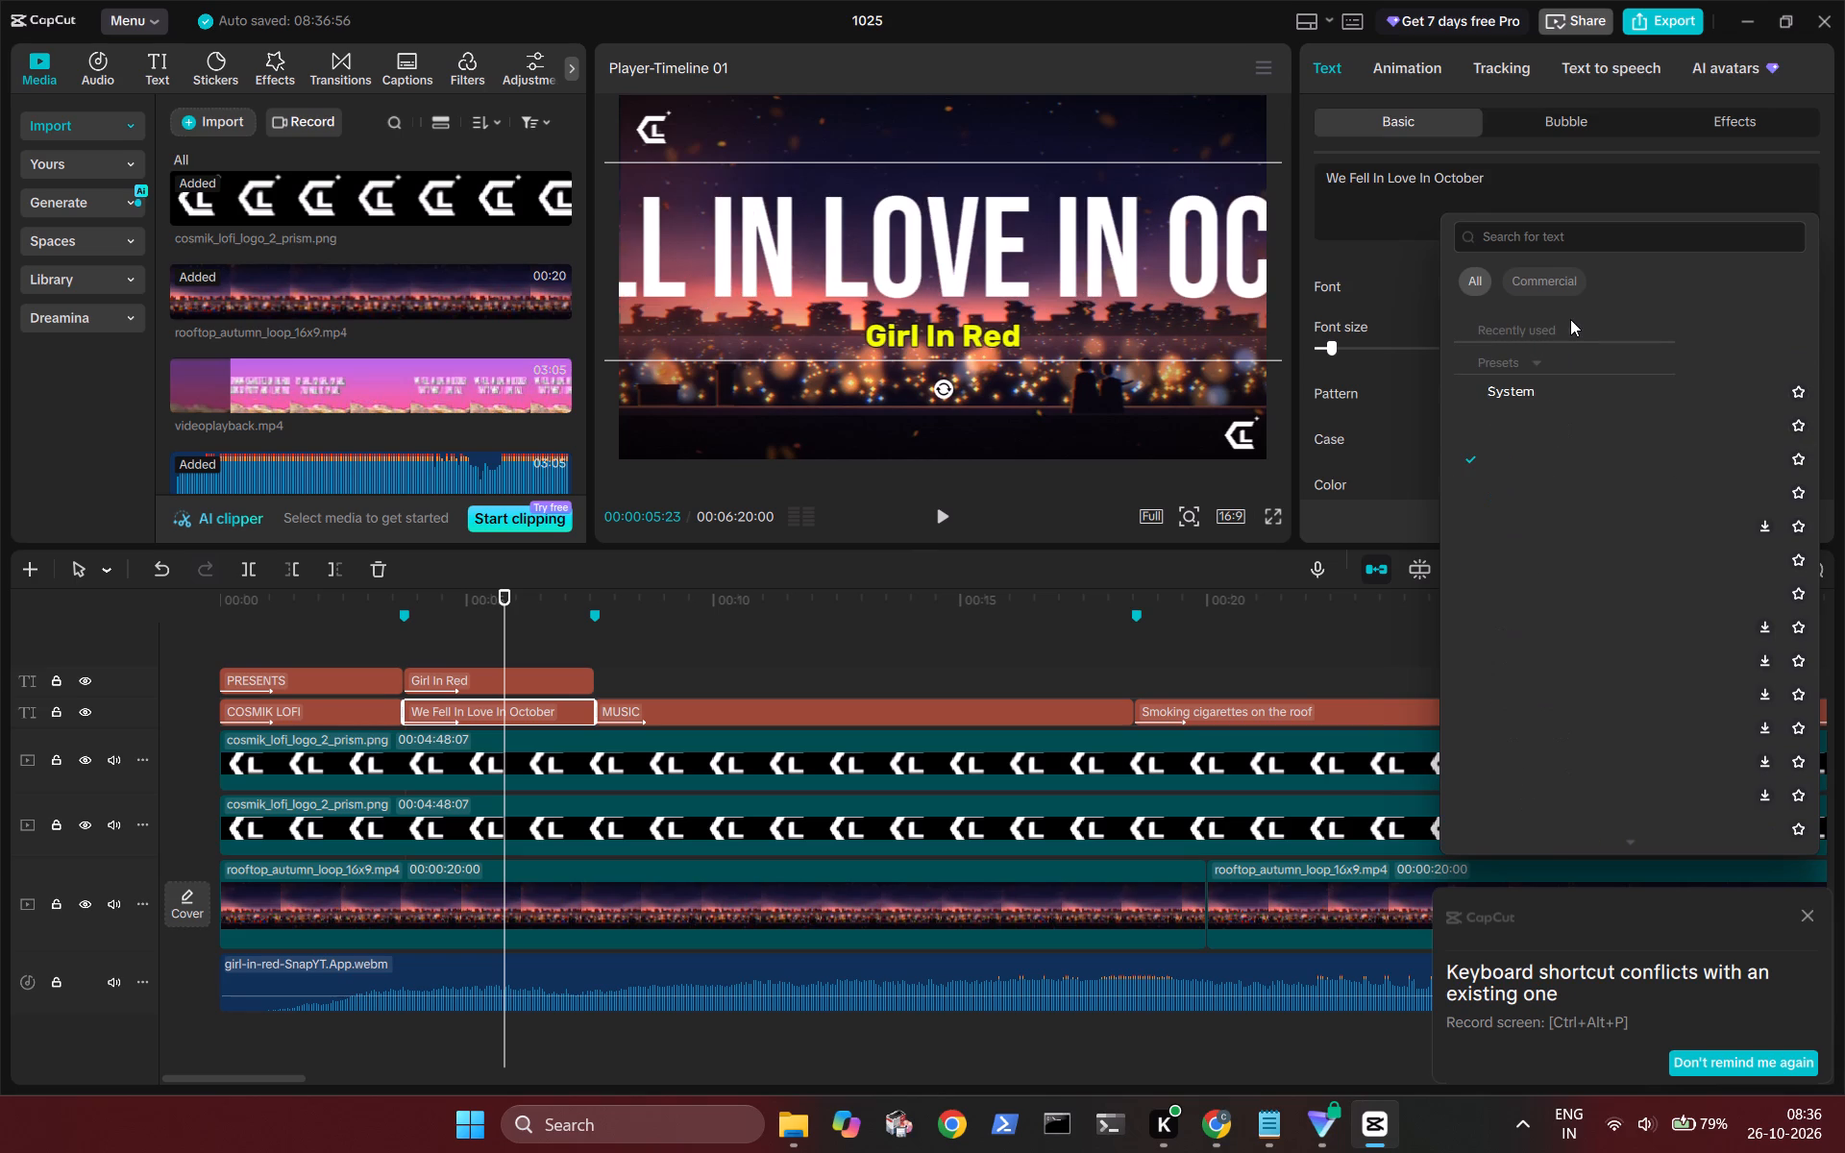
{"action": "left_click", "coordinate": [1531, 360]}
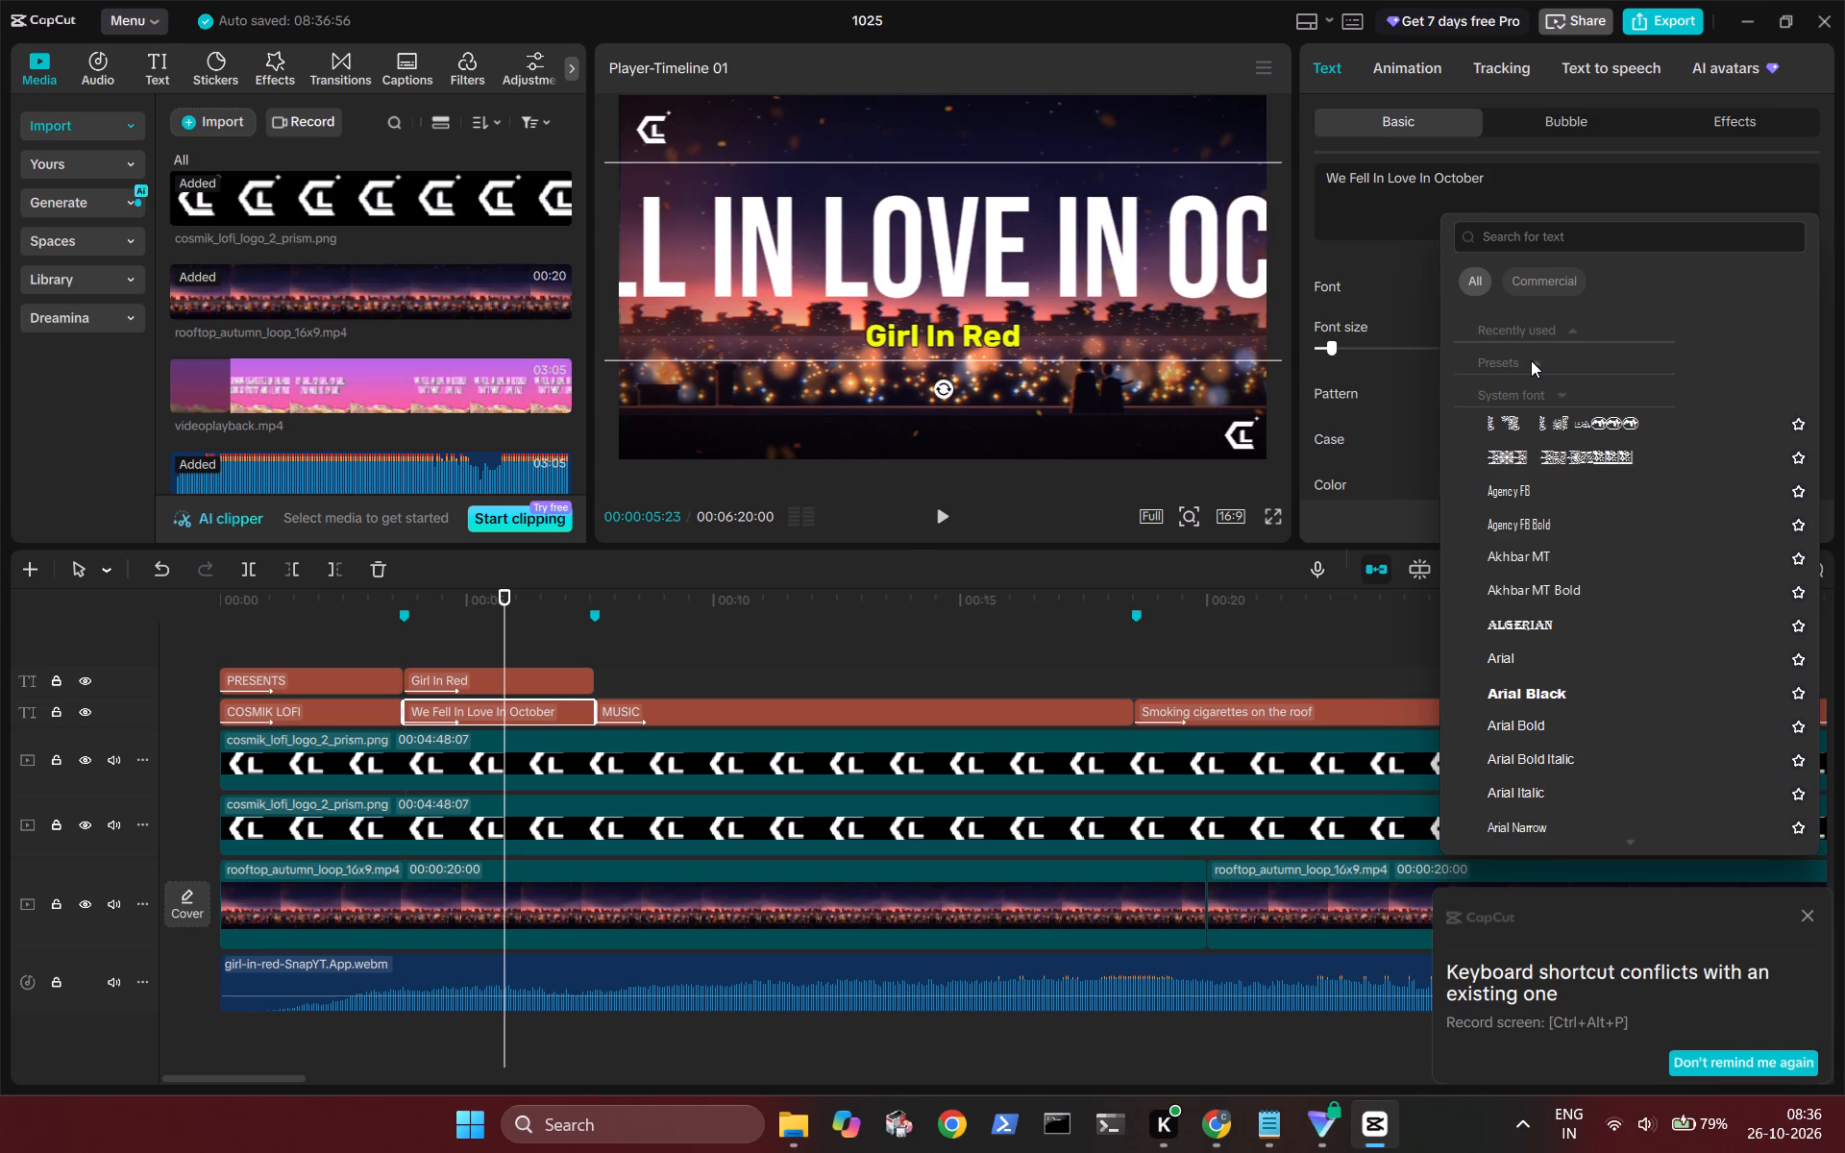
{"action": "left_click", "coordinate": [1562, 388]}
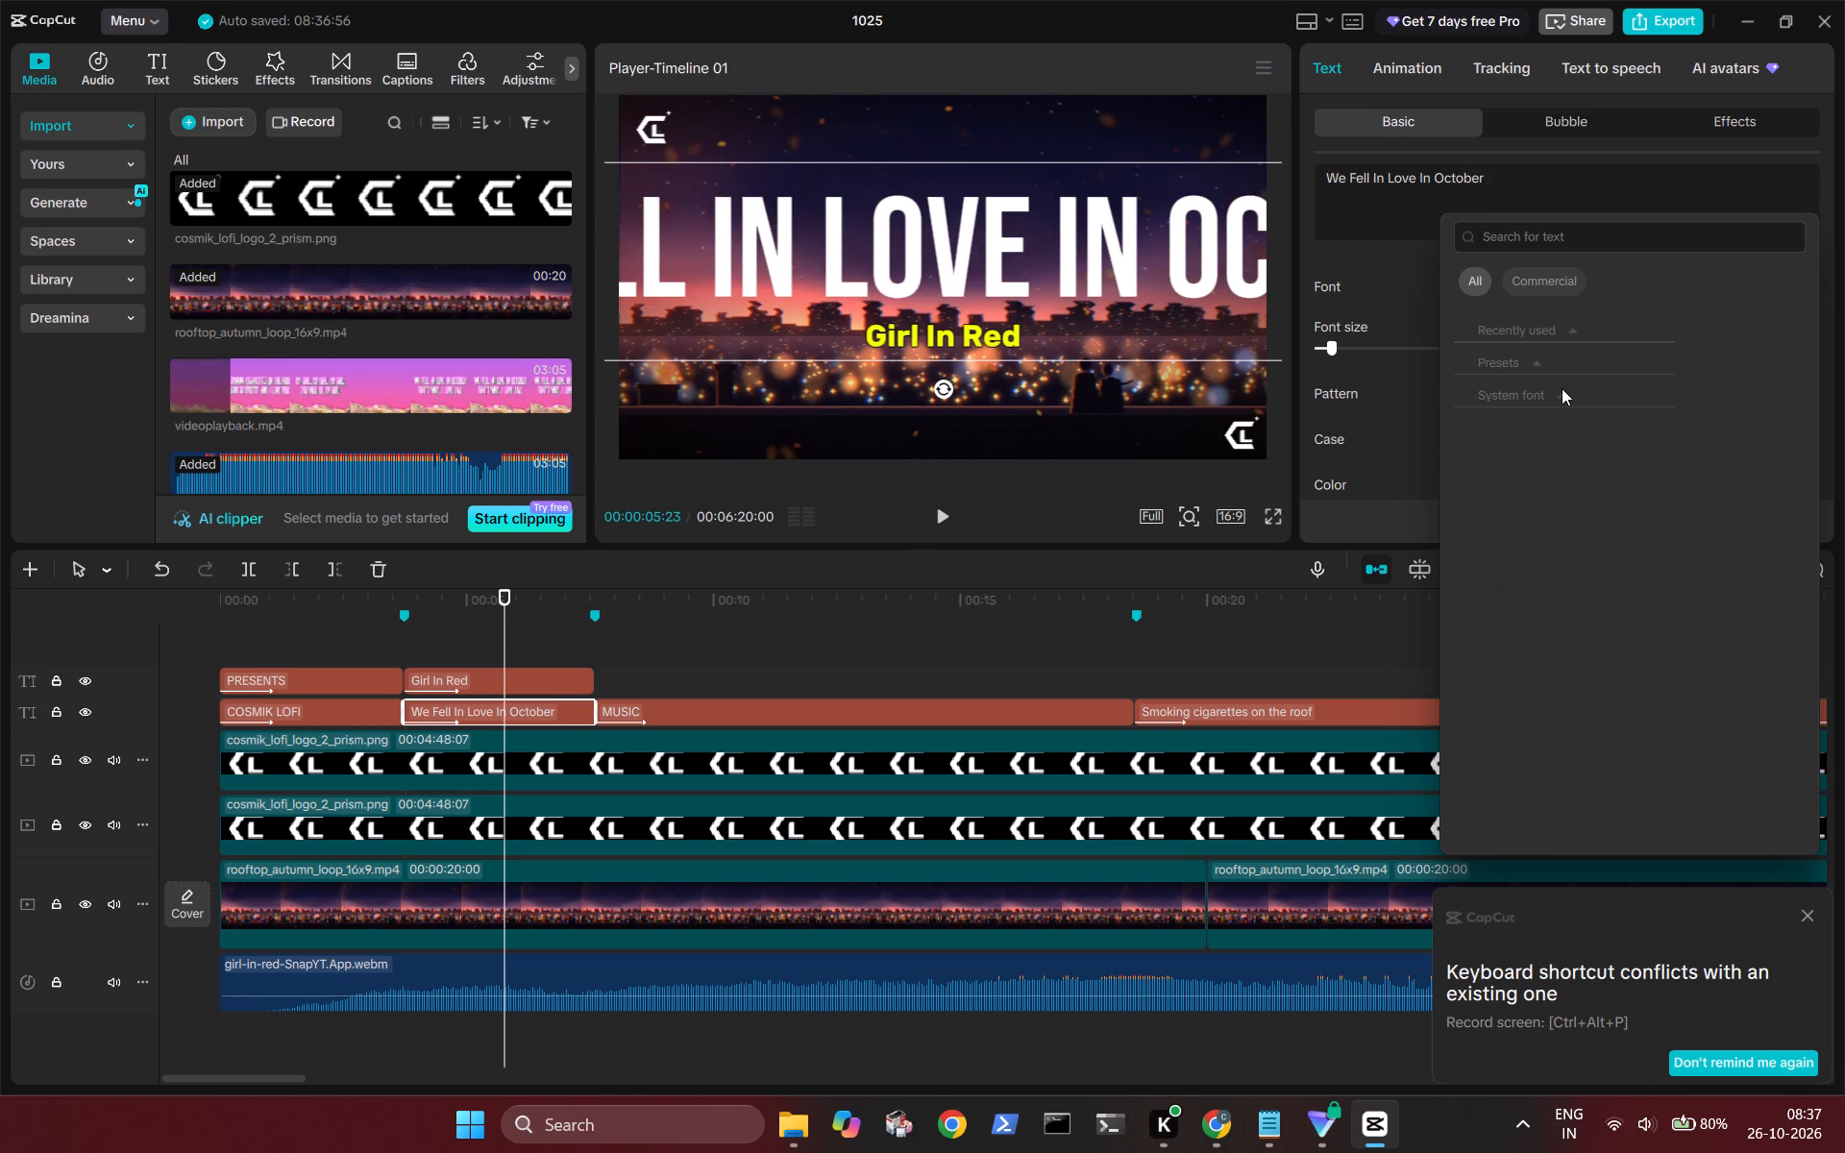
{"action": "scroll", "coordinate": [1562, 388], "scroll_direction": "down", "scroll_amount": 1}
{"action": "left_click", "coordinate": [1562, 397]}
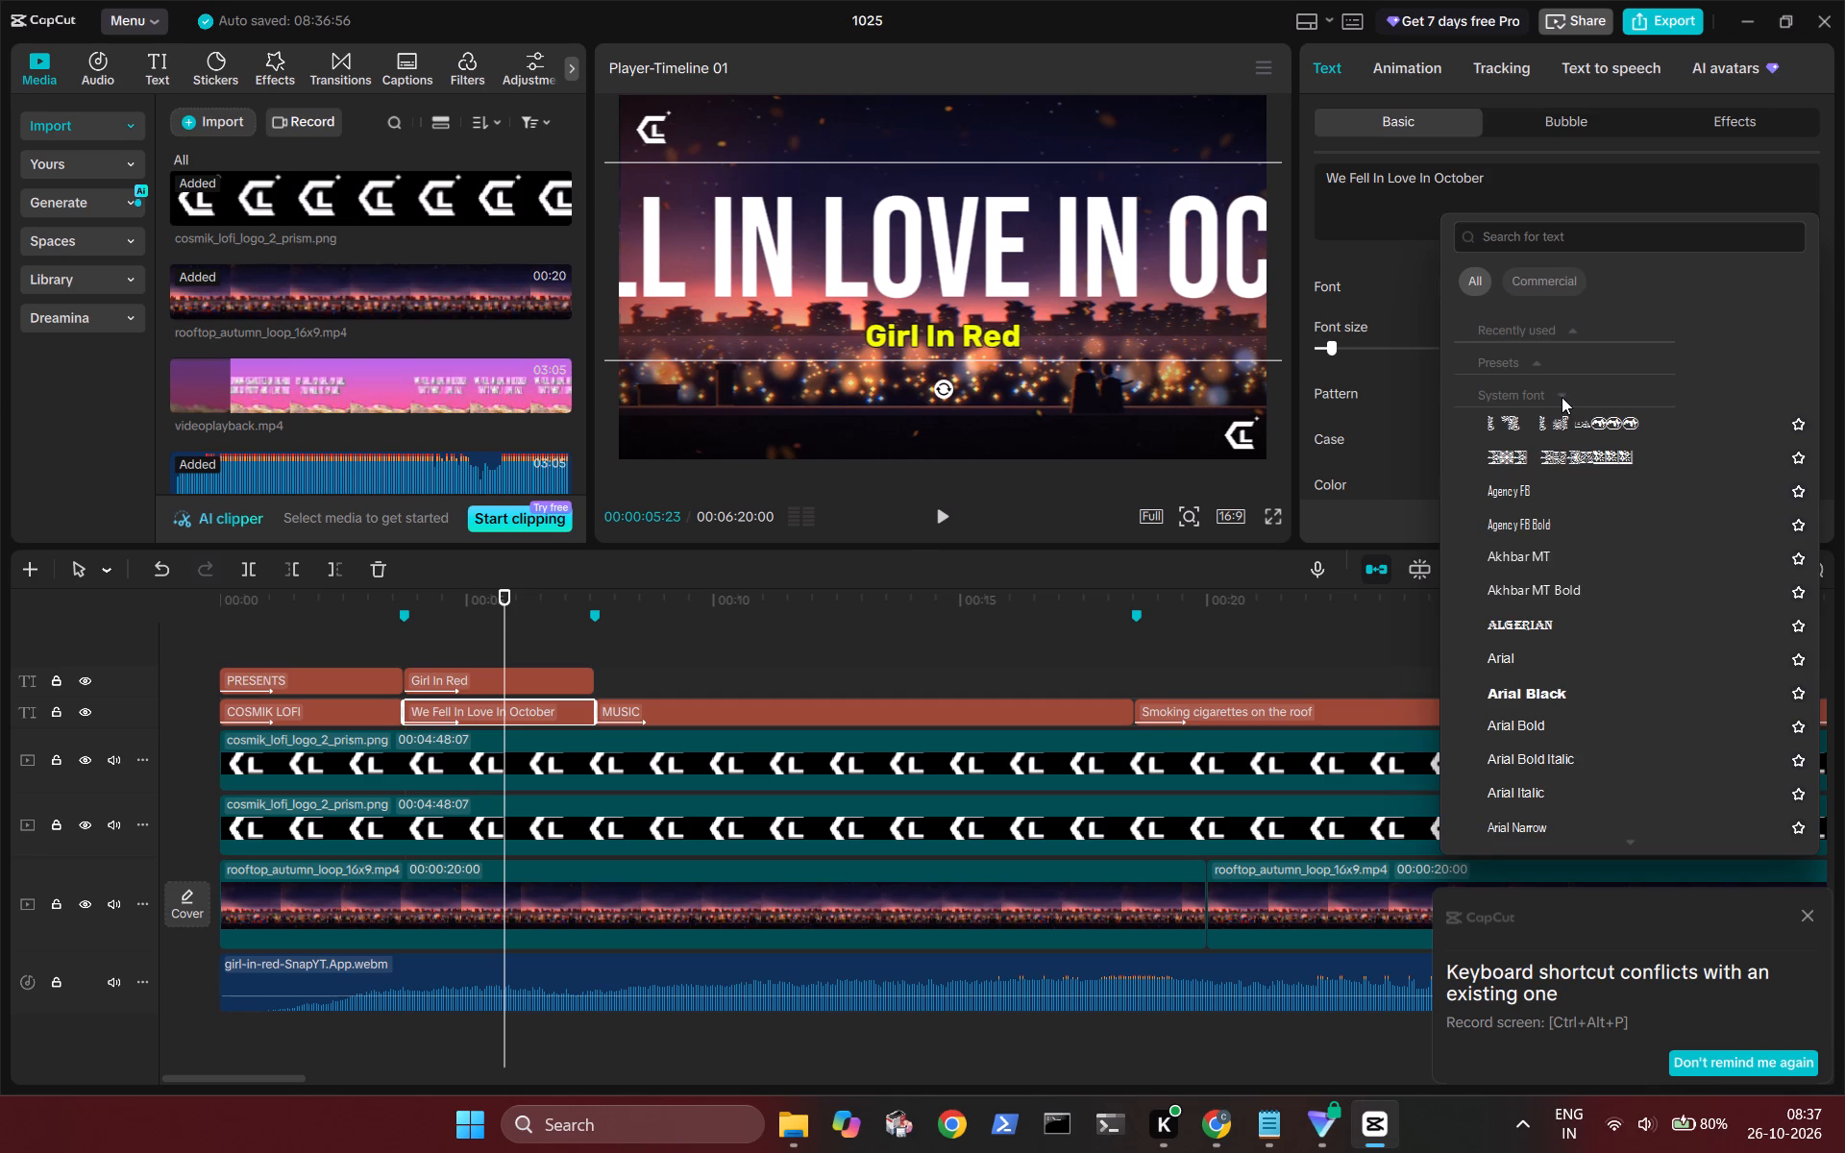
{"action": "scroll", "coordinate": [1576, 554], "scroll_direction": "down", "scroll_amount": 3}
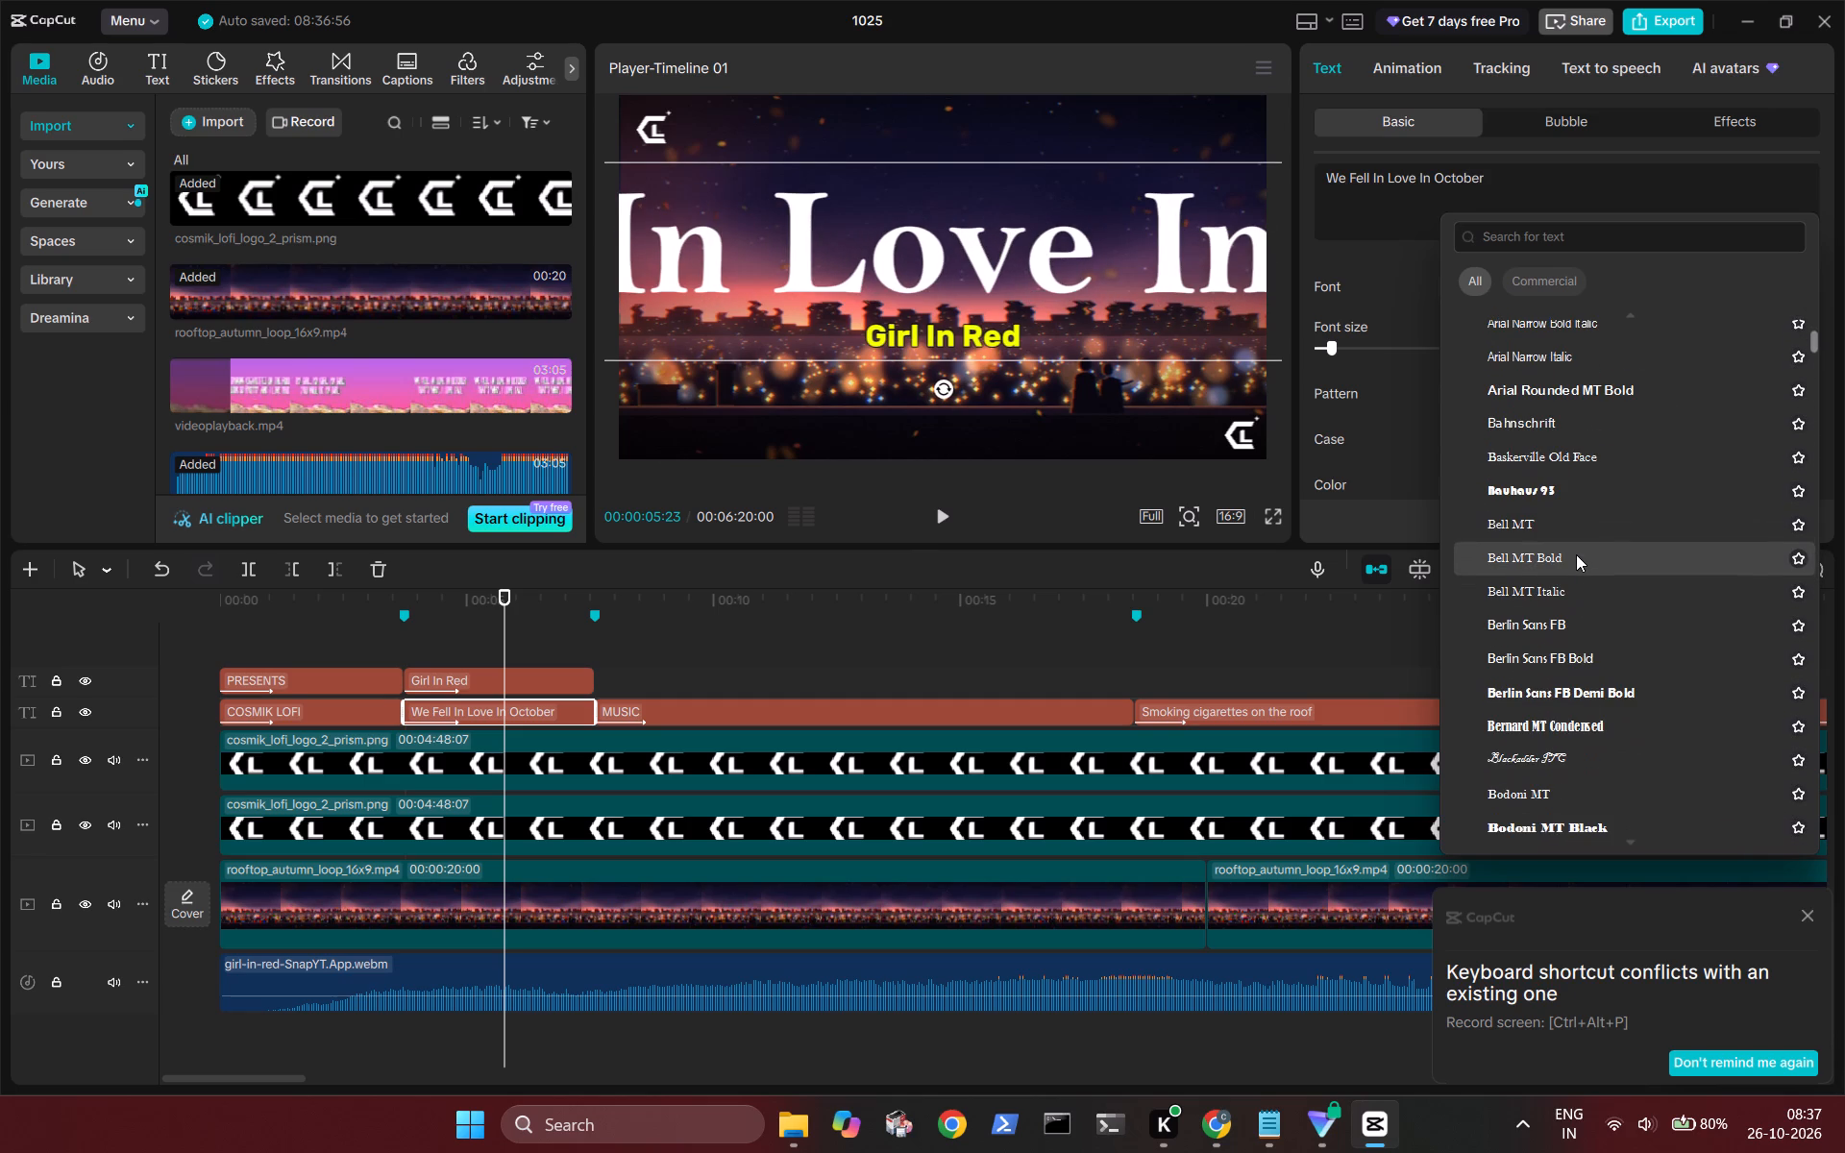
{"action": "scroll", "coordinate": [1576, 554], "scroll_direction": "down", "scroll_amount": 1}
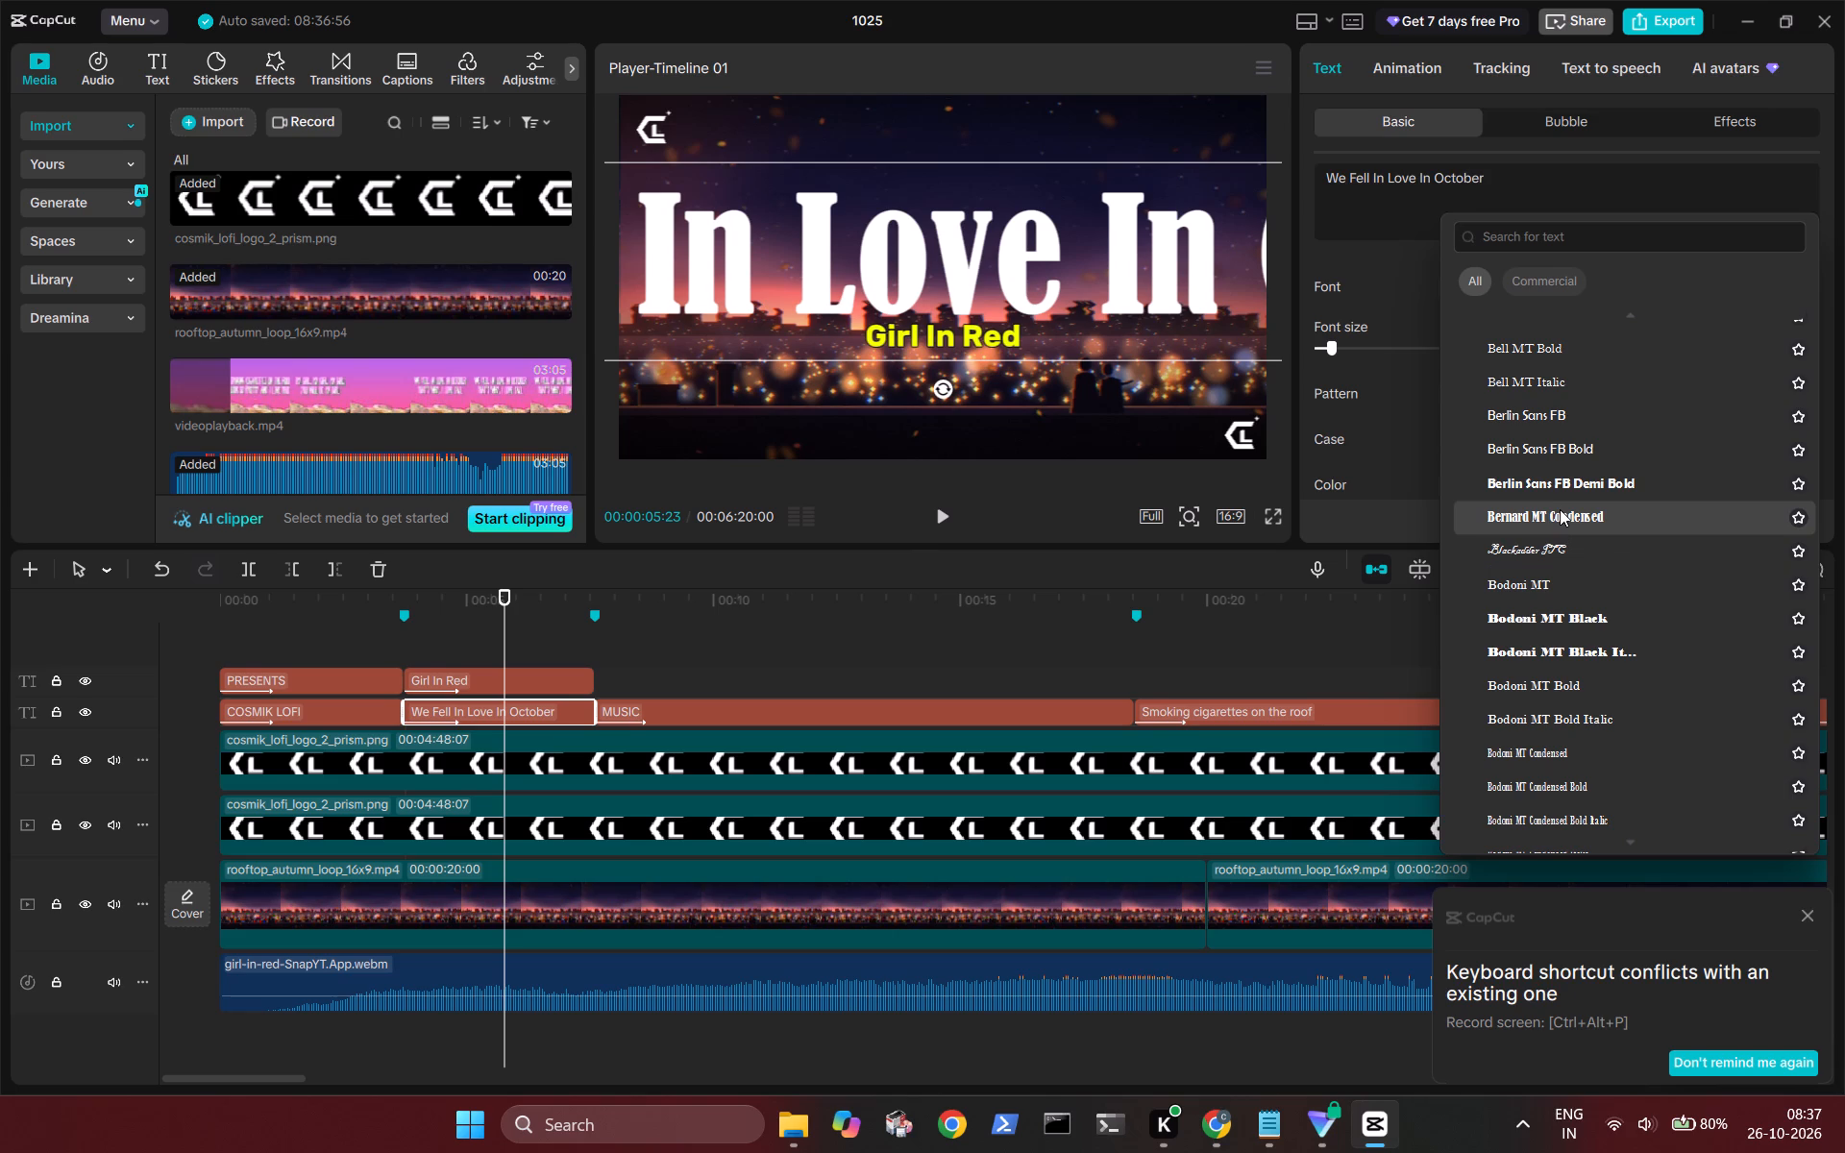
{"action": "left_click", "coordinate": [1560, 509]}
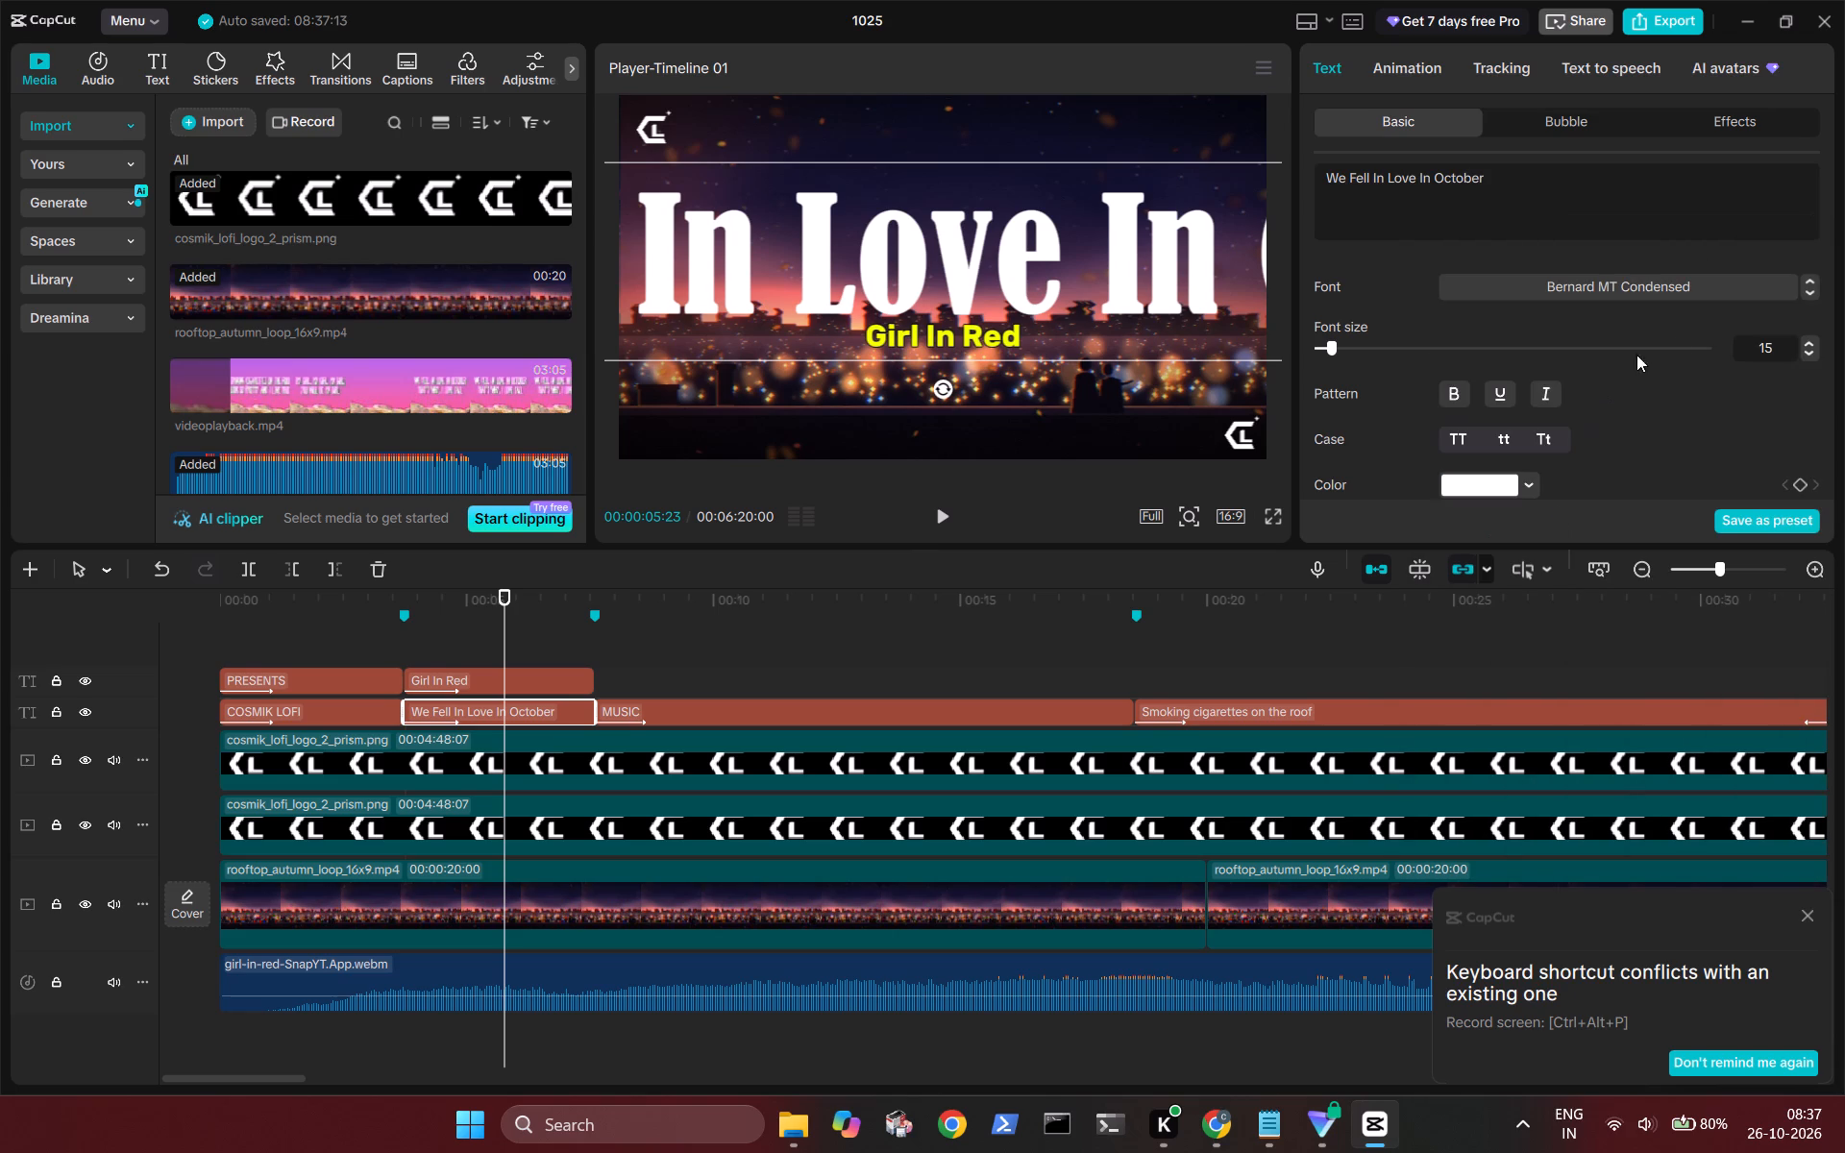
Scale the "We Fell In Love In October" title down to 89% so it fits within the frame.
{"action": "scroll", "coordinate": [1671, 338], "scroll_direction": "down", "scroll_amount": 2}
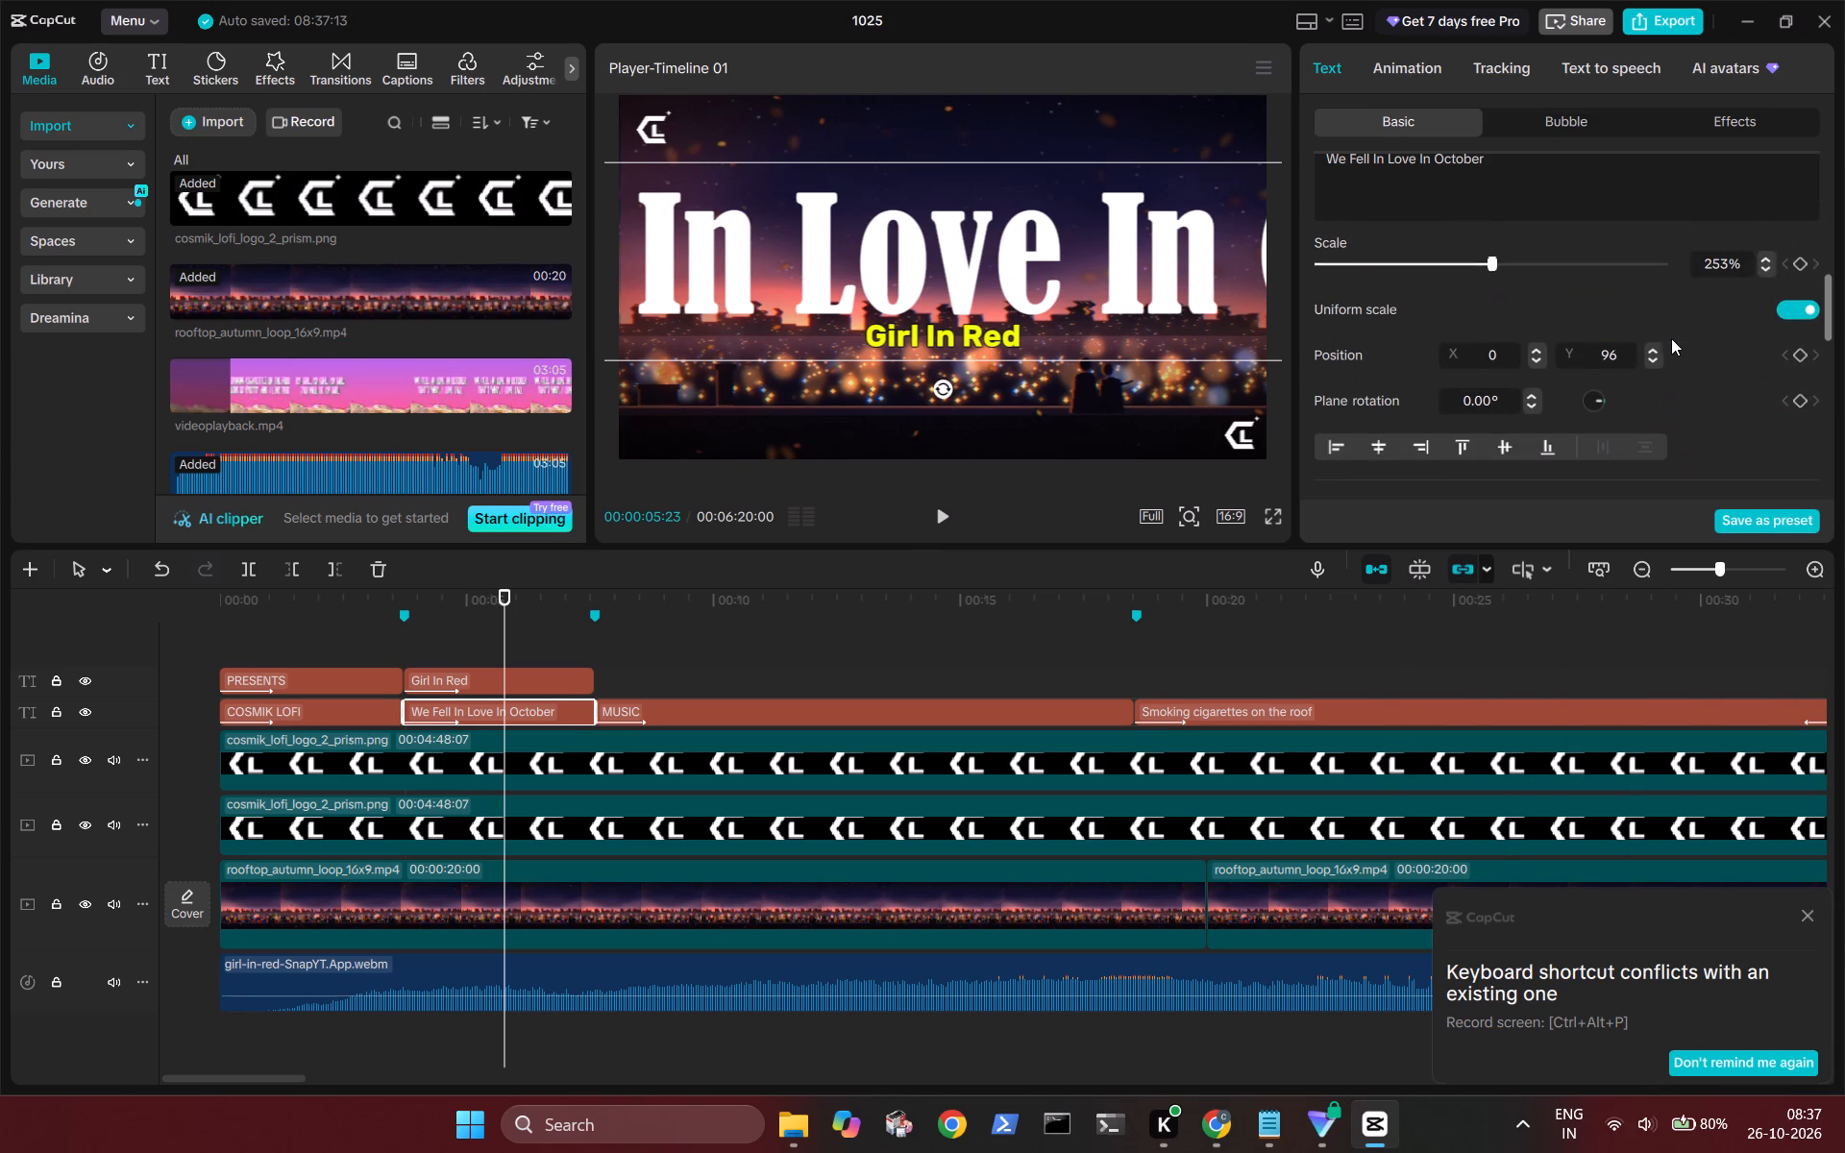
{"action": "scroll", "coordinate": [1671, 338], "scroll_direction": "down", "scroll_amount": 1}
{"action": "left_click", "coordinate": [1442, 254]}
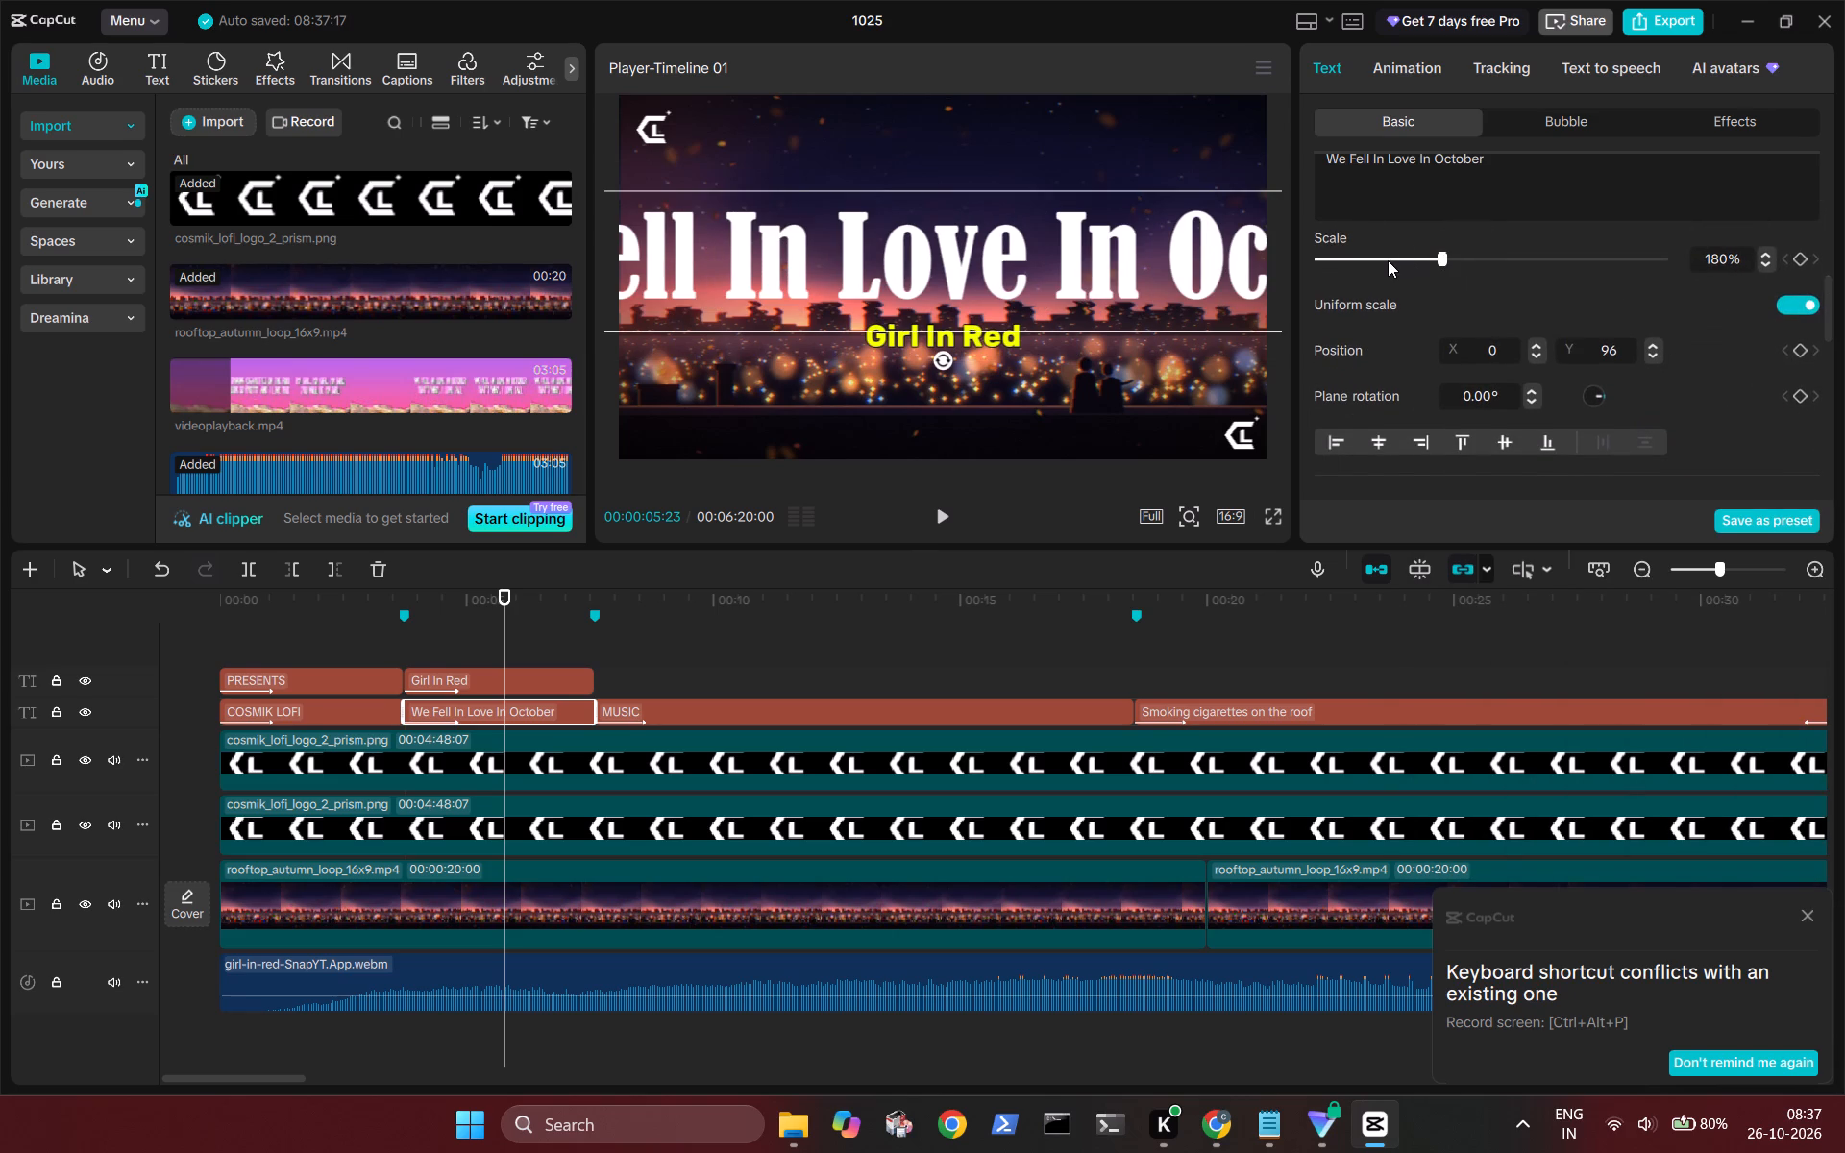
{"action": "left_click", "coordinate": [1388, 260]}
{"action": "left_click", "coordinate": [1353, 258]}
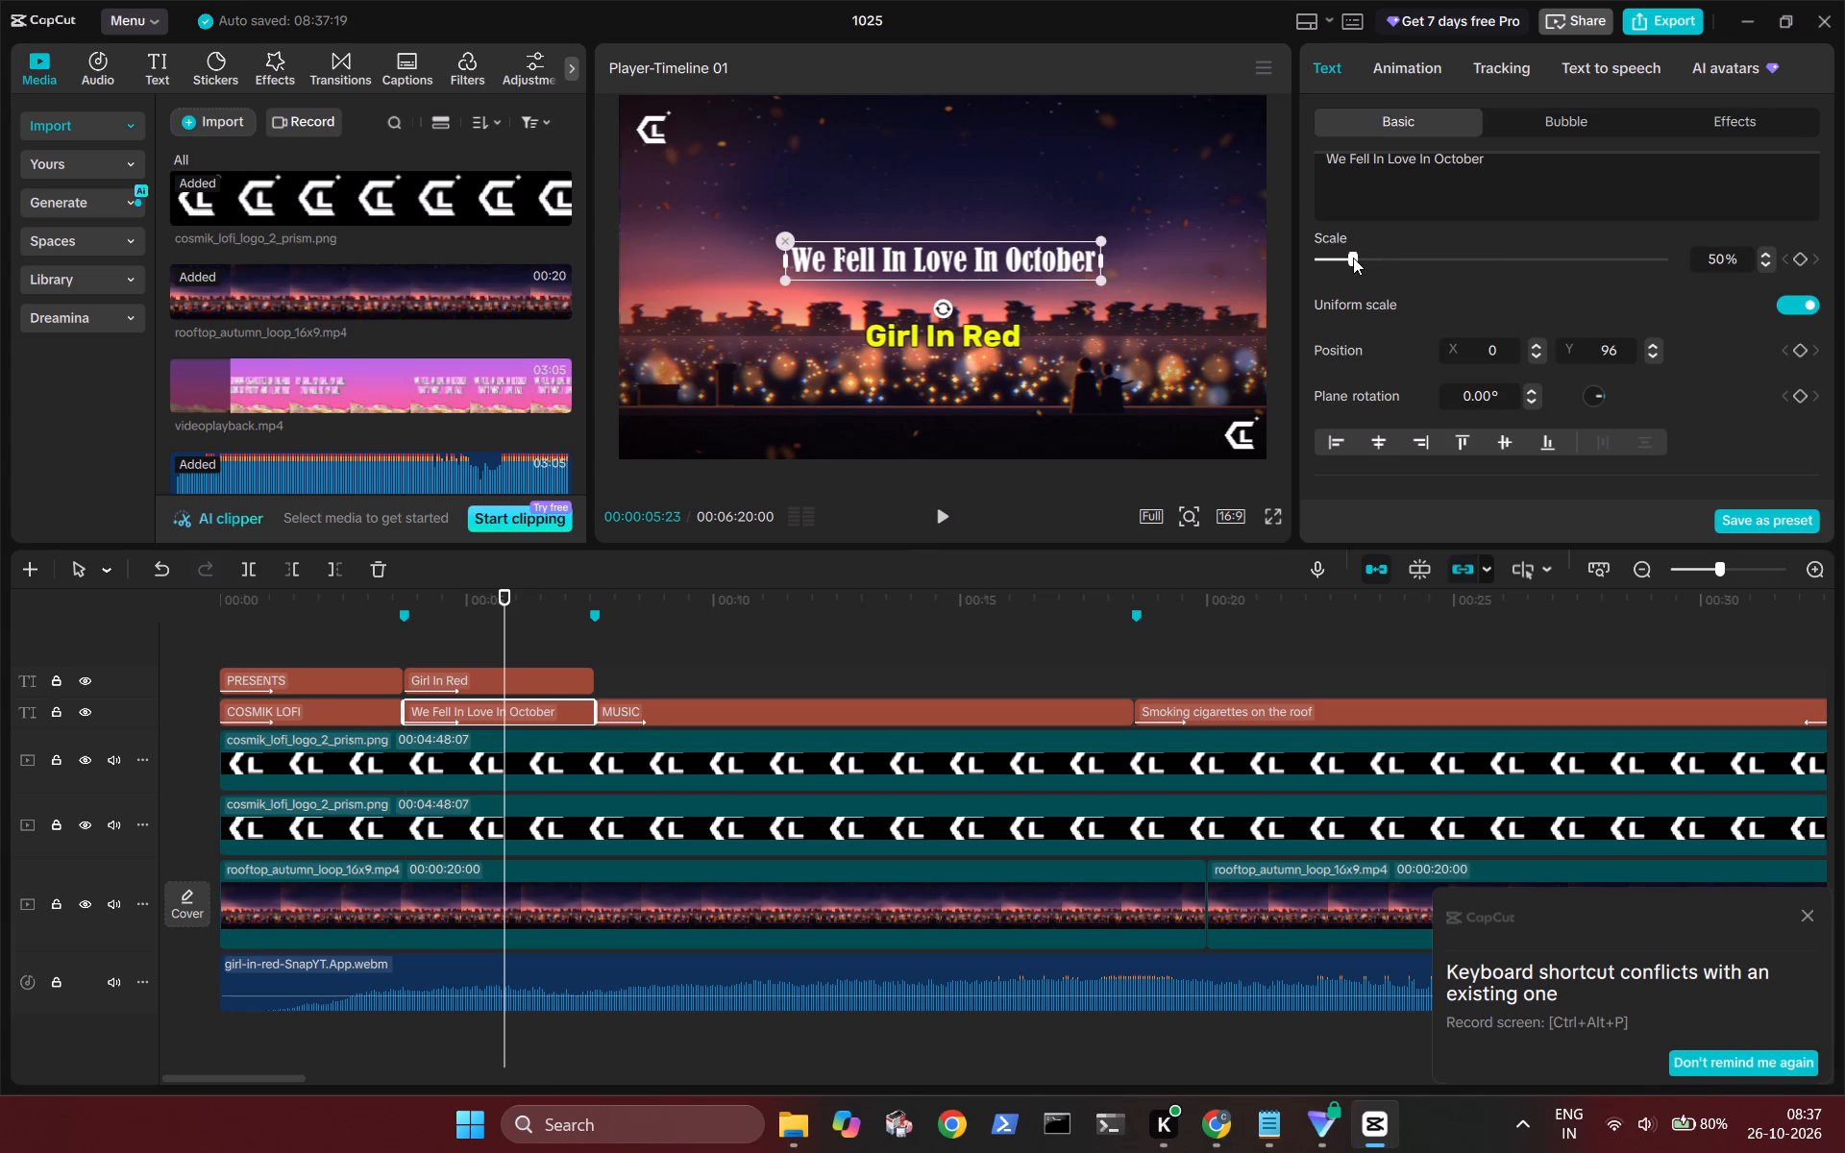
{"action": "left_click", "coordinate": [1366, 258]}
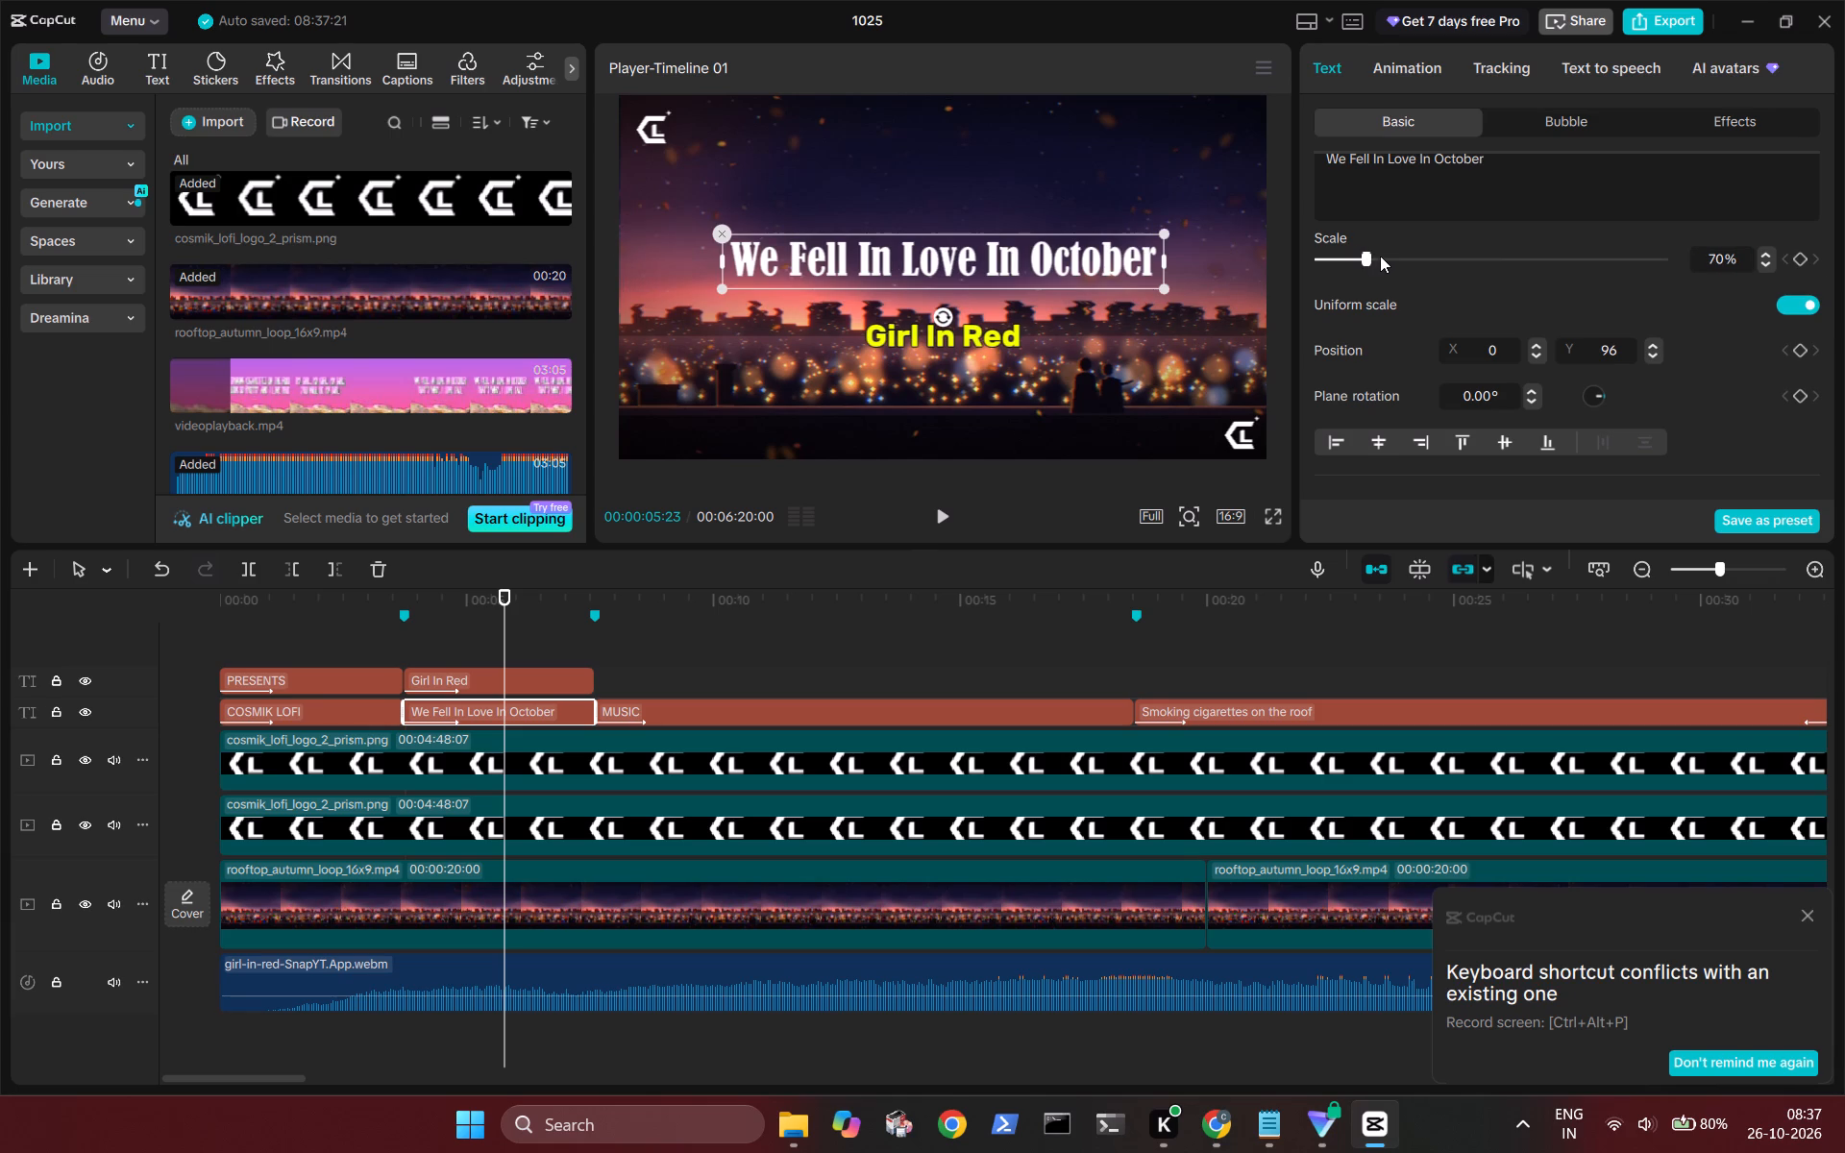
{"action": "left_click", "coordinate": [1380, 256]}
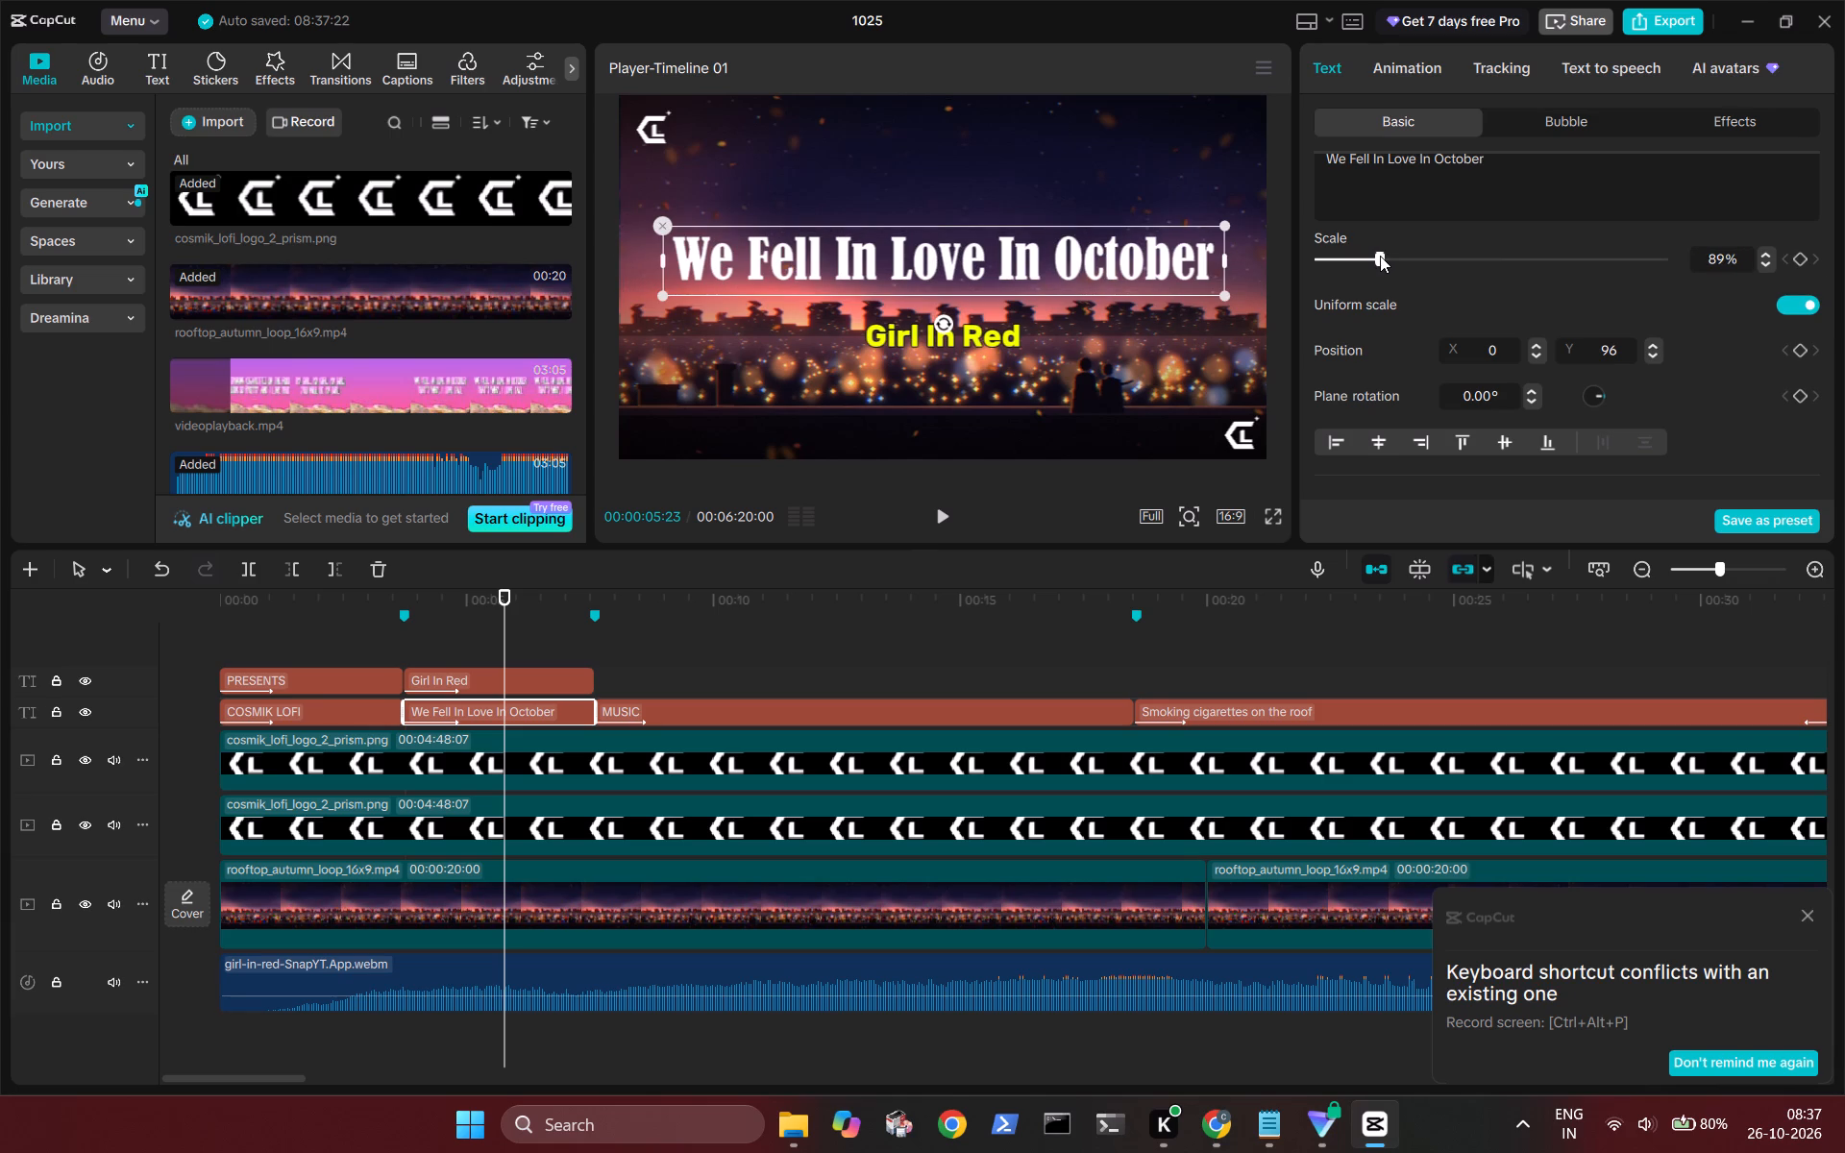
Move the "Girl In Red" title up close beneath the song title, to about Y -220.
{"action": "left_click", "coordinate": [959, 338]}
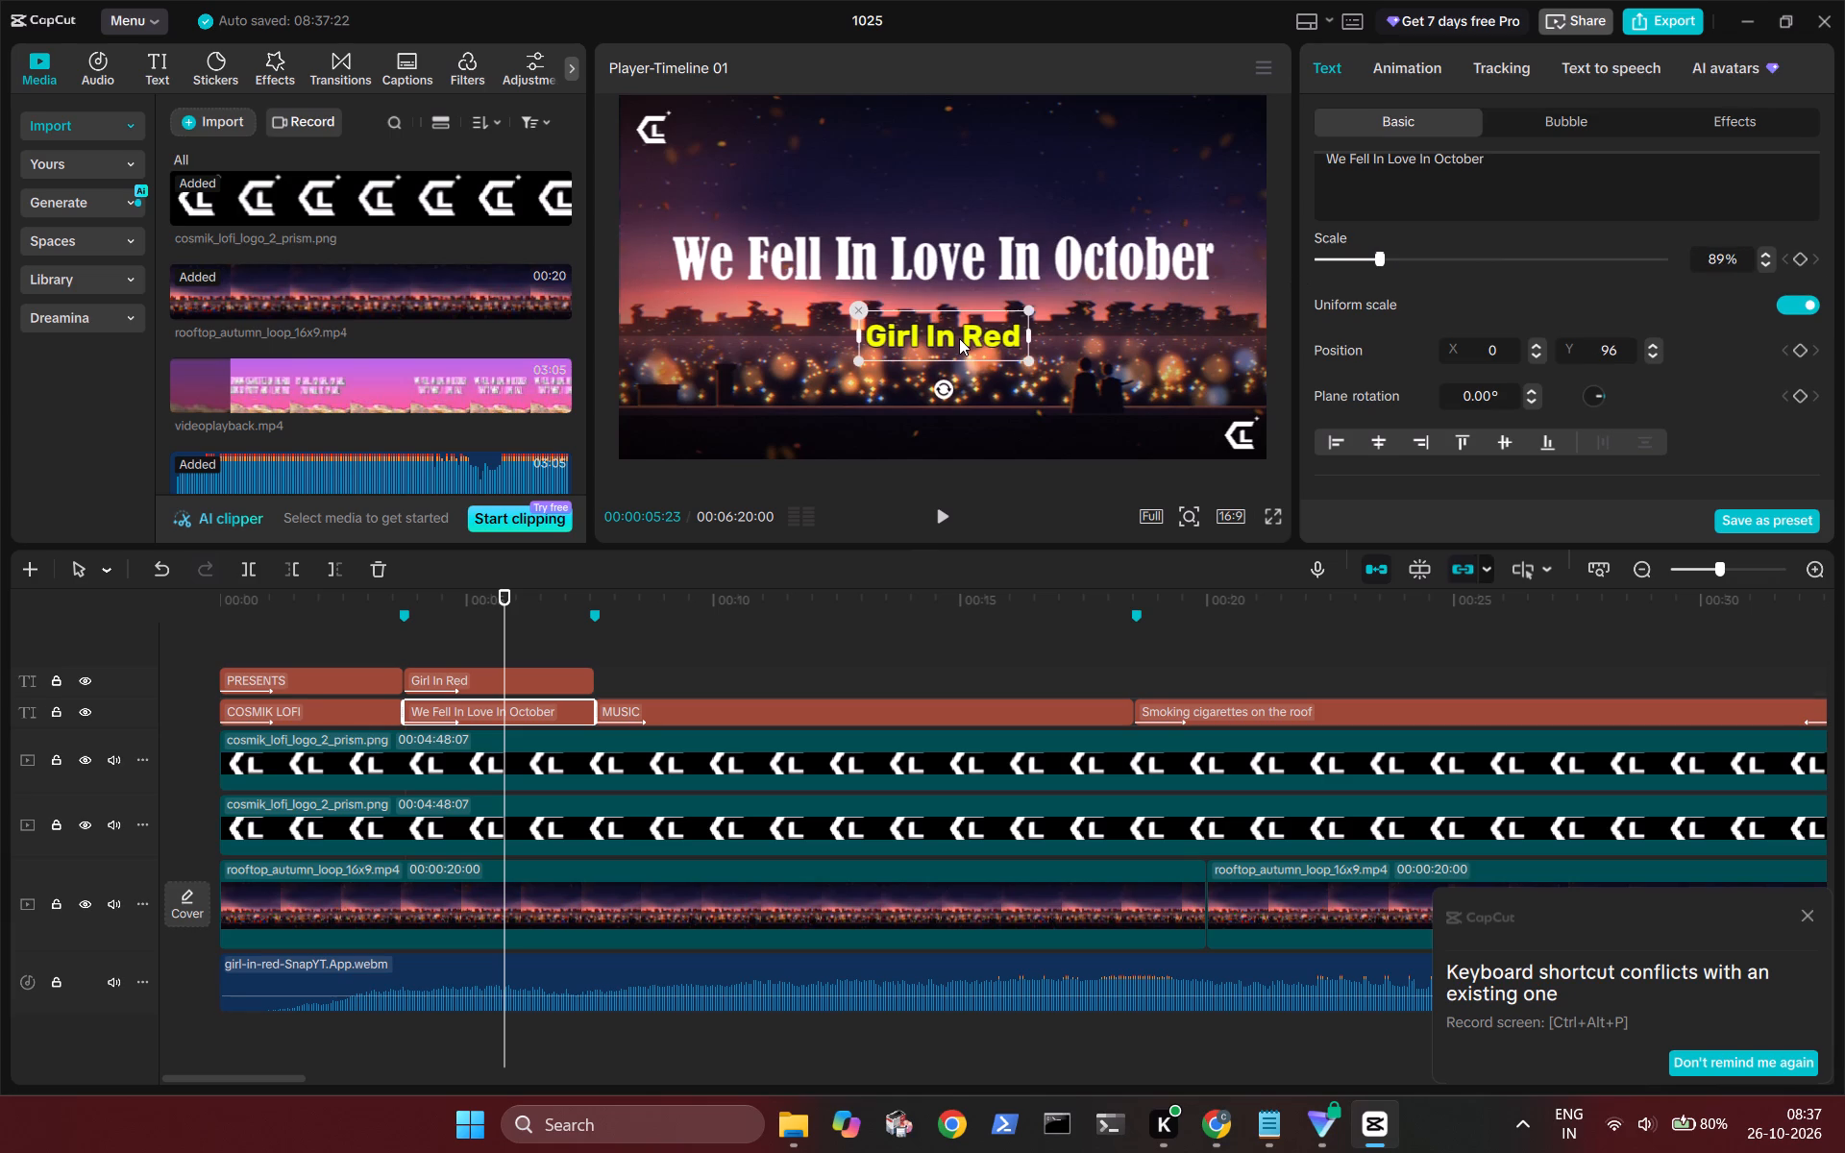
{"action": "left_click_drag", "start_coordinate": [959, 338], "coordinate": [959, 307]}
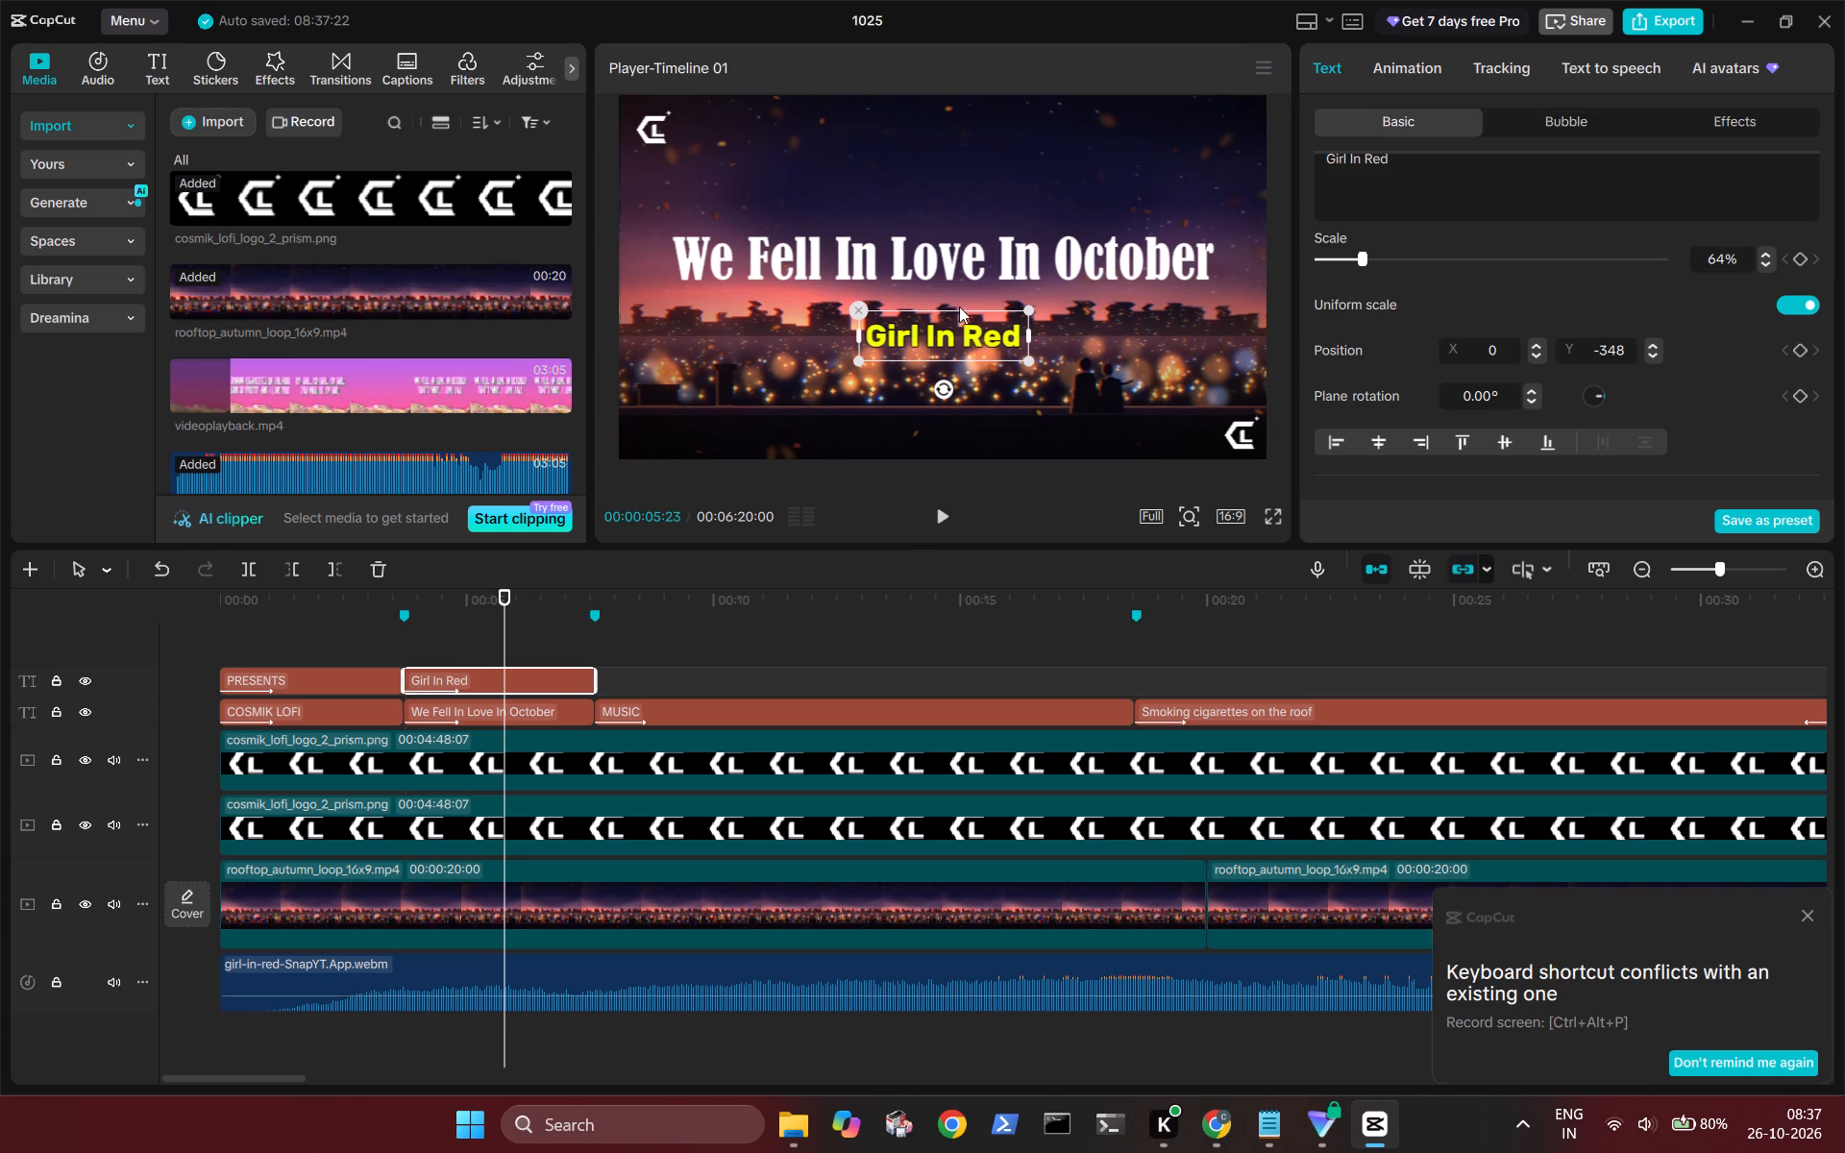
{"action": "left_click_drag", "start_coordinate": [959, 307], "coordinate": [957, 317]}
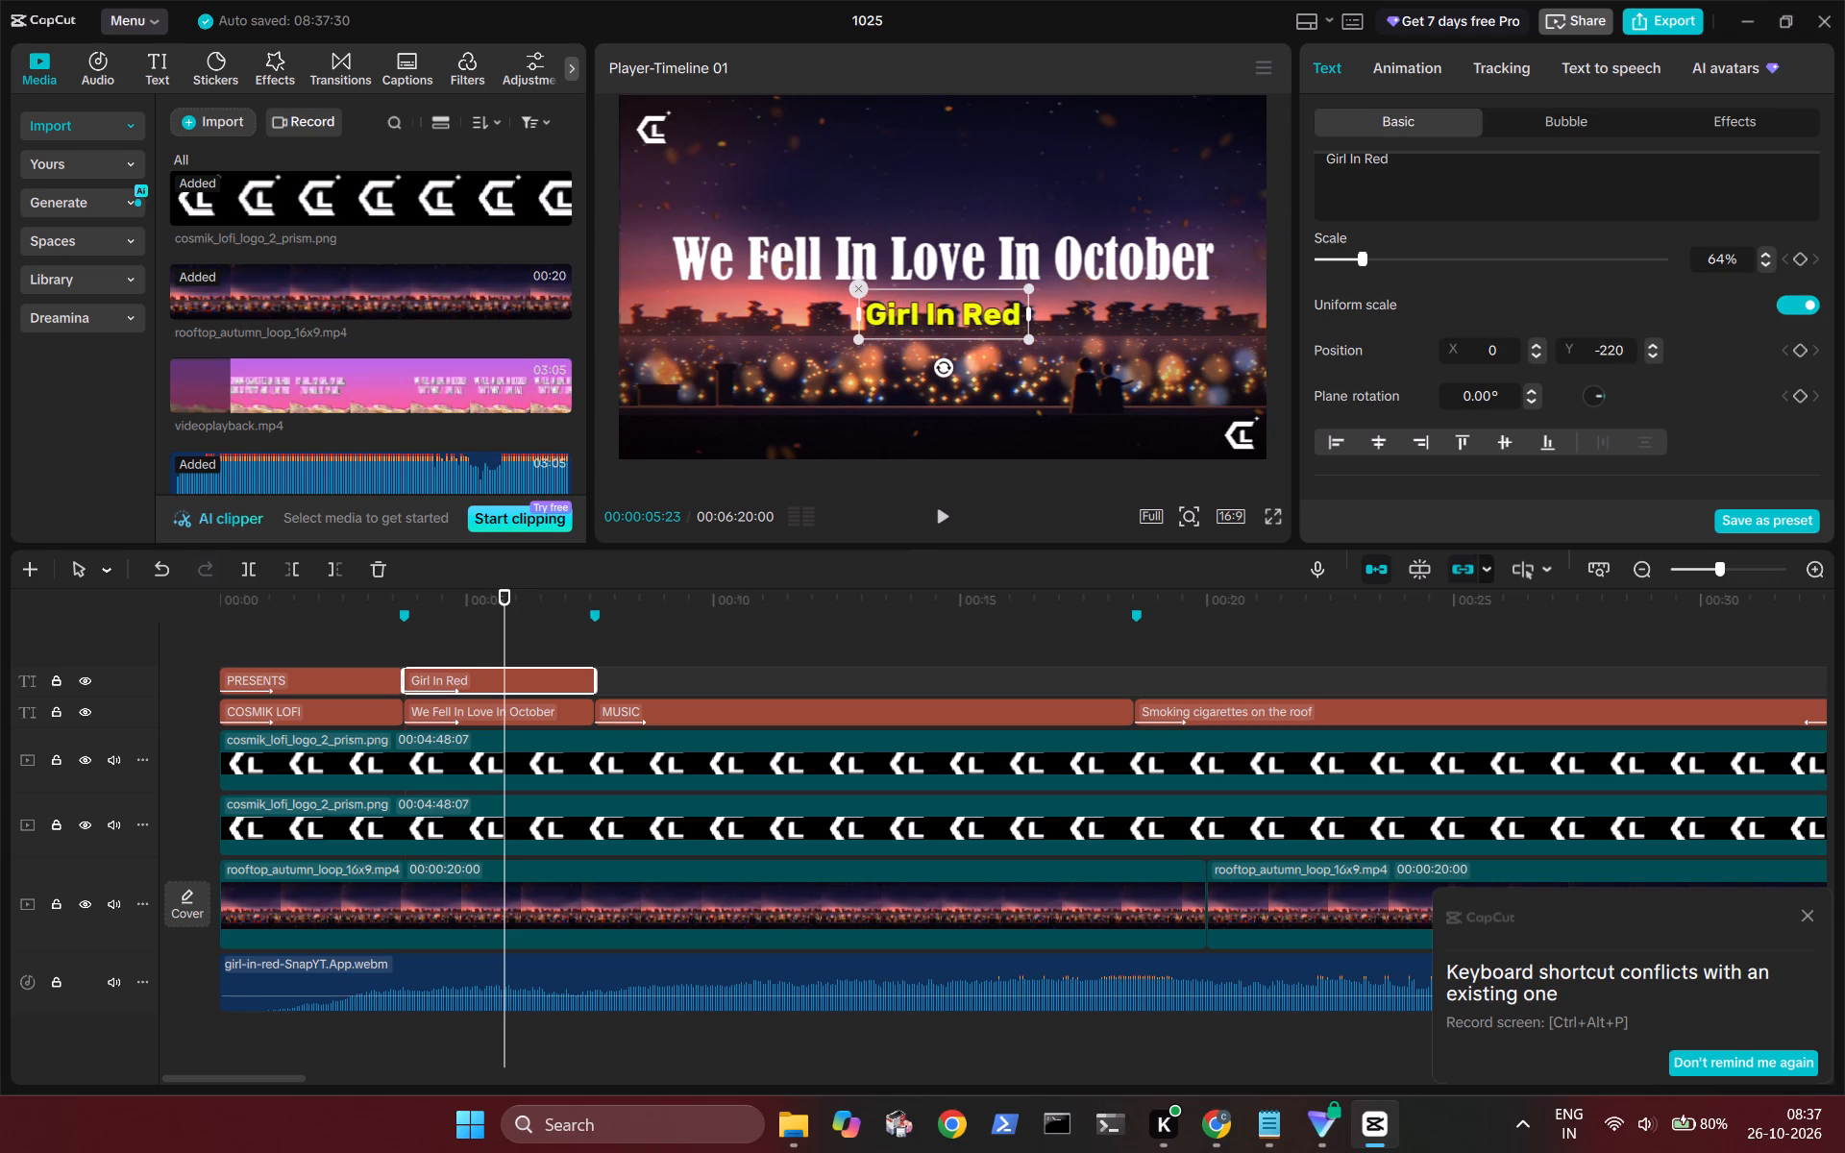
Add a hyphen in front of the artist title so it reads "-Girl In Red".
{"action": "left_click", "coordinate": [1337, 177]}
{"action": "key", "text": "Left"}
{"action": "key", "text": "Left"}
{"action": "key", "text": "Left"}
{"action": "key", "text": "Left"}
{"action": "key", "text": "Left"}
{"action": "key", "text": "Left"}
{"action": "key", "text": "Left"}
{"action": "key", "text": "Left"}
{"action": "key", "text": "Left"}
{"action": "key", "text": "Left"}
{"action": "key", "text": "Left"}
{"action": "key", "text": "Left"}
{"action": "key", "text": "Left"}
{"action": "key", "text": "Left"}
{"action": "key", "text": "minus"}
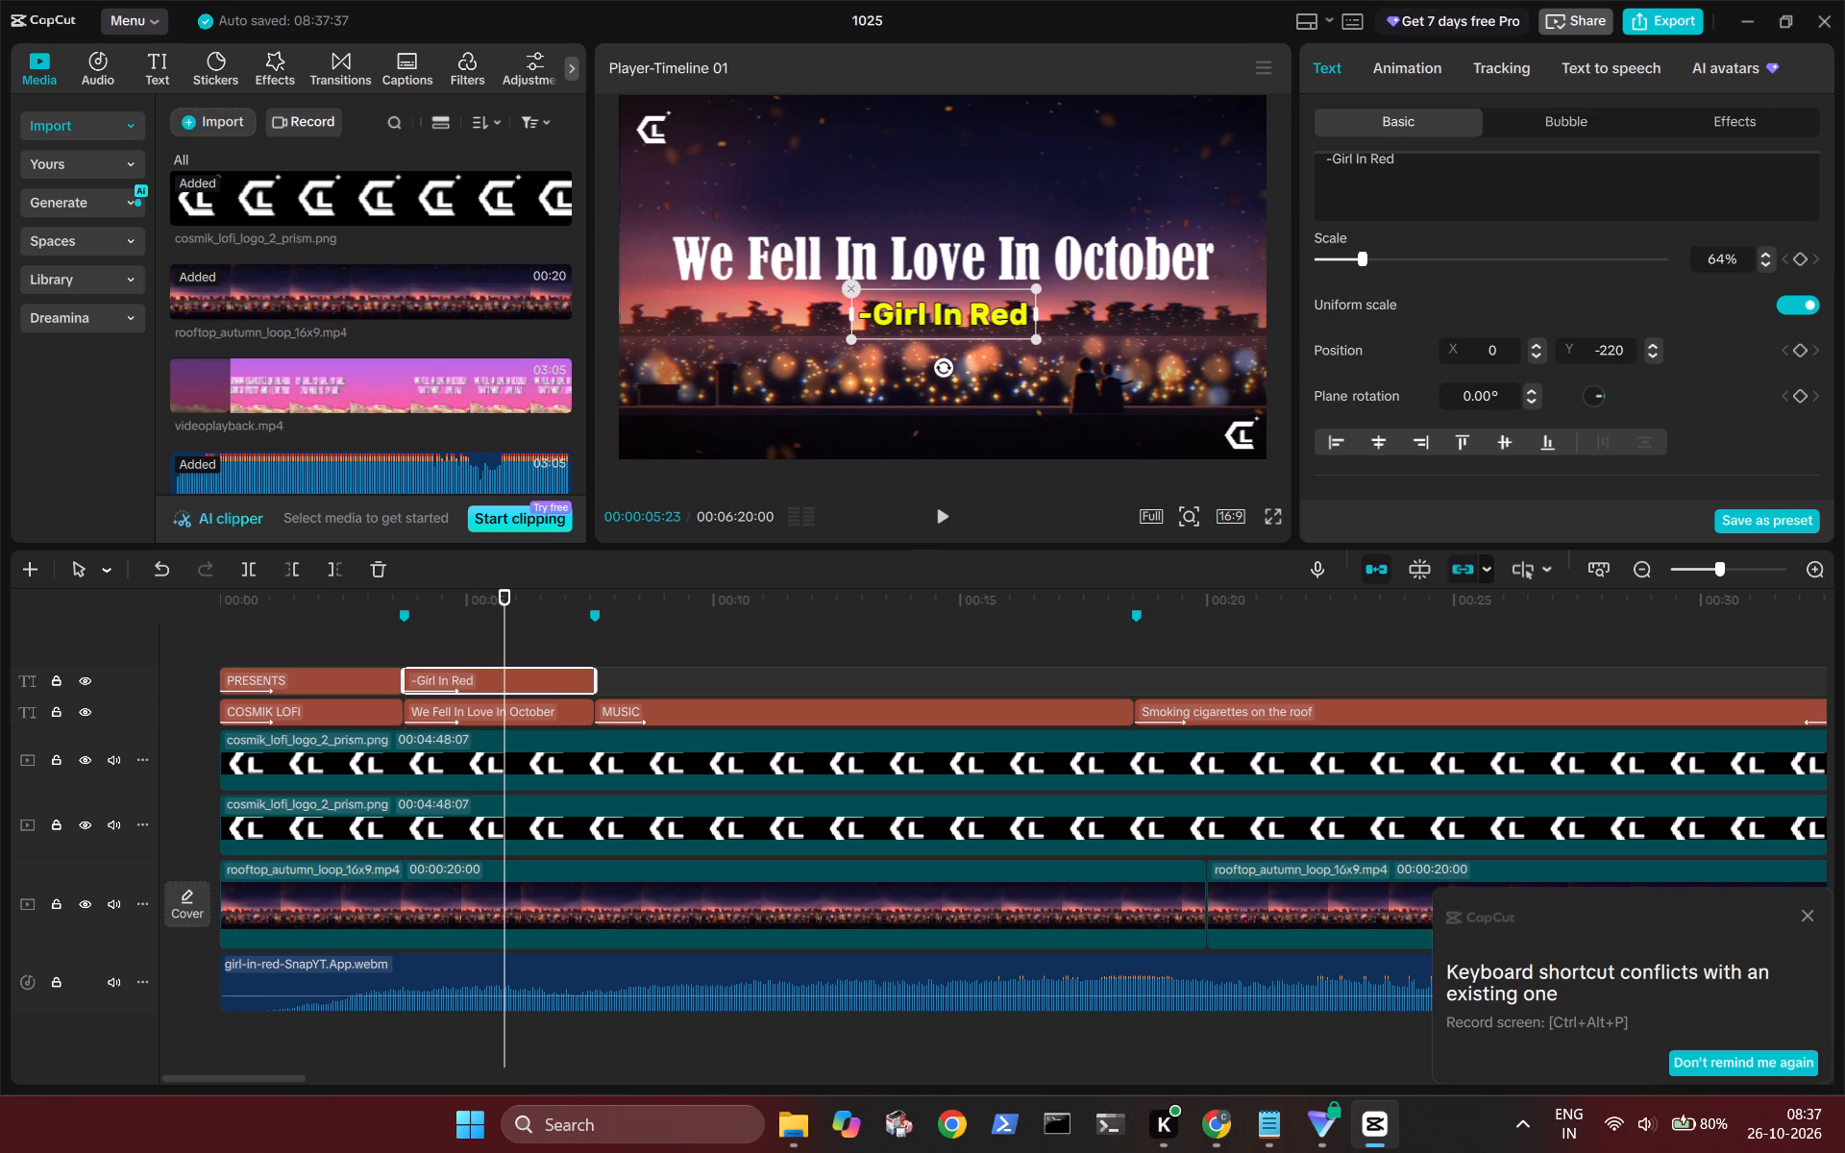
Add a space after the hyphen so the artist title reads "- Girl In Red".
{"action": "key", "text": "space"}
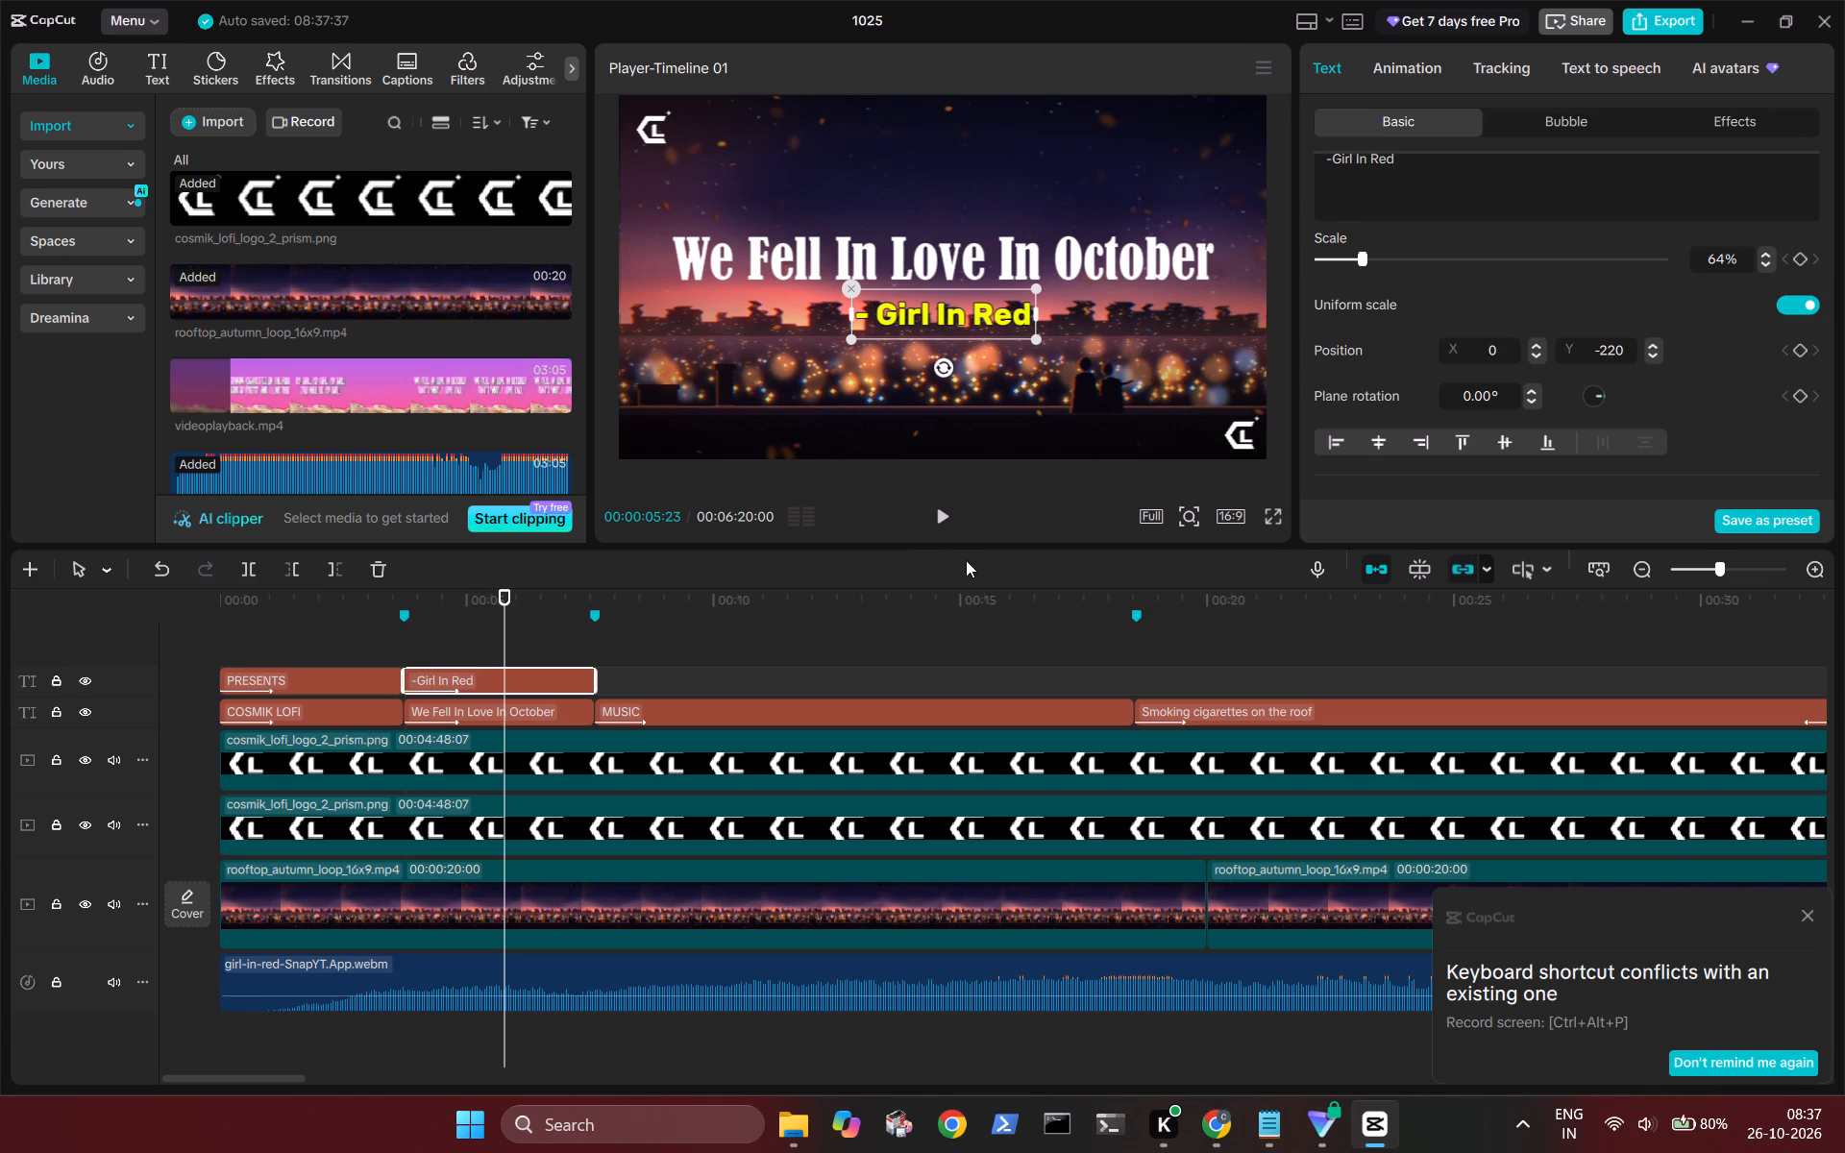
{"action": "left_click", "coordinate": [649, 652]}
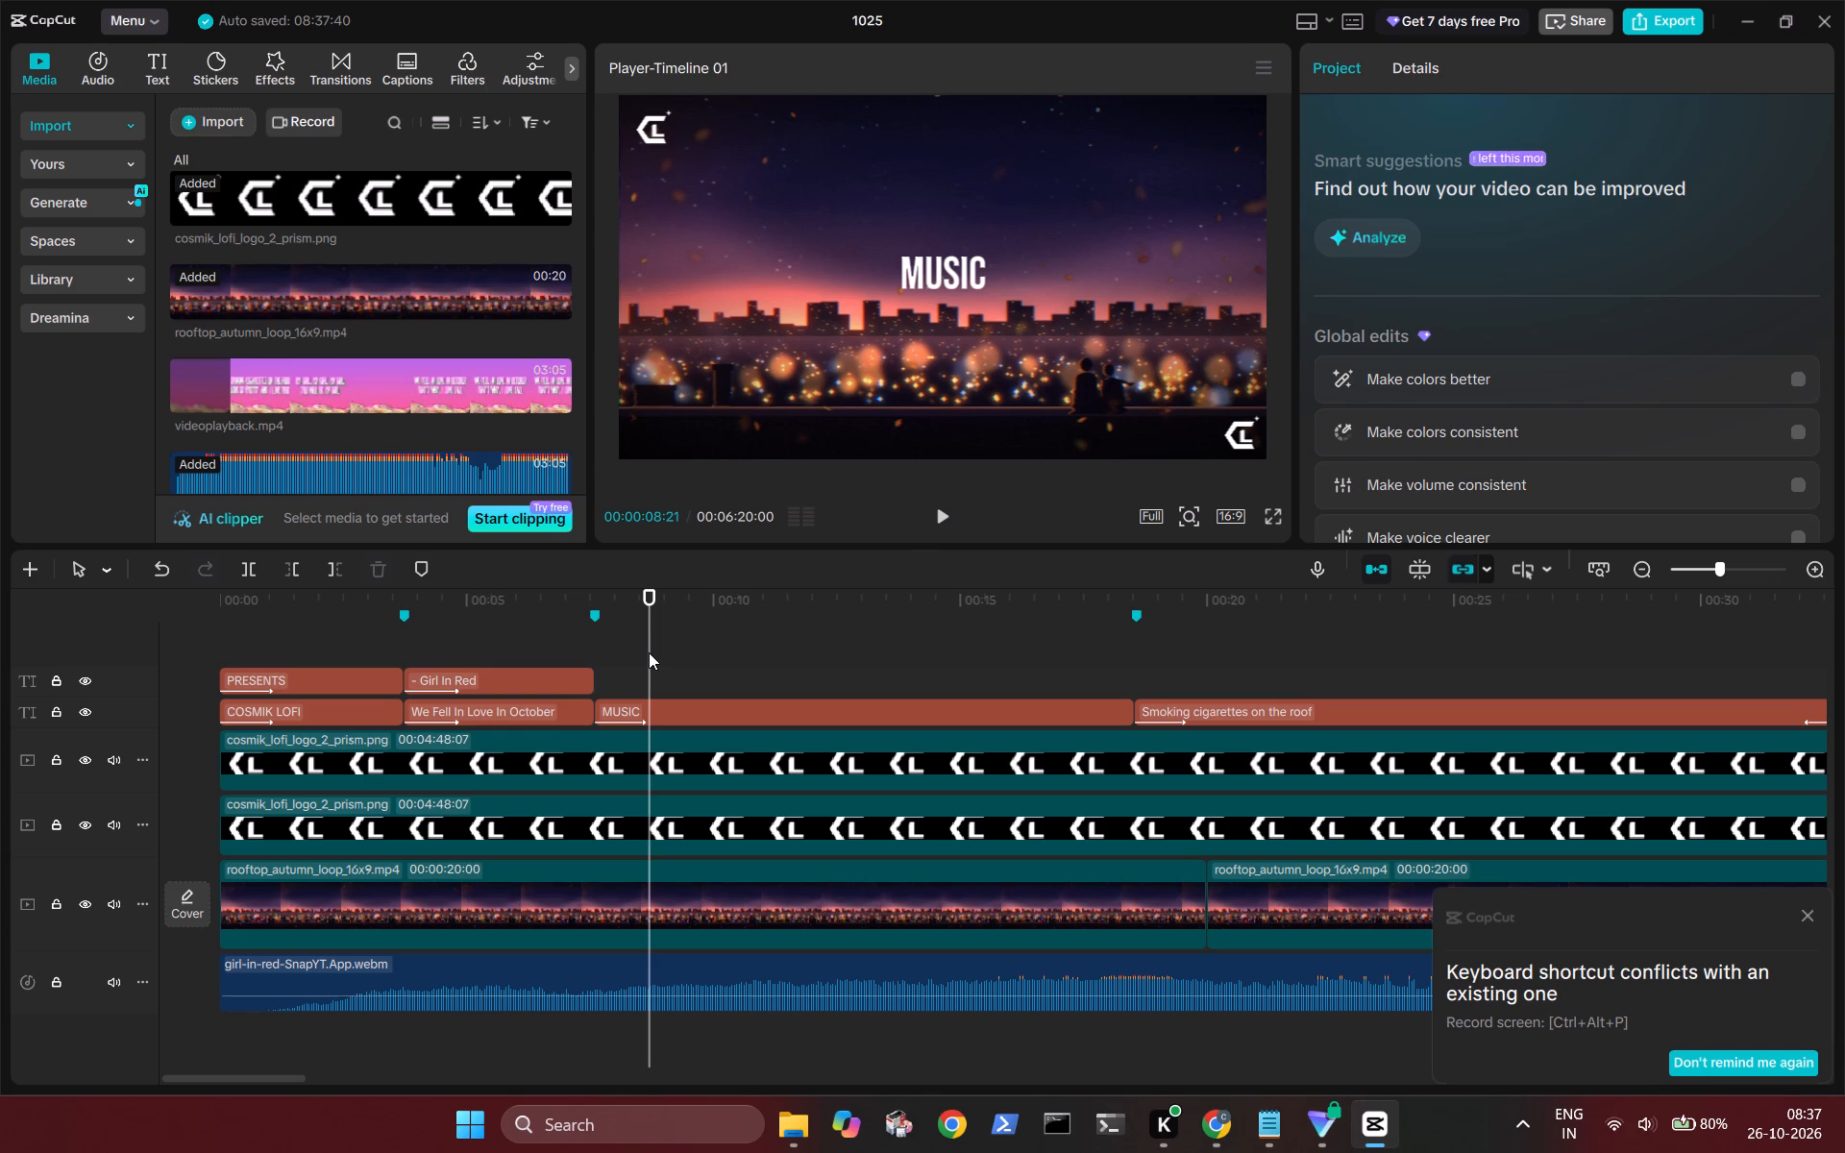
Play the timeline from the very beginning to review the intro titles.
{"action": "key", "text": "Left"}
{"action": "key", "text": "Left"}
{"action": "key", "text": "Left"}
{"action": "key", "text": "Left"}
{"action": "key", "text": "Left"}
{"action": "key", "text": "Left"}
{"action": "key", "text": "Left"}
{"action": "key", "text": "Left"}
{"action": "key", "text": "Left"}
{"action": "key", "text": "Left"}
{"action": "key", "text": "Left"}
{"action": "key", "text": "Left"}
{"action": "key", "text": "Left"}
{"action": "key", "text": "Left"}
{"action": "key", "text": "Left"}
{"action": "key", "text": "Left"}
{"action": "key", "text": "Left"}
{"action": "key", "text": "Left"}
{"action": "key", "text": "Left"}
{"action": "key", "text": "Left"}
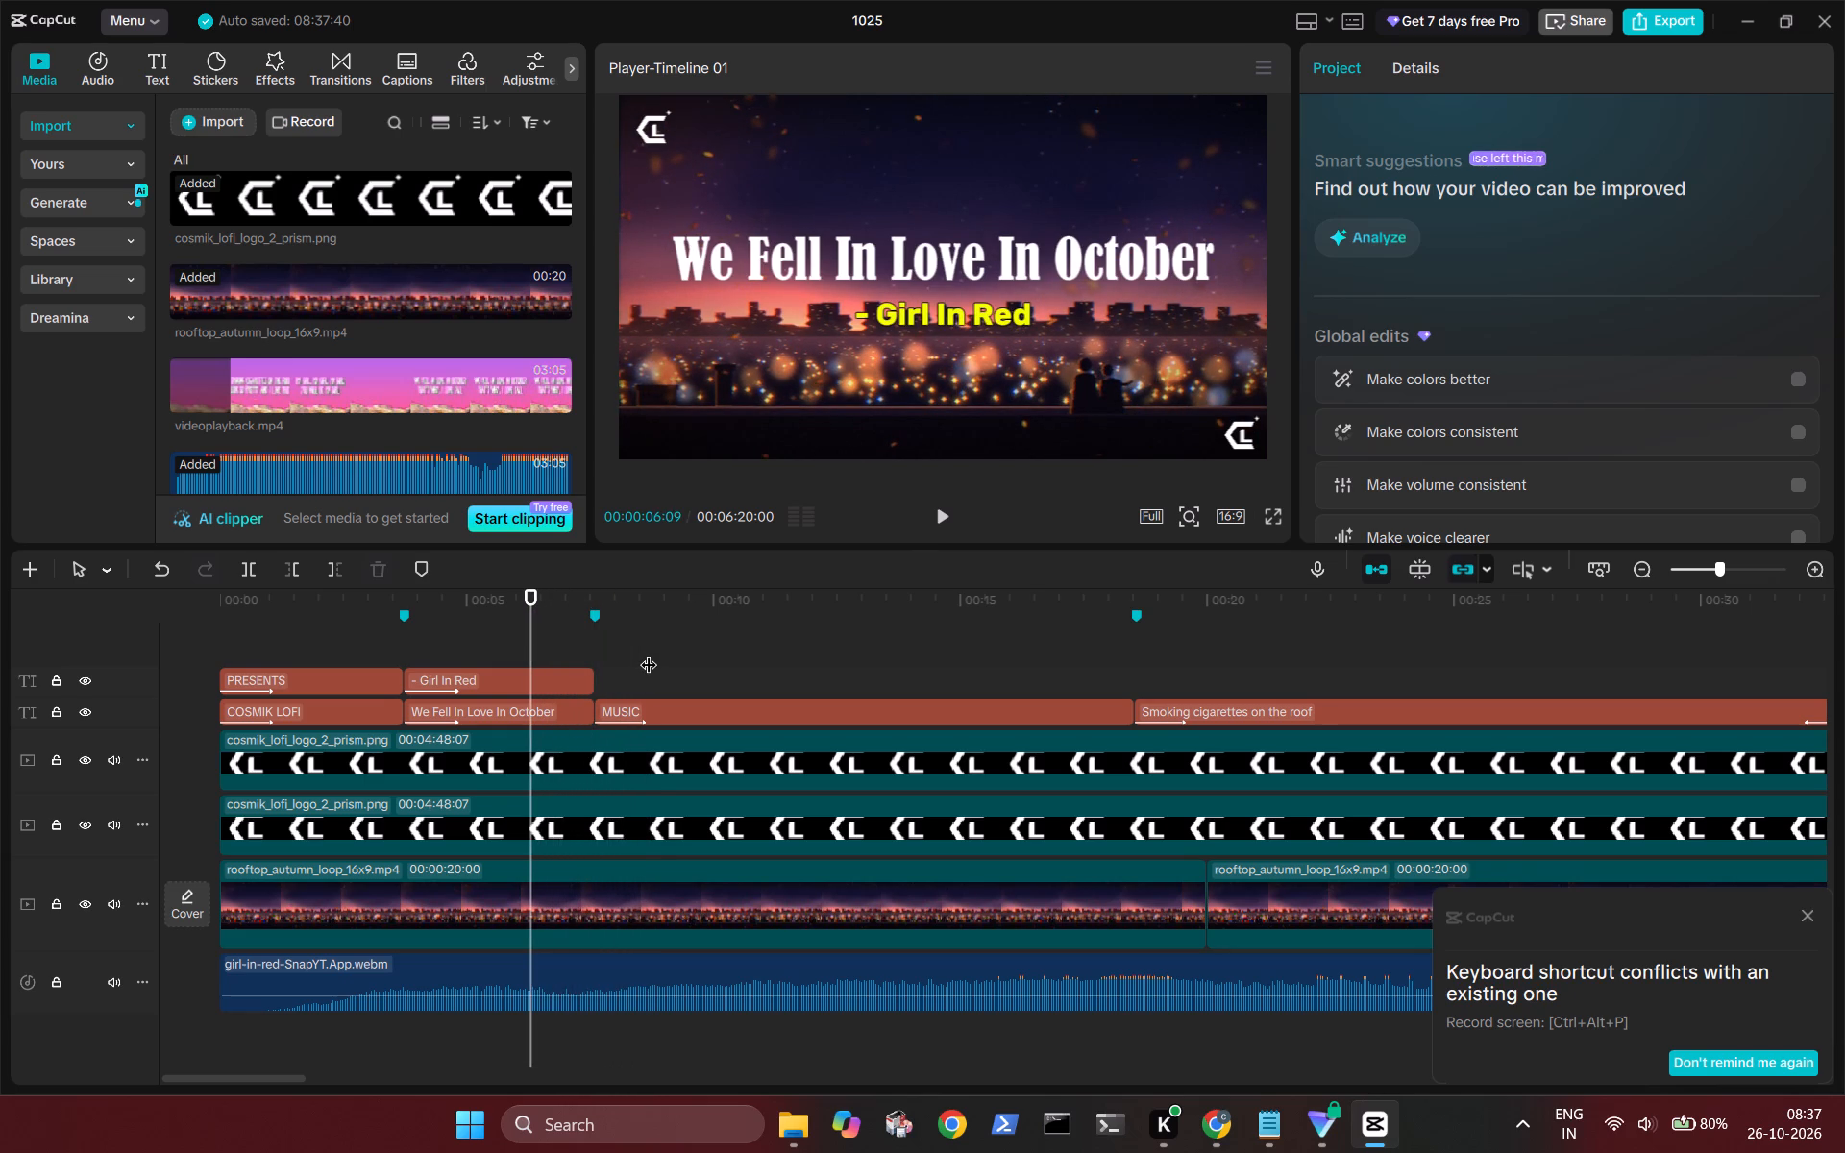
{"action": "key", "text": "shift+Left"}
{"action": "key", "text": "shift+Left"}
{"action": "key", "text": "shift+Left"}
{"action": "key", "text": "shift+Left"}
{"action": "key", "text": "shift+Left"}
{"action": "key", "text": "shift+Left"}
{"action": "key", "text": "shift+Left"}
{"action": "key", "text": "shift+Left"}
{"action": "key", "text": "shift+Left"}
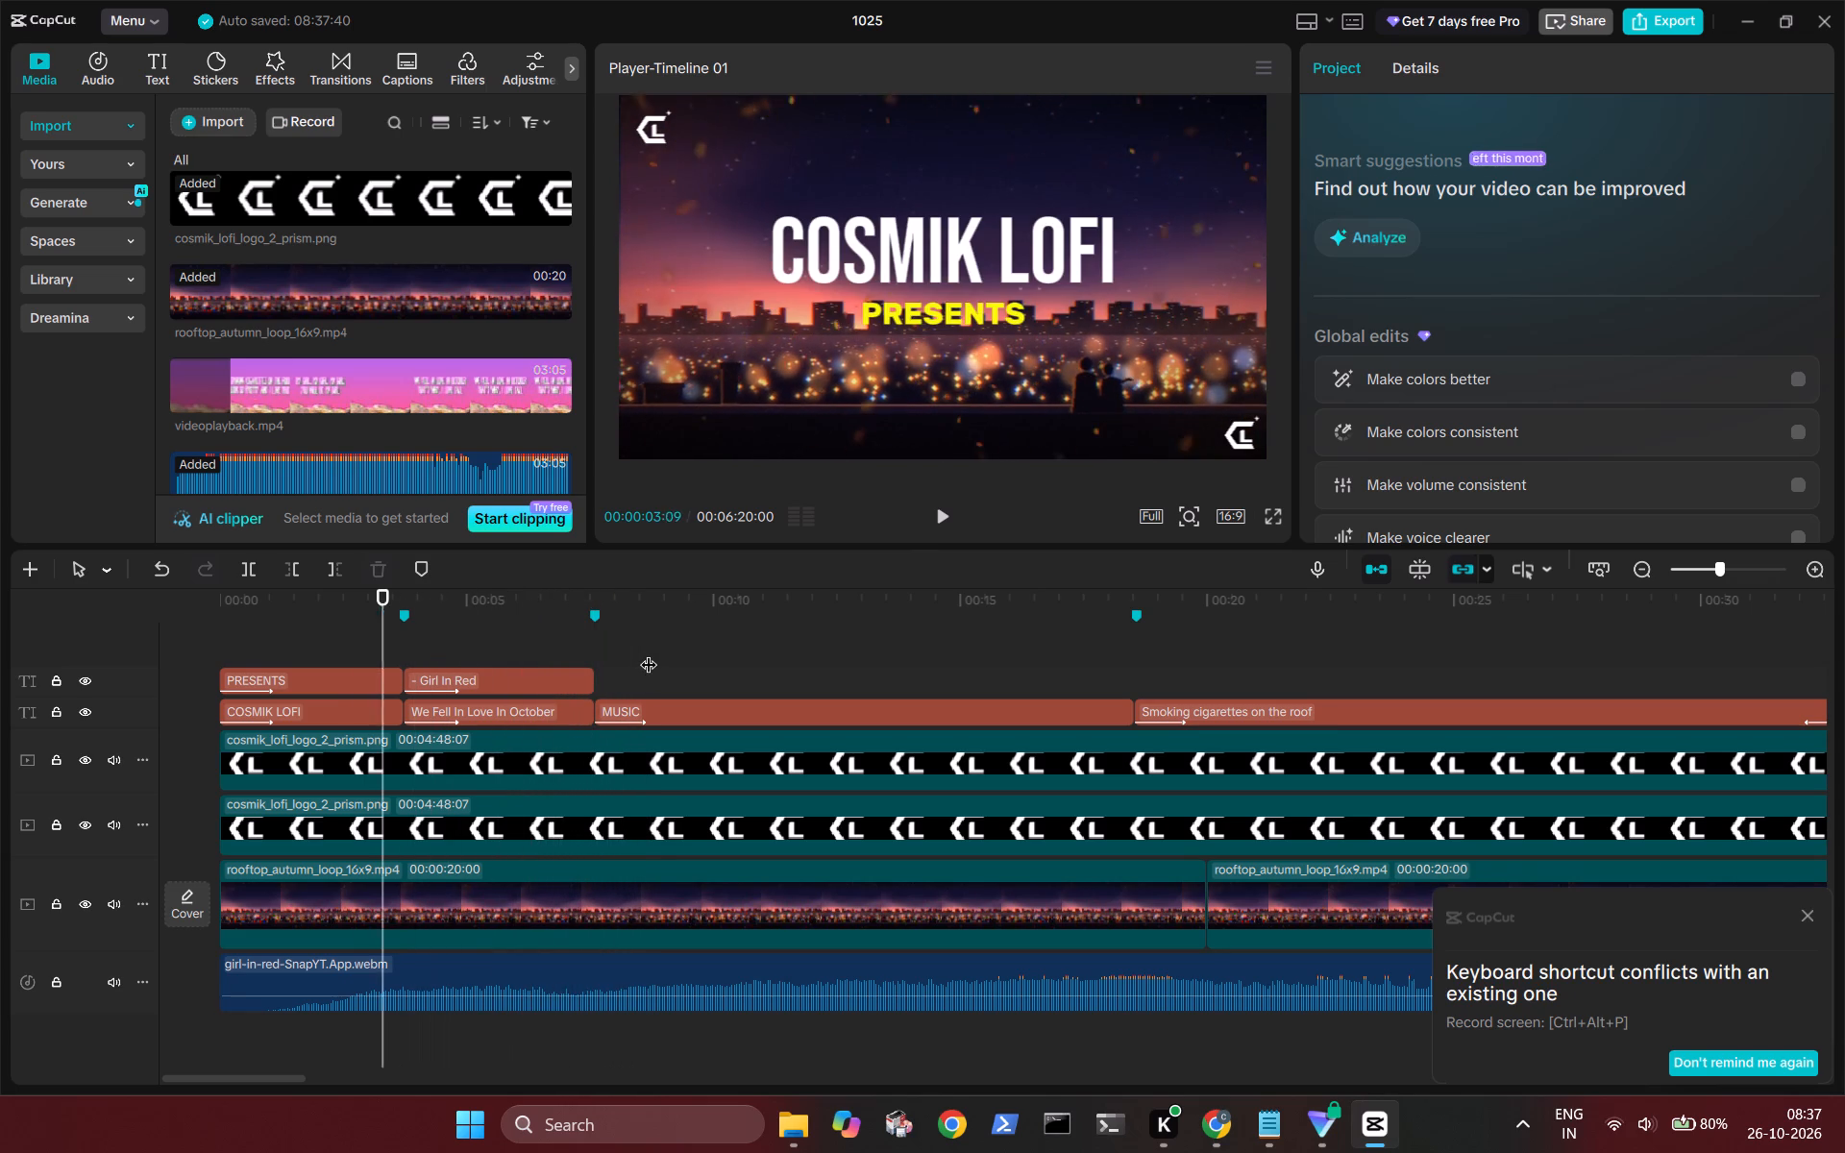
{"action": "key", "text": "shift+Left"}
{"action": "key", "text": "shift+Left"}
{"action": "key", "text": "shift+Left"}
{"action": "key", "text": "shift+Left"}
{"action": "key", "text": "shift+Left"}
{"action": "key", "text": "shift+Left"}
{"action": "key", "text": "shift+Left"}
{"action": "key", "text": "shift+Left"}
{"action": "key", "text": "shift+Left"}
{"action": "key", "text": "shift+Left"}
{"action": "key", "text": "shift+Left"}
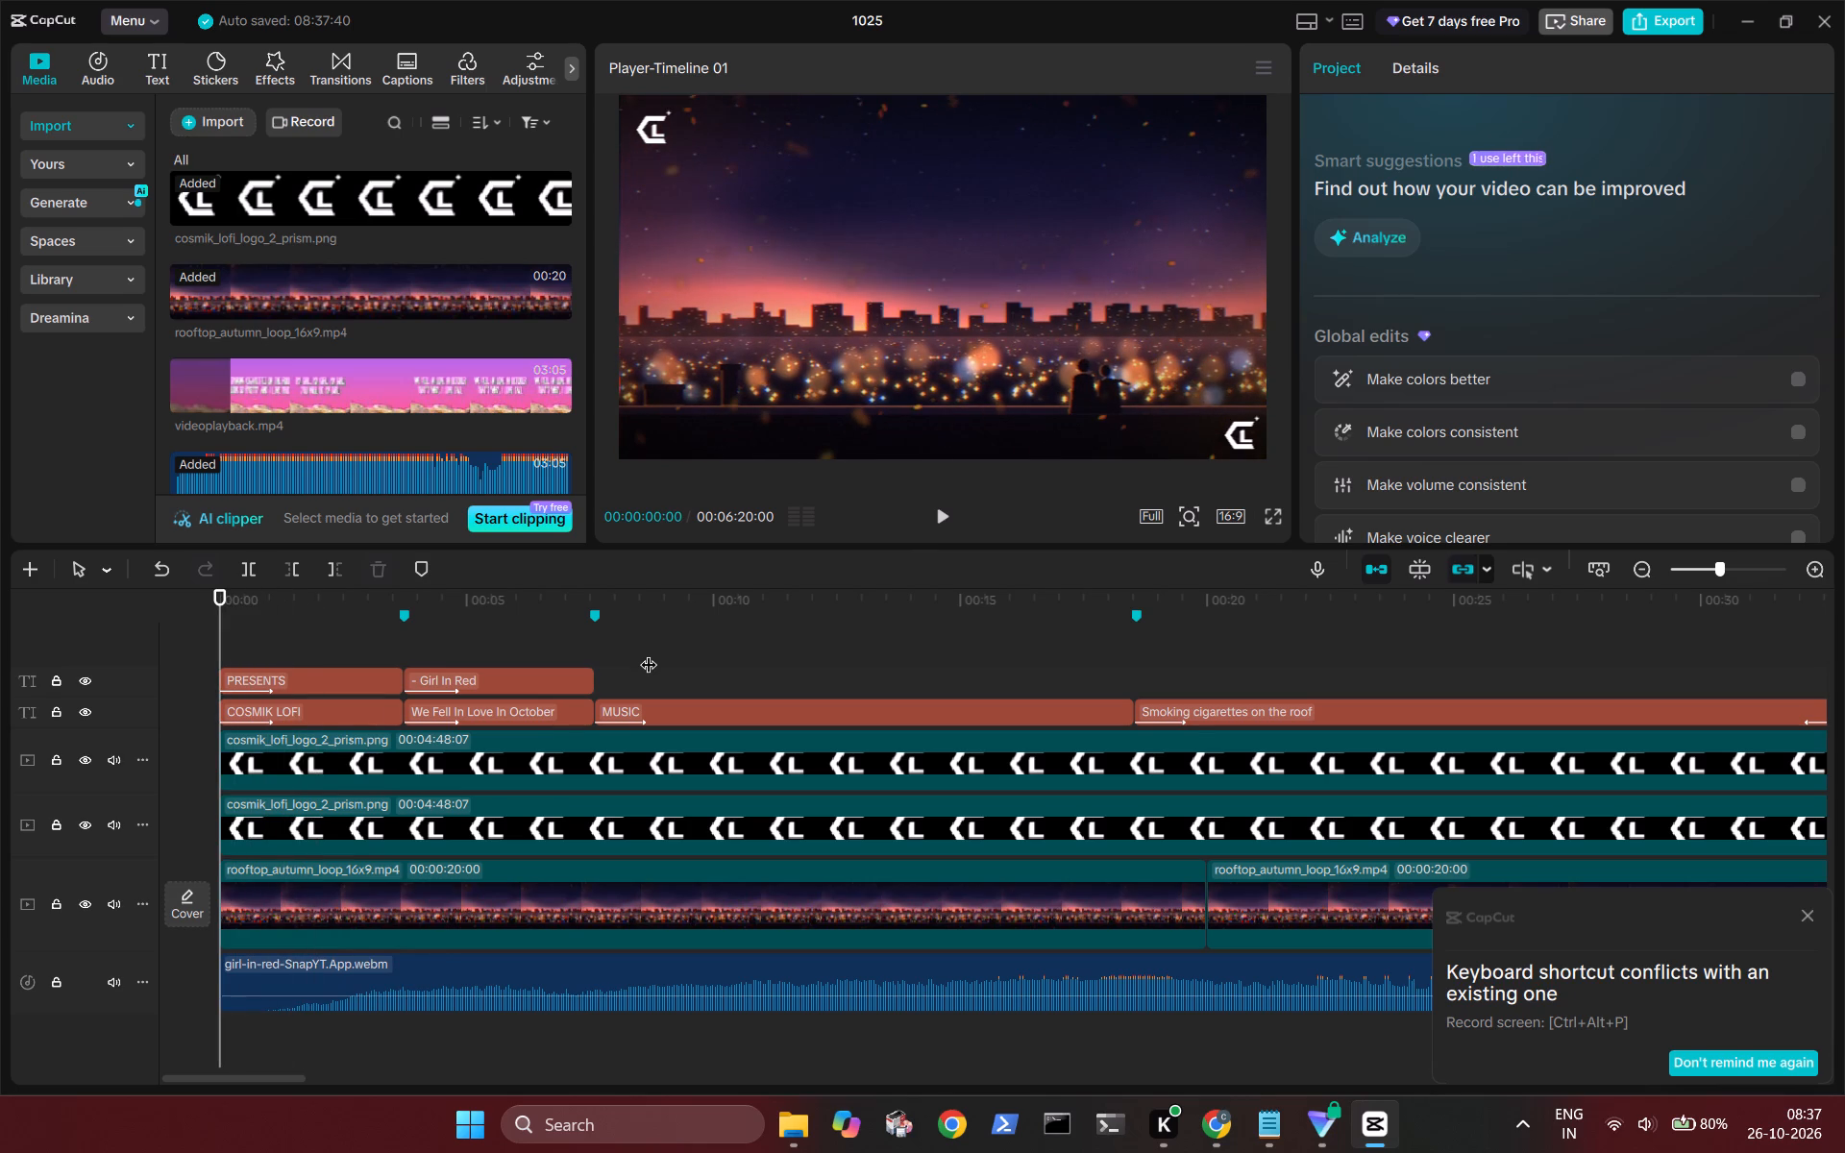
{"action": "key", "text": "space"}
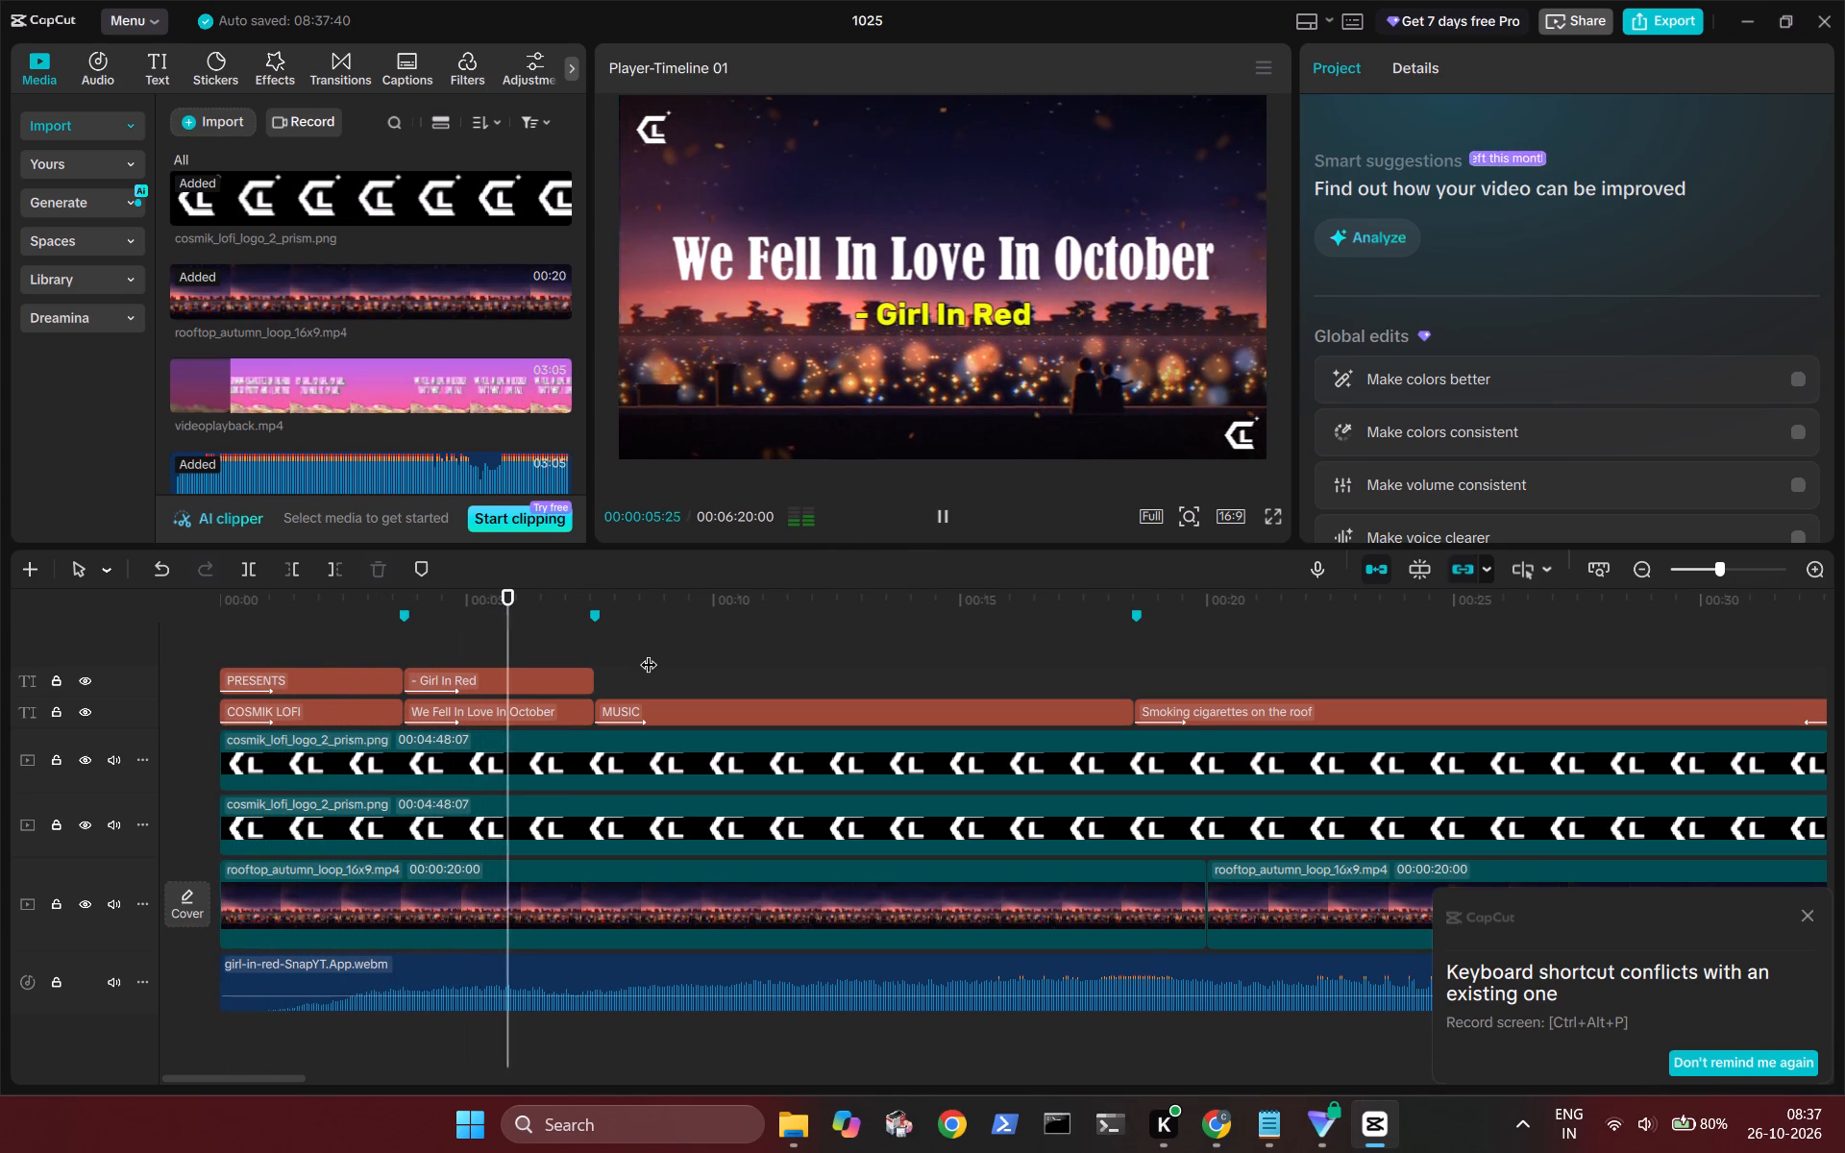
Add a timeline marker during playback where the song title ends and the MUSIC title begins.
{"action": "key", "text": "m"}
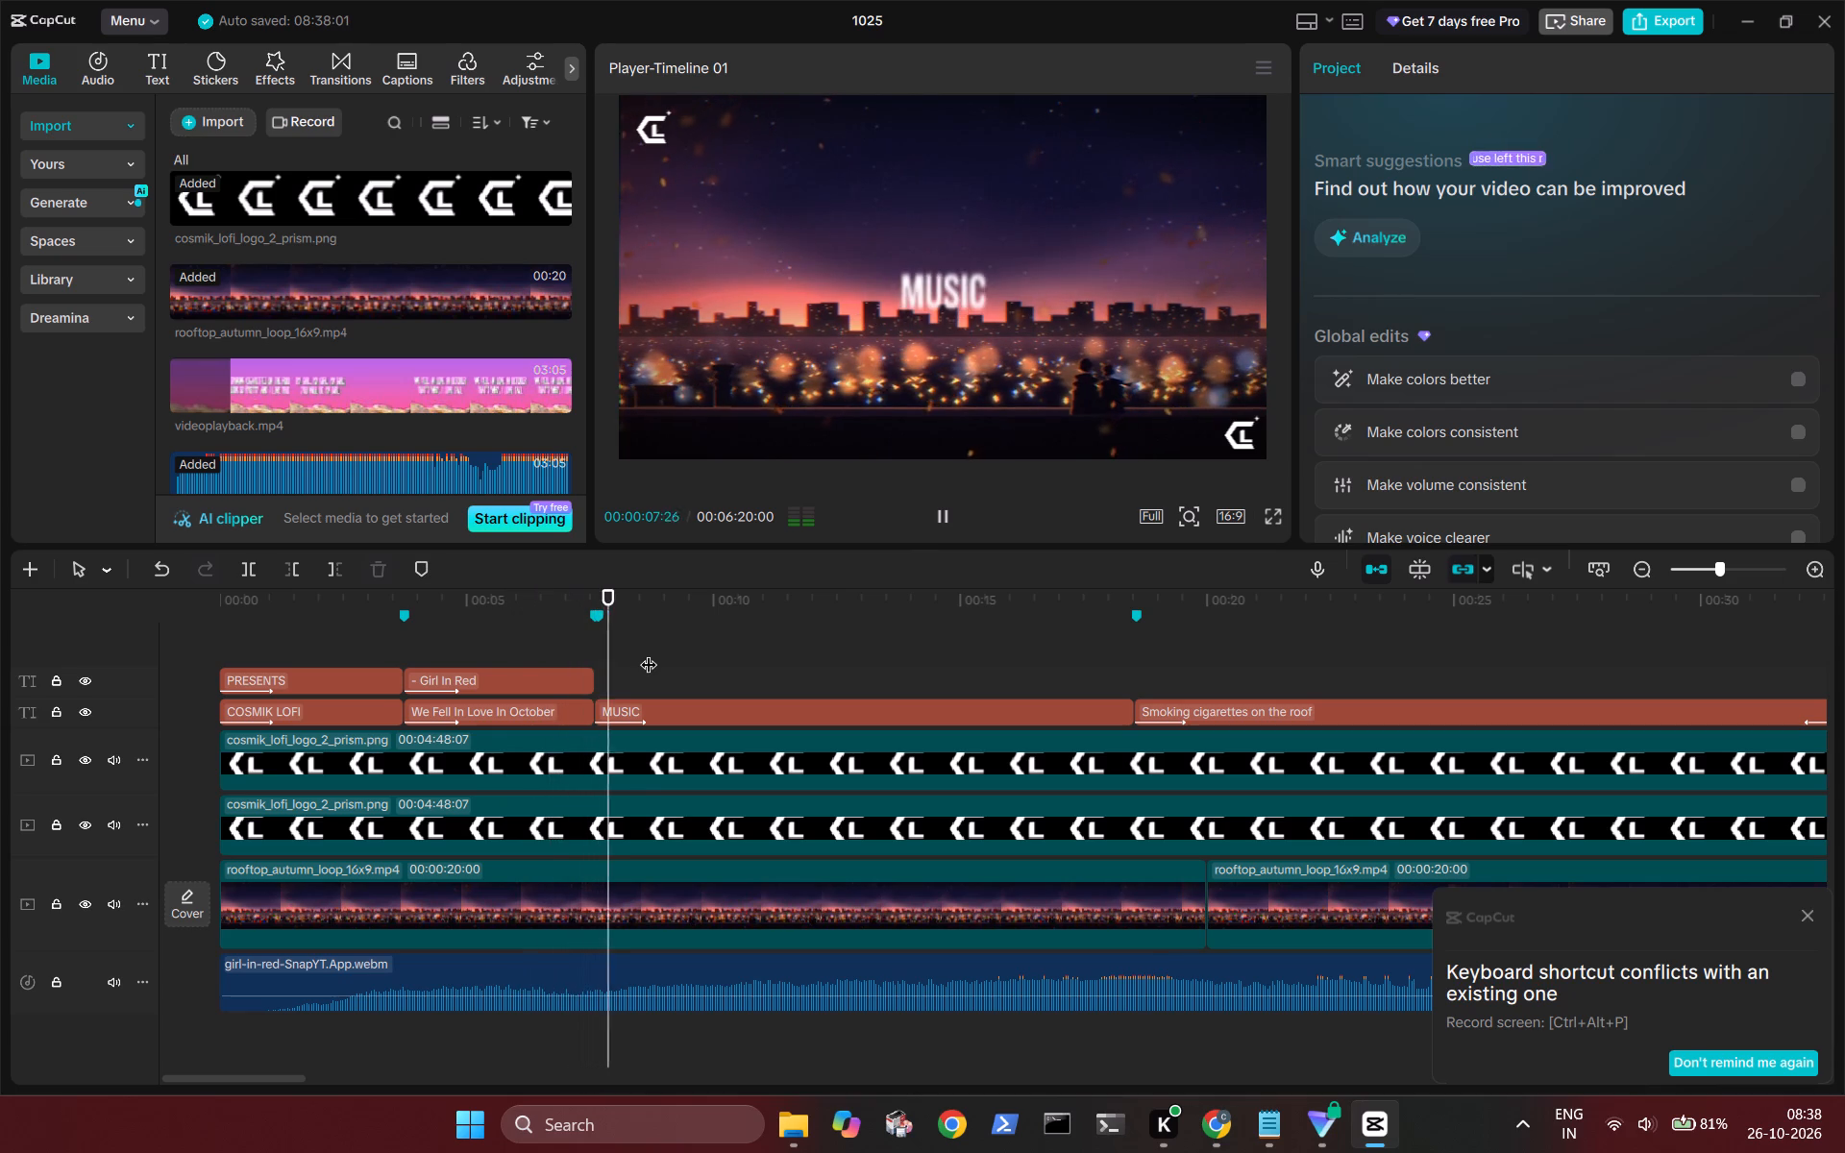
Export the still frame at 00:00:05:23, showing the song and artist titles, as an 8K PNG named "red".
{"action": "left_click", "coordinate": [591, 643]}
{"action": "left_click", "coordinate": [504, 639]}
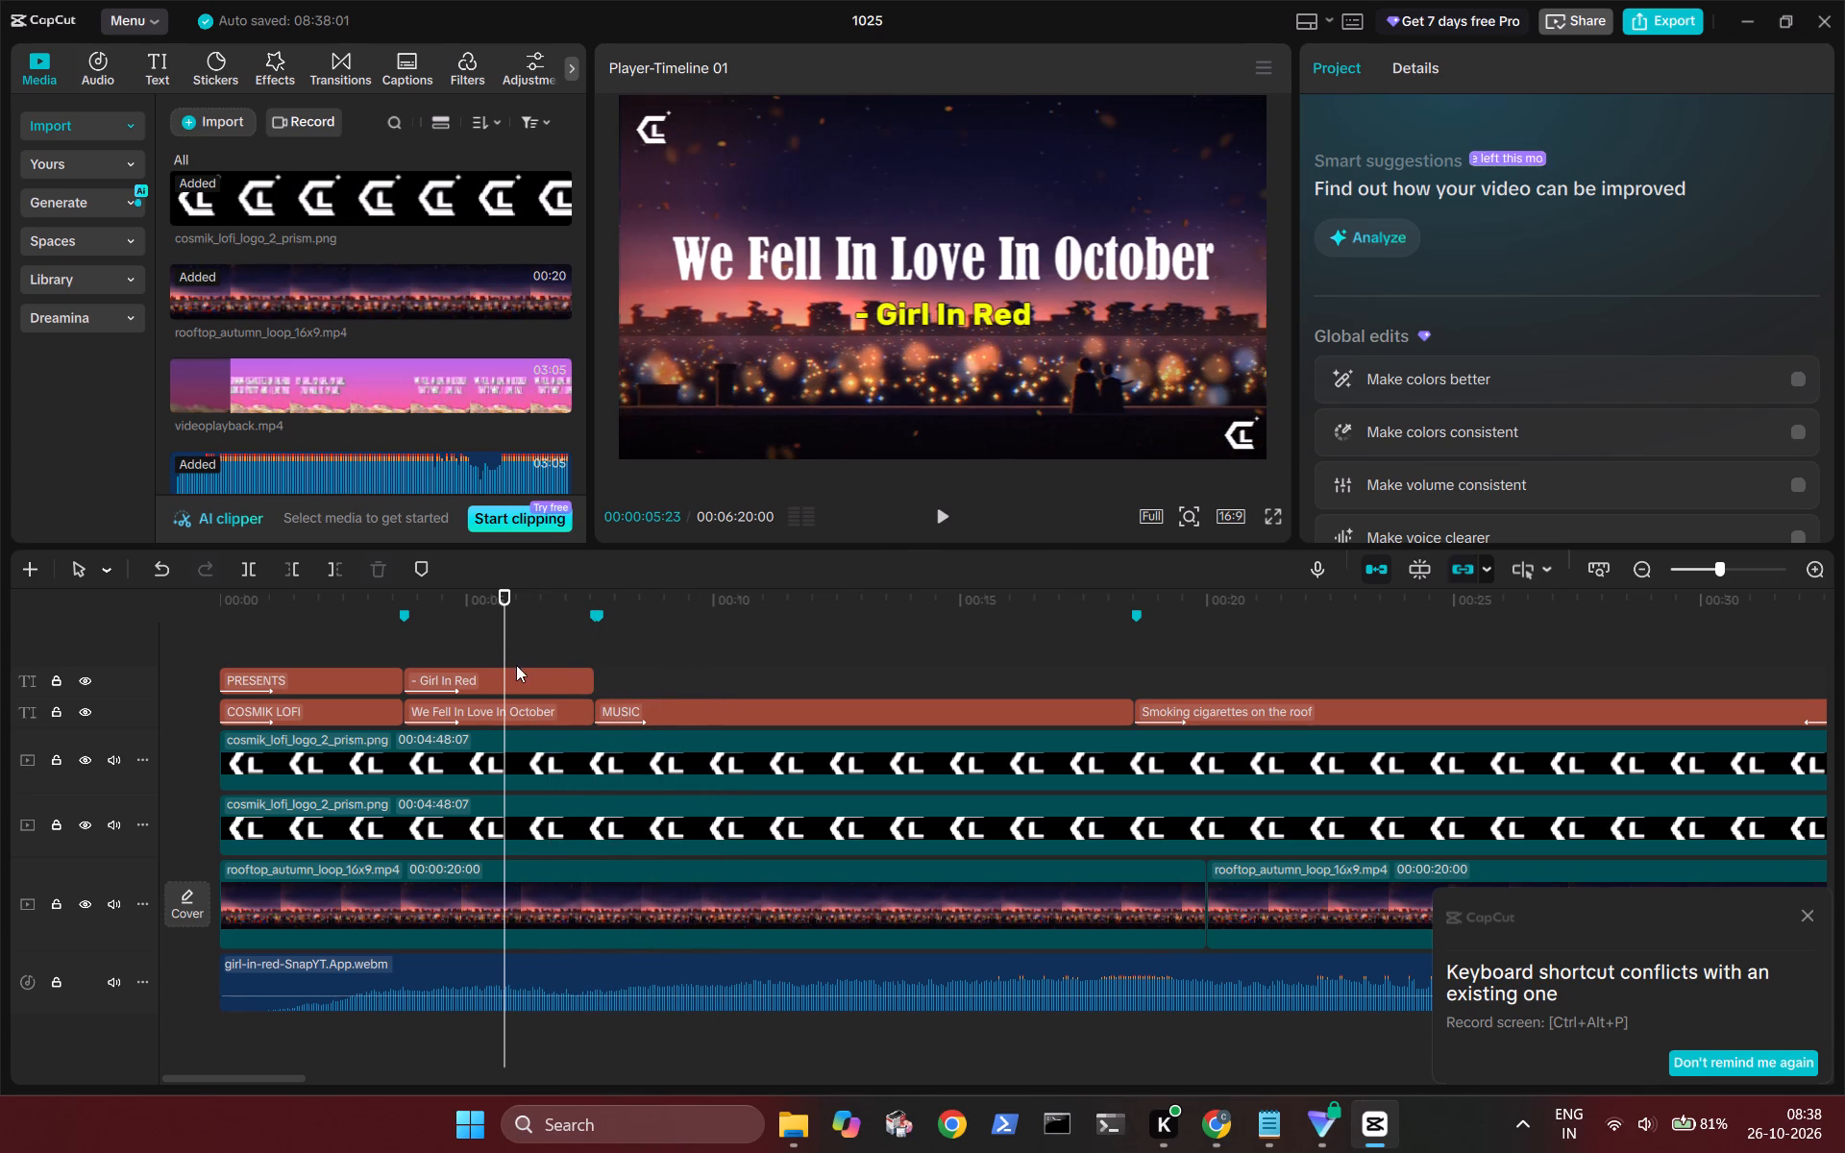
{"action": "left_click", "coordinate": [1275, 66]}
{"action": "left_click", "coordinate": [1348, 150]}
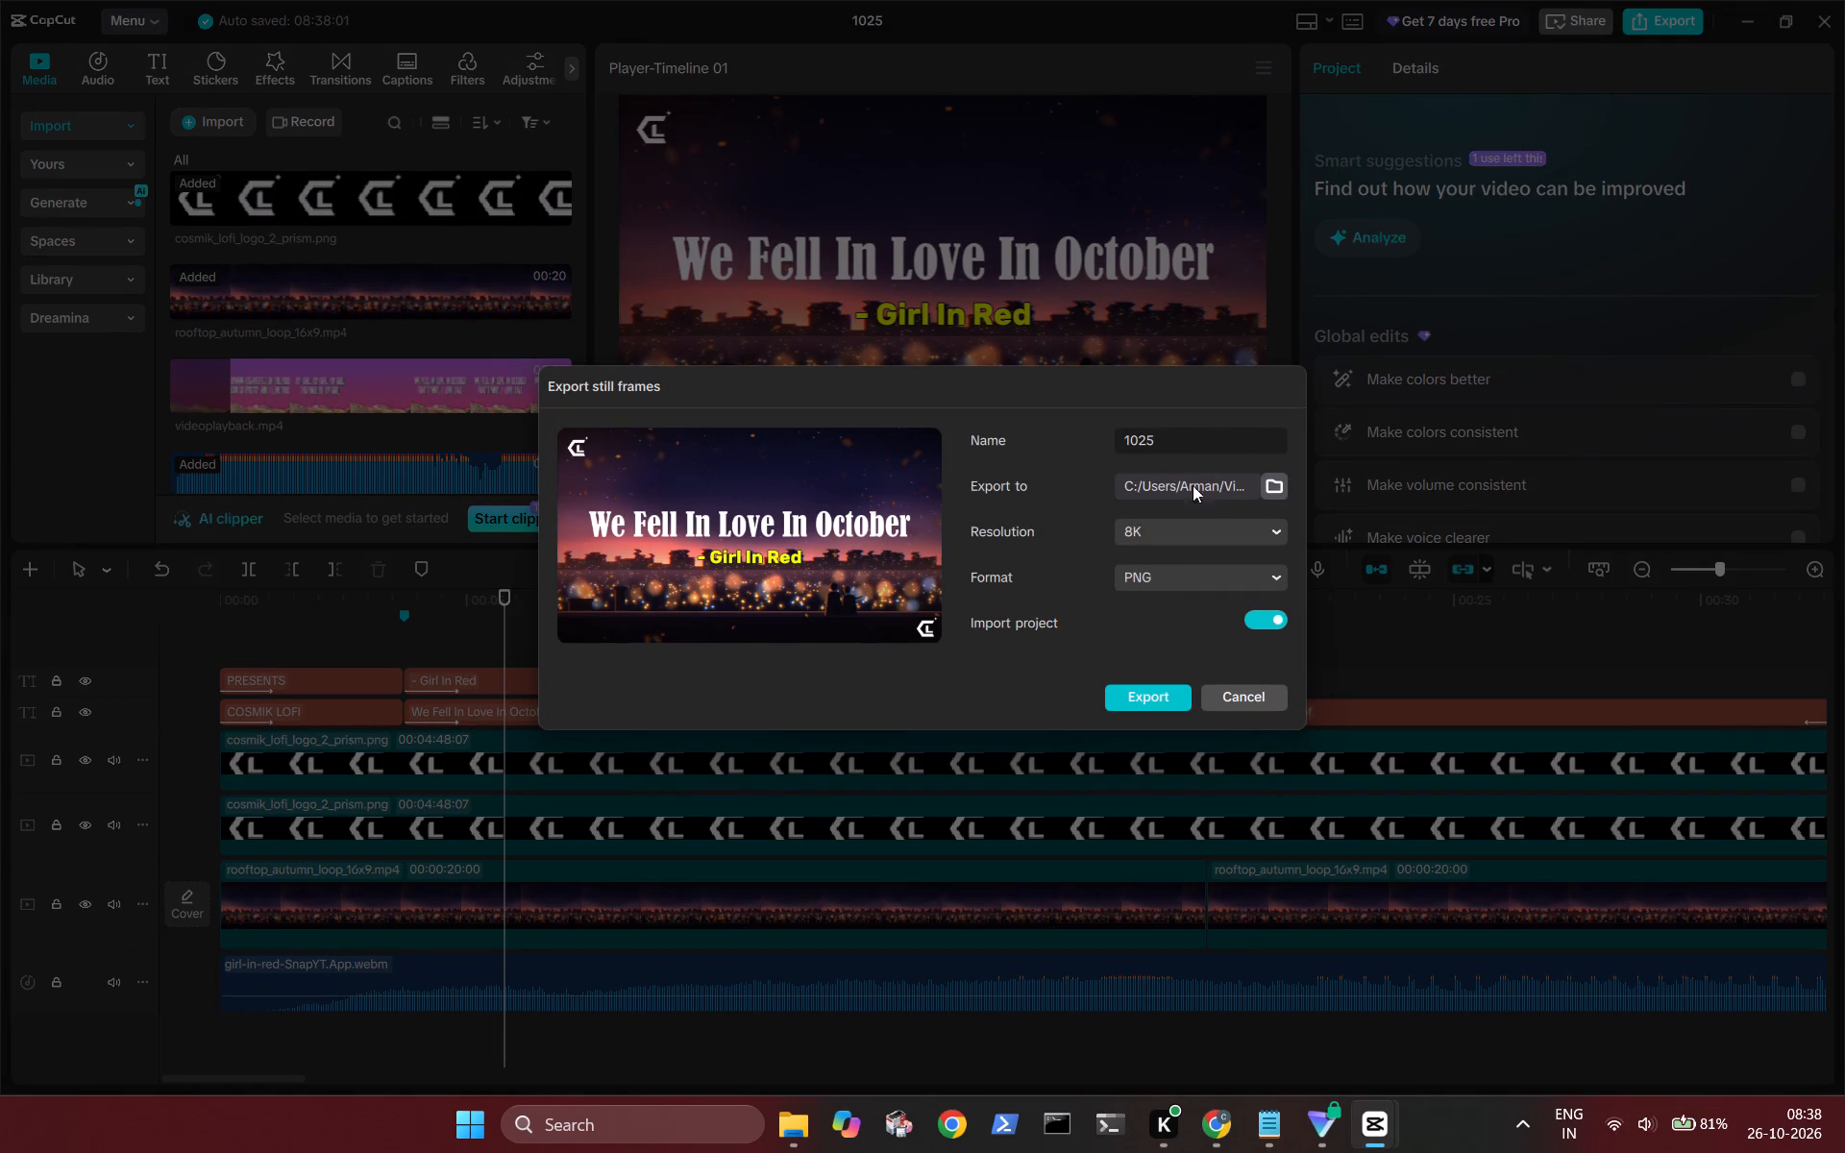
{"action": "left_click", "coordinate": [1168, 435]}
{"action": "key", "text": "BackSpace"}
{"action": "key", "text": "BackSpace"}
{"action": "key", "text": "BackSpace"}
{"action": "key", "text": "BackSpace"}
{"action": "key", "text": "BackSpace"}
{"action": "key", "text": "BackSpace"}
{"action": "key", "text": "BackSpace"}
{"action": "key", "text": "BackSpace"}
{"action": "type", "text": "red"}
{"action": "left_click", "coordinate": [1161, 704]}
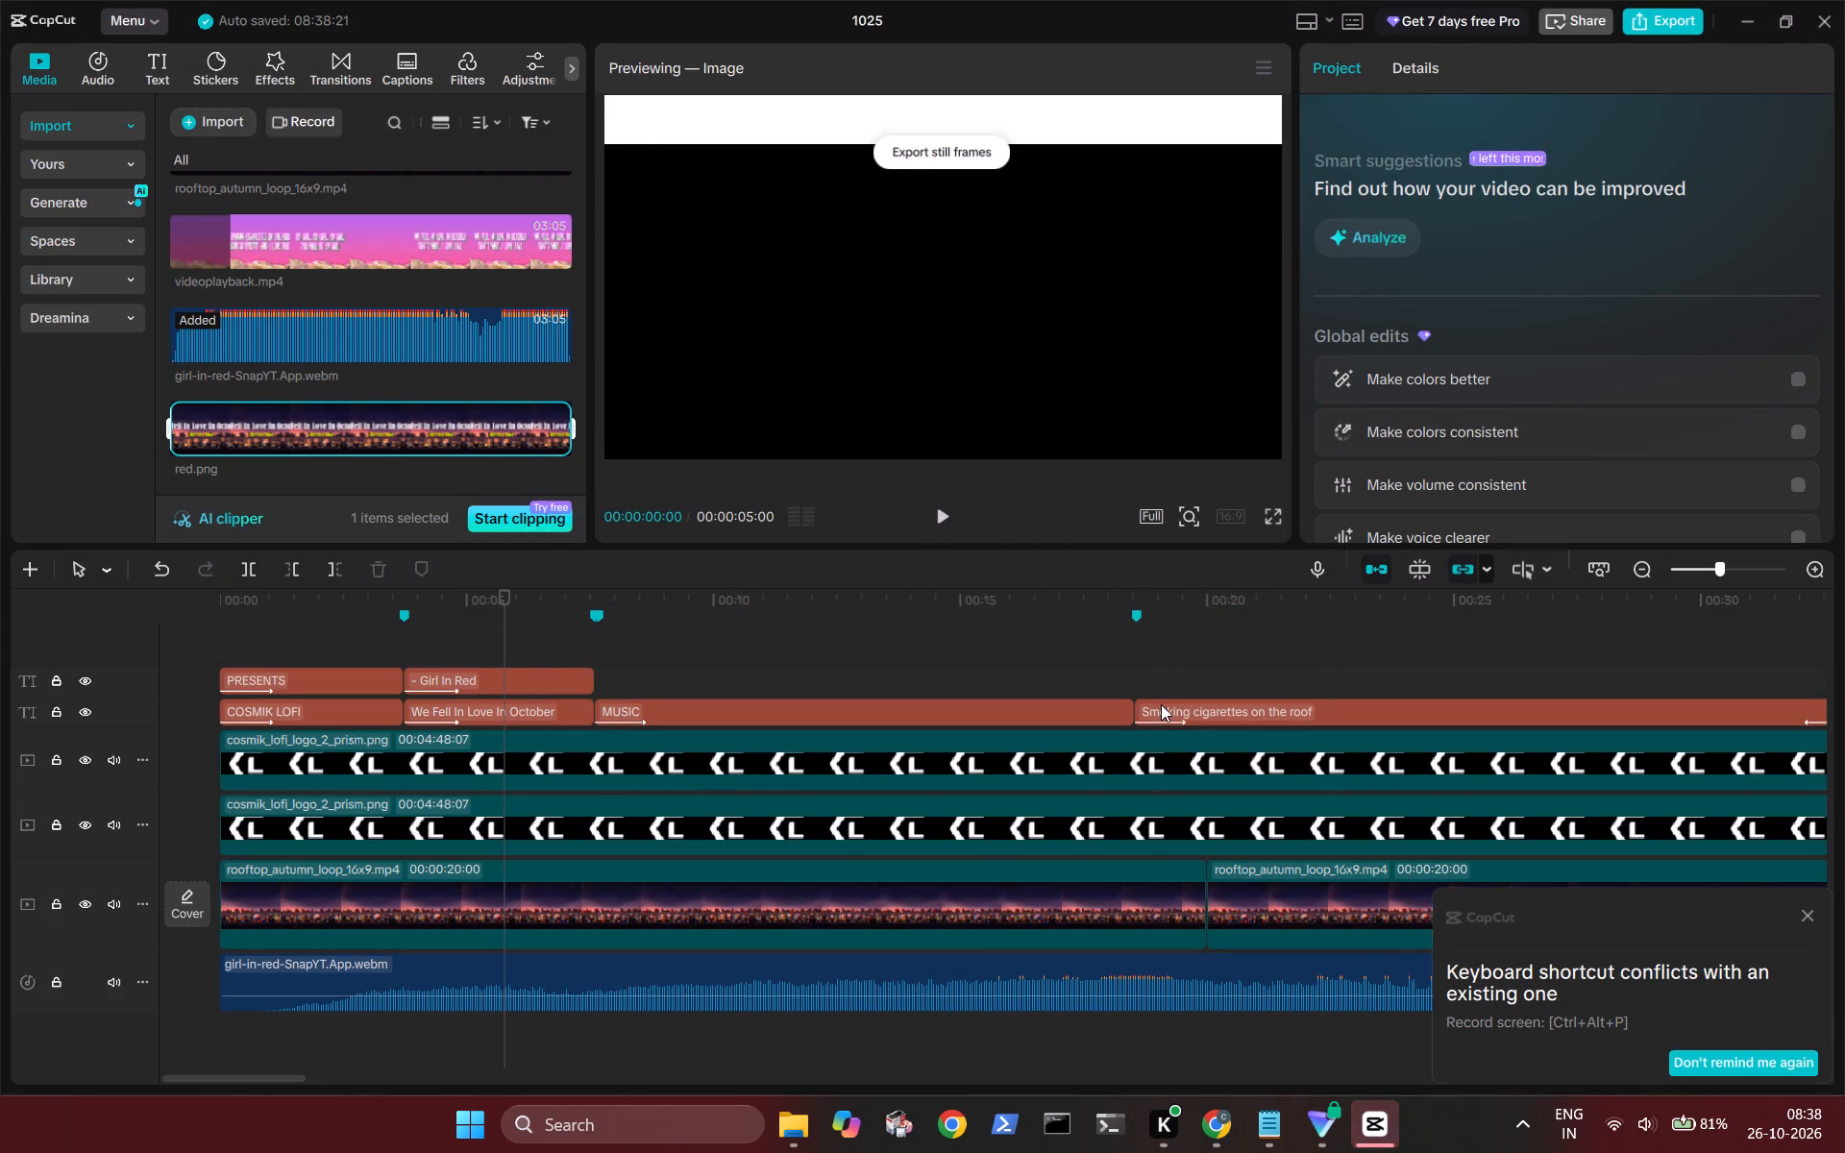
Preview the exported still and play the timeline from the song title section.
{"action": "key", "text": "space"}
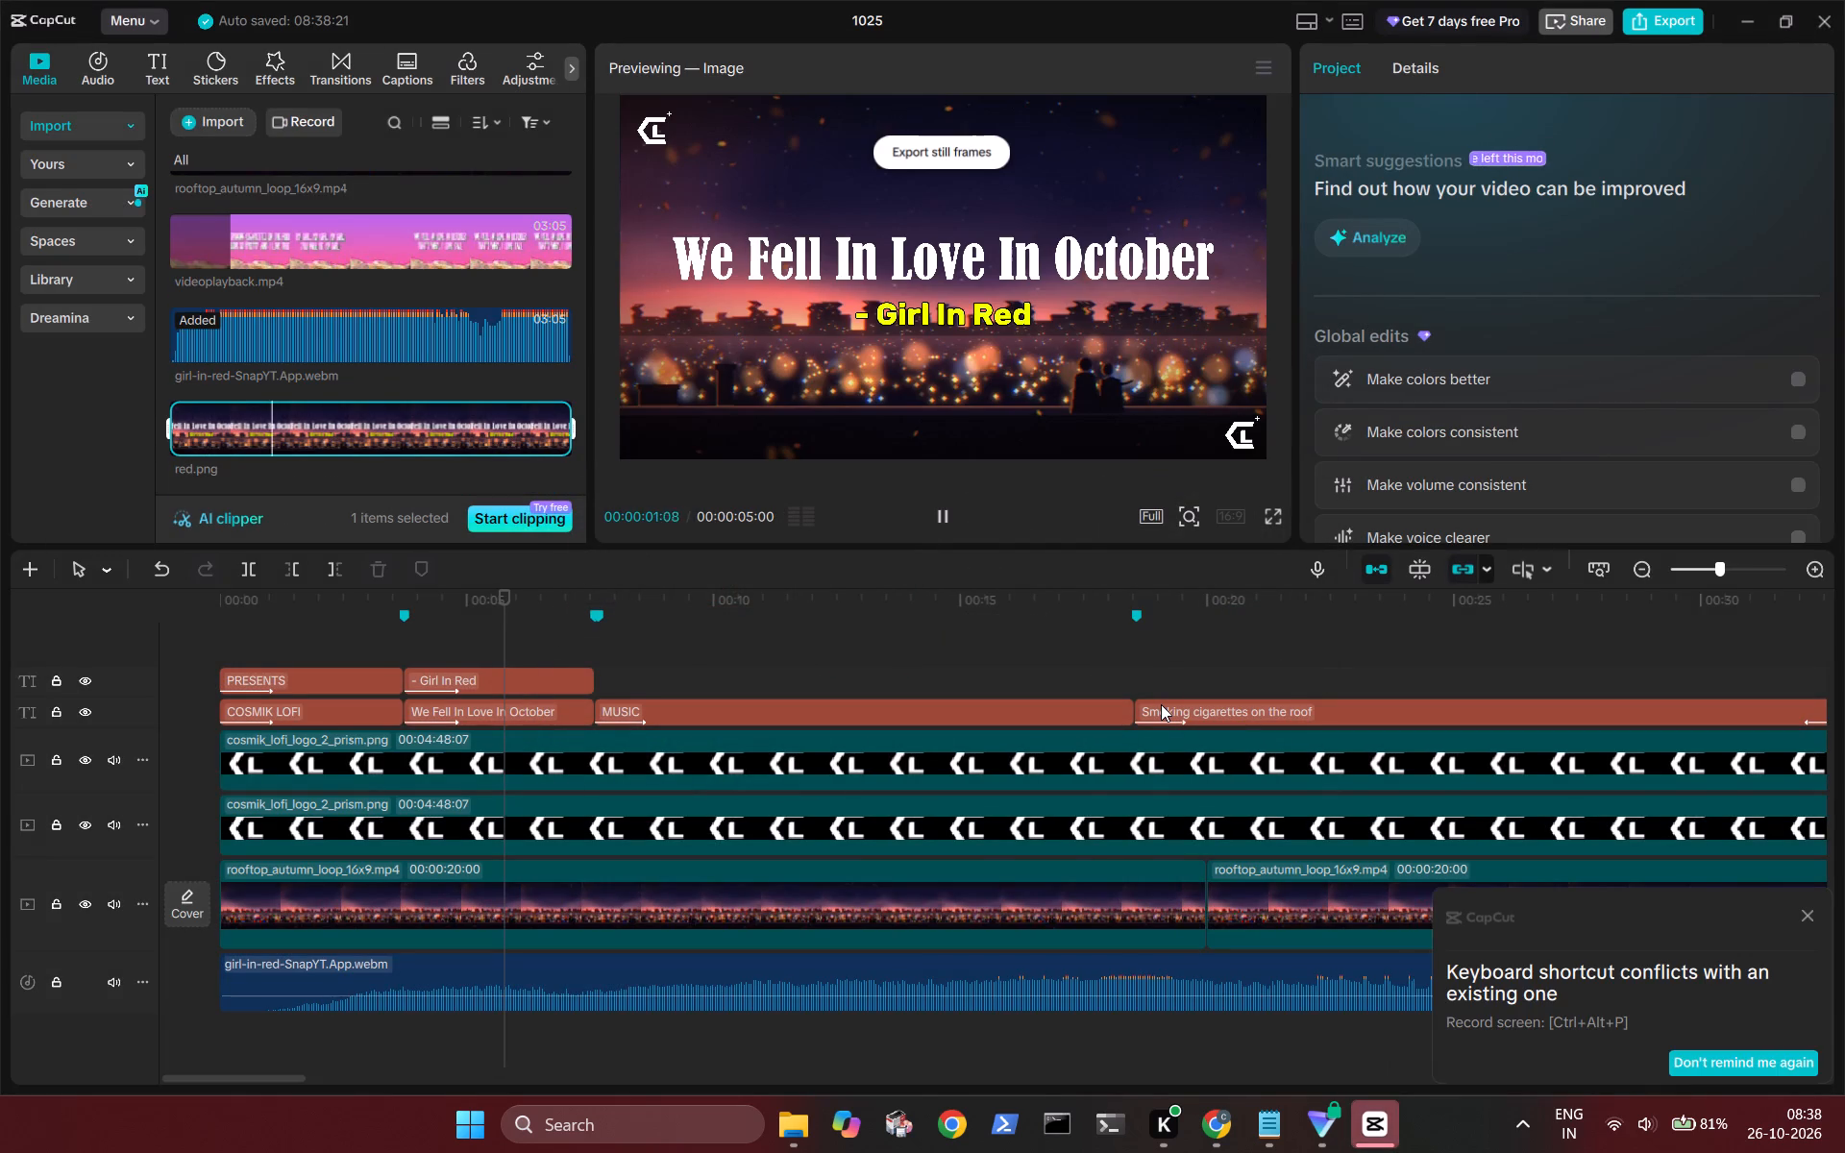
{"action": "left_click", "coordinate": [461, 635]}
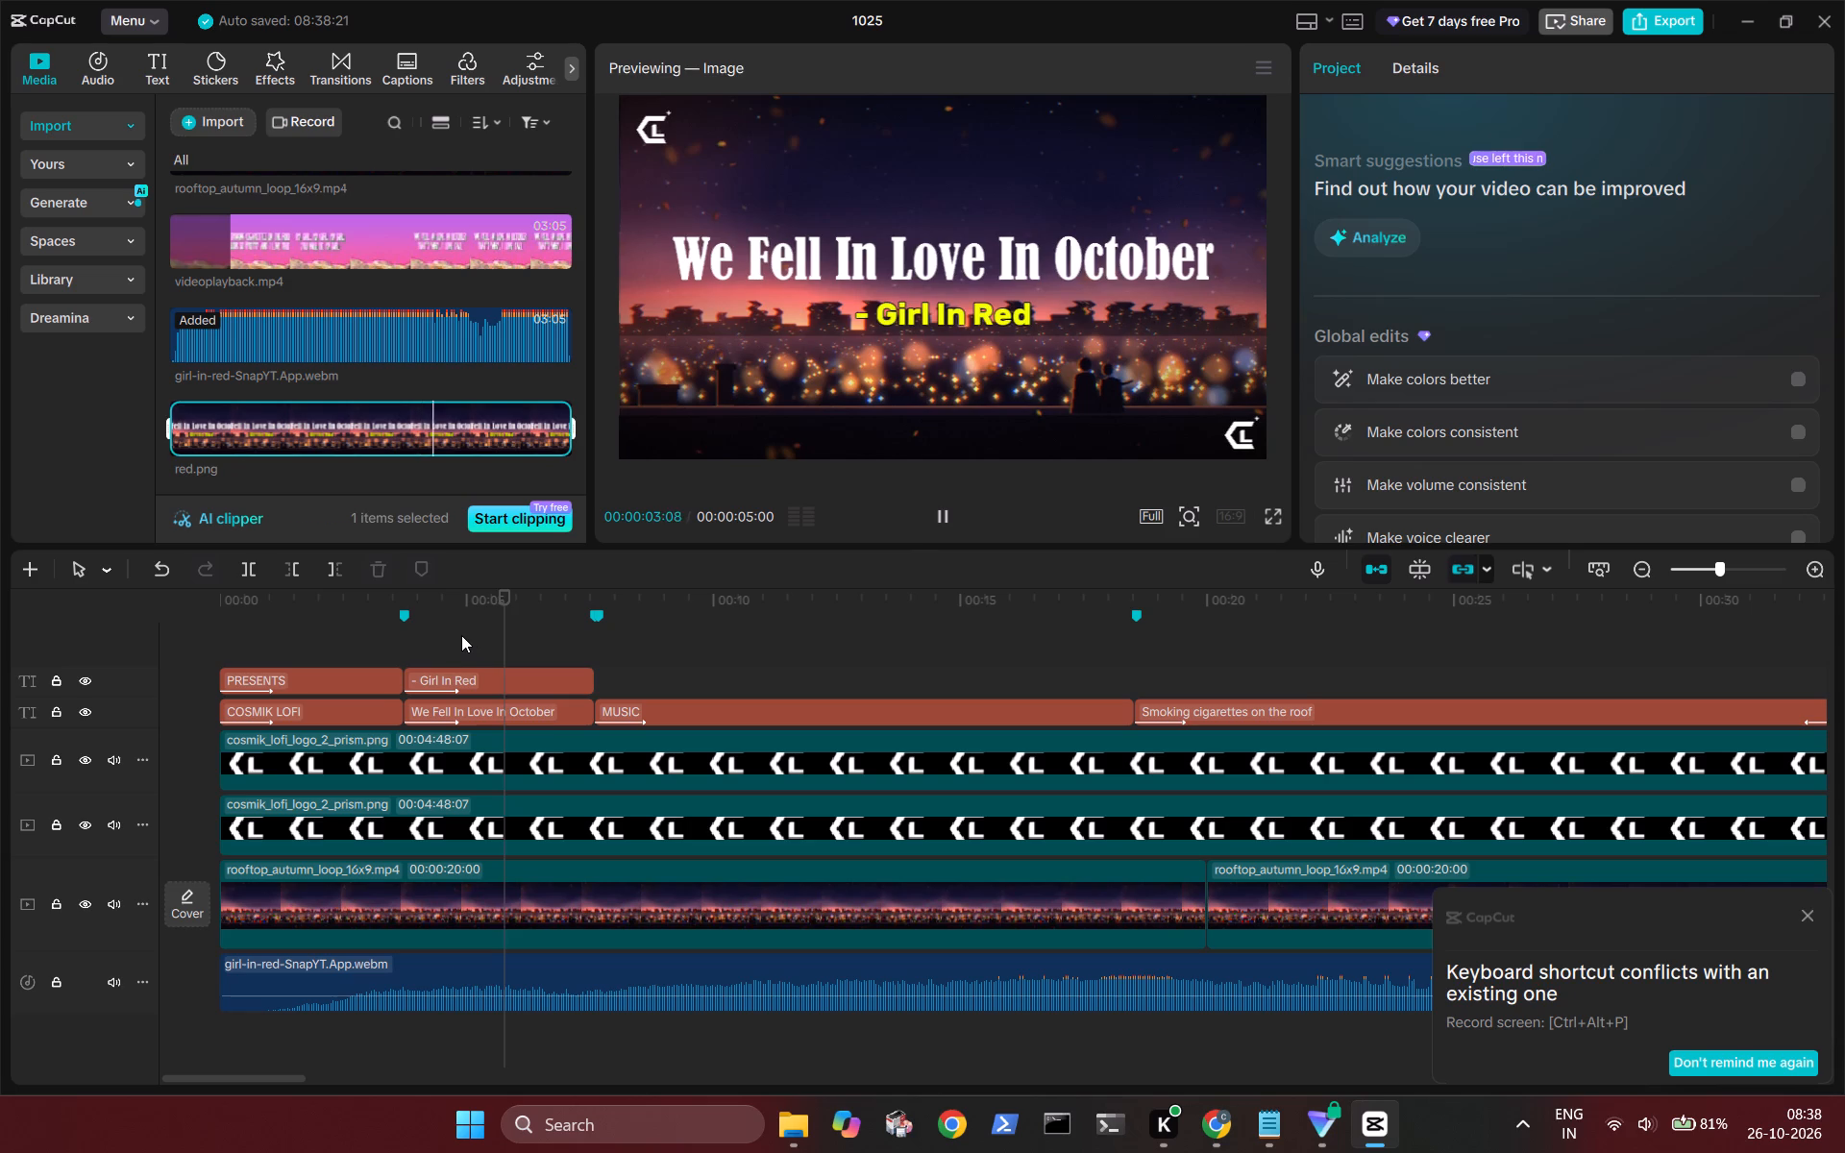
{"action": "key", "text": "space"}
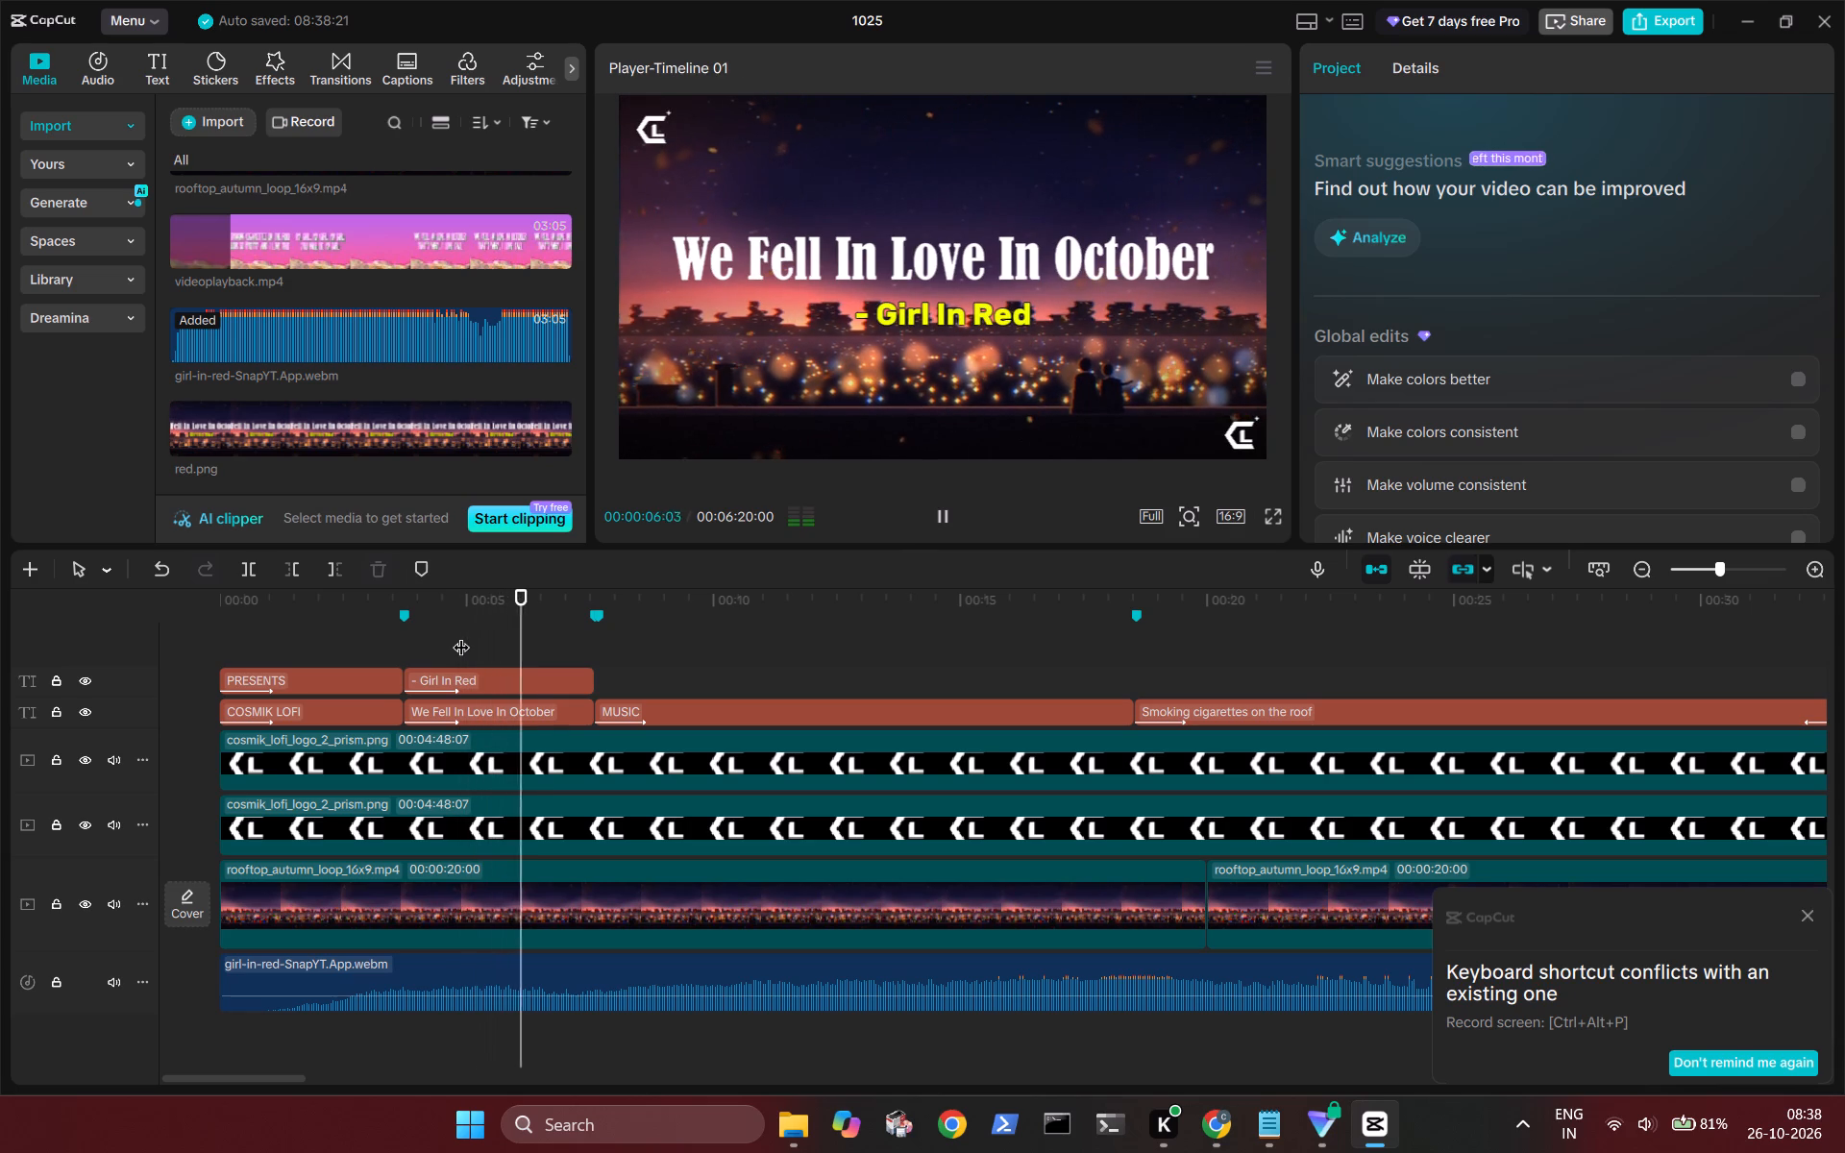